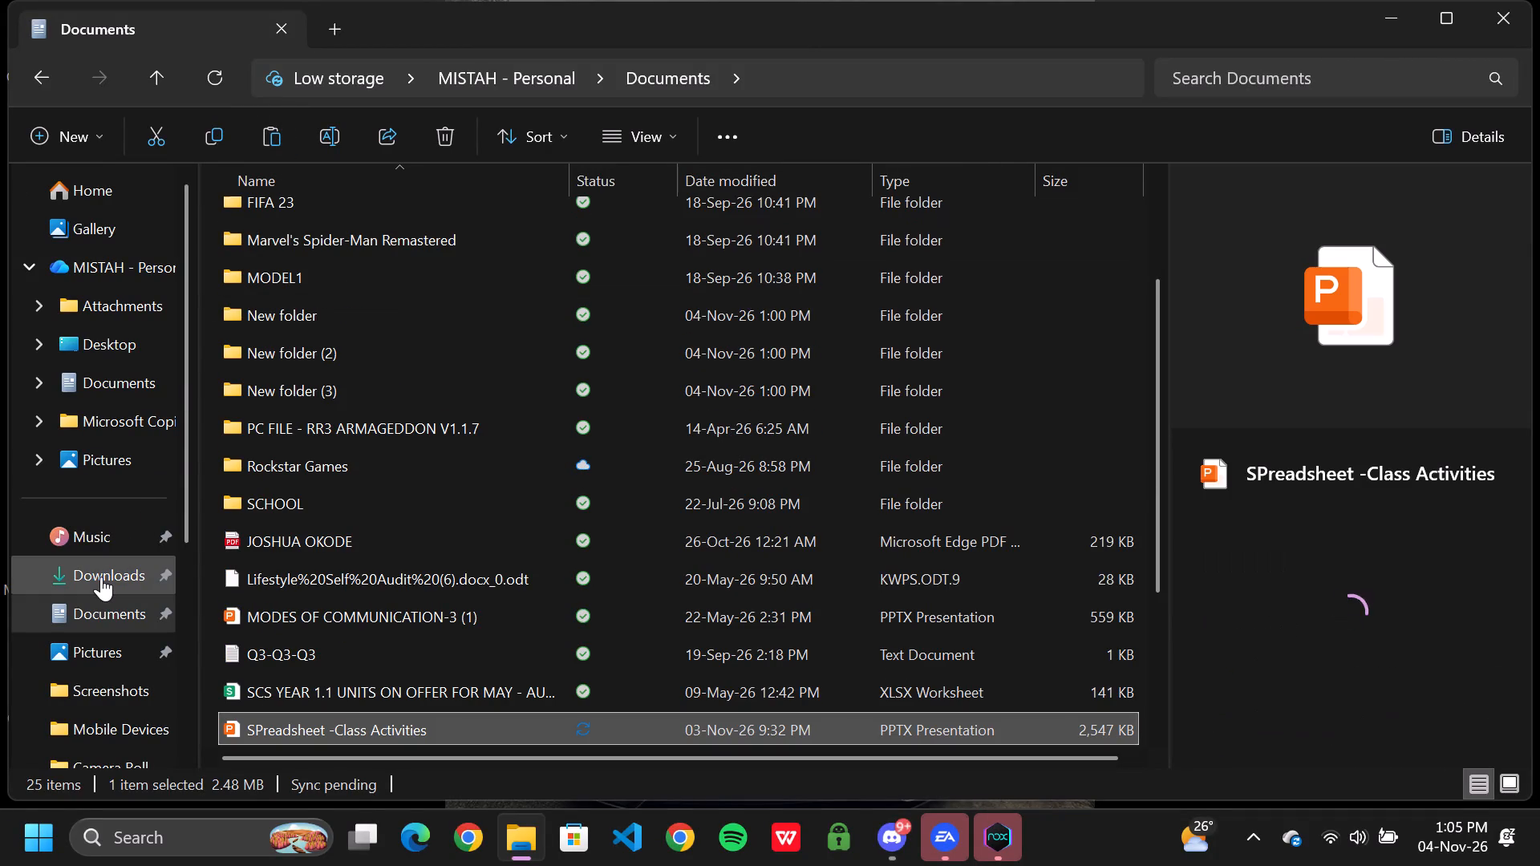
Cut the "SPreadsheet -Class Activities" presentation from the Documents folder.
left_click(348, 728)
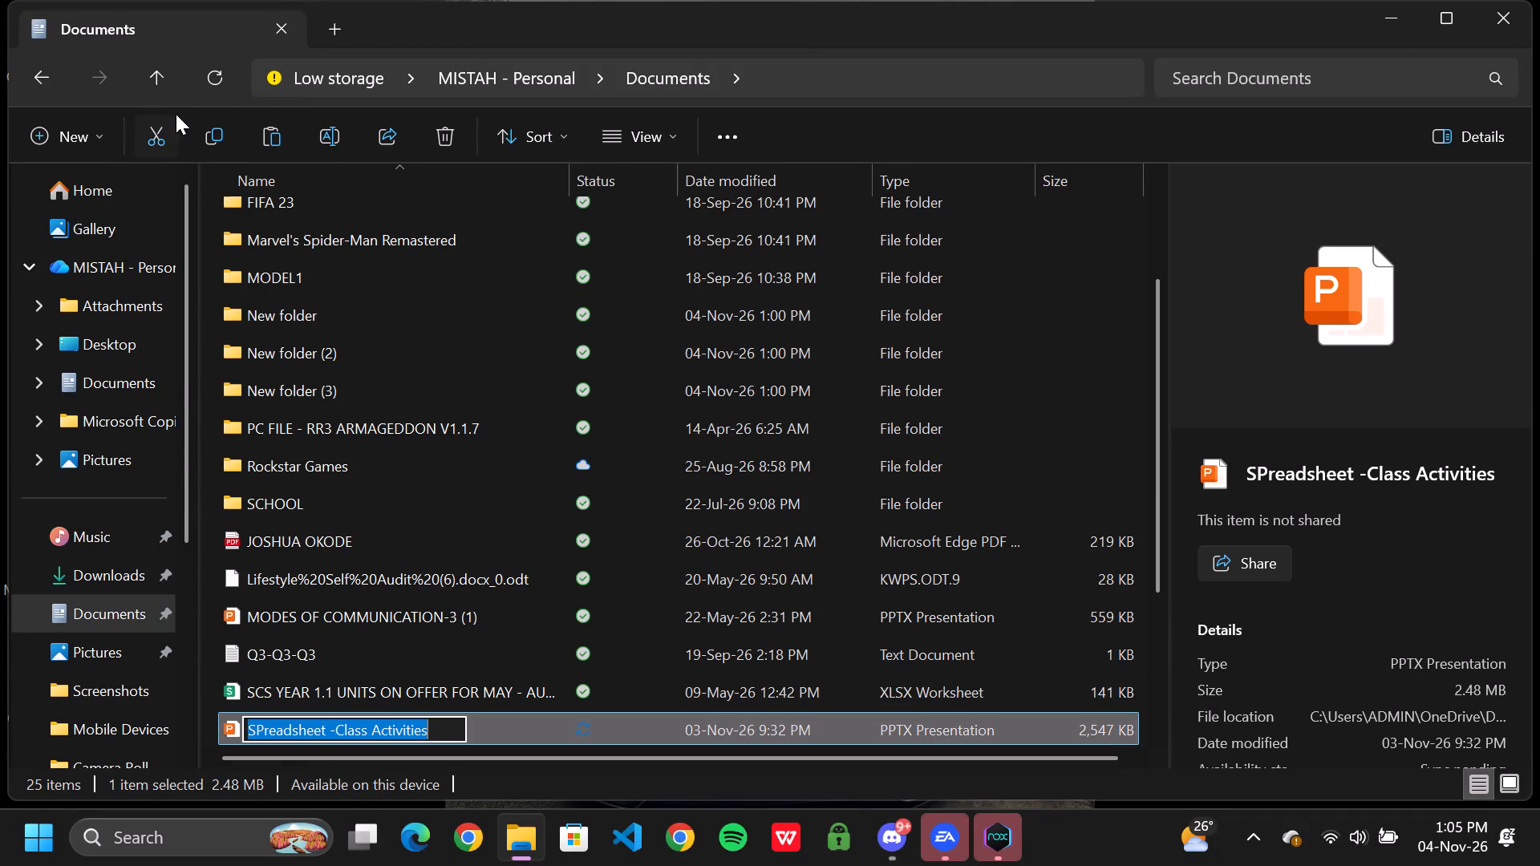
left_click(150, 128)
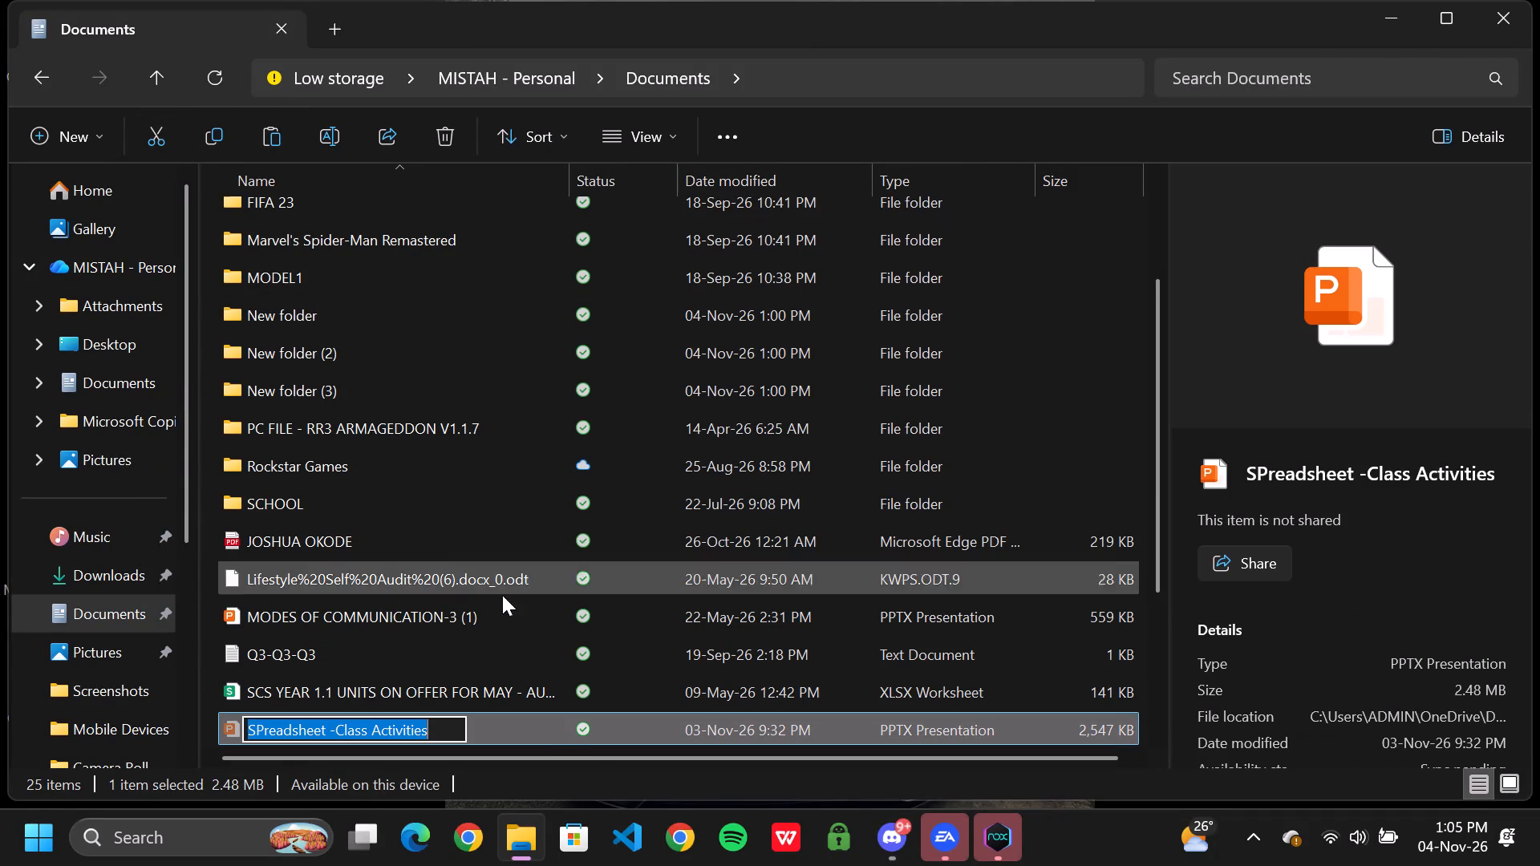
left_click(553, 734)
left_click(144, 144)
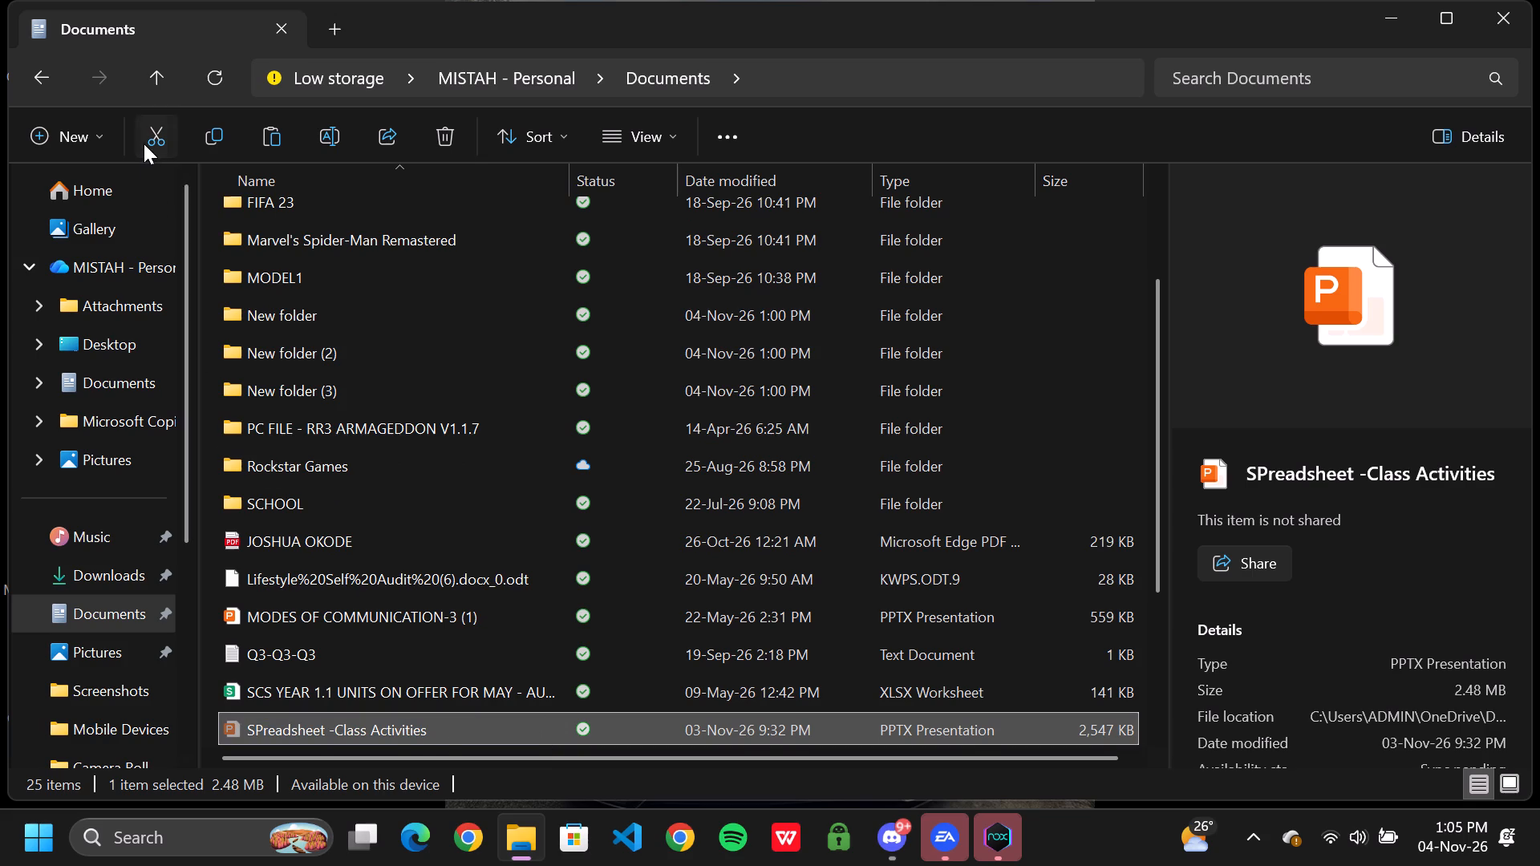
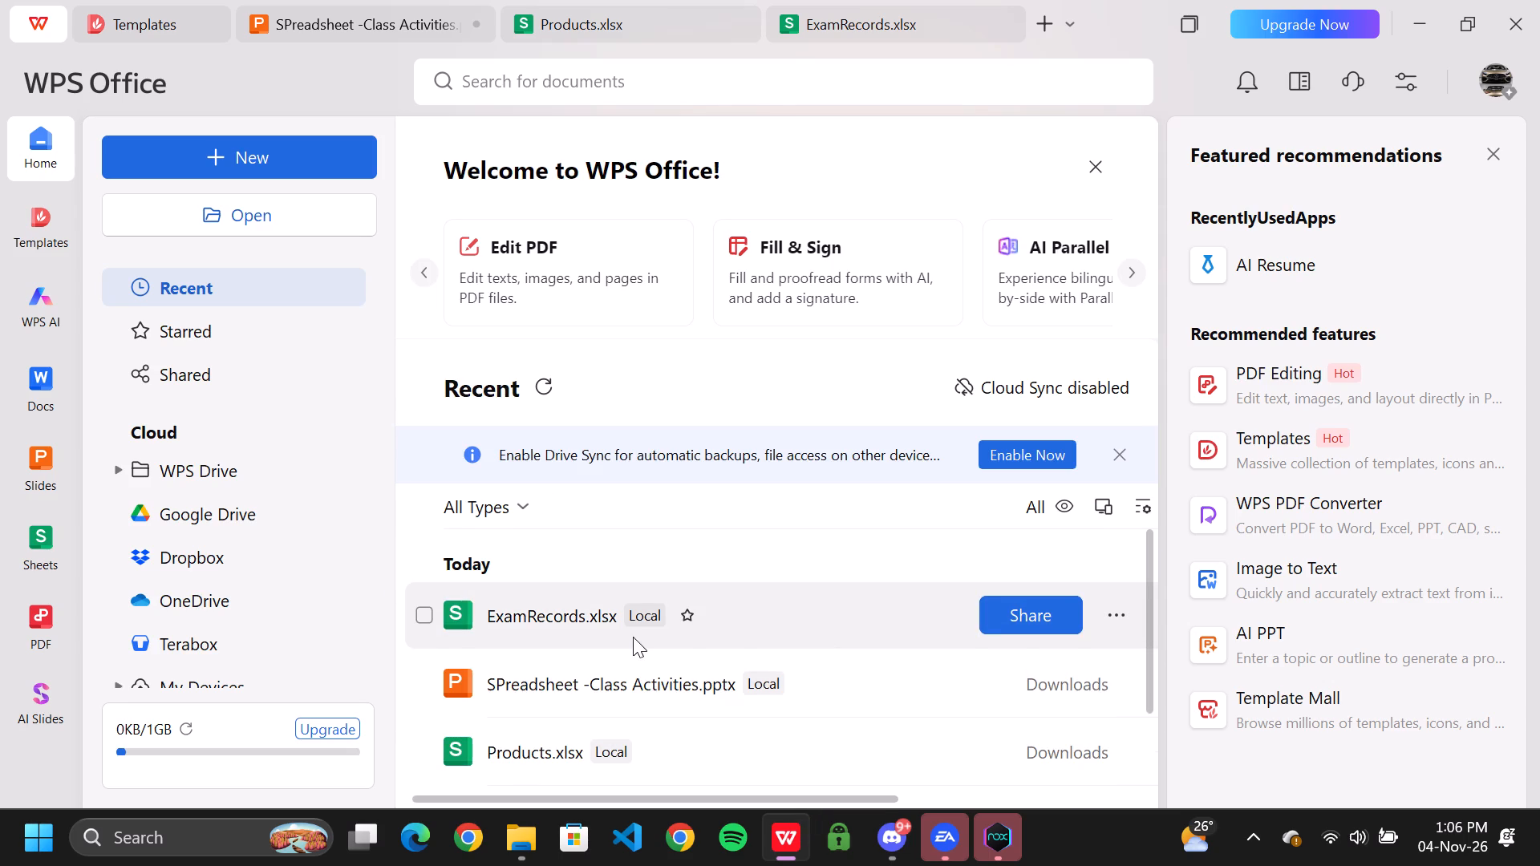
Select ExamRecords.xlsx, SPreadsheet -Class Activities.pptx and Products.xlsx together in the recent files list.
left_click(429, 619)
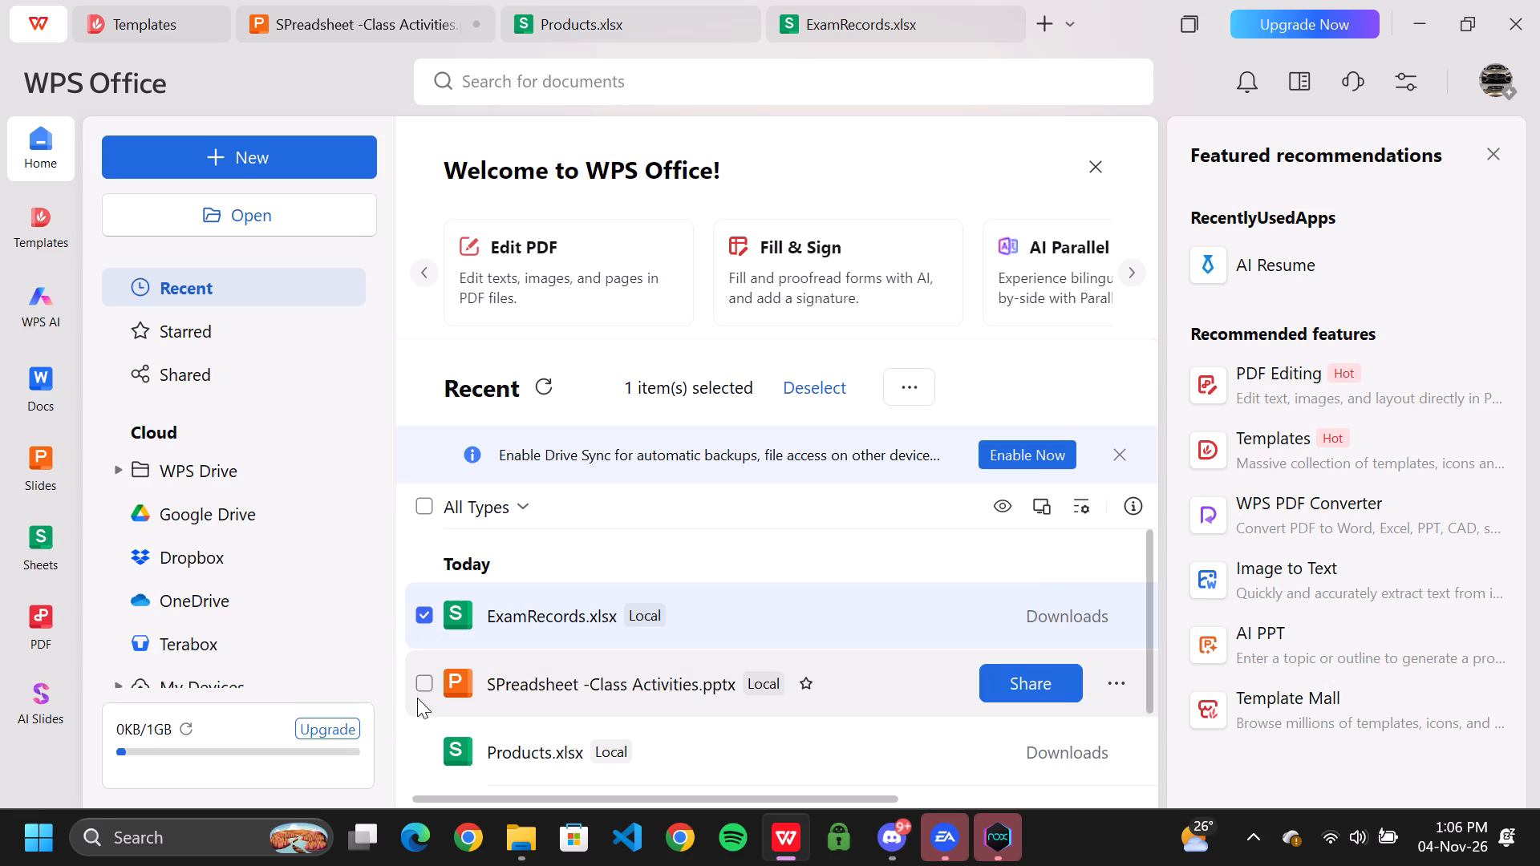
left_click(420, 683)
left_click(428, 753)
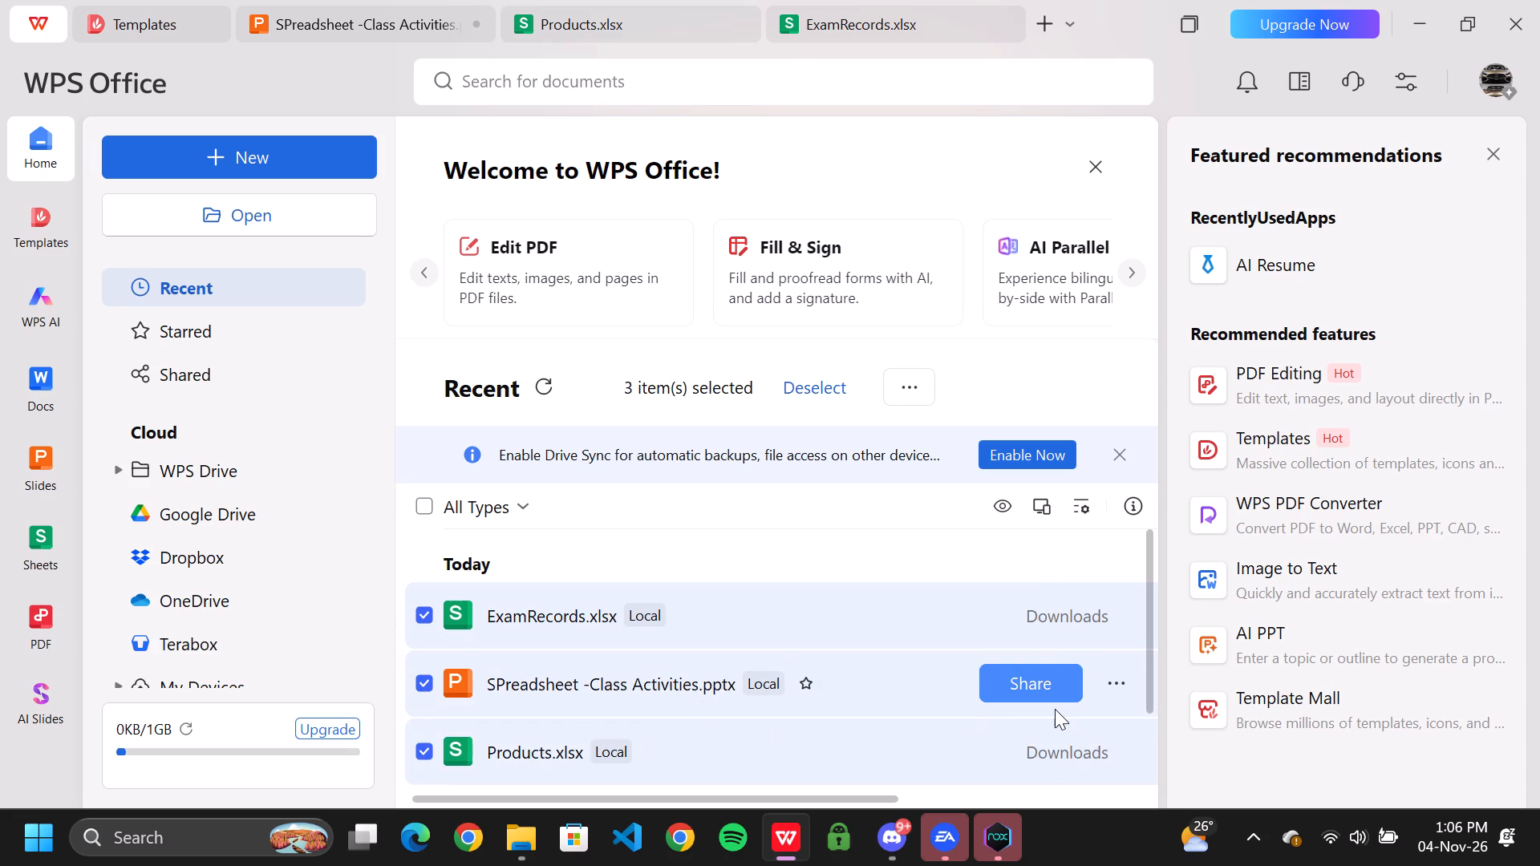
Open the ExamRecords.xlsx workbook from the recent files list.
double_click(537, 619)
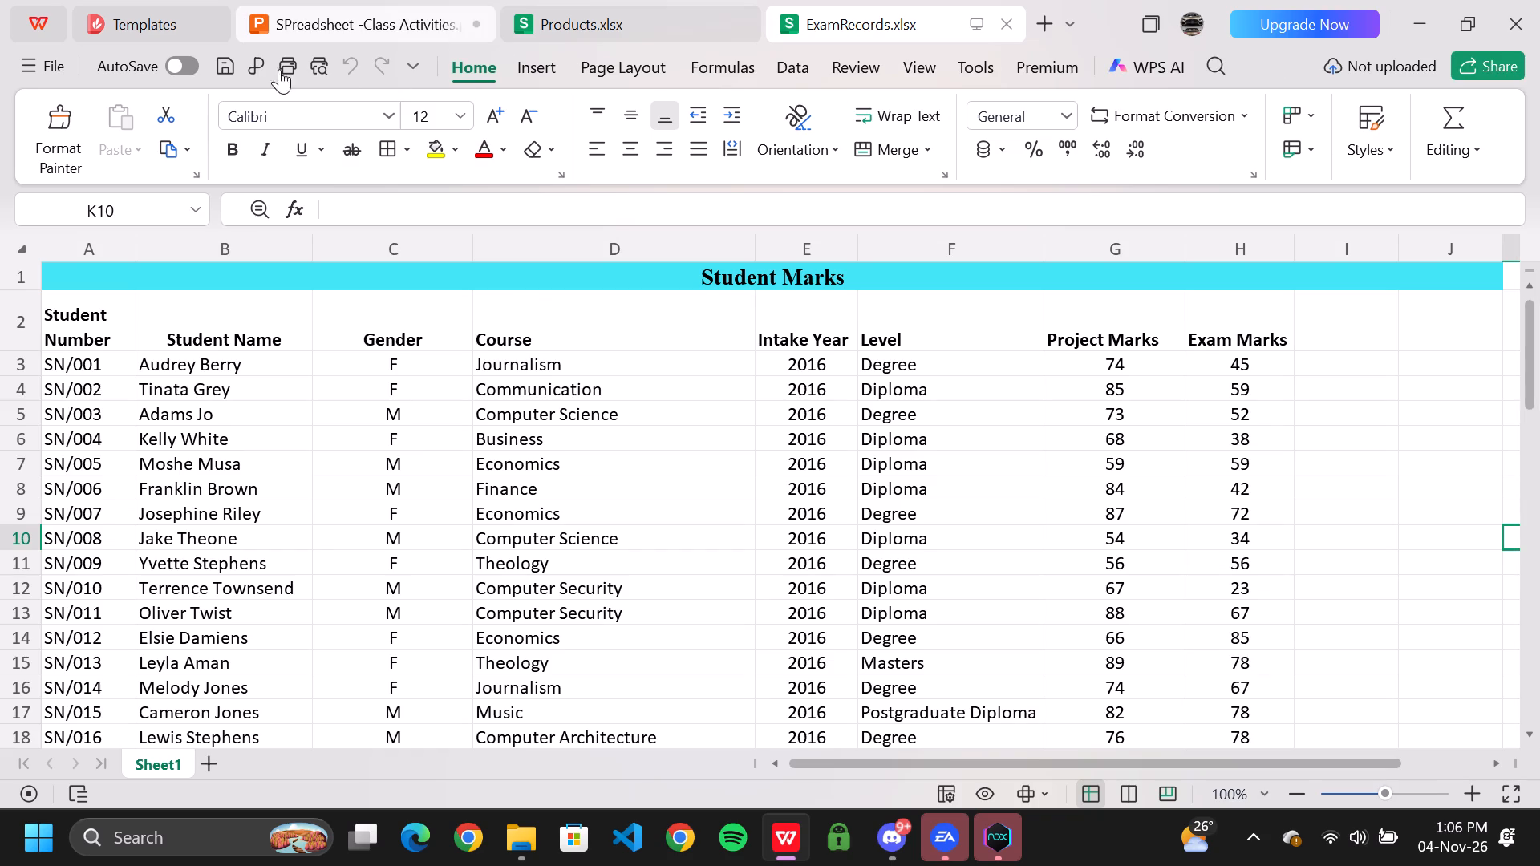
left_click(40, 58)
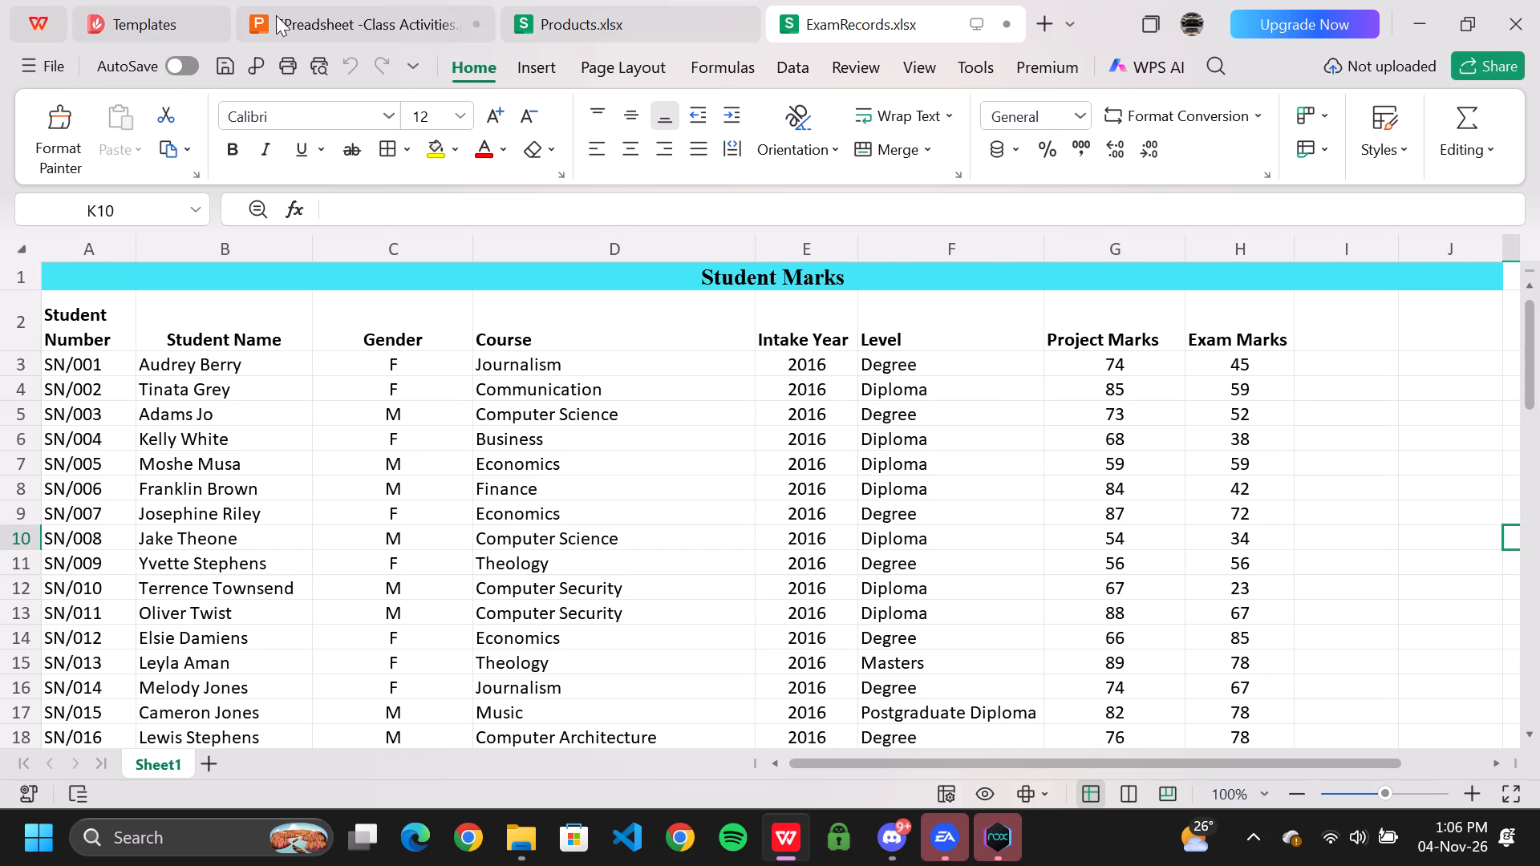
Switch to the SPreadsheet -Class Activities presentation and open slide 3, the Class Exercise on formulas that refer to other cells.
left_click(279, 14)
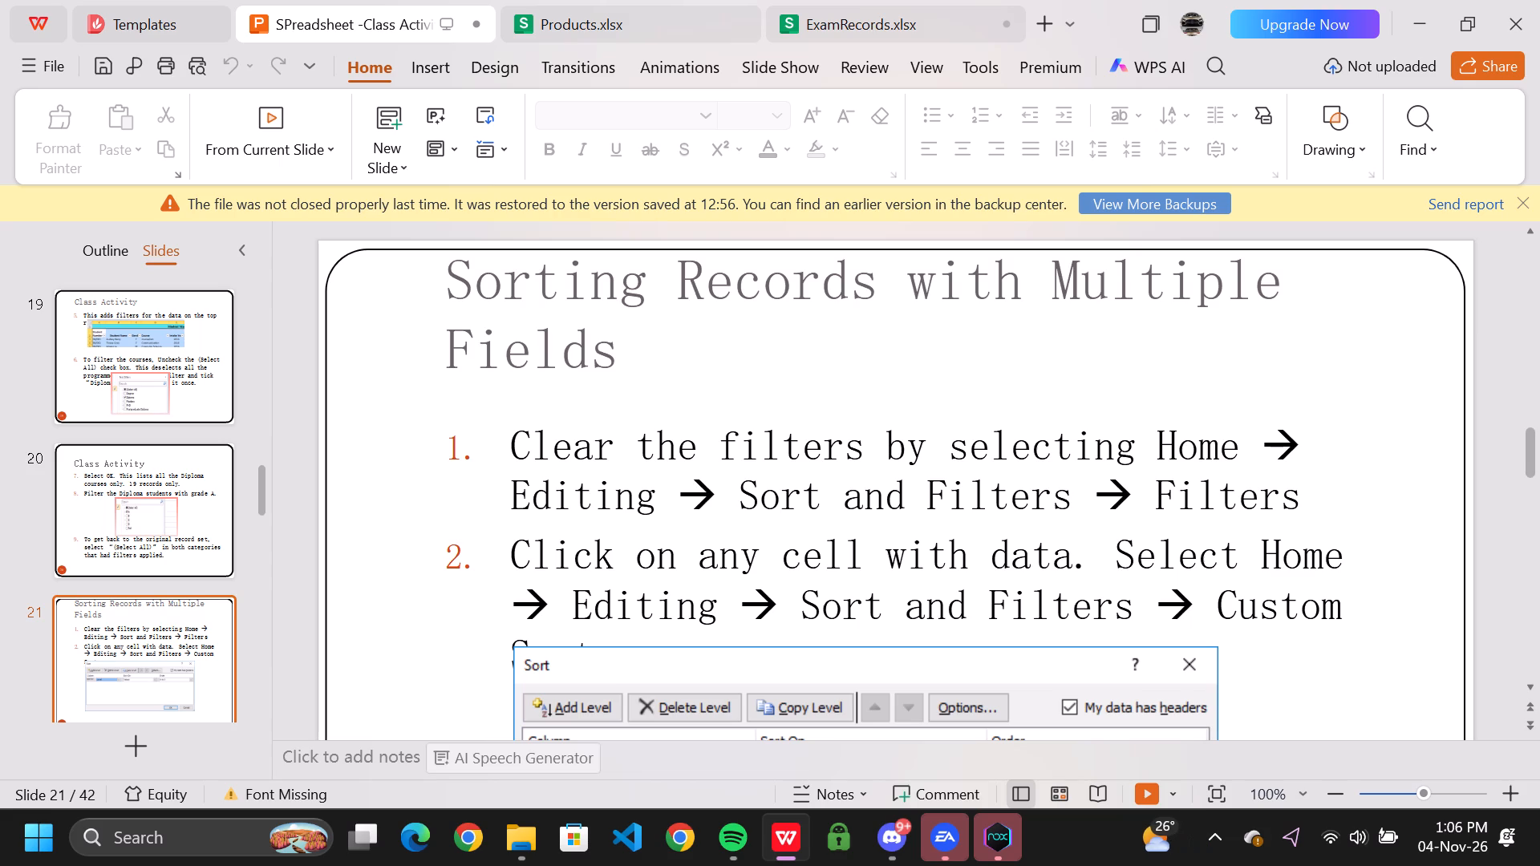
scroll(116, 421, "up", 12)
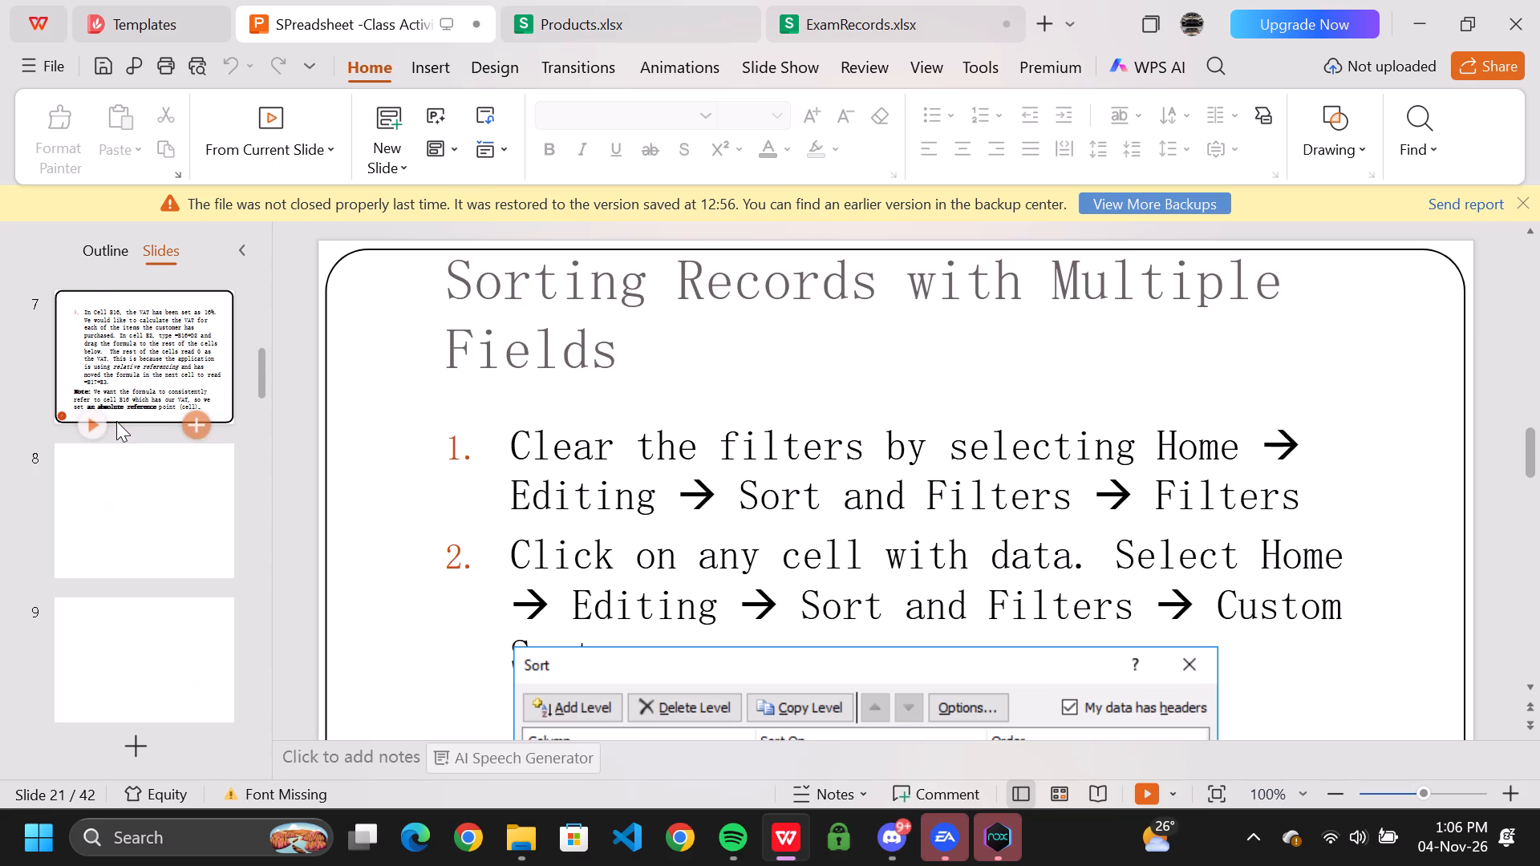
left_click_drag(262, 384, 279, 249)
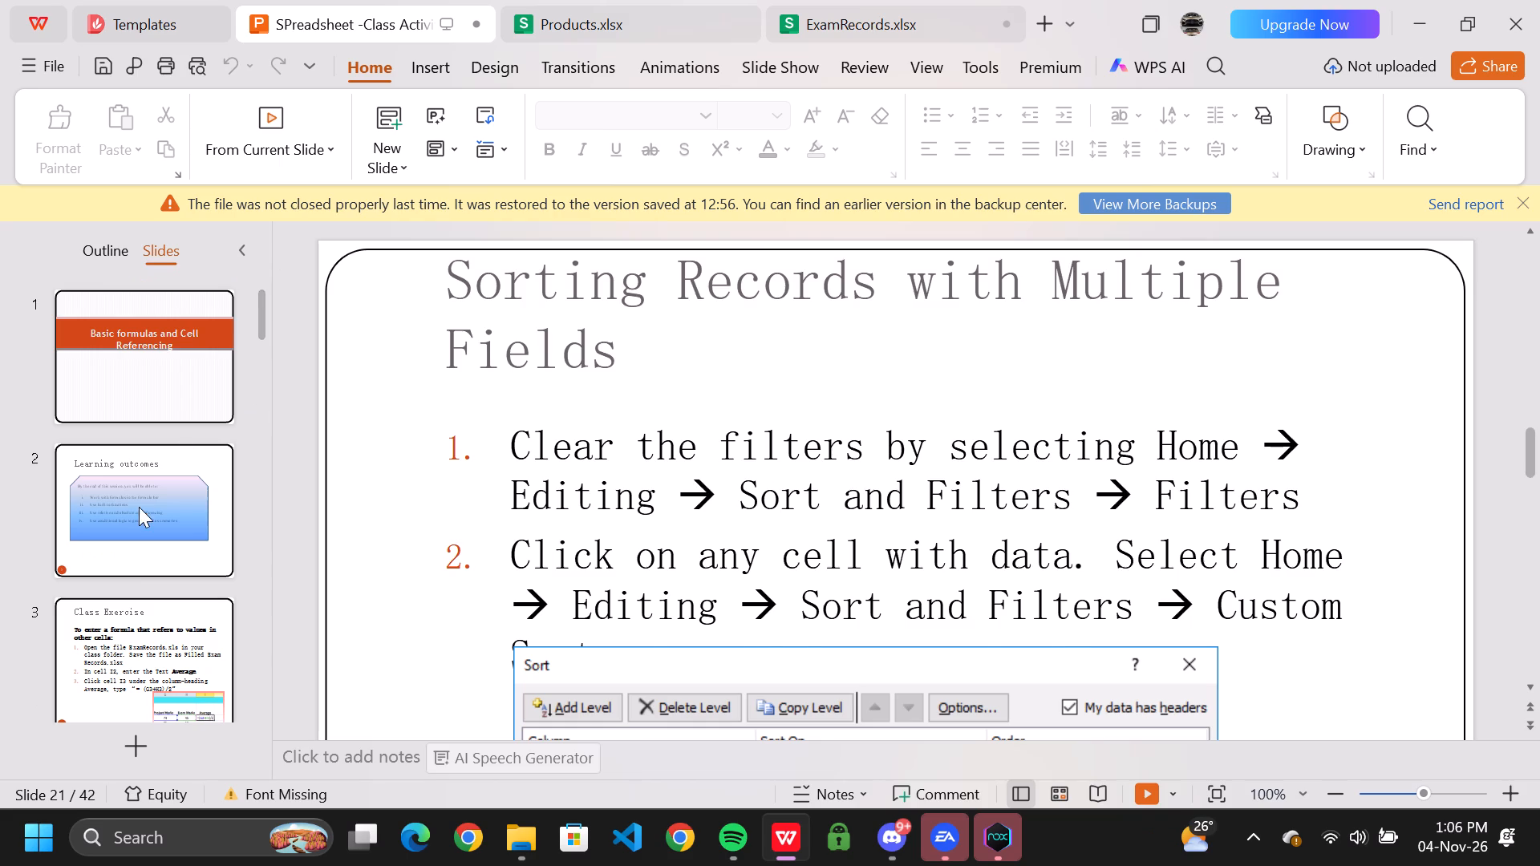
left_click(124, 654)
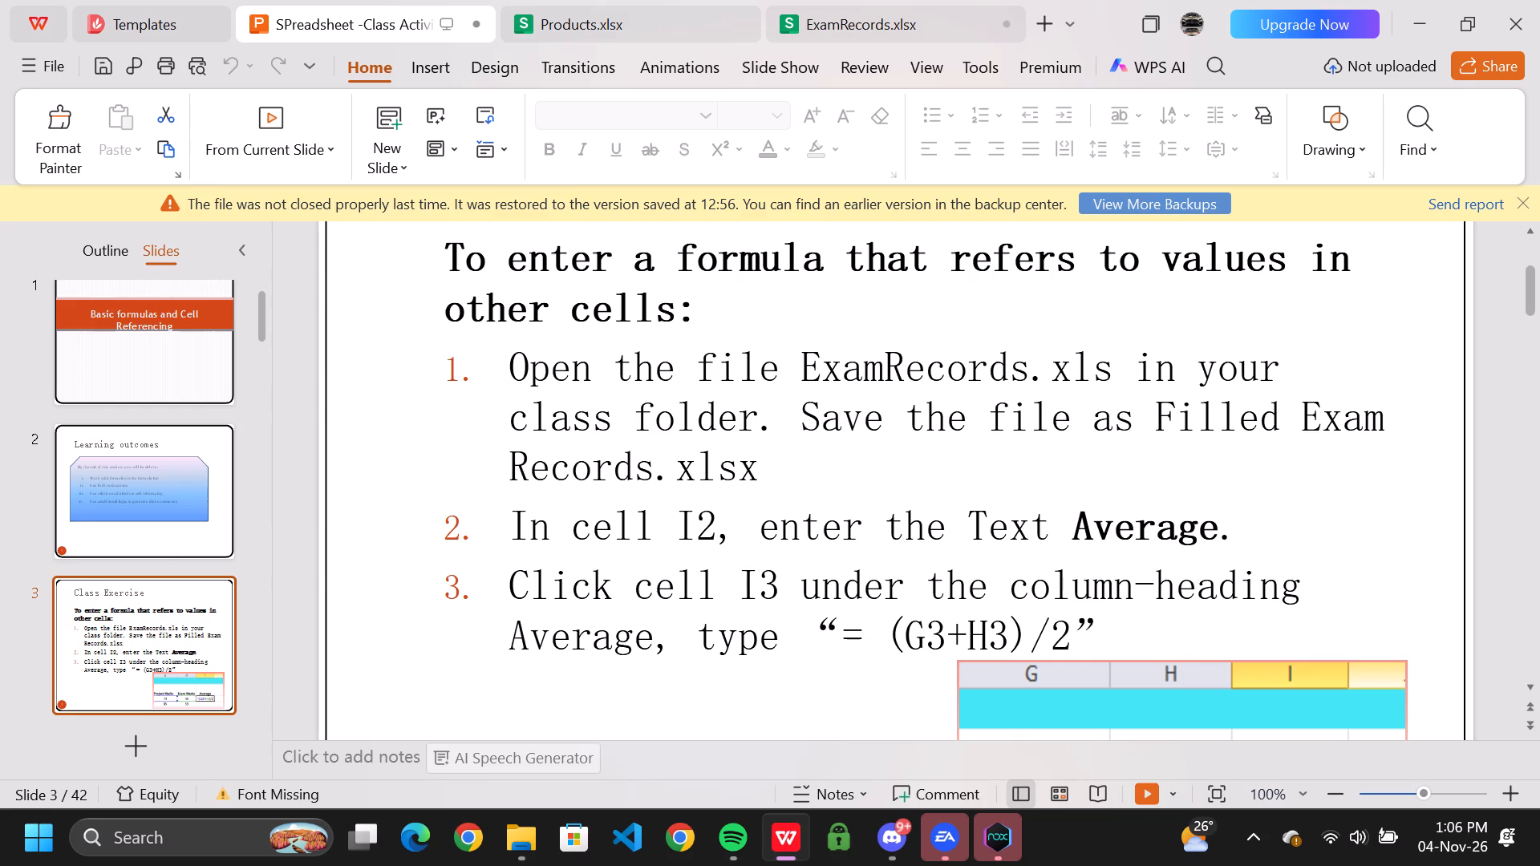
Copy the file name "Filled Exam Records.xlsx" from the first instruction on the Class Exercise slide.
left_click_drag(1154, 375, 1275, 389)
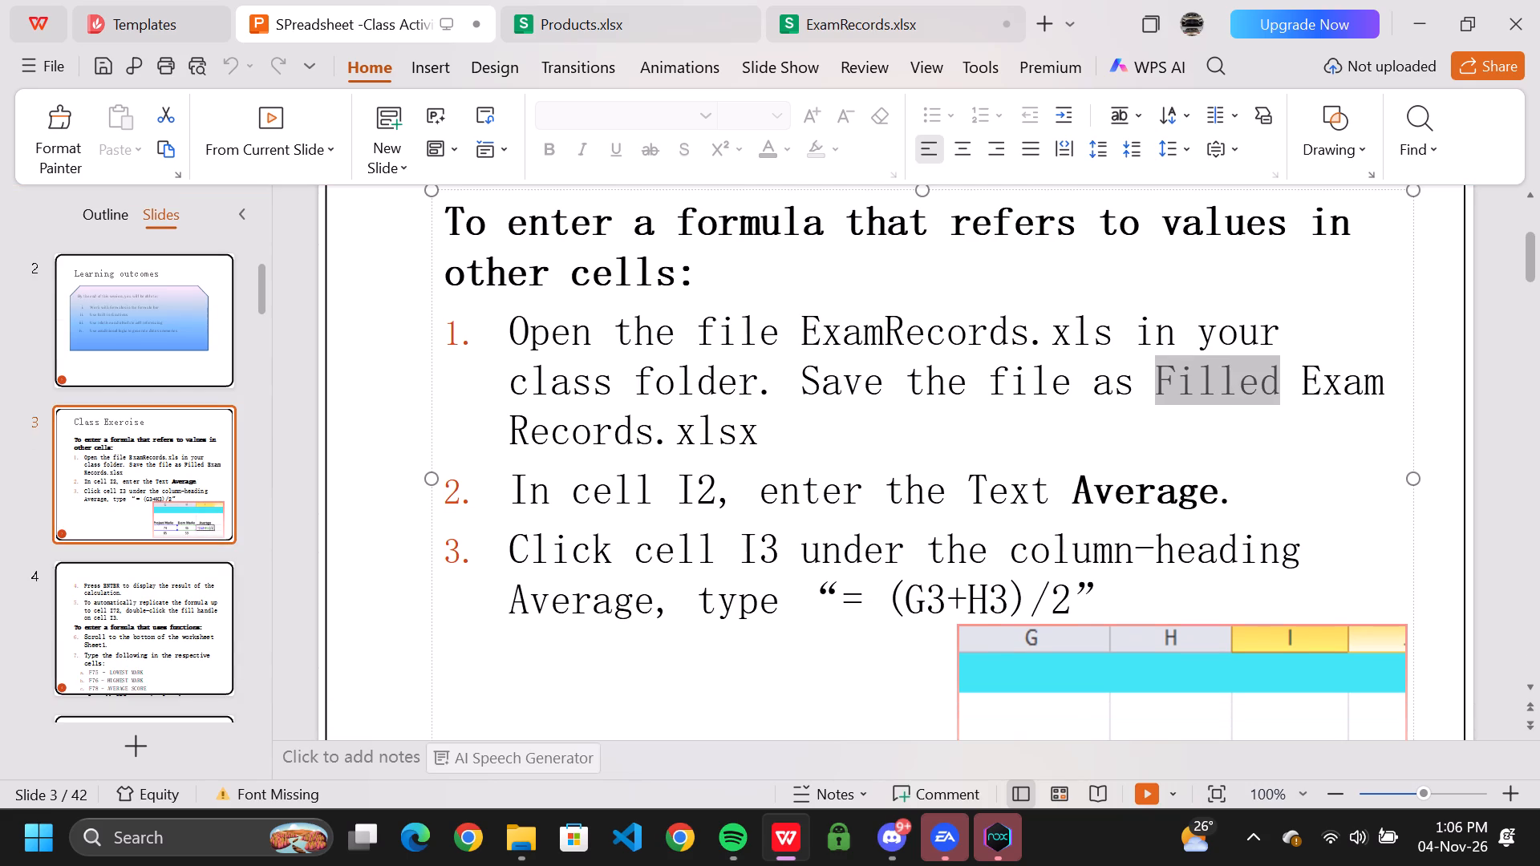
left_click_drag(1275, 389, 849, 445)
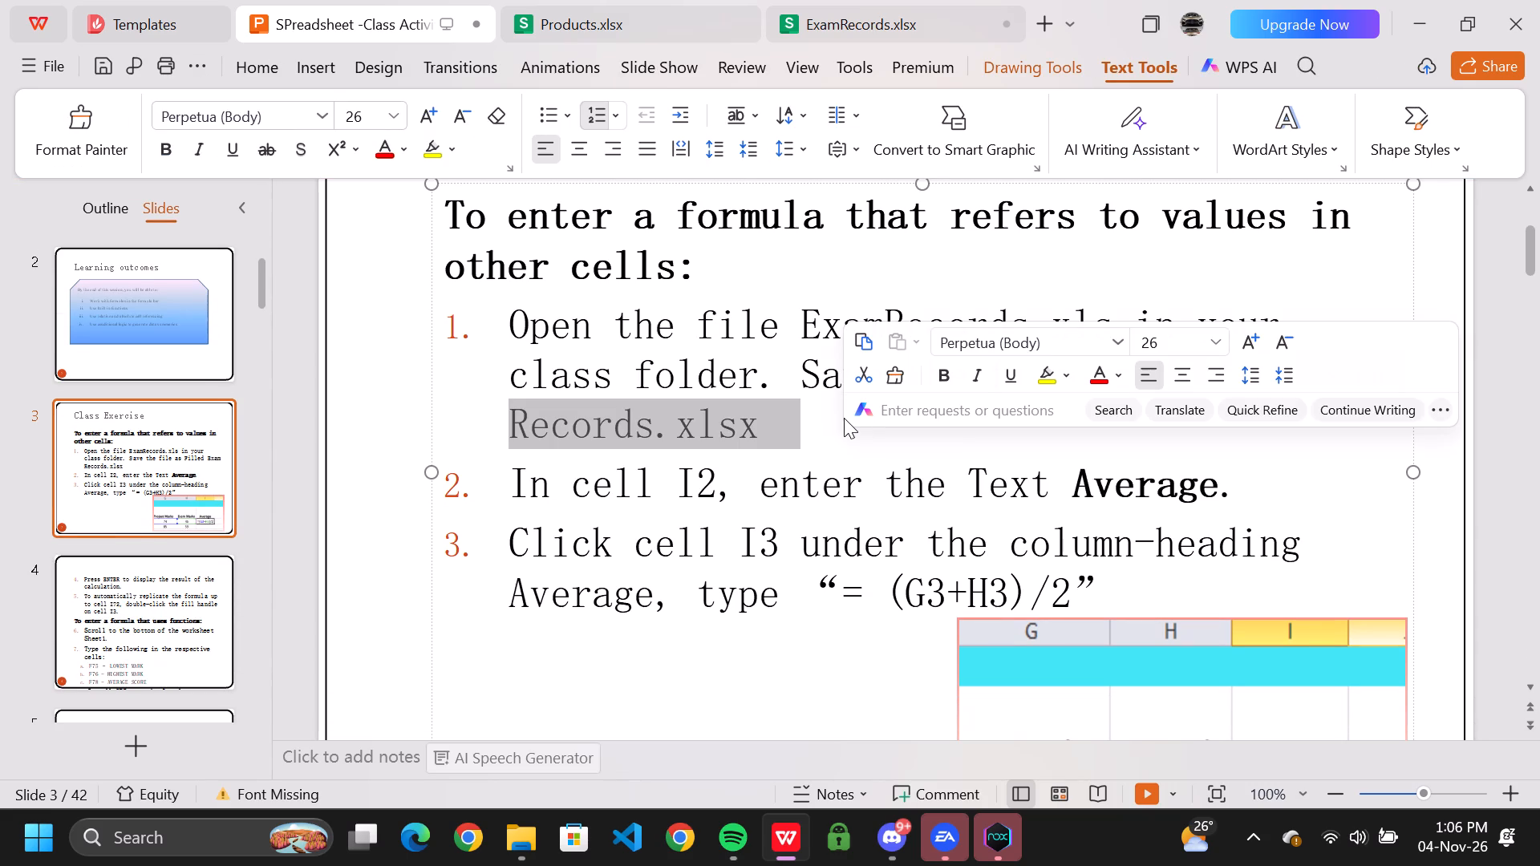
key("ctrl+c")
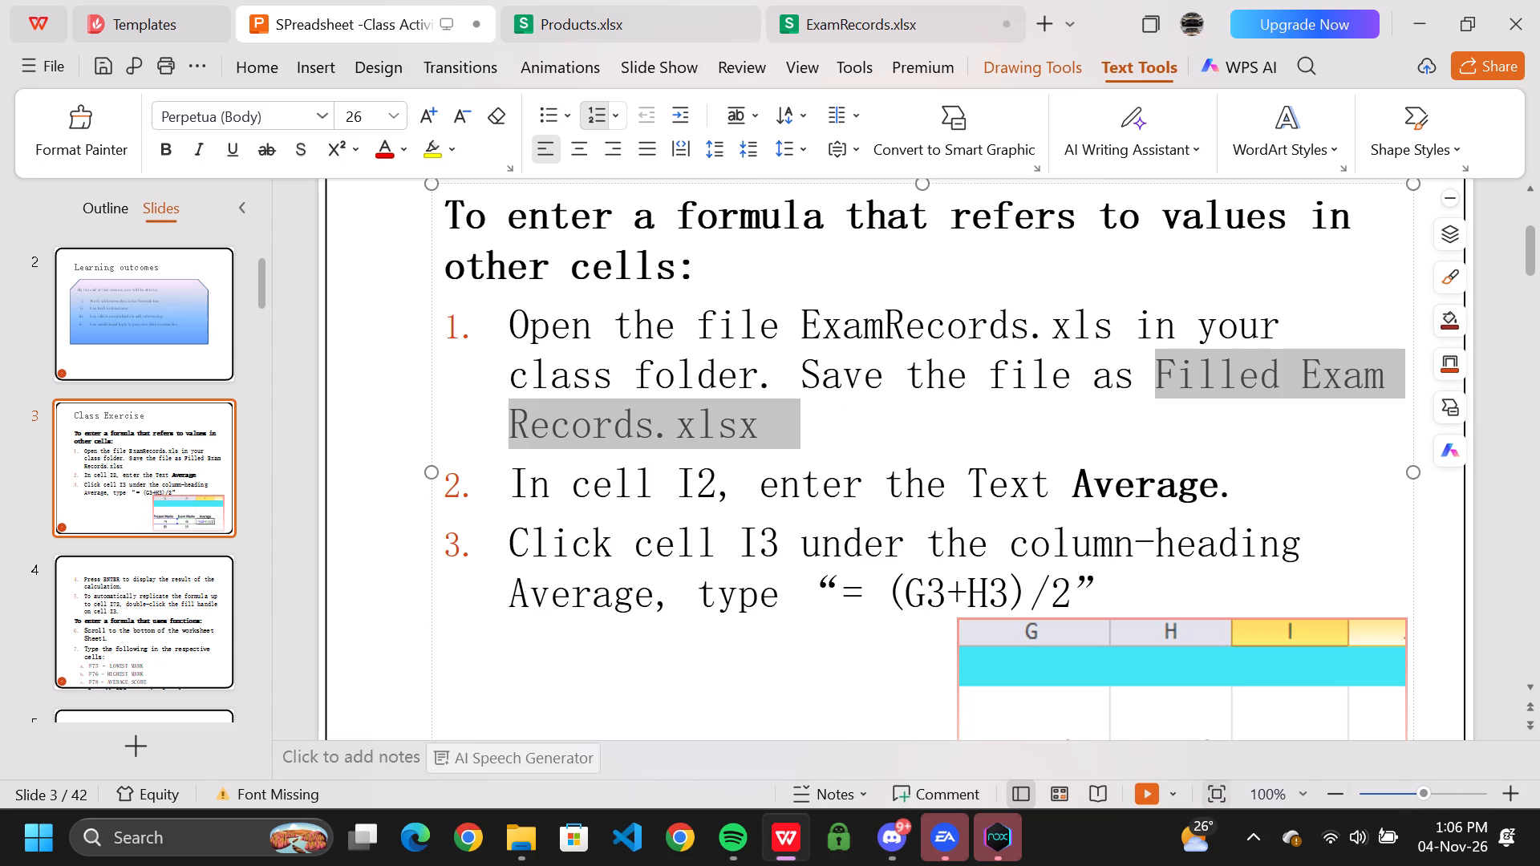
left_click(1386, 790)
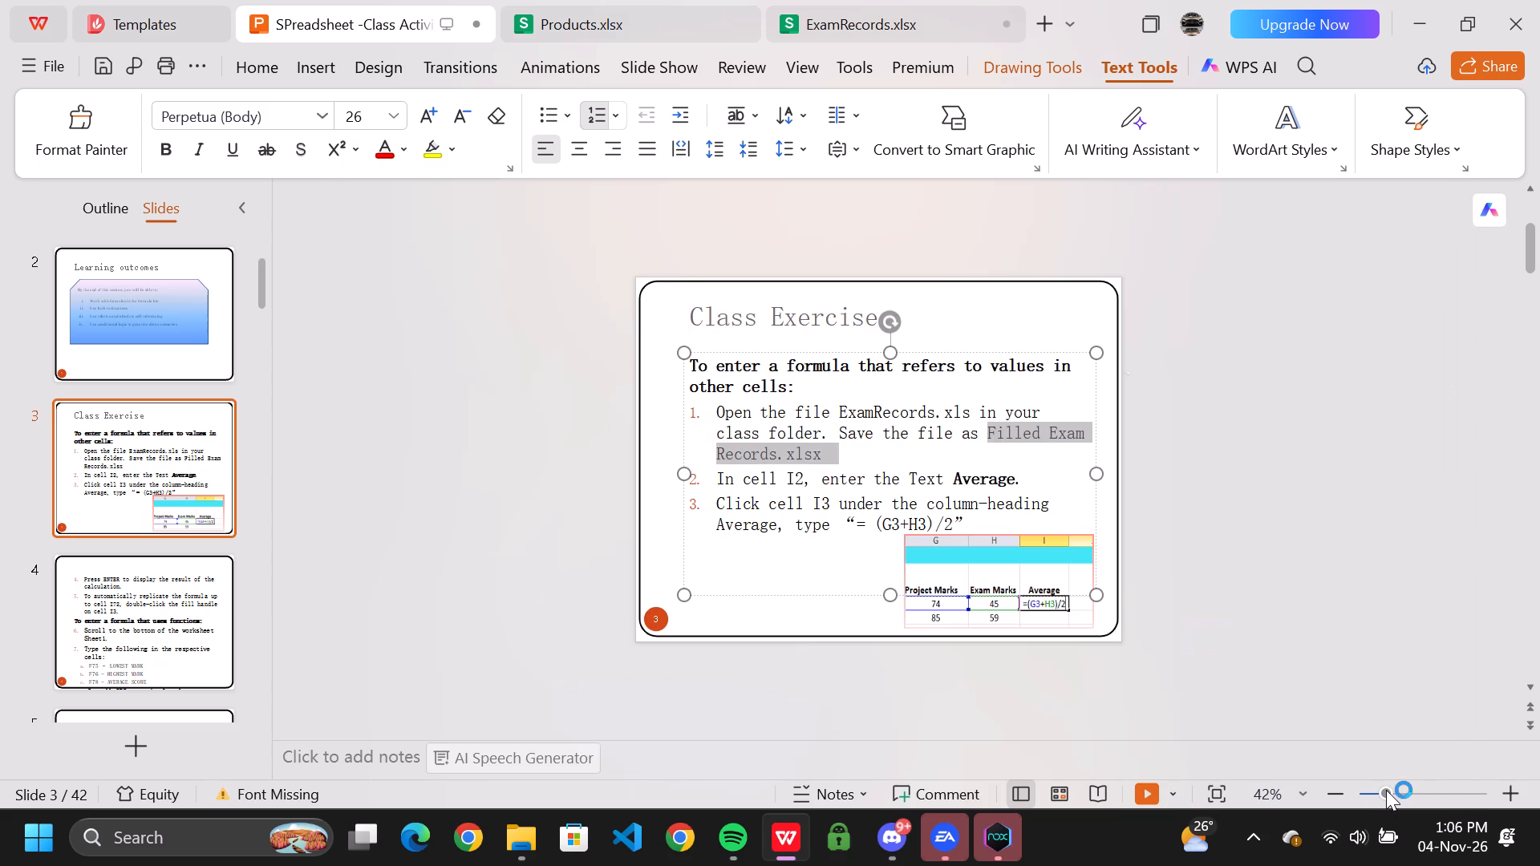
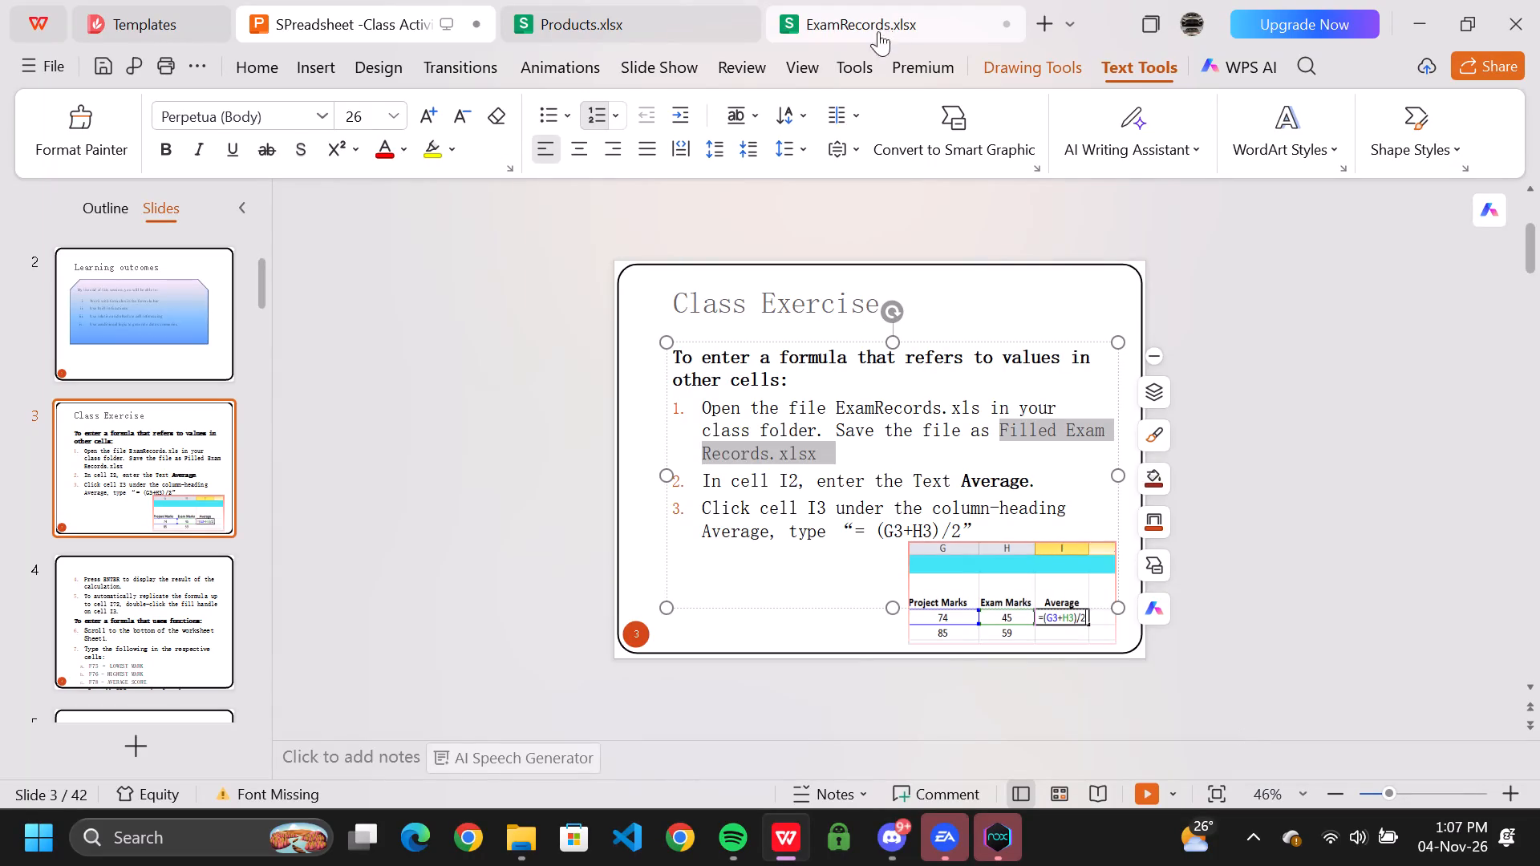
Switch to the ExamRecords.xlsx workbook and start saving a copy of it with Save As.
left_click(886, 32)
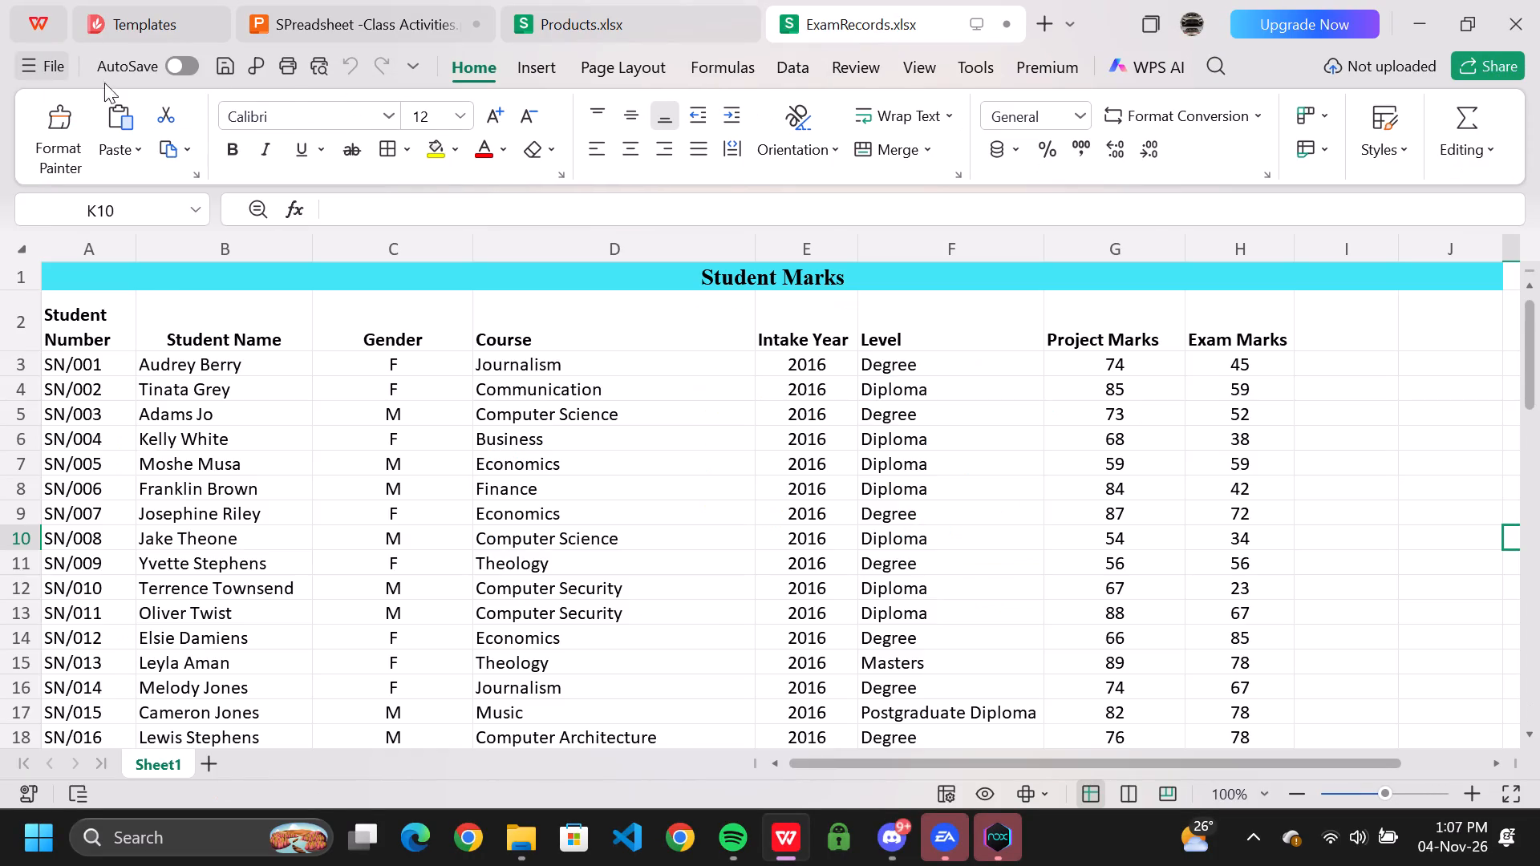
left_click(38, 68)
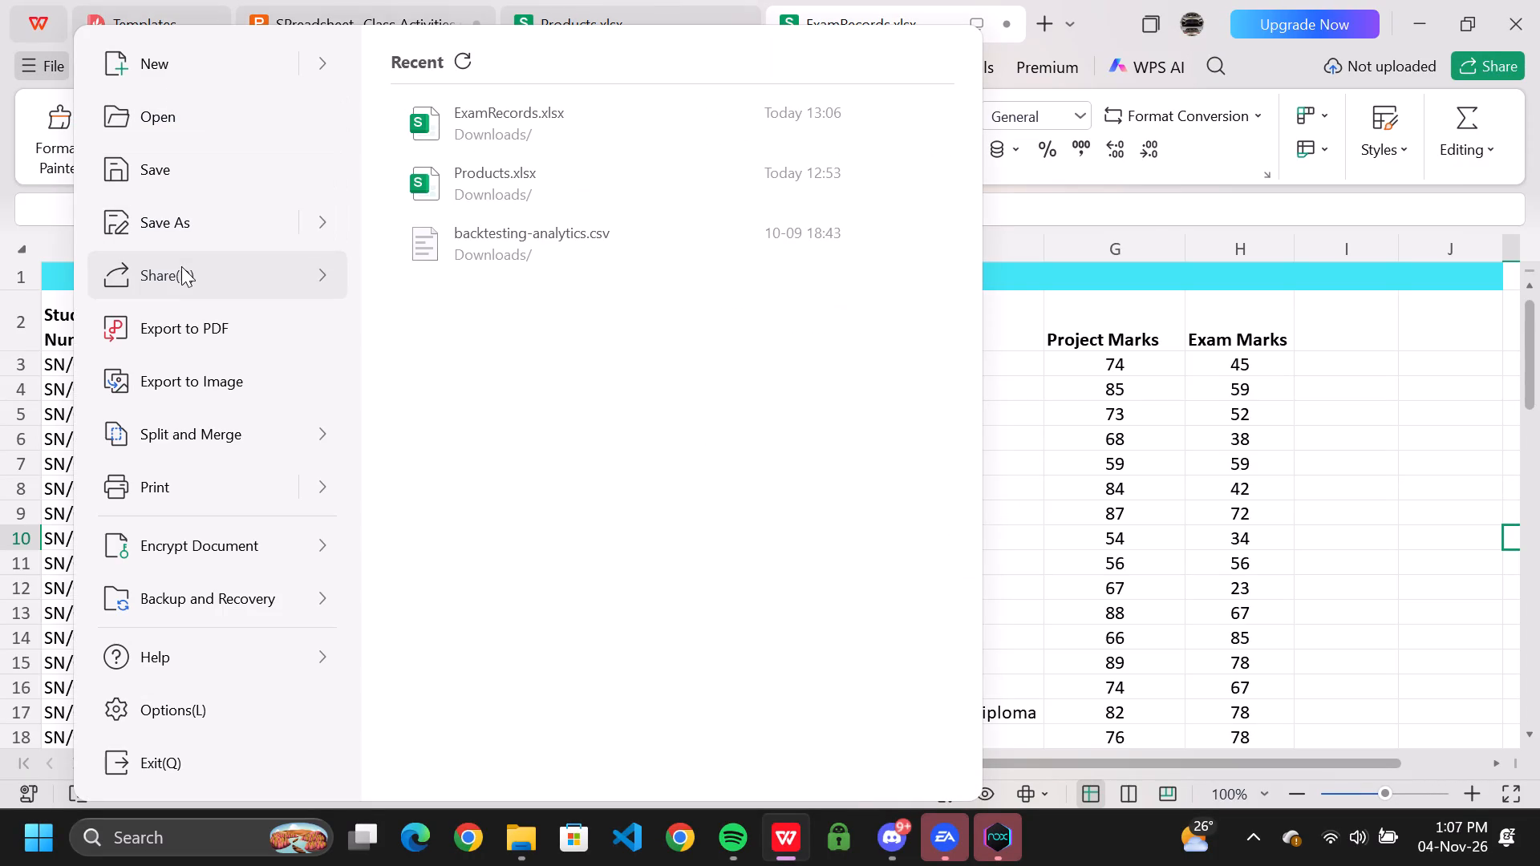
left_click(186, 233)
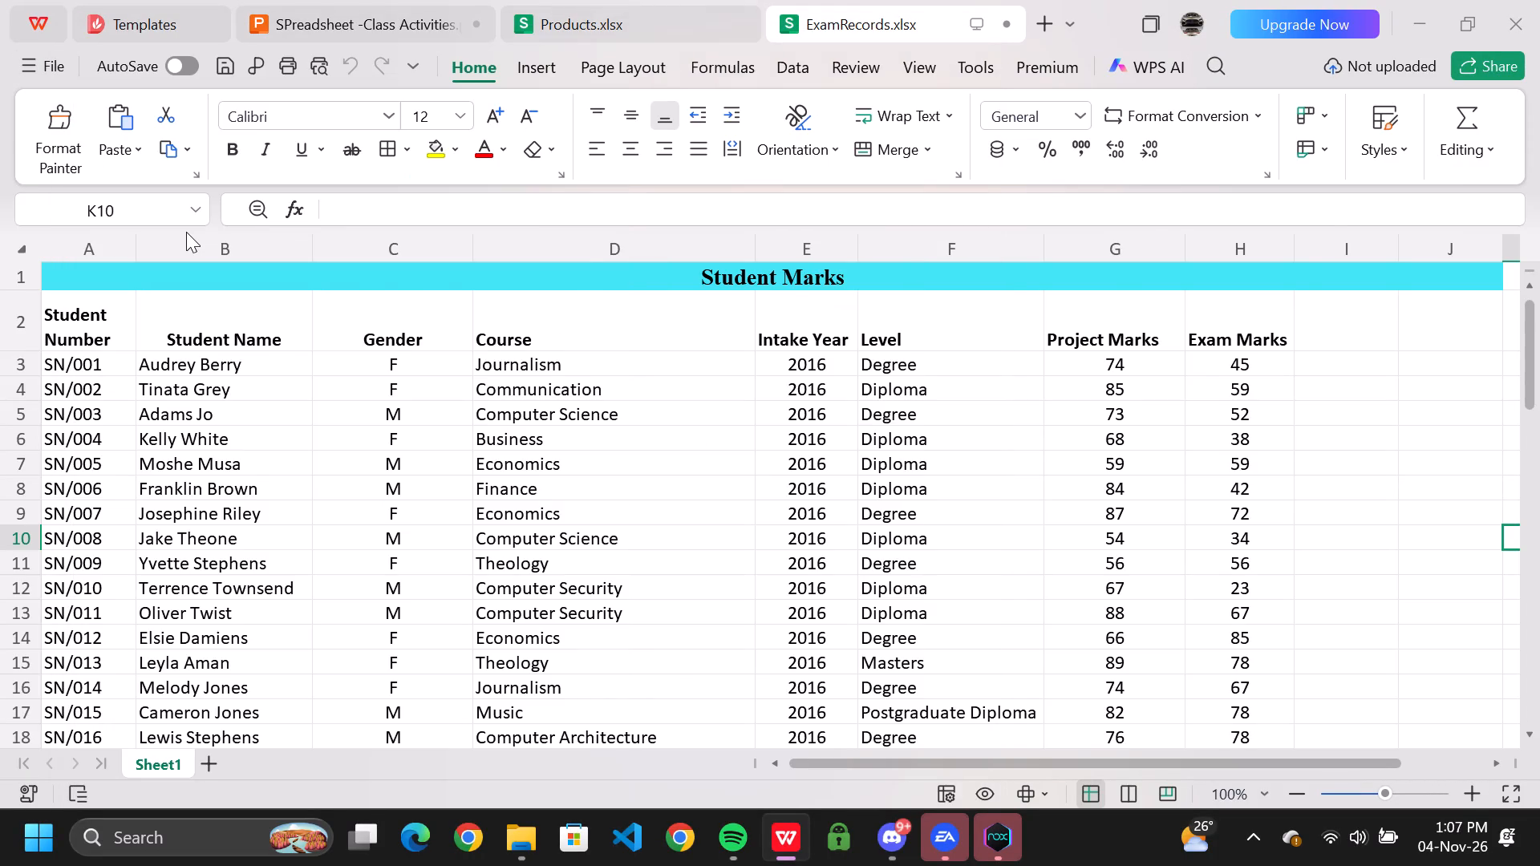
Save the exam records workbook to WPS Drive under the name Filled Exam Records.xlsx.
key("ctrl+v")
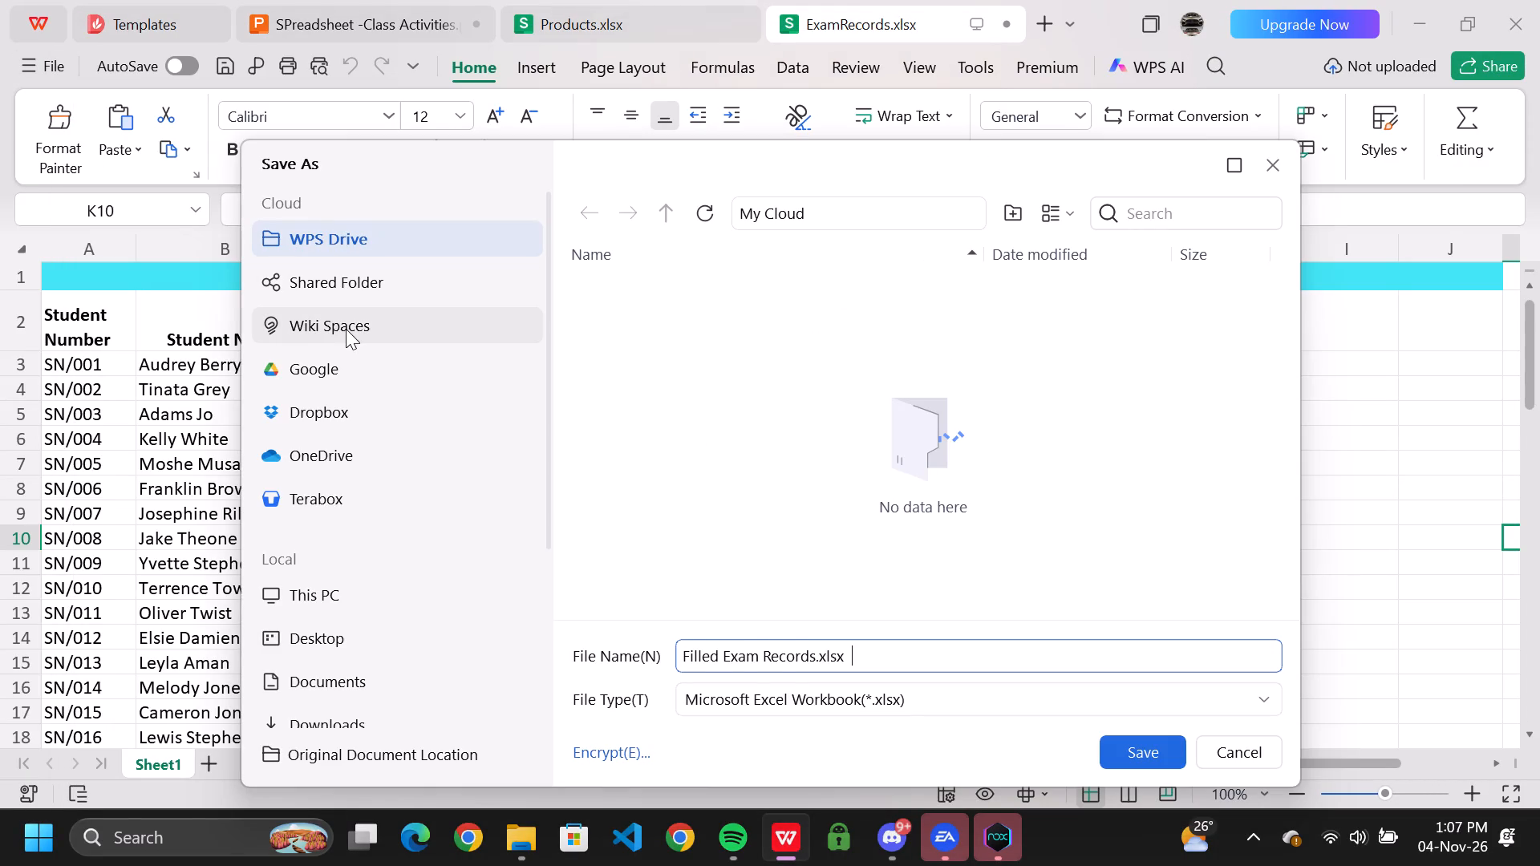
left_click(1121, 758)
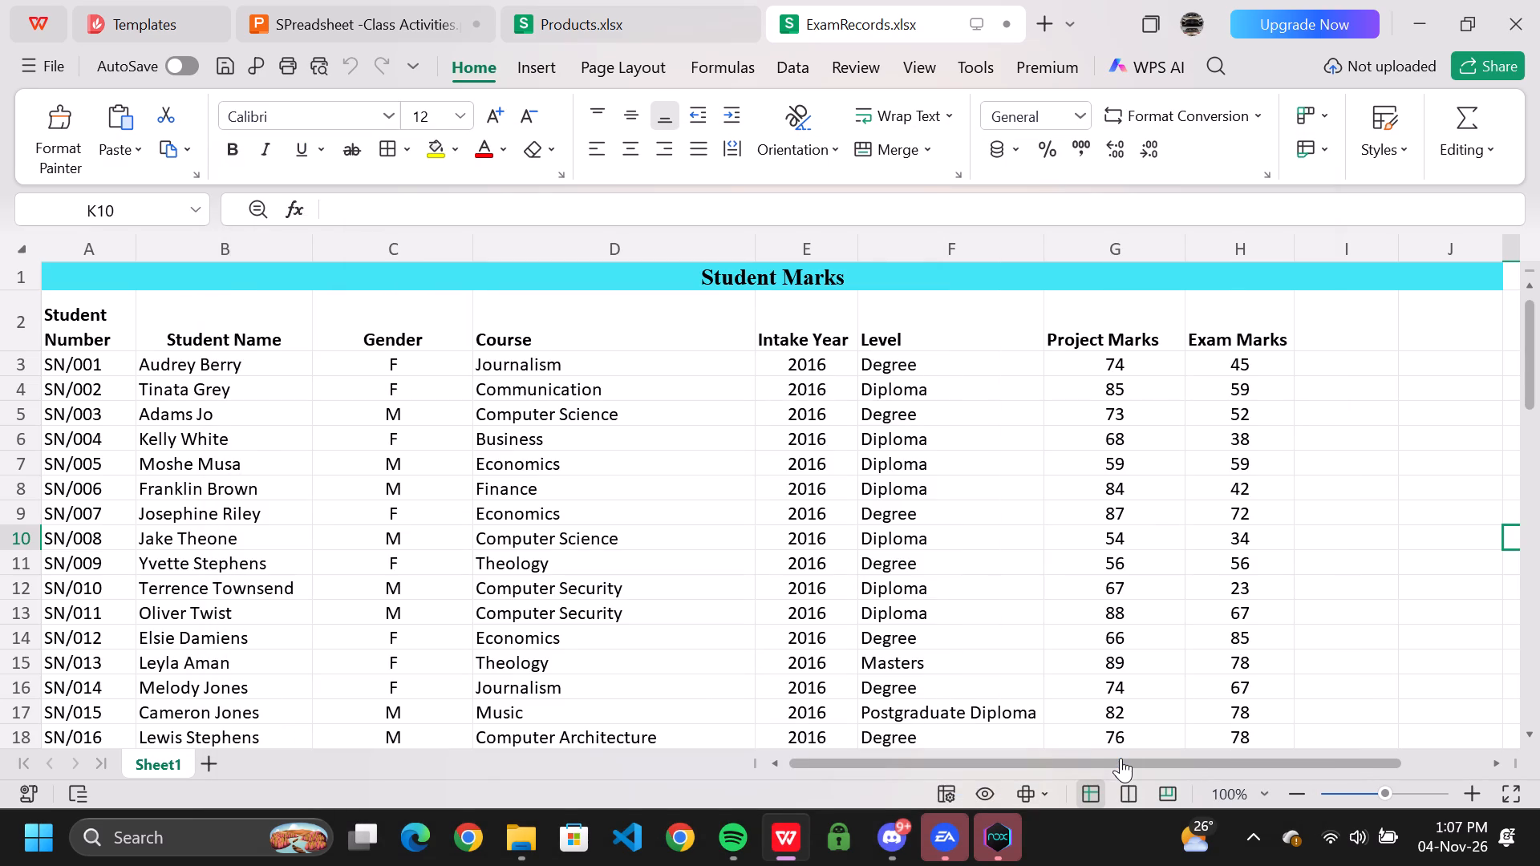
Check the slide 3 class exercise and look through the student records in the Filled Exam Records workbook.
left_click(278, 6)
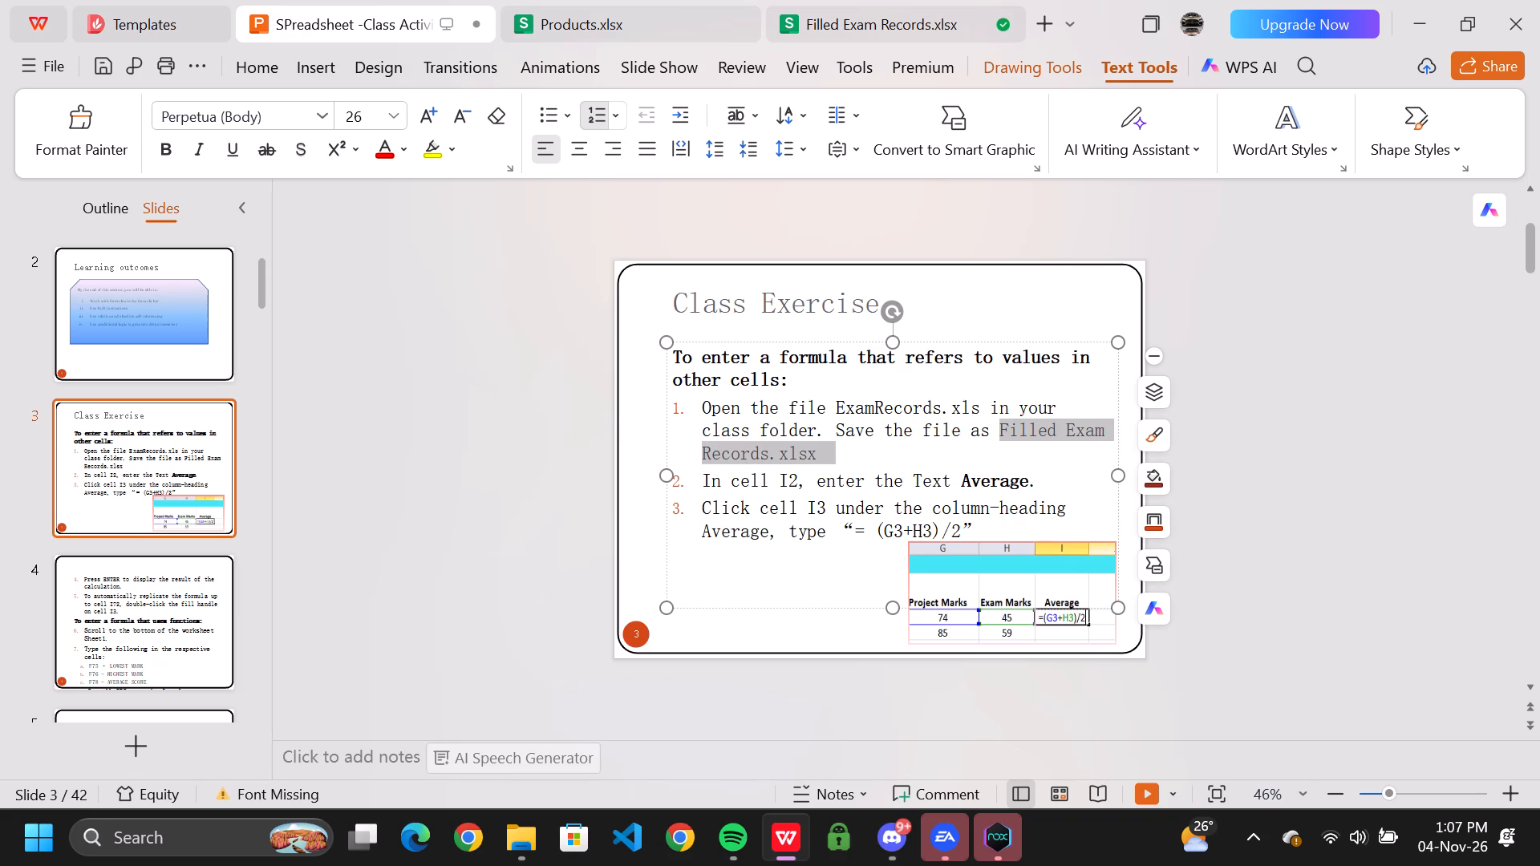
left_click(848, 14)
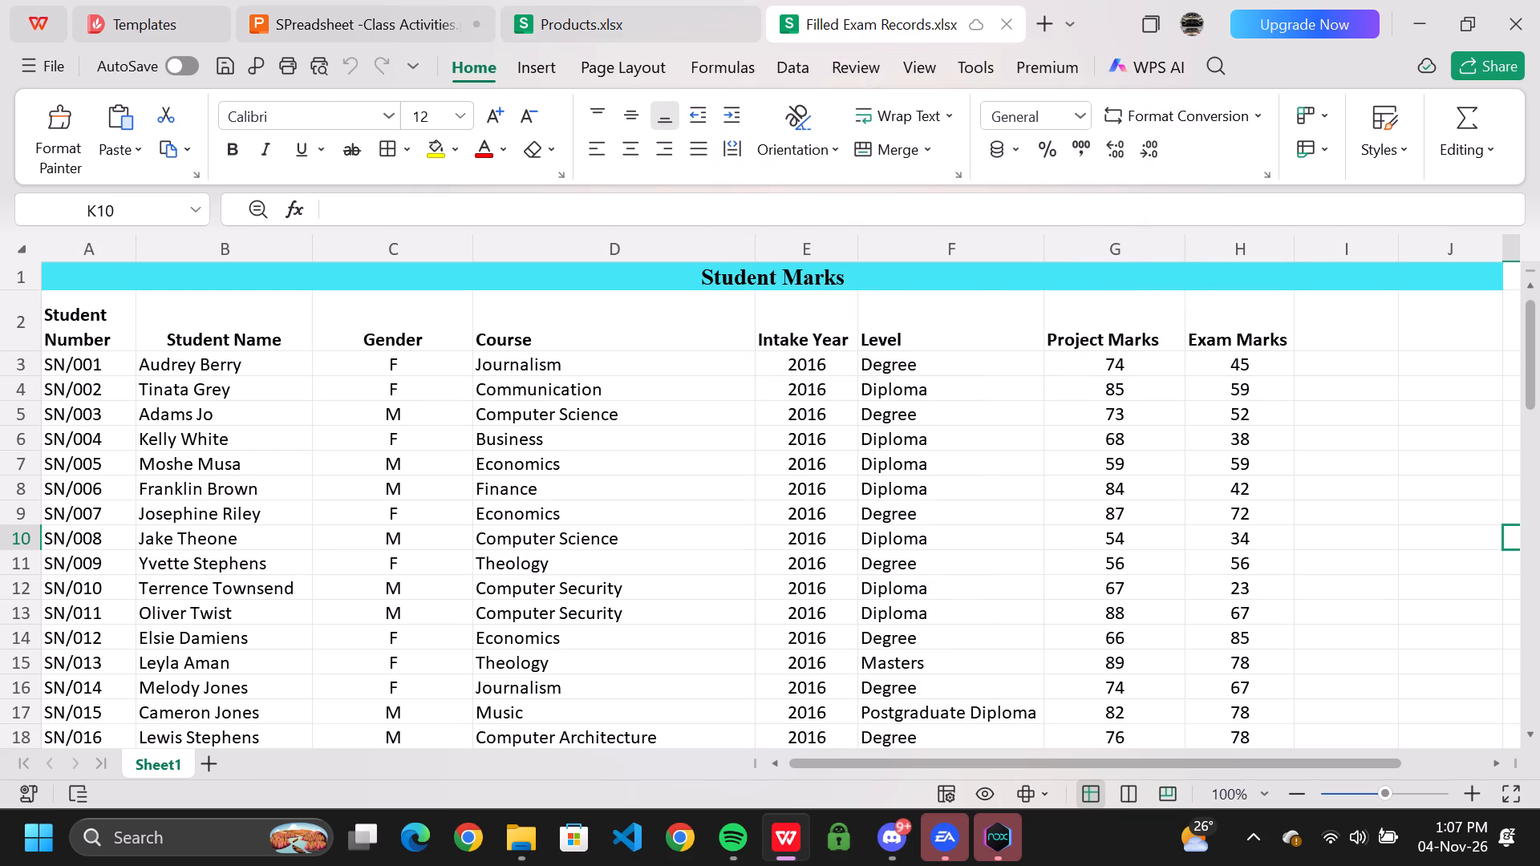
scroll(503, 545, "down", 1)
scroll(704, 482, "up", 3)
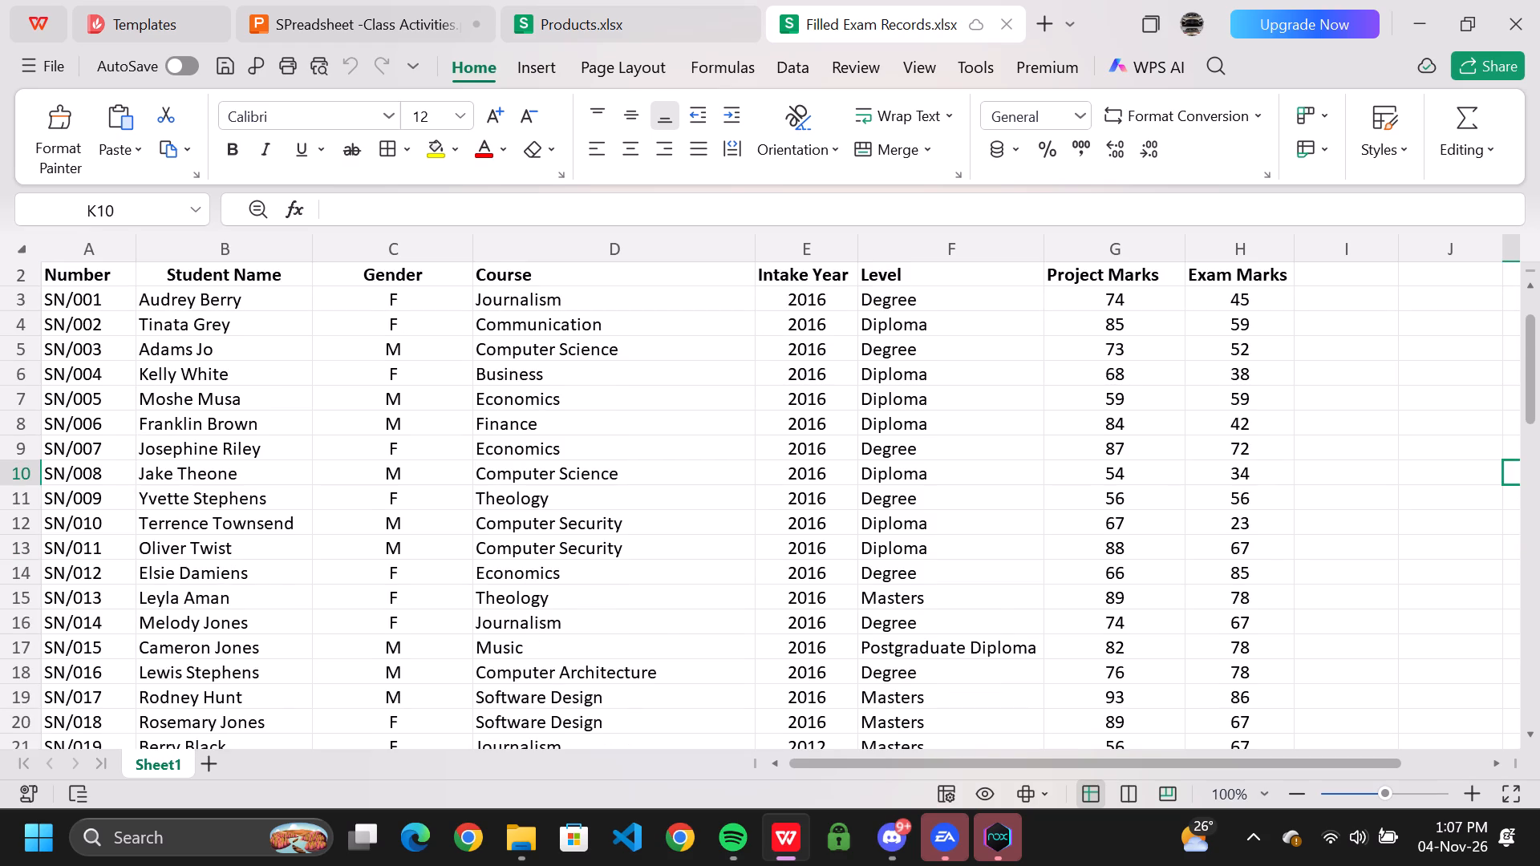
scroll(704, 482, "down", 5)
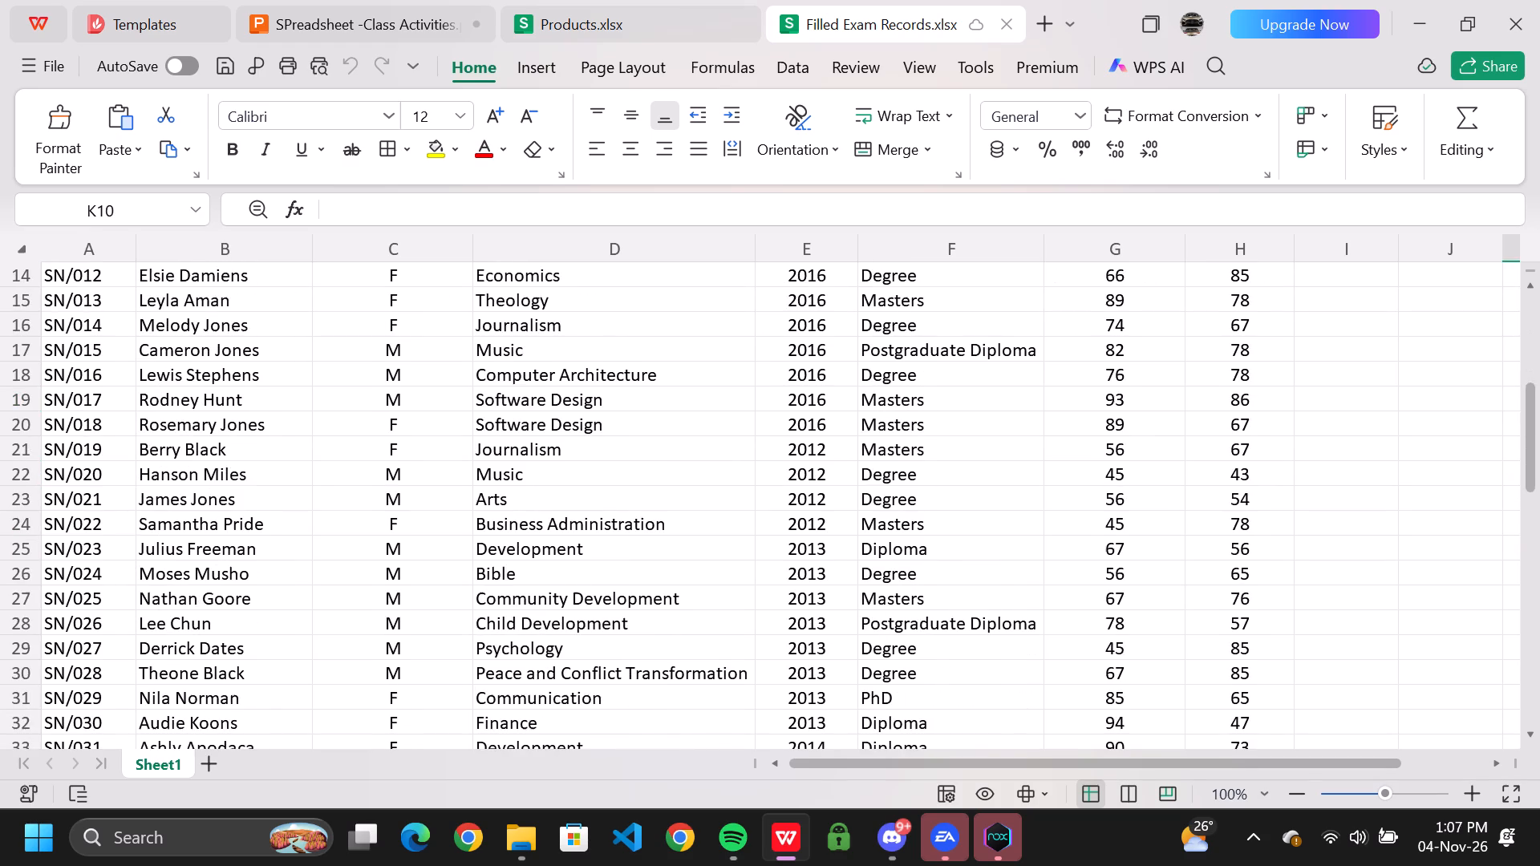
scroll(704, 482, "down", 3)
scroll(704, 482, "up", 4)
left_click(582, 18)
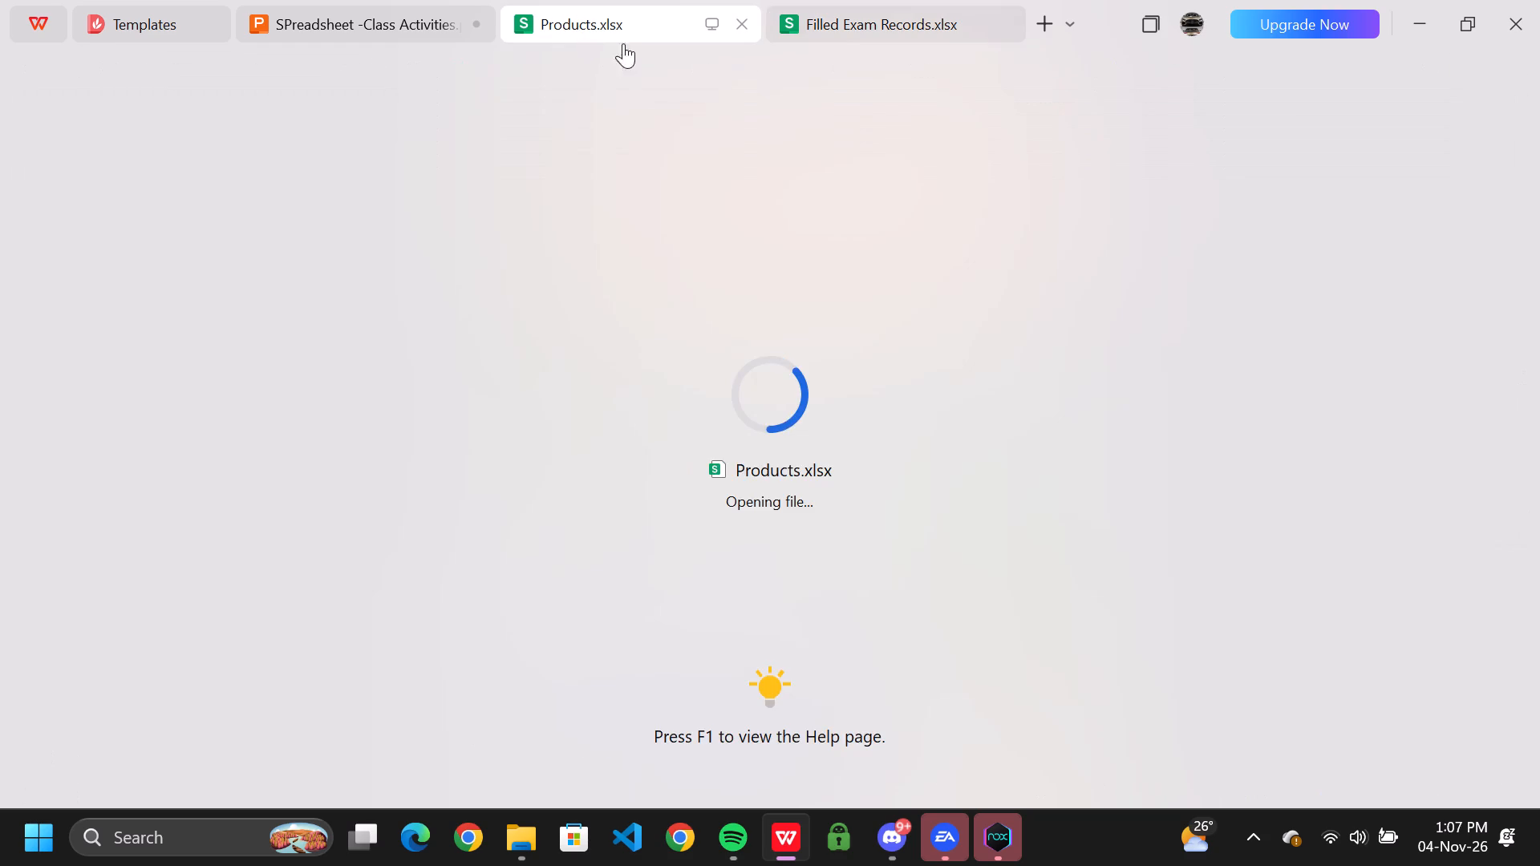
left_click(849, 22)
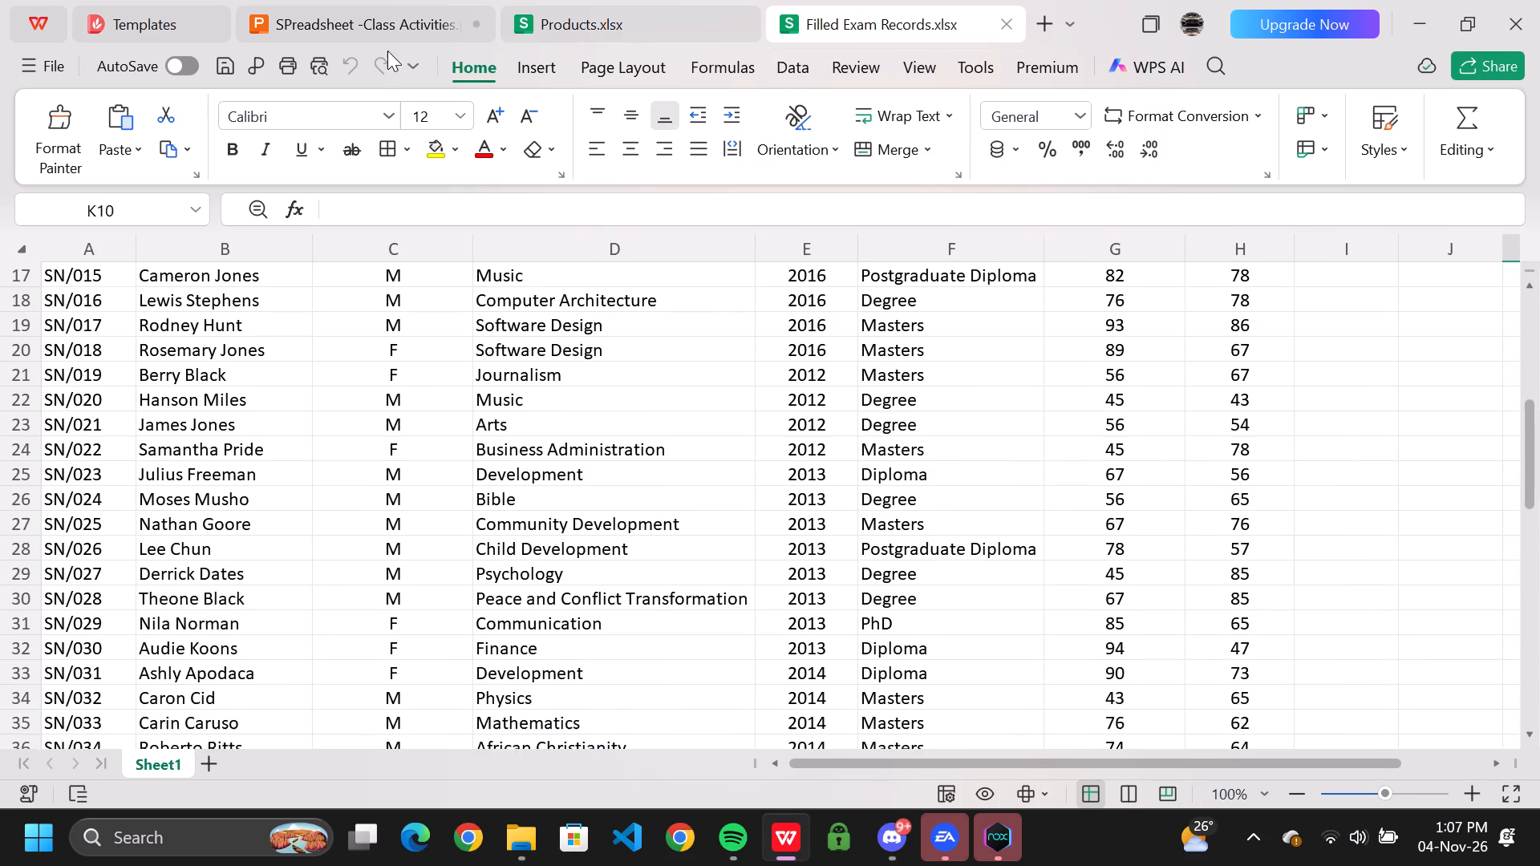
Browse the class activities presentation from the slide 3 exercise through the Report Generation section to the slide 18 Class Activity.
left_click(380, 24)
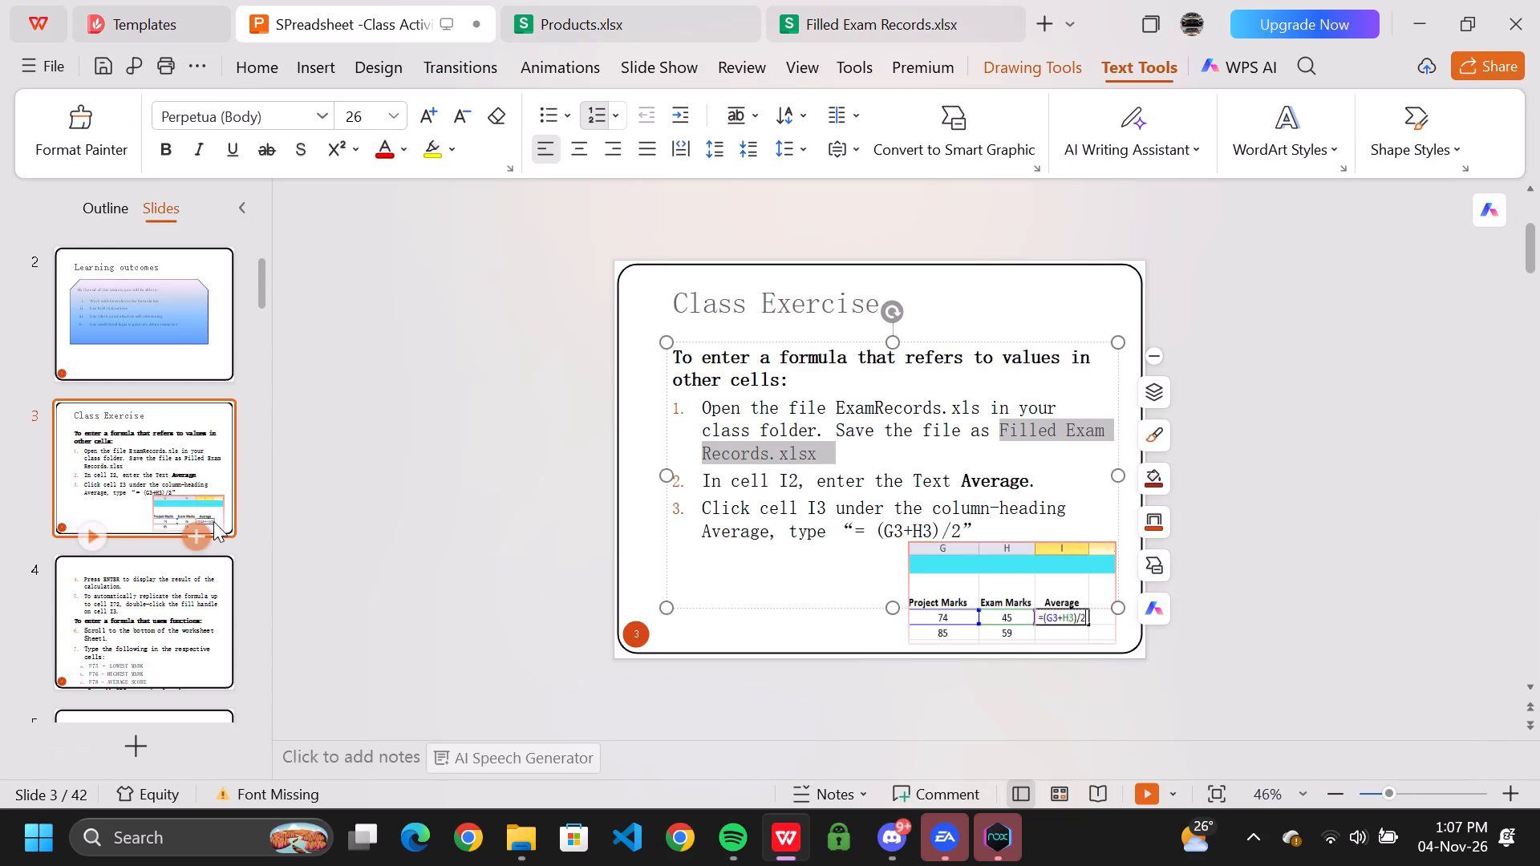
scroll(210, 520, "down", 10)
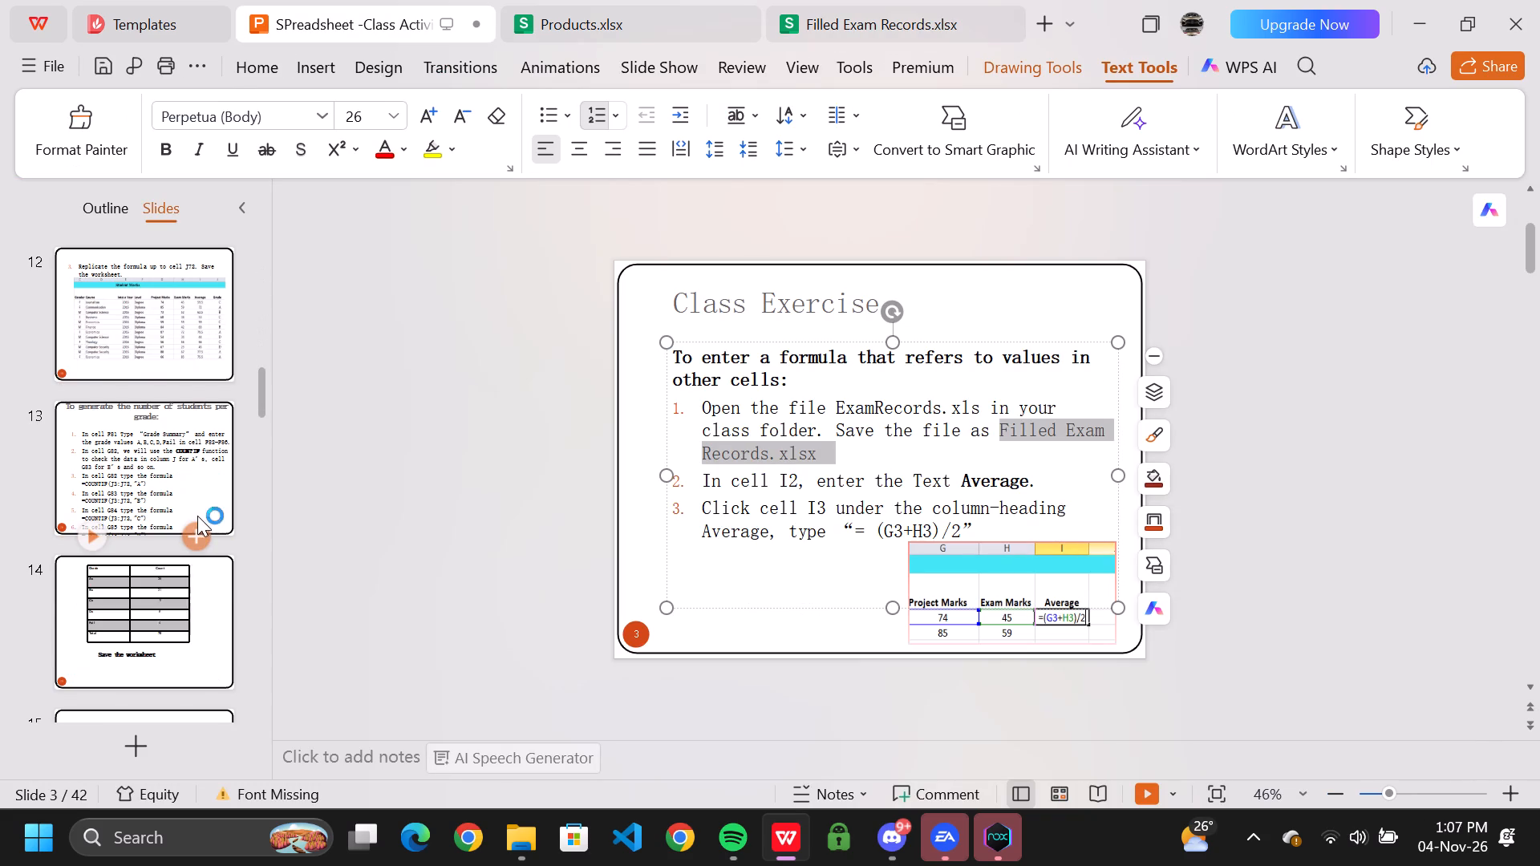
scroll(194, 512, "down", 1)
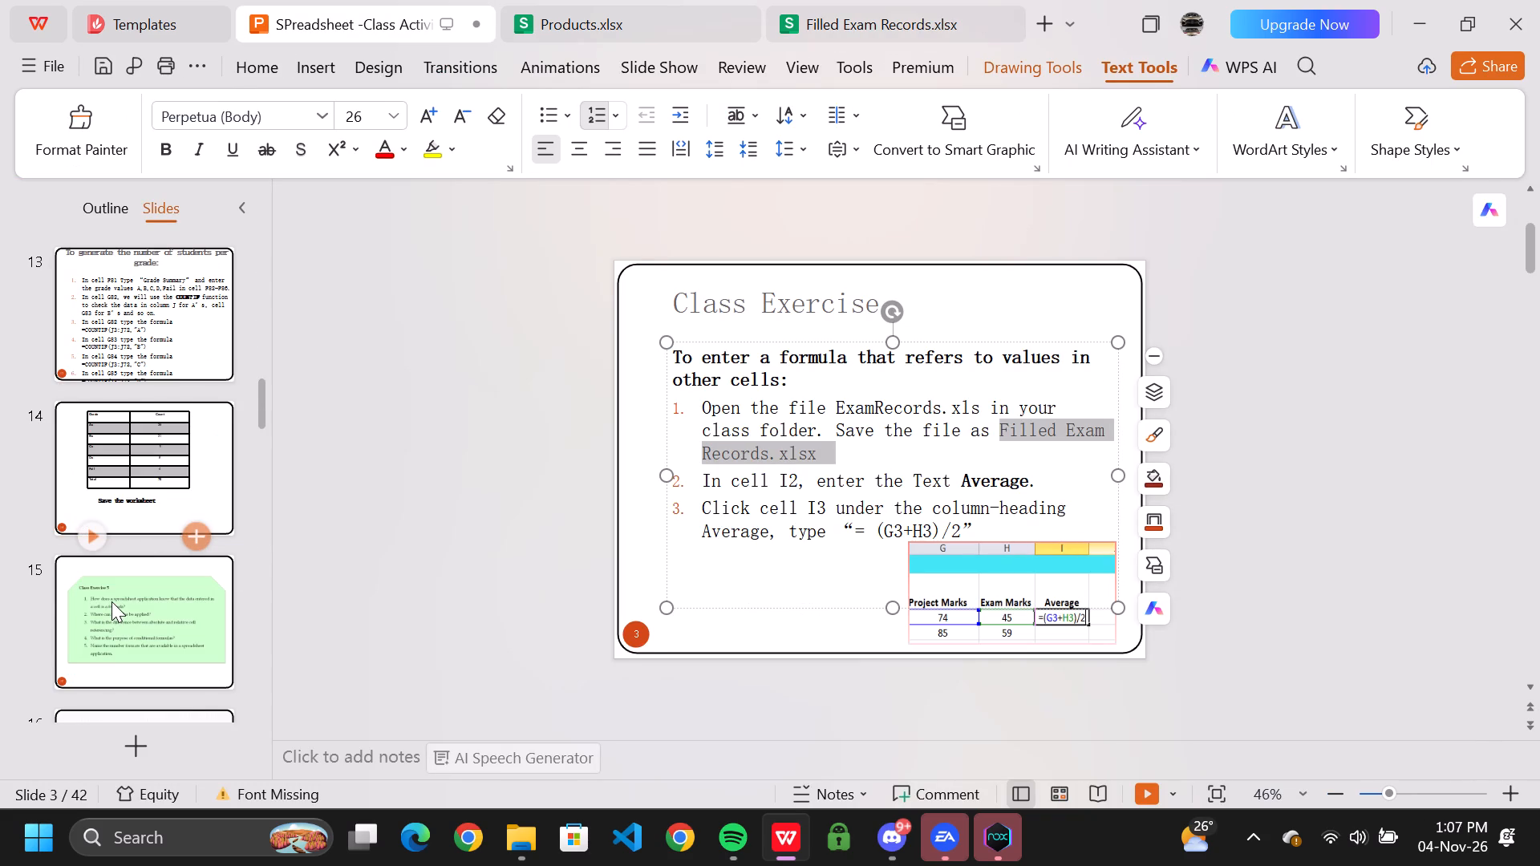
left_click(111, 601)
scroll(114, 600, "down", 1)
left_click(114, 600)
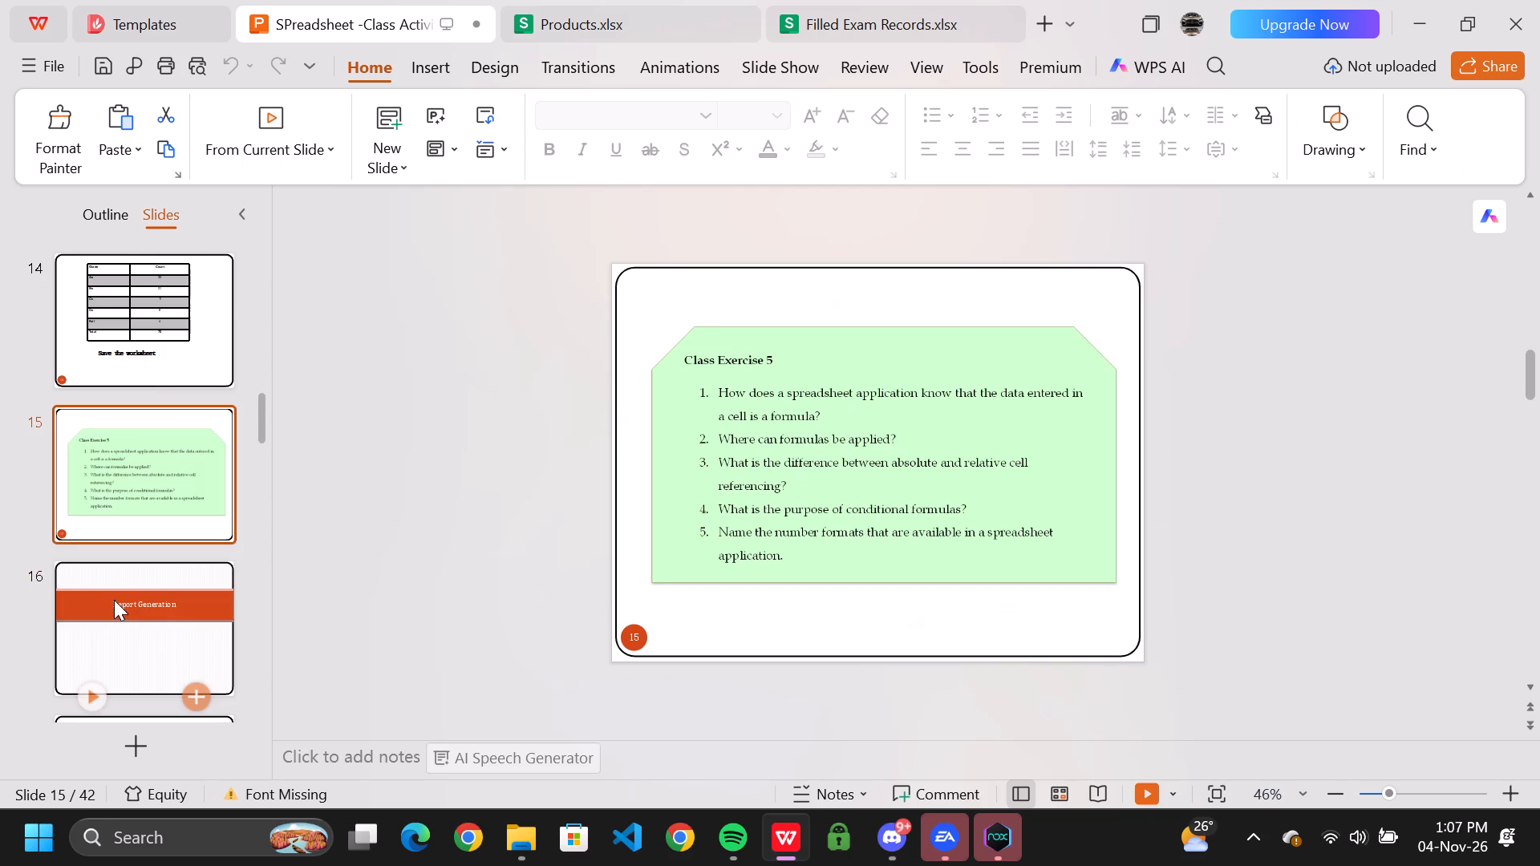
scroll(121, 597, "down", 2)
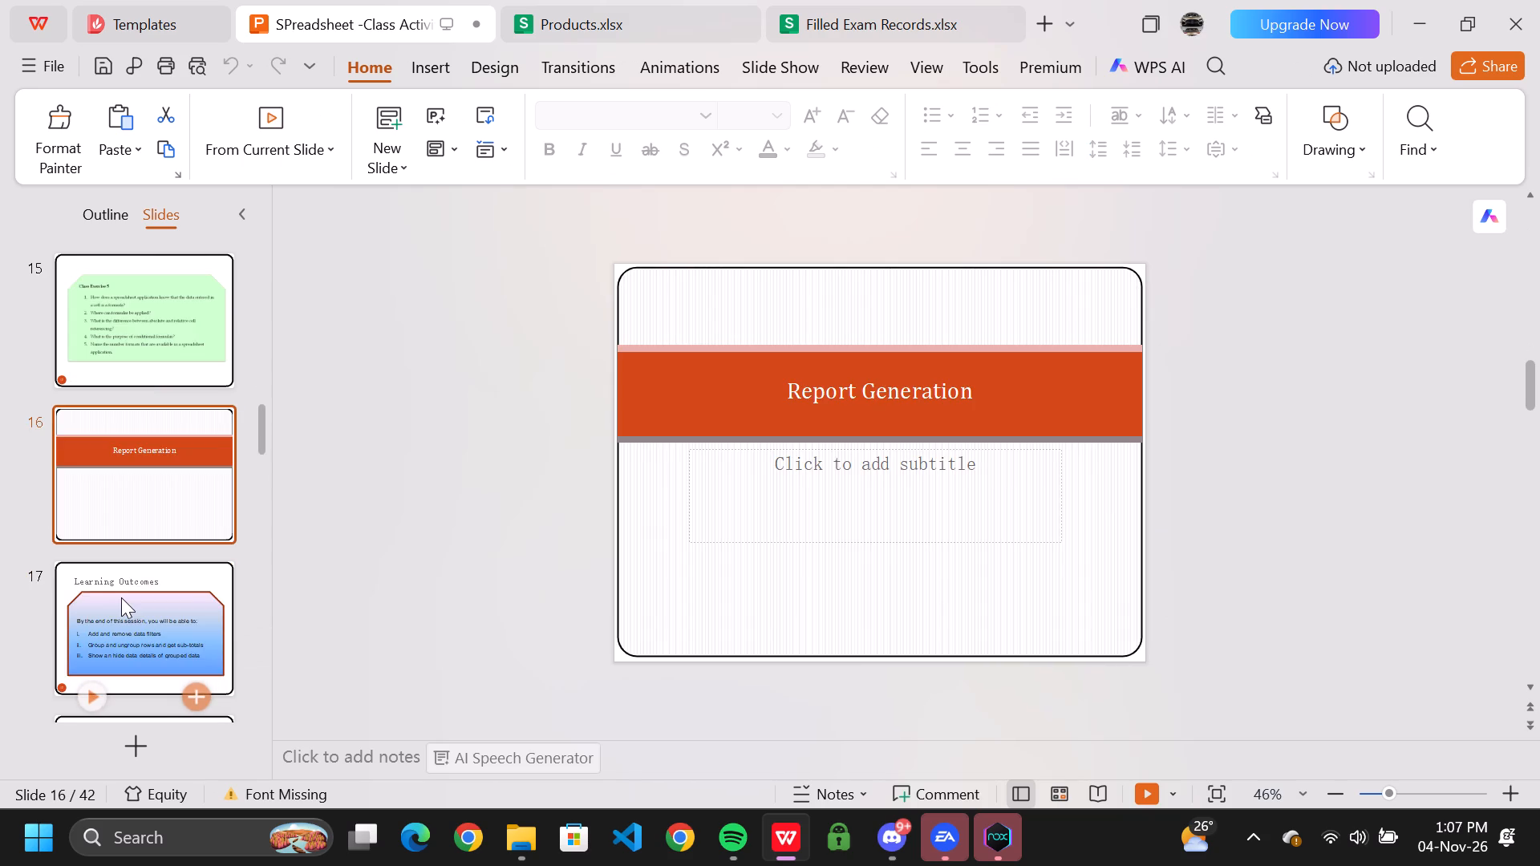
left_click(123, 613)
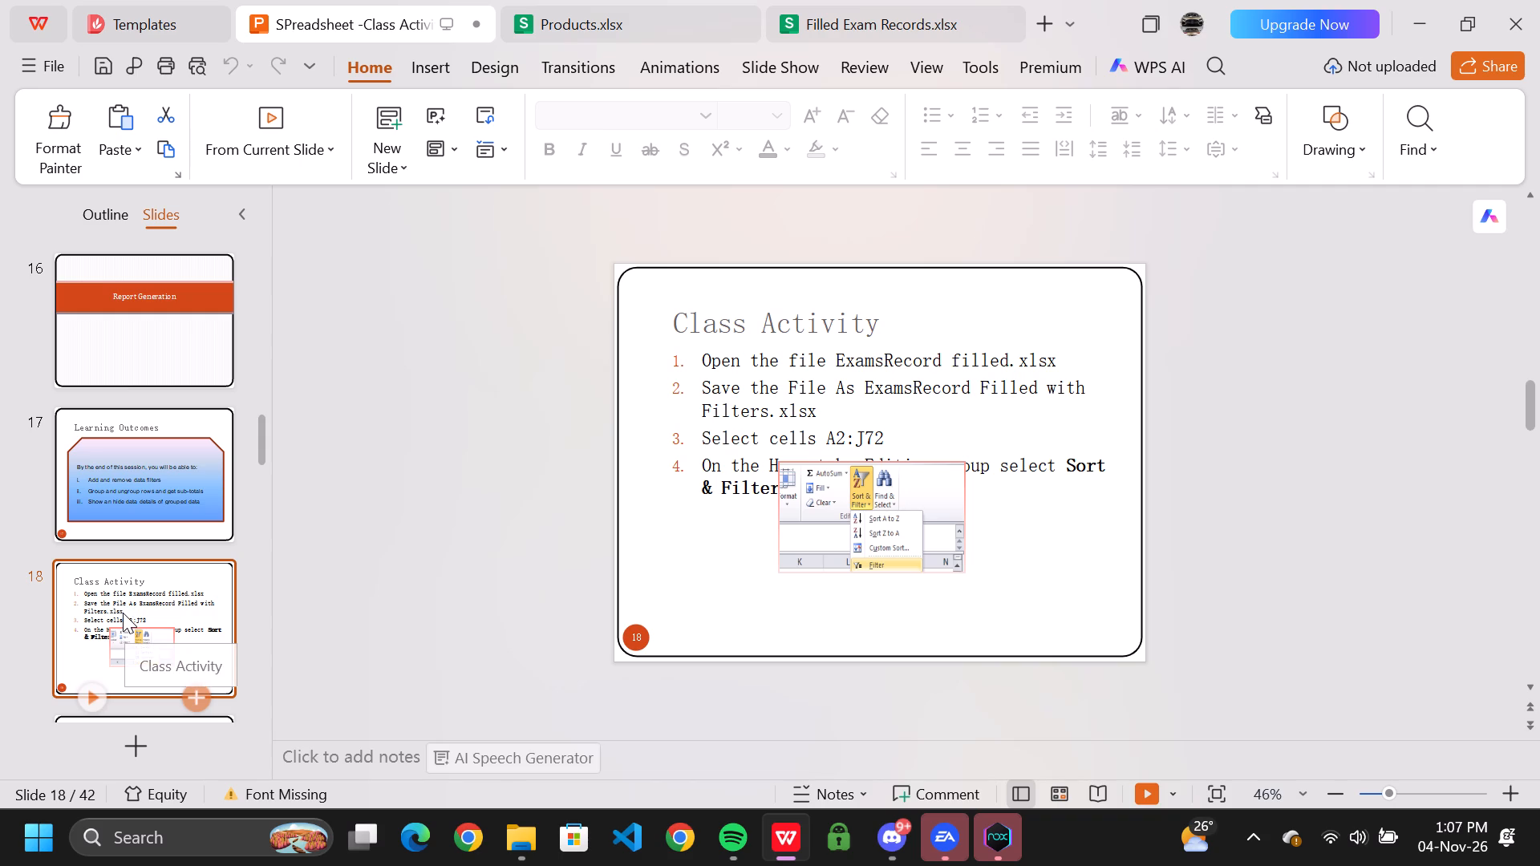
Move the Sort & Filter screenshot on slide 18 below the instruction text so it no longer covers step 4.
left_click_drag(793, 524, 796, 524)
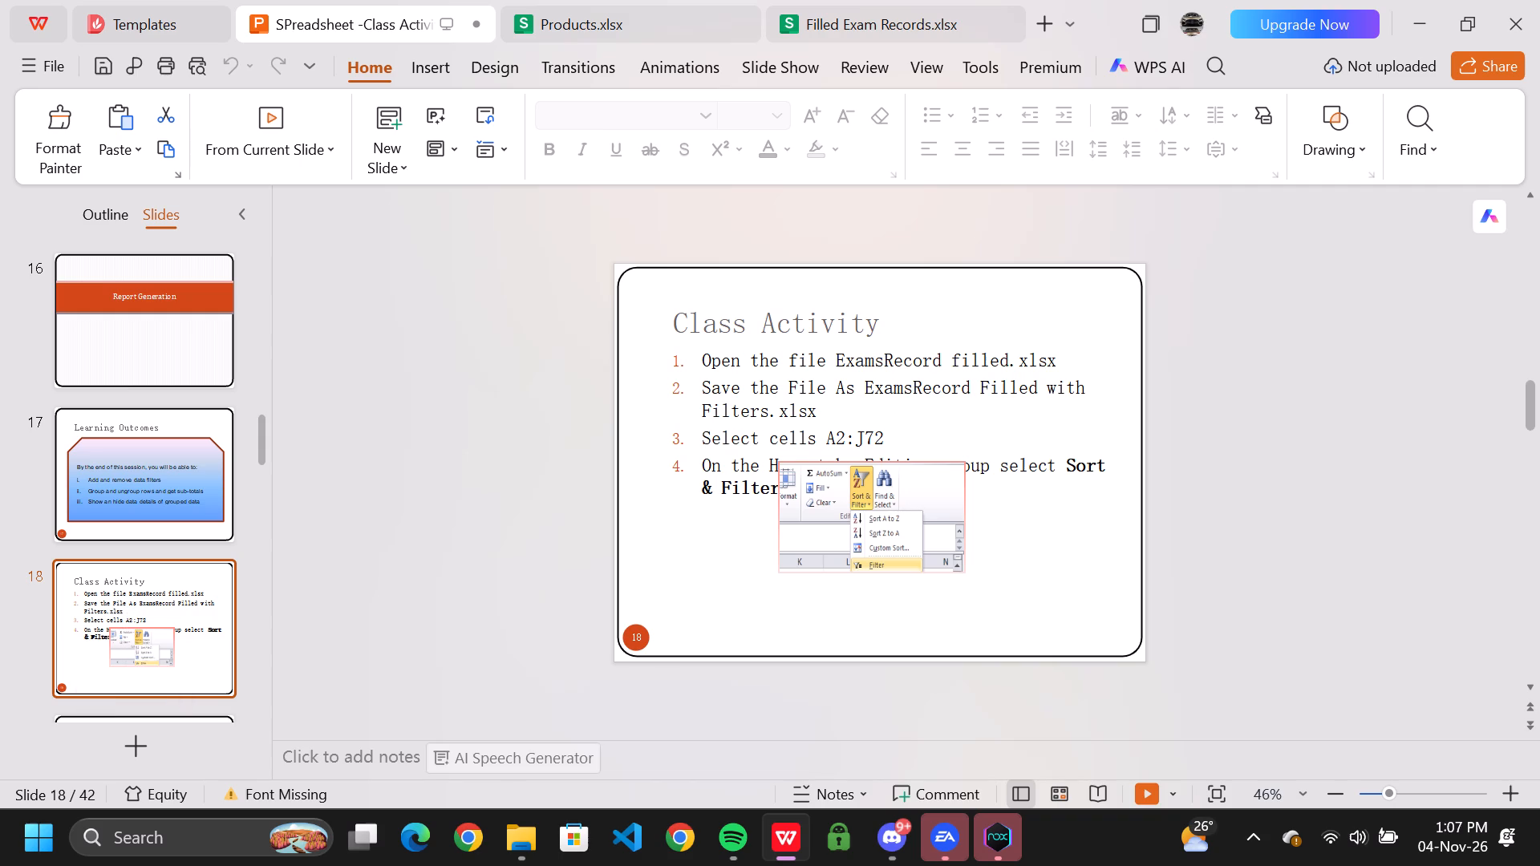
left_click_drag(796, 524, 1044, 609)
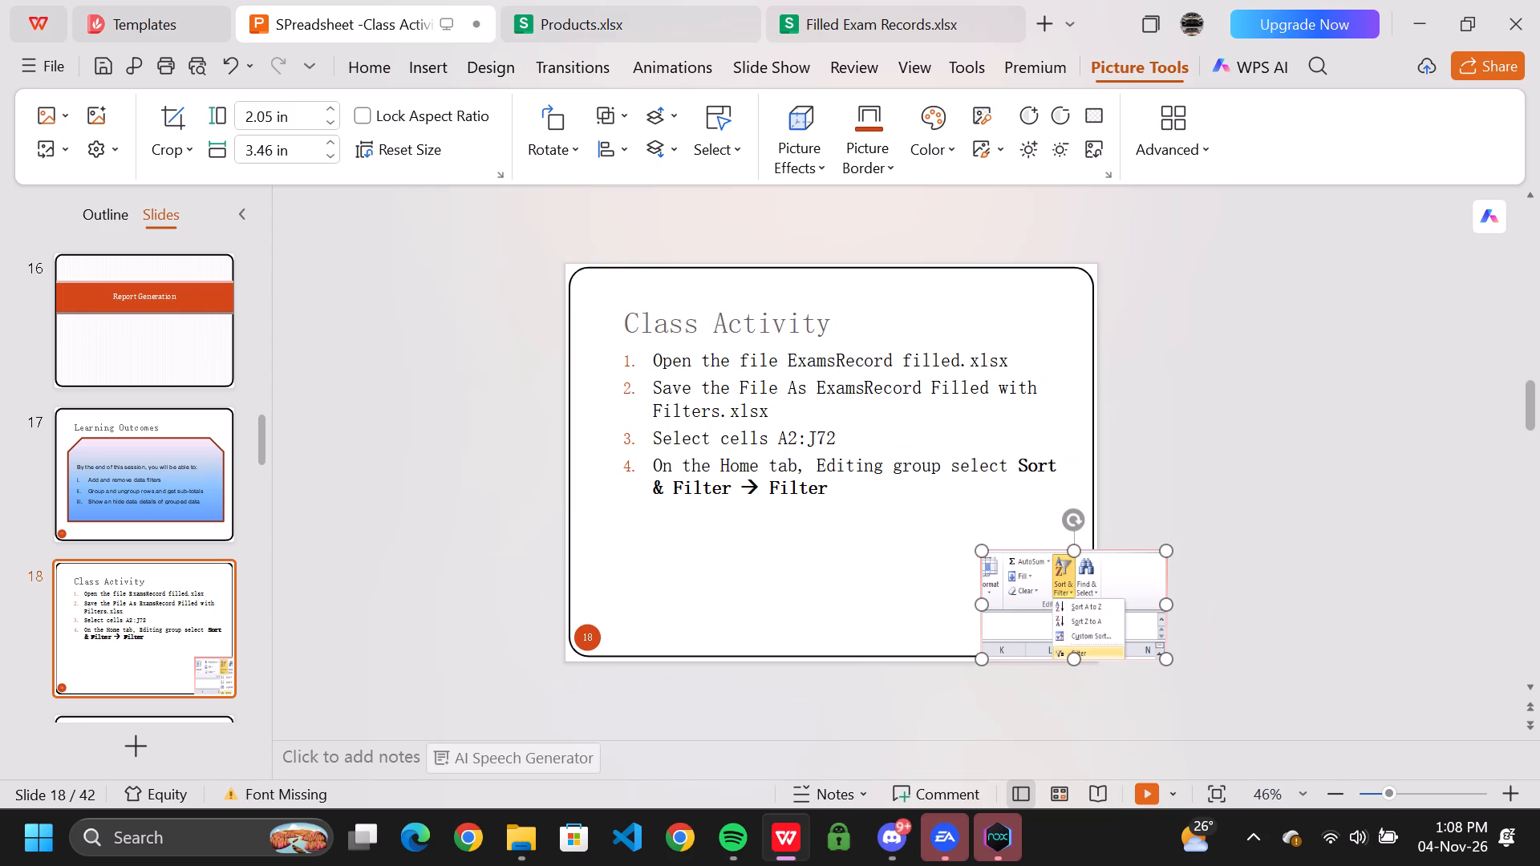
left_click_drag(1043, 597, 898, 573)
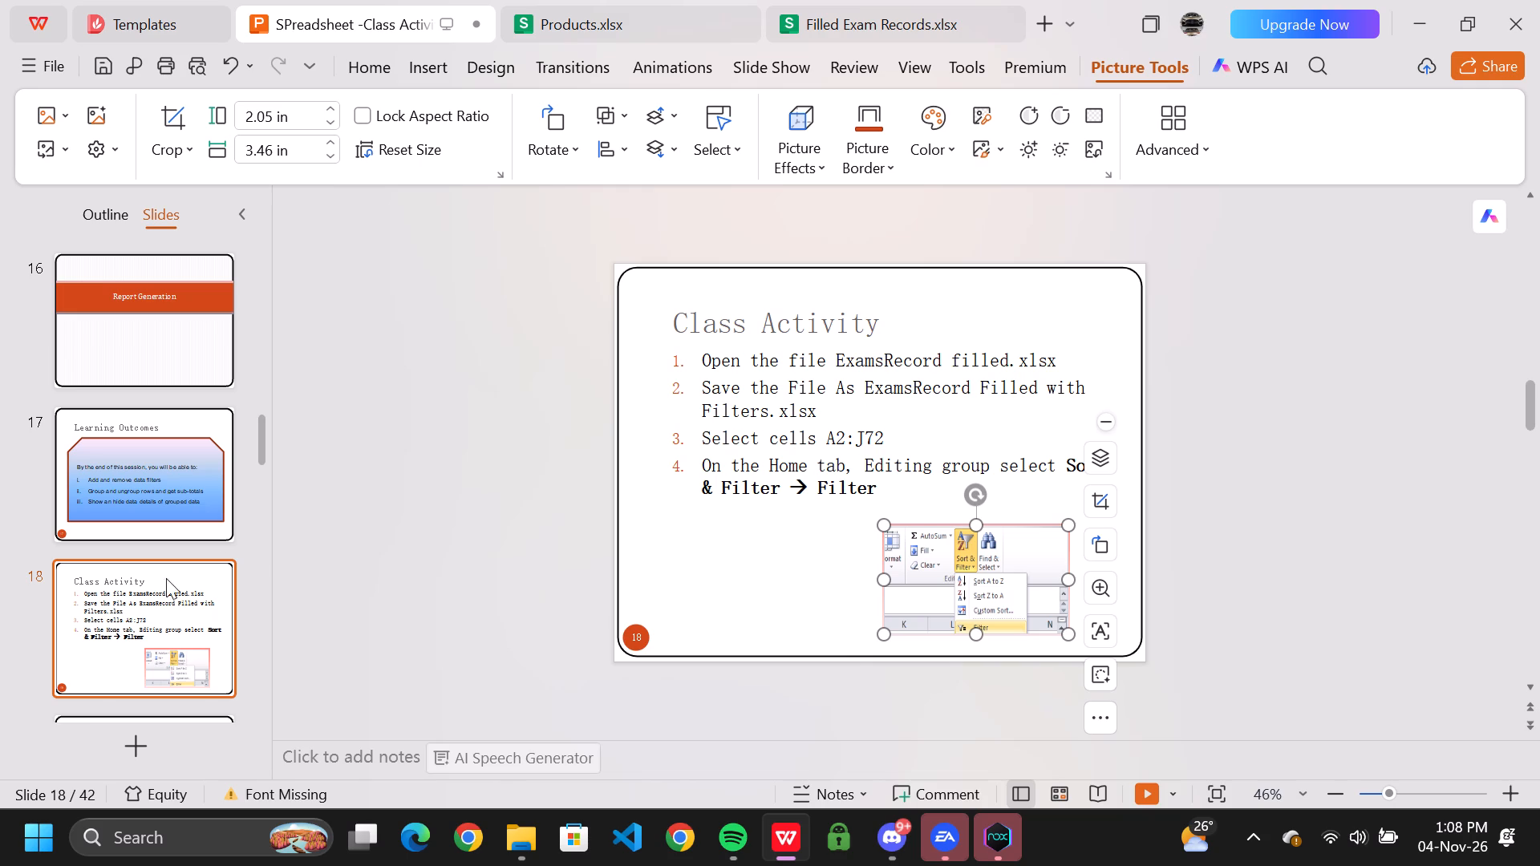
Read through the rest of the presentation, slides 19 to 42, covering the filtering, grouping and charts activities.
left_click(132, 592)
scroll(132, 592, "down", 1)
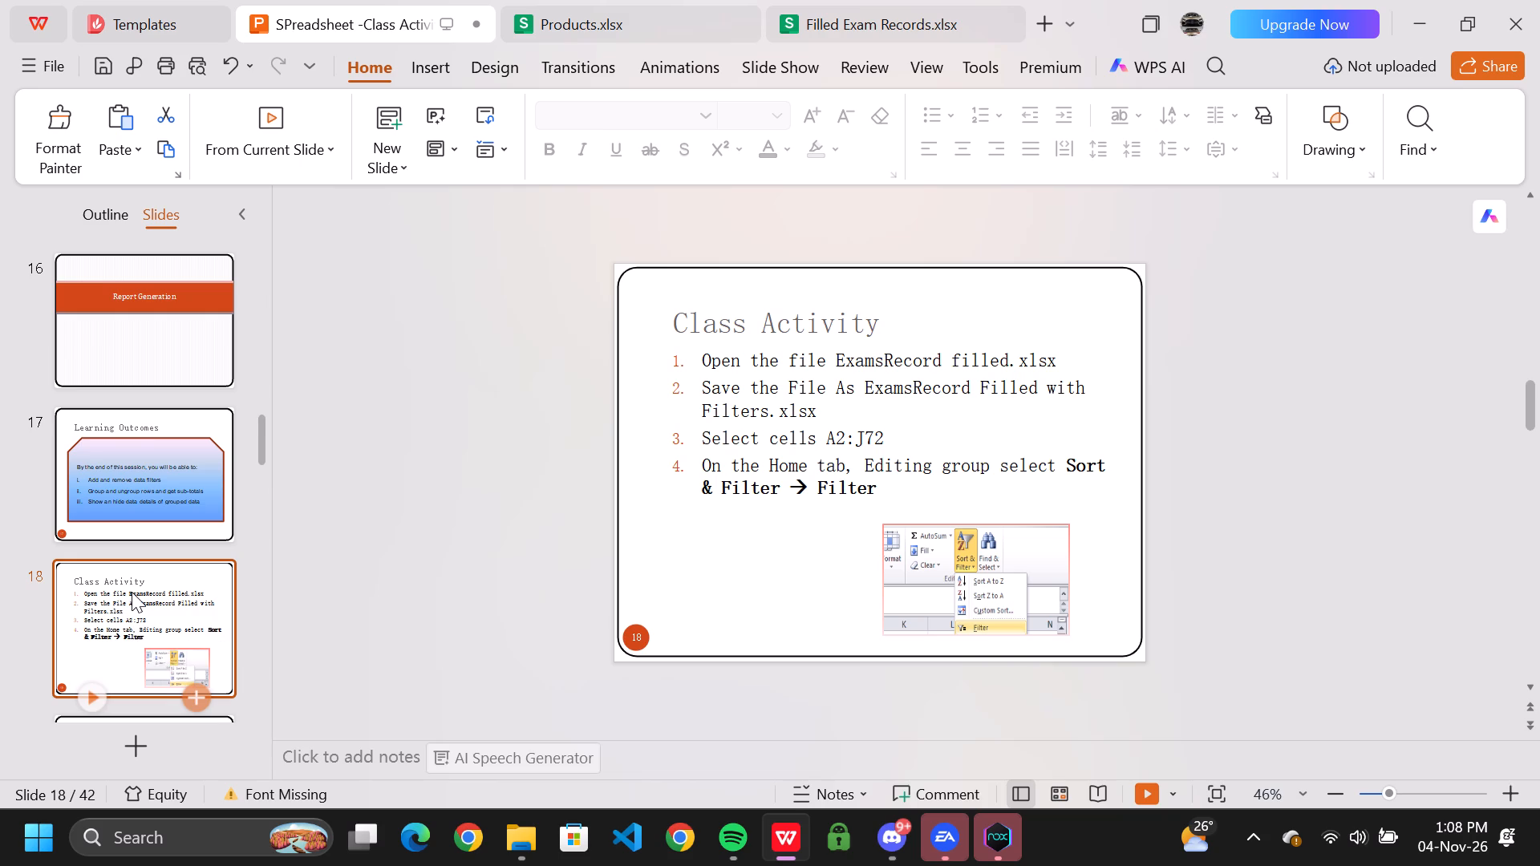
left_click(132, 592)
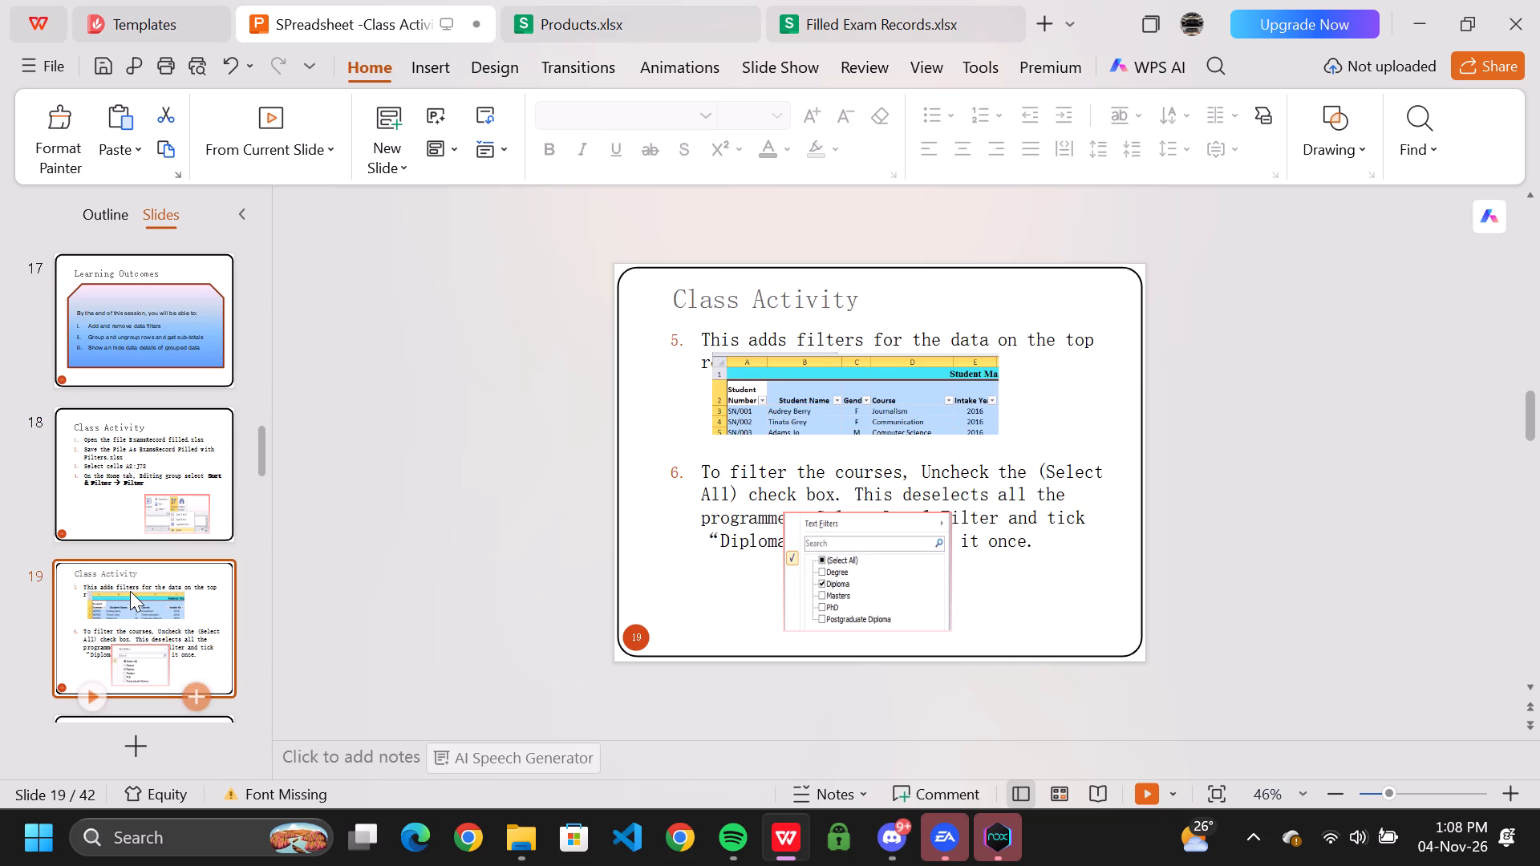
scroll(130, 591, "down", 9)
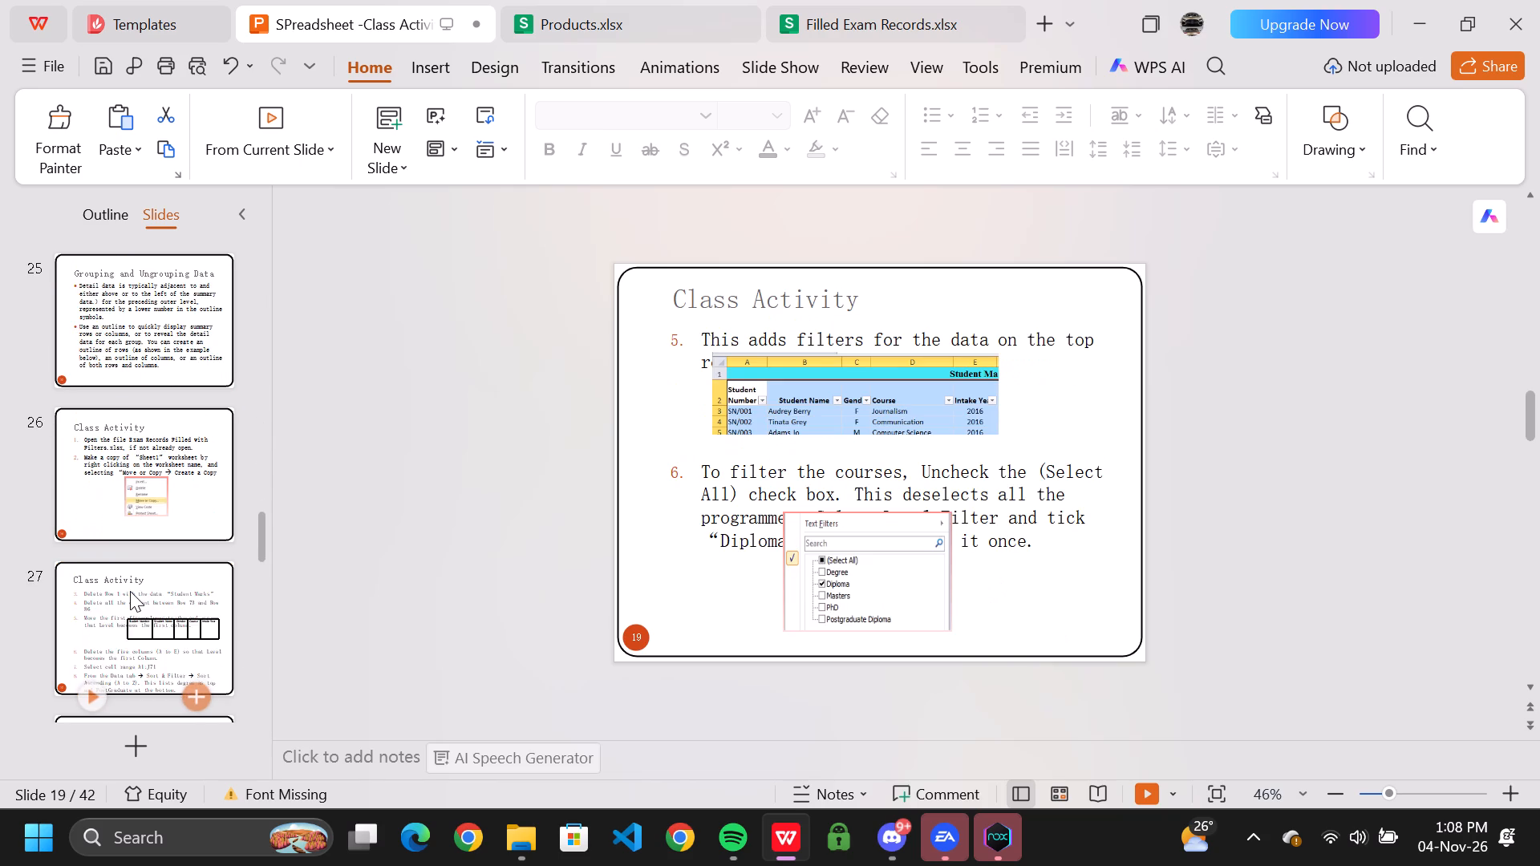
left_click(147, 309)
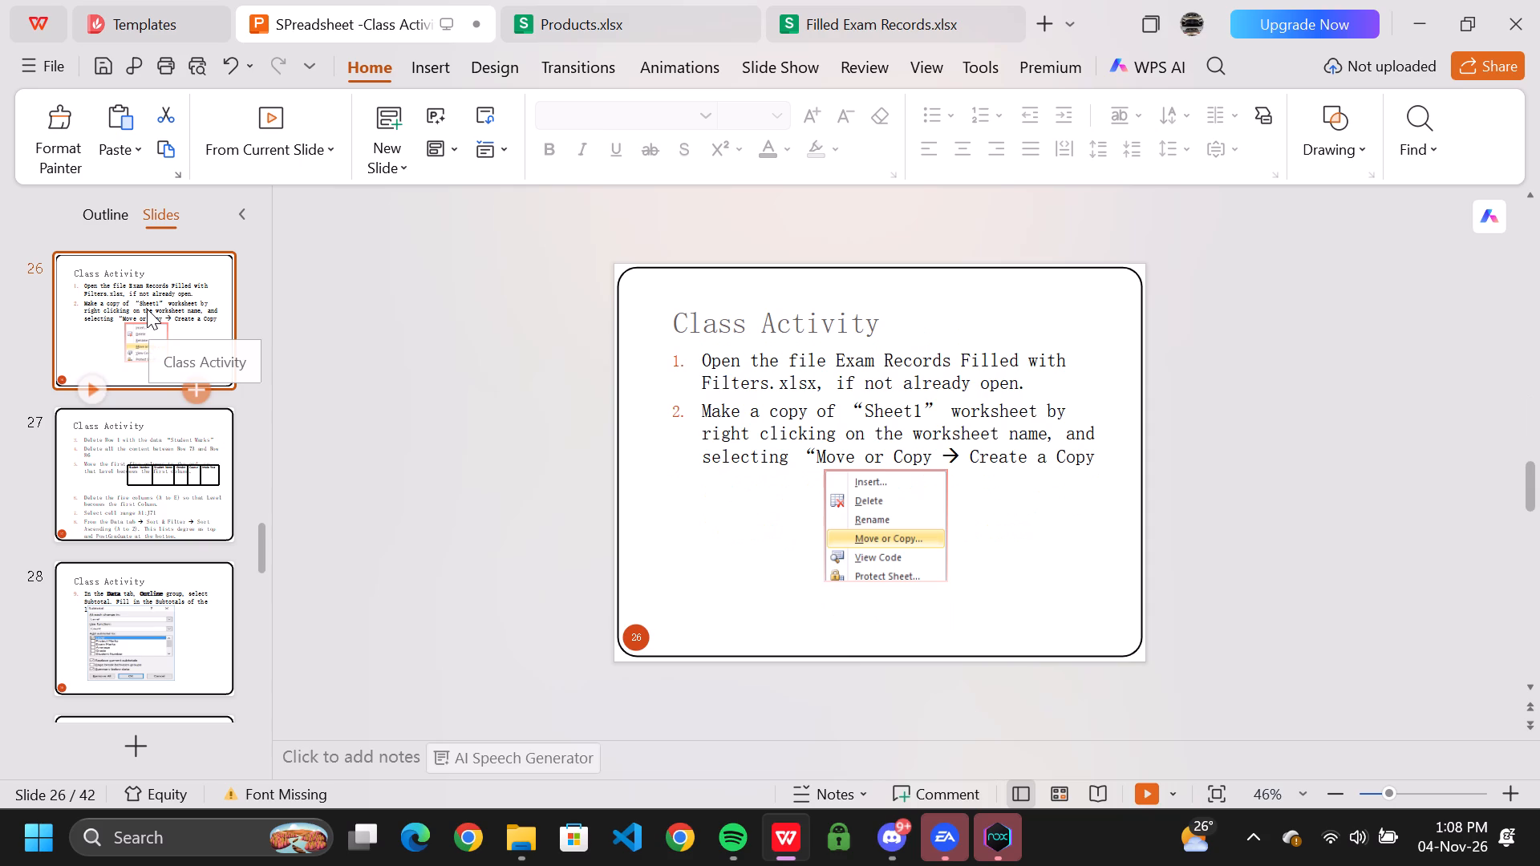
scroll(116, 345, "down", 2)
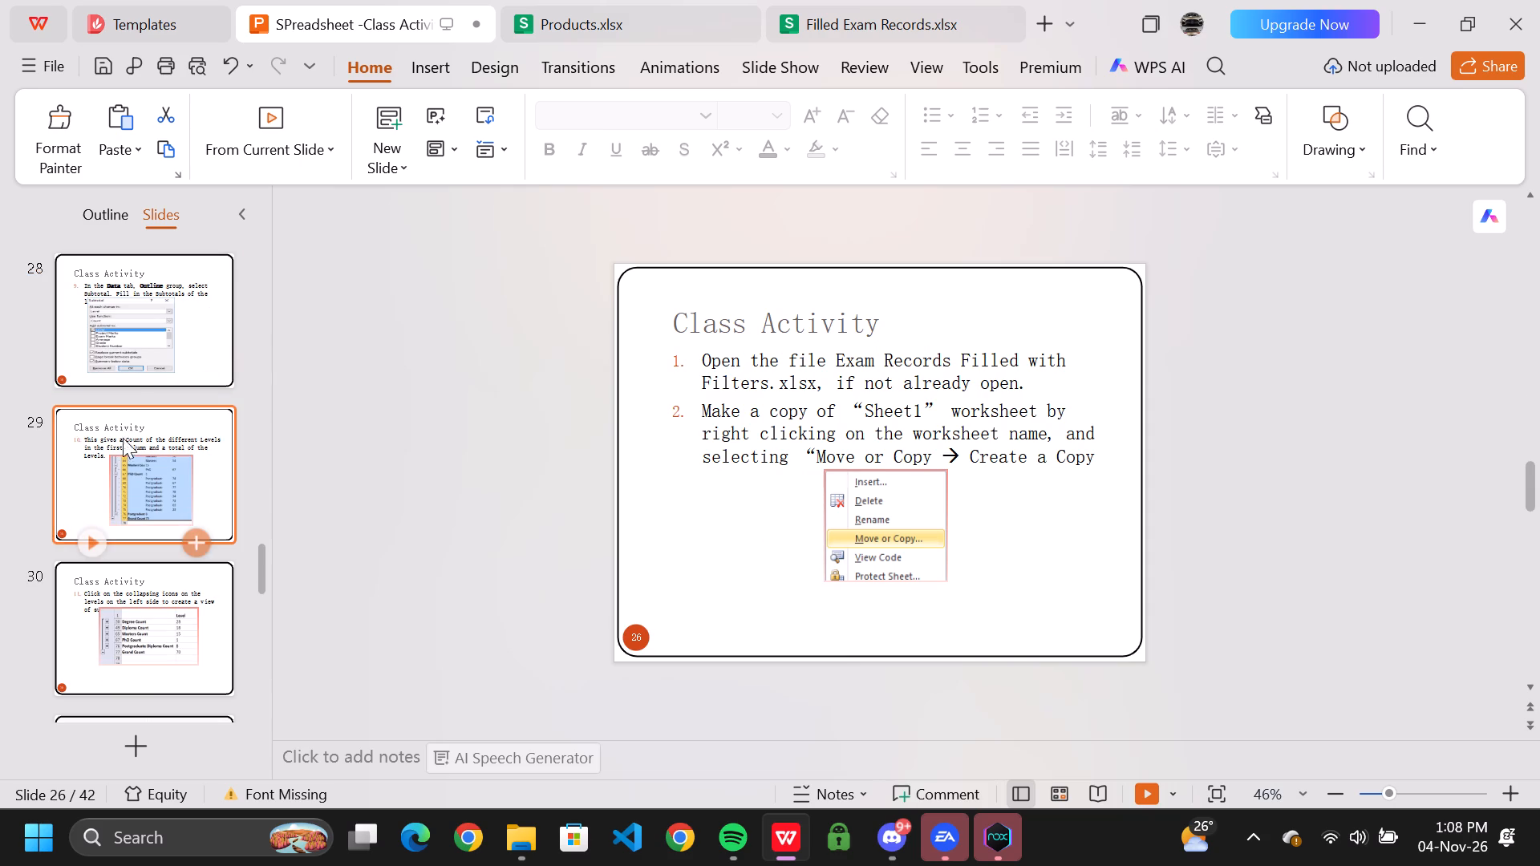
scroll(123, 448, "down", 3)
left_click(123, 448)
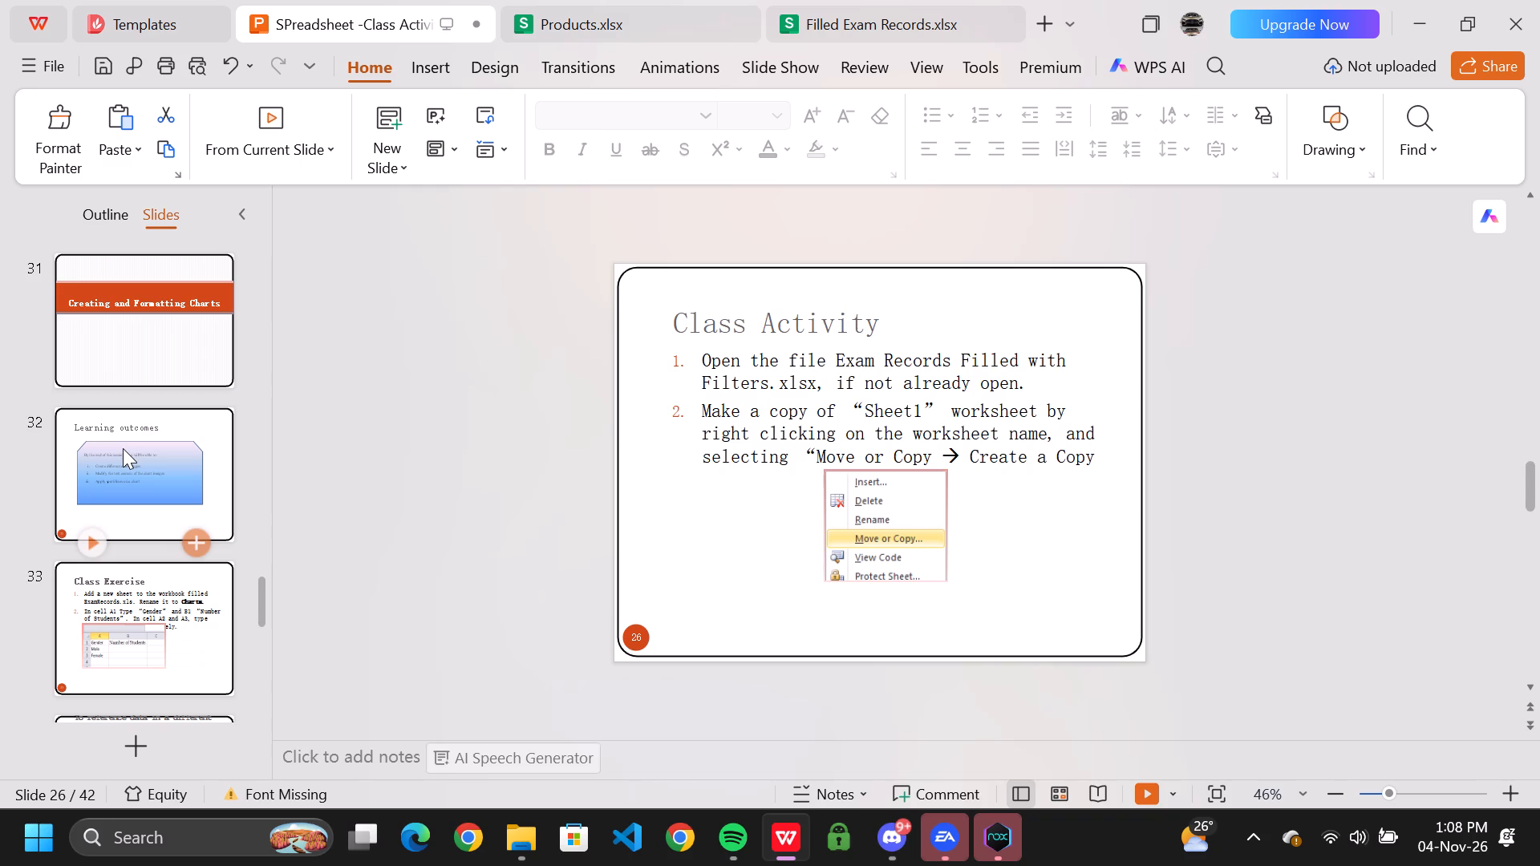
left_click(128, 342)
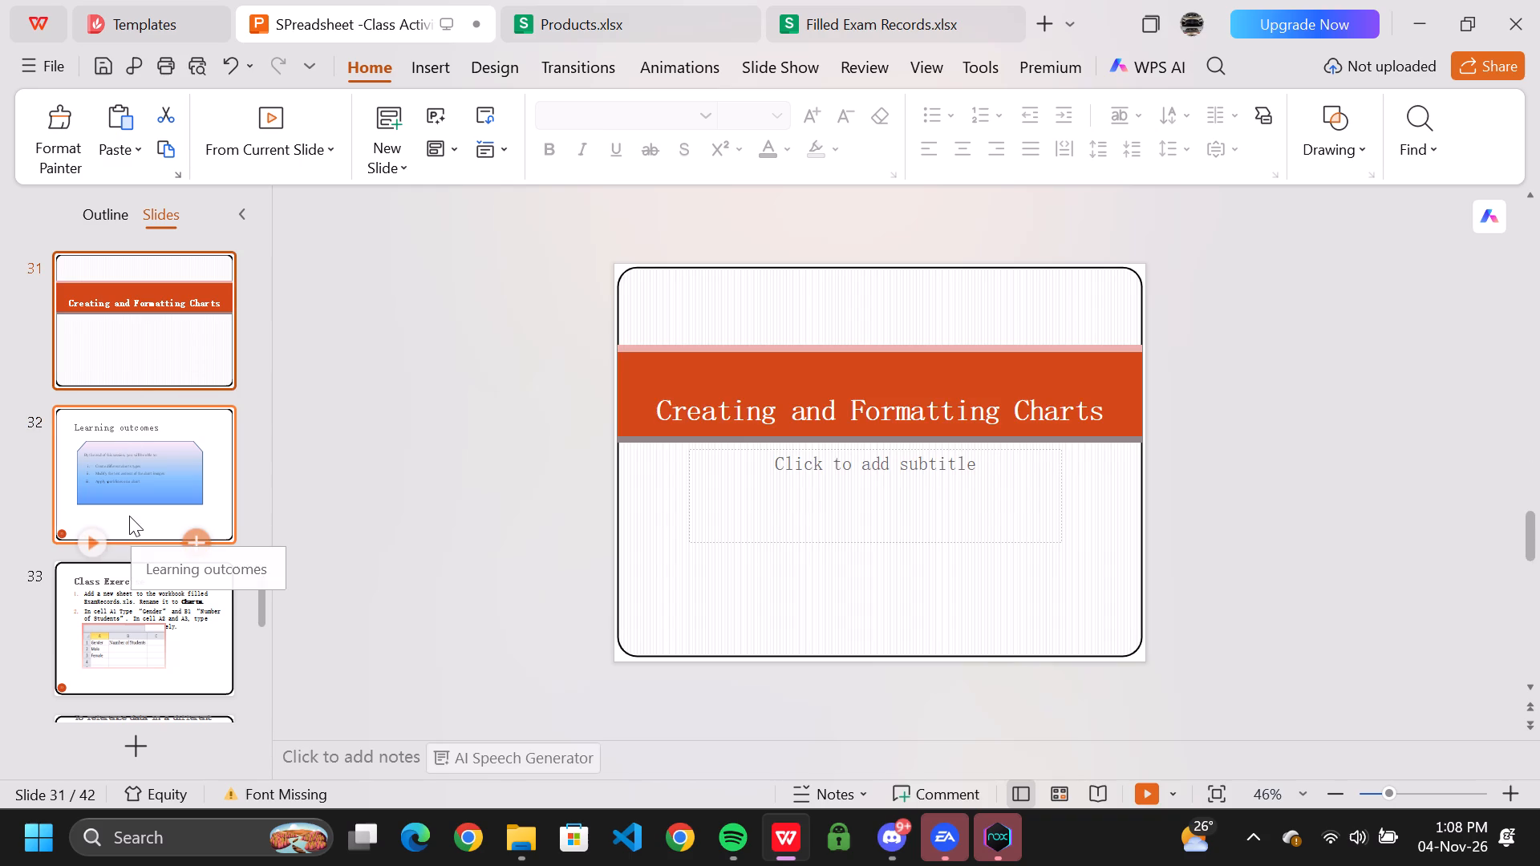
scroll(131, 470, "down", 1)
left_click(120, 463)
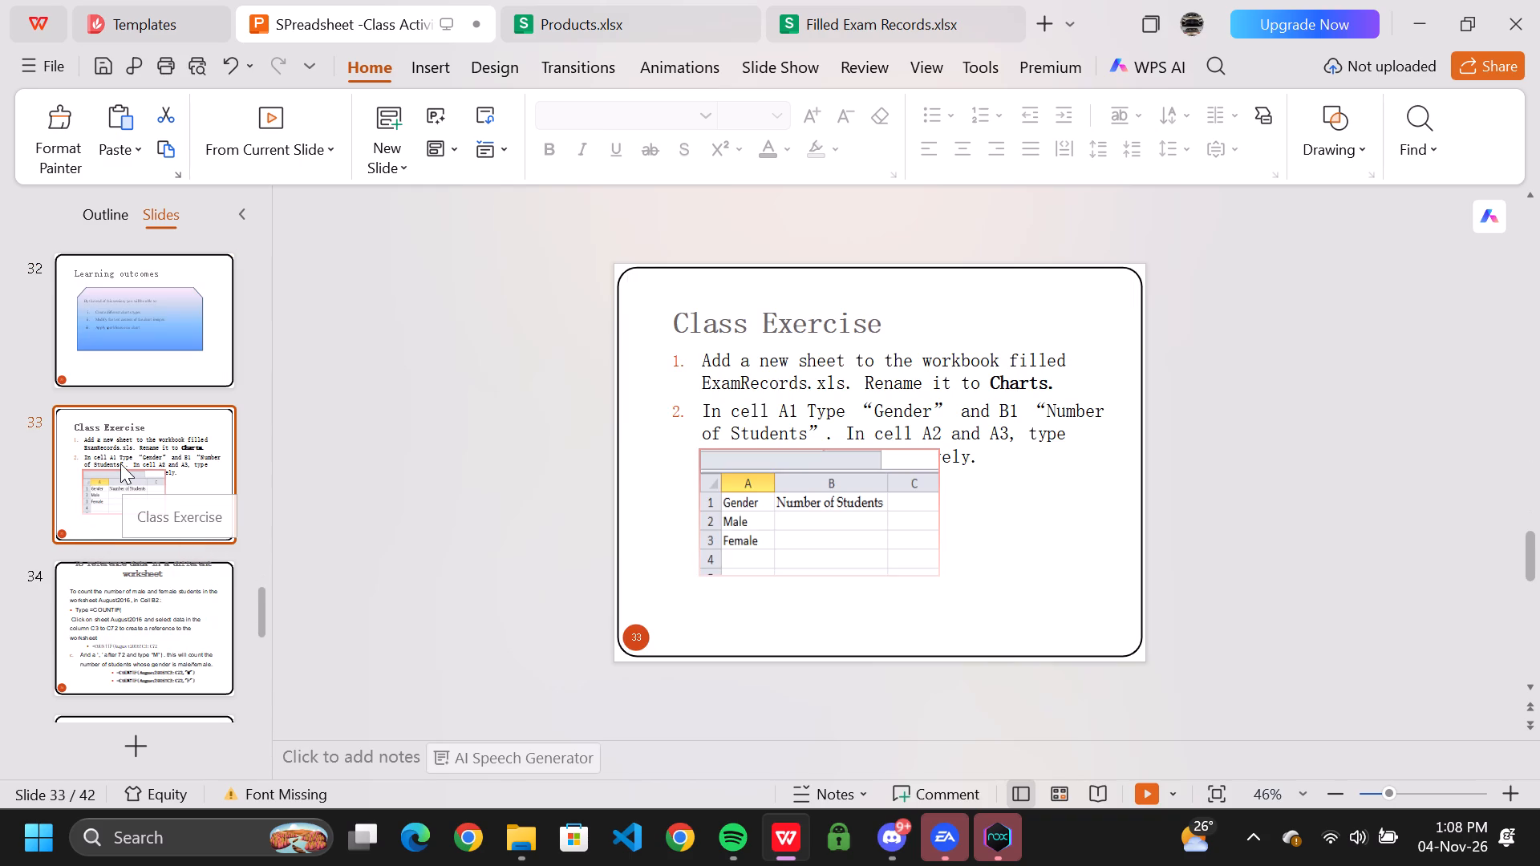
scroll(120, 463, "down", 2)
left_click(120, 468)
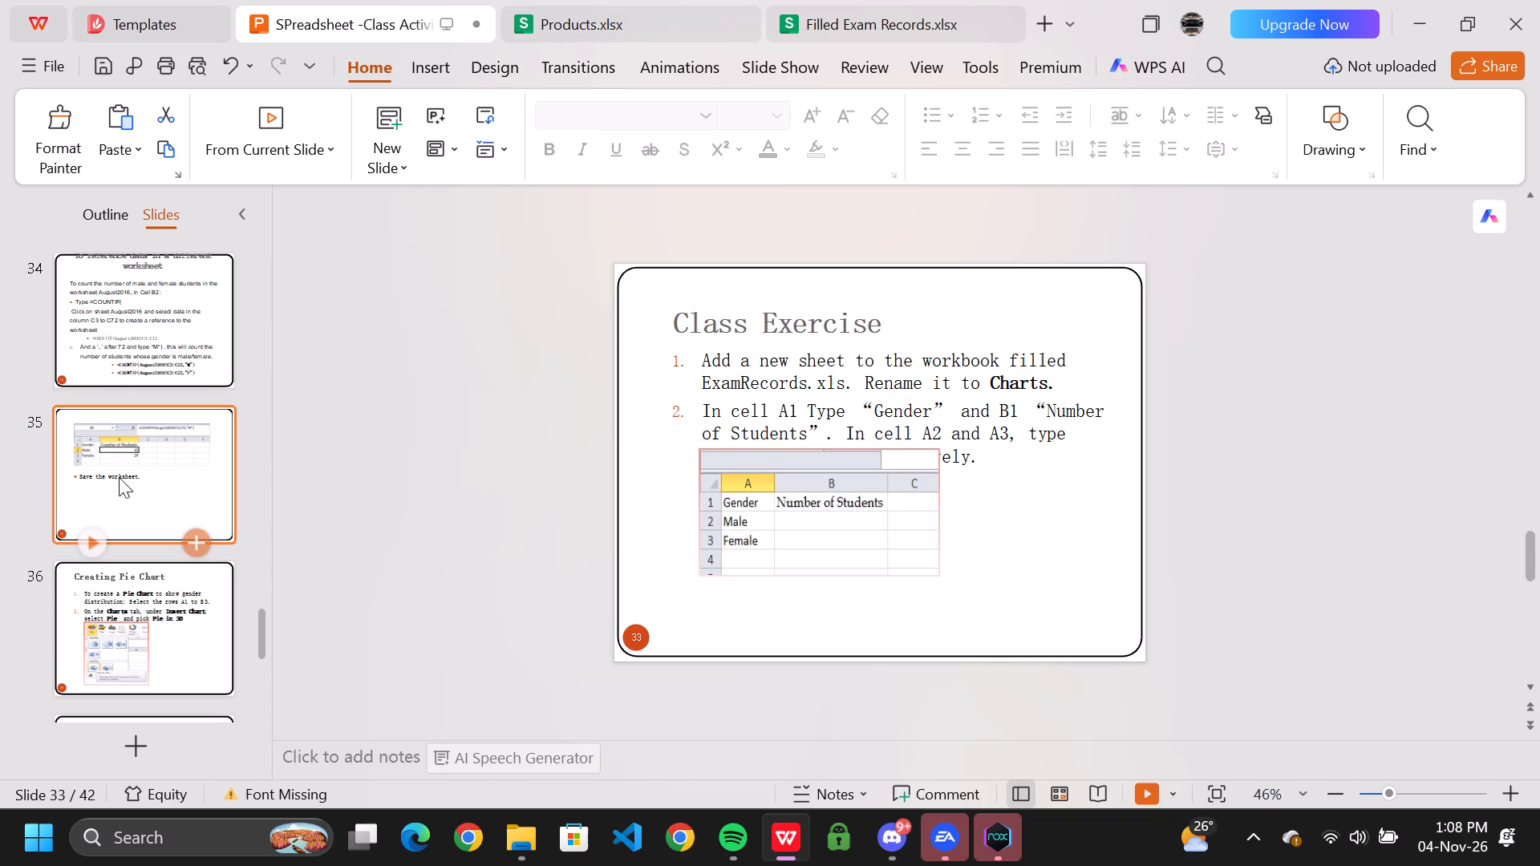
scroll(117, 608, "down", 3)
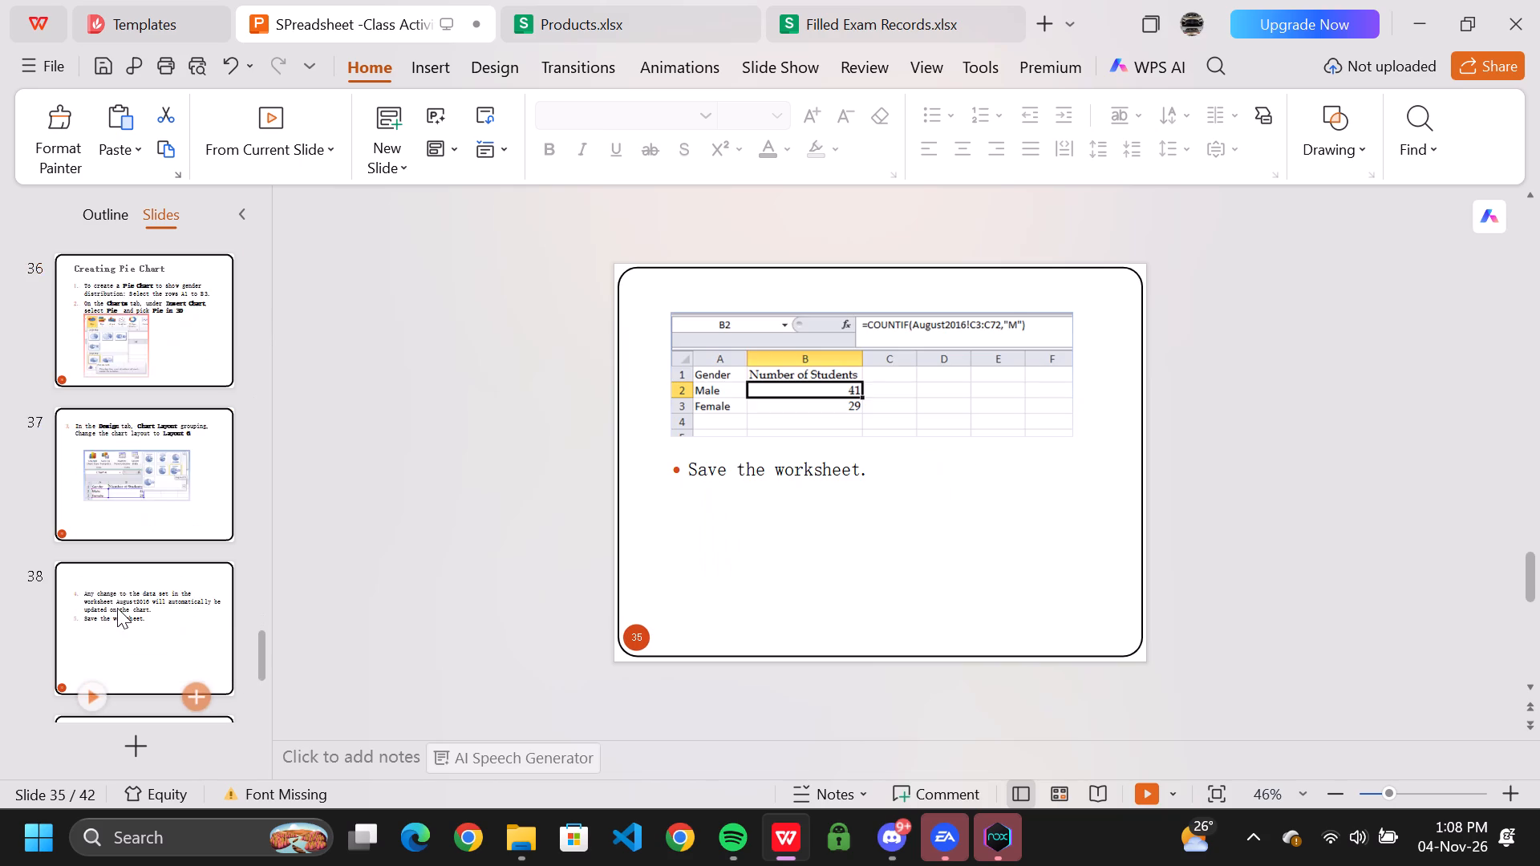
scroll(117, 608, "down", 6)
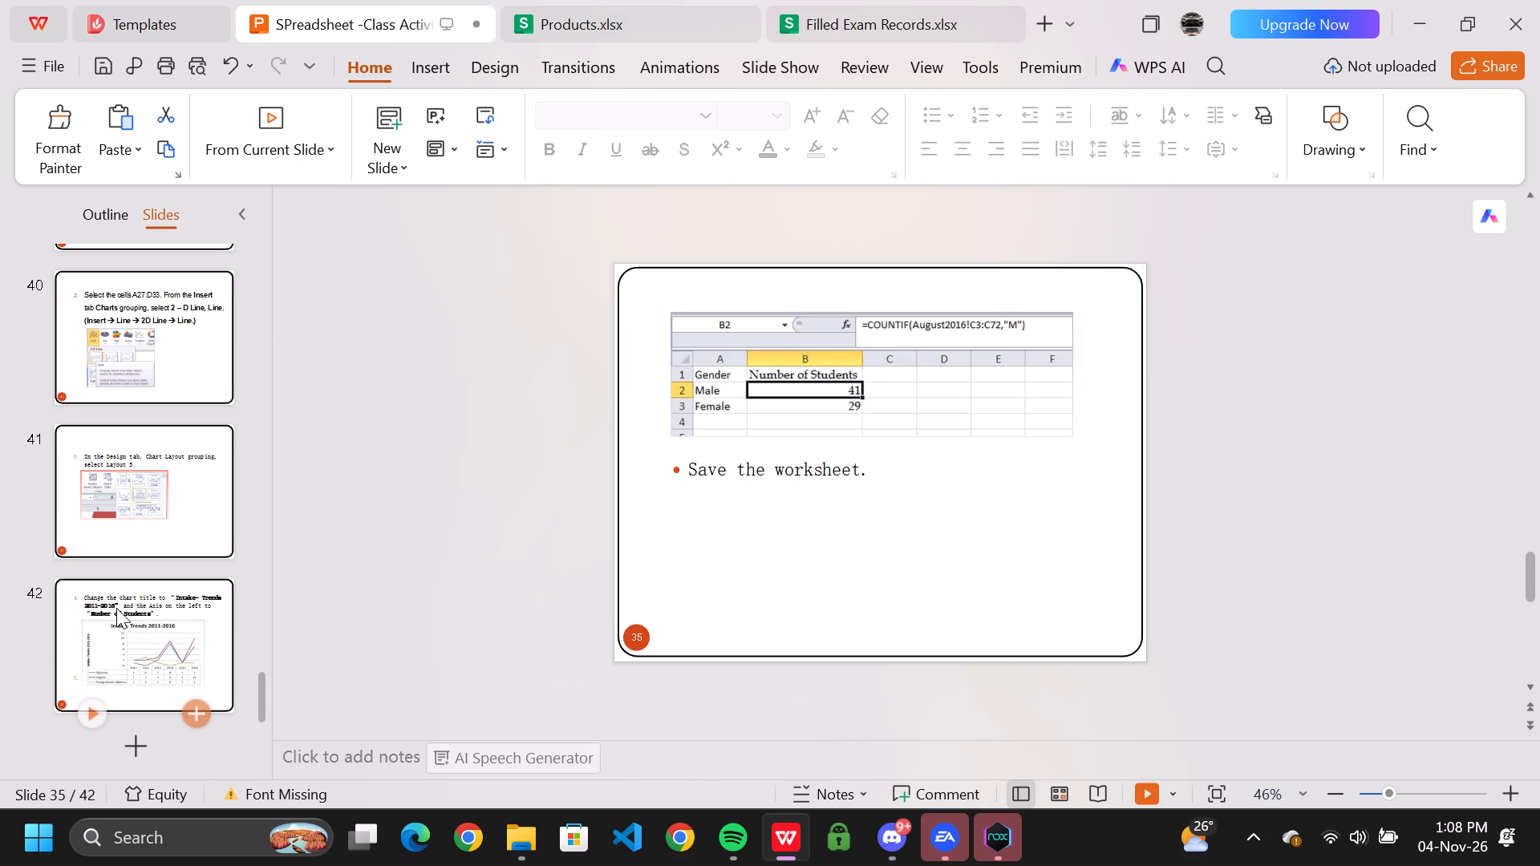
Return to the start of the presentation and review slides 1 to 3, ending on the formula Class Exercise.
scroll(116, 608, "up", 15)
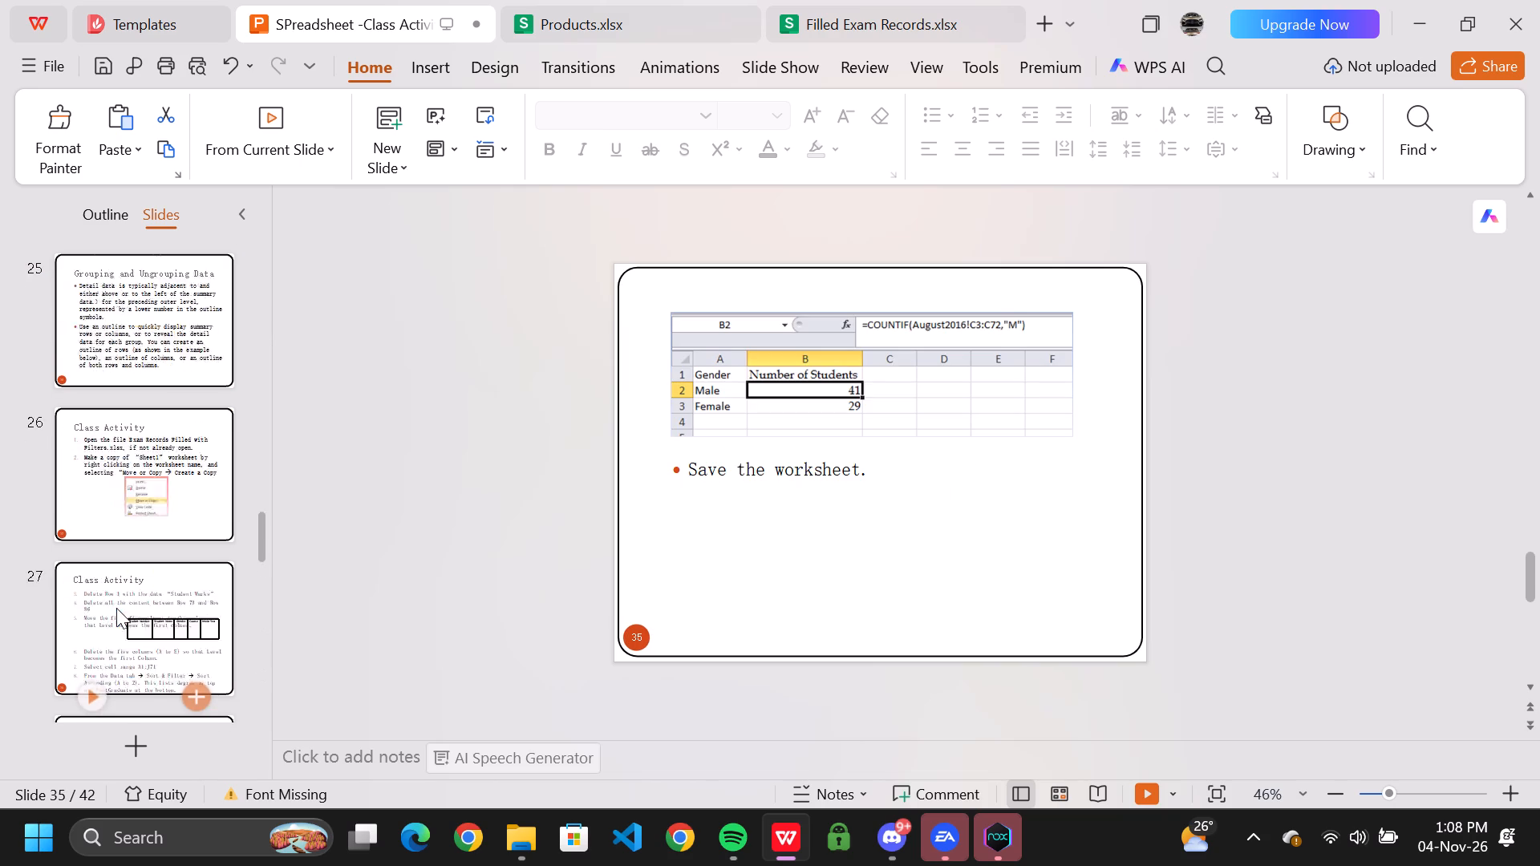
scroll(116, 608, "up", 20)
scroll(116, 608, "up", 9)
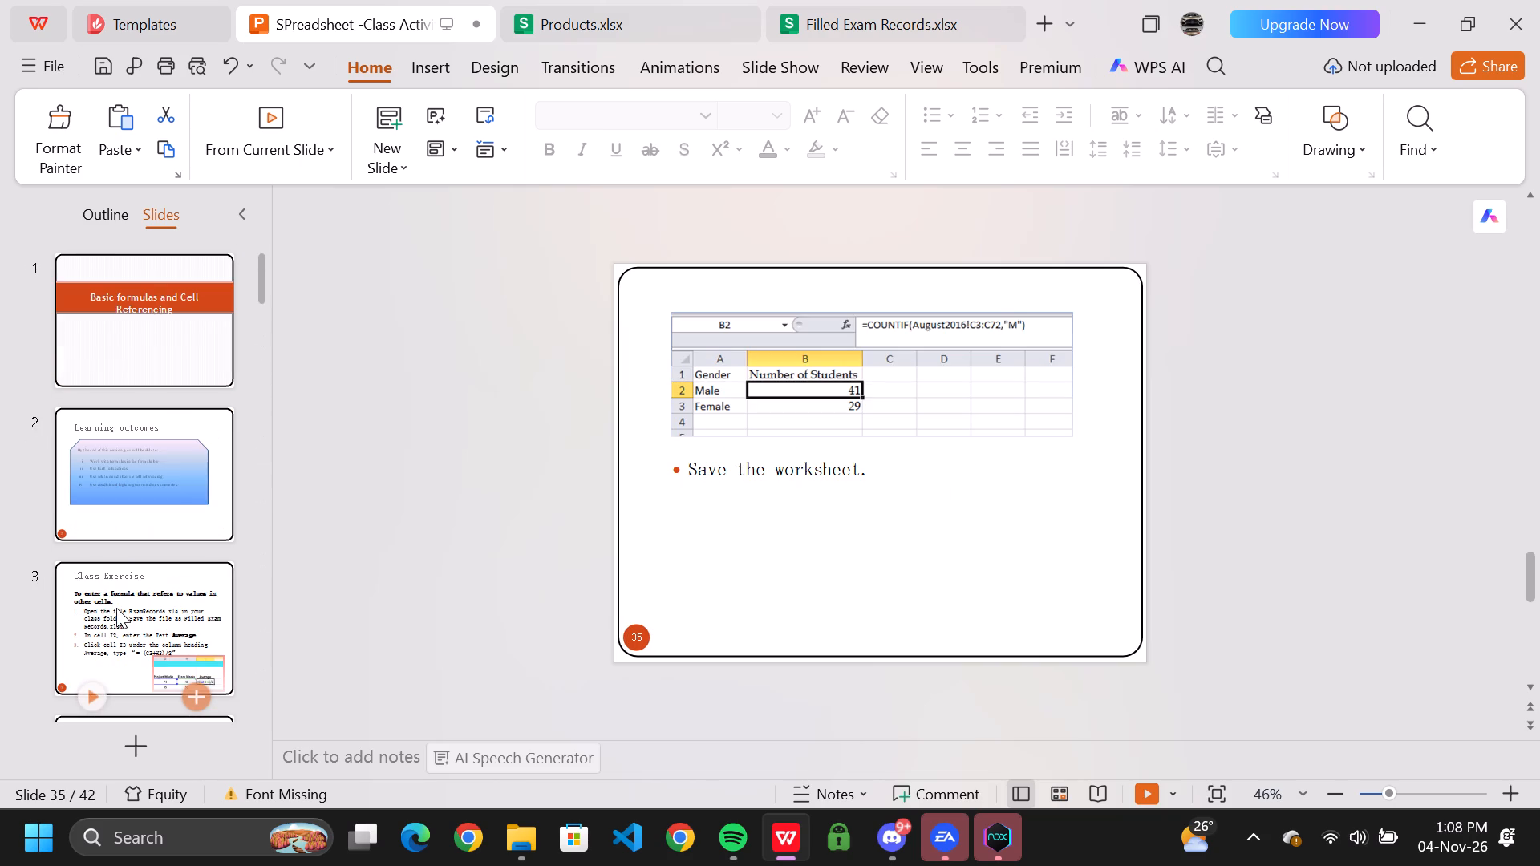
scroll(116, 608, "up", 3)
left_click(136, 336)
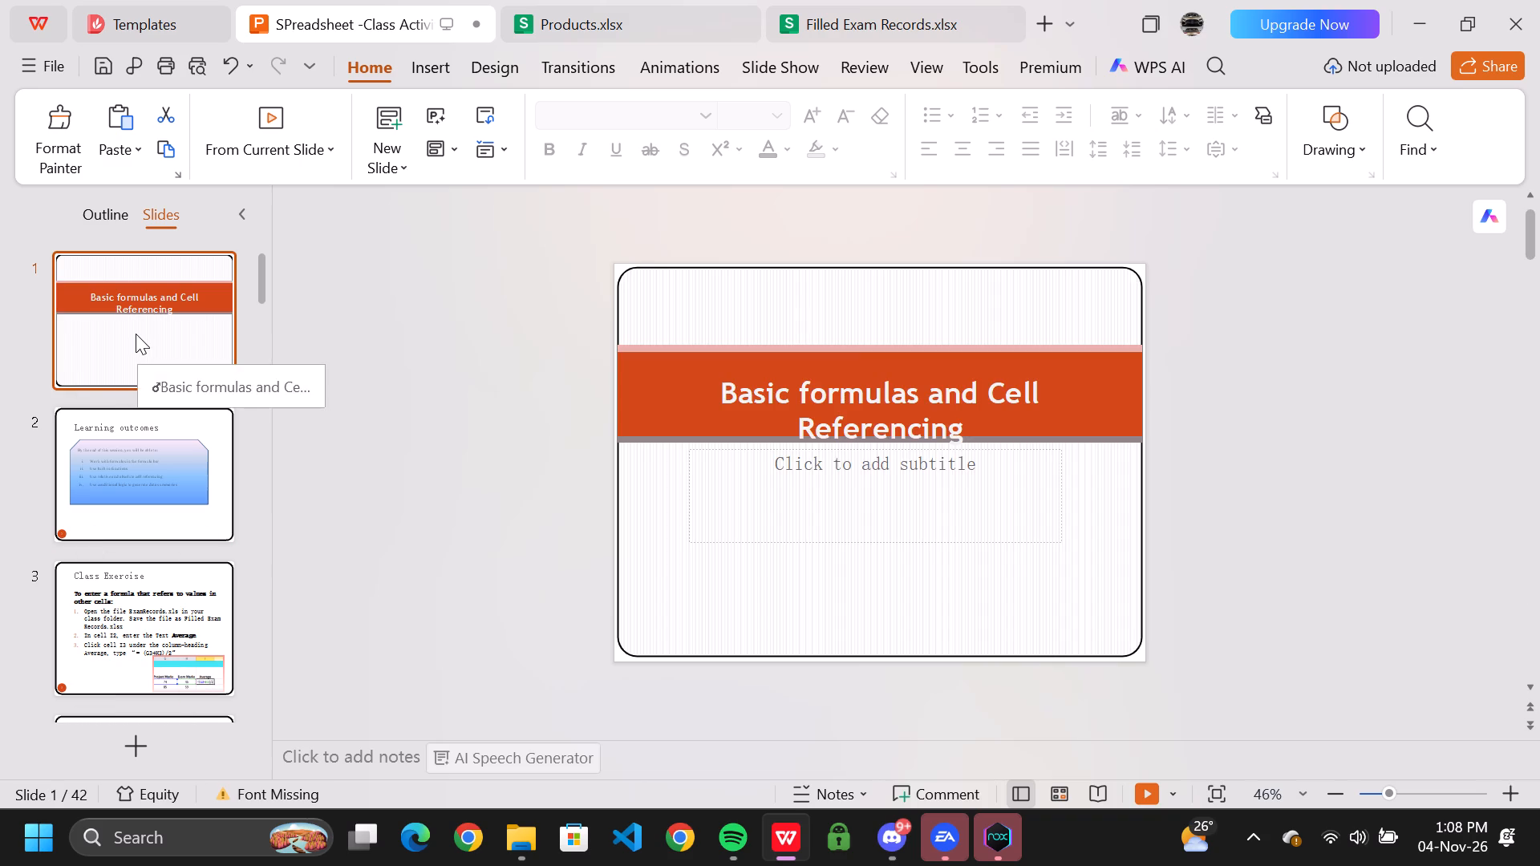
left_click(144, 533)
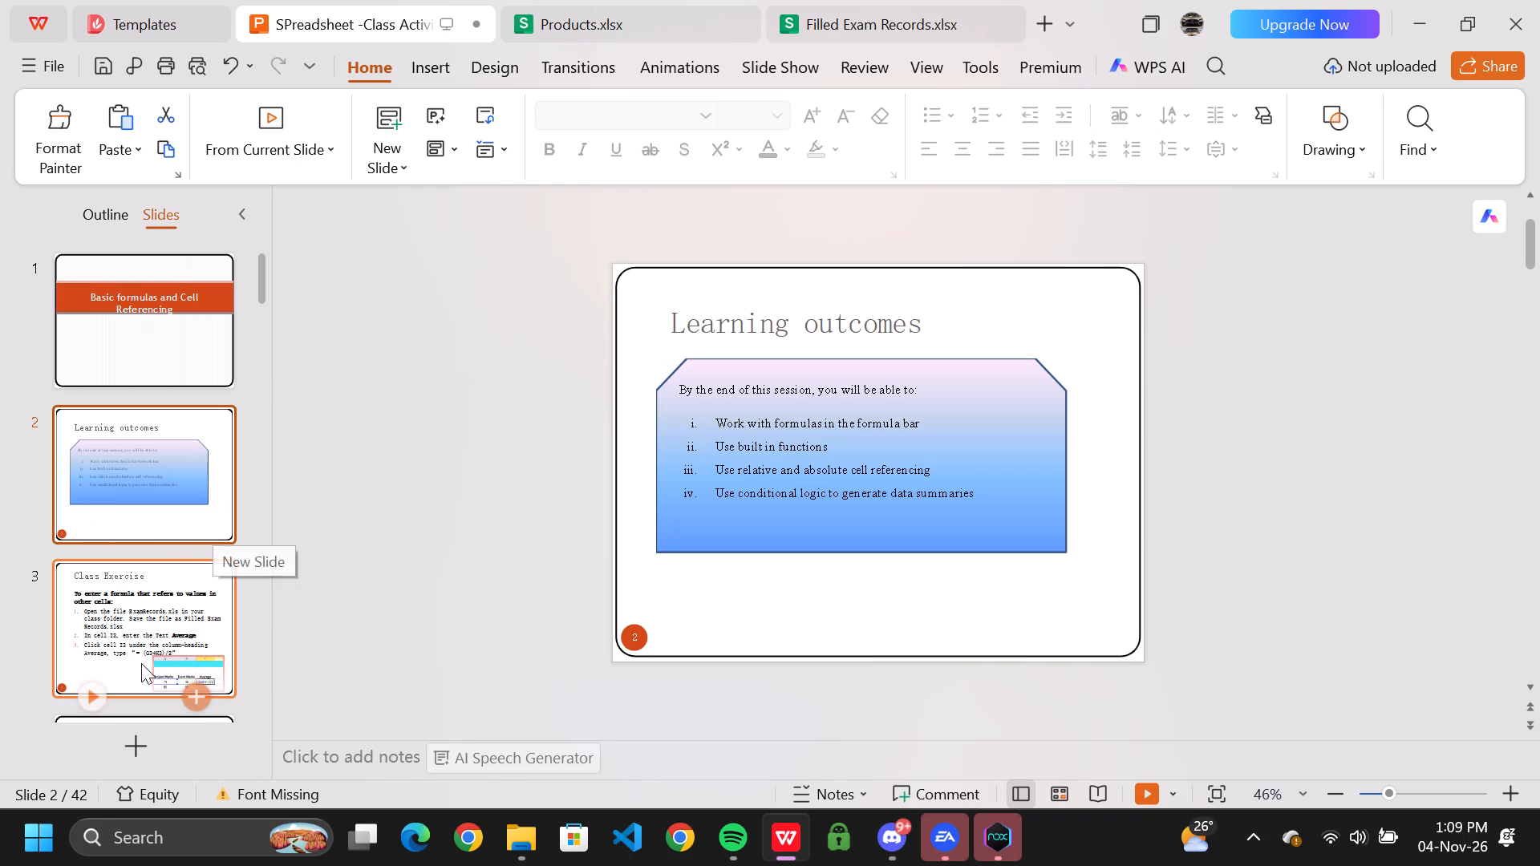
left_click(140, 633)
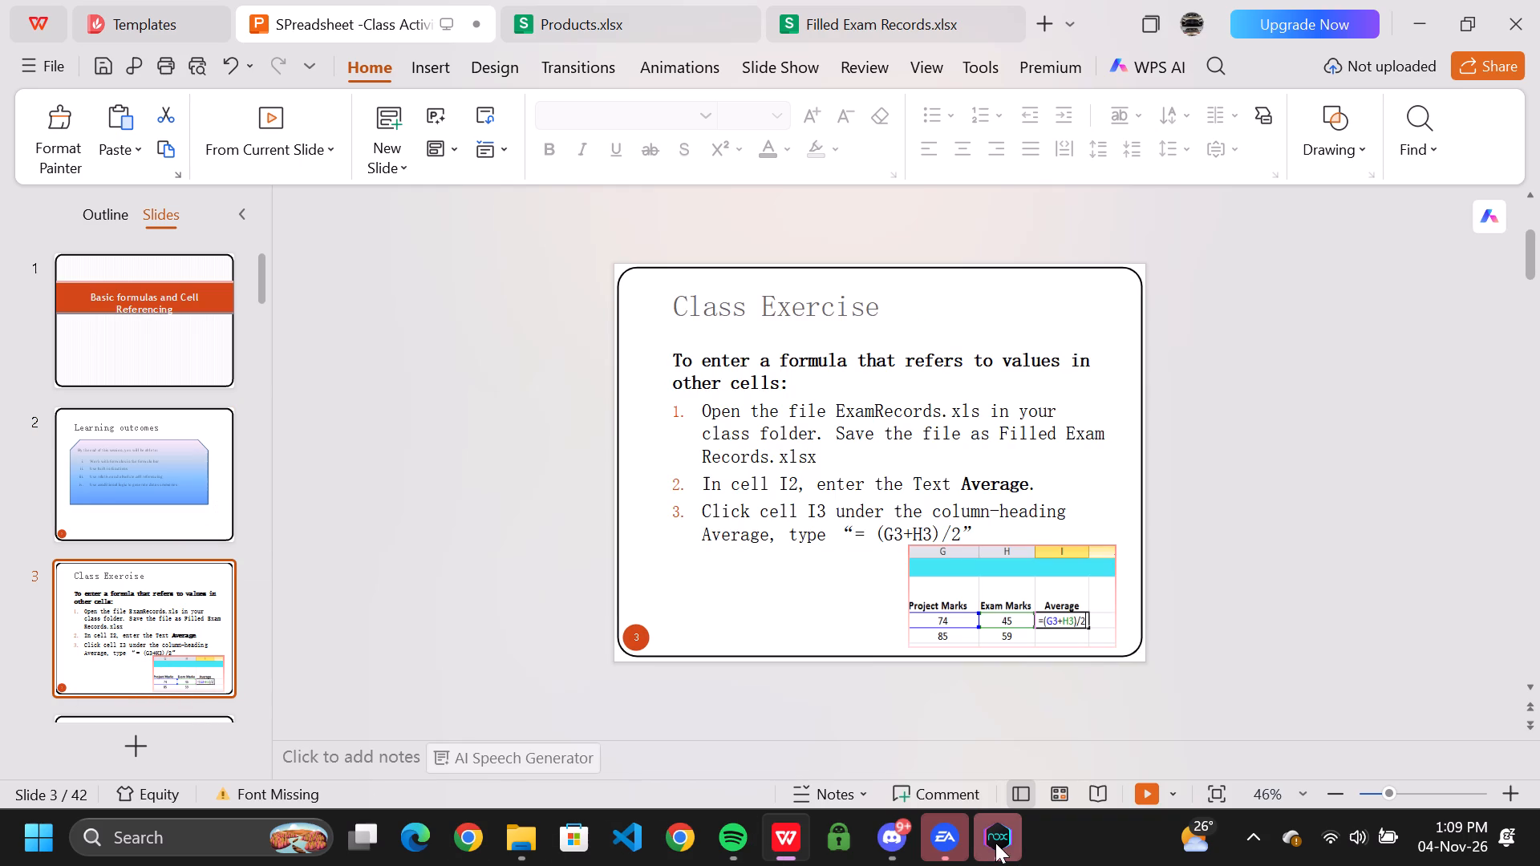
Close the EA app and the other background app running beside it.
left_click(1084, 623)
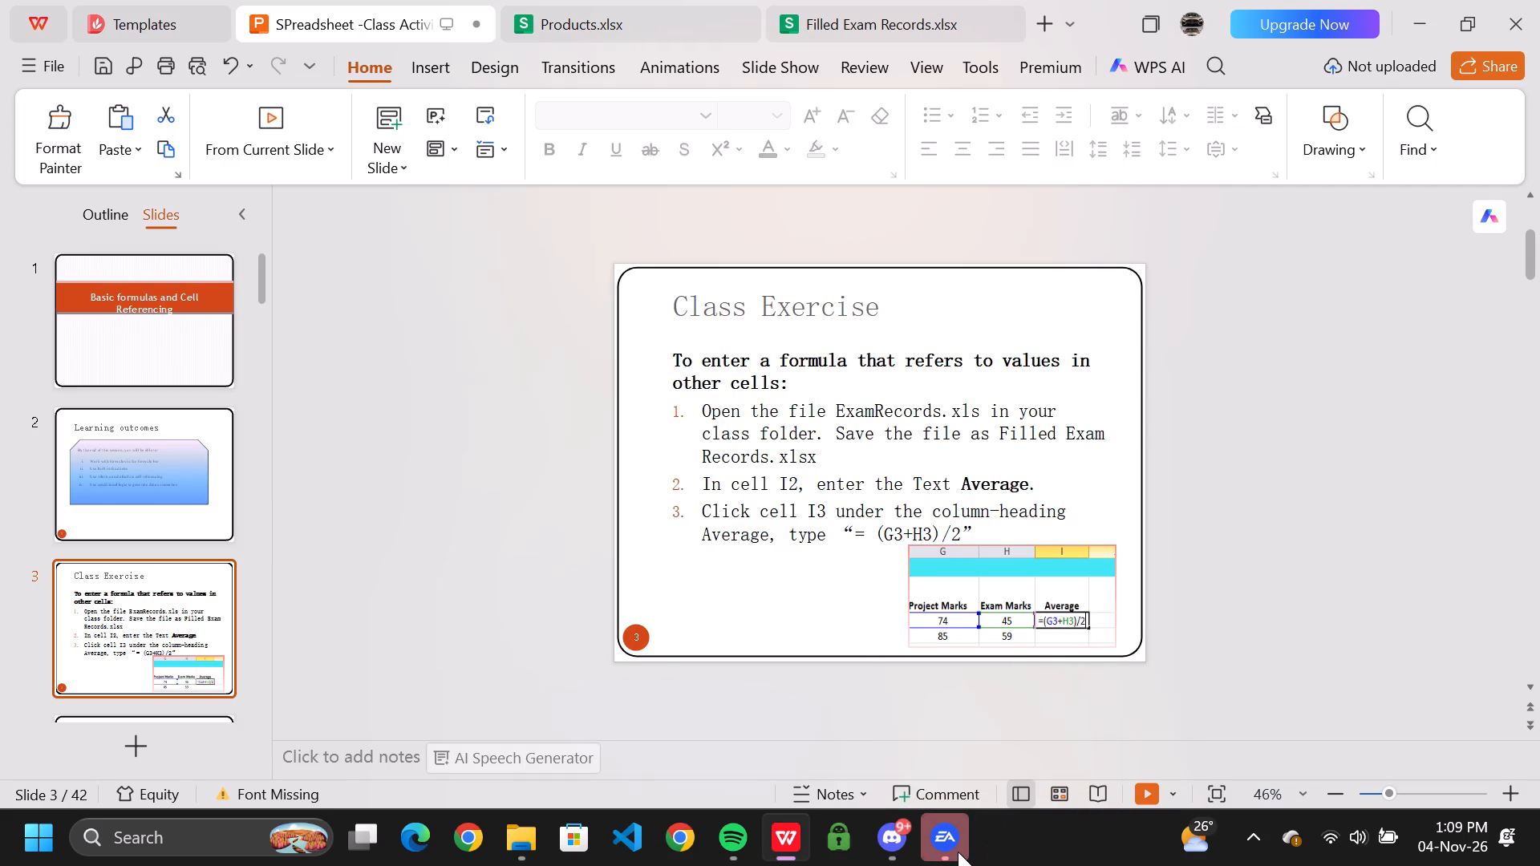
left_click(999, 623)
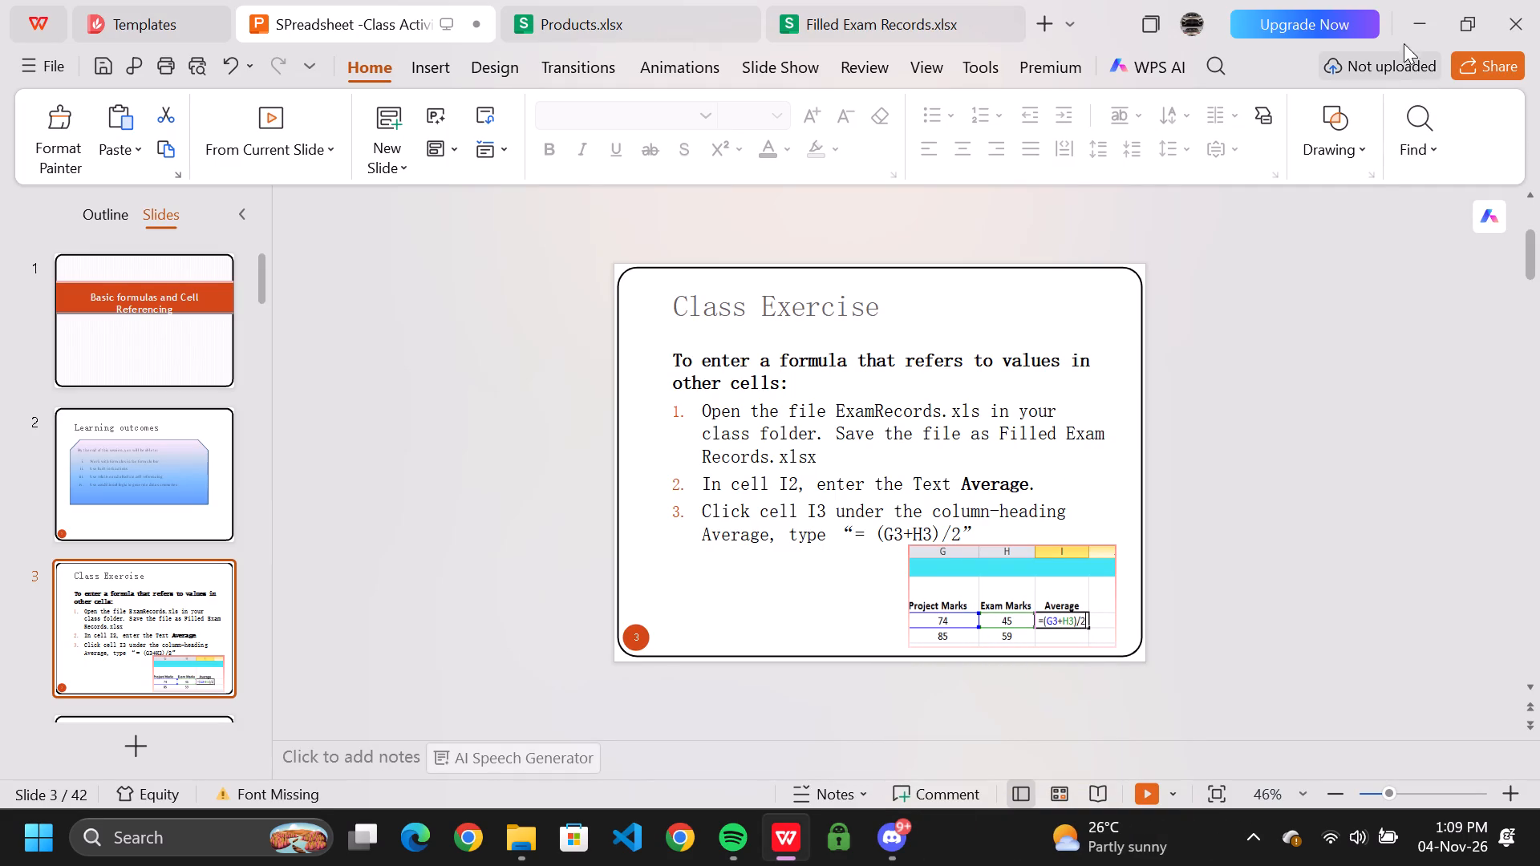
Minimise the presentation and the class folder windows, and launch Kuro from the desktop.
left_click(1412, 18)
left_click(1391, 14)
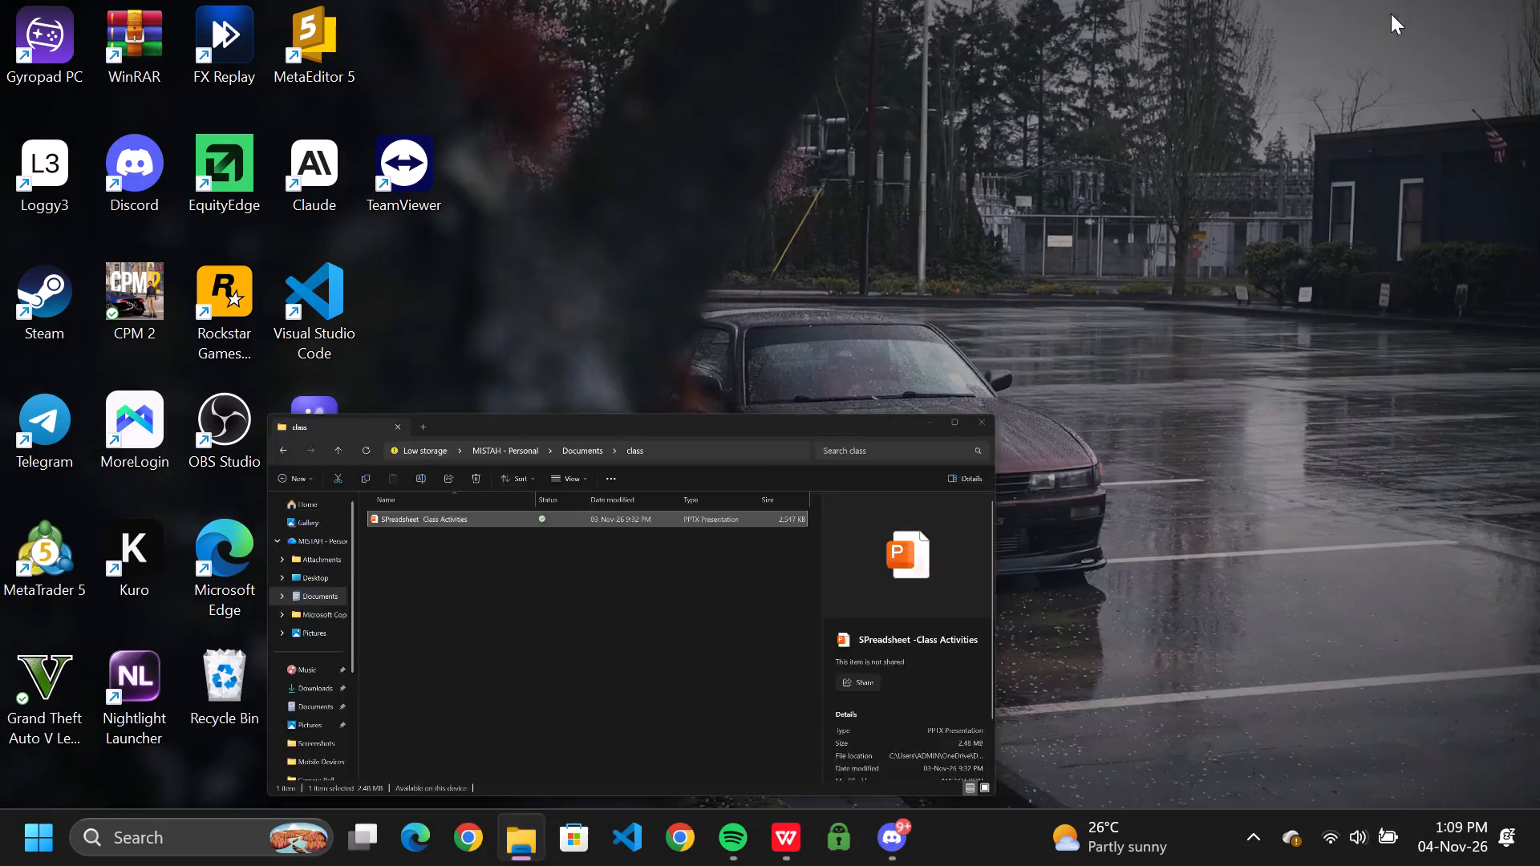
double_click(138, 557)
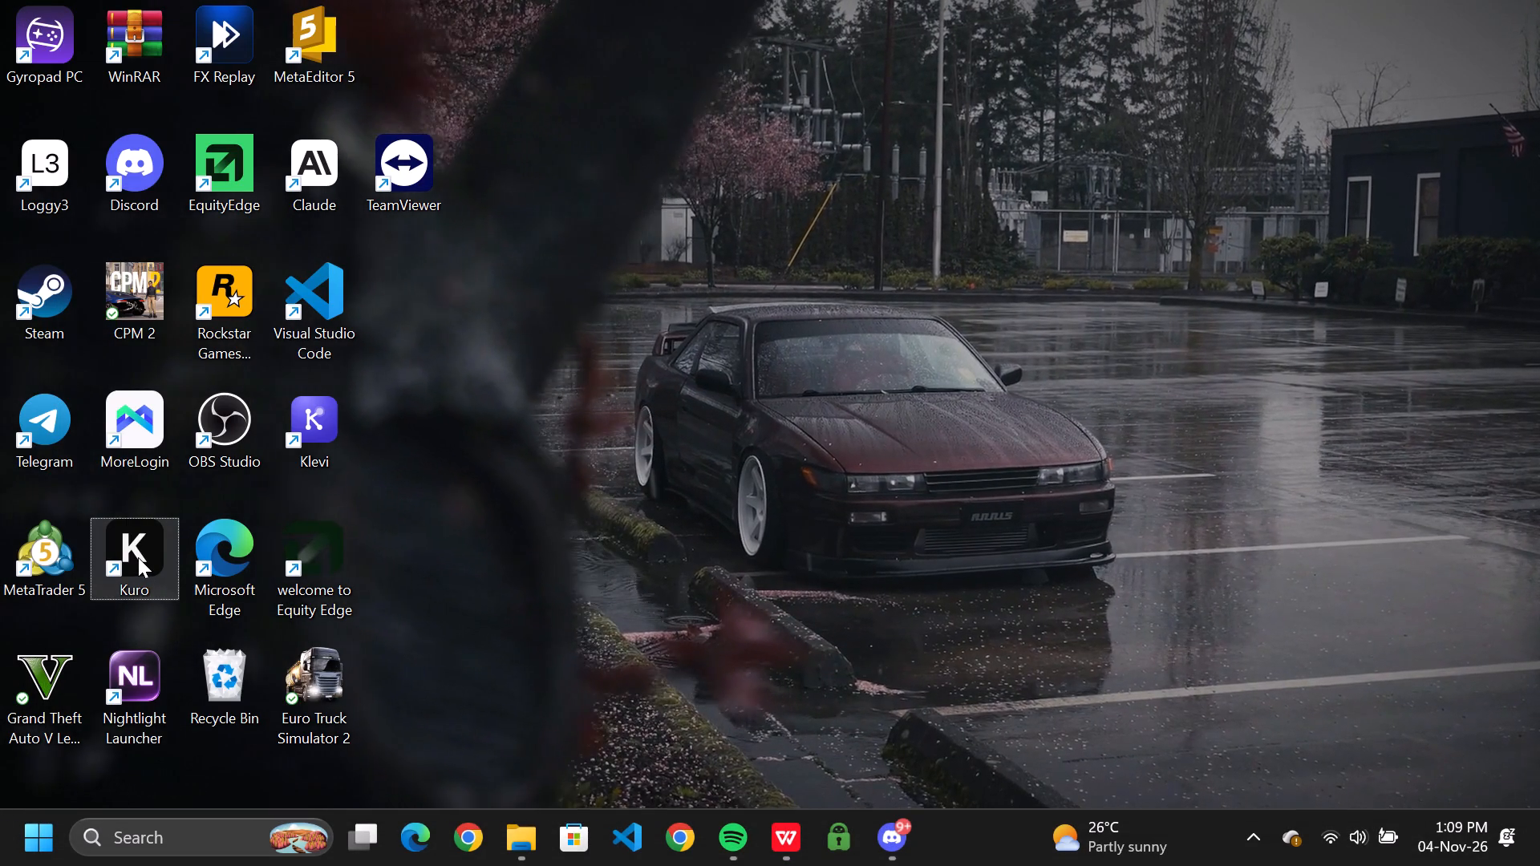
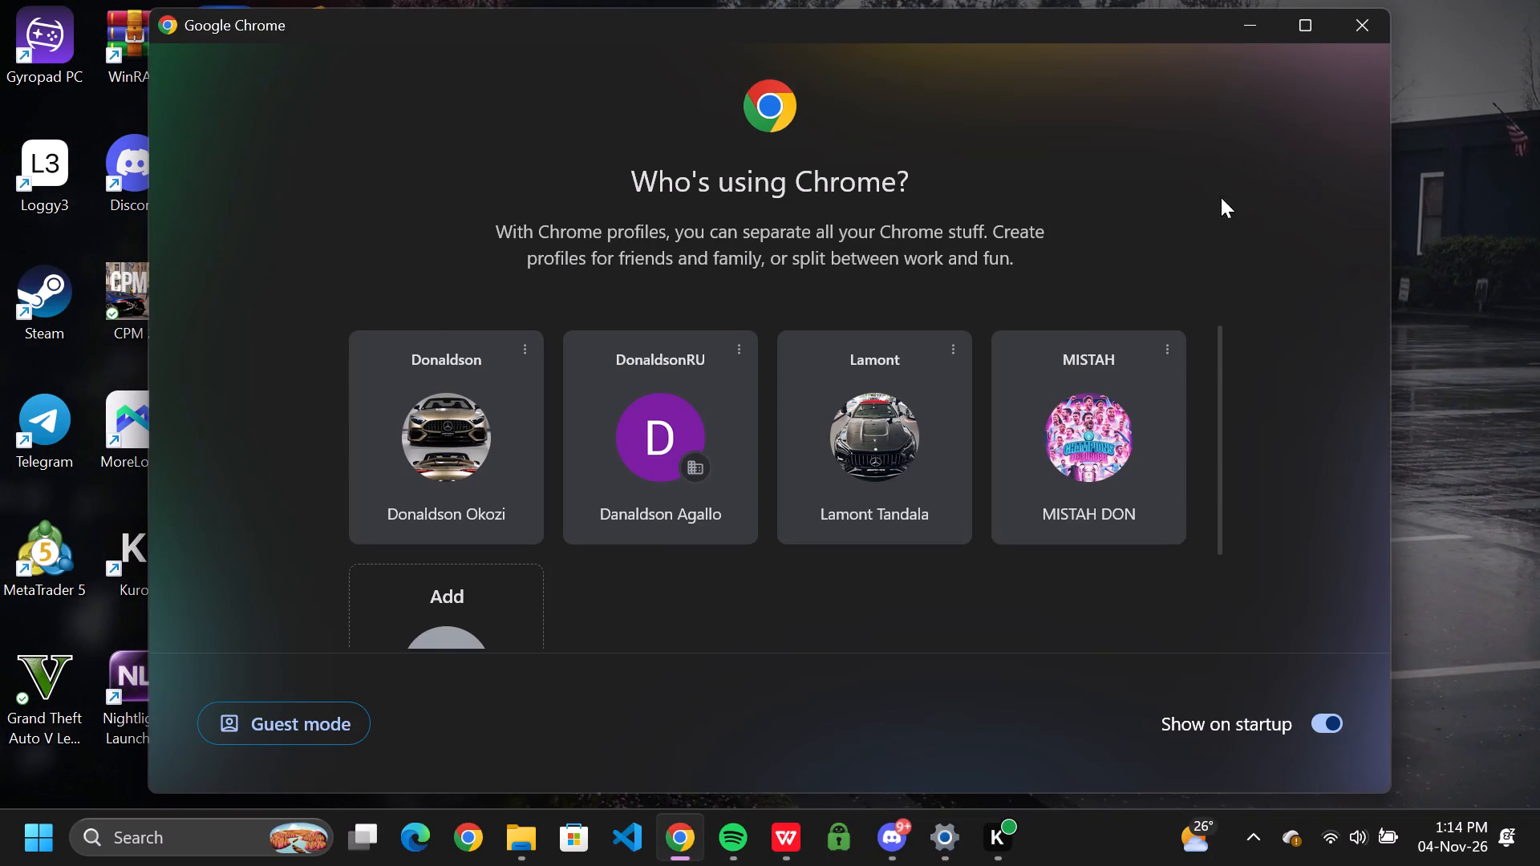
left_click(655, 445)
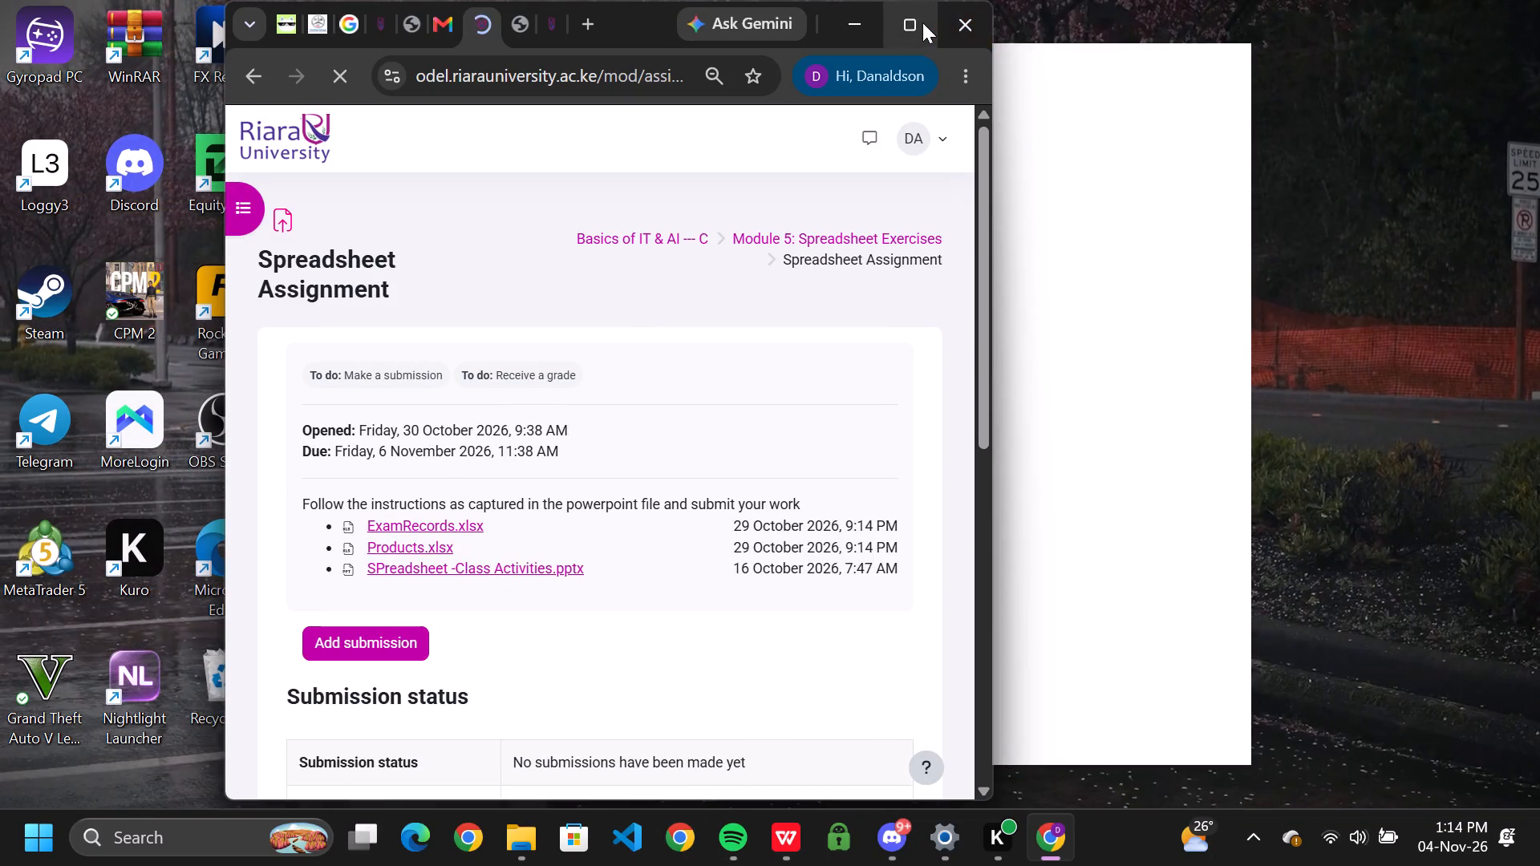
left_click(922, 22)
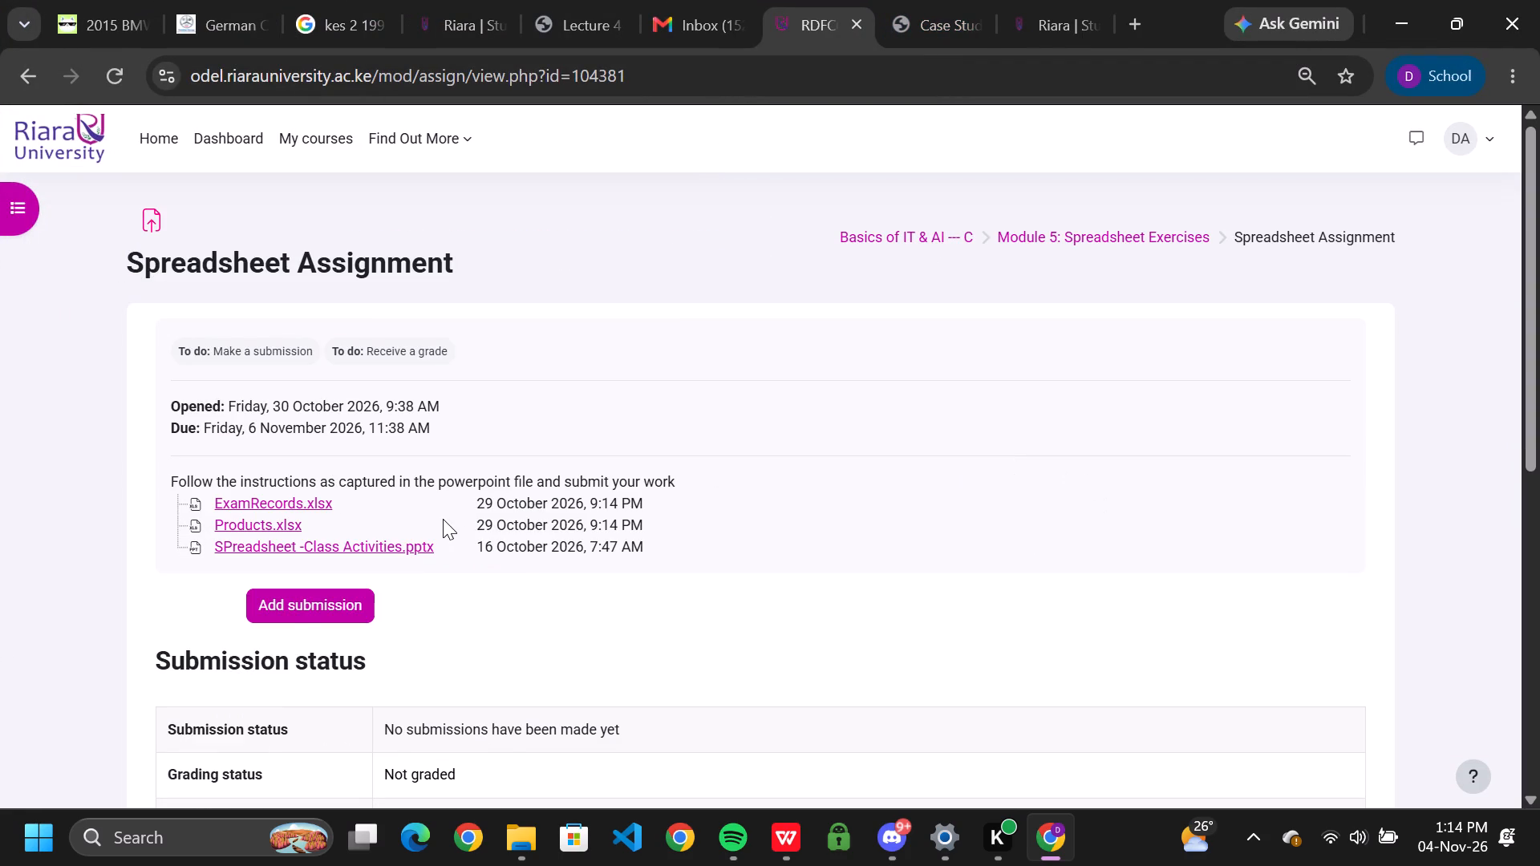
left_click(286, 610)
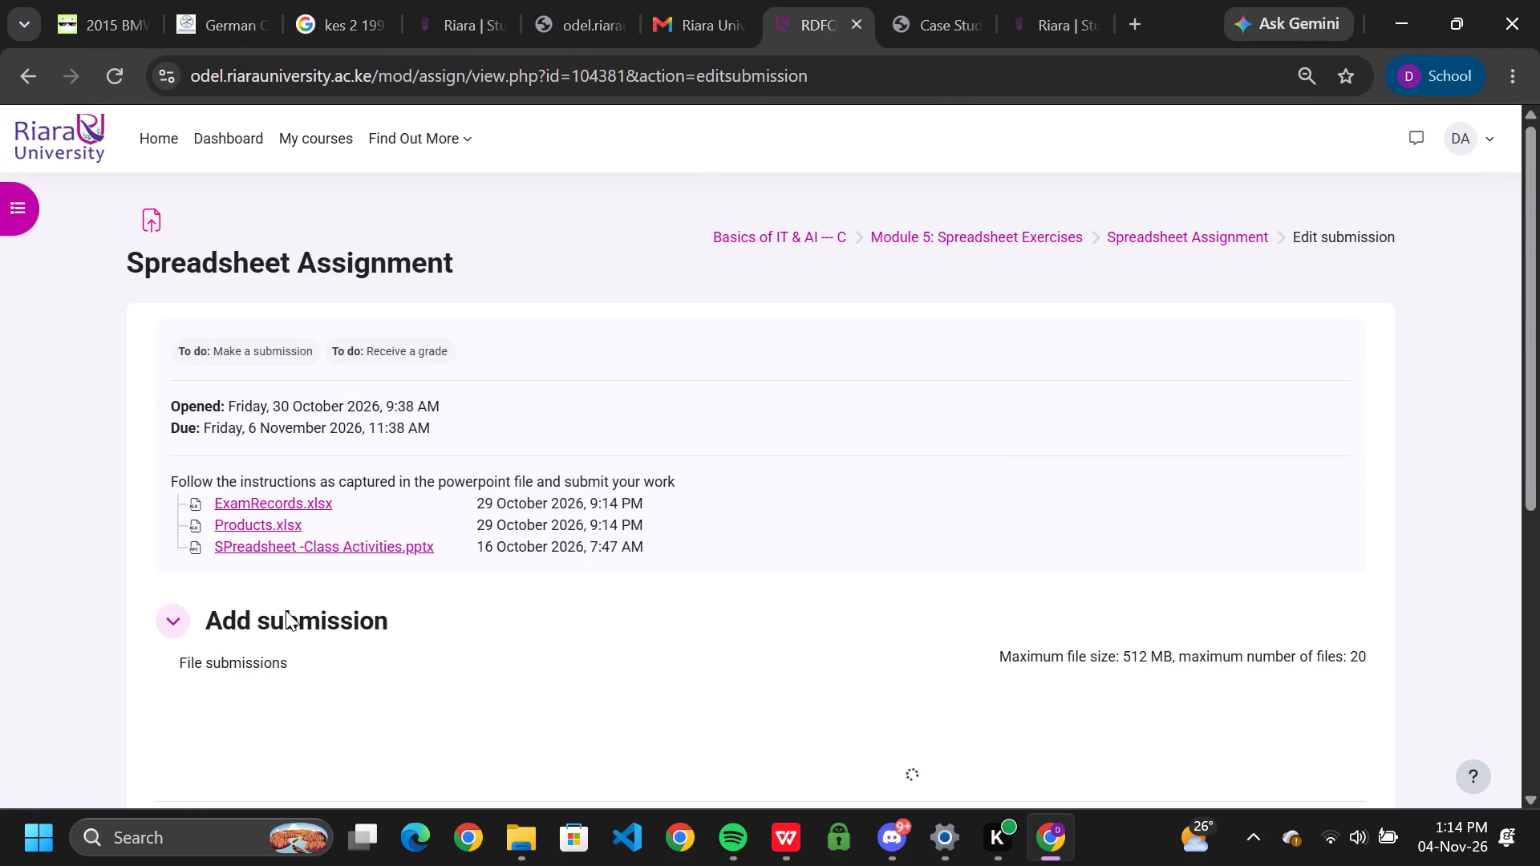
scroll(286, 610, "down", 4)
scroll(286, 610, "up", 2)
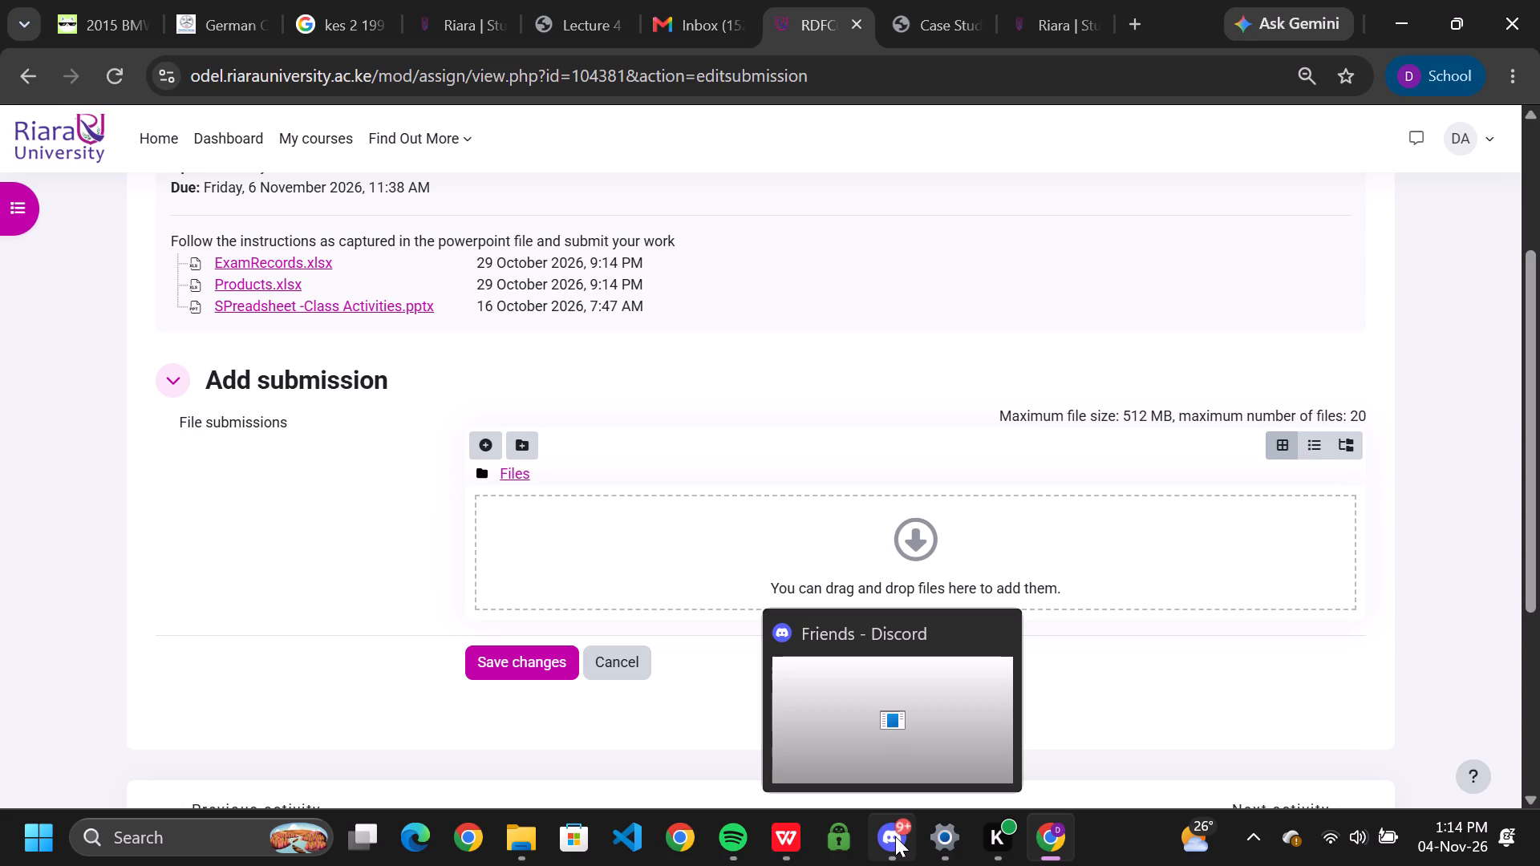
Switch to WPS Office, look over Products.xlsx and Filled Exam Records.xlsx, and return to the Class Exercise on slide 3 of the presentation.
left_click(803, 845)
left_click(581, 32)
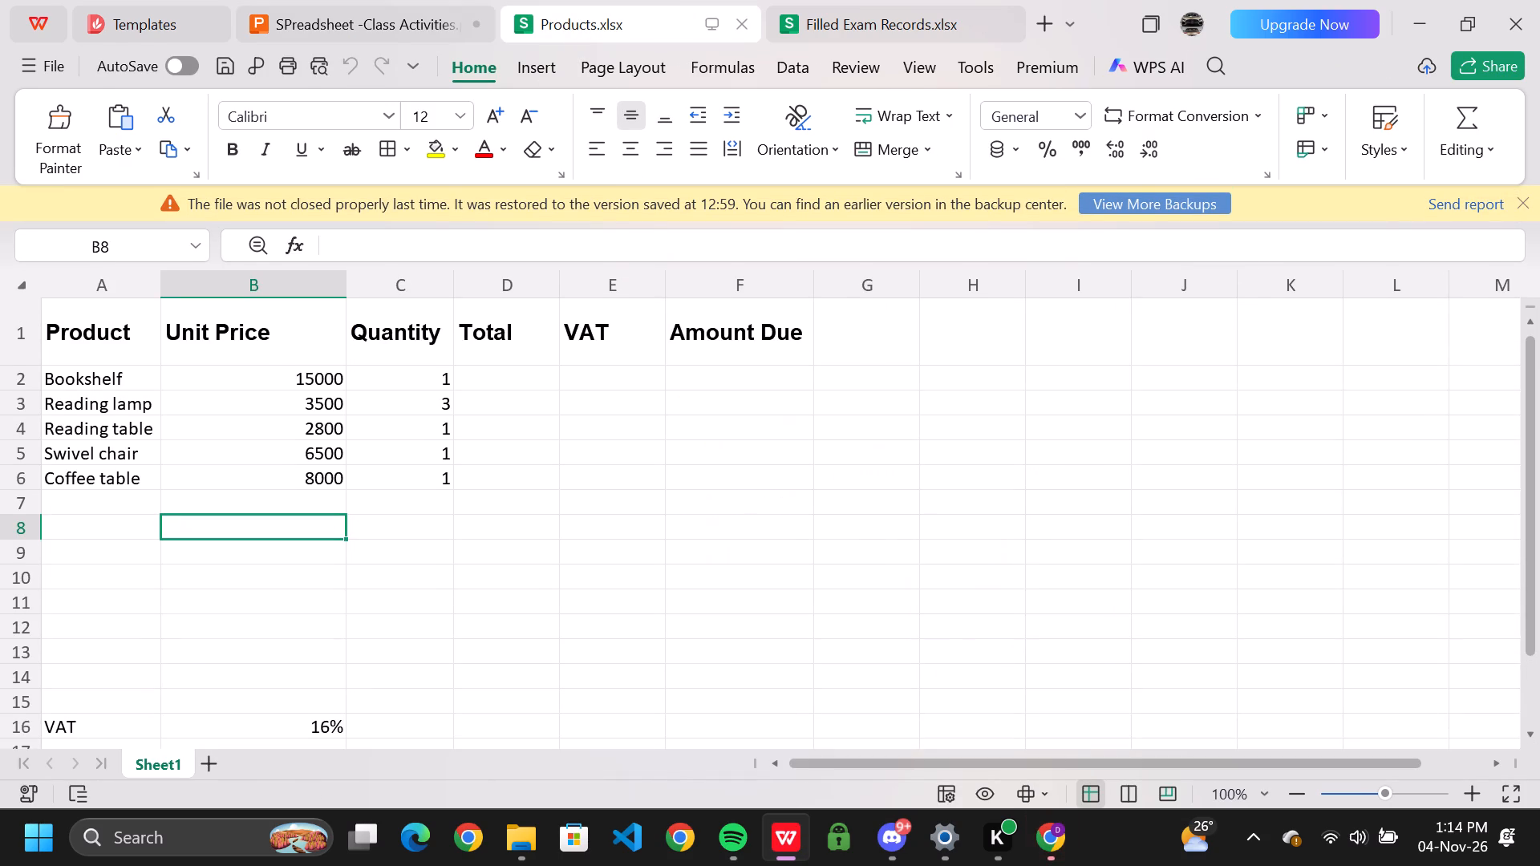
left_click(1521, 201)
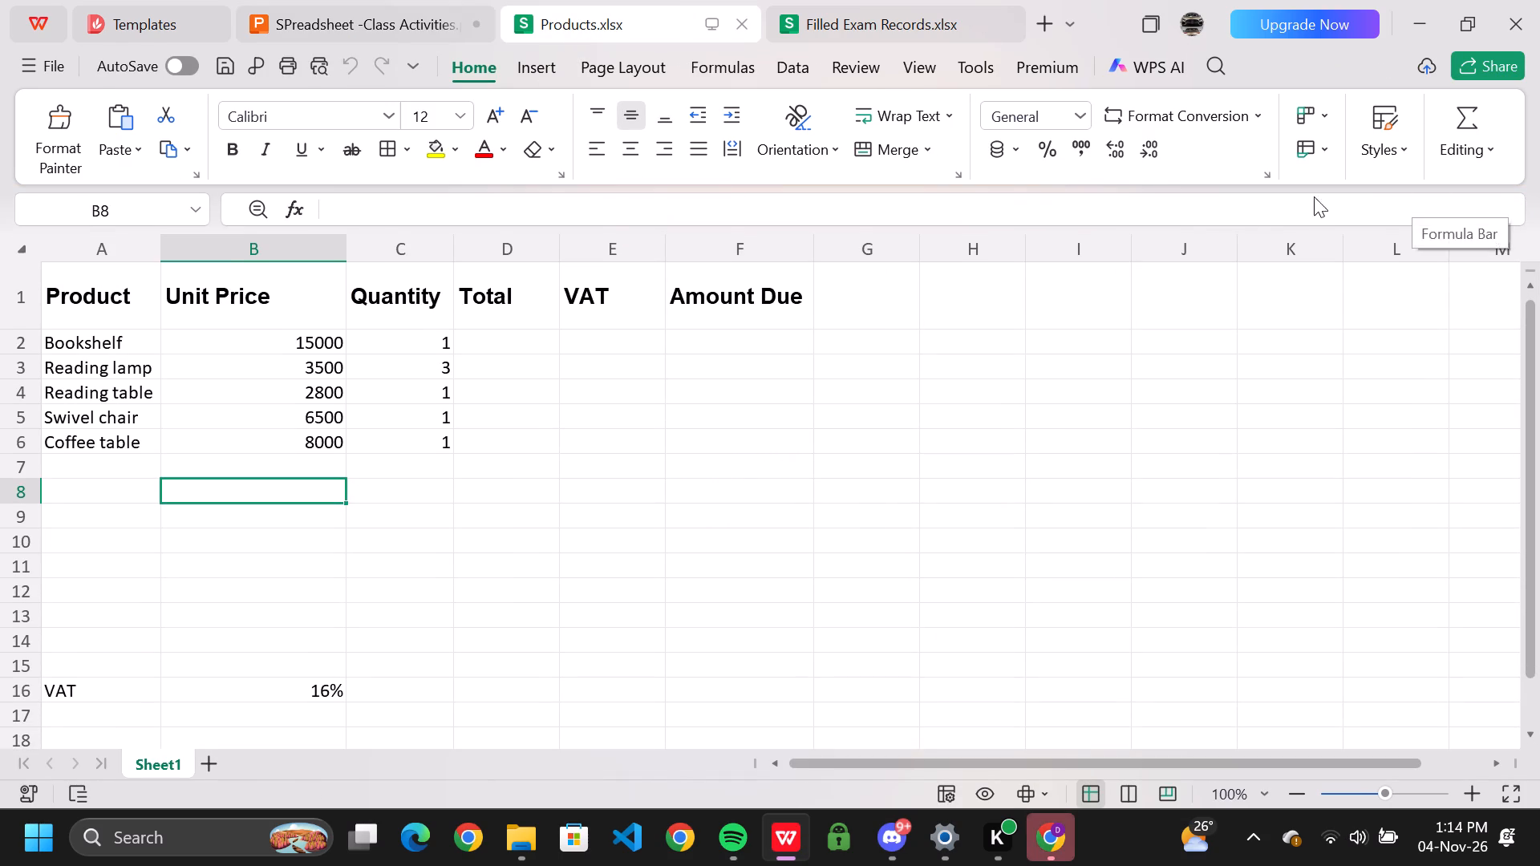
left_click(851, 15)
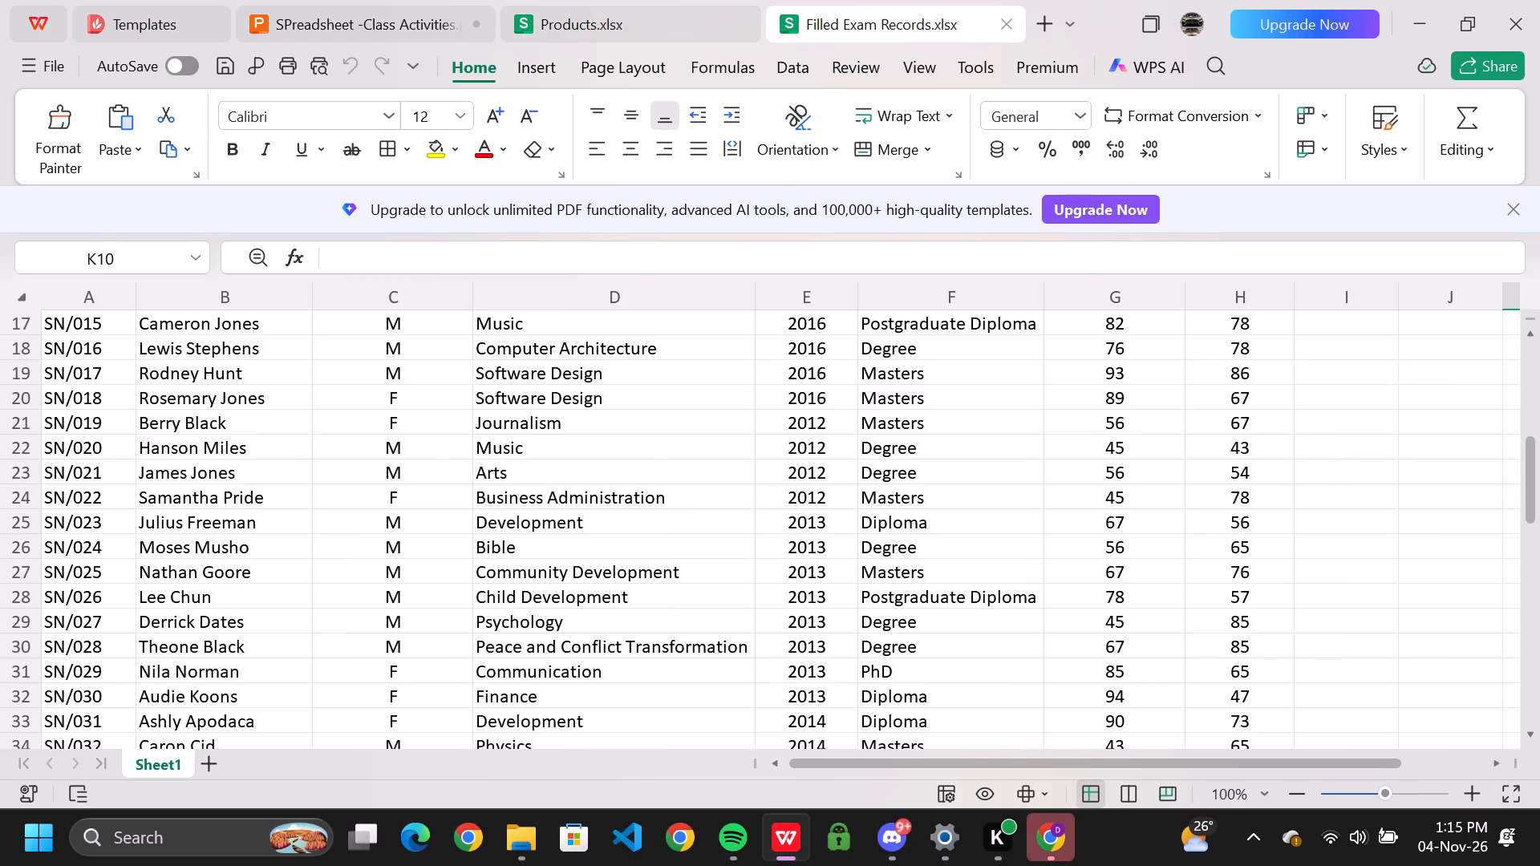
left_click(356, 29)
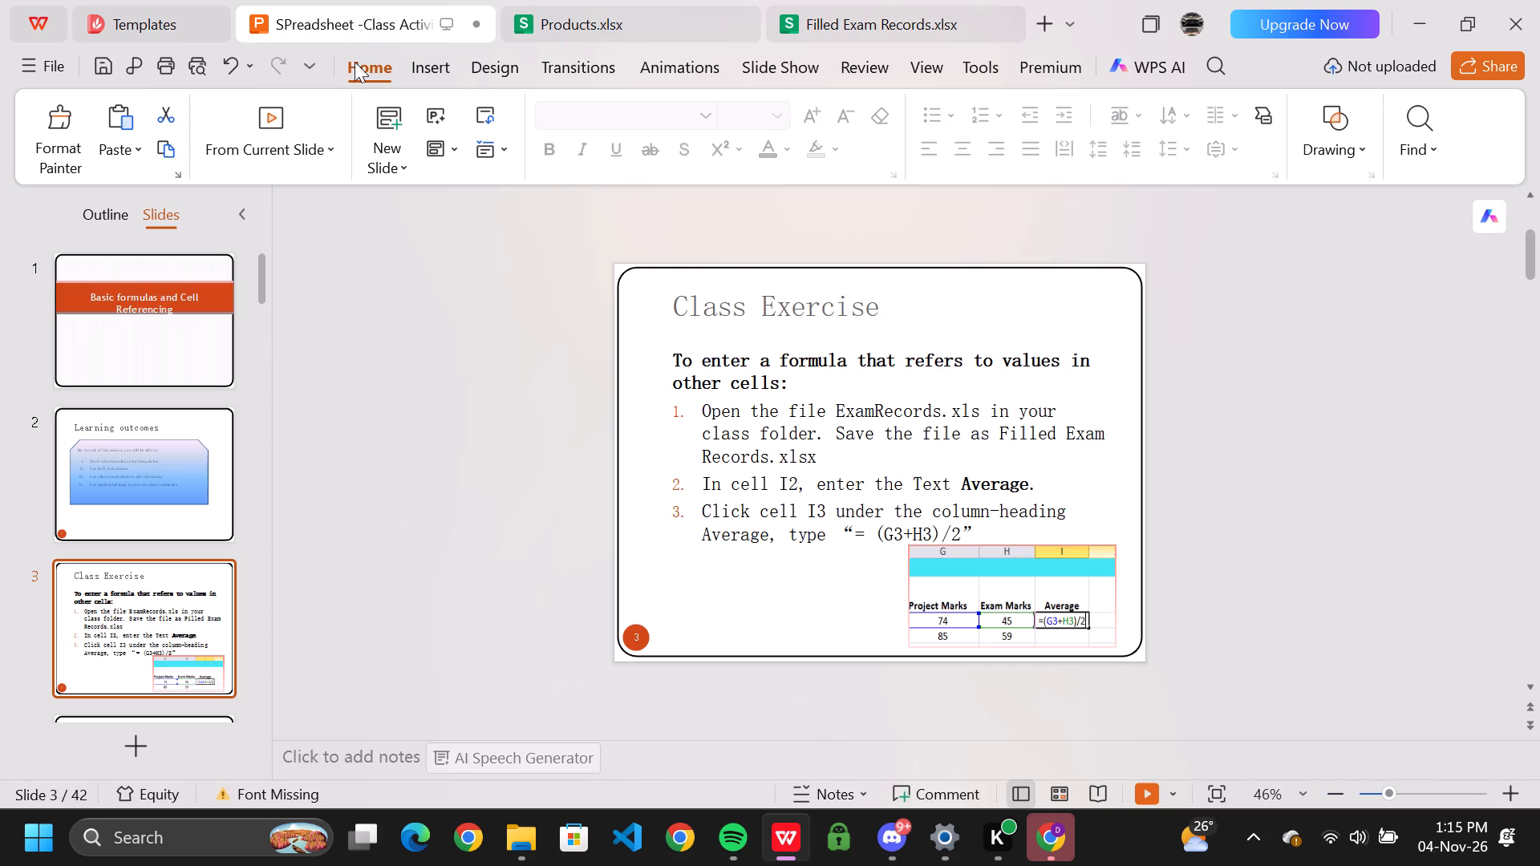
left_click(113, 461)
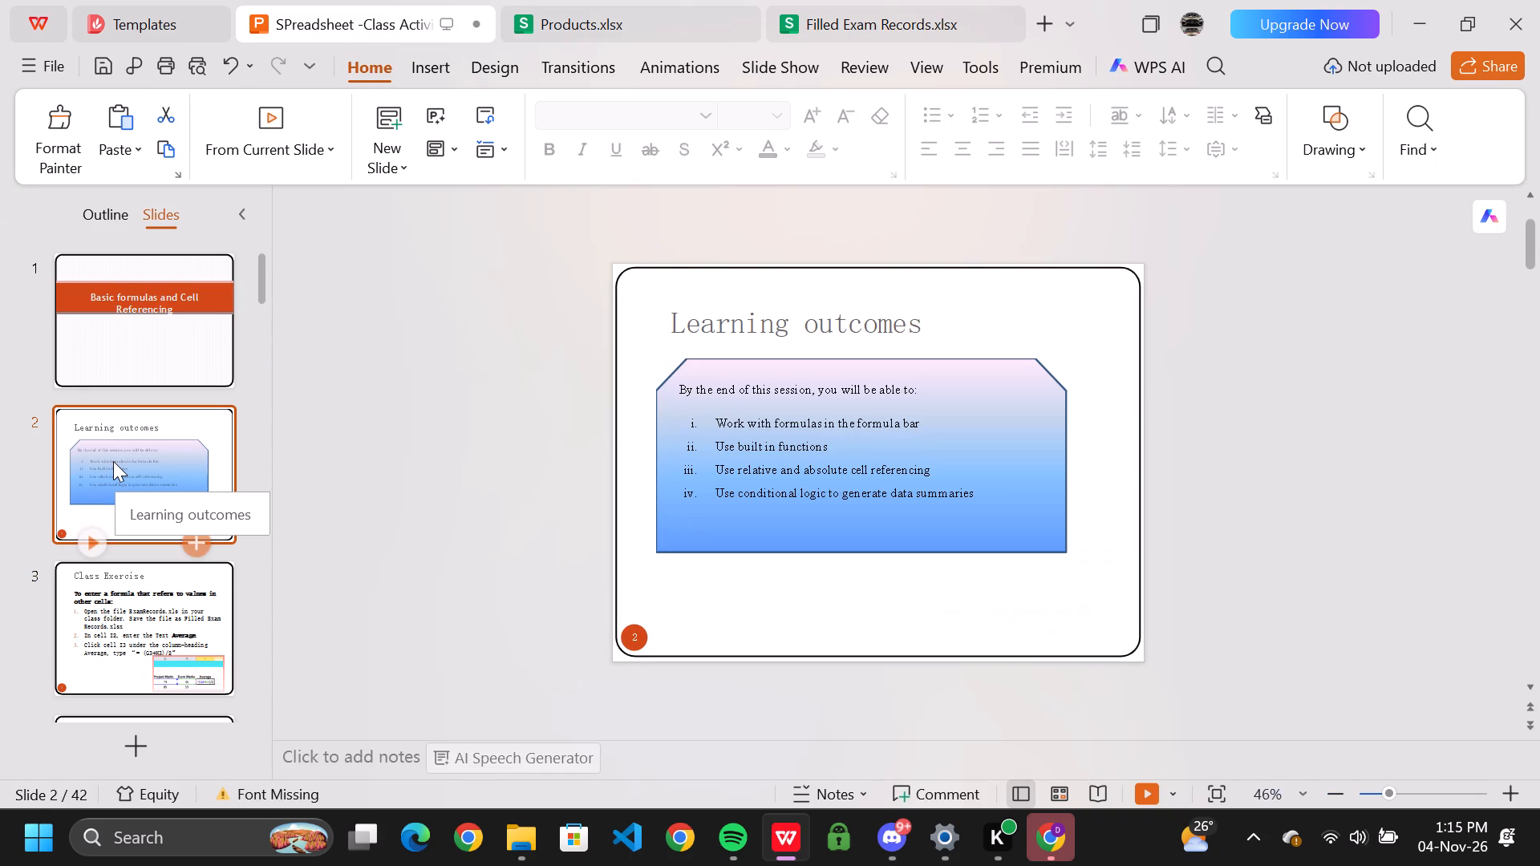
left_click(143, 617)
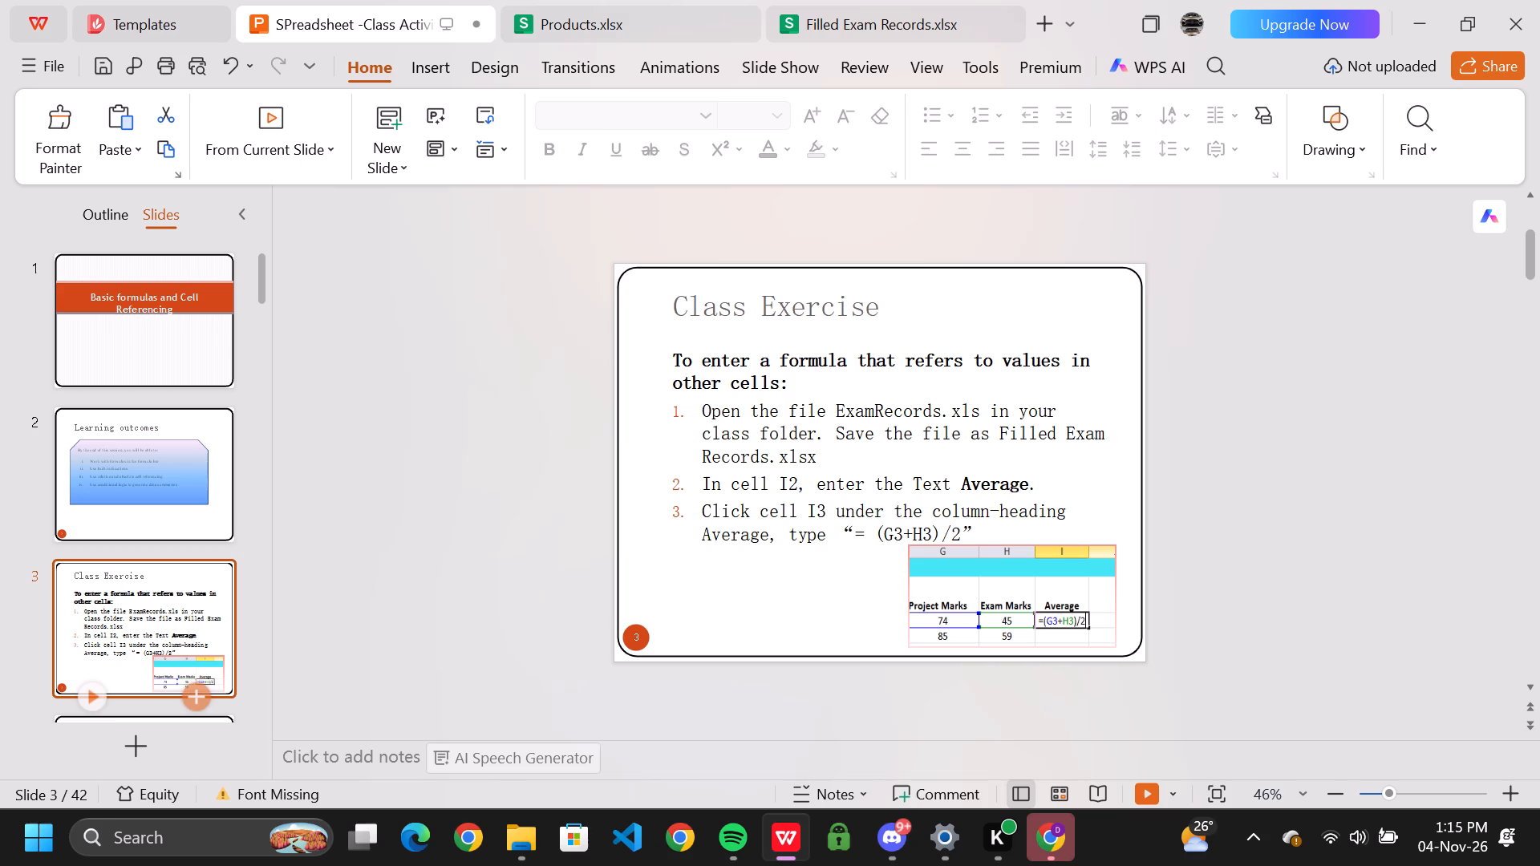
Copy all the instruction text in the body of the Class Exercise slide.
left_click(667, 360)
double_click(691, 382)
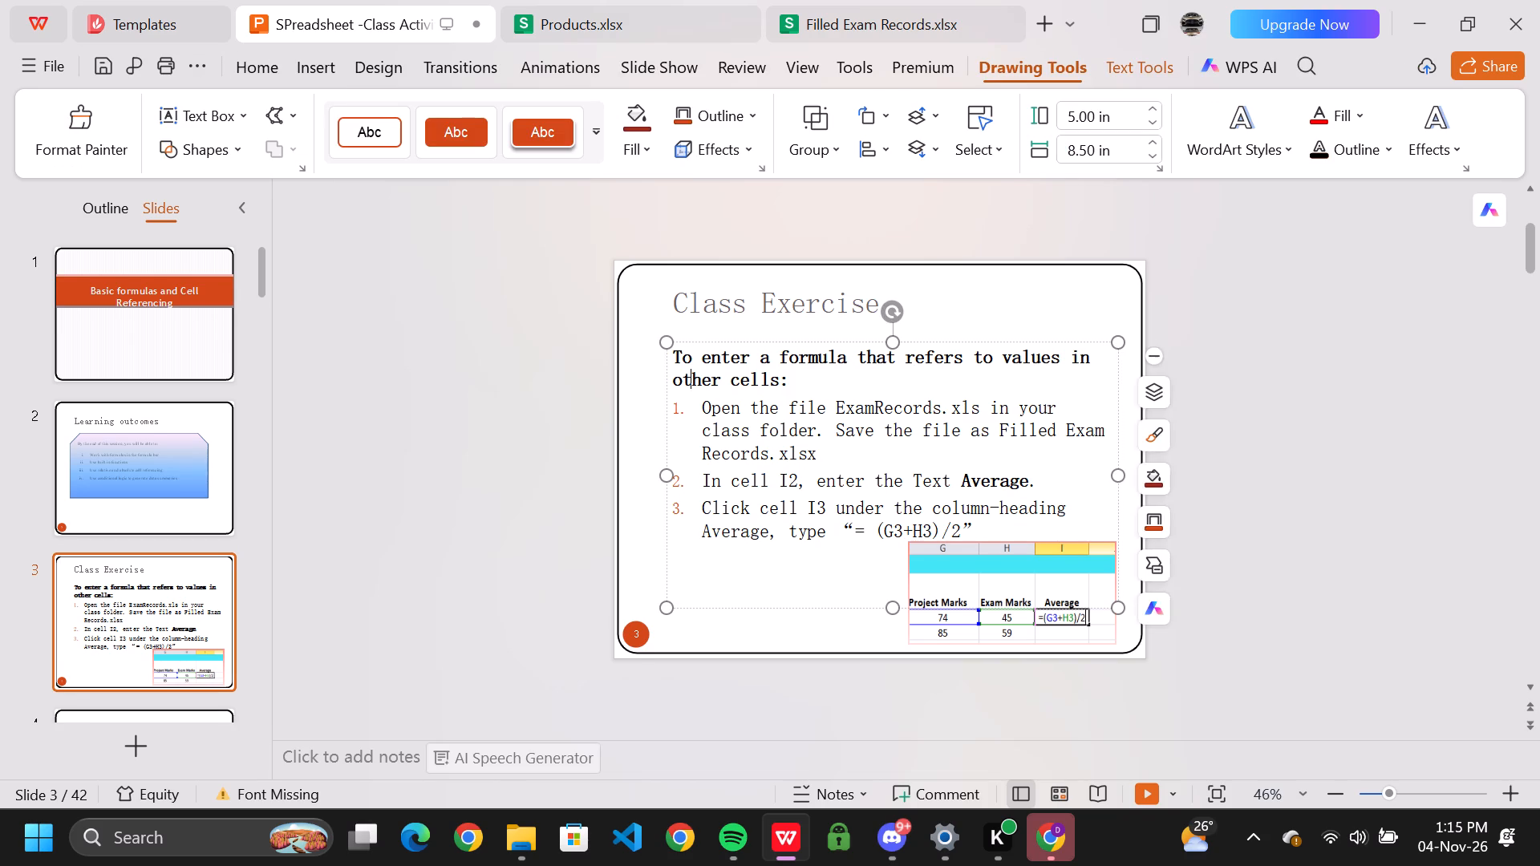
key("ctrl+a")
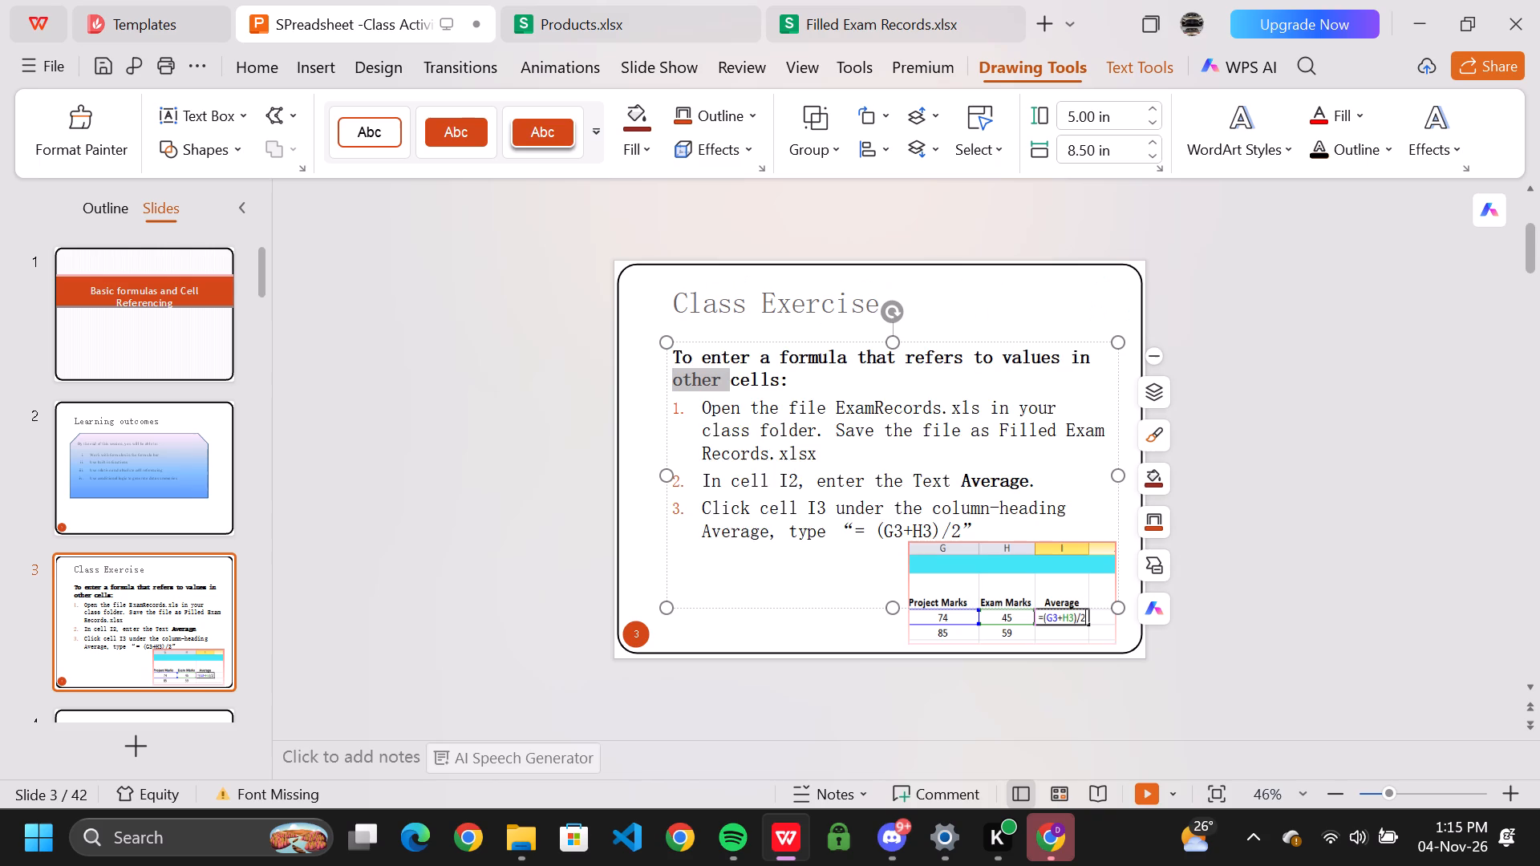
key("ctrl+c")
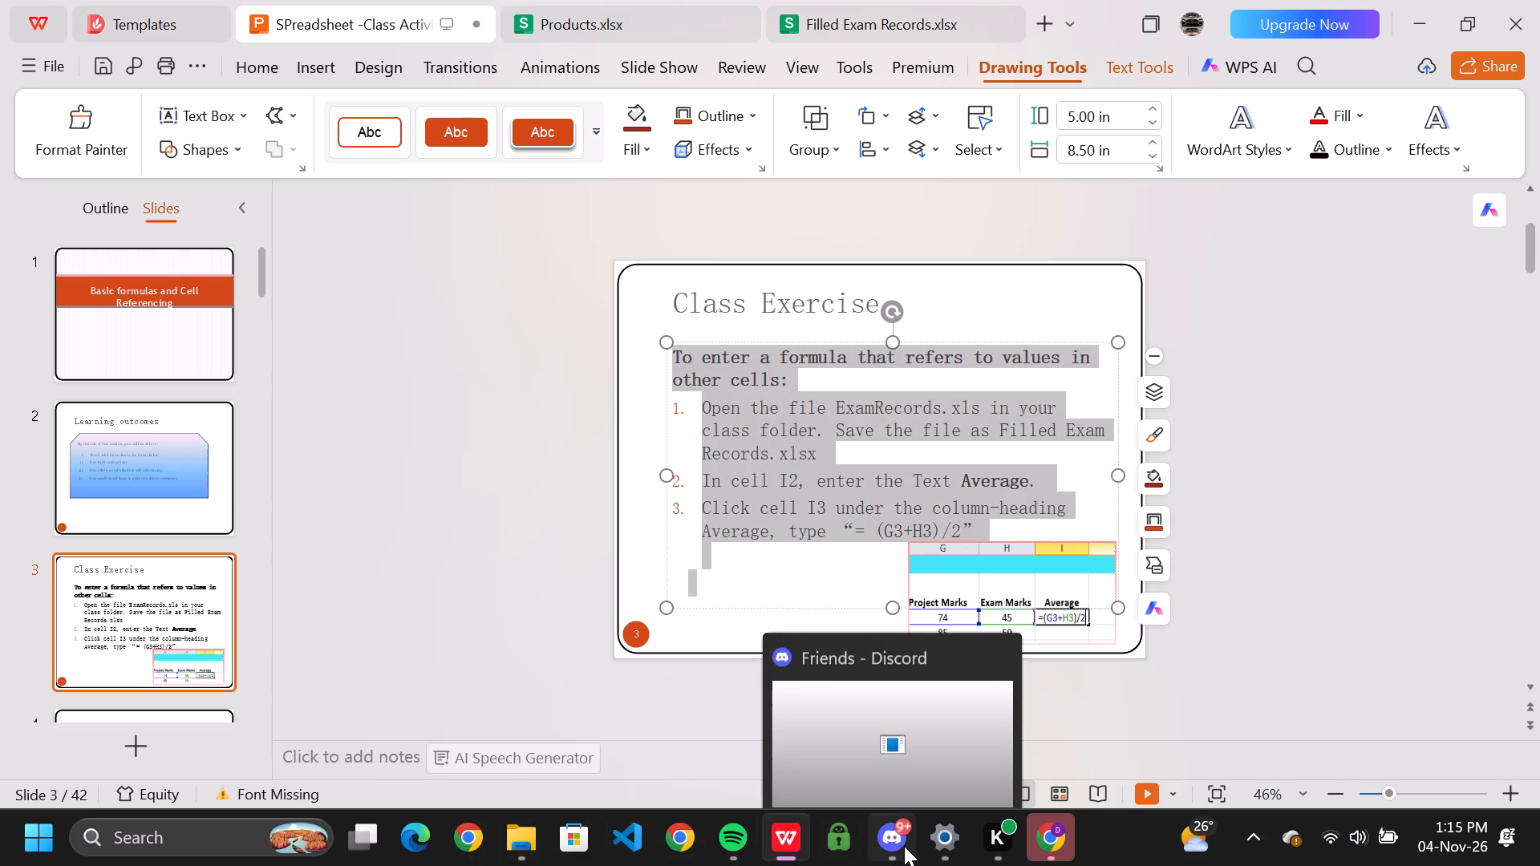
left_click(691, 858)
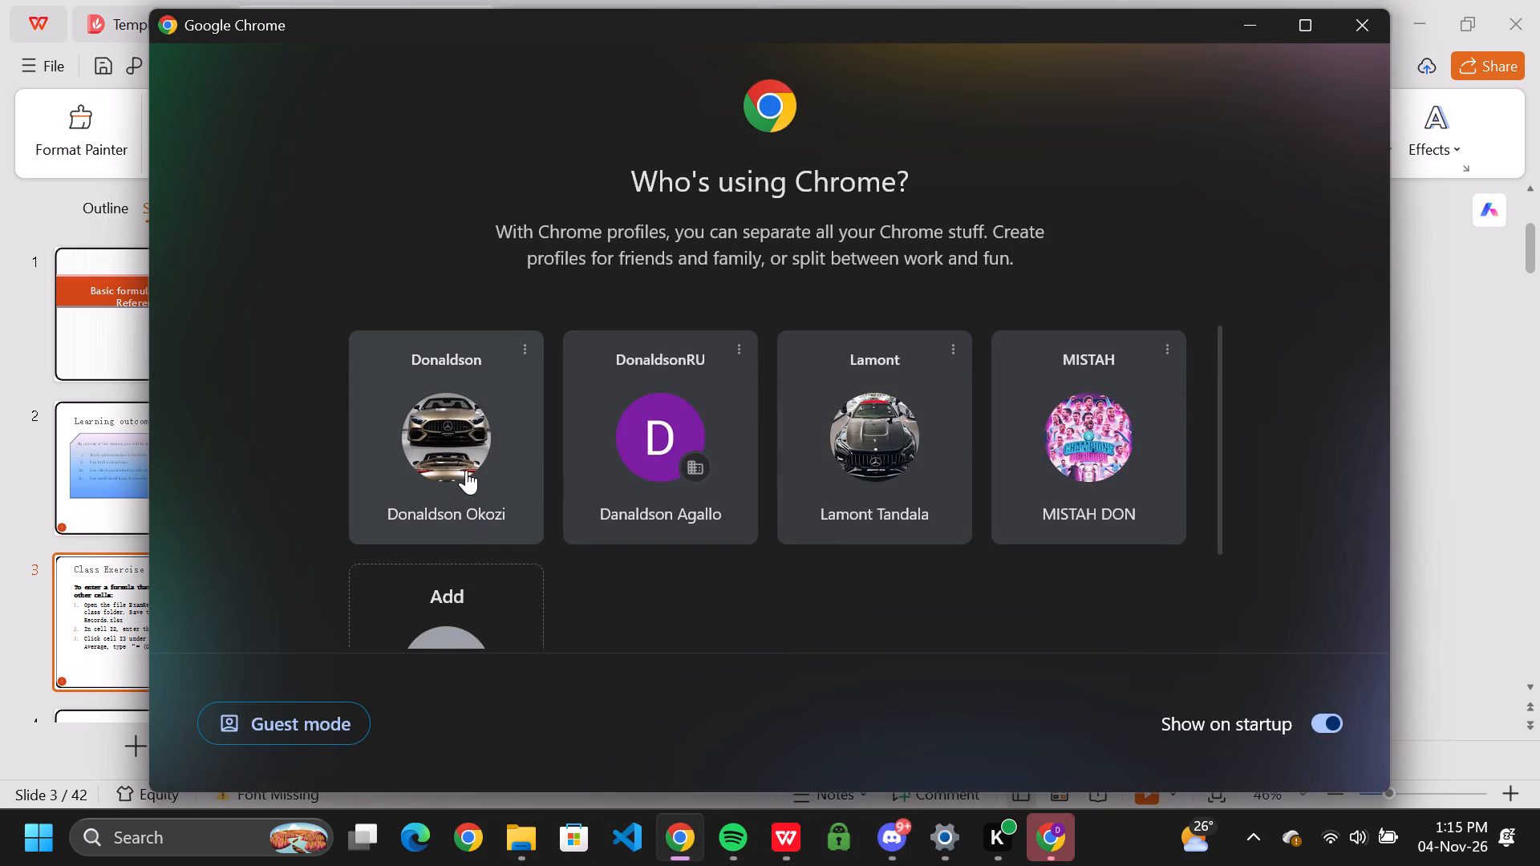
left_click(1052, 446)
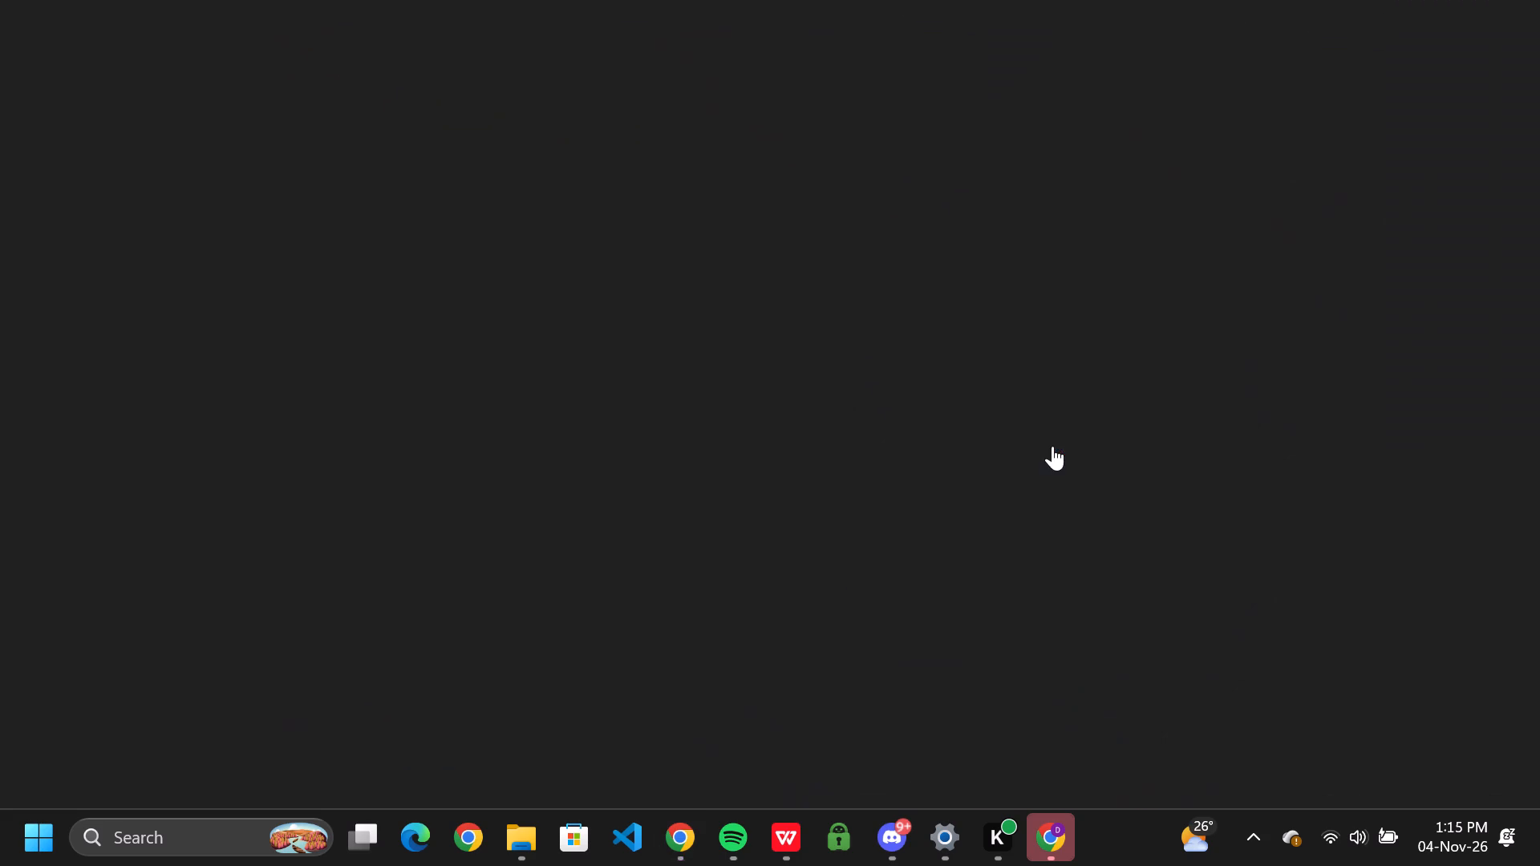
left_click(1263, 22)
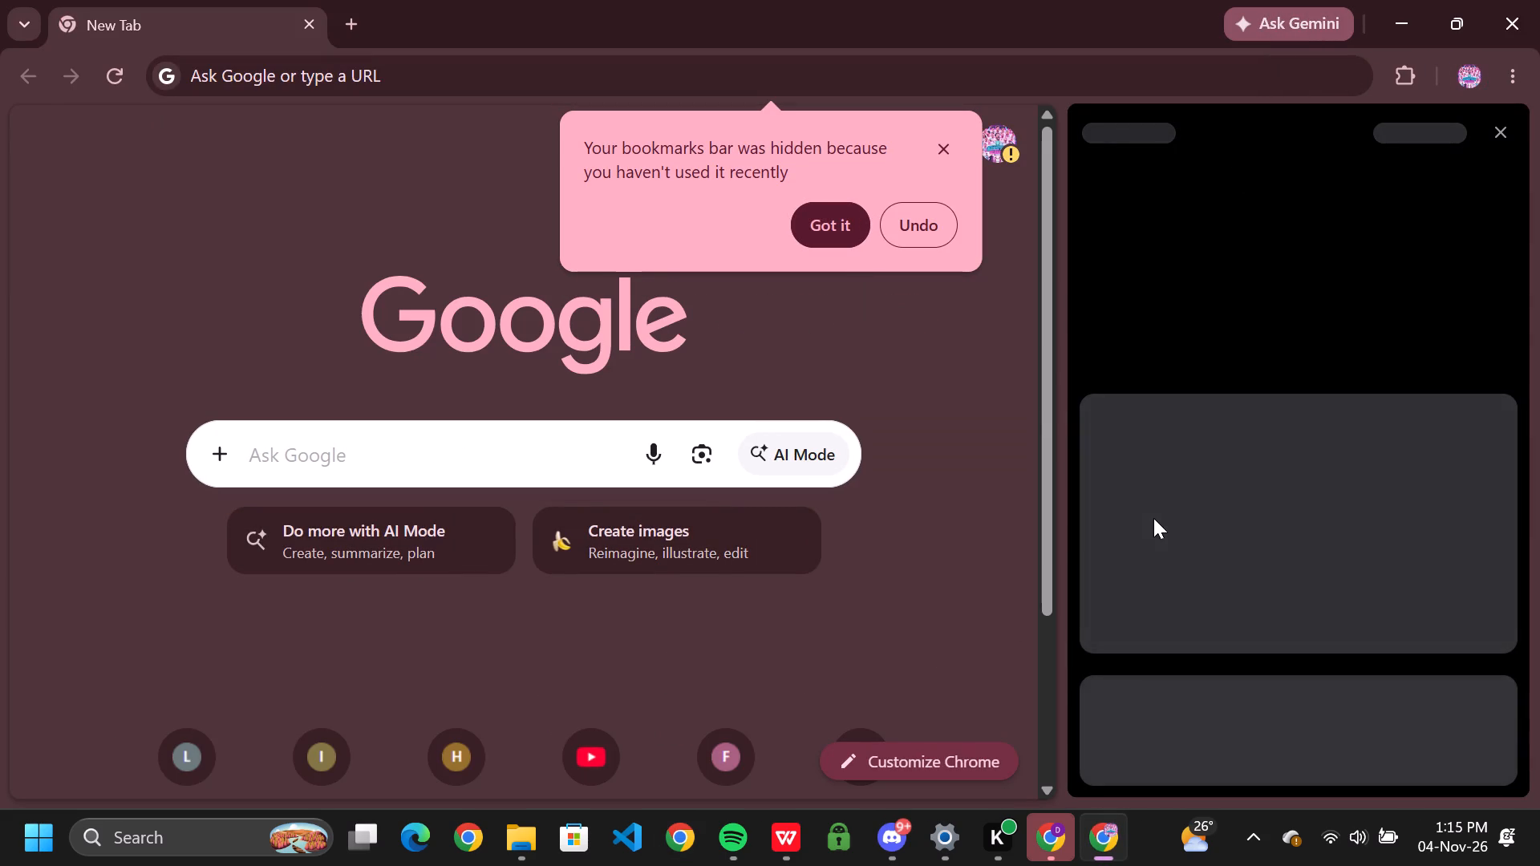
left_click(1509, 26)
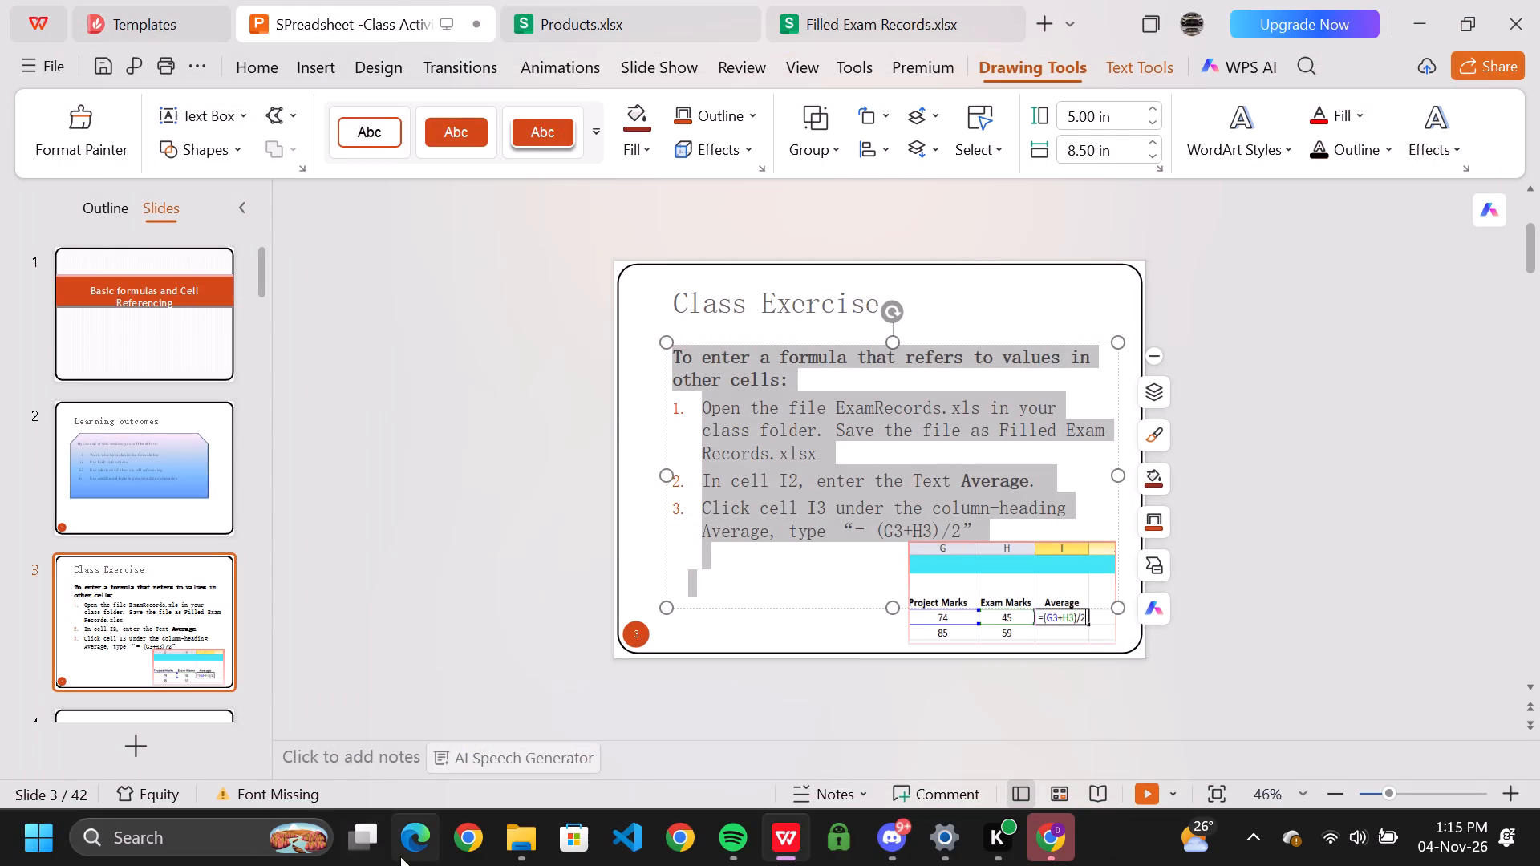
Launch Microsoft Edge and open the Copilot chat.
left_click(413, 847)
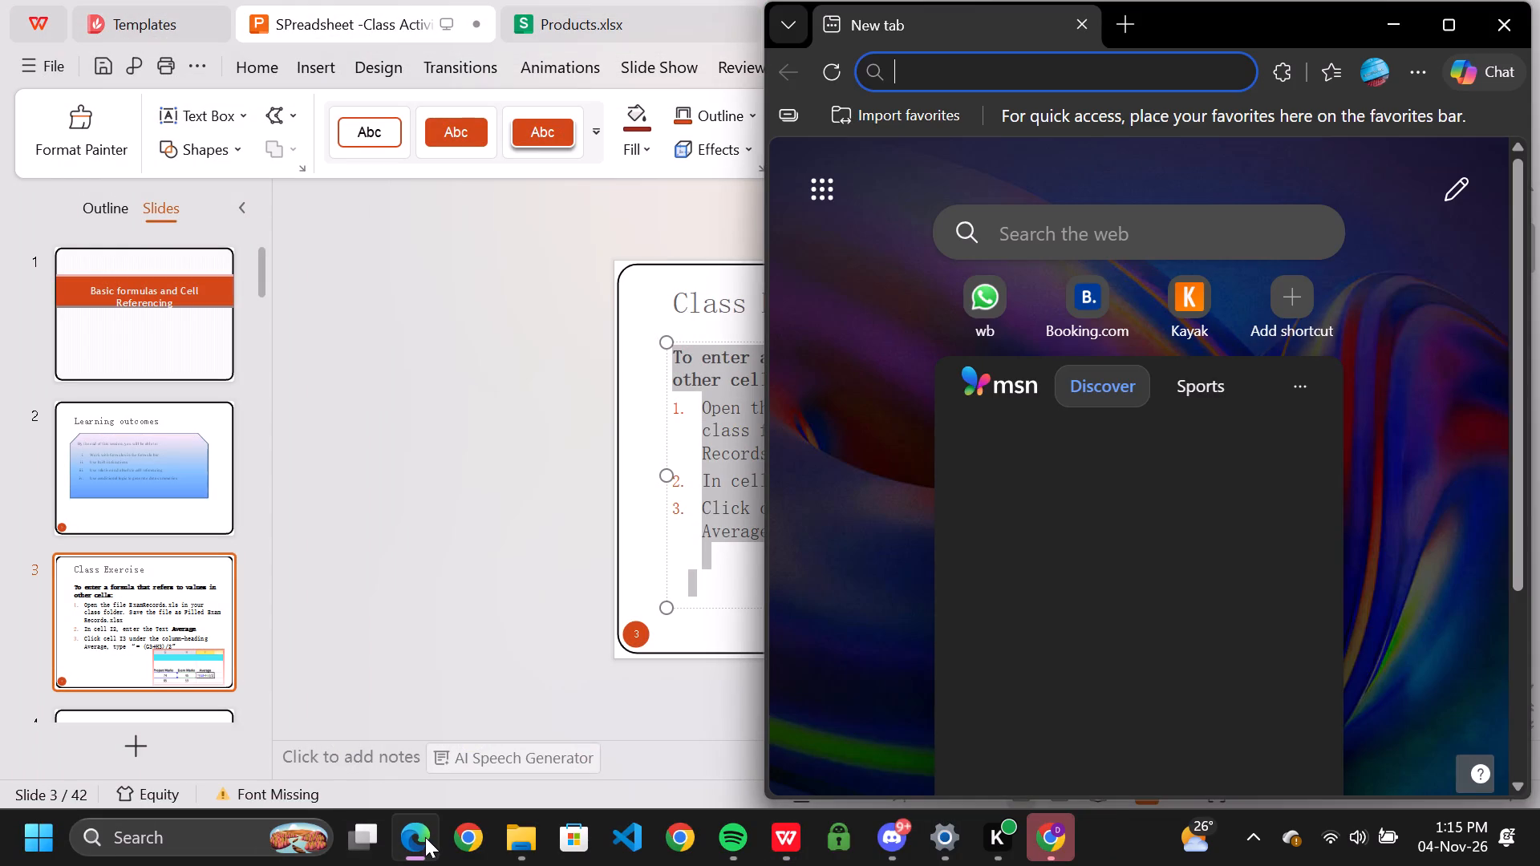
left_click(1486, 69)
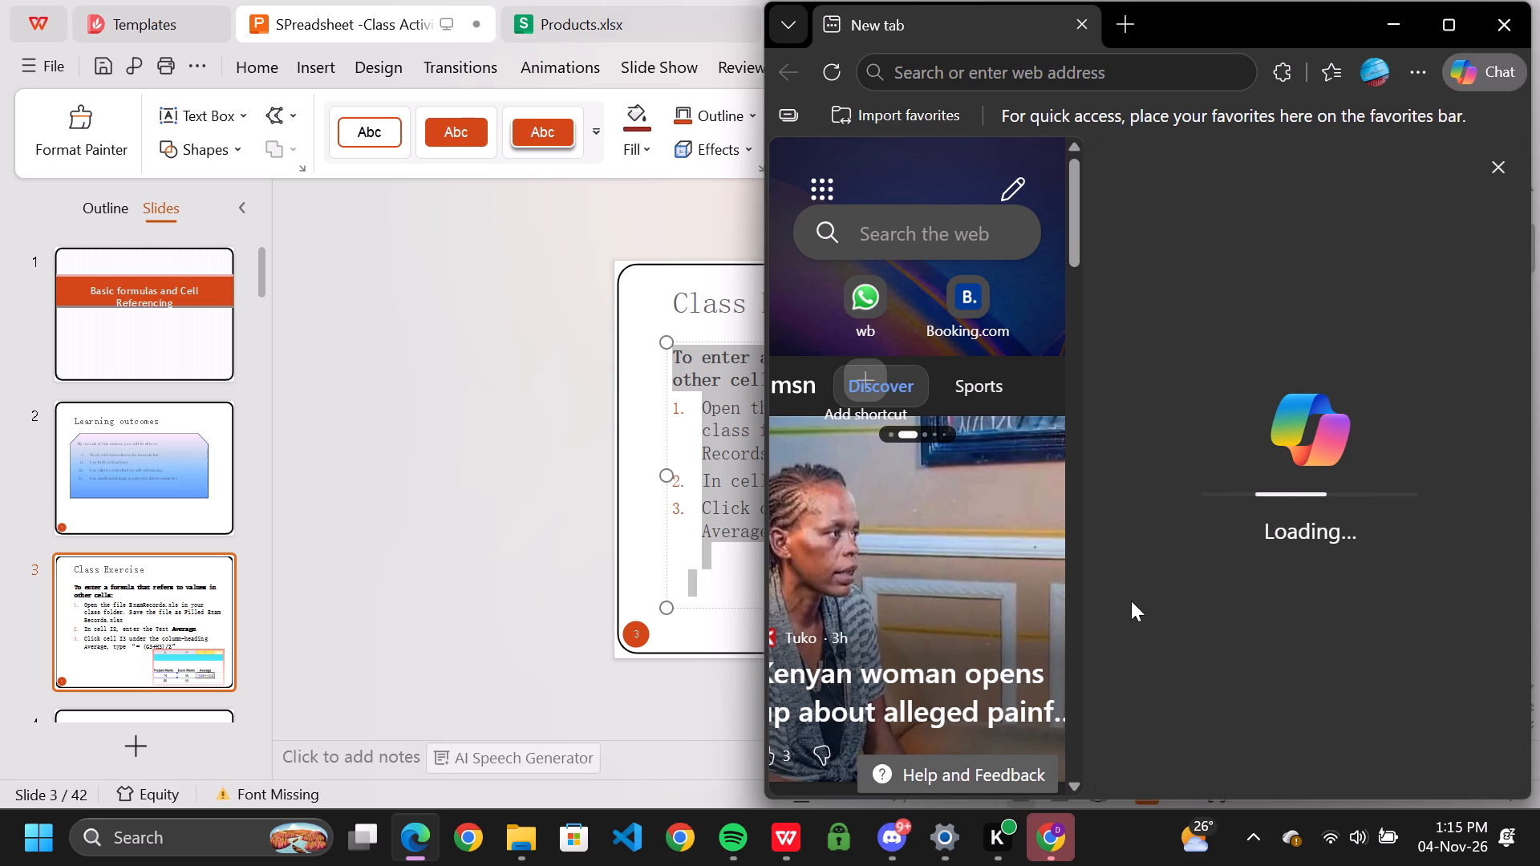
left_click(1157, 742)
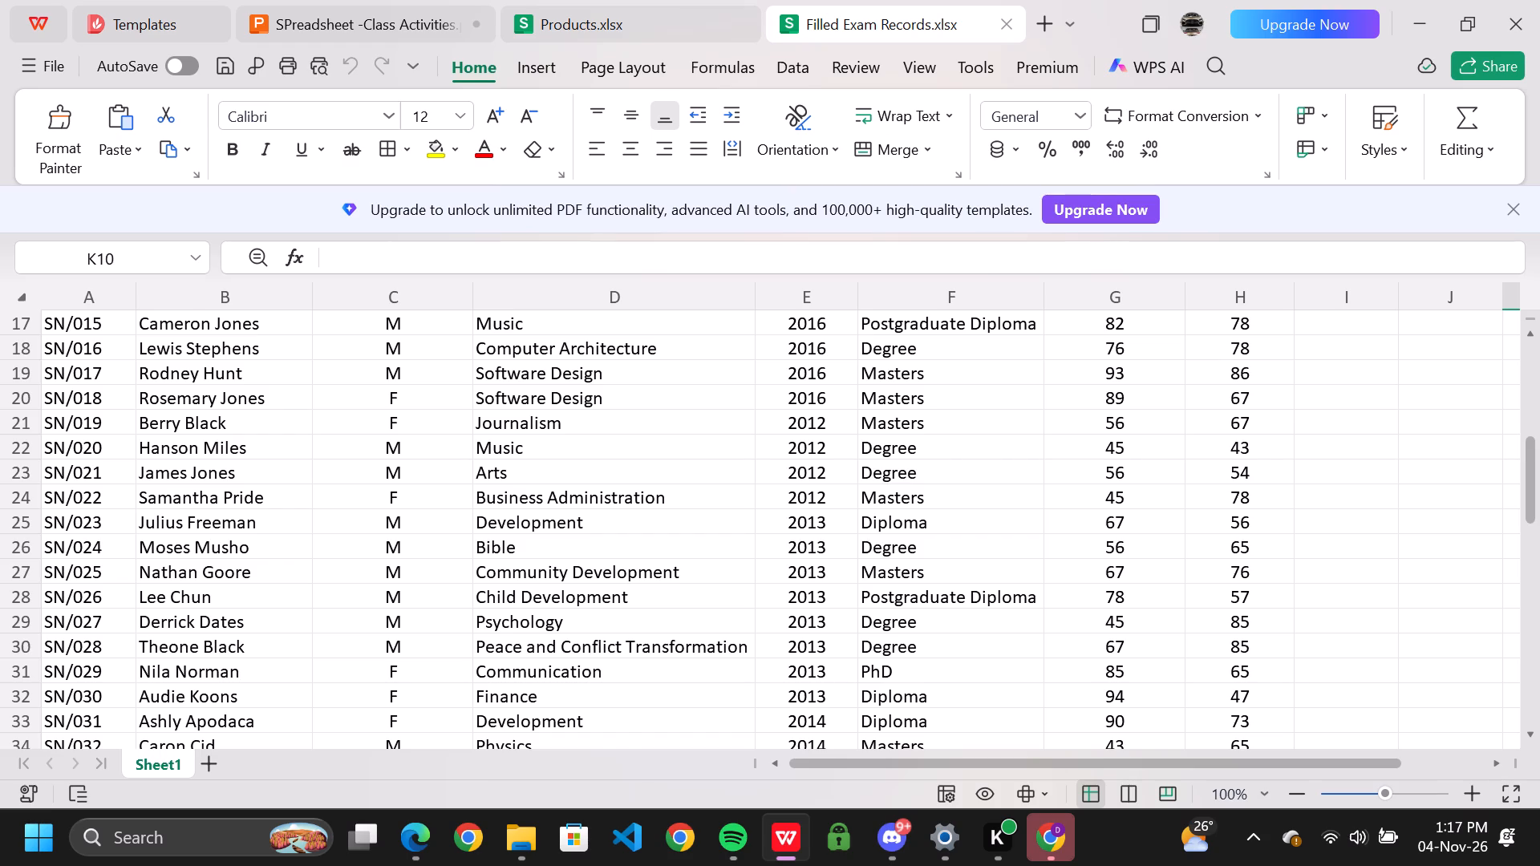
scroll(90, 420, "up", 3)
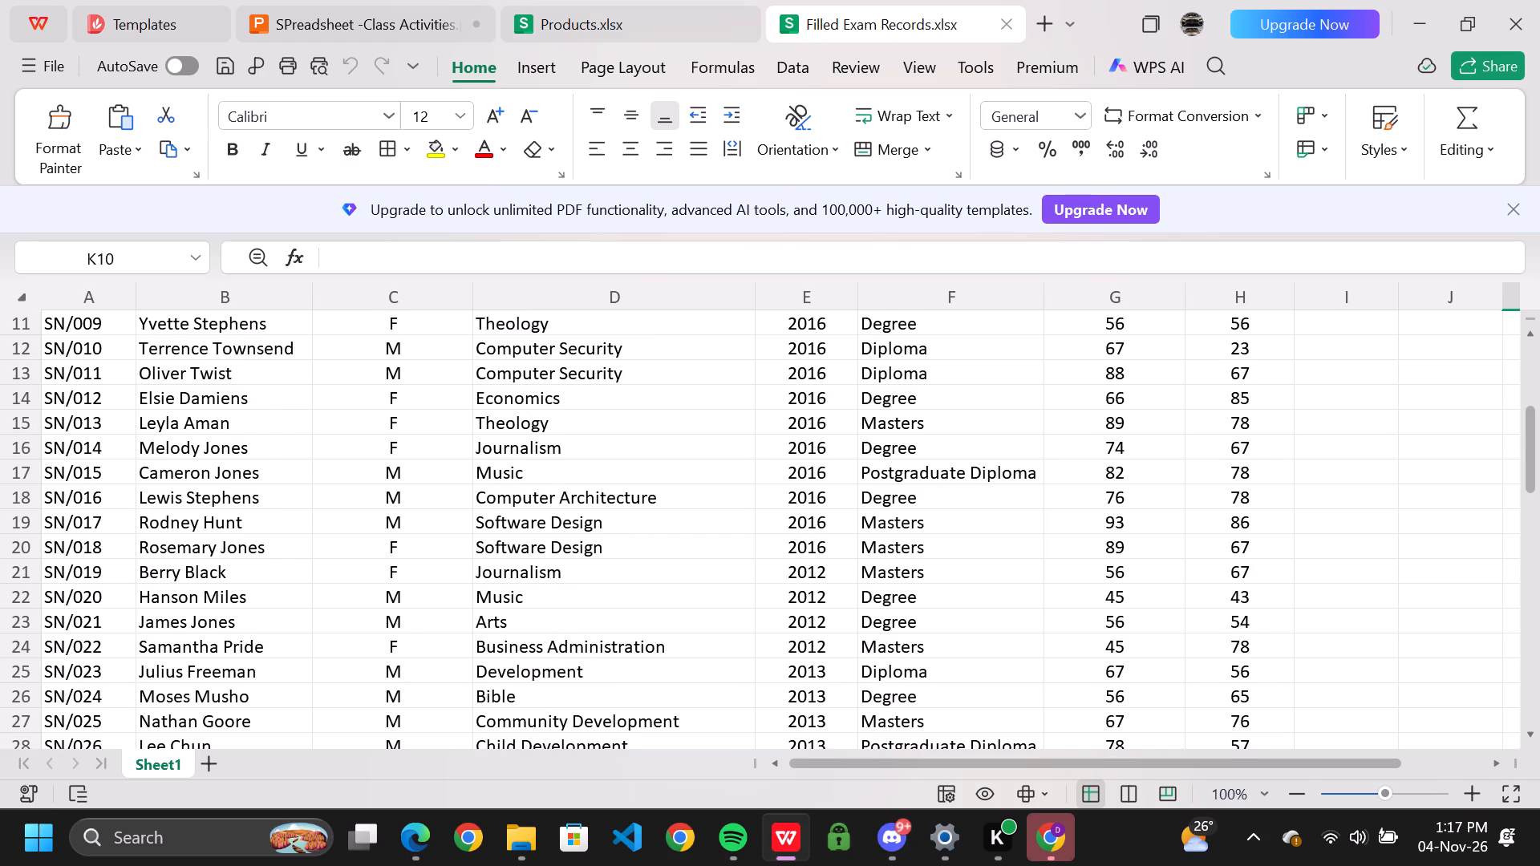
left_click(30, 420)
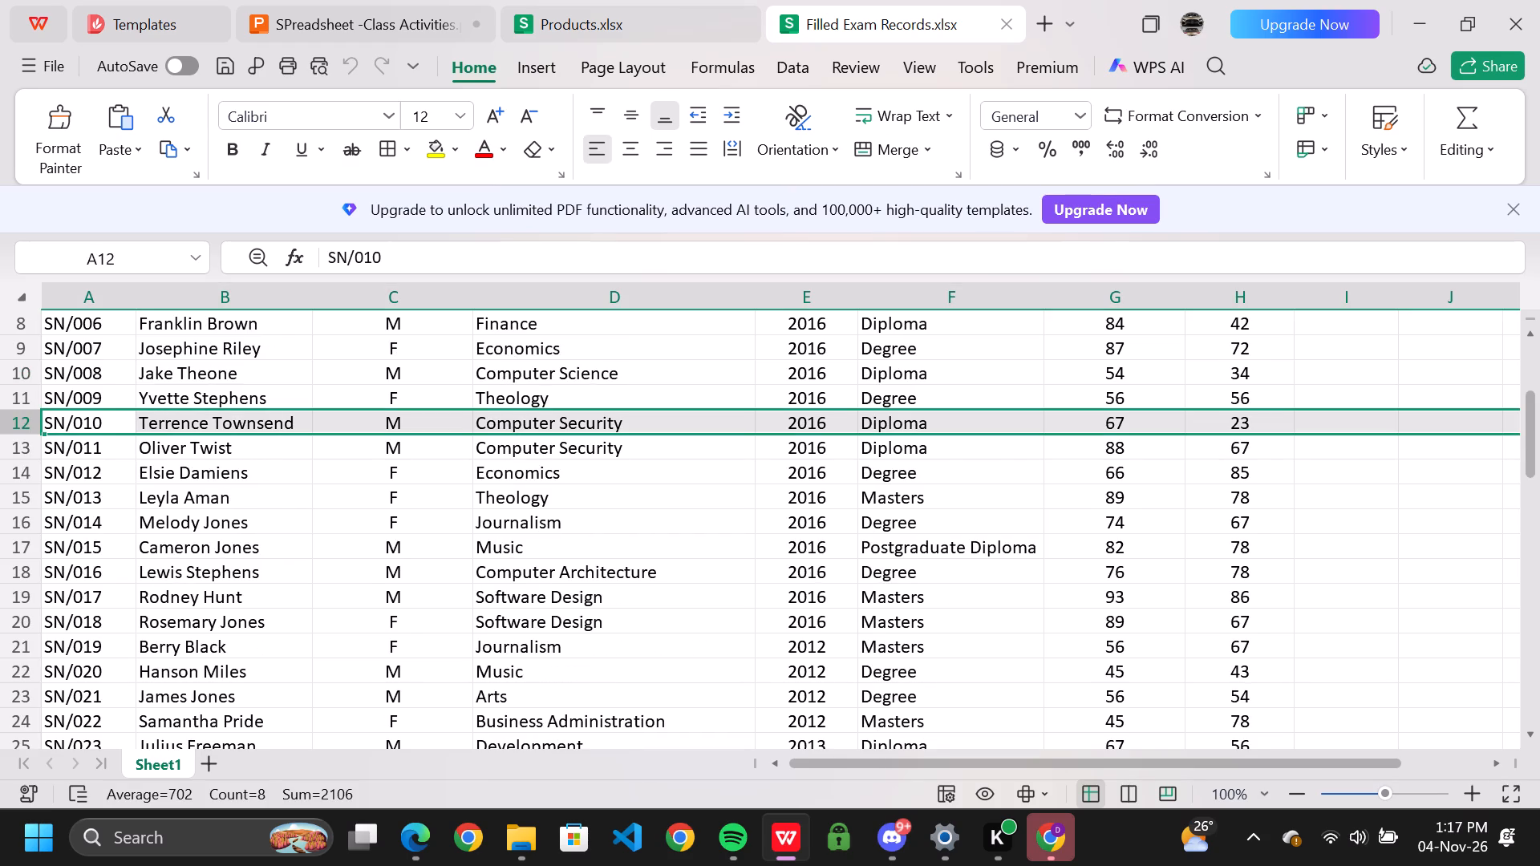
scroll(281, 471, "up", 2)
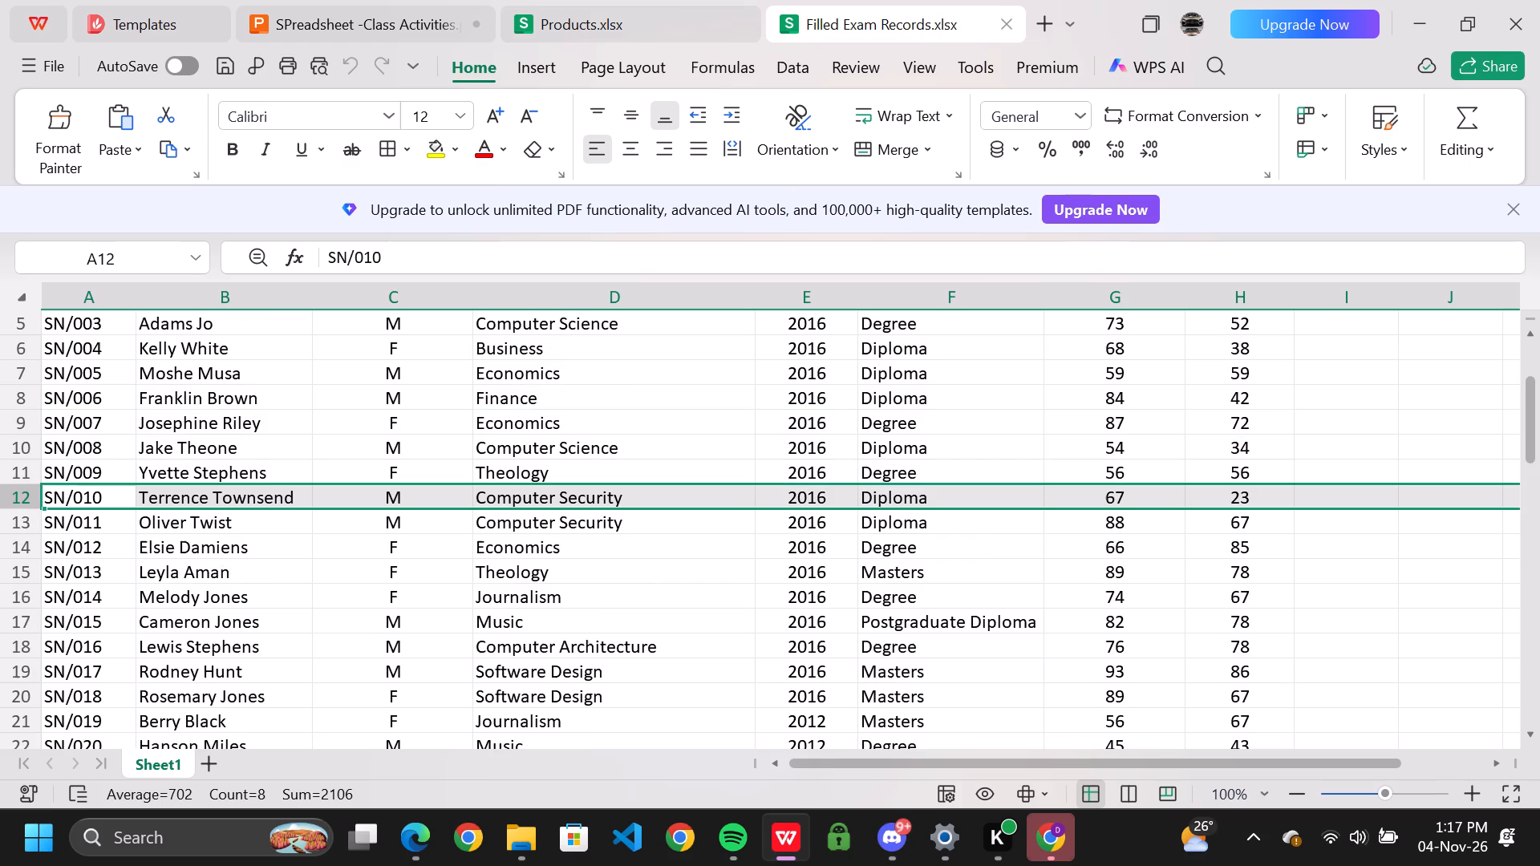
left_click(67, 560)
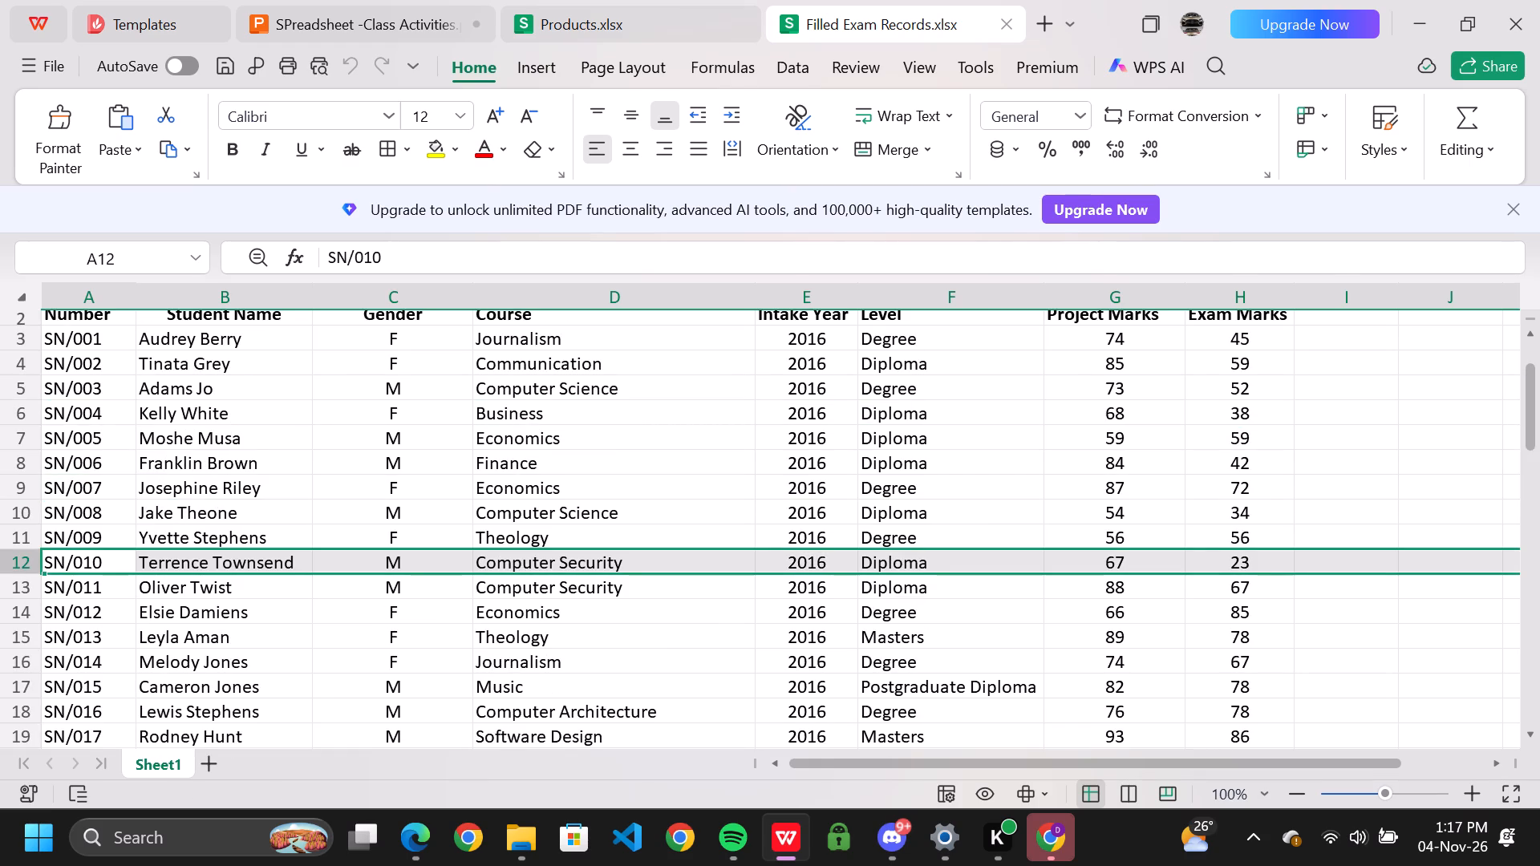
left_click(18, 558)
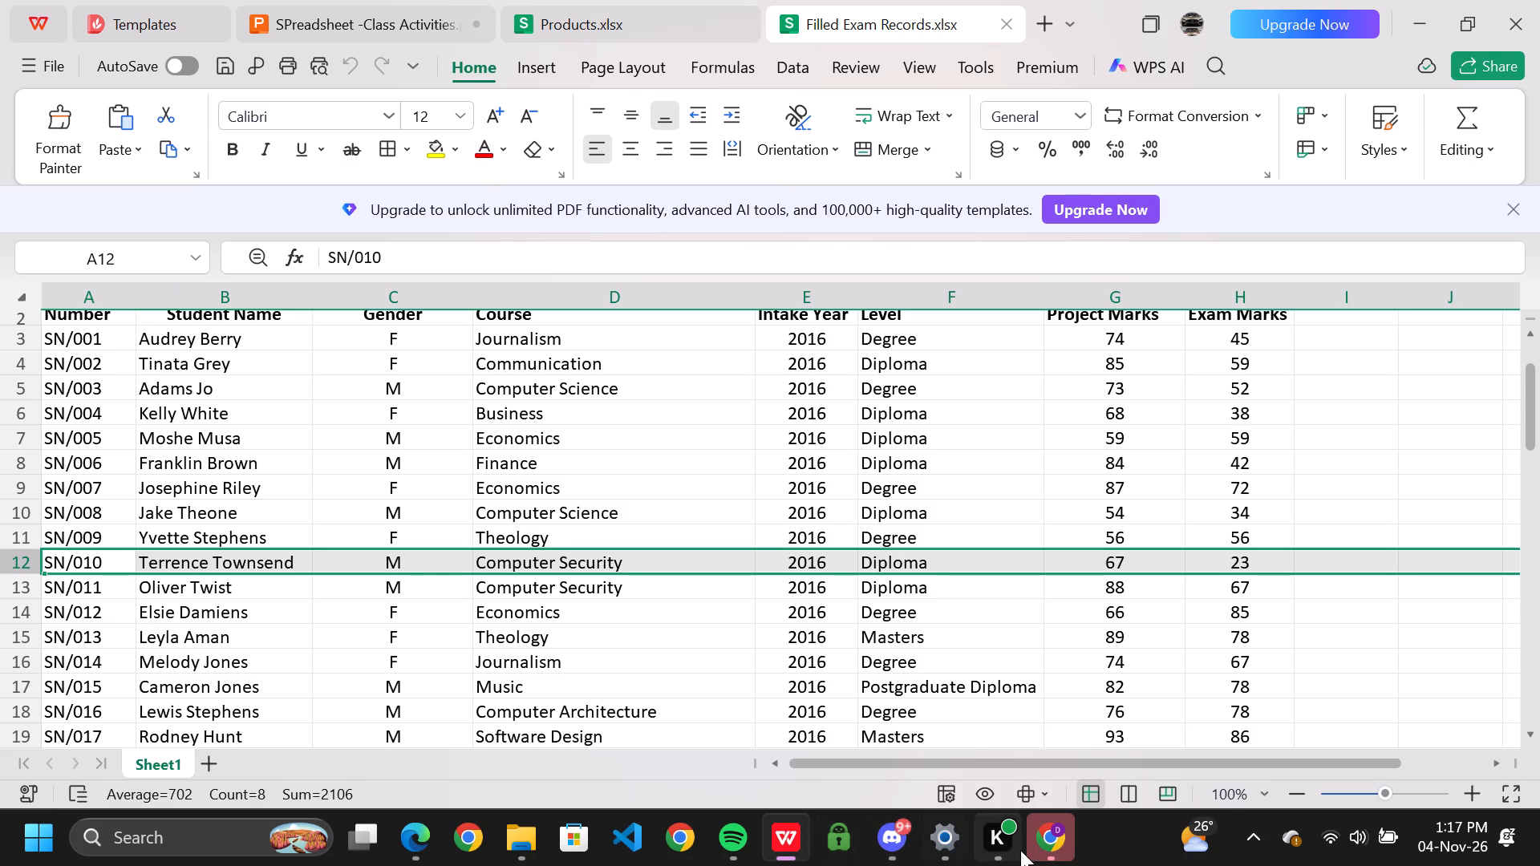
Compare the Class Exercise slide with the Project Marks and Exam Marks columns in Filled Exam Records.xlsx.
left_click(258, 26)
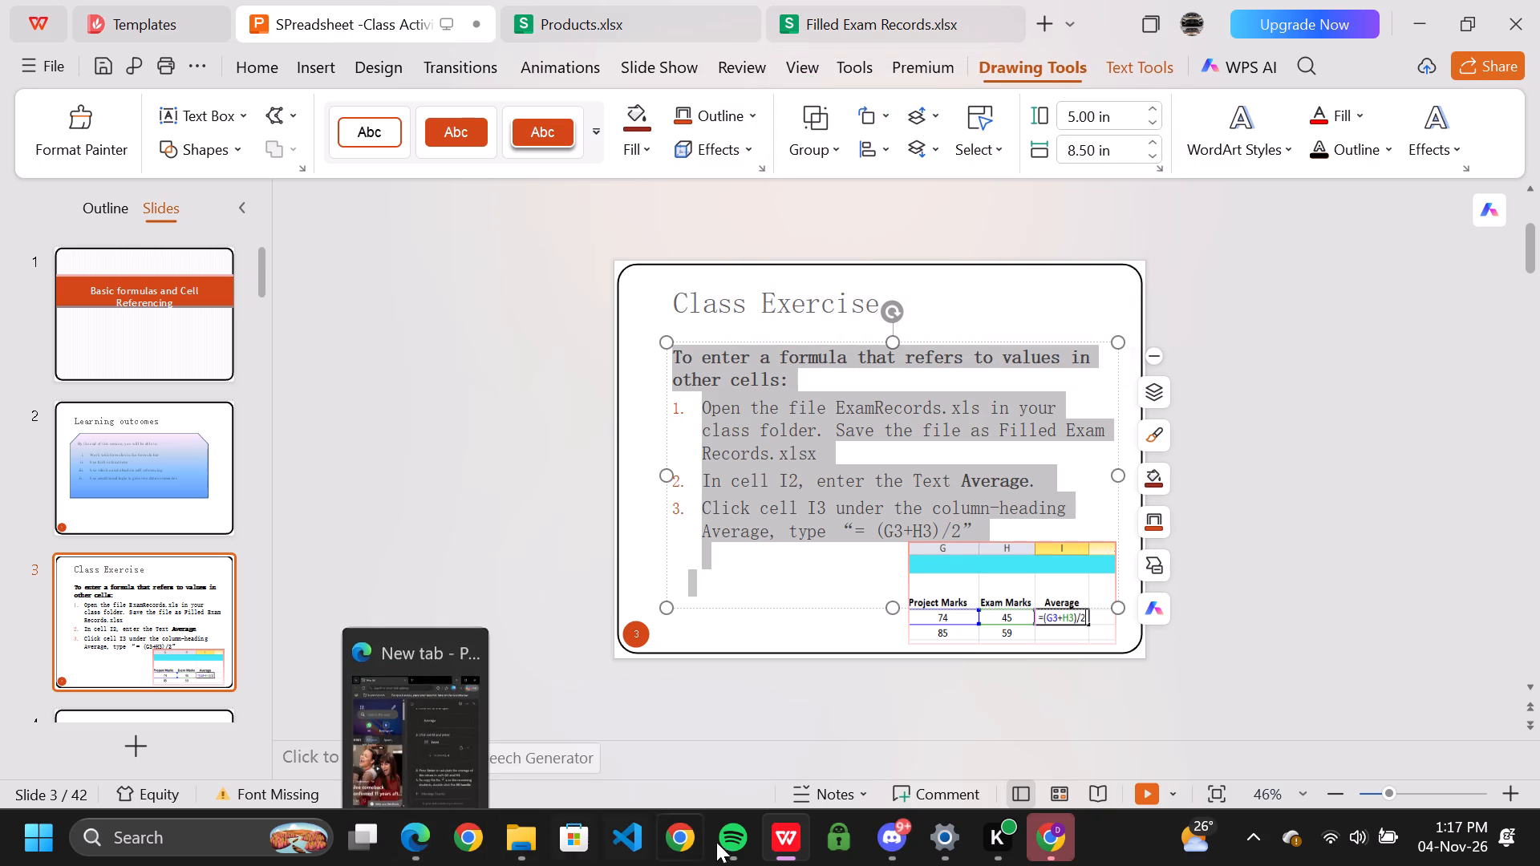
left_click(820, 2)
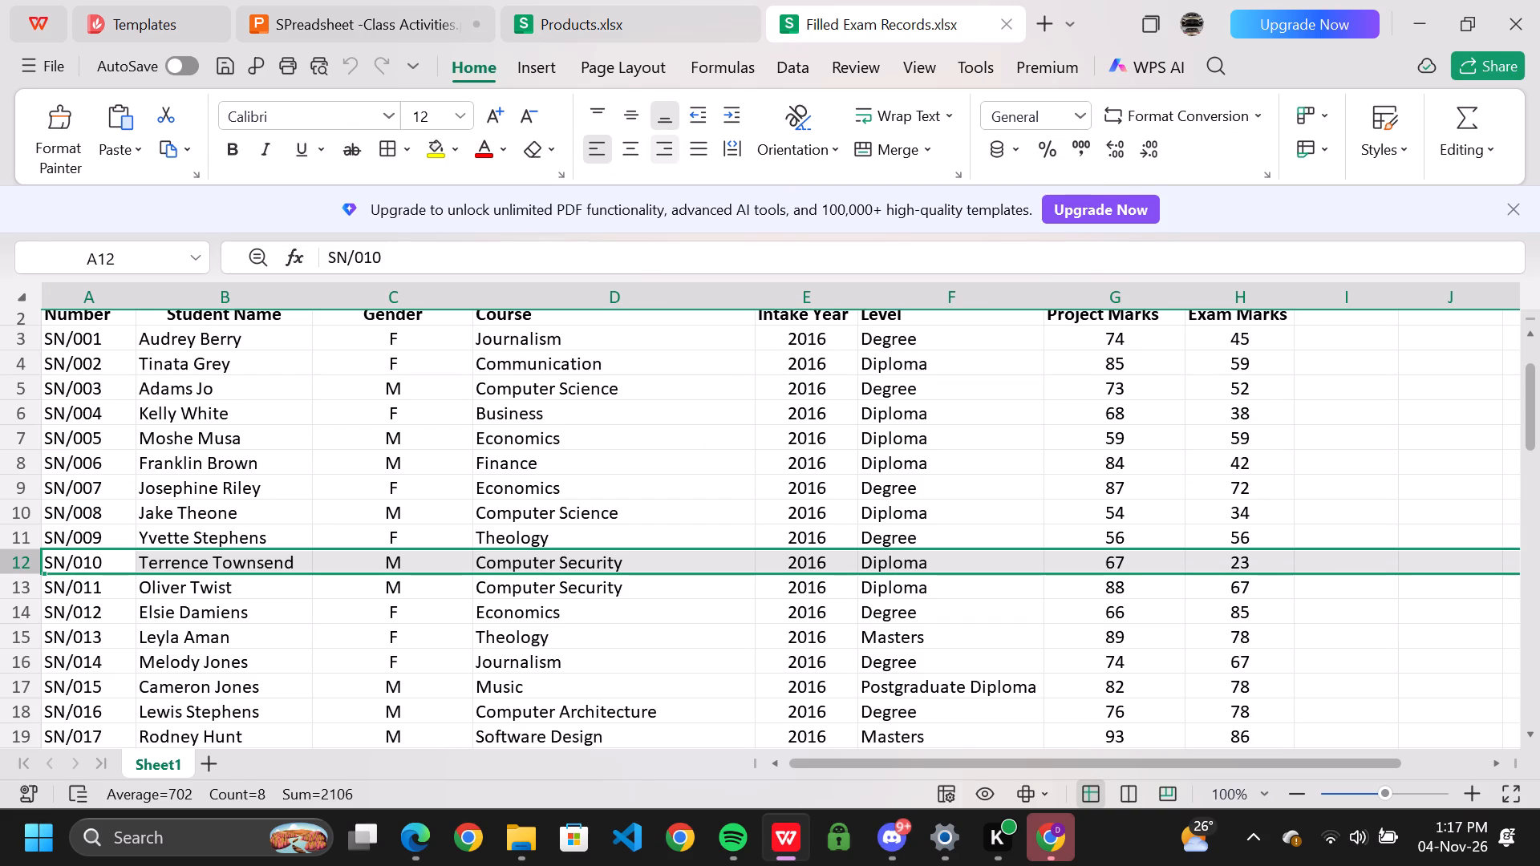
left_click(1100, 326)
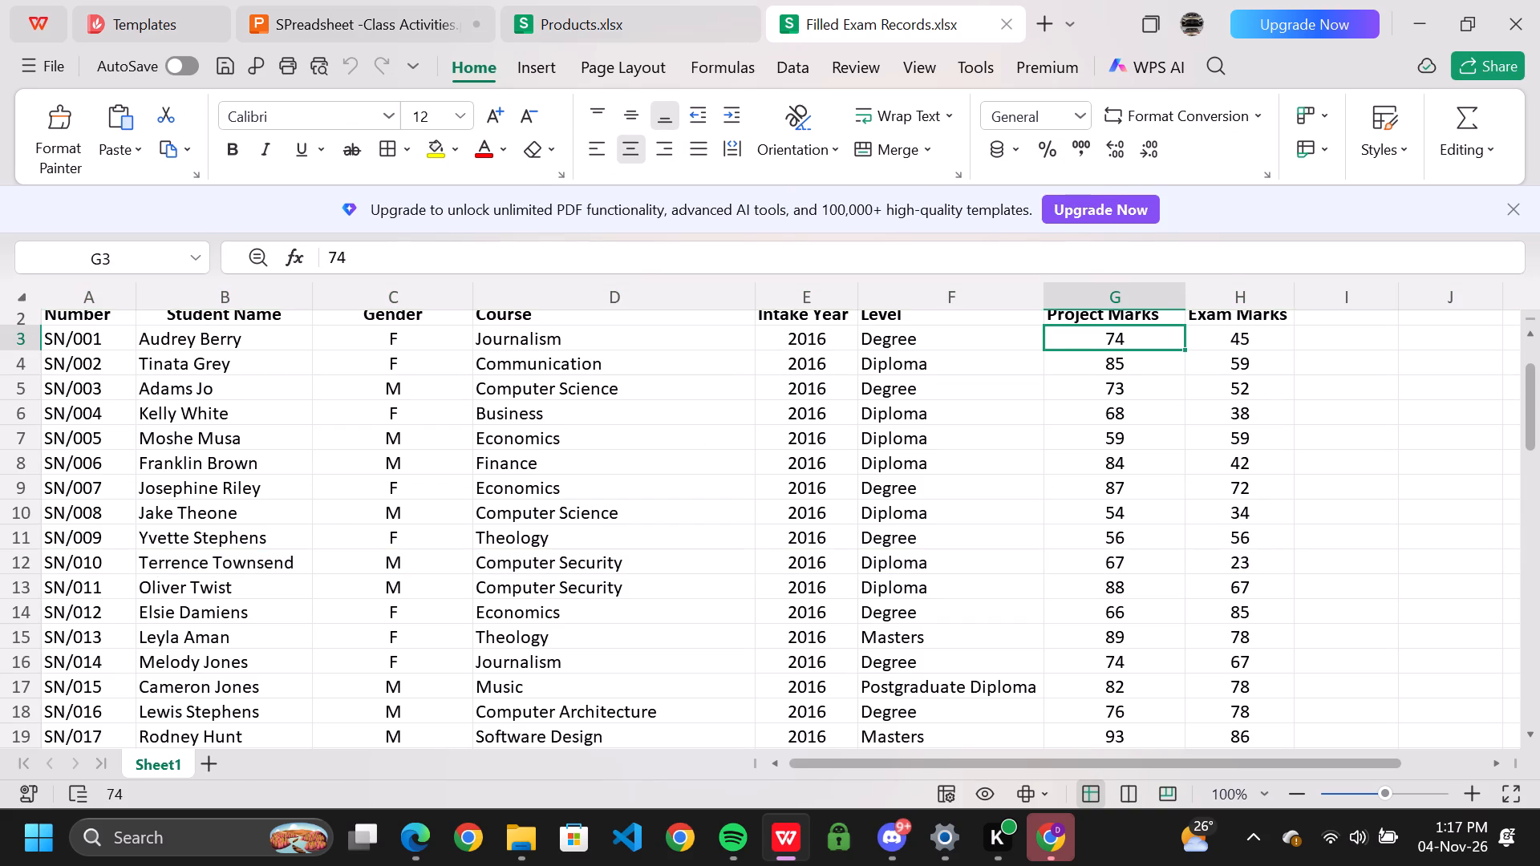
scroll(1203, 447, "up", 2)
scroll(1250, 429, "down", 2)
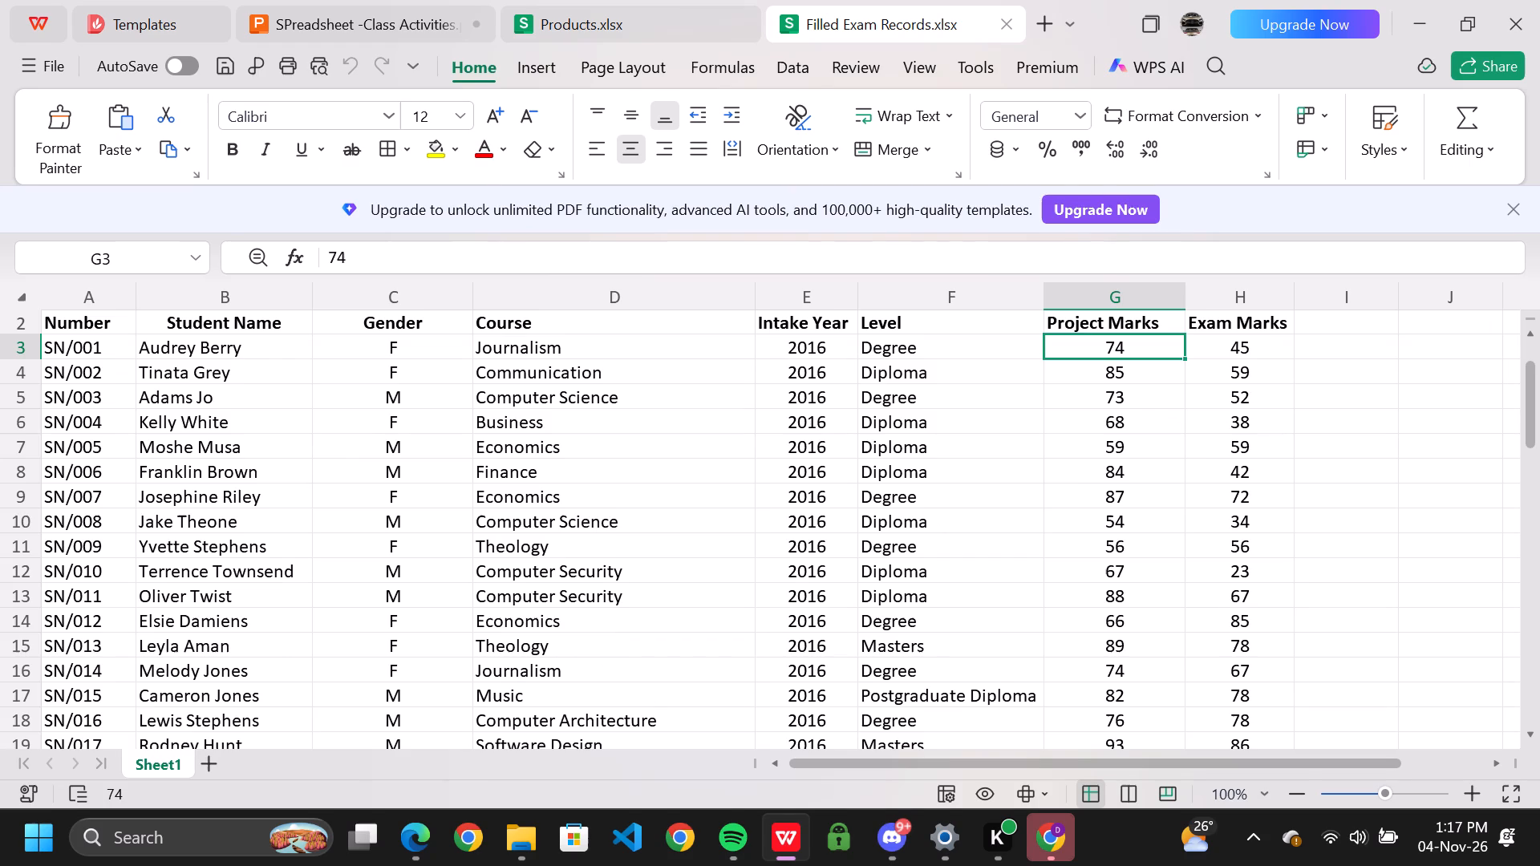
left_click(61, 496)
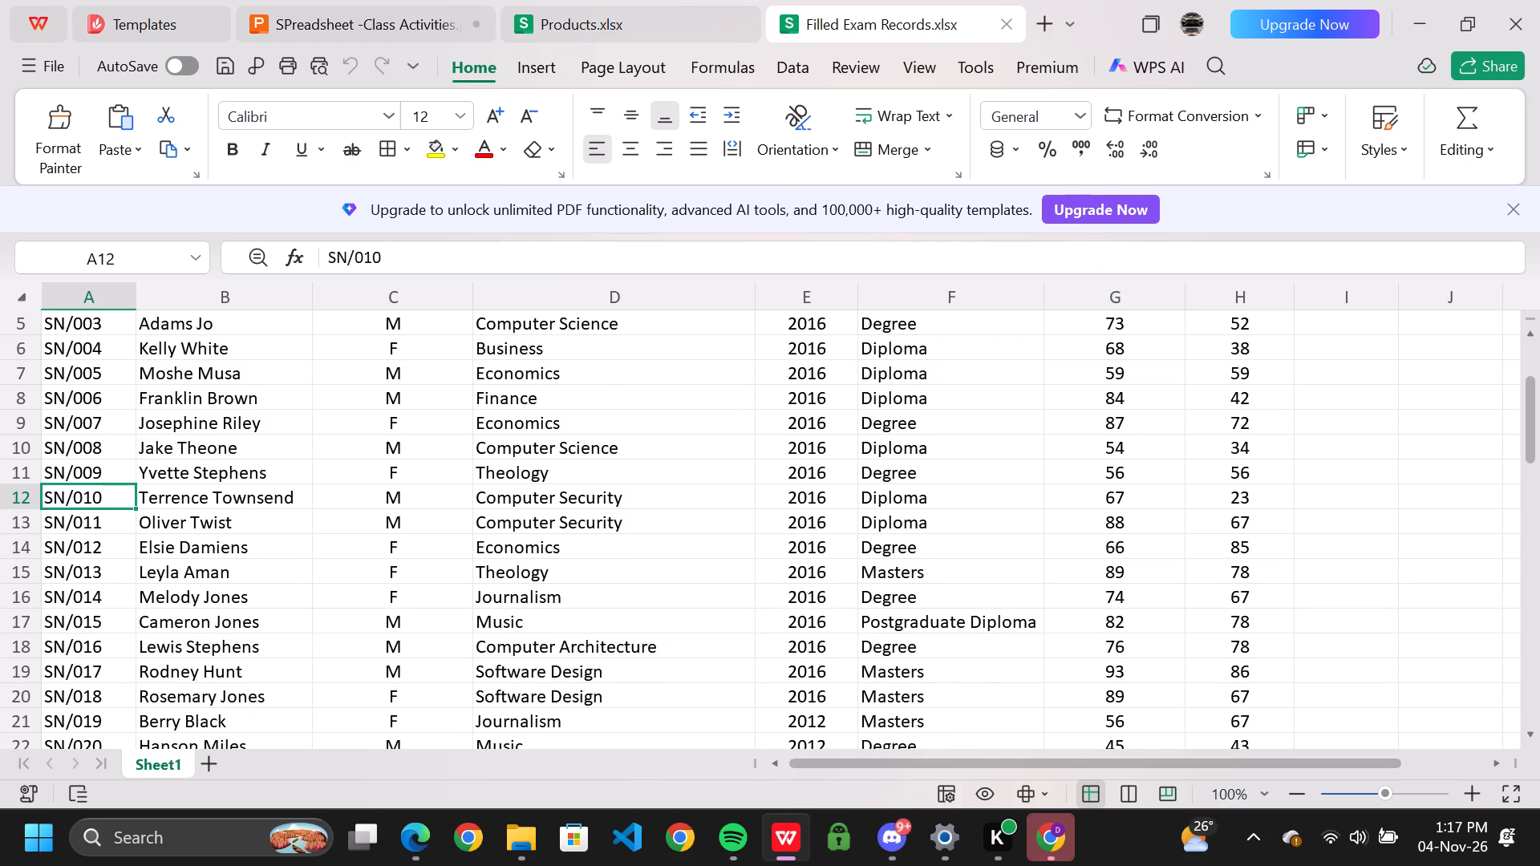
left_click(412, 2)
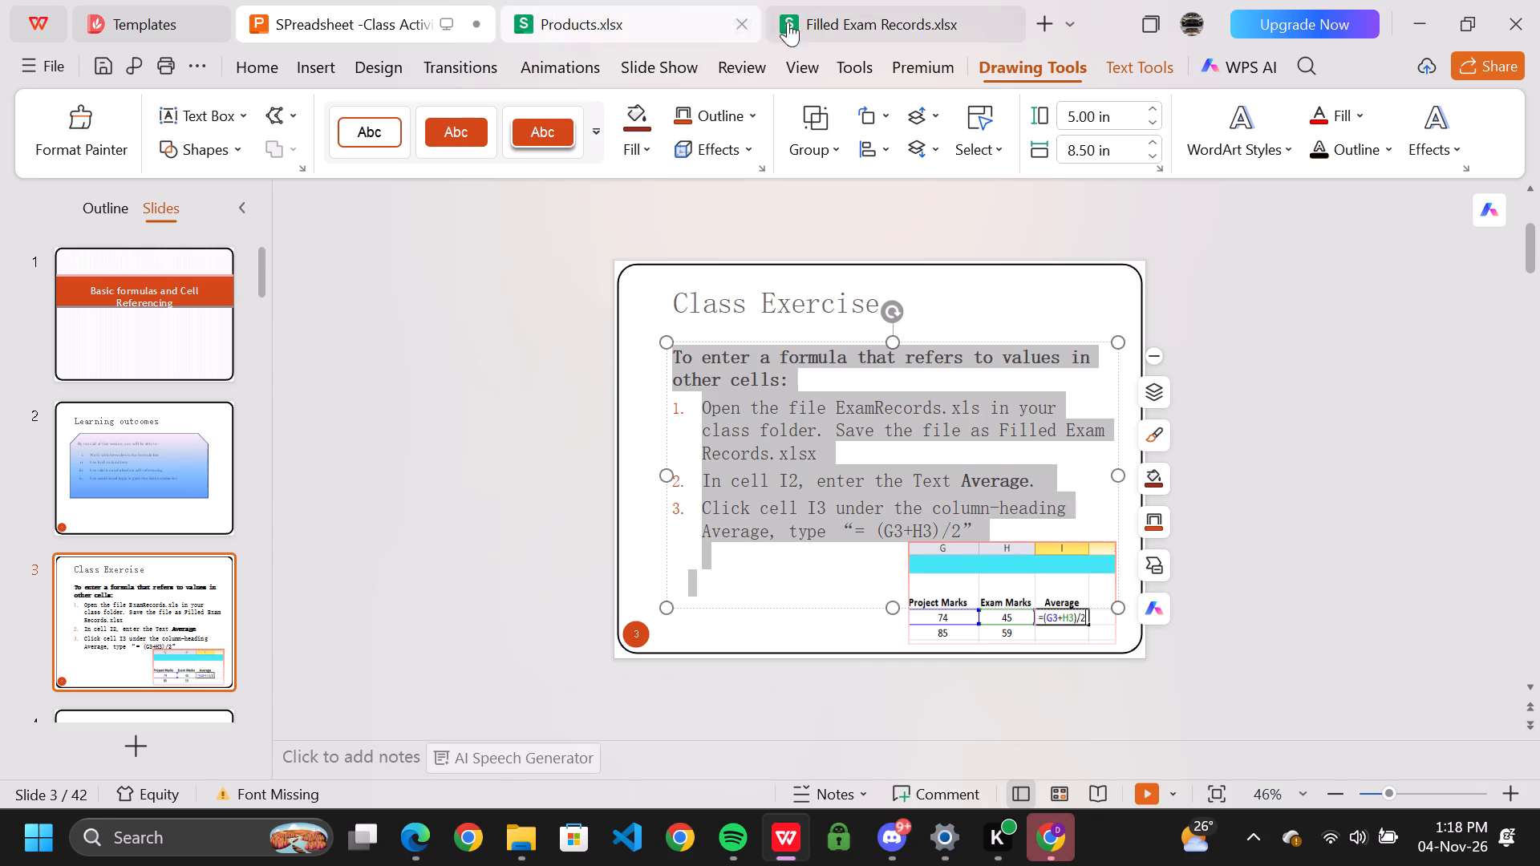
left_click(837, 14)
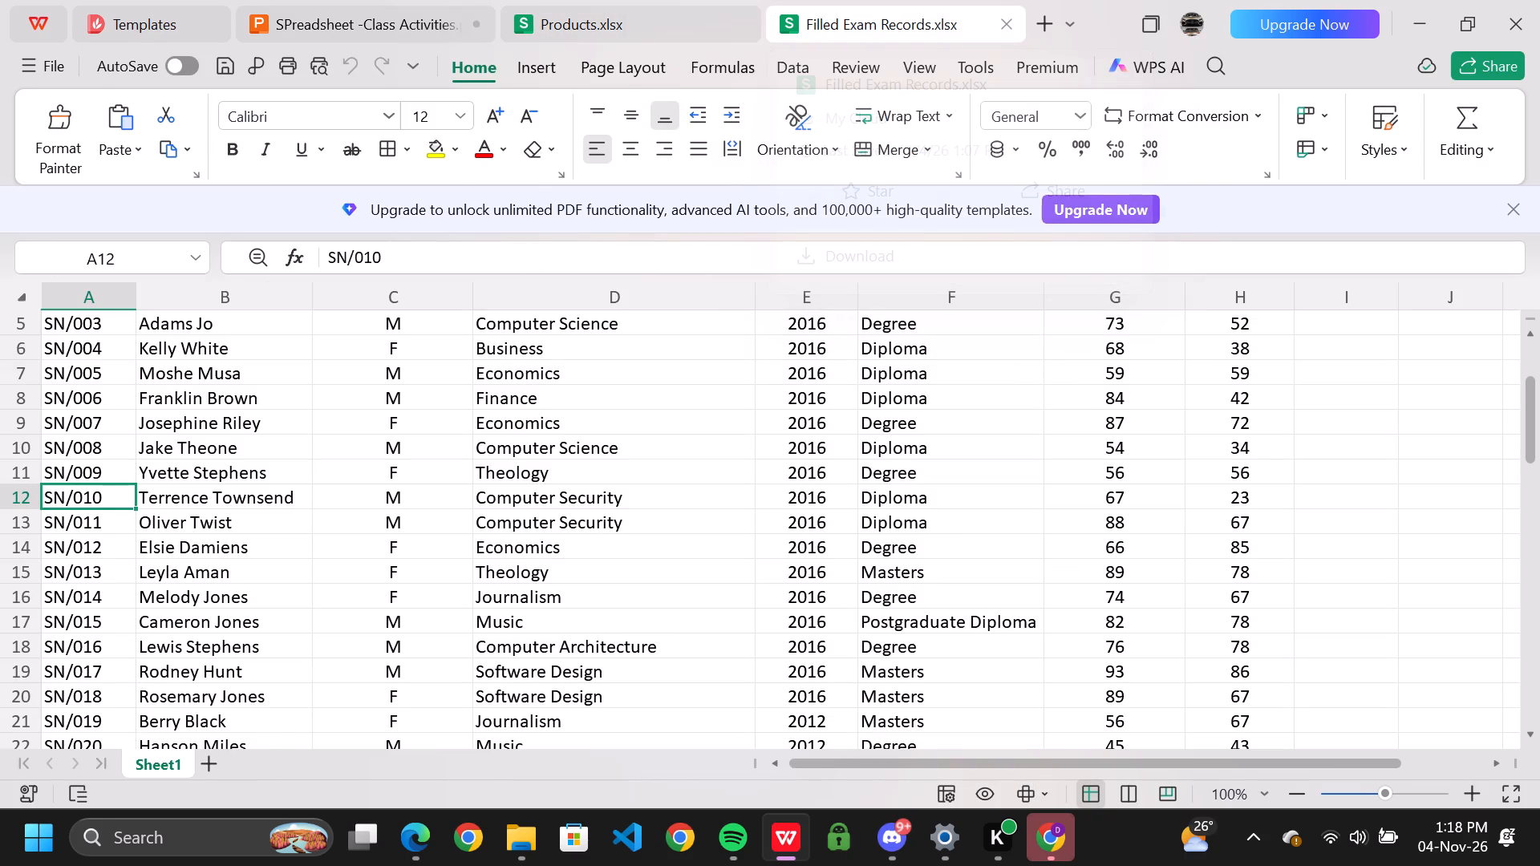
scroll(1068, 387, "up", 1)
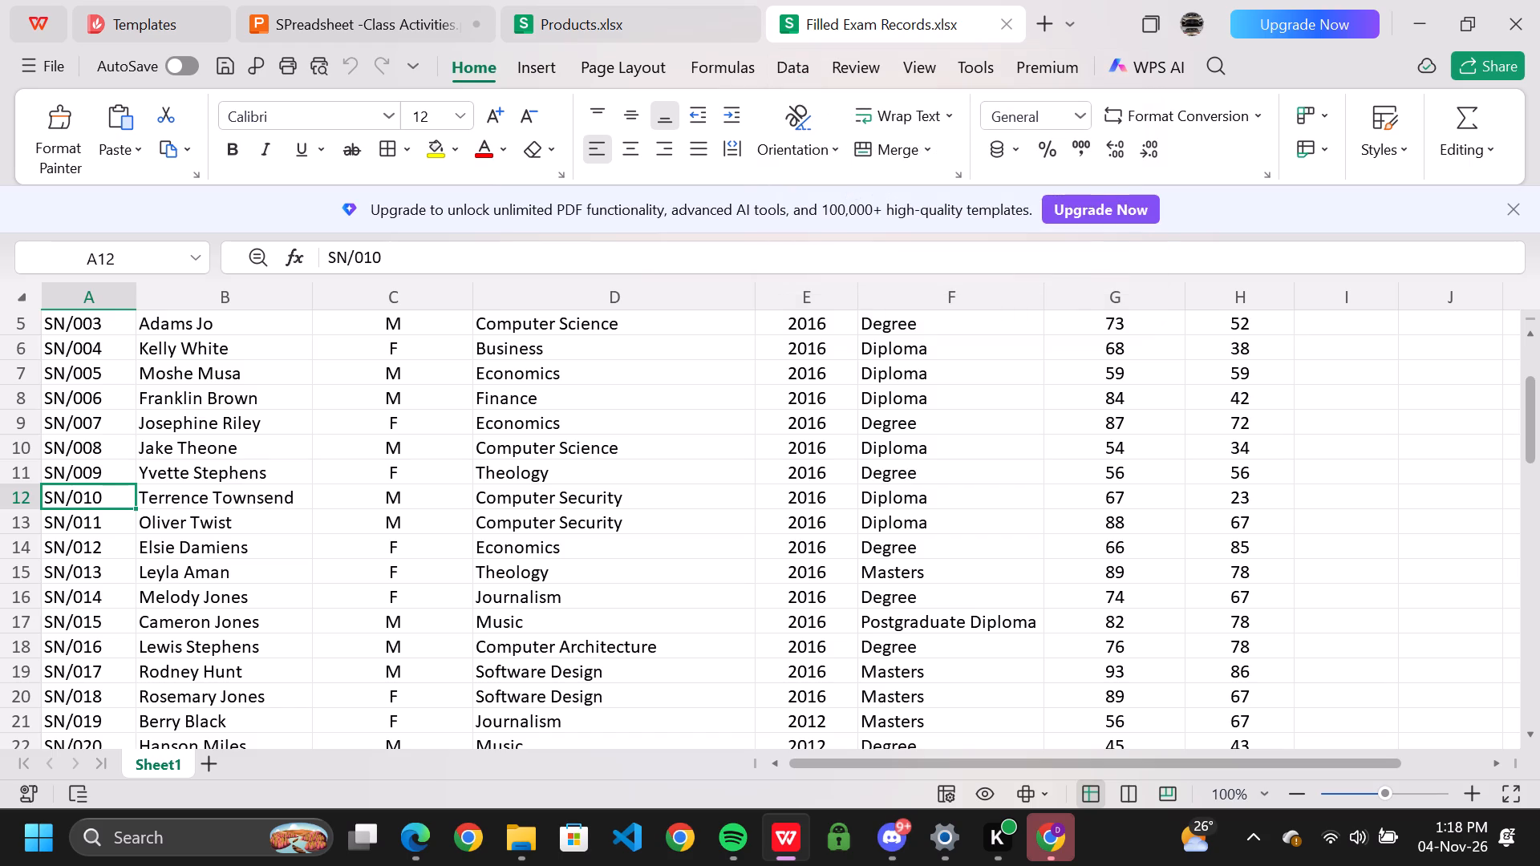
left_click(1108, 338)
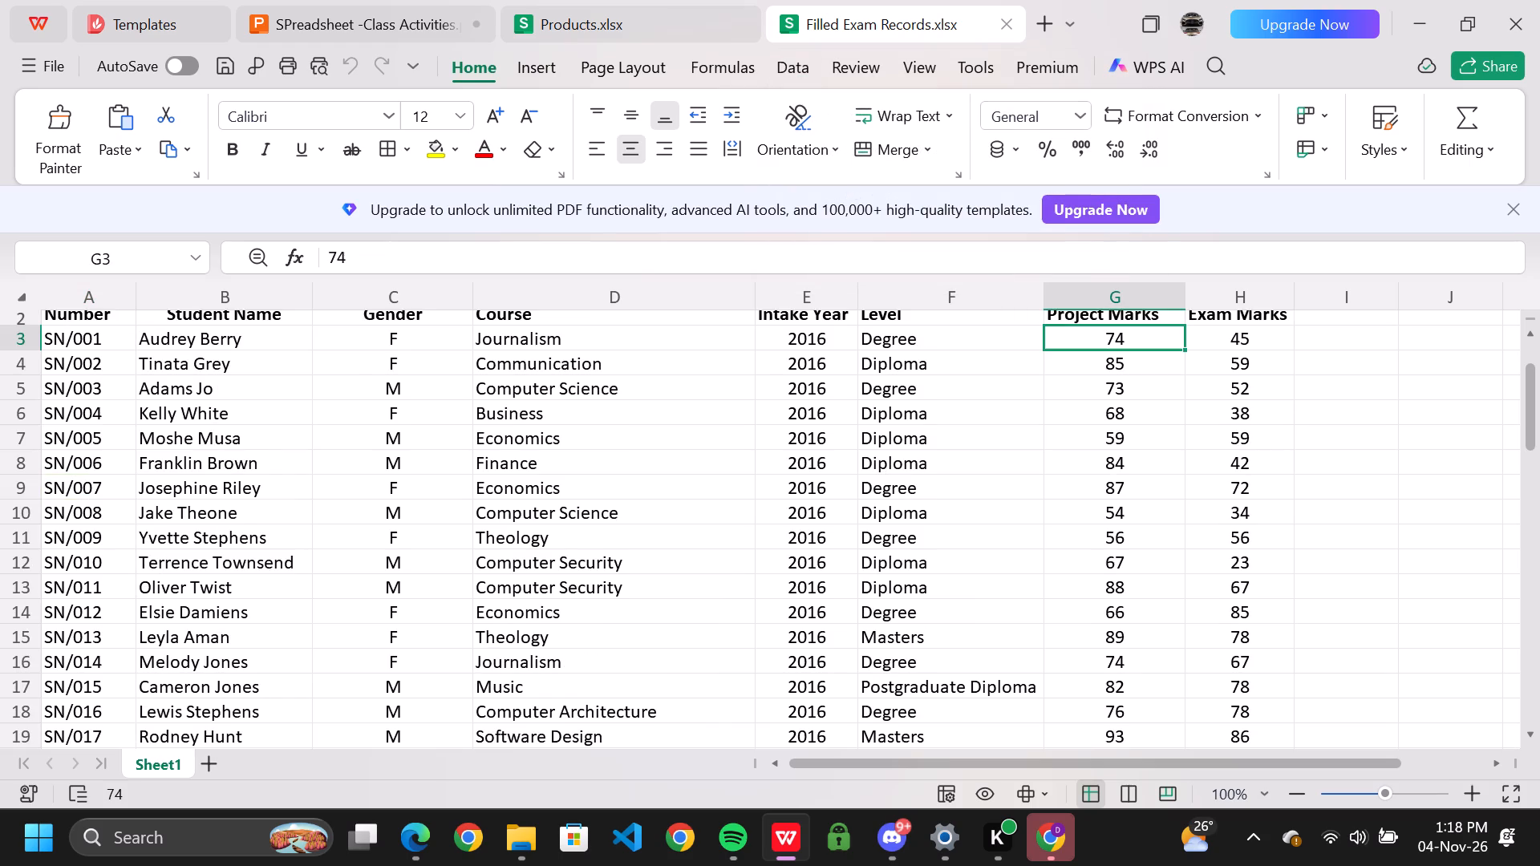
left_click(1246, 342)
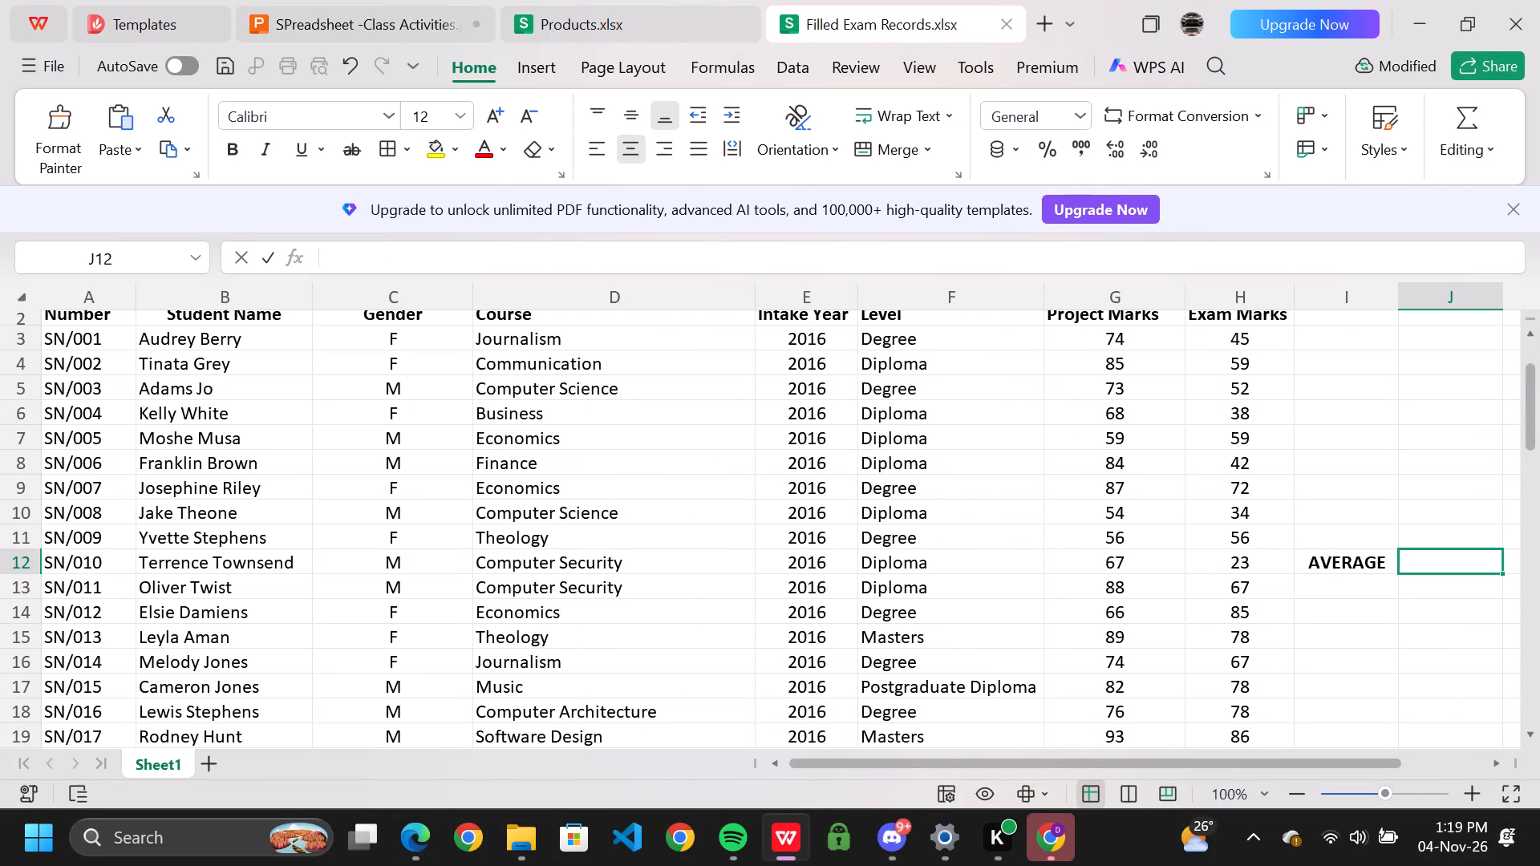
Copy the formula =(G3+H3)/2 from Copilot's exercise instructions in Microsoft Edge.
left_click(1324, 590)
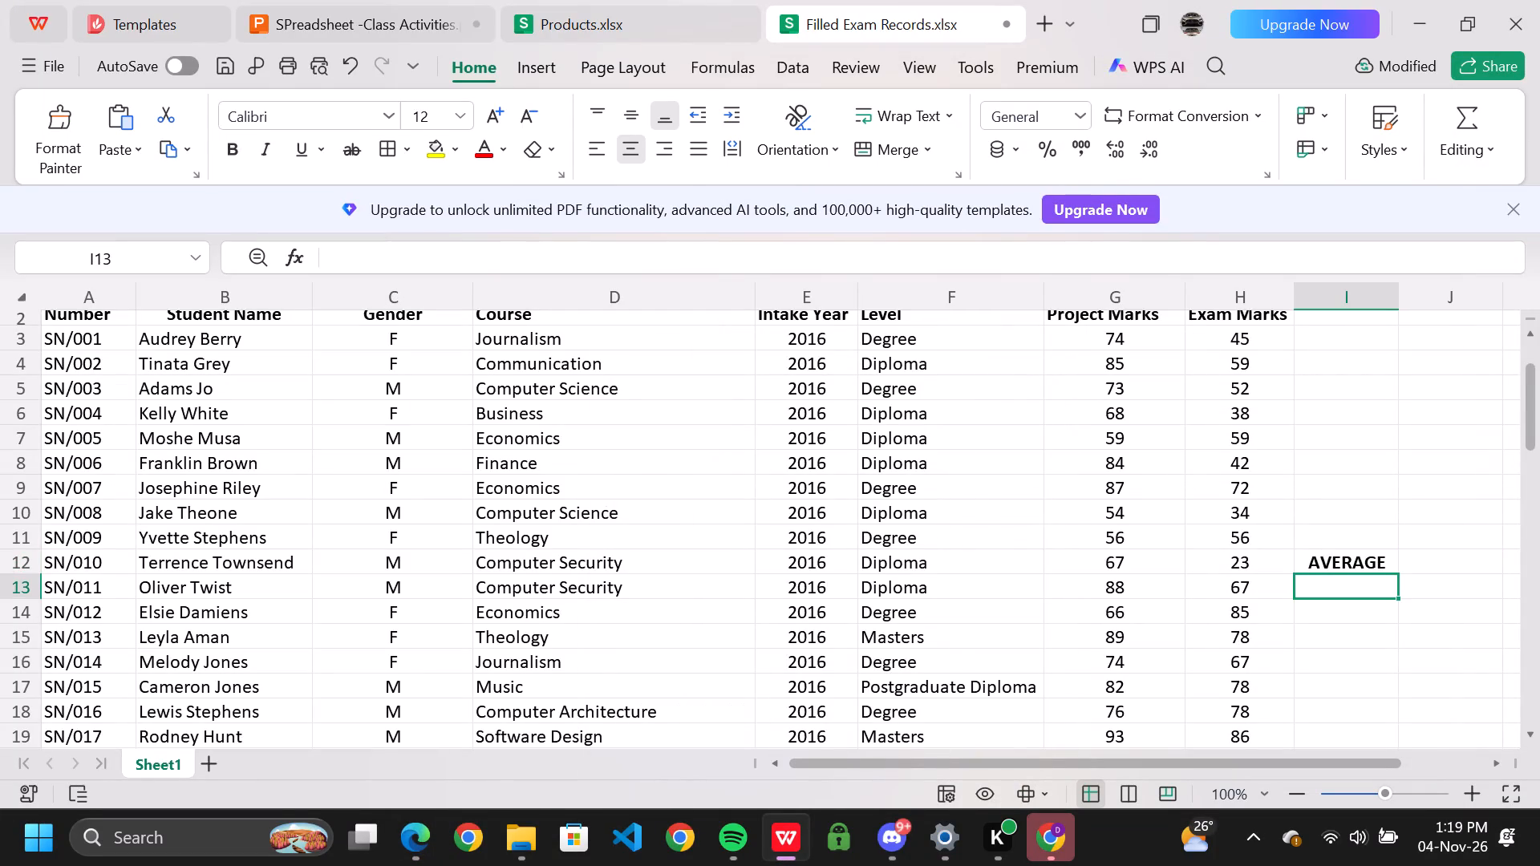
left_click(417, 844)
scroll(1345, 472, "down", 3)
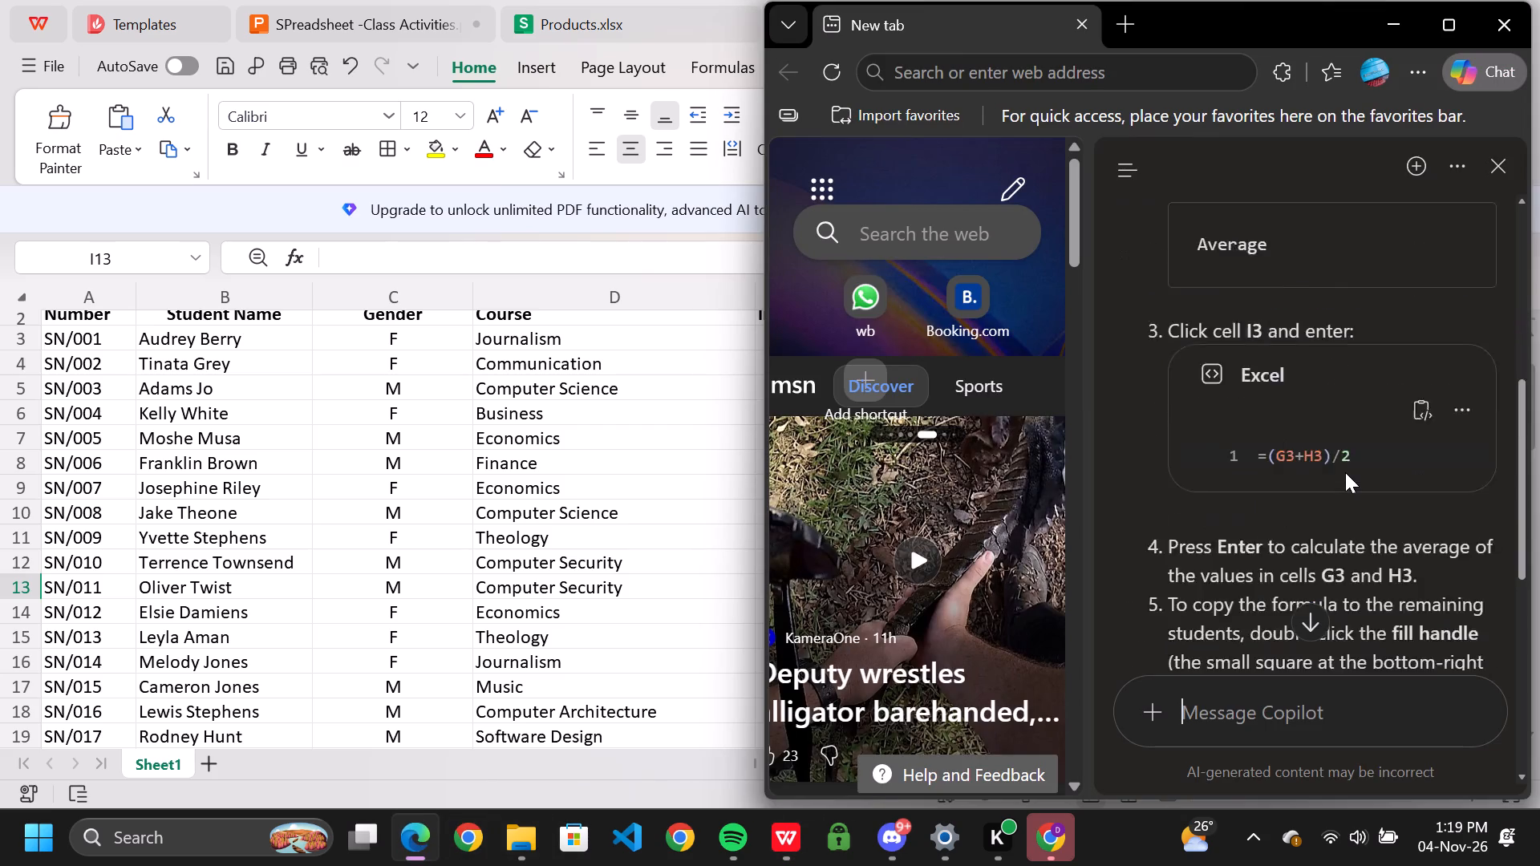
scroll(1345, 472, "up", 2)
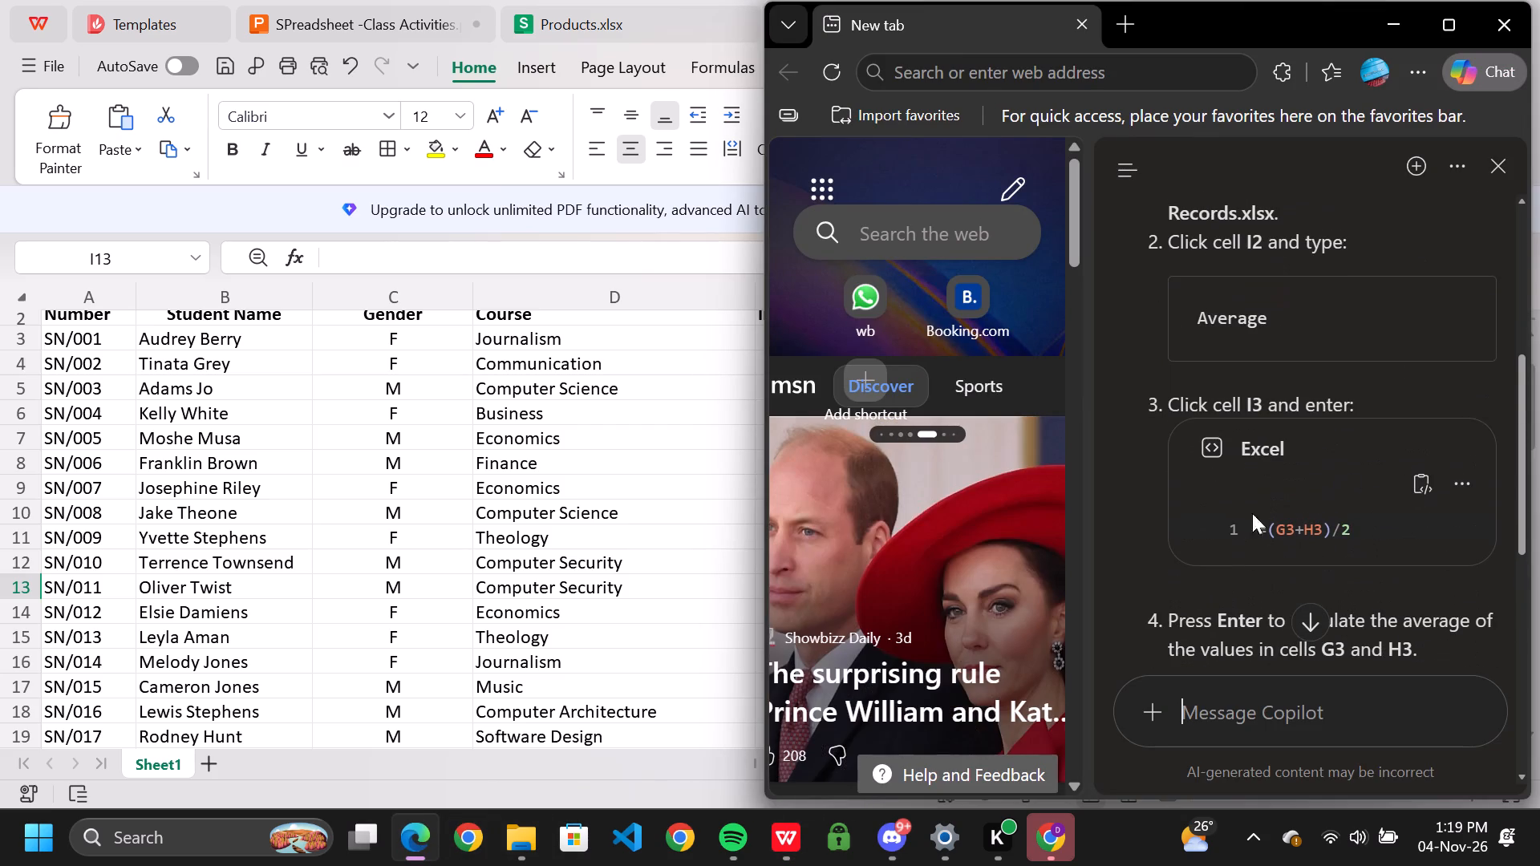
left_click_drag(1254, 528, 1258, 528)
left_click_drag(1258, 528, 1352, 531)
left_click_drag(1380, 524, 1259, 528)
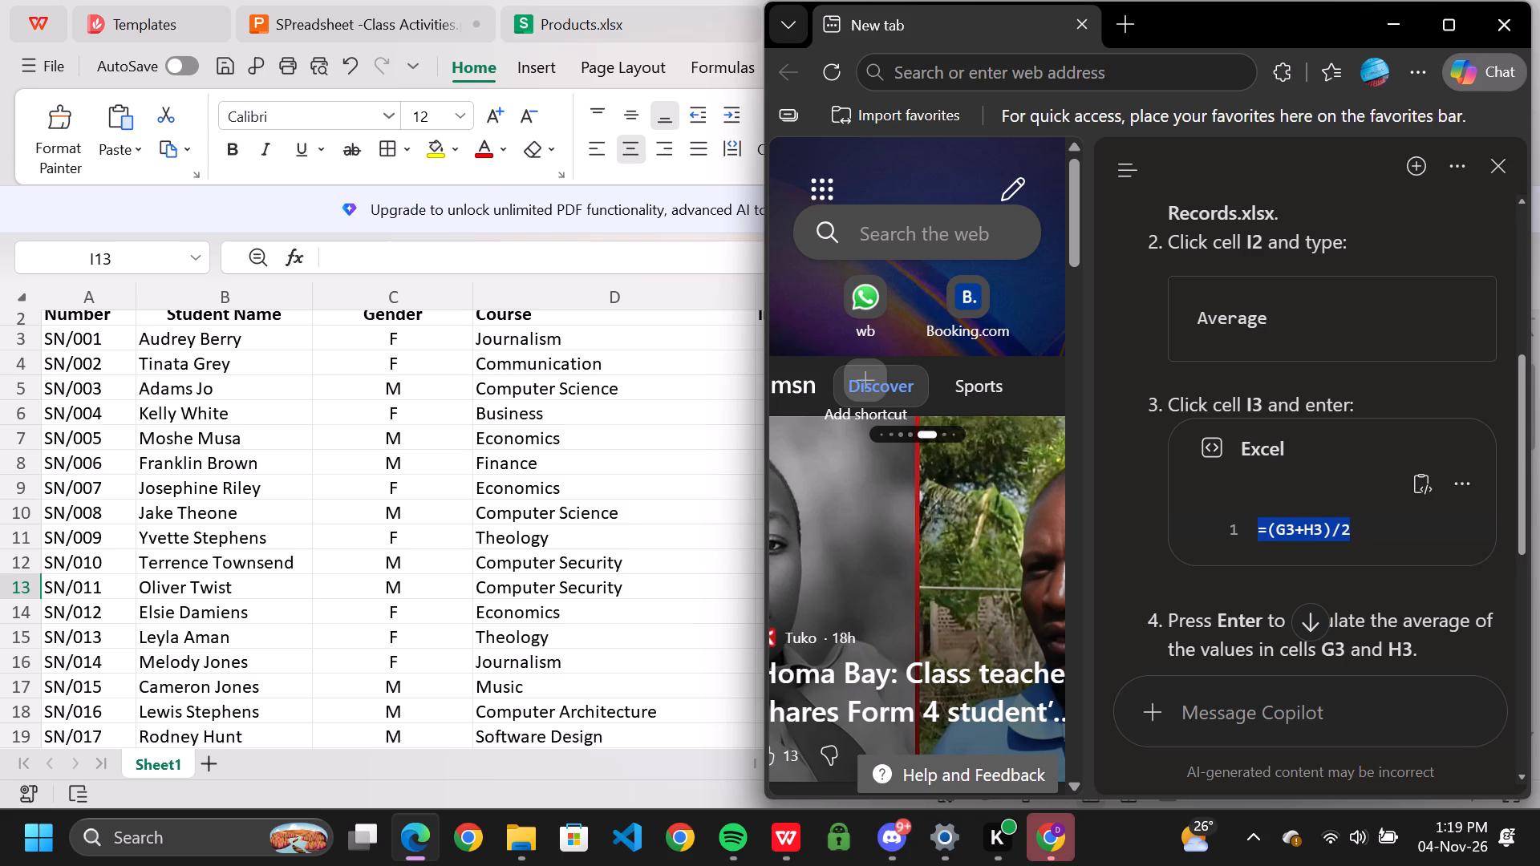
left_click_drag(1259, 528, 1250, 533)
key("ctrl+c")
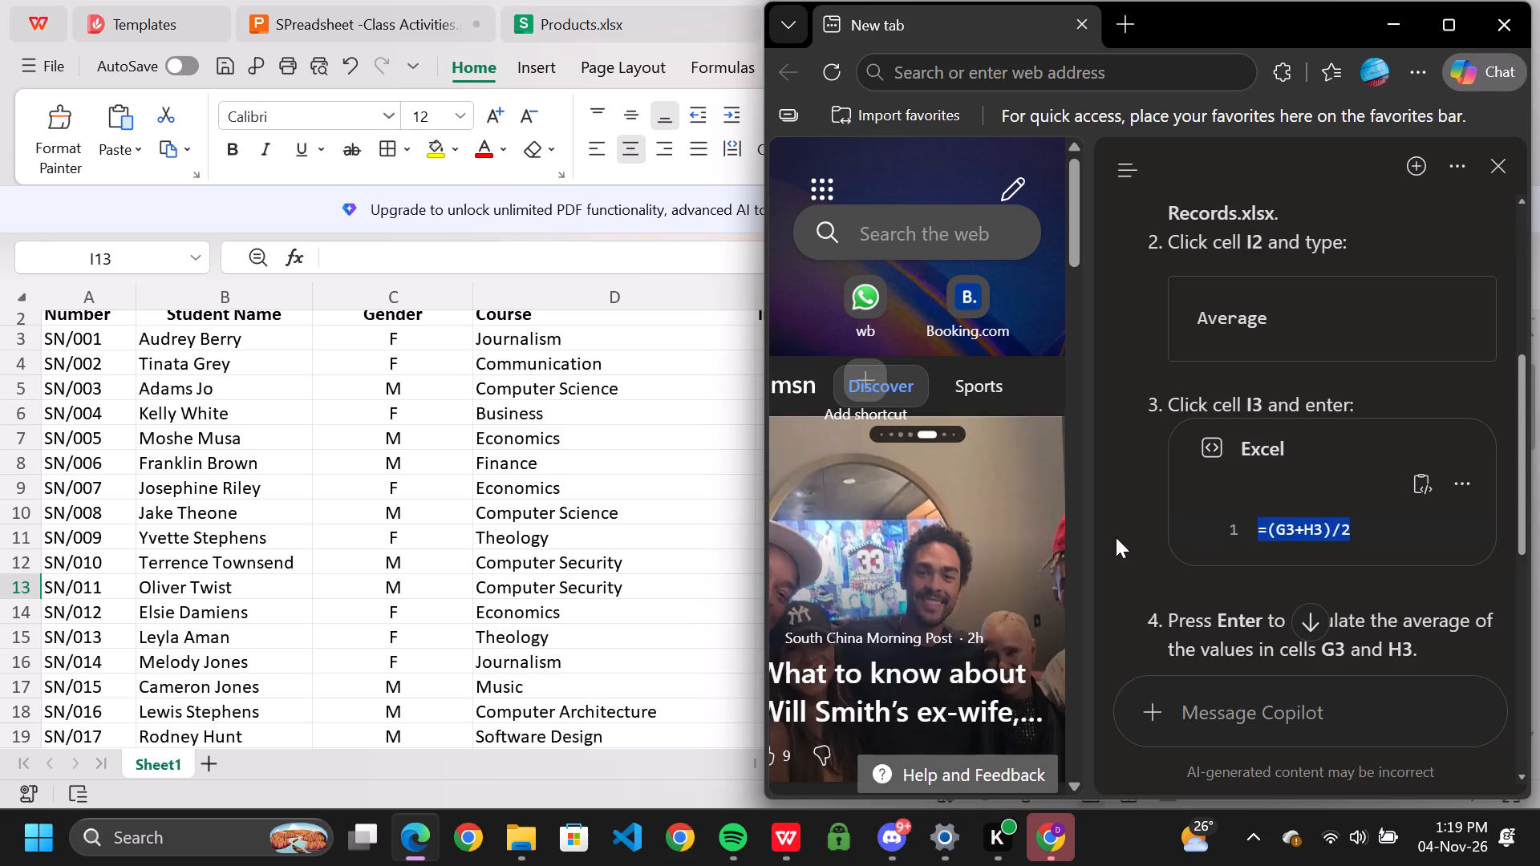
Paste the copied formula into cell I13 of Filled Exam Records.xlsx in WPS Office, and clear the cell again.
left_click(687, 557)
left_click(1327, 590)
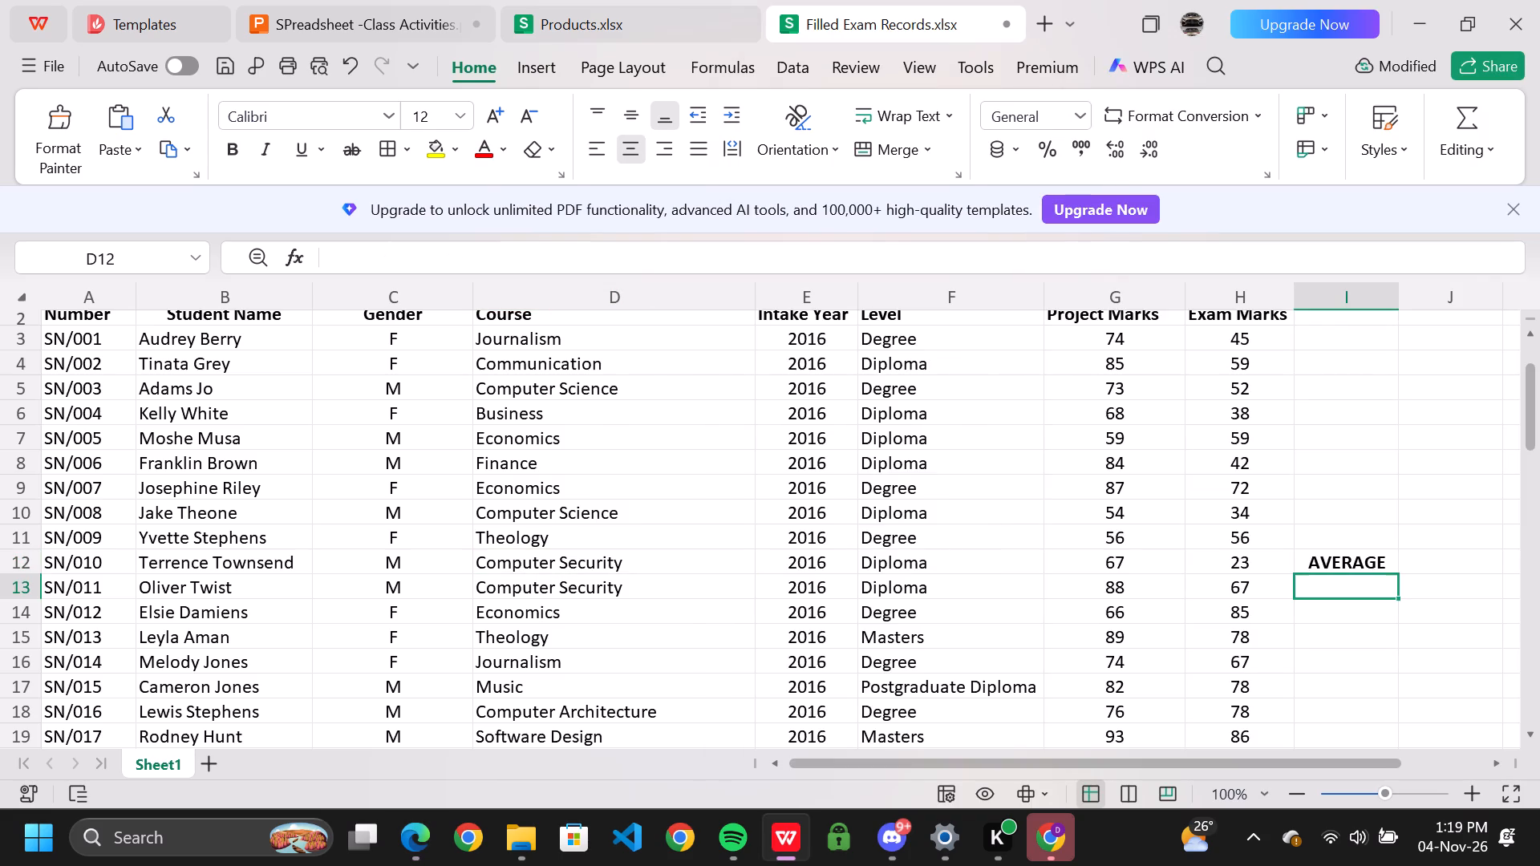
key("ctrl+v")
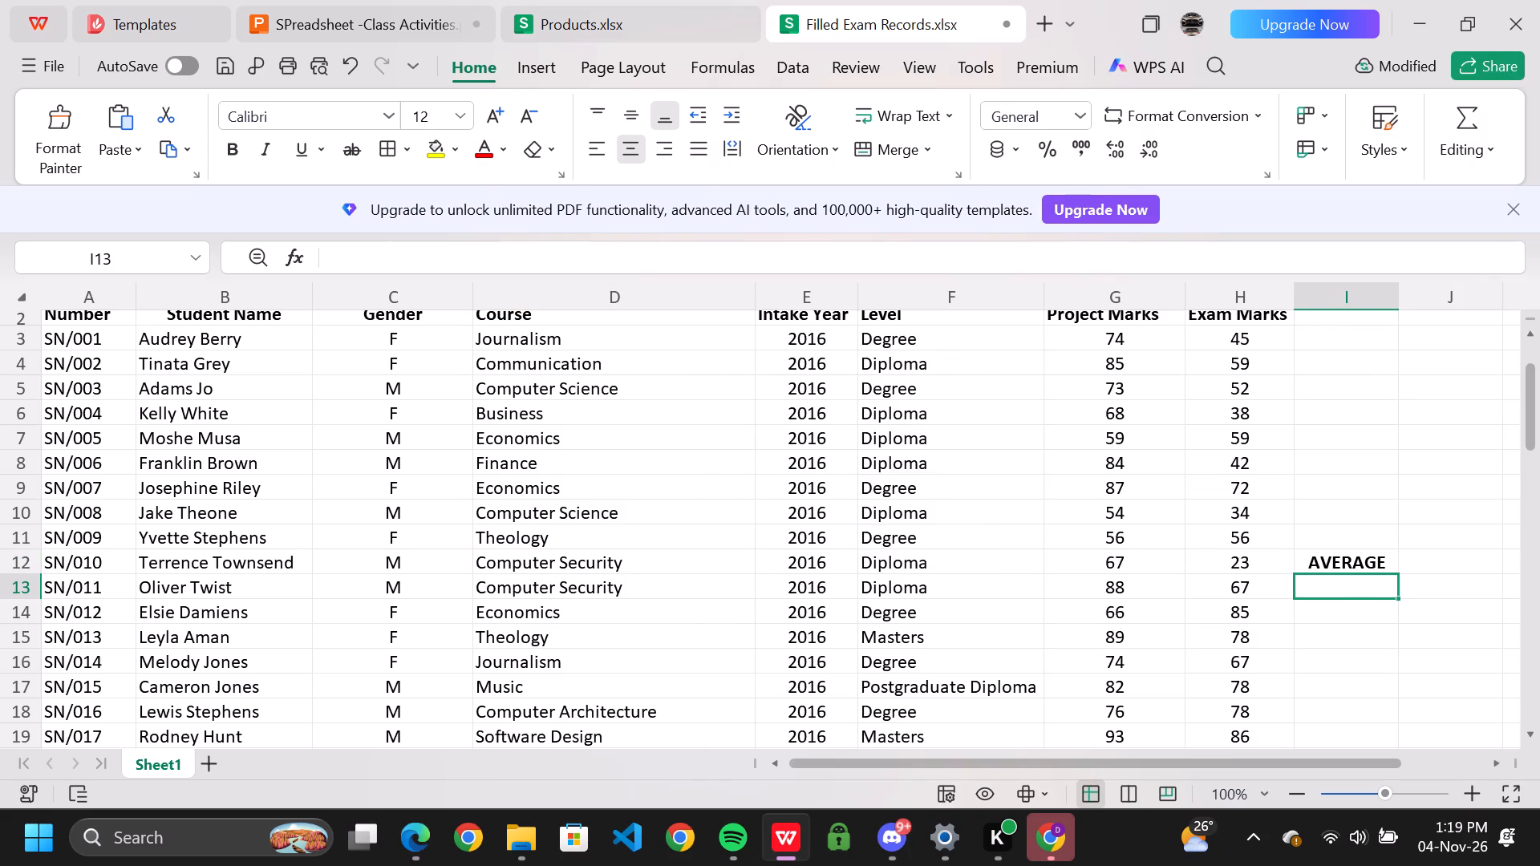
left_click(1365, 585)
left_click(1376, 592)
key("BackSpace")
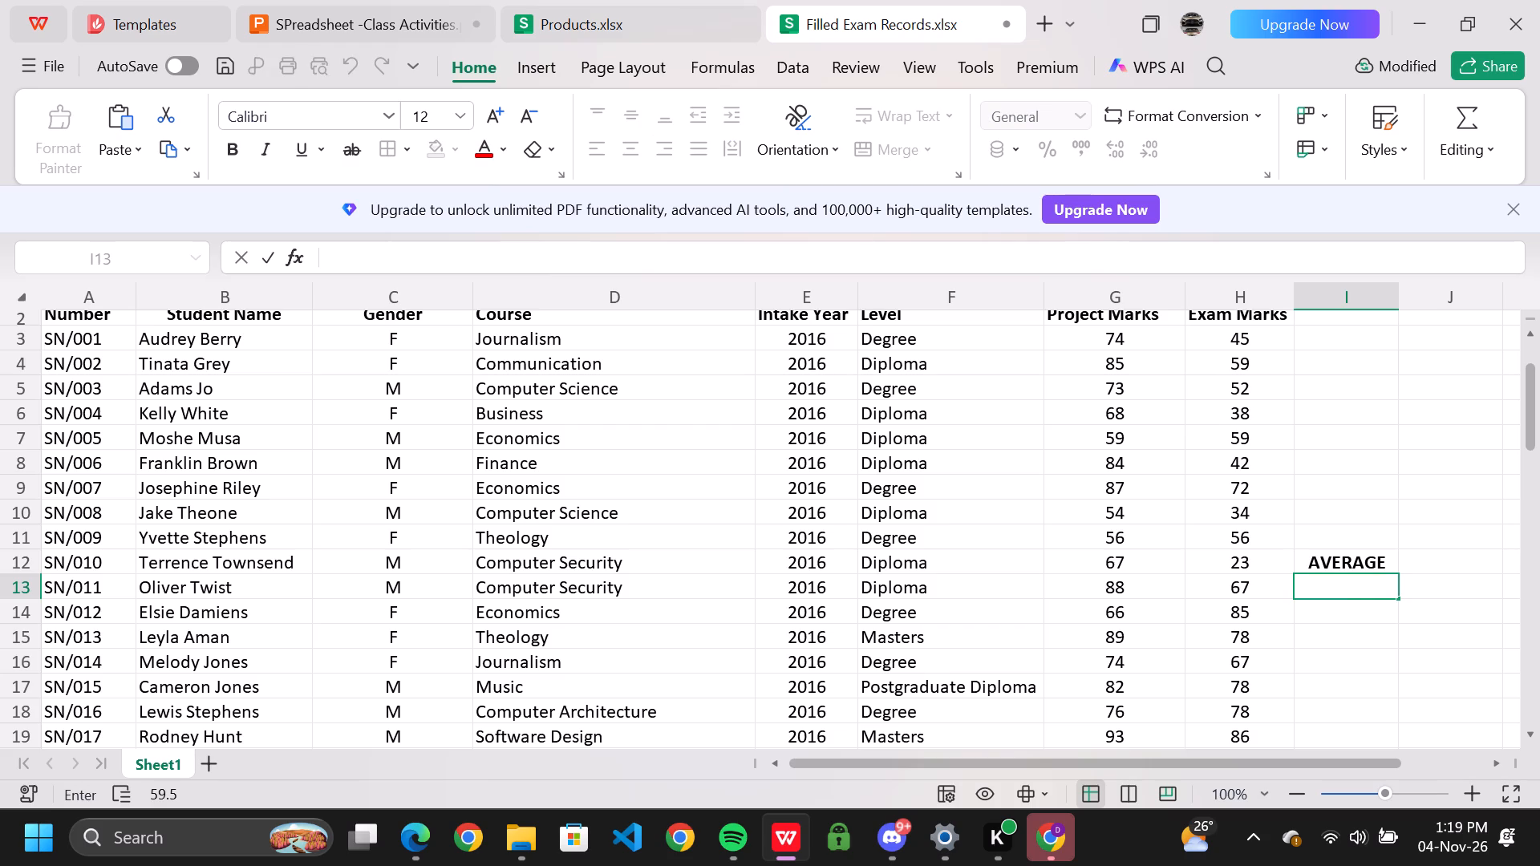
Move the worksheet picture on the Class Exercise slide beside the slide and enlarge it to about 4.39 in high by 6.75 in wide.
left_click(405, 7)
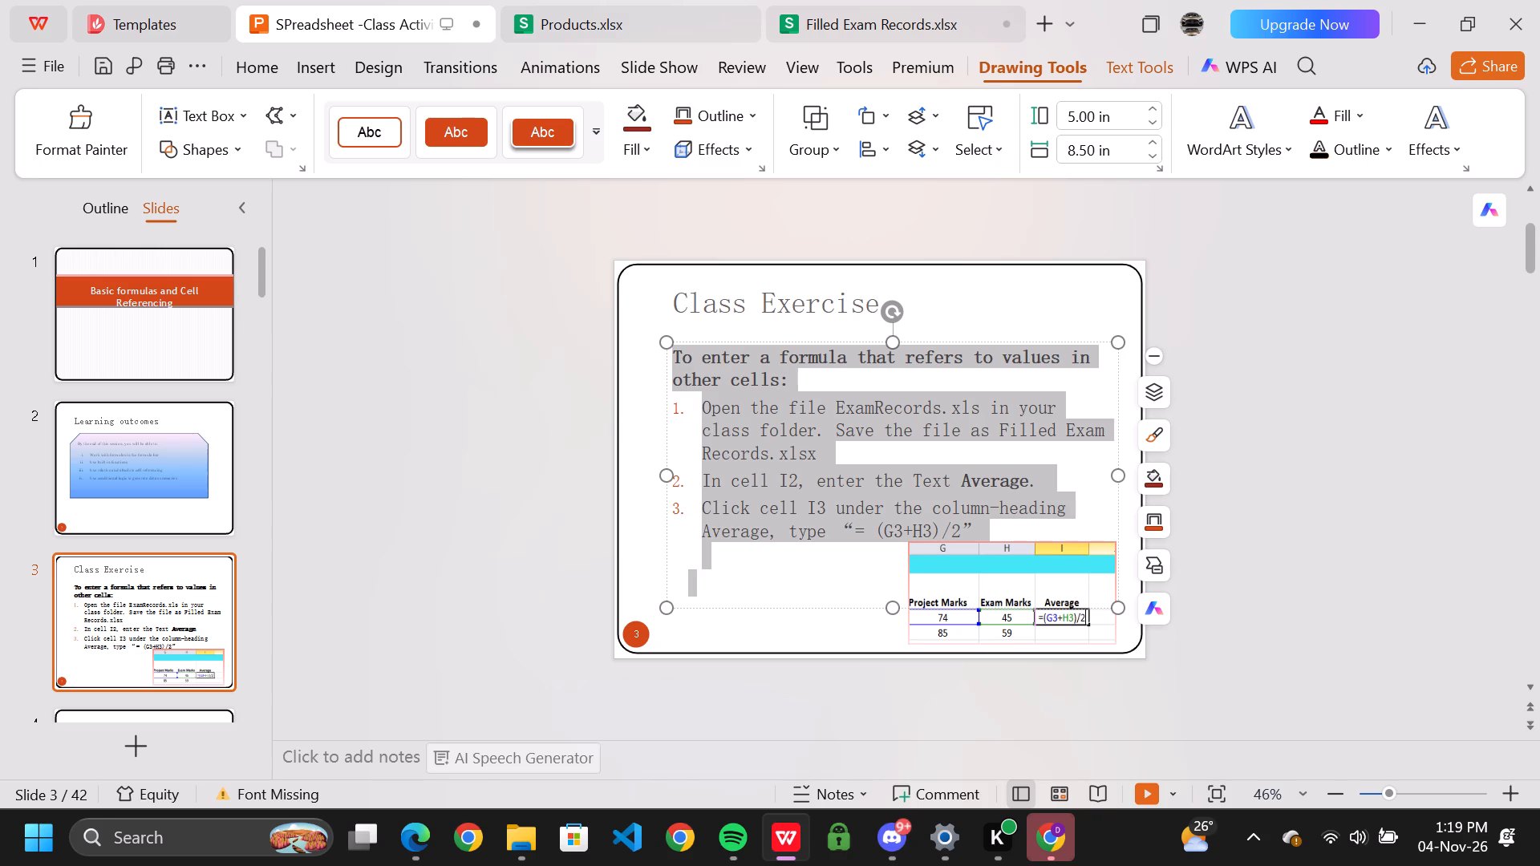
left_click_drag(994, 574, 1255, 473)
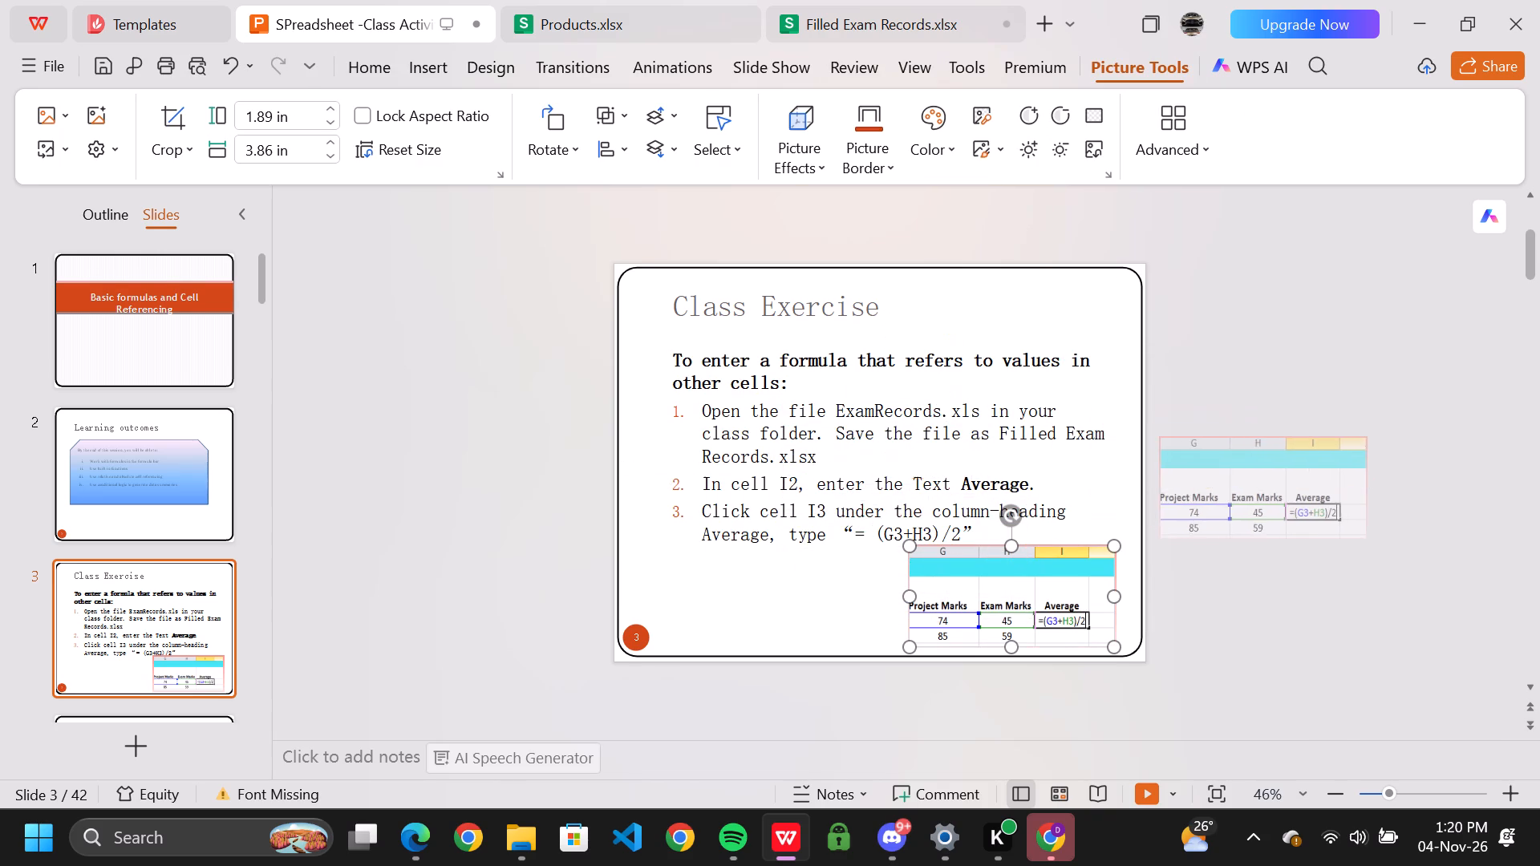
left_click_drag(1255, 473, 1260, 479)
left_click_drag(1144, 440, 1146, 376)
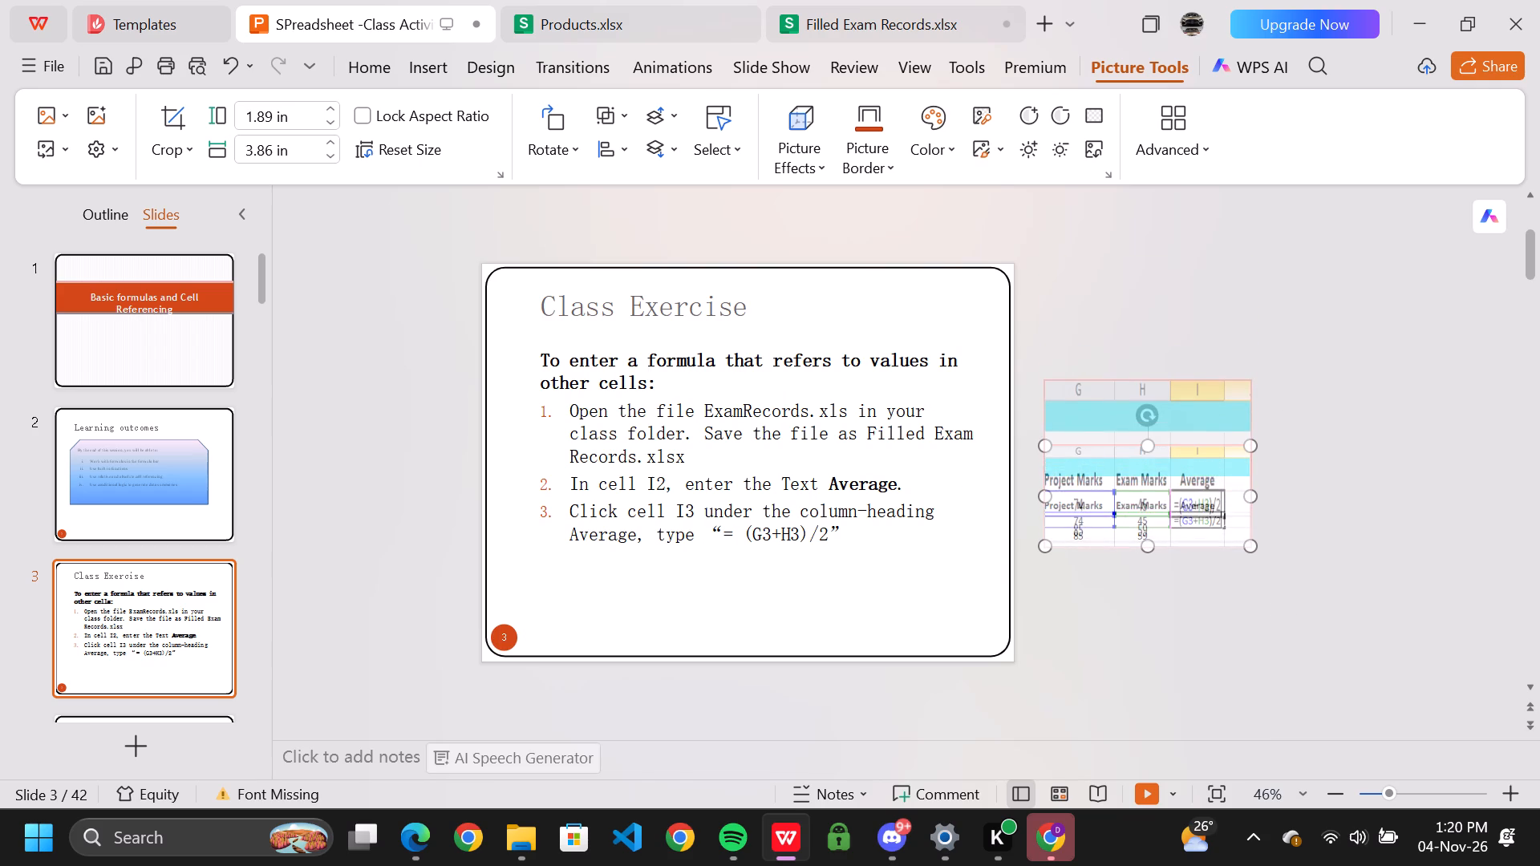
left_click_drag(1146, 376, 1147, 419)
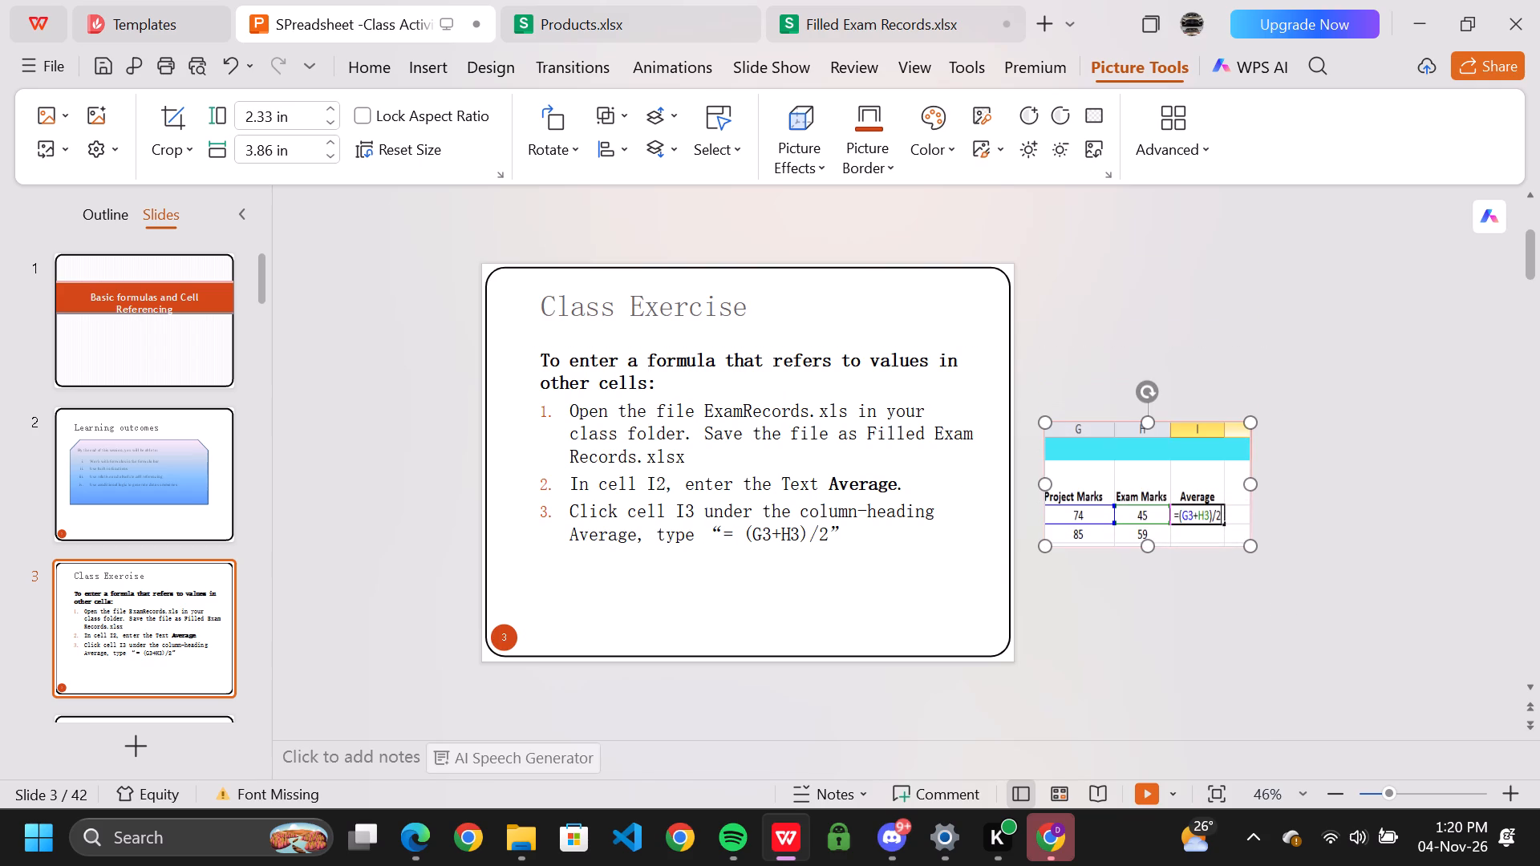
left_click_drag(1251, 484, 1405, 478)
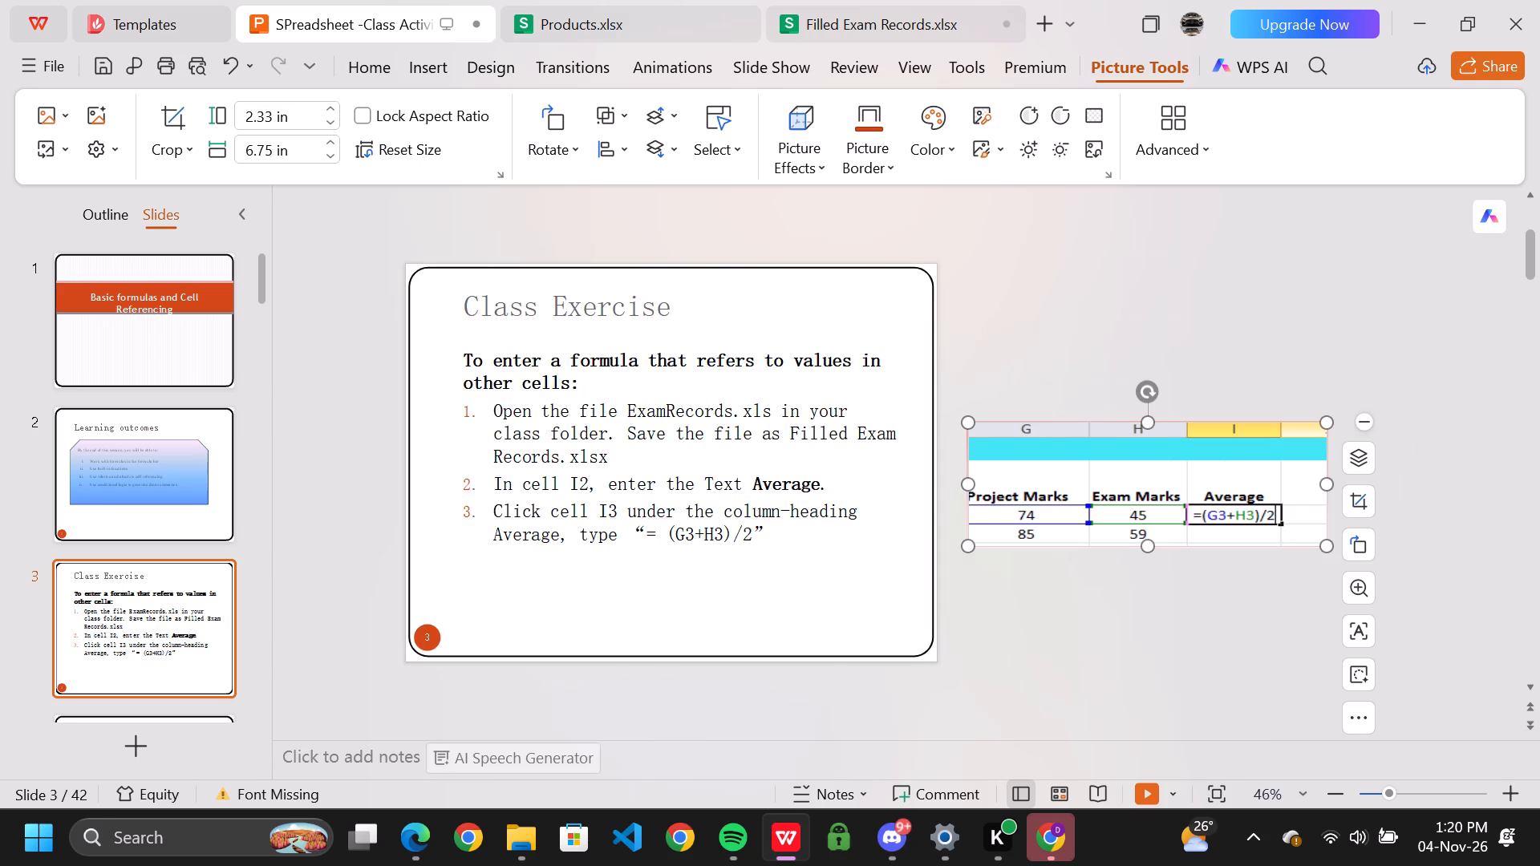
left_click_drag(1146, 546, 1153, 656)
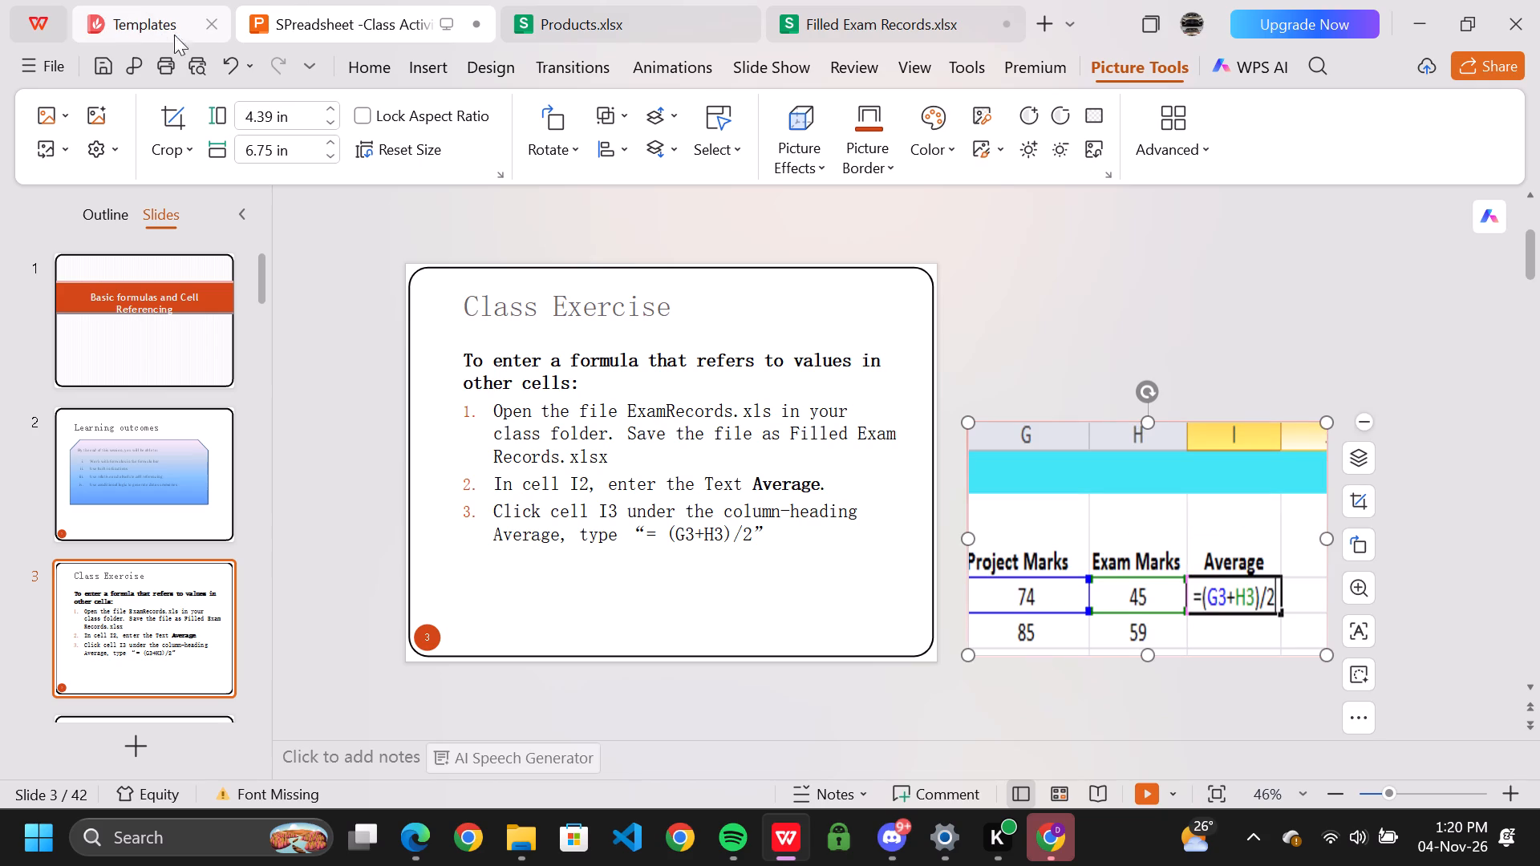
Enter the formula =(G3 + H3)/2 in cell I13 of Filled Exam Records.xlsx, checking it against the Class Exercise slide.
left_click(838, 22)
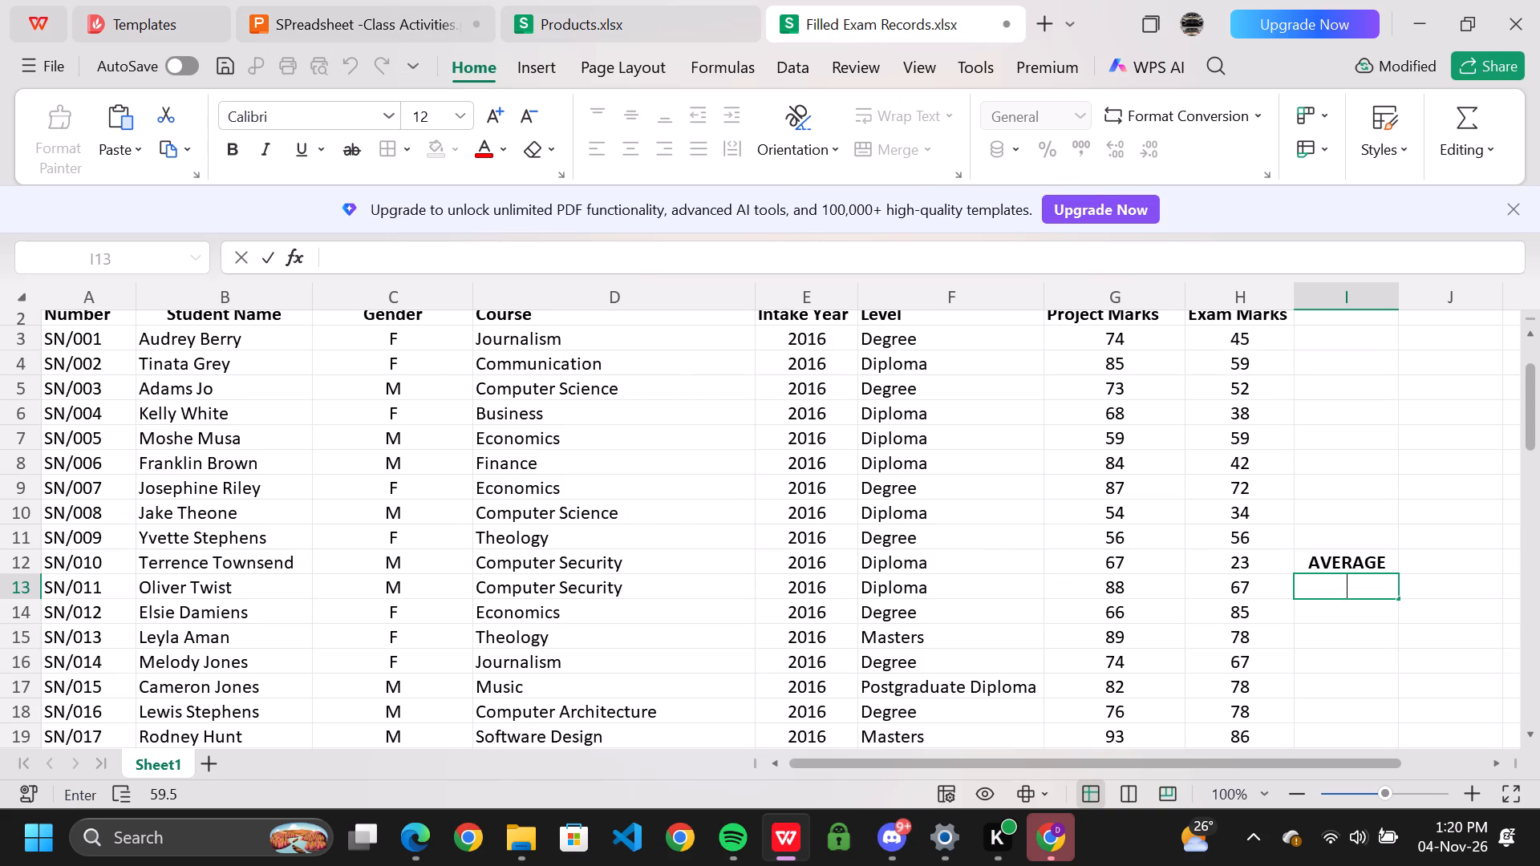
left_click(1328, 588)
key("equal")
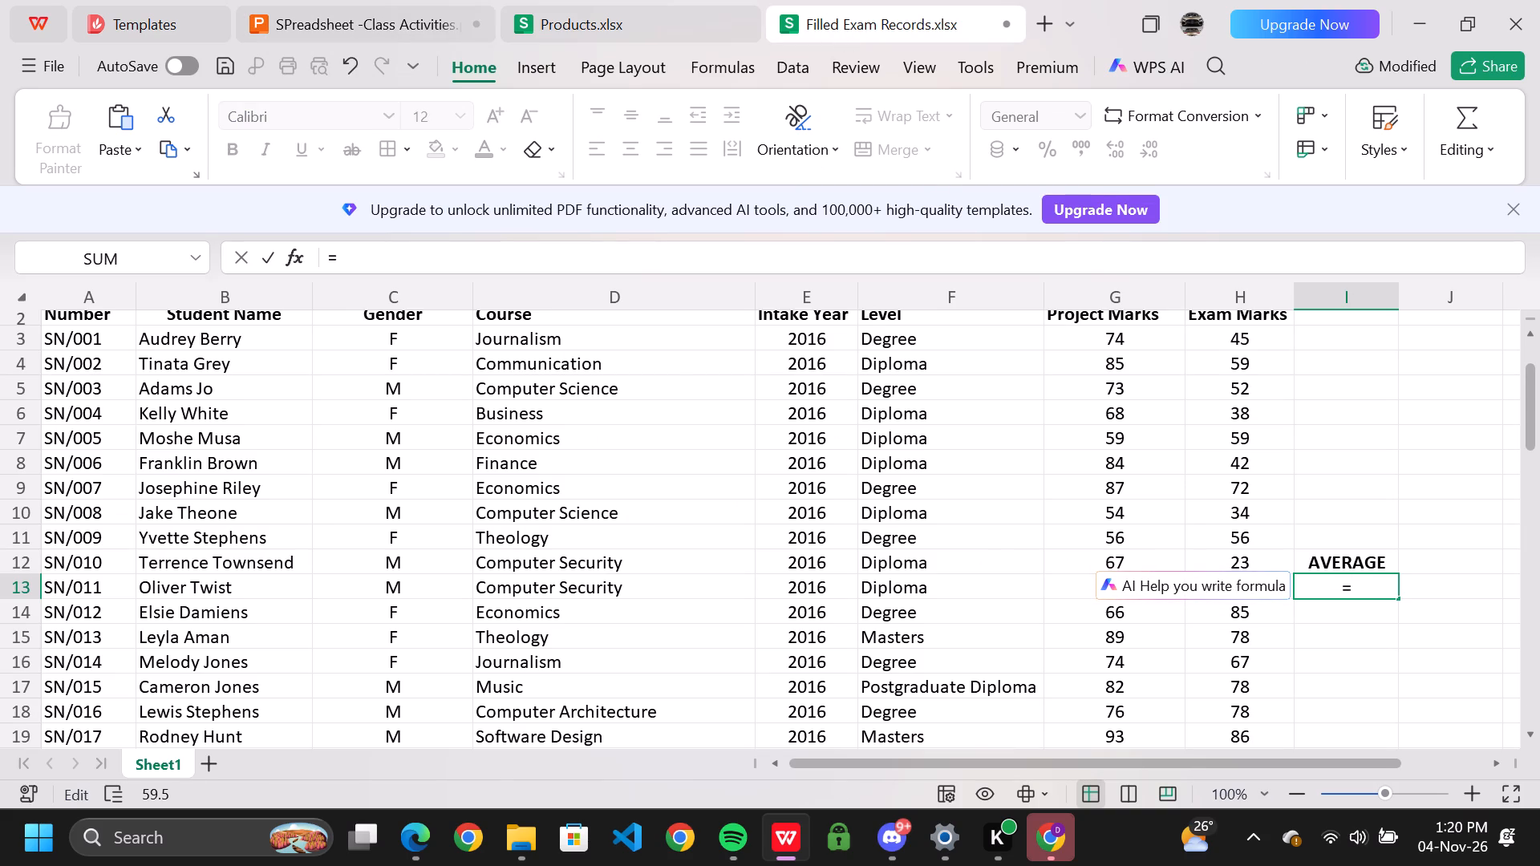
key("shift+parenleft")
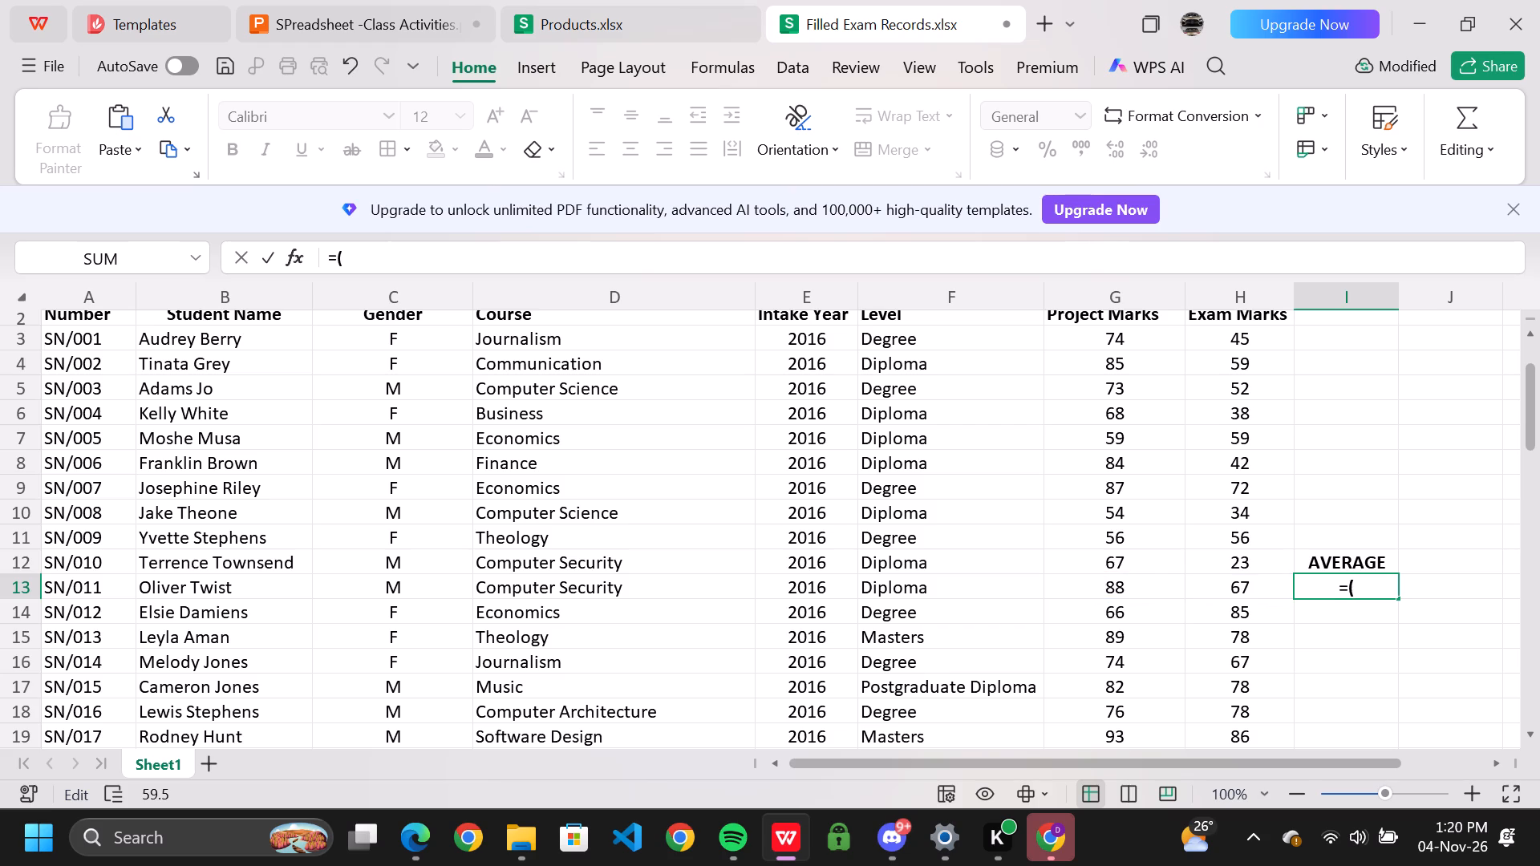
key("g")
key("BackSpace")
key("shift+g")
key("shift+numbersign")
key("BackSpace")
key("3")
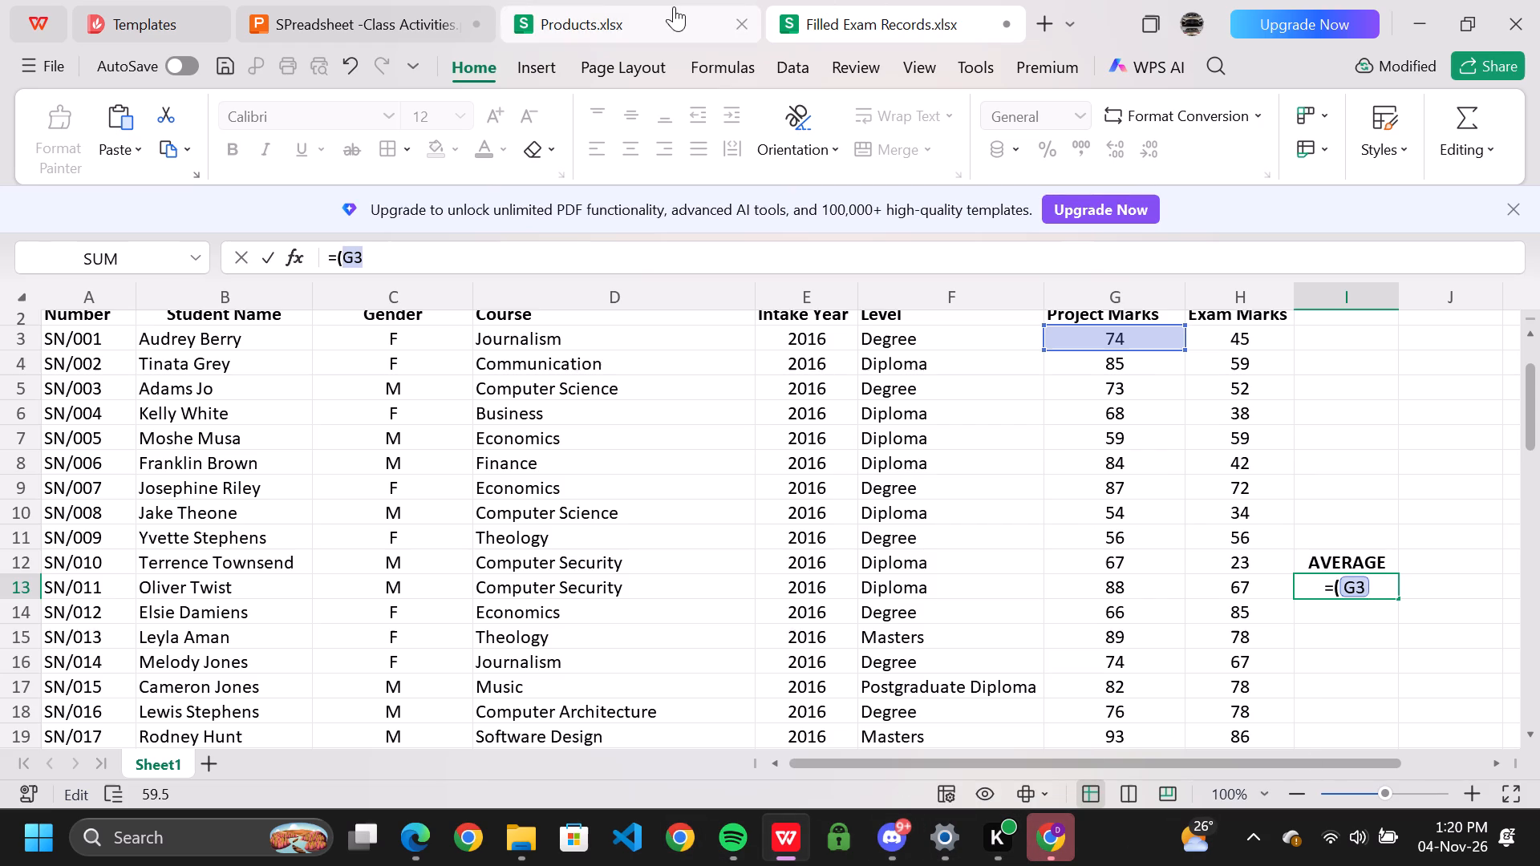
left_click(403, 10)
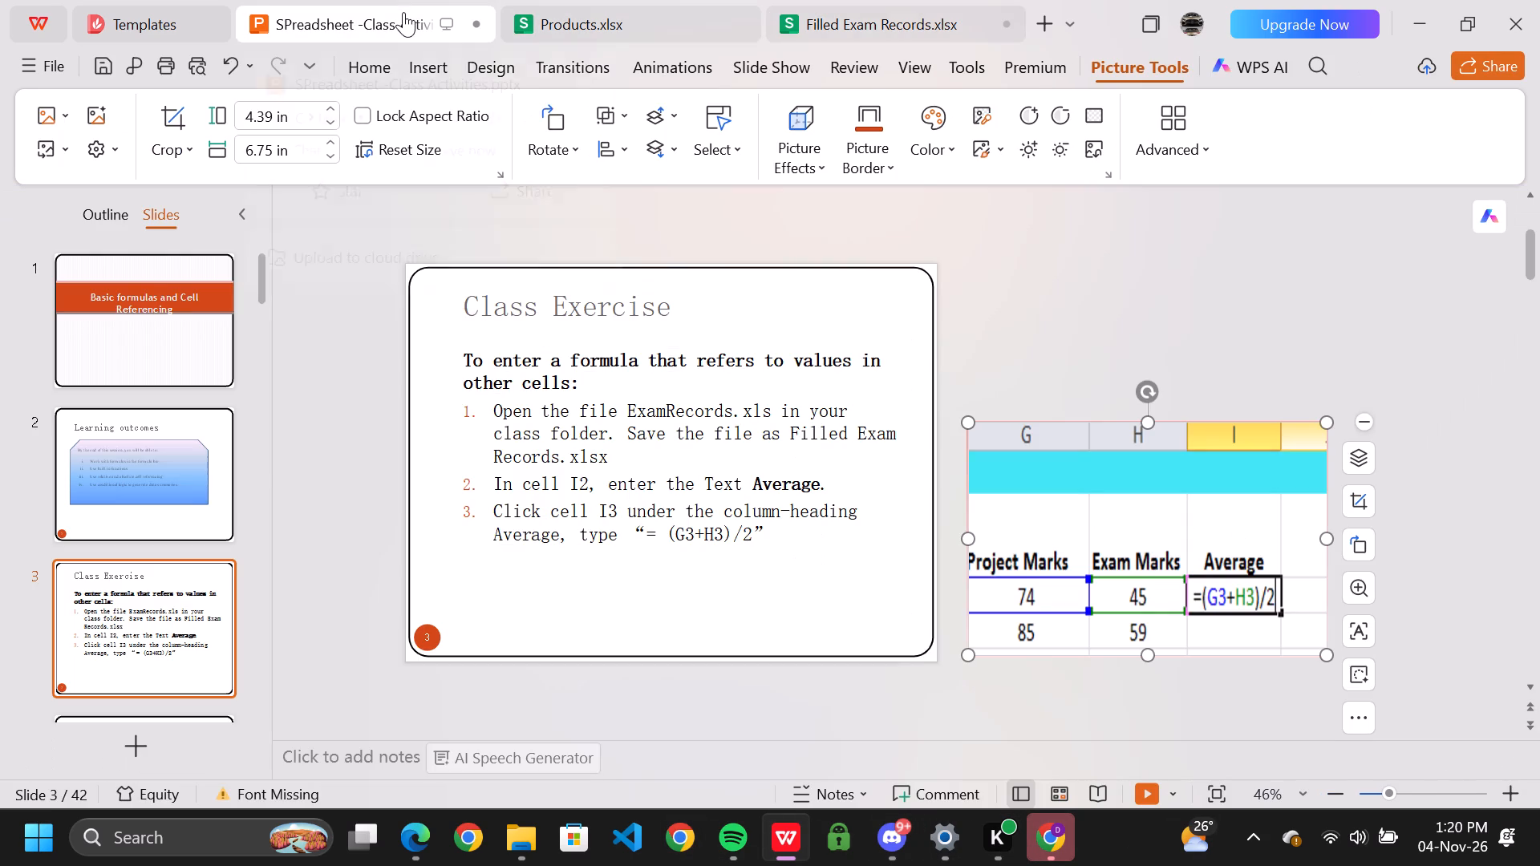
left_click(807, 6)
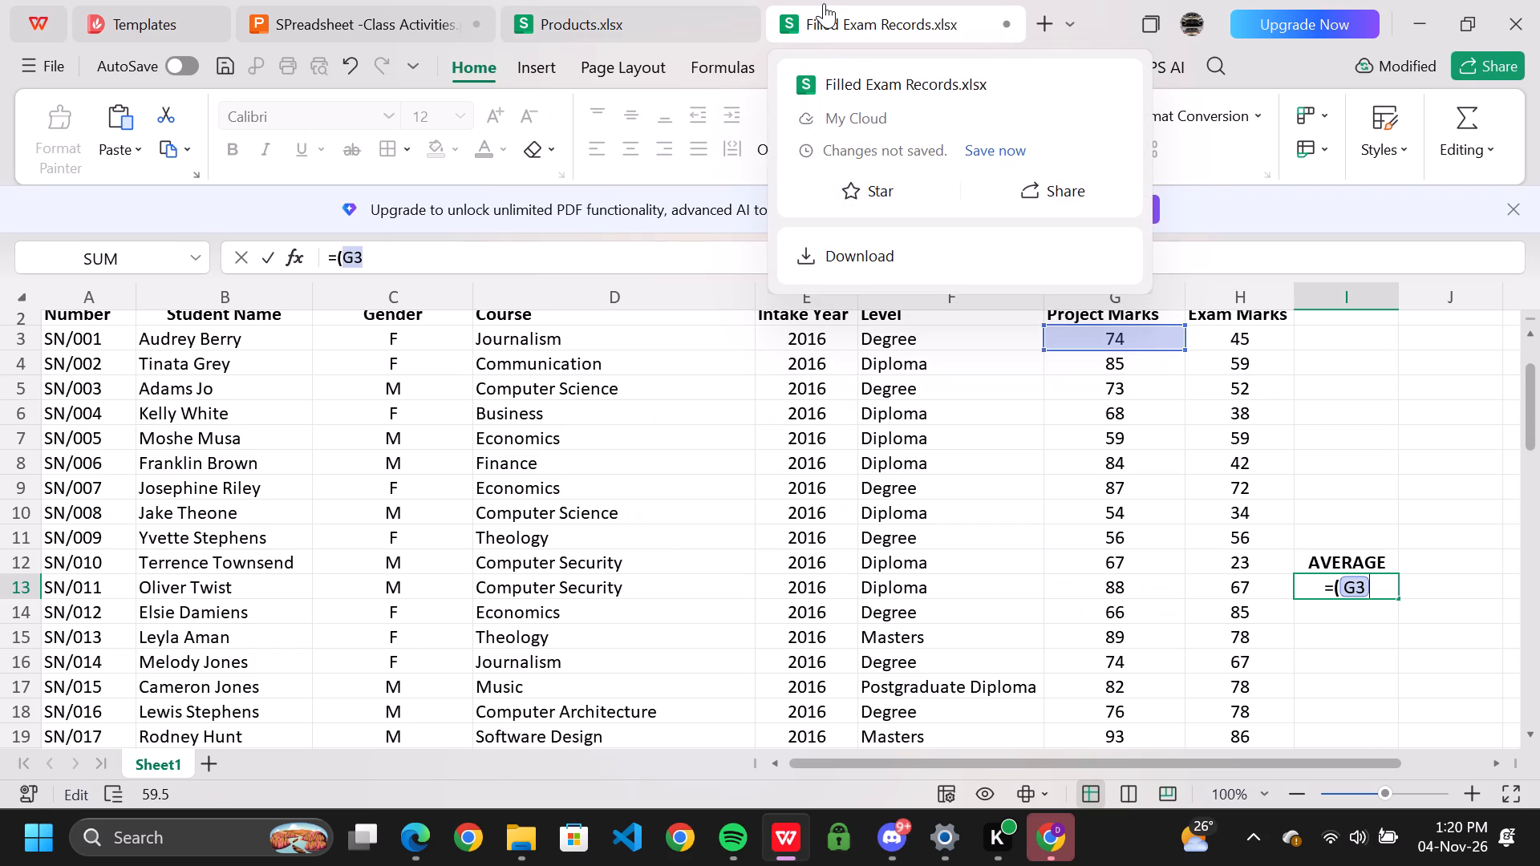
key("space")
type("+")
key("space")
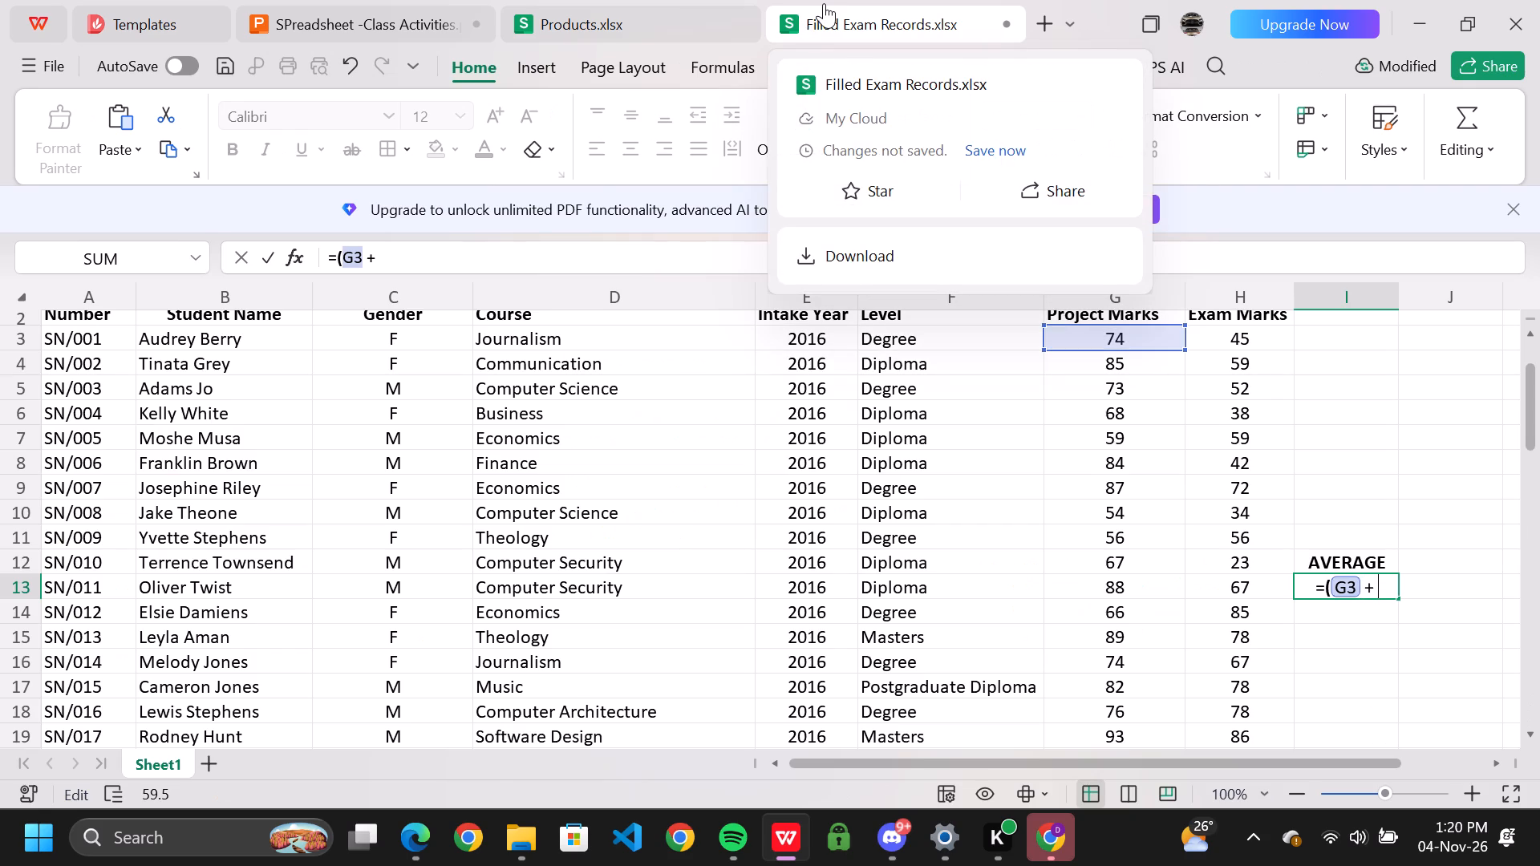
key("shift+h")
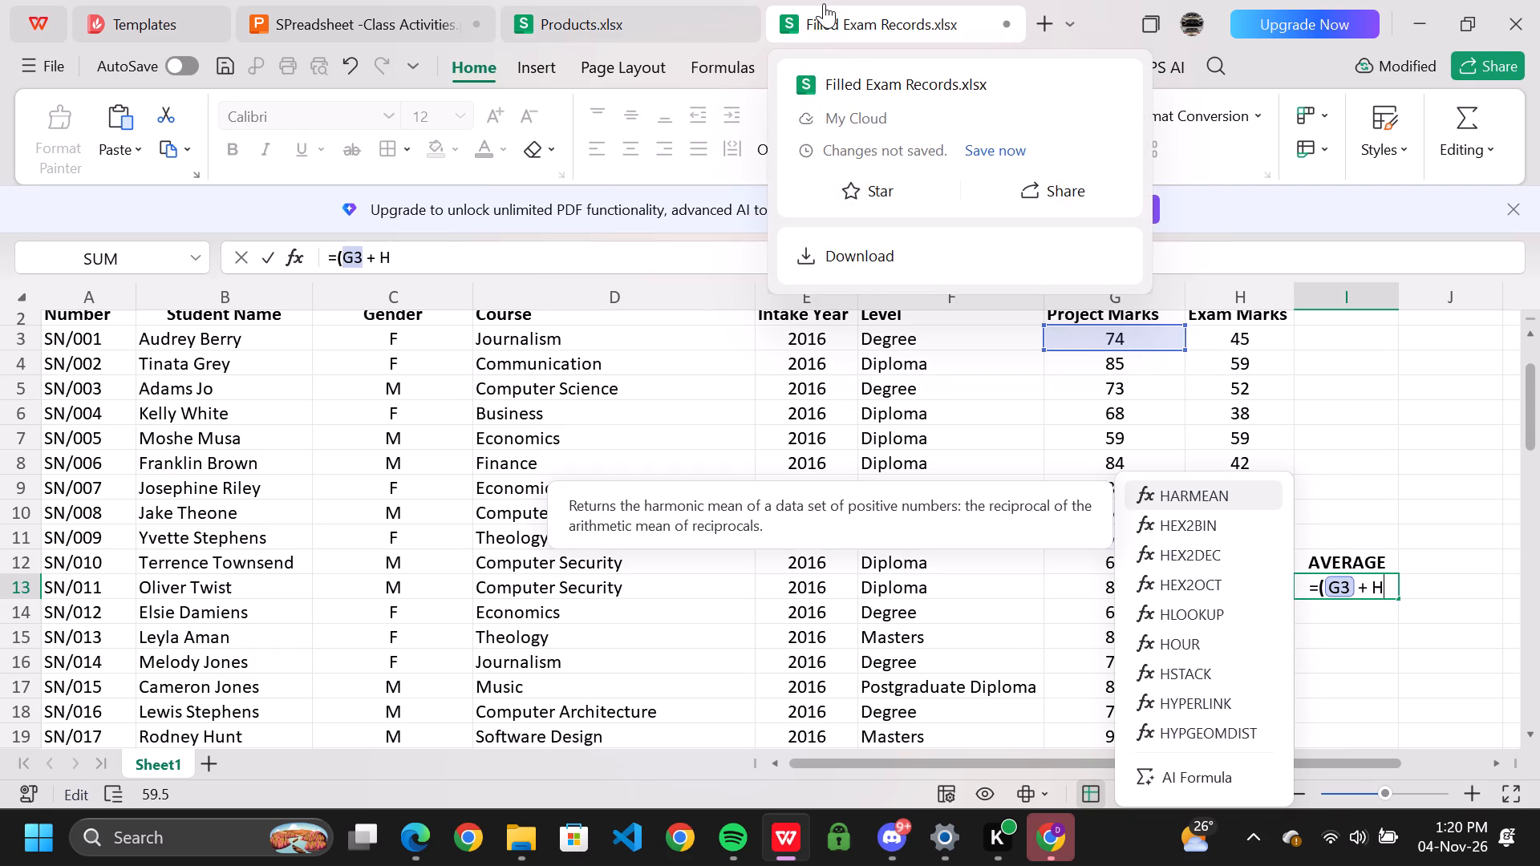
key("shift+numbersign")
key("BackSpace")
key("3")
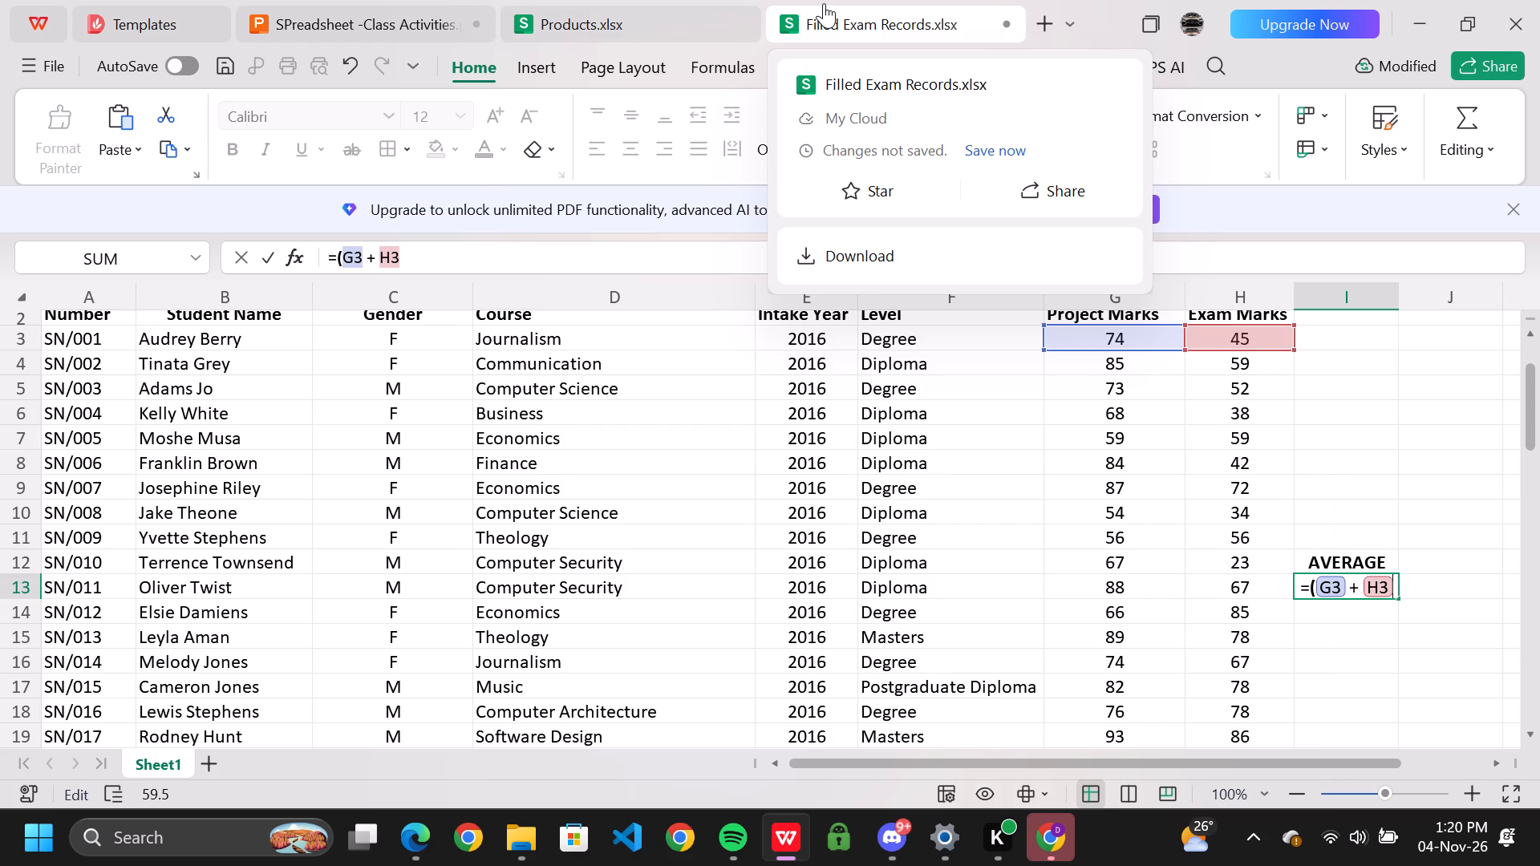
key("shift+parenright")
left_click(367, 1)
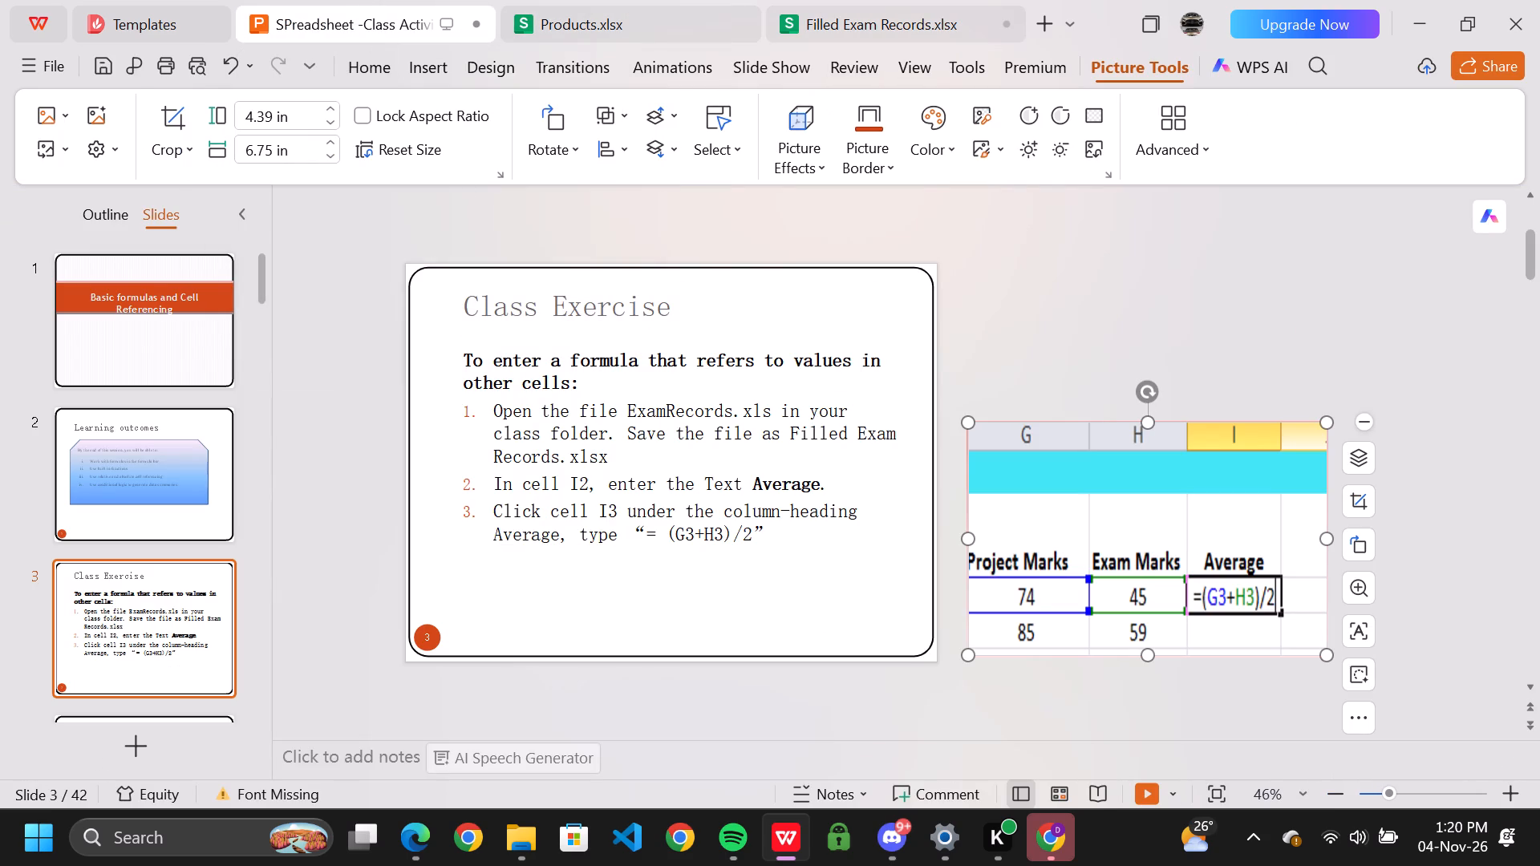
left_click(865, 12)
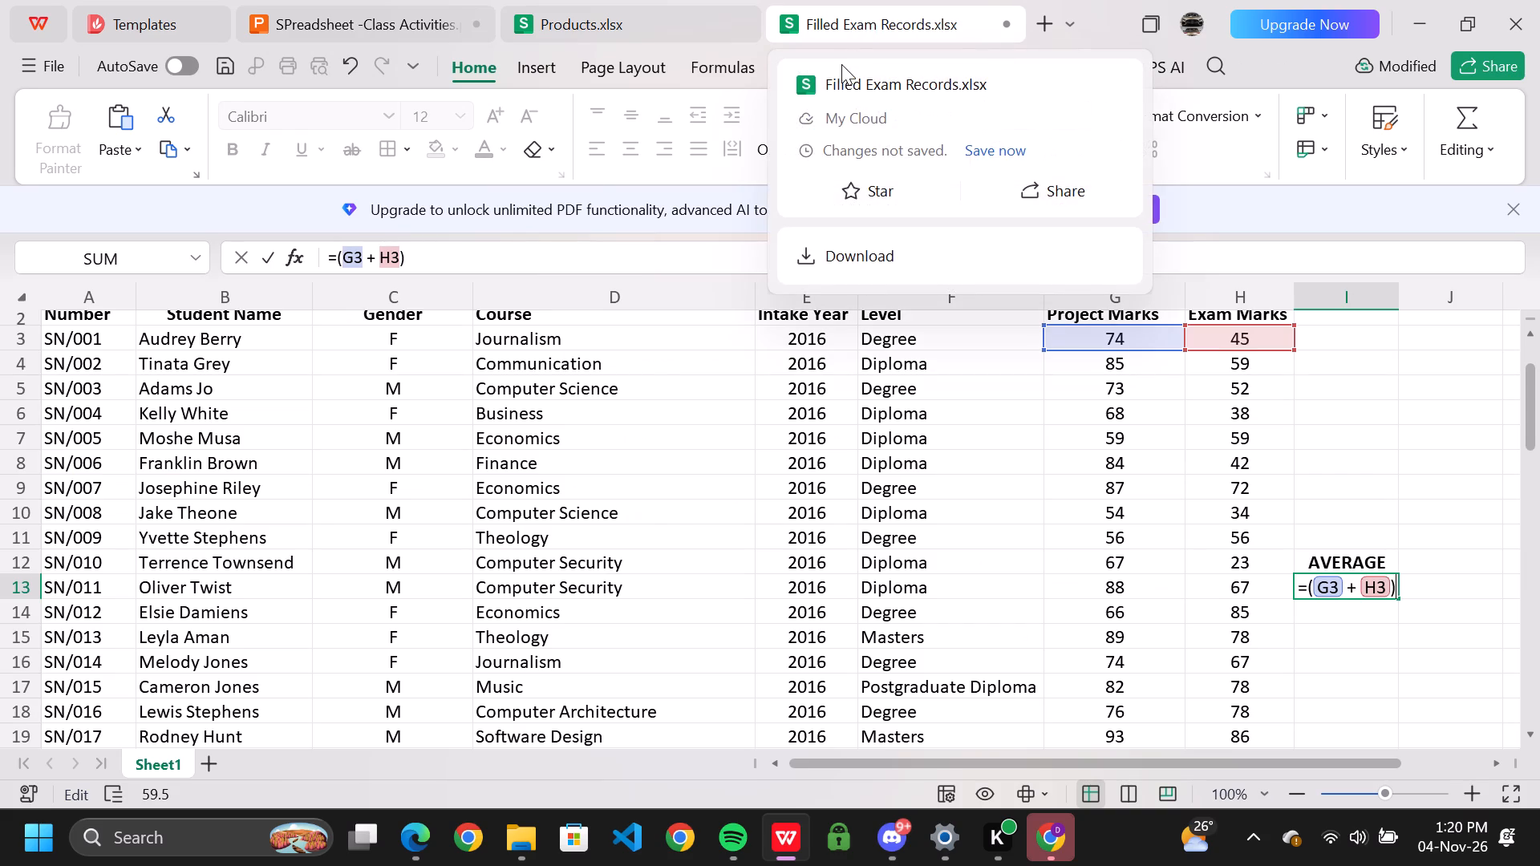
left_click(379, 18)
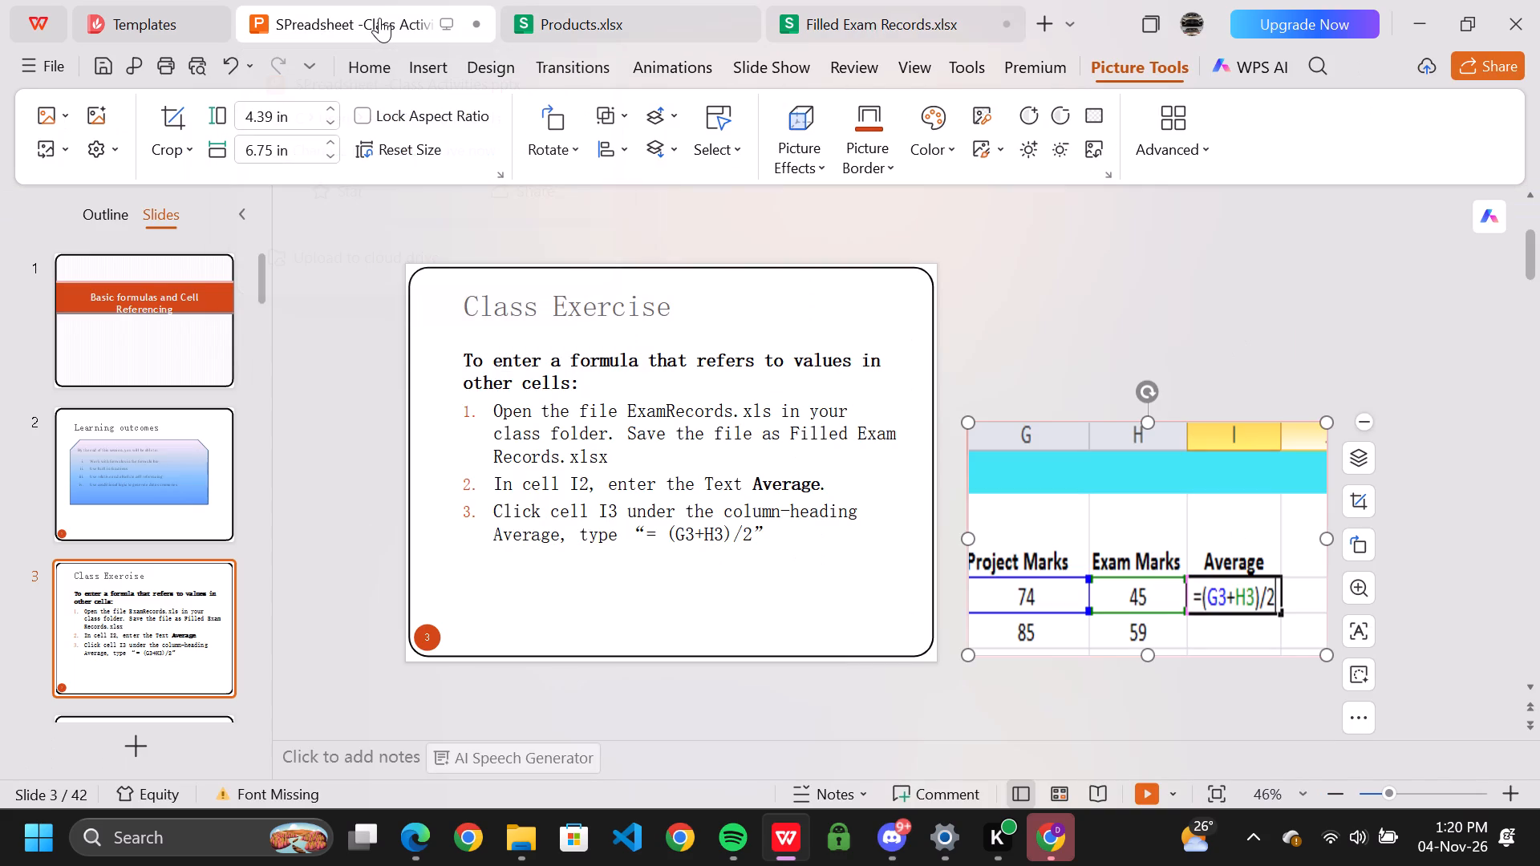
left_click(856, 2)
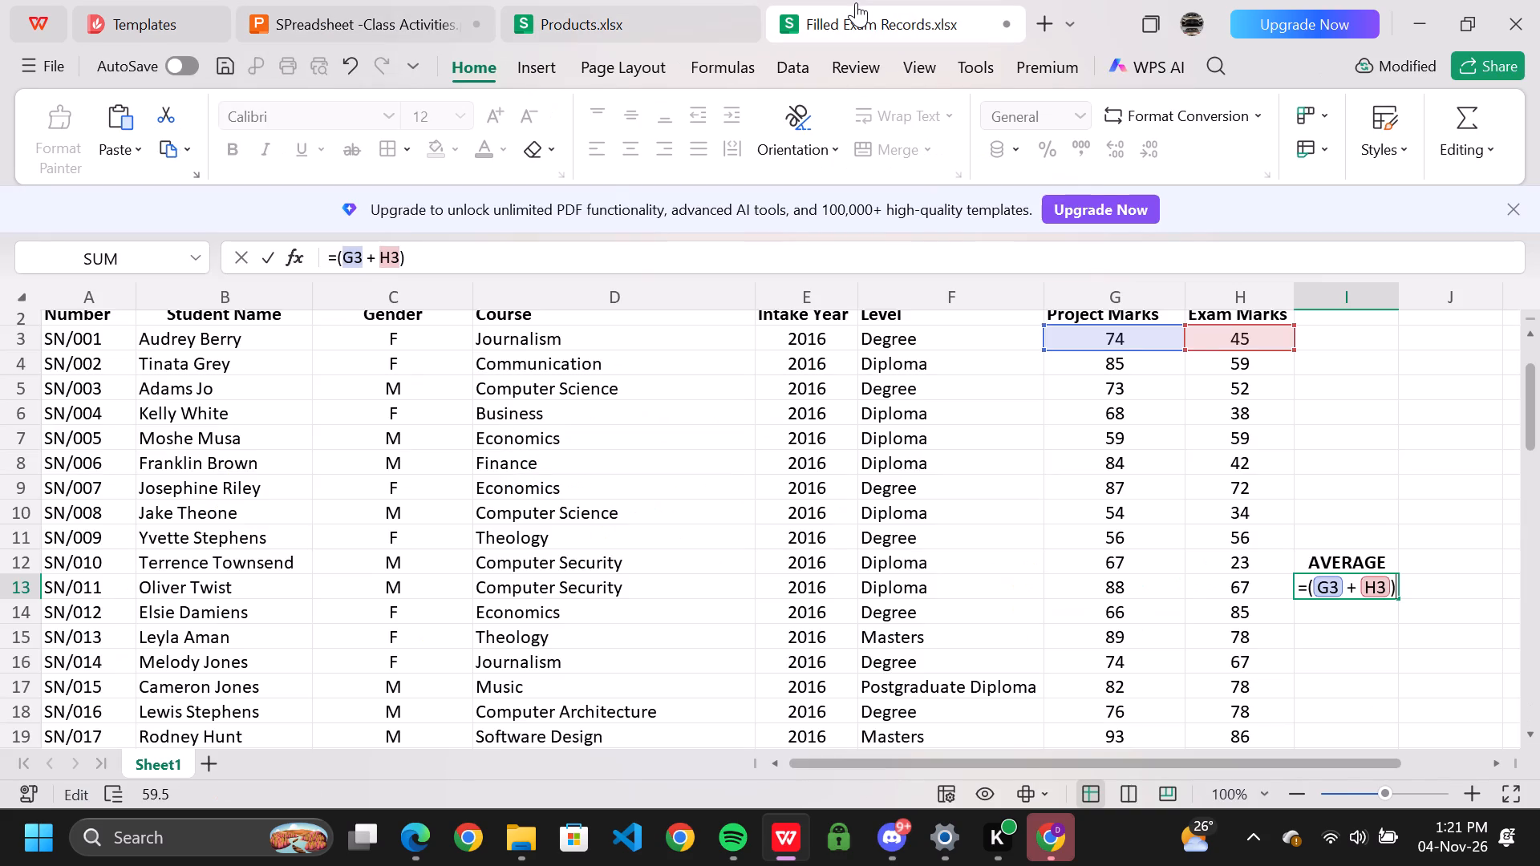
key("slash")
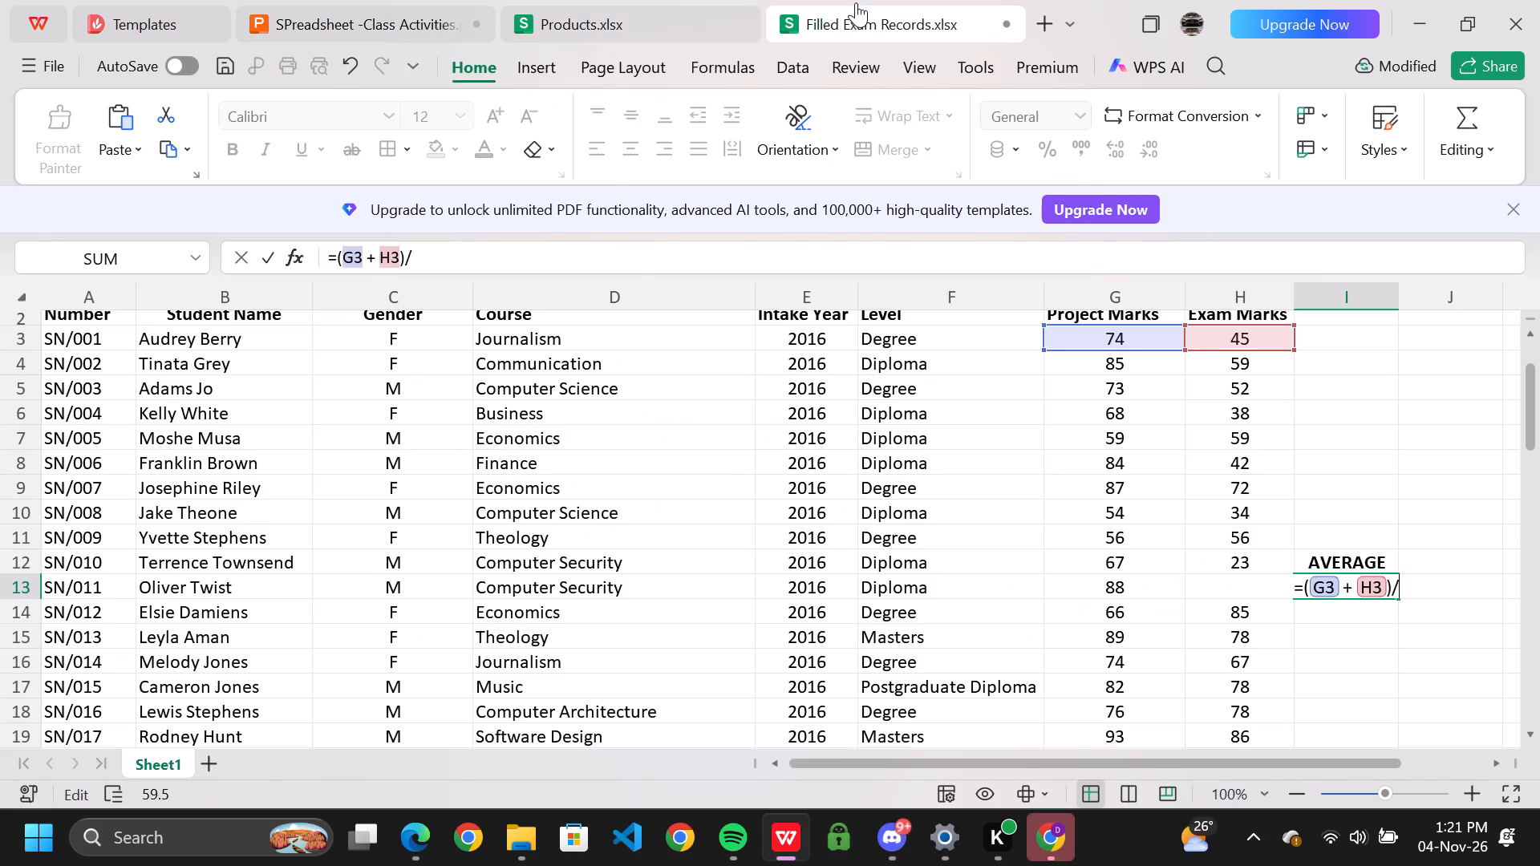
key("2")
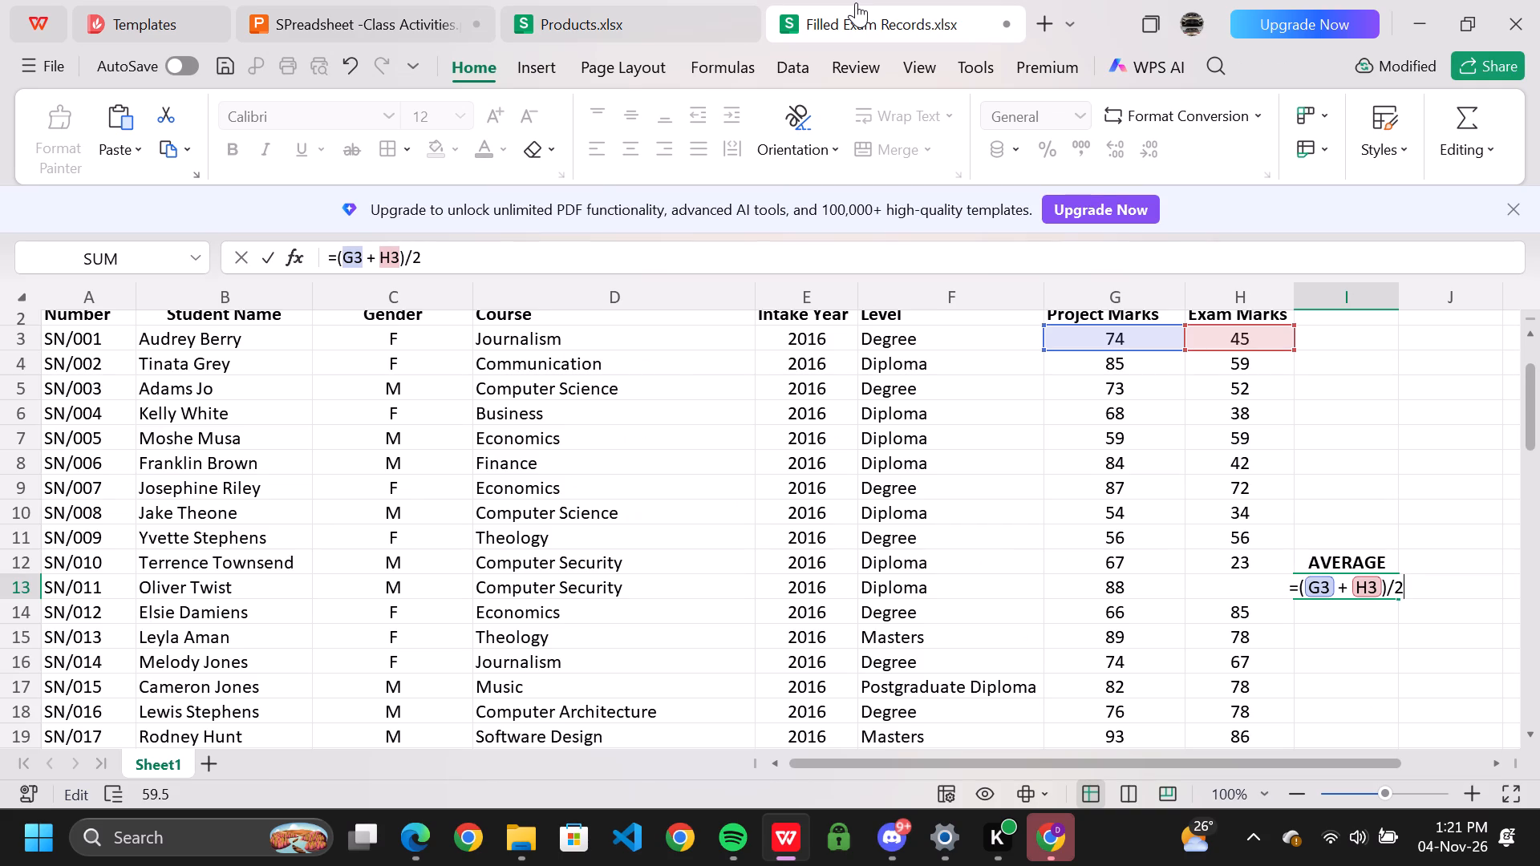
key("Return")
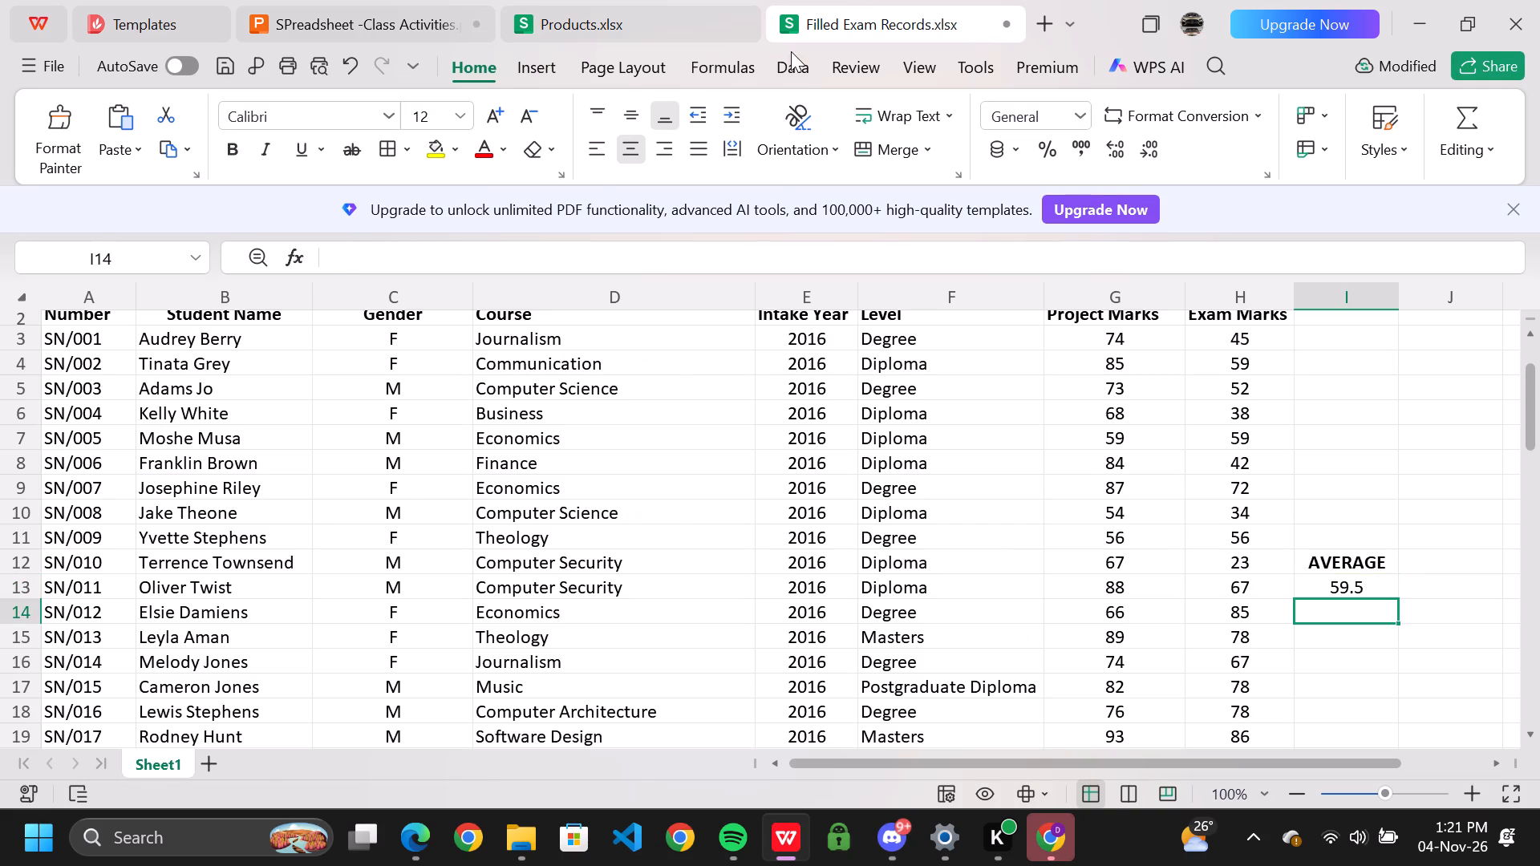
left_click(1328, 591)
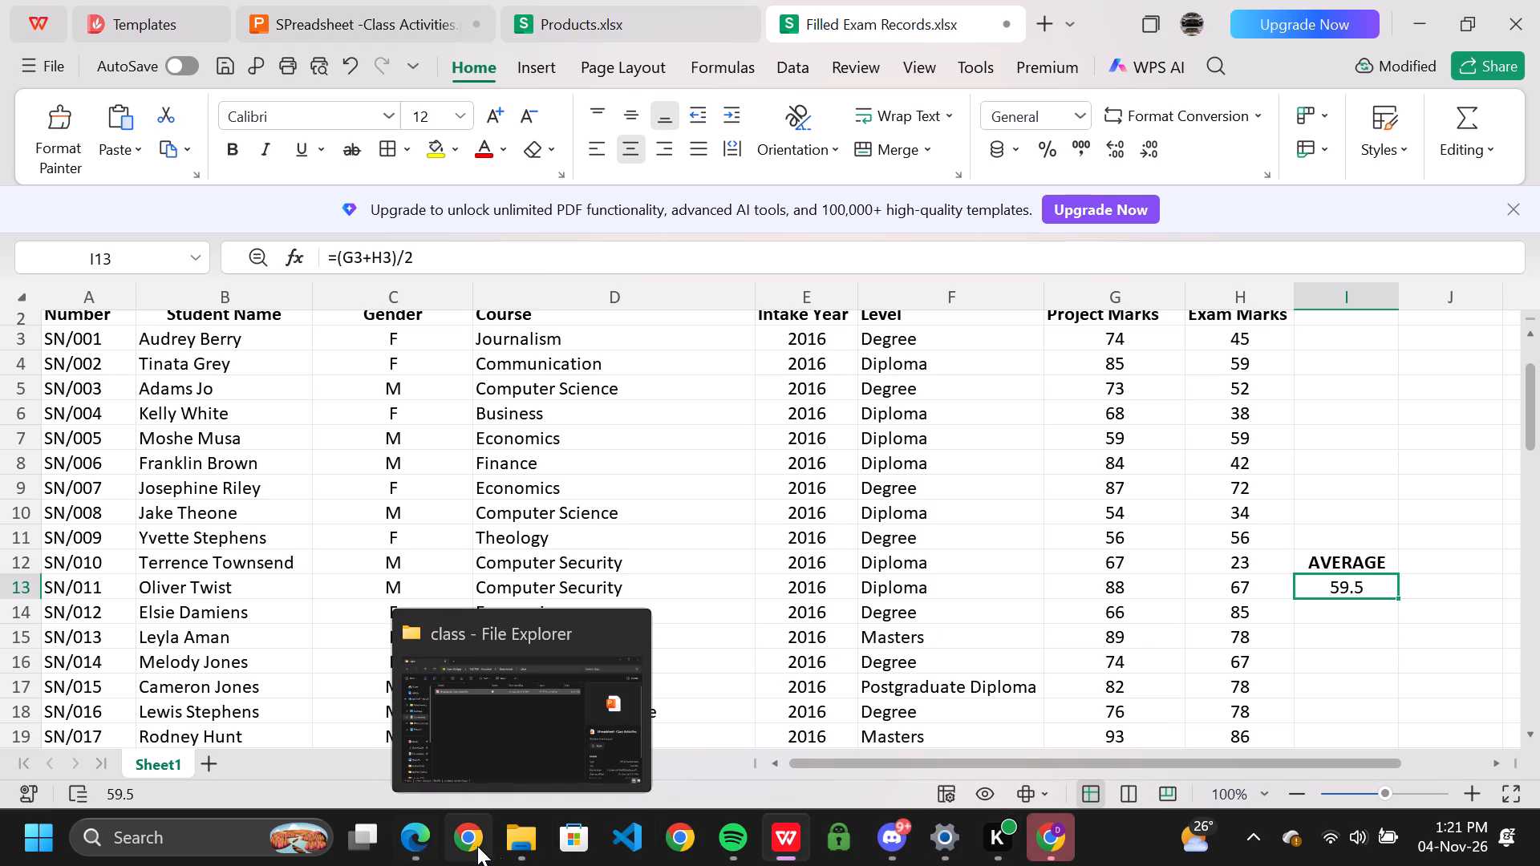
Check slide 4 of the class activities presentation for the instructions on replicating the average formula, and return to Filled Exam Records.xlsx.
left_click(351, 27)
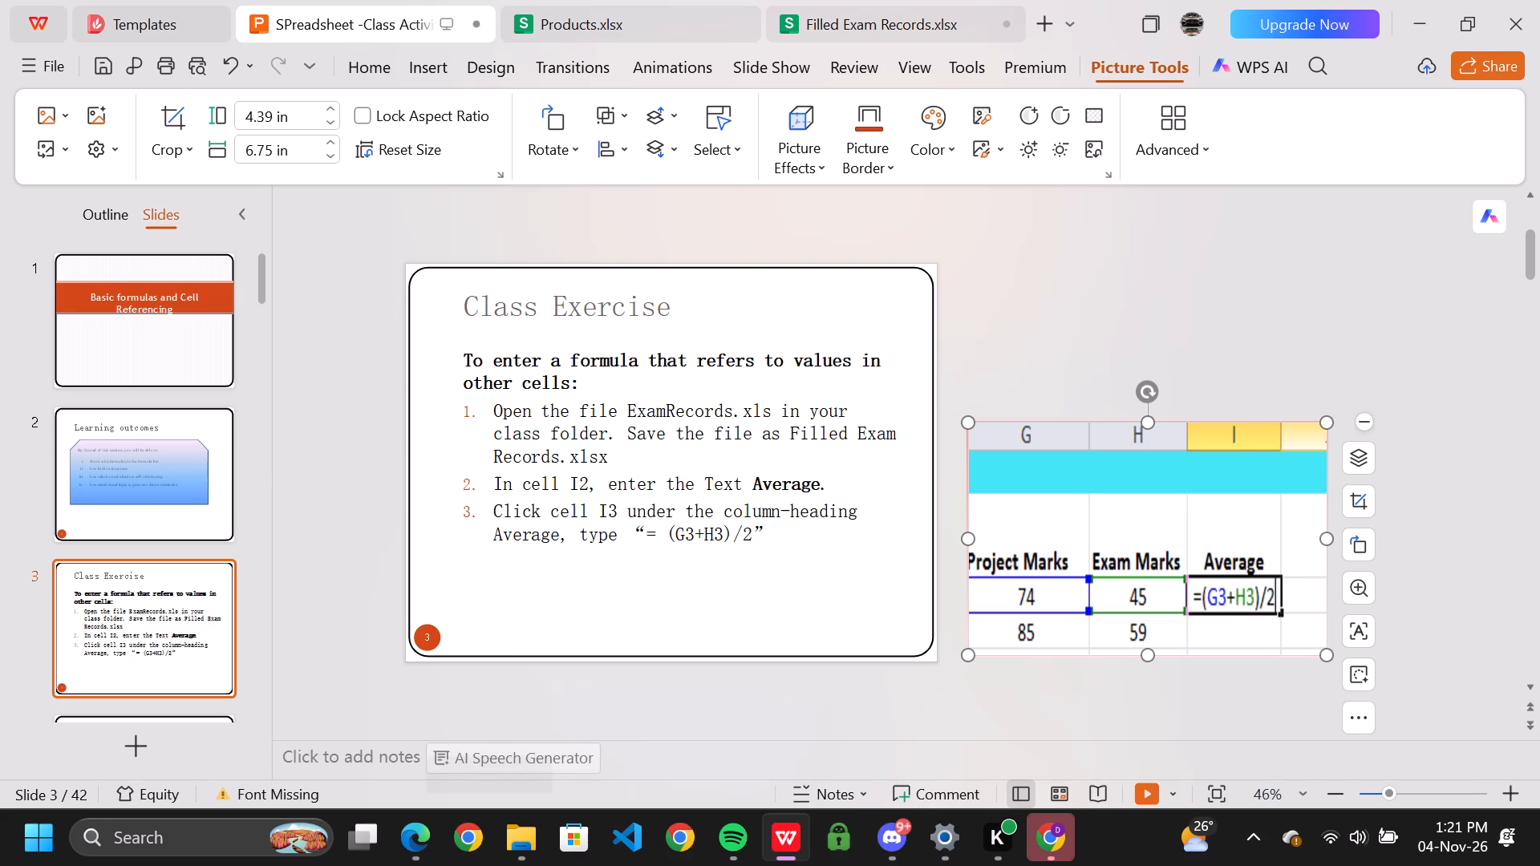
scroll(154, 566, "down", 1)
left_click(145, 611)
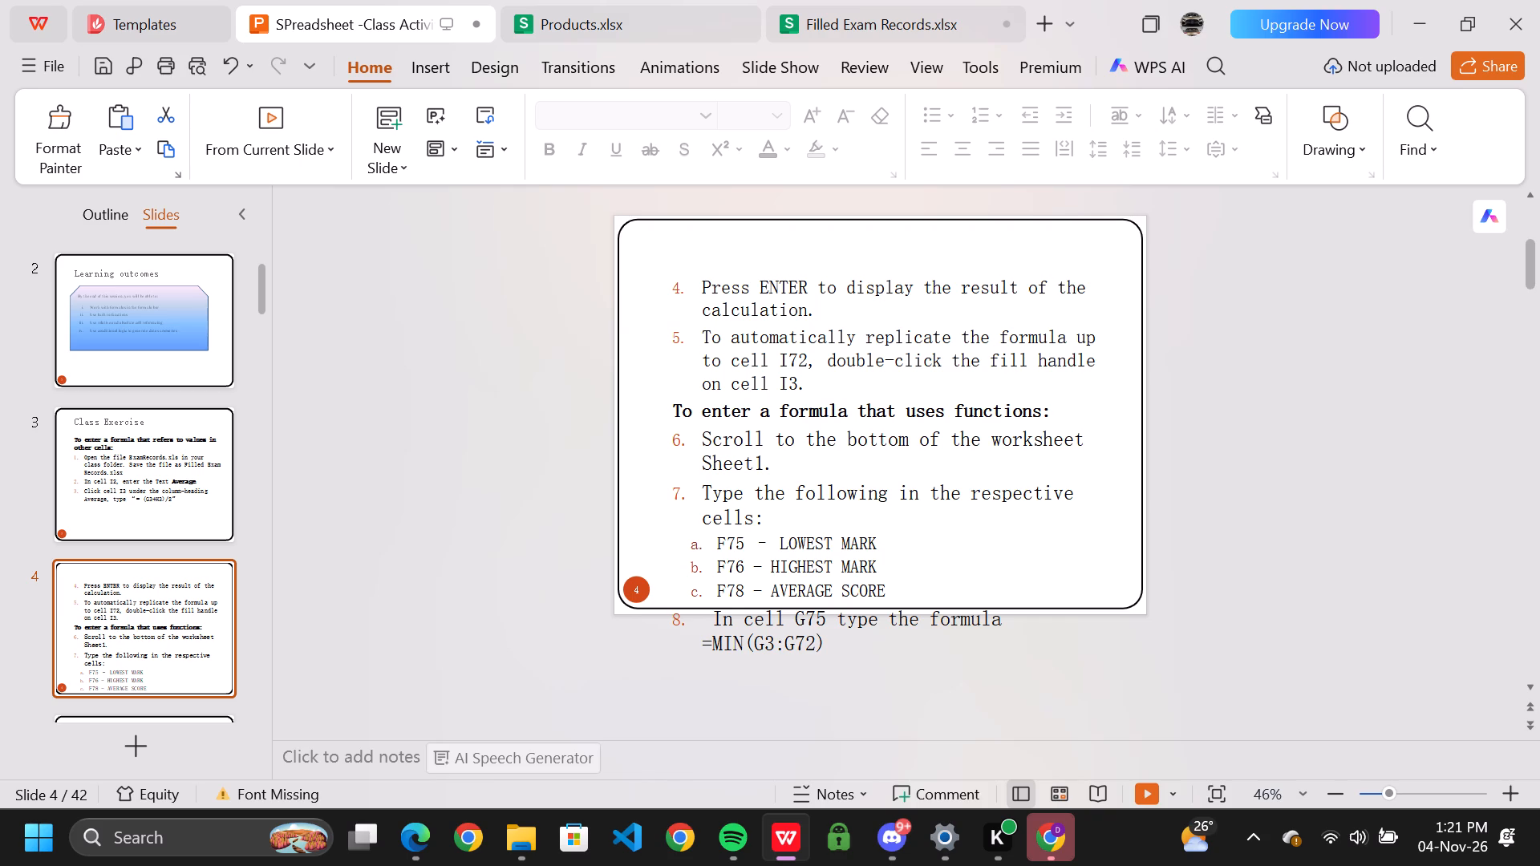
left_click(847, 10)
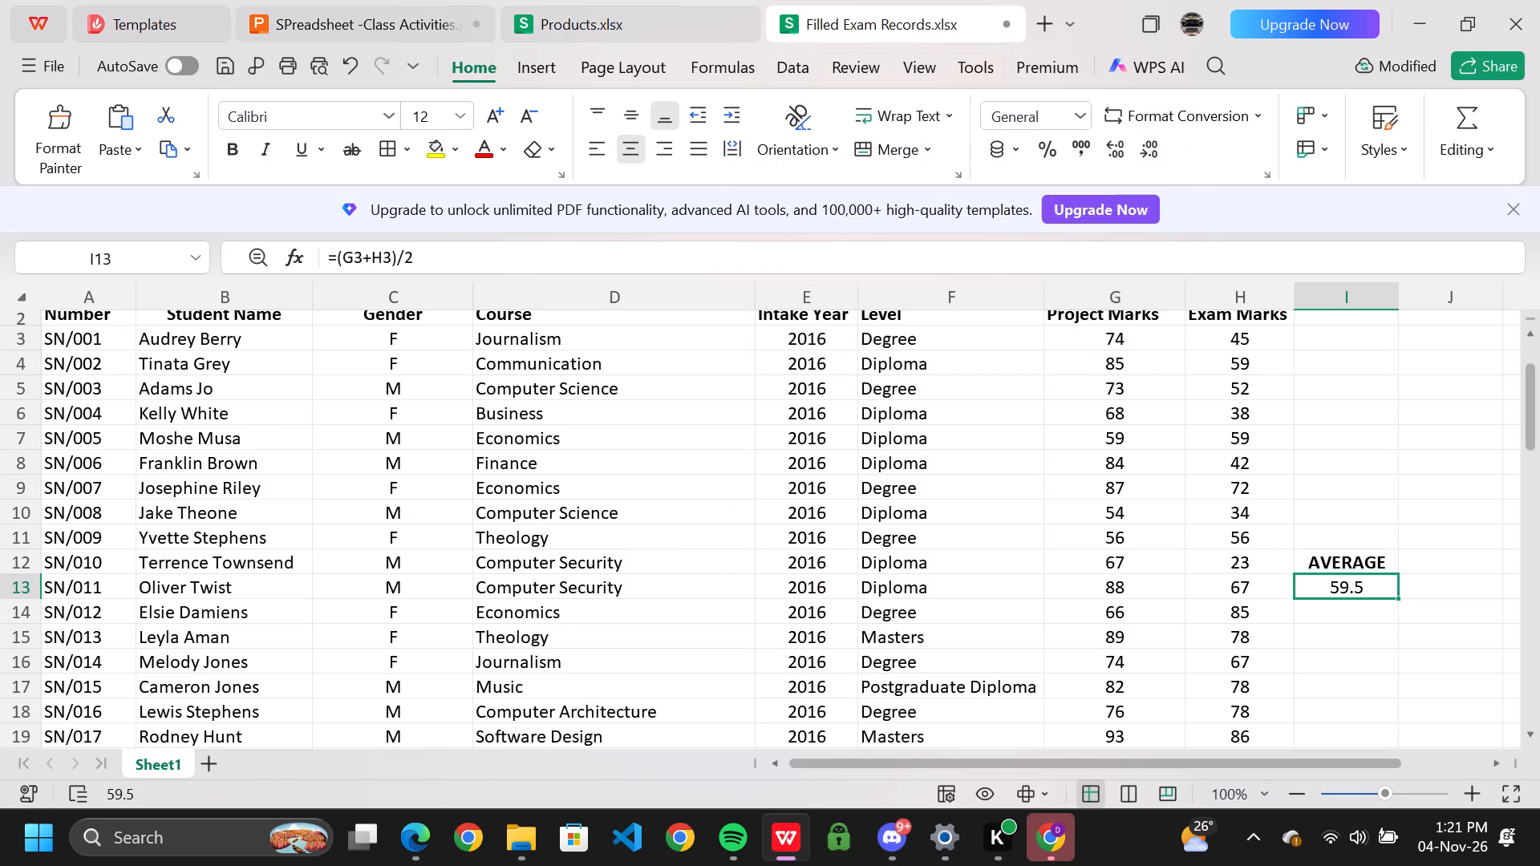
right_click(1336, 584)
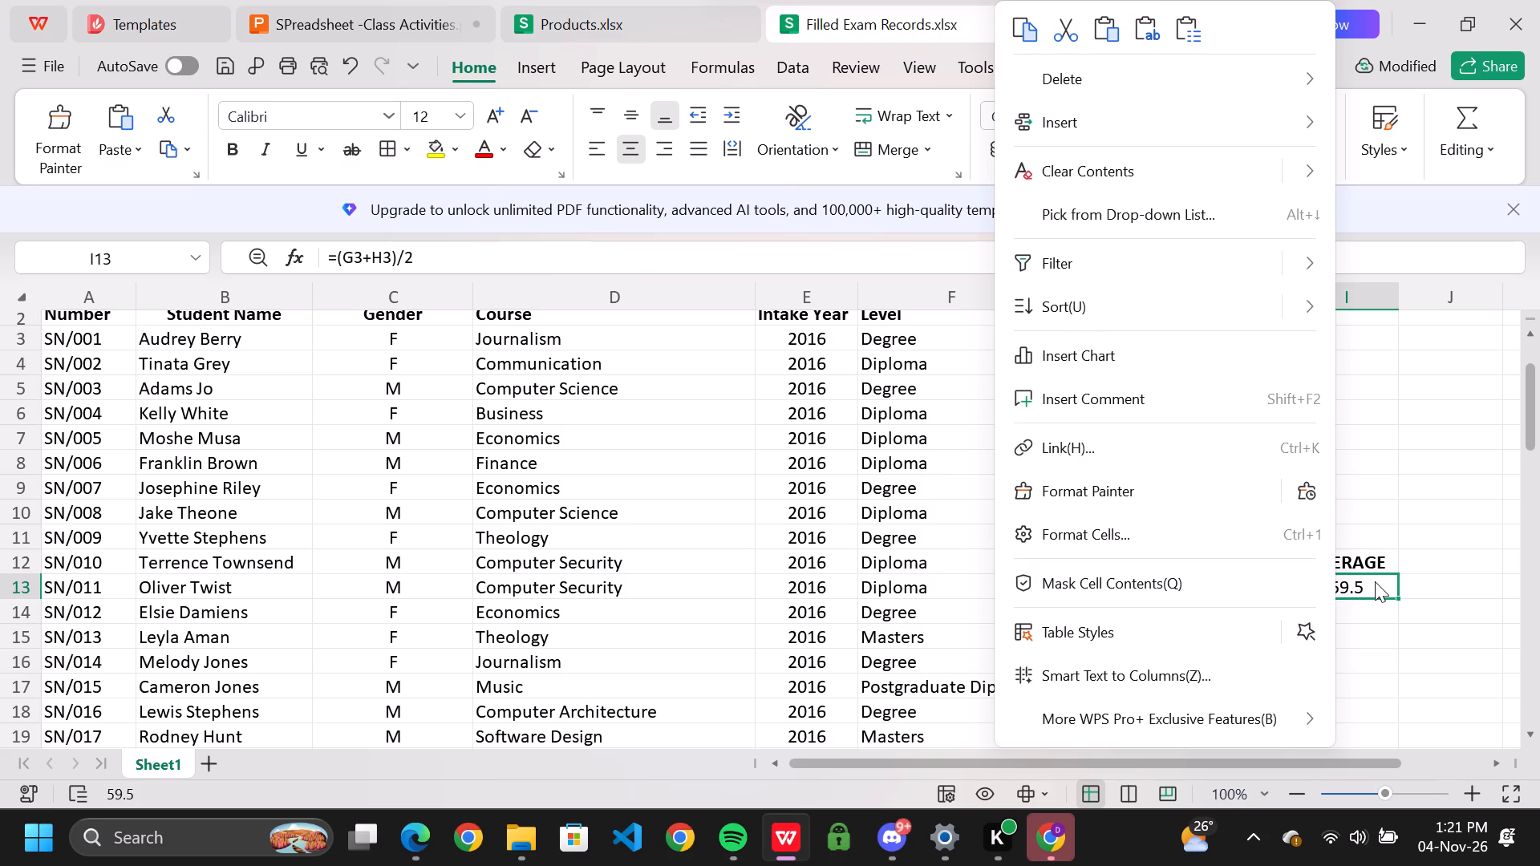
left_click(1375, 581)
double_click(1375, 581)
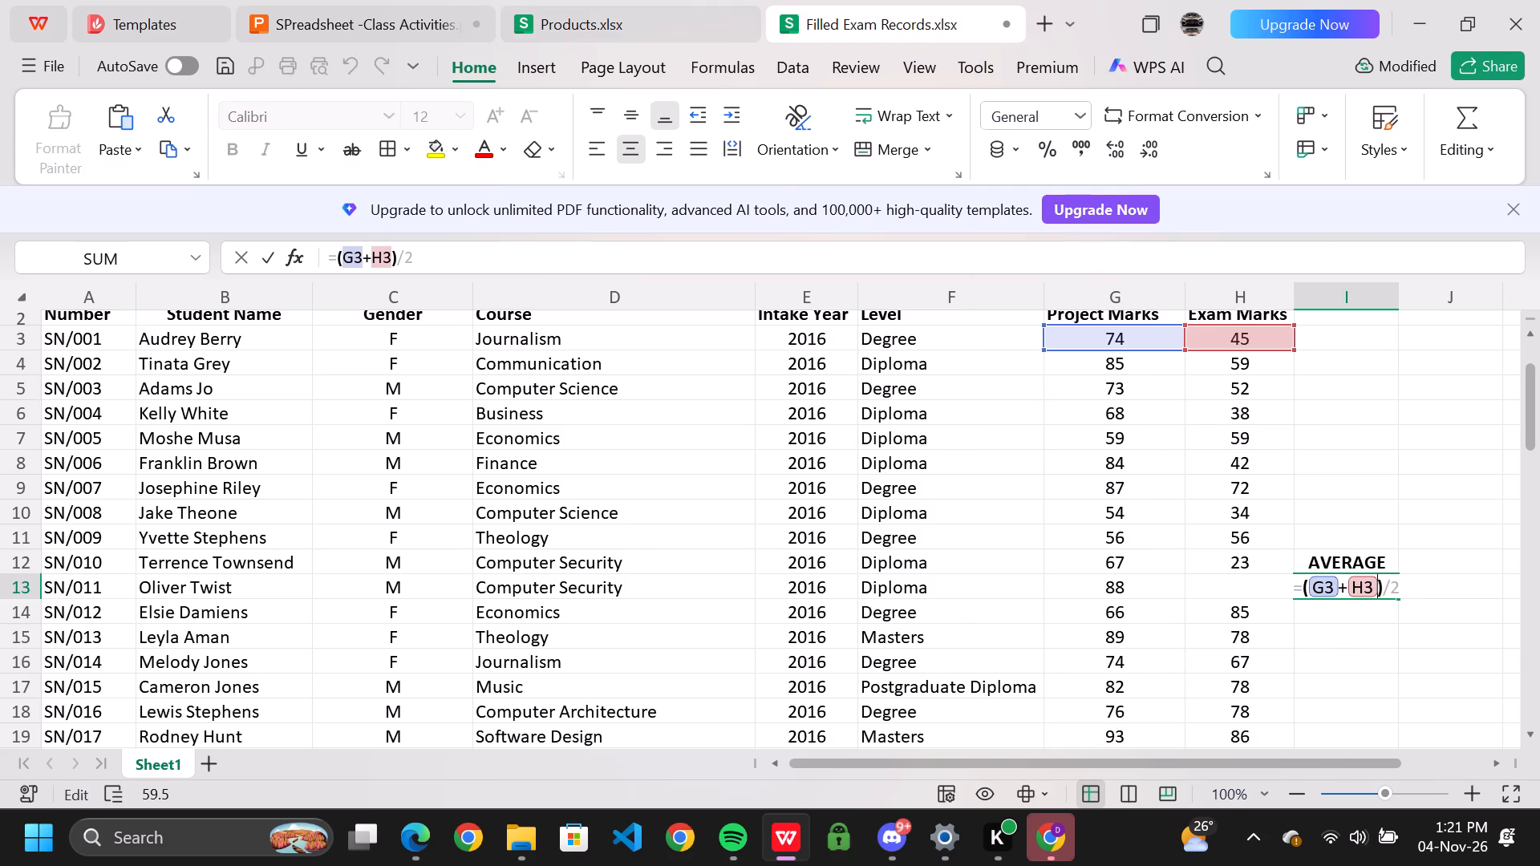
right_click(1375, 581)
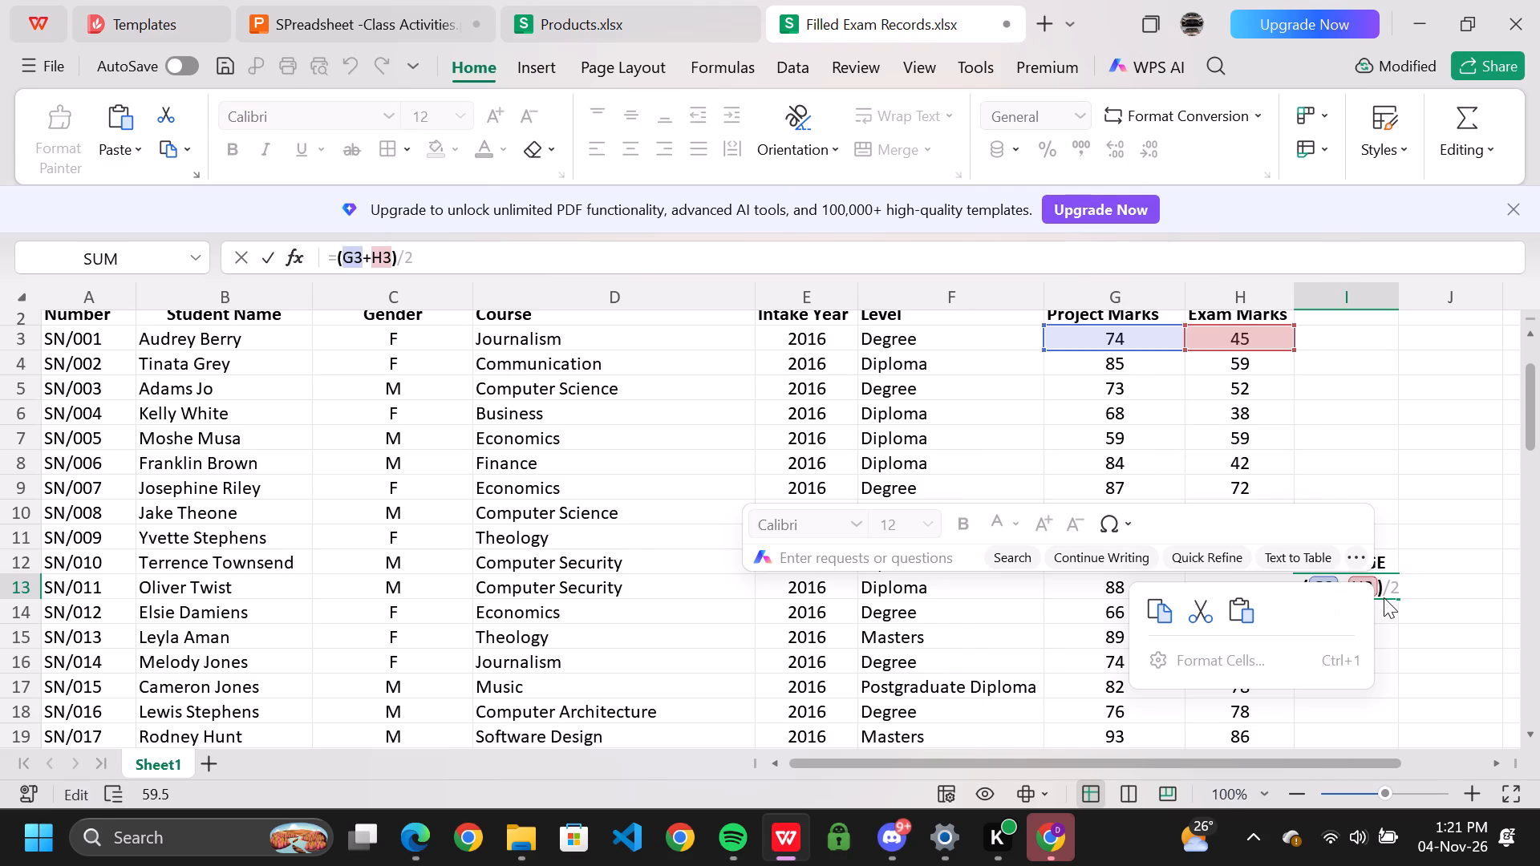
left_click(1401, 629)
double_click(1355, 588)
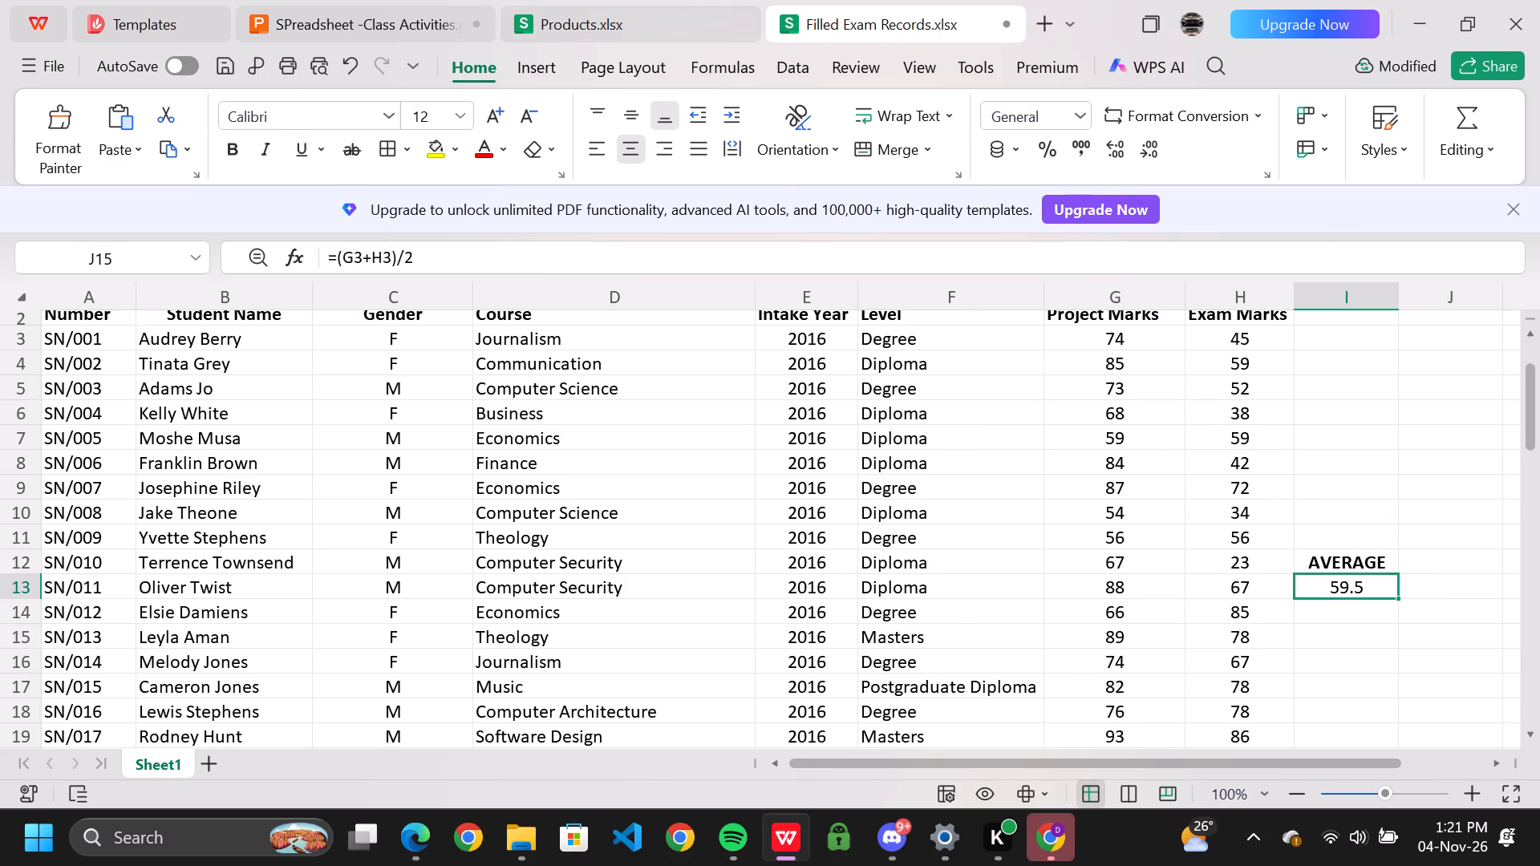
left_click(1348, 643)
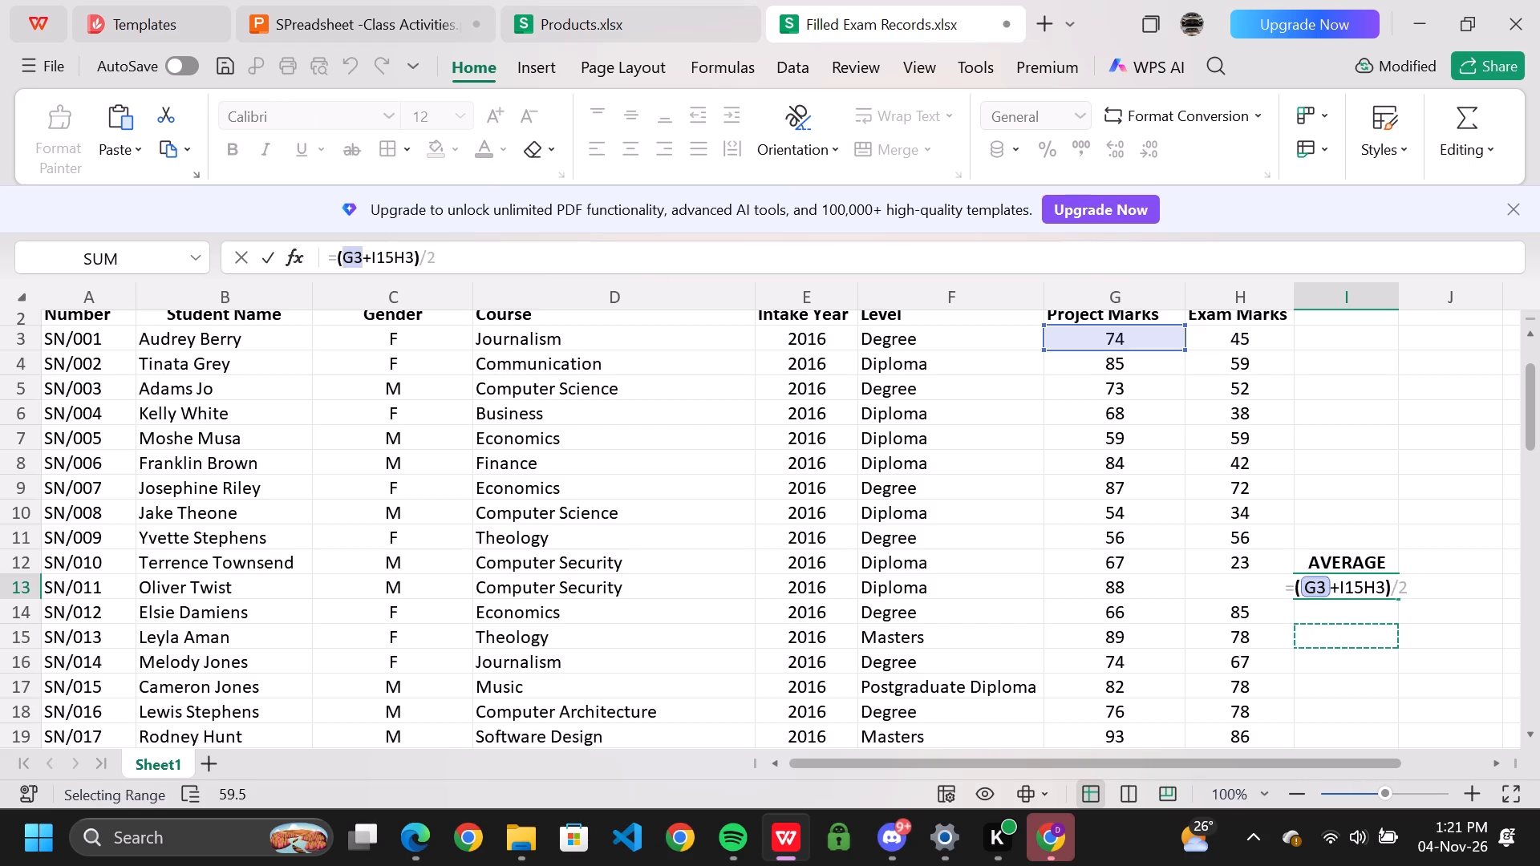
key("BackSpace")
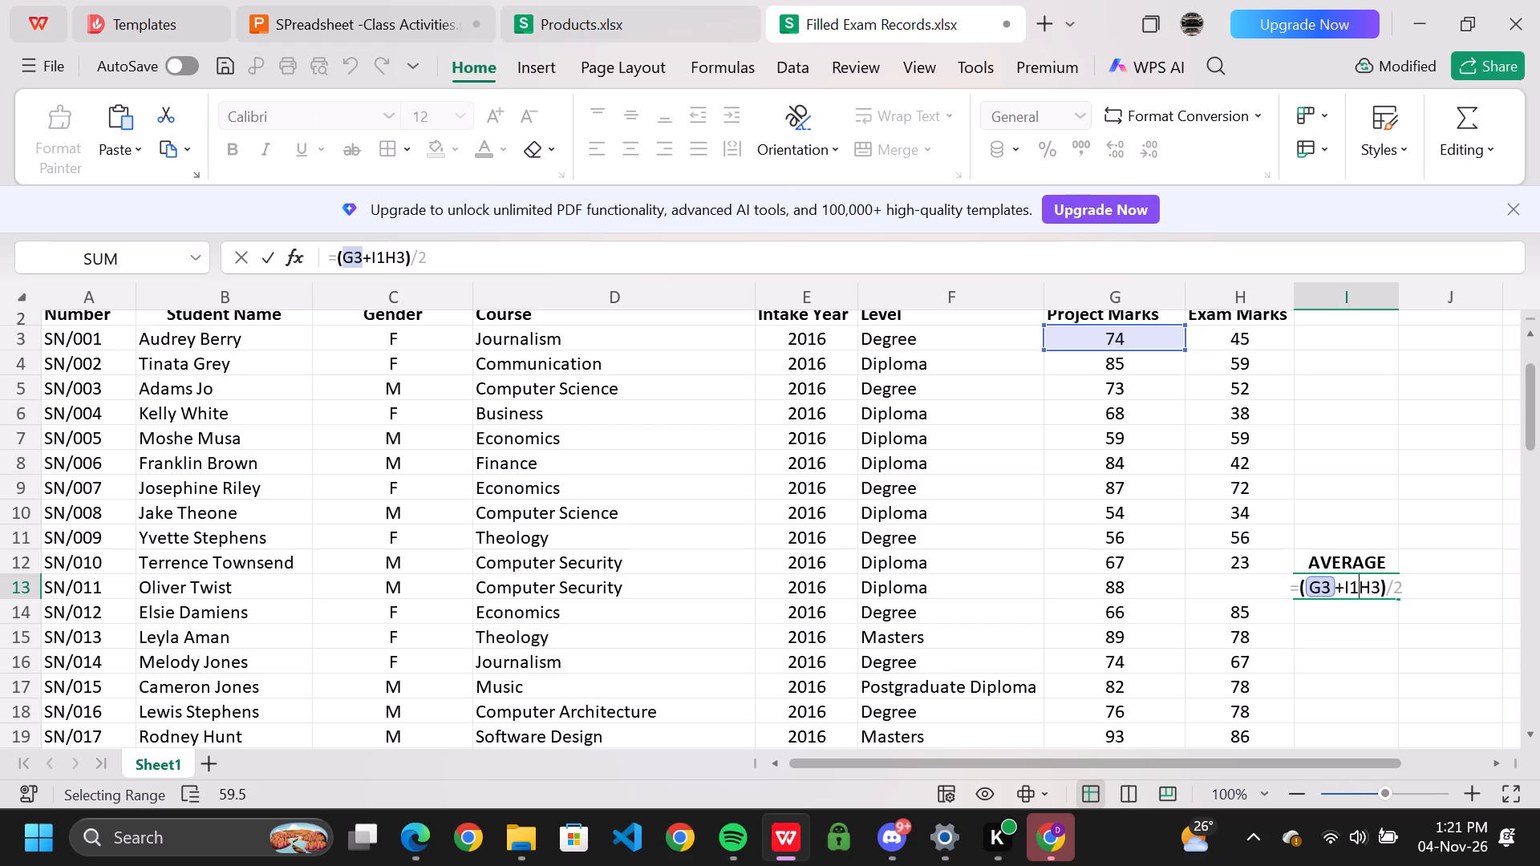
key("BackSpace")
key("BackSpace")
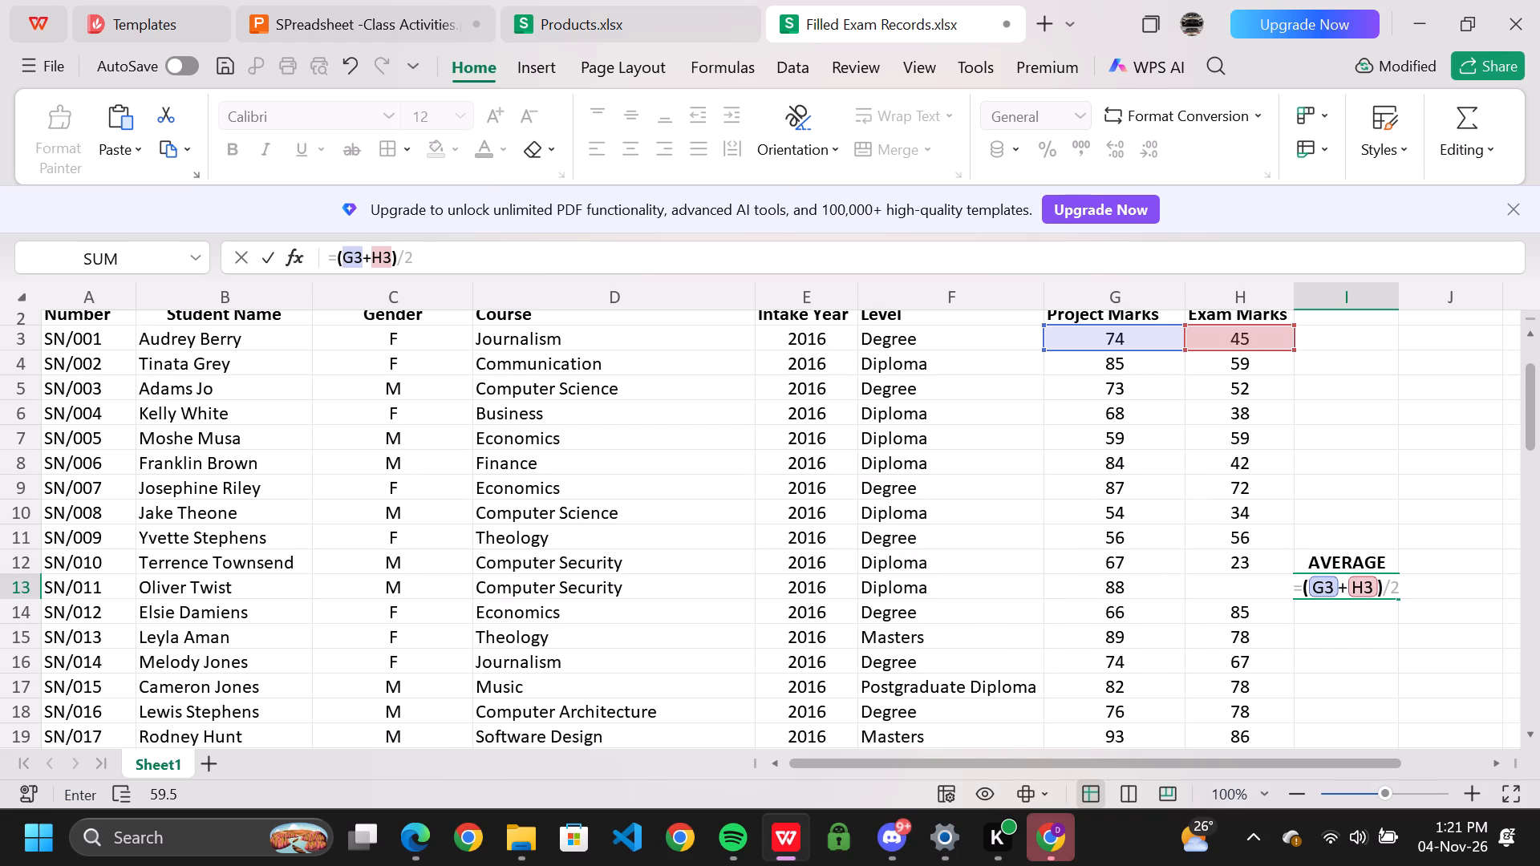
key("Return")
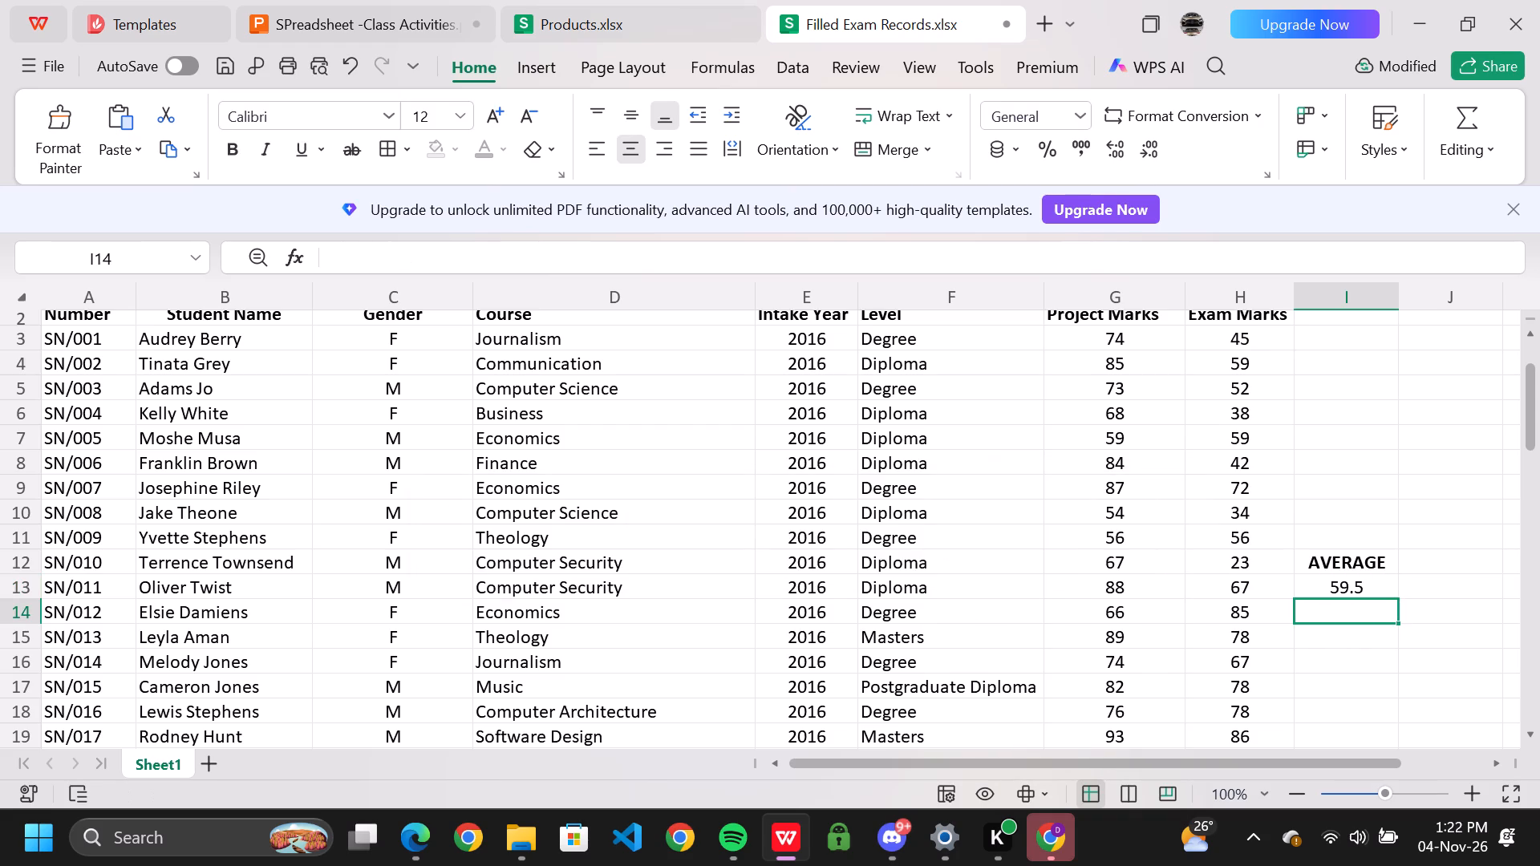
Look through the commands available for cell I13, which holds the average formula.
left_click(1339, 586)
right_click(1339, 586)
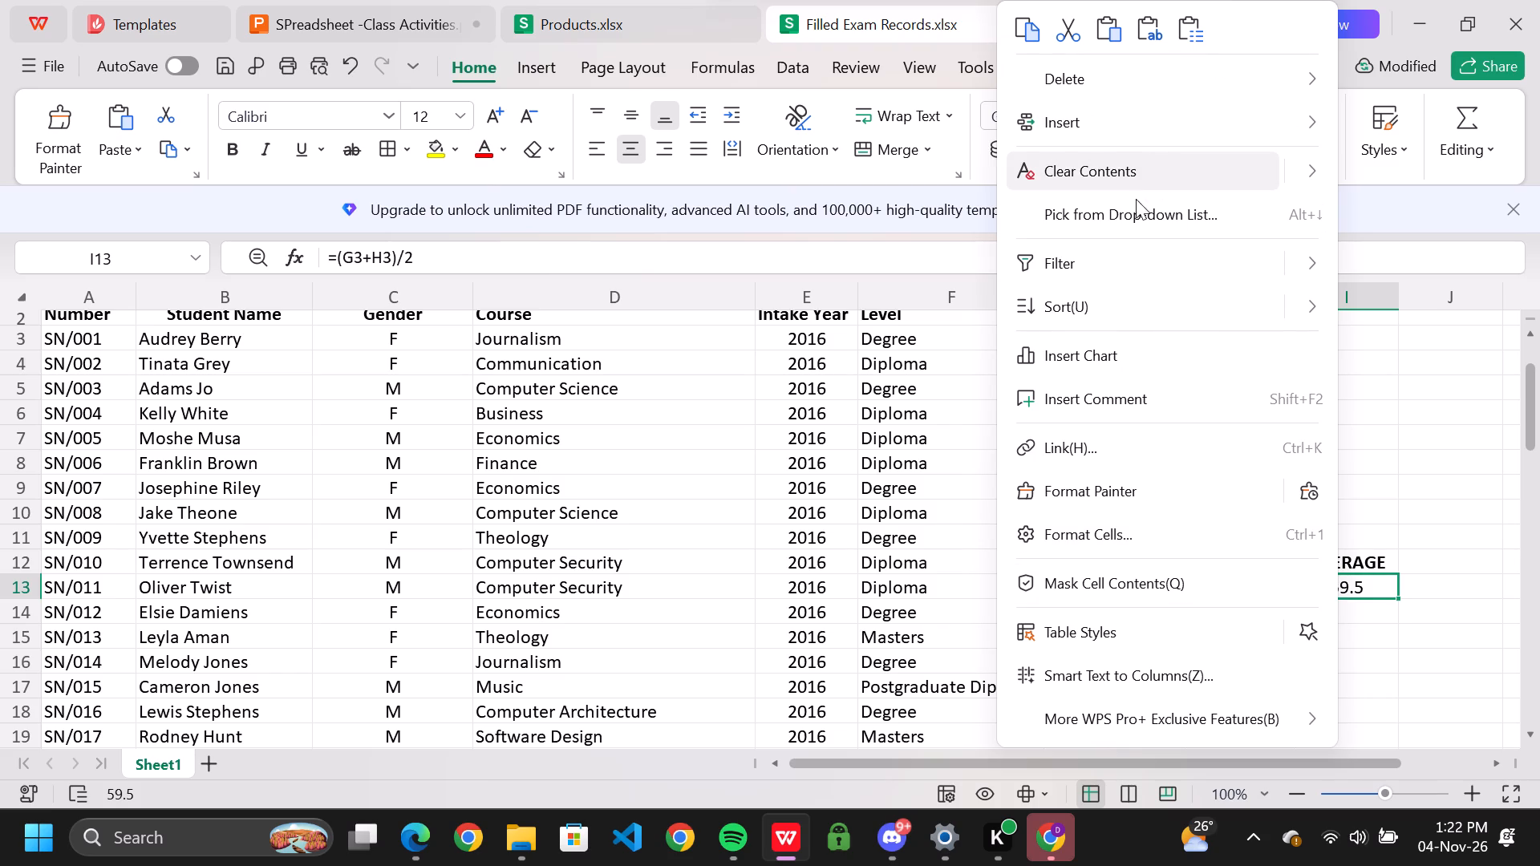
scroll(1087, 582, "down", 3)
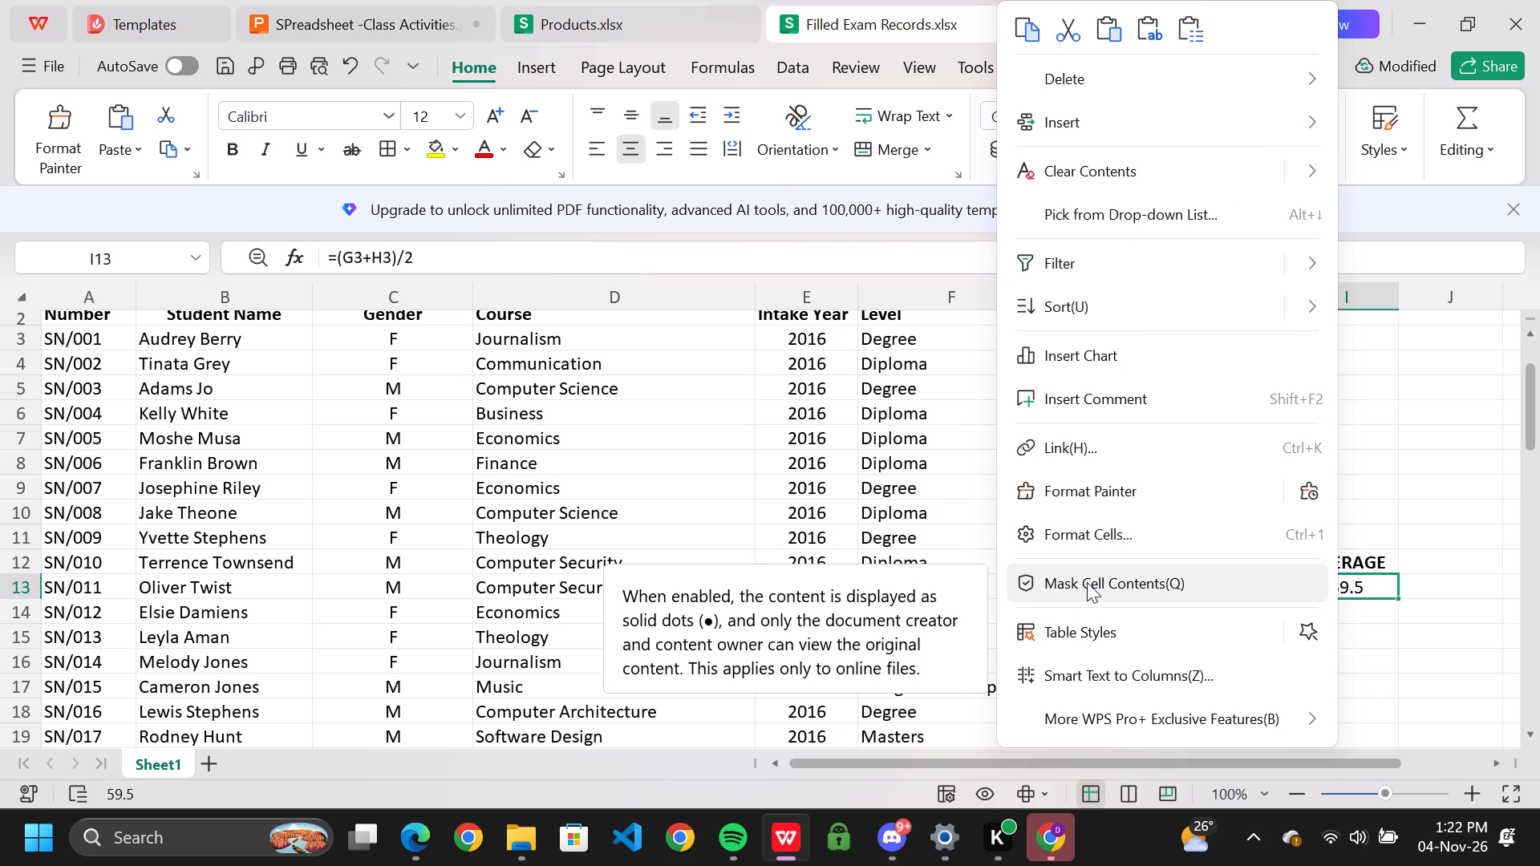
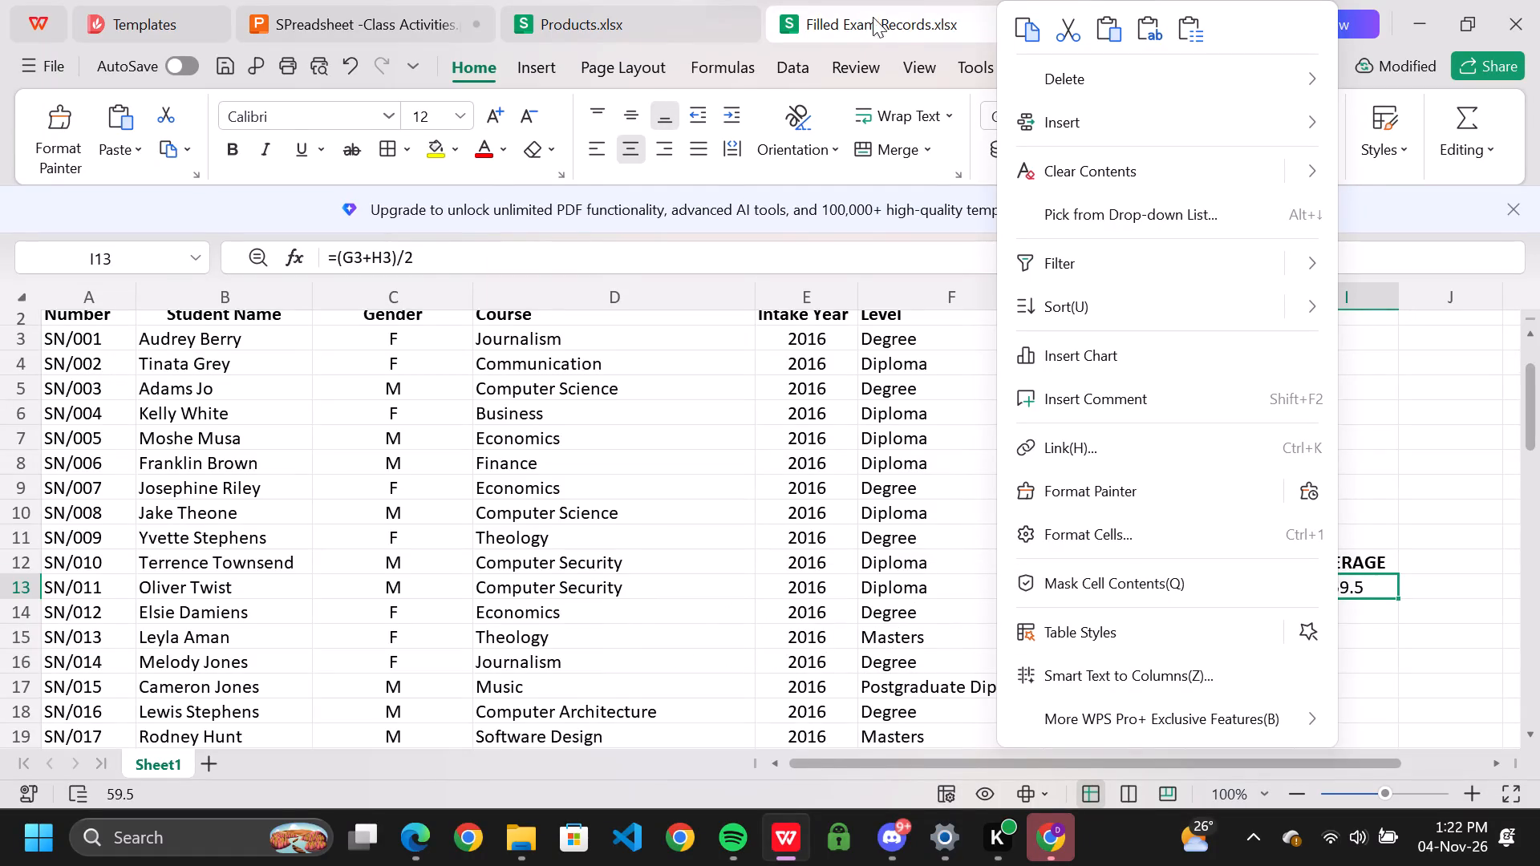
Move the results table picture on slide 5 of the class activities presentation beside the slide, off the instruction text.
left_click(359, 17)
left_click(359, 17)
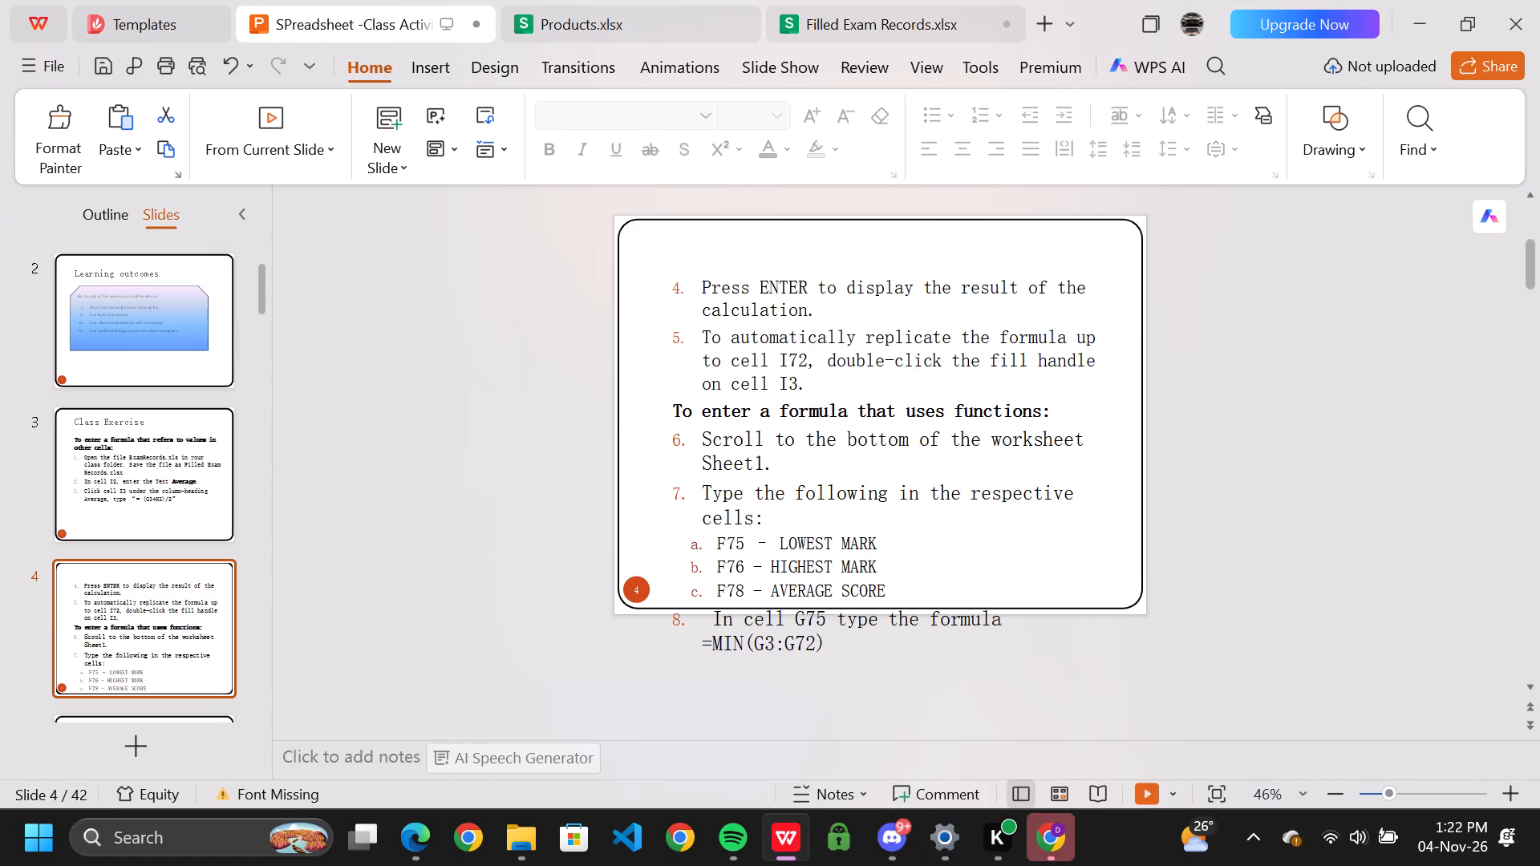
scroll(693, 328, "down", 1)
scroll(693, 328, "up", 1)
scroll(693, 328, "down", 2)
scroll(693, 328, "up", 1)
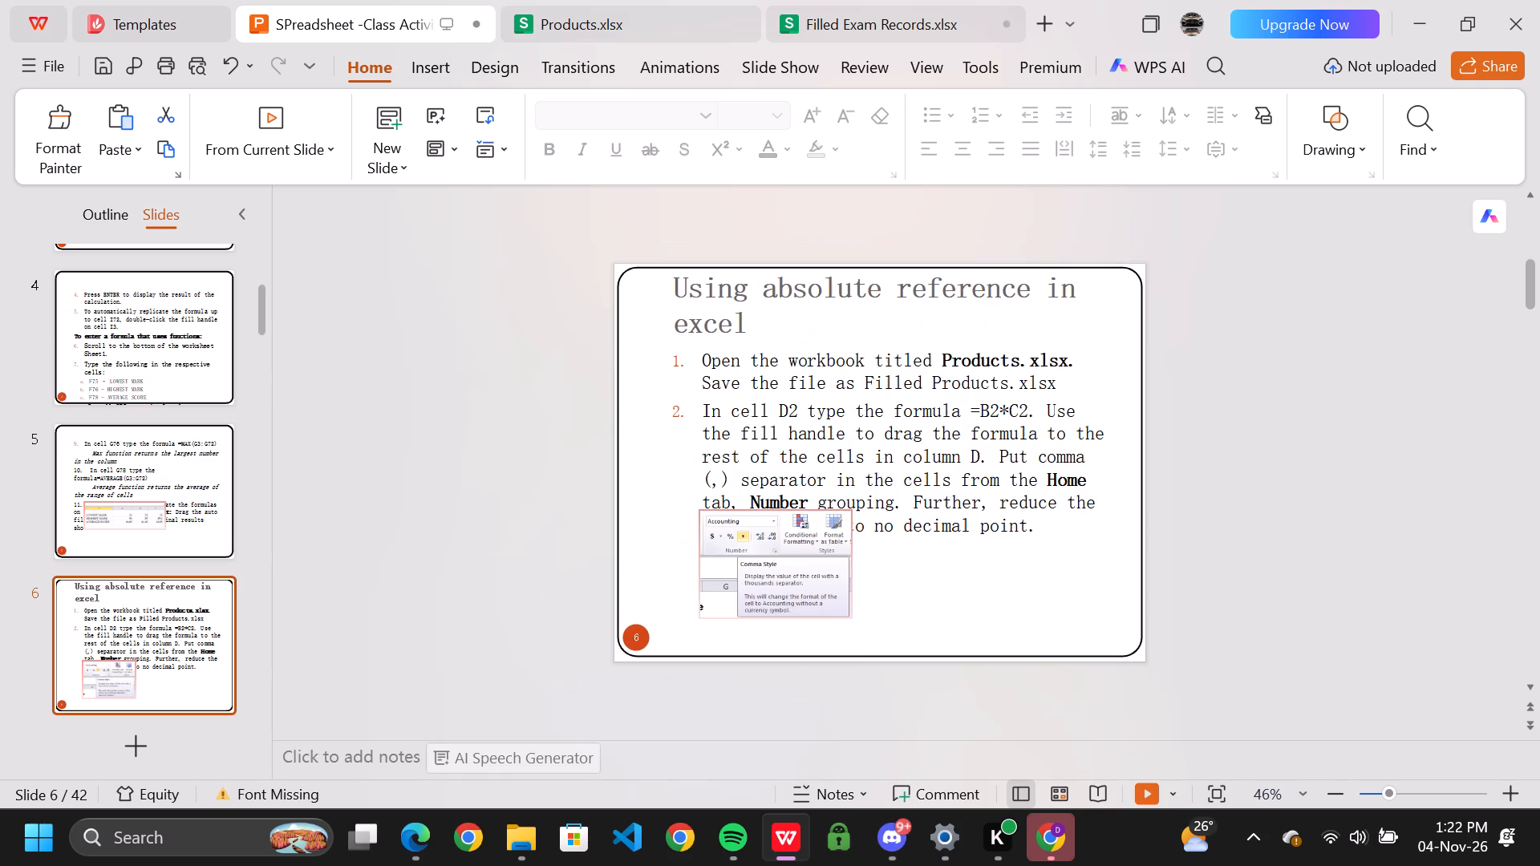
scroll(693, 328, "up", 1)
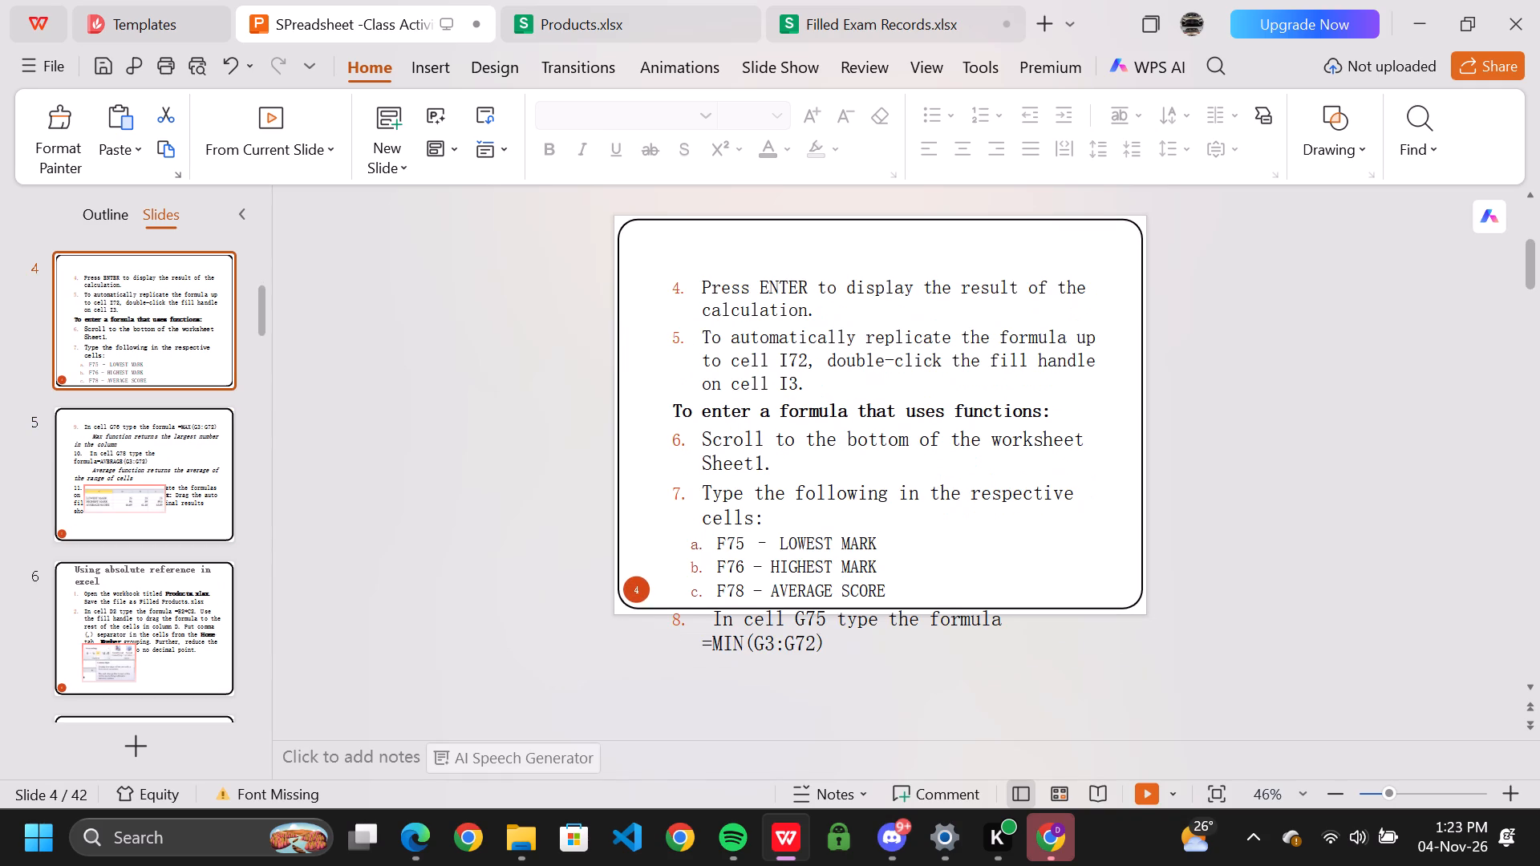
scroll(767, 381, "down", 1)
left_click_drag(779, 482, 813, 480)
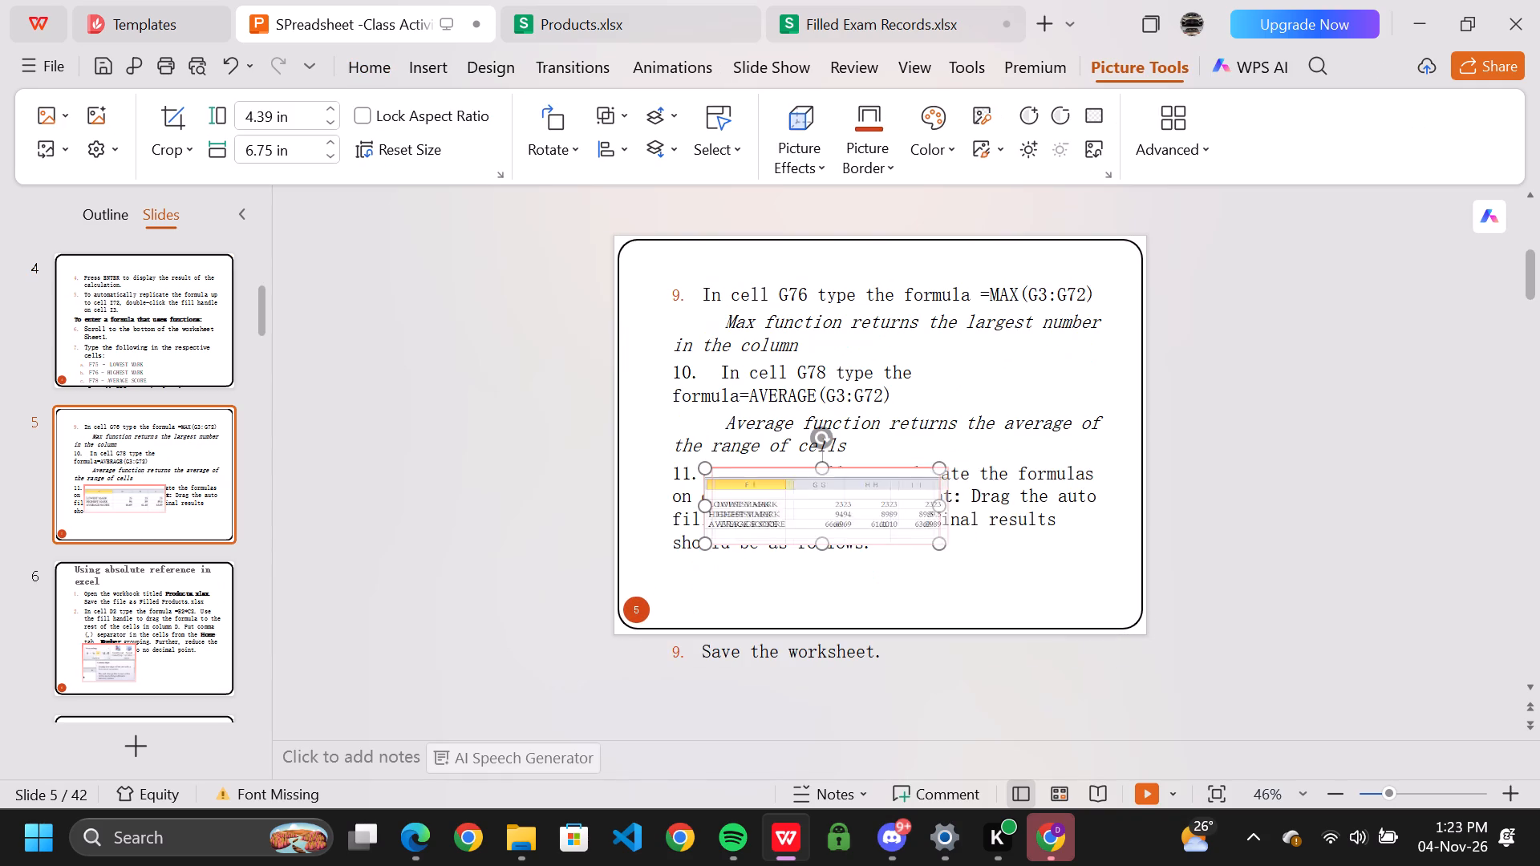
left_click_drag(813, 480, 1309, 478)
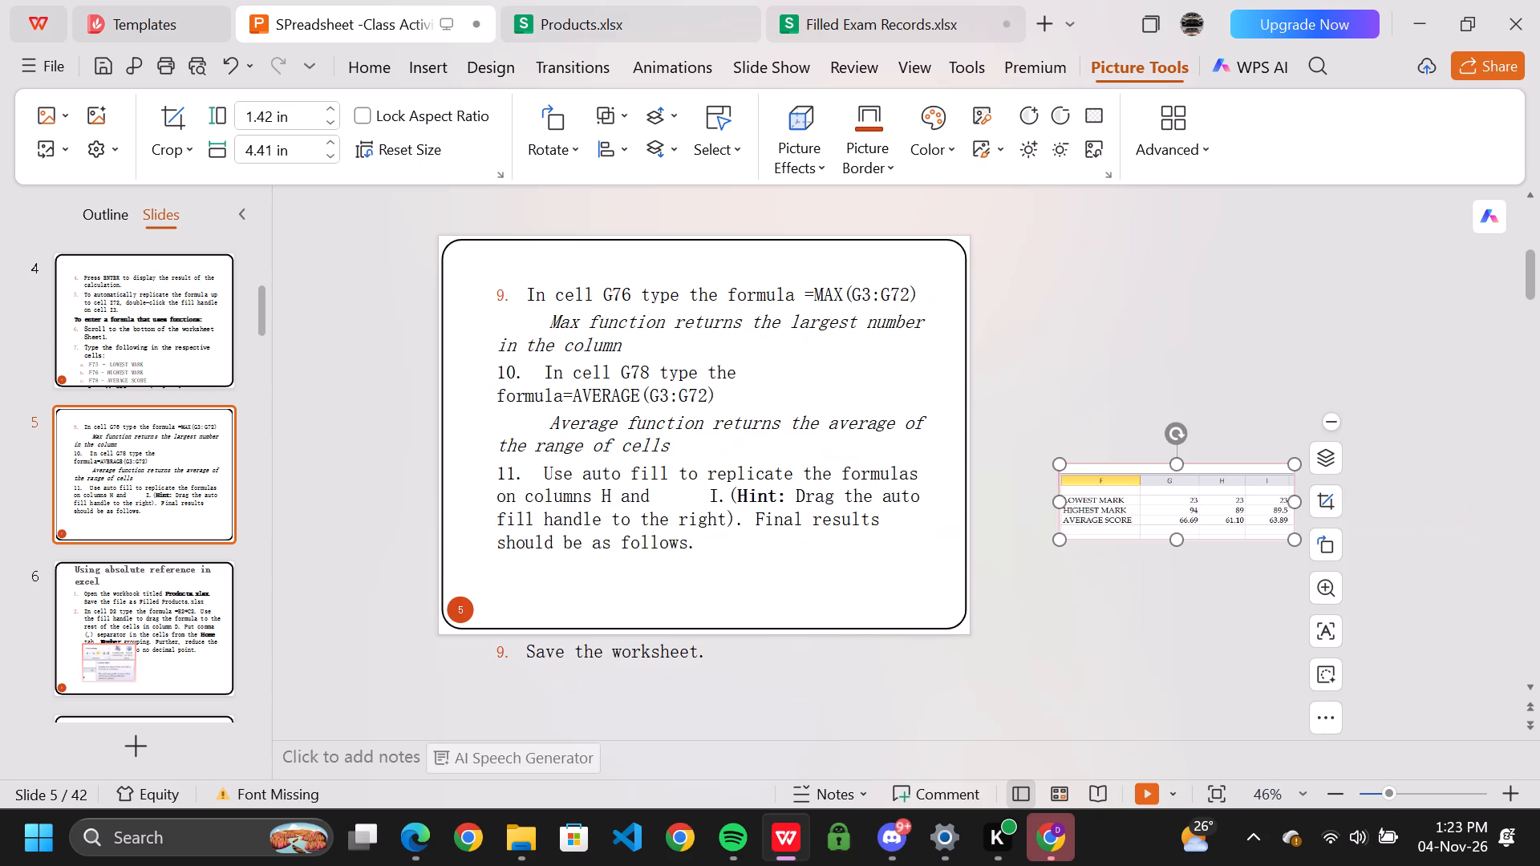
Review the formula exercise instructions on slides 3 and 4 of the class activities presentation.
scroll(689, 435, "up", 2)
scroll(689, 435, "down", 1)
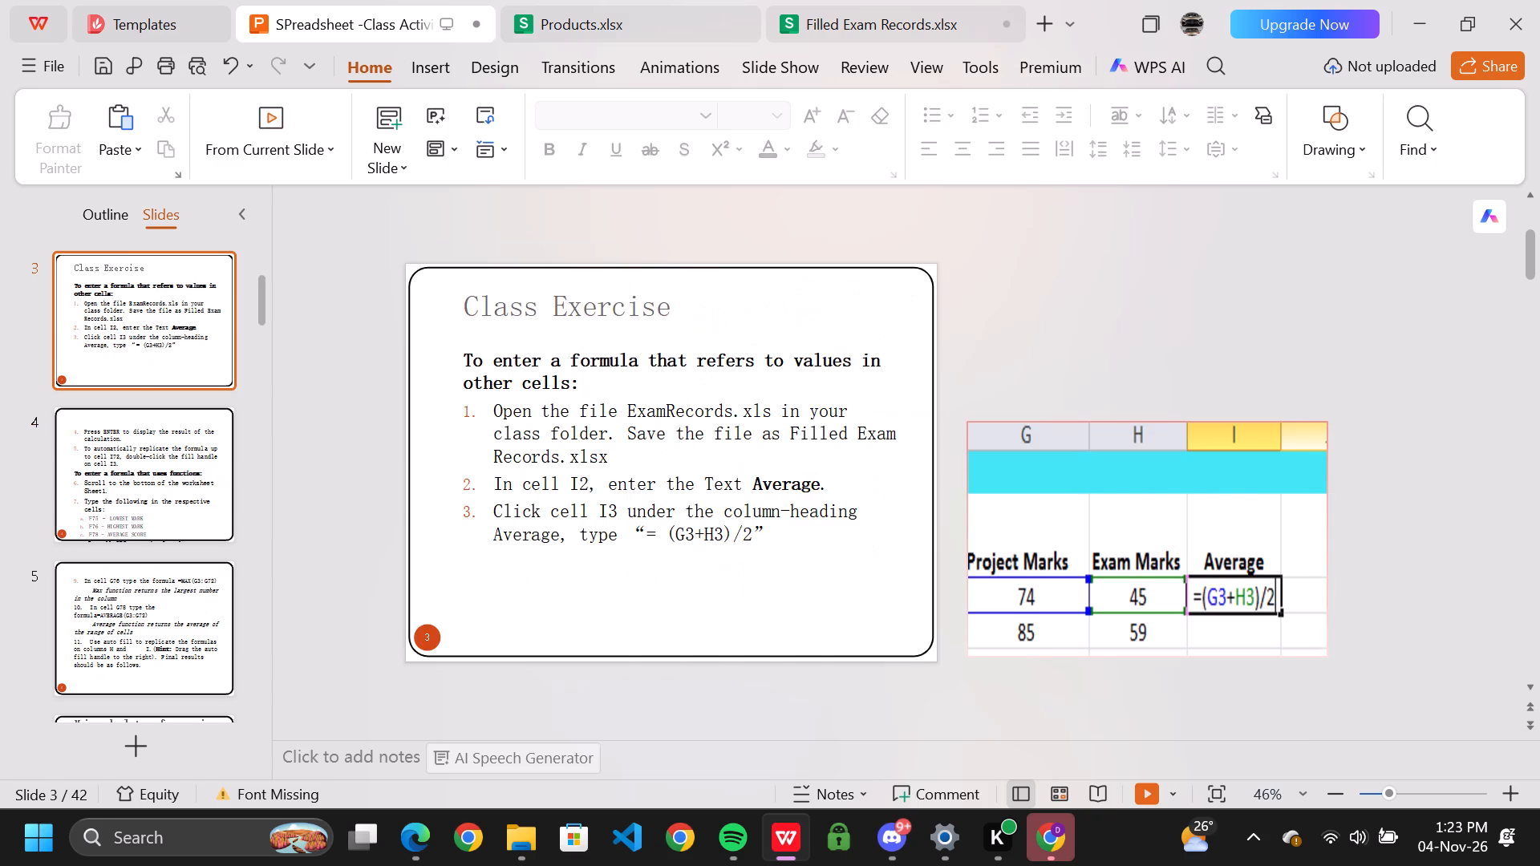
scroll(689, 435, "down", 1)
scroll(689, 435, "up", 1)
scroll(689, 435, "down", 1)
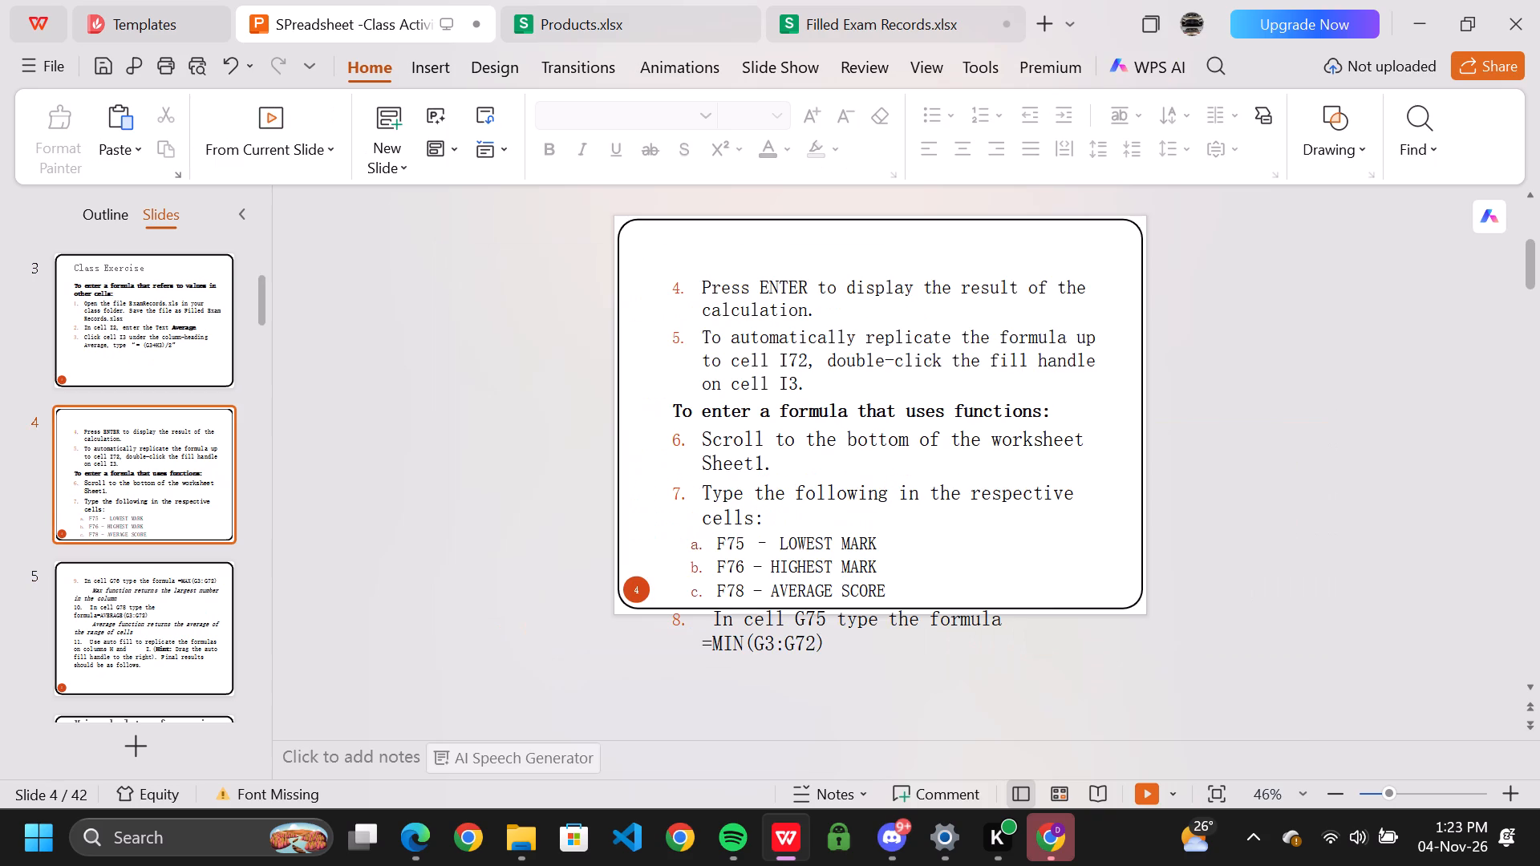
scroll(689, 435, "up", 2)
scroll(689, 435, "down", 1)
left_click(659, 284)
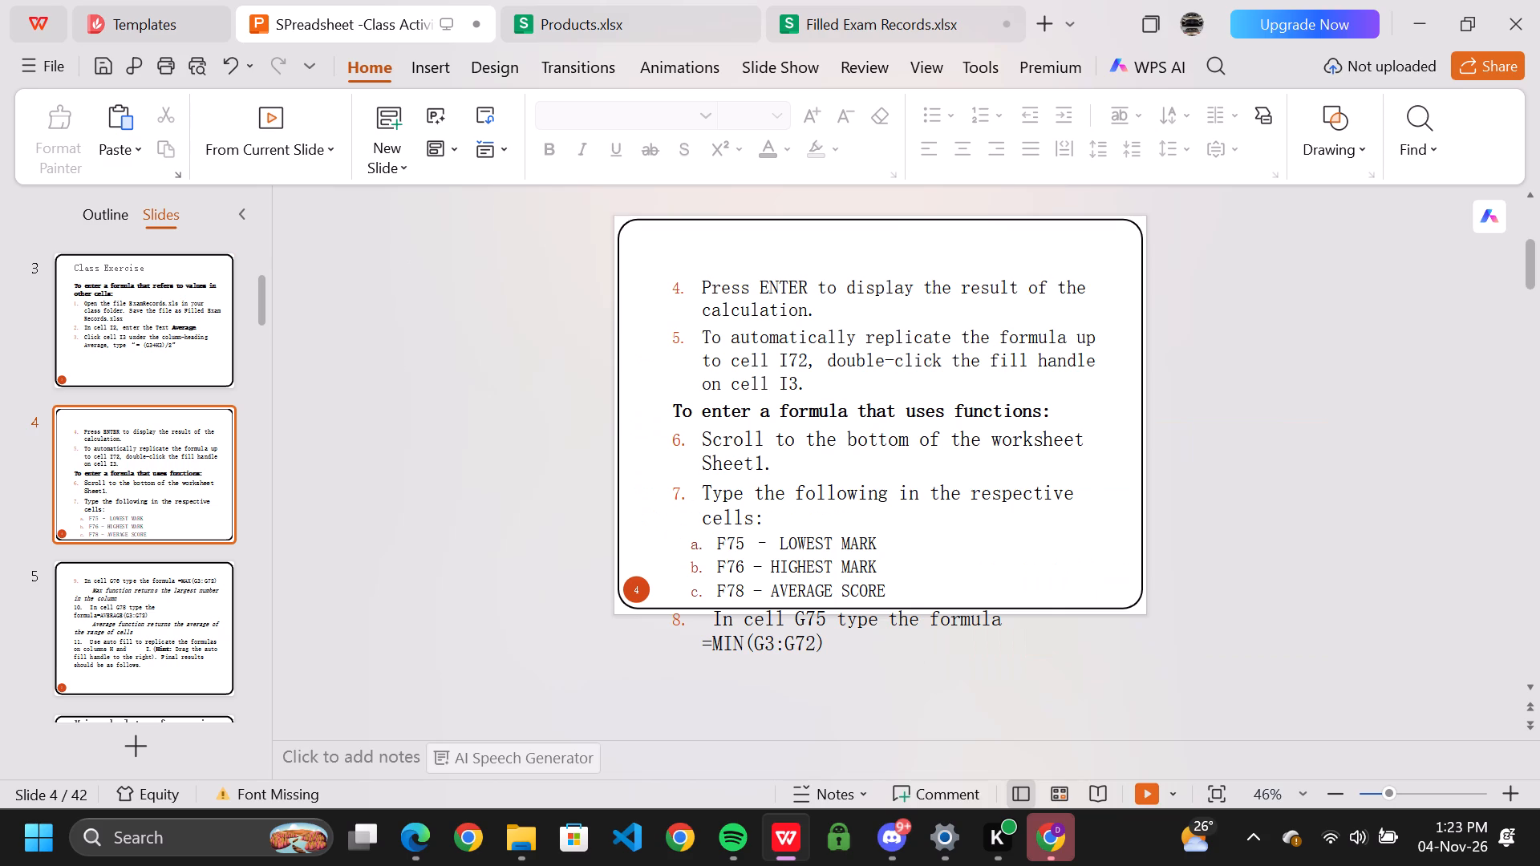
left_click(696, 300)
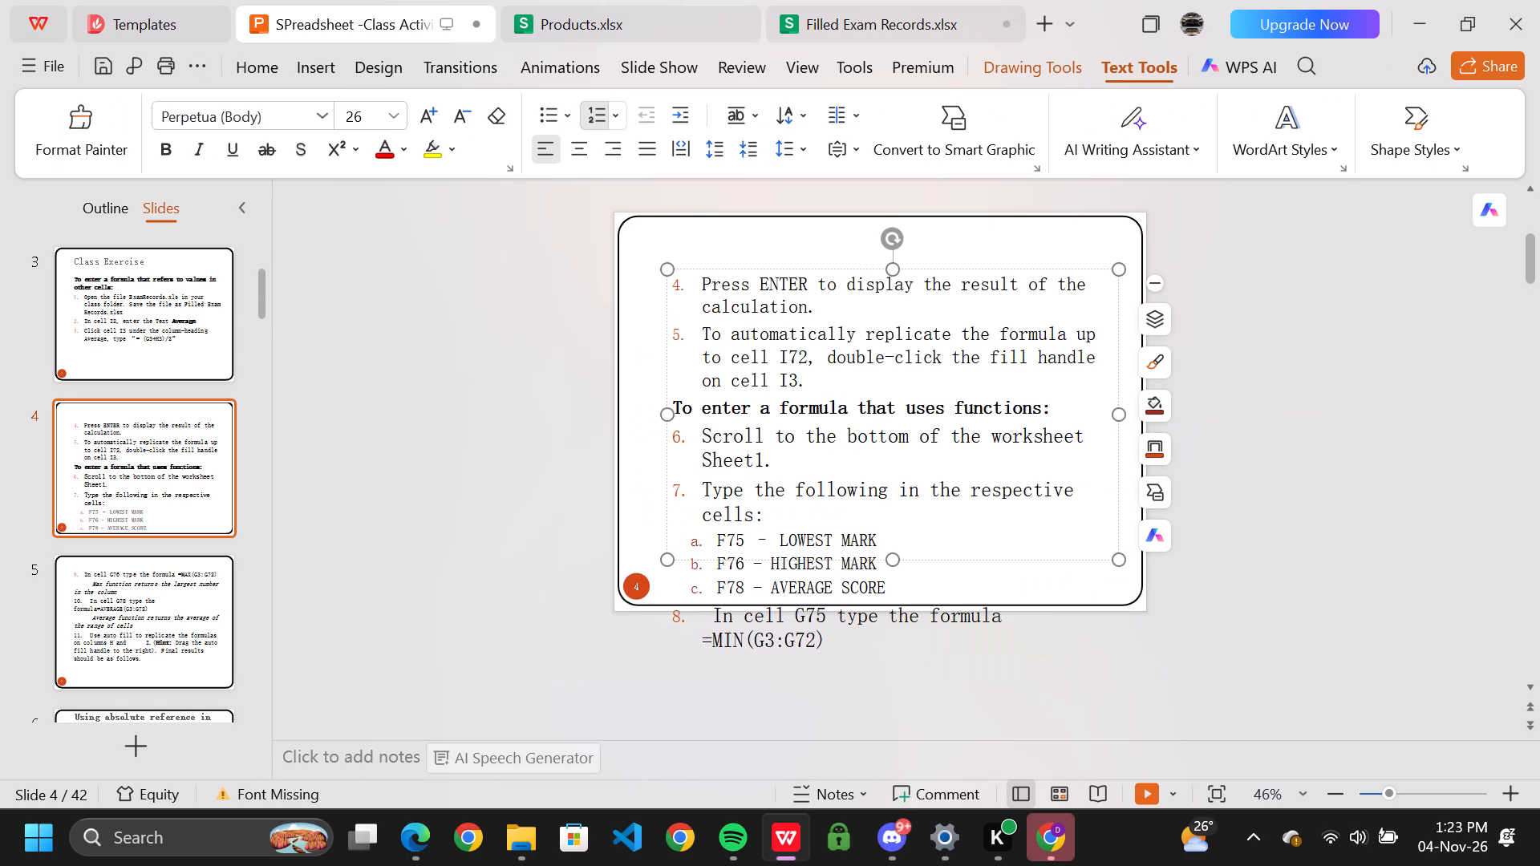
key("ctrl+a")
key("ctrl+c")
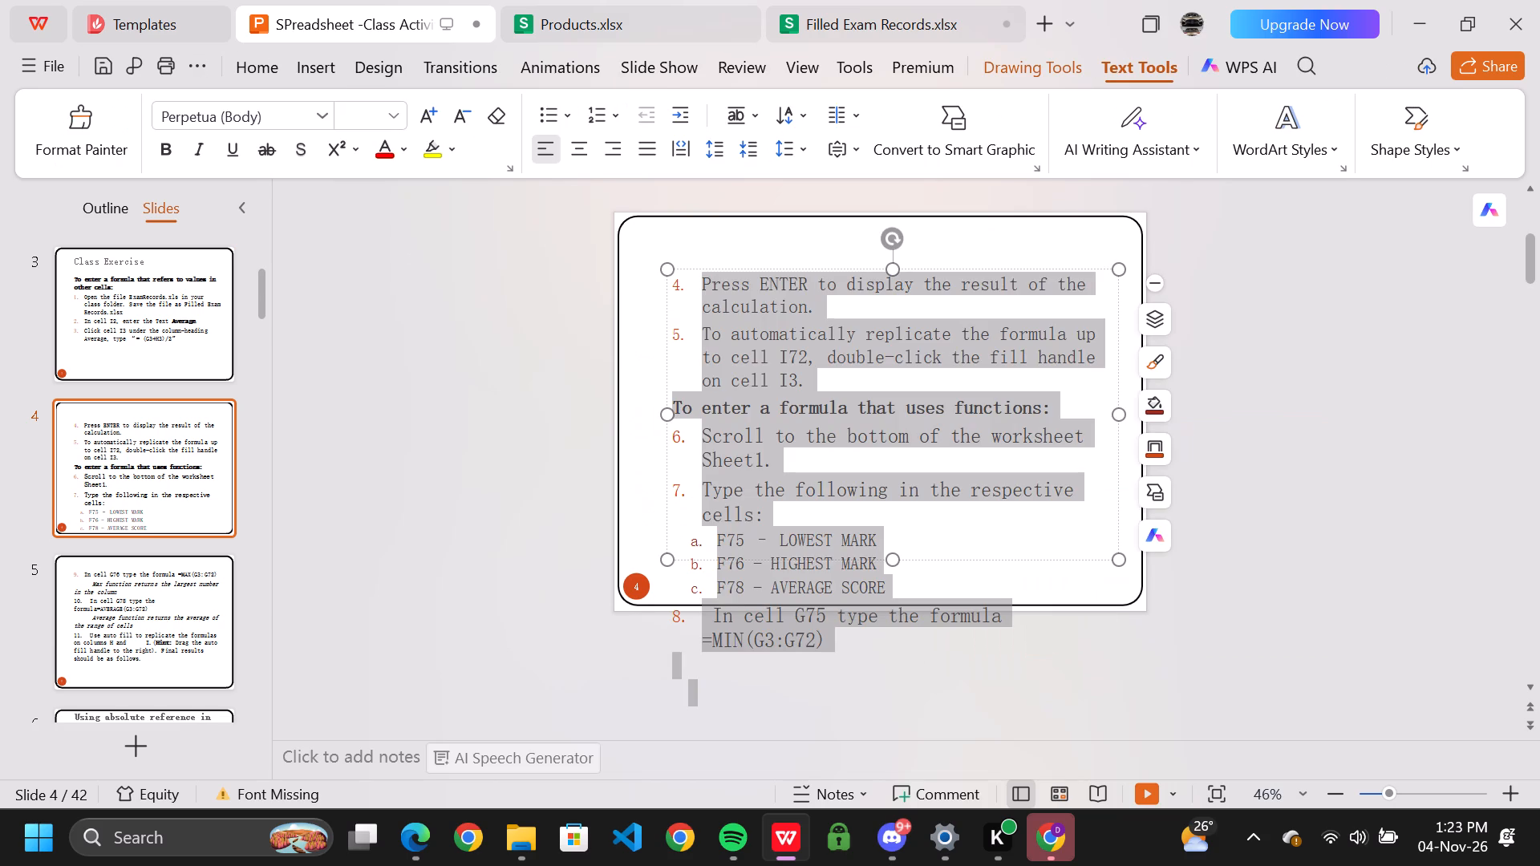
left_click(1169, 687)
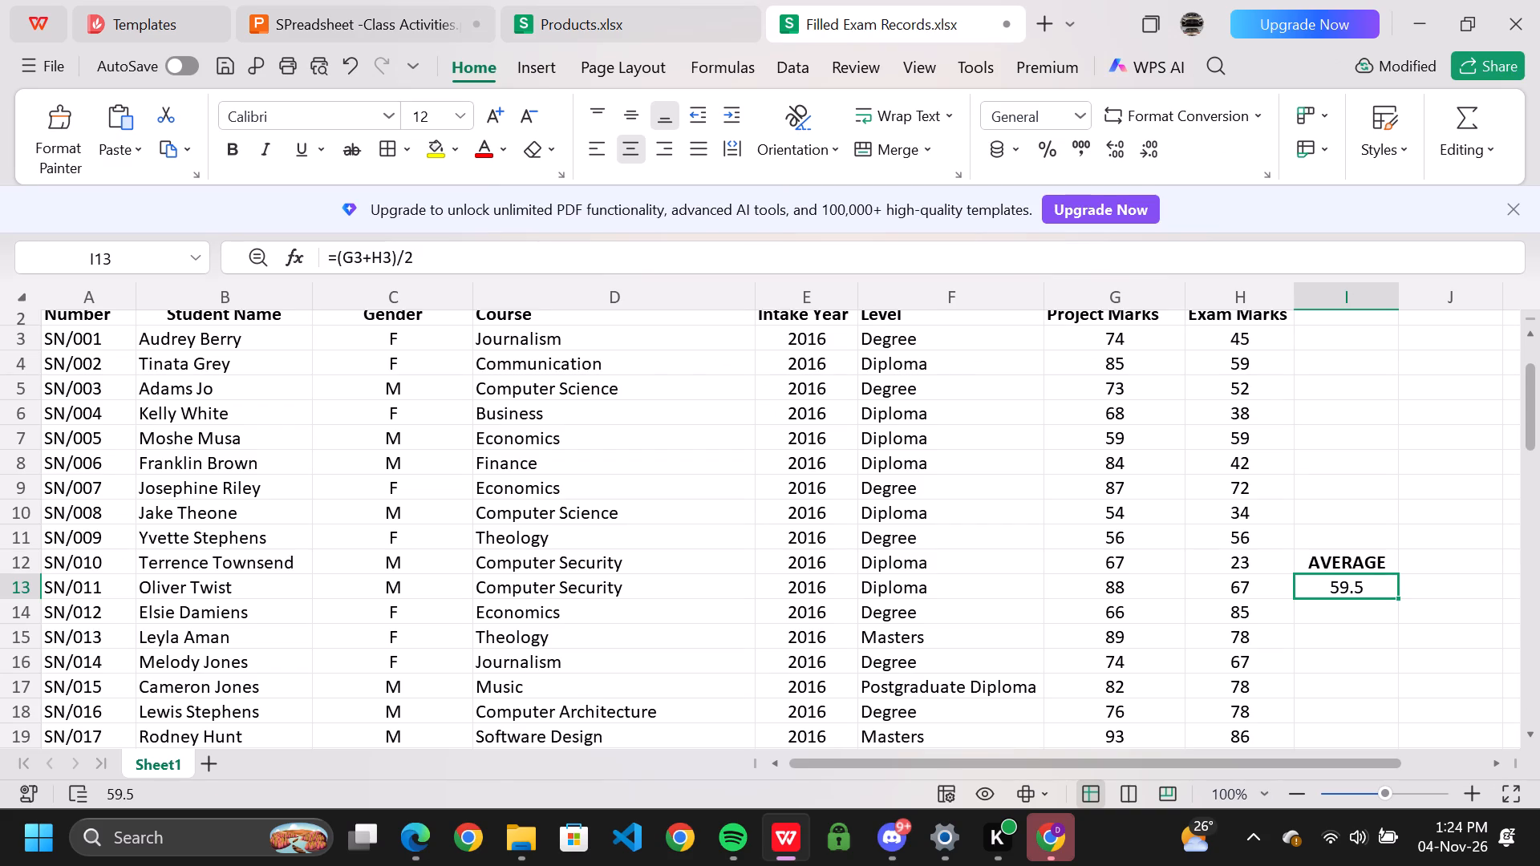
left_click_drag(1399, 597, 1398, 662)
scroll(1367, 544, "down", 2)
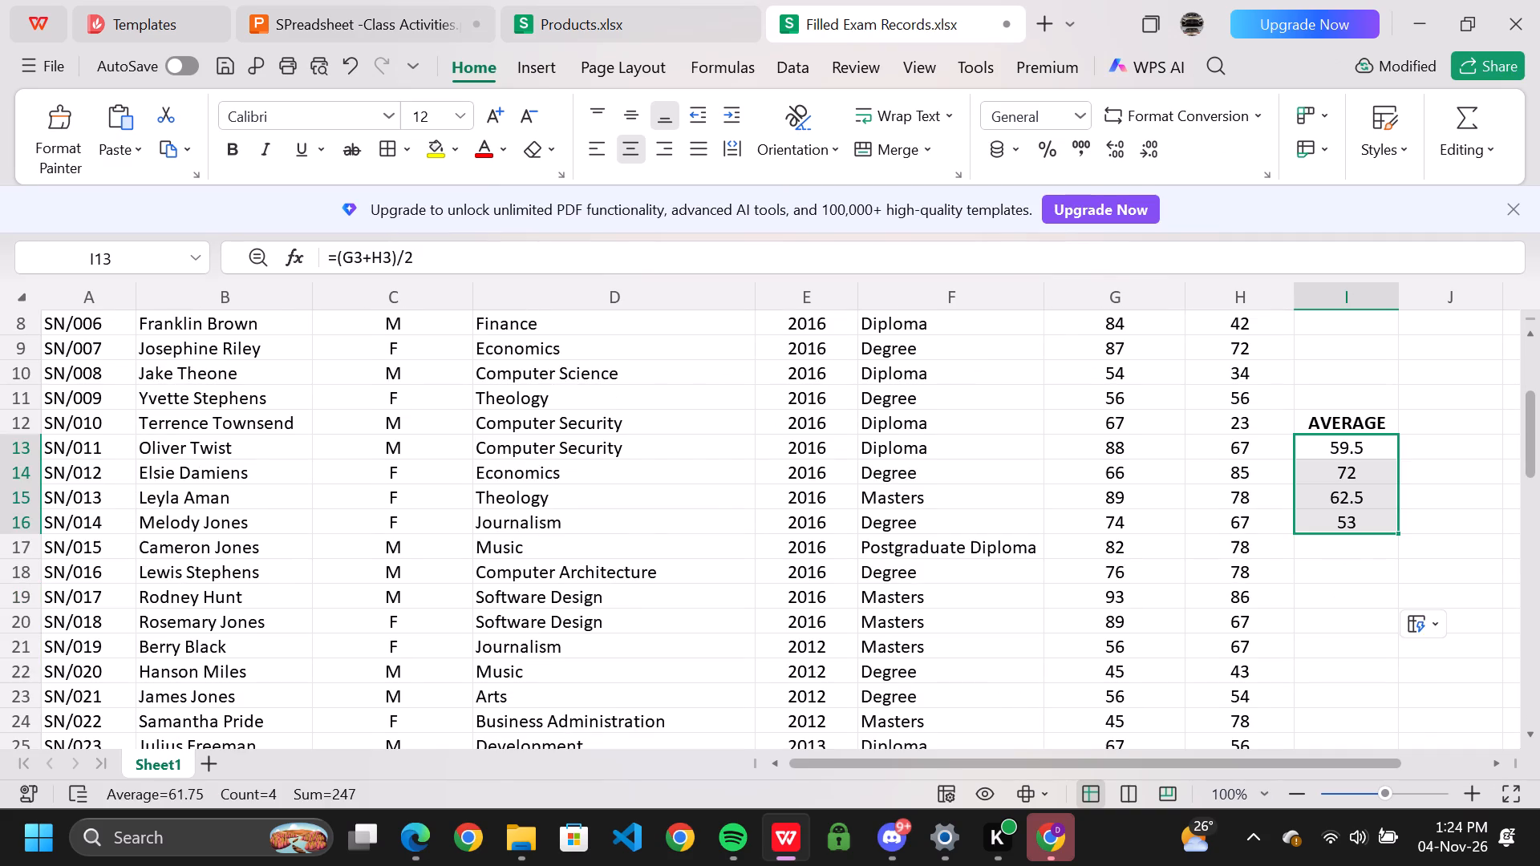
scroll(1367, 544, "down", 1)
Recheck slide 4, extend the average formula in column I down to the last student row, I72, and look over the filled cells.
left_click(344, 5)
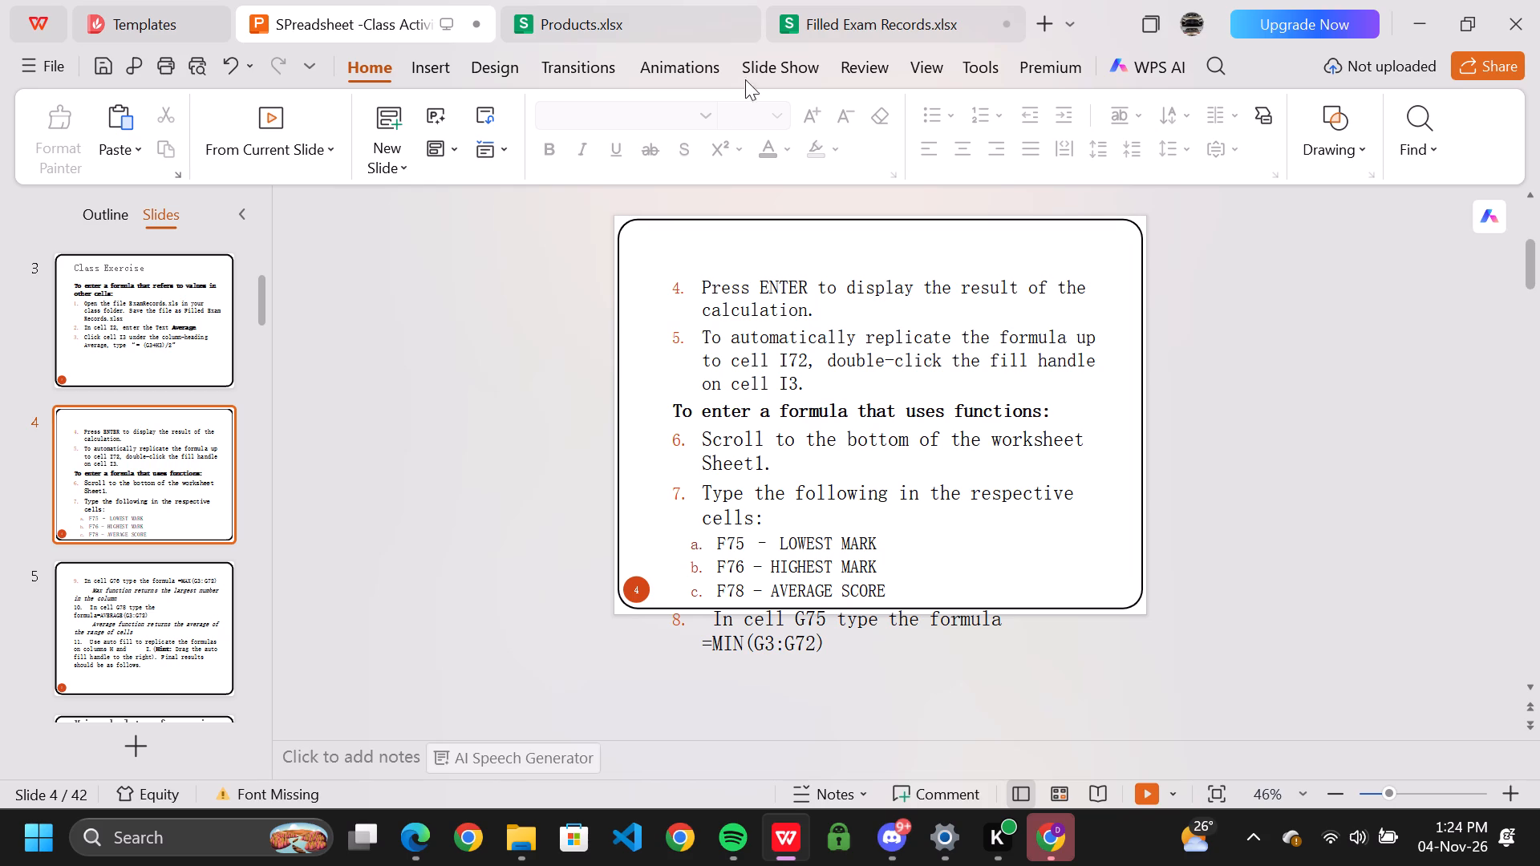
left_click(818, 17)
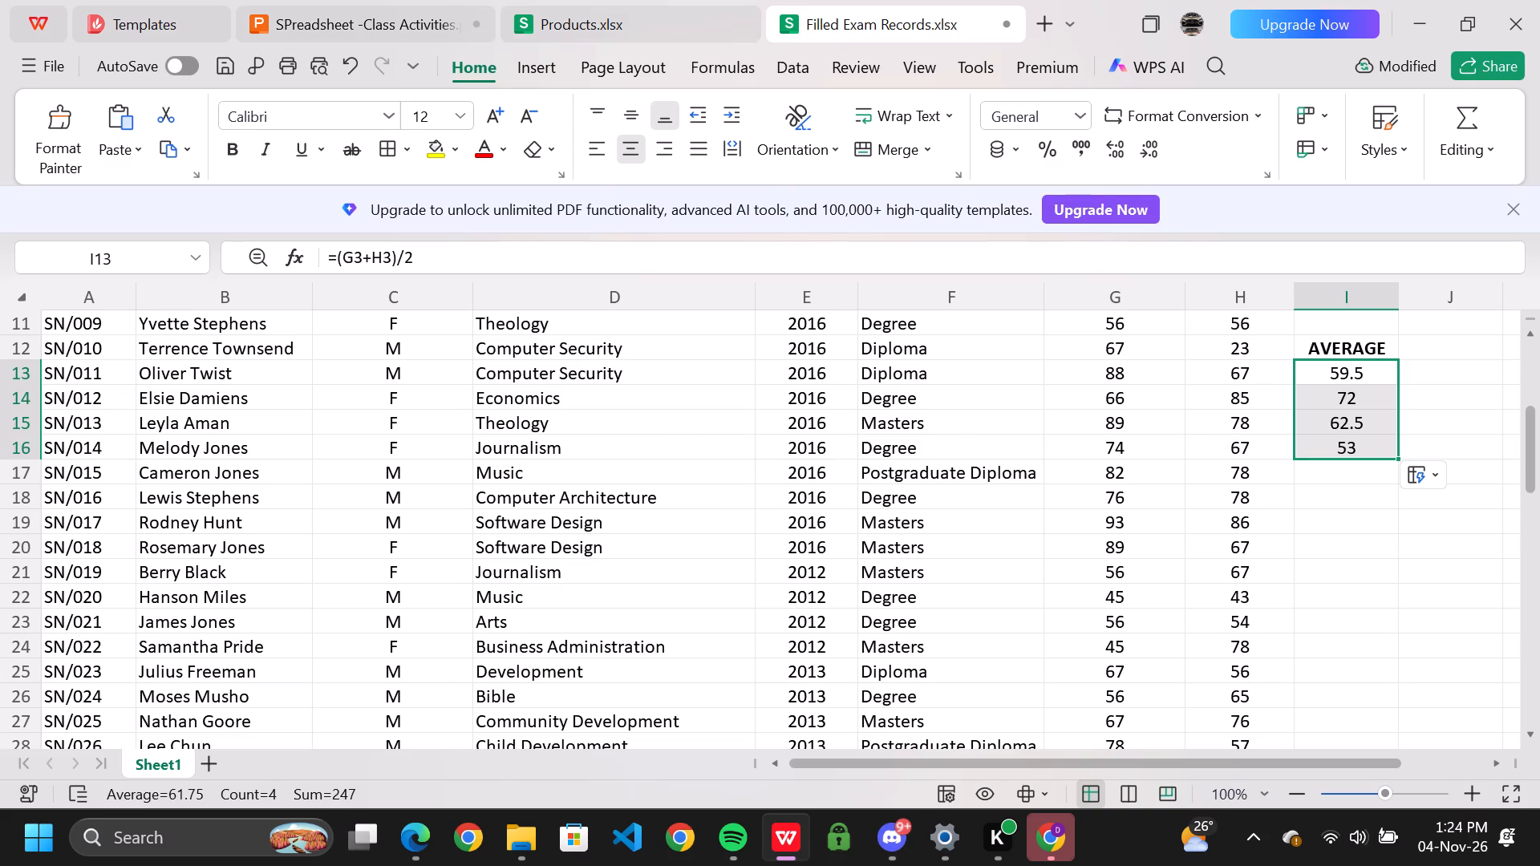
double_click(1399, 459)
scroll(1347, 459, "down", 14)
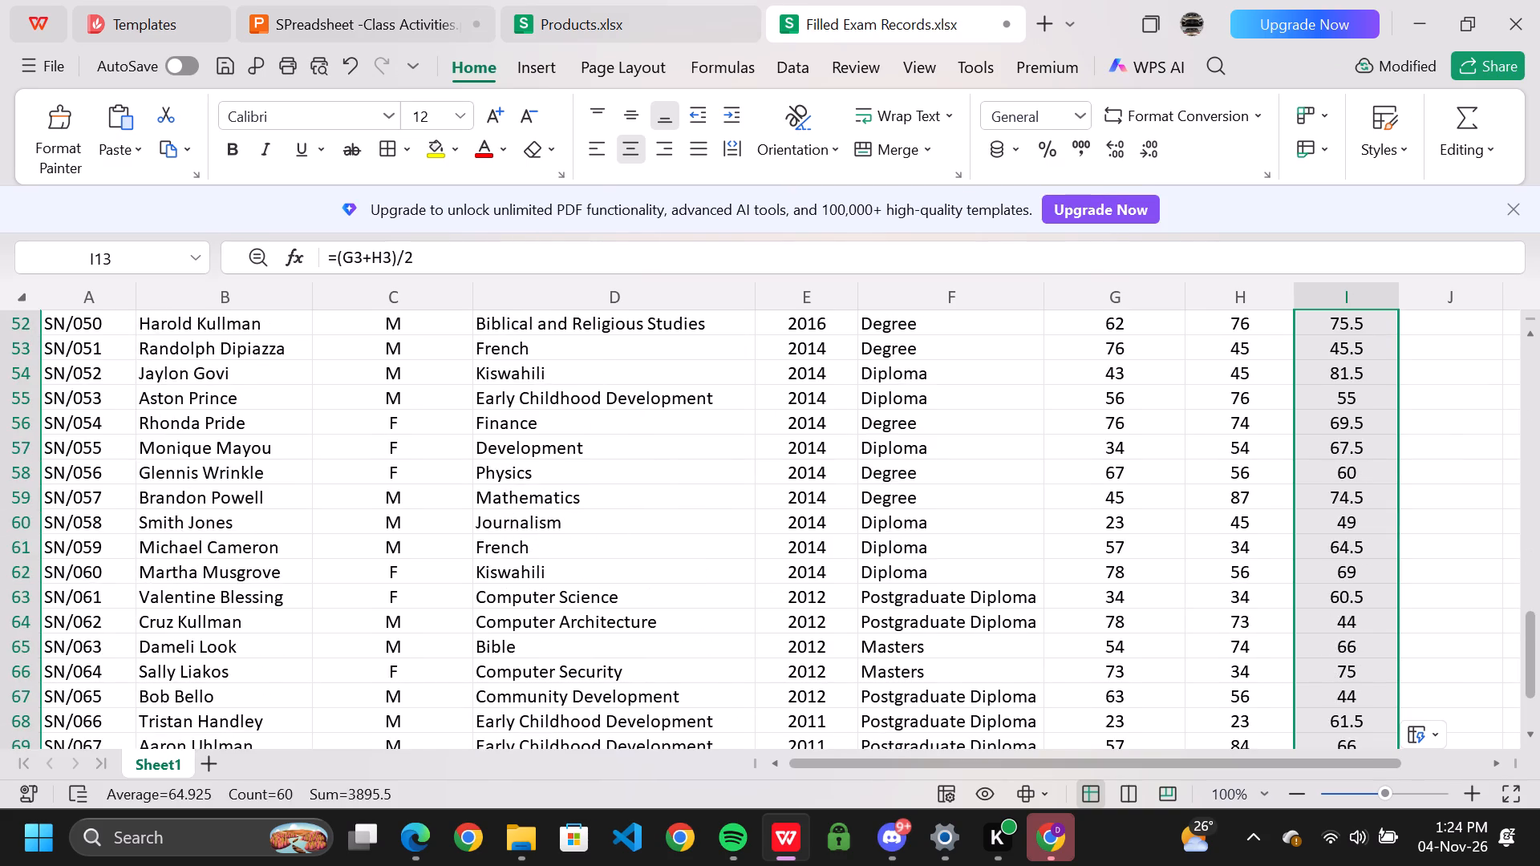
scroll(1346, 459, "down", 5)
scroll(1346, 459, "up", 6)
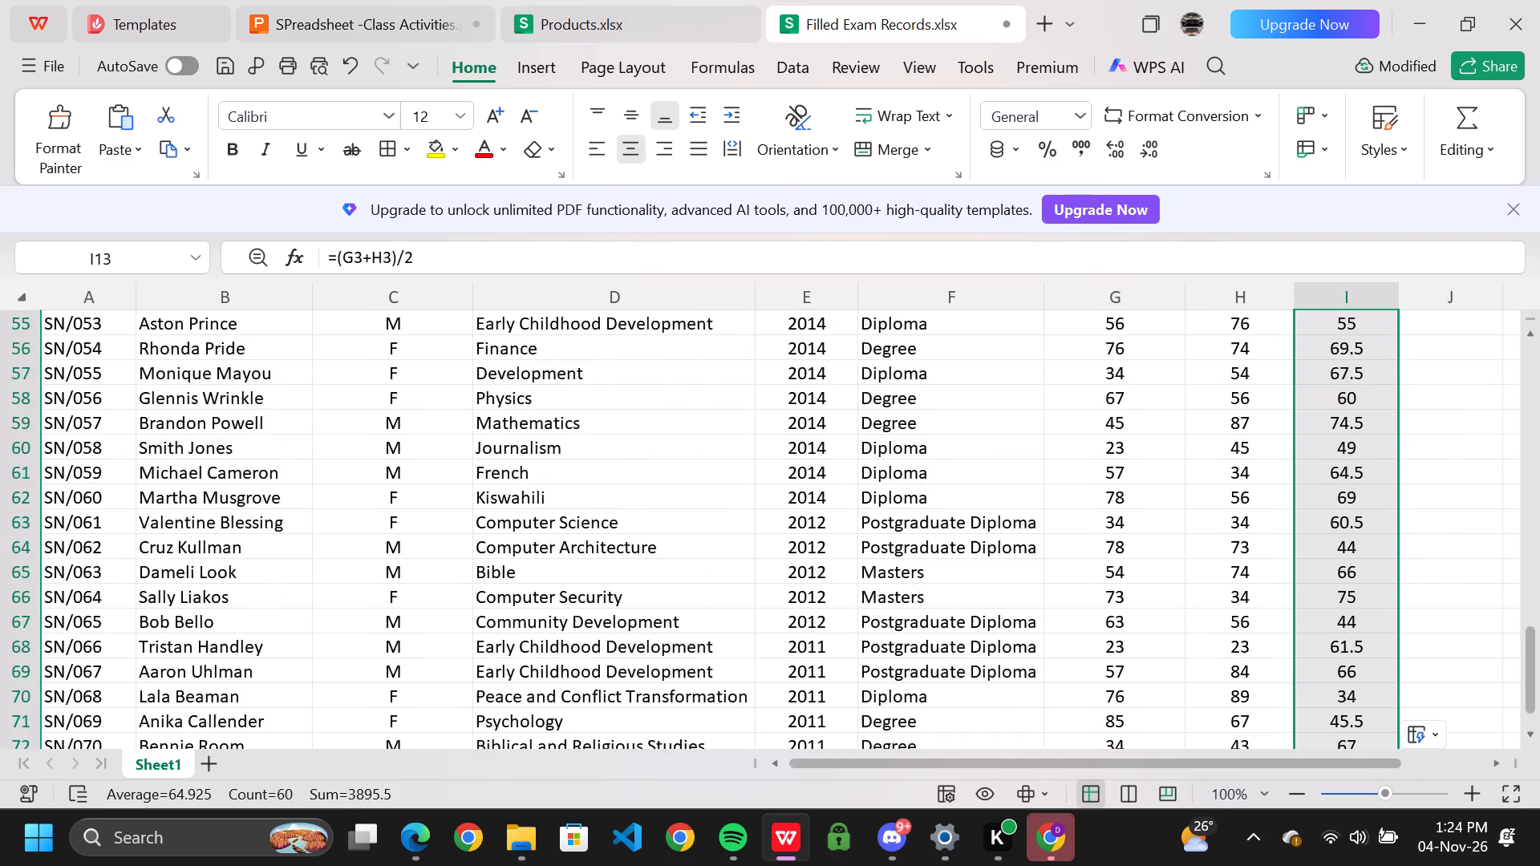
scroll(1346, 459, "up", 15)
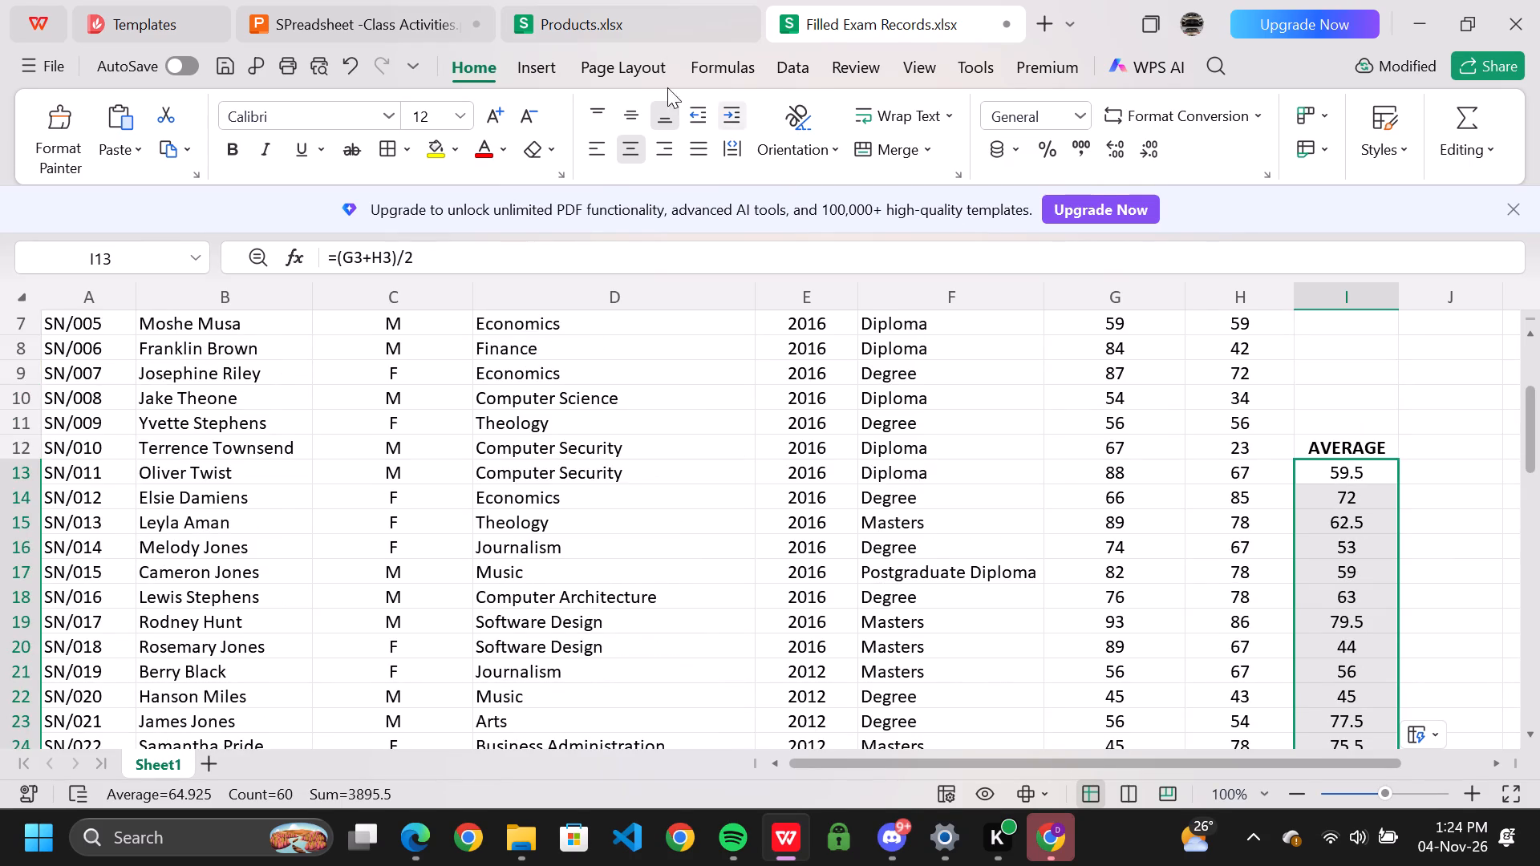
Check the exercise instructions on slides 4 and 3 against column I and the rows below the student data in Sheet1.
left_click(399, 13)
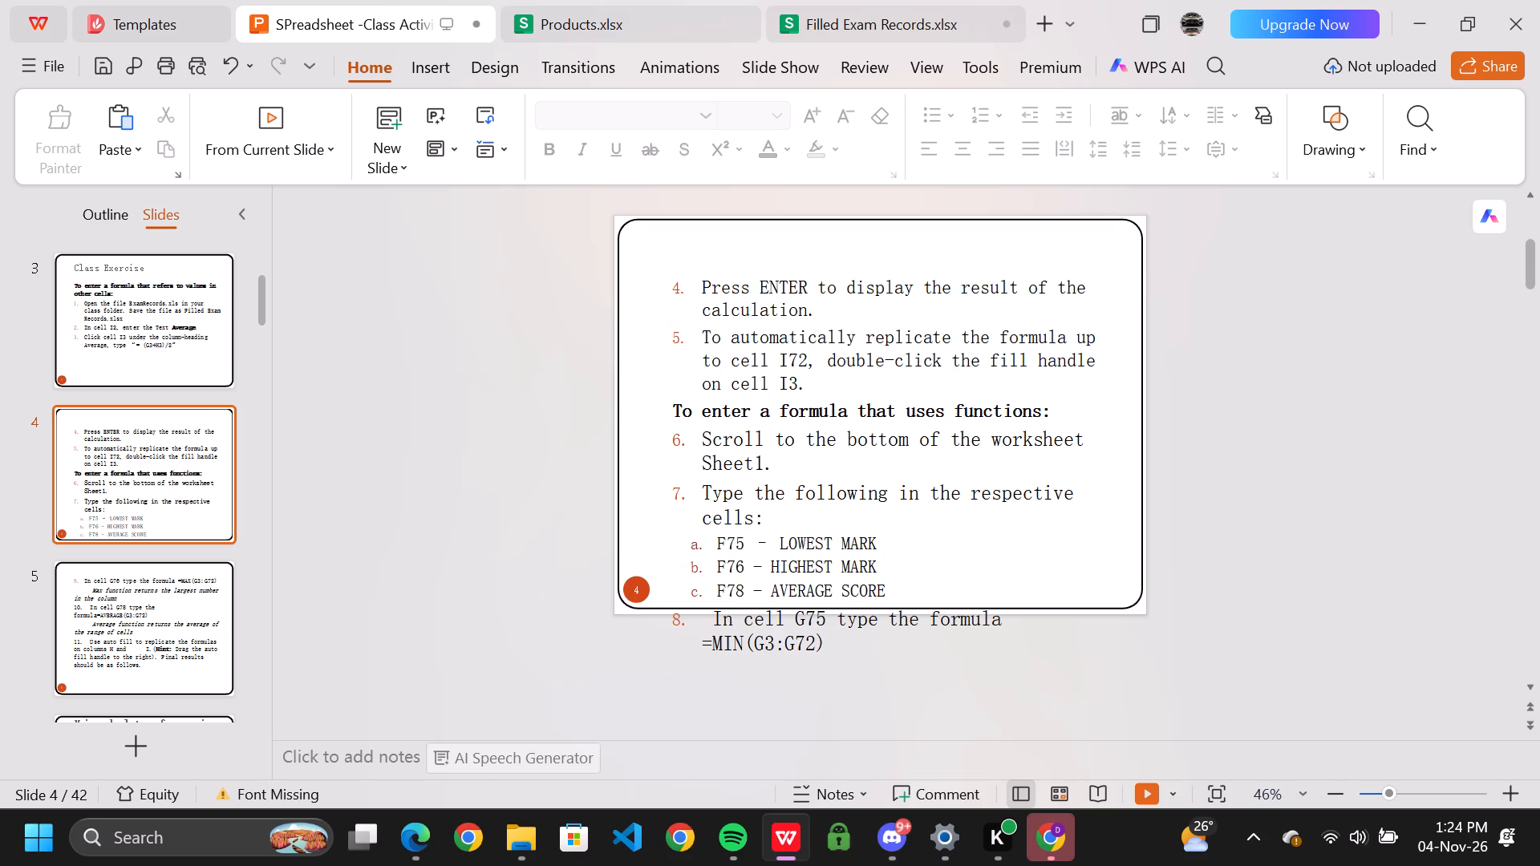
left_click(837, 18)
scroll(717, 435, "down", 3)
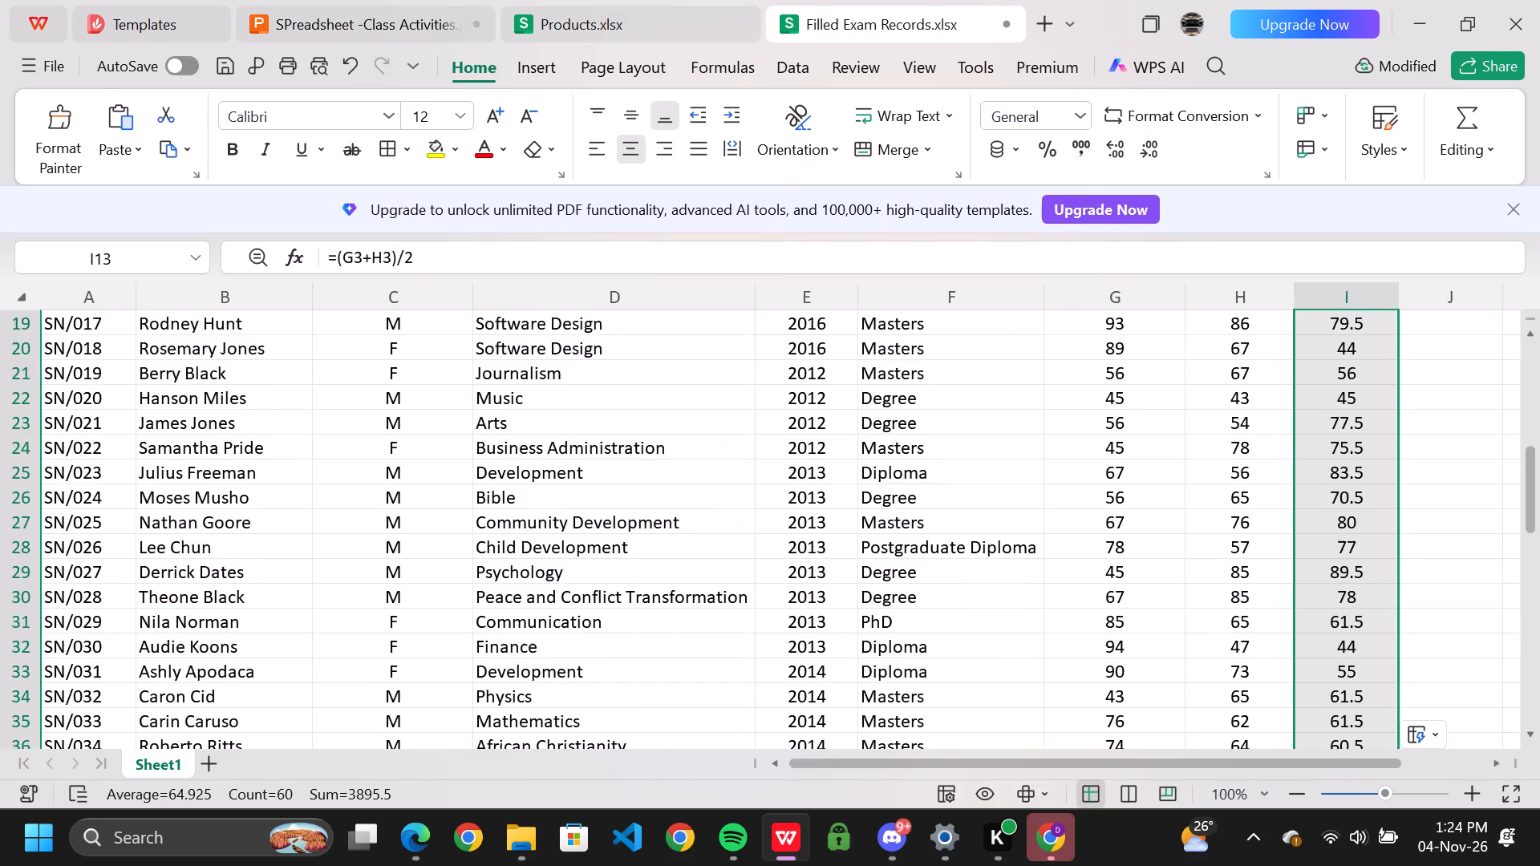
scroll(717, 435, "down", 20)
scroll(719, 424, "up", 3)
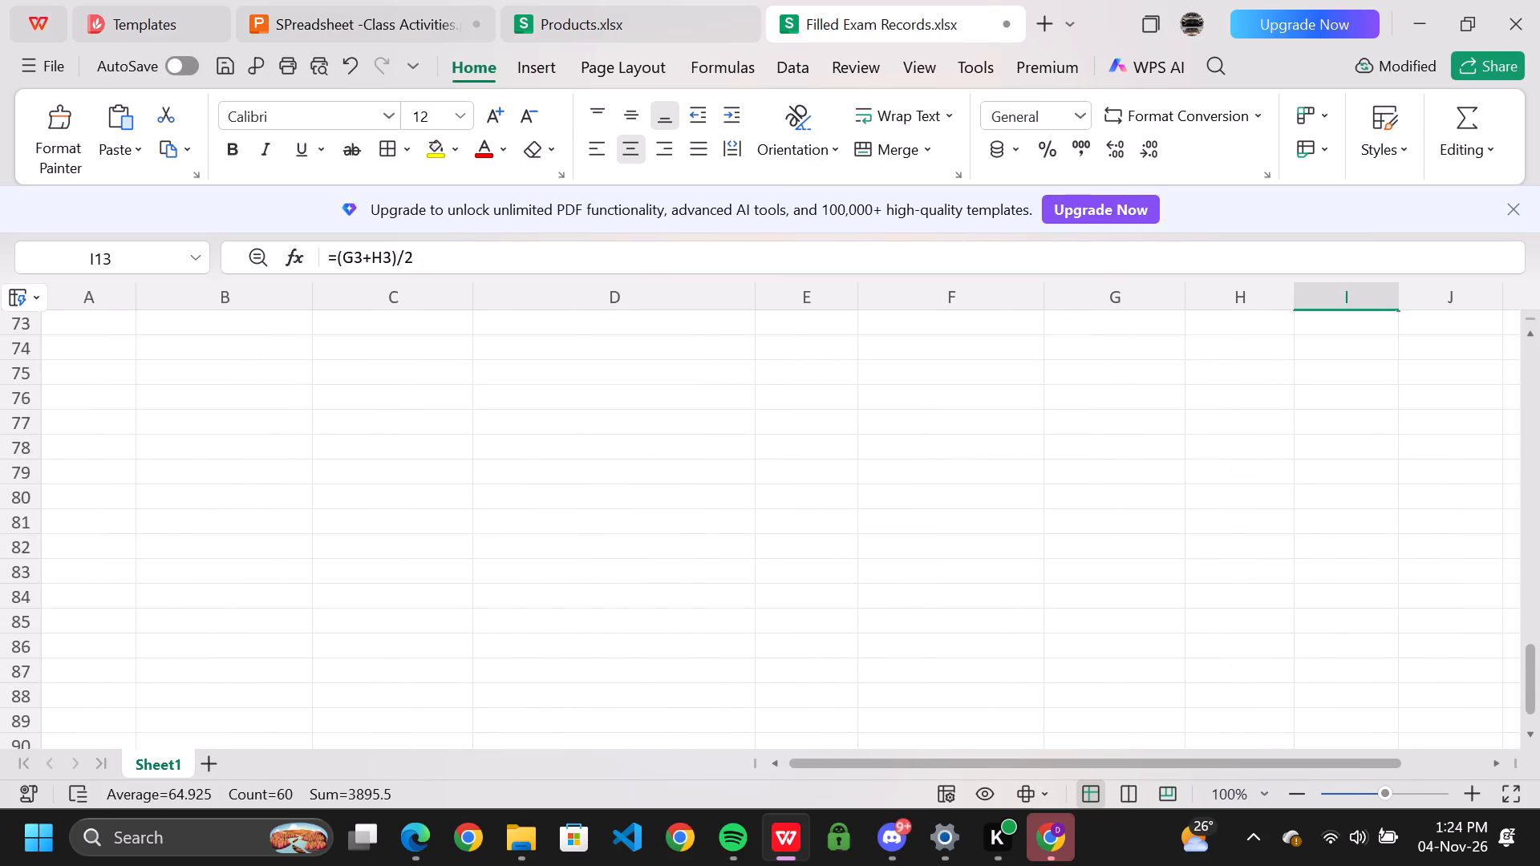
scroll(719, 424, "down", 2)
left_click(359, 28)
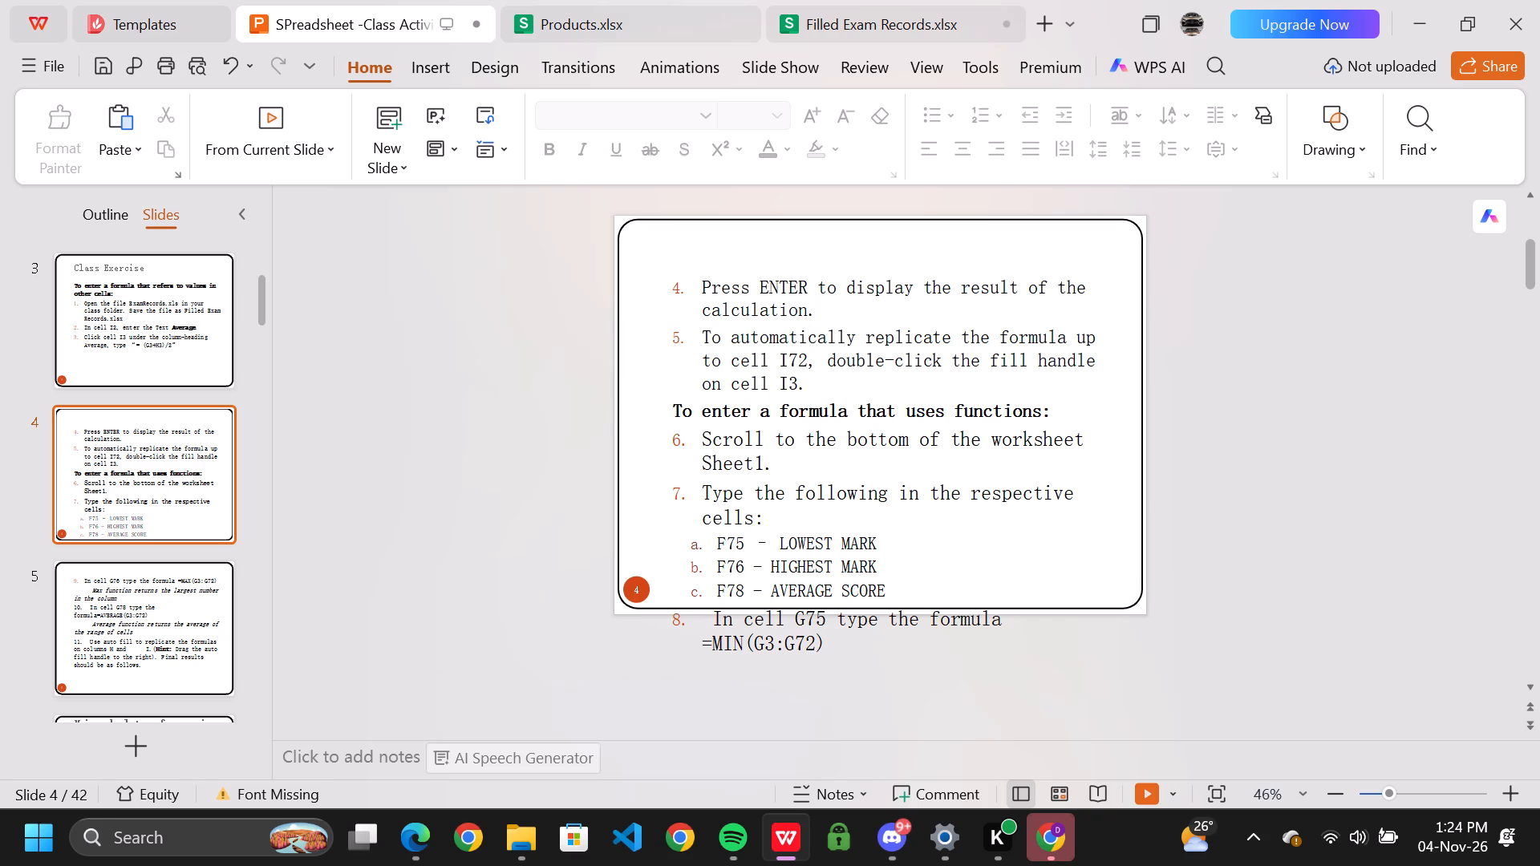
scroll(1040, 508, "up", 1)
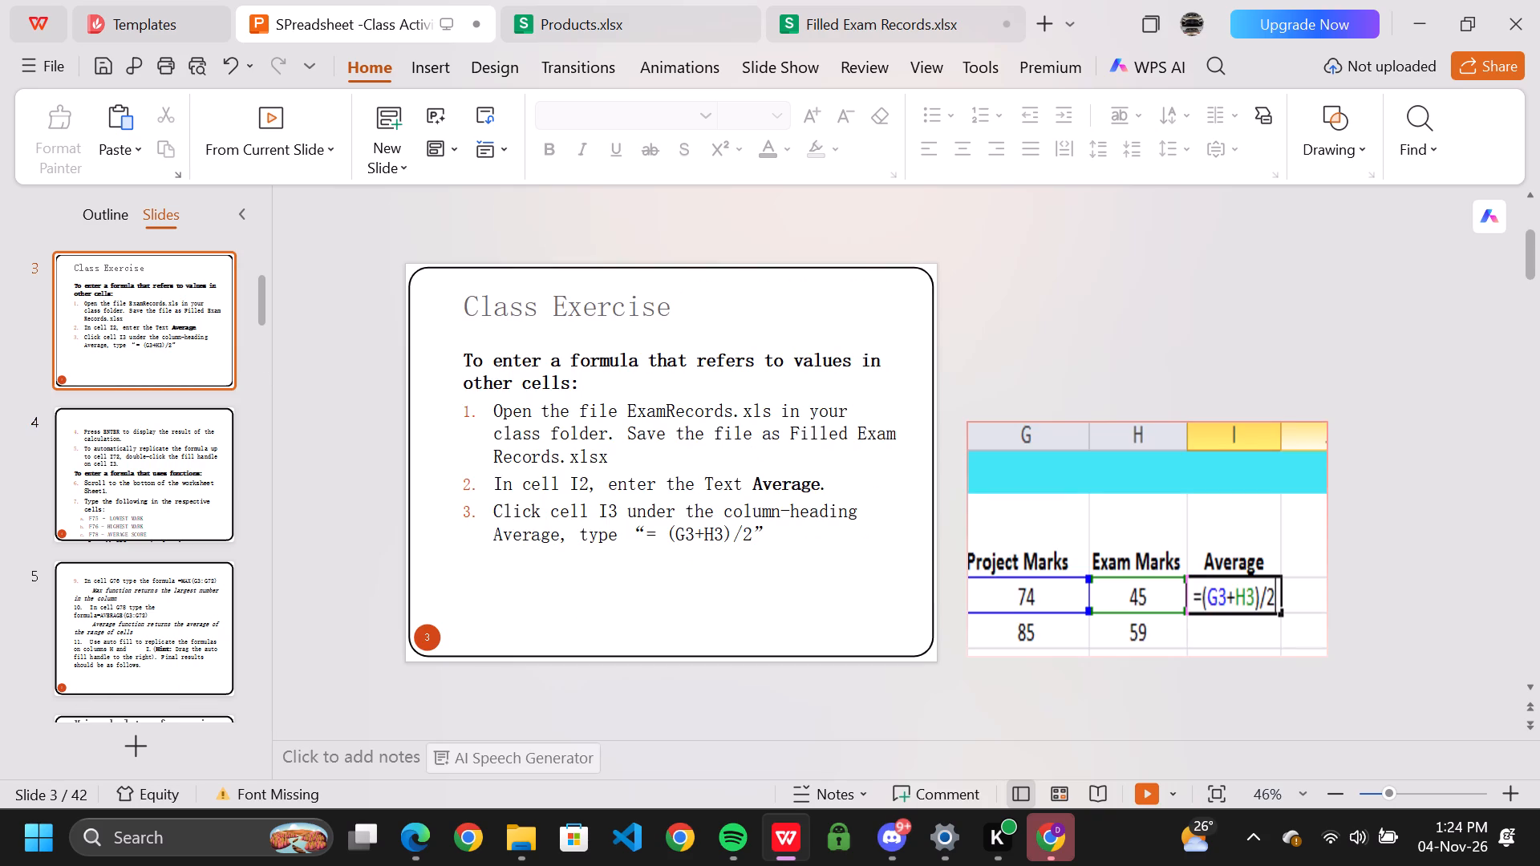
Recheck the function exercise on slide 4 and enter the label LOWEST MARK in cell A75 of Filled Exam Records.xlsx.
scroll(570, 386, "down", 2)
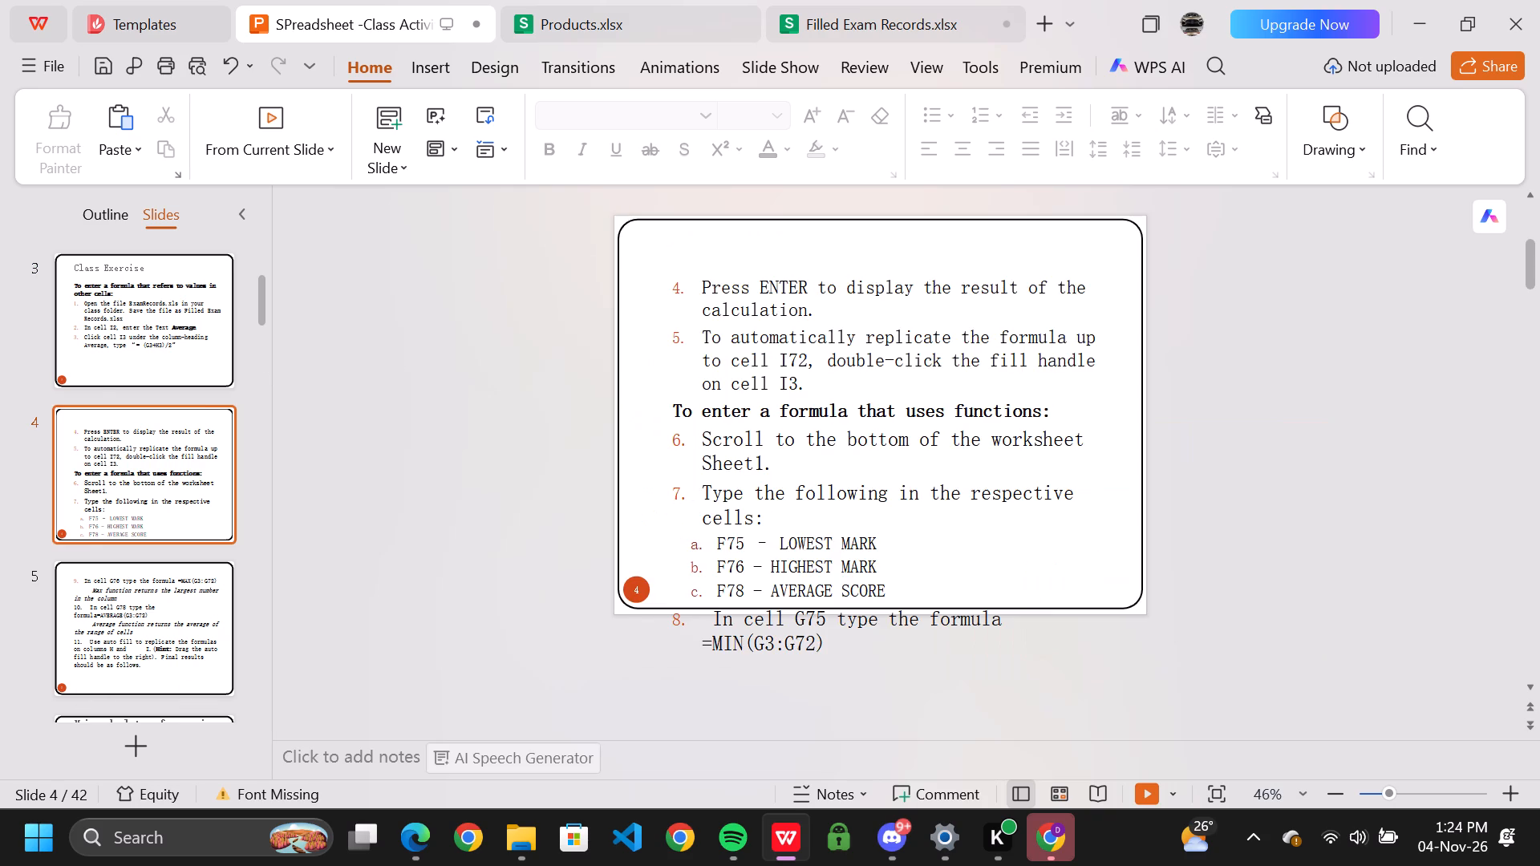
left_click(134, 475)
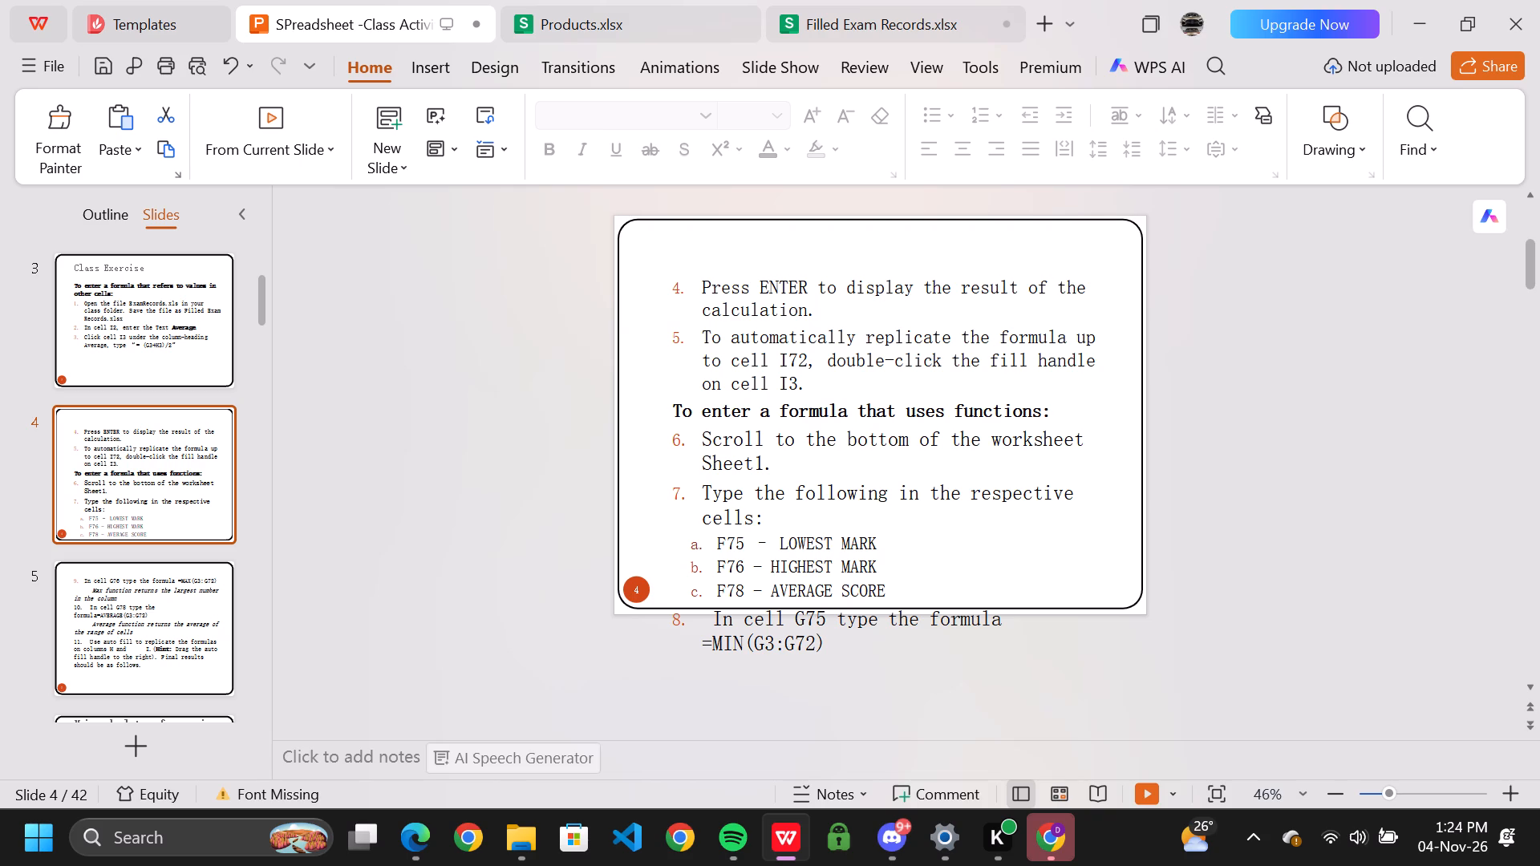
left_click(859, 19)
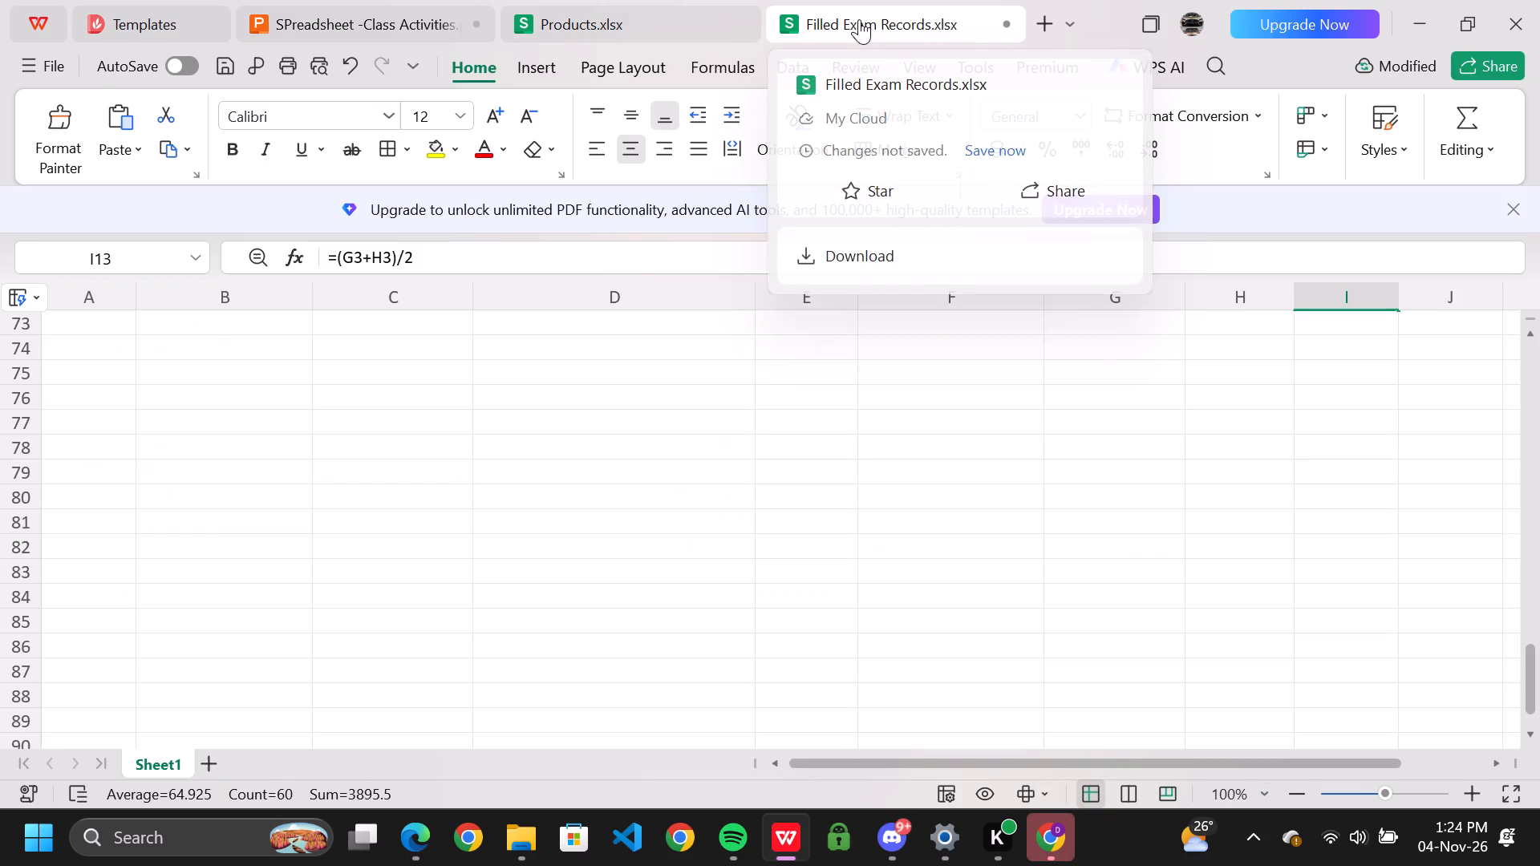
scroll(124, 451, "up", 1)
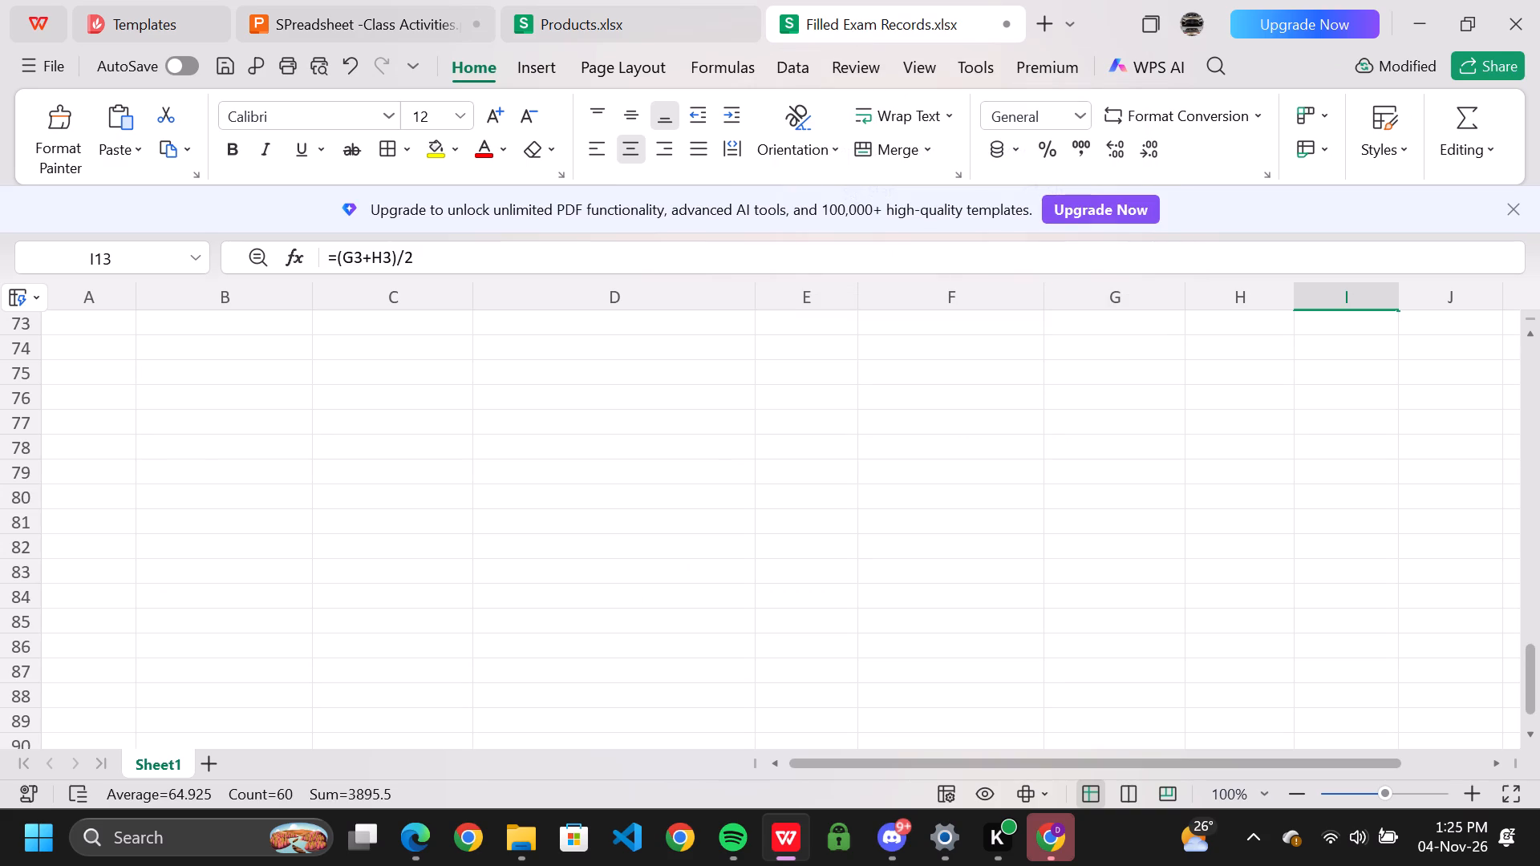
left_click(83, 452)
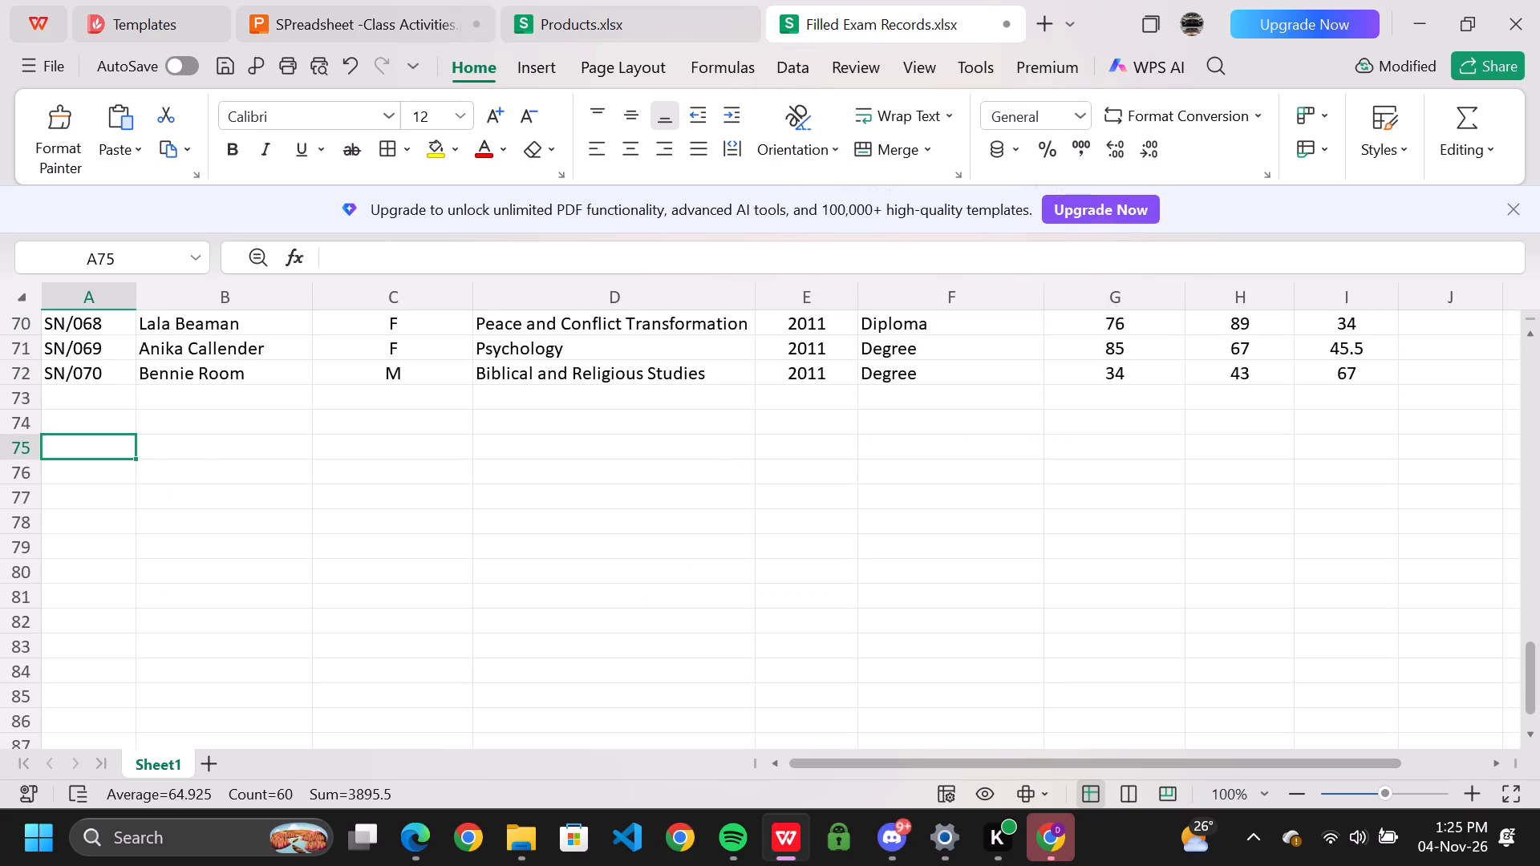
type("LOWEST MARK")
left_click(97, 473)
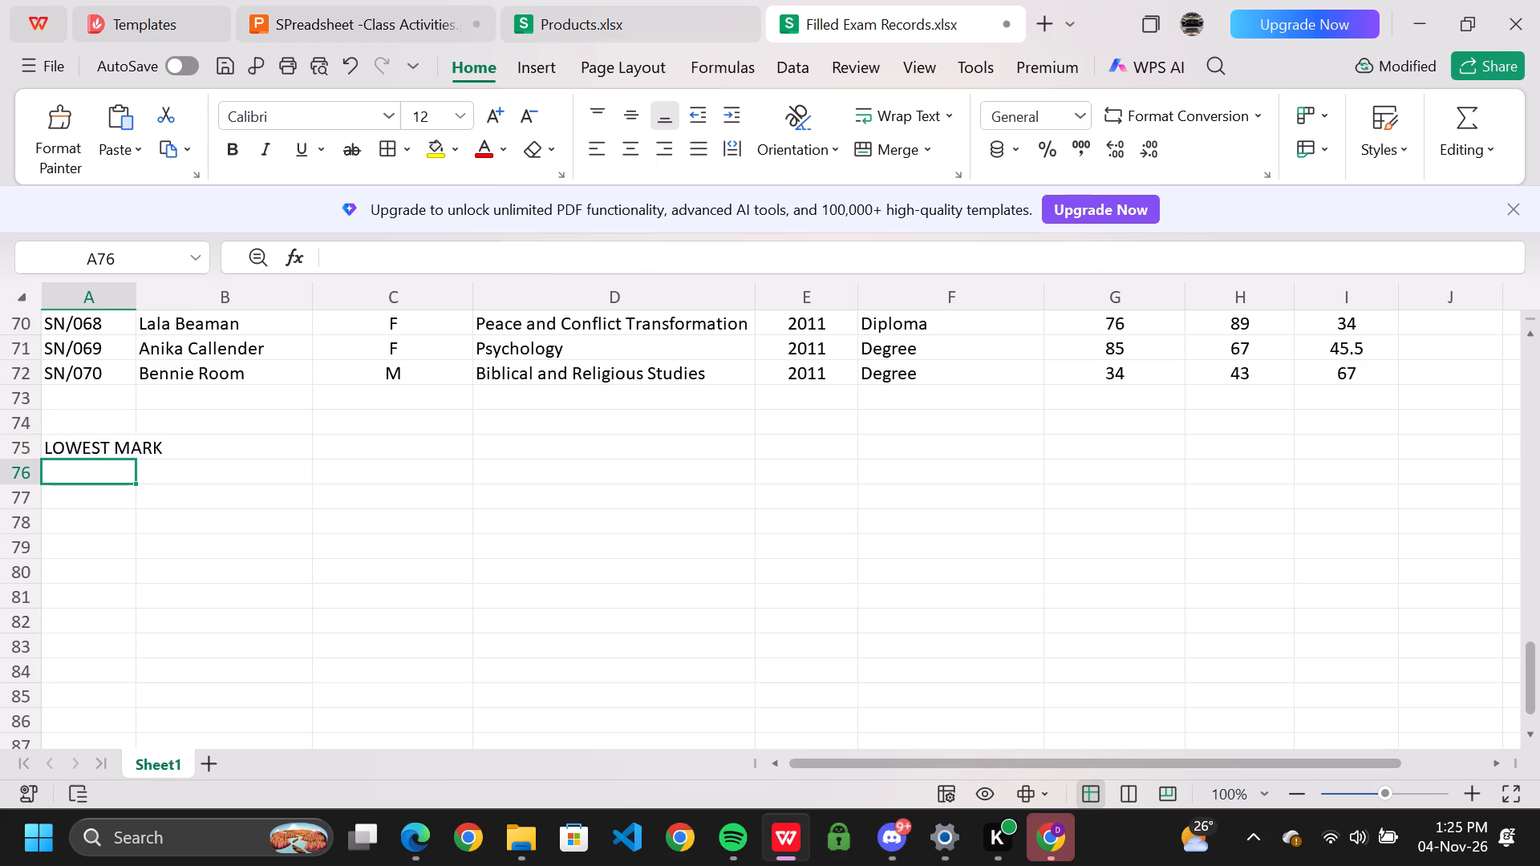
Widen column A so the LOWEST MARK label fits inside its cell.
left_click(175, 448)
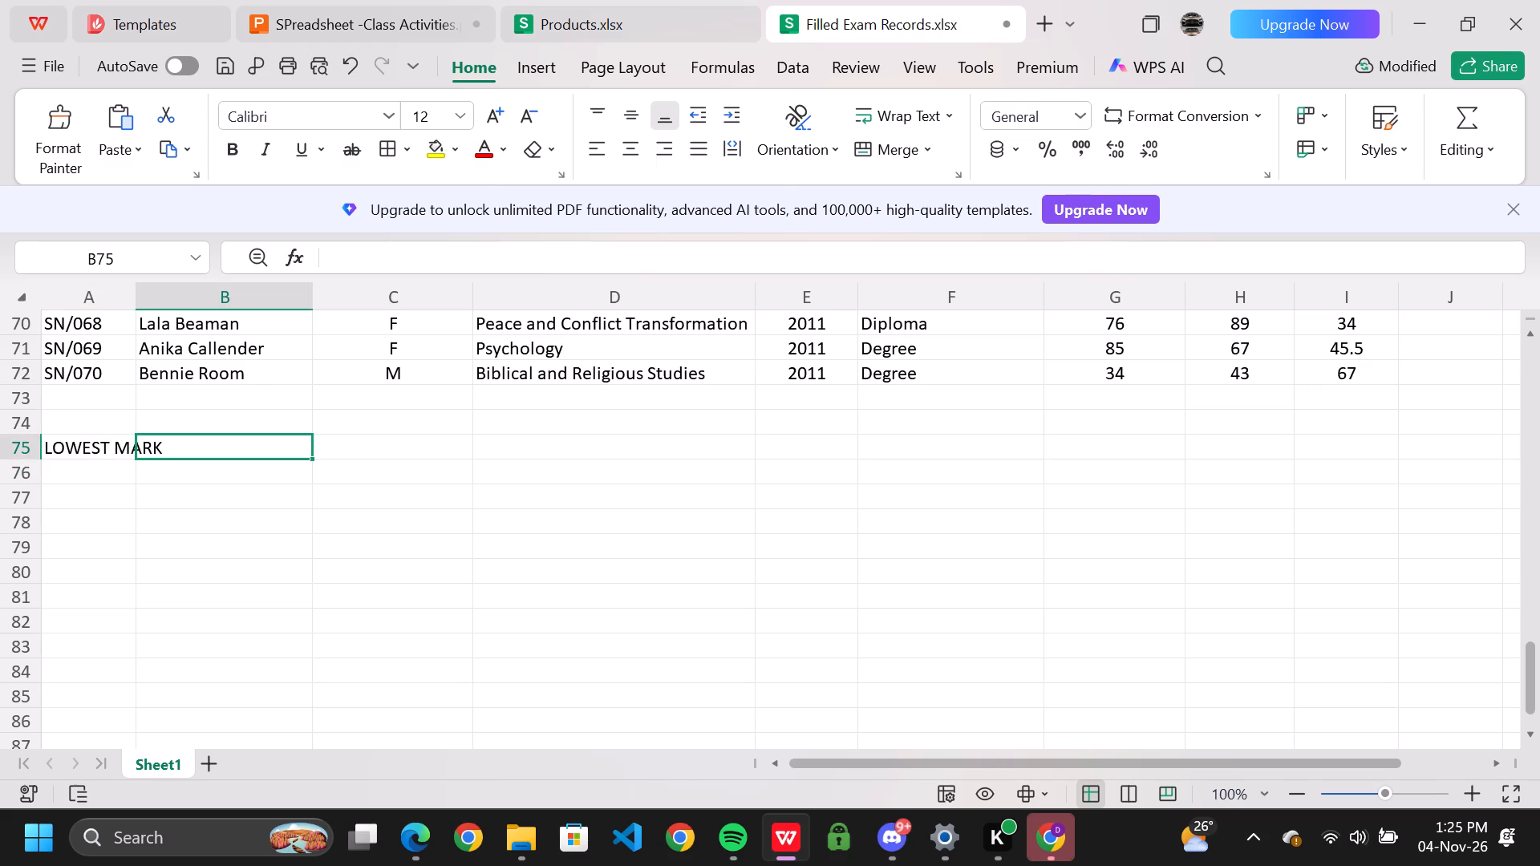
left_click(108, 451)
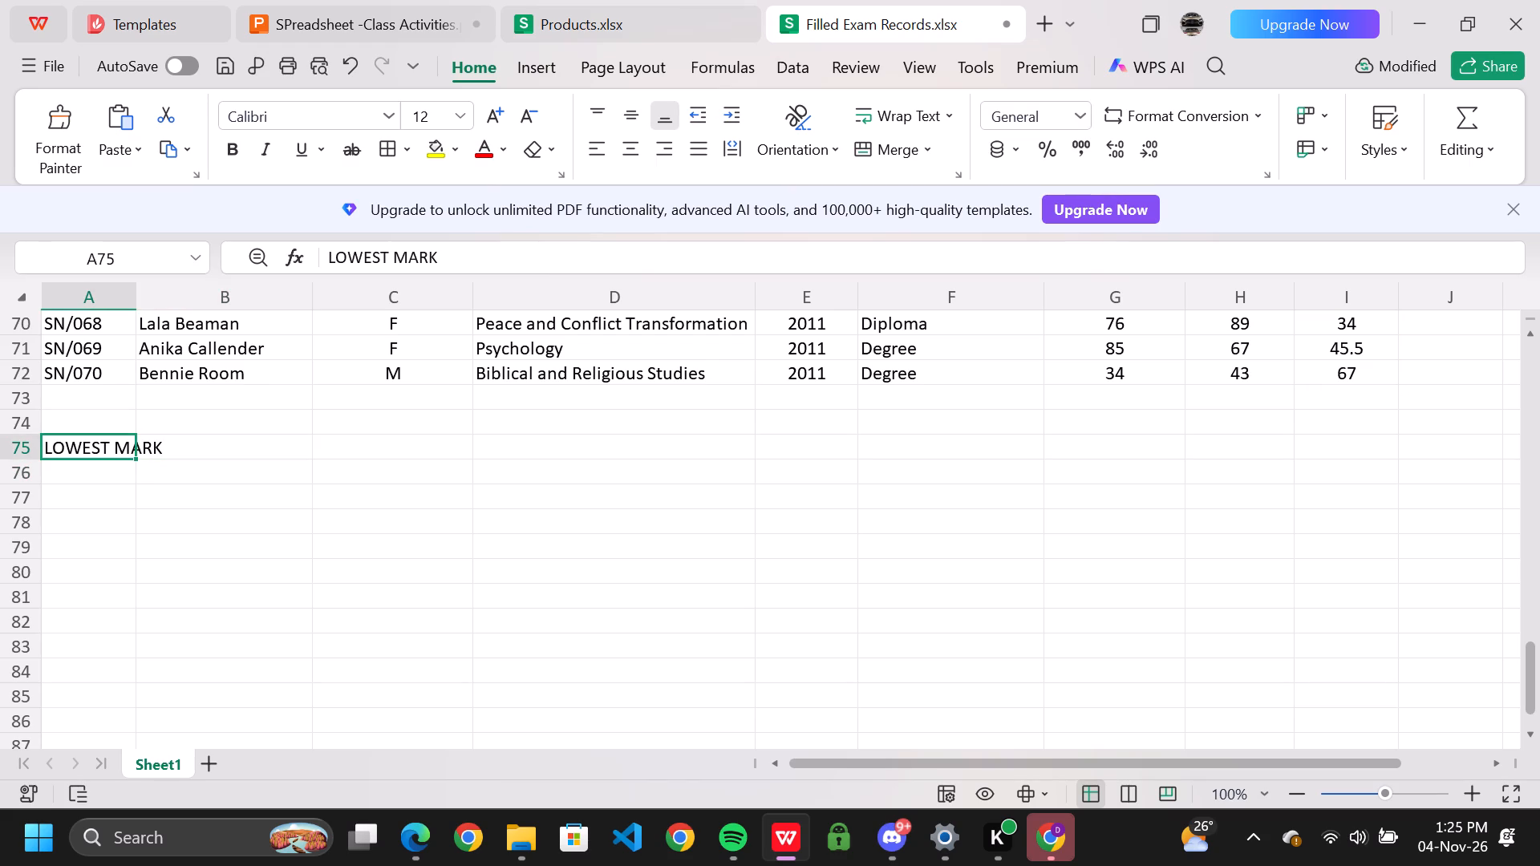
left_click(195, 454)
left_click_drag(139, 300, 210, 300)
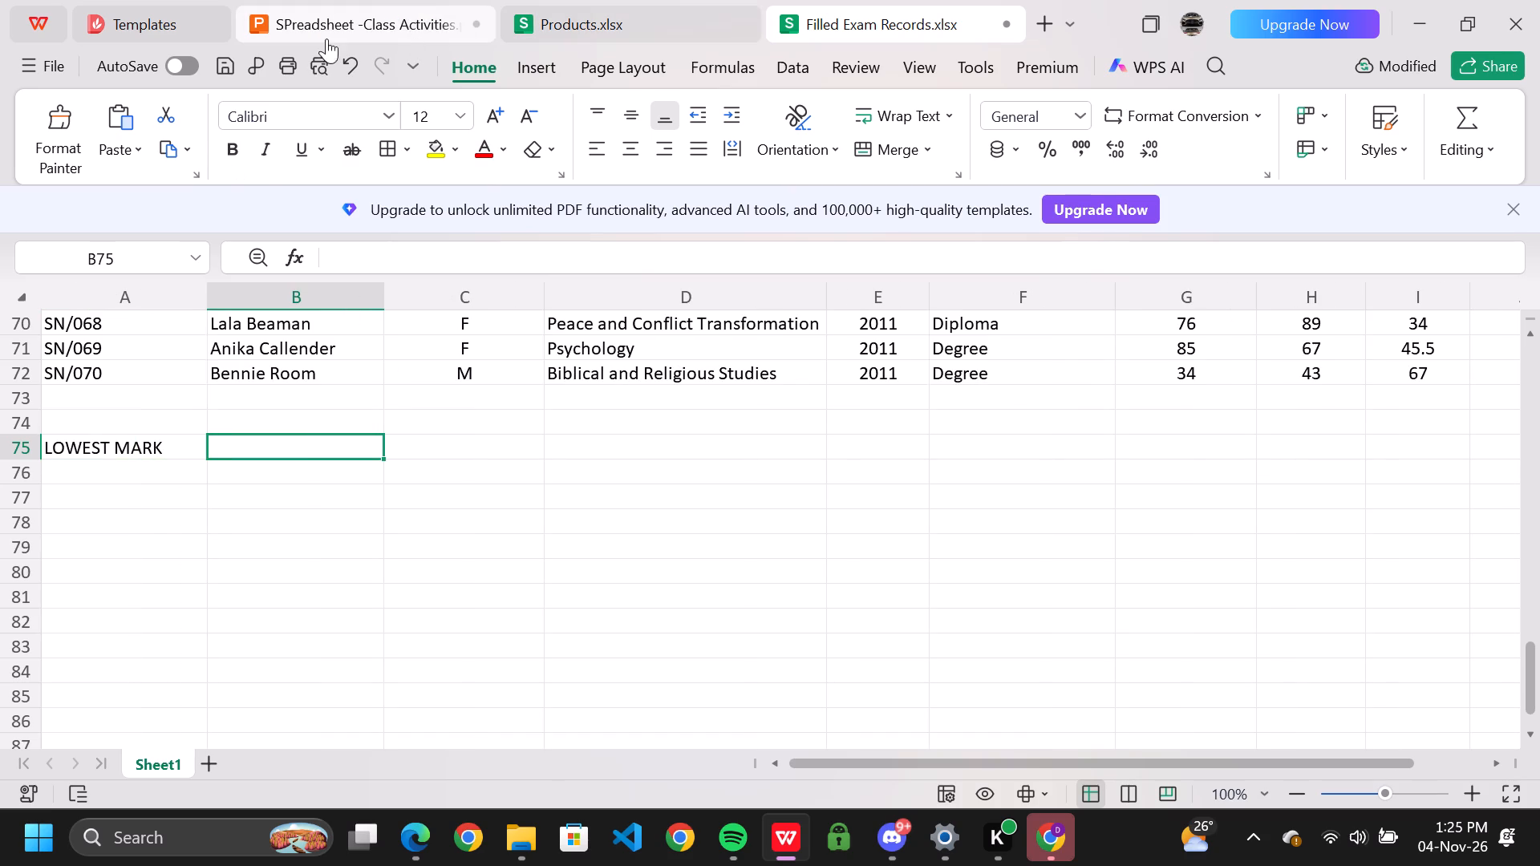
Check slide 4 for the second label and enter HIGHEST MARK in cell A76 of Filled Exam Records.xlsx.
left_click(332, 31)
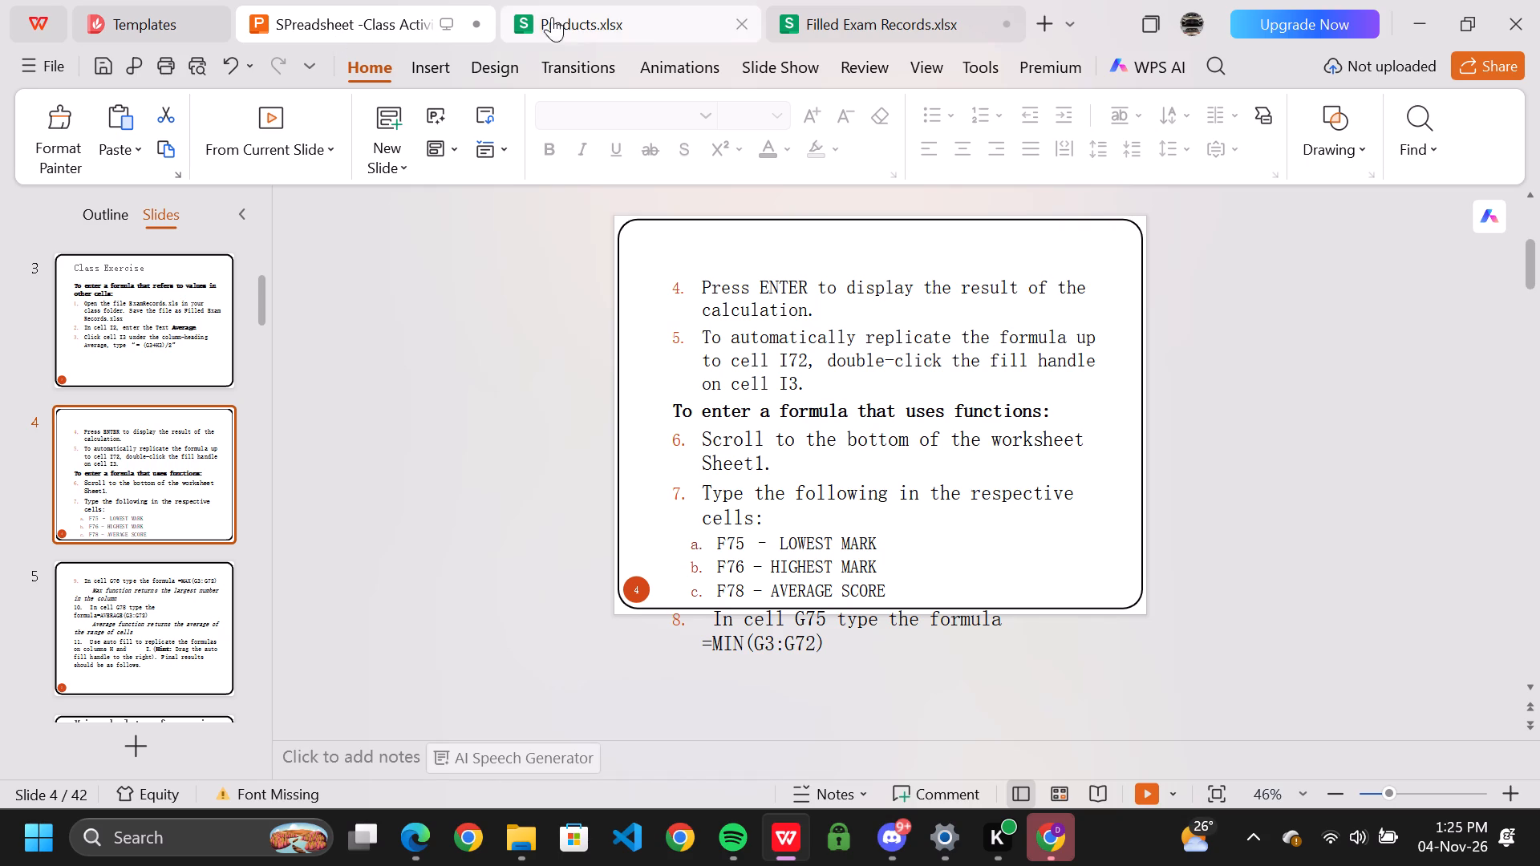
left_click(863, 20)
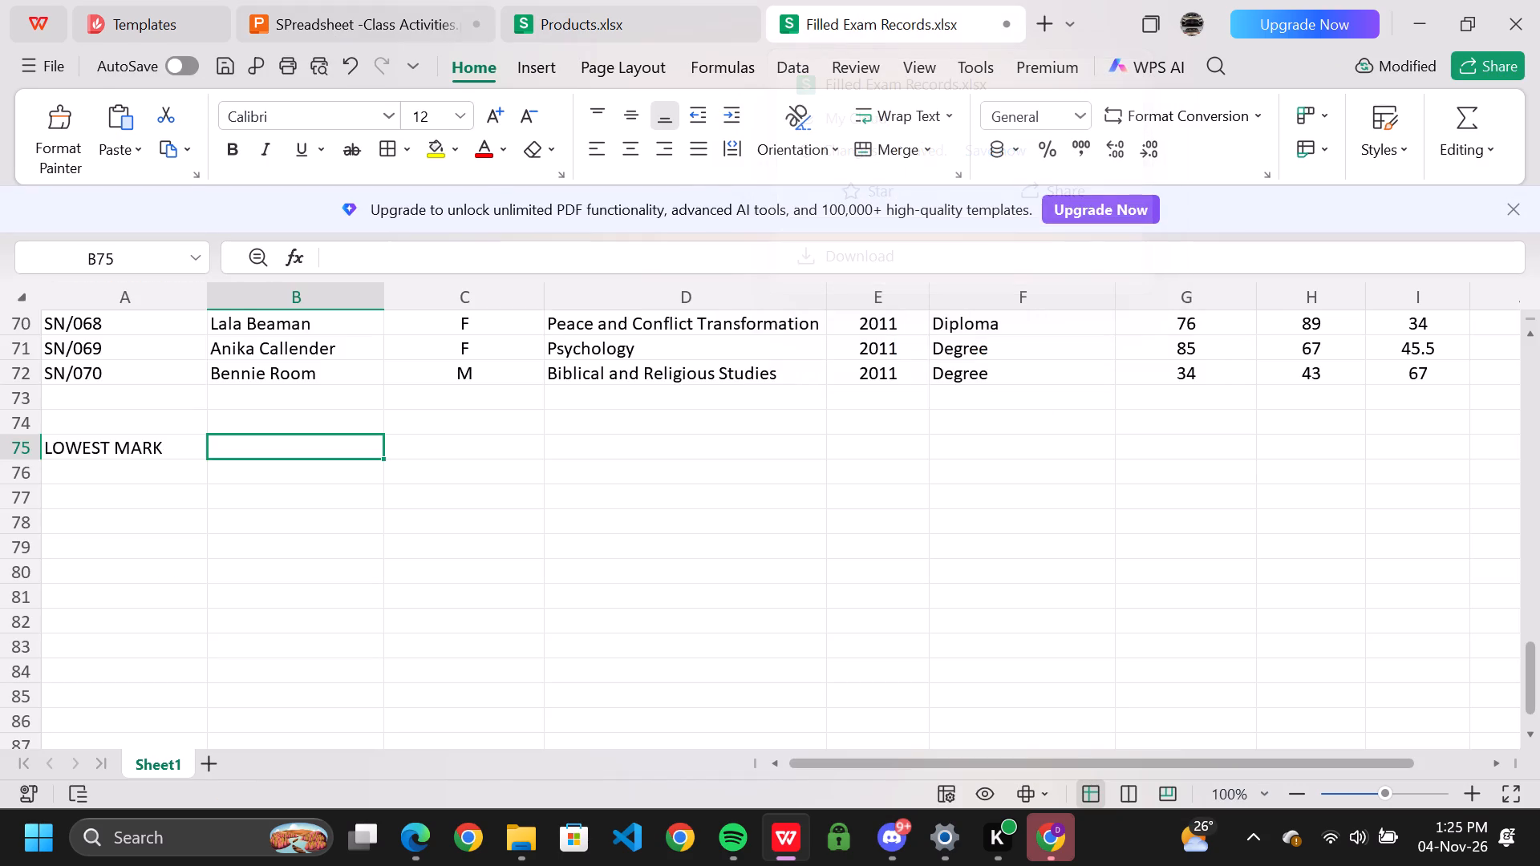
left_click(105, 481)
type("HIGHEST MAE")
key("shift+BackSpace")
type("RK")
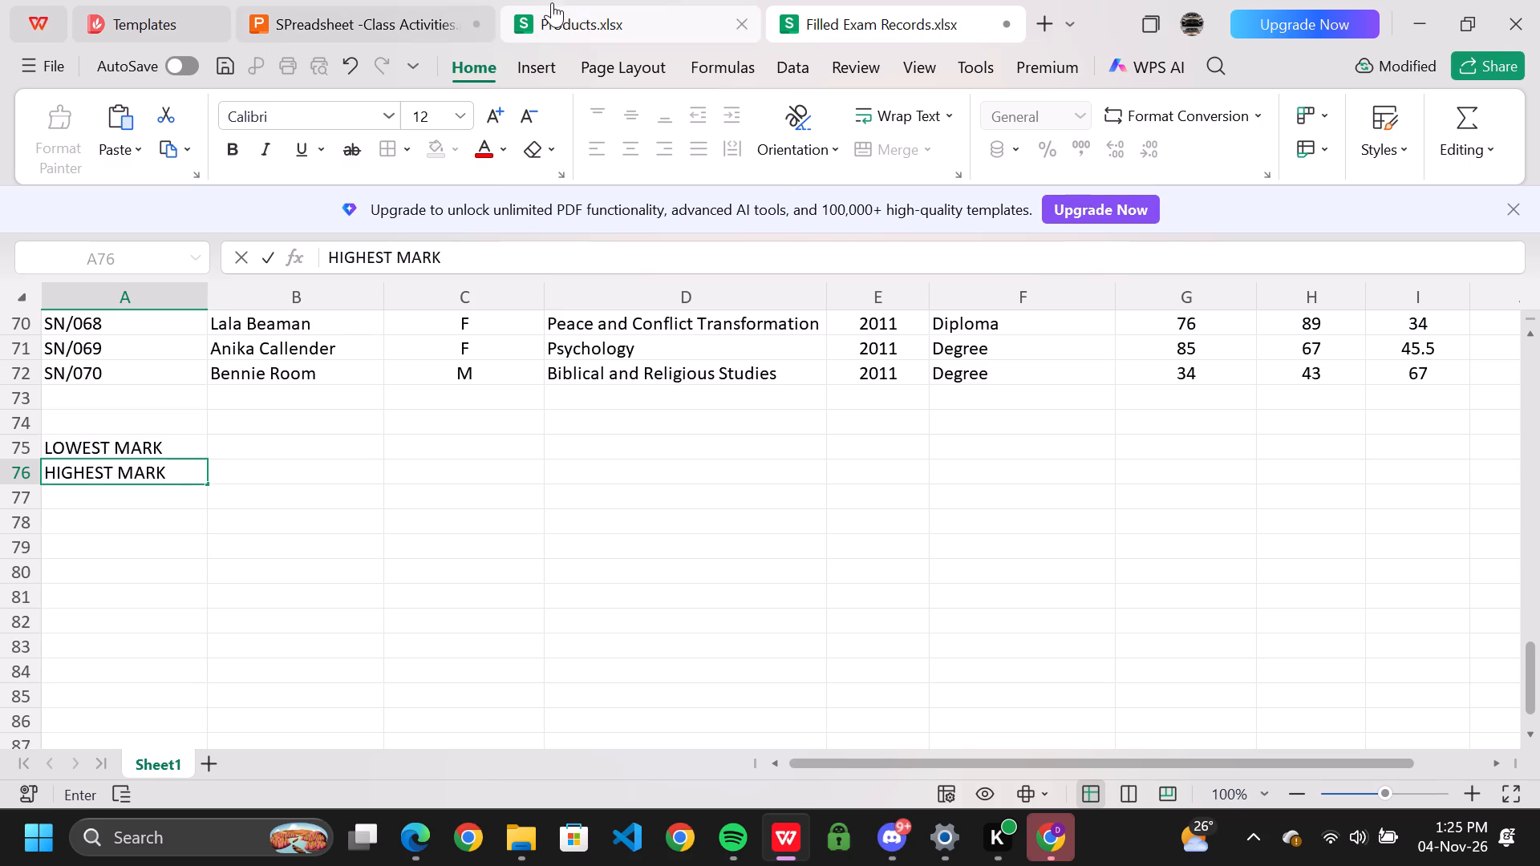
Check slide 4 for the third label and enter AVAERAGE SCORE in cell A77 of Filled Exam Records.xlsx.
left_click(260, 27)
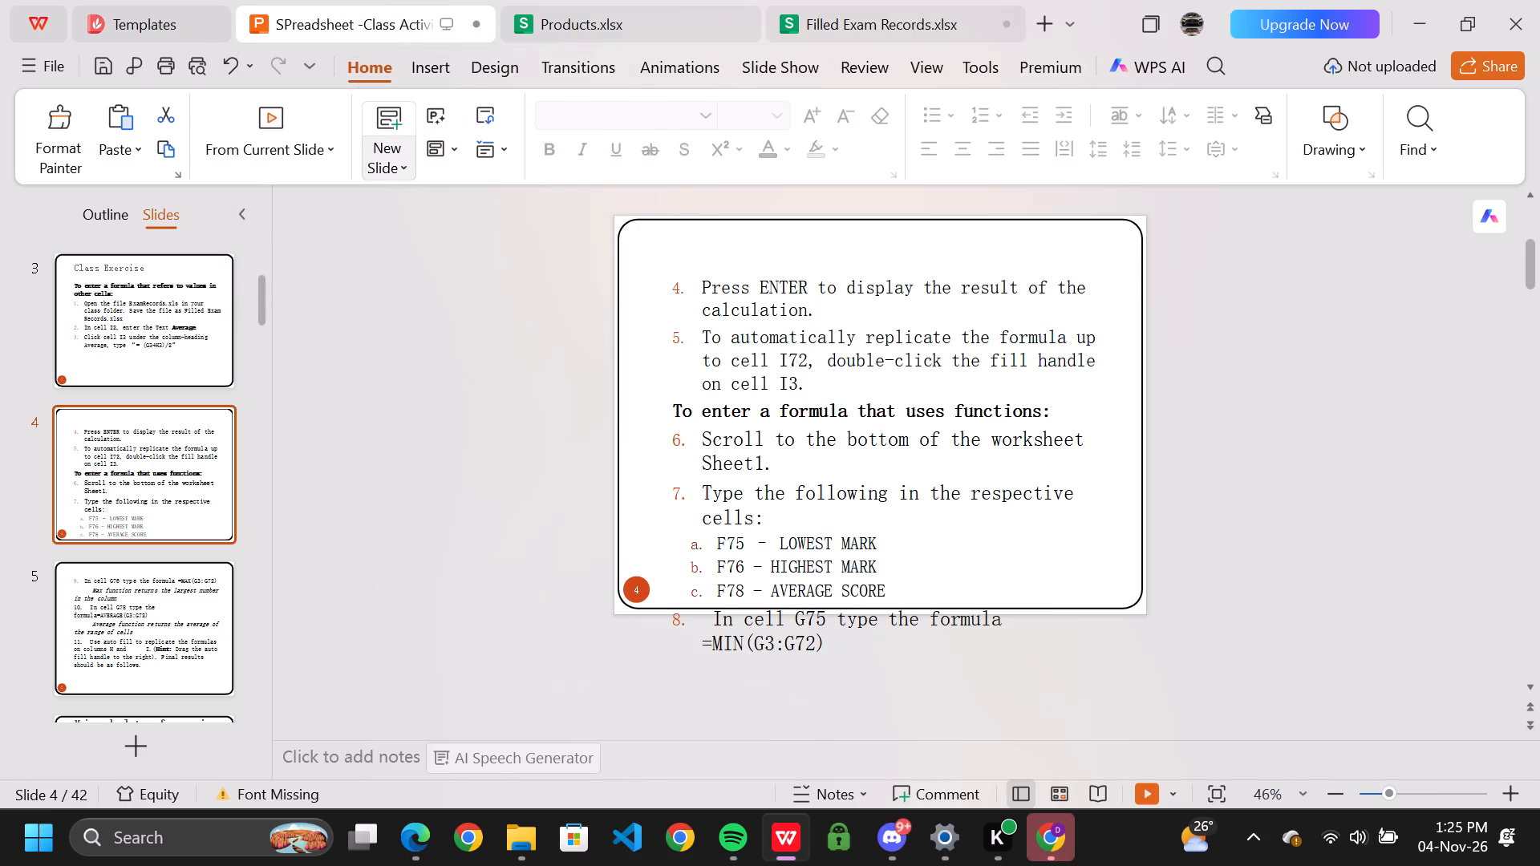
left_click(841, 14)
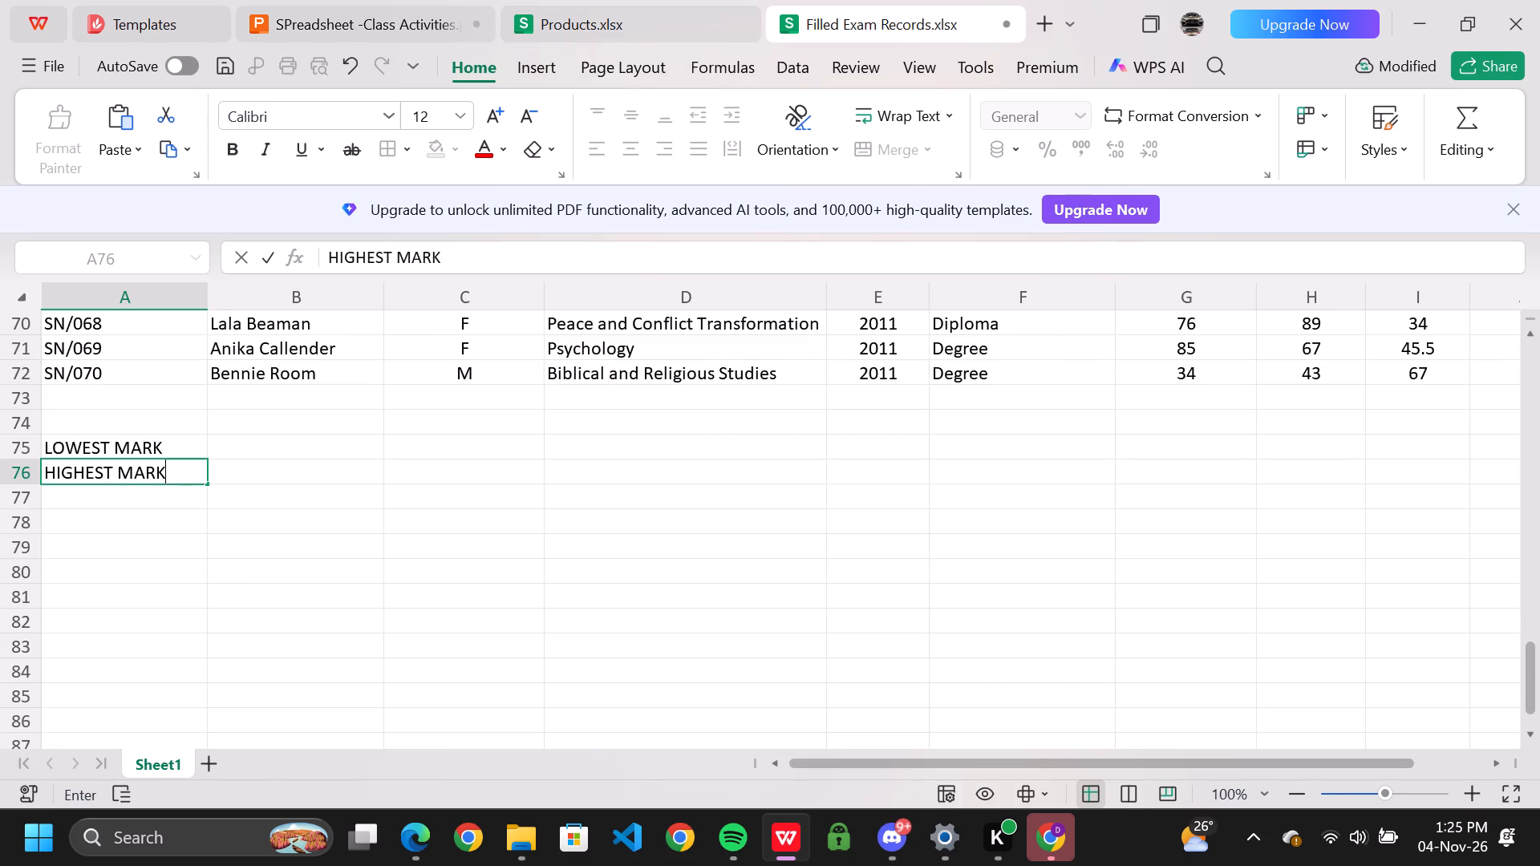
left_click(83, 490)
type("AVAERAGW")
key("shift+BackSpace")
type("E SCORE")
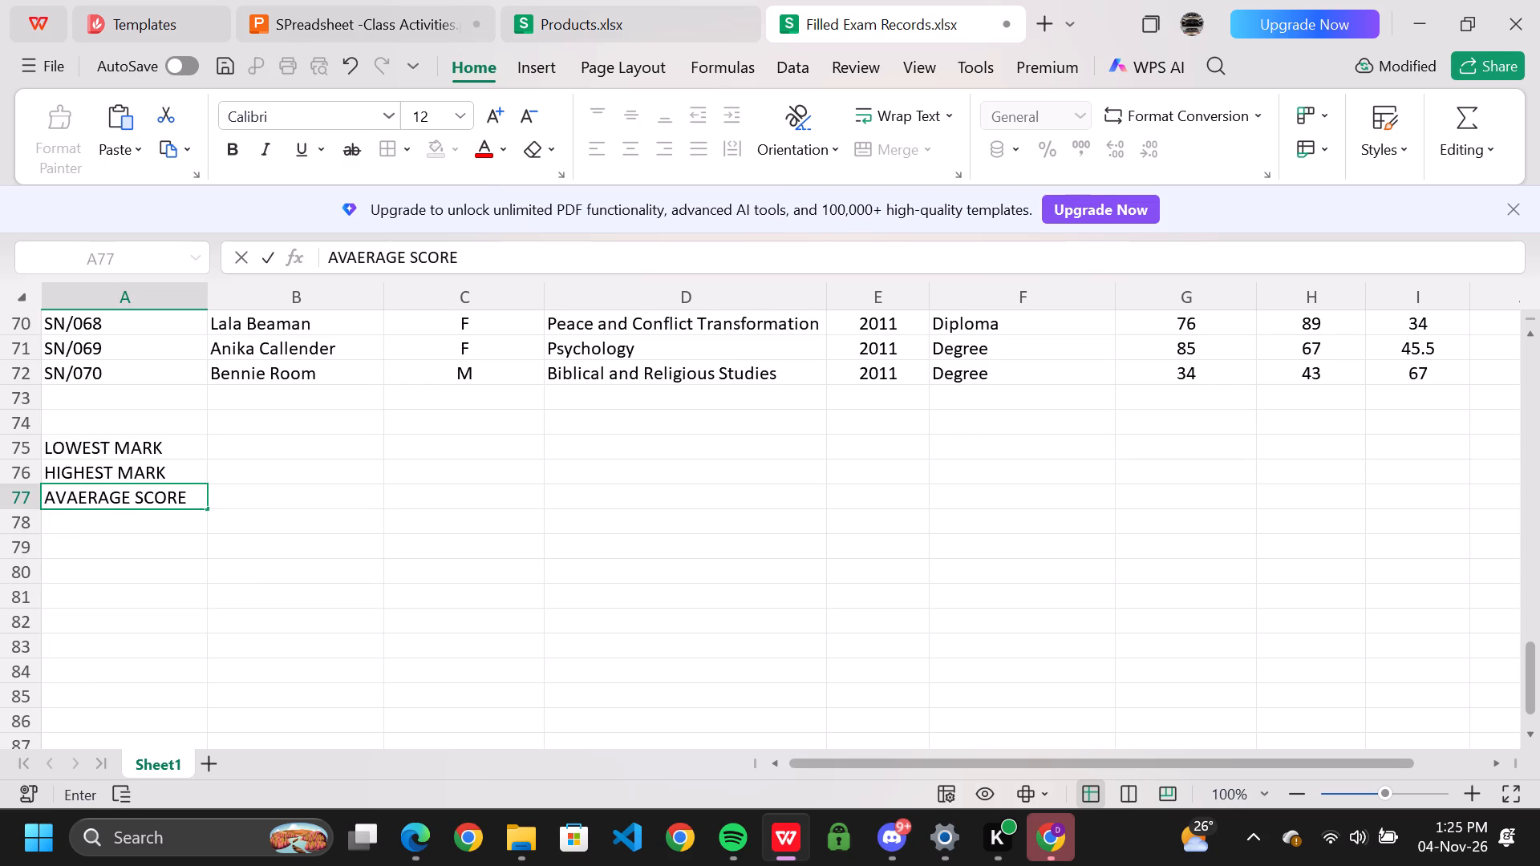
Enter the formula =MIN(G3:G72) in cell G75 following slide 4, copying the range and closing bracket from the slide.
left_click(379, 11)
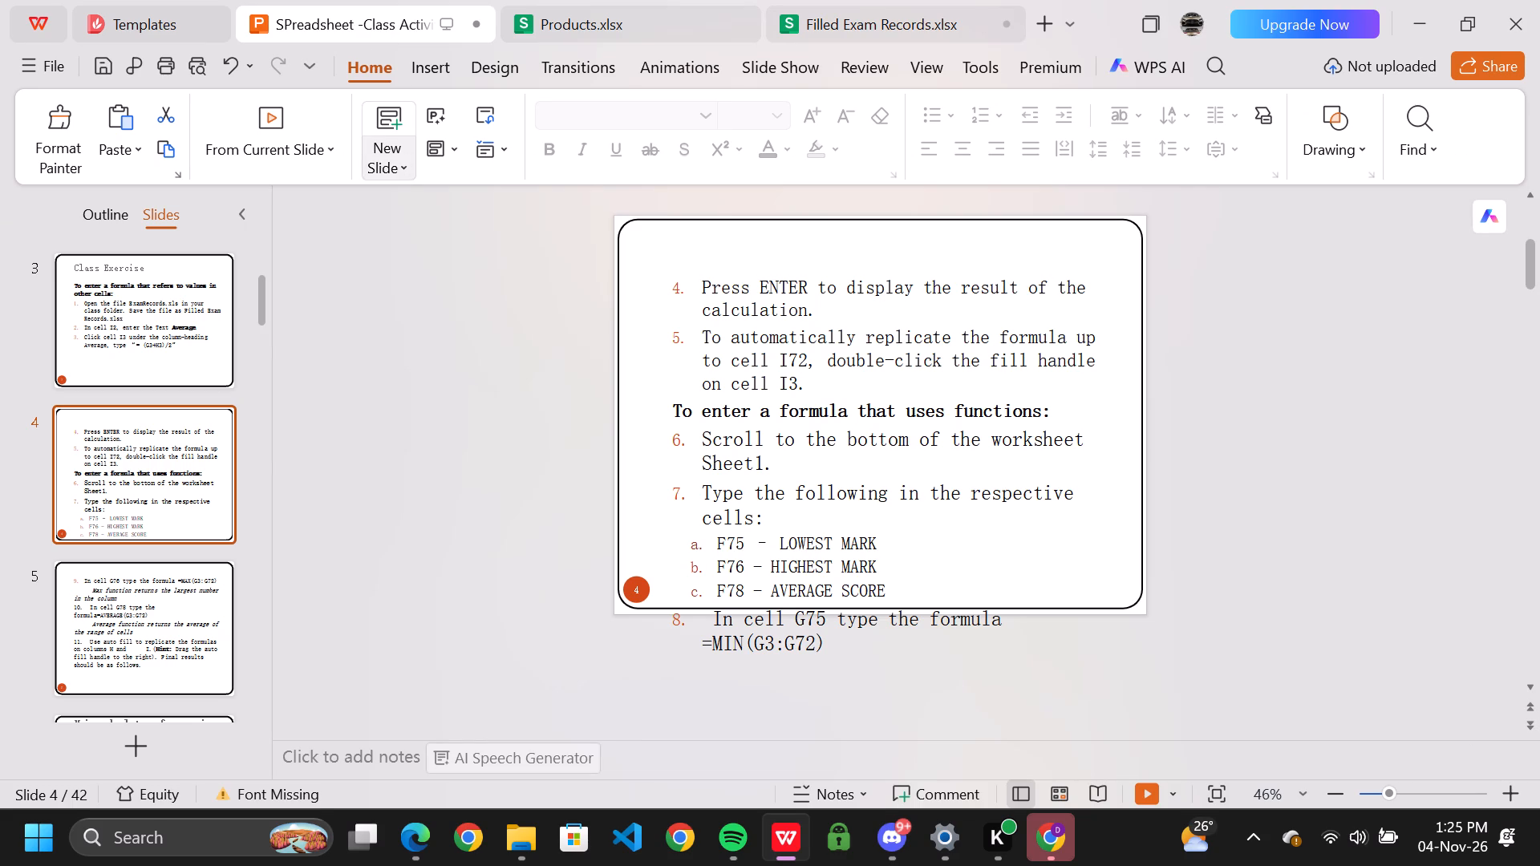
left_click(881, 18)
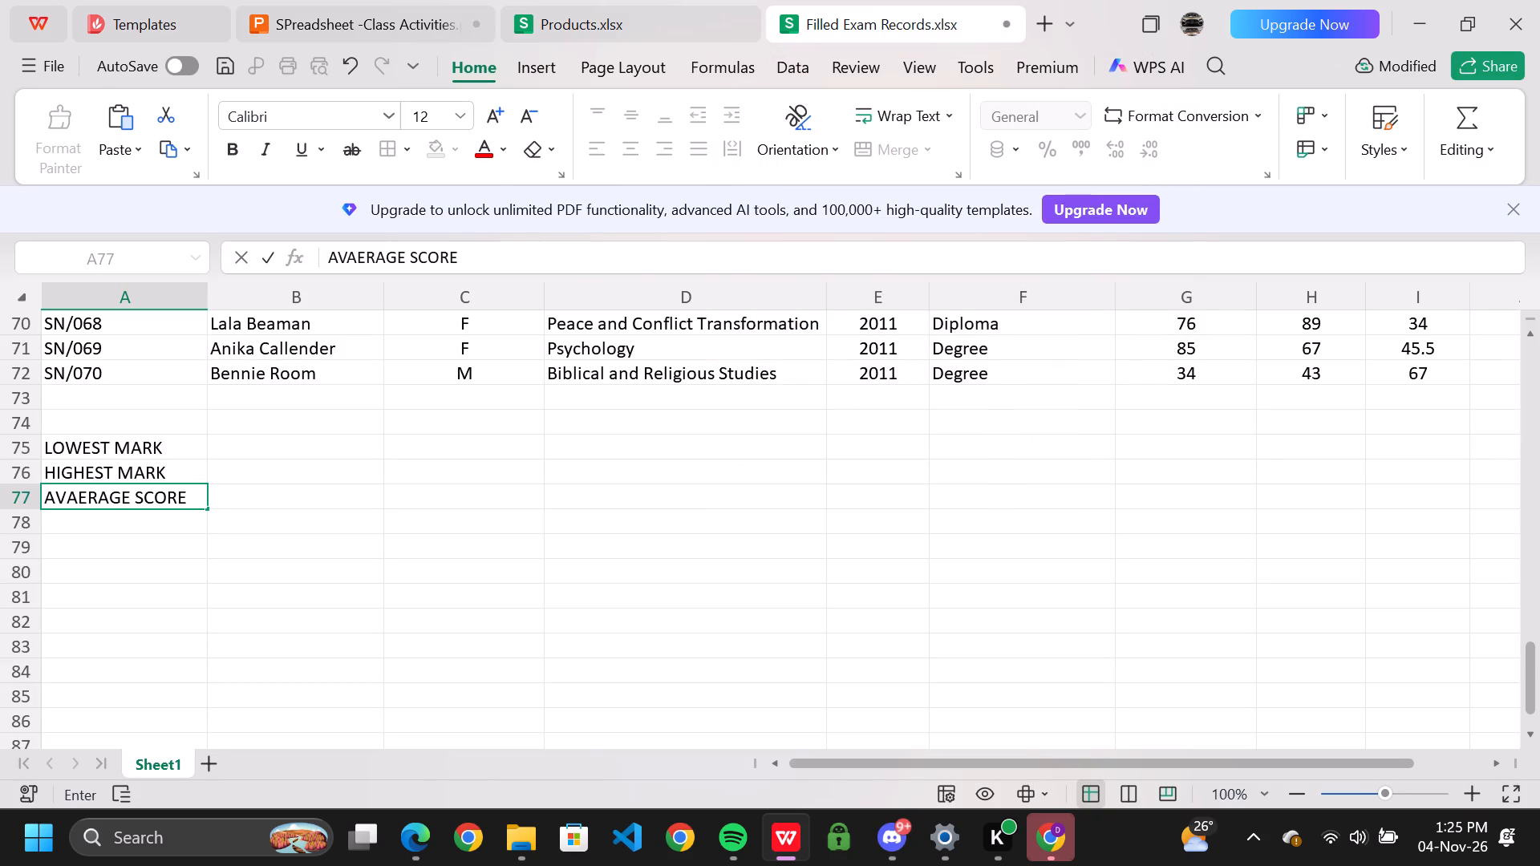
left_click(1185, 427)
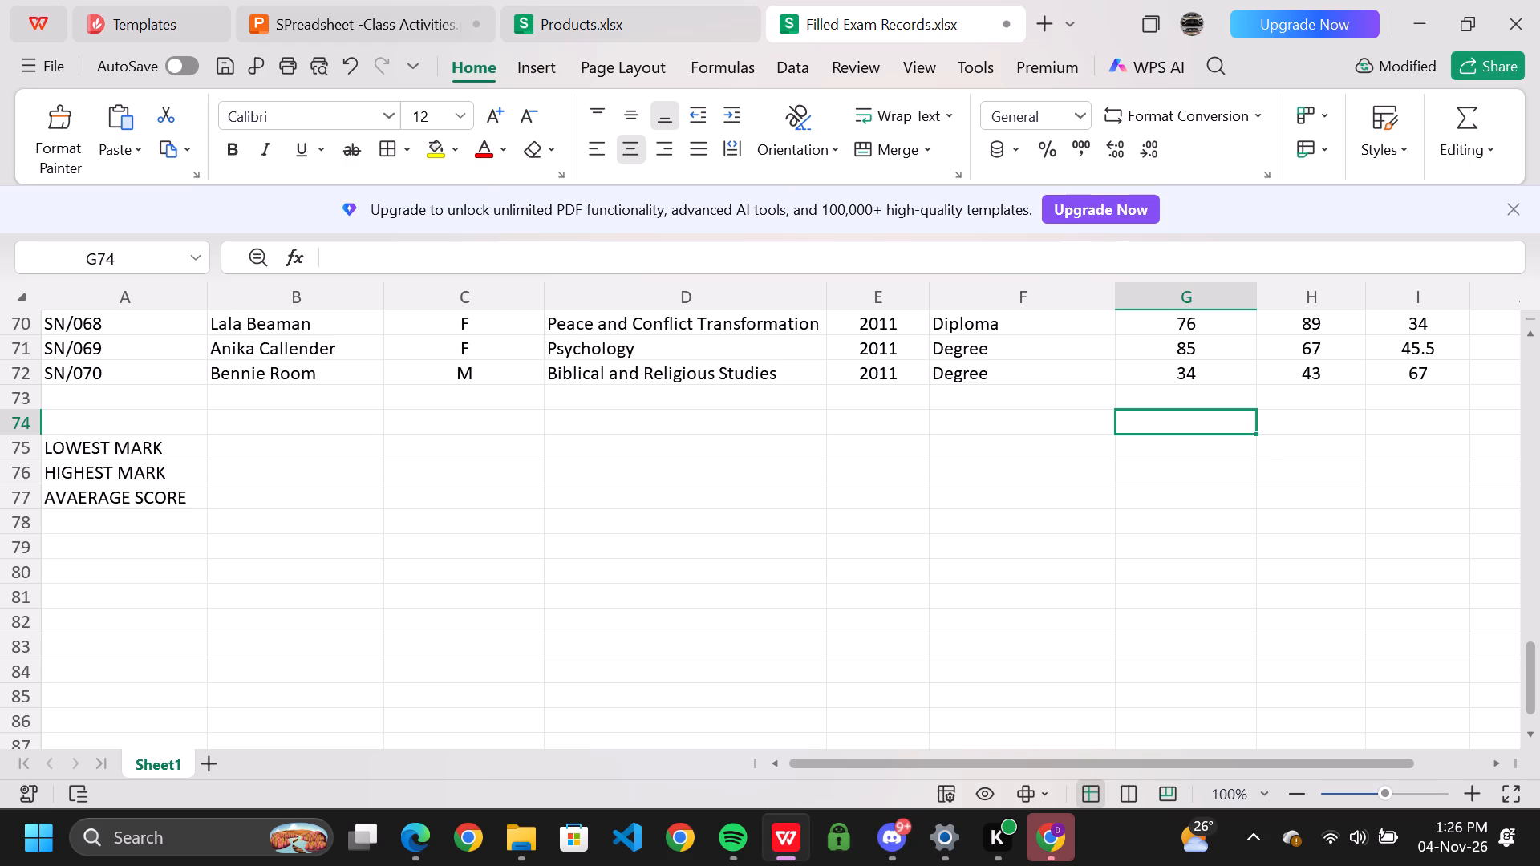
left_click(1167, 455)
left_click(319, 6)
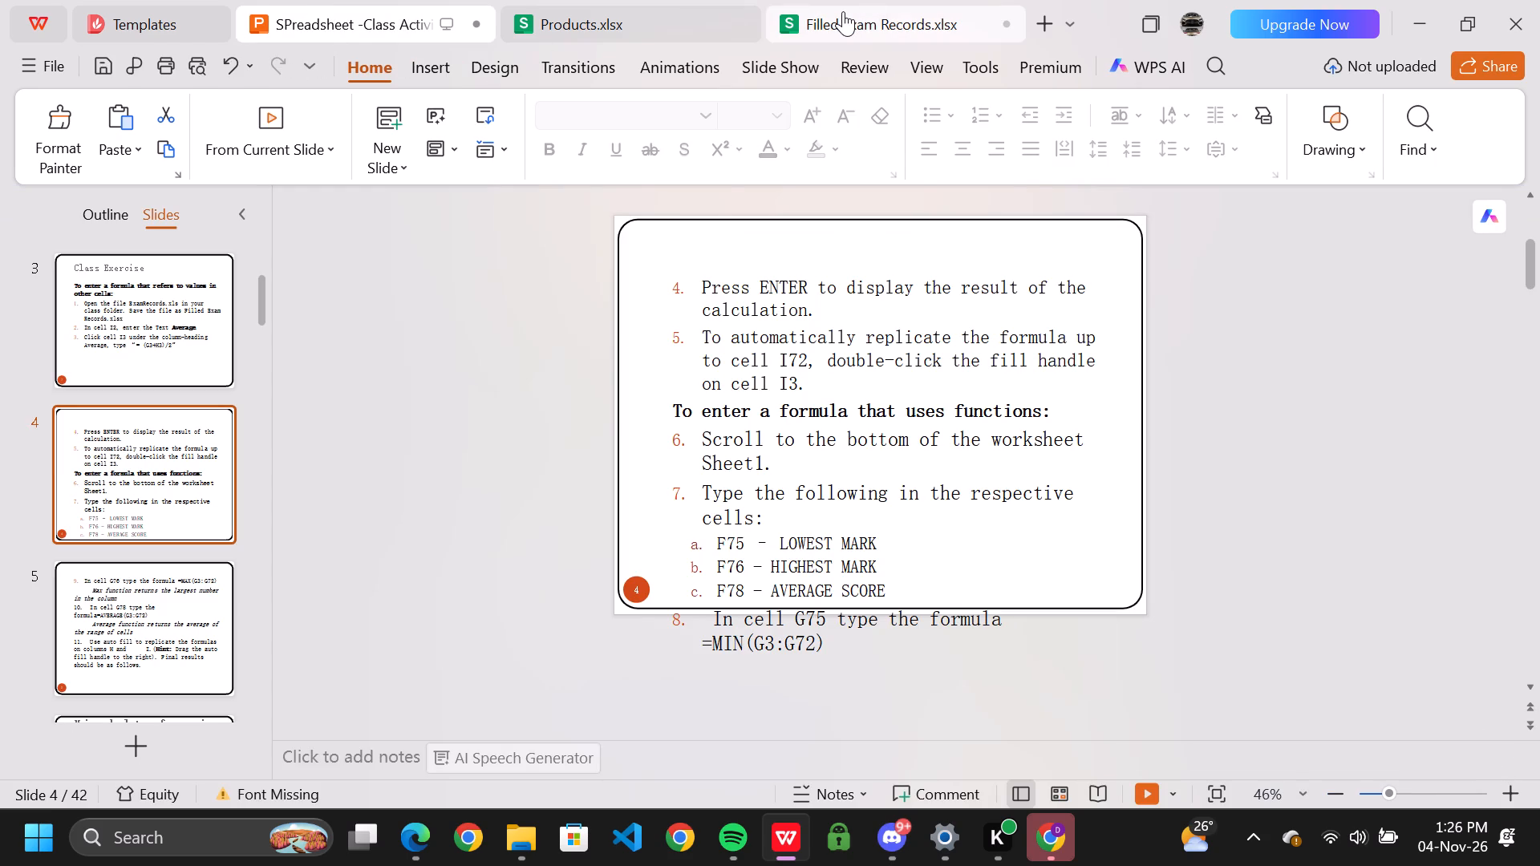
left_click(857, 26)
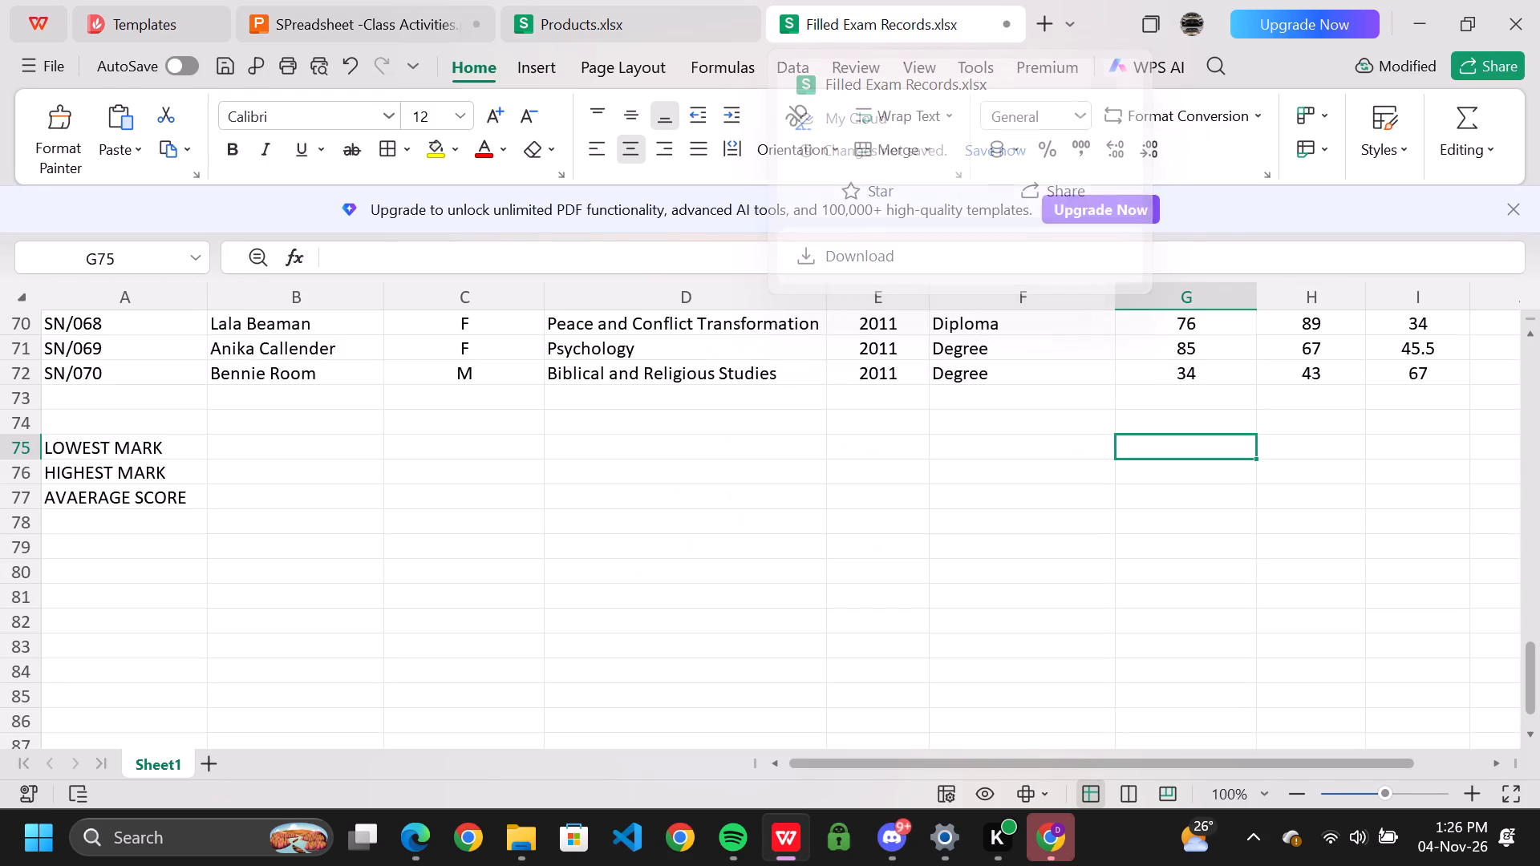
left_click(1163, 448)
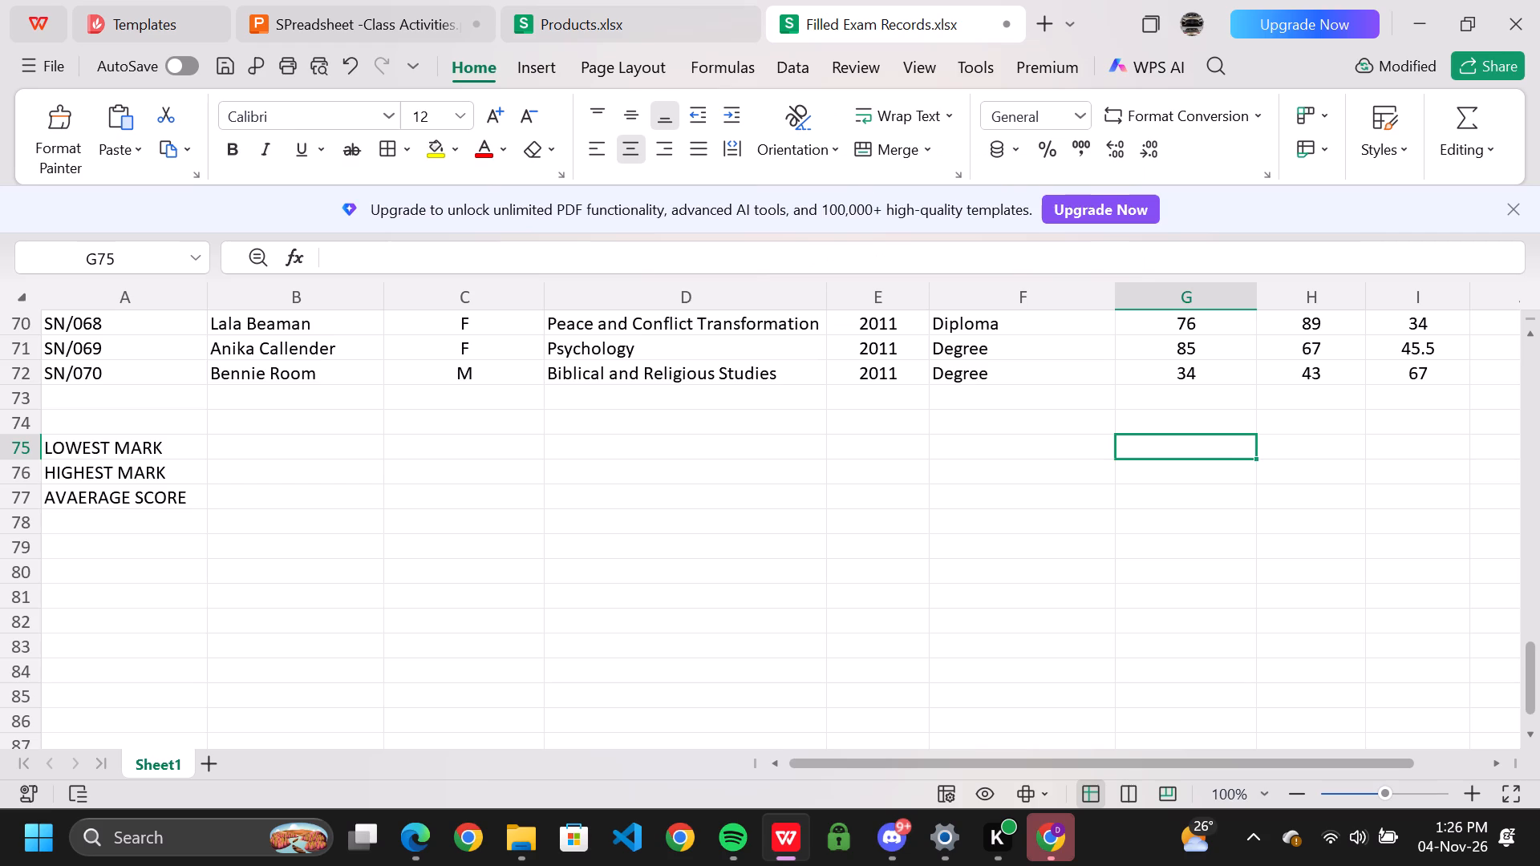
key("equal")
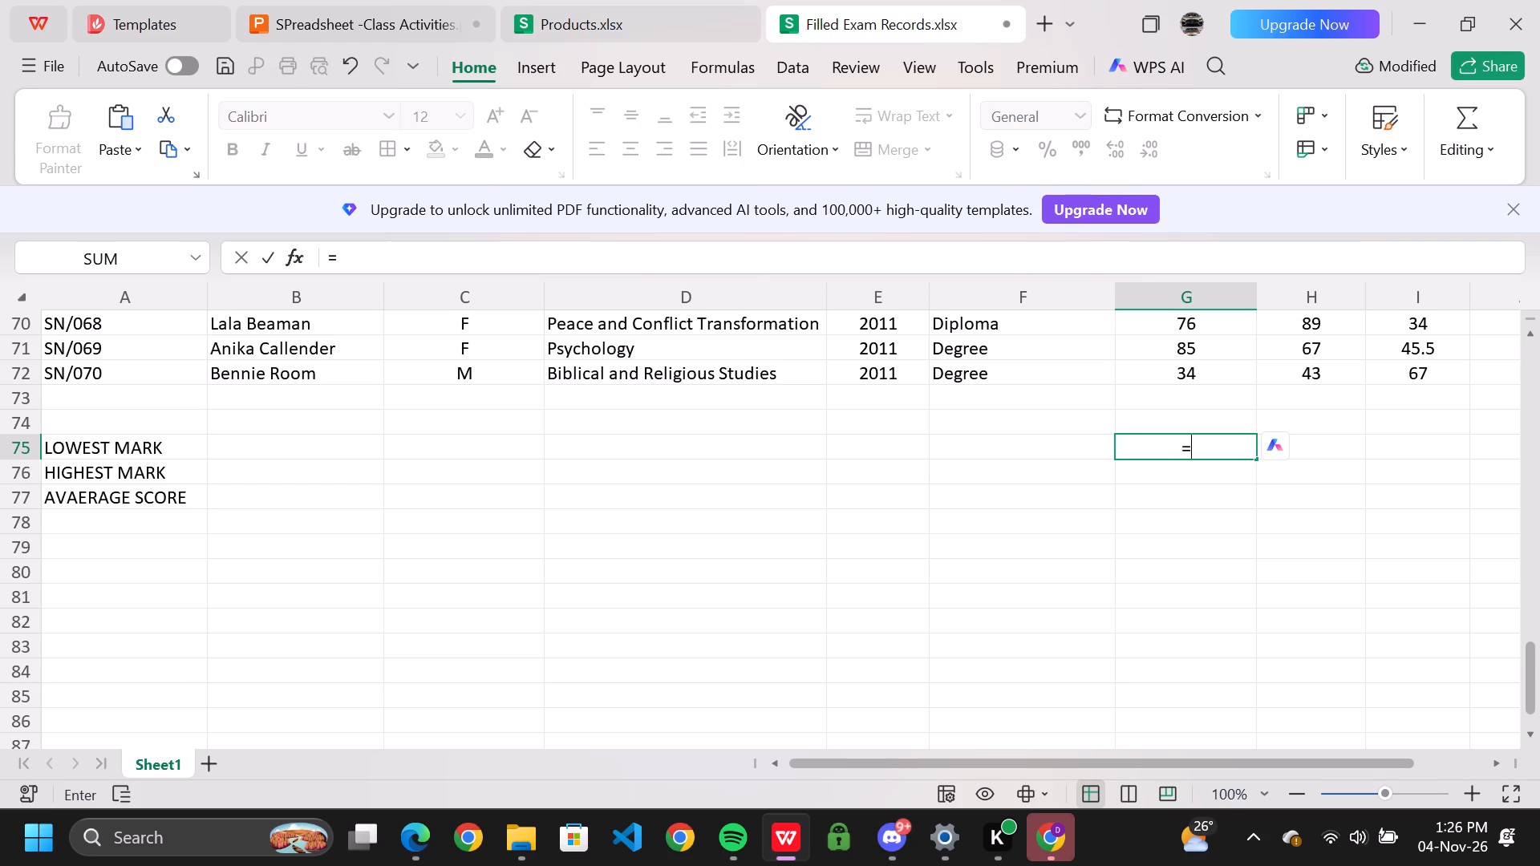
type("MIN")
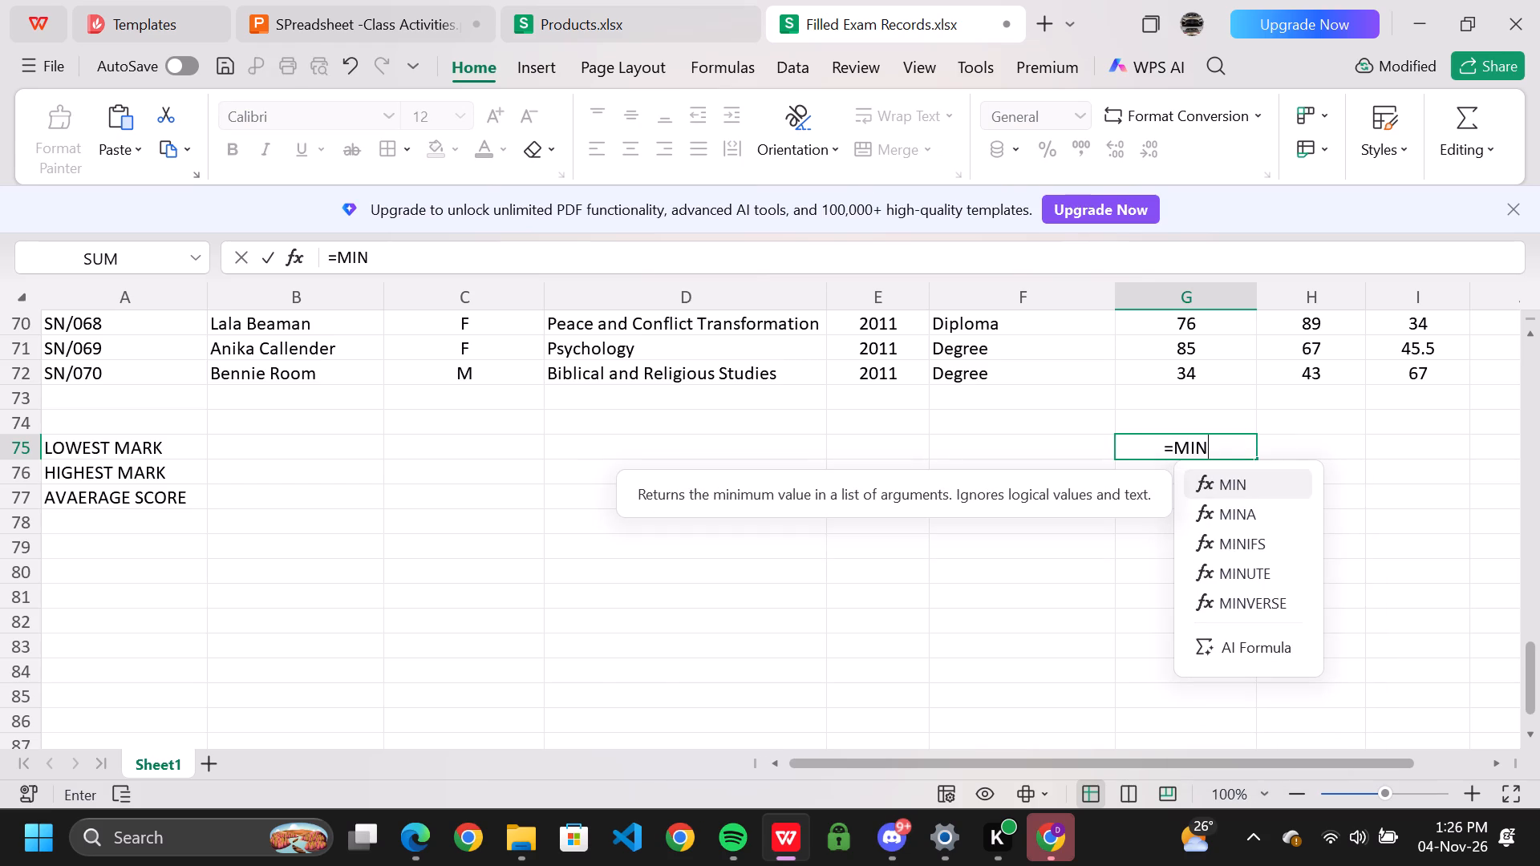
key("shift+parenleft")
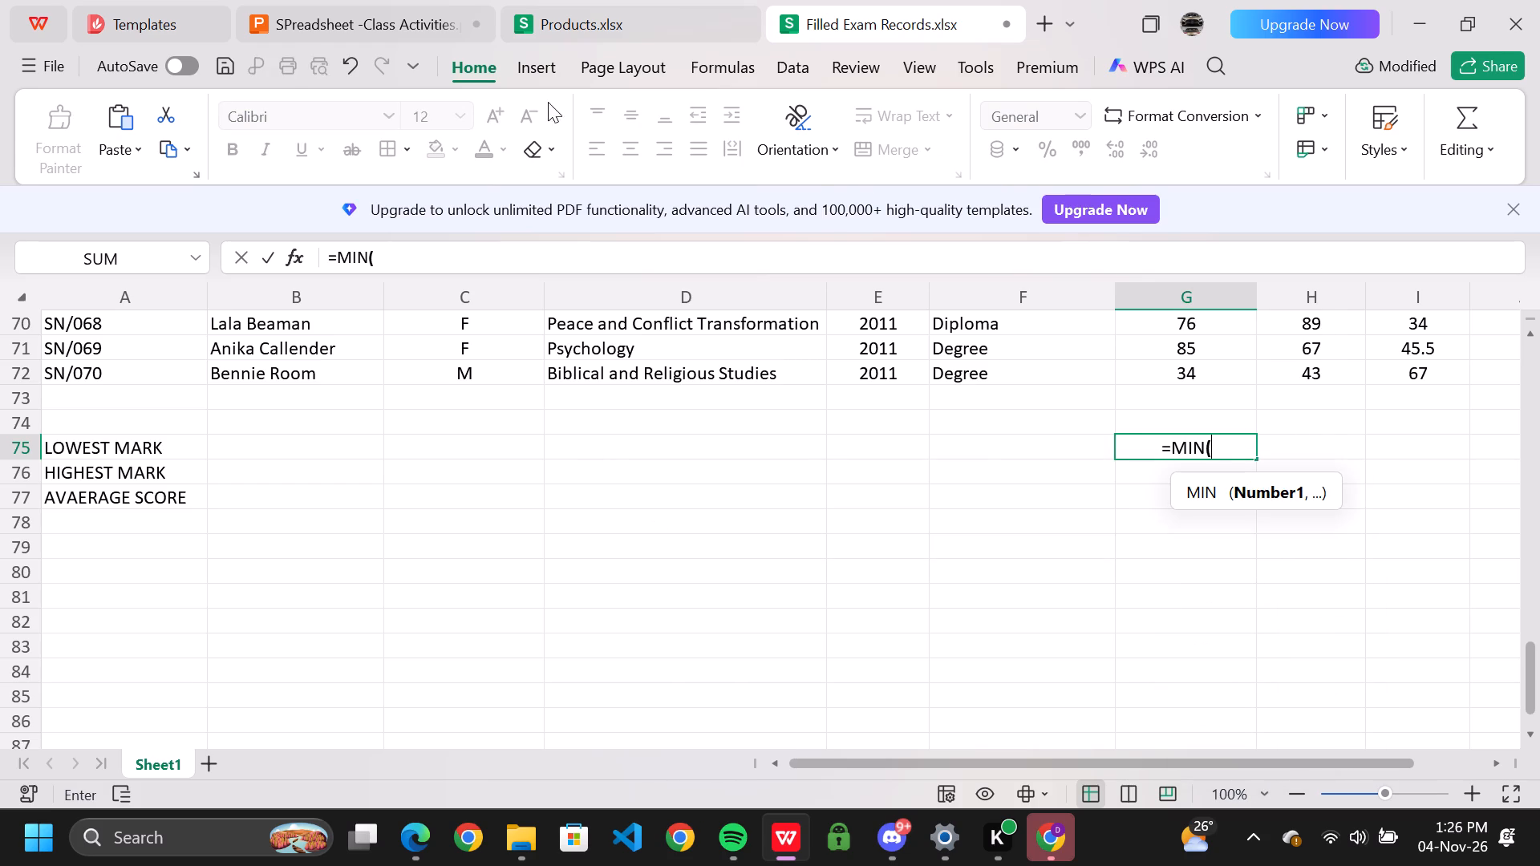
left_click(315, 2)
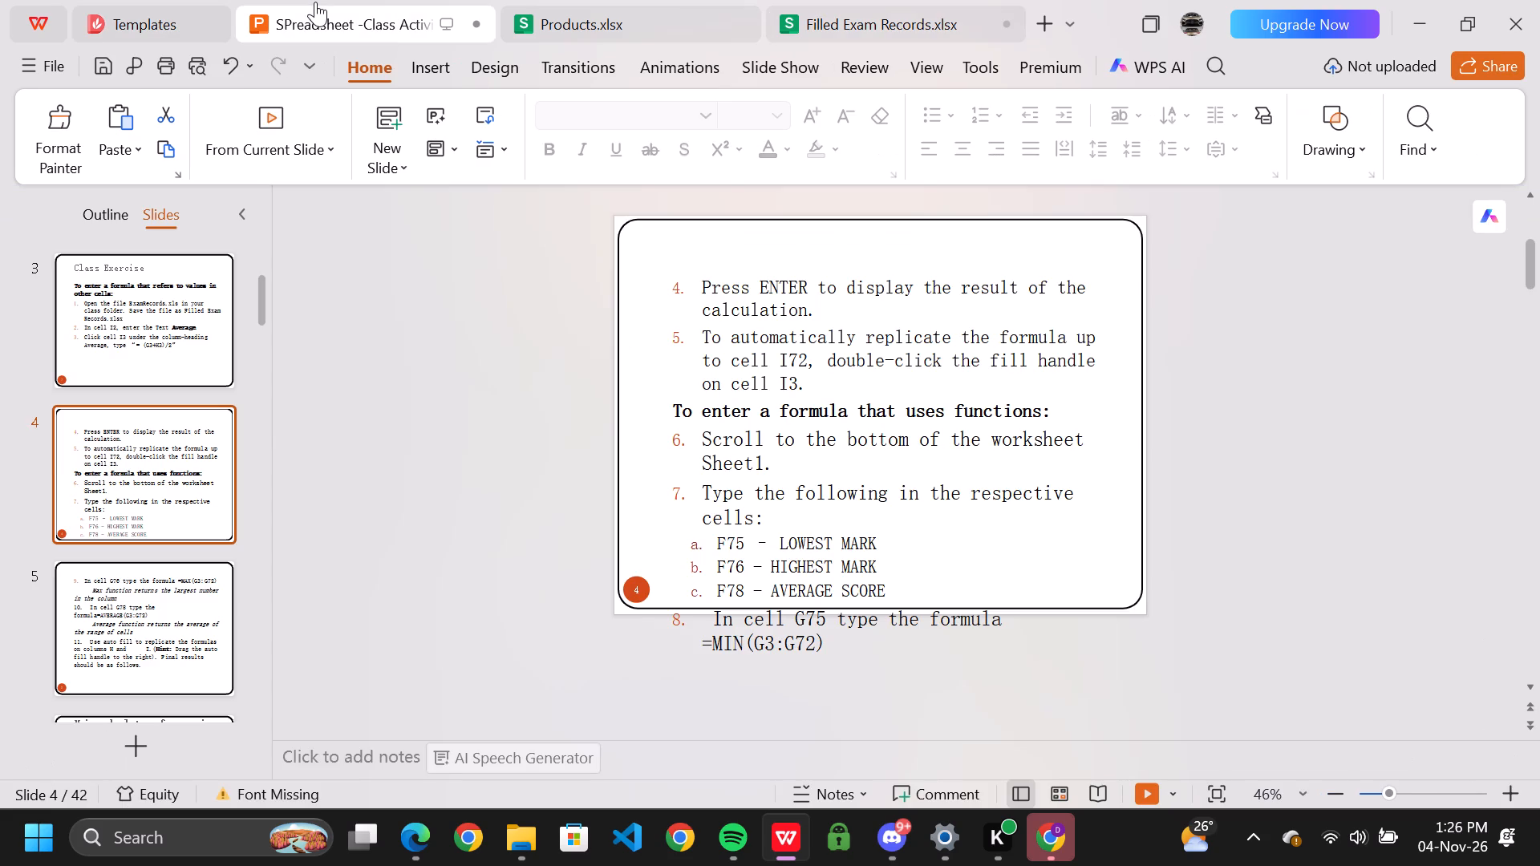
left_click_drag(826, 645, 692, 648)
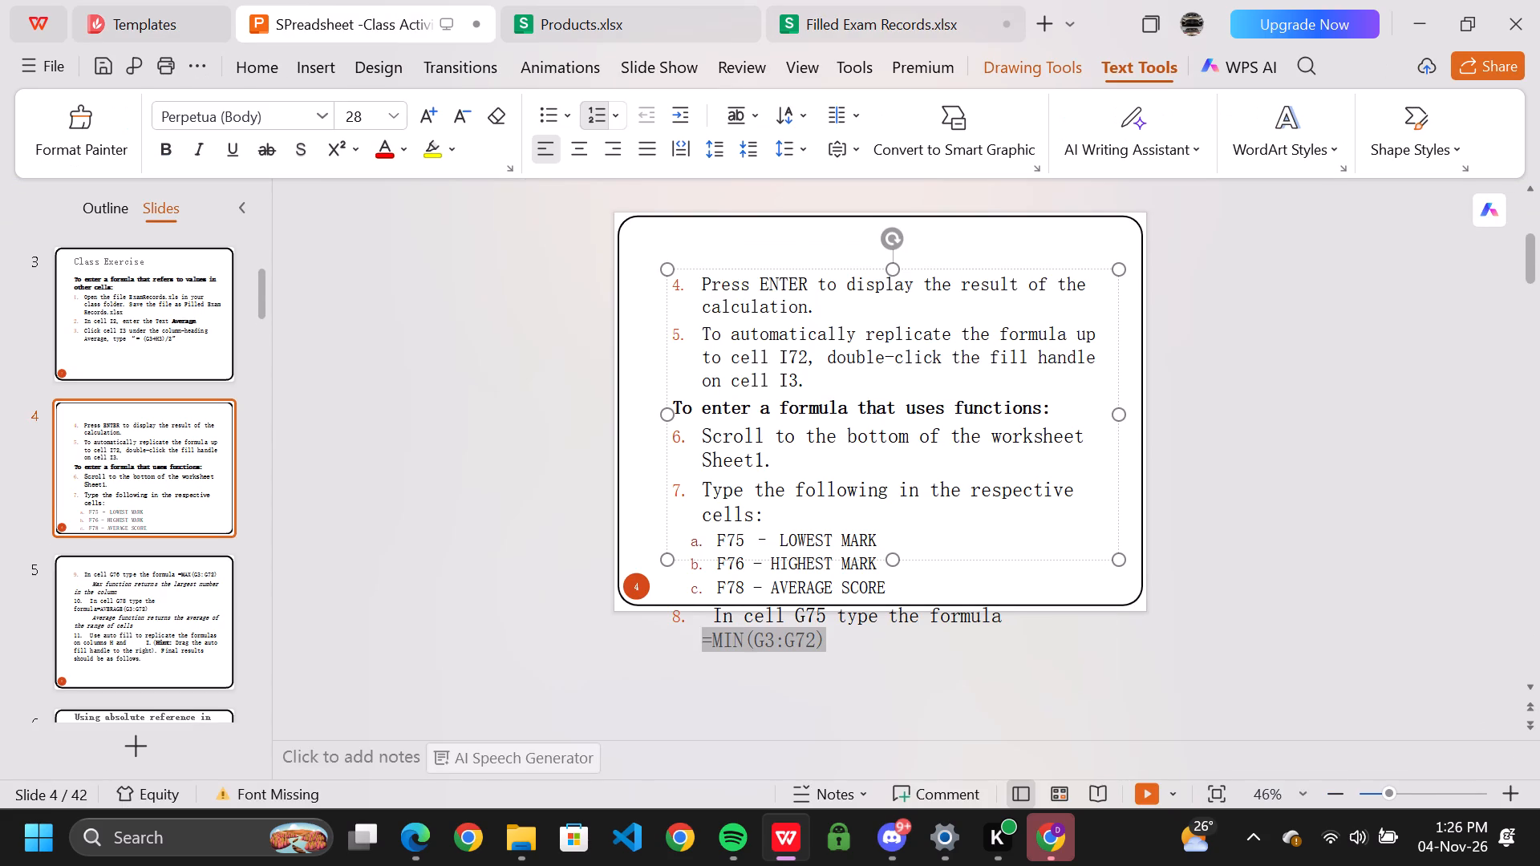
left_click_drag(692, 648, 755, 651)
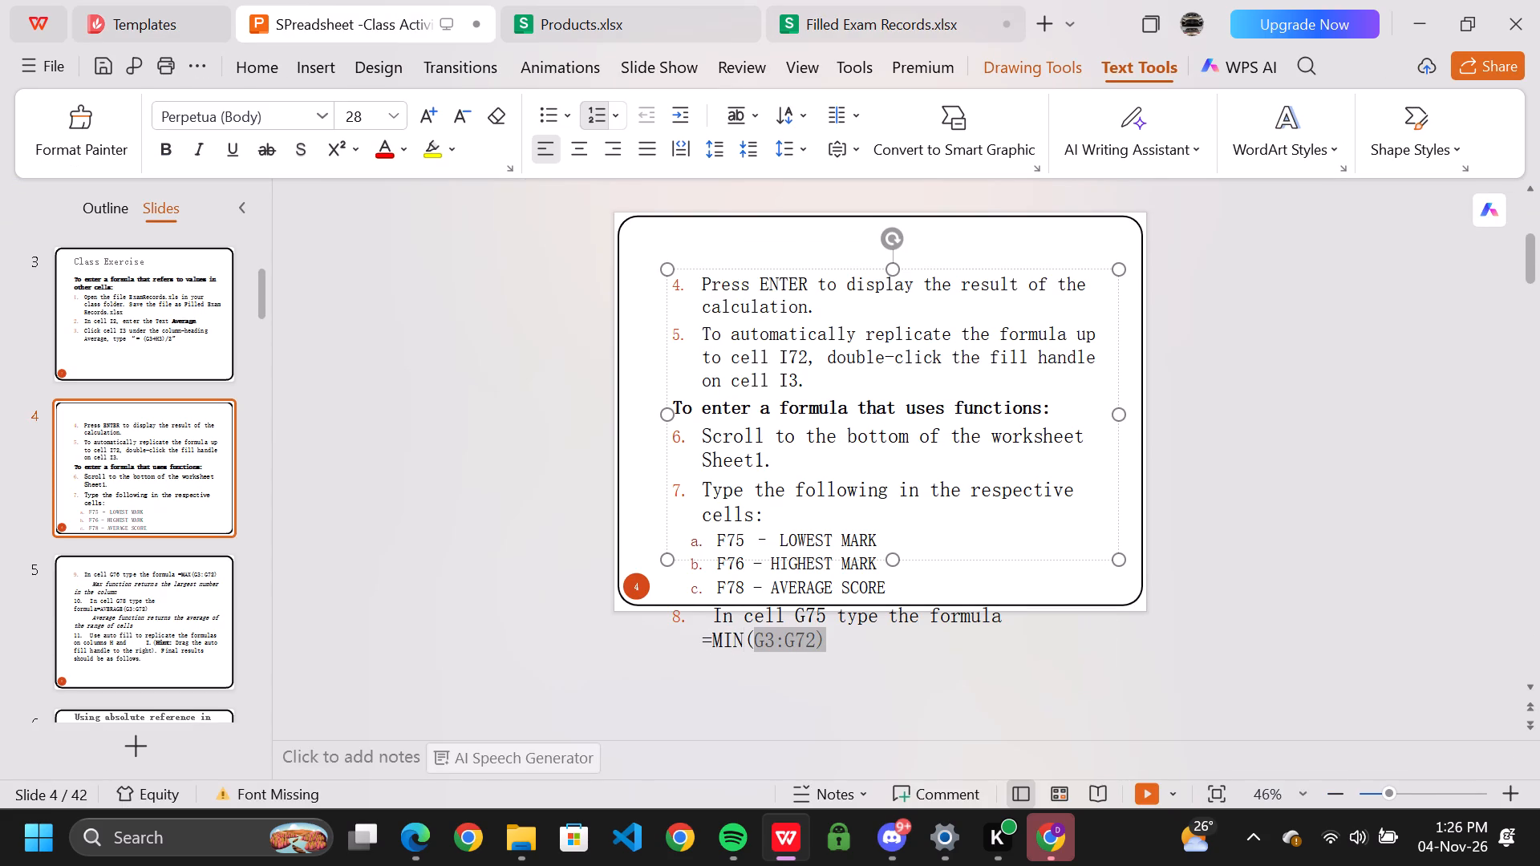
key("ctrl+c")
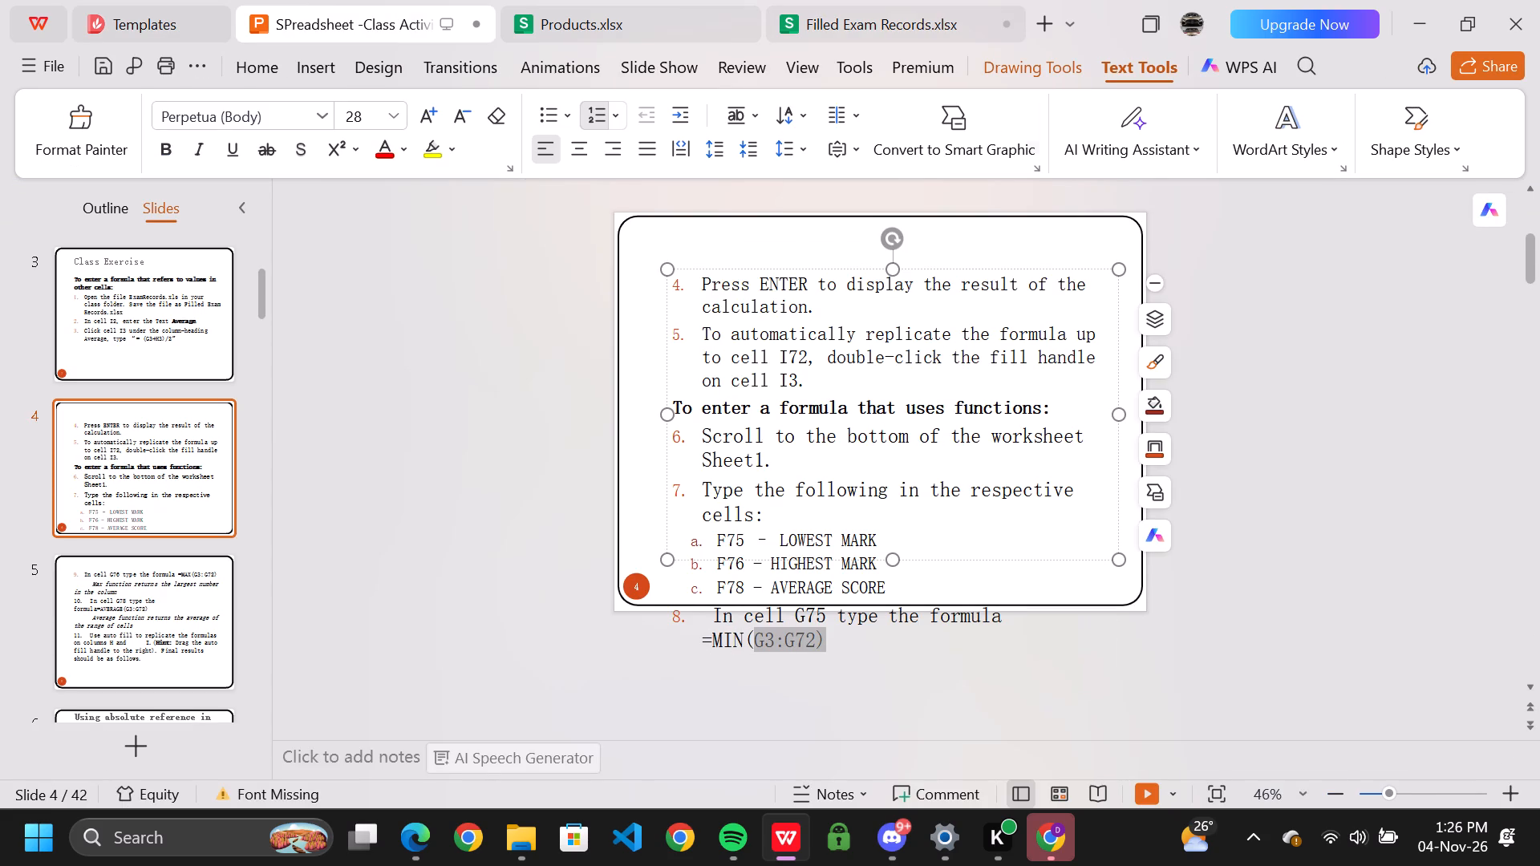
left_click(865, 12)
left_click(1232, 445)
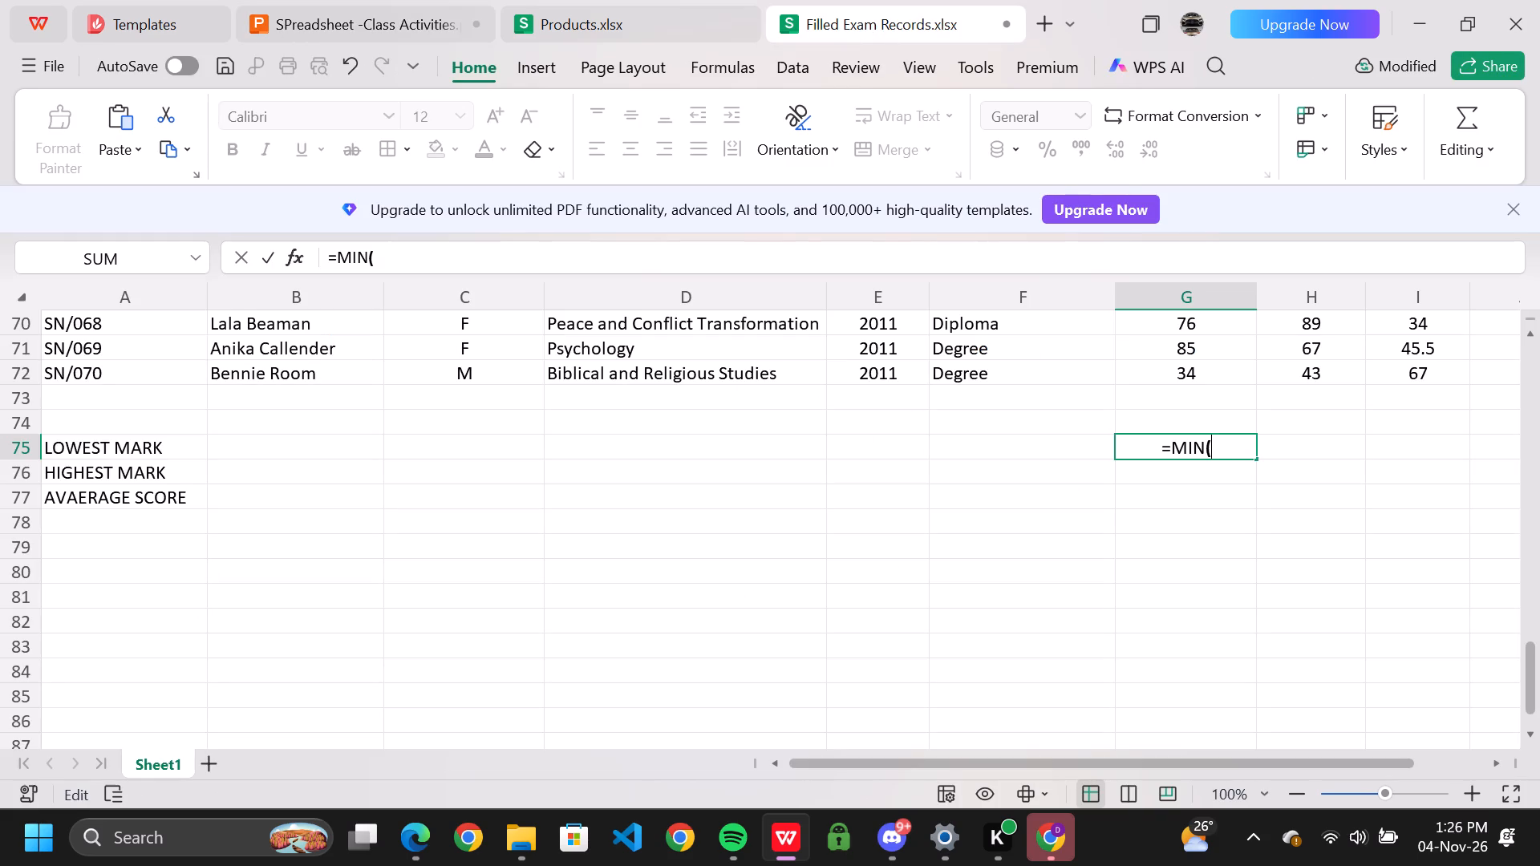
key("ctrl+v")
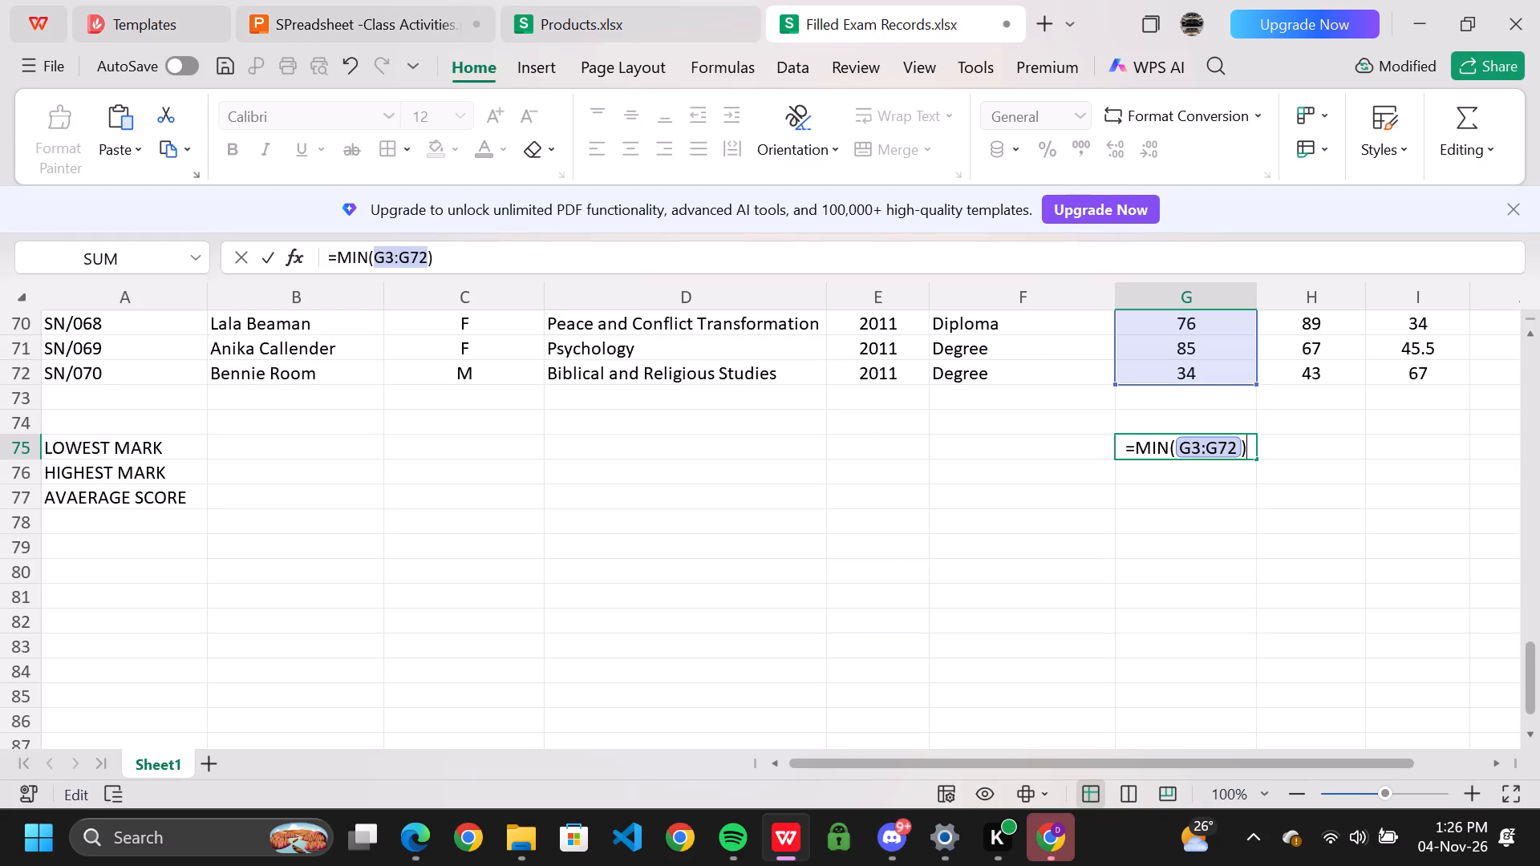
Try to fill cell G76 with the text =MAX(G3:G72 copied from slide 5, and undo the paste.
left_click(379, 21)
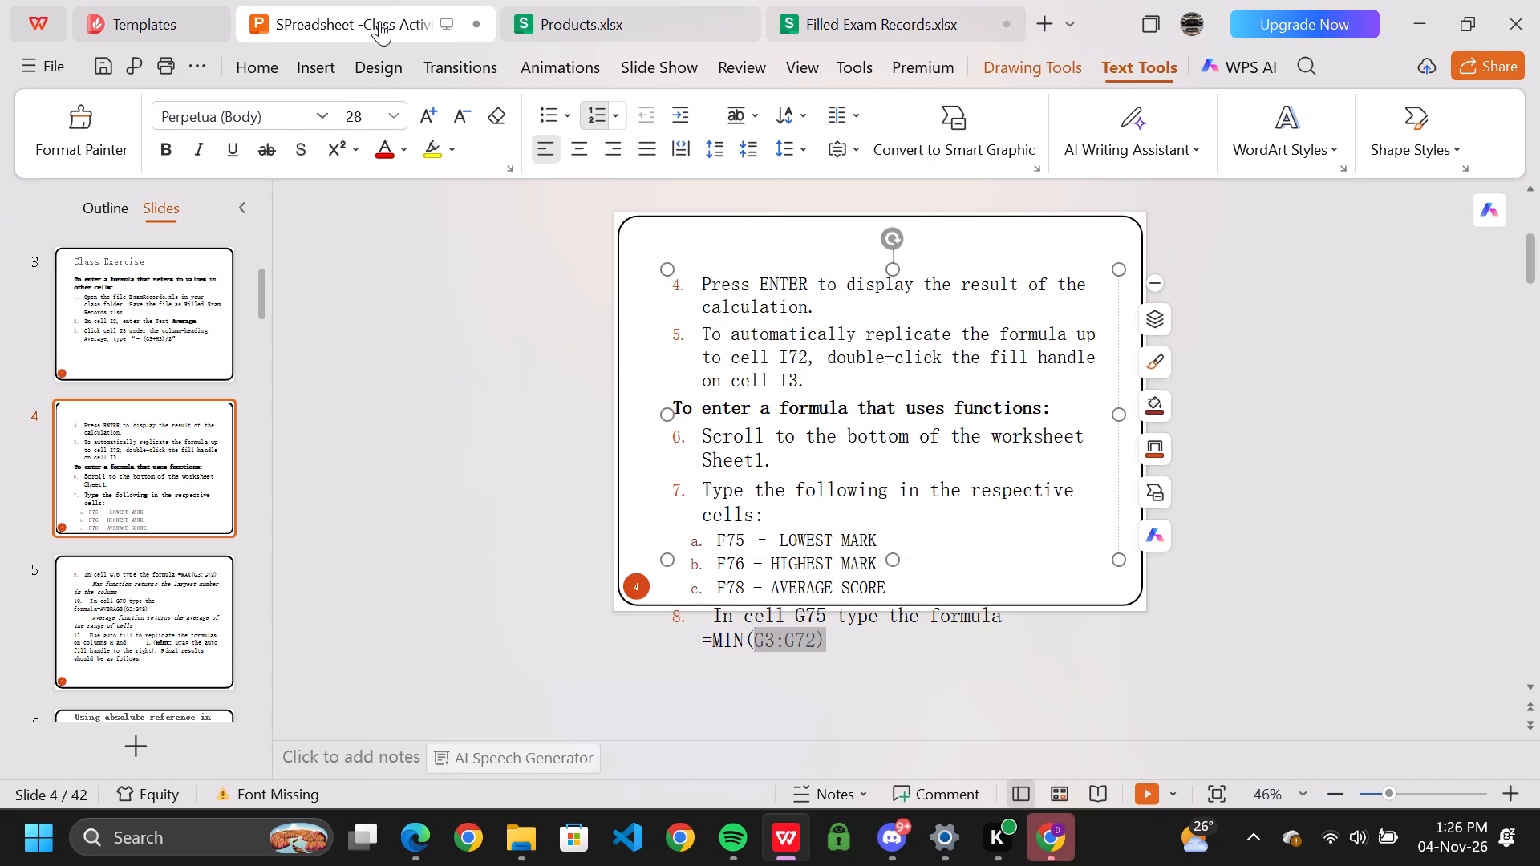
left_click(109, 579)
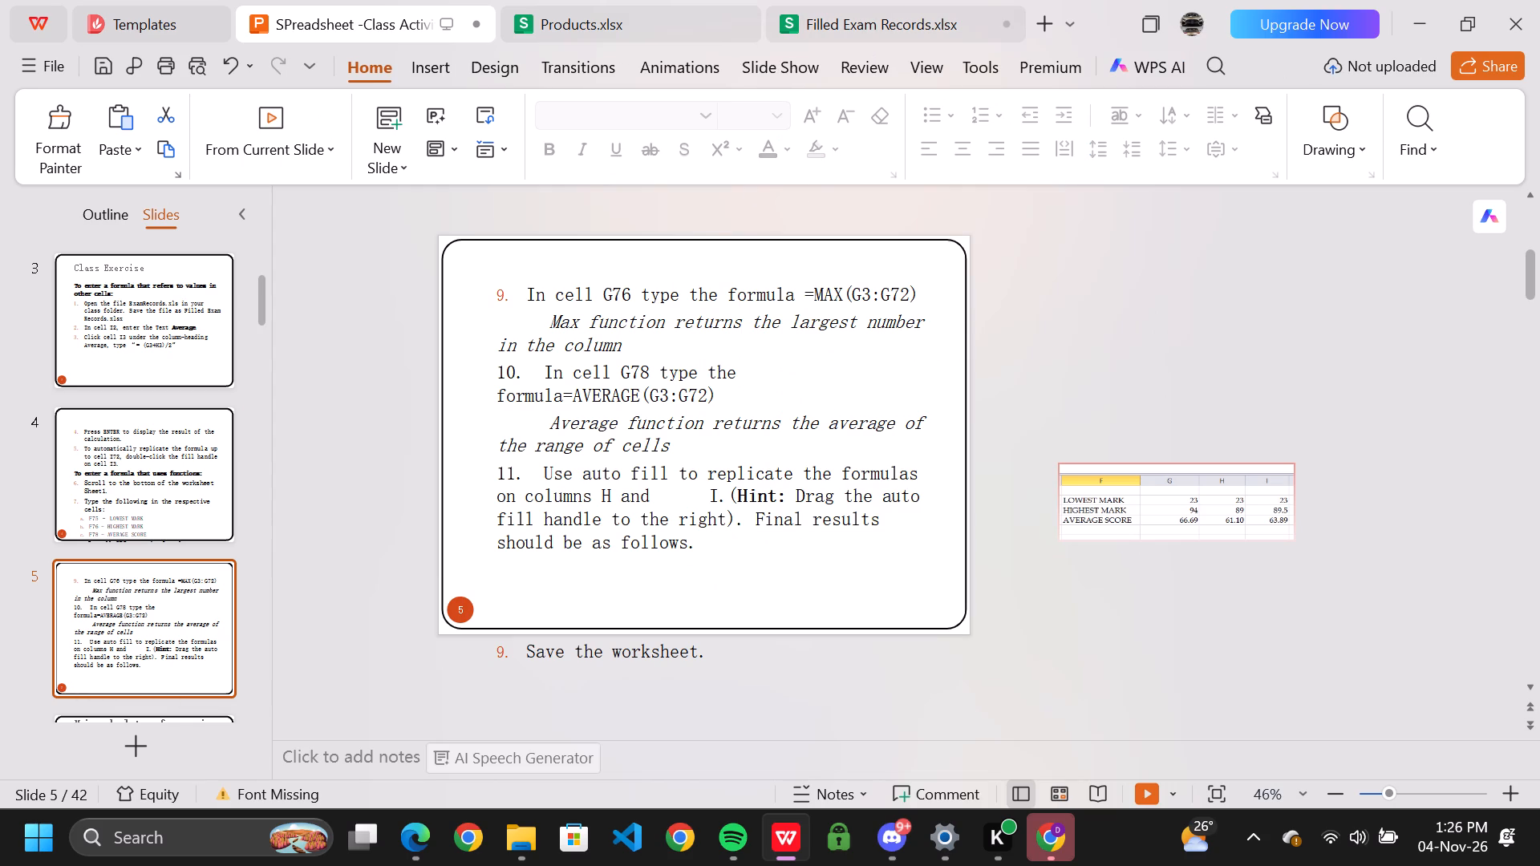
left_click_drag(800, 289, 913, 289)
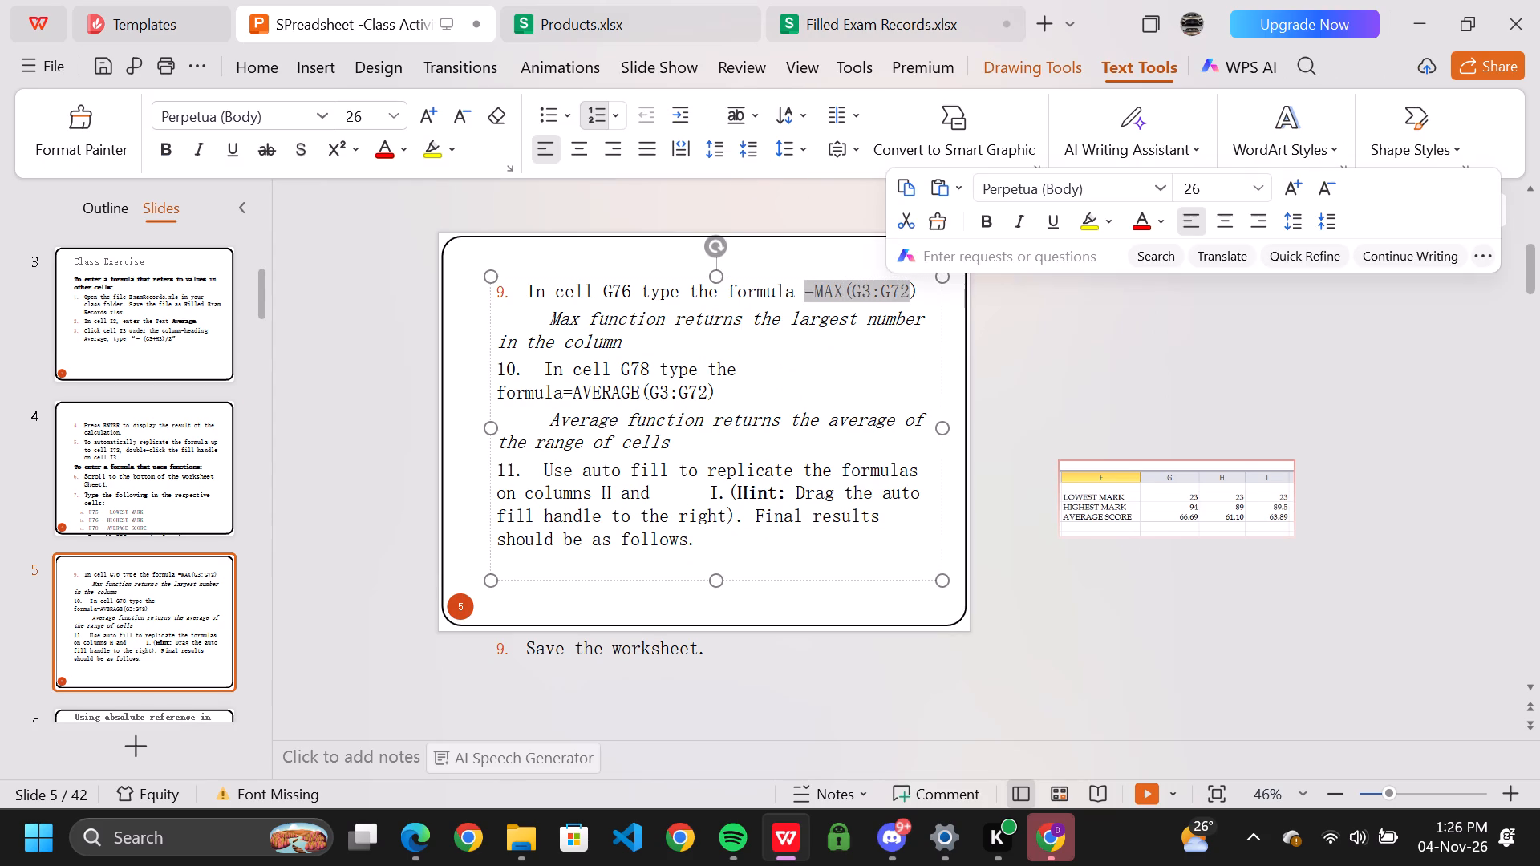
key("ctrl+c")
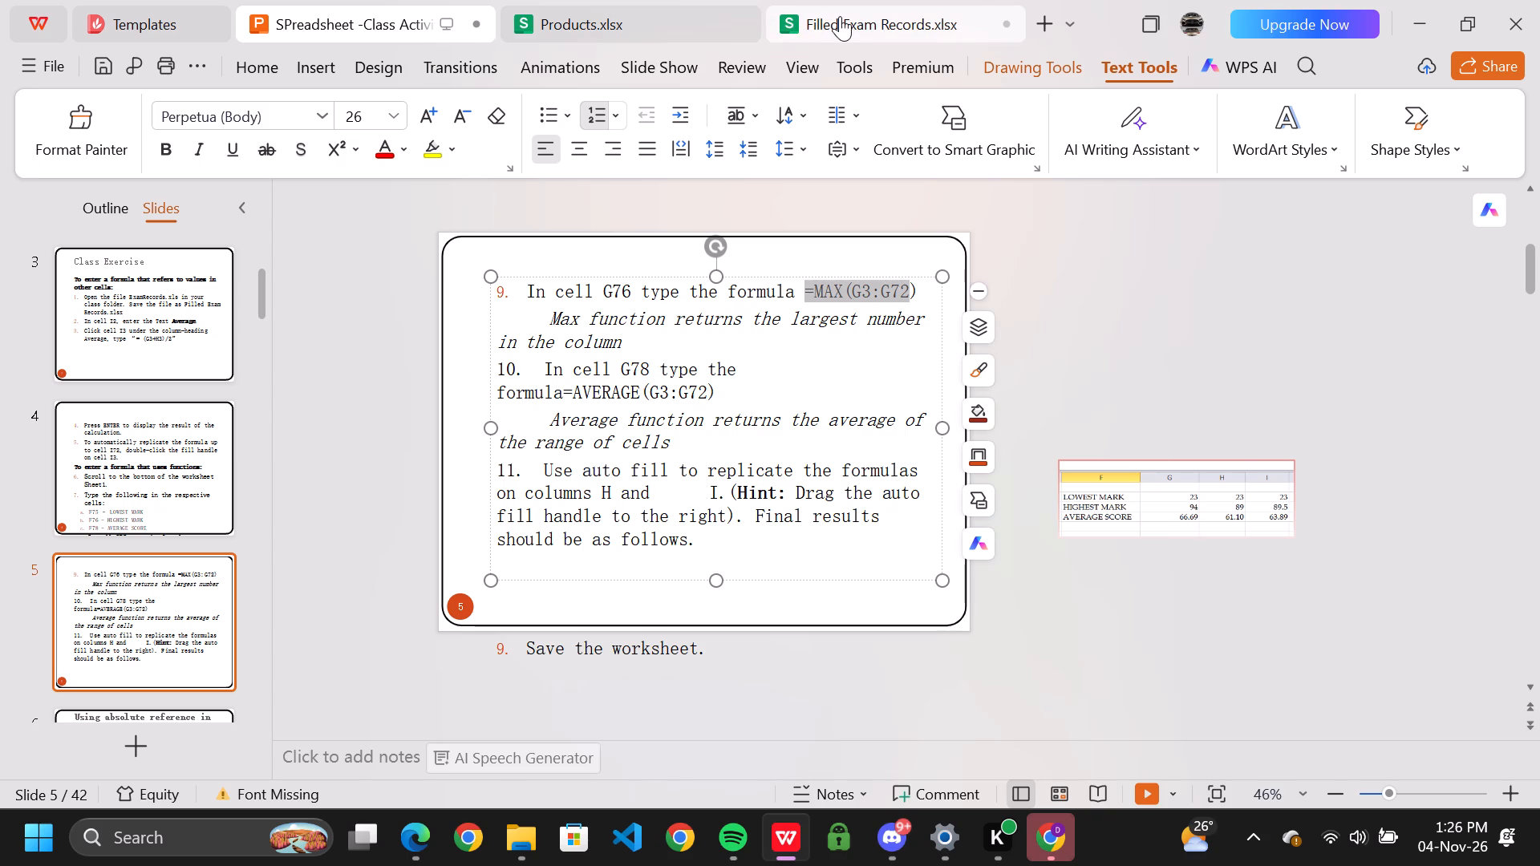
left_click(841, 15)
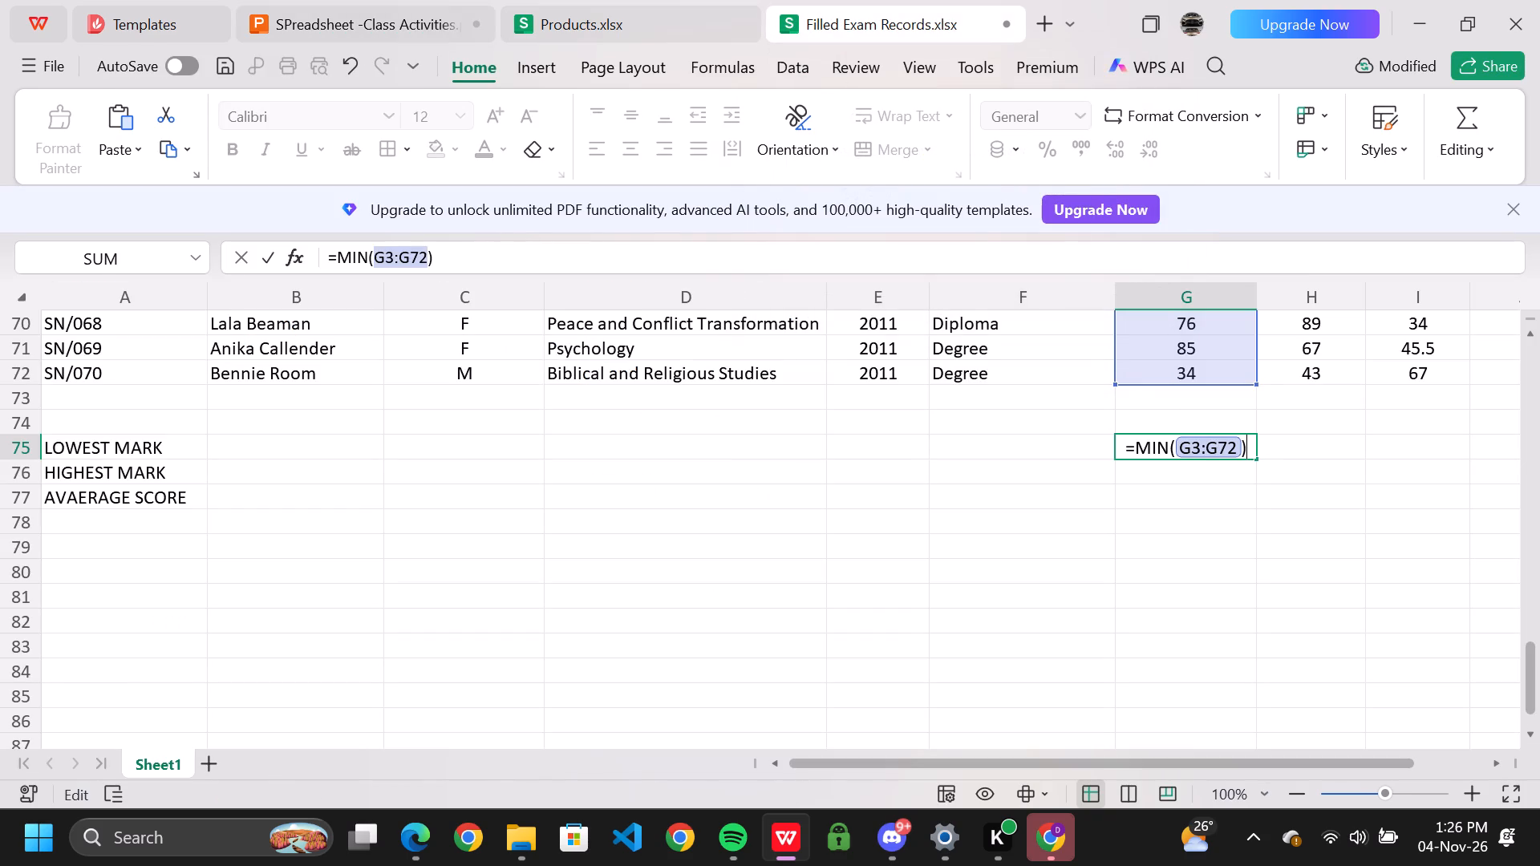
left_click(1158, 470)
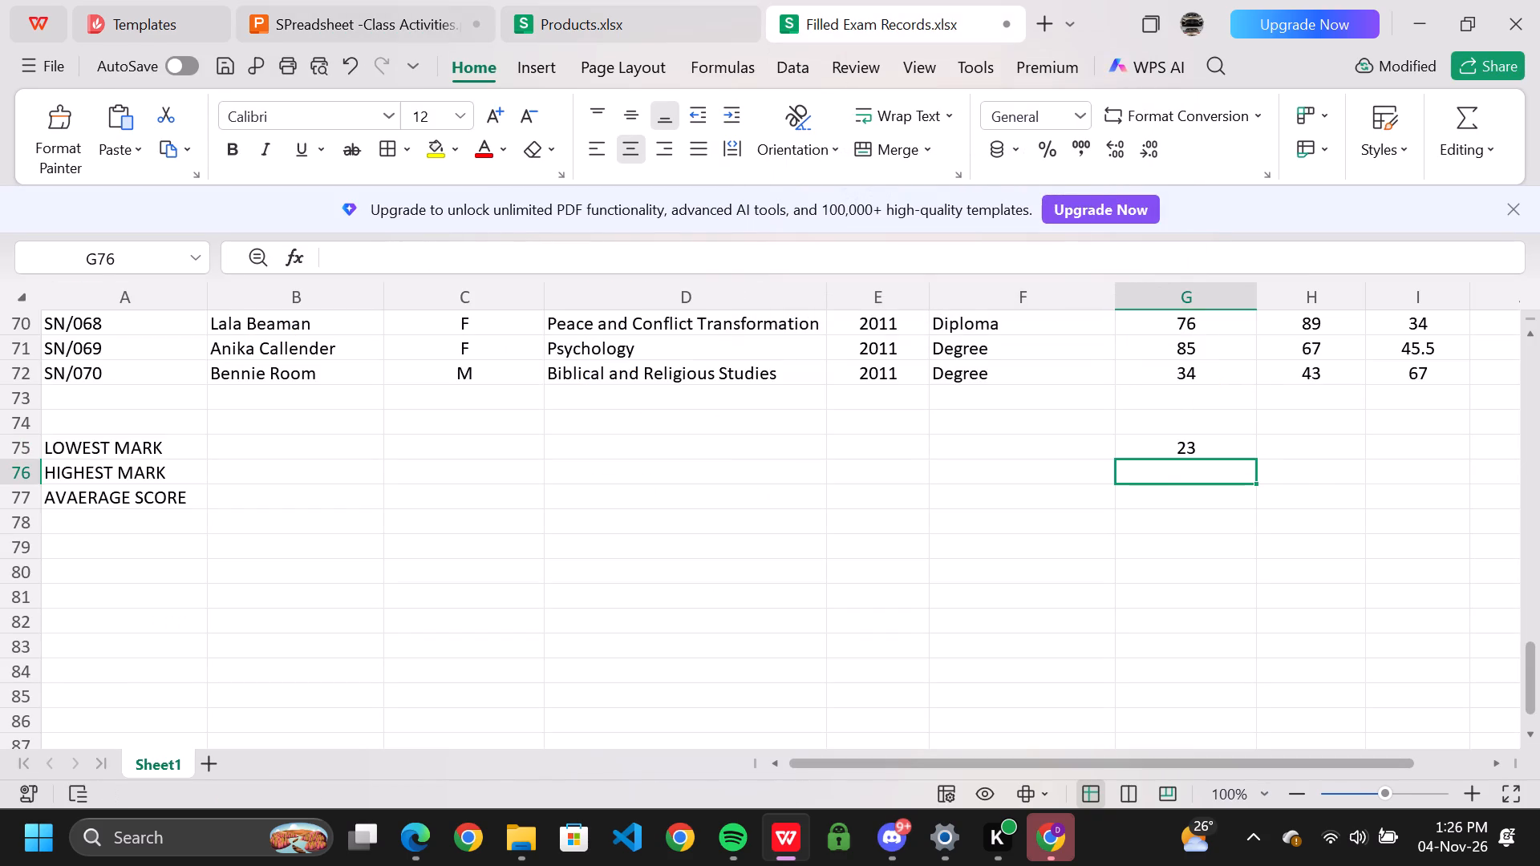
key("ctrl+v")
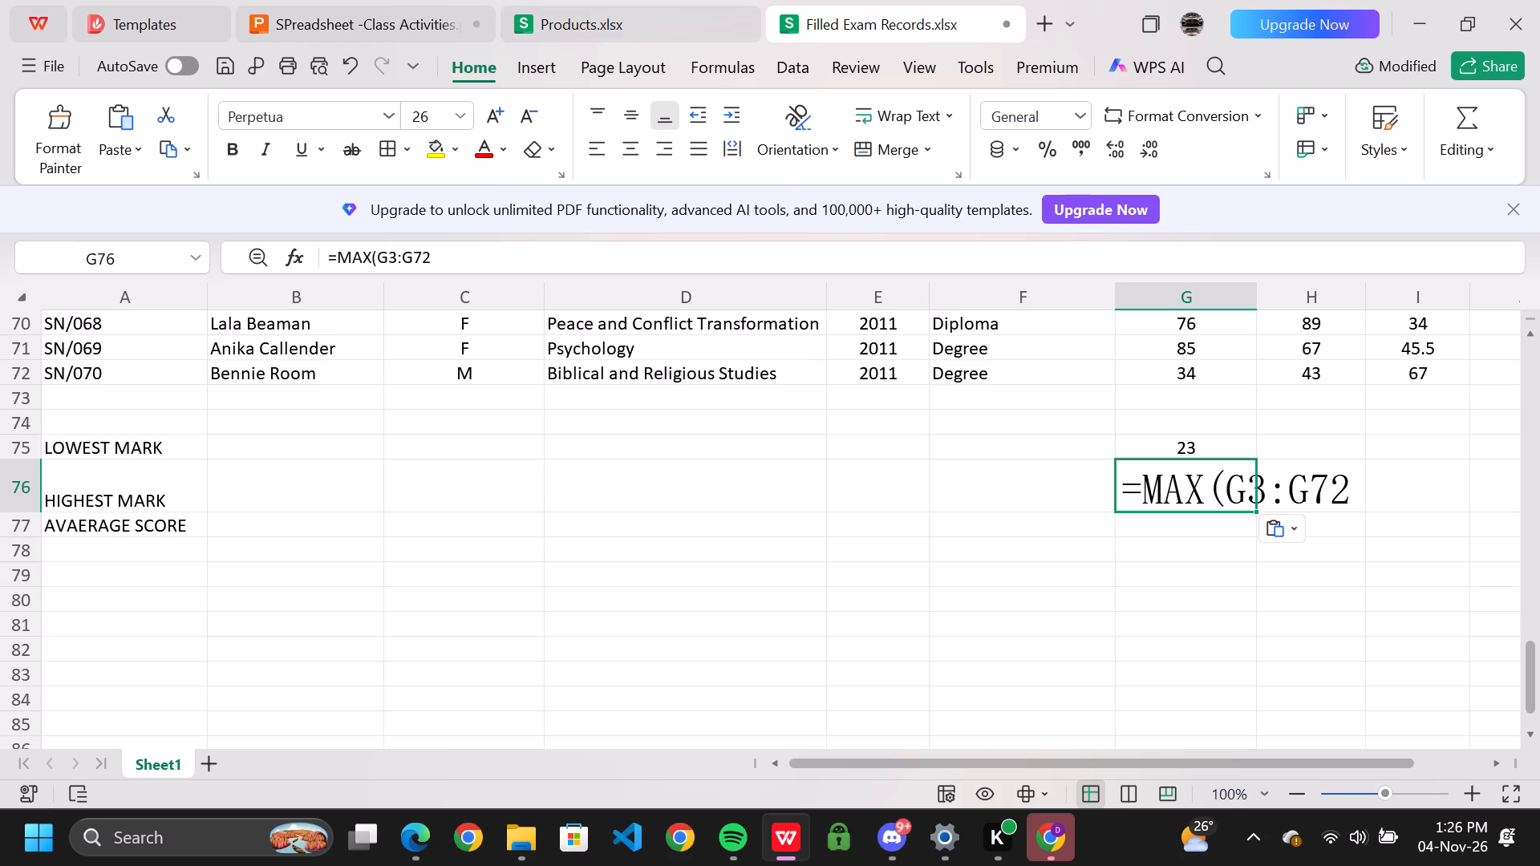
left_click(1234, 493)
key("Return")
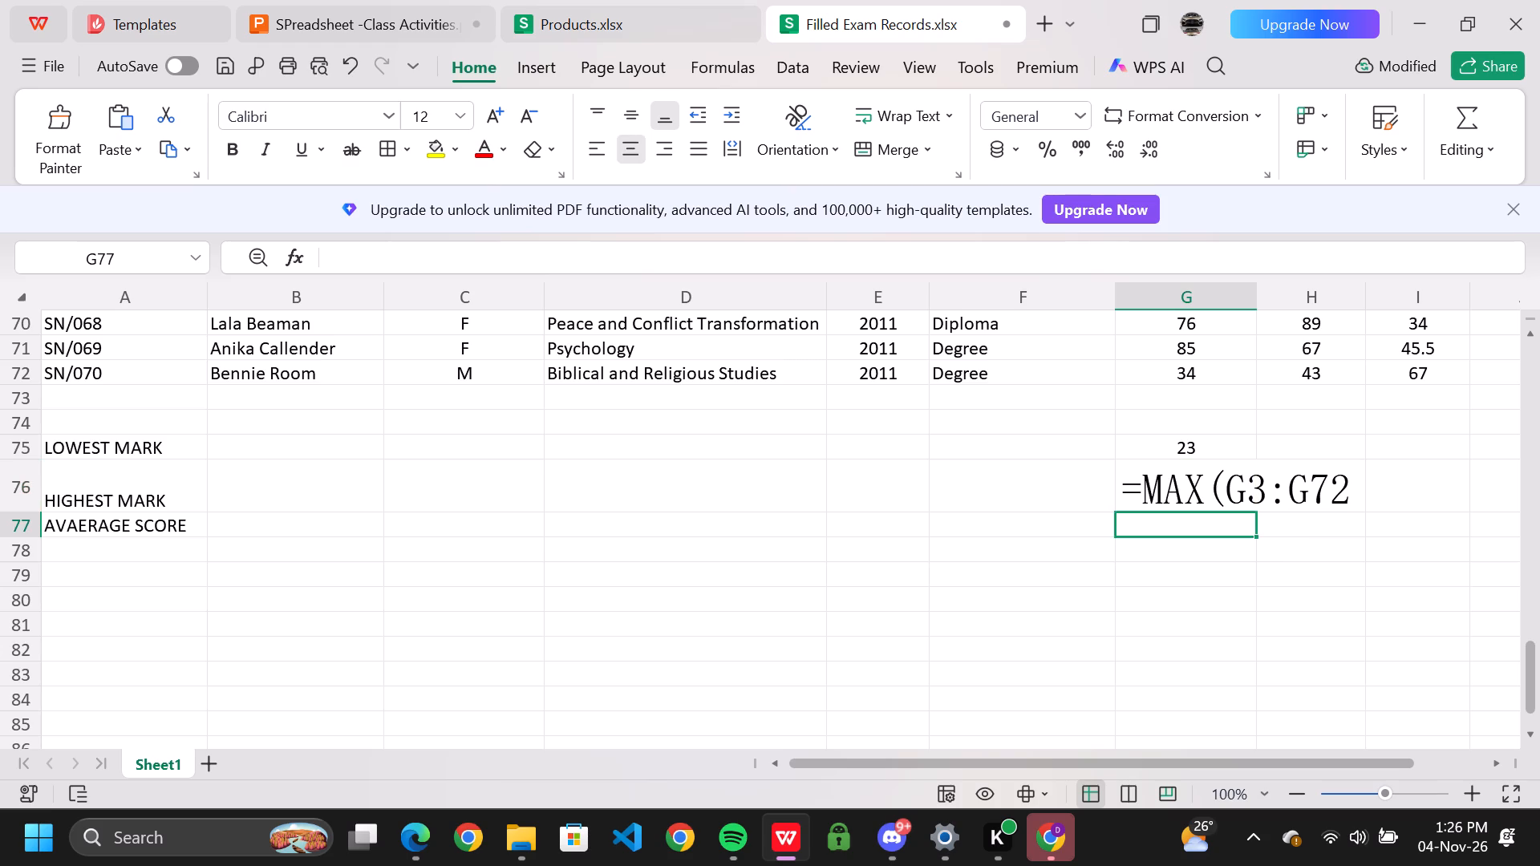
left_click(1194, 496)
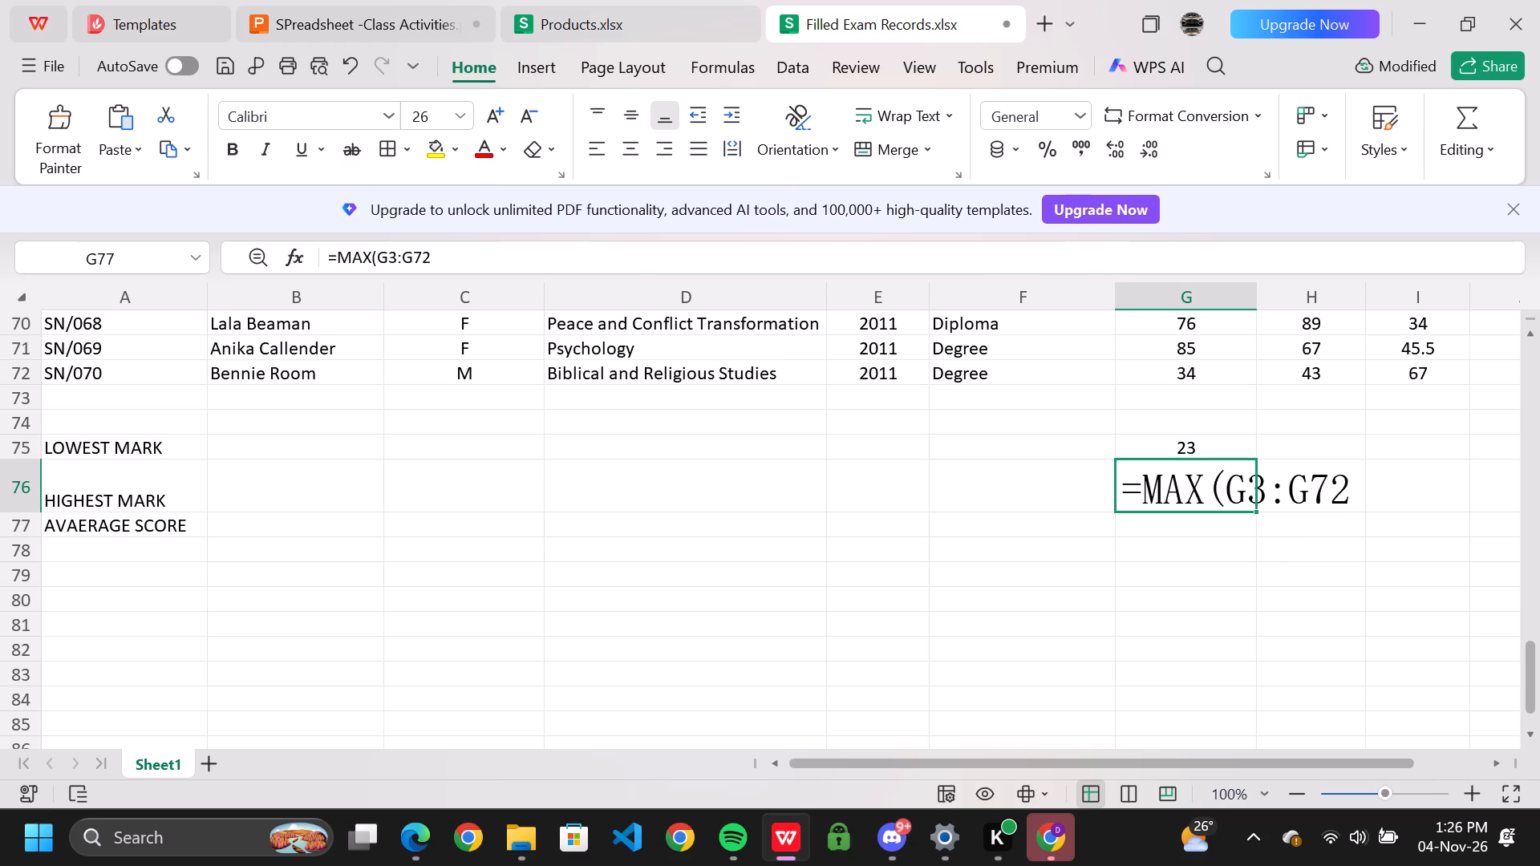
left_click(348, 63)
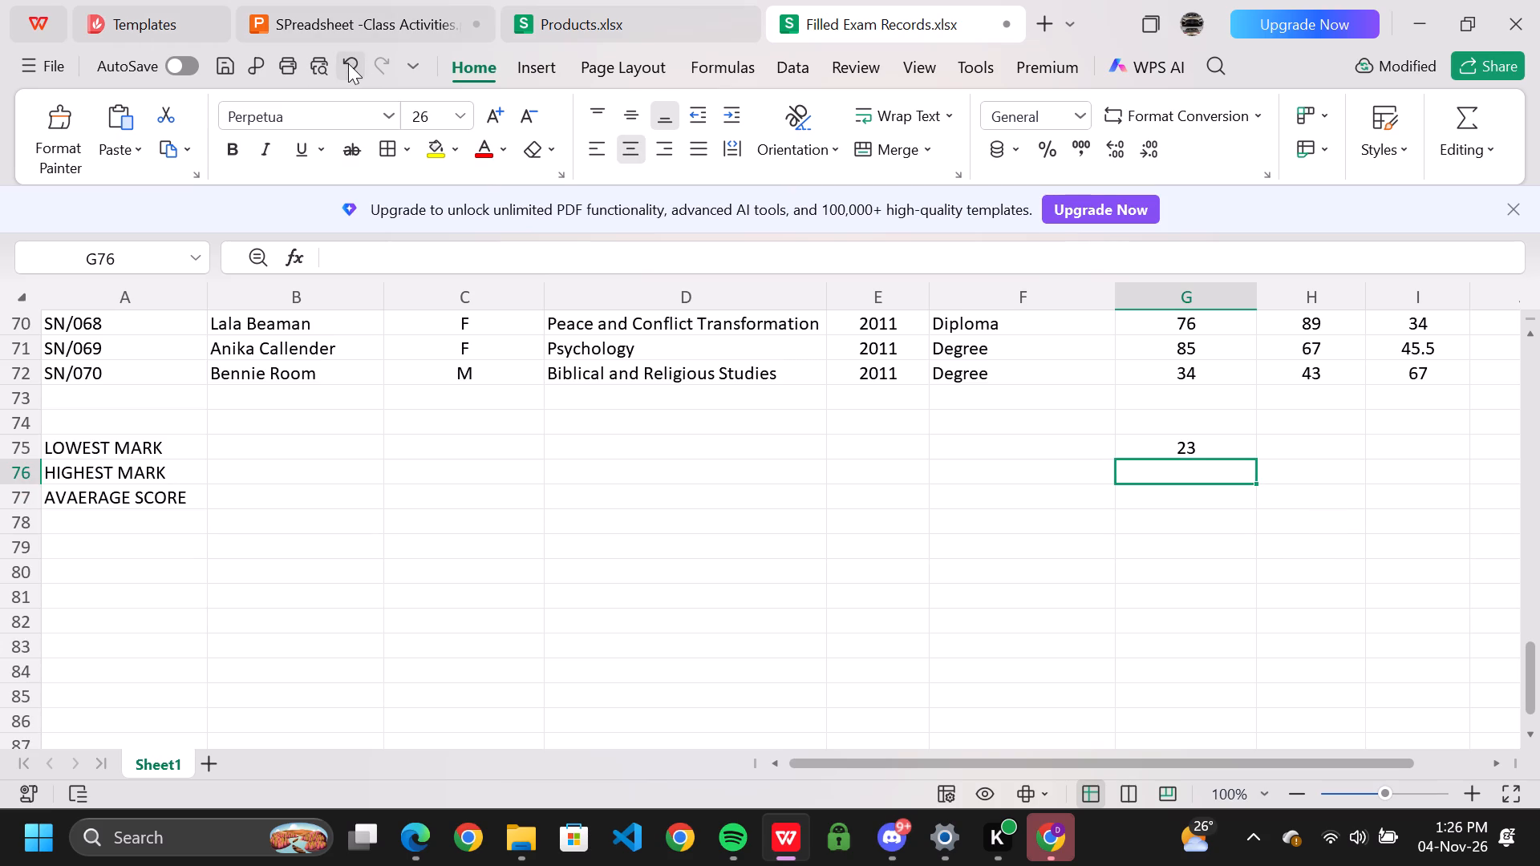
Enter the formula =MAX(G3:G72) in cell G76 of Filled Exam Records.xlsx, checking slide 5 for the range.
left_click(1157, 470)
left_click(347, 14)
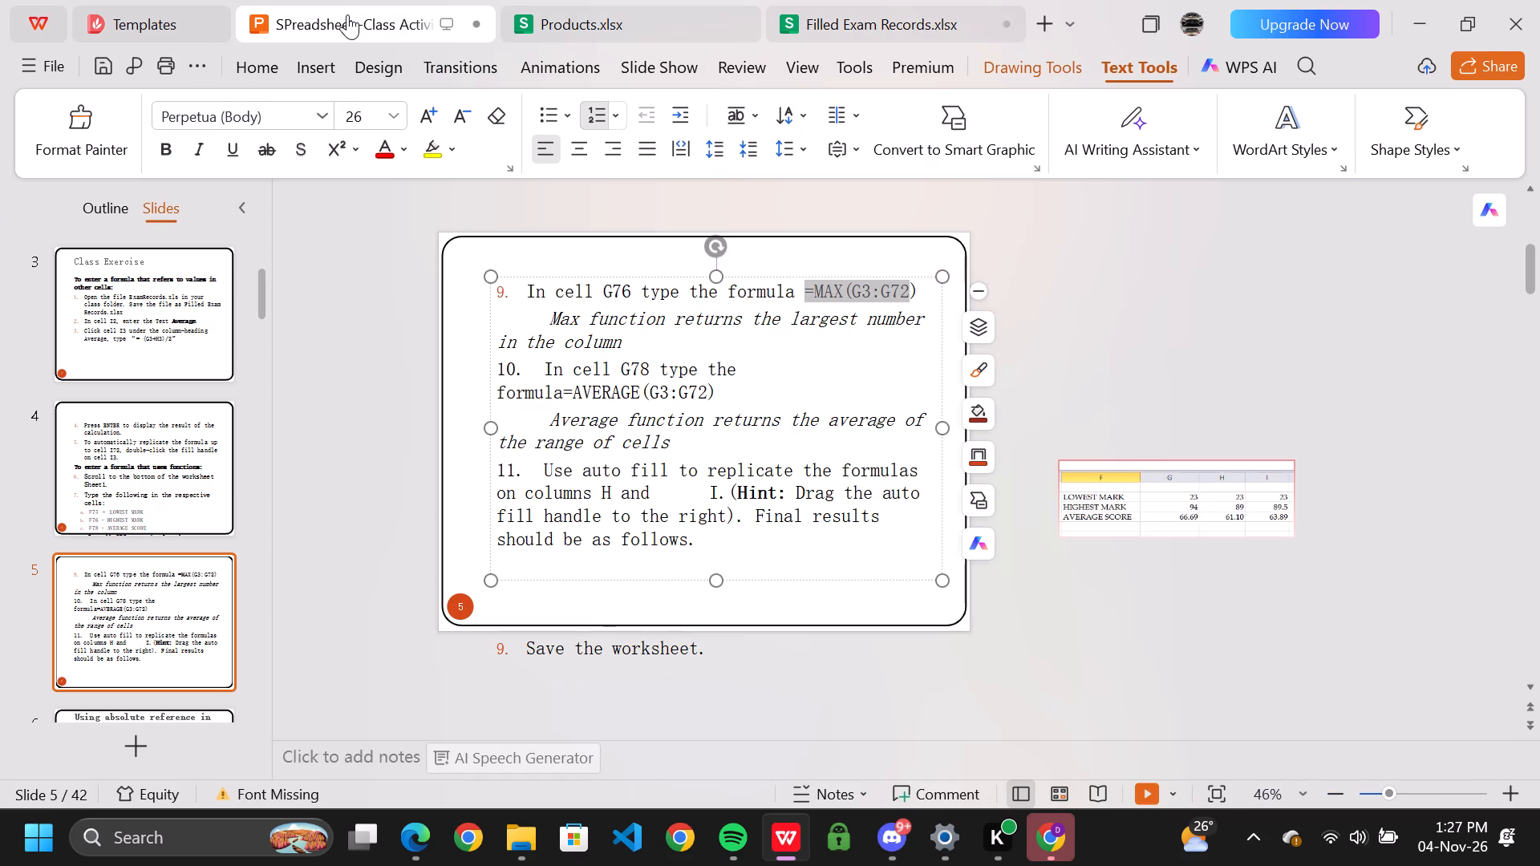
left_click(818, 13)
key("equal")
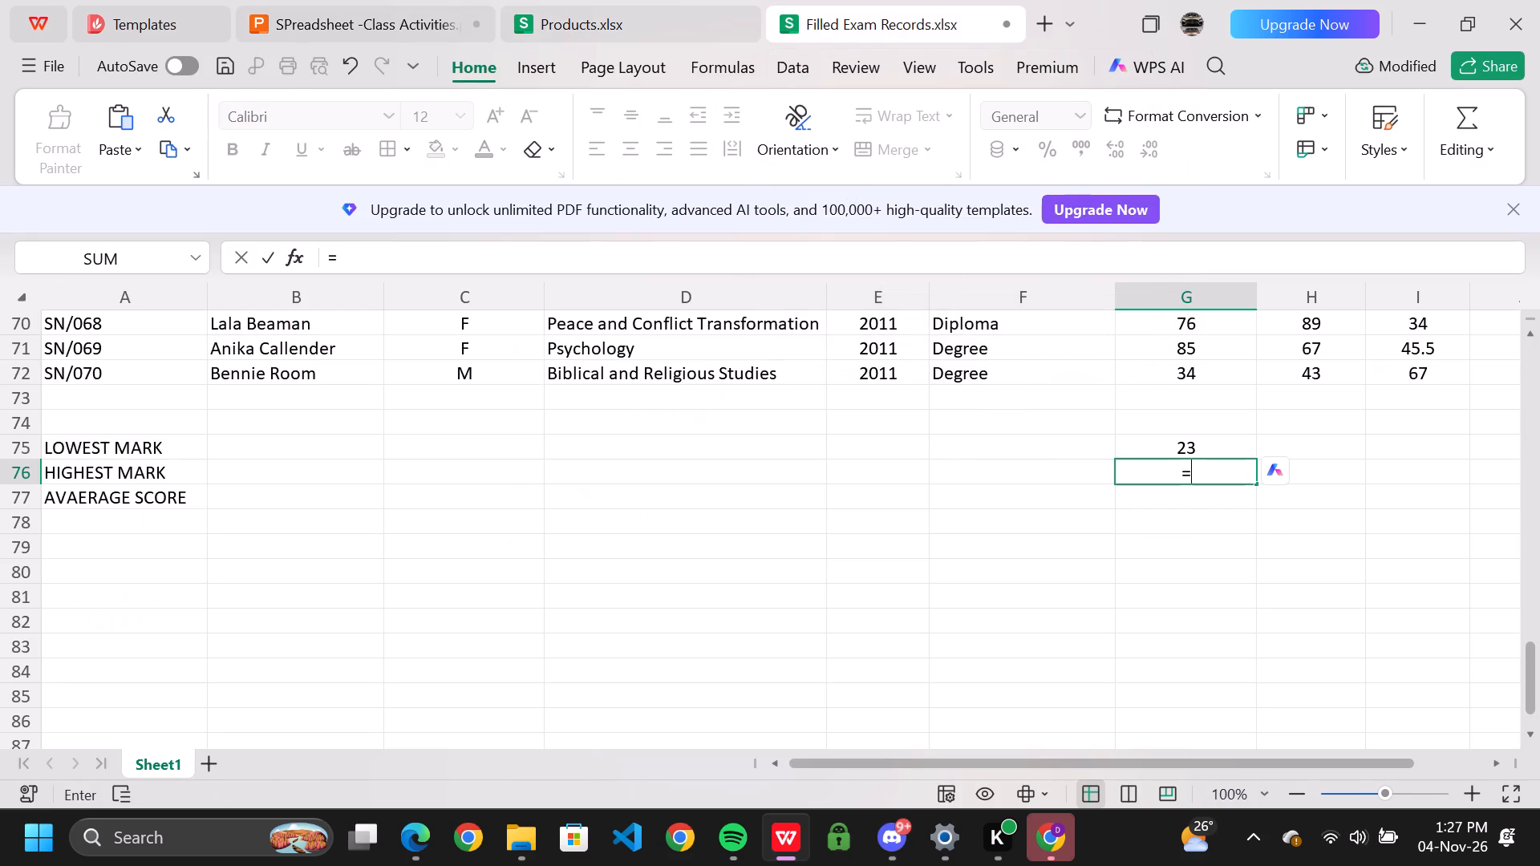
type("MAX")
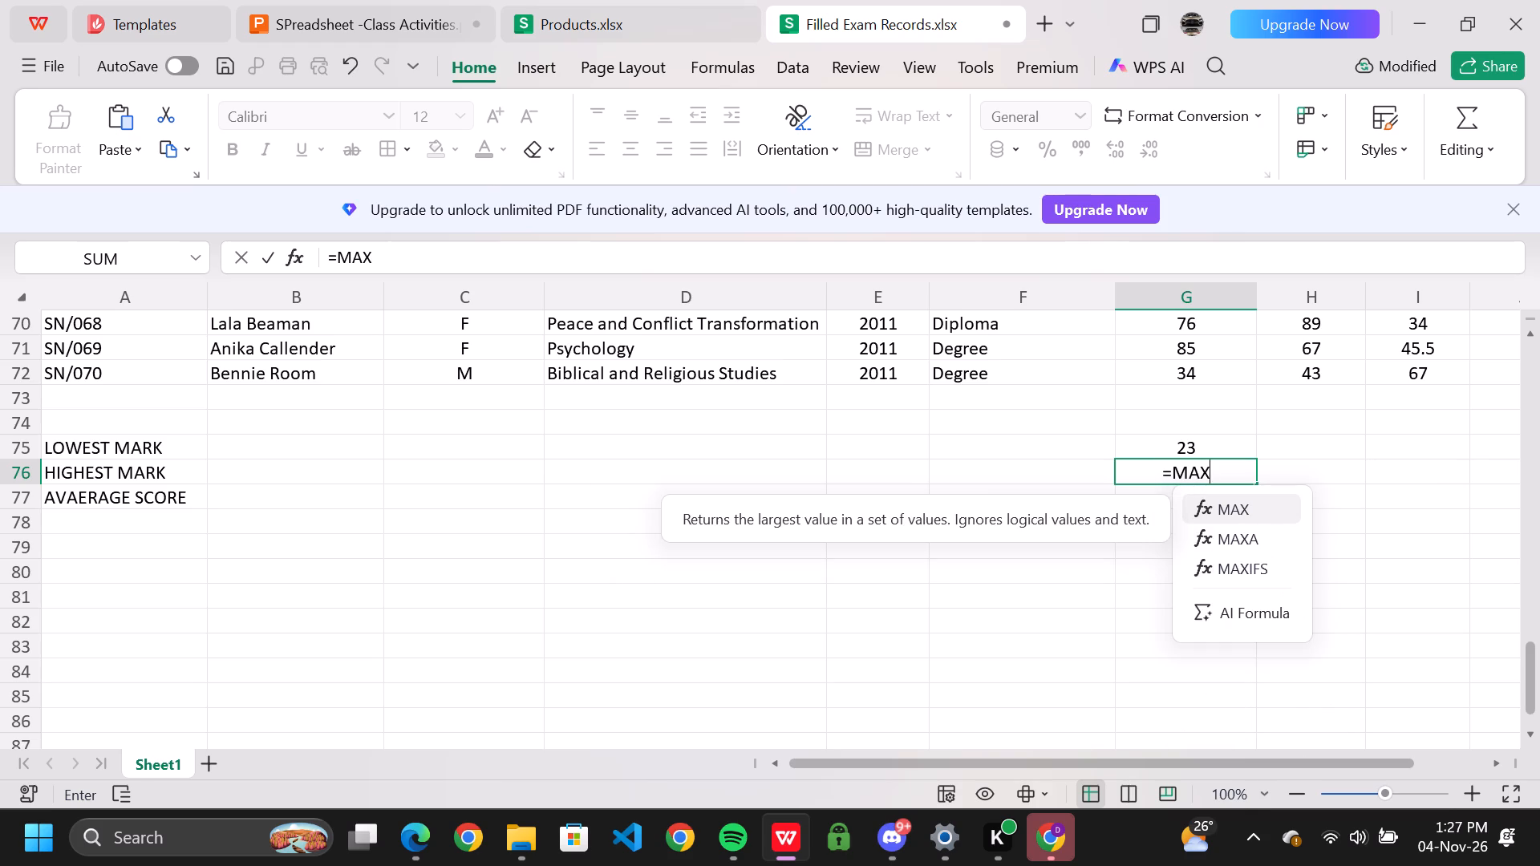
key("shift+parenleft")
key("shift+g")
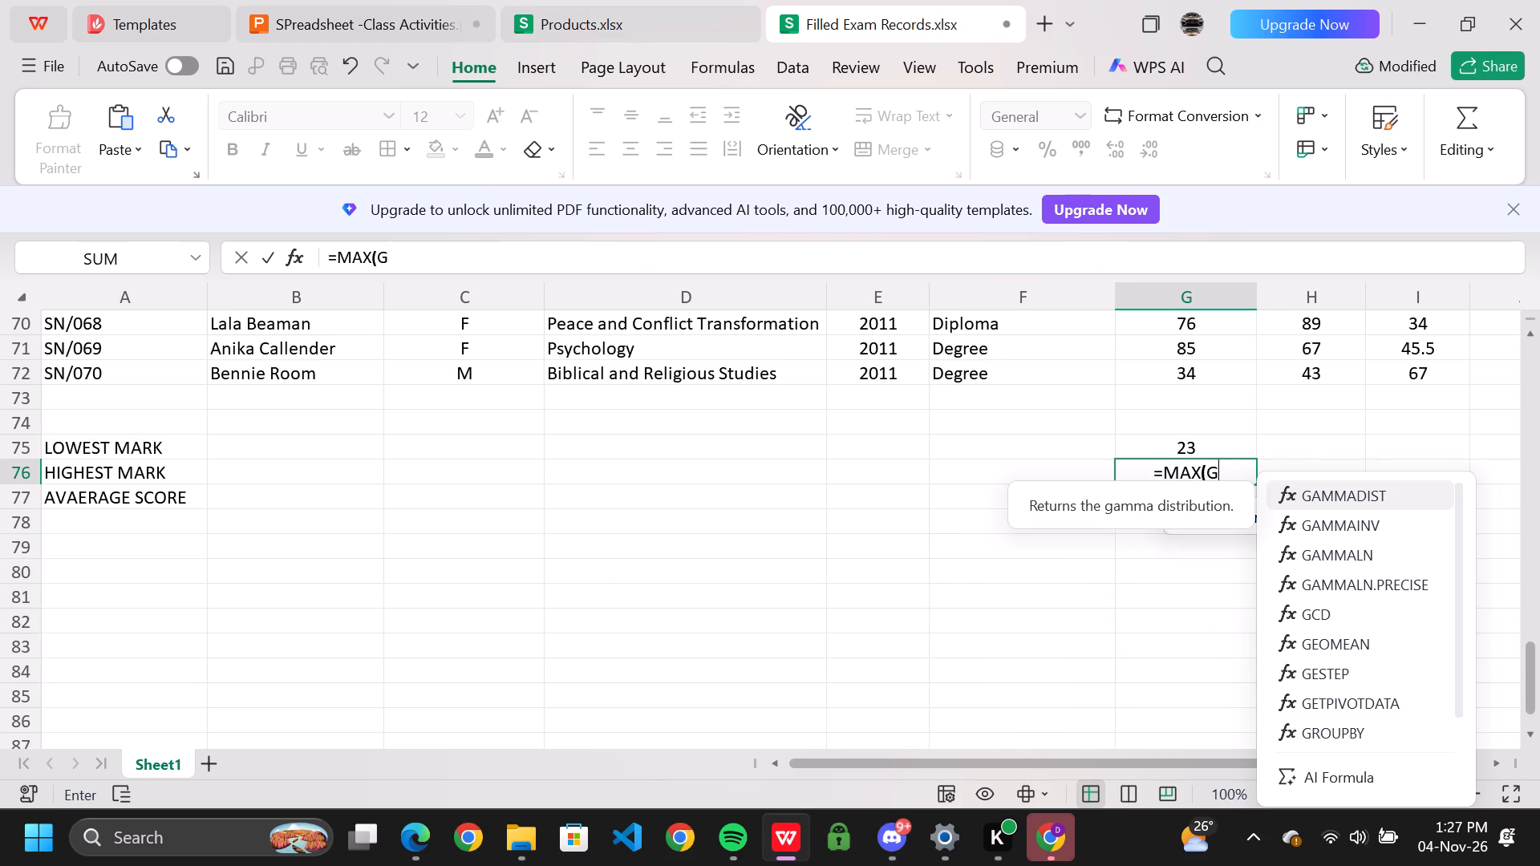
left_click(278, 10)
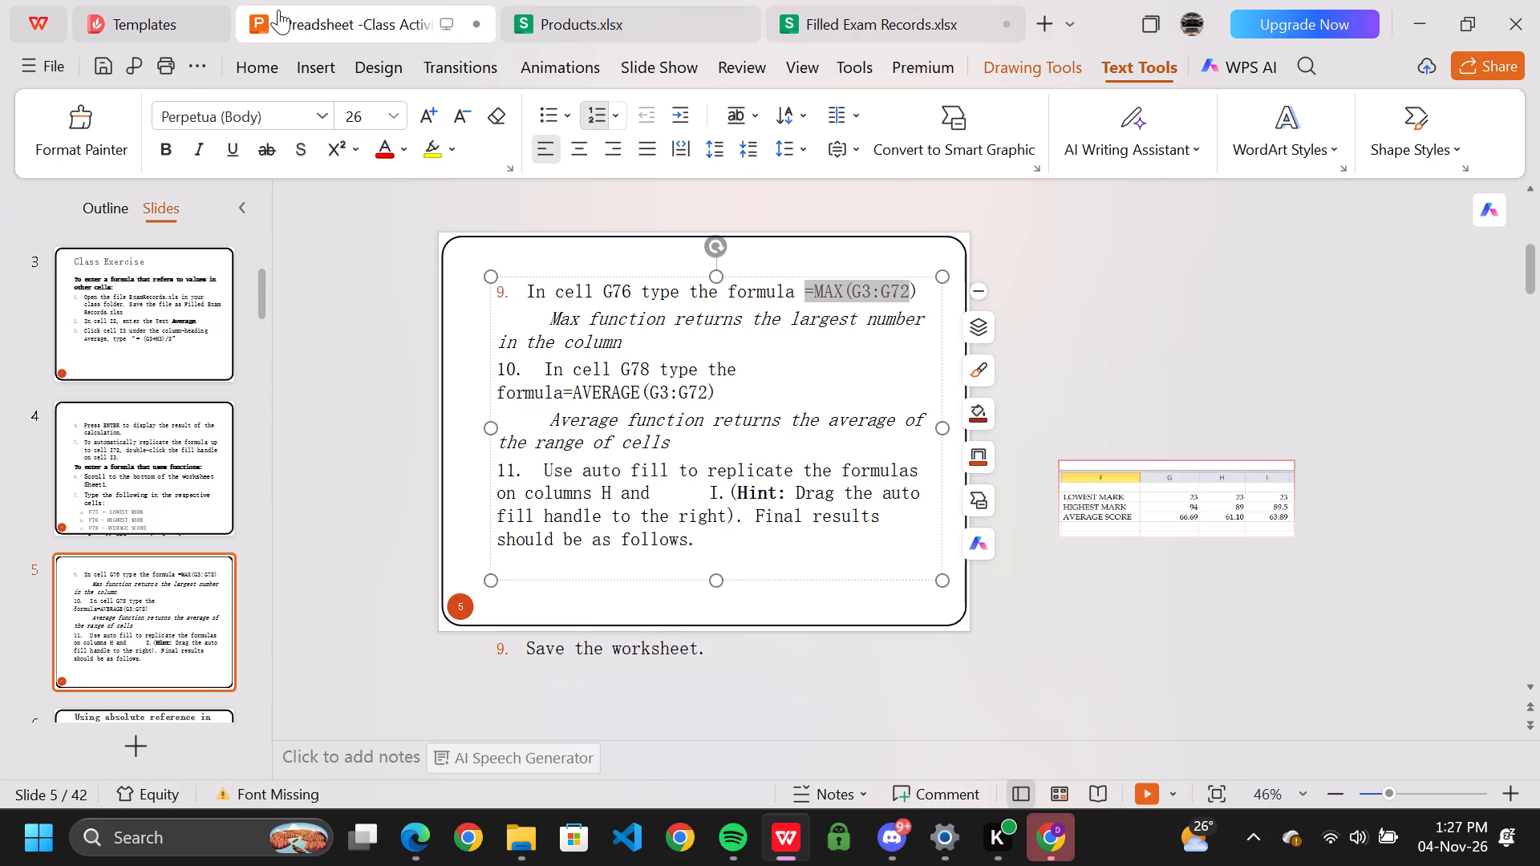
left_click(896, 29)
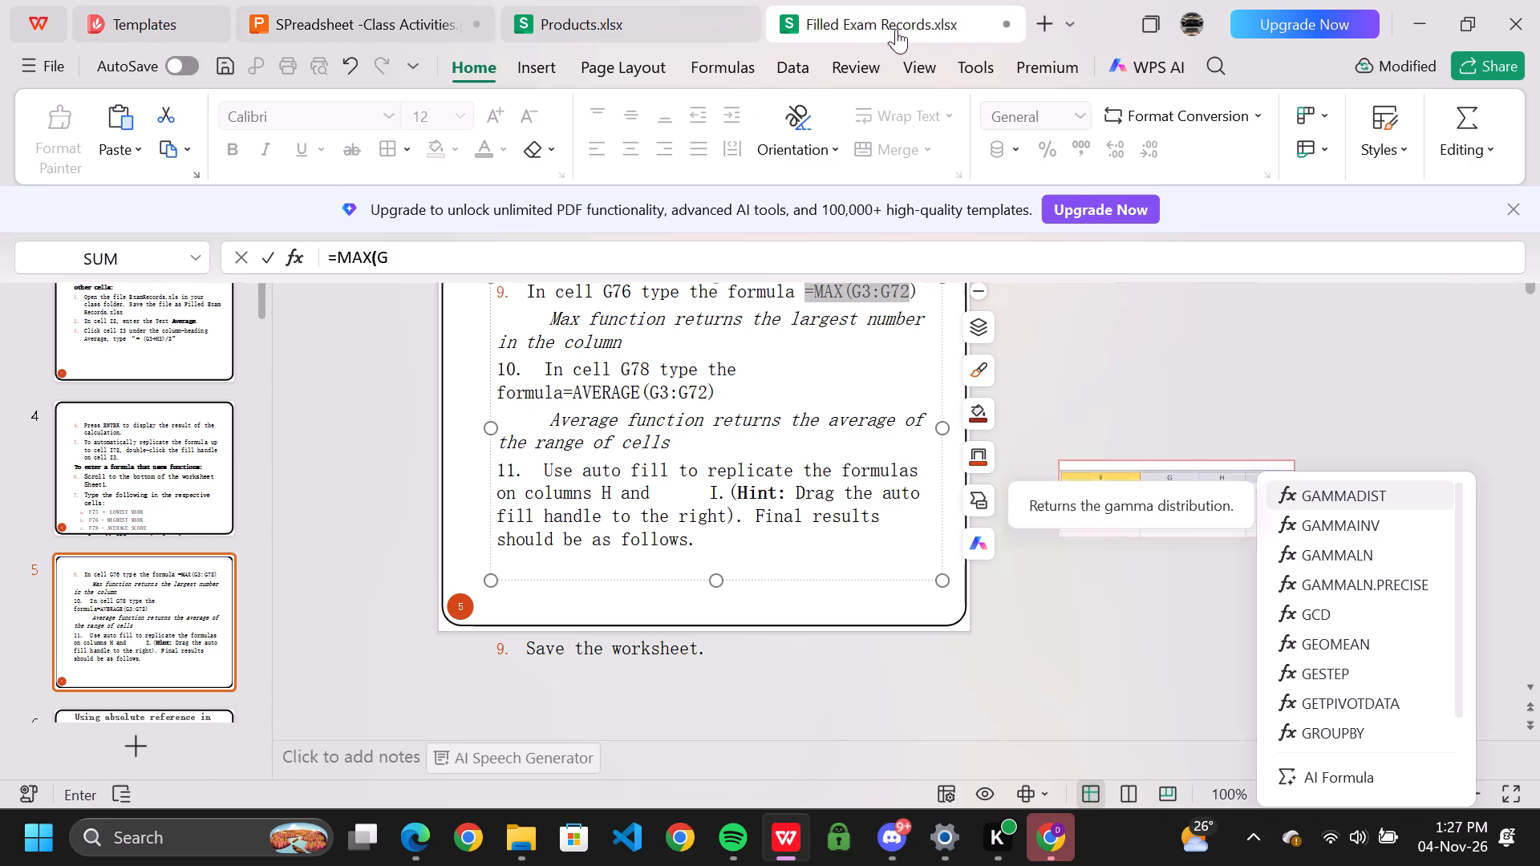
key("3")
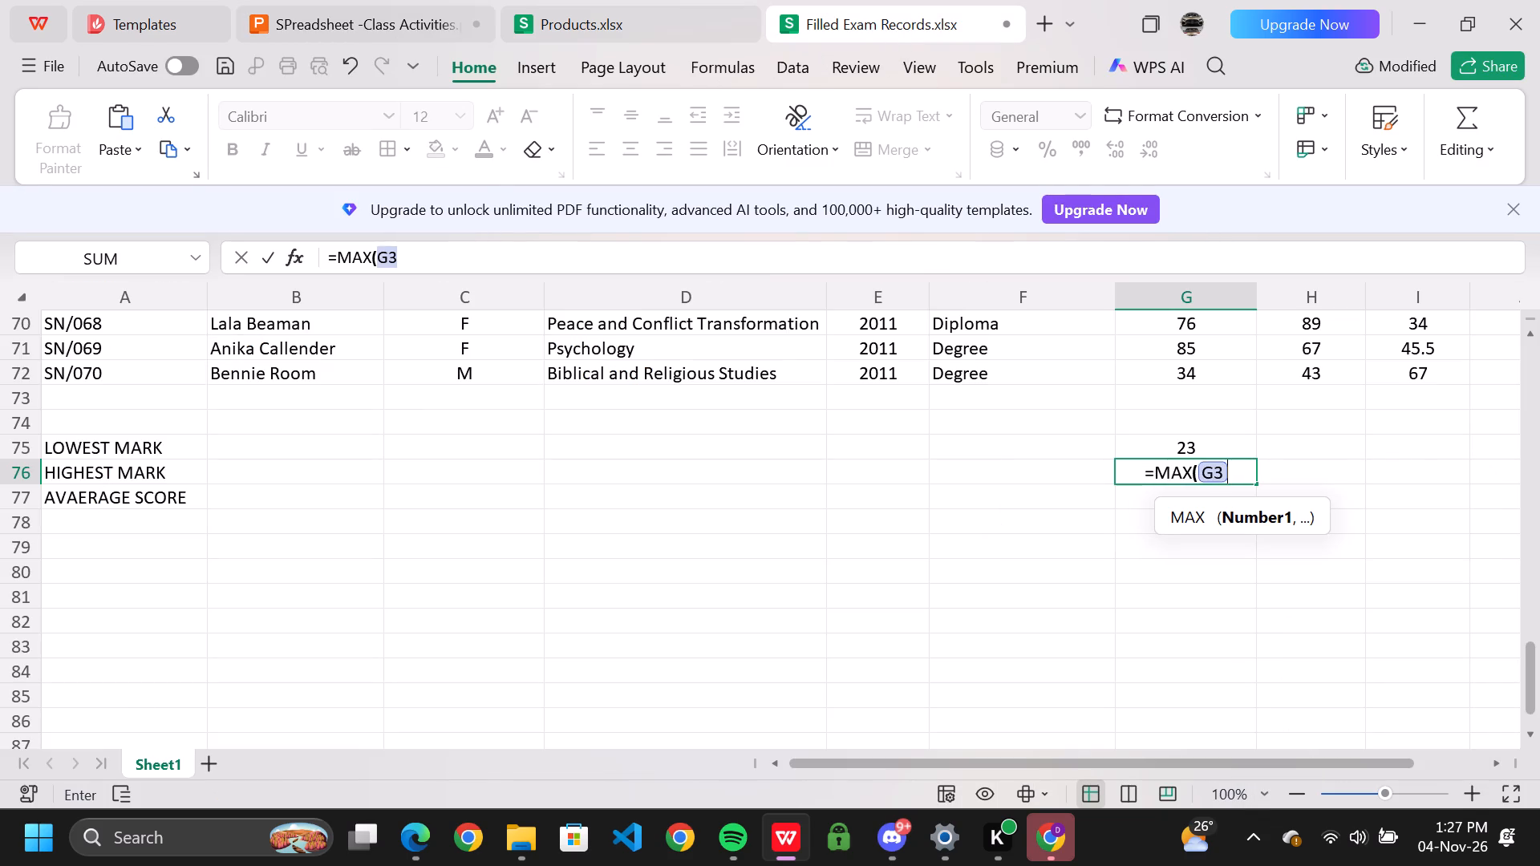
key("shift+colon")
key("g")
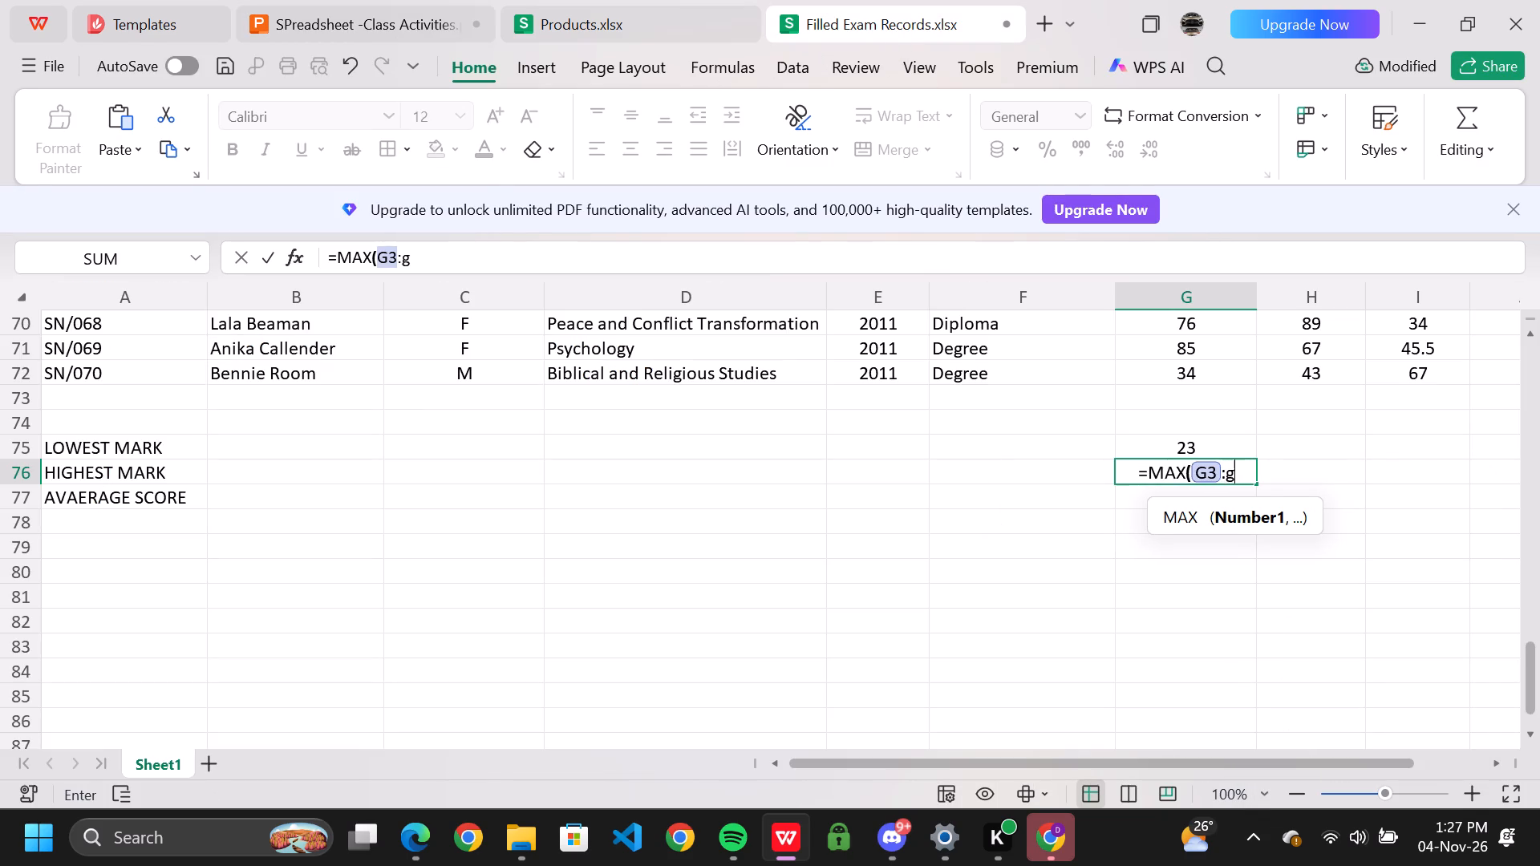
type("72")
key("BackSpace")
key("BackSpace")
key("BackSpace")
key("shift+g")
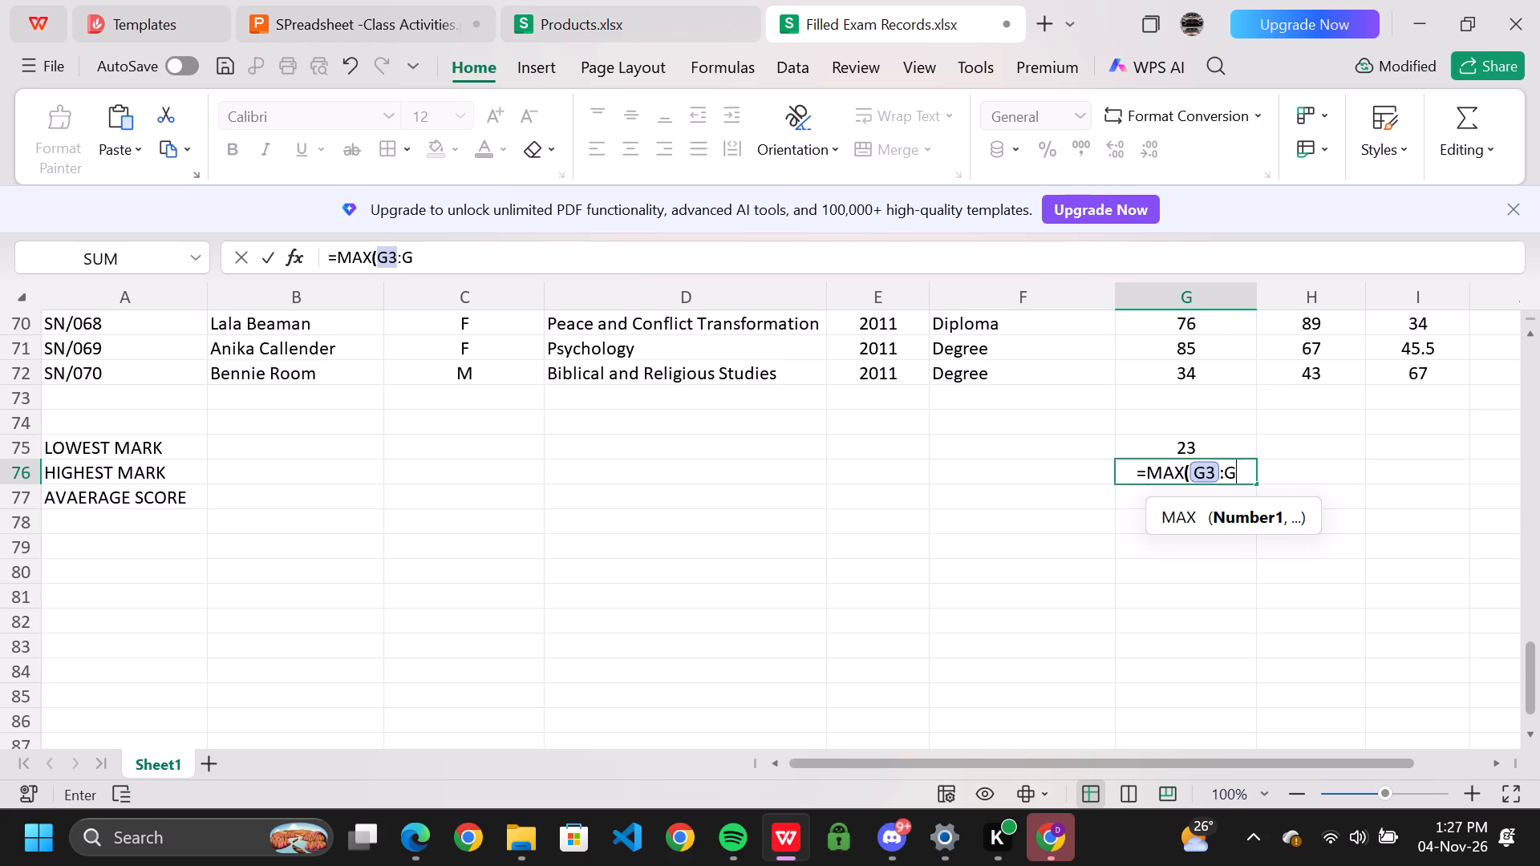
type("72")
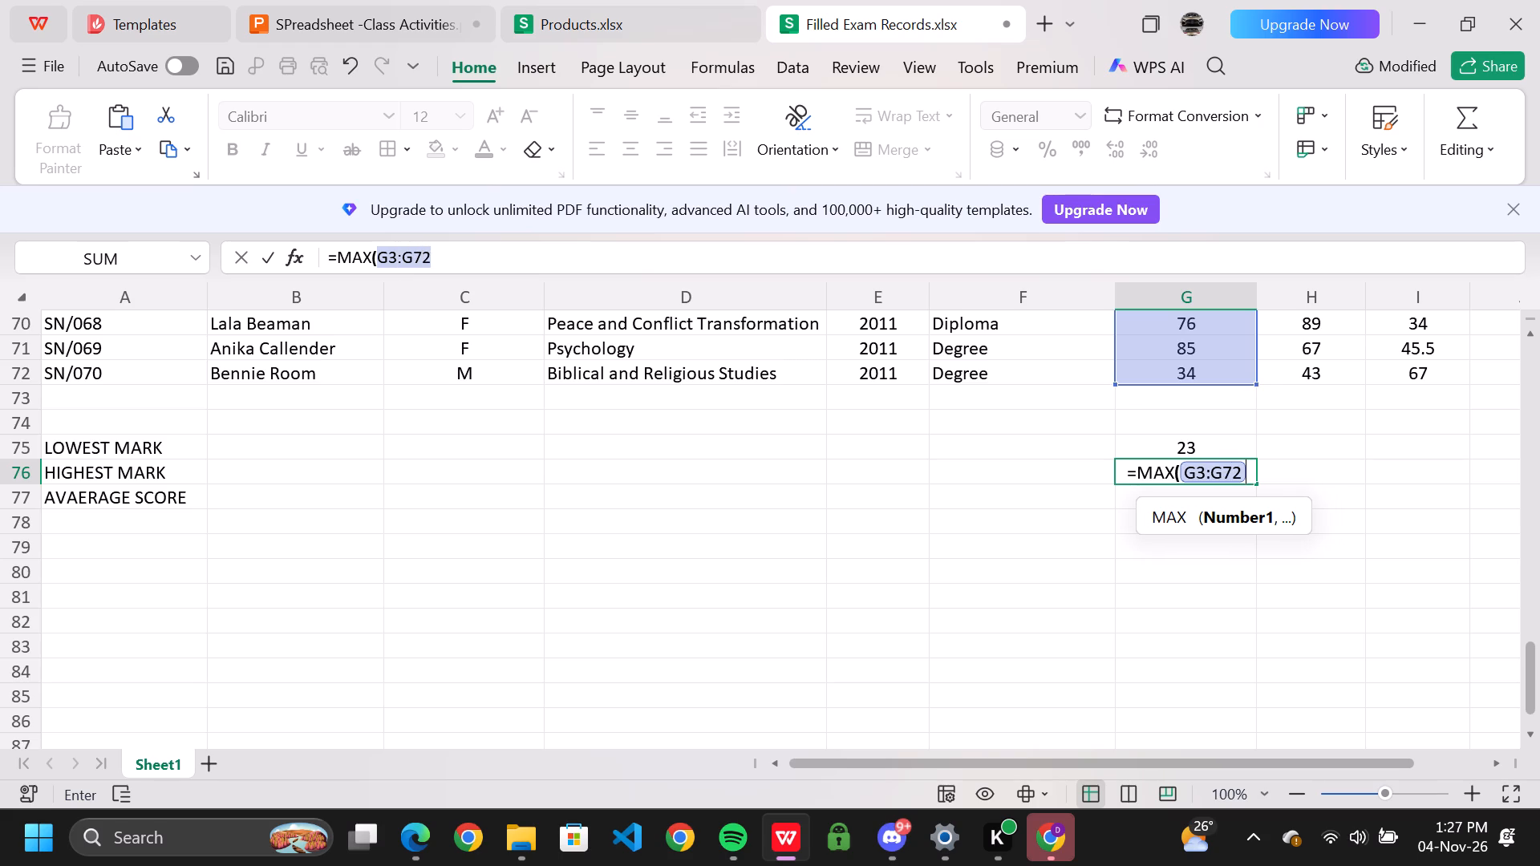
key("Return")
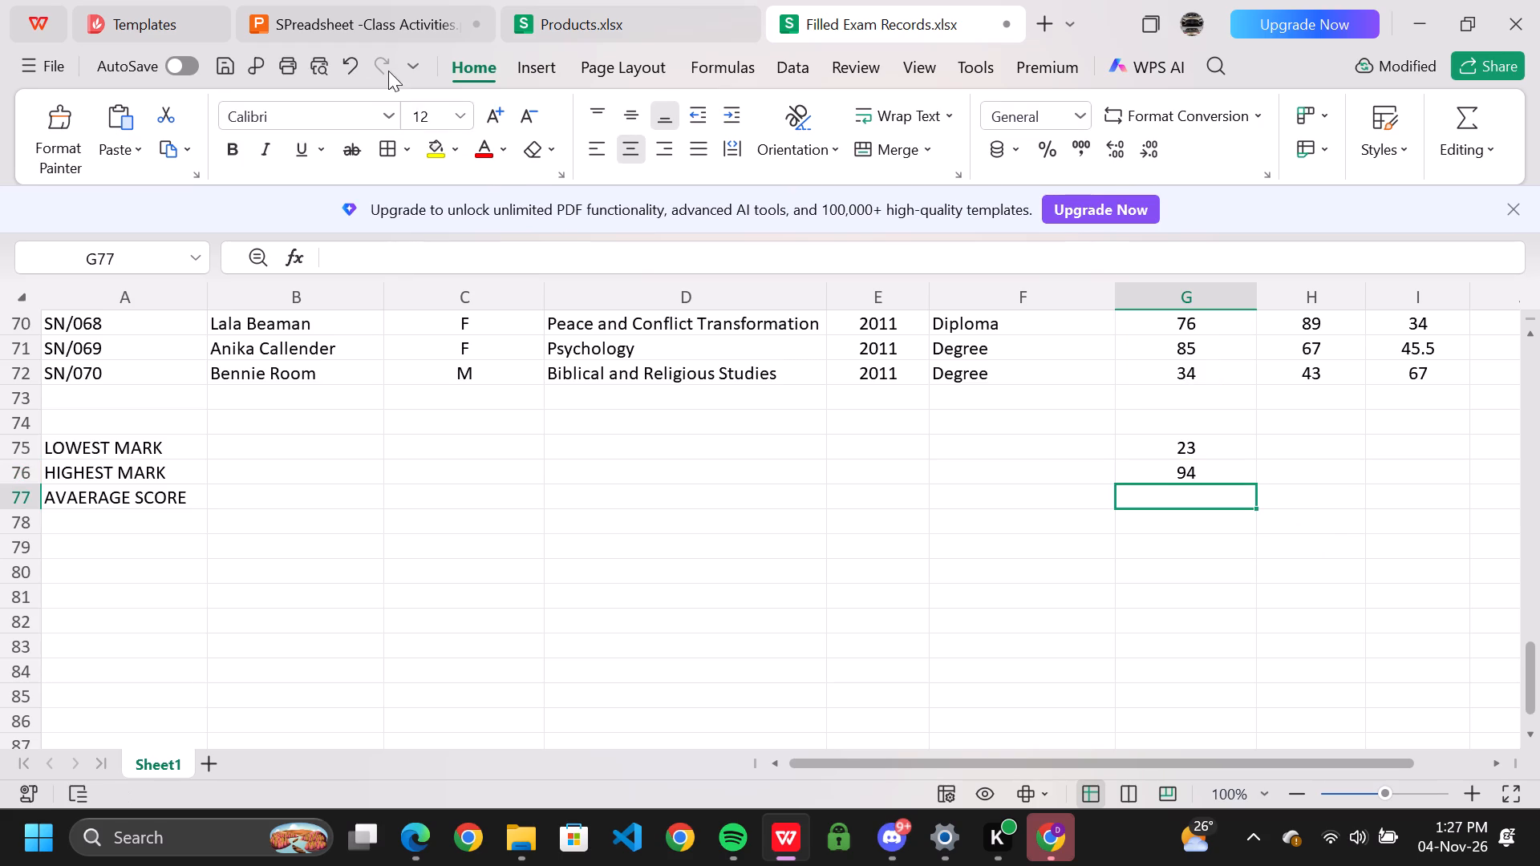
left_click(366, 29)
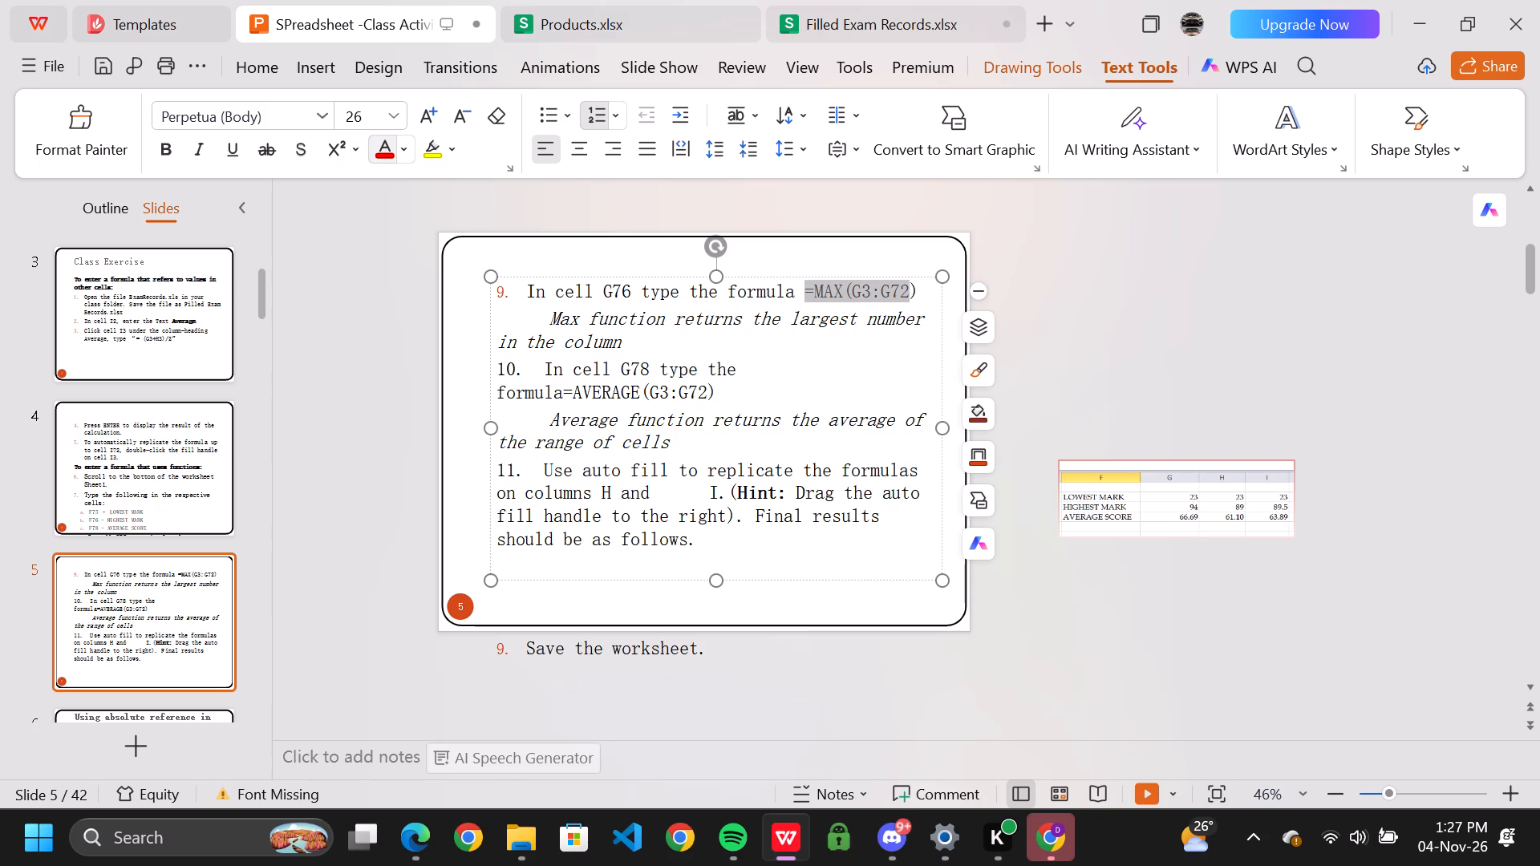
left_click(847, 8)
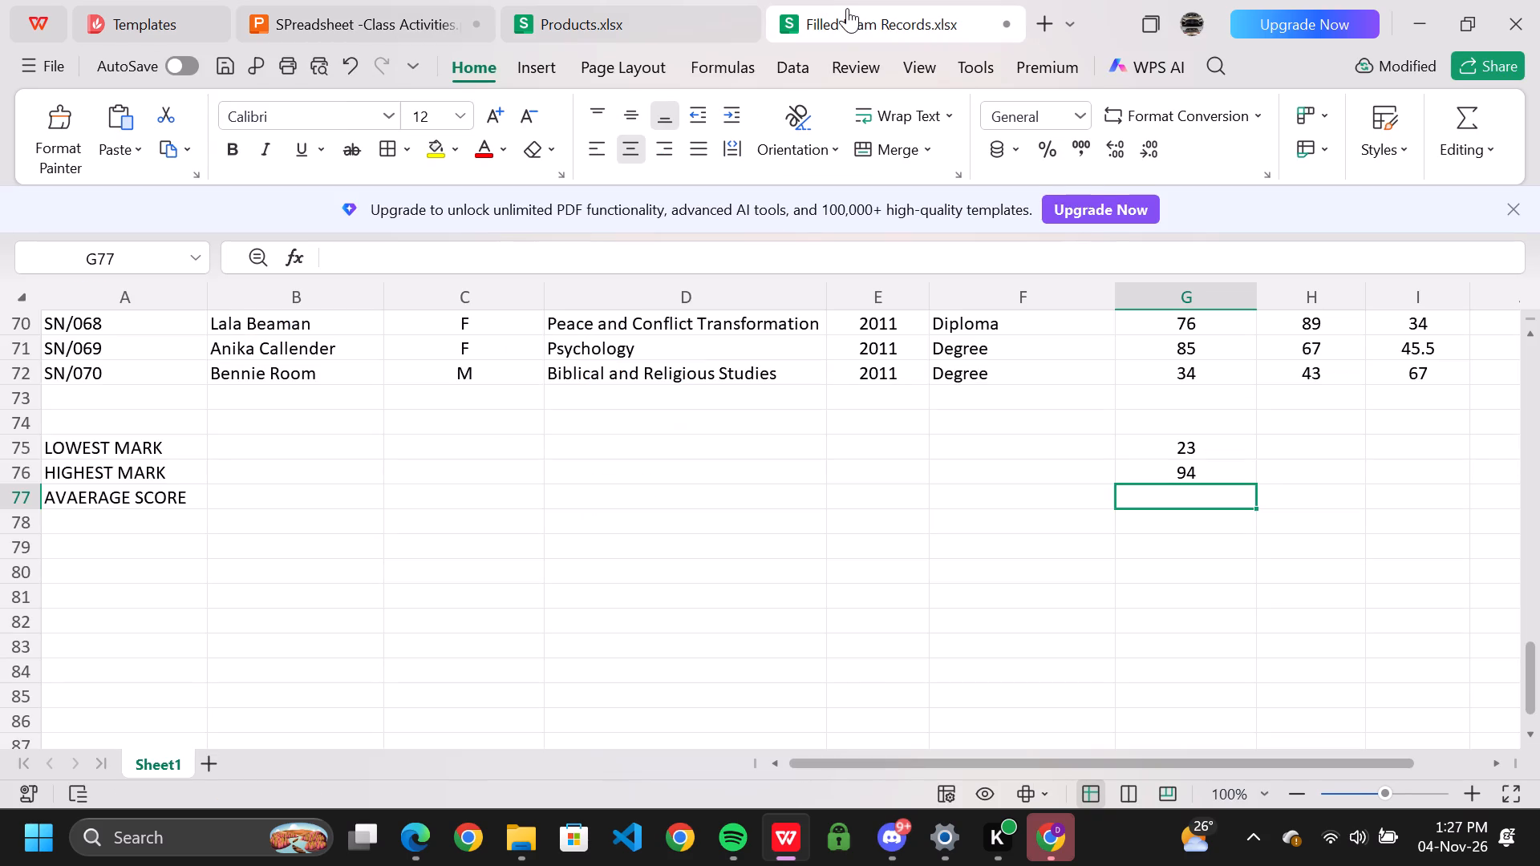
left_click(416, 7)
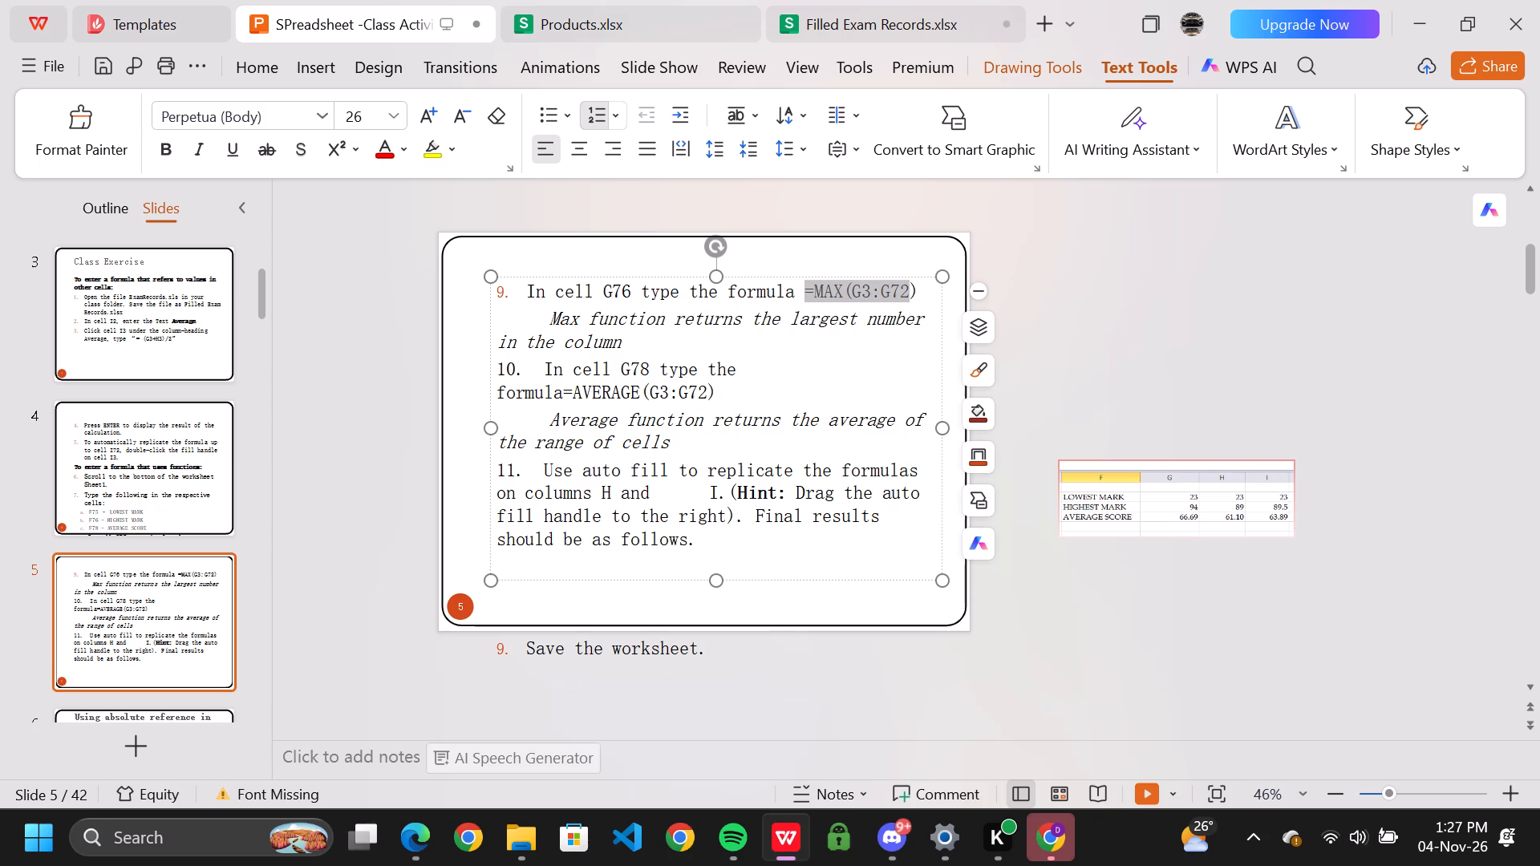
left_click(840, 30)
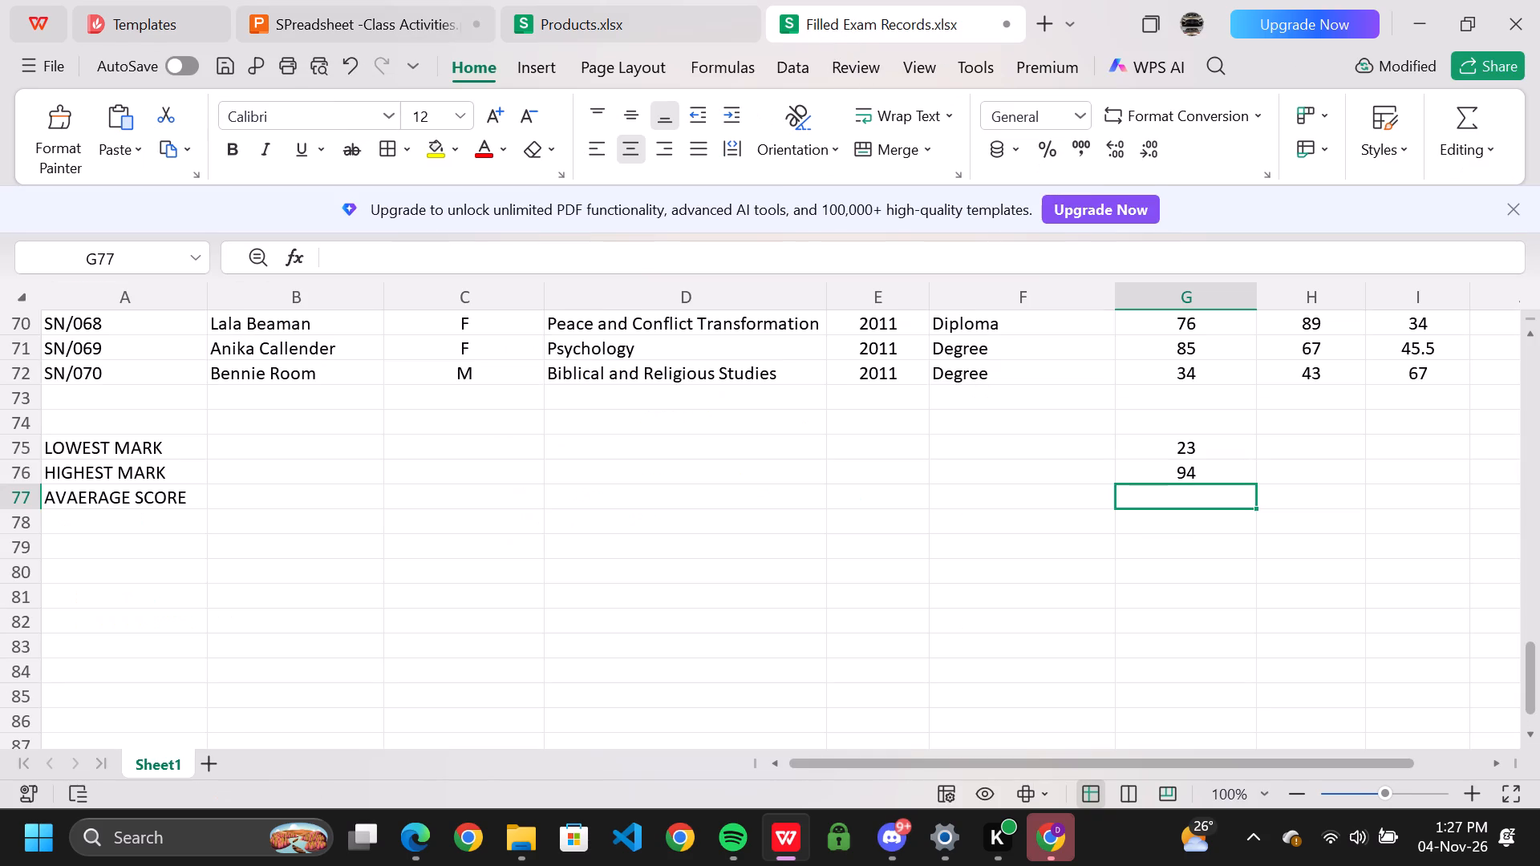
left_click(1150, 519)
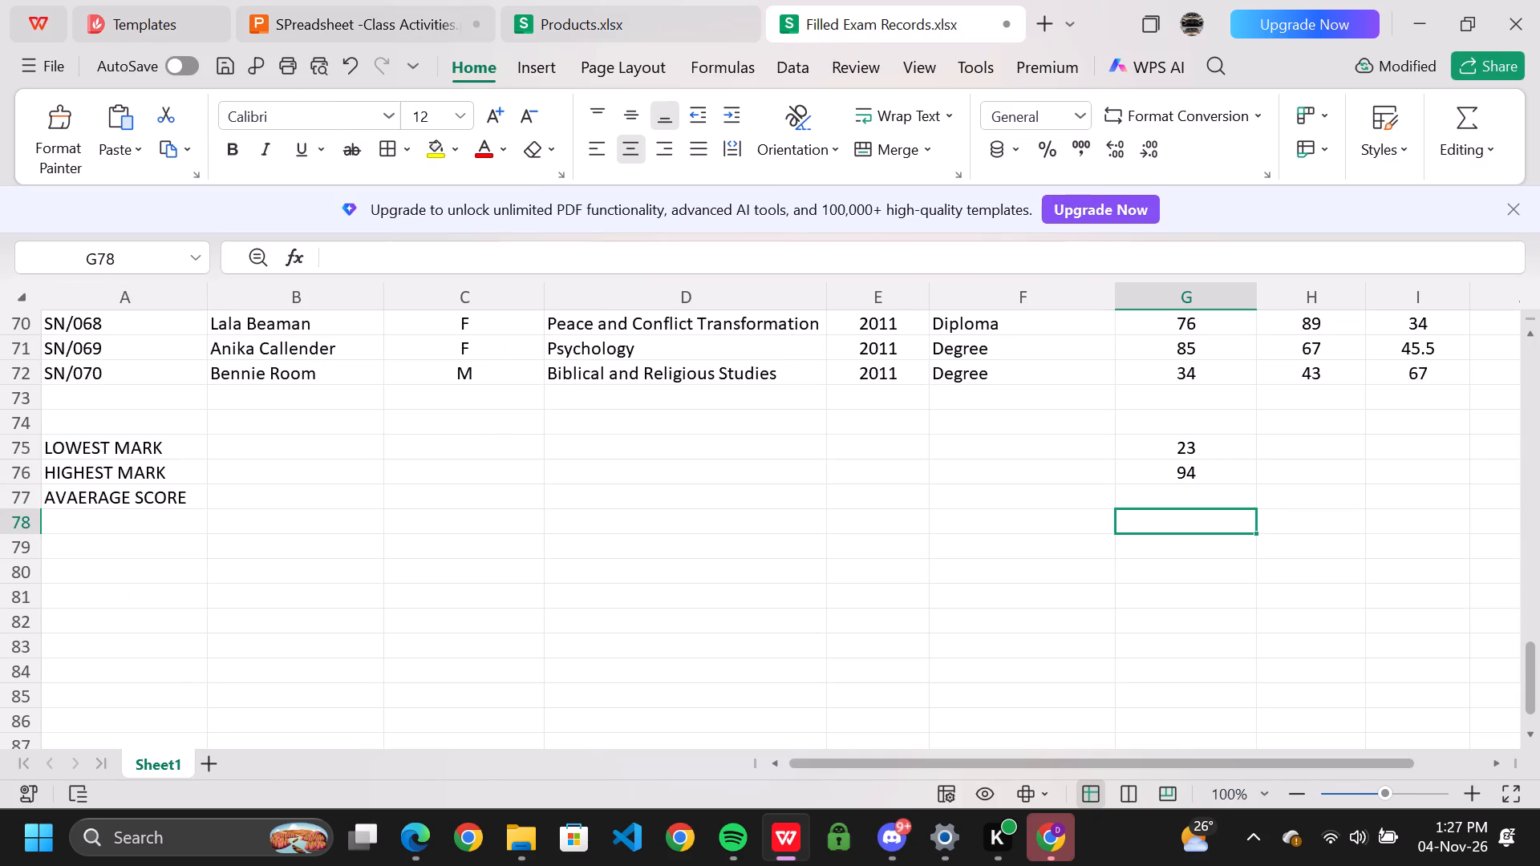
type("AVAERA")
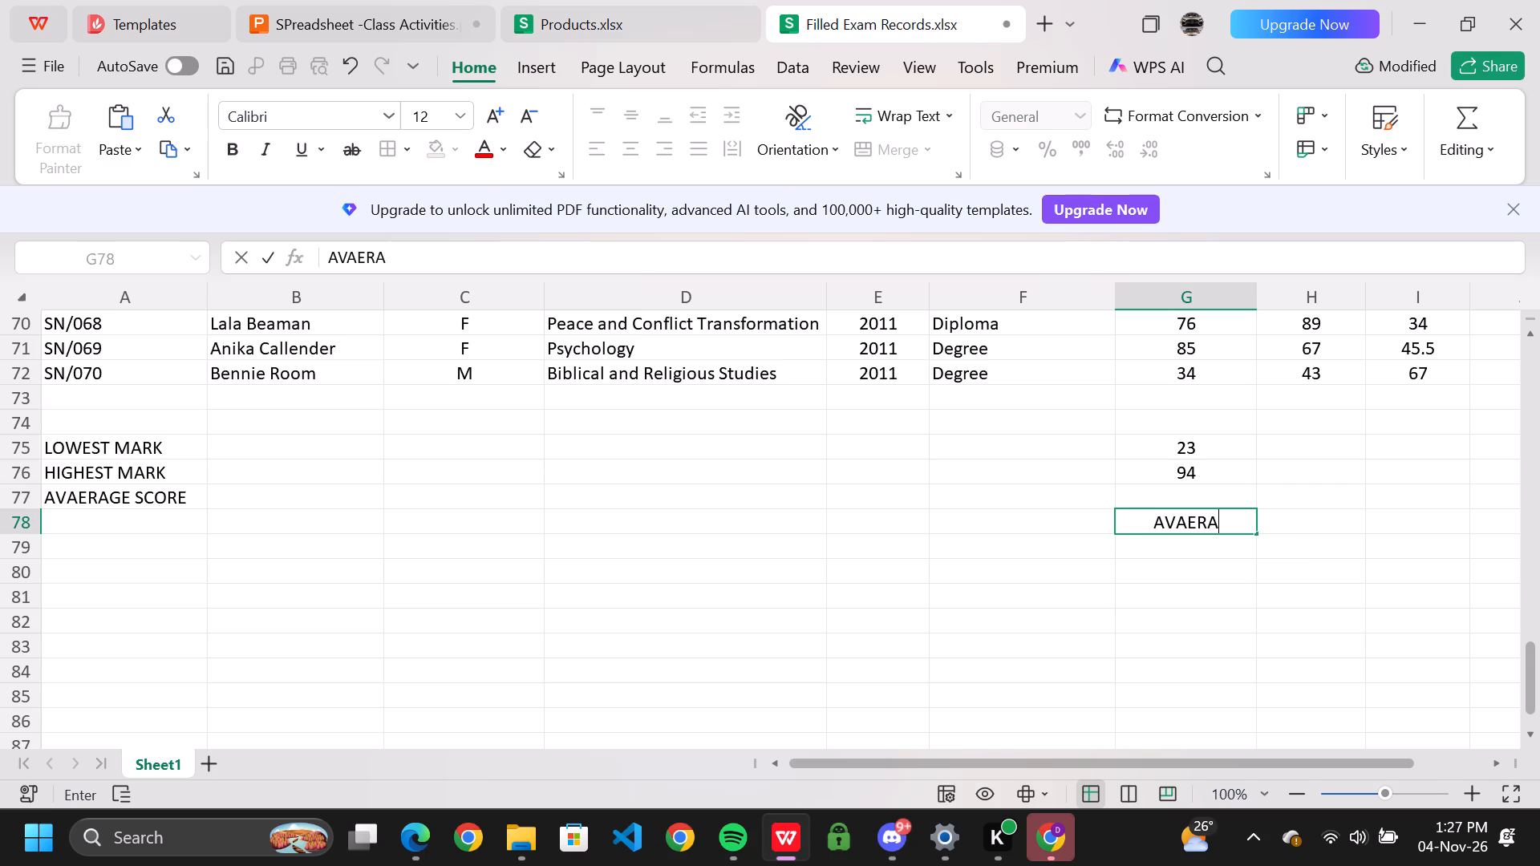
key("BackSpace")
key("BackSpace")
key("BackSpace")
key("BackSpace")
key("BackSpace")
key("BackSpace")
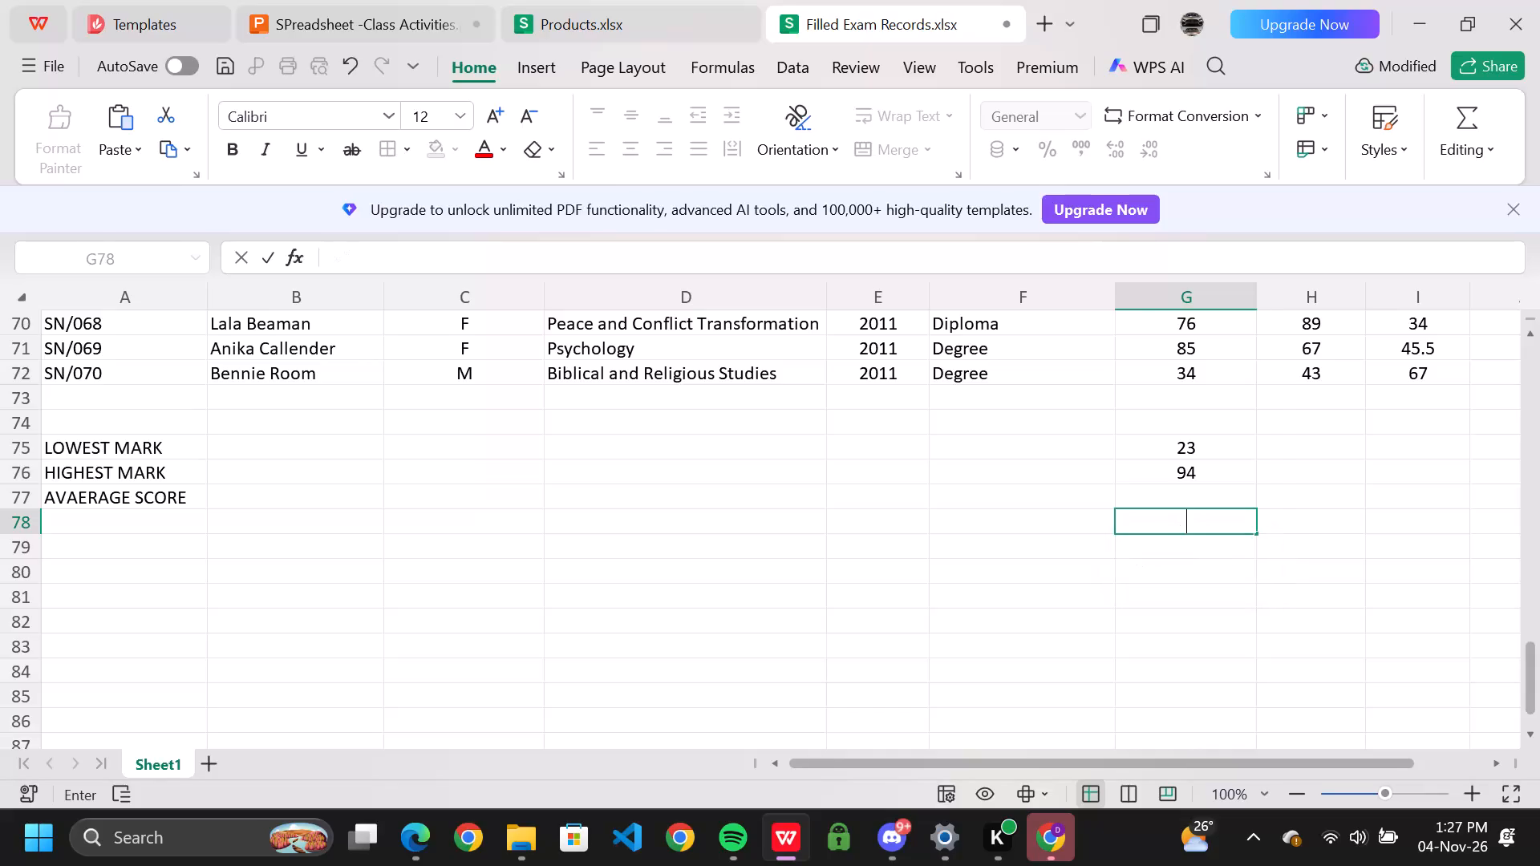
Enter the formula =AVERAGE(G3:G72) in cell G77 of Filled Exam Records.xlsx, checking slide 5 for the range.
left_click(1159, 495)
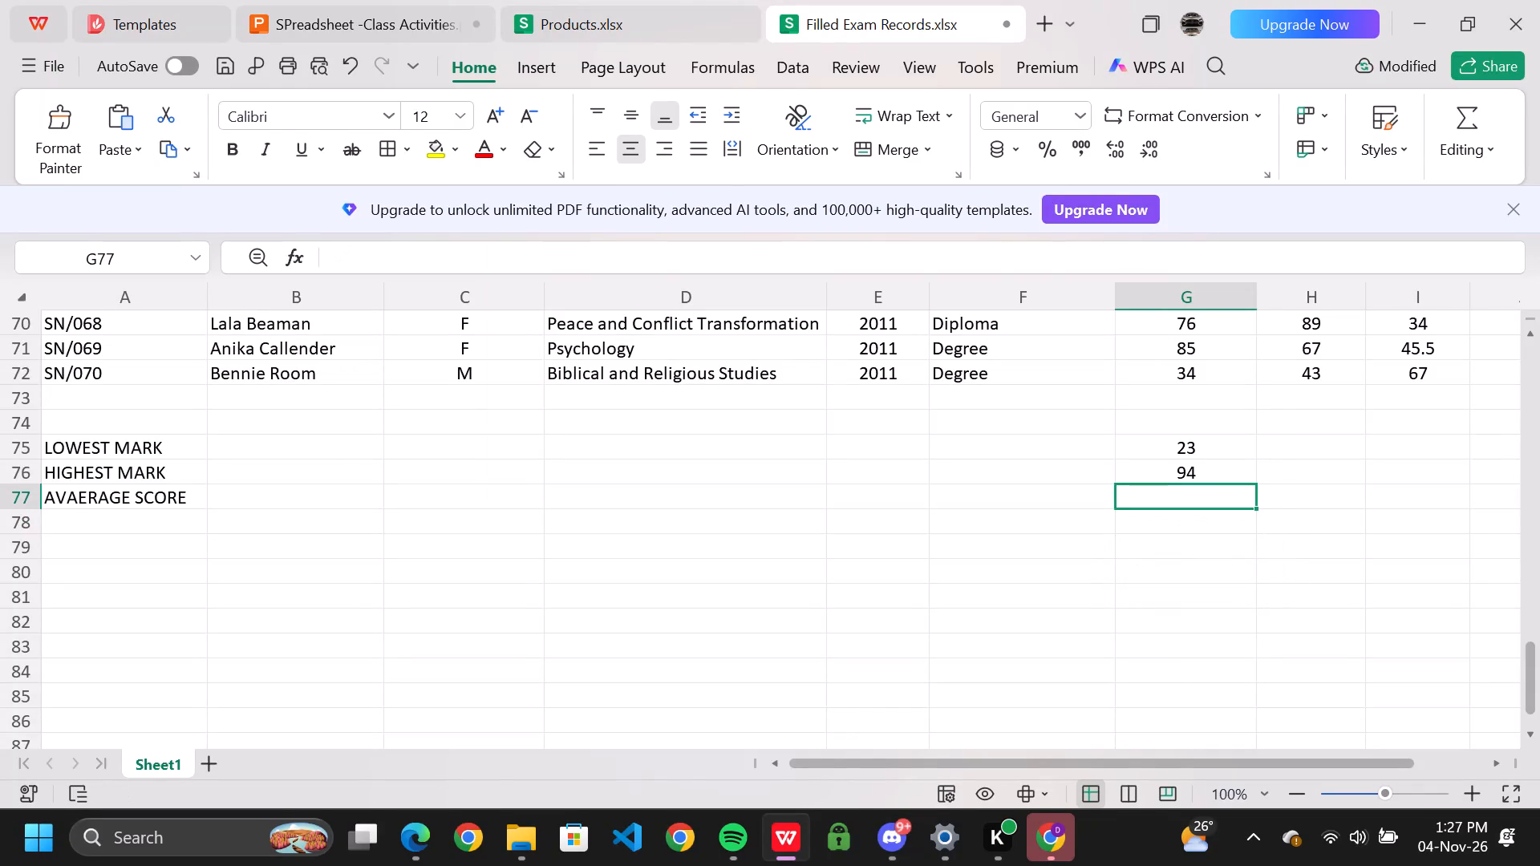
key("equal")
type("AVA")
key("BackSpace")
type("er")
left_click(1249, 535)
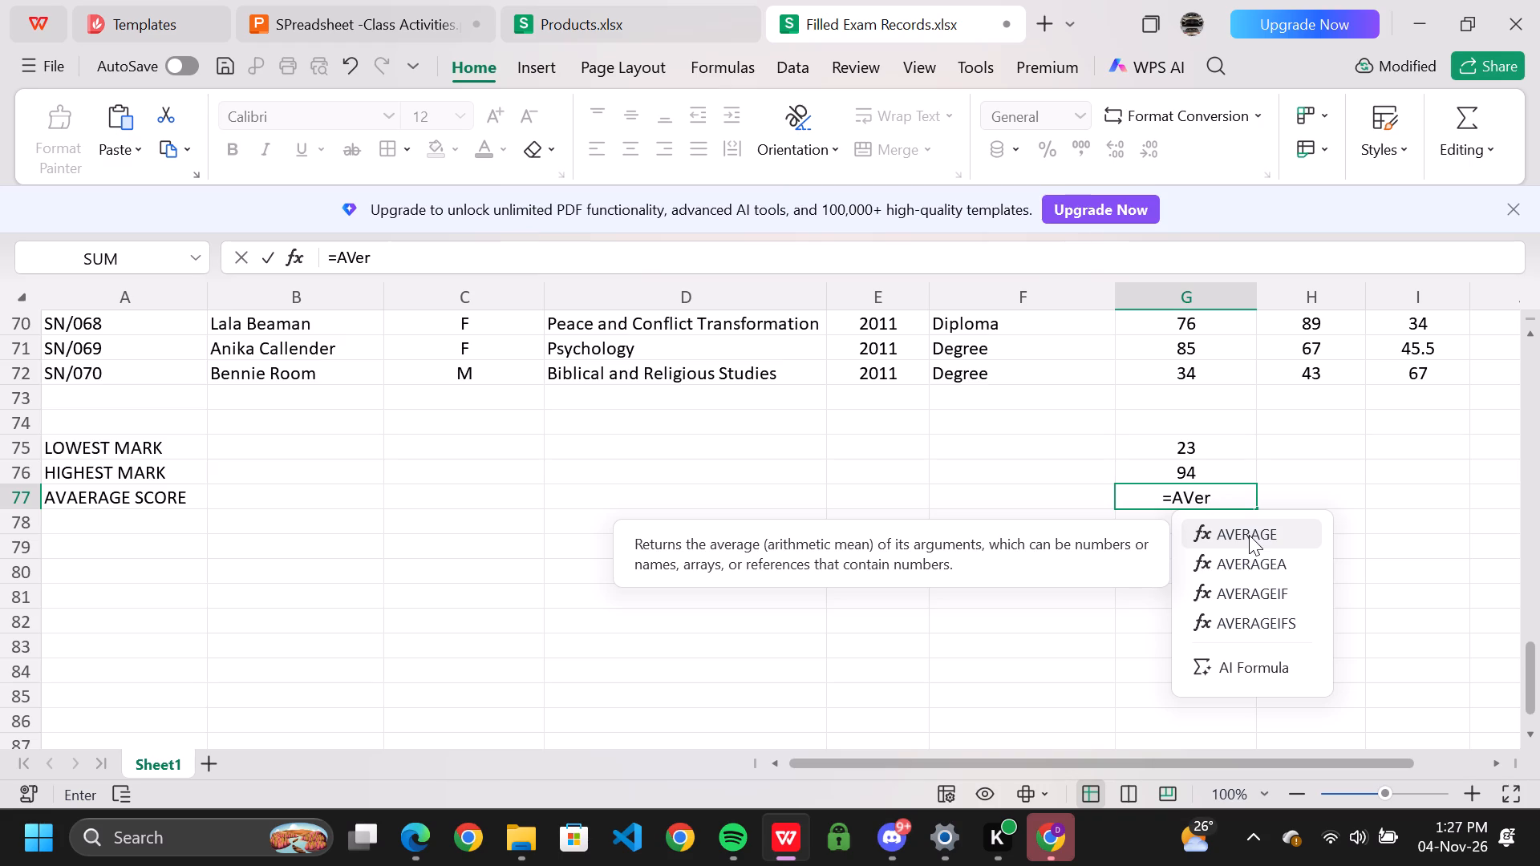
left_click(1249, 535)
left_click(1225, 538)
key("Return")
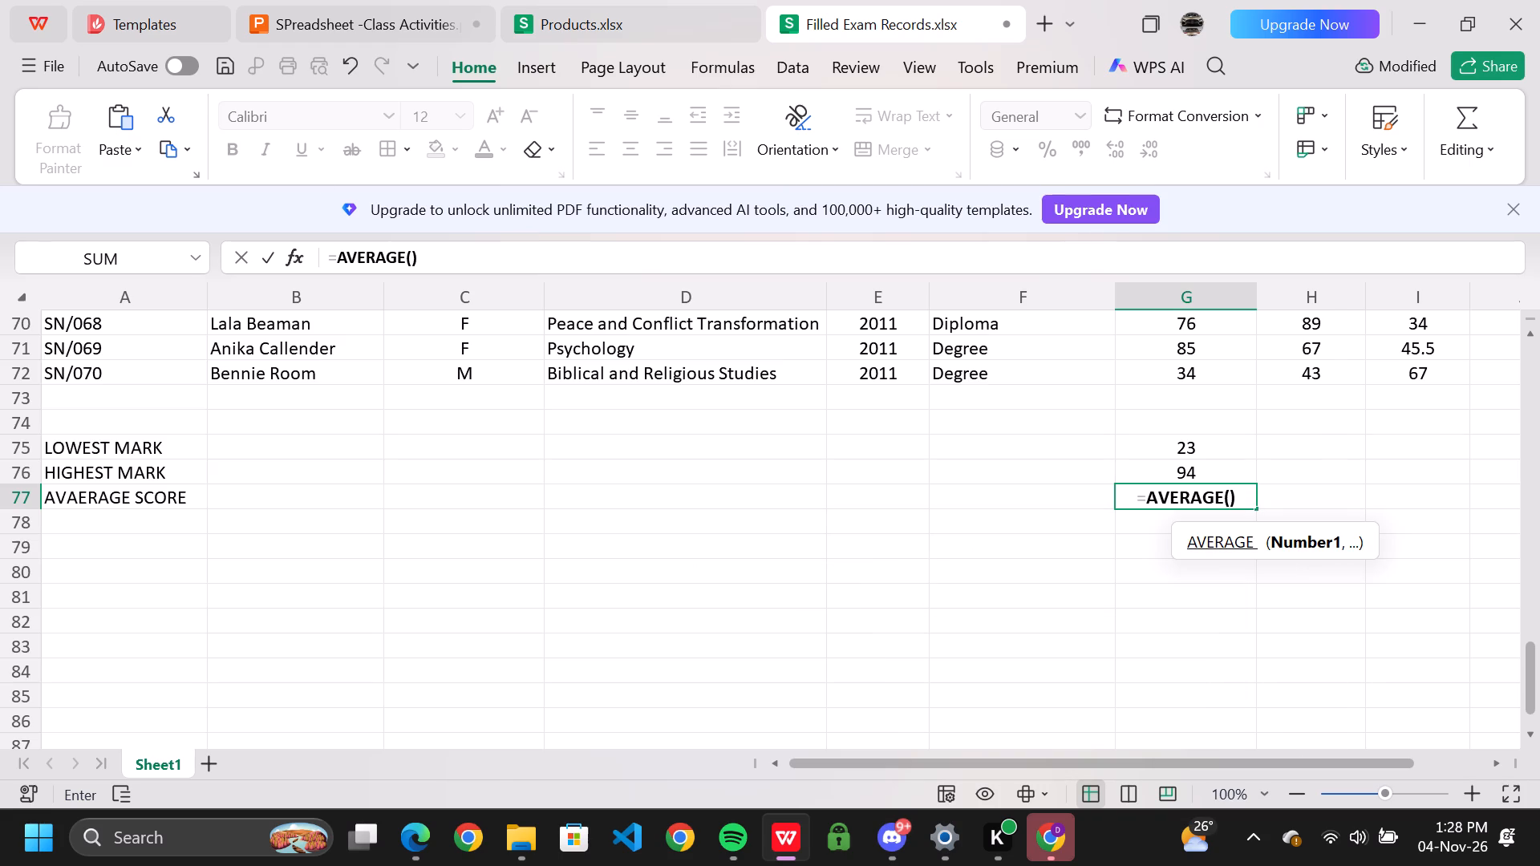
left_click(317, 20)
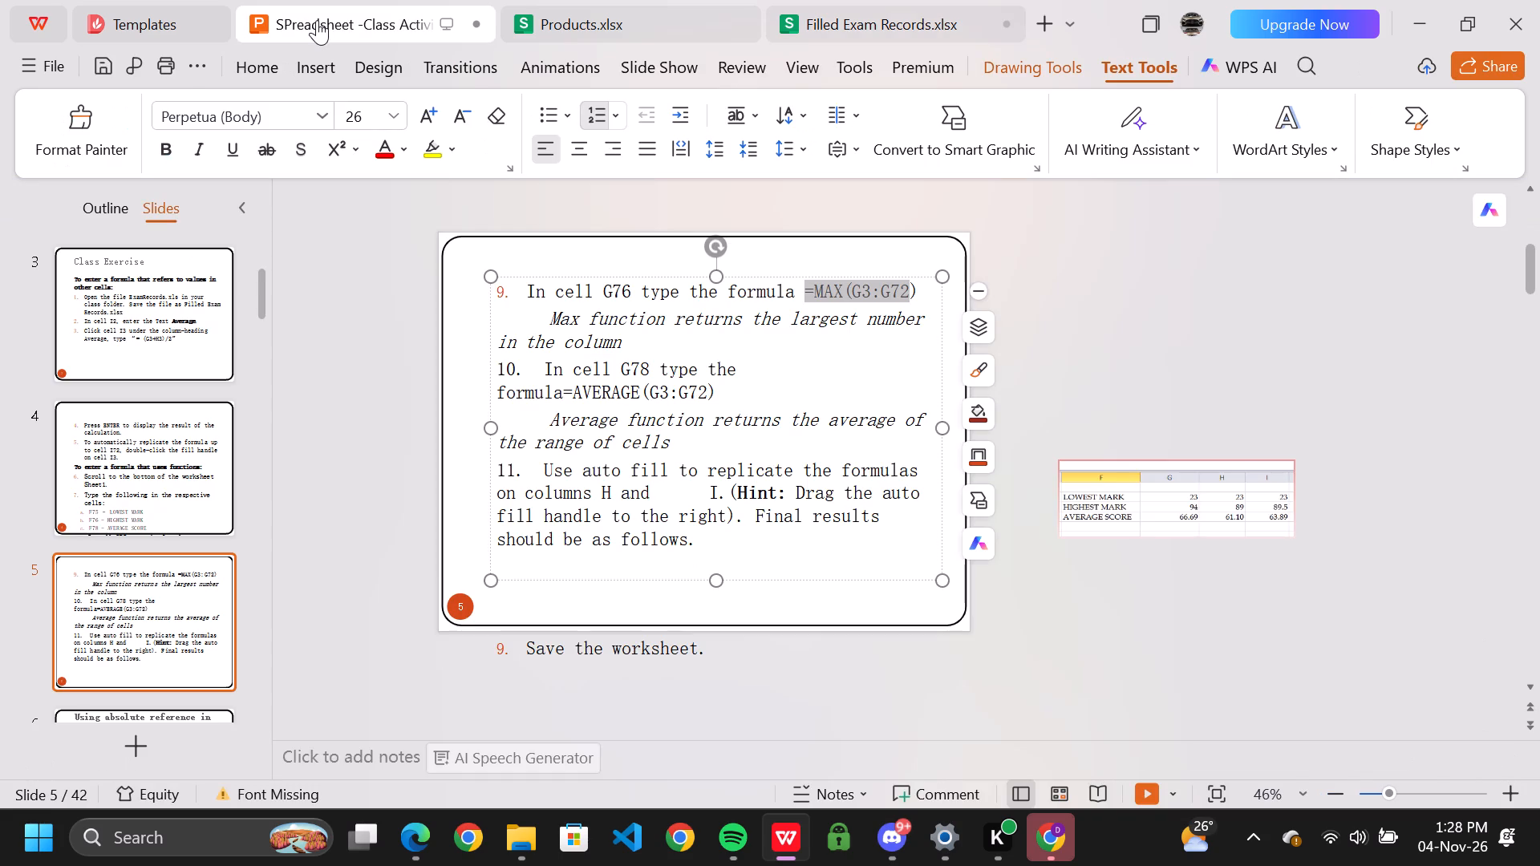
left_click(853, 13)
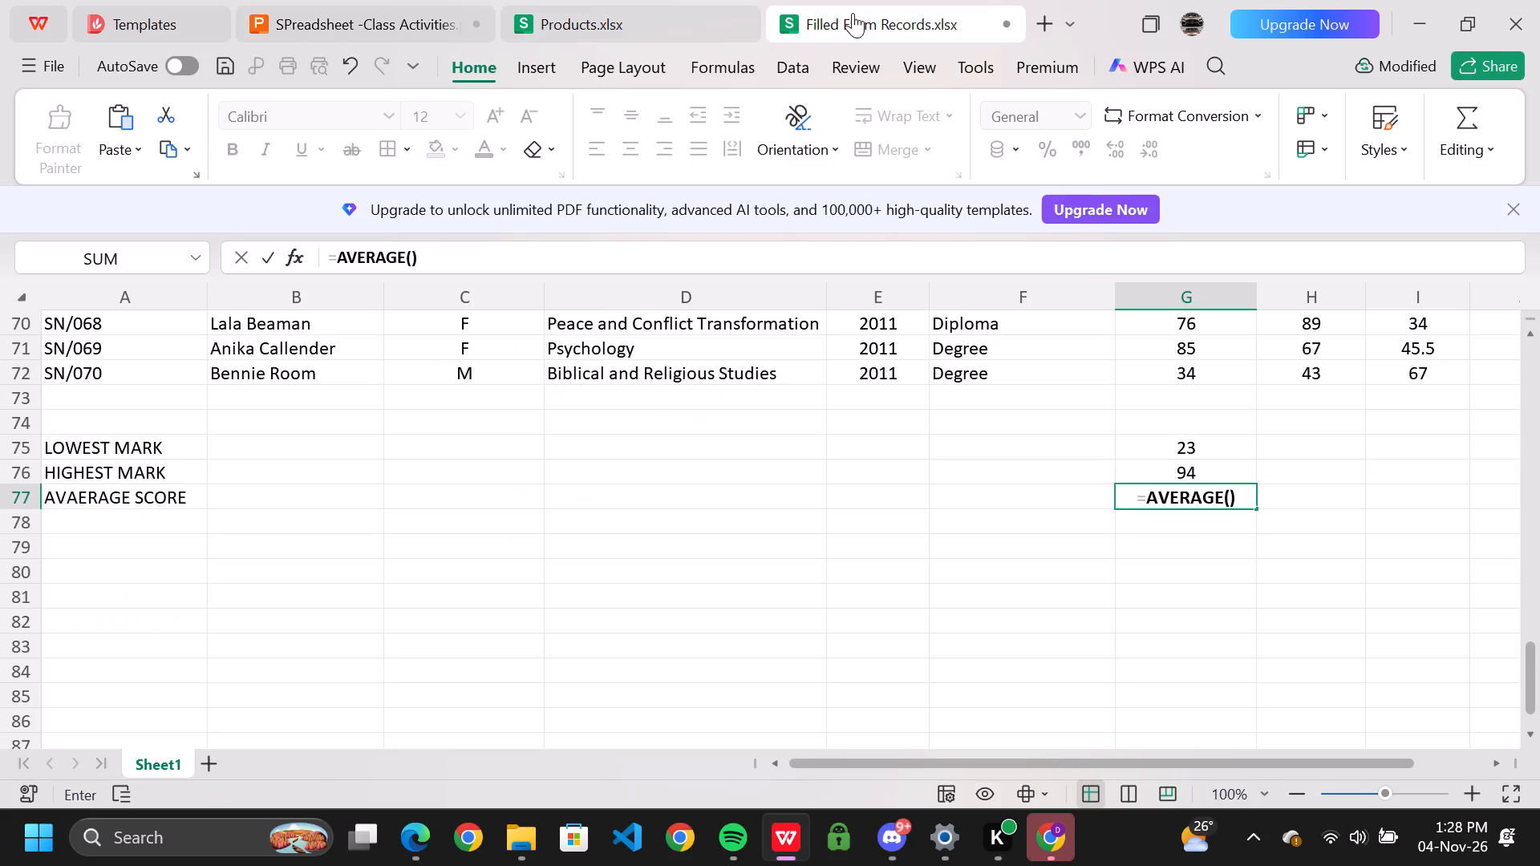
type("G3")
type(":G")
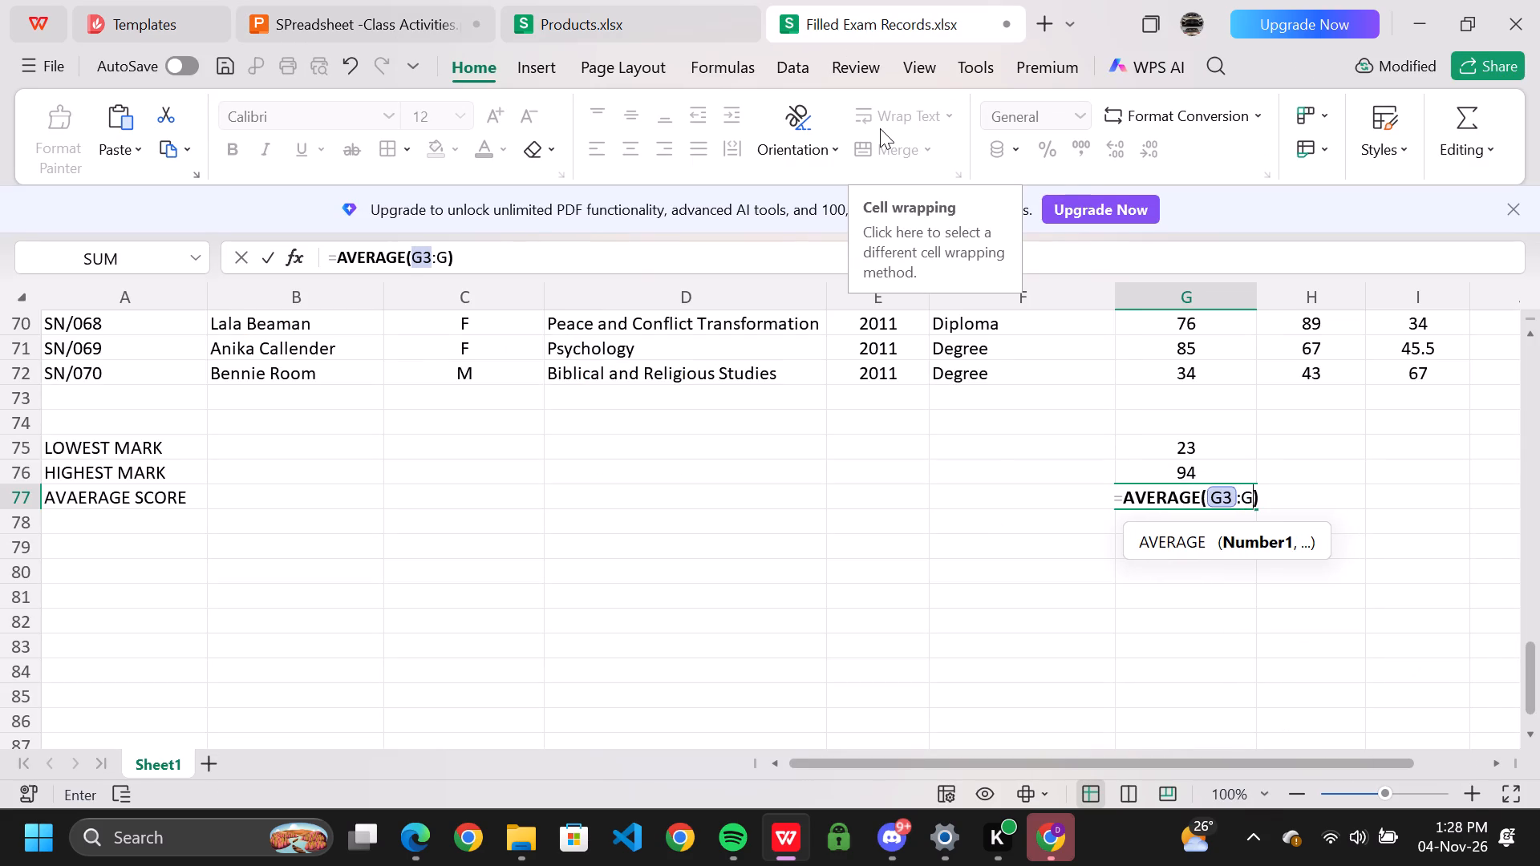
type("72")
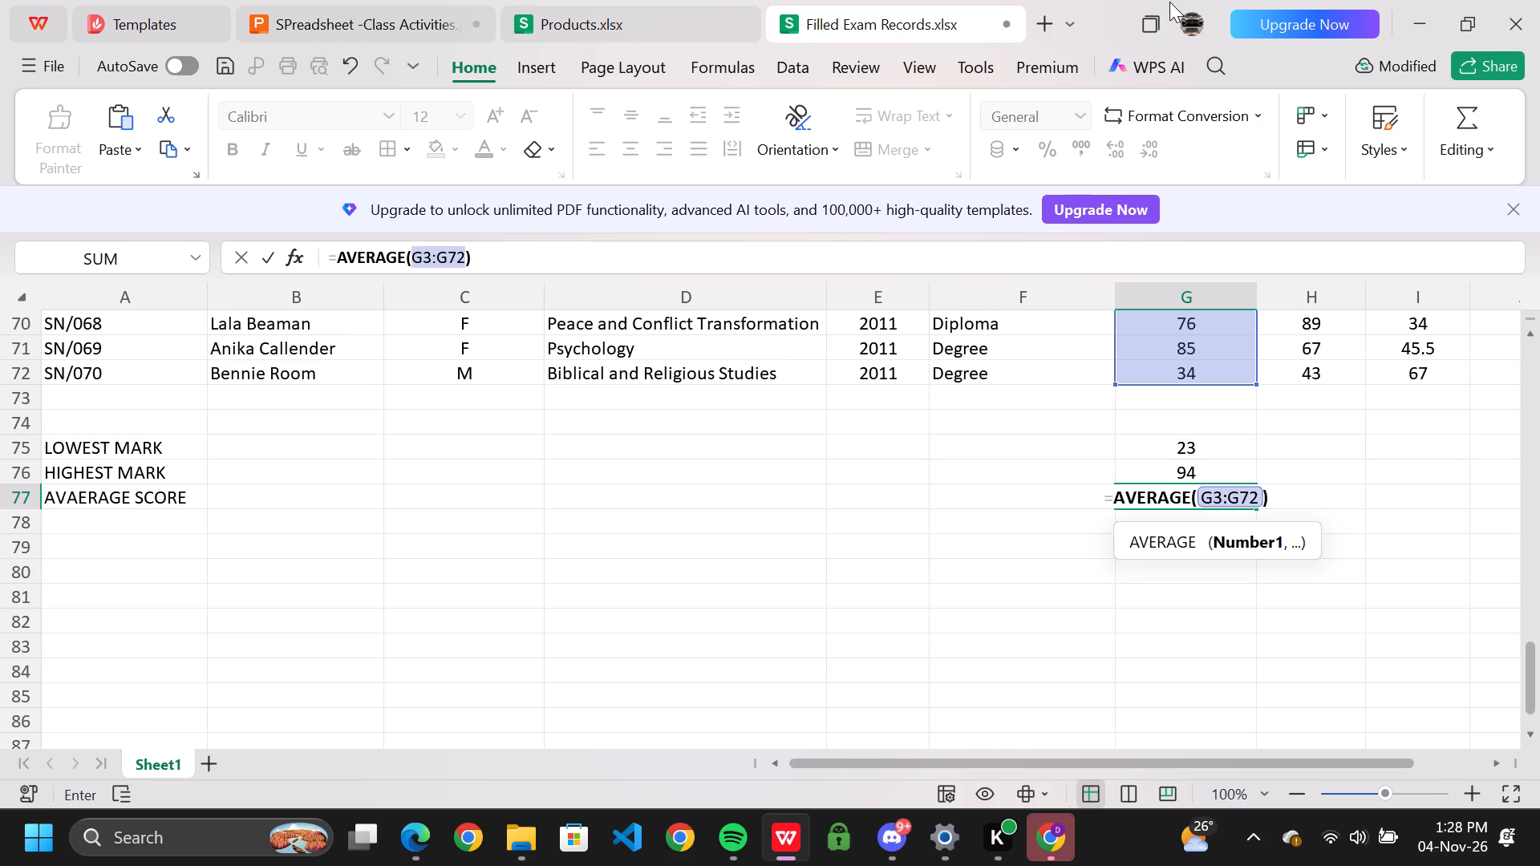
key("Return")
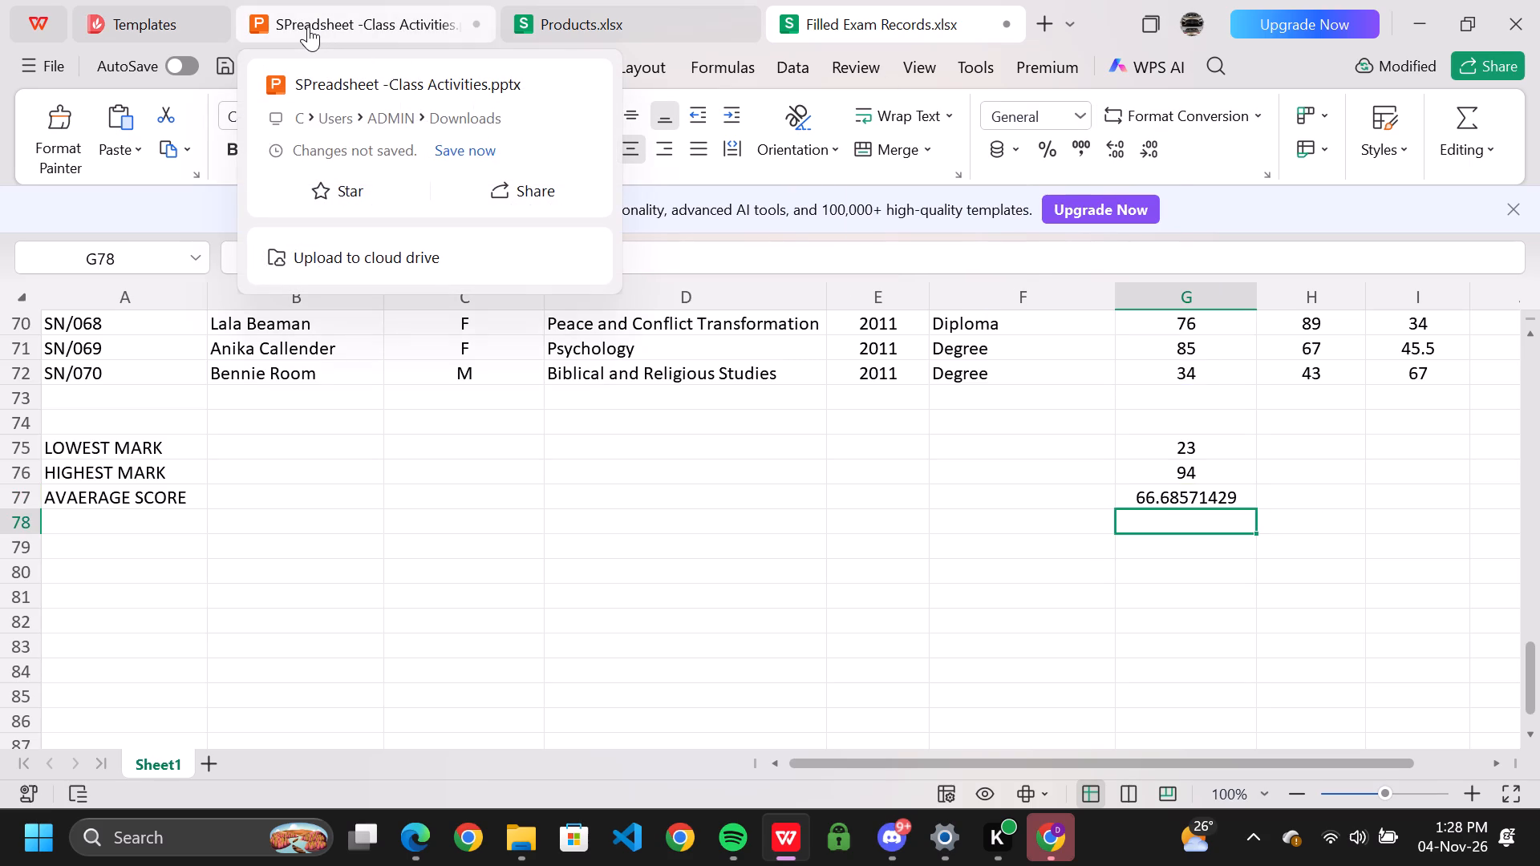
Check the autofill instruction and sample results on slide 5, and fill the AVERAGE formula from G77 across to H77 and I77.
left_click(1178, 500)
left_click(341, 0)
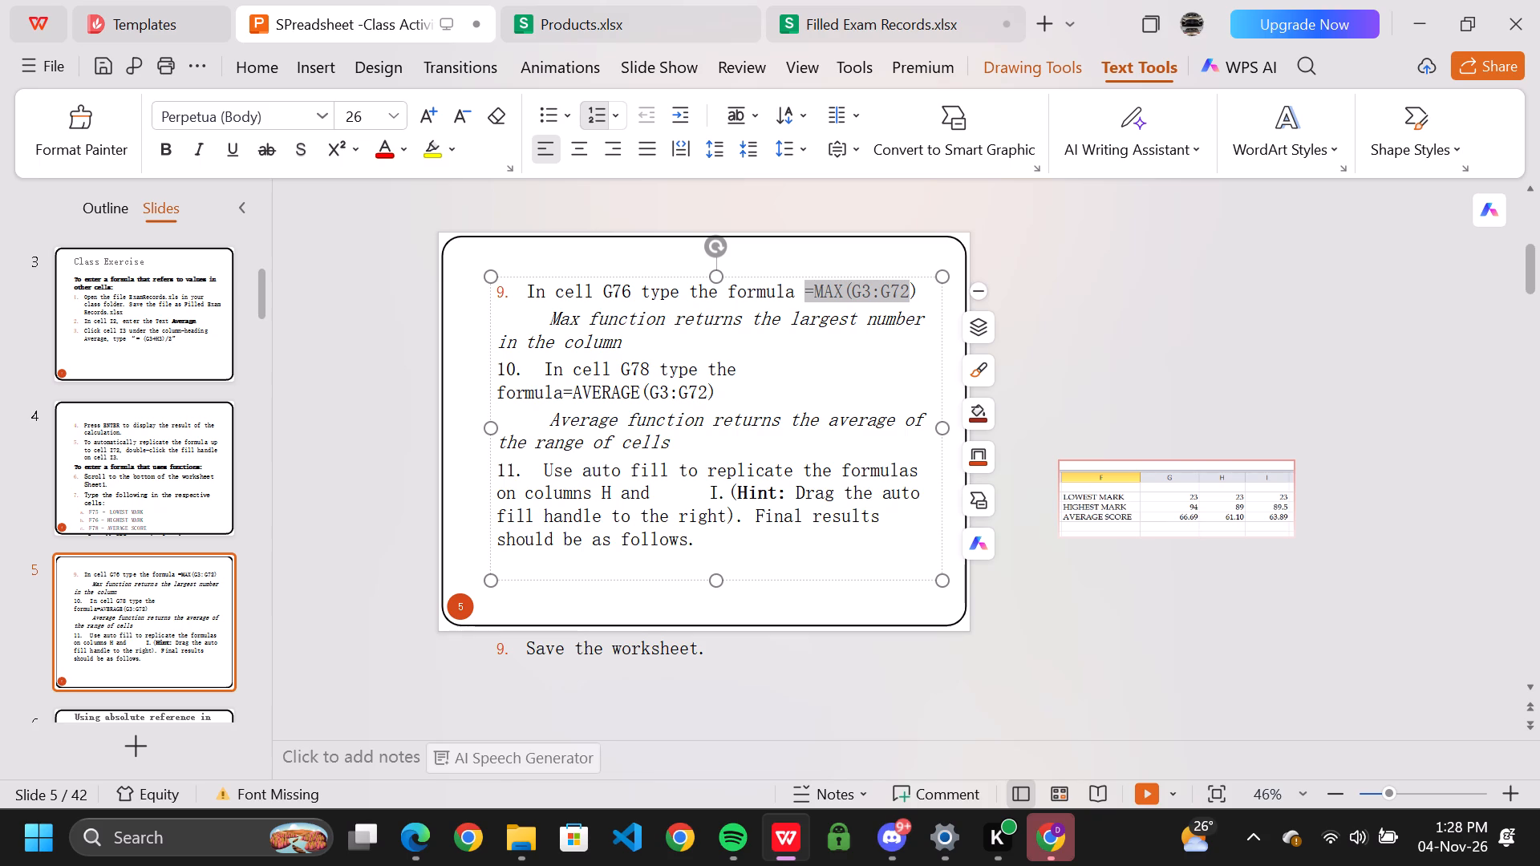
left_click(1184, 513)
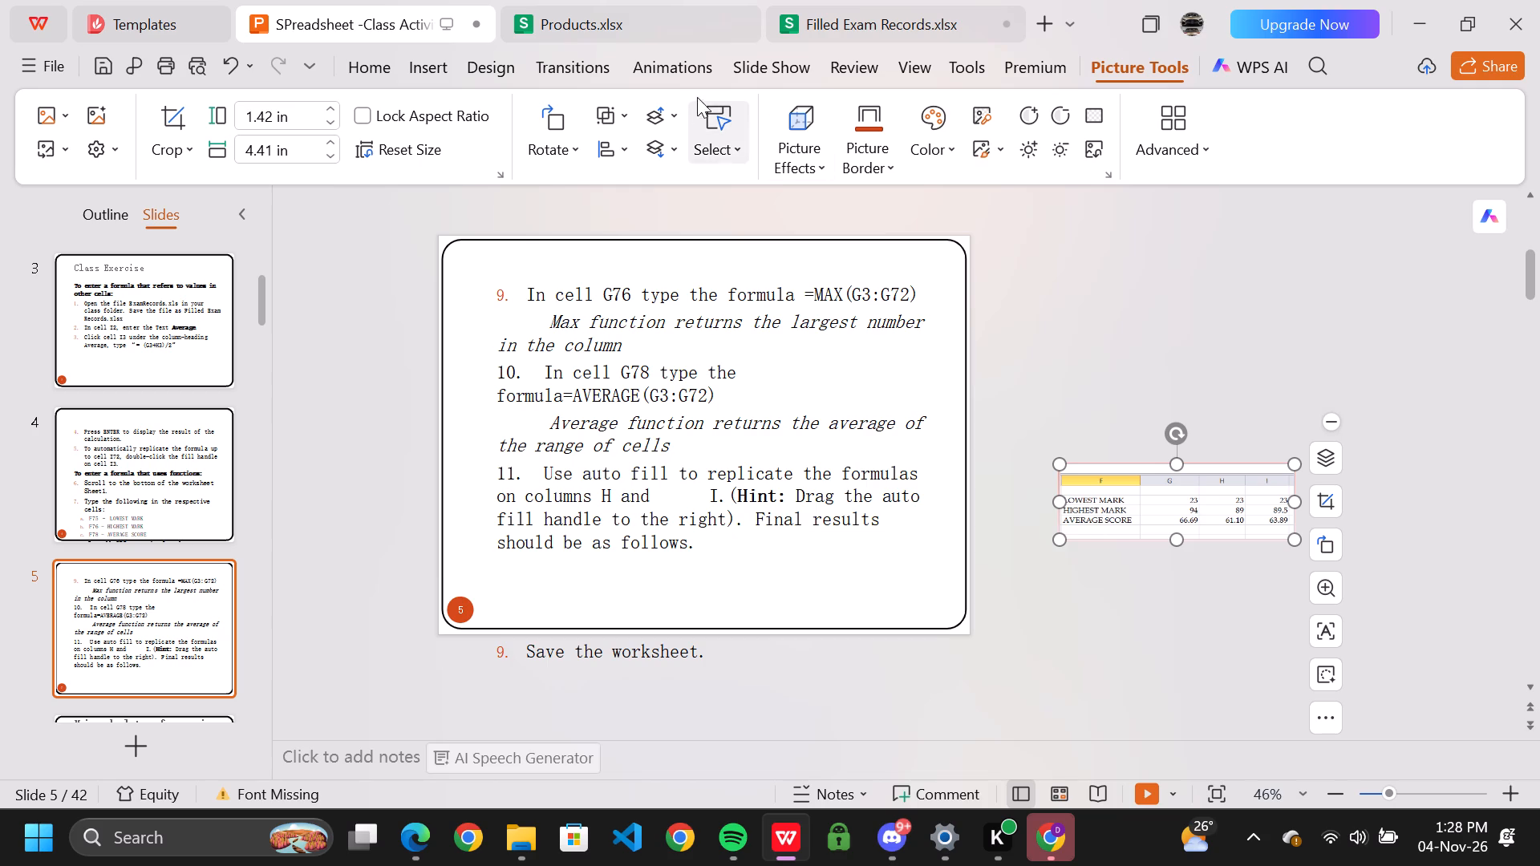
left_click(896, 18)
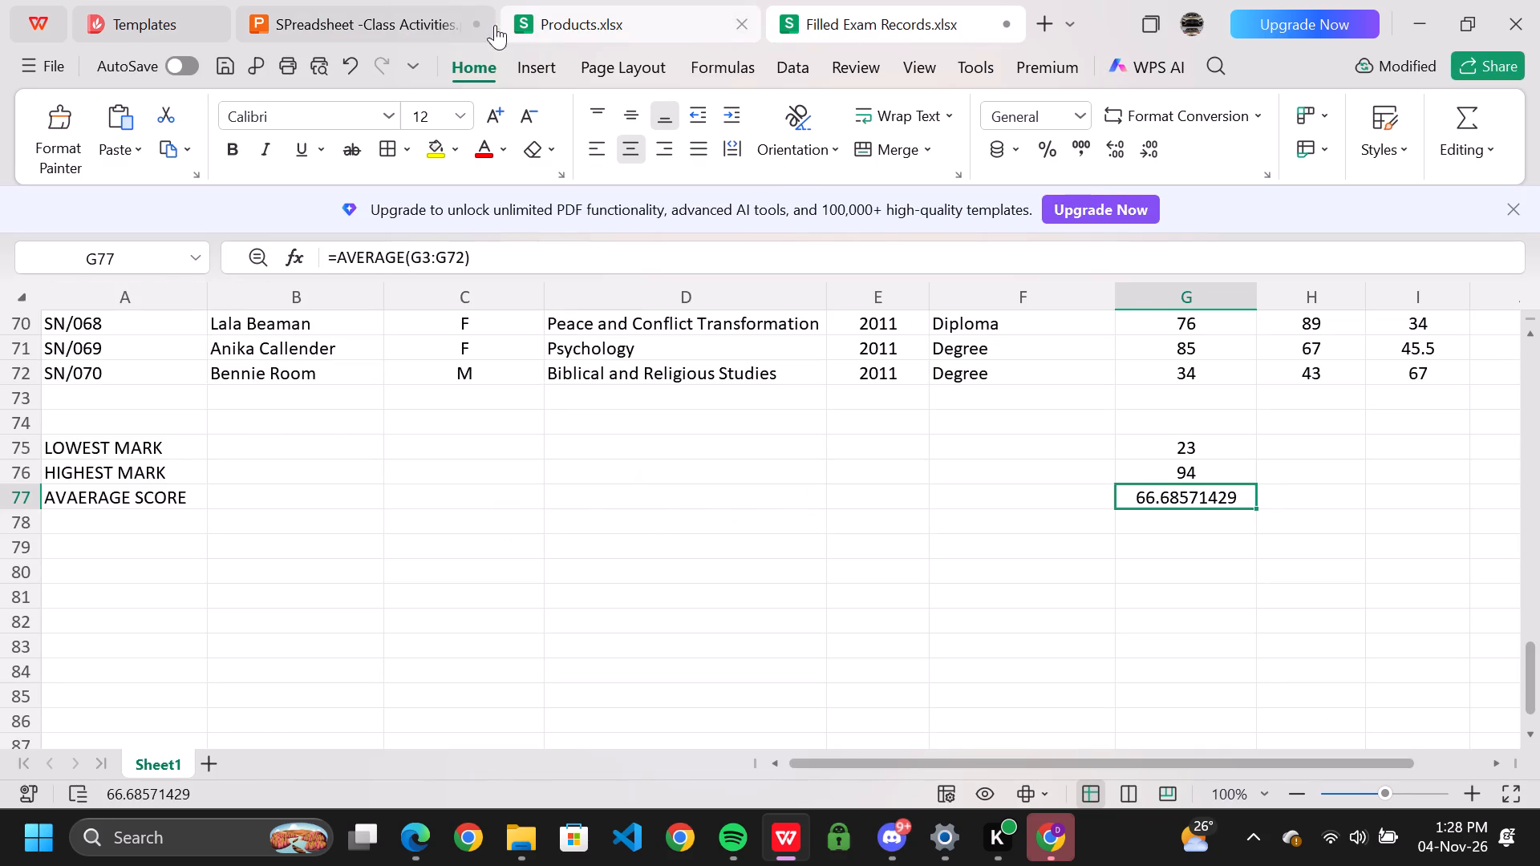
left_click(371, 18)
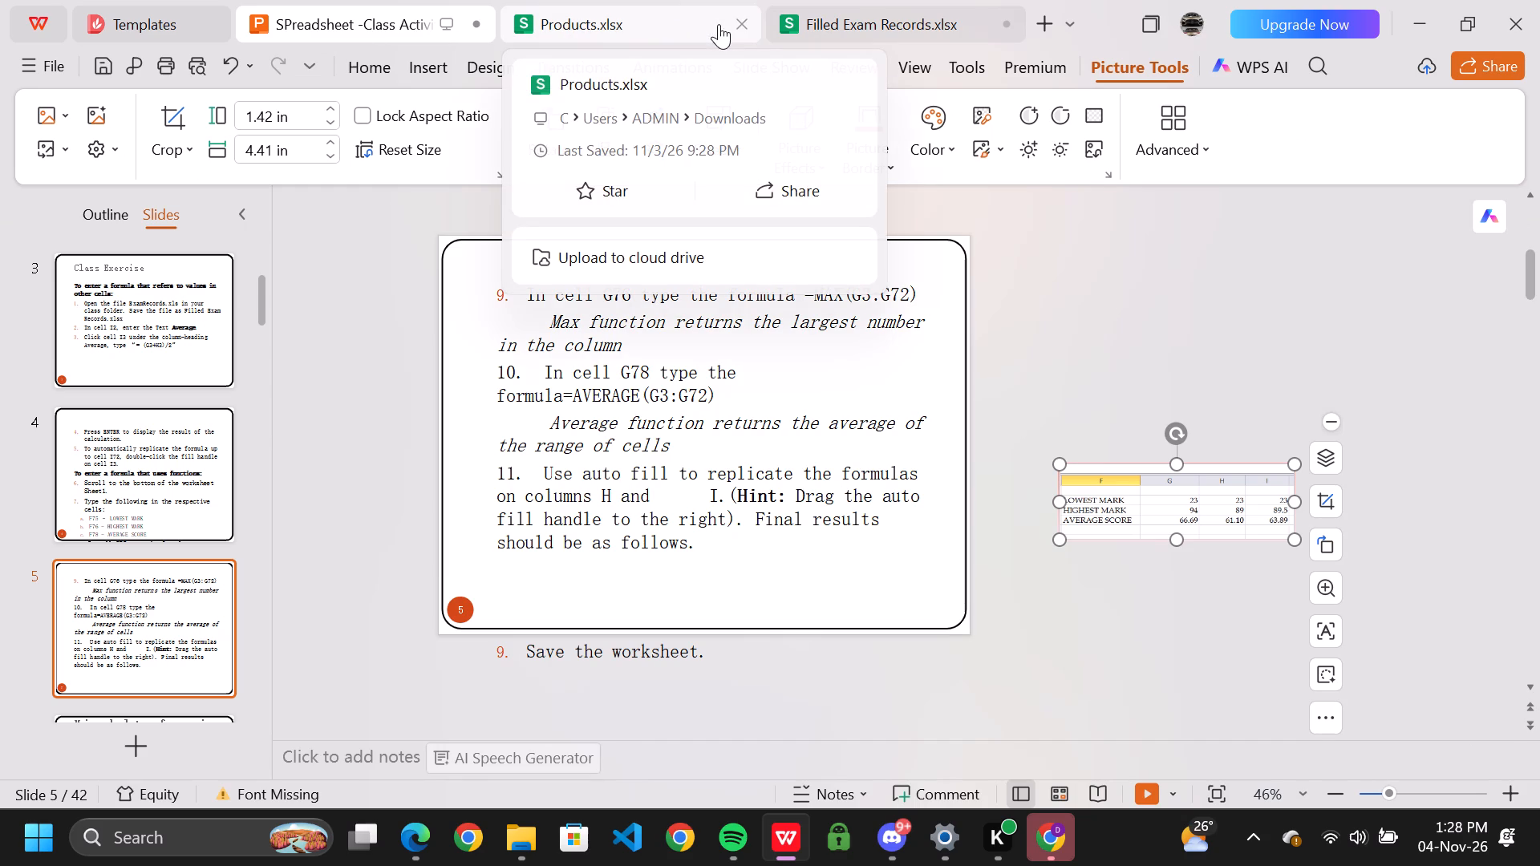
left_click(850, 26)
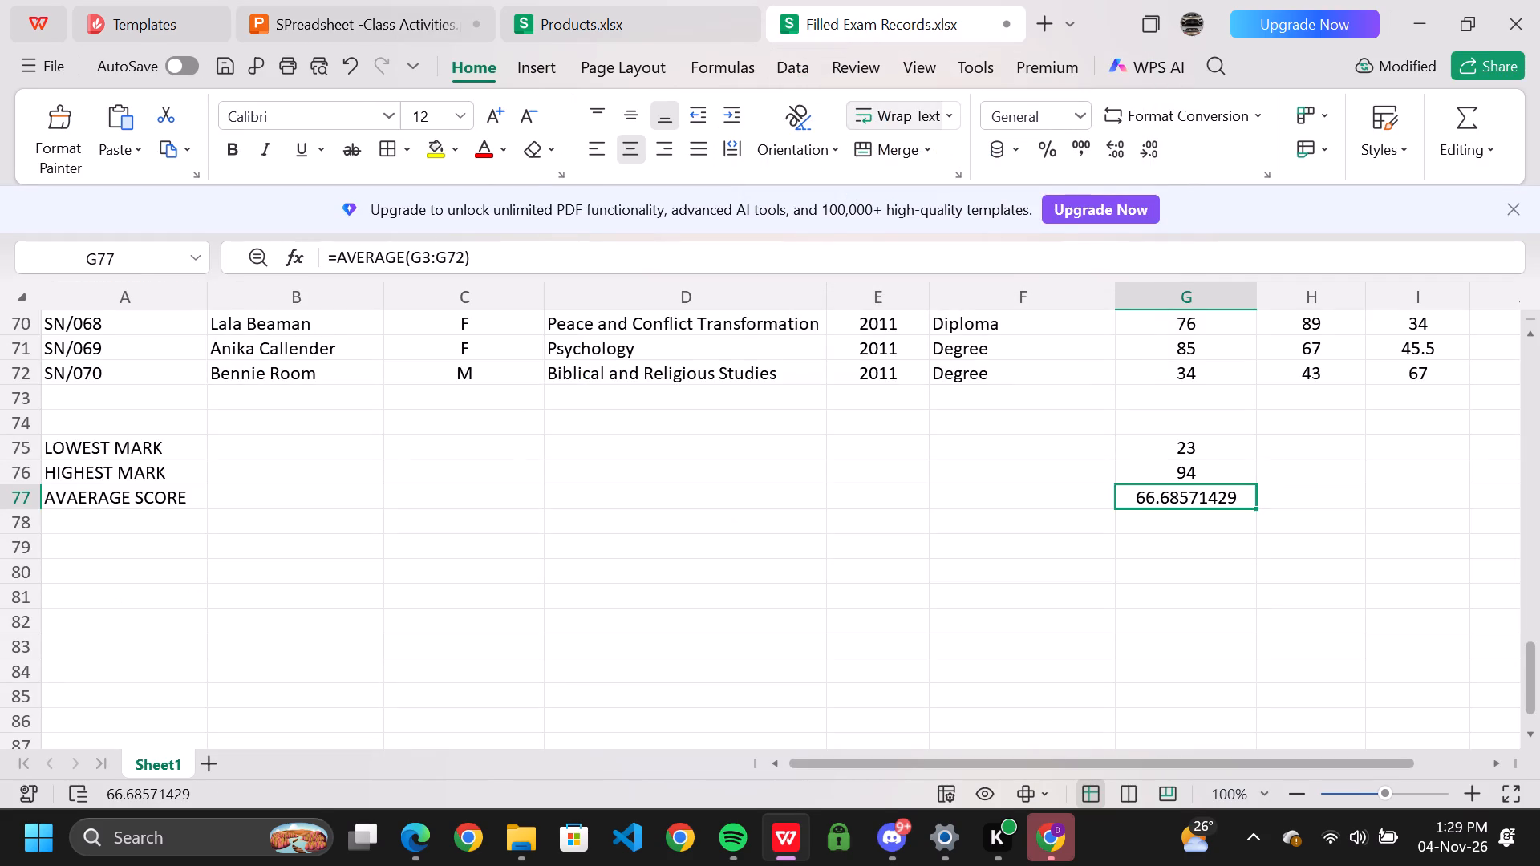
left_click_drag(1254, 508, 1405, 513)
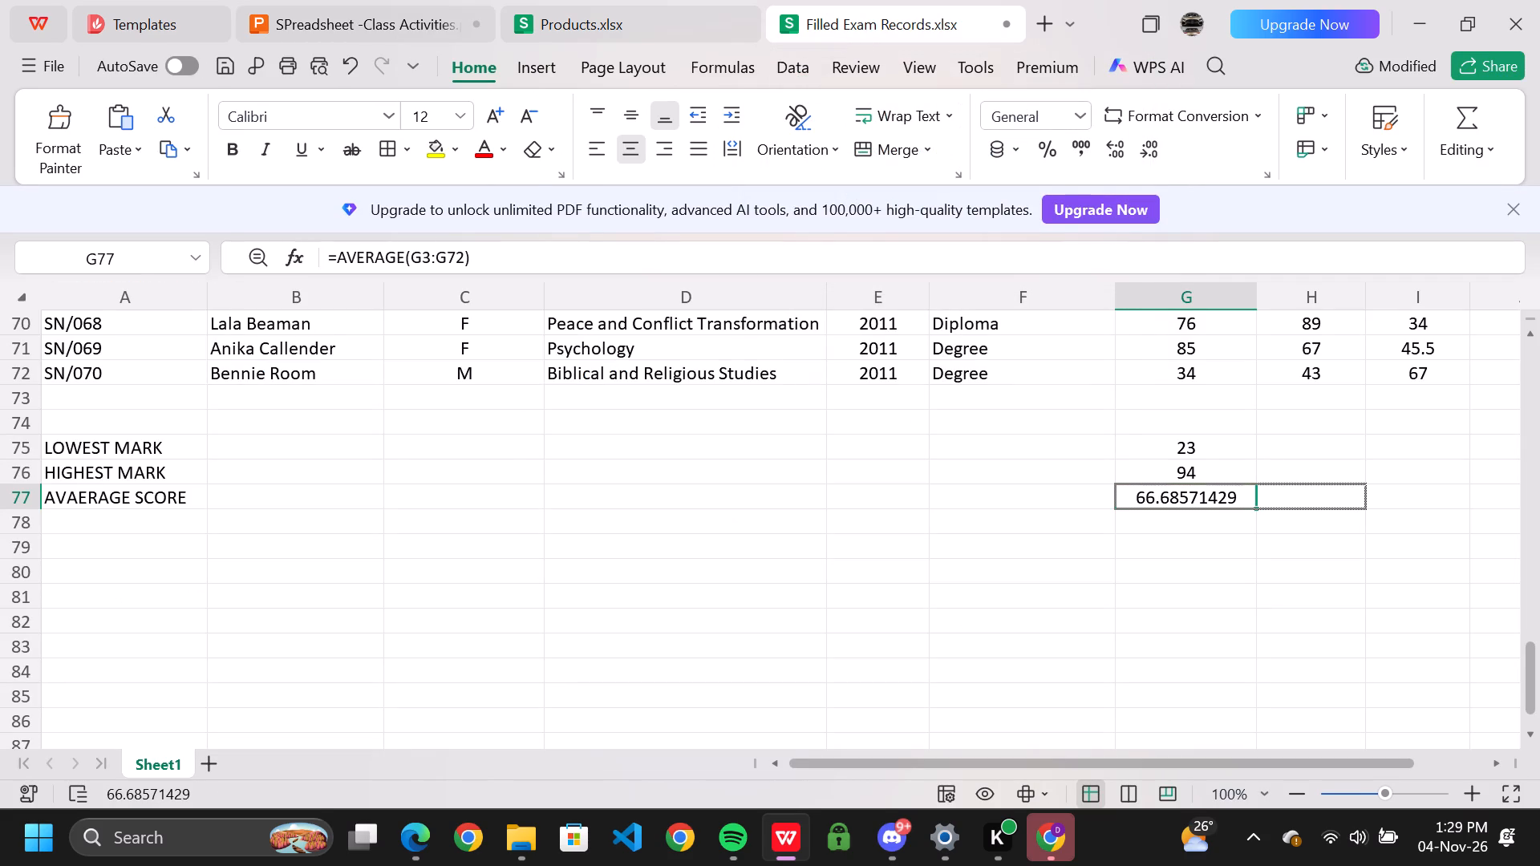
left_click_drag(1405, 513, 1430, 514)
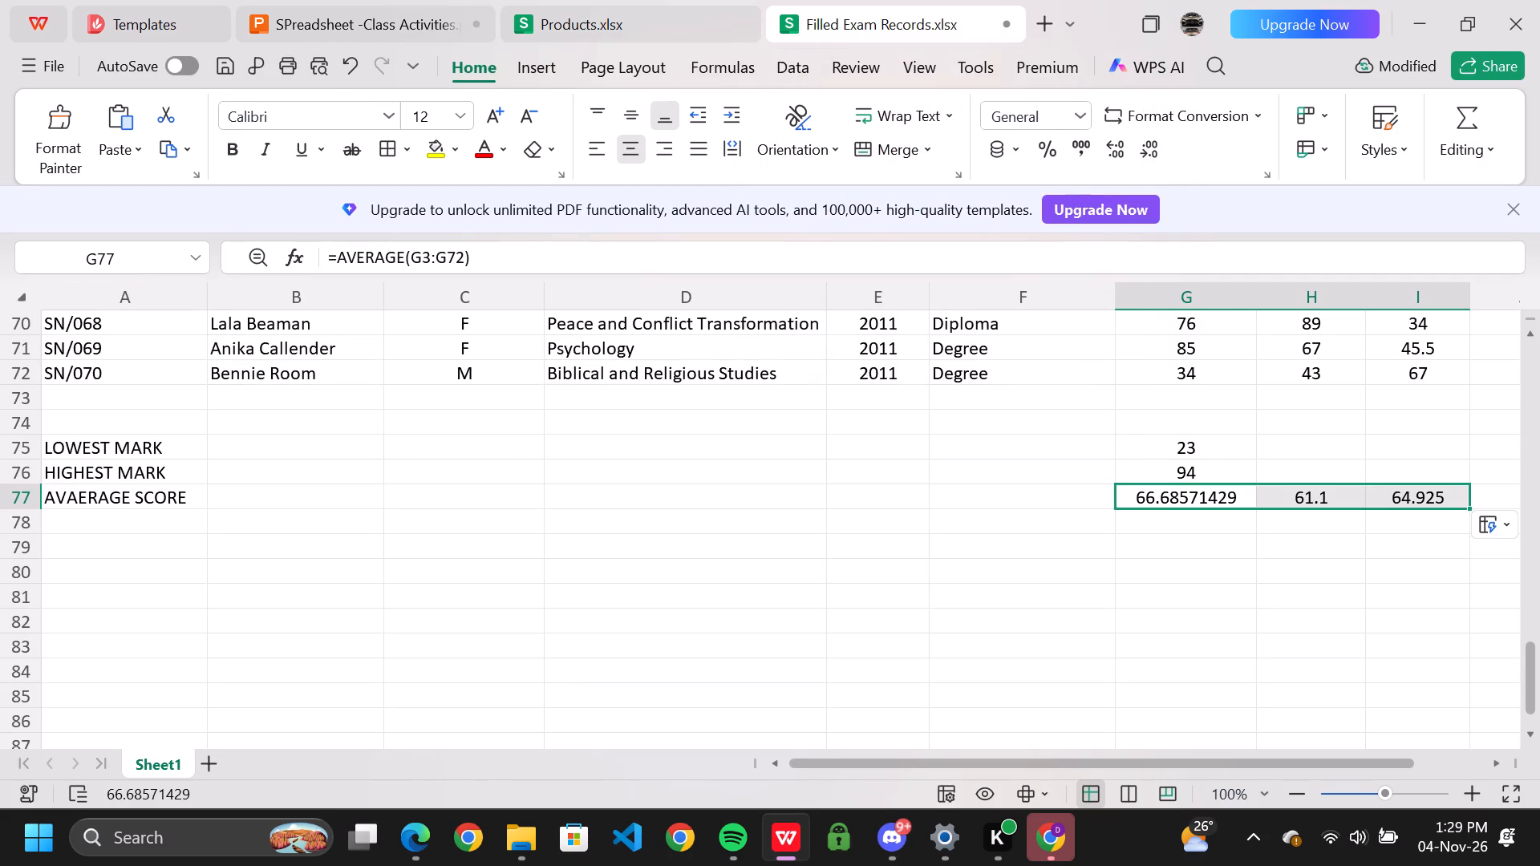
Fill the MIN formula in G75 and the MAX formula in G76 across columns H and I.
left_click(1195, 471)
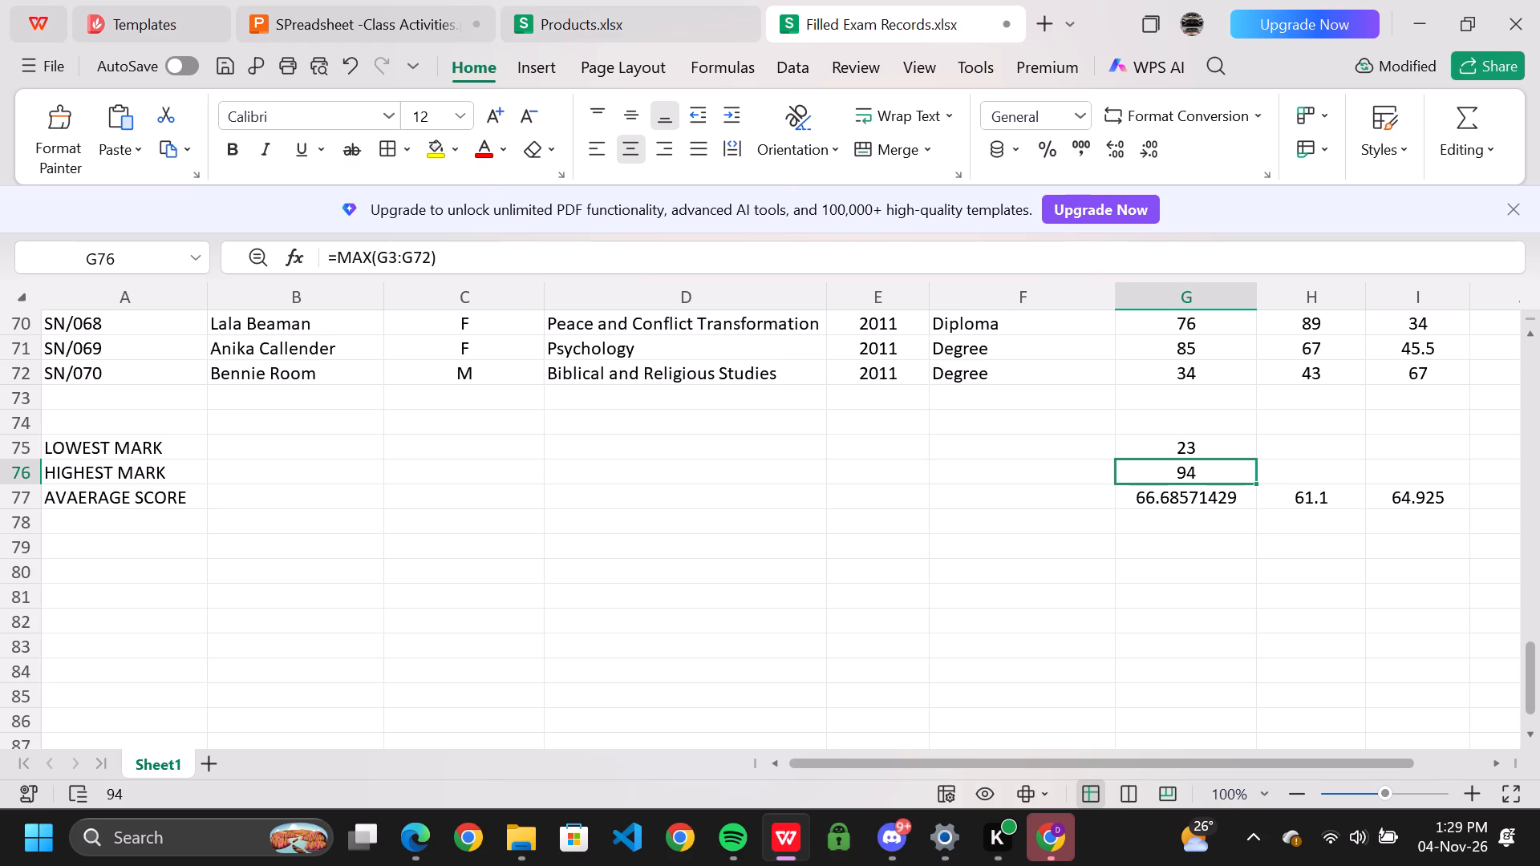
left_click(1130, 445)
left_click_drag(1258, 460, 1296, 475)
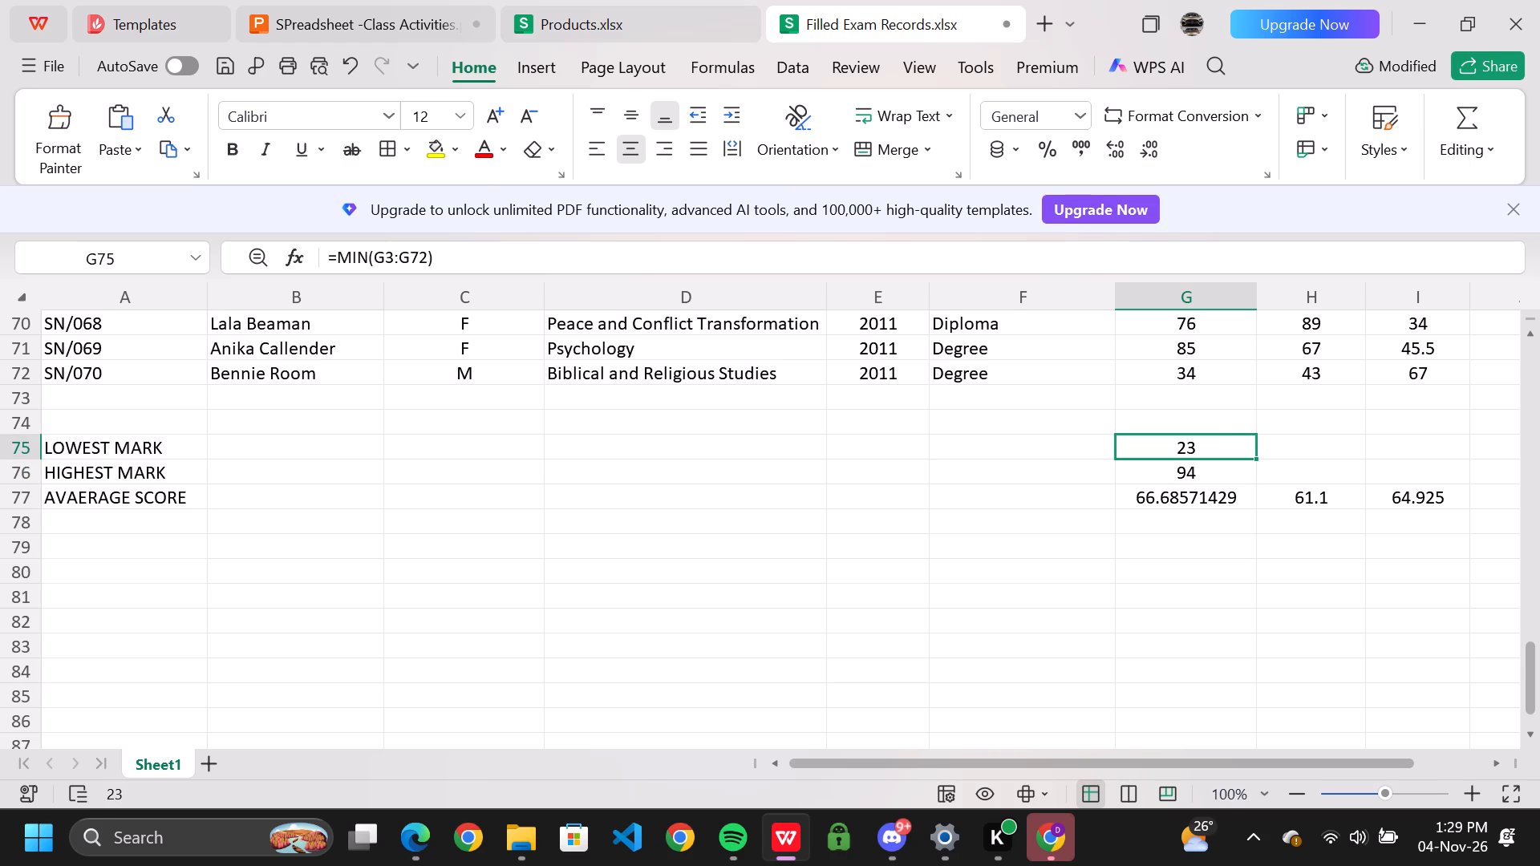
left_click_drag(1296, 475, 1439, 493)
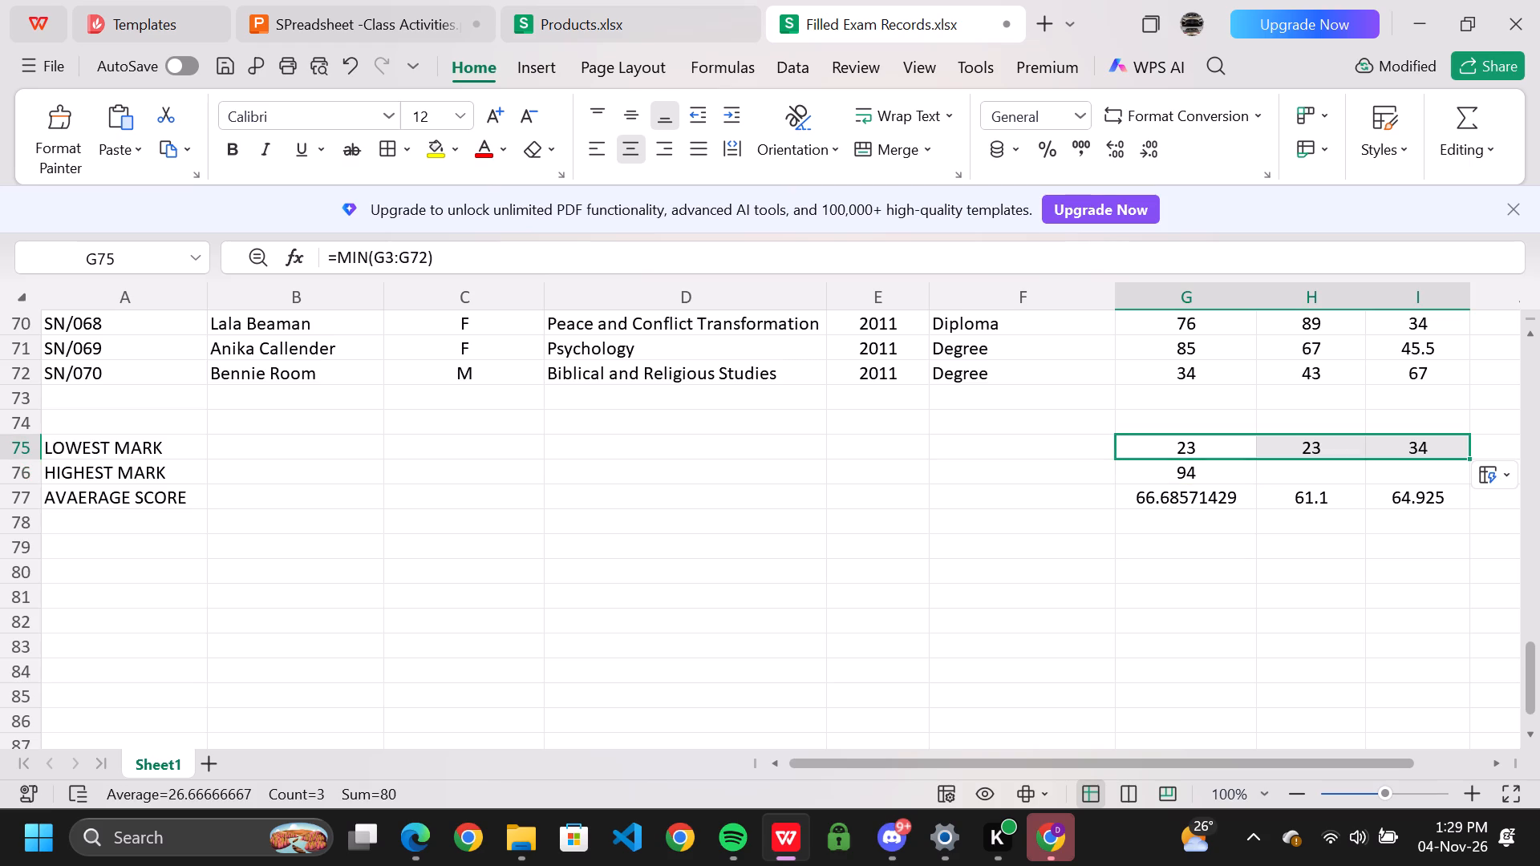
left_click(1198, 468)
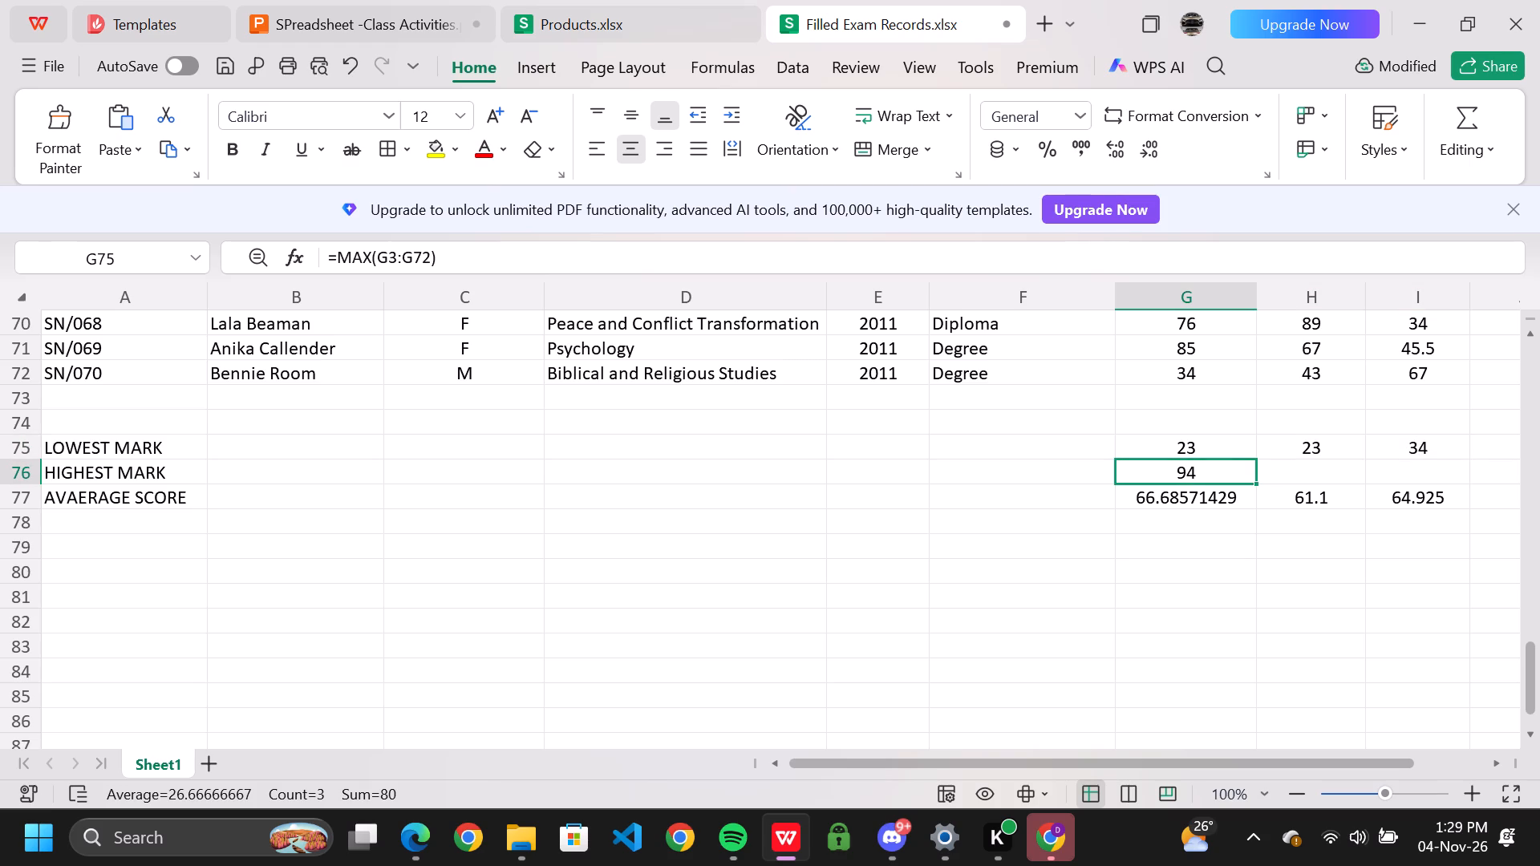
left_click_drag(1258, 484, 1429, 491)
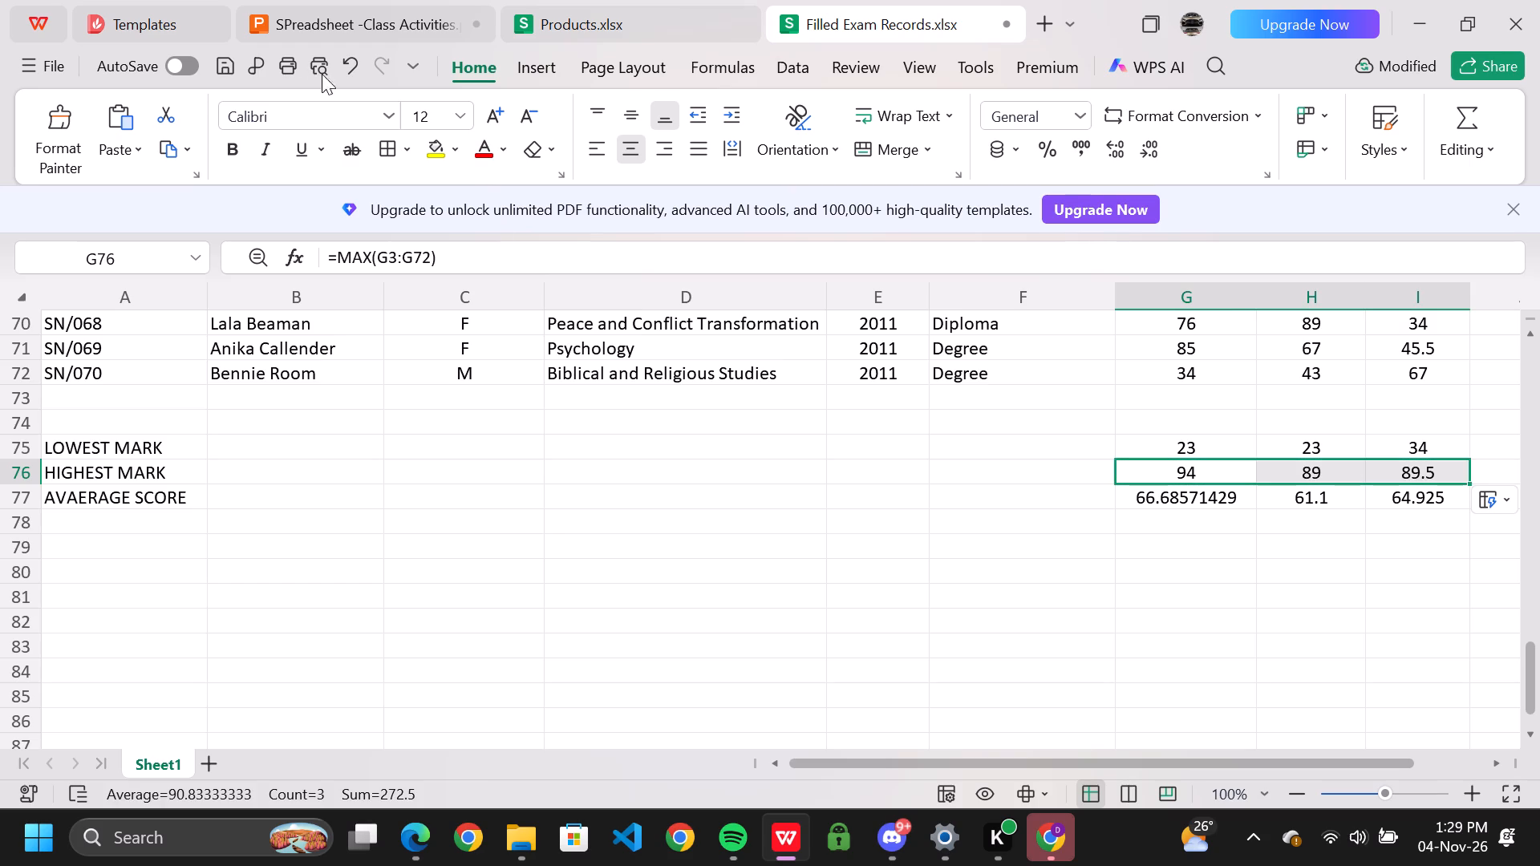
Check slide 5 for the remaining instruction and turn on AutoSave for Filled Exam Records.xlsx to save the worksheet.
left_click(302, 30)
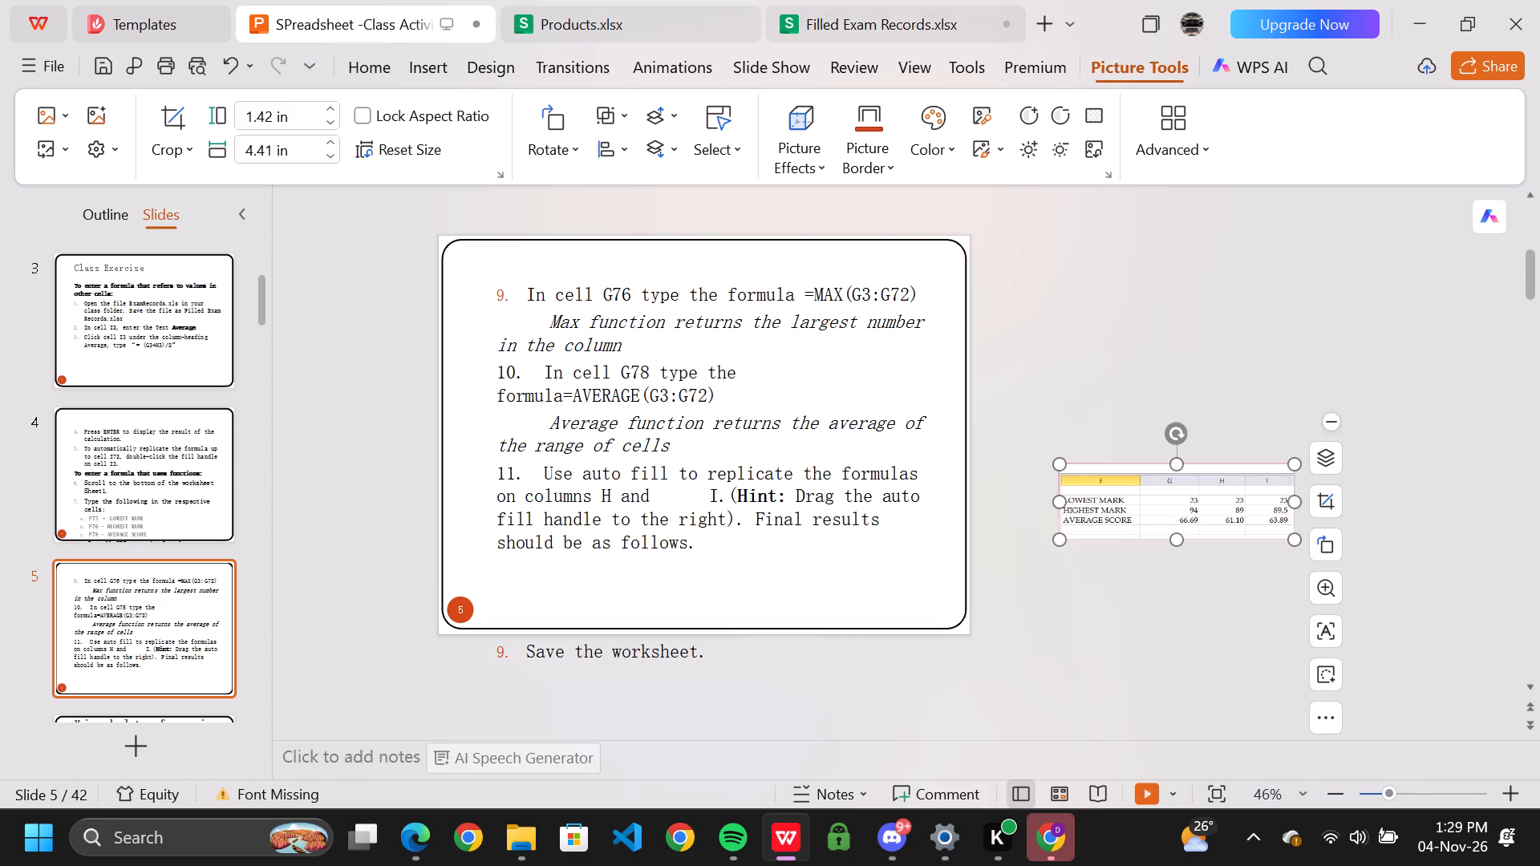
scroll(532, 529, "down", 1)
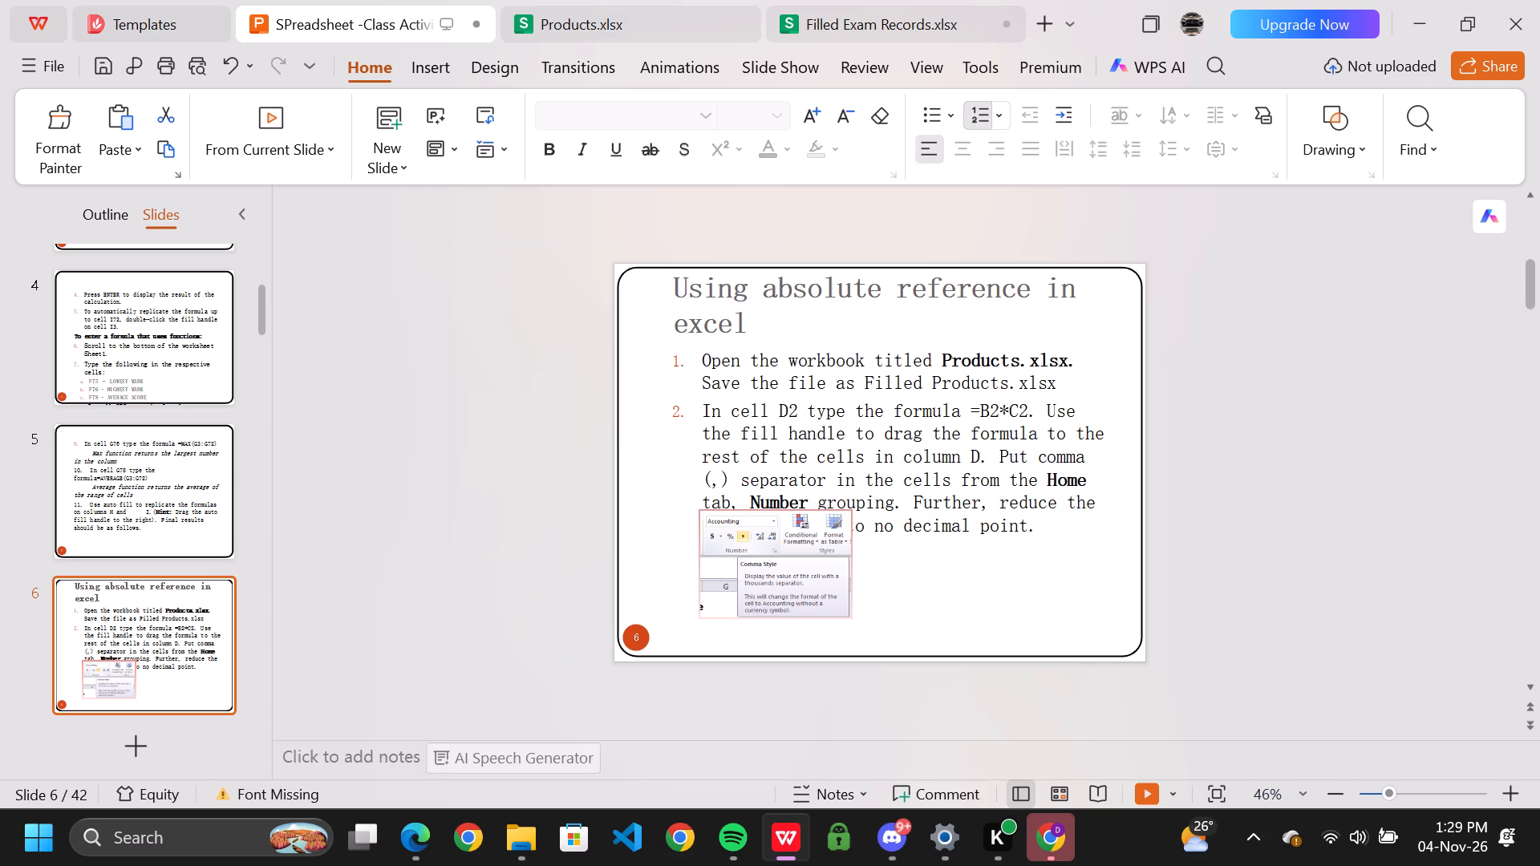
left_click(121, 466)
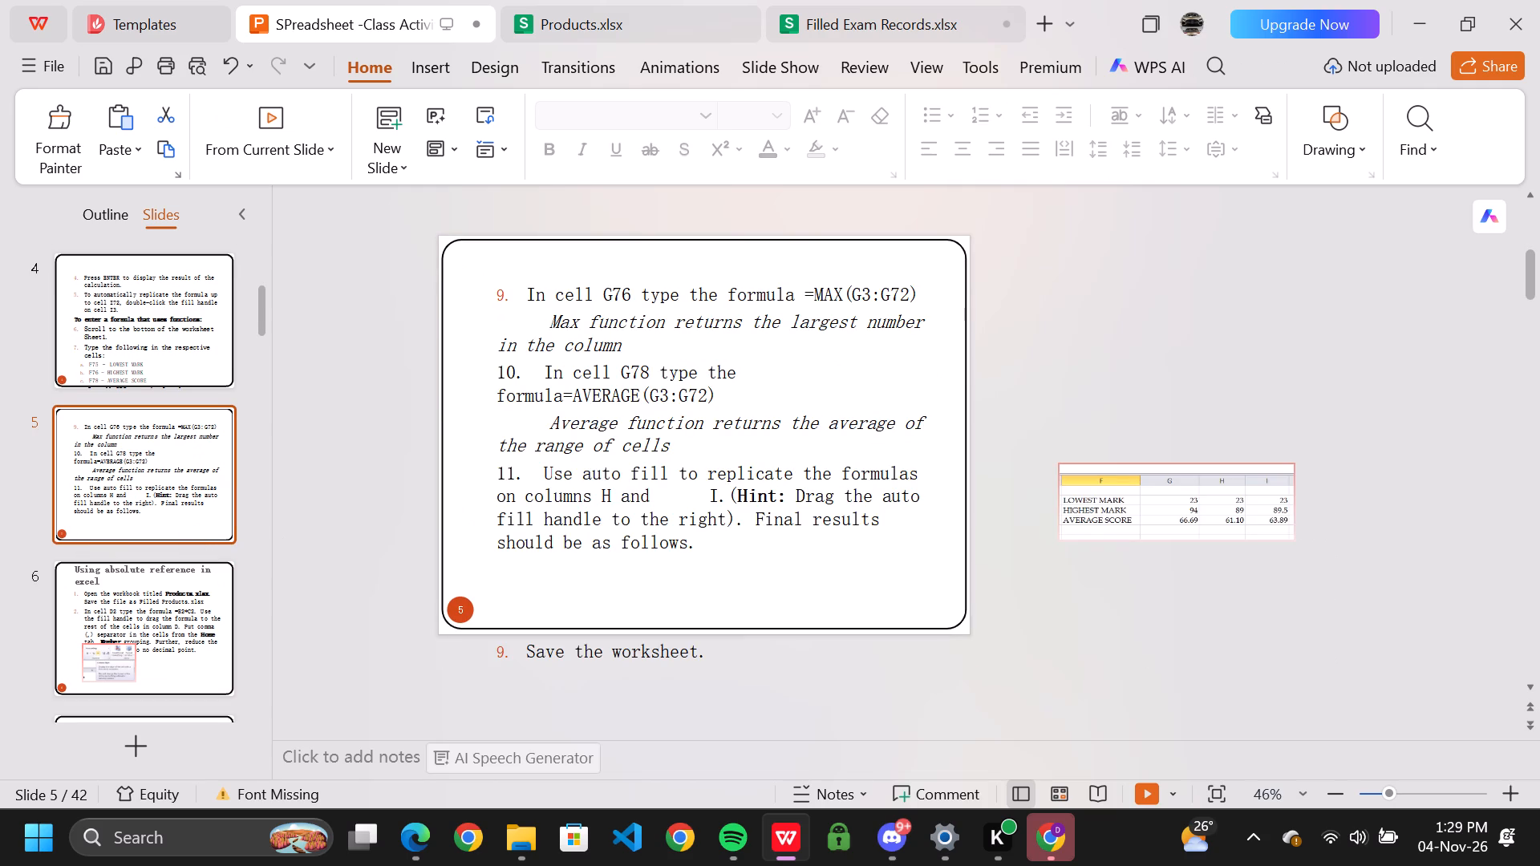
left_click(863, 18)
left_click(190, 70)
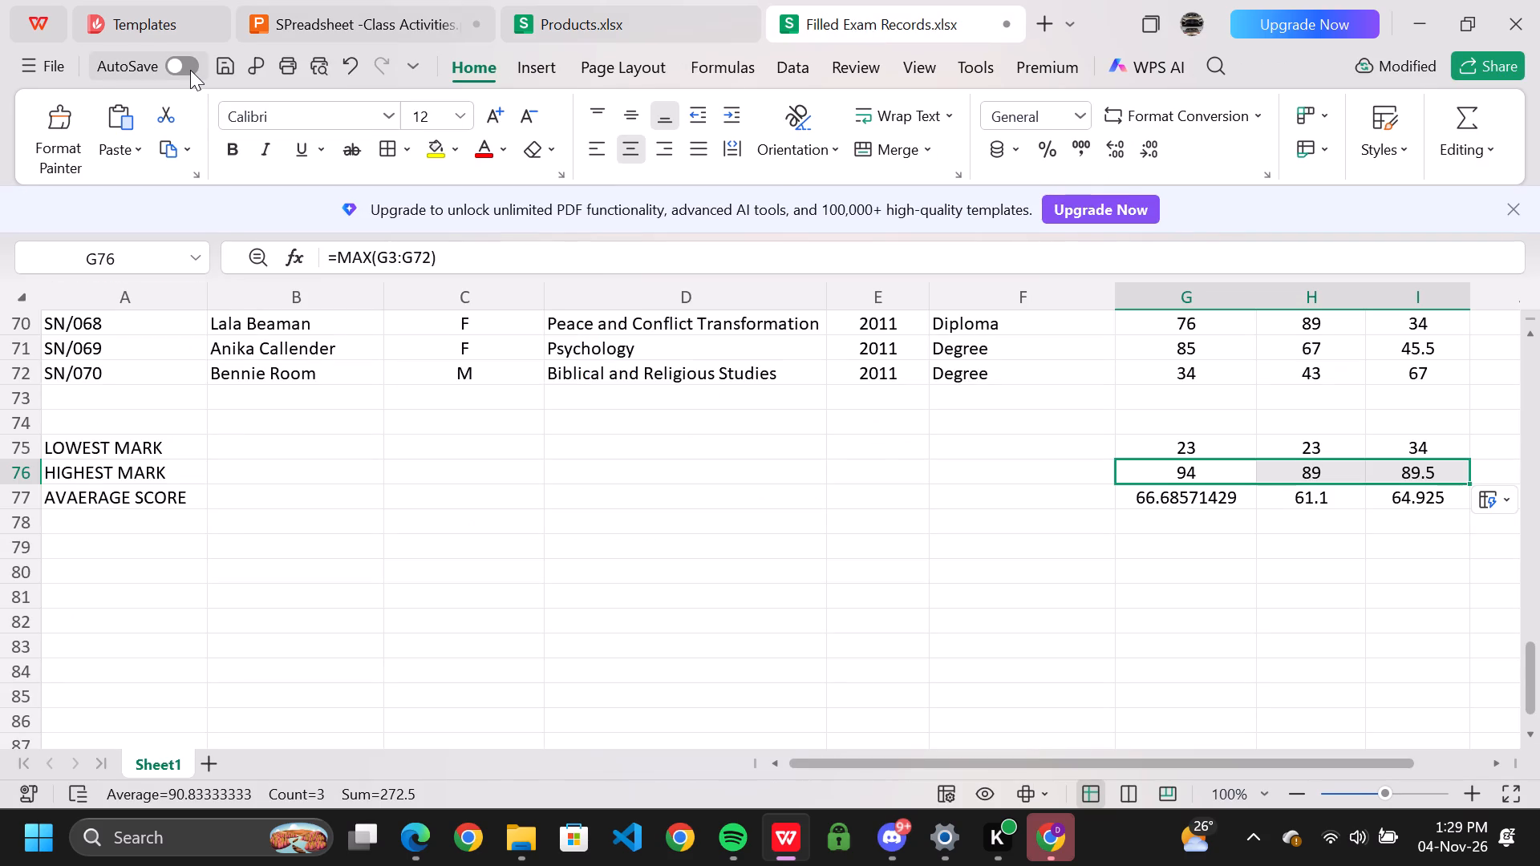
Follow slide 6 to save Products.xlsx as Filled Products.xlsx in WPS Drive, copying the file name from the slide.
left_click(329, 14)
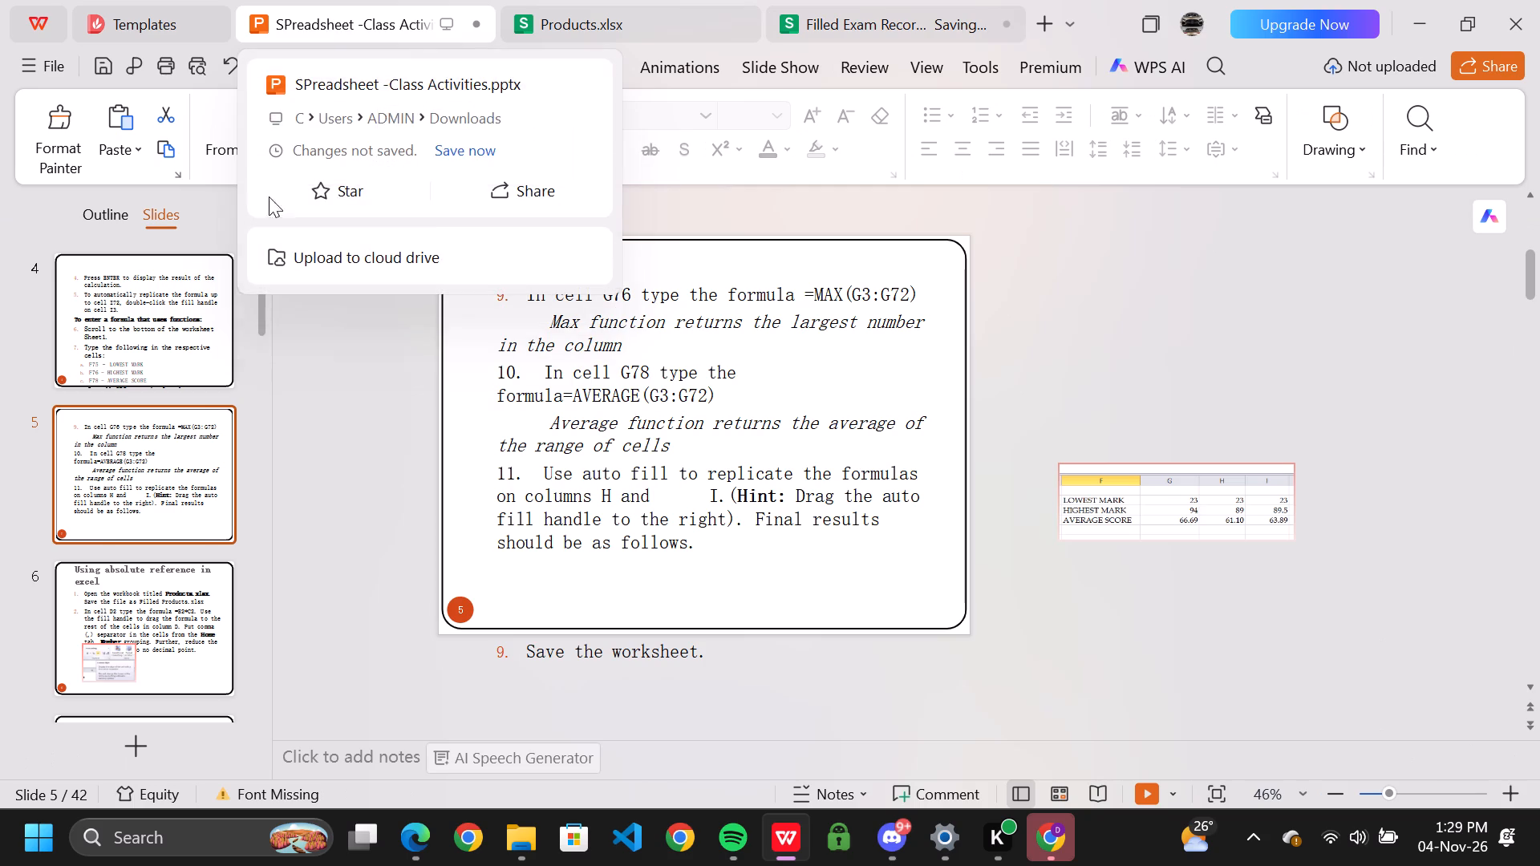
left_click(137, 597)
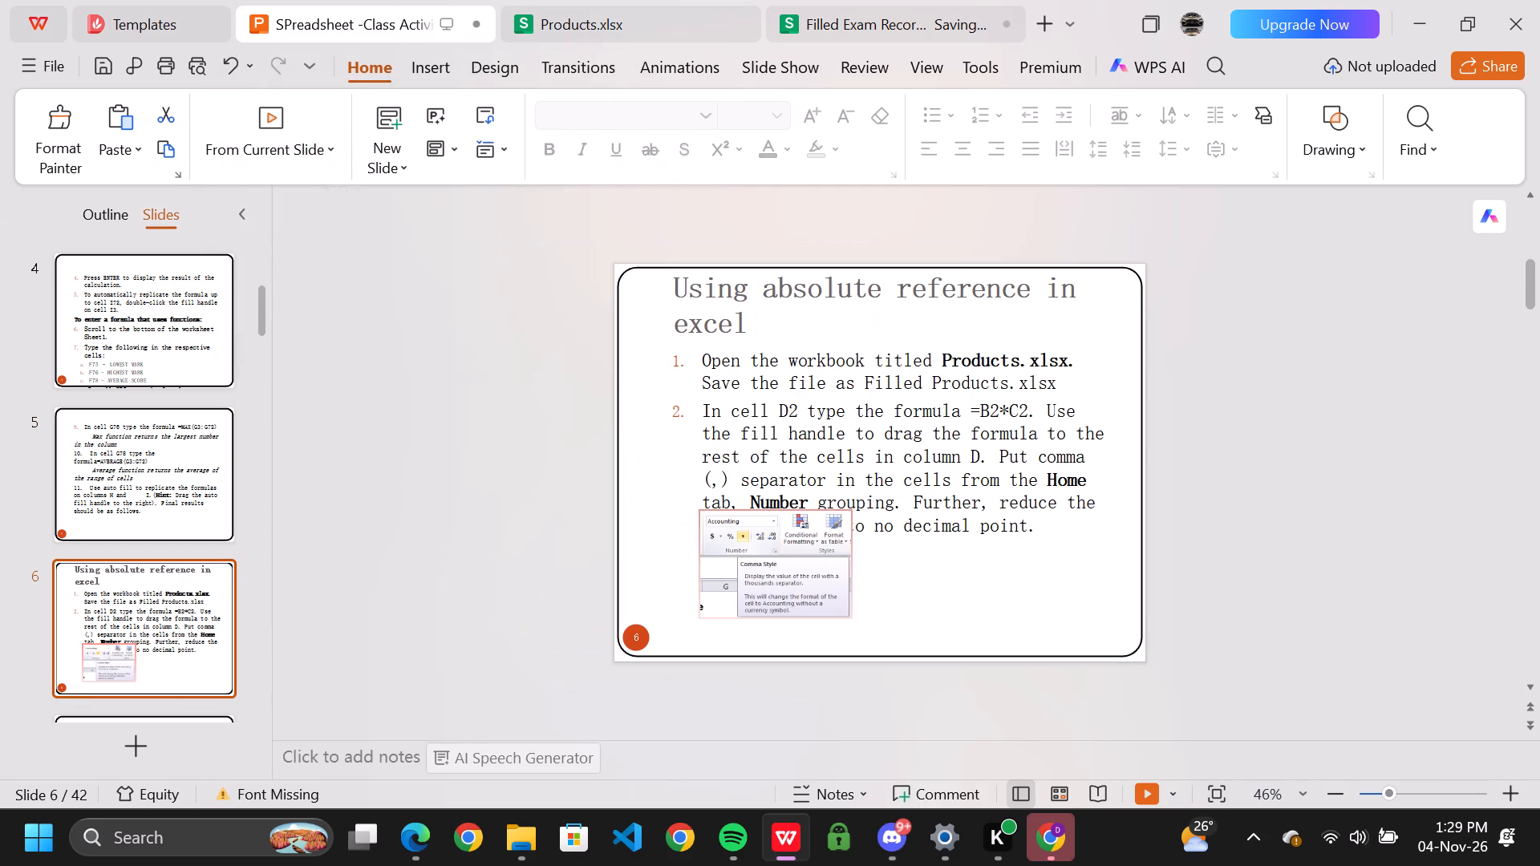
scroll(424, 435, "down", 1)
scroll(424, 435, "up", 1)
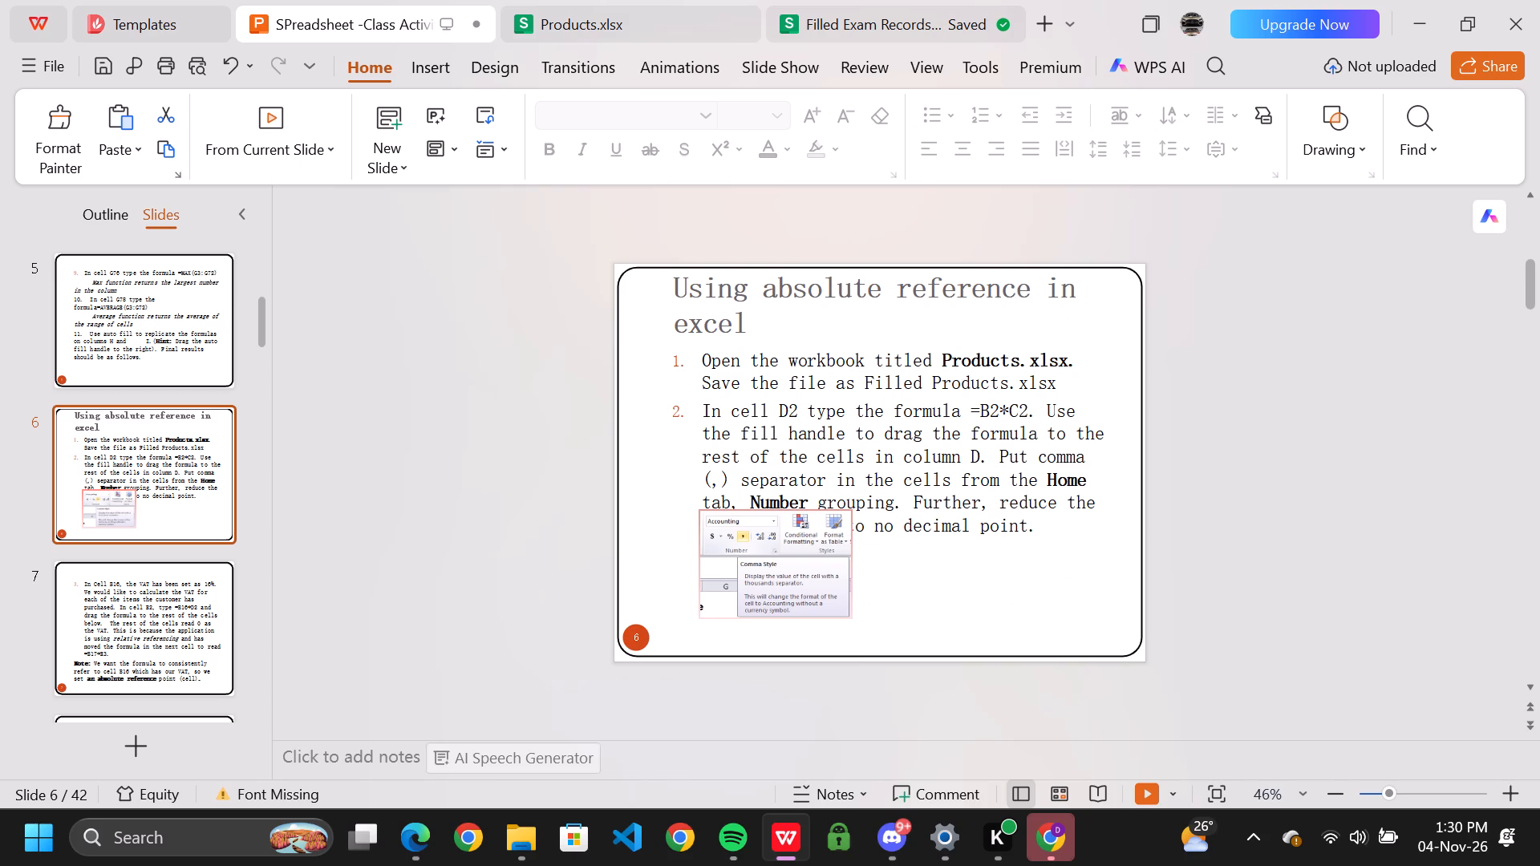
left_click_drag(863, 383, 1058, 391)
key("ctrl+c")
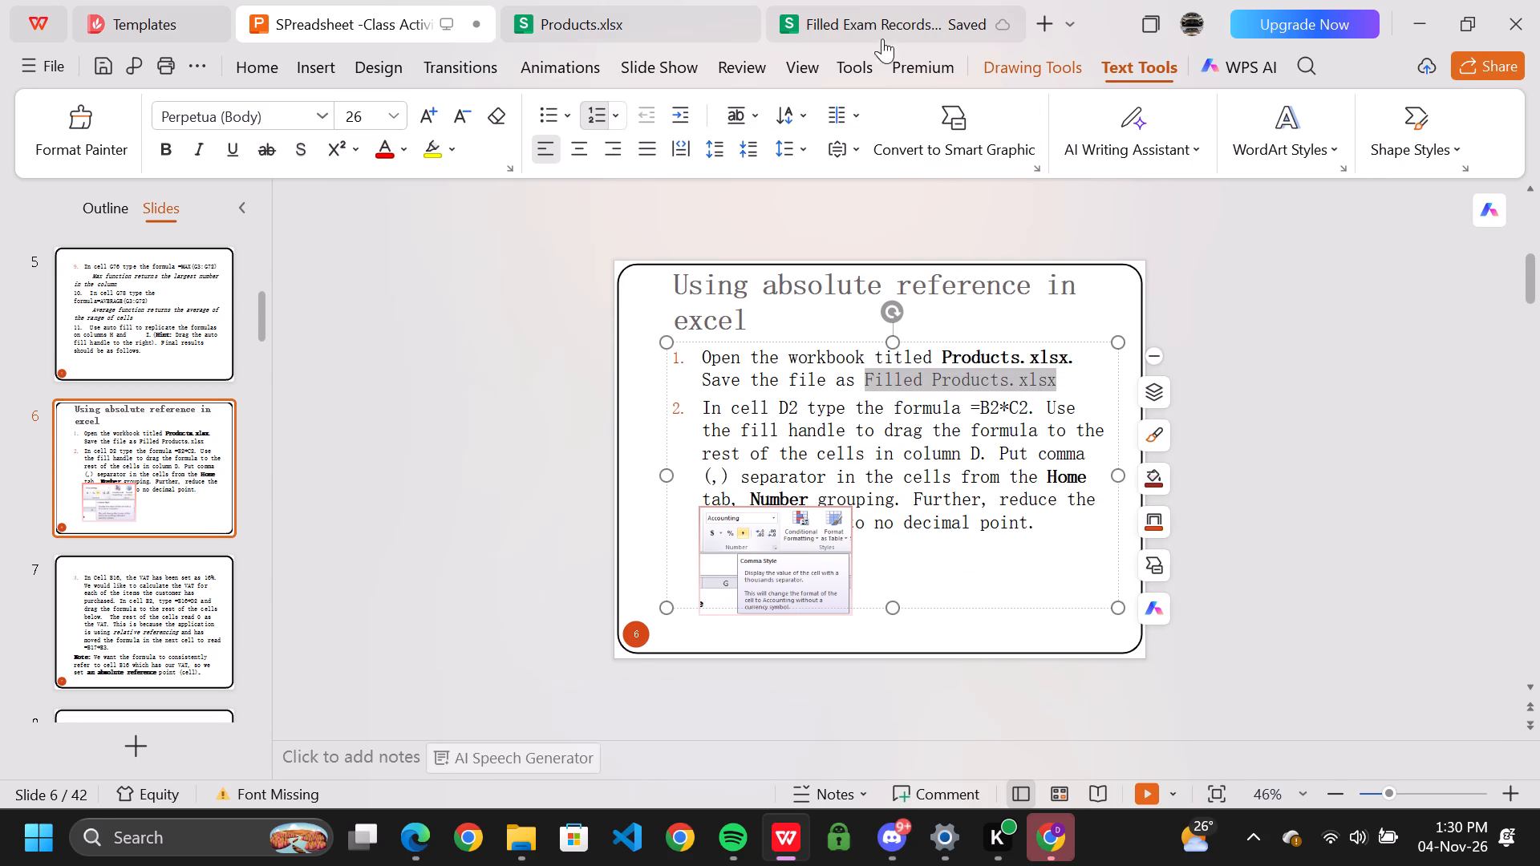
left_click(674, 14)
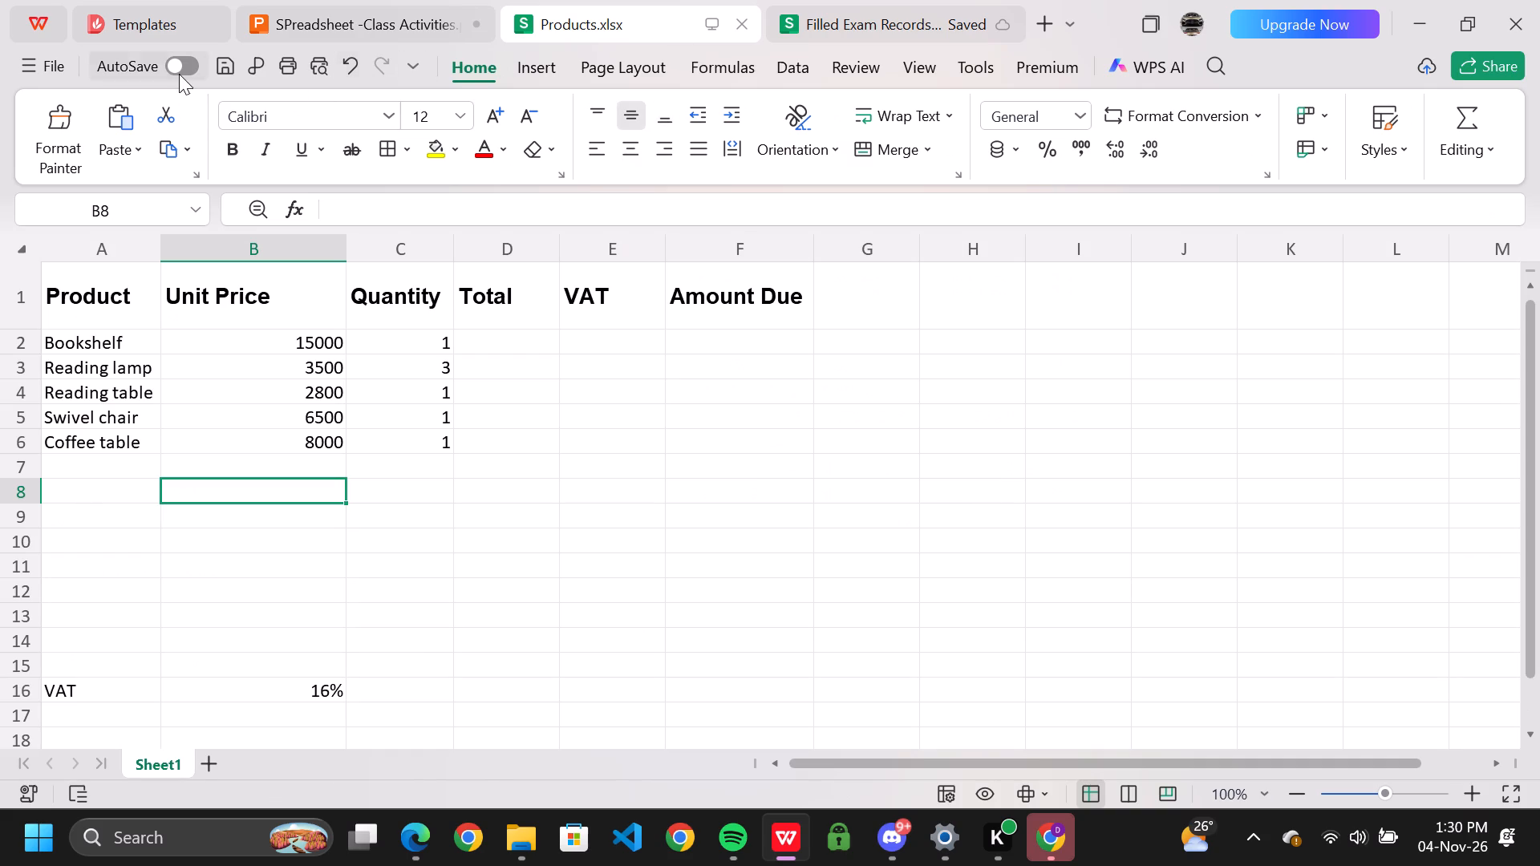
left_click(180, 71)
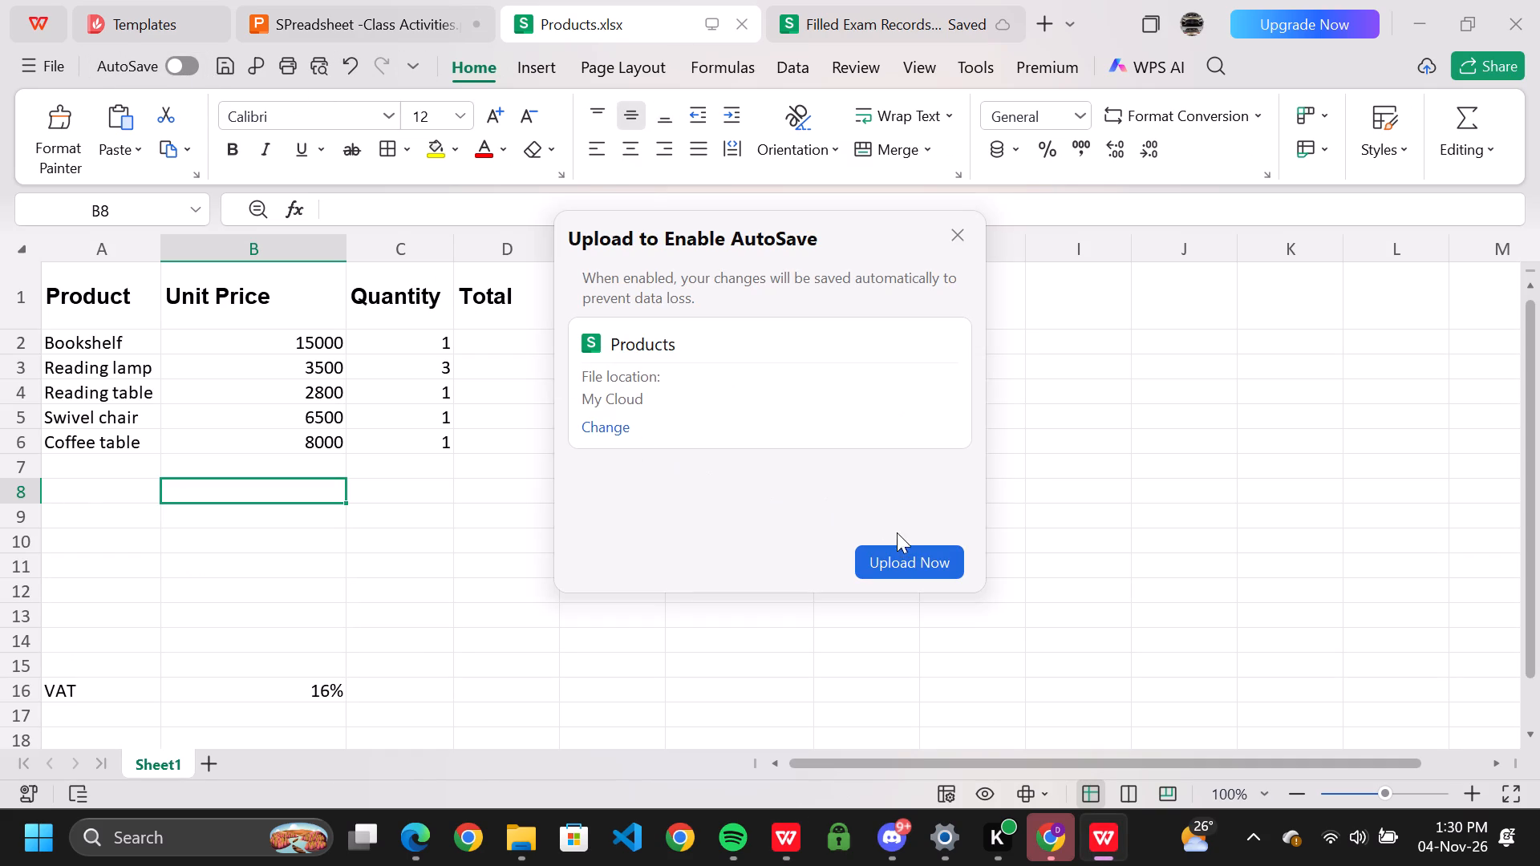
left_click(950, 240)
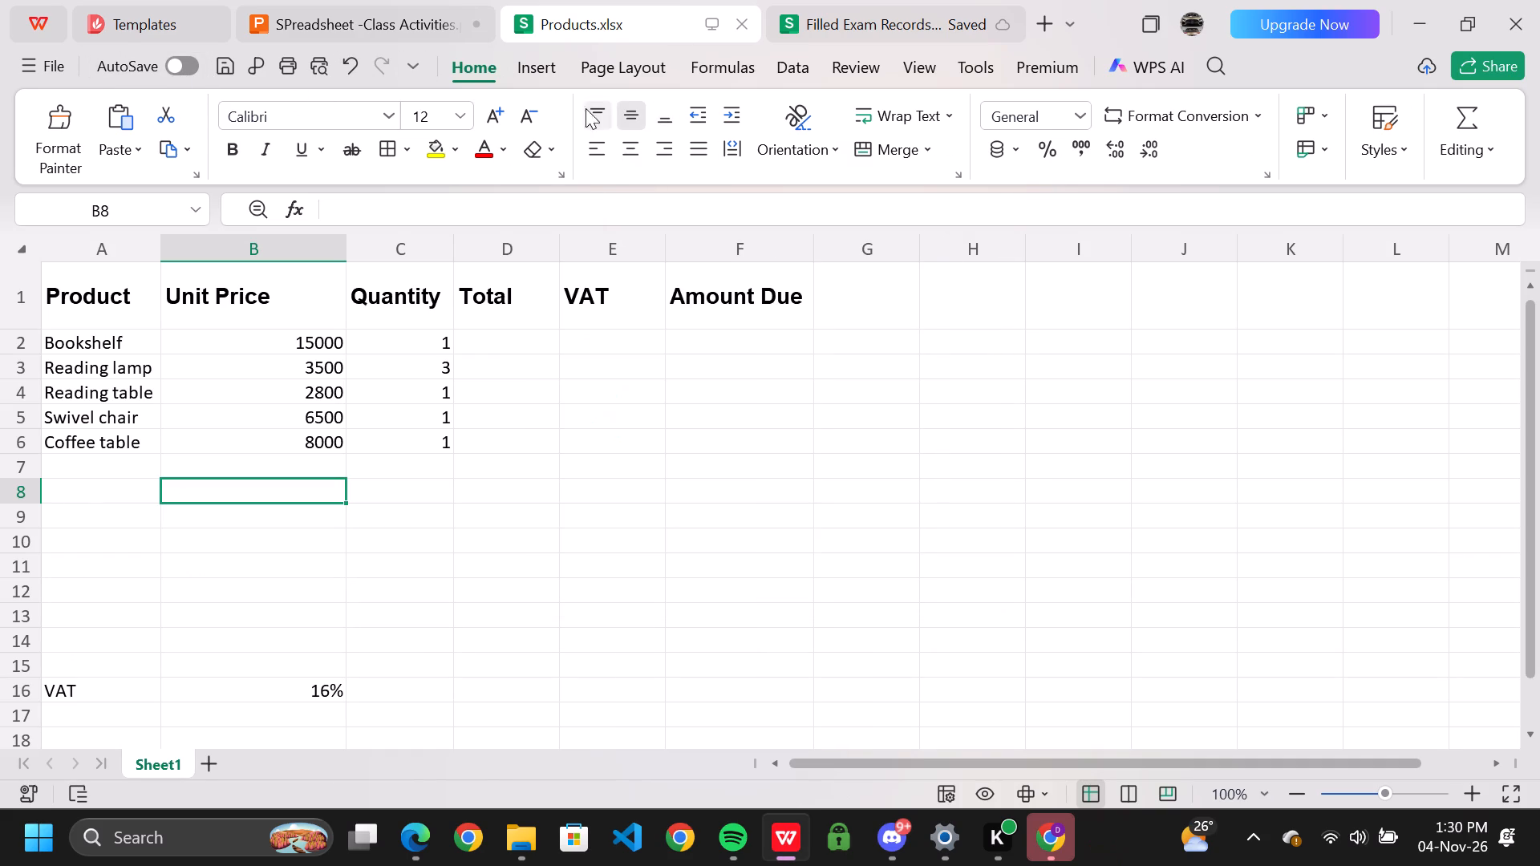
left_click(46, 75)
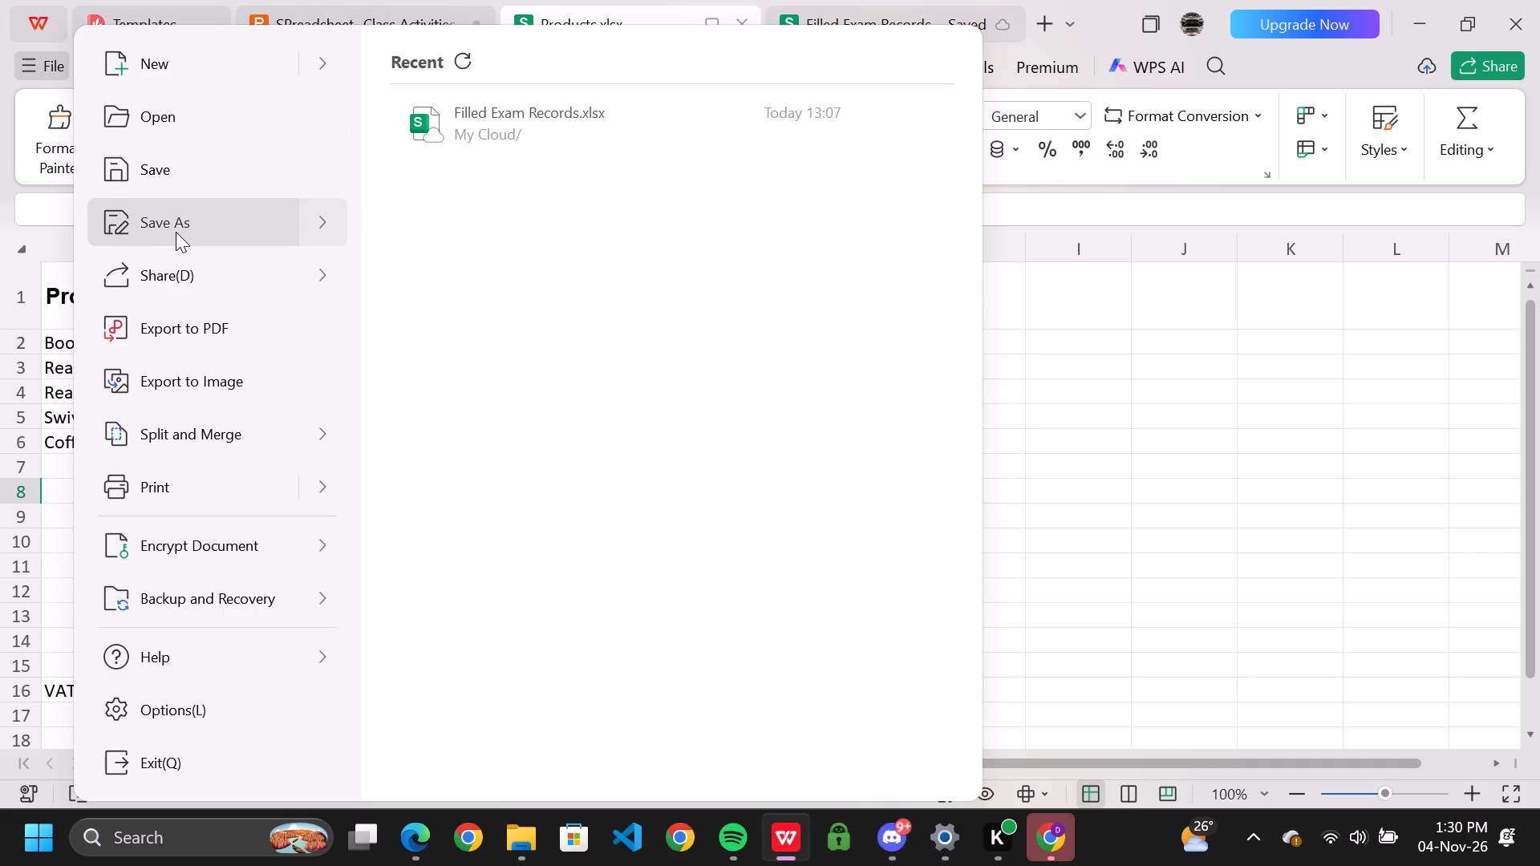
left_click(176, 232)
key("ctrl+v")
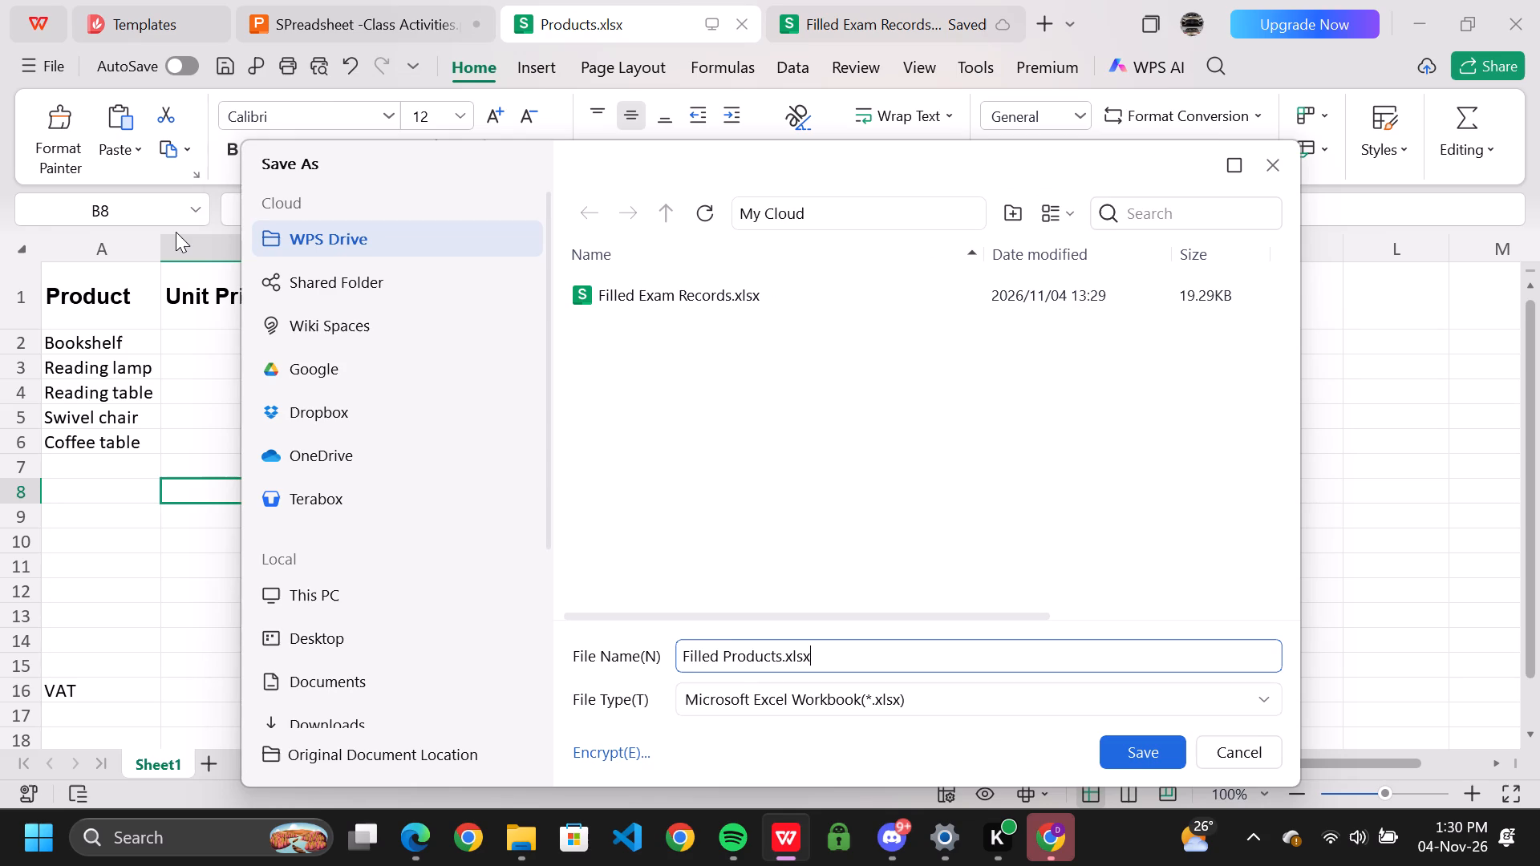
key("Return")
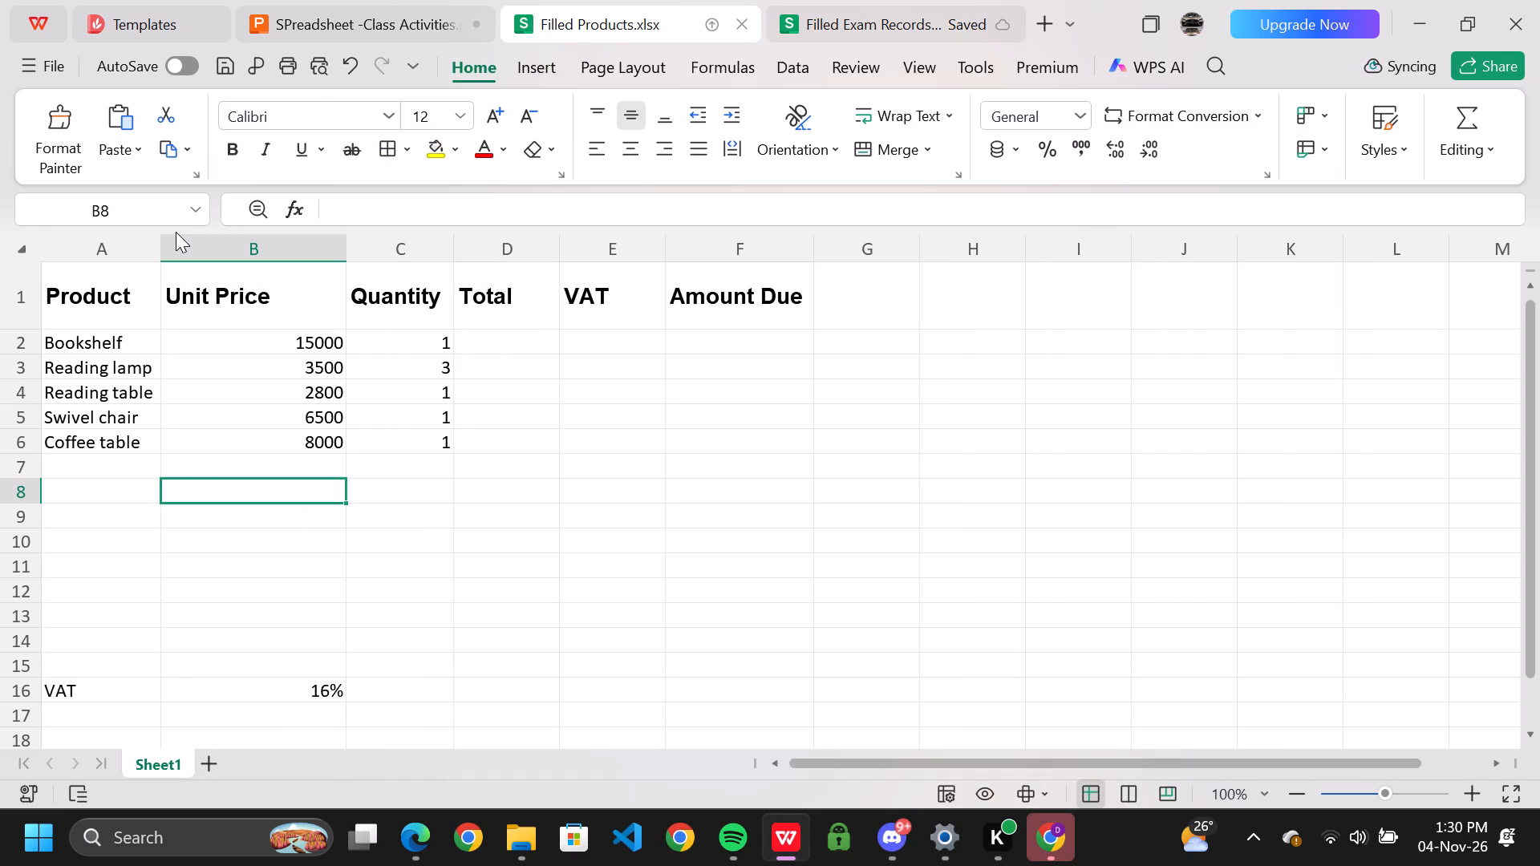
Turn on AutoSave for Filled Products.xlsx.
left_click(183, 65)
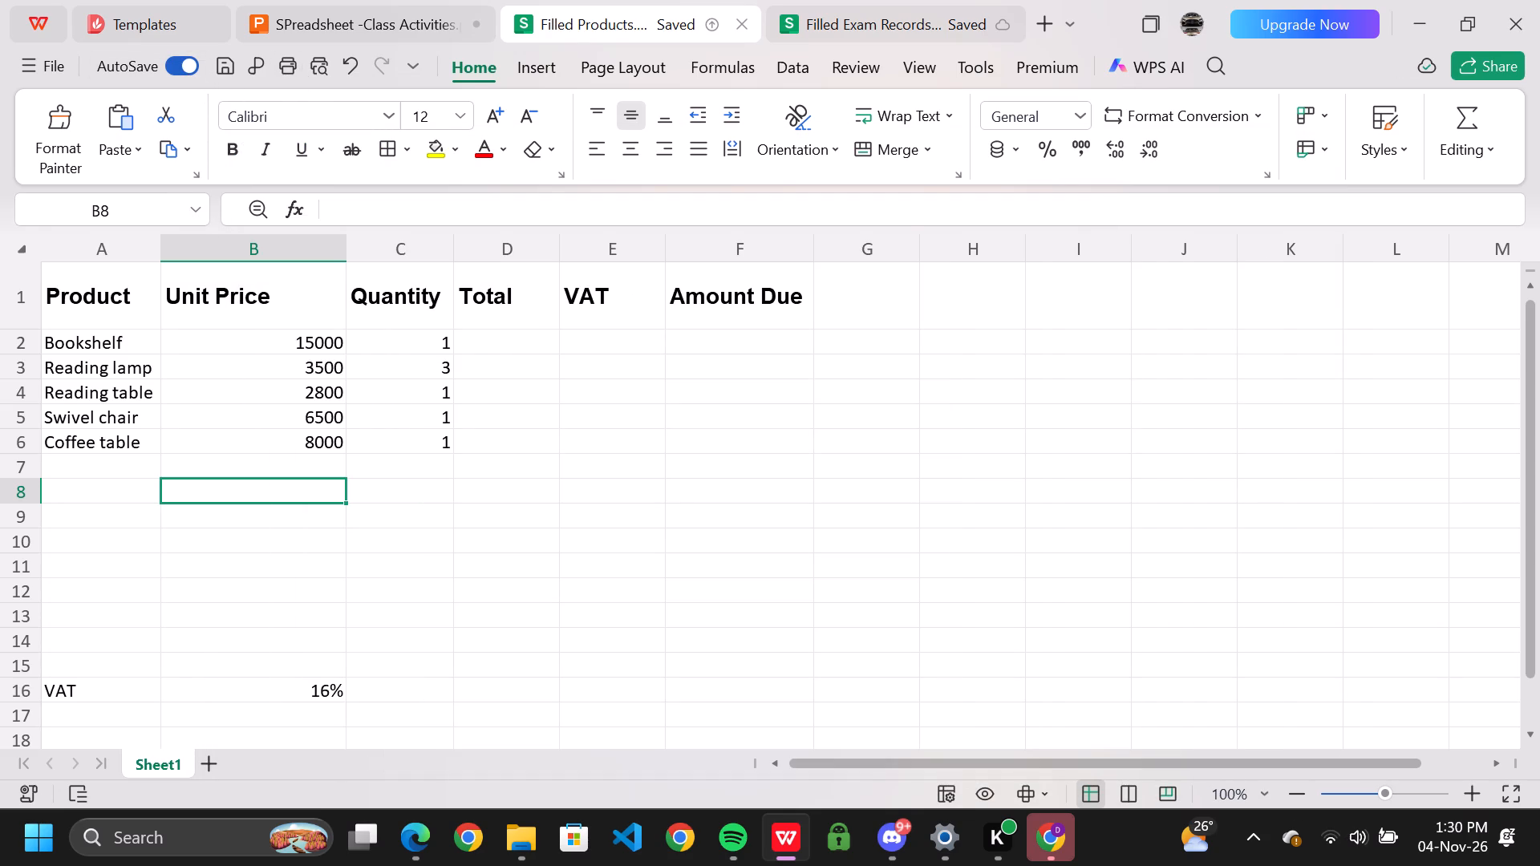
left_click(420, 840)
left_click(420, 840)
Check instruction 2 on slide 6 and enter the formula =B2*C2 in cell D2 of Filled Products.xlsx.
left_click(352, 18)
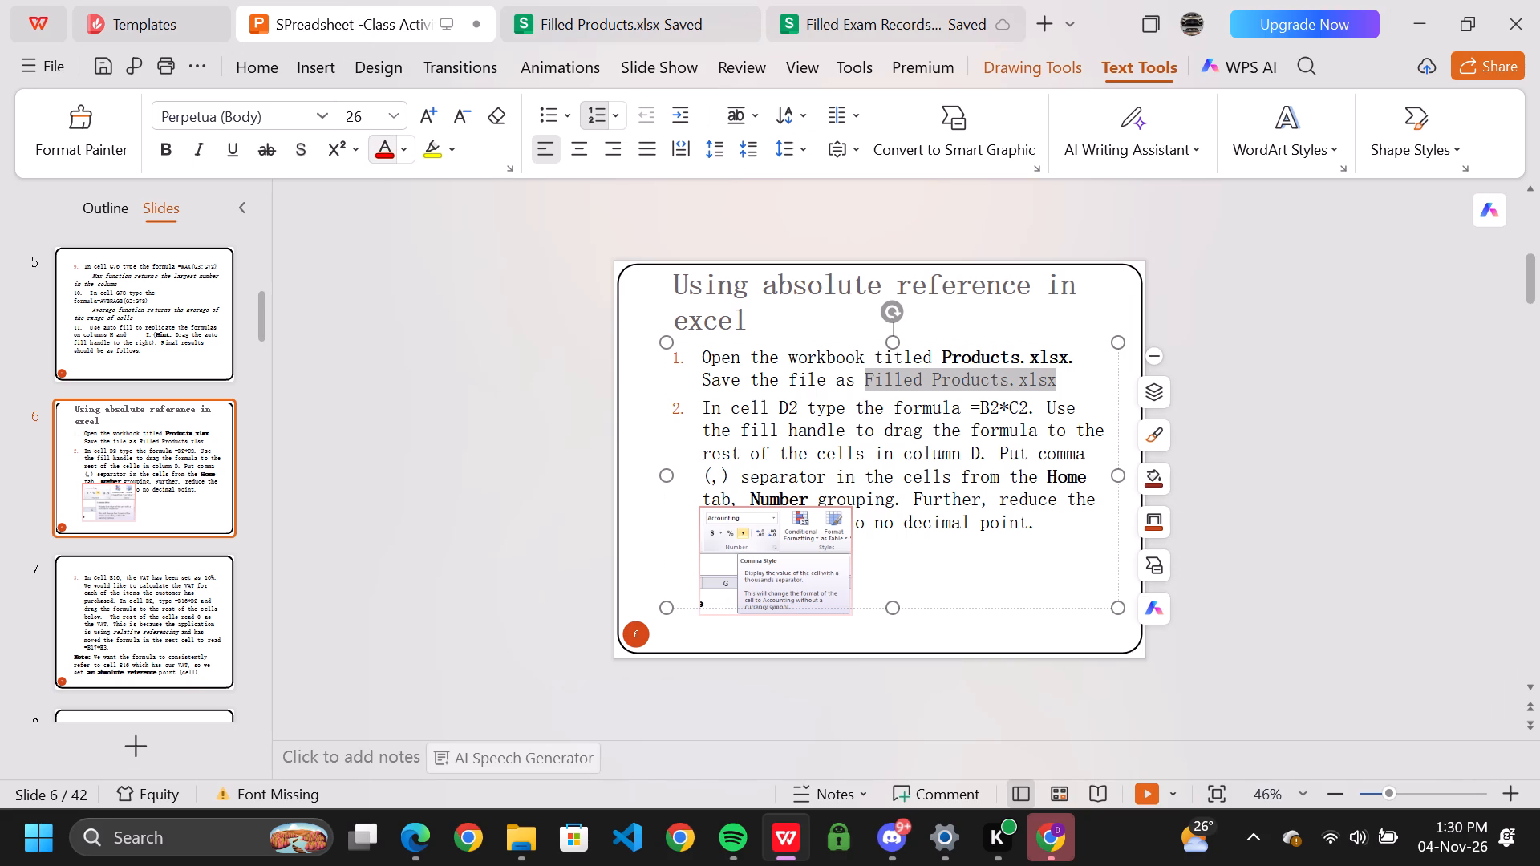
left_click(586, 1)
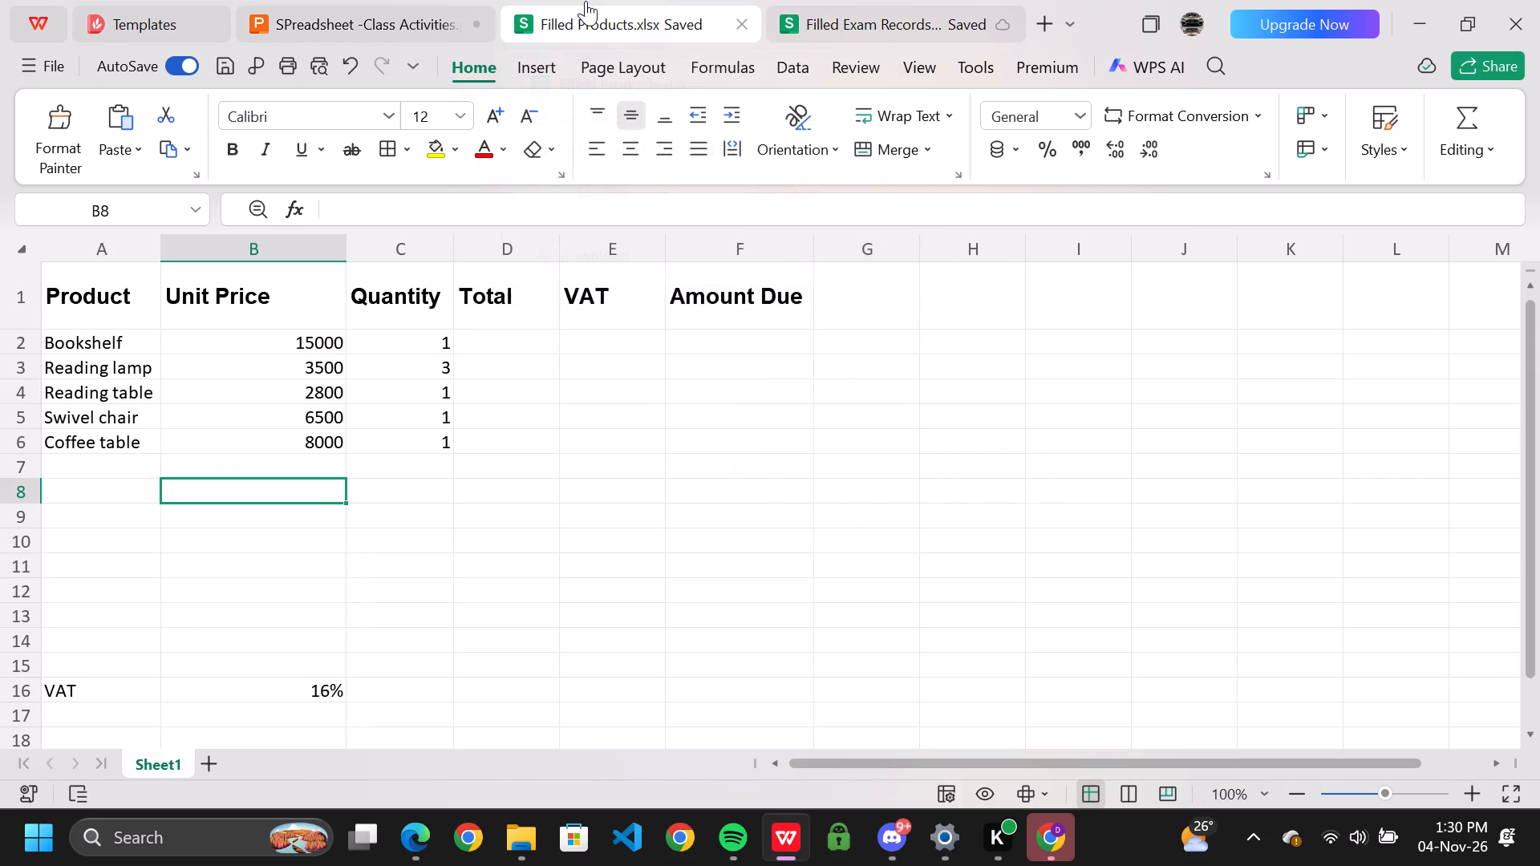
left_click(349, 0)
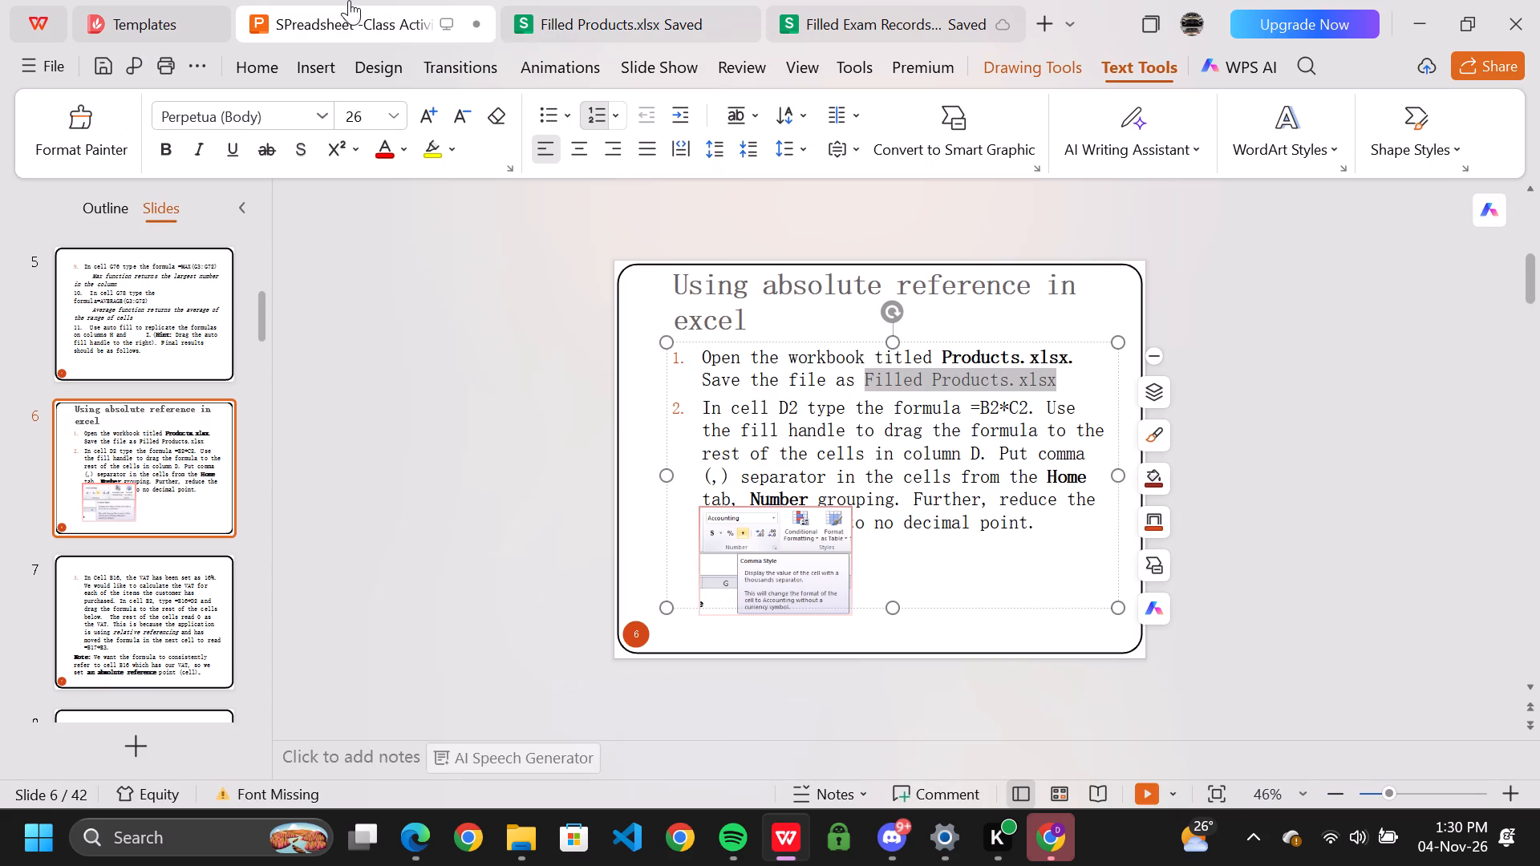
left_click(630, 12)
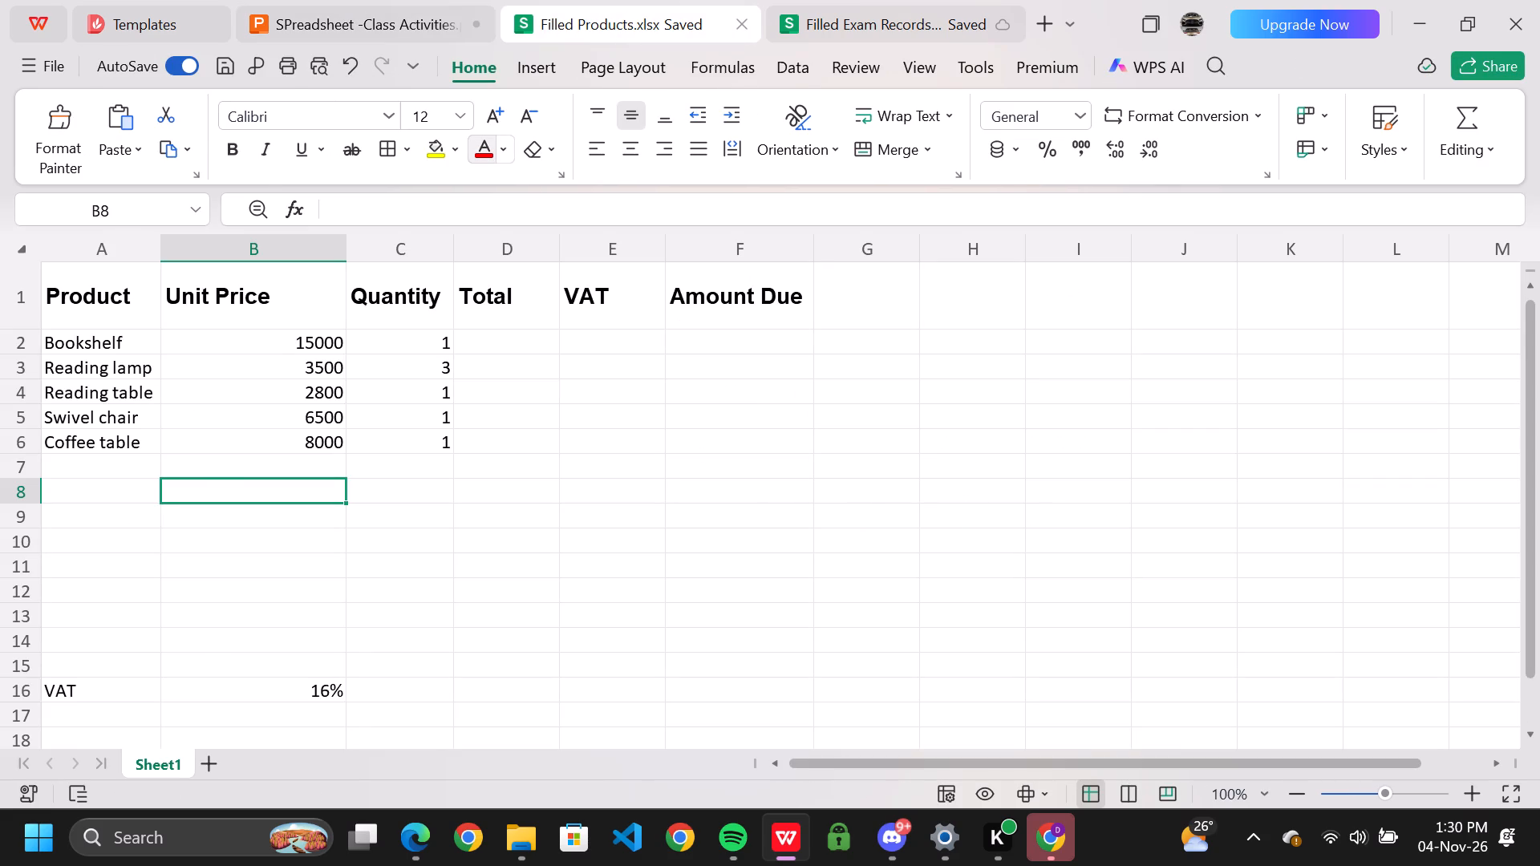
left_click(488, 366)
left_click(511, 330)
left_click(333, 25)
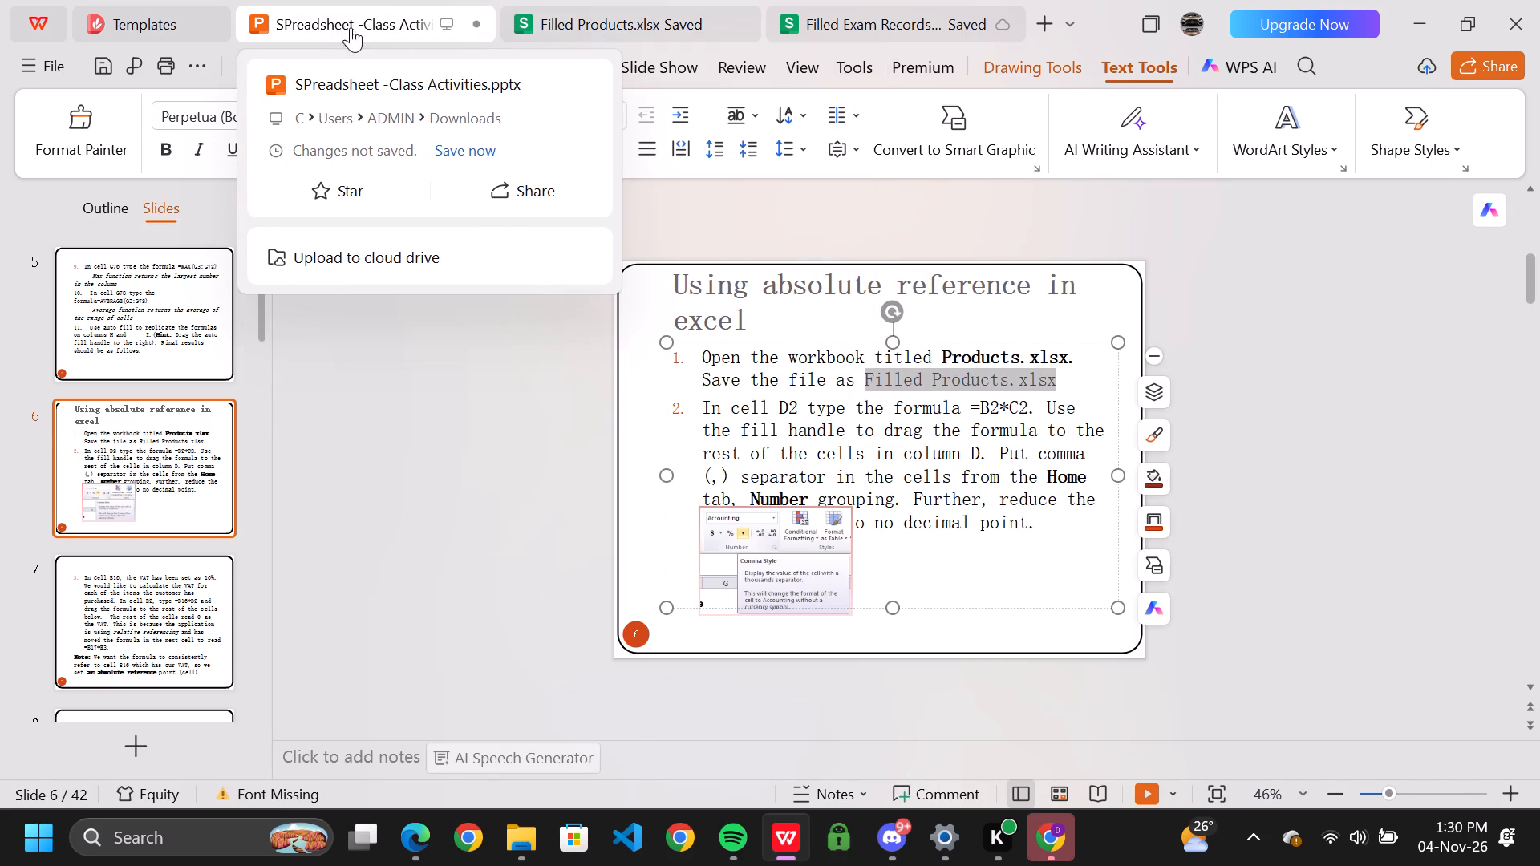
left_click(624, 12)
key("equal")
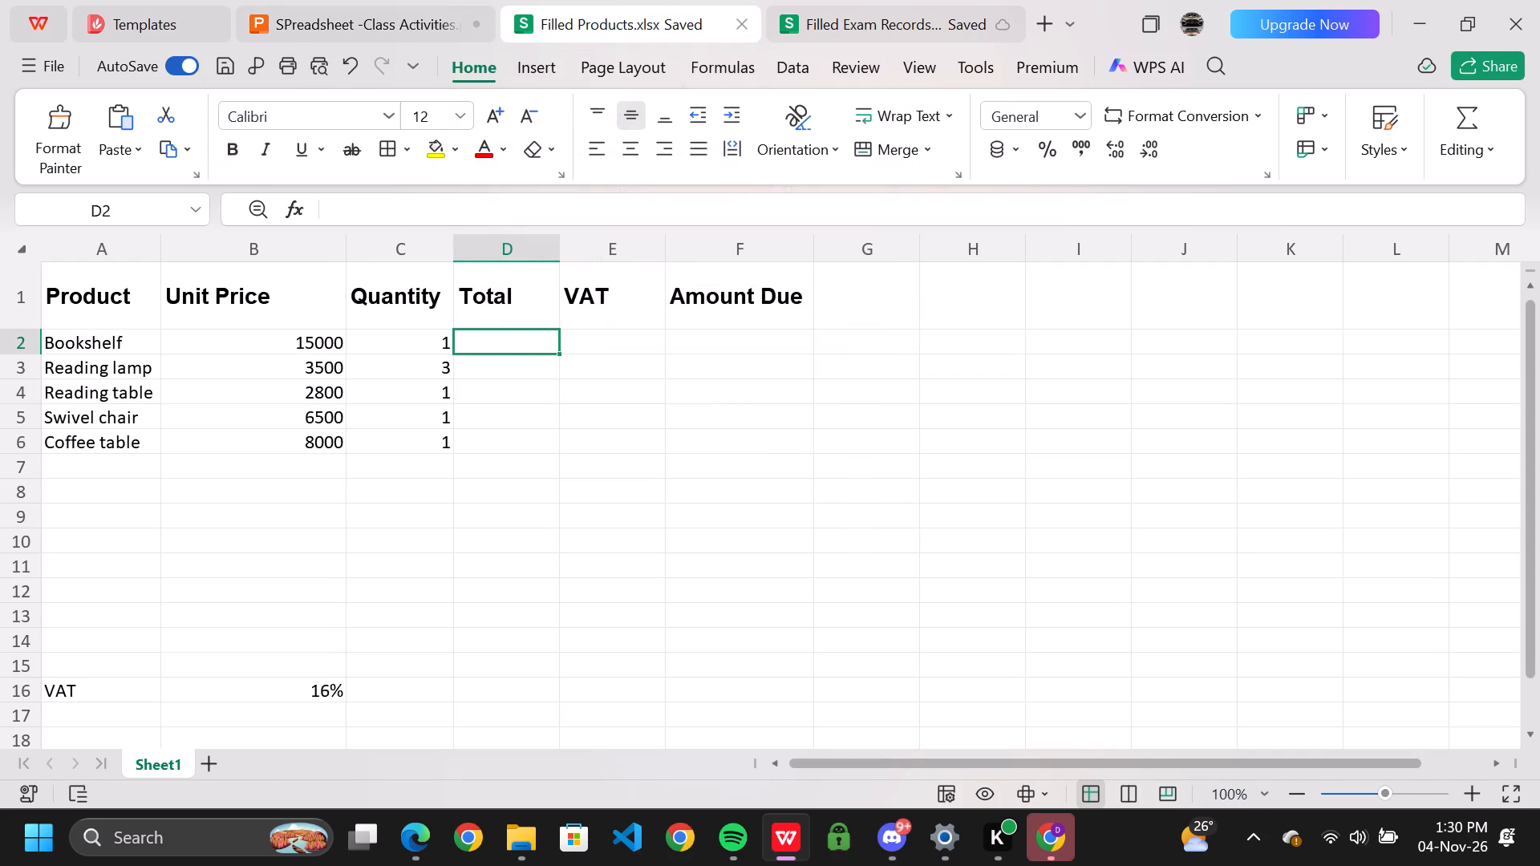
key("shift+b")
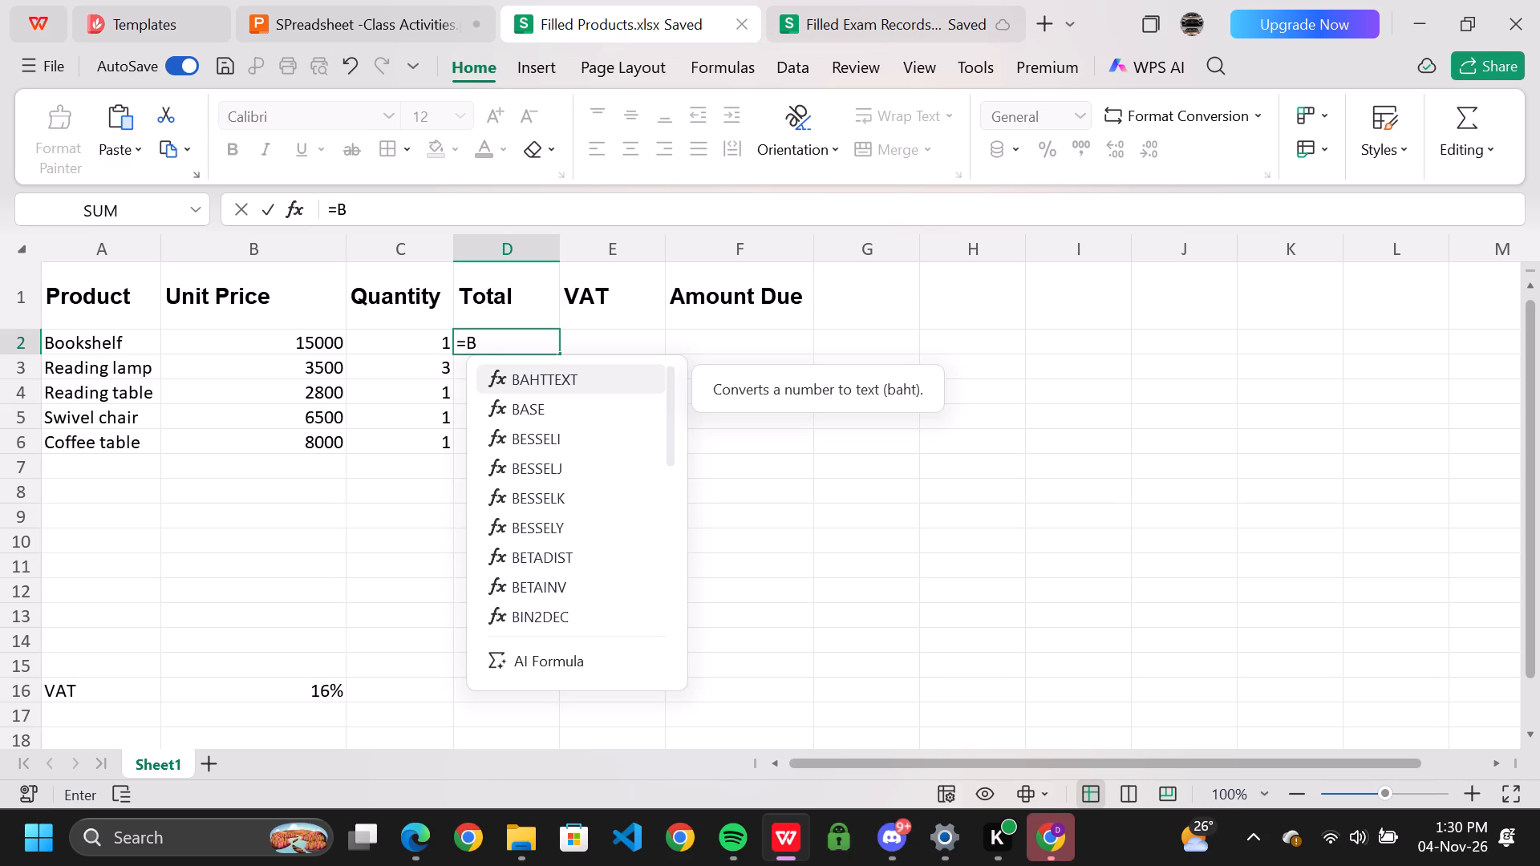
key("2")
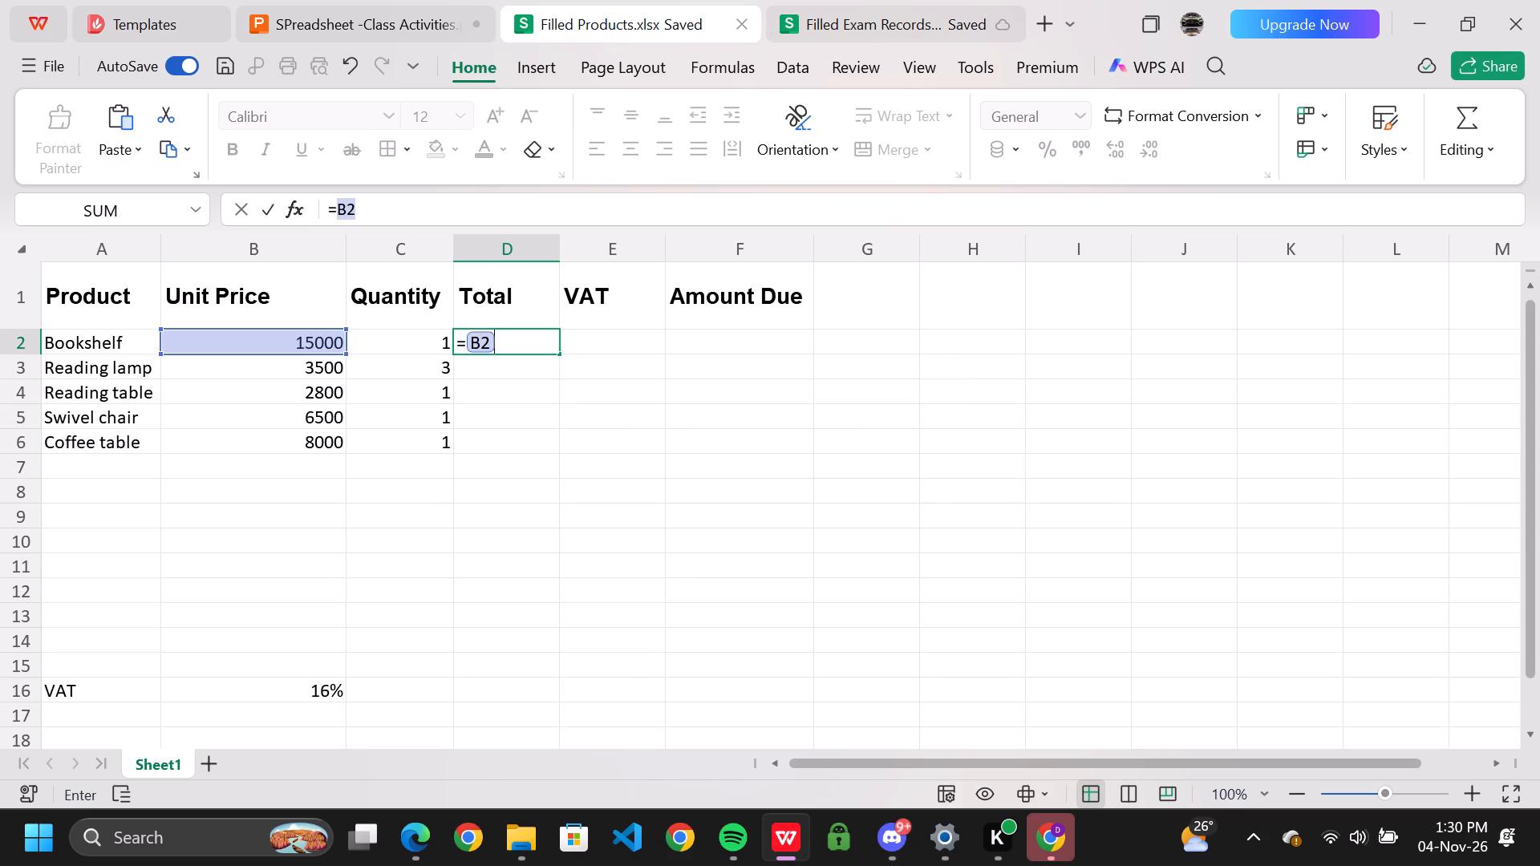
key("shift+asterisk")
left_click(355, 13)
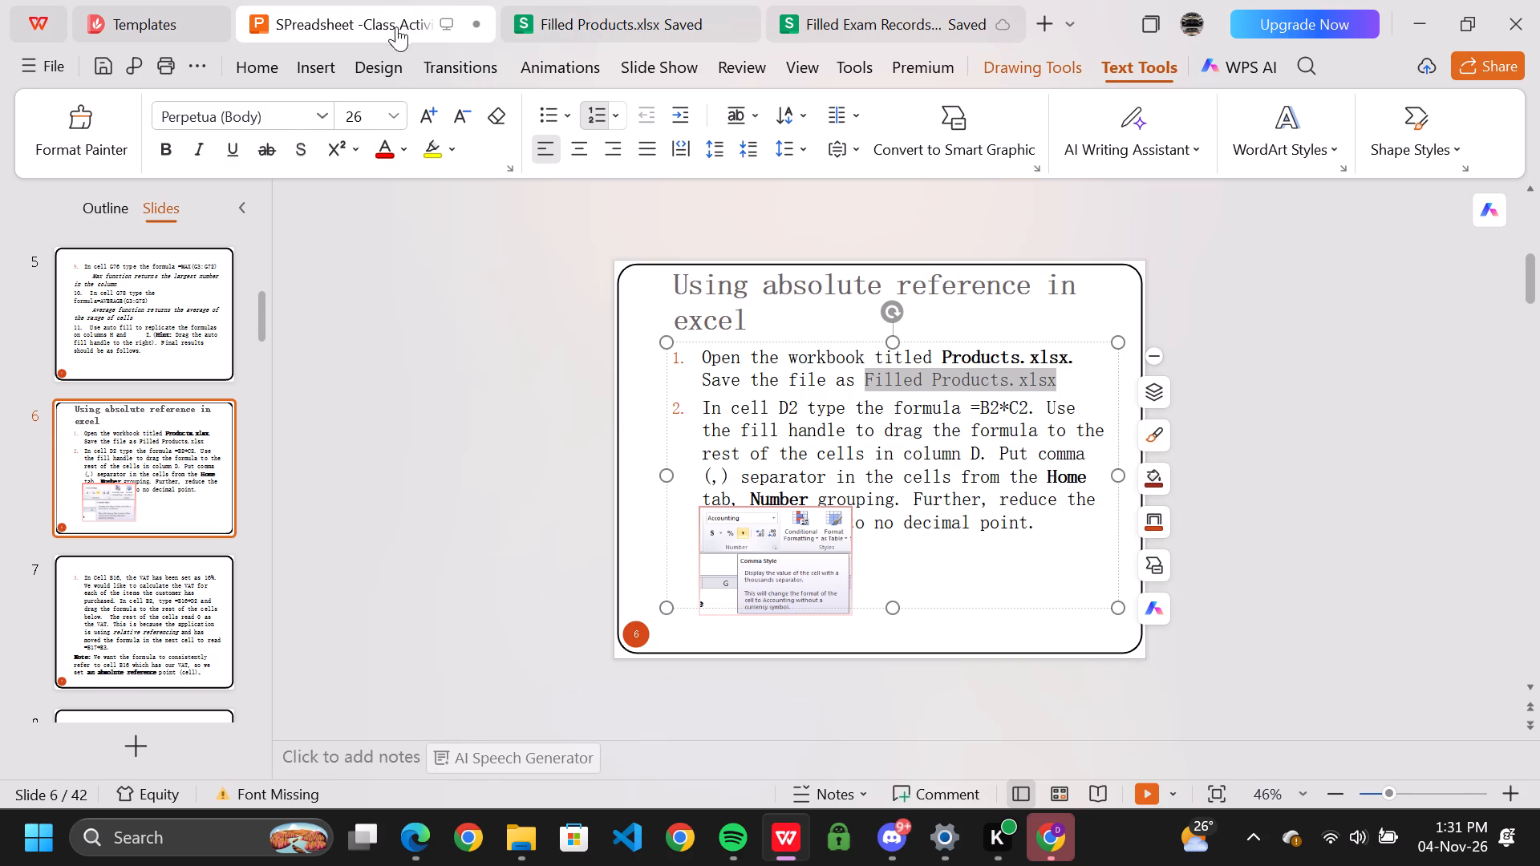
left_click(586, 19)
key("shift+c")
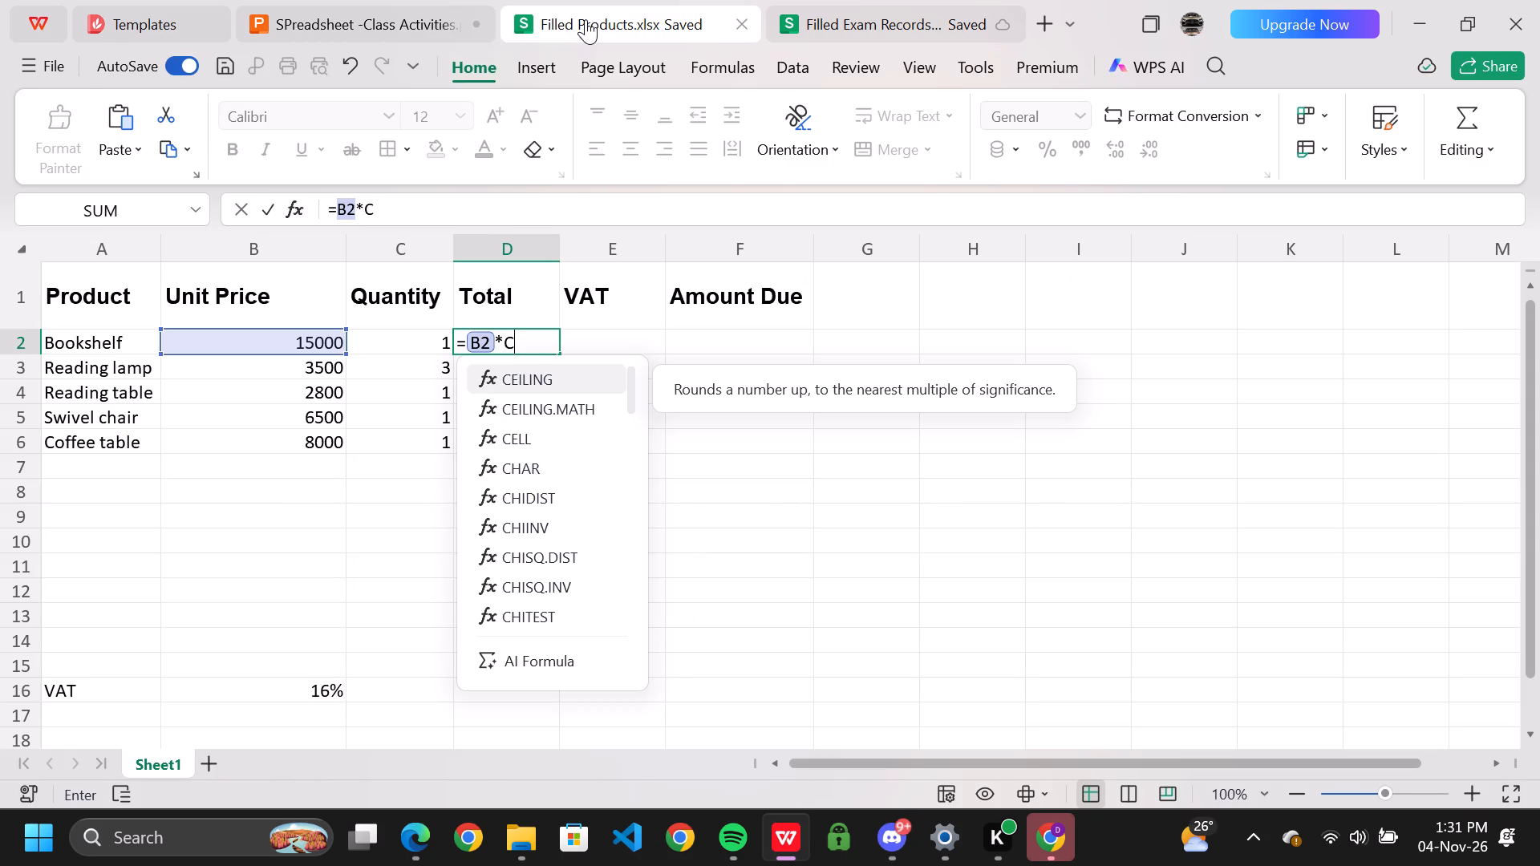
key("2")
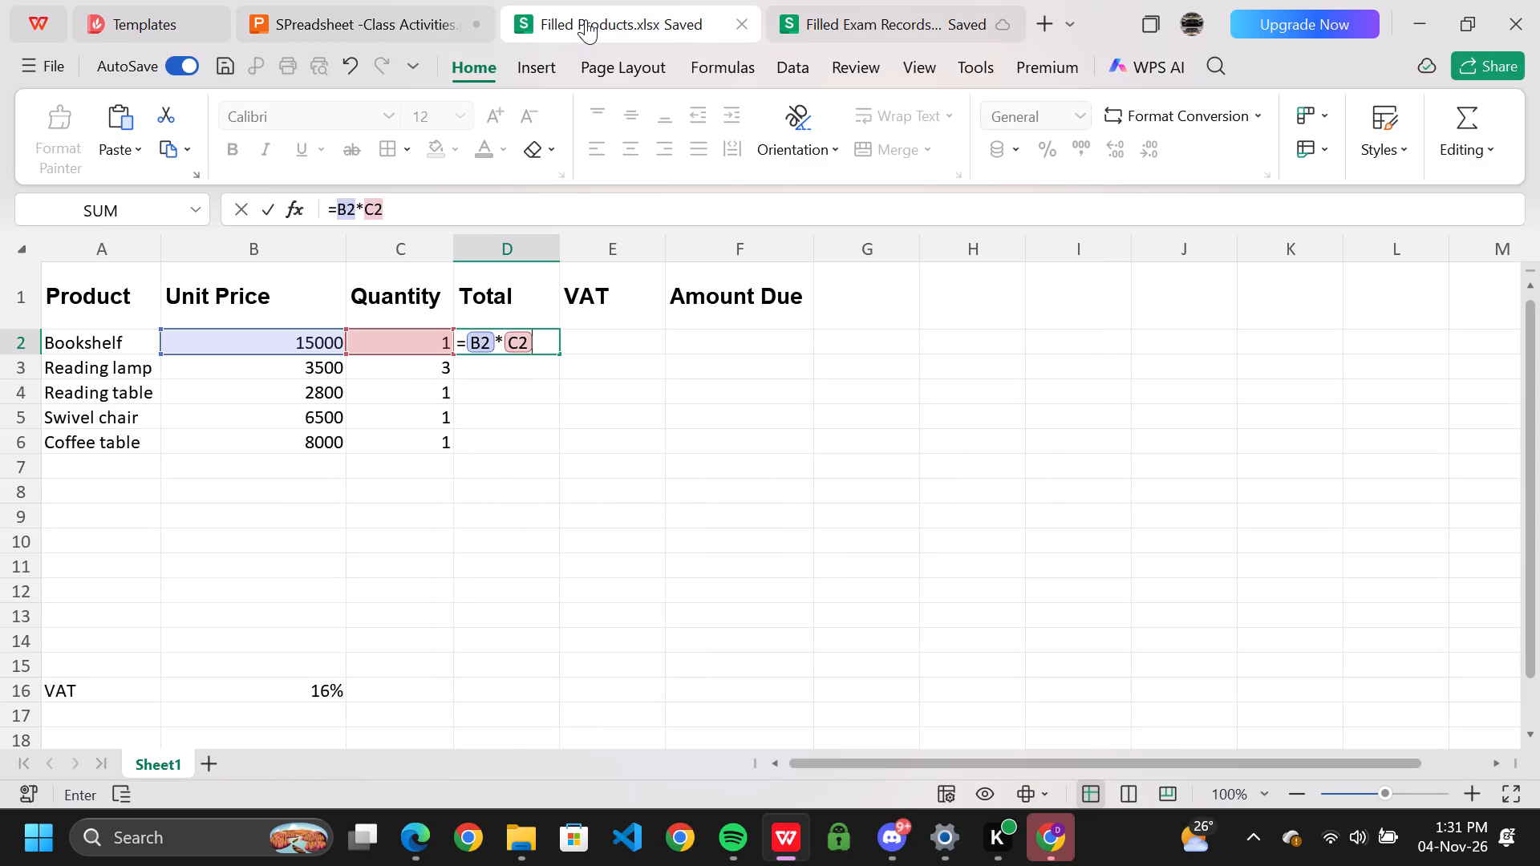
key("Return")
Move the Comma Style picture on slide 6 off the slide so it no longer covers the instruction text.
left_click(358, 4)
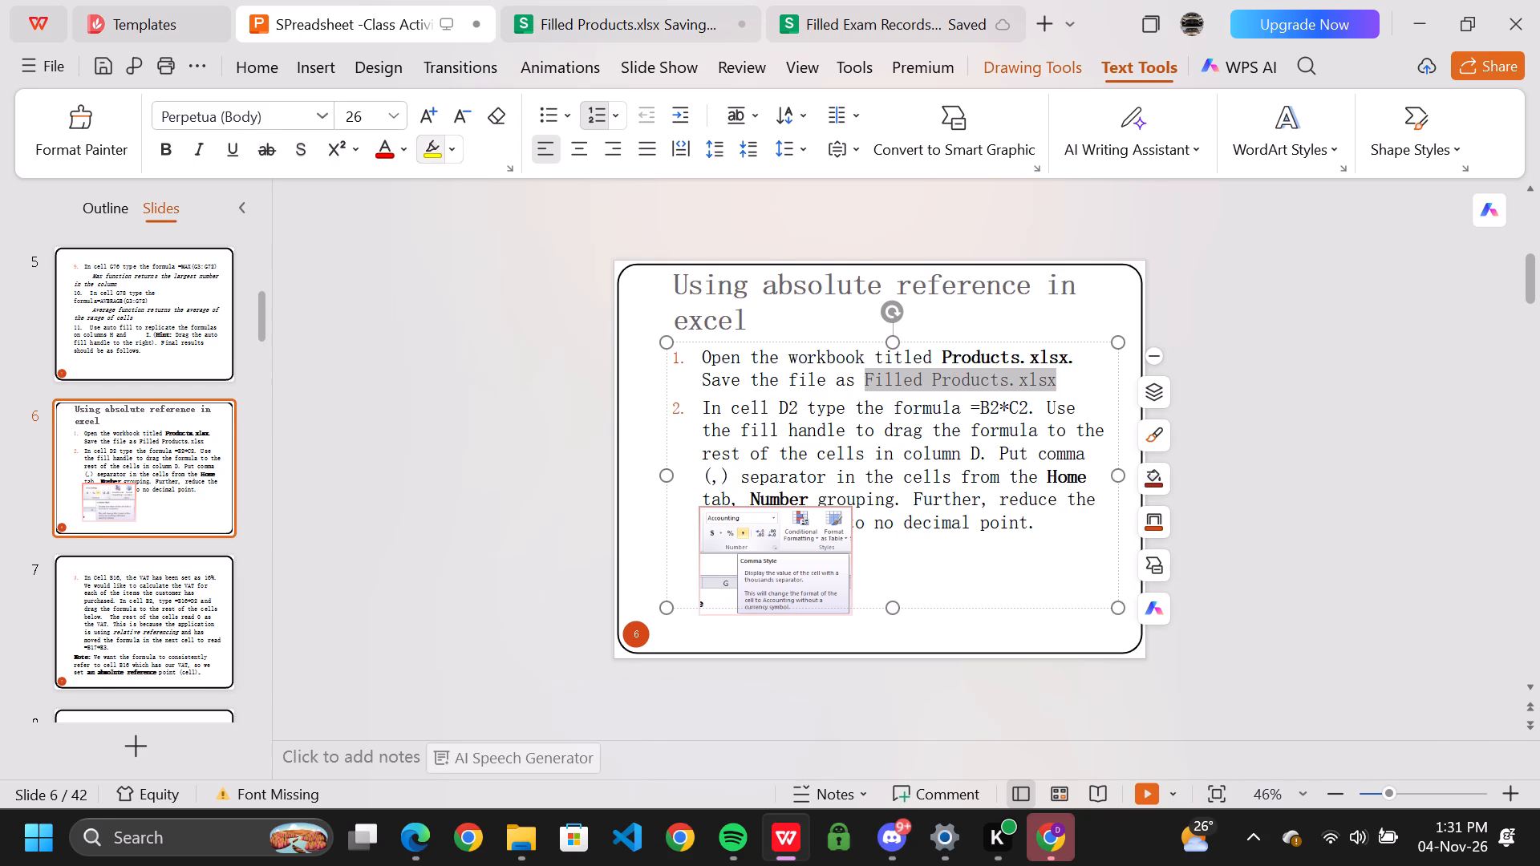
left_click_drag(747, 566, 1250, 448)
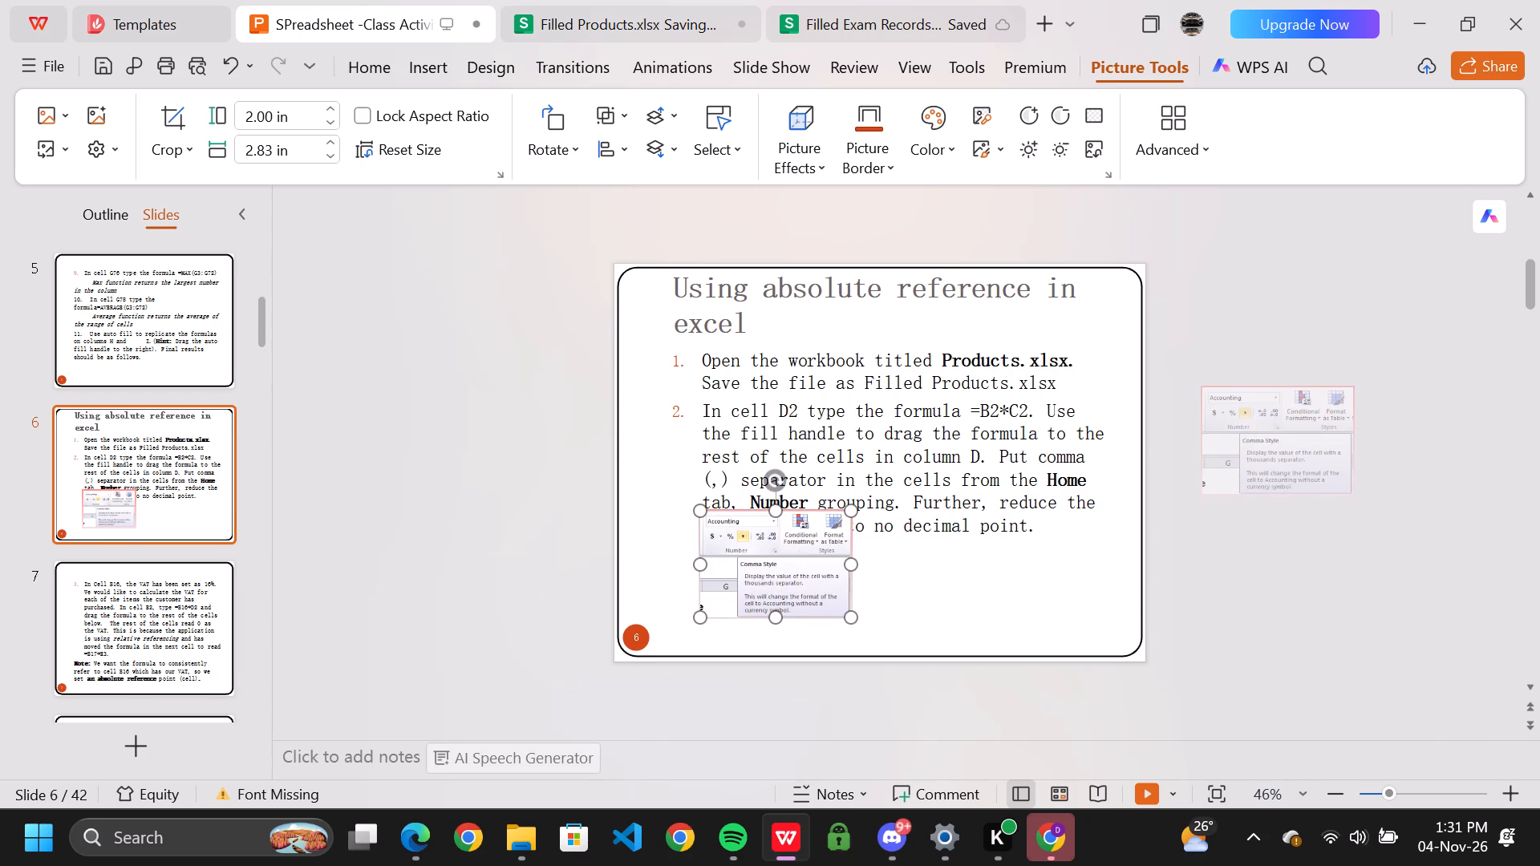
left_click(1092, 583)
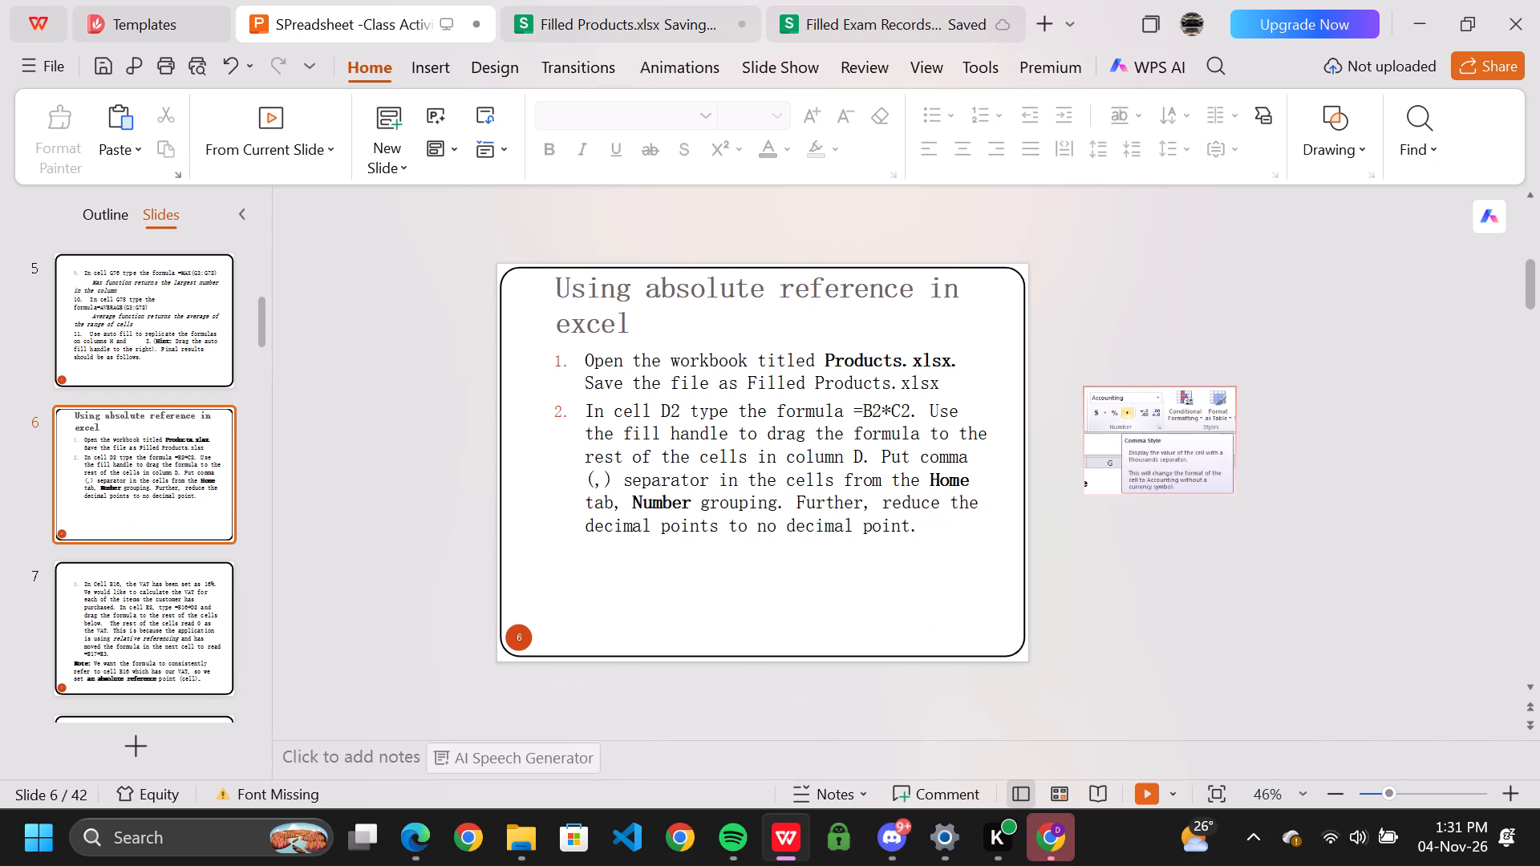
Fill the total formula from D2 down to D6 in Filled Products.xlsx.
left_click(618, 21)
left_click(515, 342)
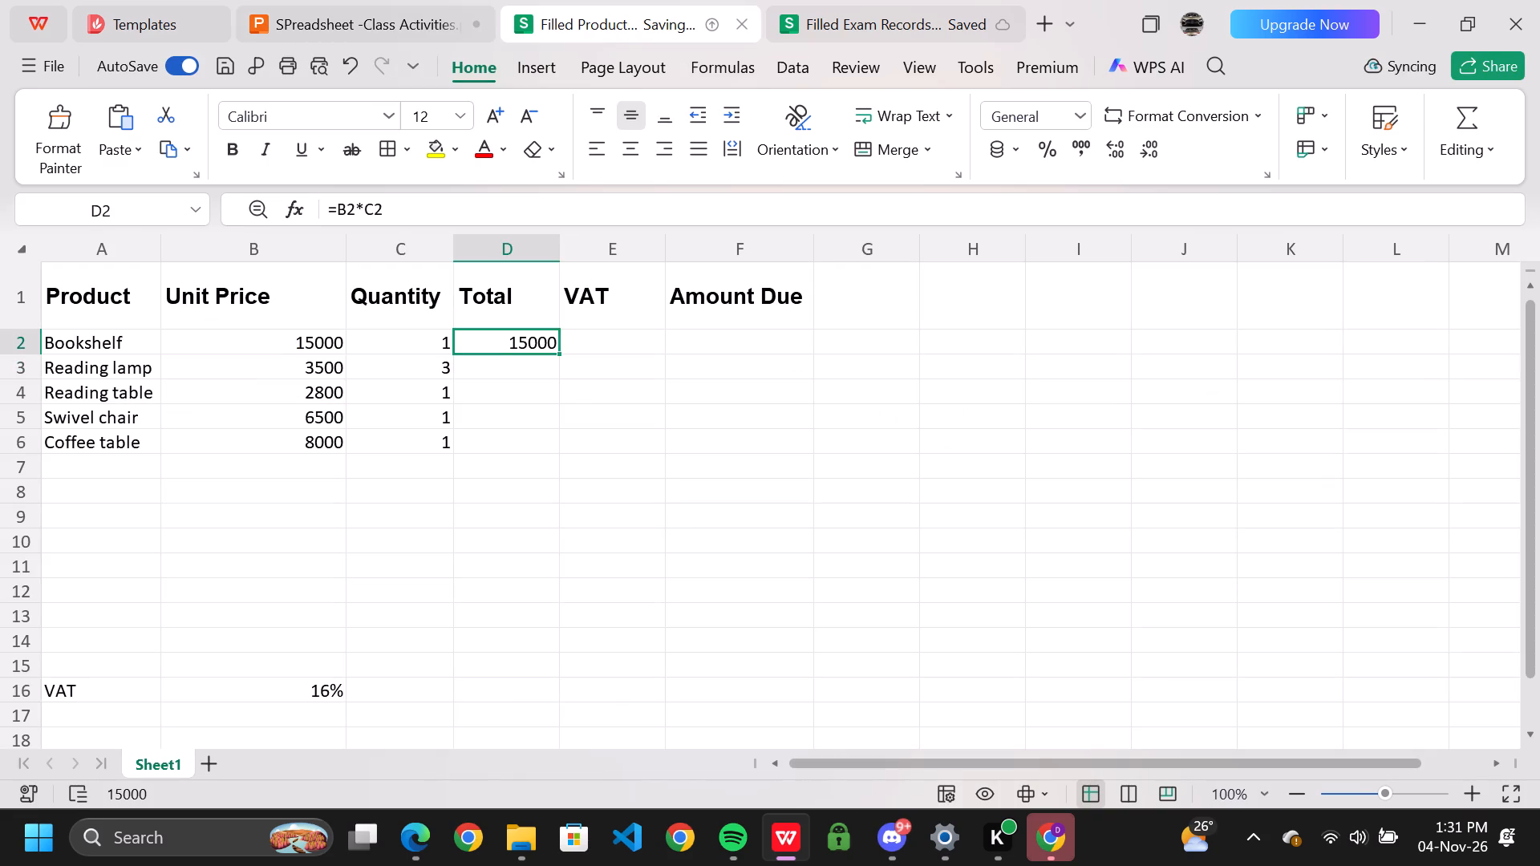
left_click_drag(560, 351, 549, 441)
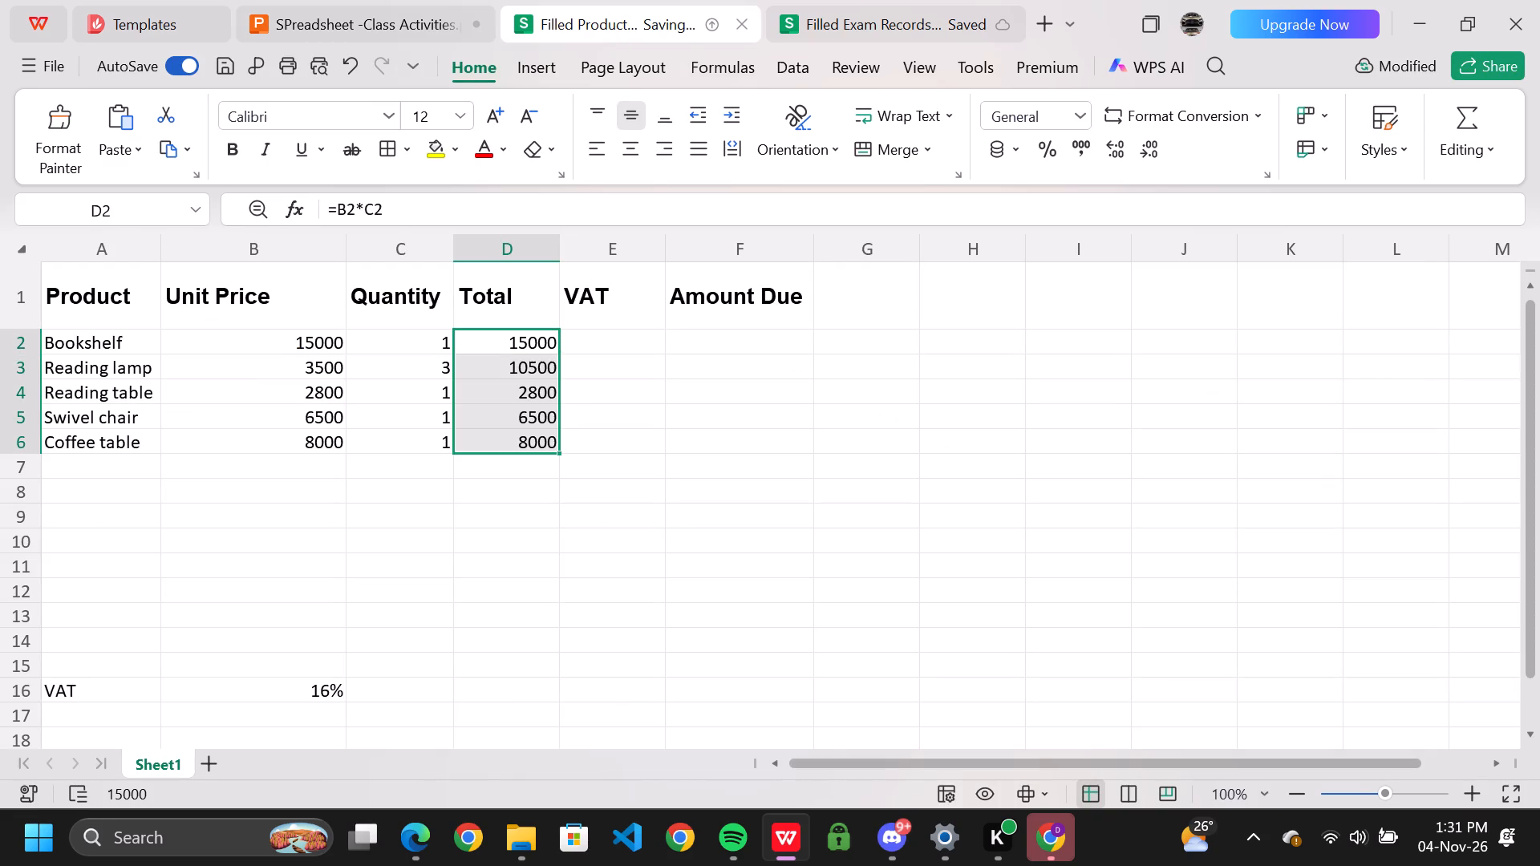
Enlarge the Comma Style picture beside slide 6 to about 7.44 in high and 8.22 in wide.
left_click(381, 24)
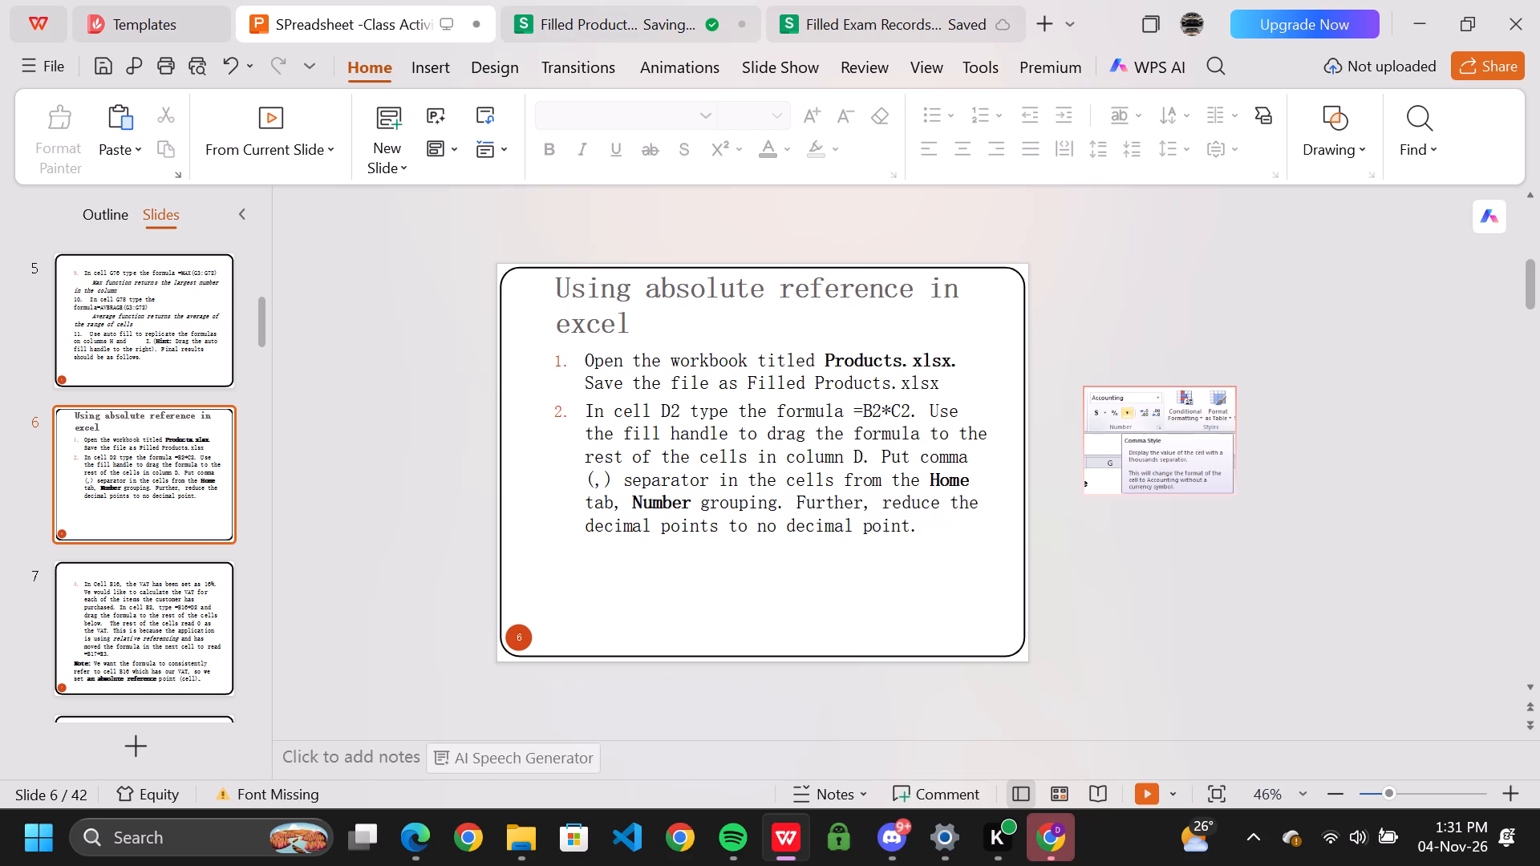
left_click(1183, 435)
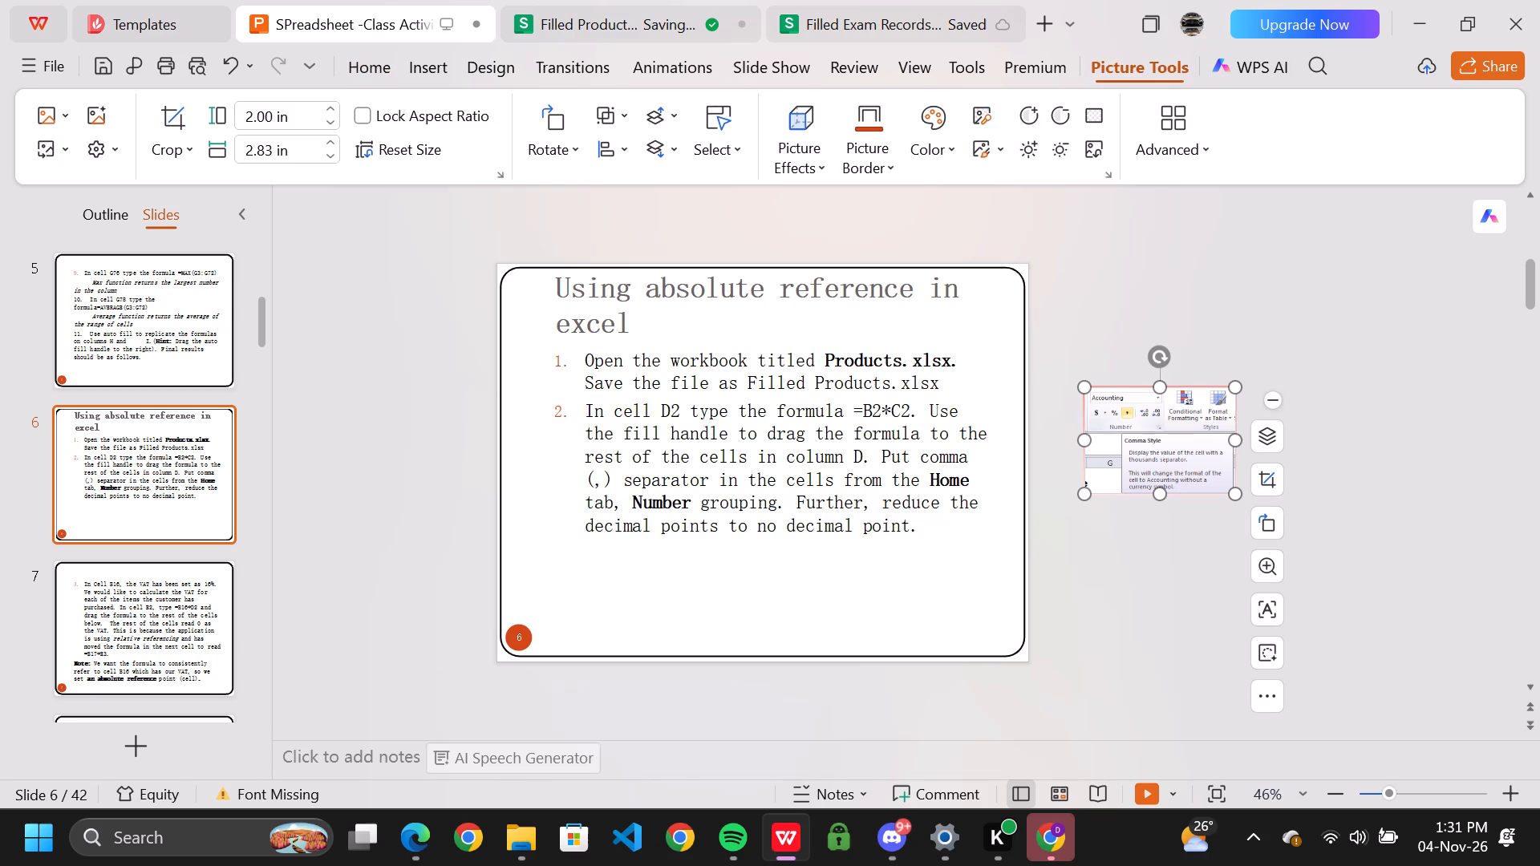
left_click_drag(1159, 388, 1153, 274)
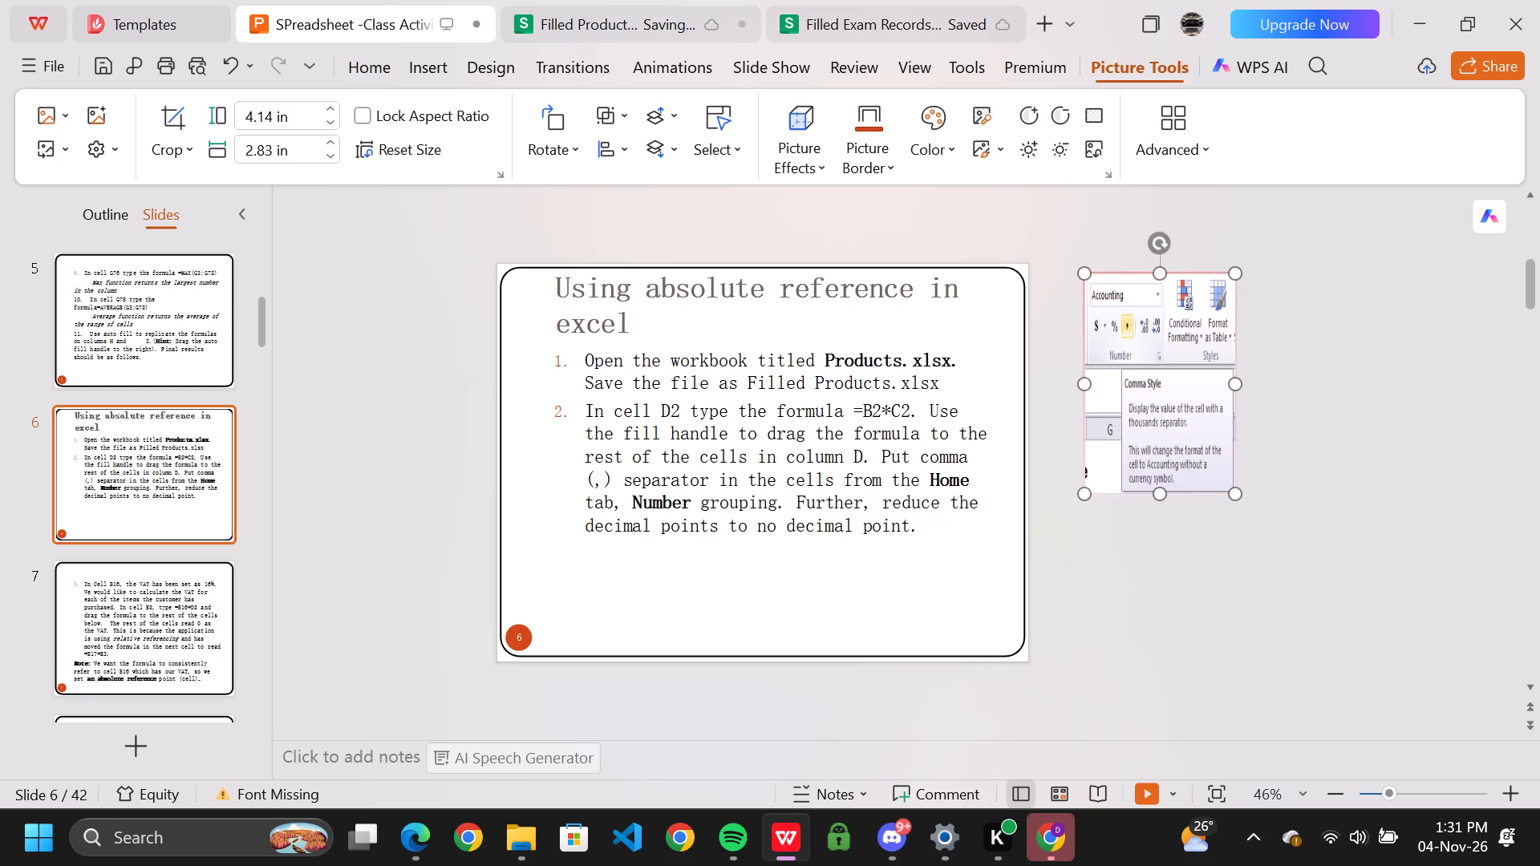
left_click_drag(1234, 381, 1521, 382)
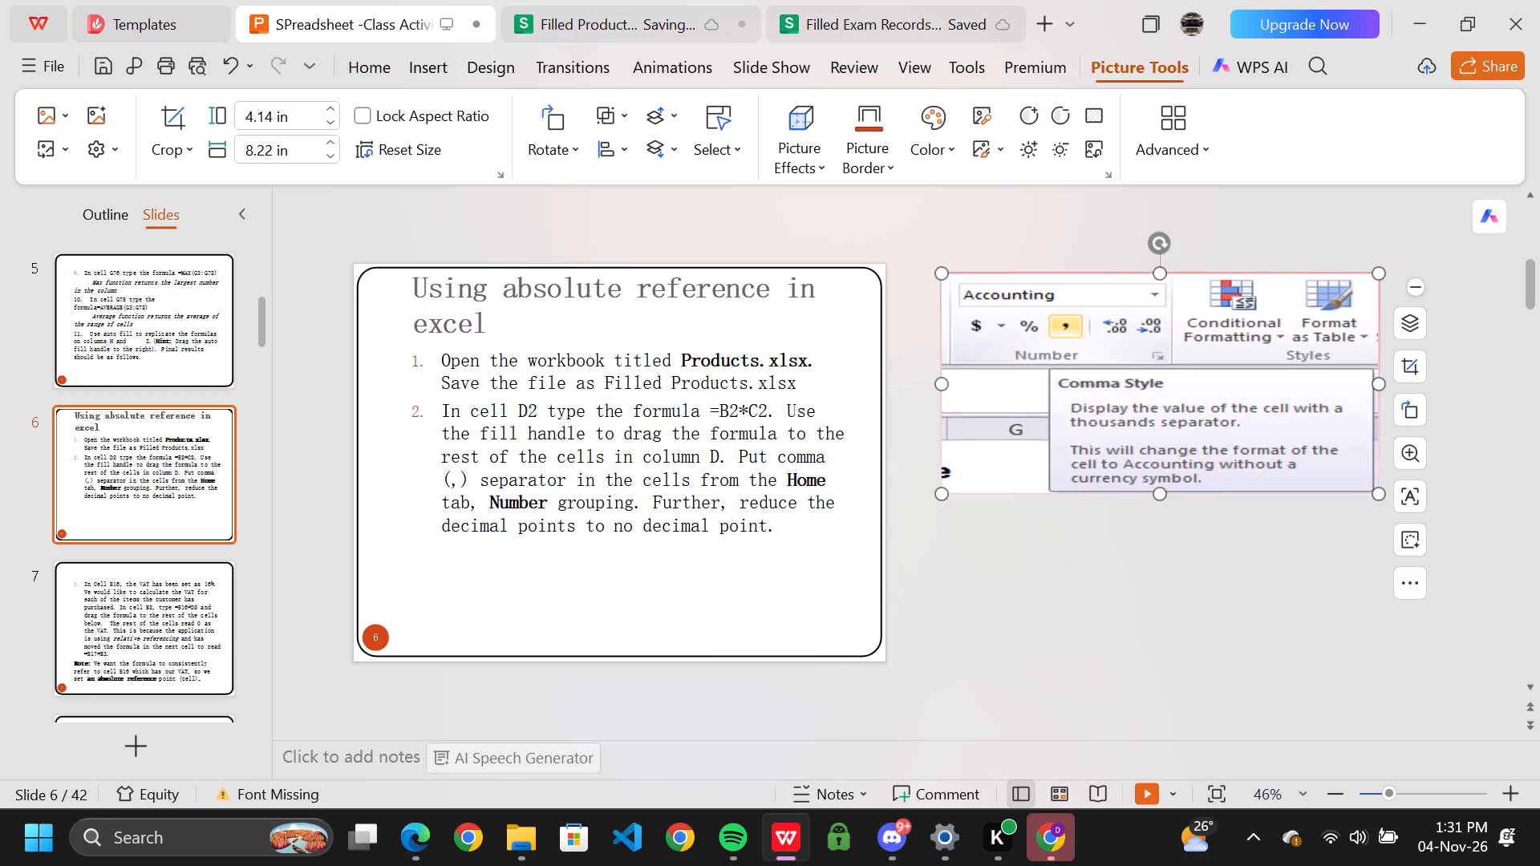
left_click(1157, 484)
left_click_drag(1161, 492, 1206, 669)
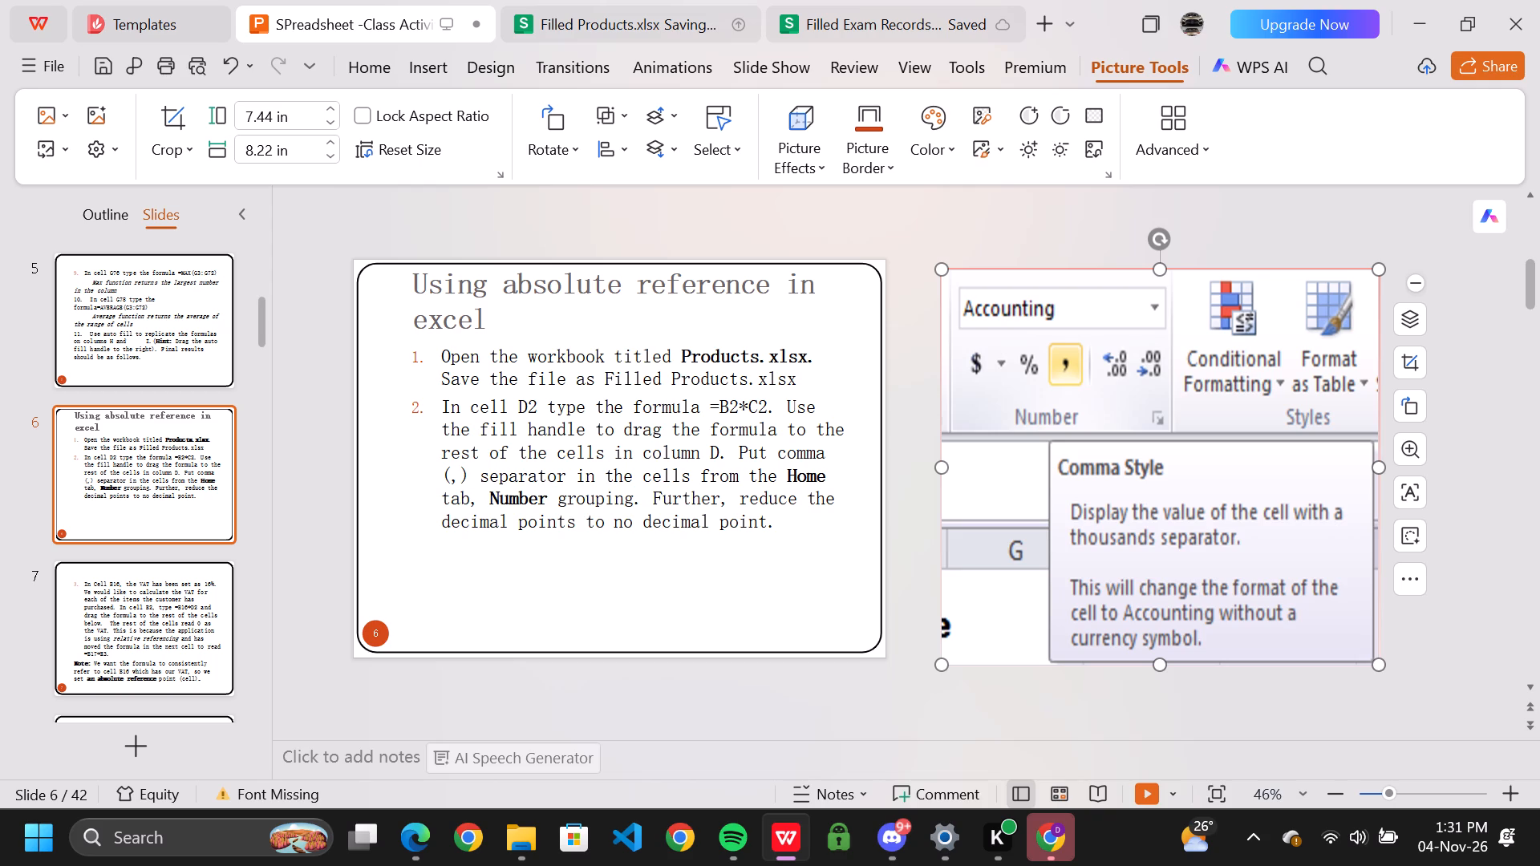
Format totals D2:D6 in Filled Products.xlsx as Currency with 0 decimal places and symbol None, then check against slide 6.
left_click(601, 25)
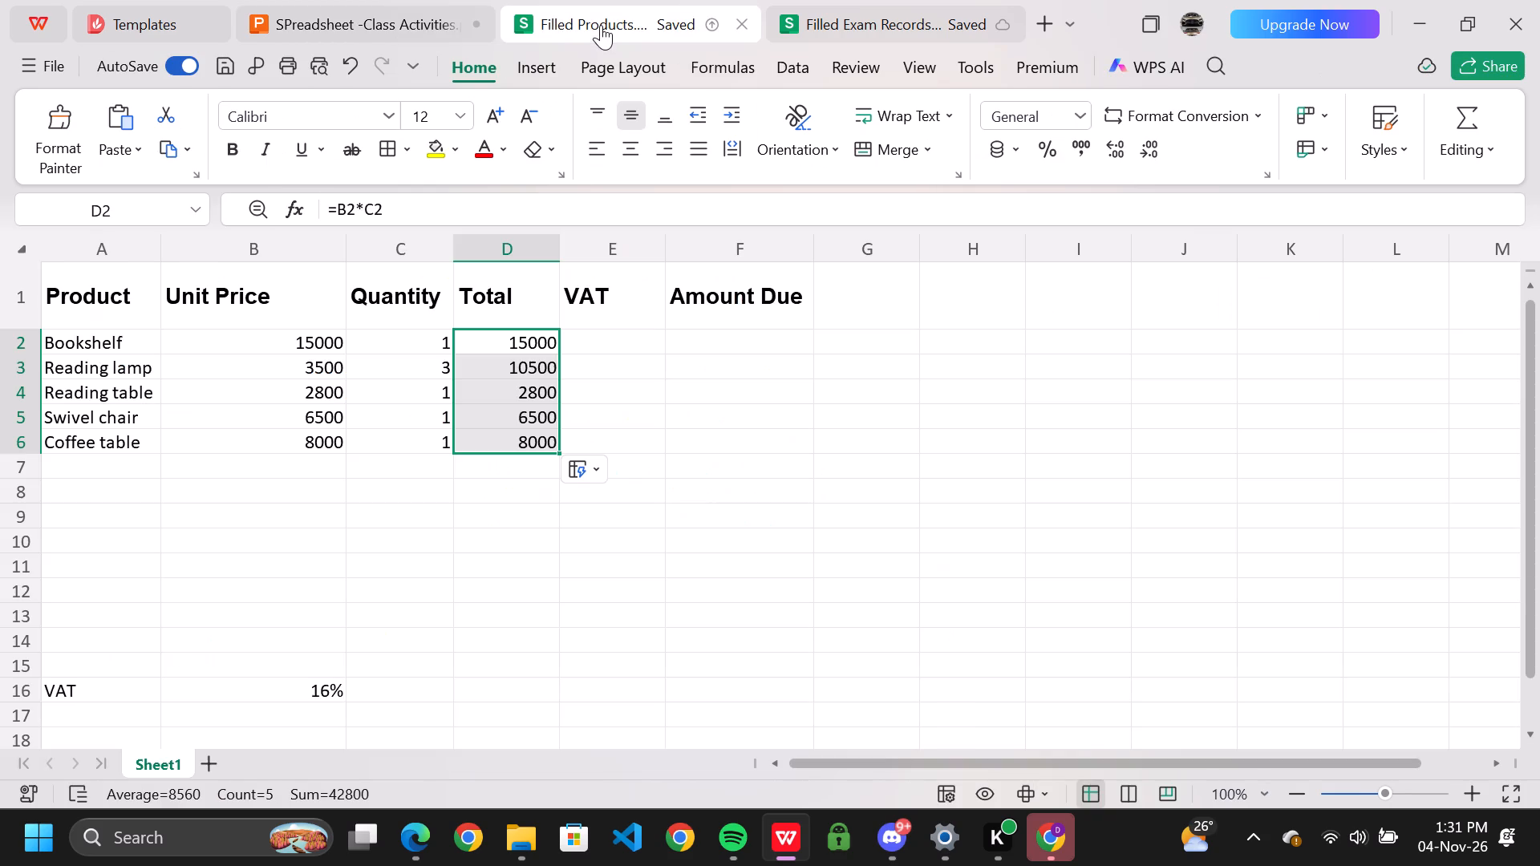
left_click(375, 21)
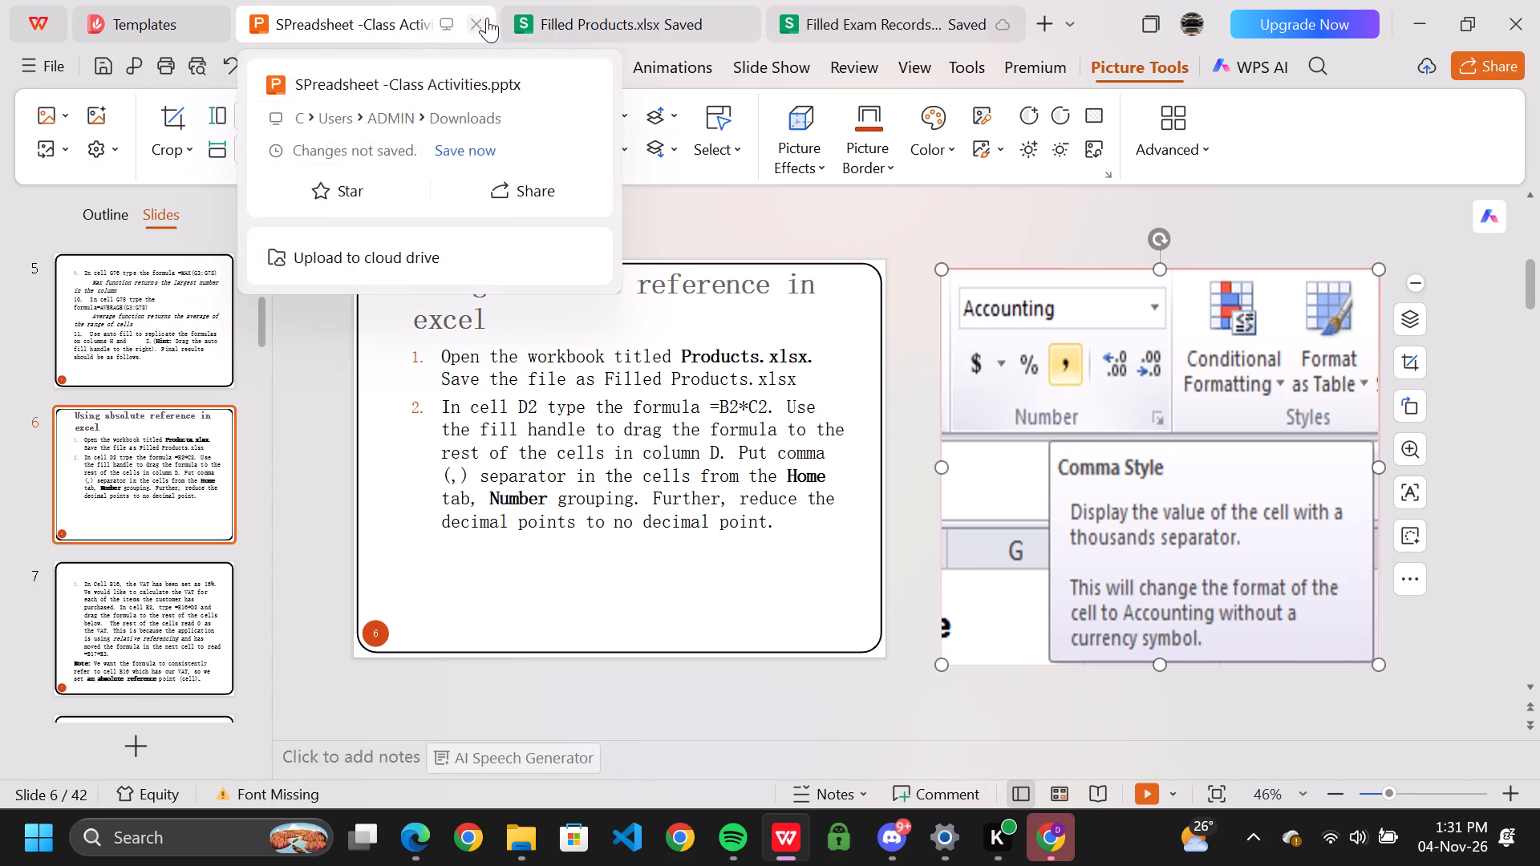
left_click(577, 6)
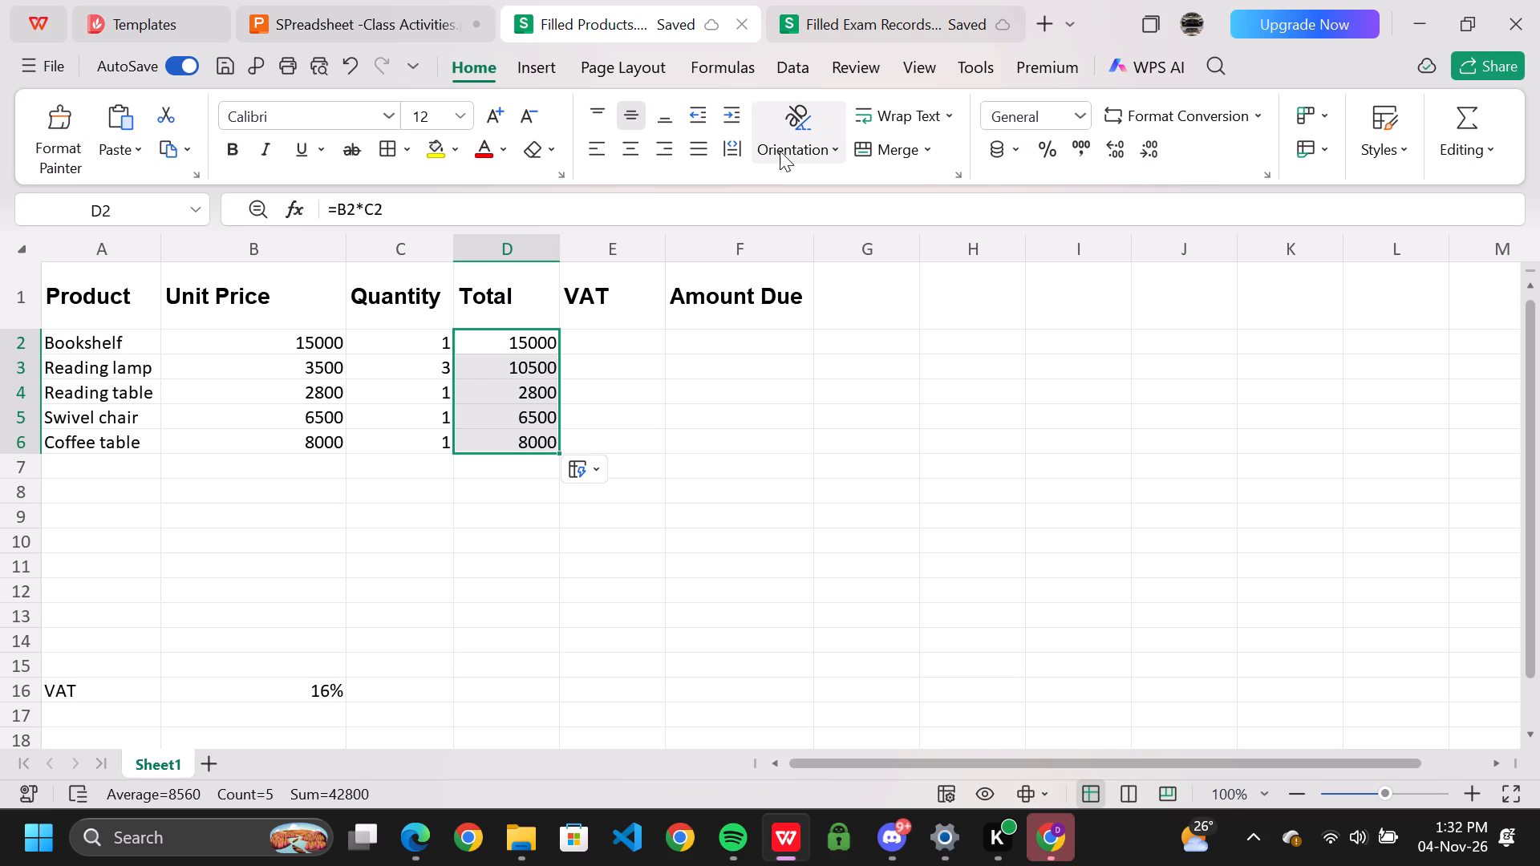
left_click(1082, 124)
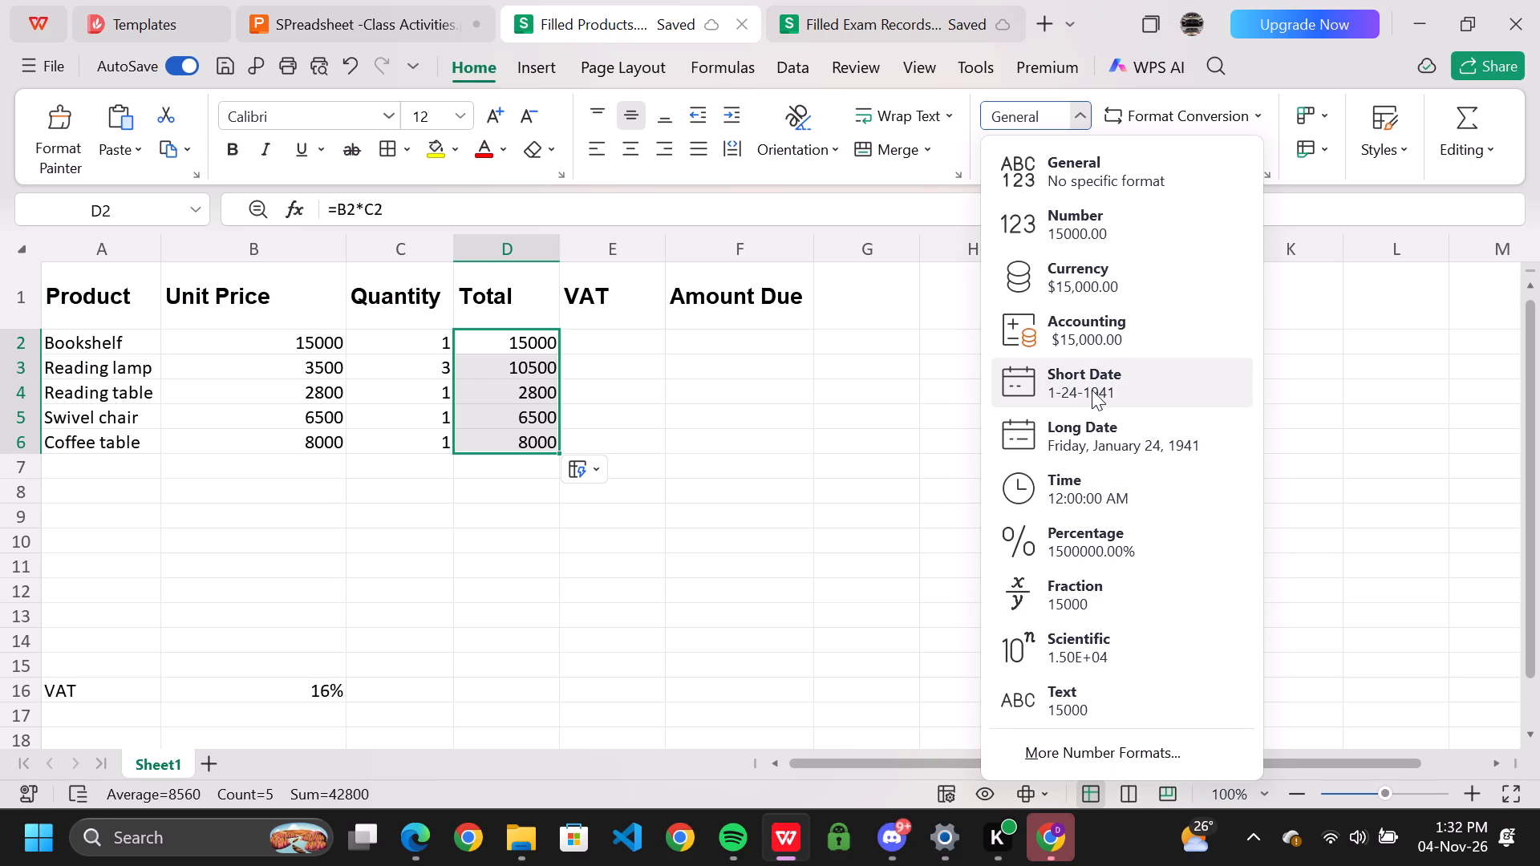
scroll(1064, 621, "down", 1)
left_click(1089, 751)
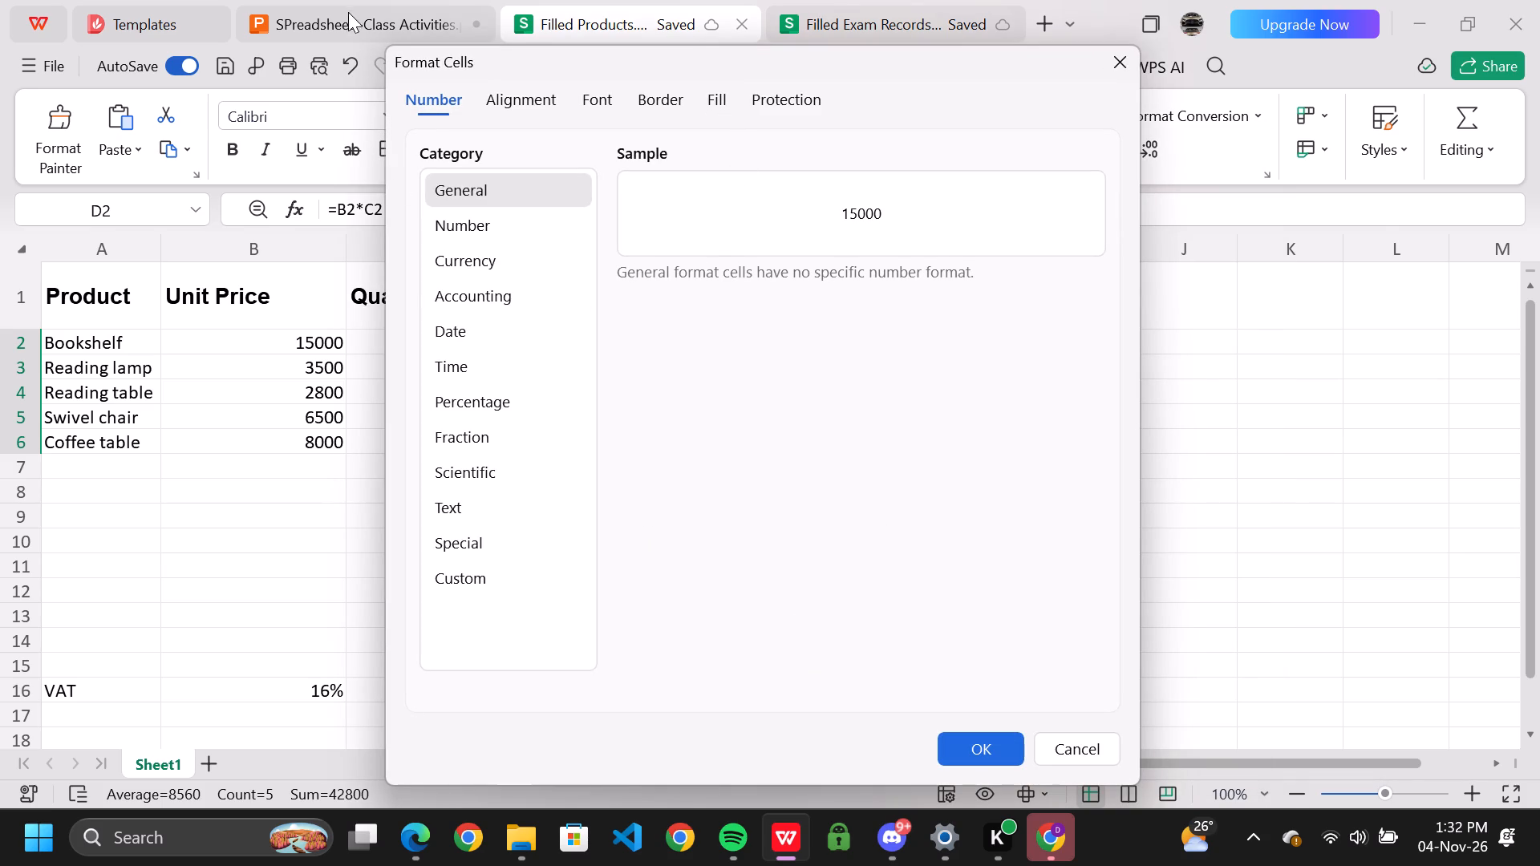
left_click(470, 257)
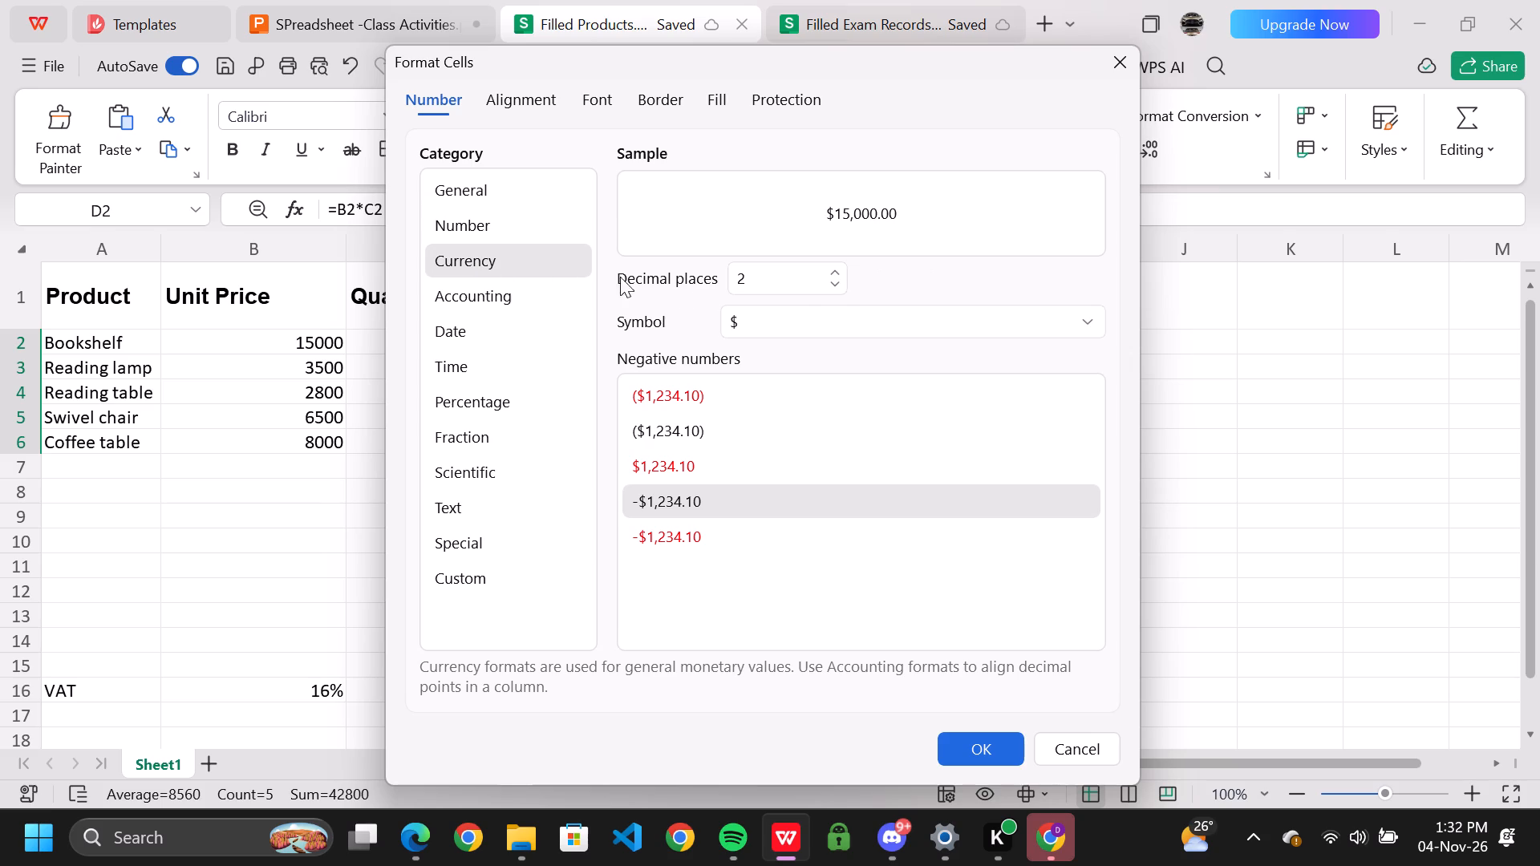
left_click(839, 269)
left_click(839, 269)
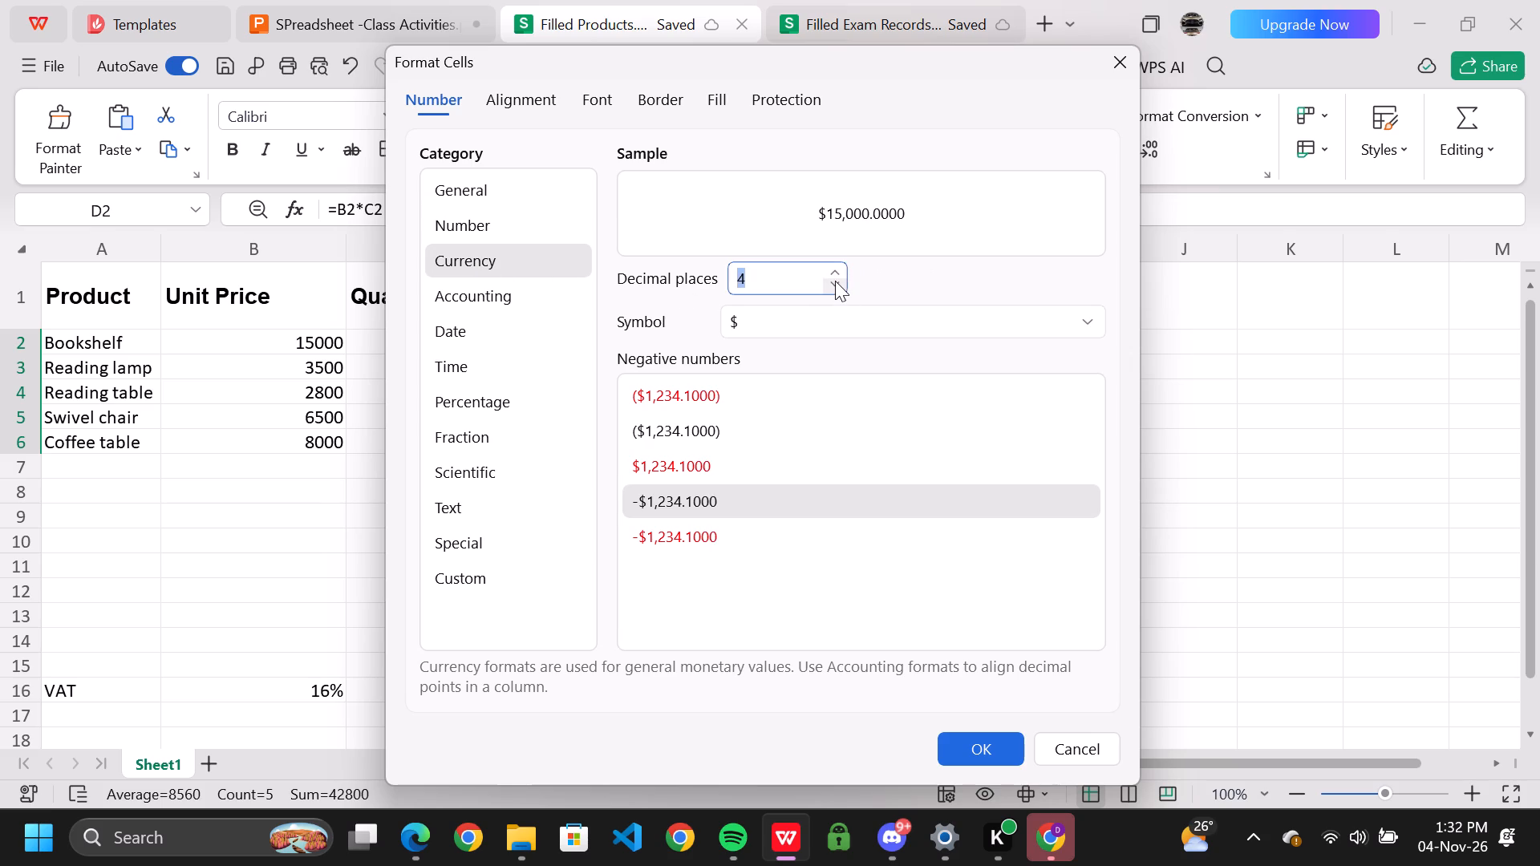
triple_click(835, 281)
left_click(835, 281)
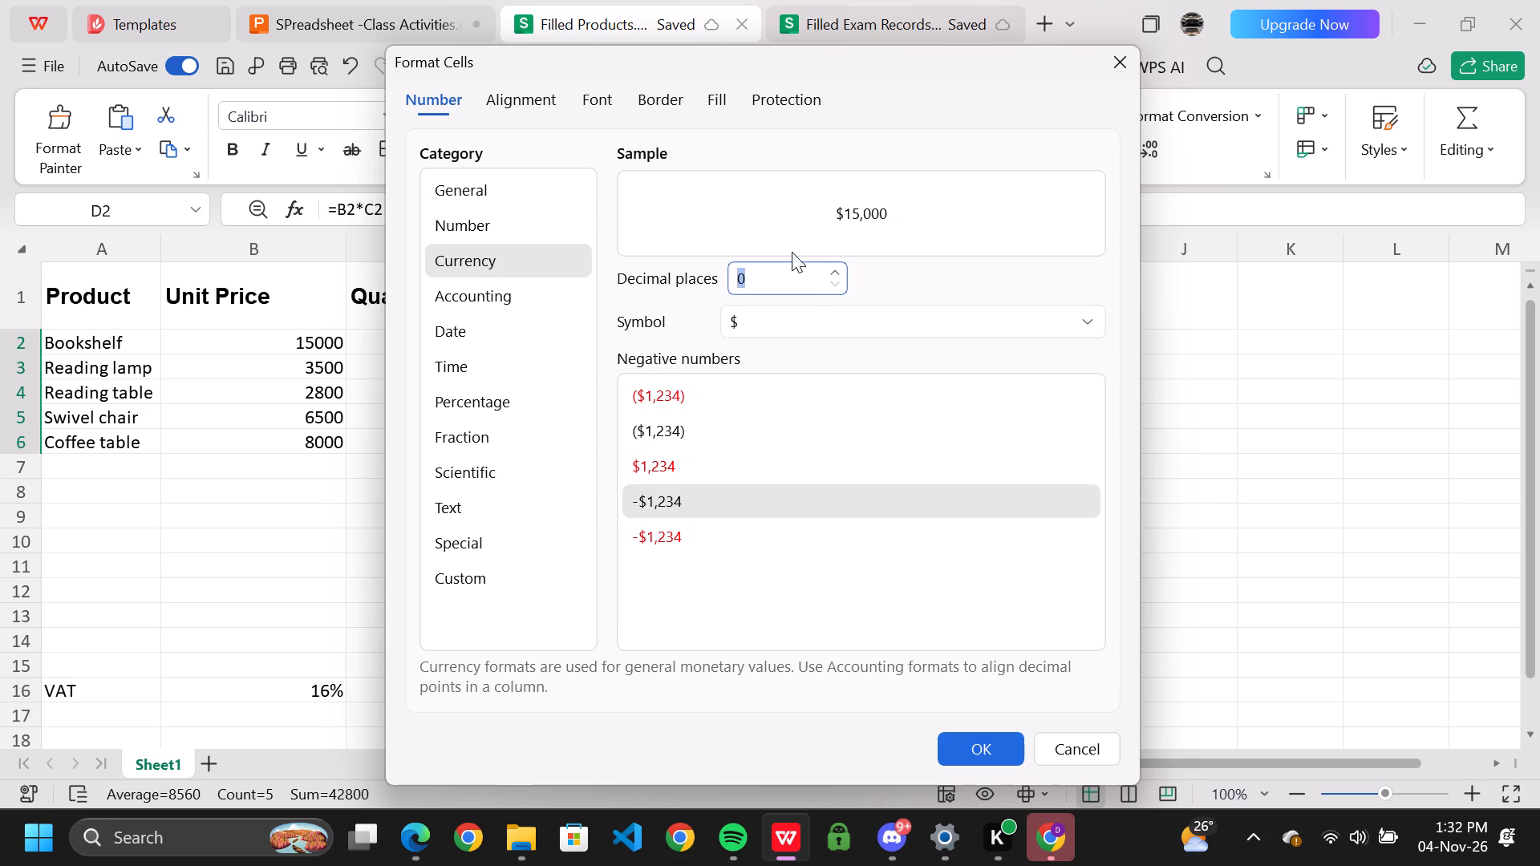
left_click(1092, 327)
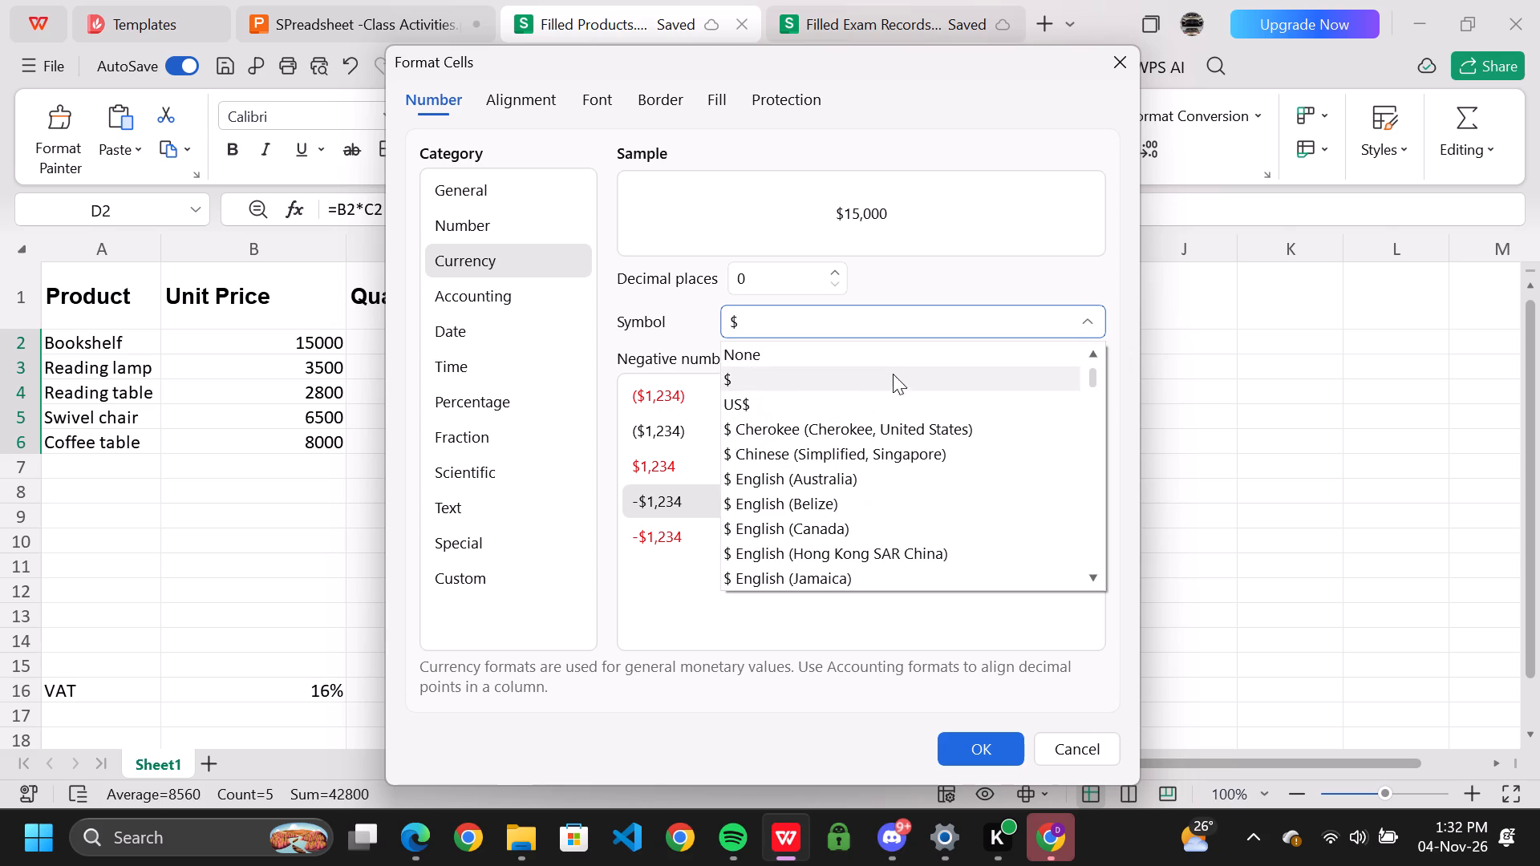
left_click(884, 359)
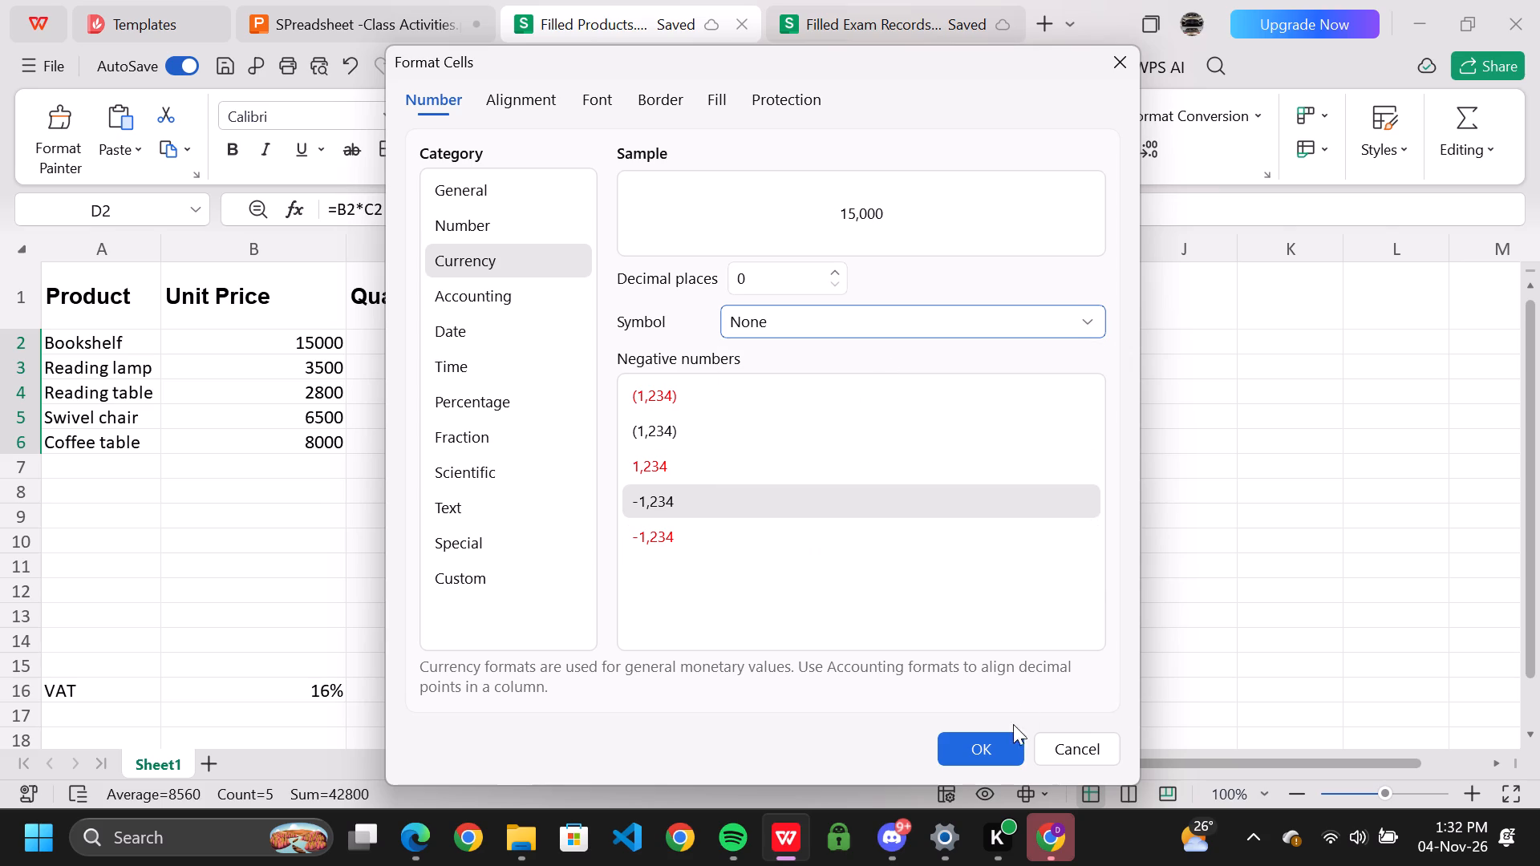
left_click(984, 744)
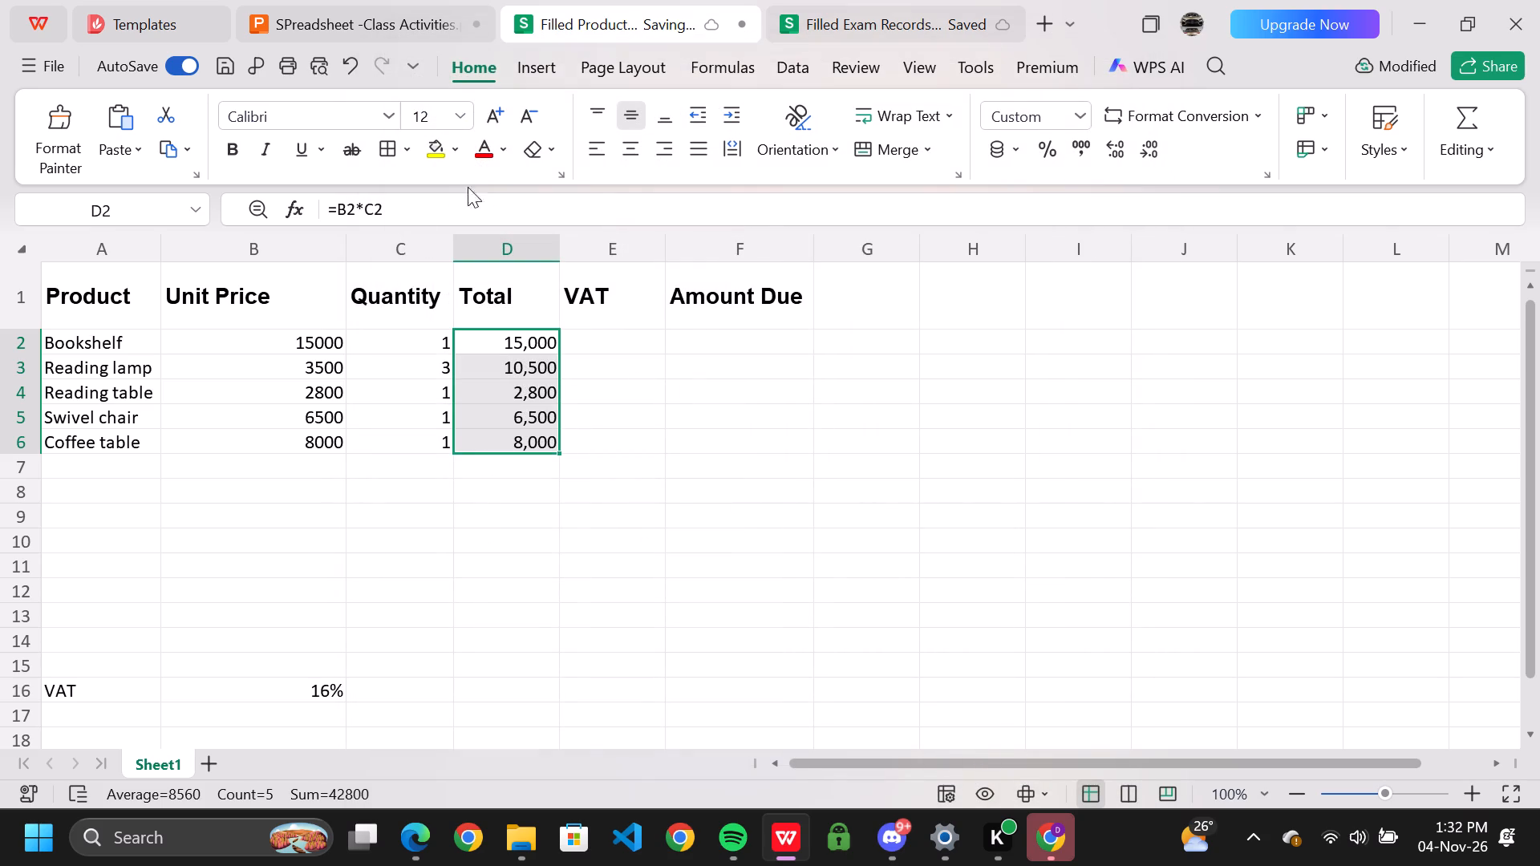
left_click(371, 26)
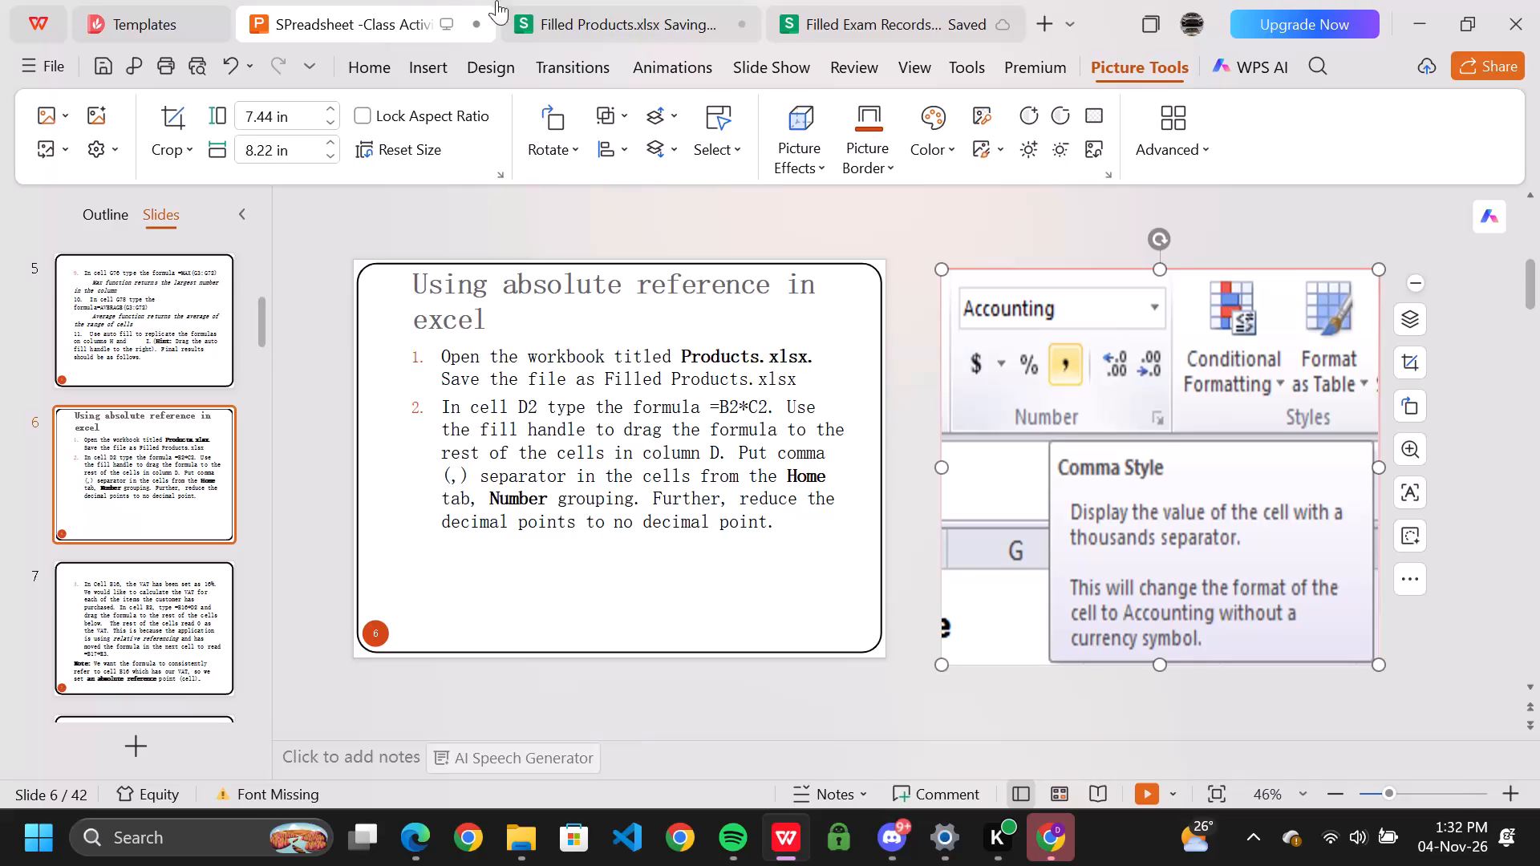
left_click(557, 27)
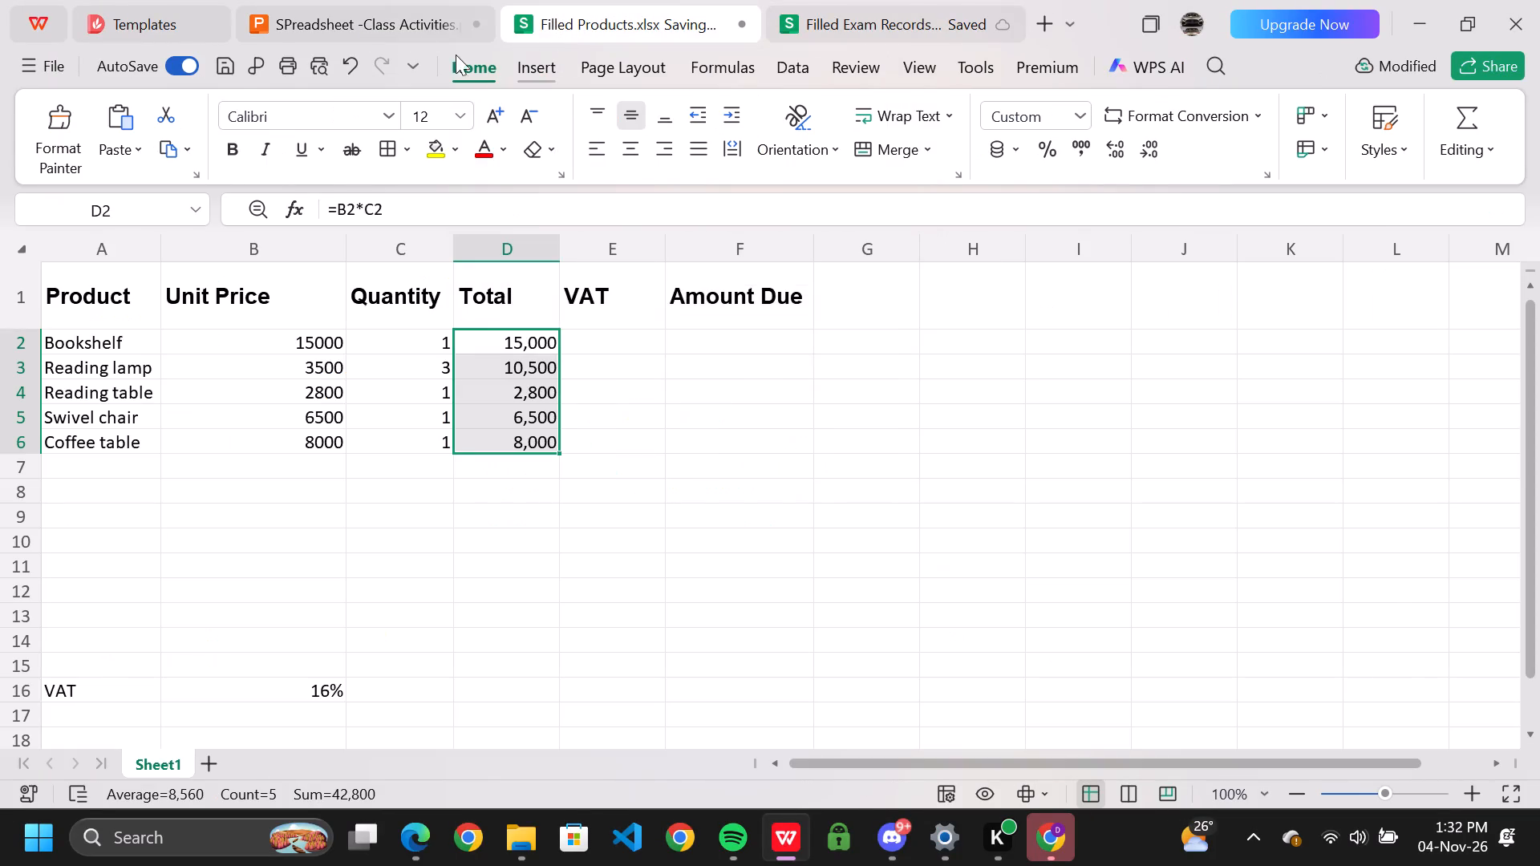
Follow instruction 3 on slide 7 and enter the formula =B16*D2 in cell E2 of Filled Products.xlsx.
left_click(377, 24)
left_click(84, 621)
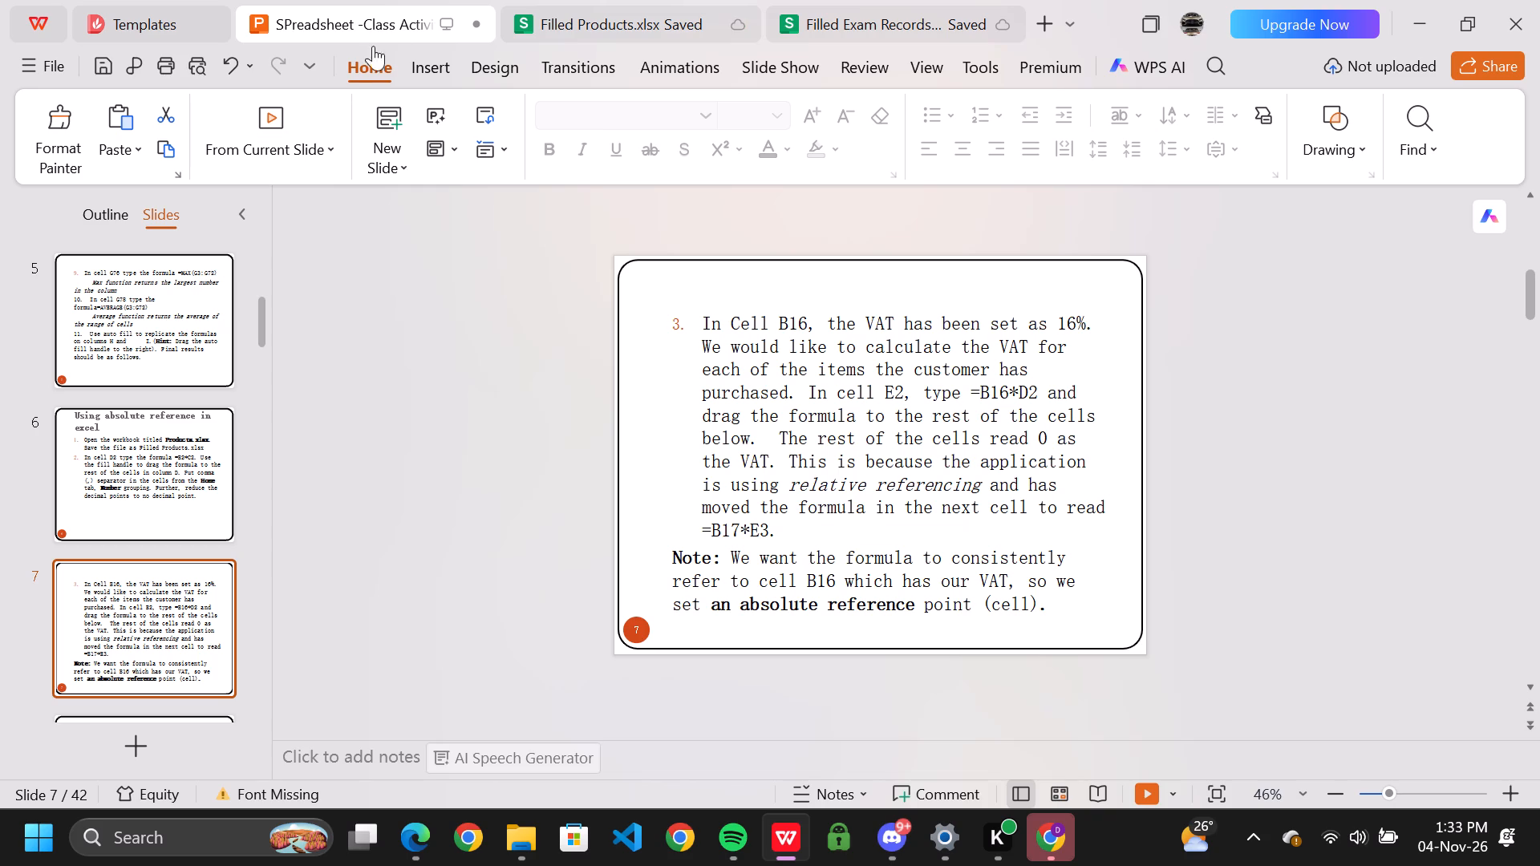
left_click(582, 25)
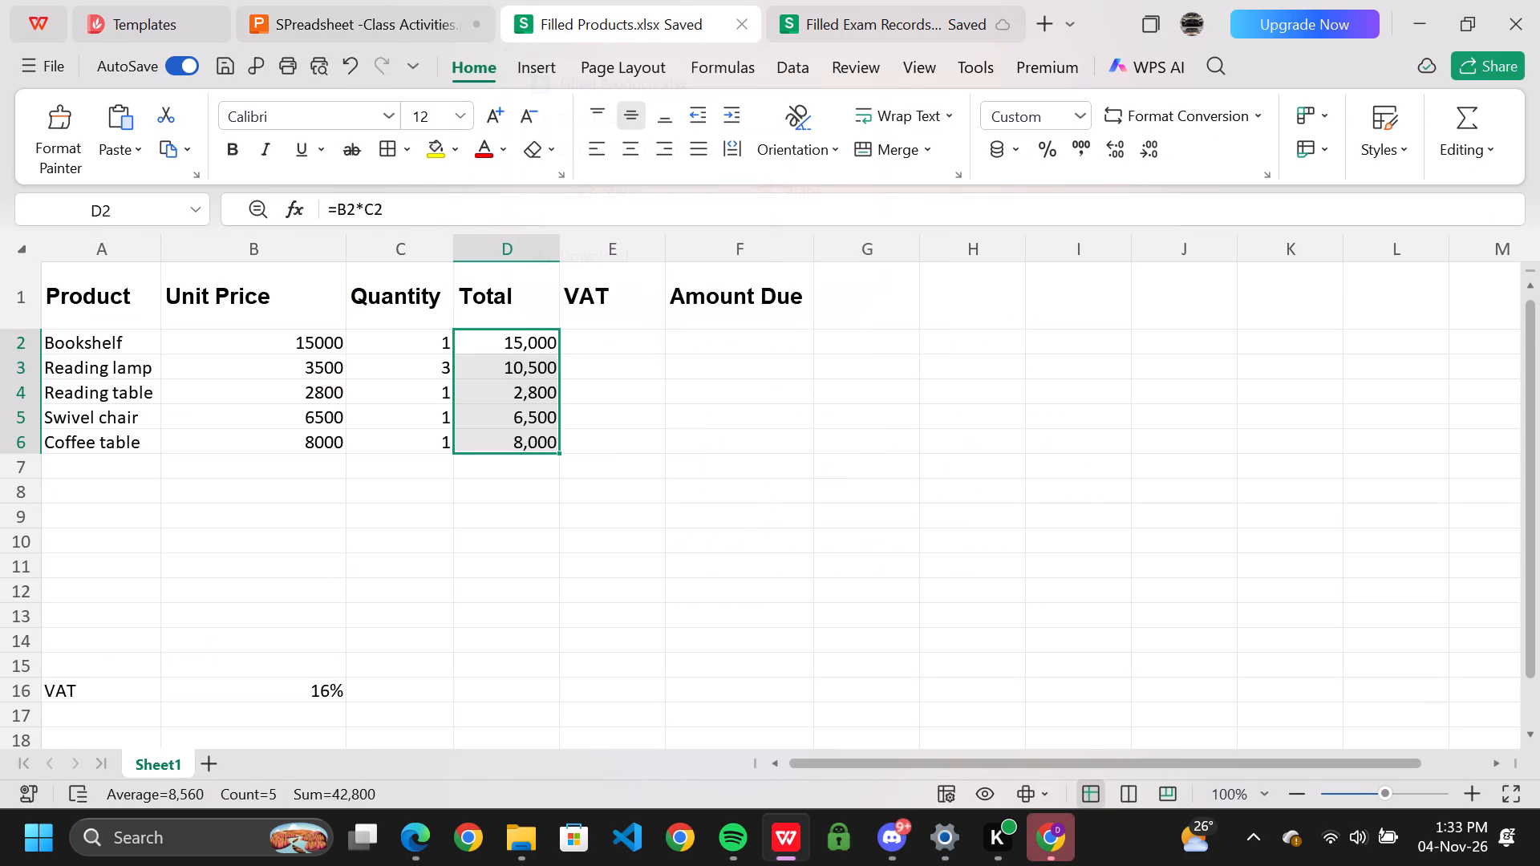
left_click(607, 342)
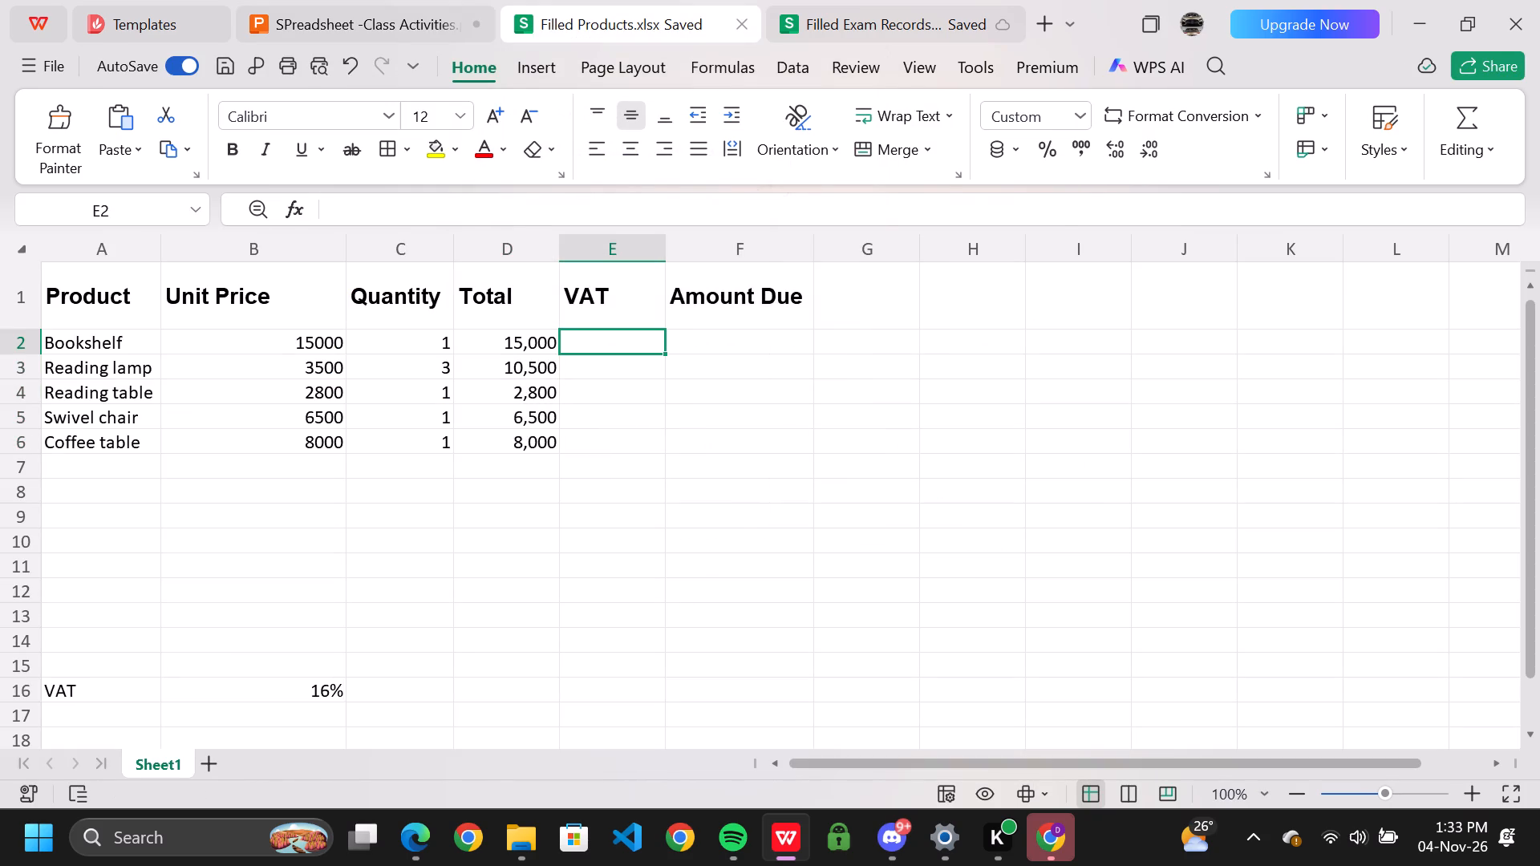
left_click(319, 7)
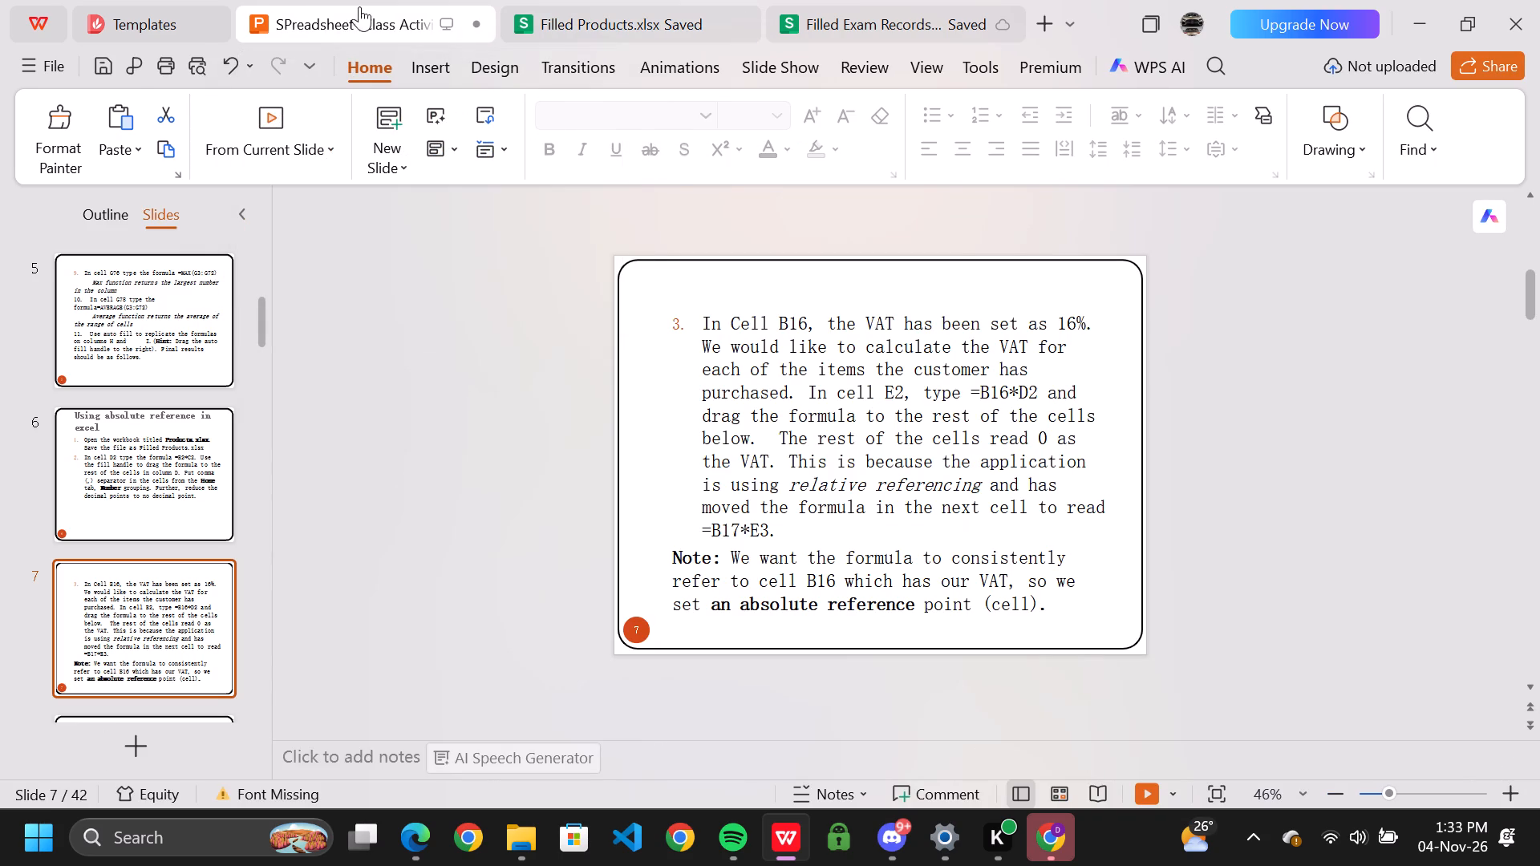
left_click(584, 14)
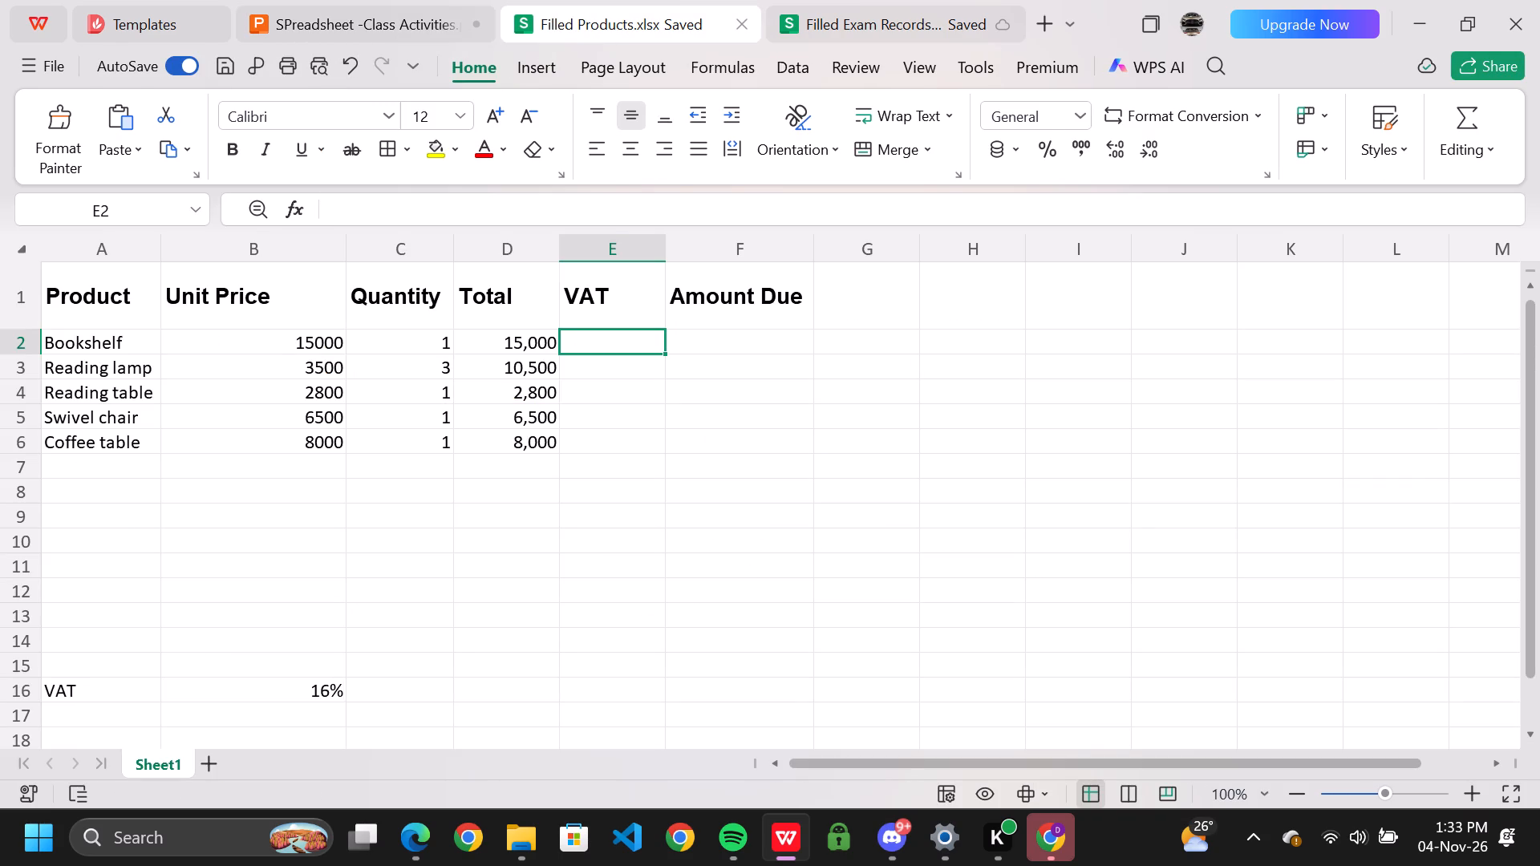
key("shift+b")
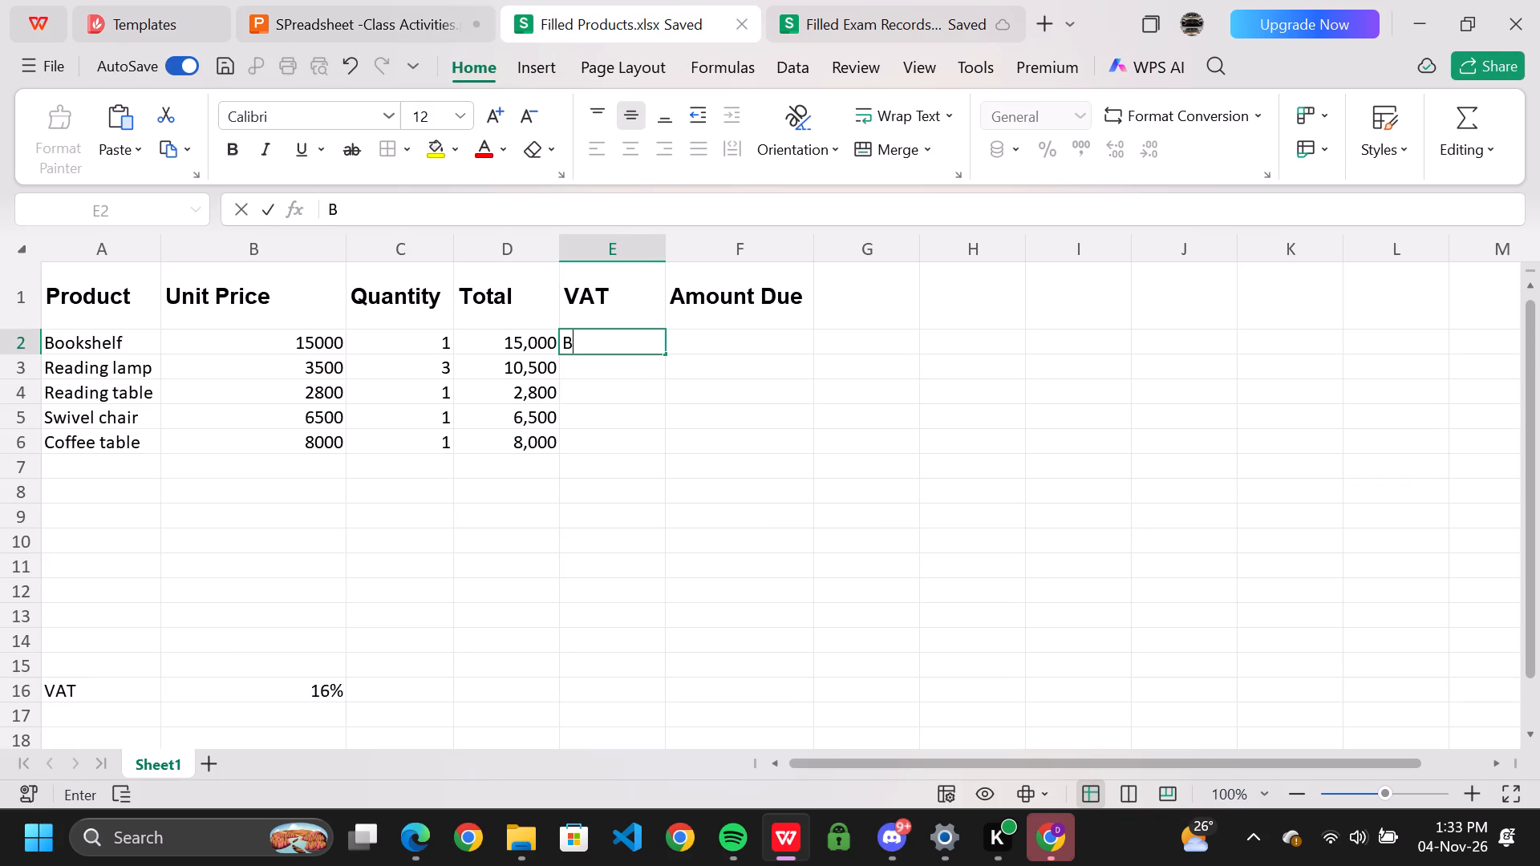
type("16")
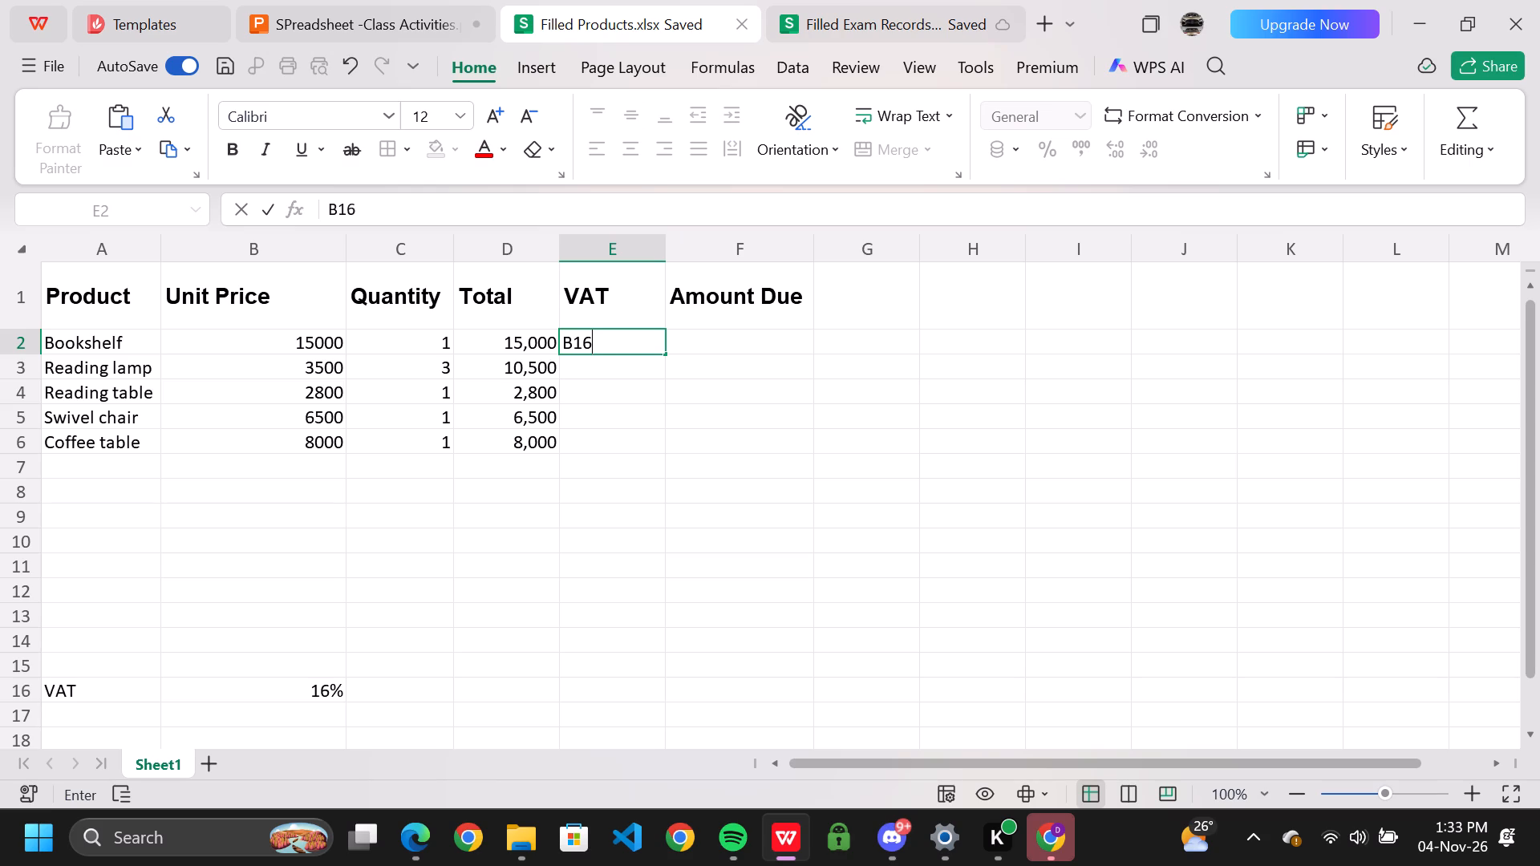
key("shift+asterisk")
key("shift+d")
left_click(302, 12)
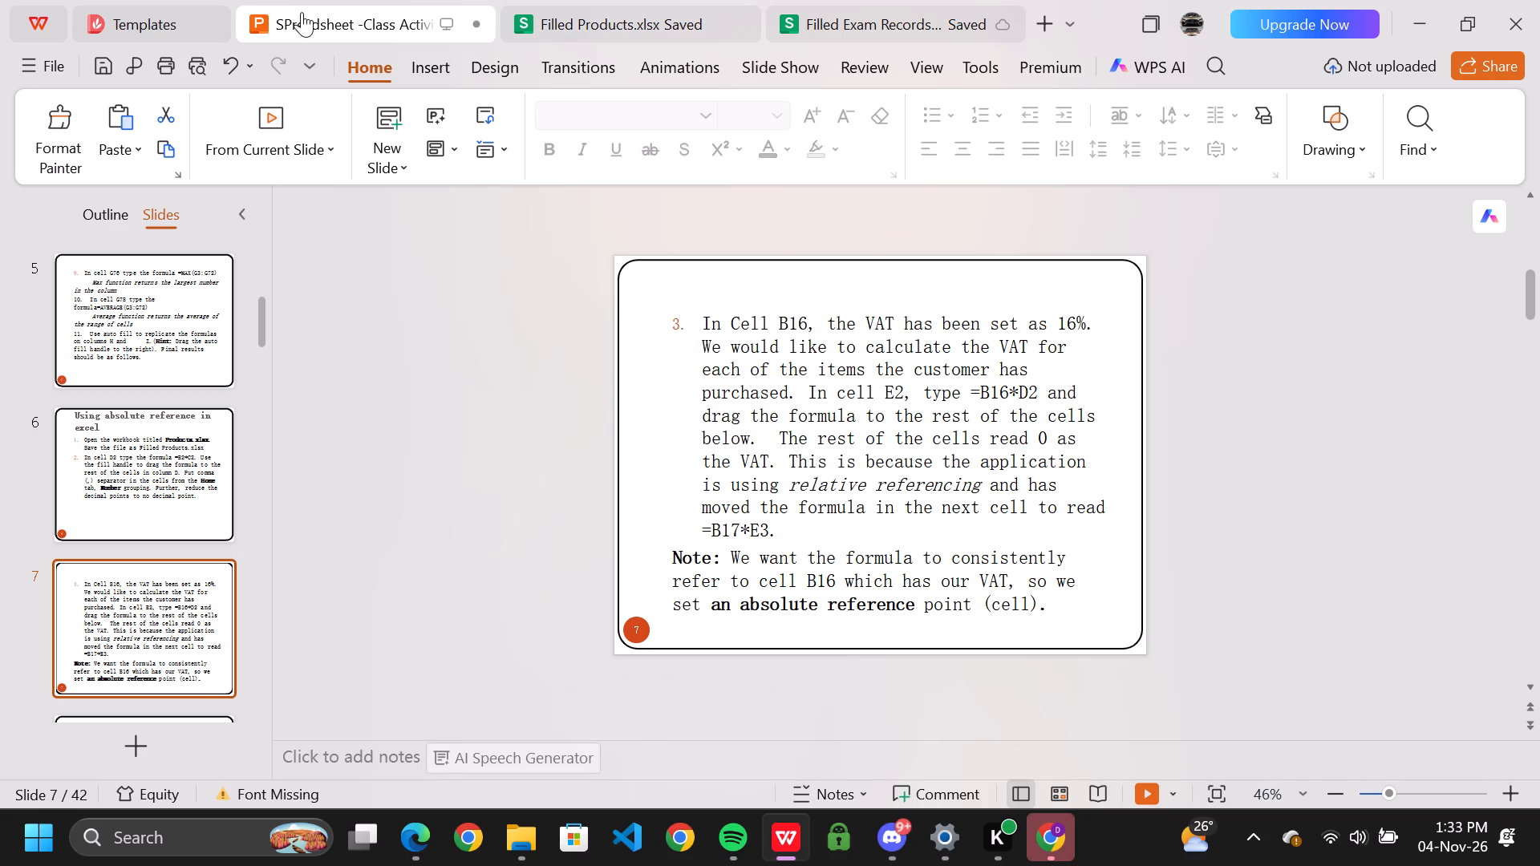
left_click(610, 23)
key("2")
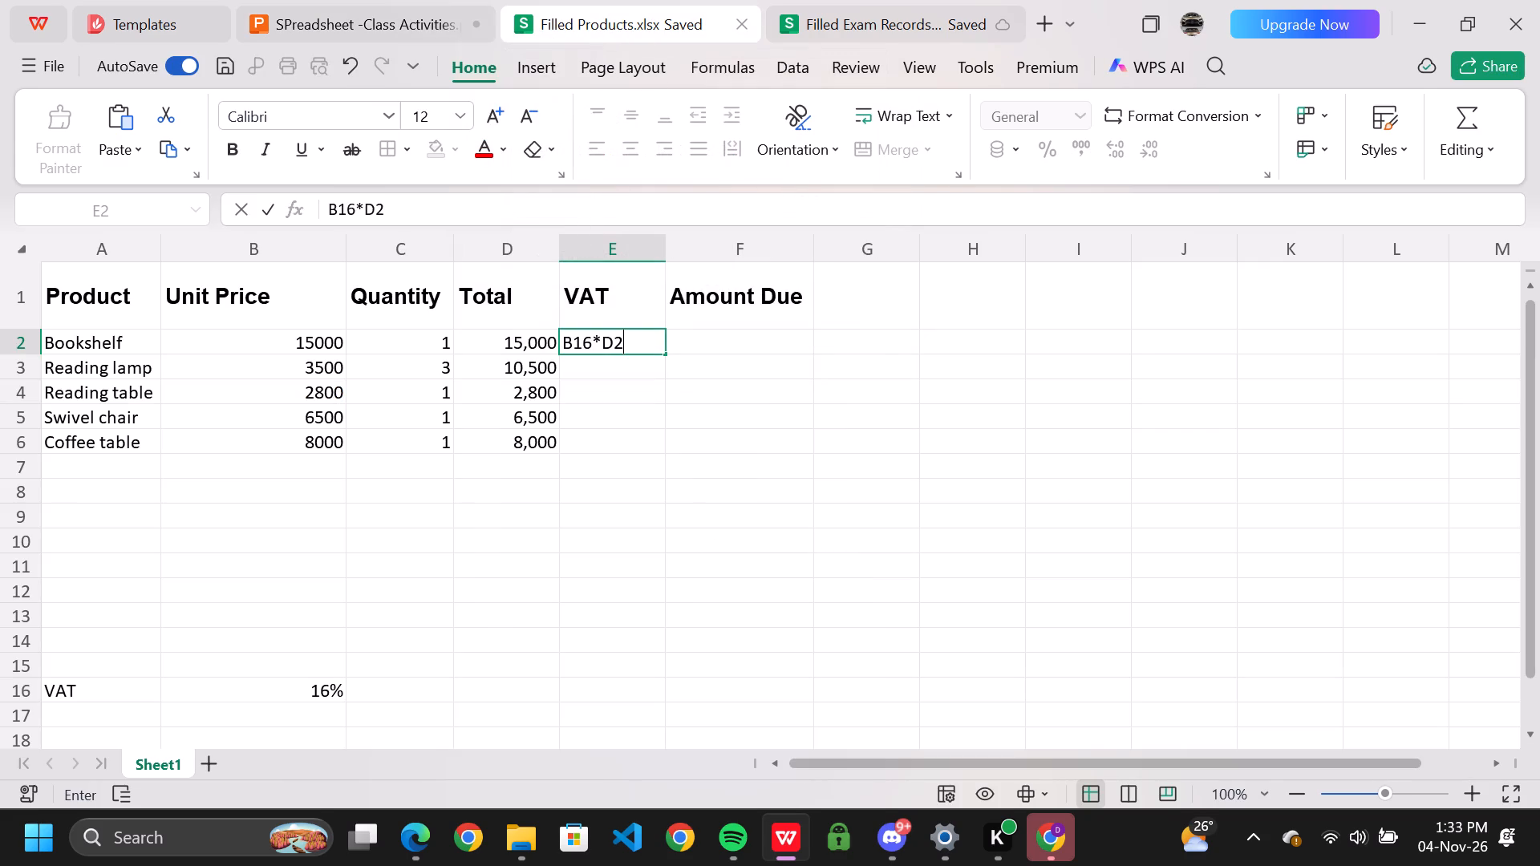
left_click(565, 346)
key("equal")
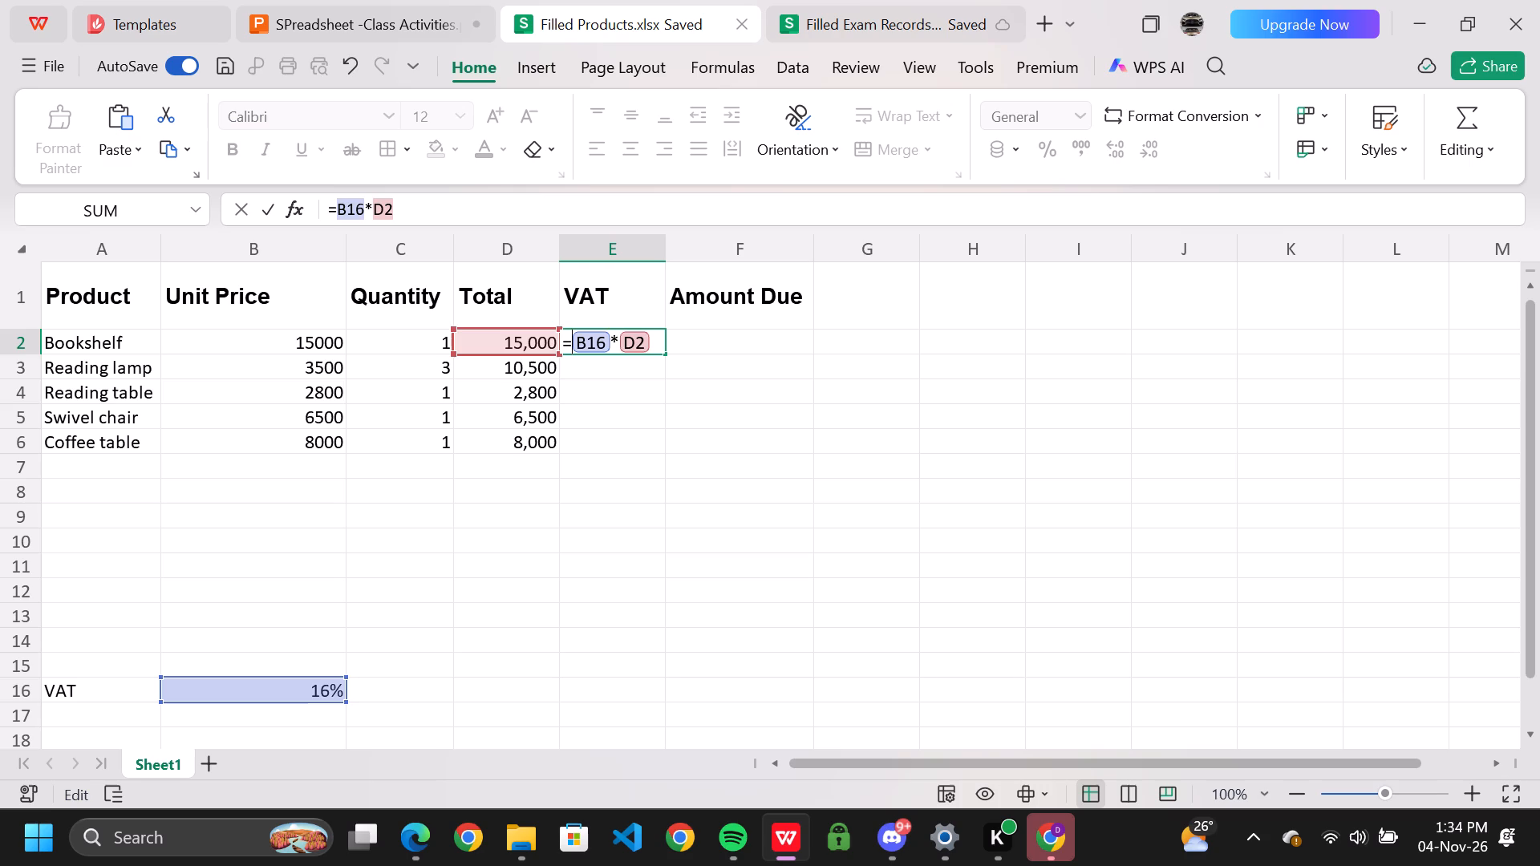
key("Return")
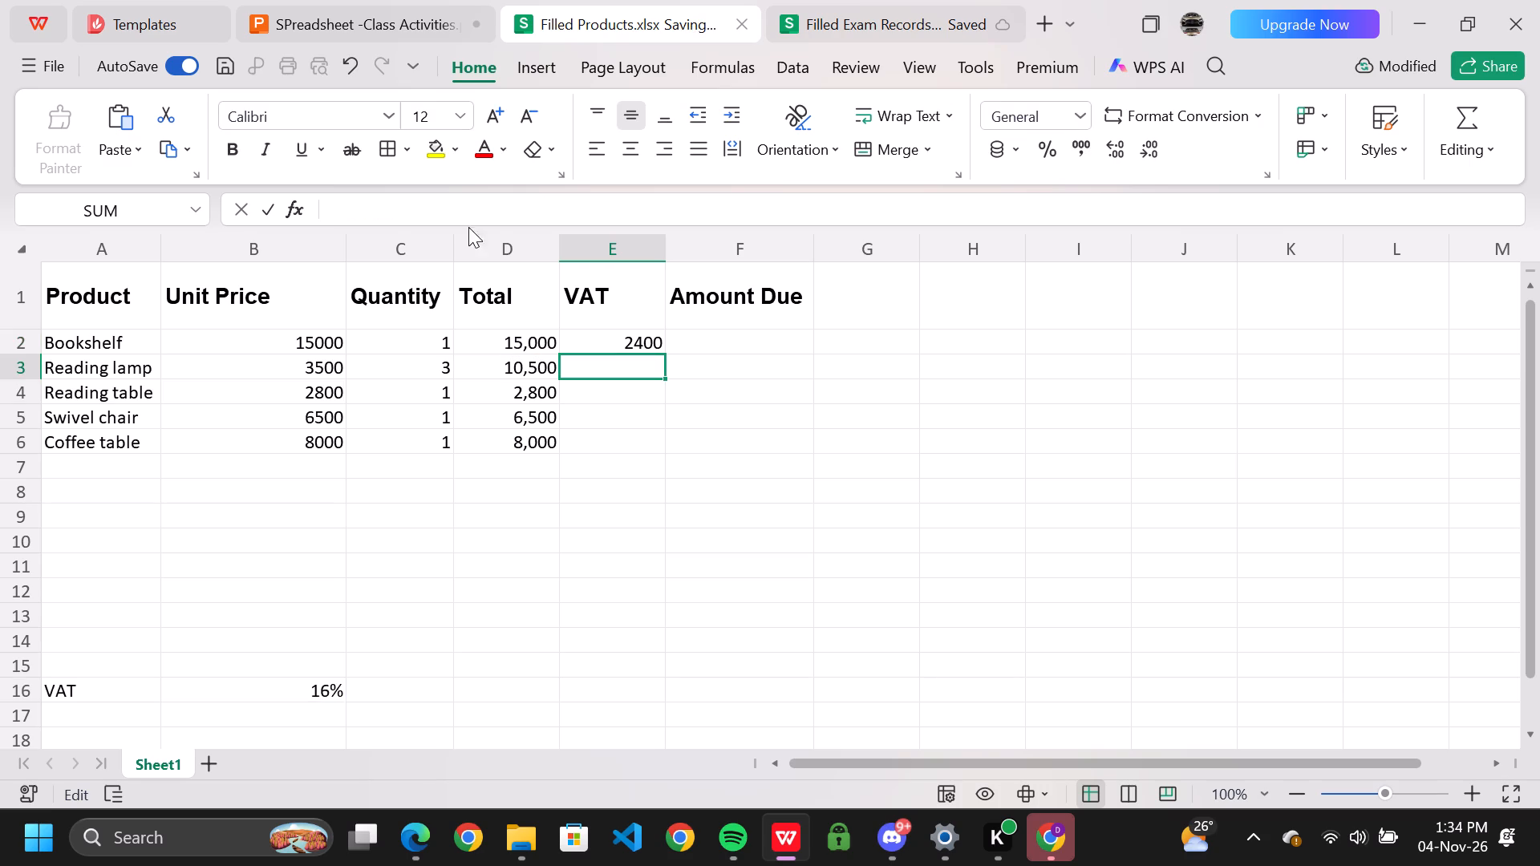
Recheck slide 7 and fill the VAT formula from E2 down to E6 in Filled Products.xlsx.
left_click(394, 22)
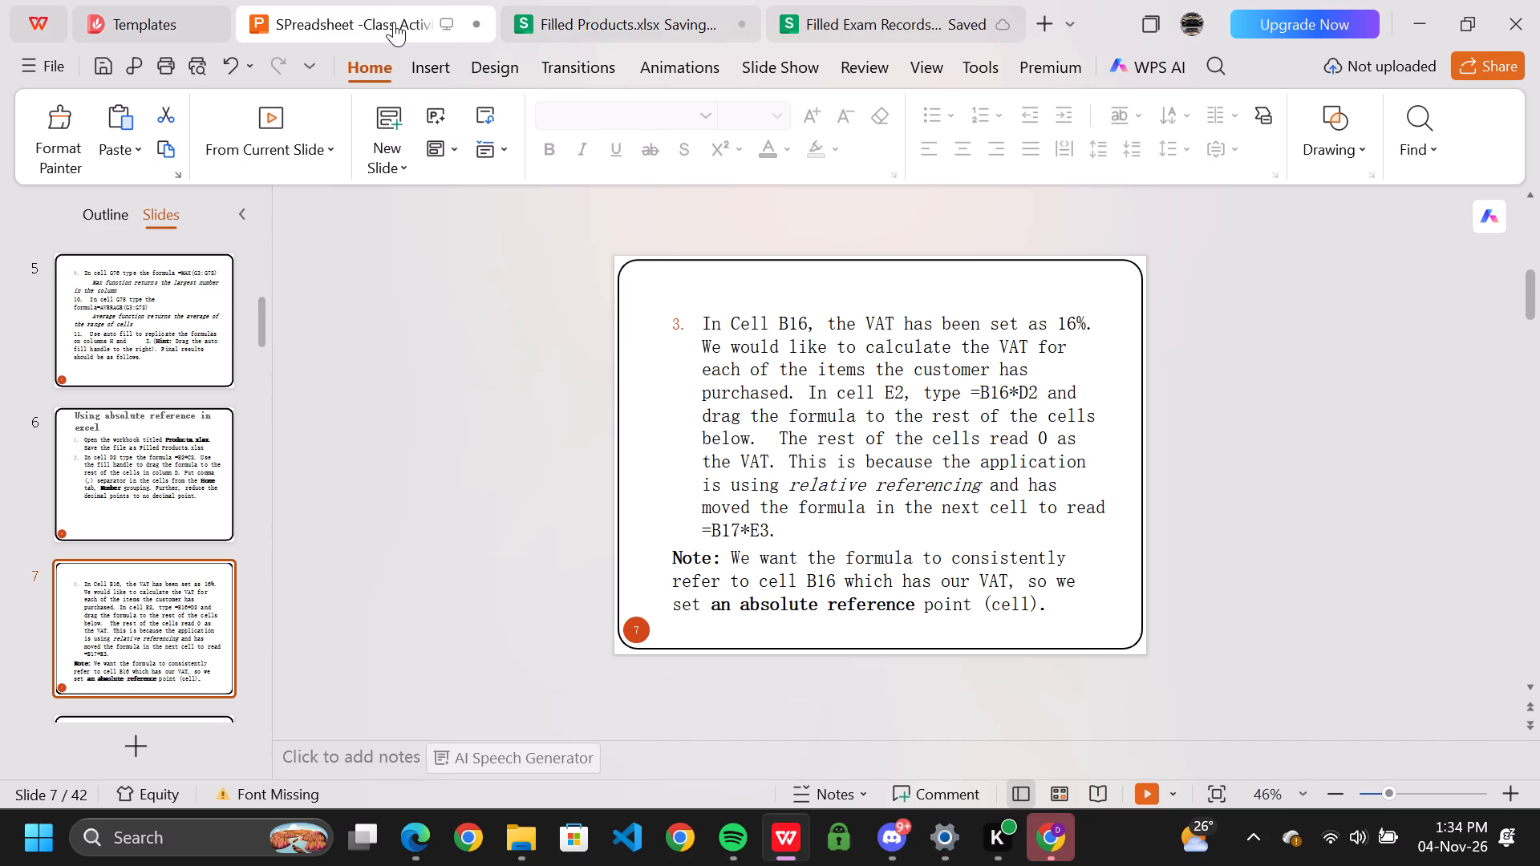
left_click(552, 12)
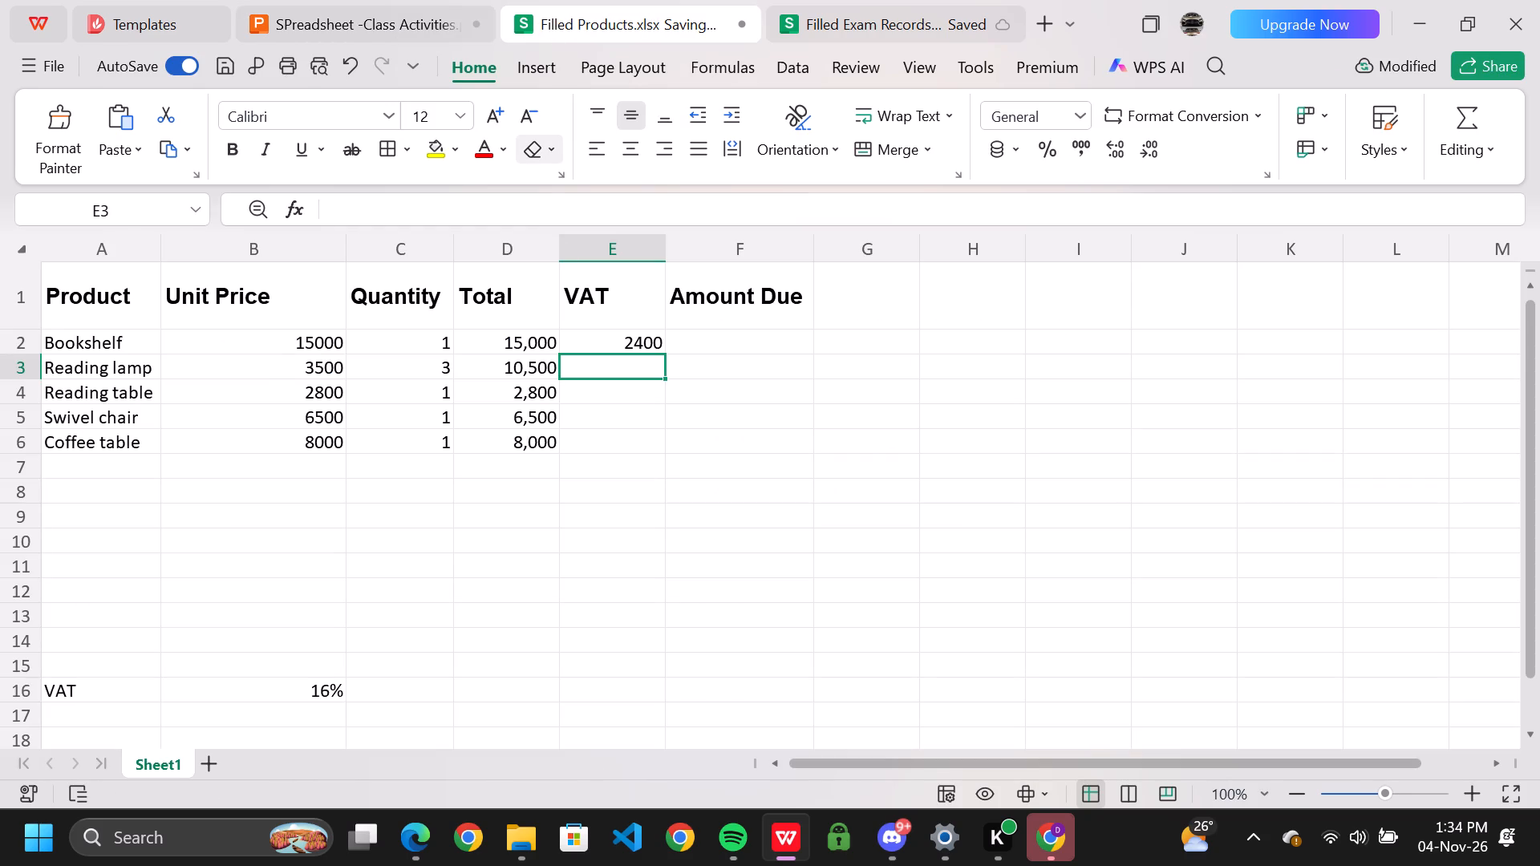
left_click(639, 334)
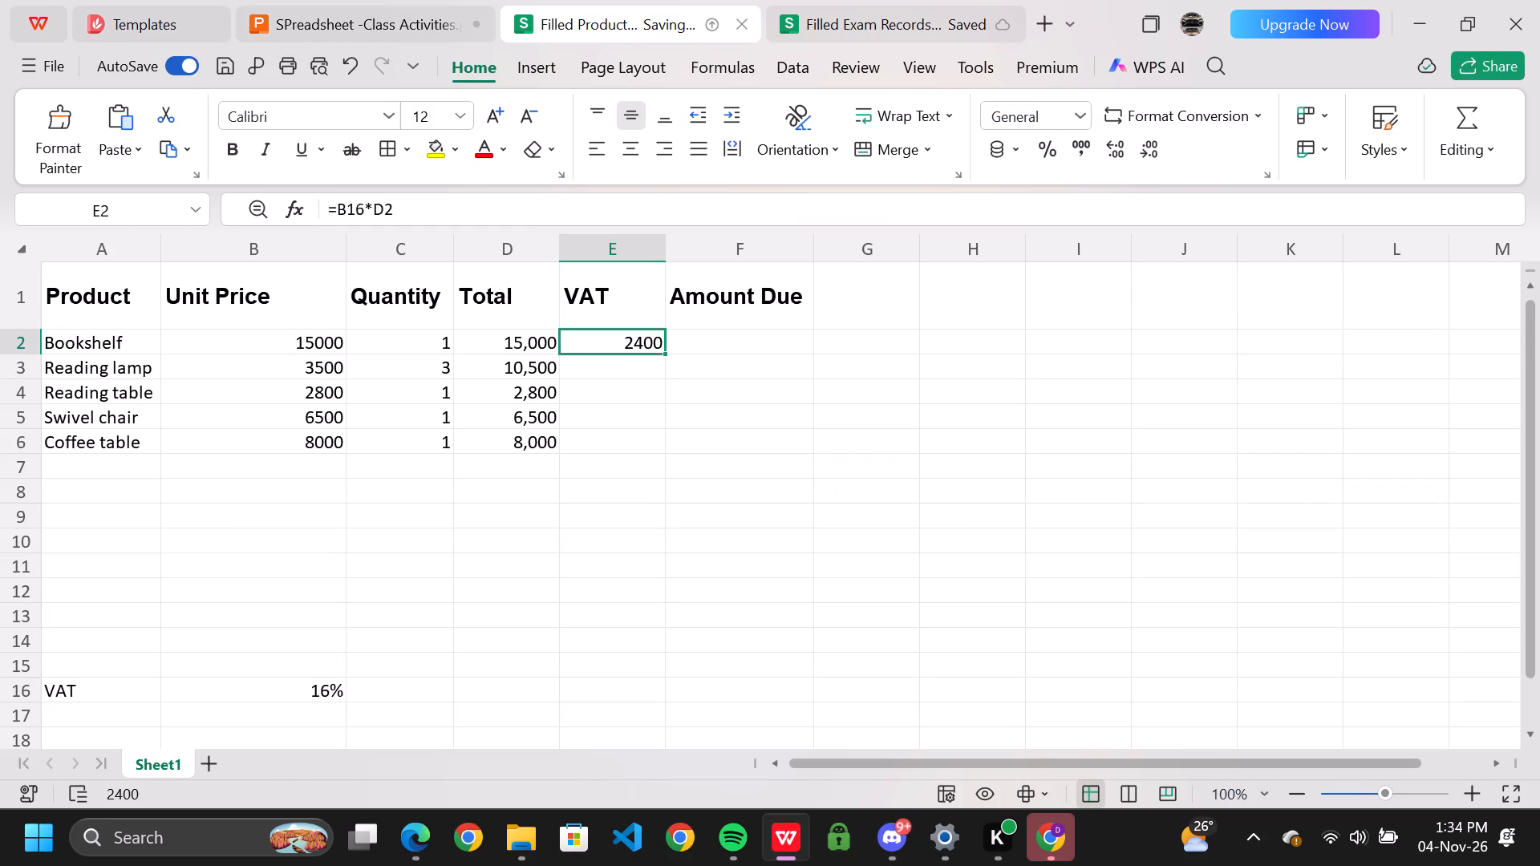
left_click_drag(663, 354, 667, 447)
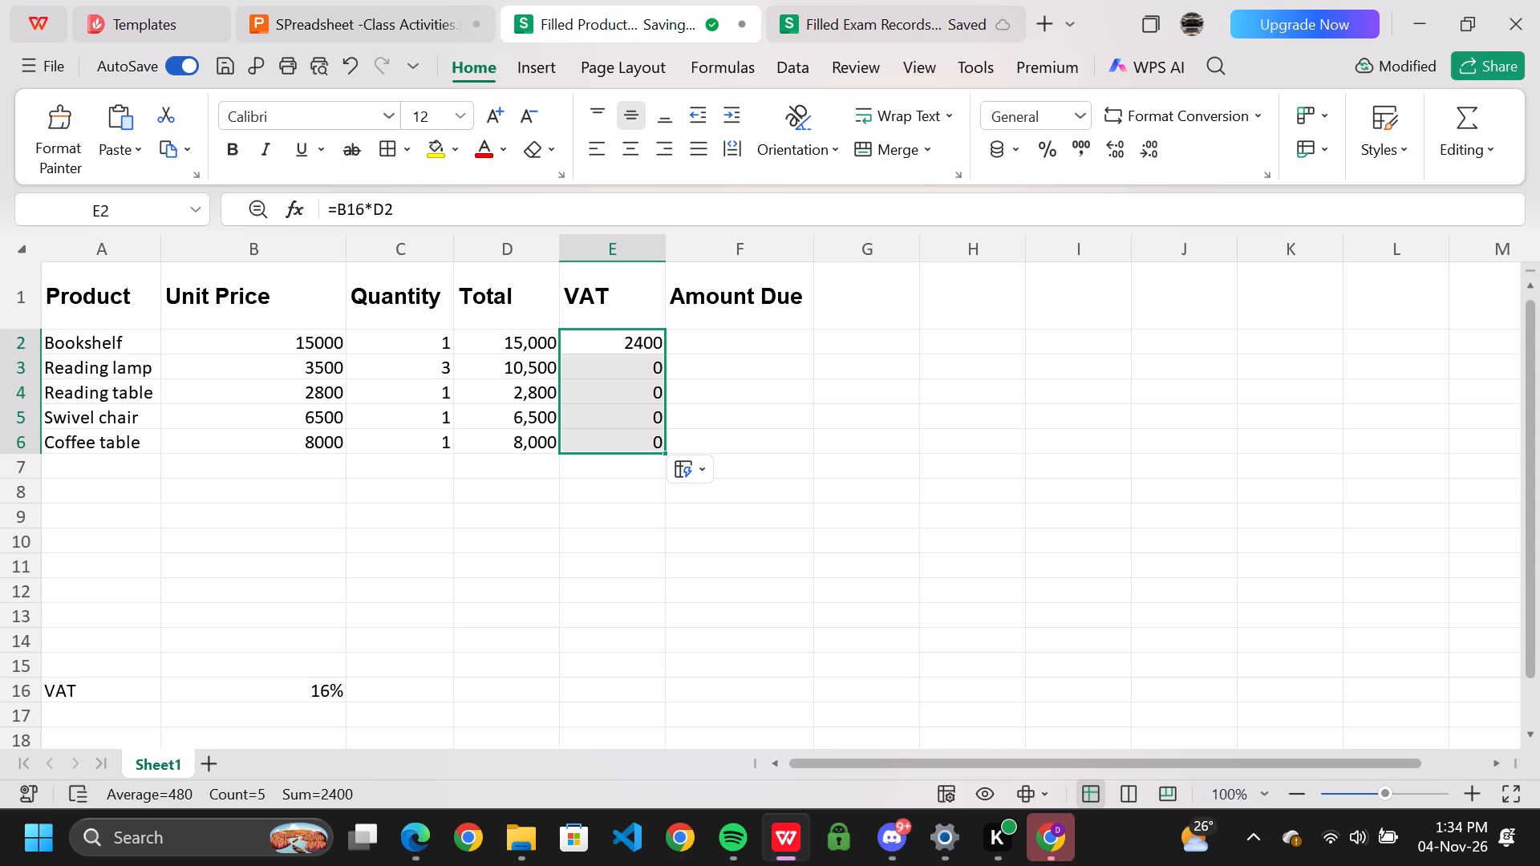
Read instruction 4 on slide 8 and make the row of B16 absolute in E2's formula in Filled Products.xlsx, giving =B$16*D2.
left_click(346, 31)
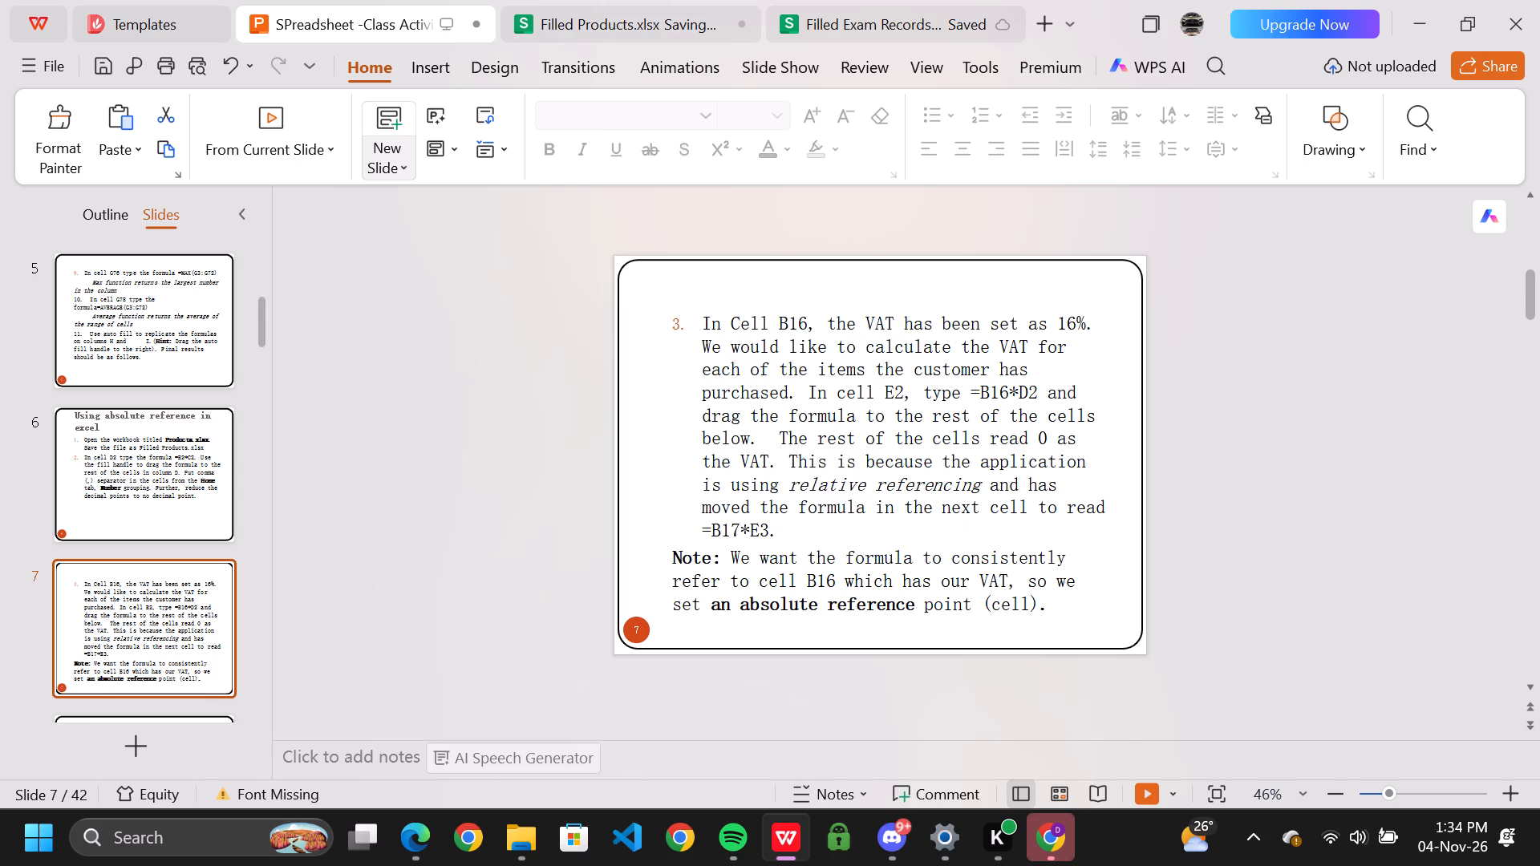
scroll(198, 596, "down", 1)
left_click(176, 588)
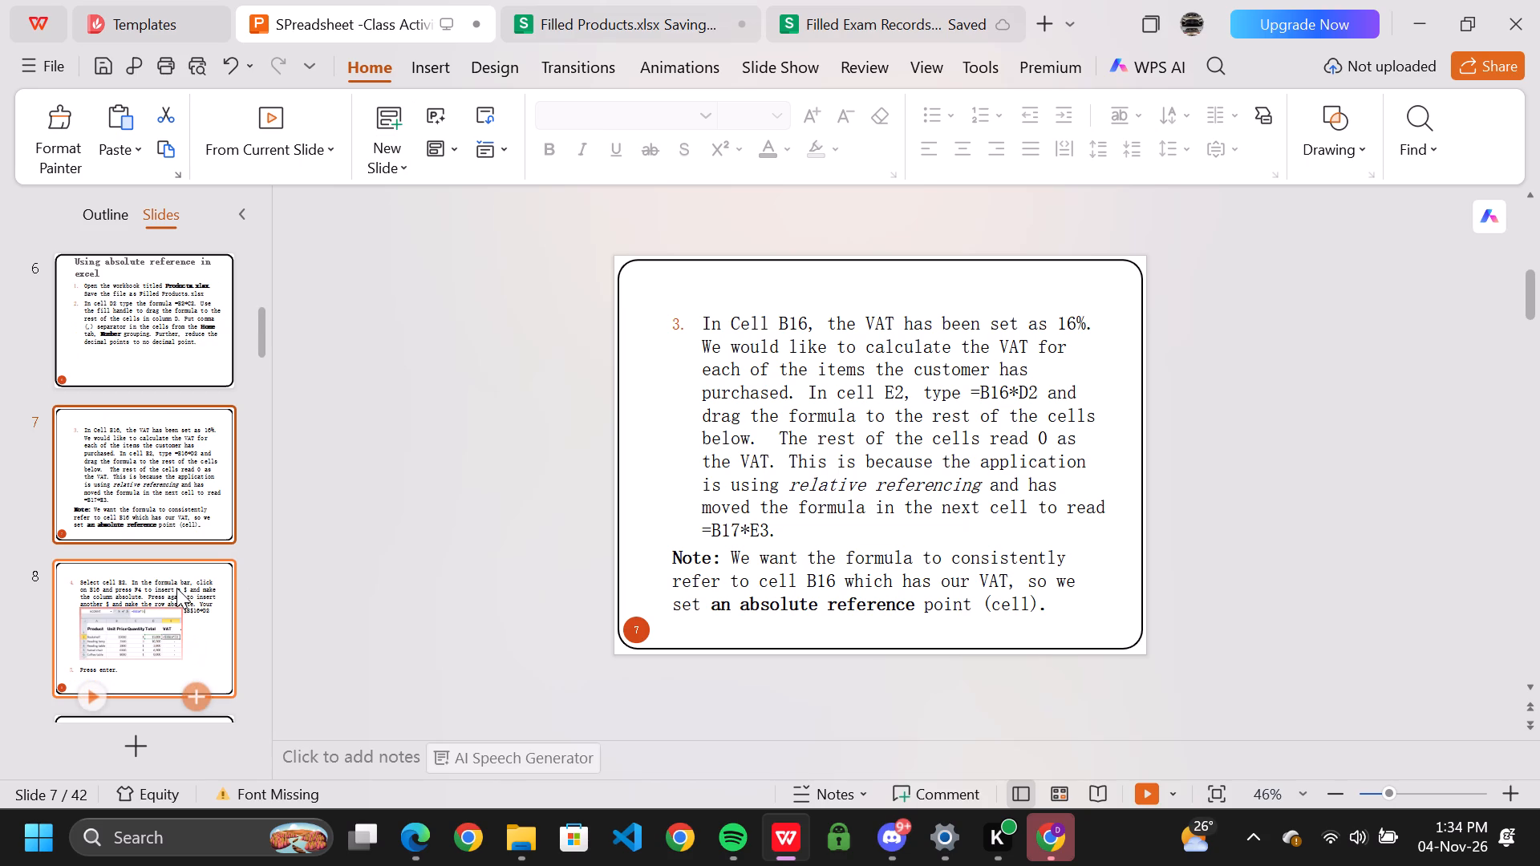
left_click(150, 459)
left_click(128, 601)
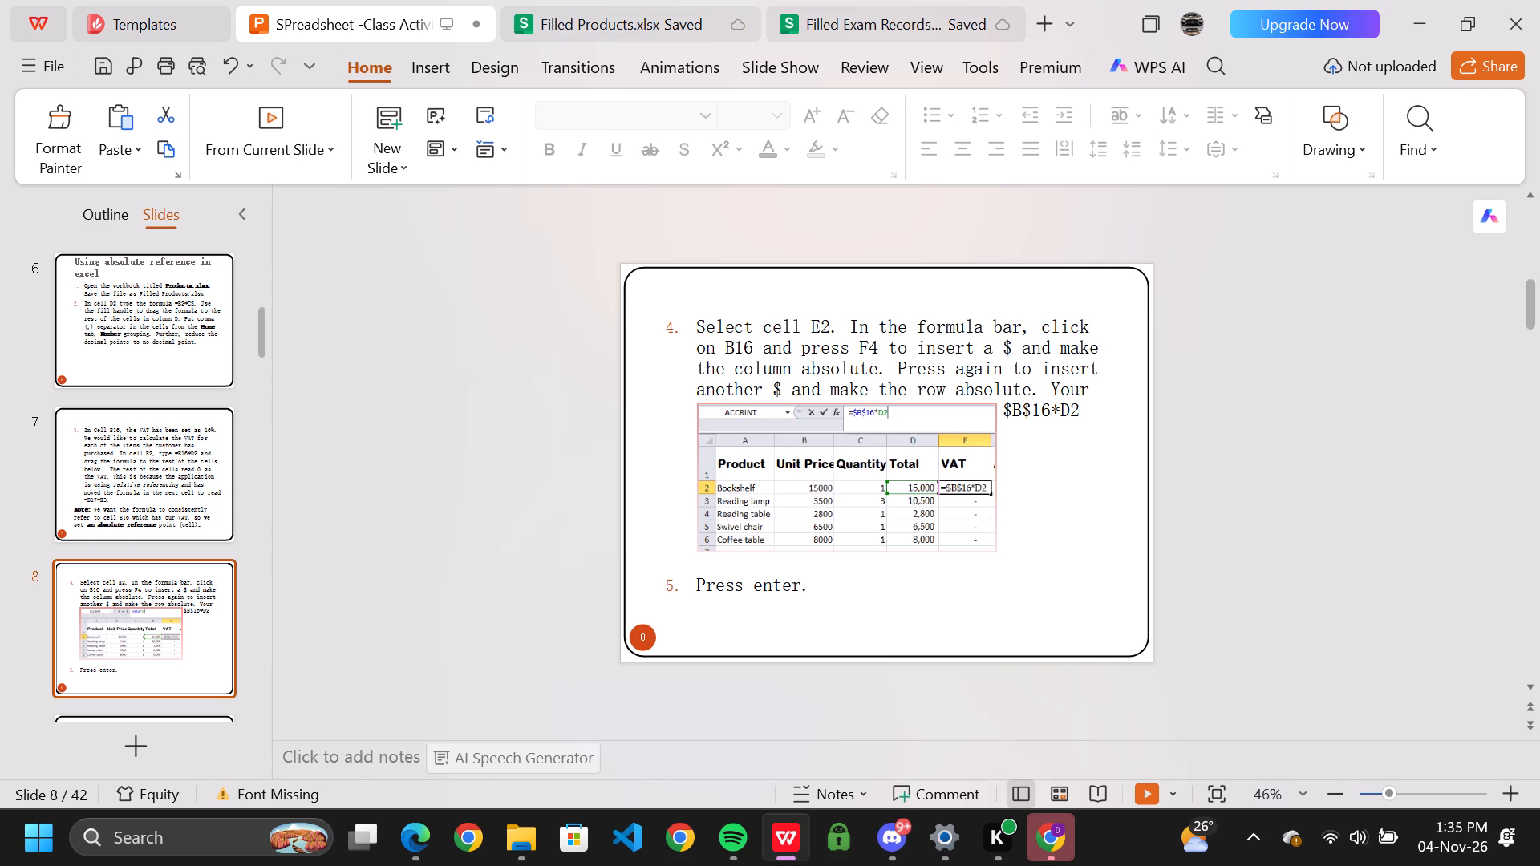
left_click(584, 28)
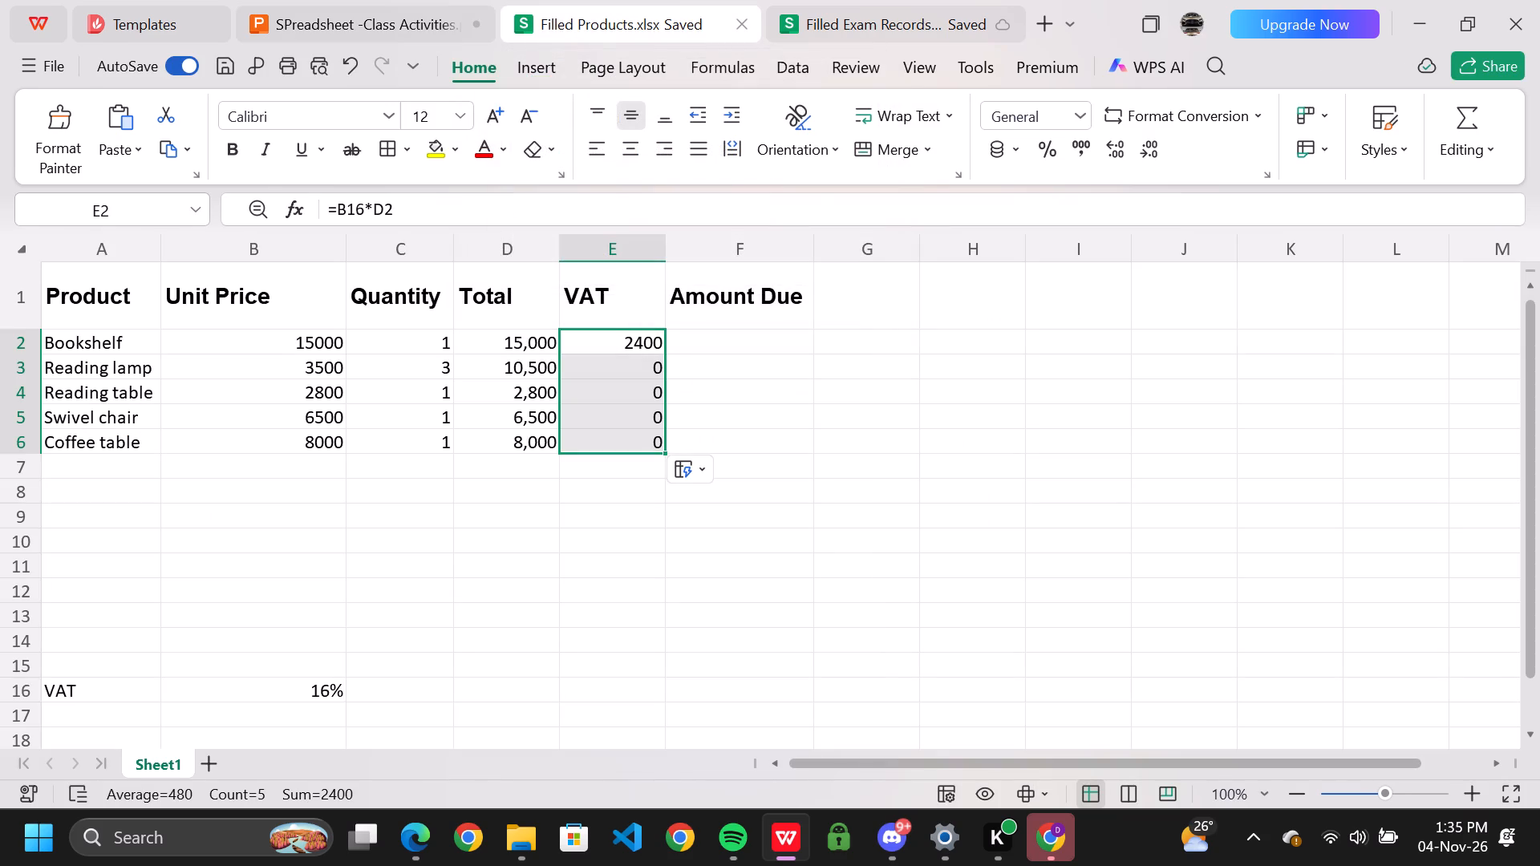
left_click(638, 345)
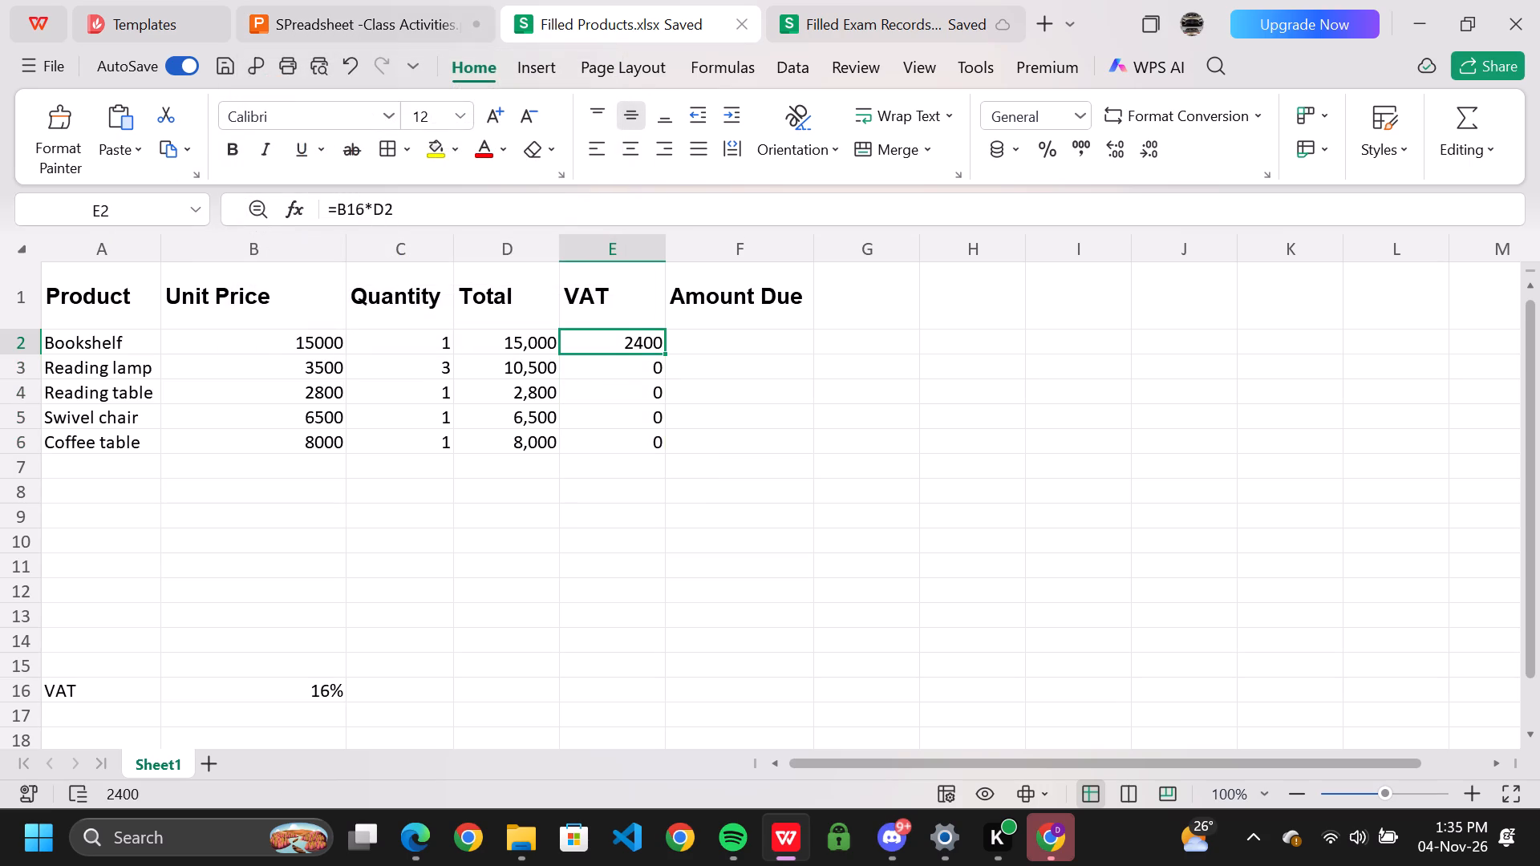
left_click(394, 12)
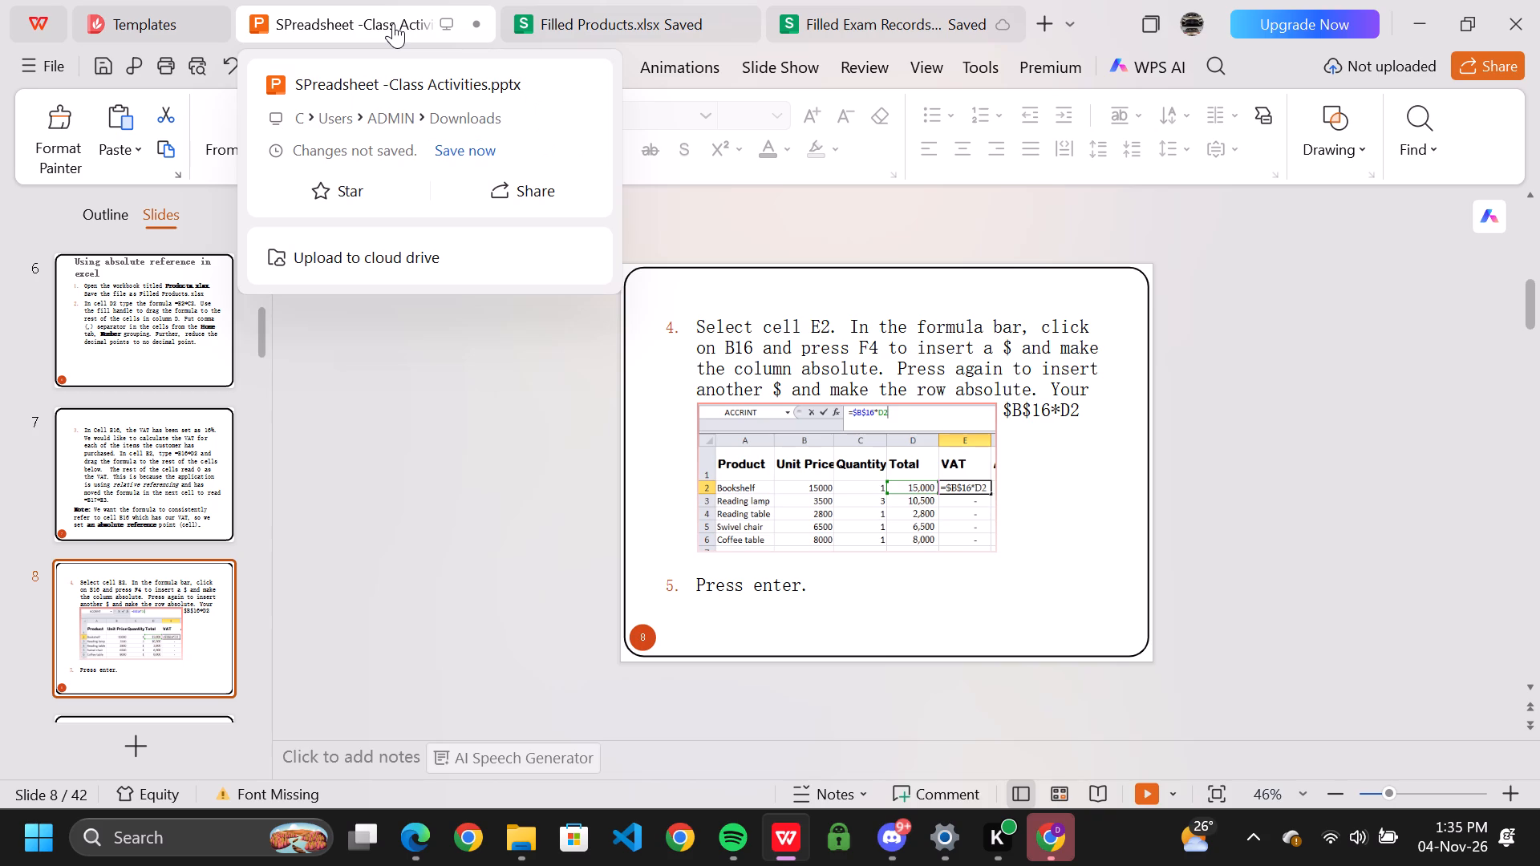
left_click(566, 10)
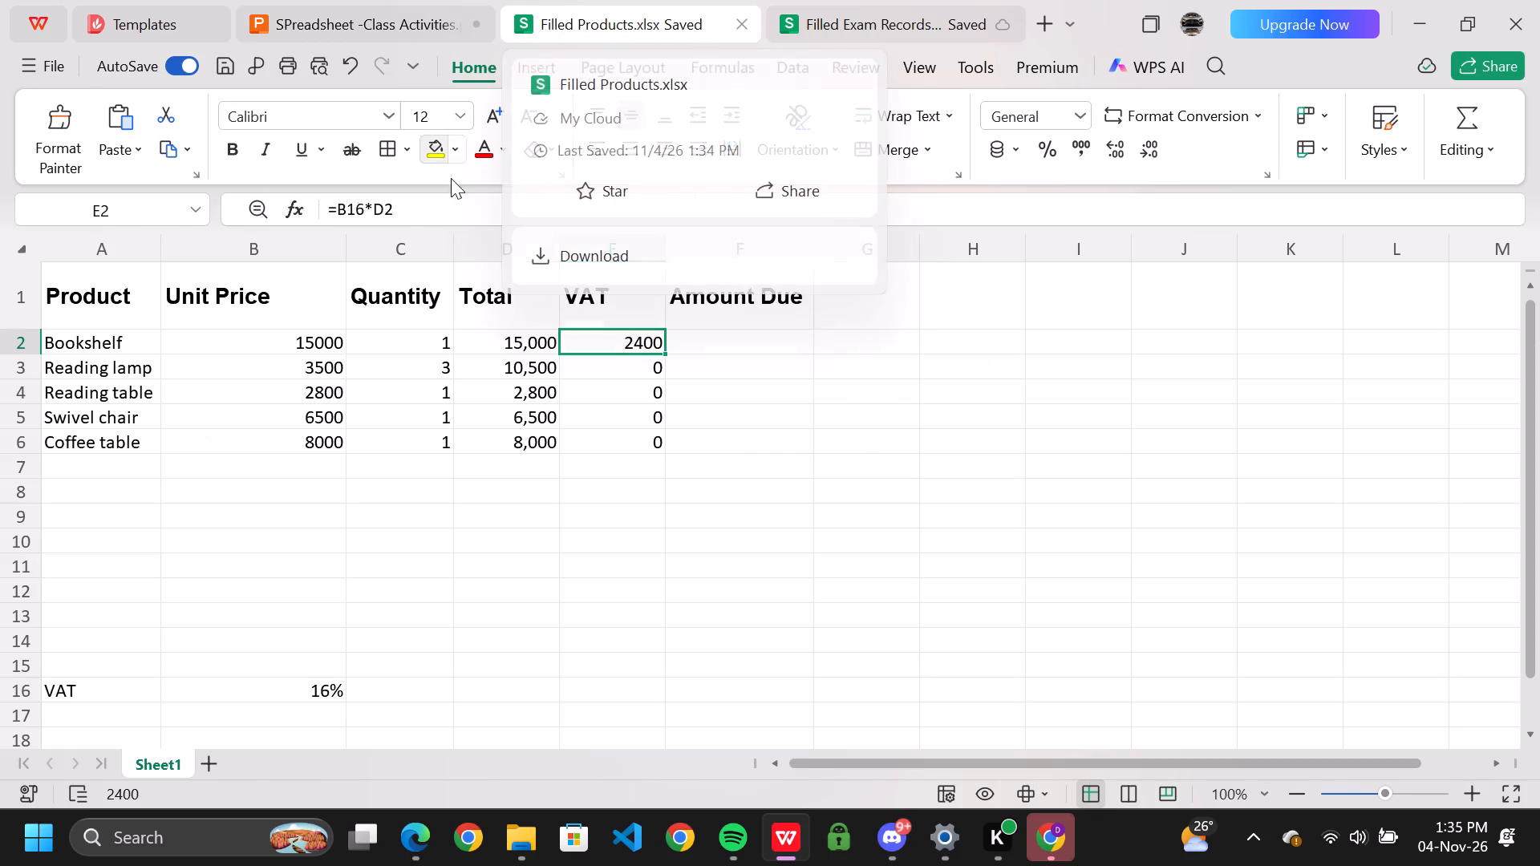
left_click(346, 209)
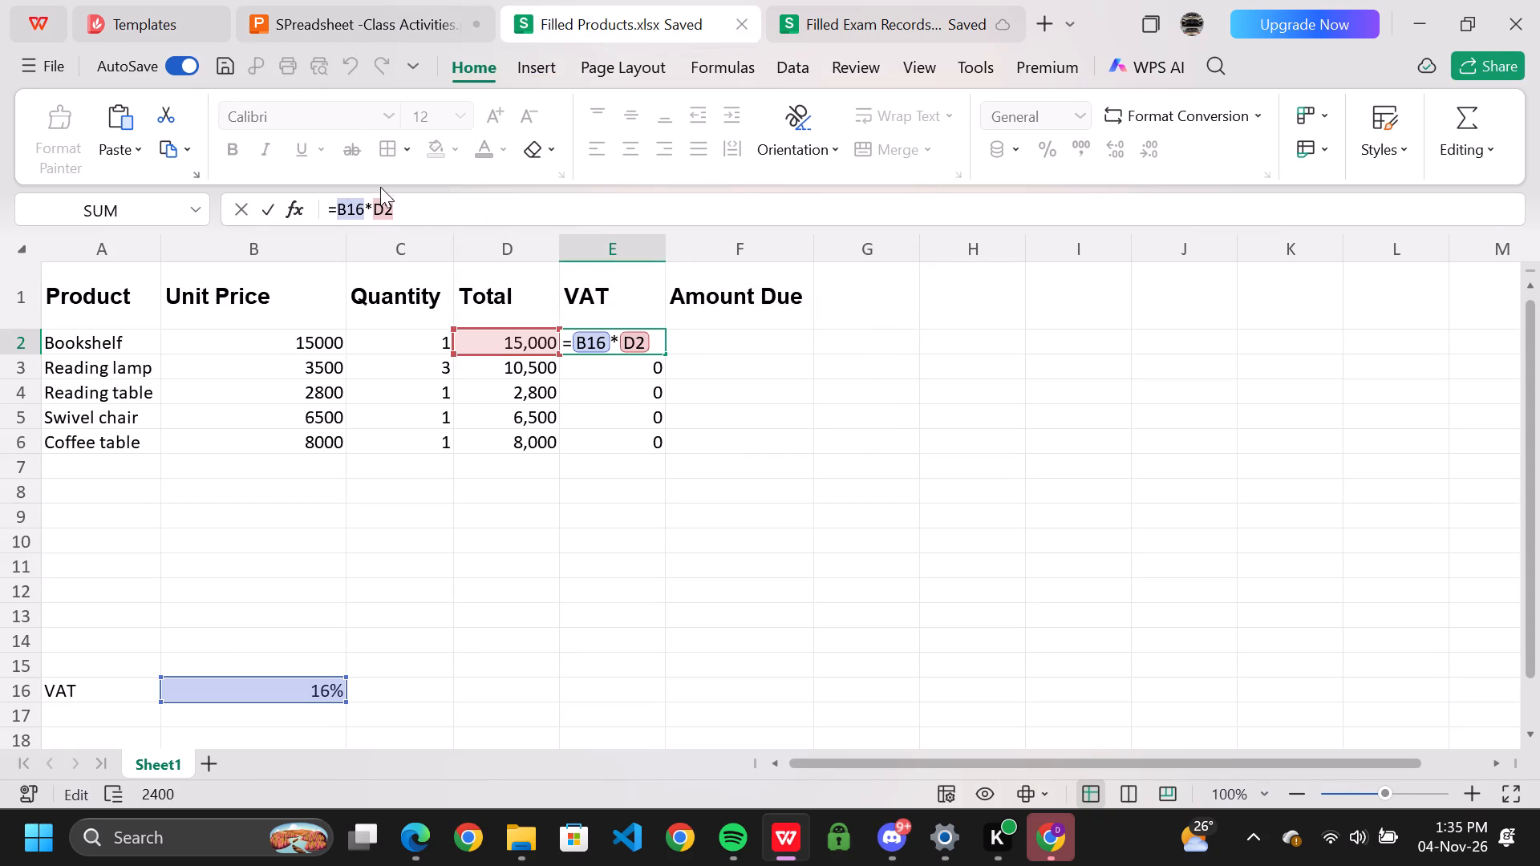
left_click(324, 7)
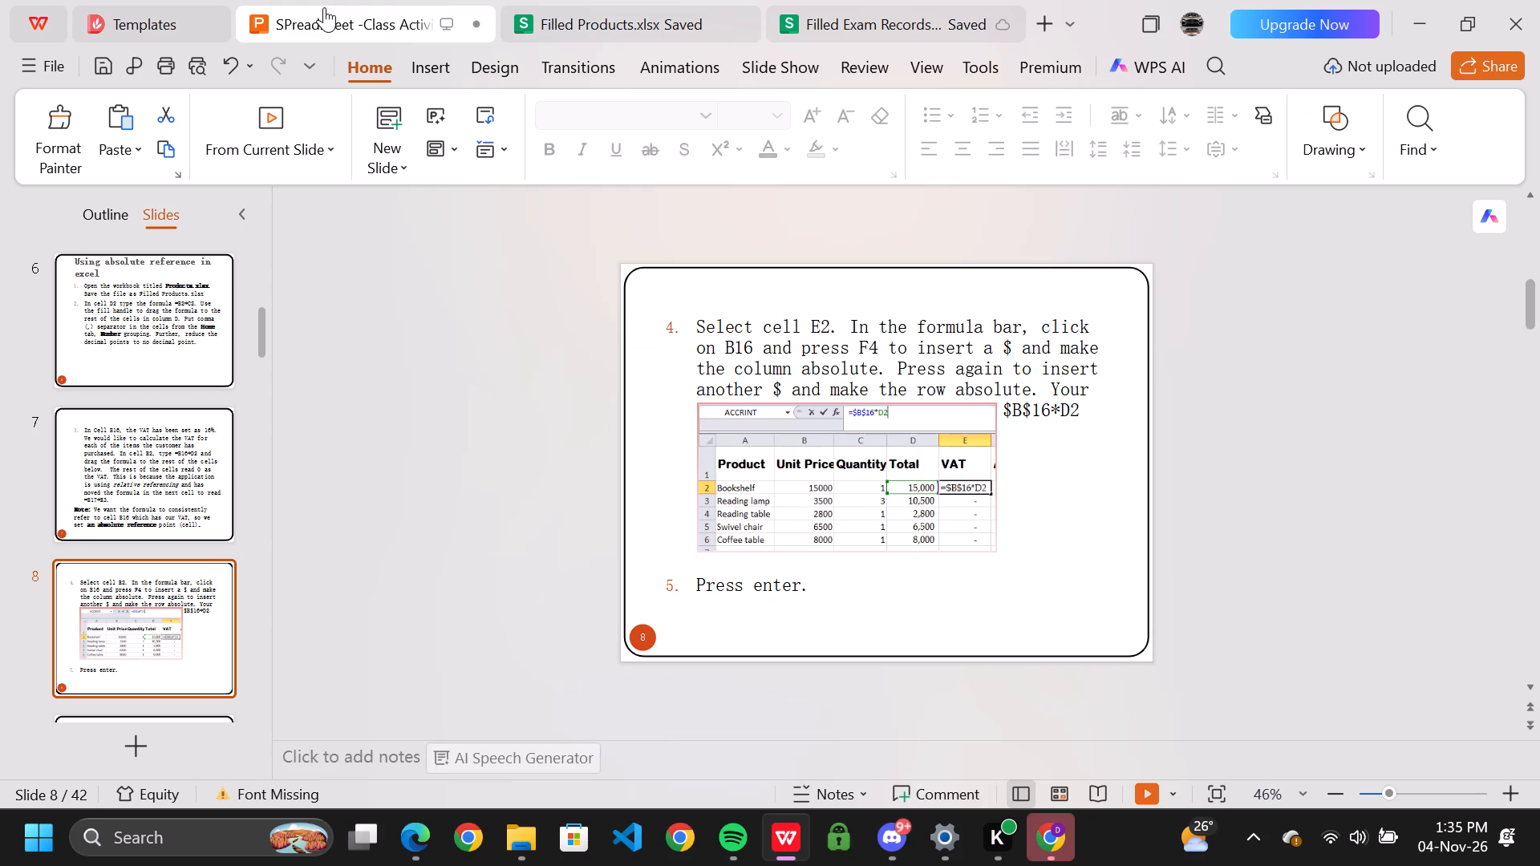
left_click(565, 20)
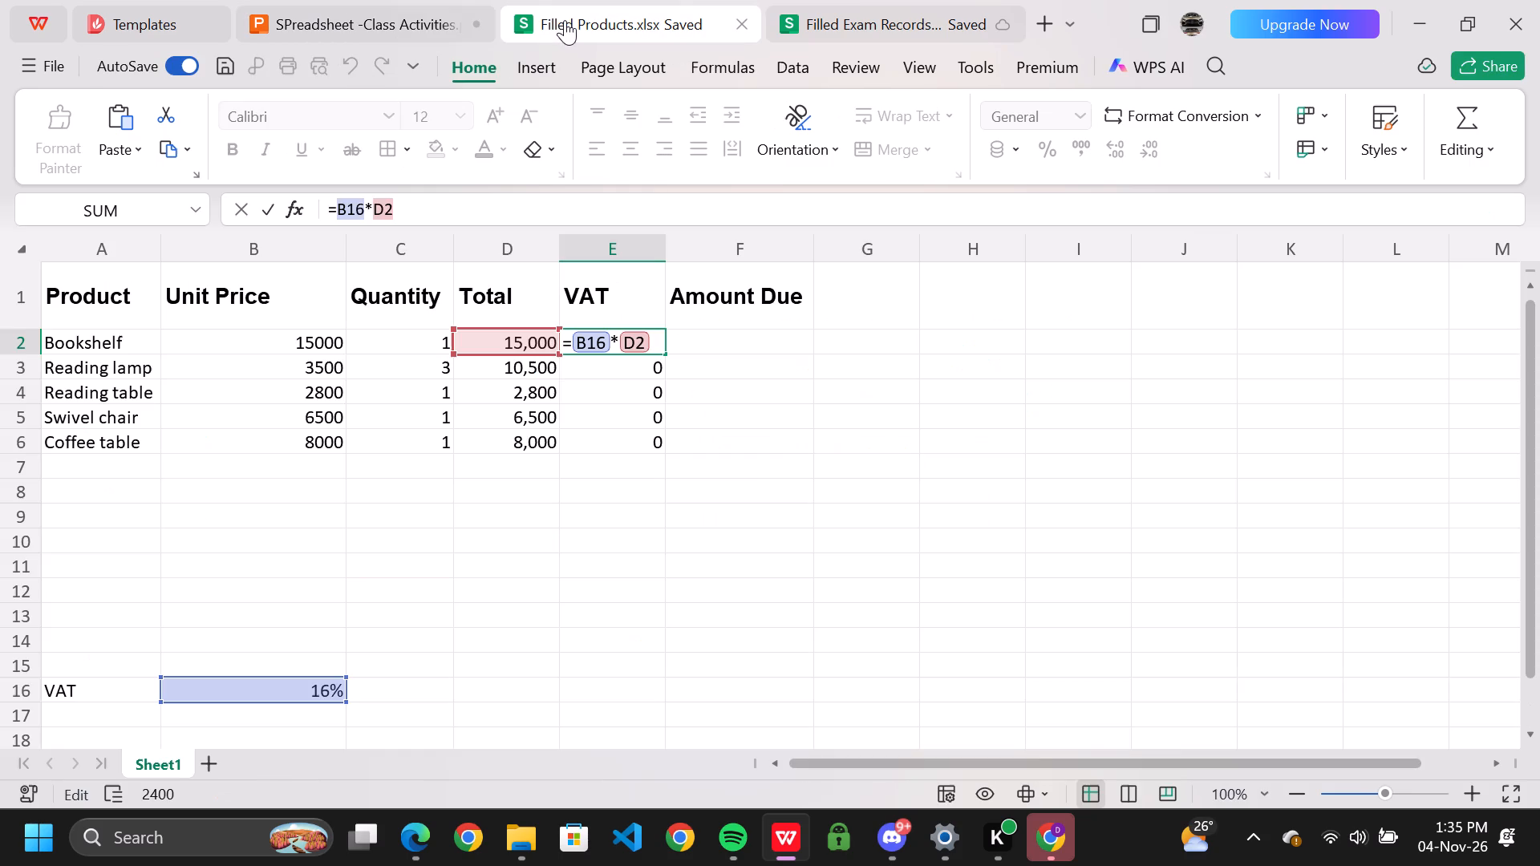
key("shift+dollar")
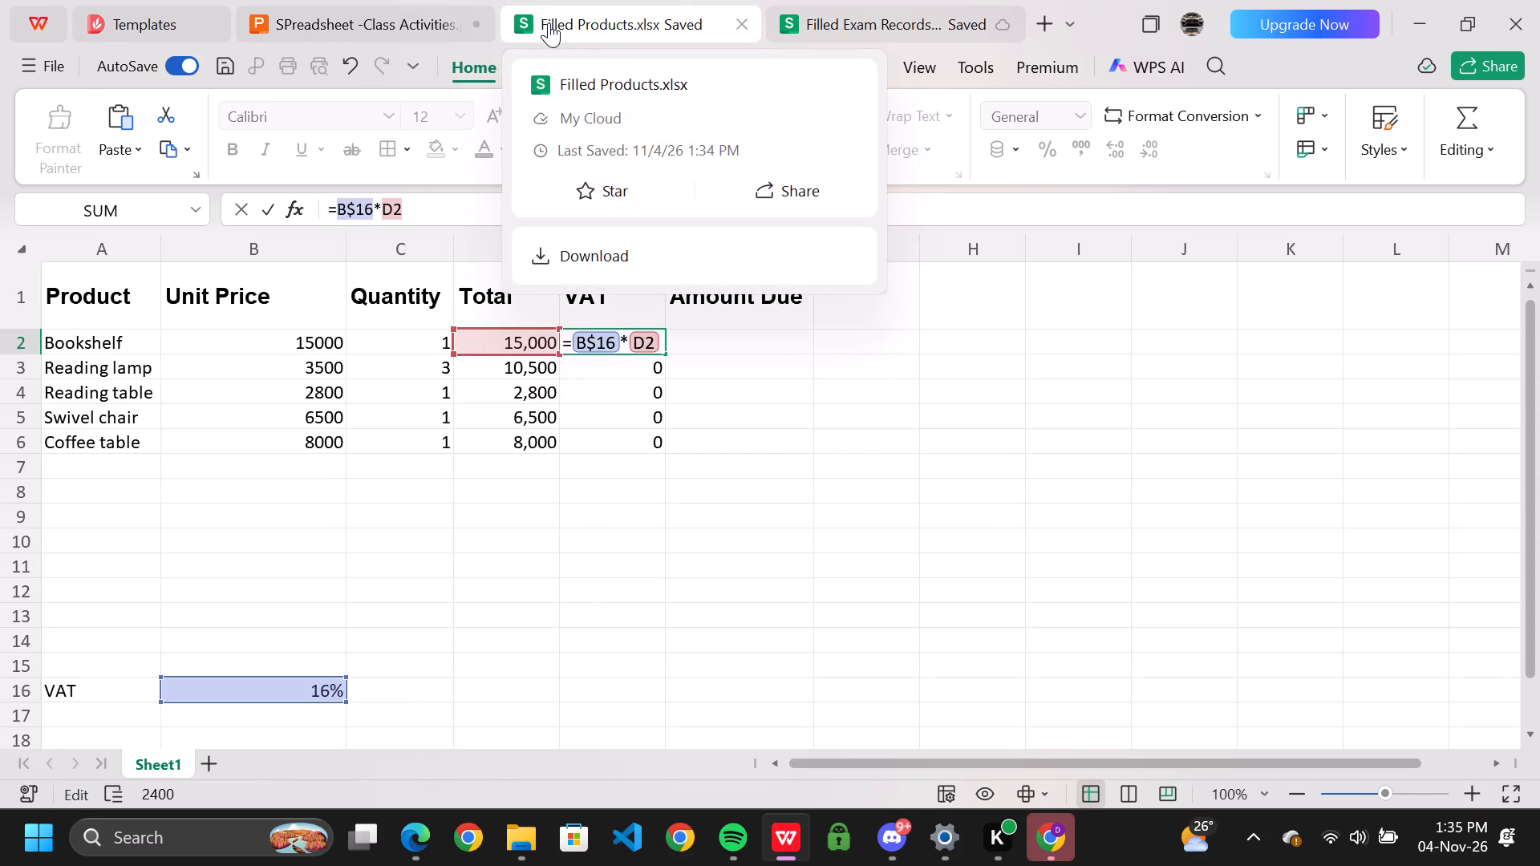
Recheck slide 8, make the column of B16 absolute too, and enter =$B$16*D2 in cell E2 of Filled Products.xlsx.
left_click(327, 15)
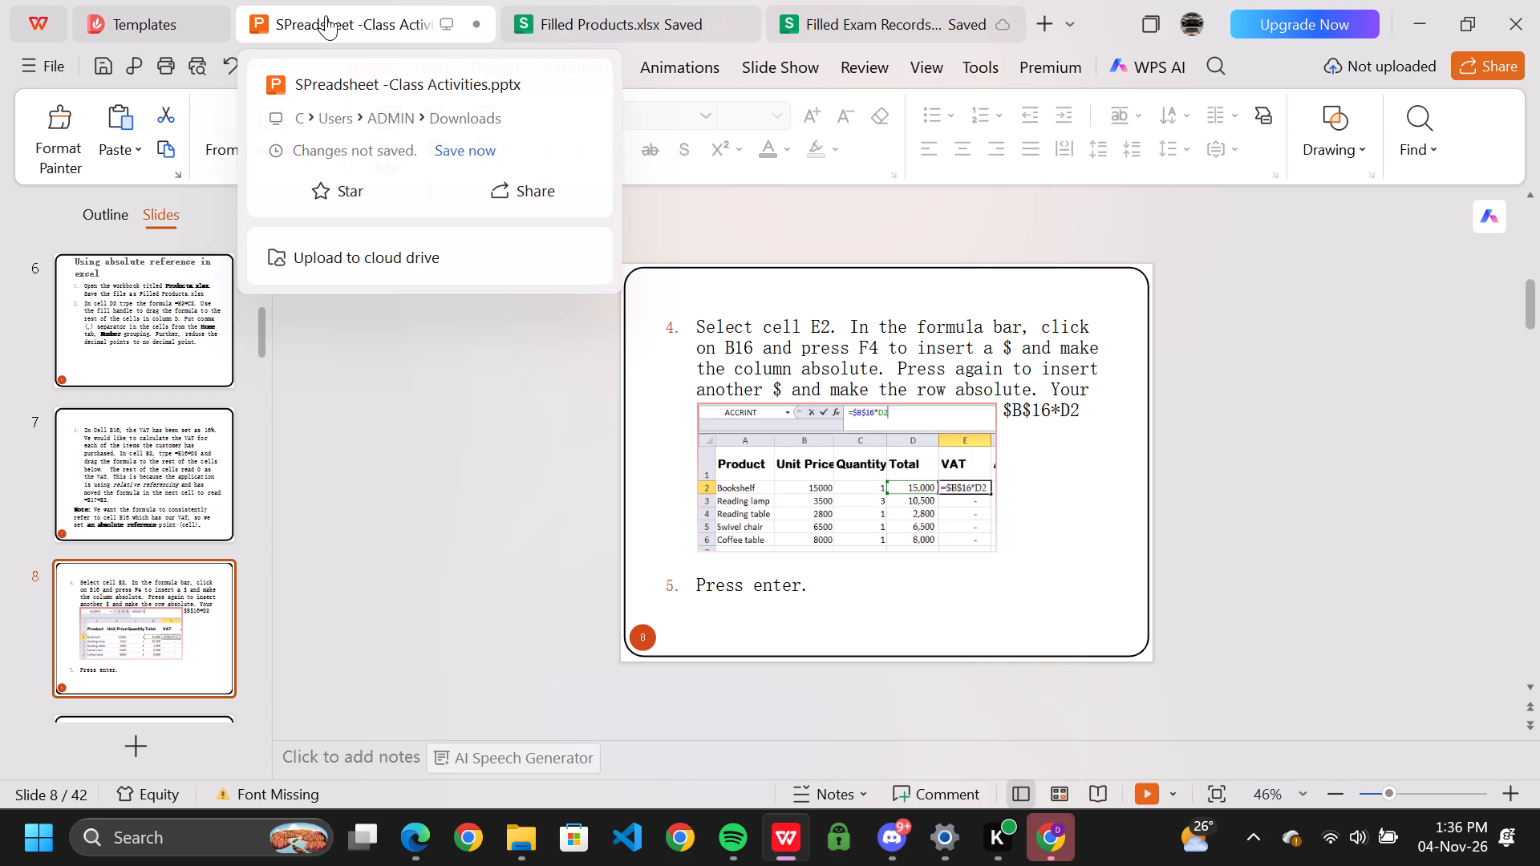
left_click(603, 5)
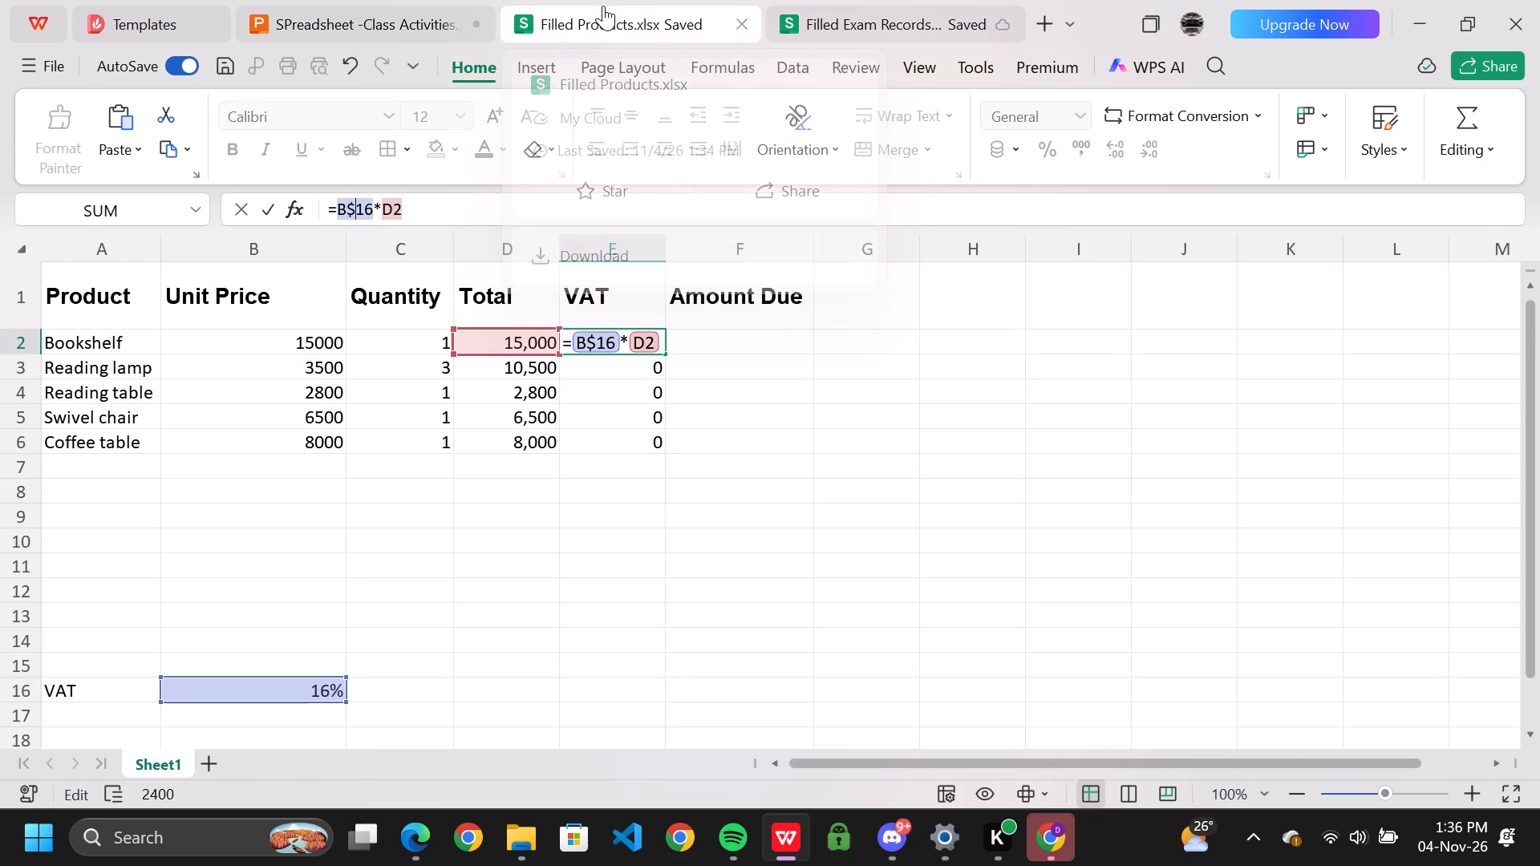
left_click(338, 206)
key("shift+dollar")
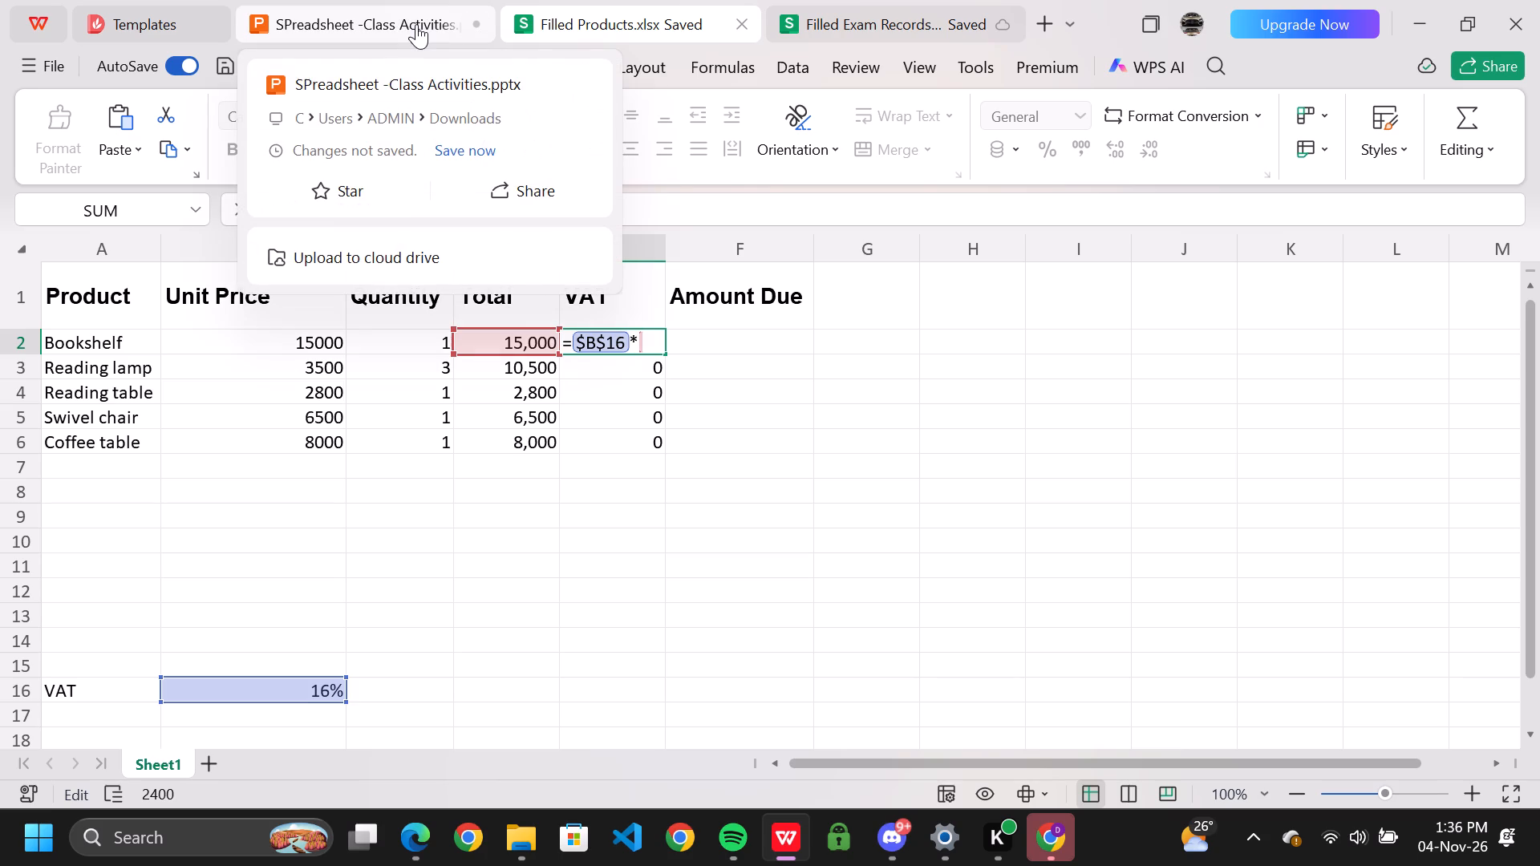
left_click(363, 28)
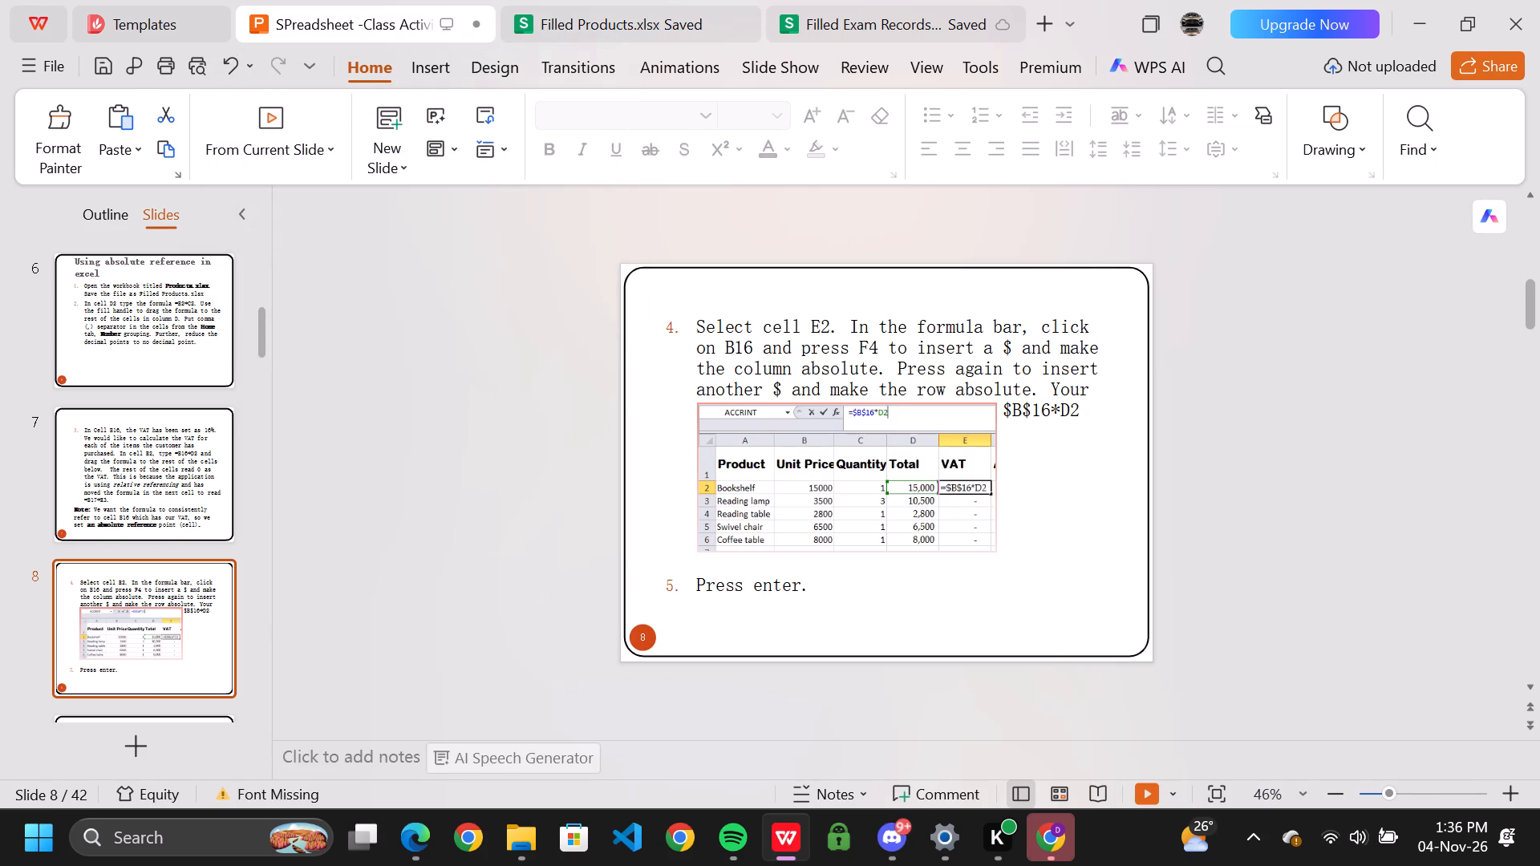
left_click(576, 15)
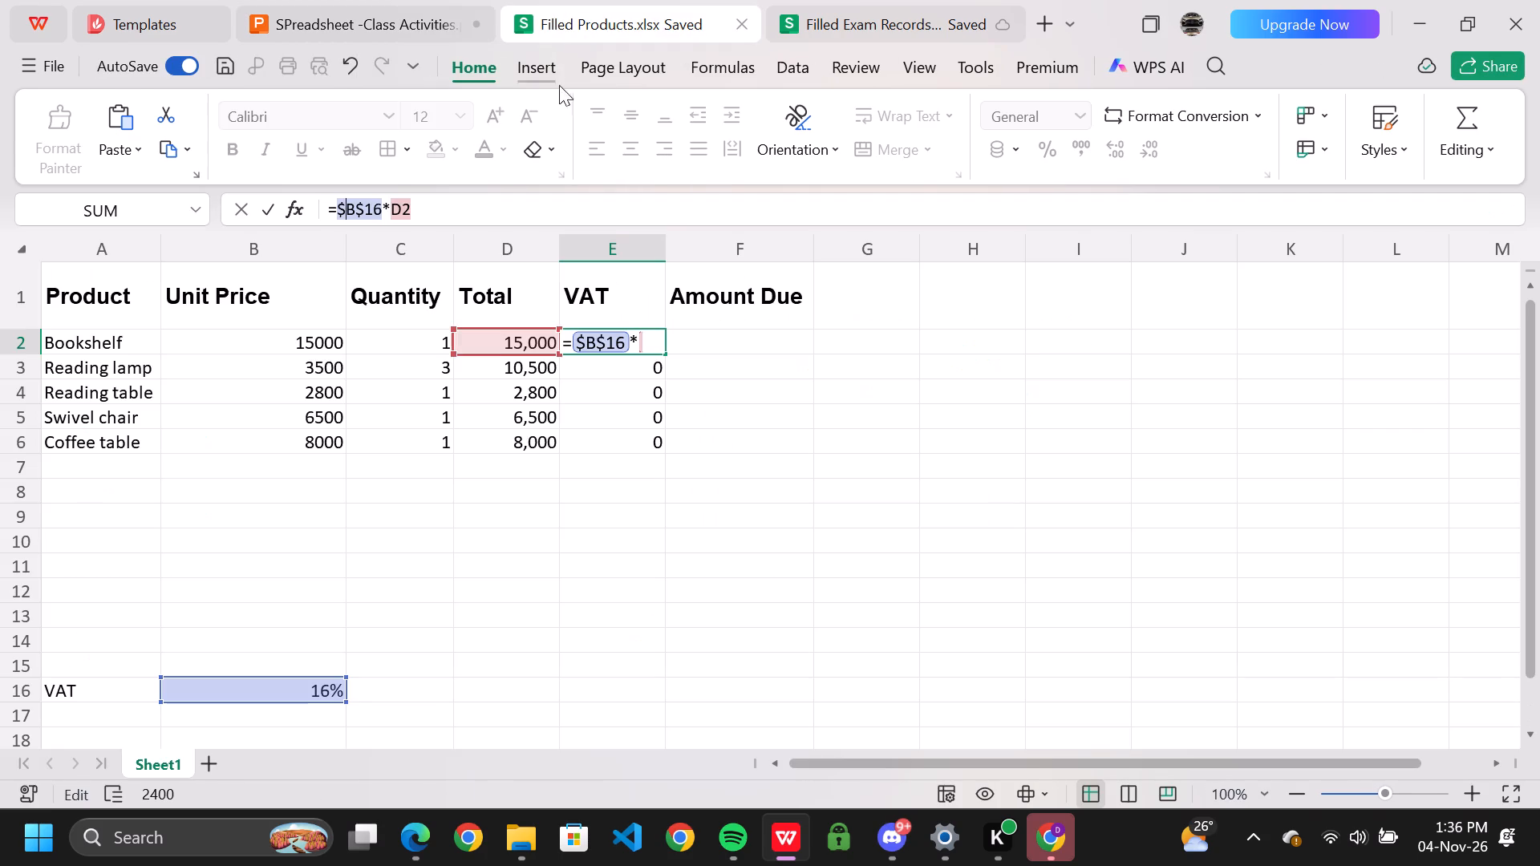
left_click(652, 344)
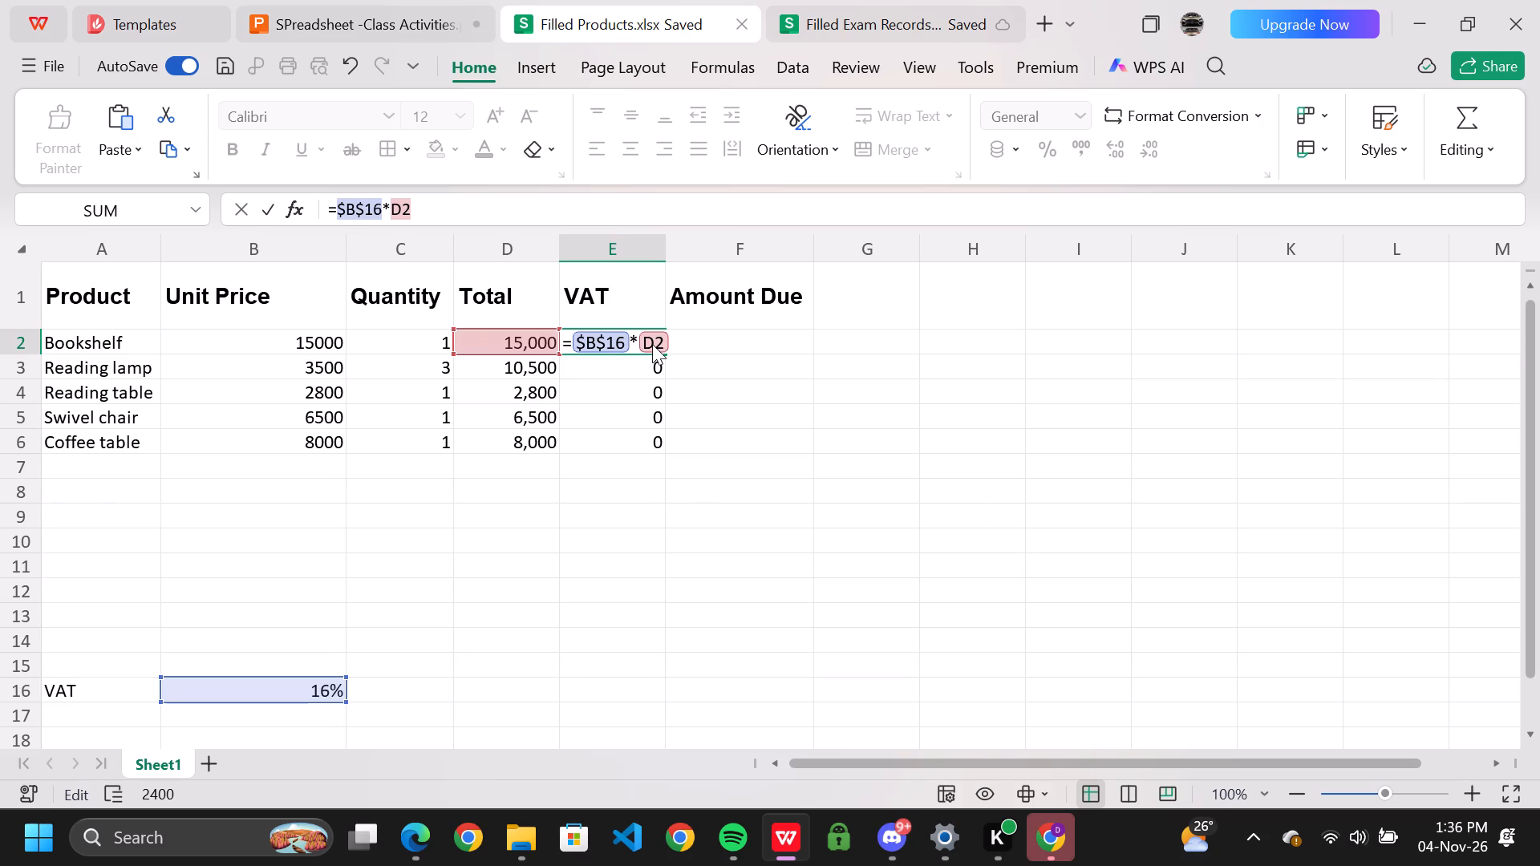
key("Return")
Go on to slide 9 and fill the absolute-reference VAT formula from E2 down to E6 in Filled Products.xlsx.
left_click(638, 343)
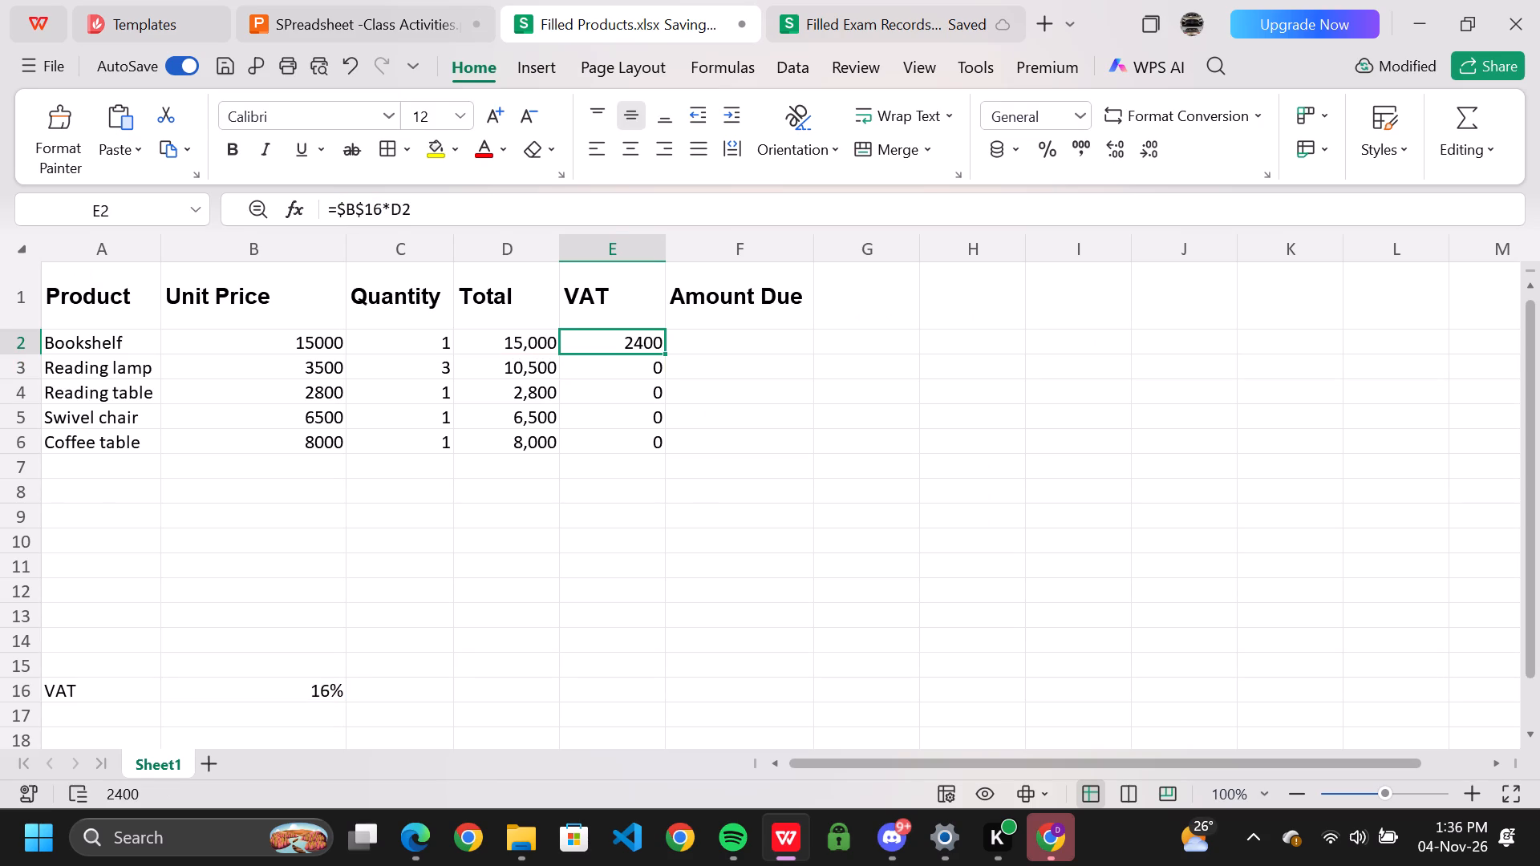
left_click(385, 29)
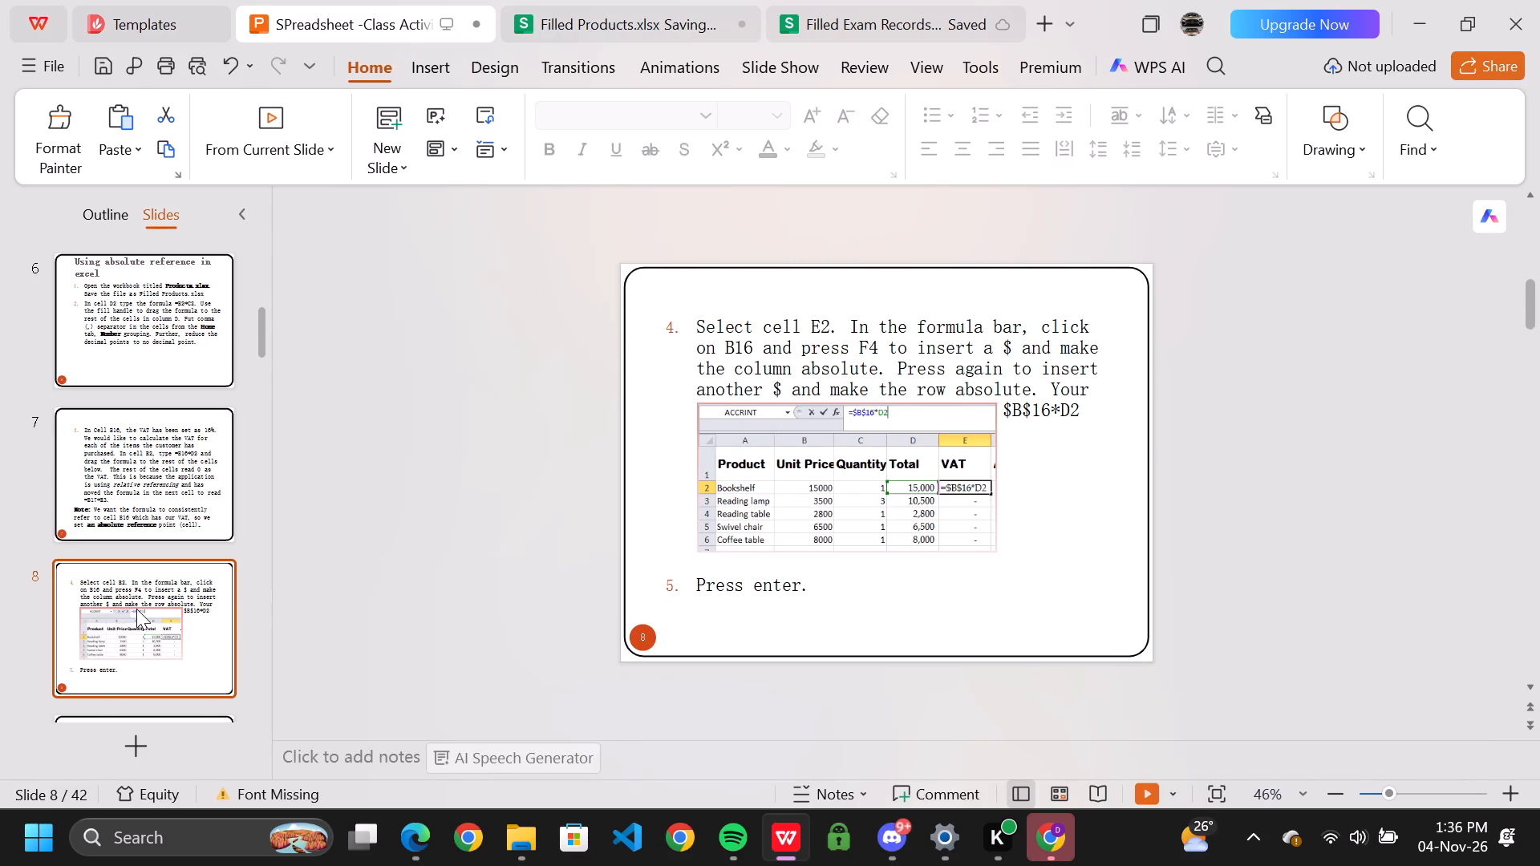
scroll(136, 609, "down", 1)
left_click(176, 449)
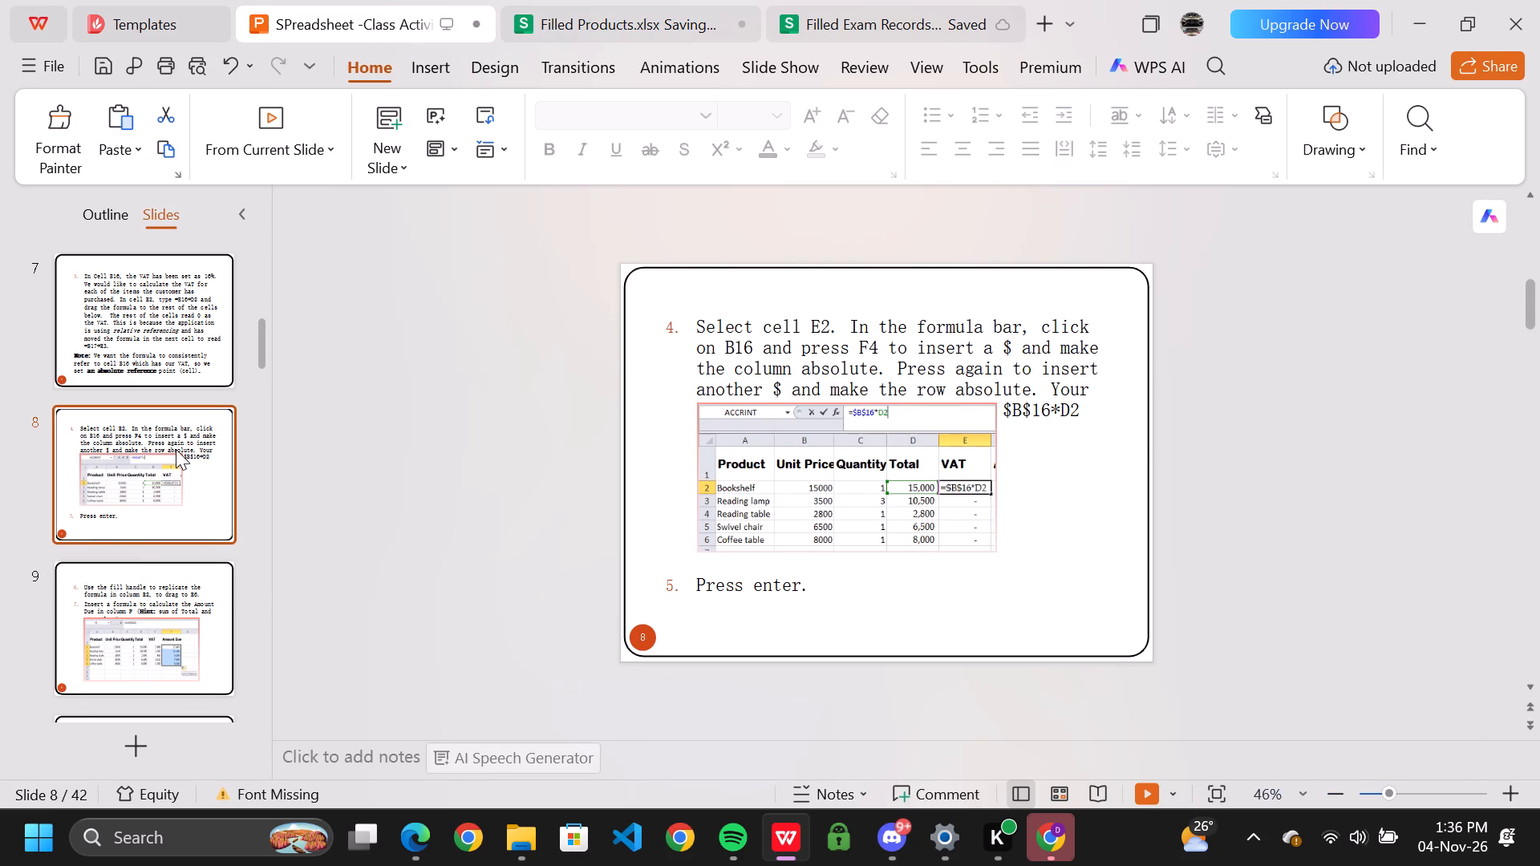
left_click(154, 613)
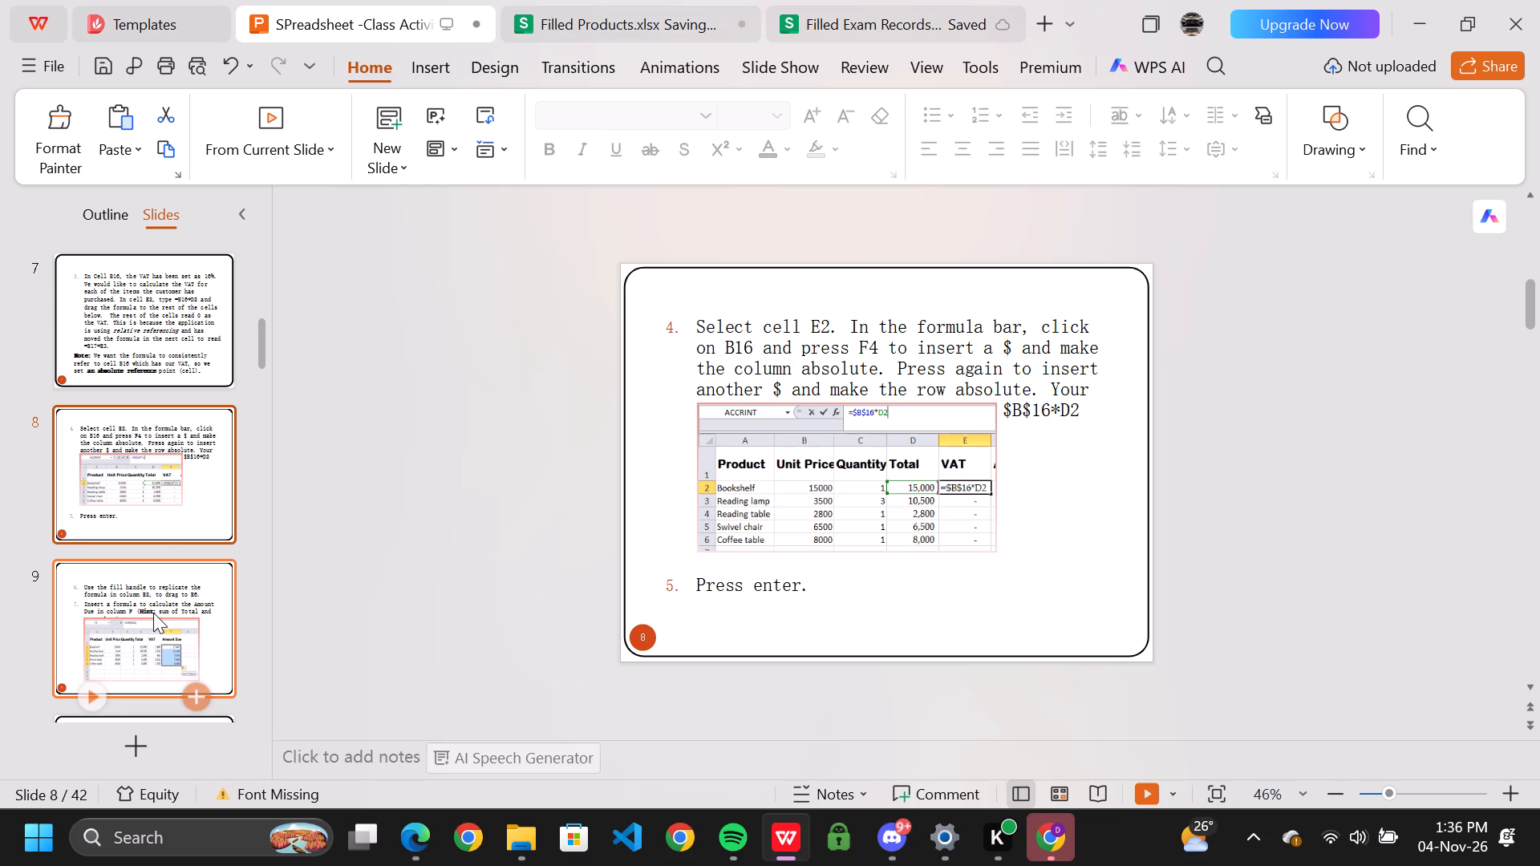
left_click(592, 22)
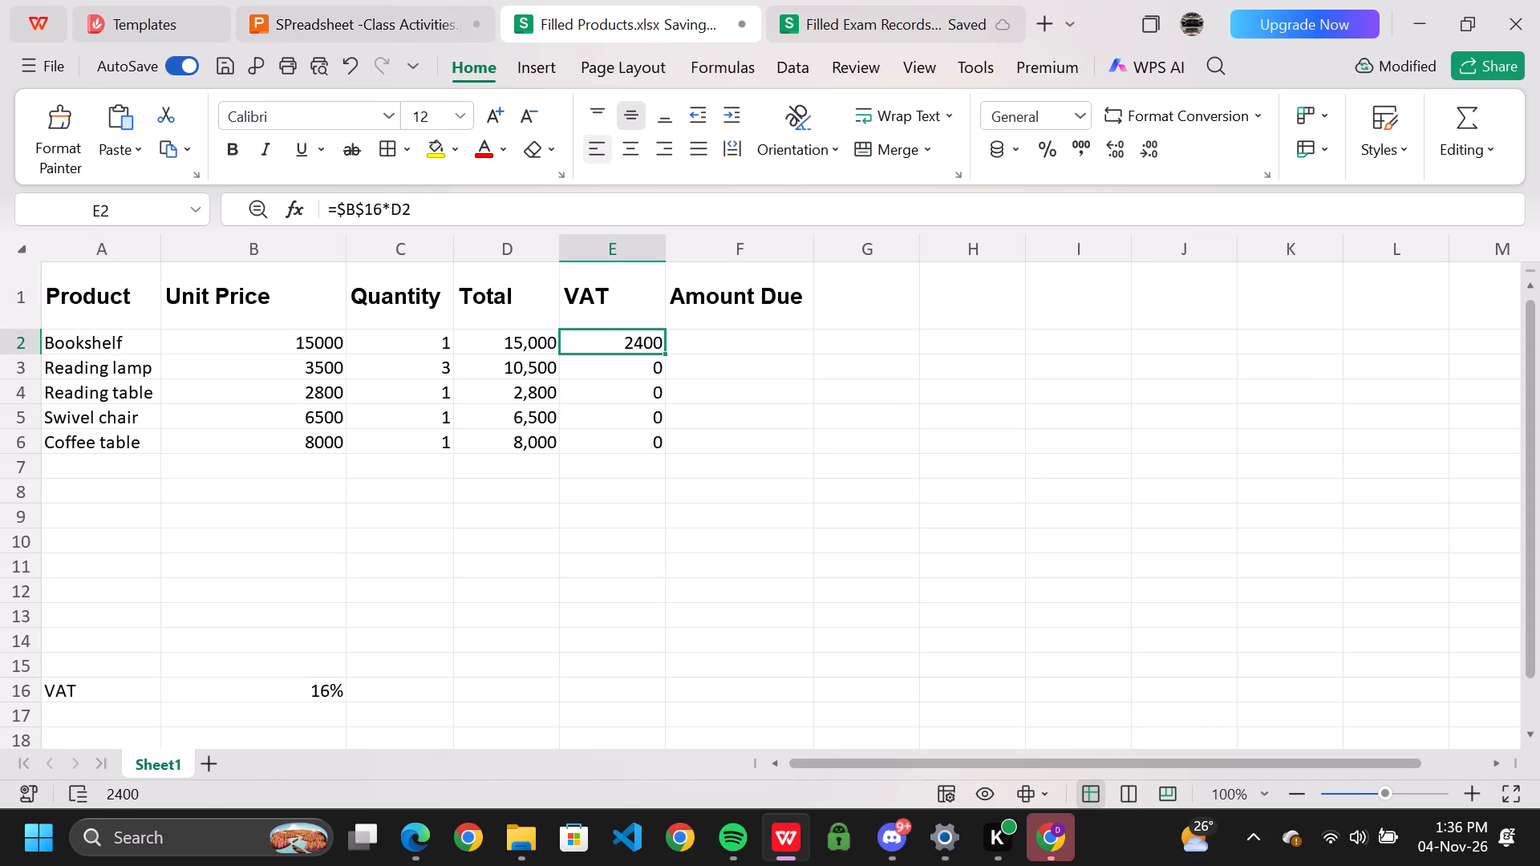
left_click_drag(667, 354, 668, 456)
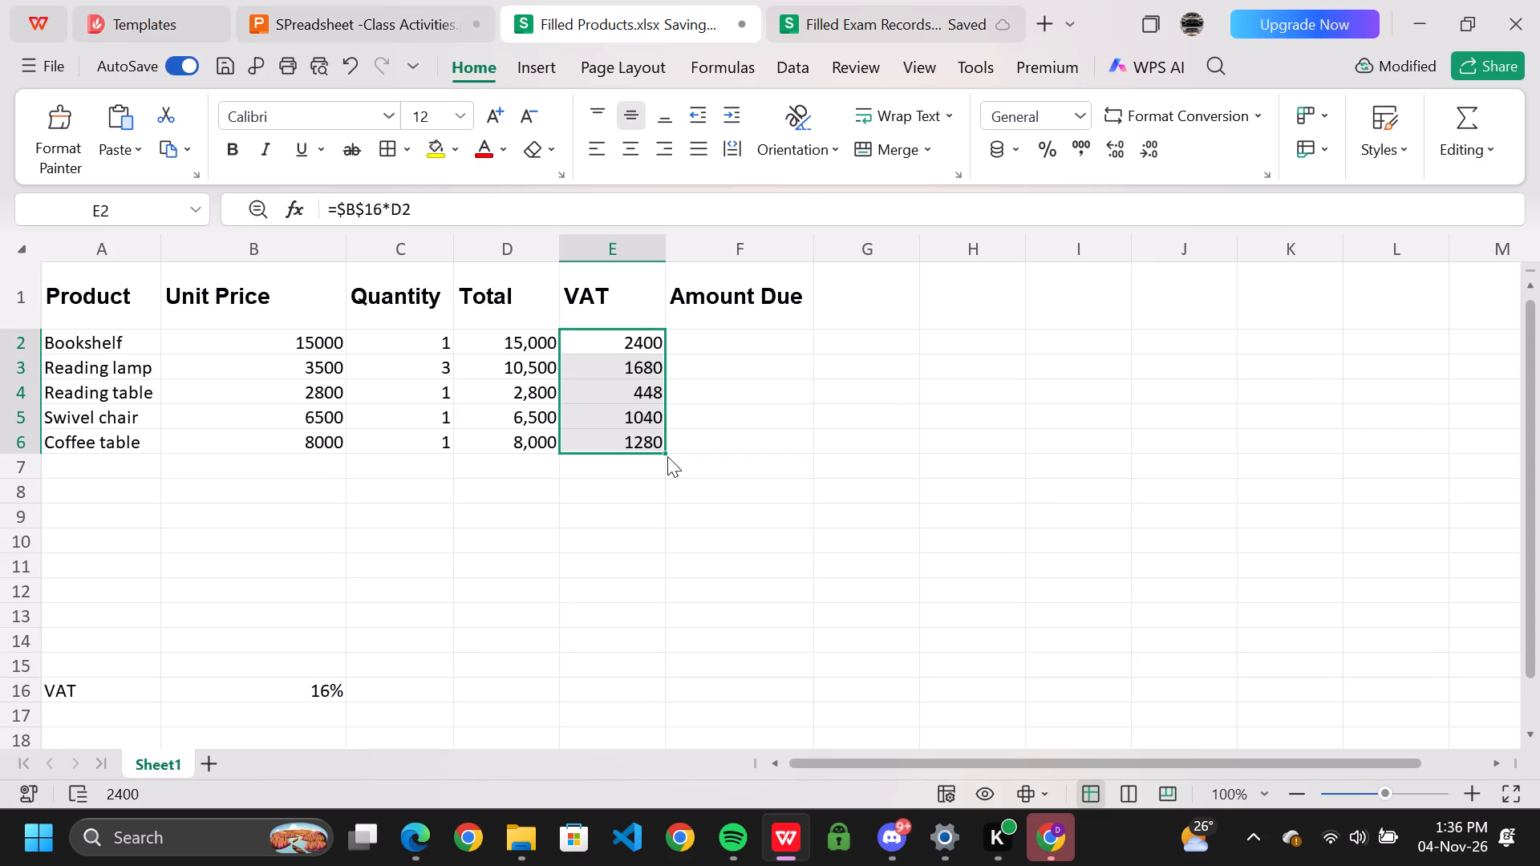
Move the Amount Due picture off slide 9's text to beside the slide and enlarge it to about 6.54 in high and 9.22 in wide.
left_click(370, 23)
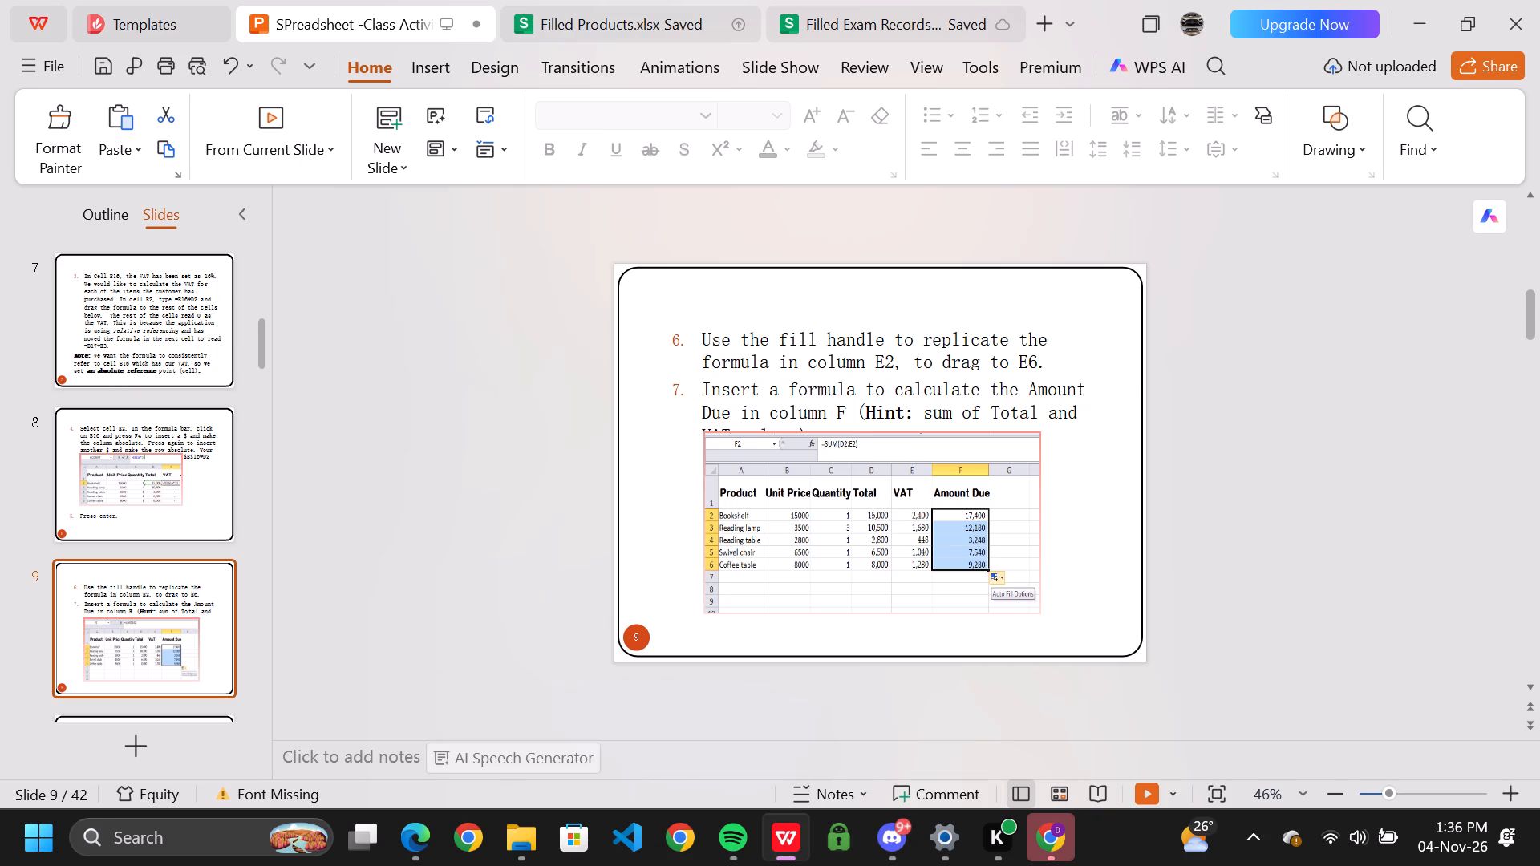
left_click_drag(821, 451, 1280, 390)
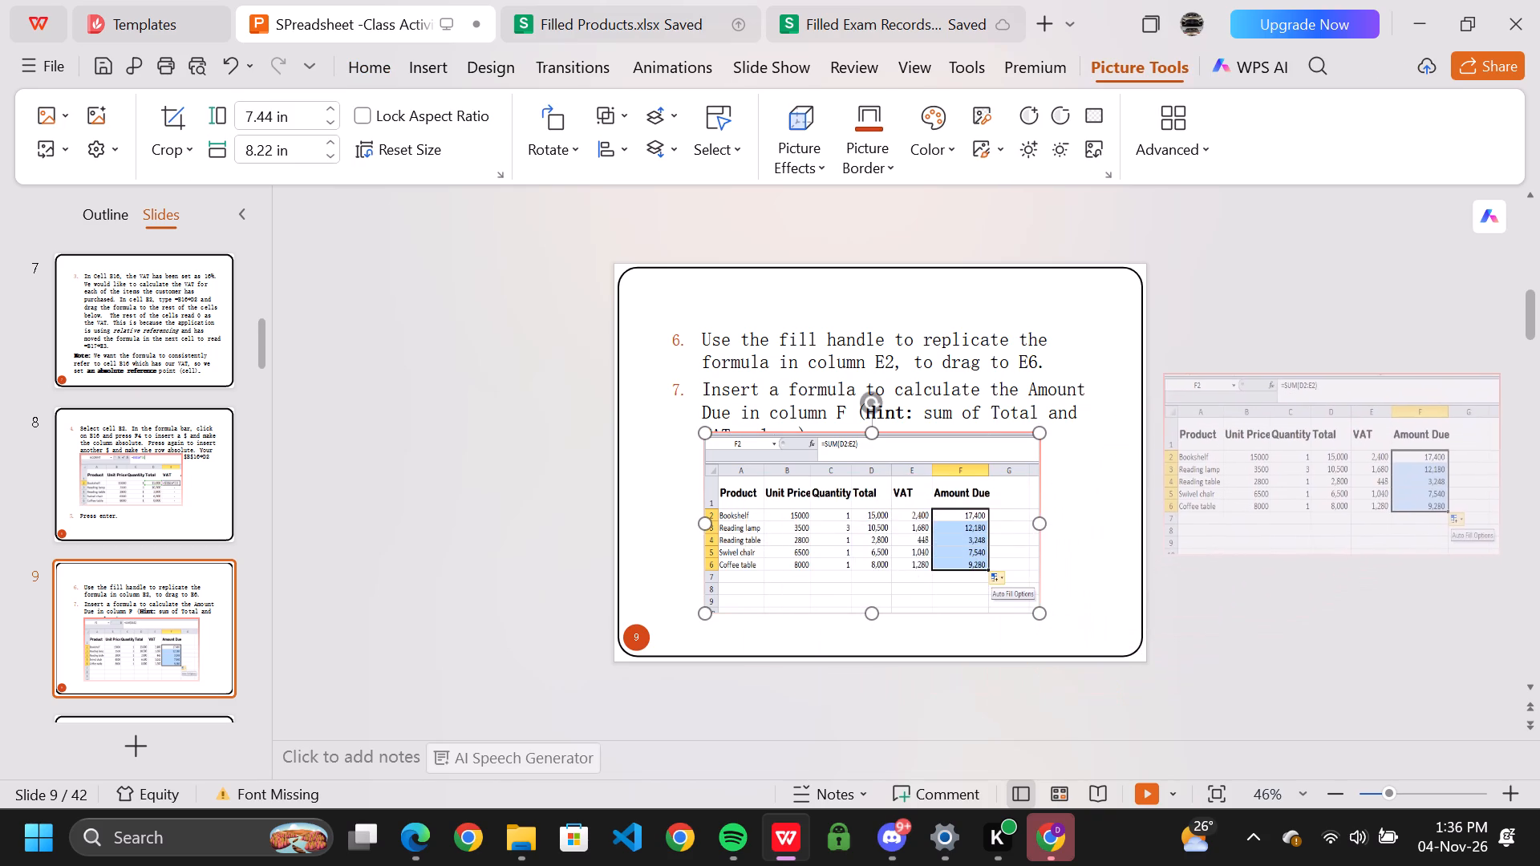
left_click_drag(1280, 390, 1267, 378)
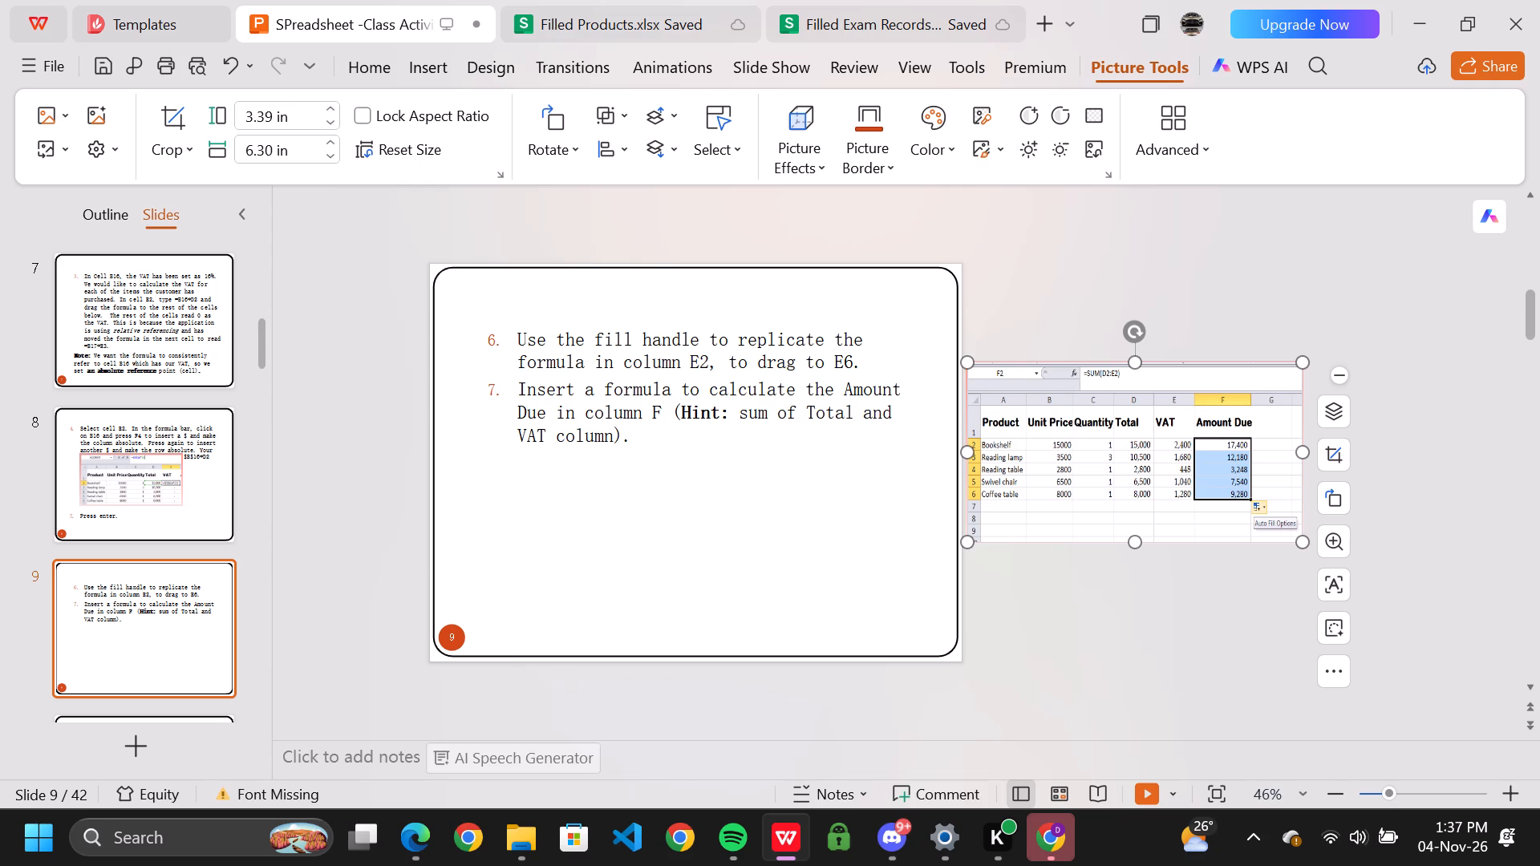
left_click_drag(1136, 362, 1131, 196)
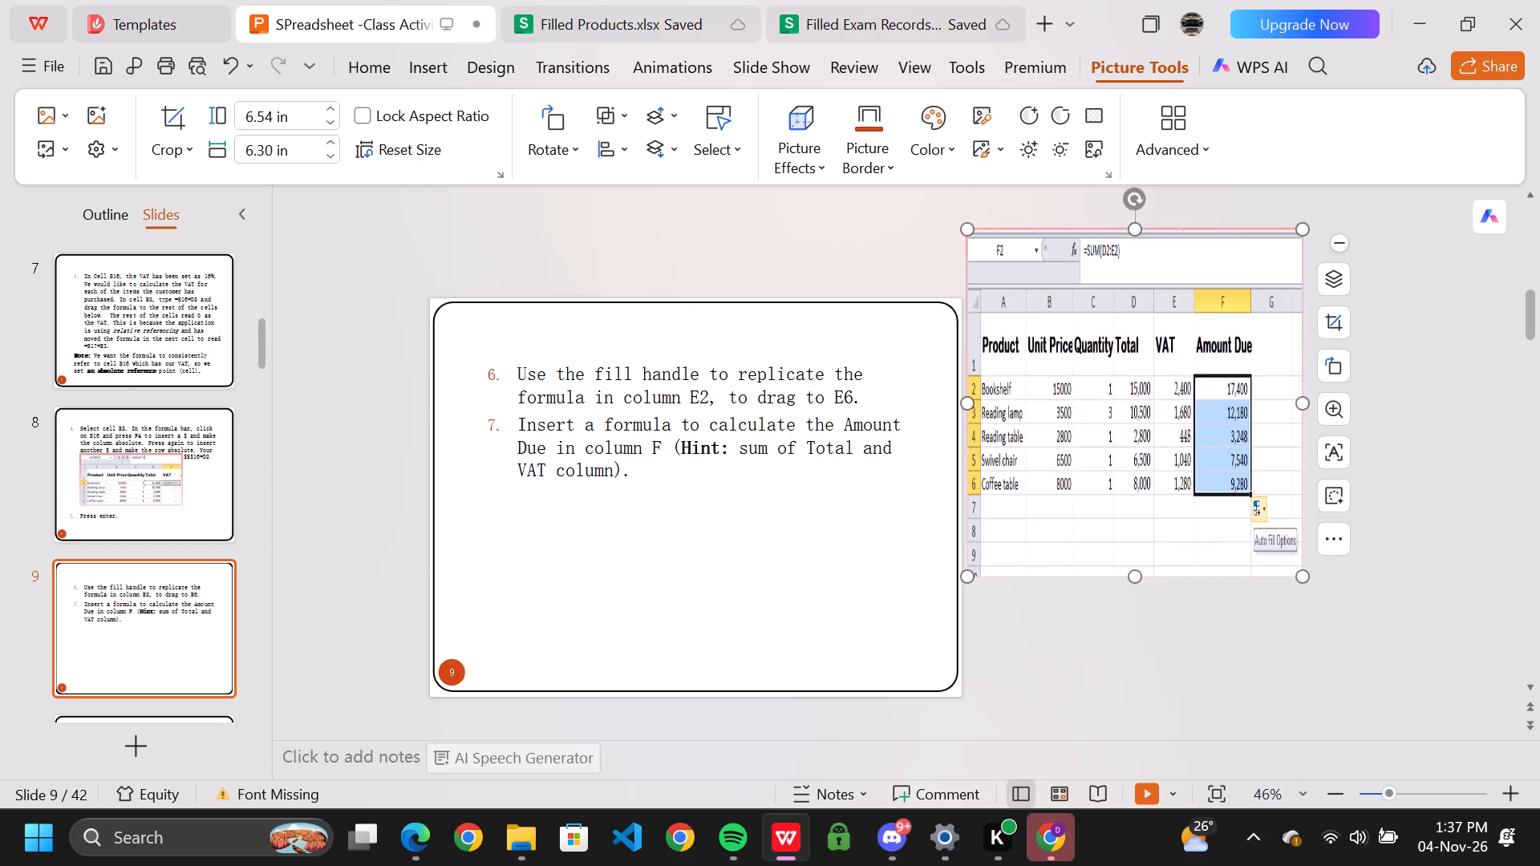
left_click_drag(1157, 359, 1193, 545)
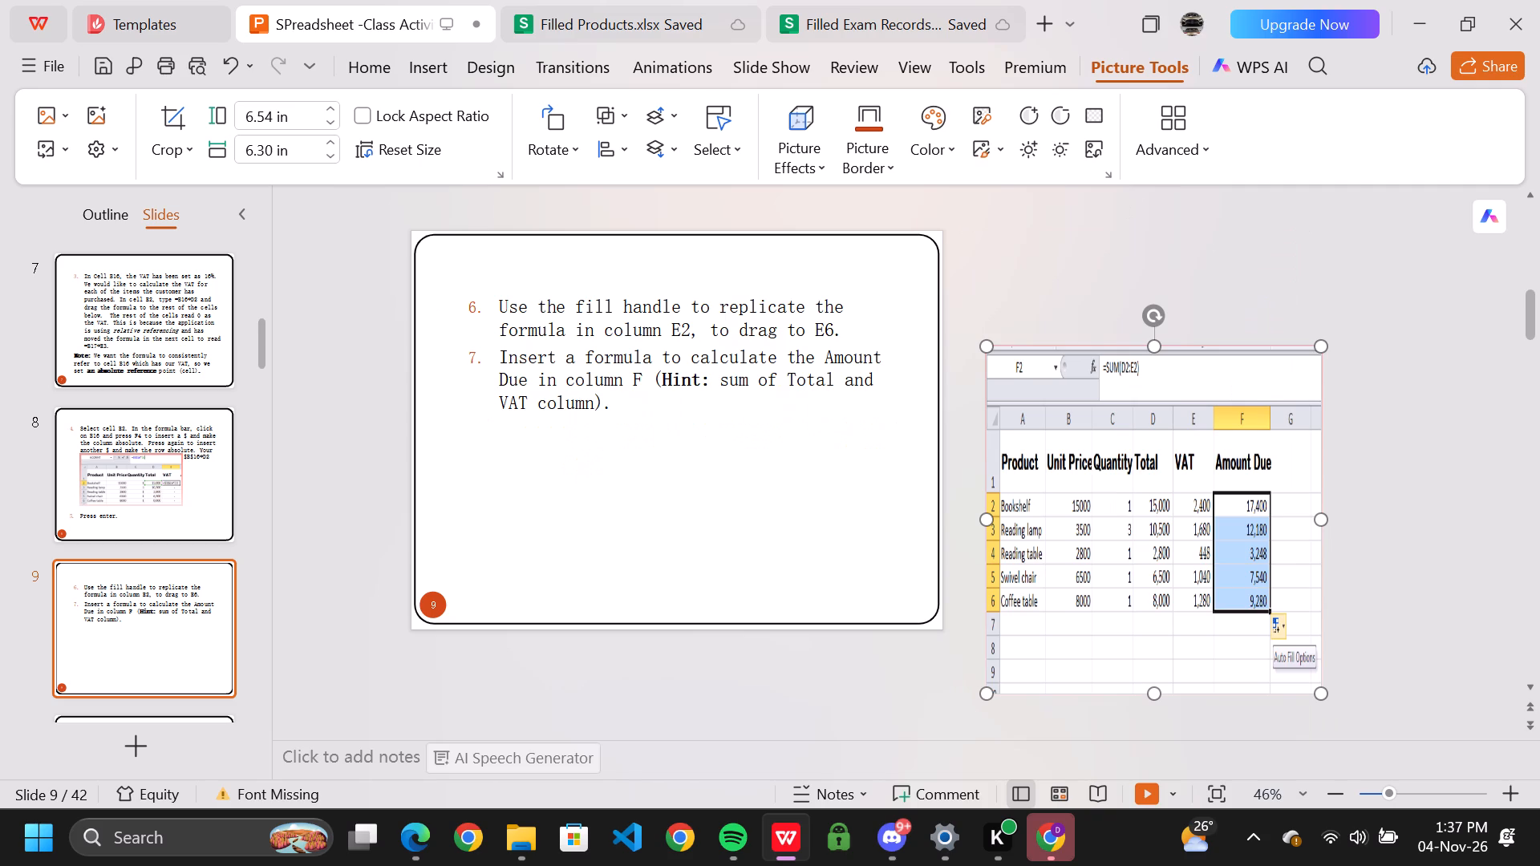
left_click_drag(1321, 516, 1475, 504)
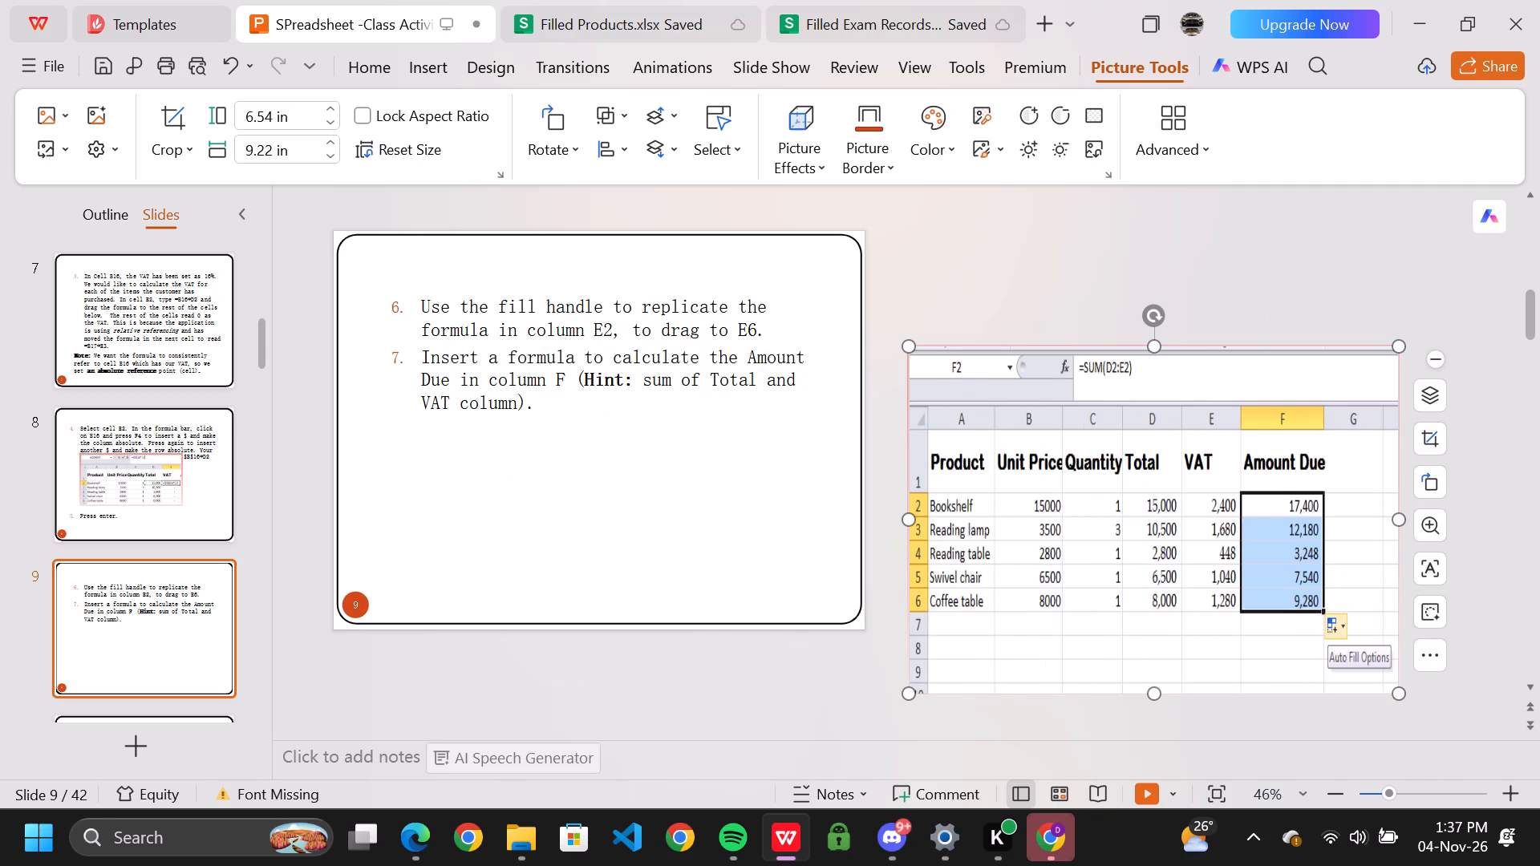
Enter =SUM(D2:E2) in cell F2 of Filled Products.xlsx to calculate the Bookshelf's Amount Due.
left_click(653, 22)
left_click(699, 345)
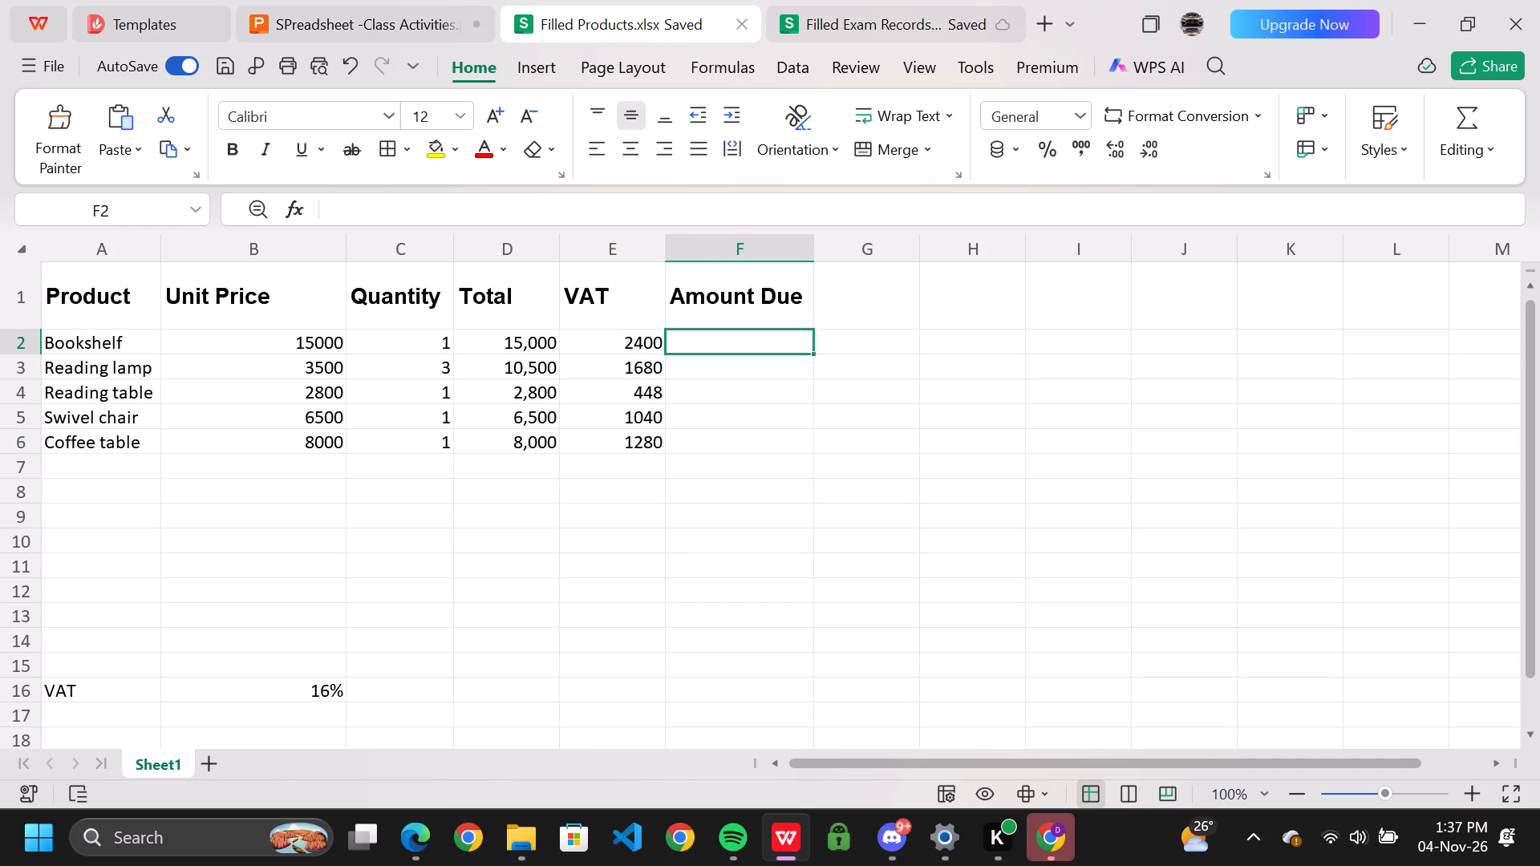
key("equal")
type("SU")
key("shift+m")
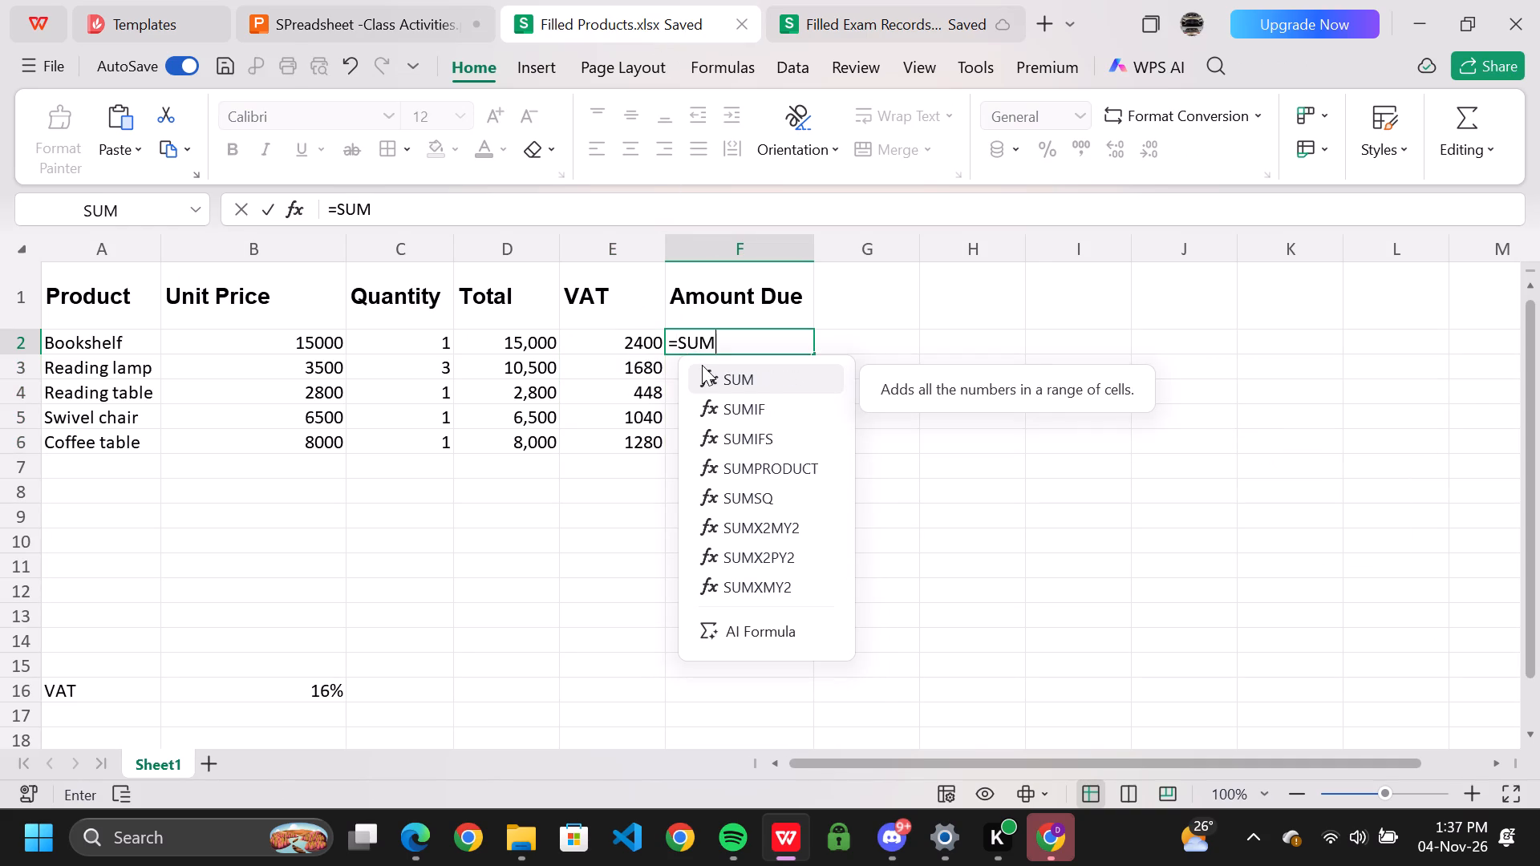
left_click(758, 382)
key("Return")
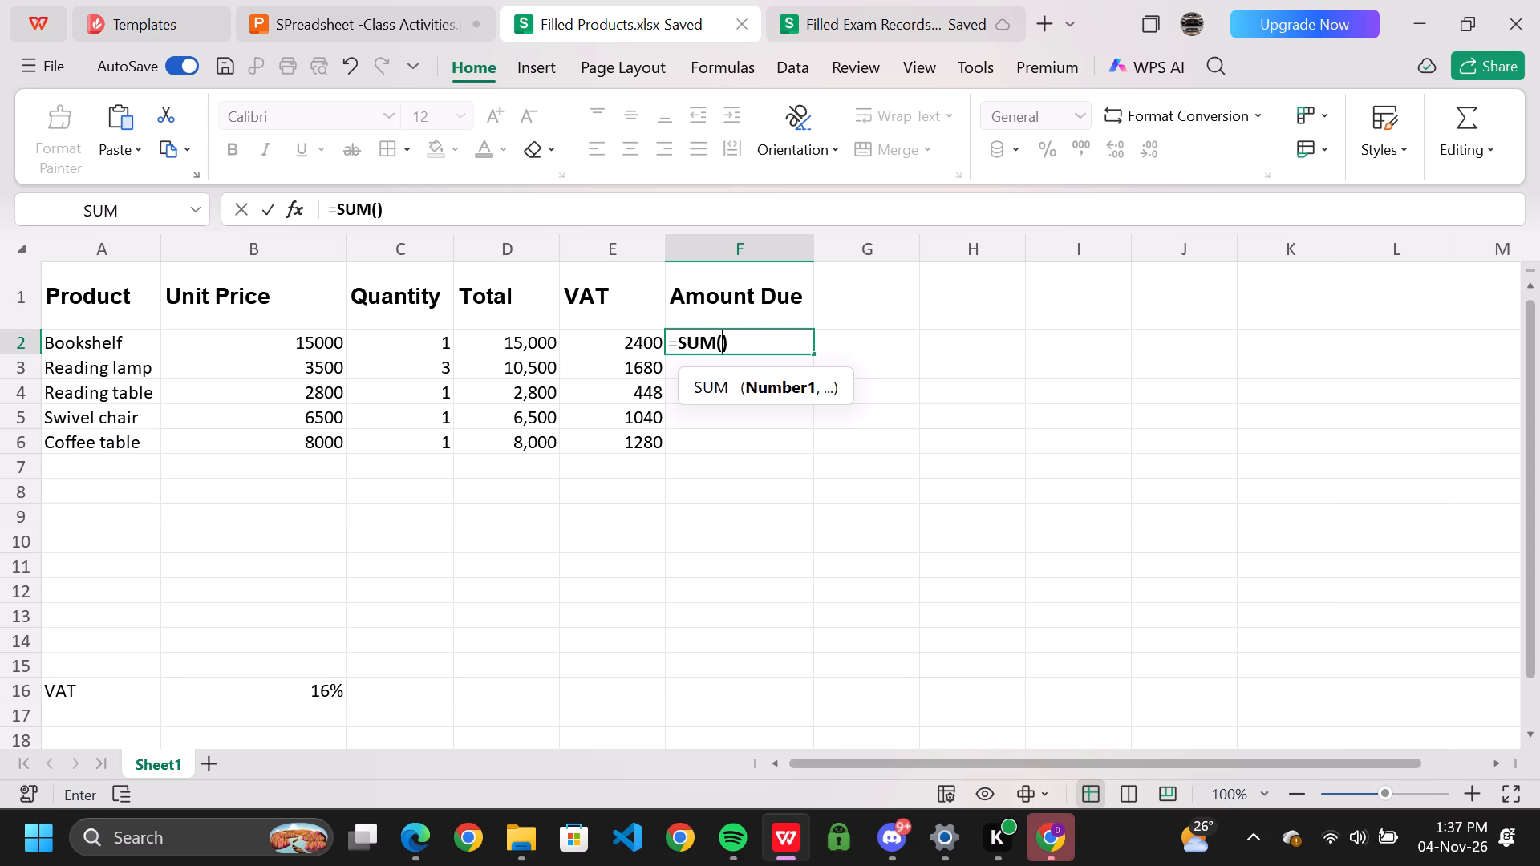
type("D@")
key("BackSpace")
key("2")
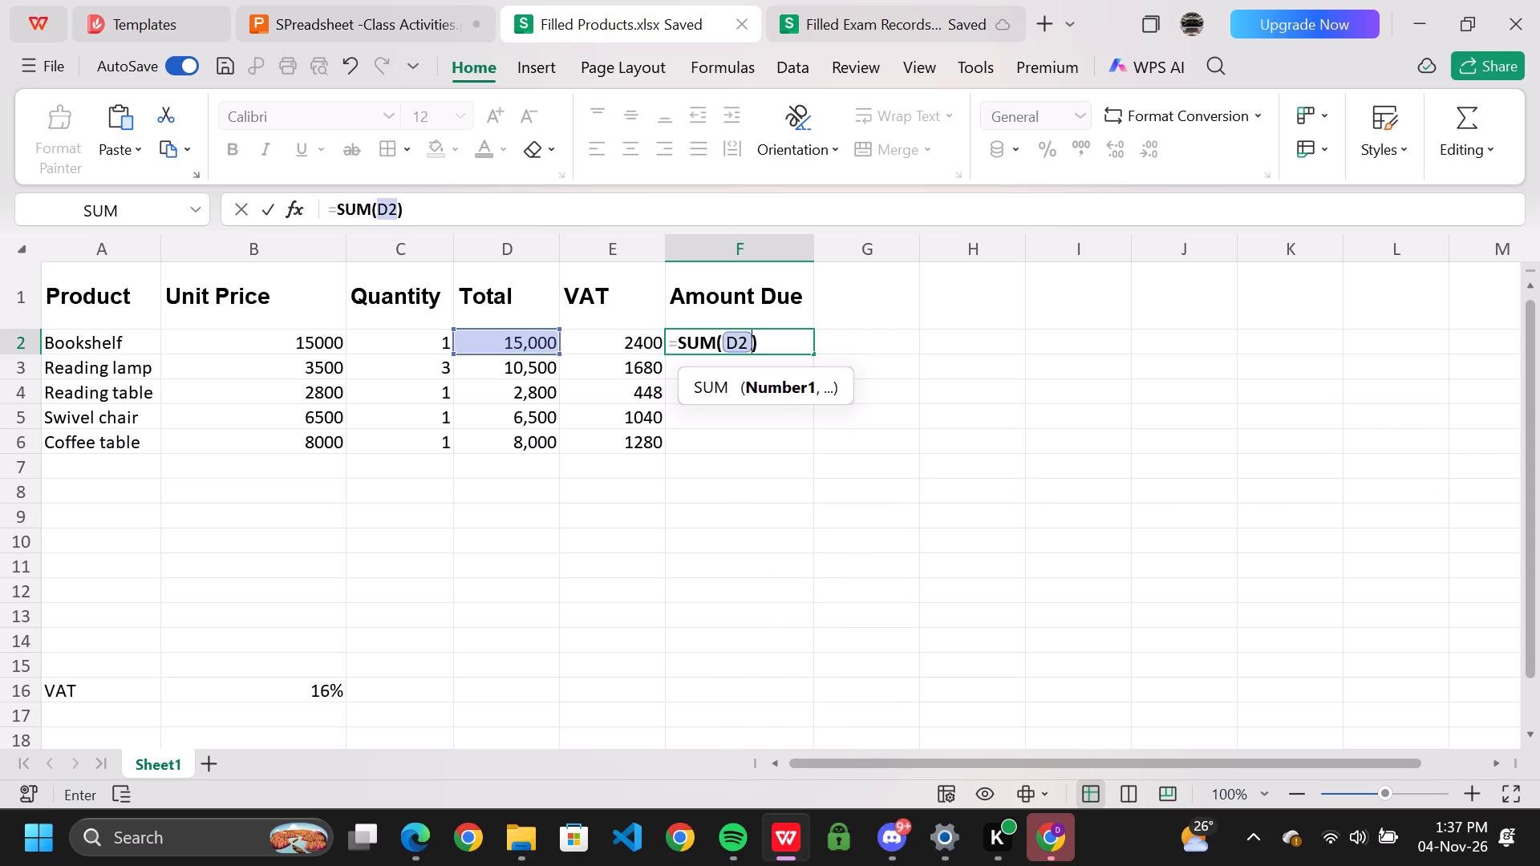
key("shift+colon")
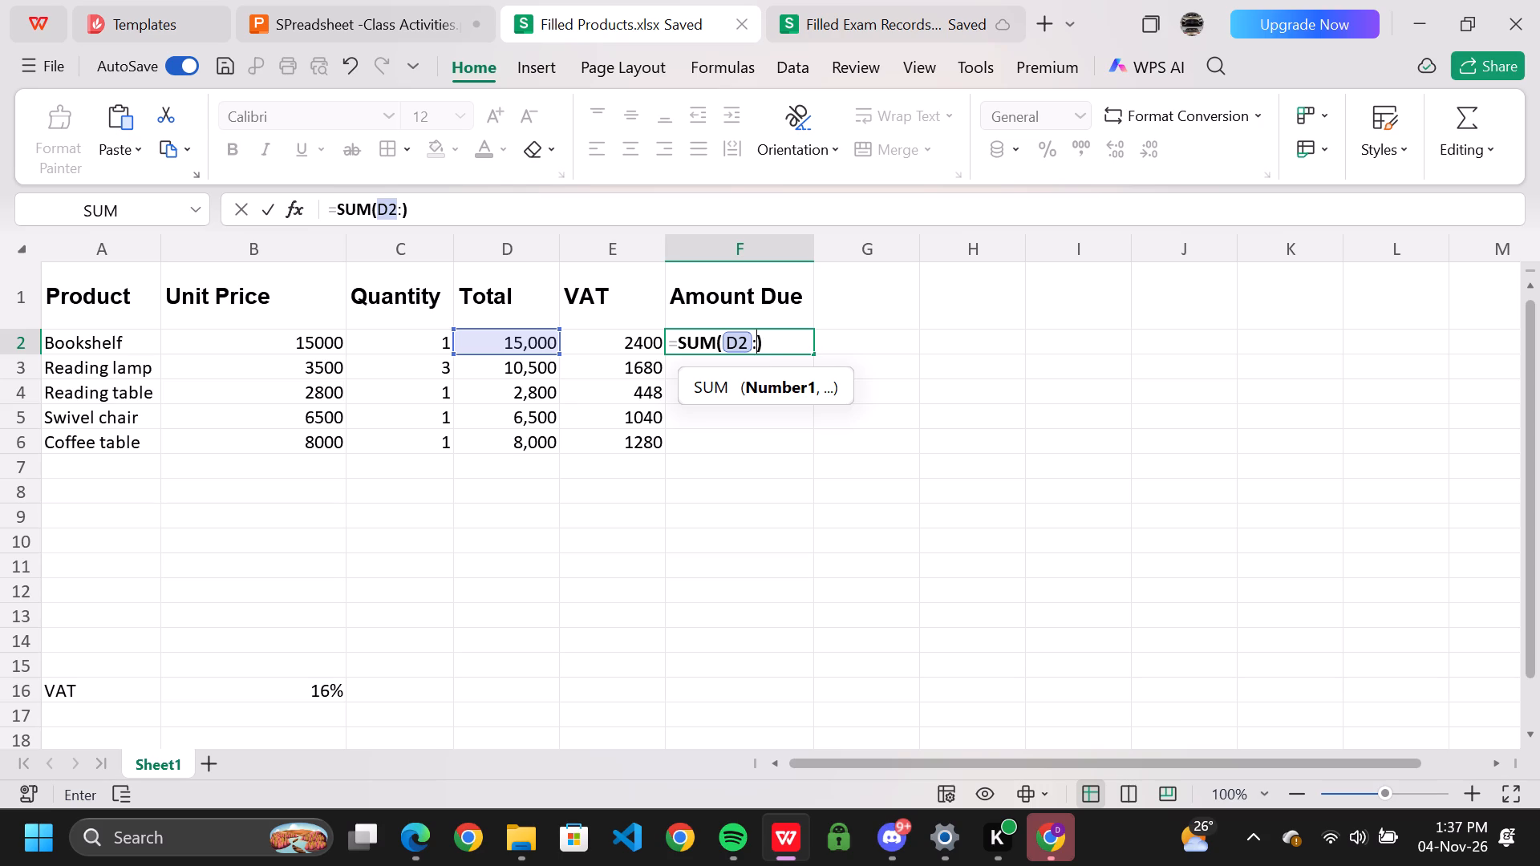
key("shift+e")
key("2")
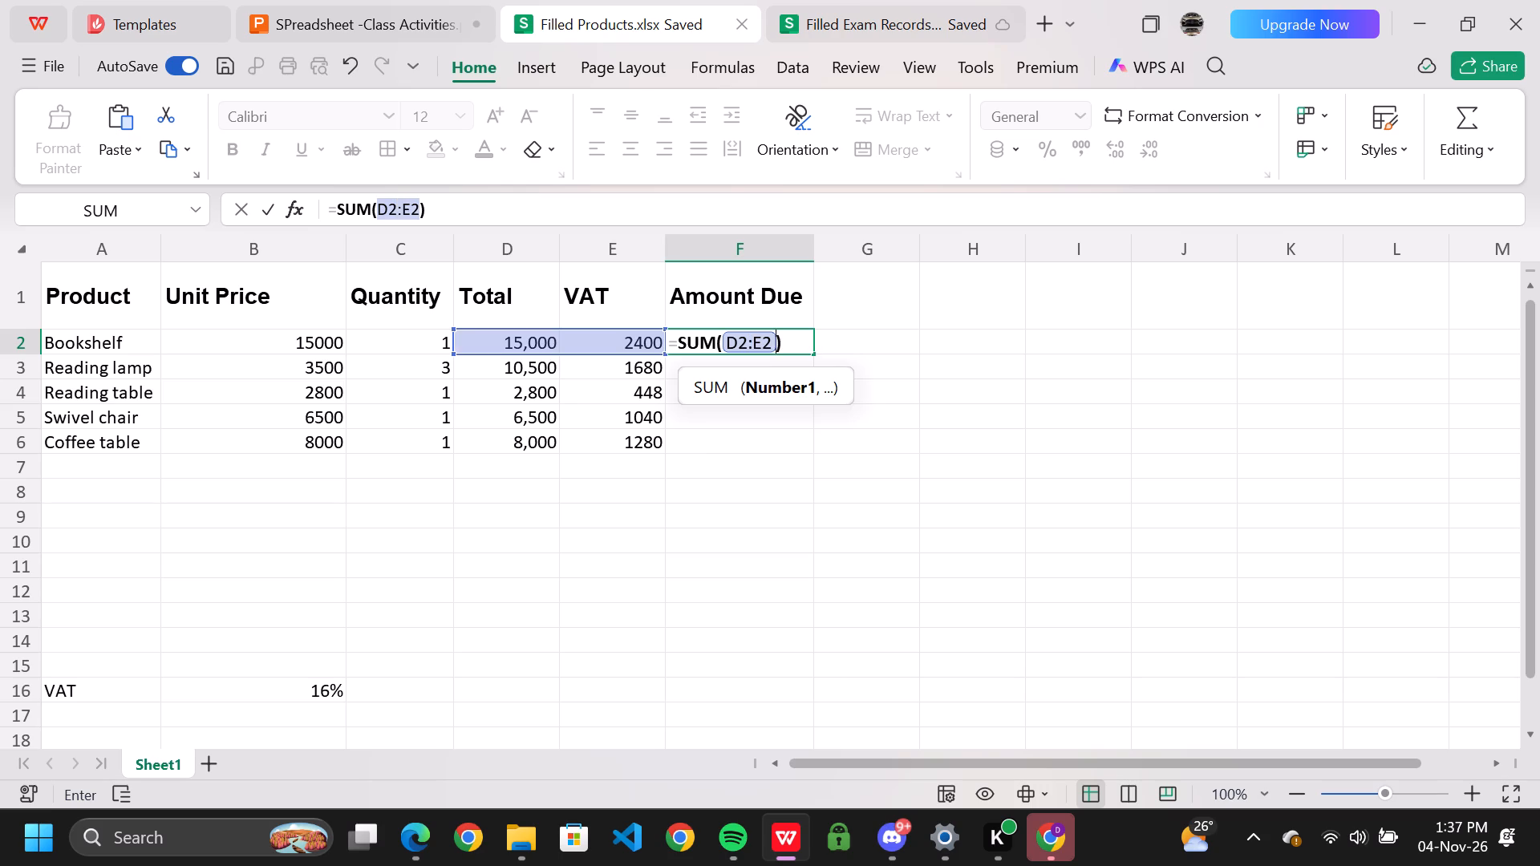
key("Return")
Fill the Amount Due formula from F2 down to F6.
left_click(784, 345)
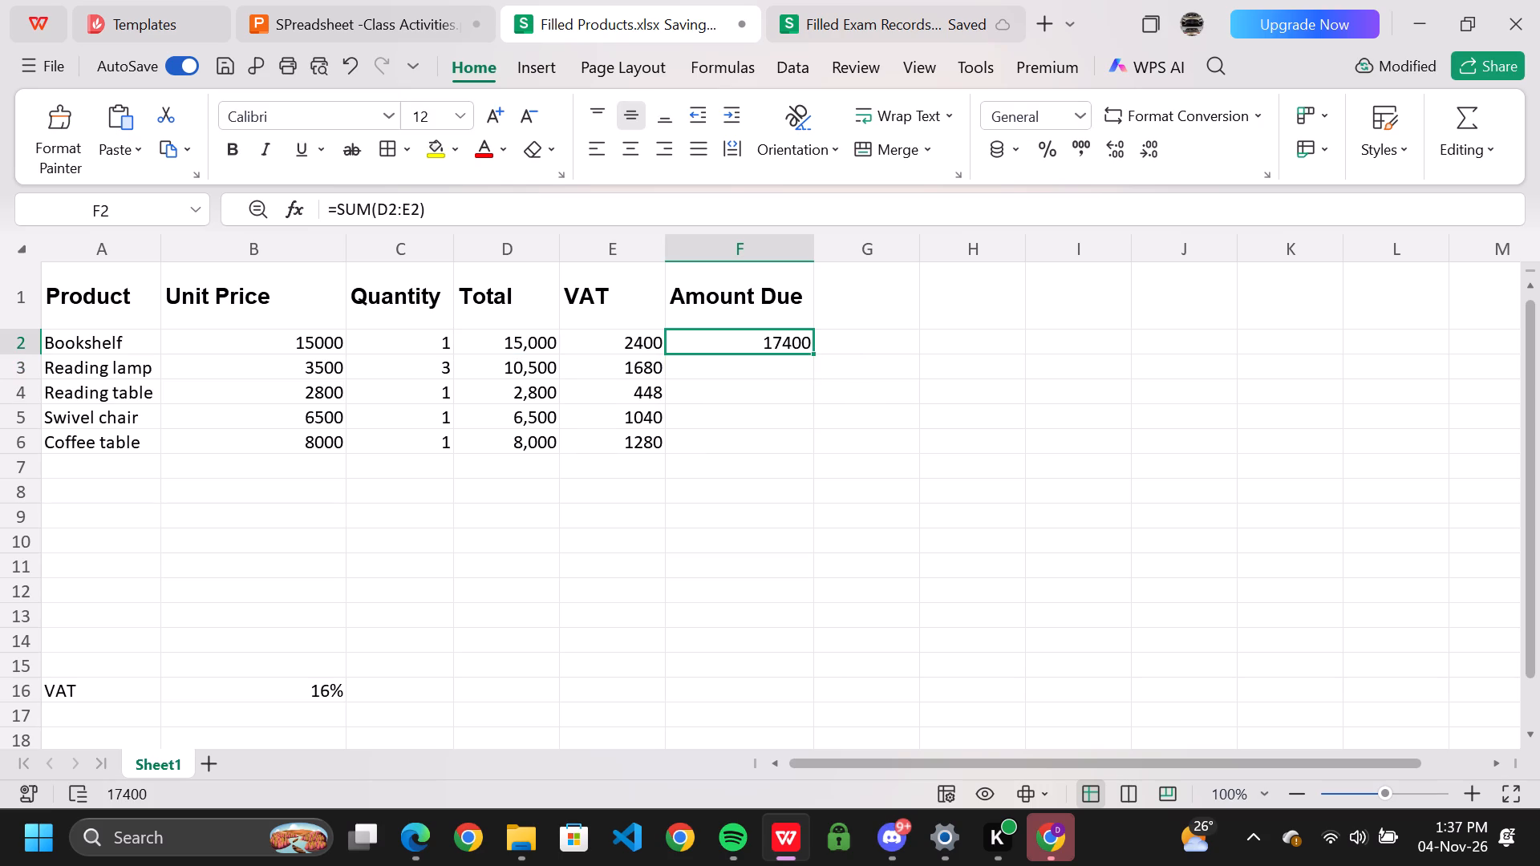
left_click_drag(814, 352, 806, 456)
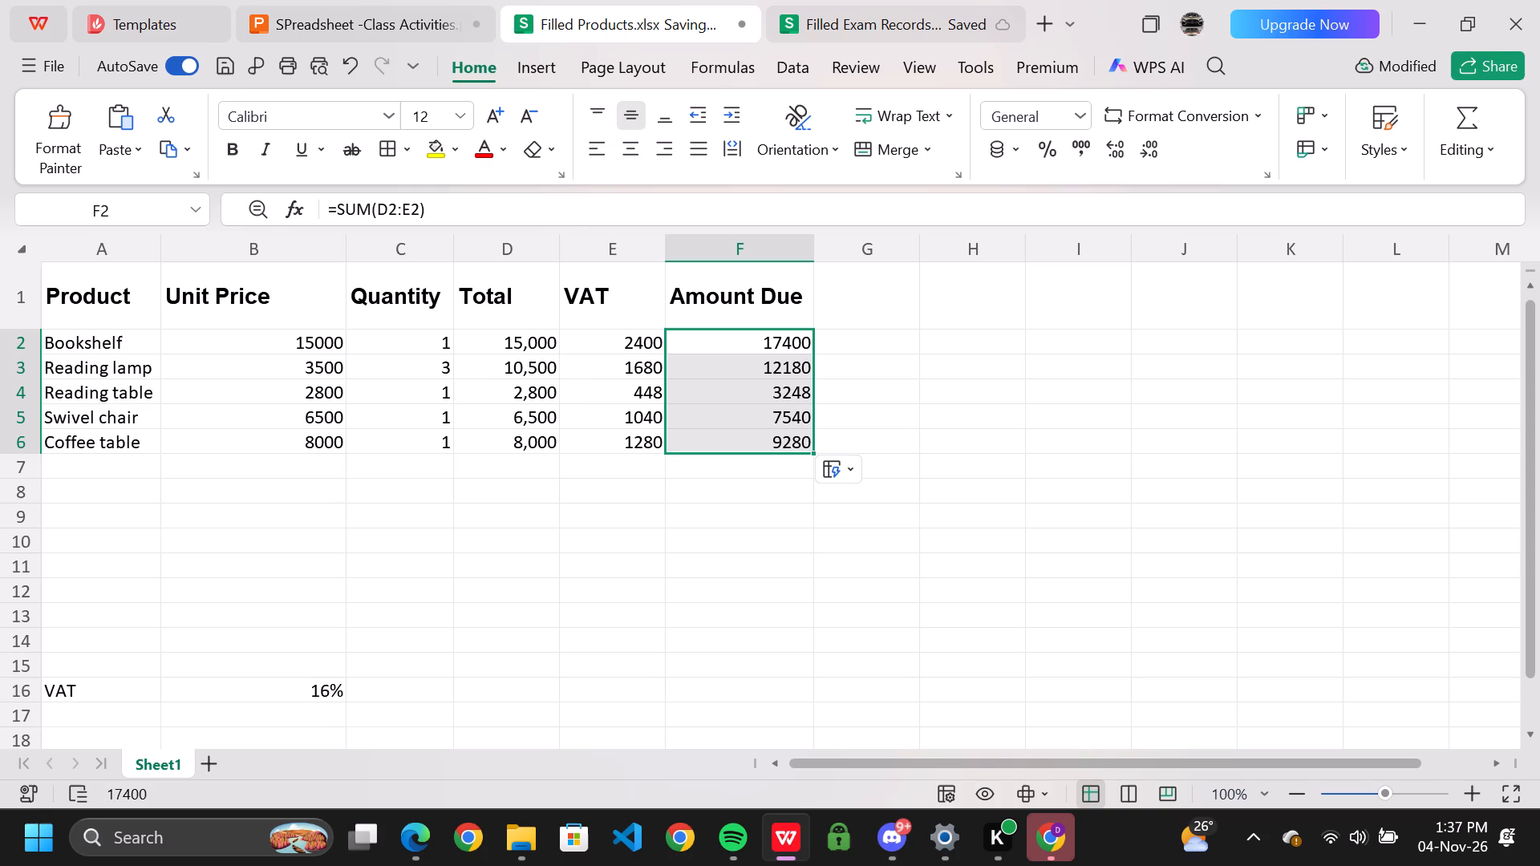
Go on to slide 10, read instruction 8, and apply the Currency format to cell B2 of Filled Products.xlsx.
left_click(362, 0)
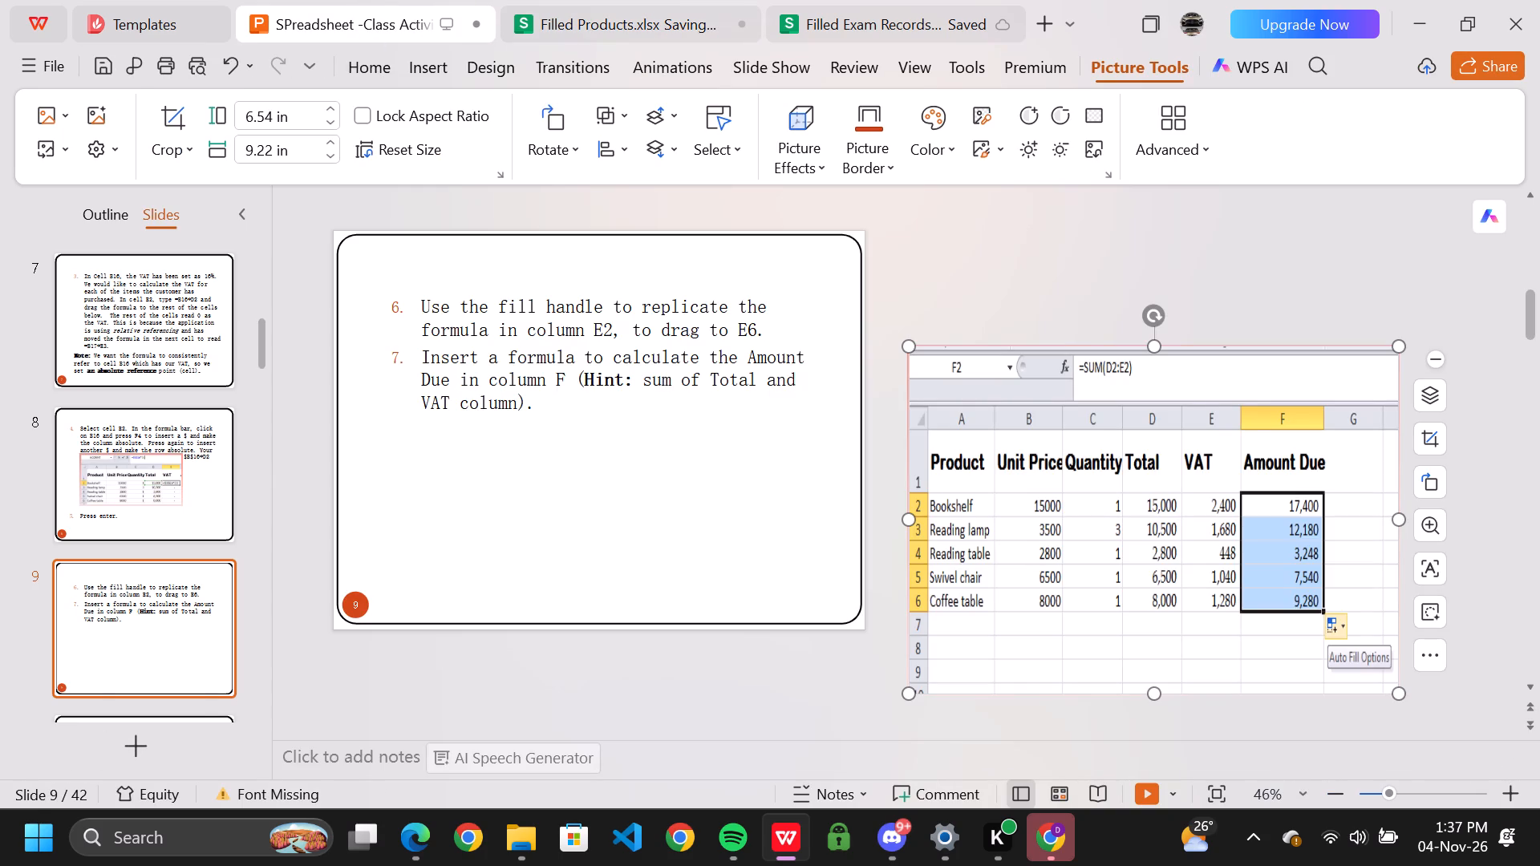
left_click(137, 621)
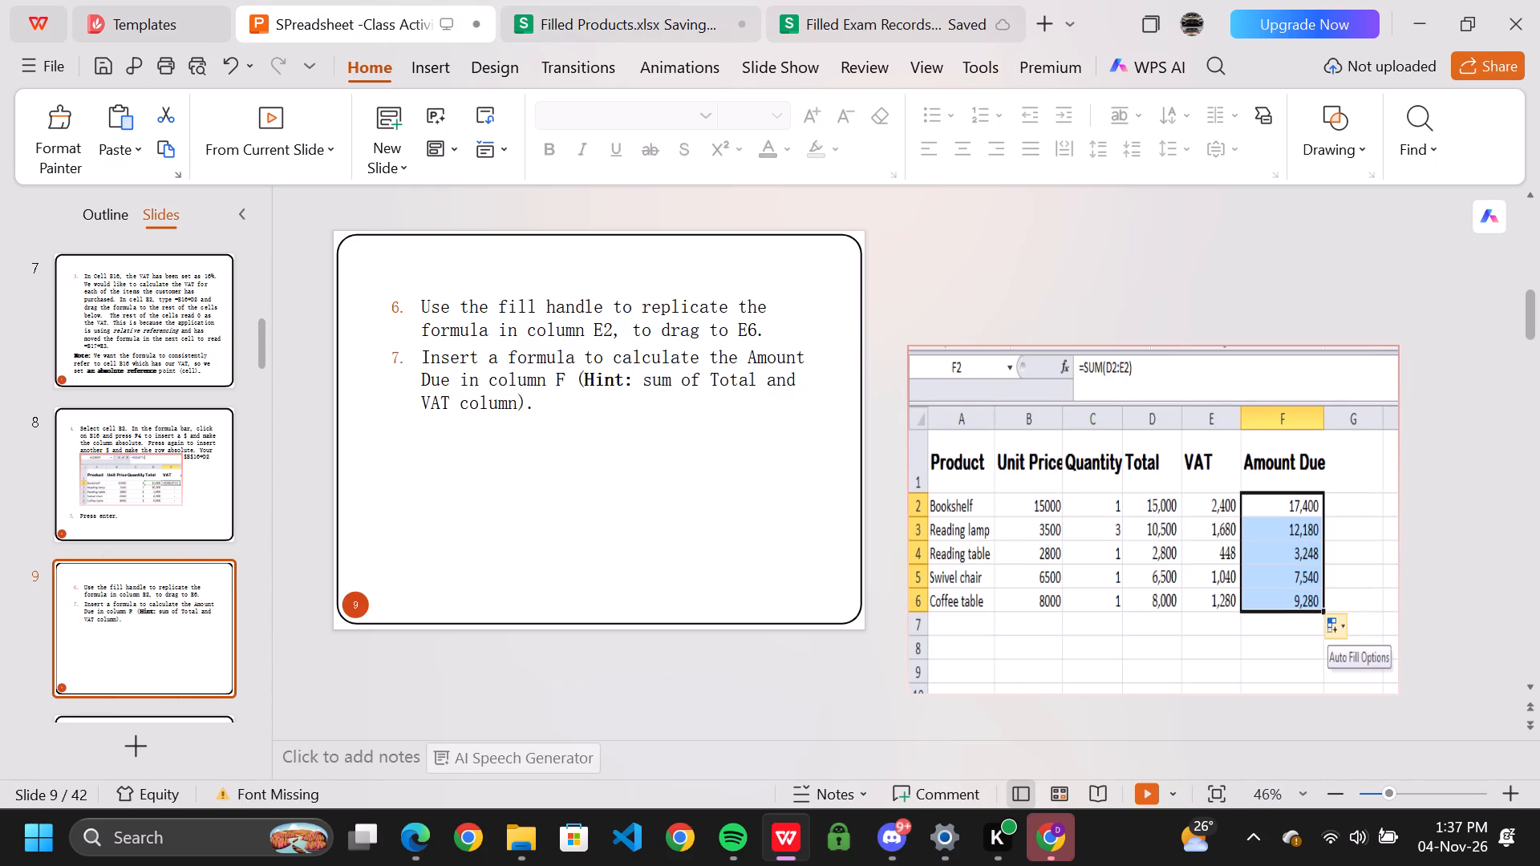
scroll(449, 554, "down", 1)
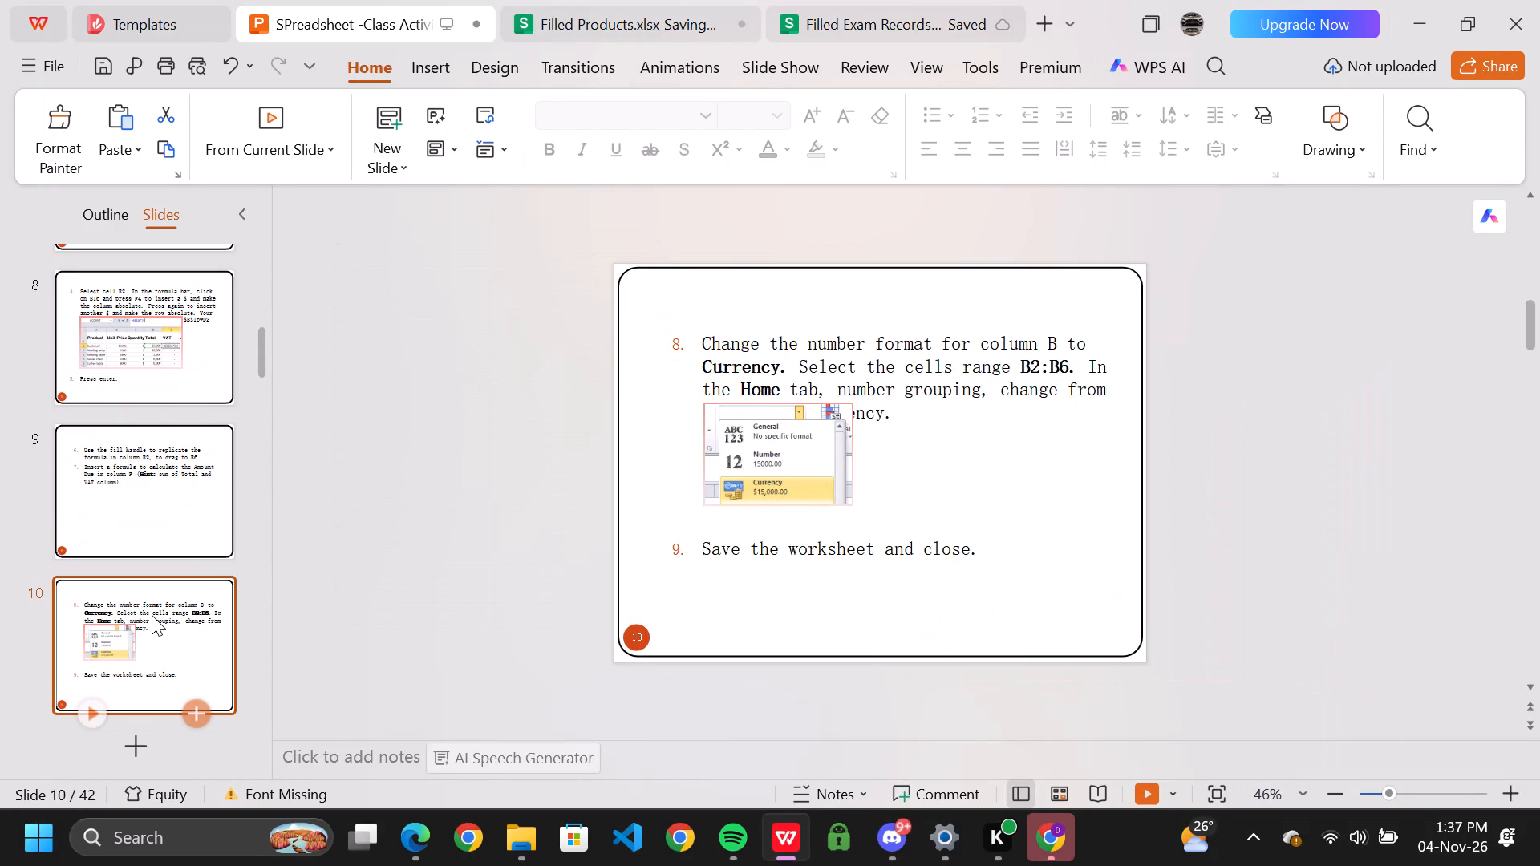
scroll(139, 588, "down", 2)
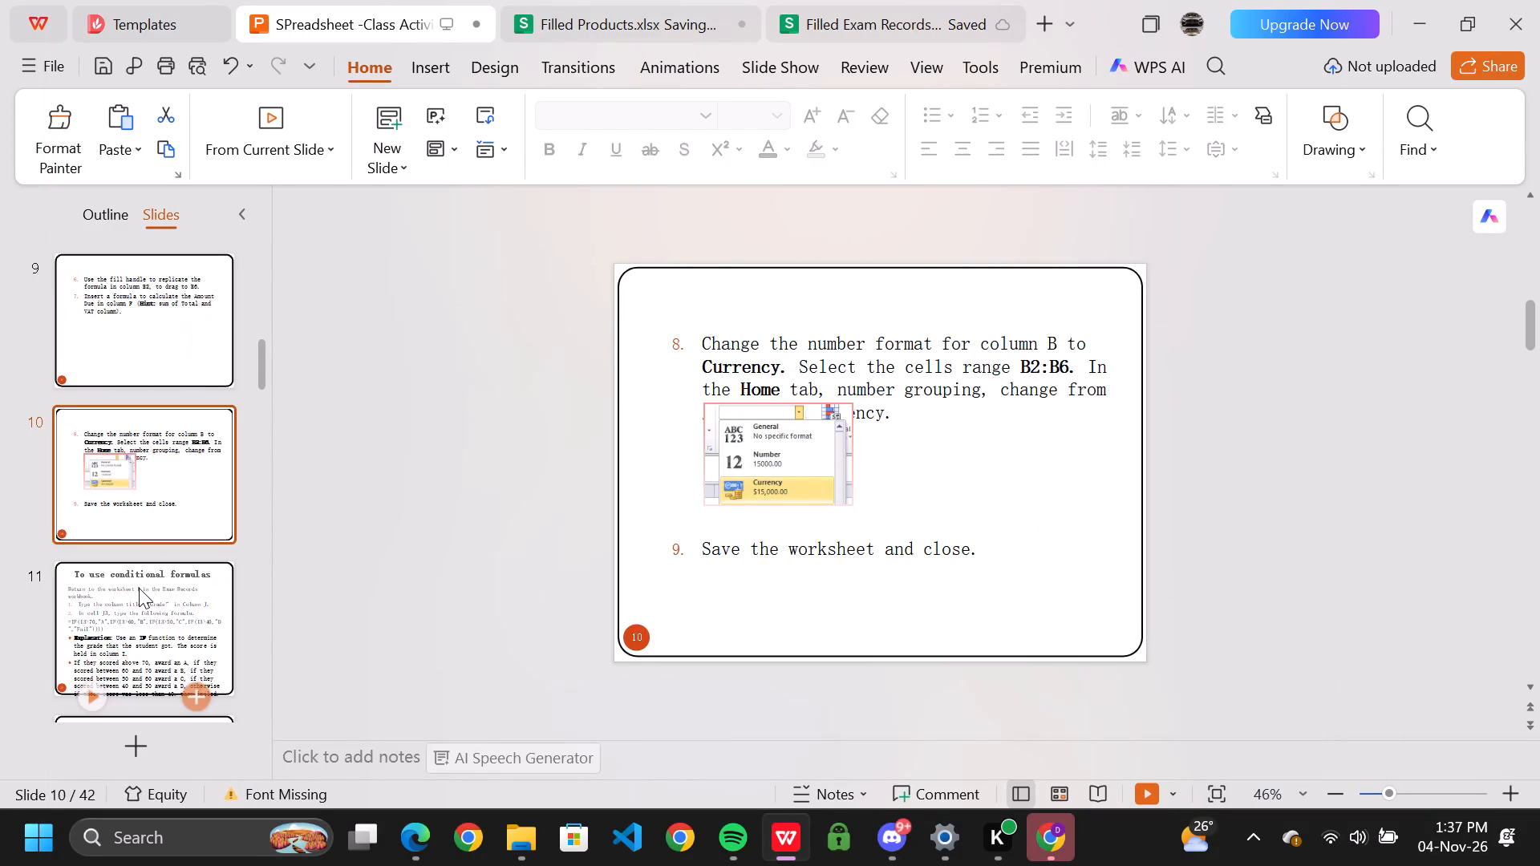
scroll(139, 588, "down", 1)
scroll(139, 588, "up", 1)
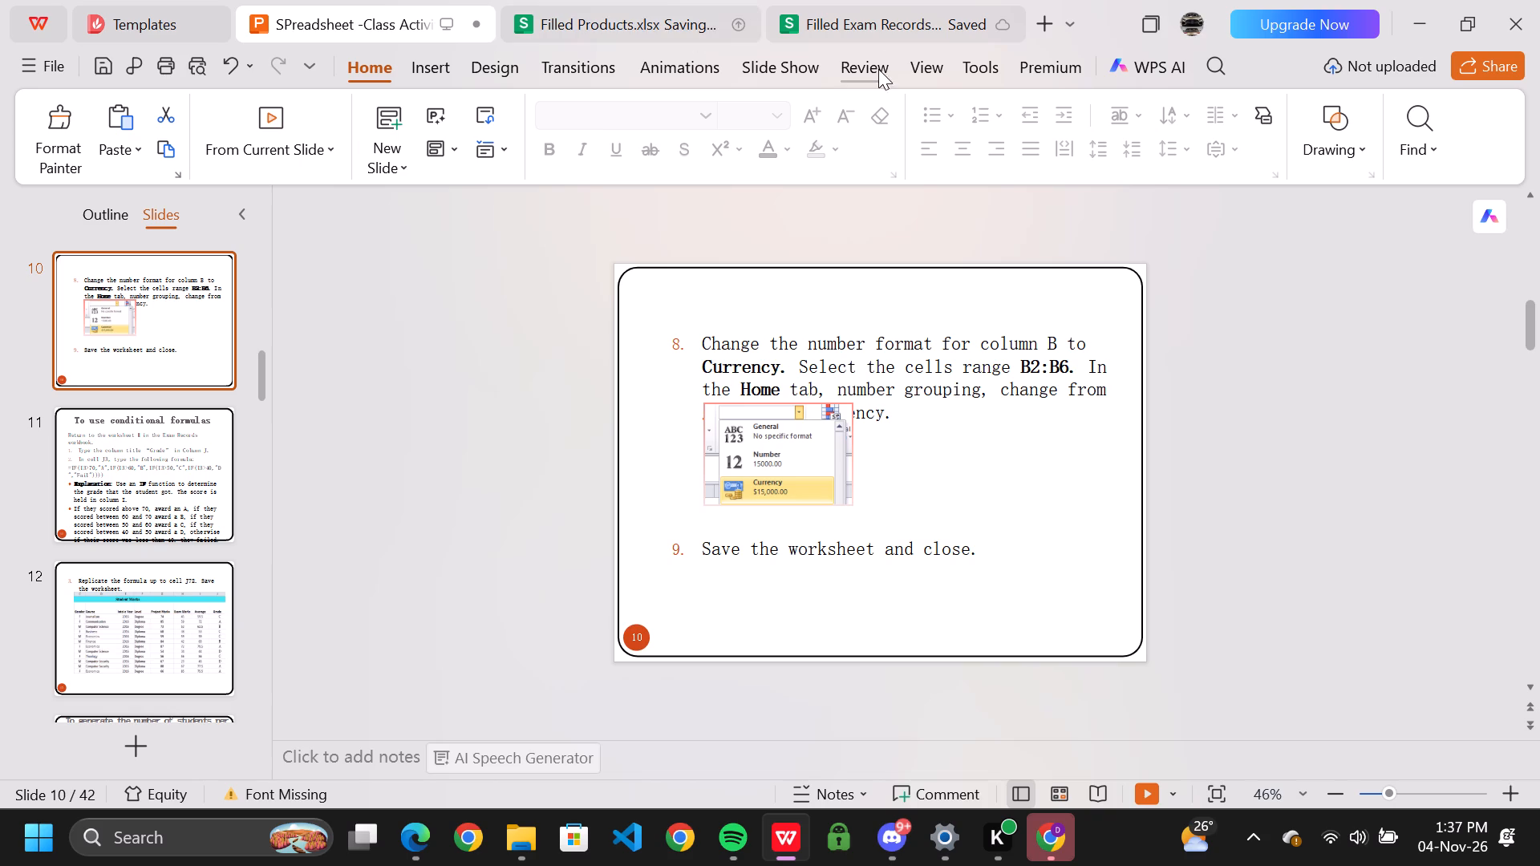
left_click(622, 38)
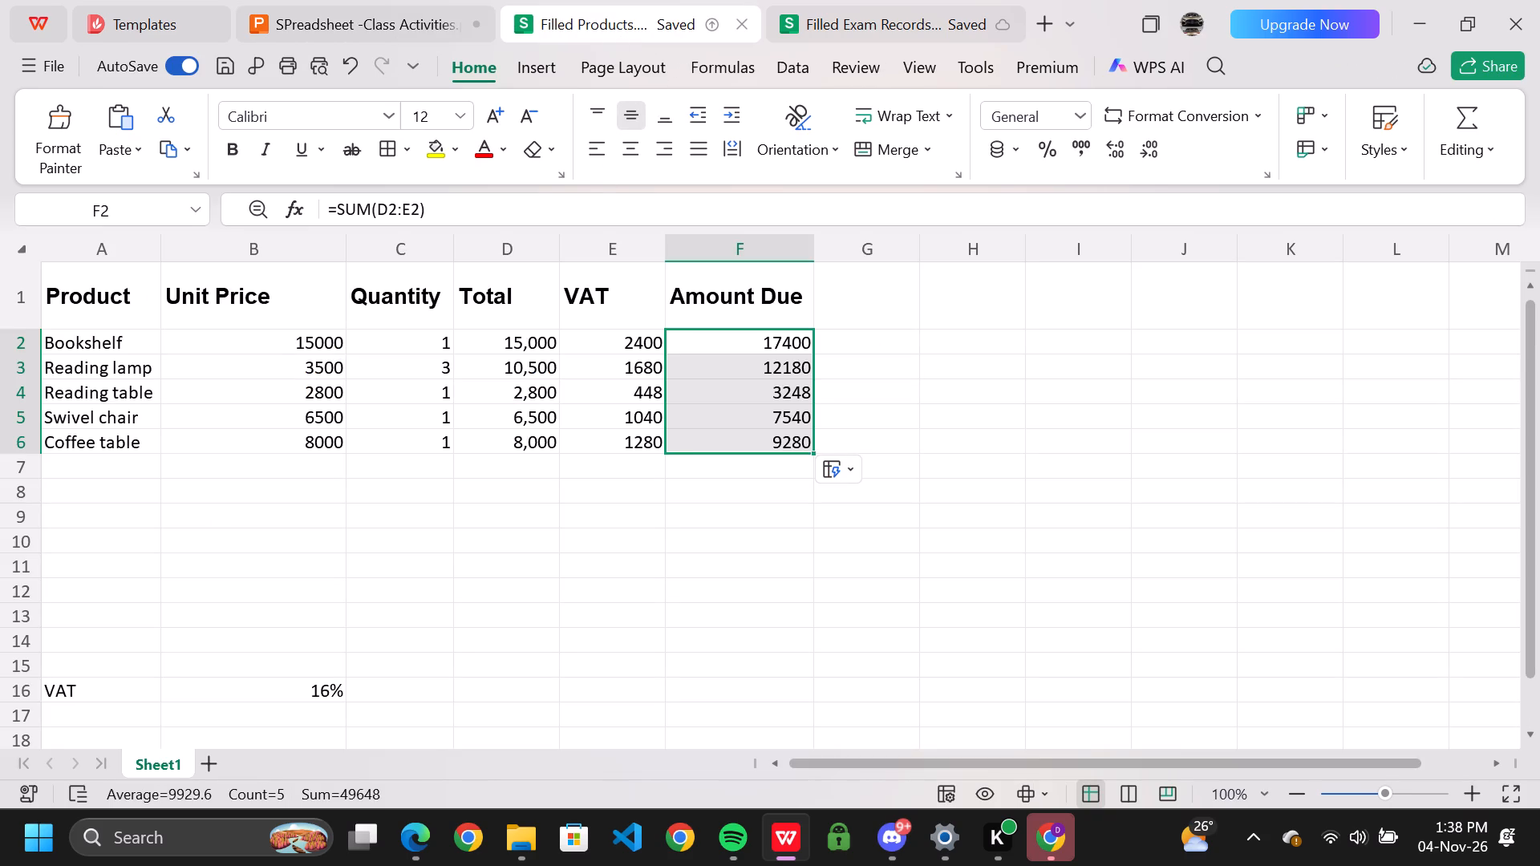
left_click(249, 346)
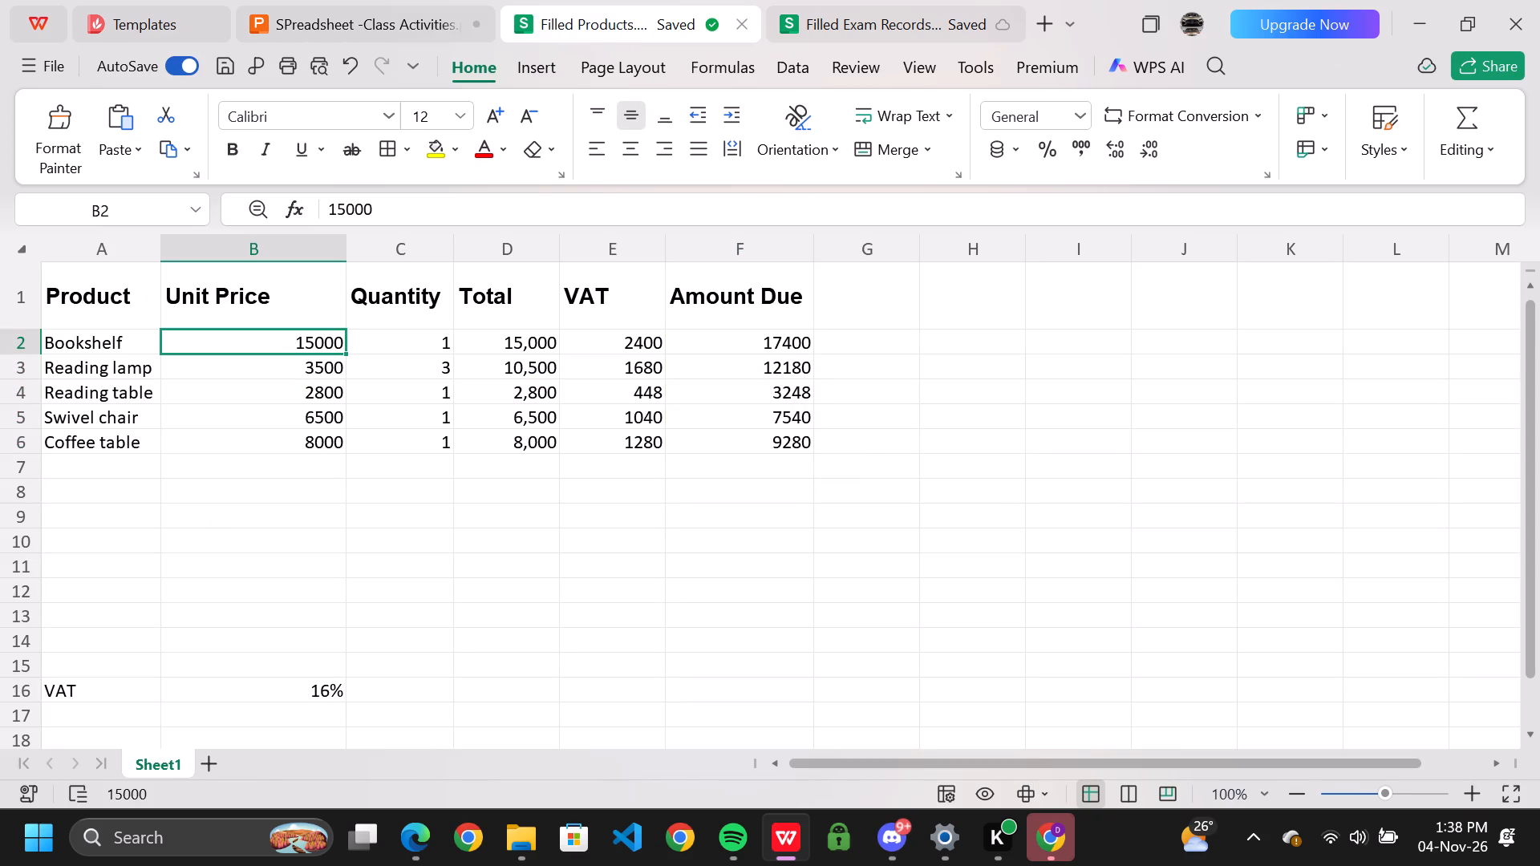
left_click(1072, 107)
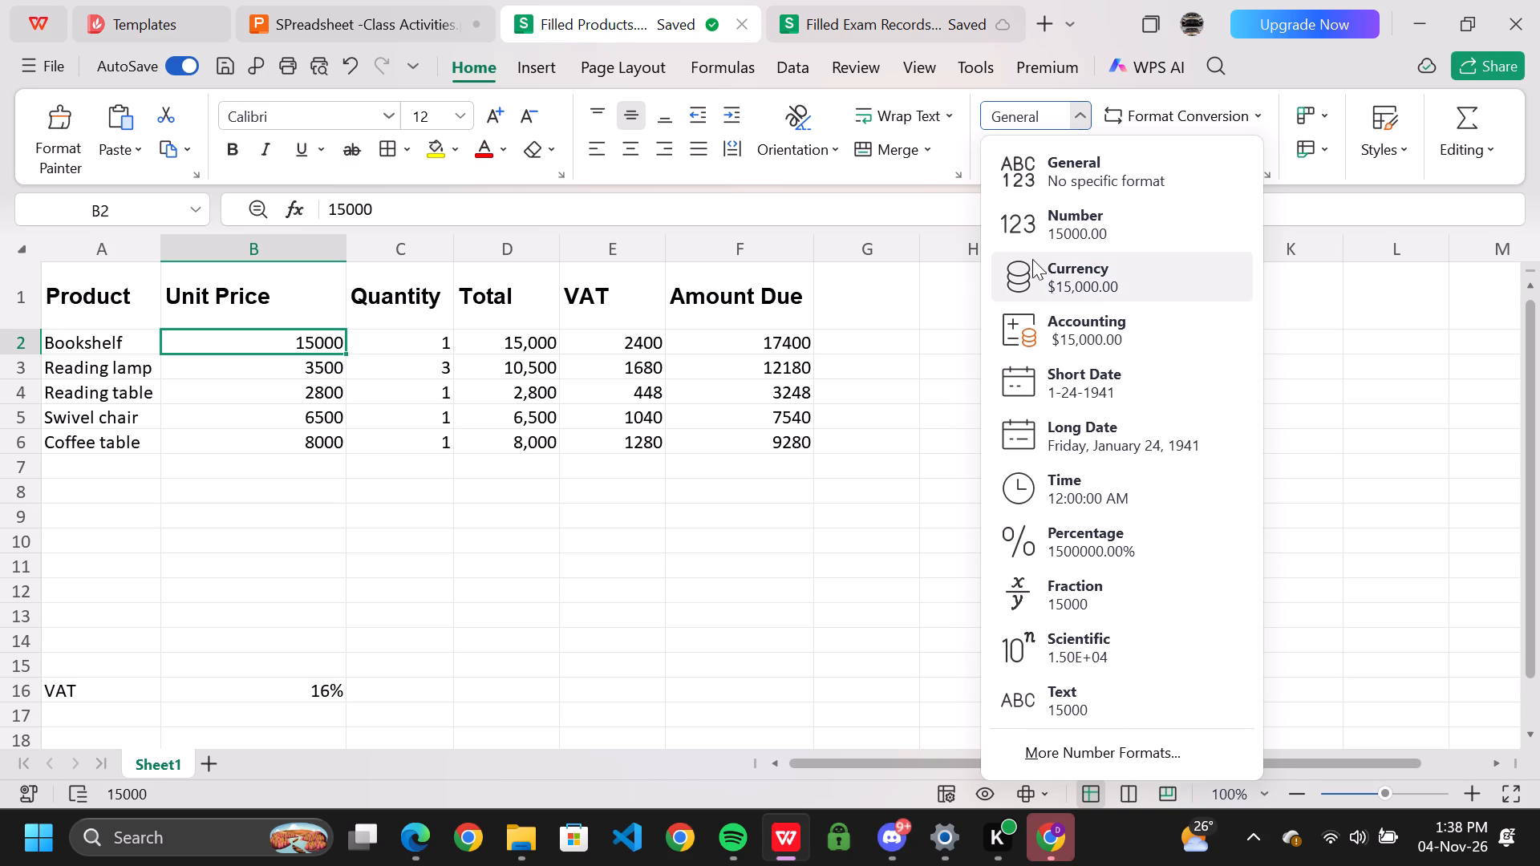
left_click(1067, 281)
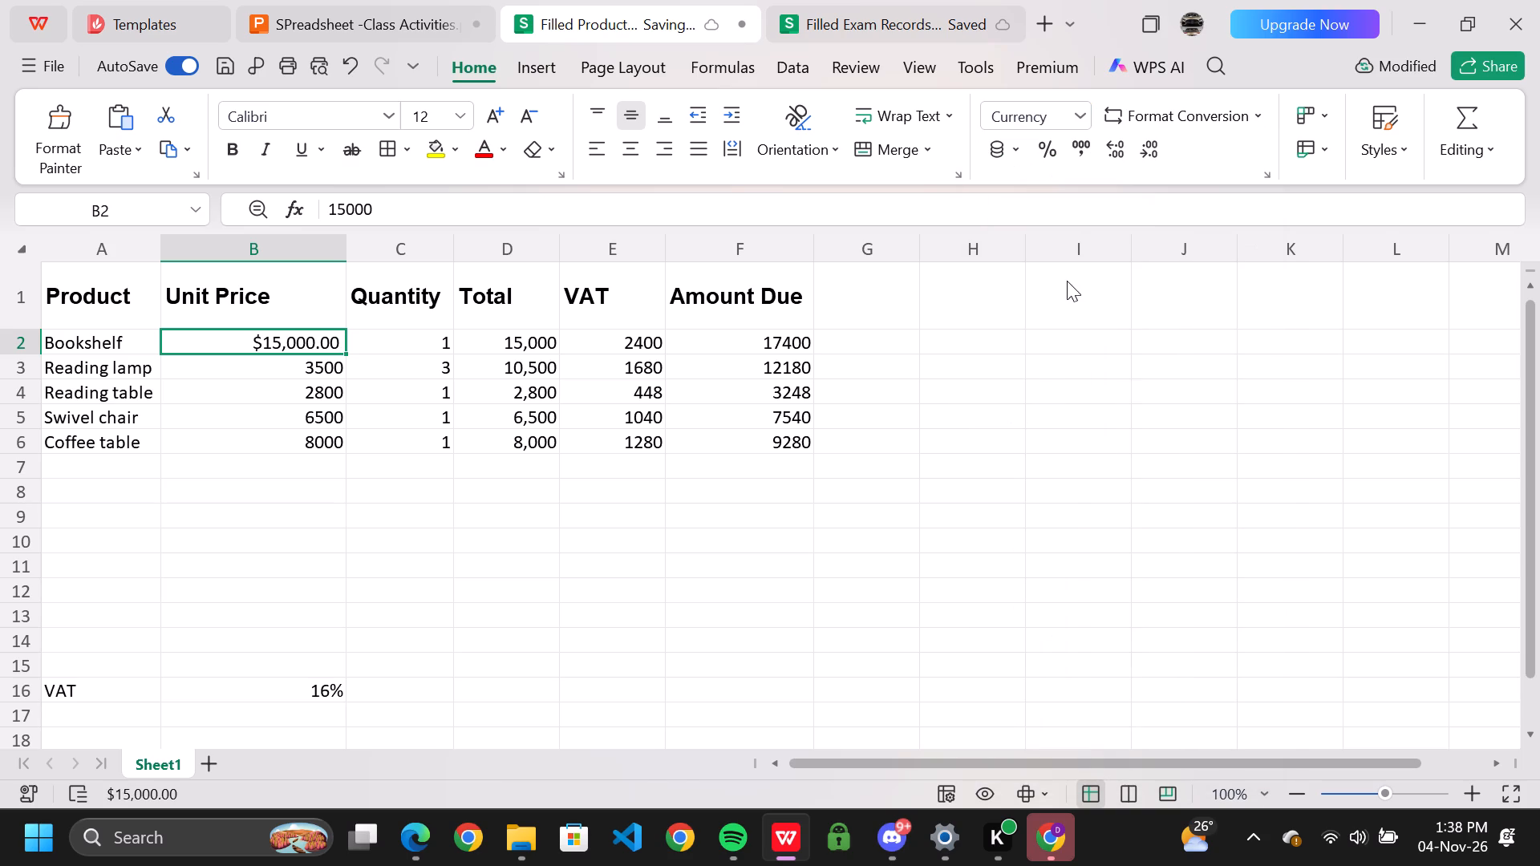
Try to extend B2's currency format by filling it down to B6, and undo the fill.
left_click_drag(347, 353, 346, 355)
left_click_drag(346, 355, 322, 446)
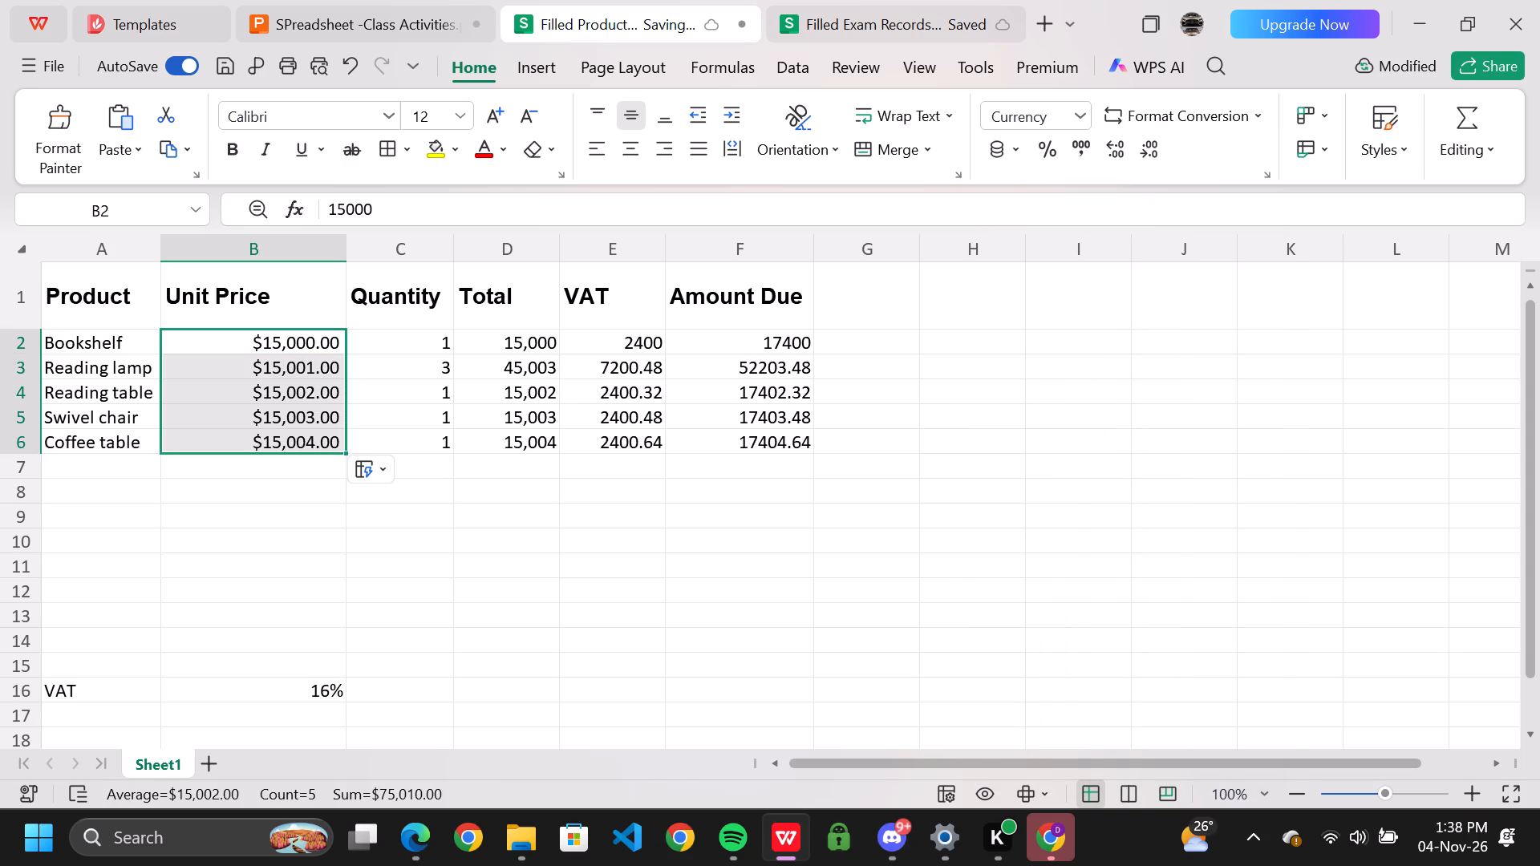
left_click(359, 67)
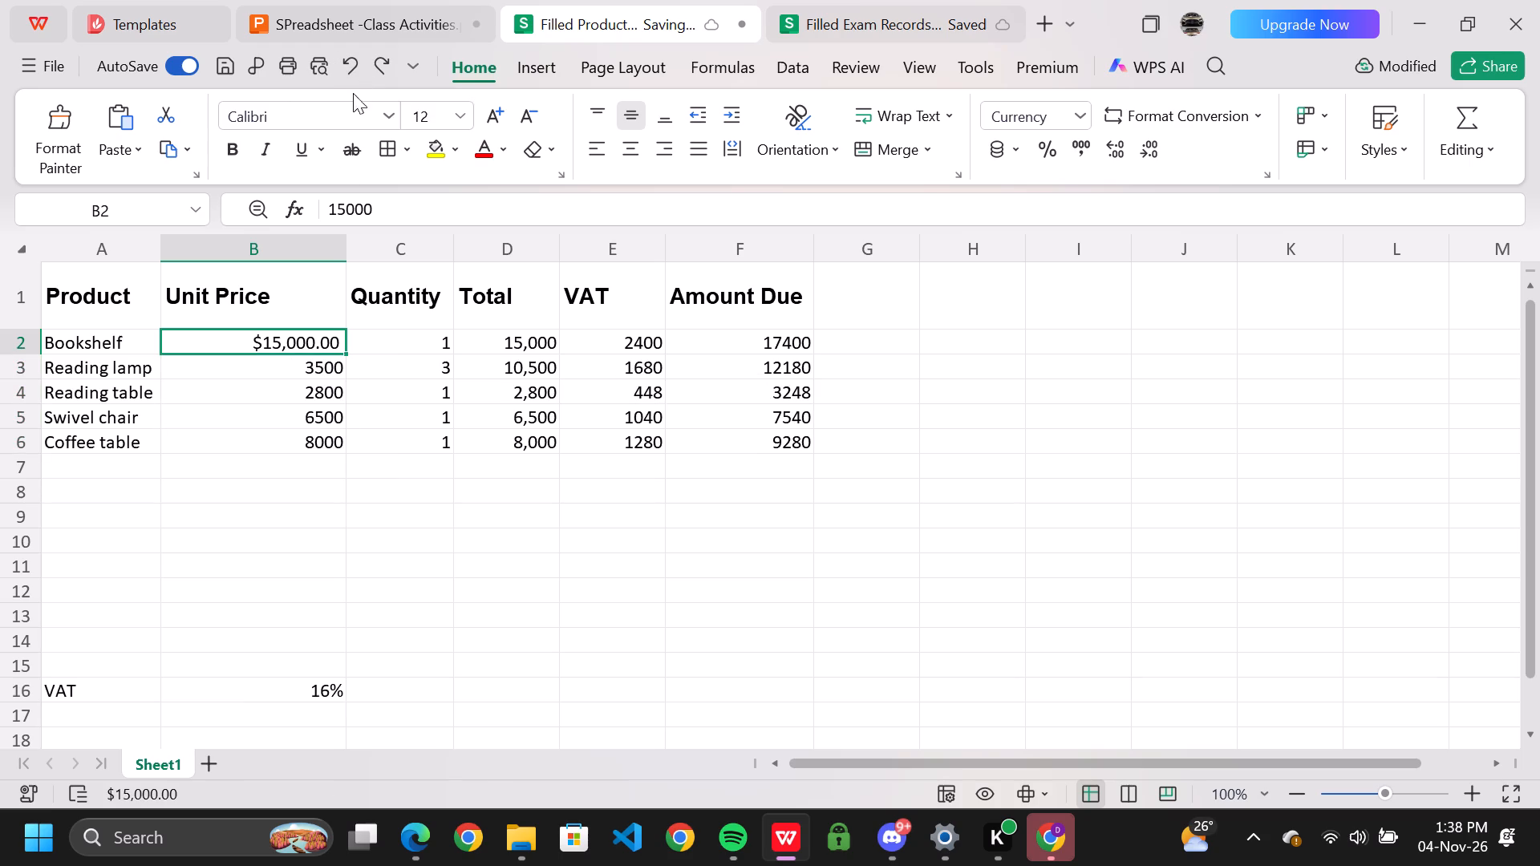
Apply the Currency number format to the Unit Price header cell B1.
left_click(277, 305)
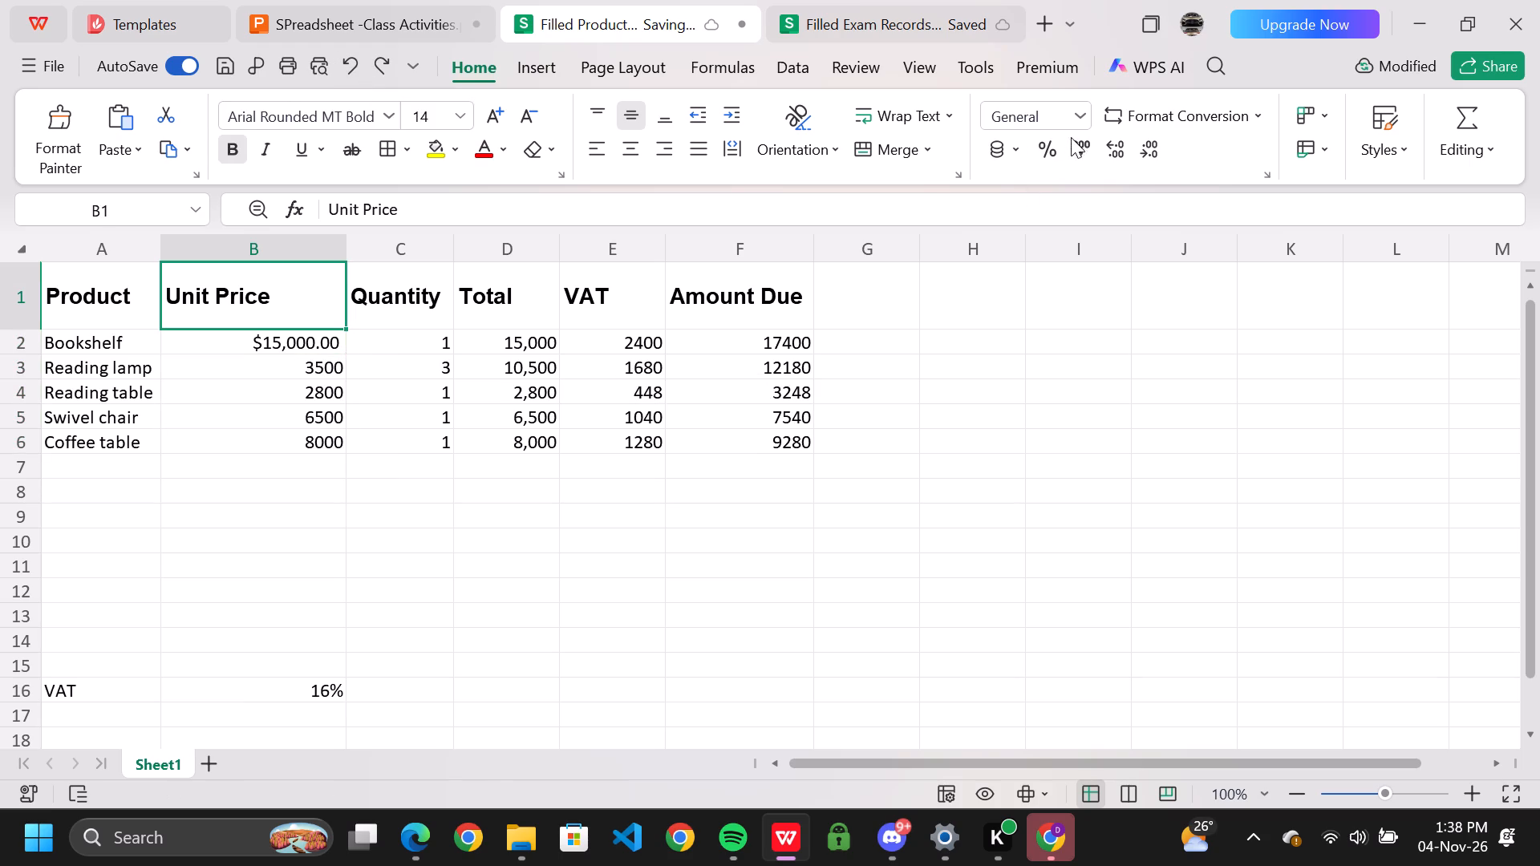
left_click(1084, 120)
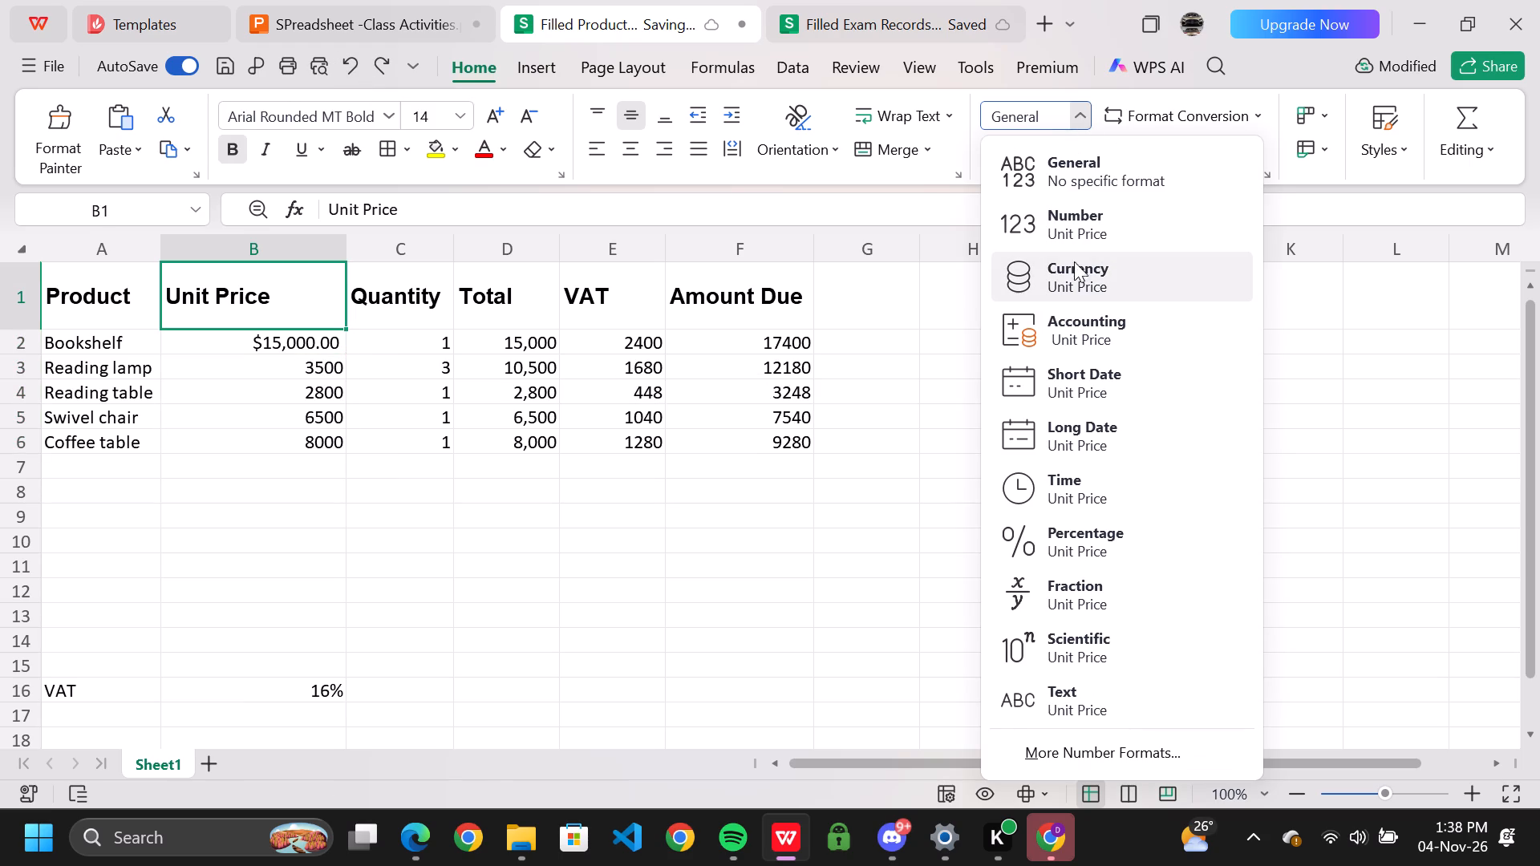
left_click(1074, 270)
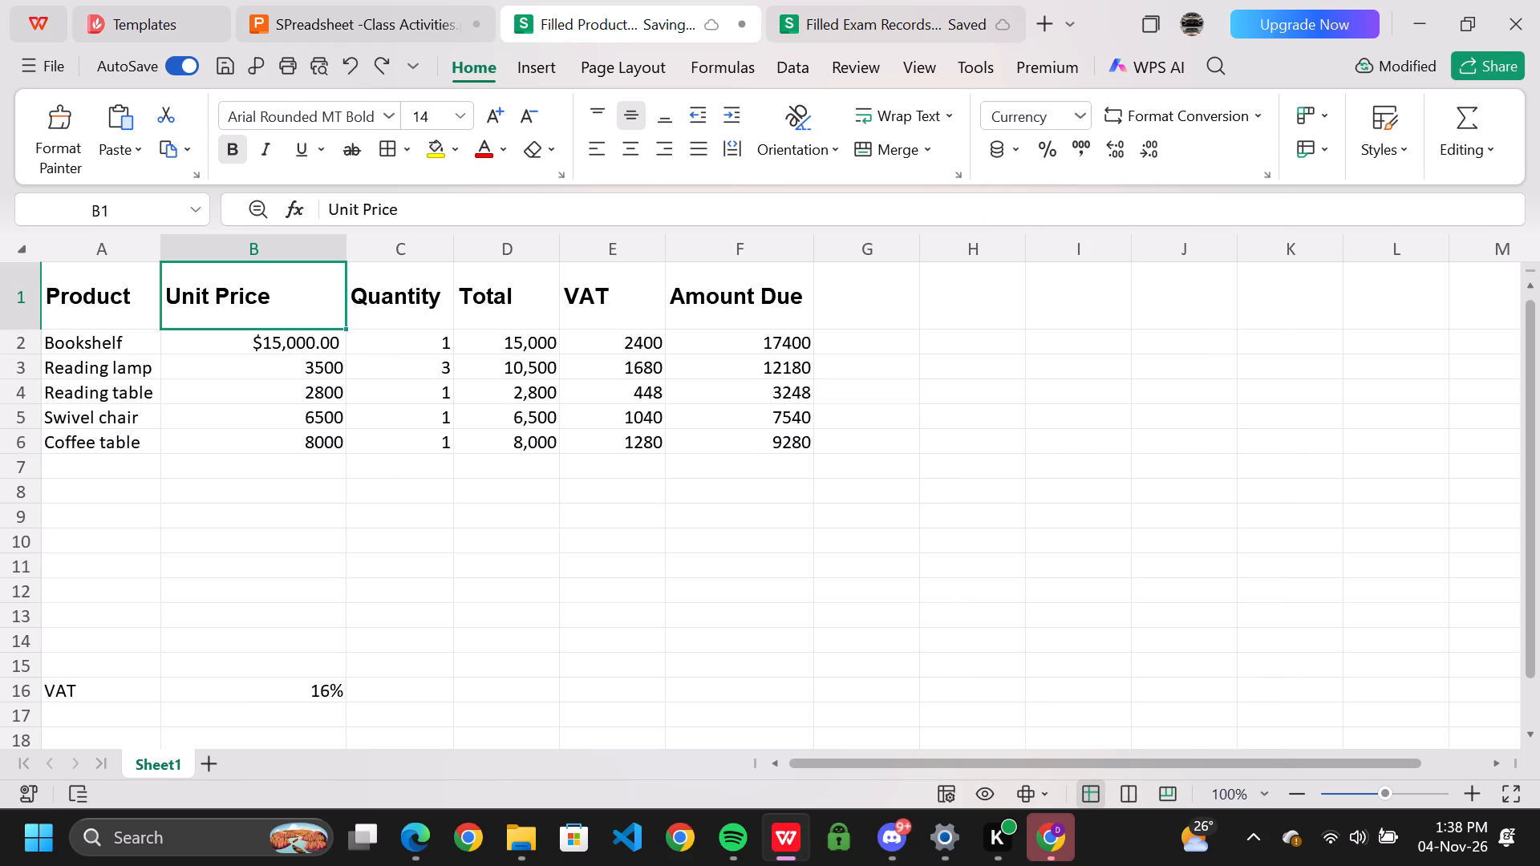
Move the number format picture off slide 10's text to beside the slide.
left_click(420, 21)
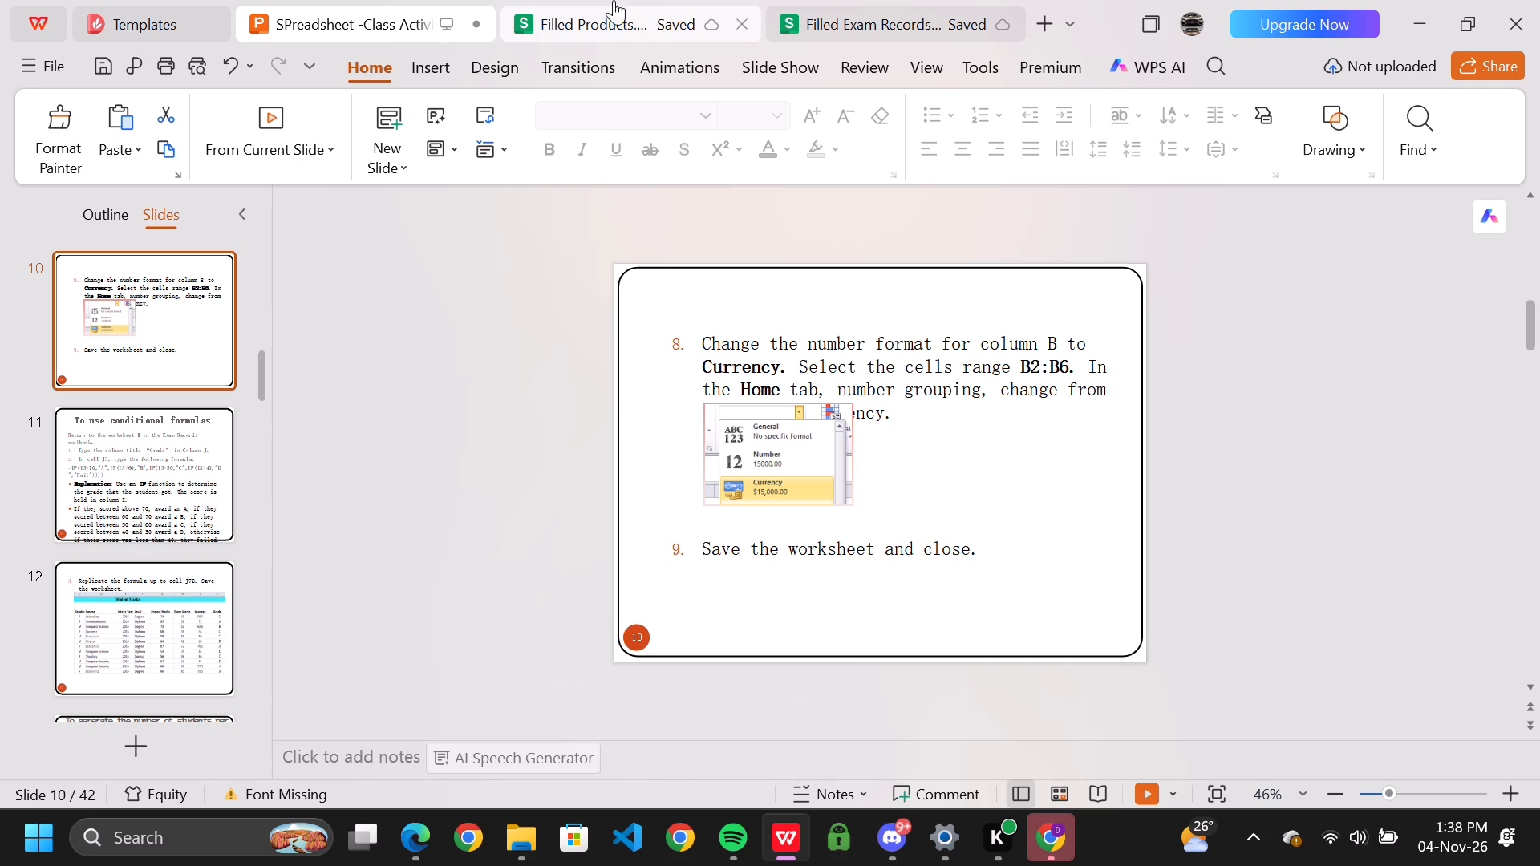
left_click_drag(758, 461, 1288, 463)
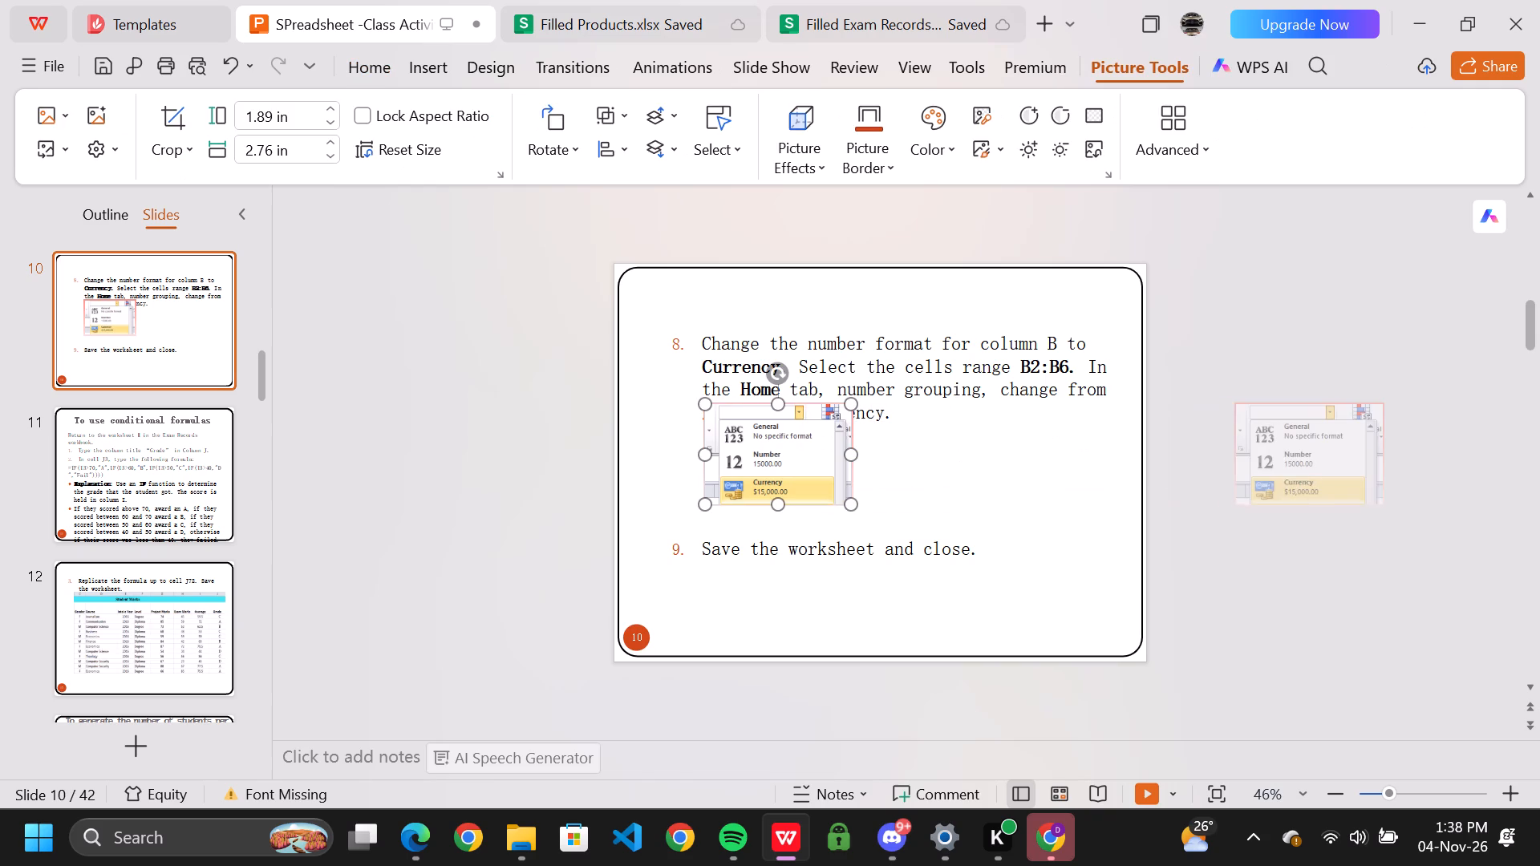
left_click_drag(1288, 463, 1226, 463)
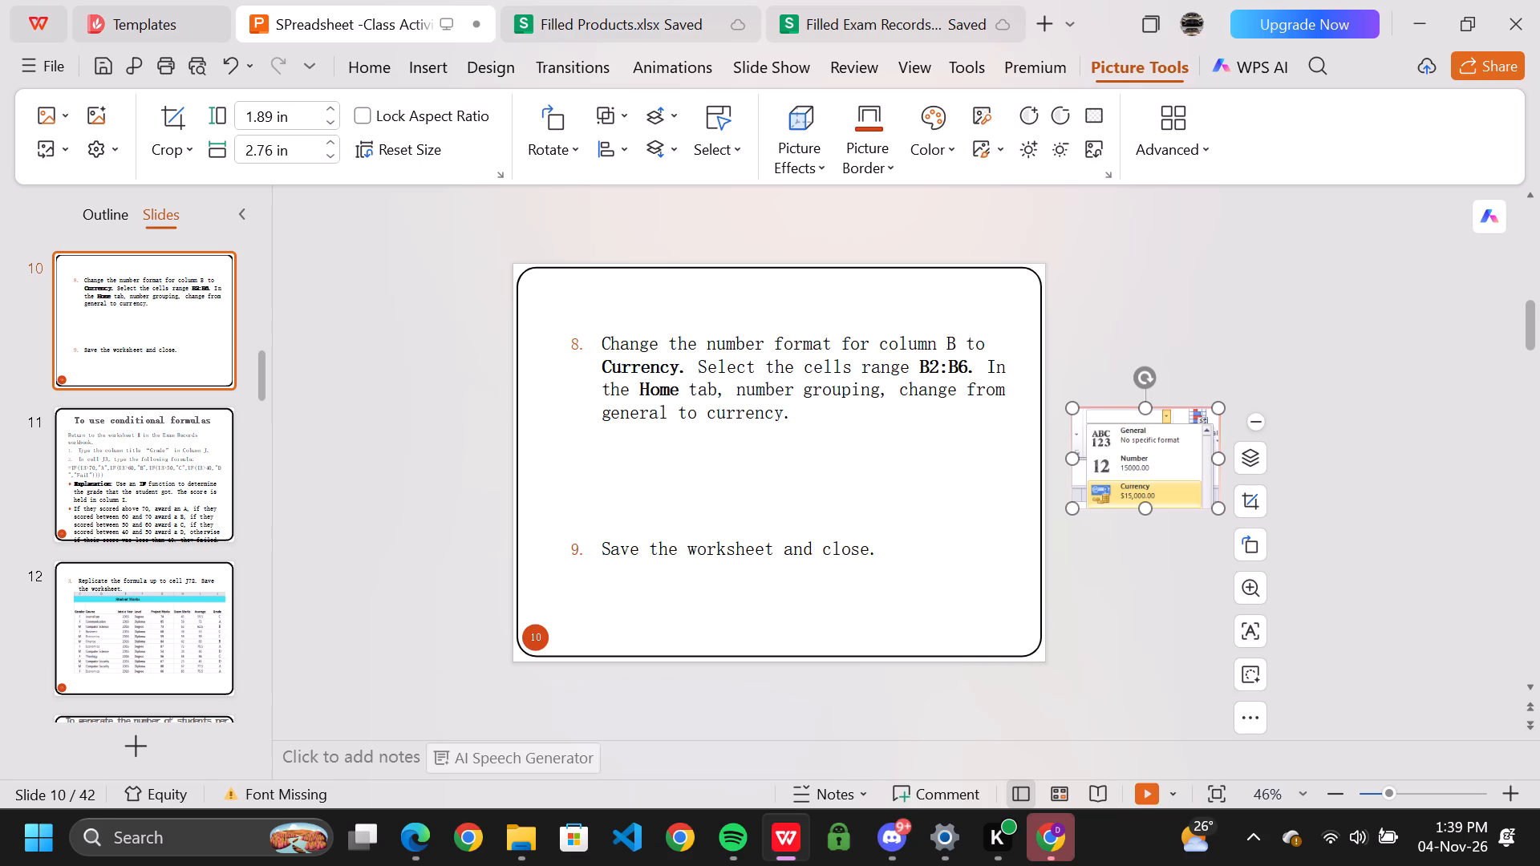
Apply the Currency number format to cells B1:B6 in Filled Products.xlsx.
left_click(606, 30)
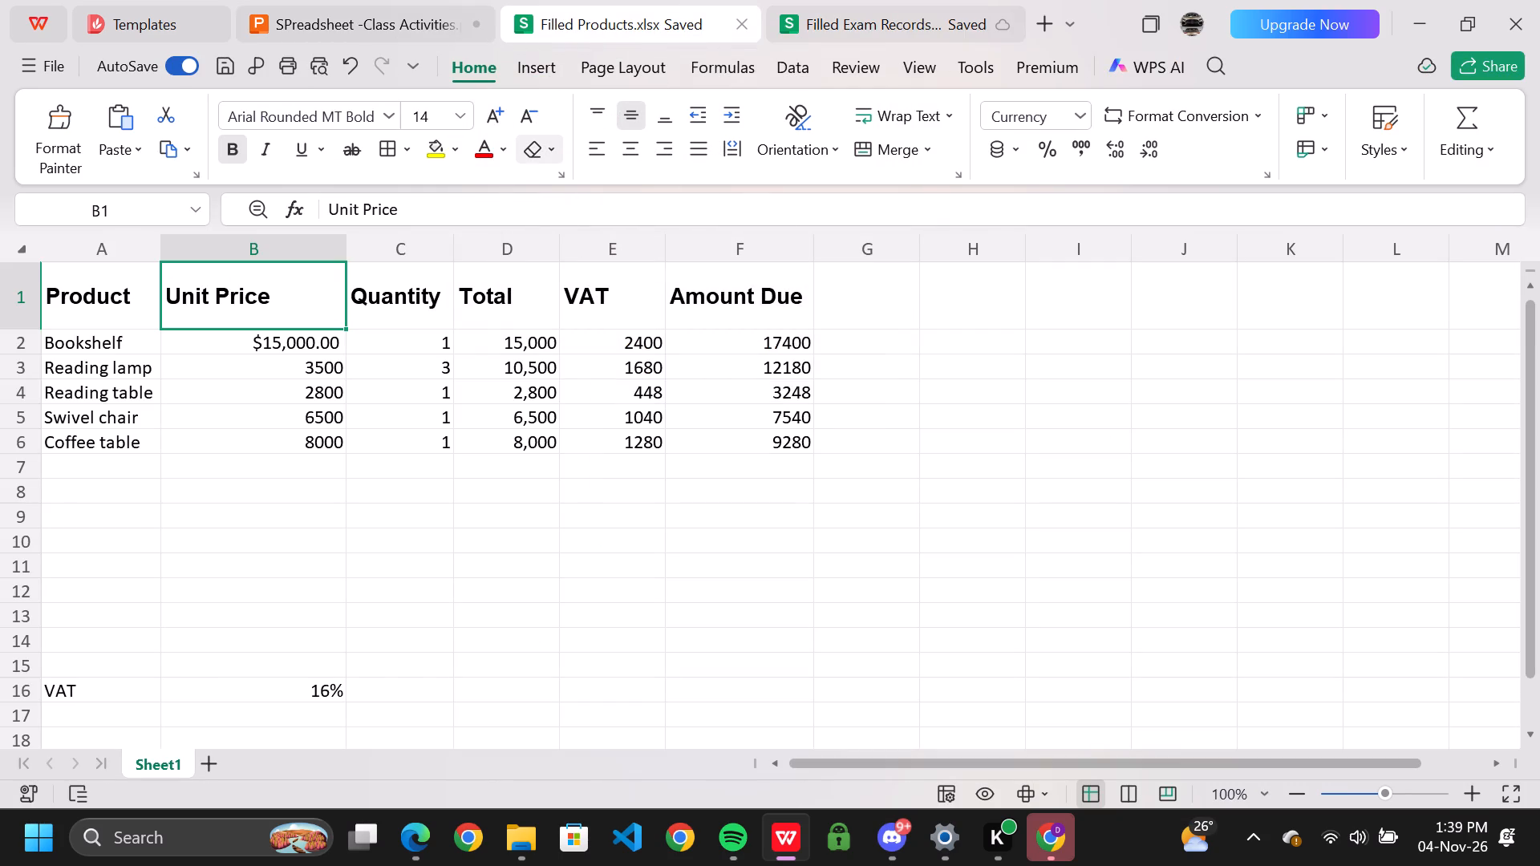
left_click(257, 303)
left_click_drag(275, 281, 264, 447)
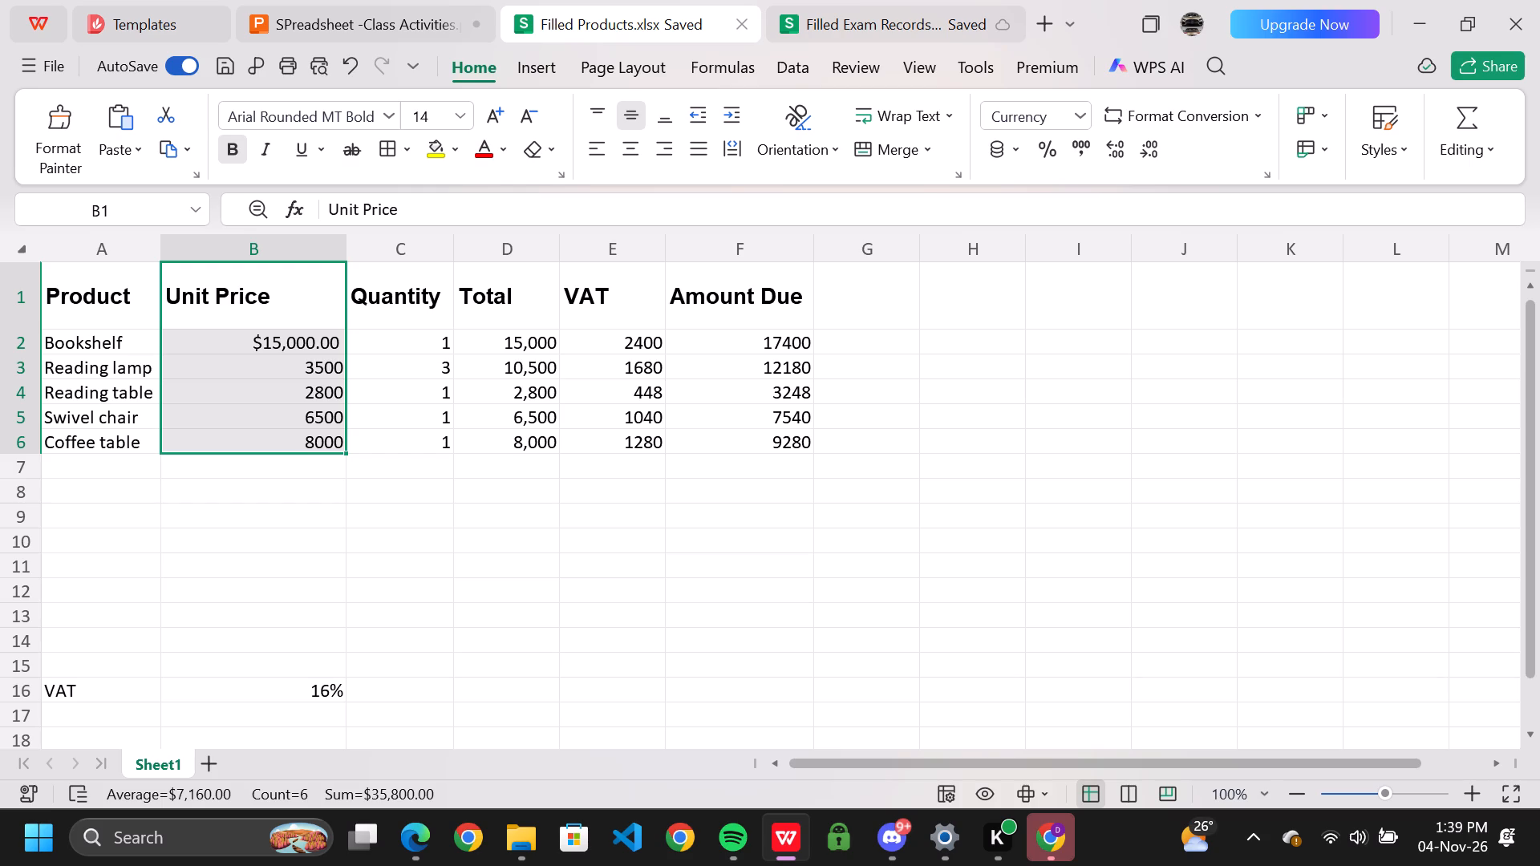
left_click(351, 2)
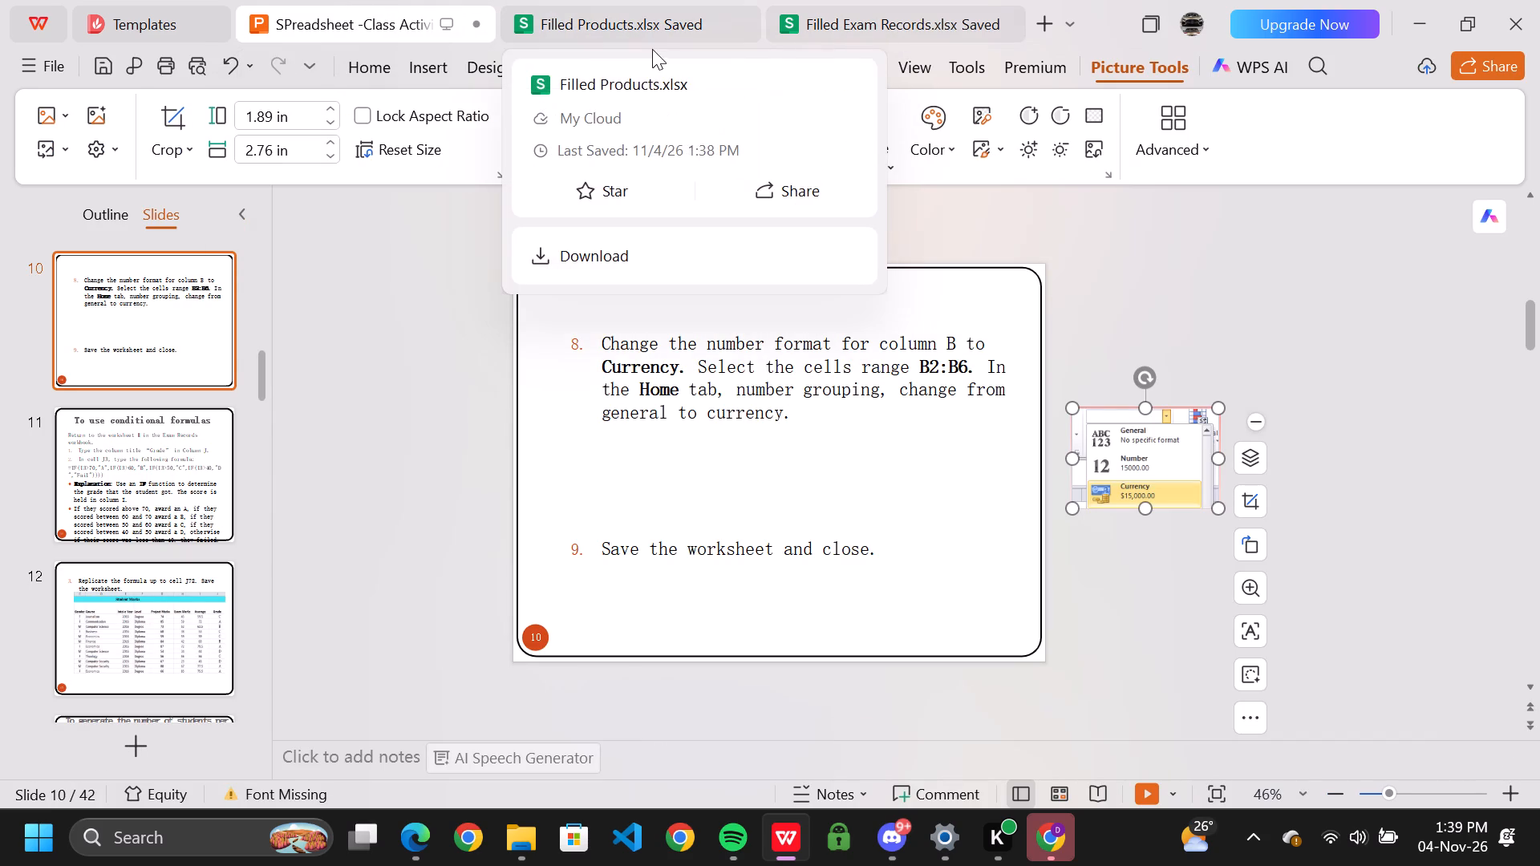
left_click(388, 22)
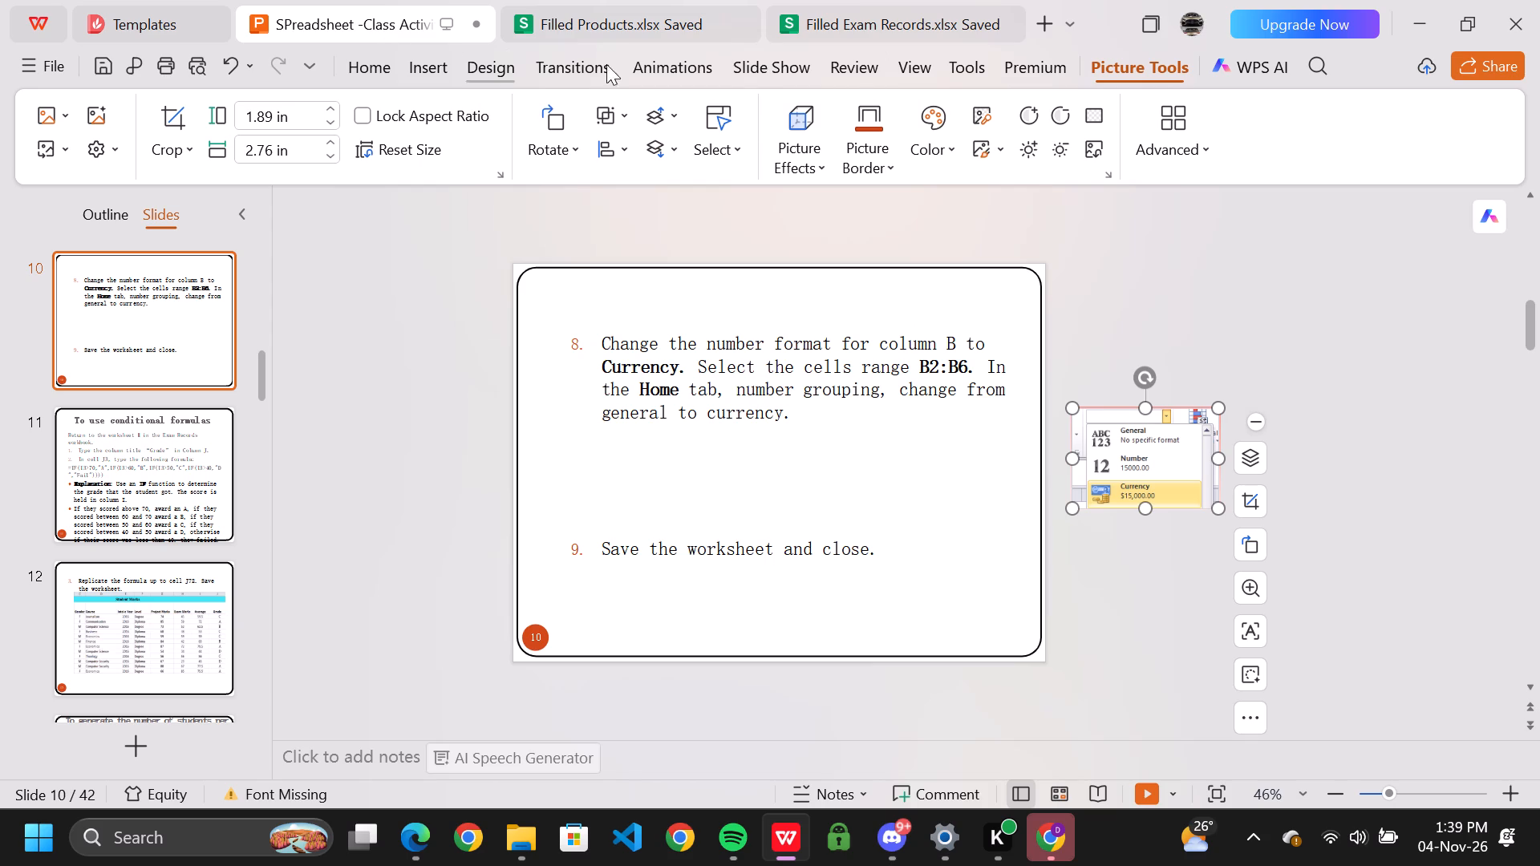
left_click(683, 24)
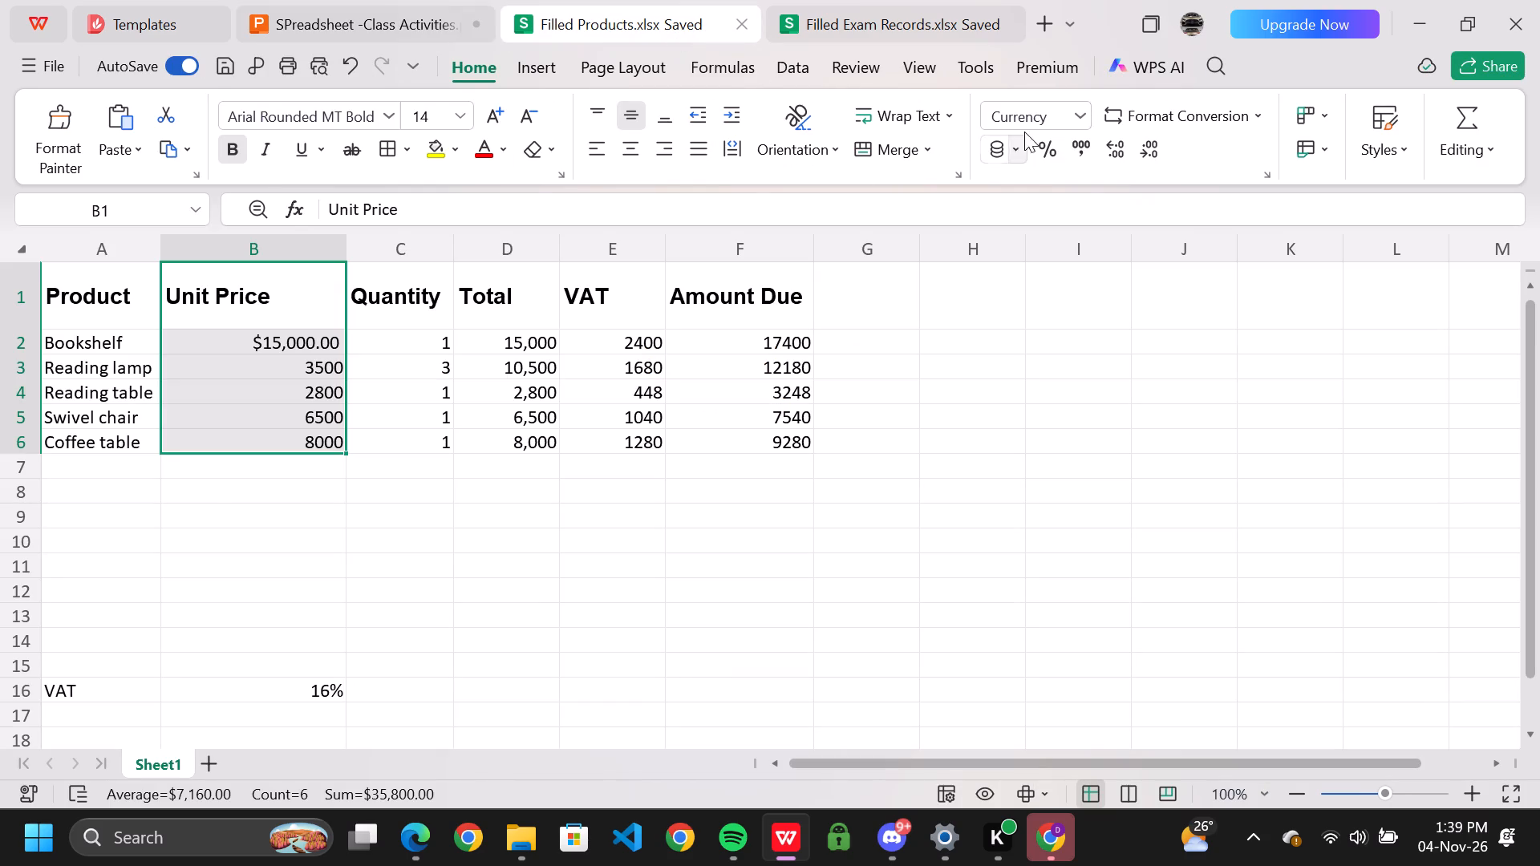
left_click(1087, 116)
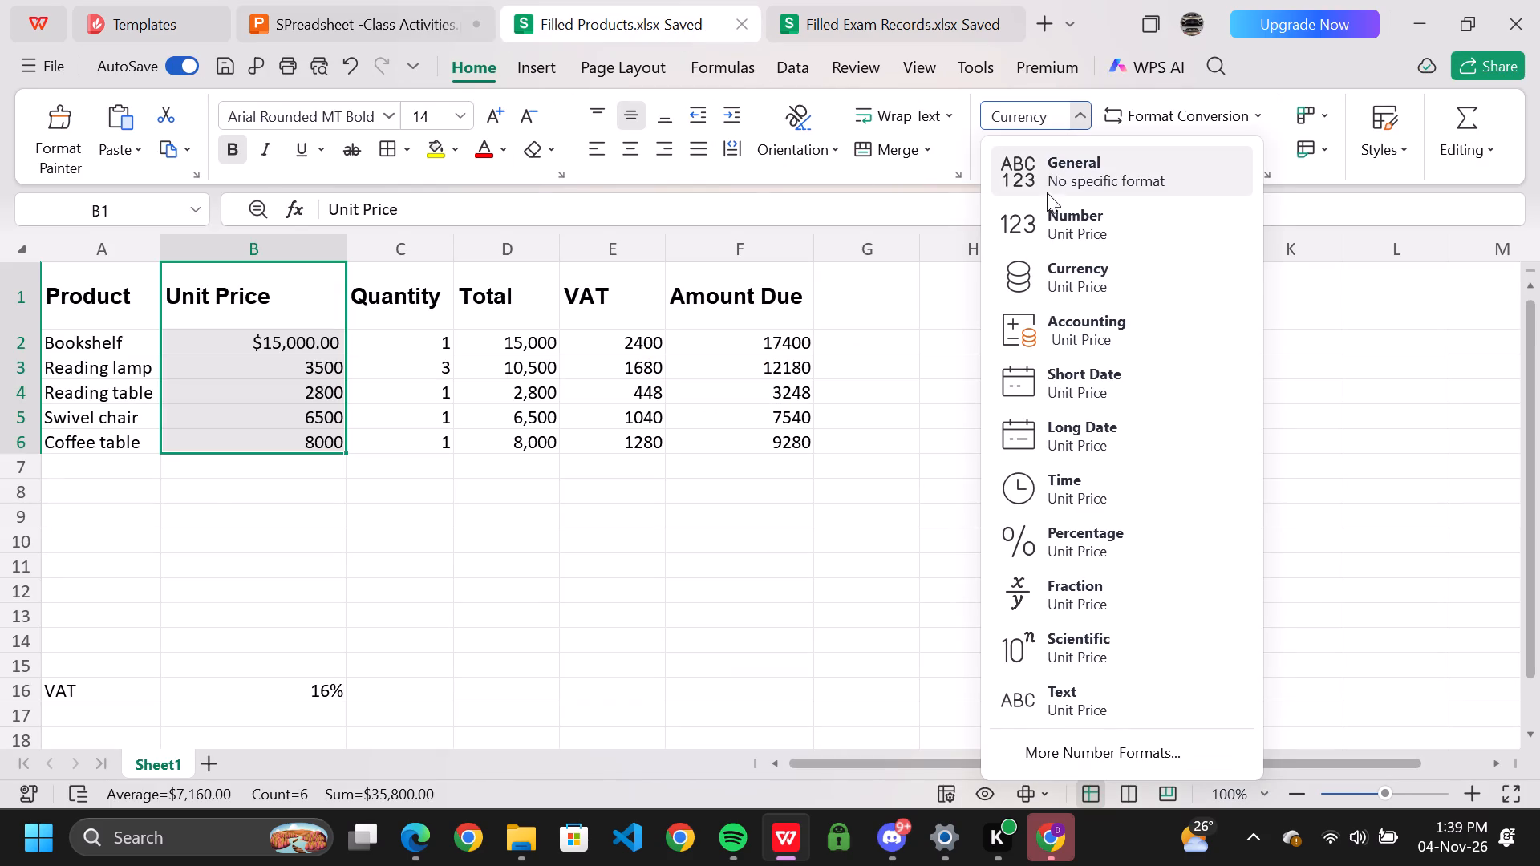
left_click(1048, 211)
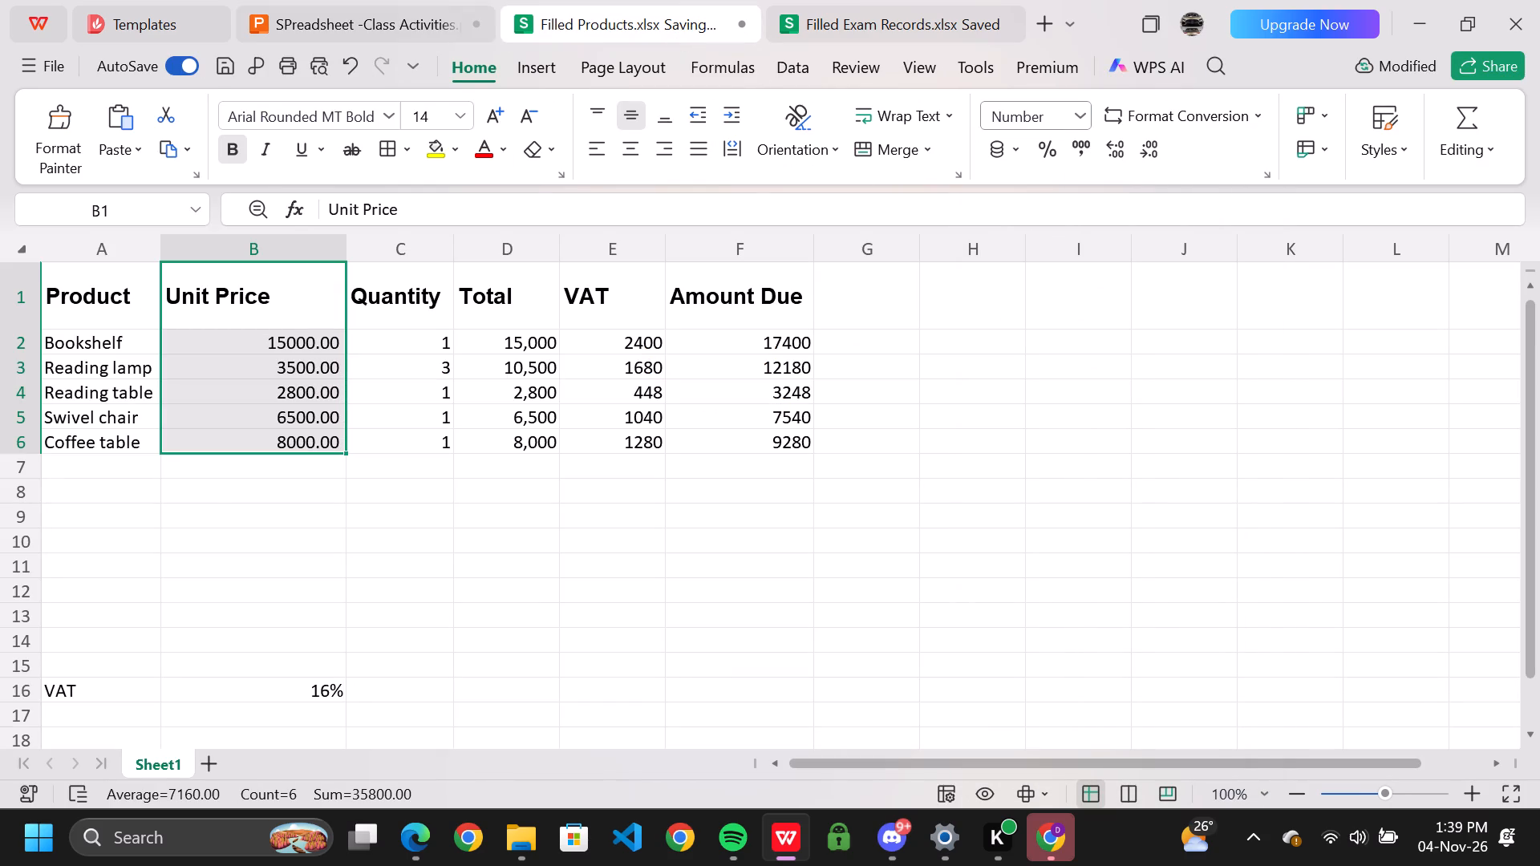
left_click(1066, 119)
left_click(1082, 114)
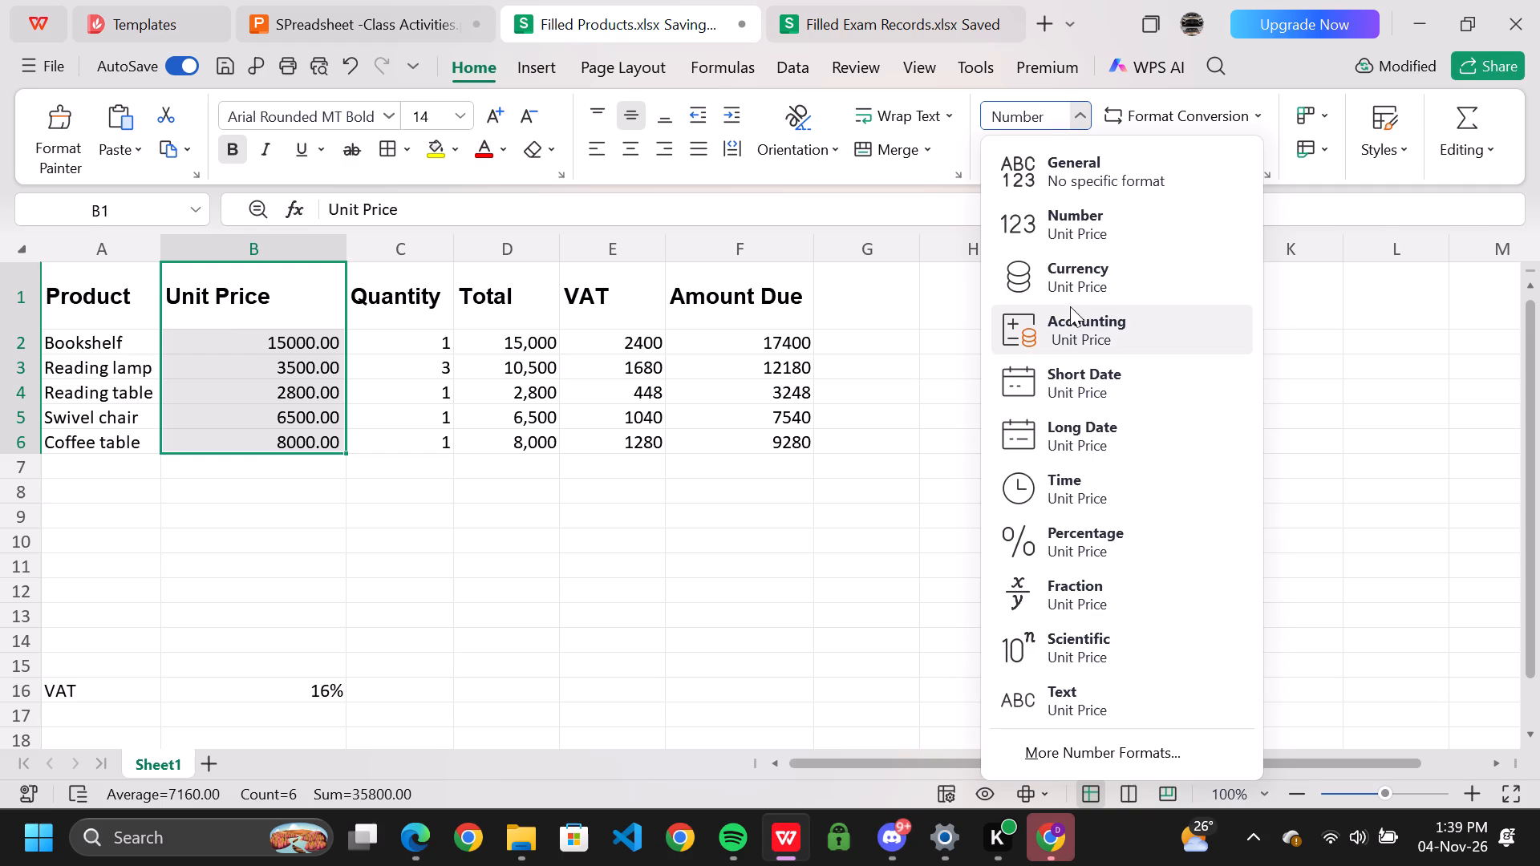
left_click(1067, 275)
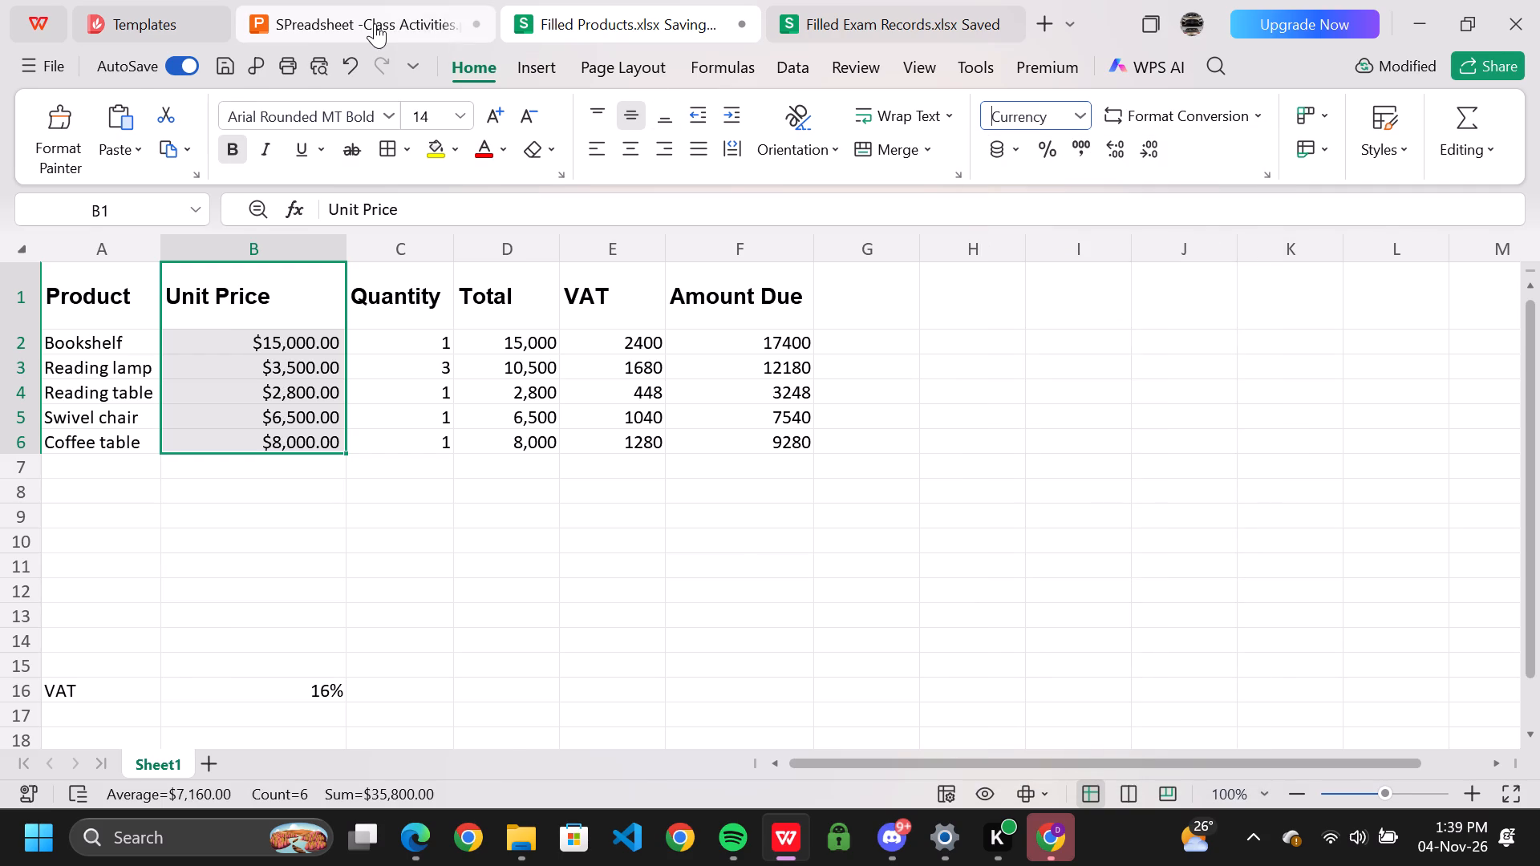
Check the remaining instruction on slide 10 and save Filled Products.xlsx.
left_click(375, 23)
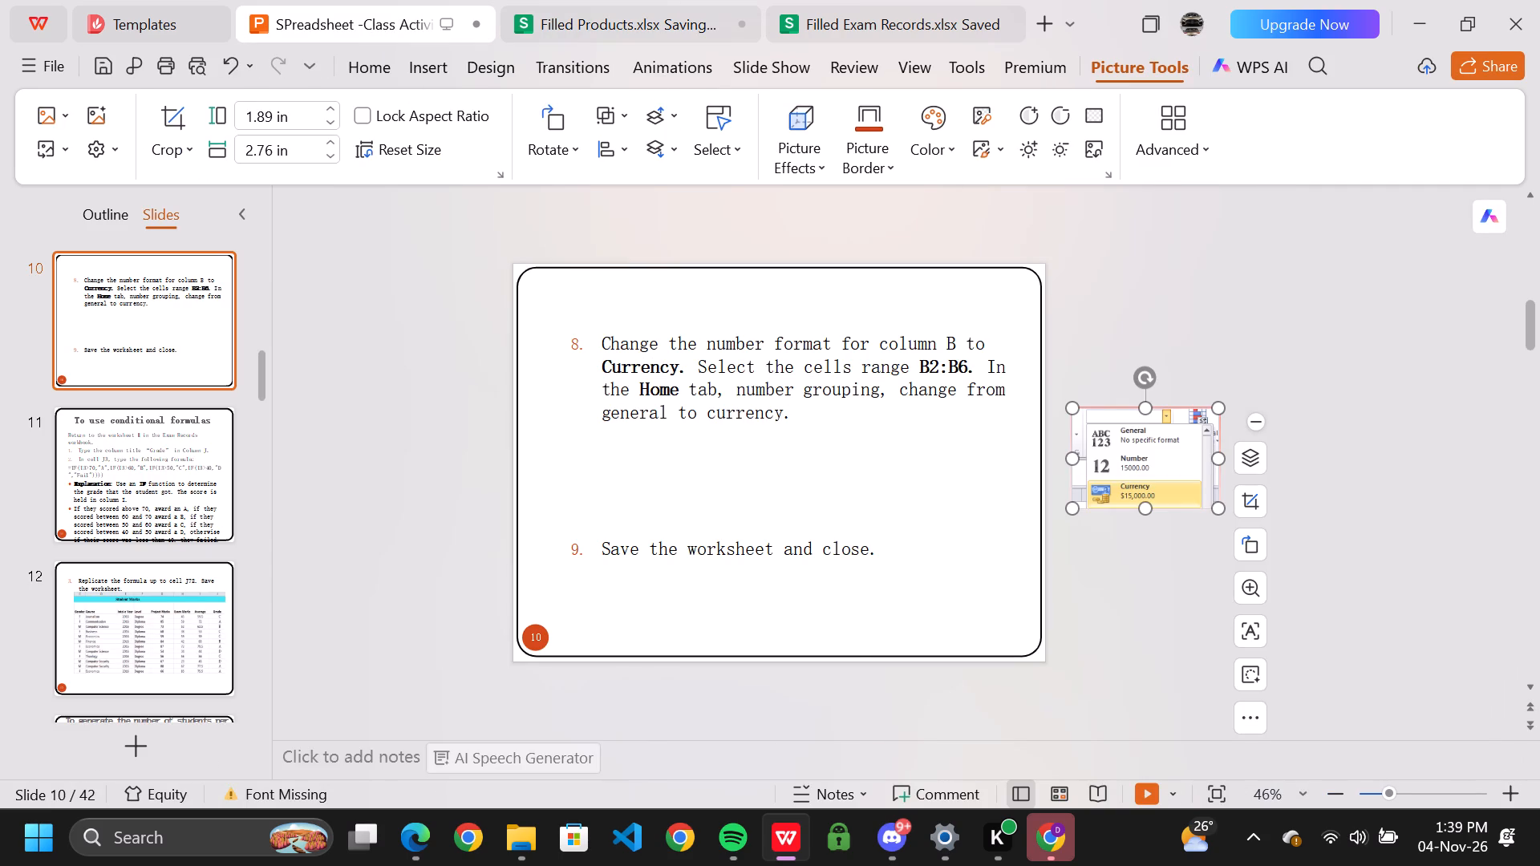
left_click(573, 18)
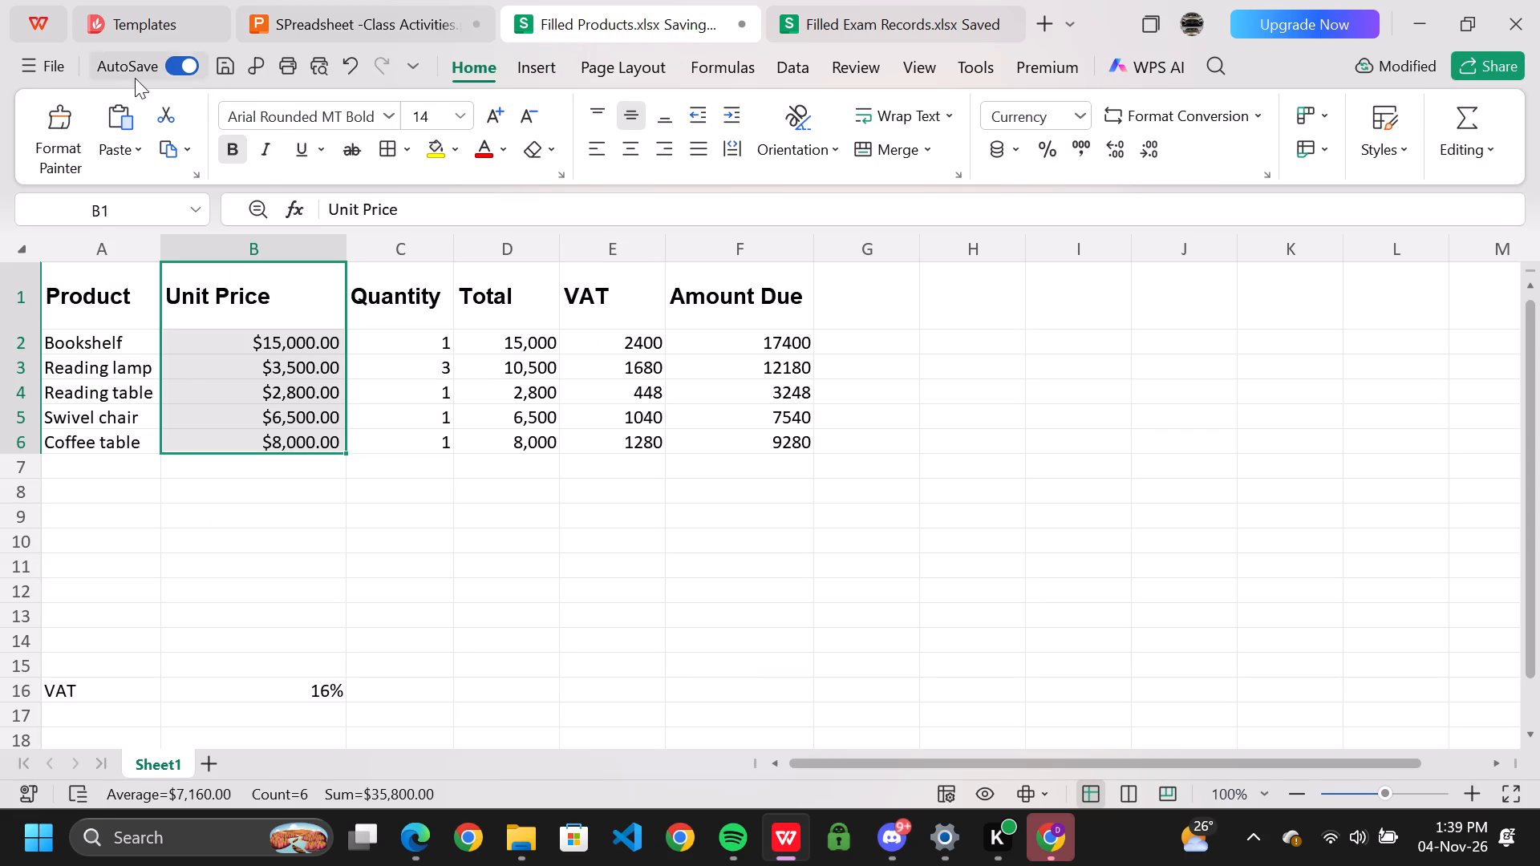
left_click(48, 70)
left_click(166, 188)
Go on to slide 12, and examine the empty column J and the mark summary formulas in Filled Exam Records.xlsx.
left_click(308, 22)
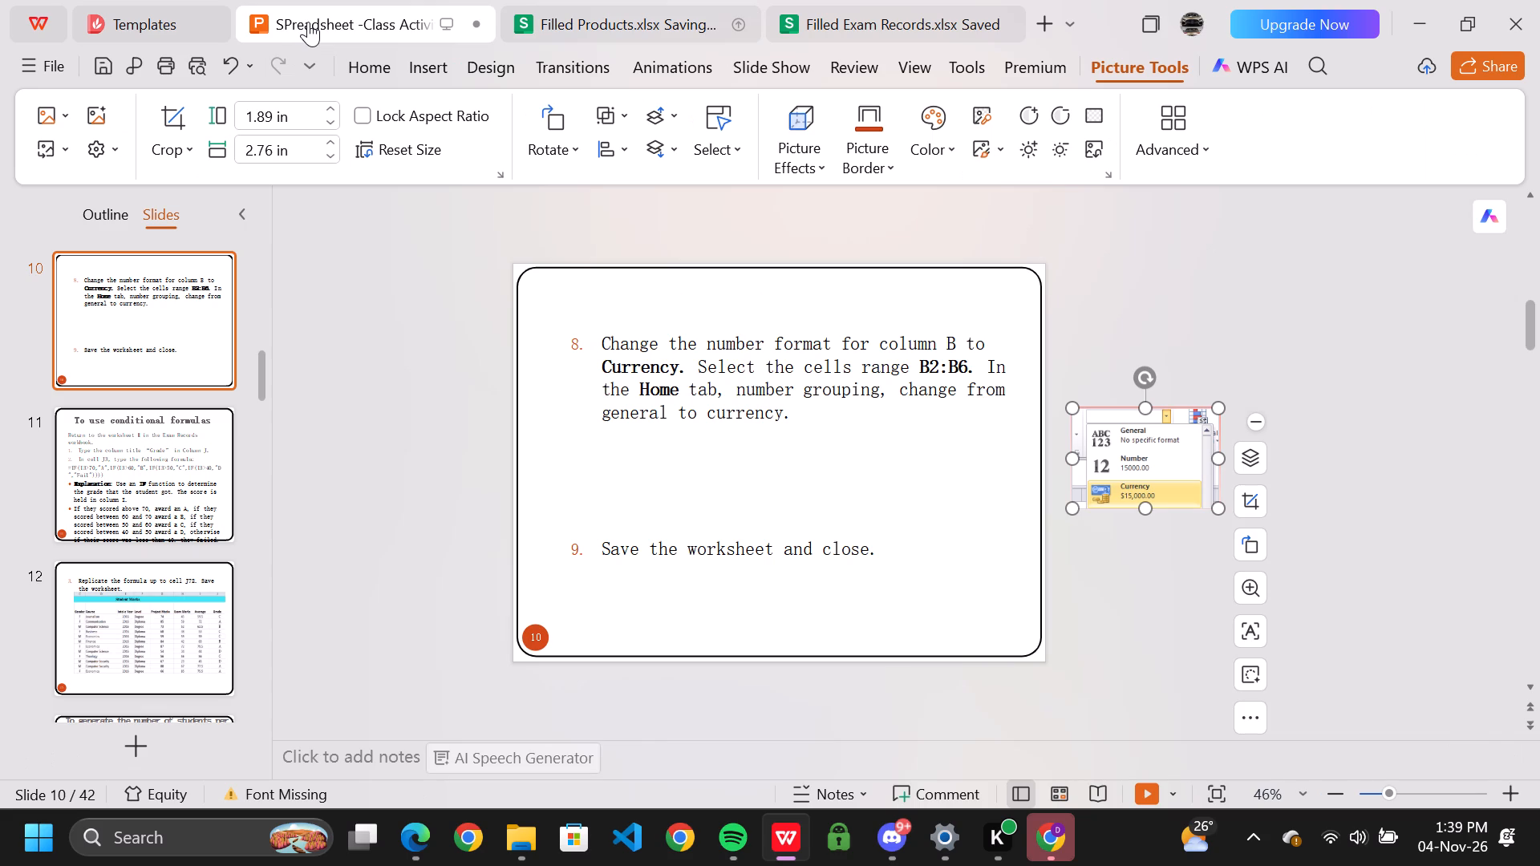
left_click(132, 623)
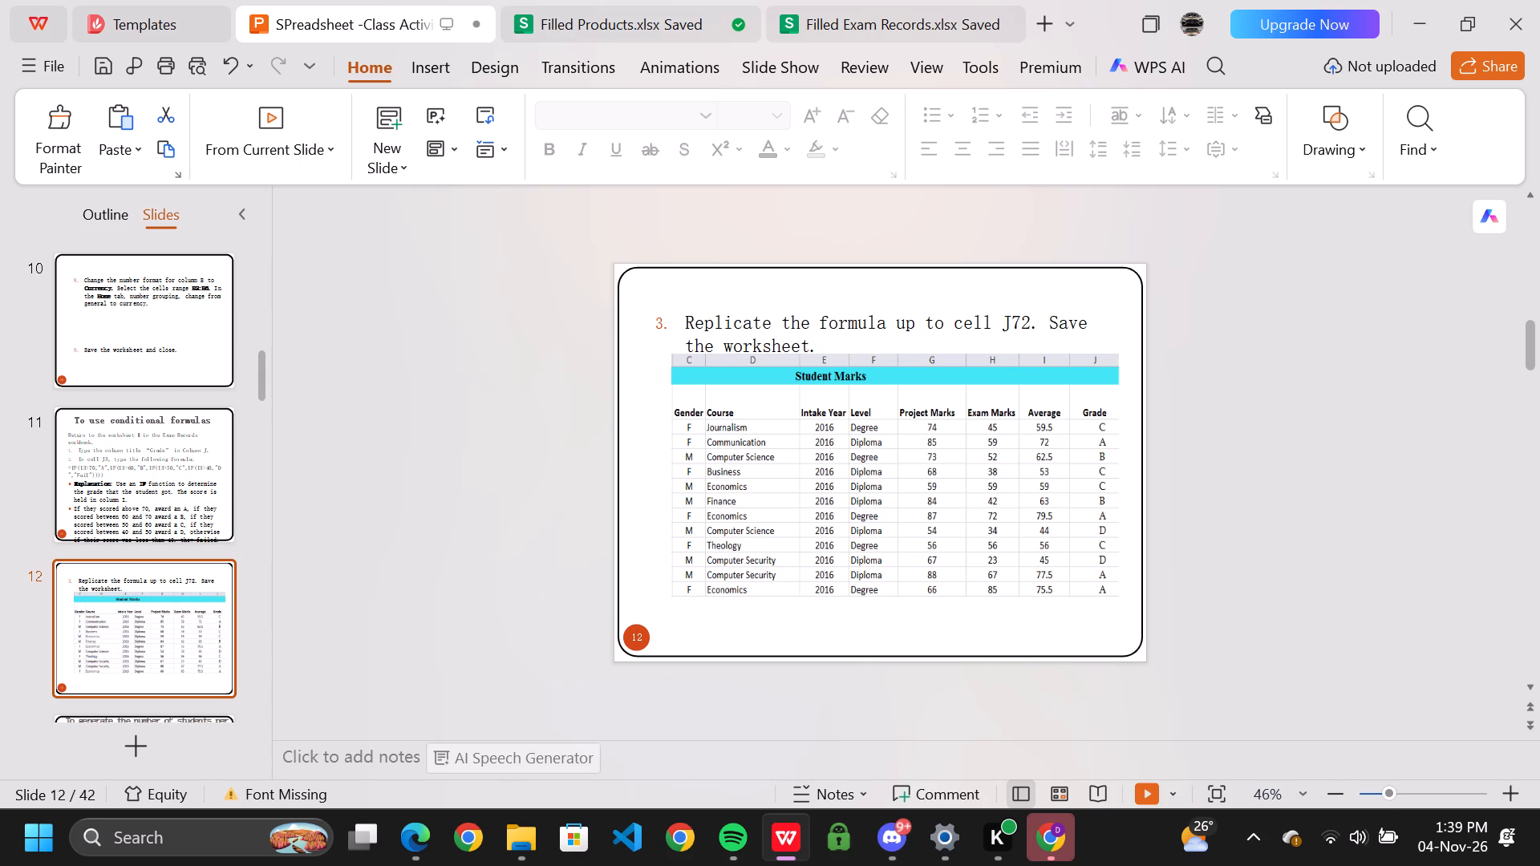
left_click(831, 23)
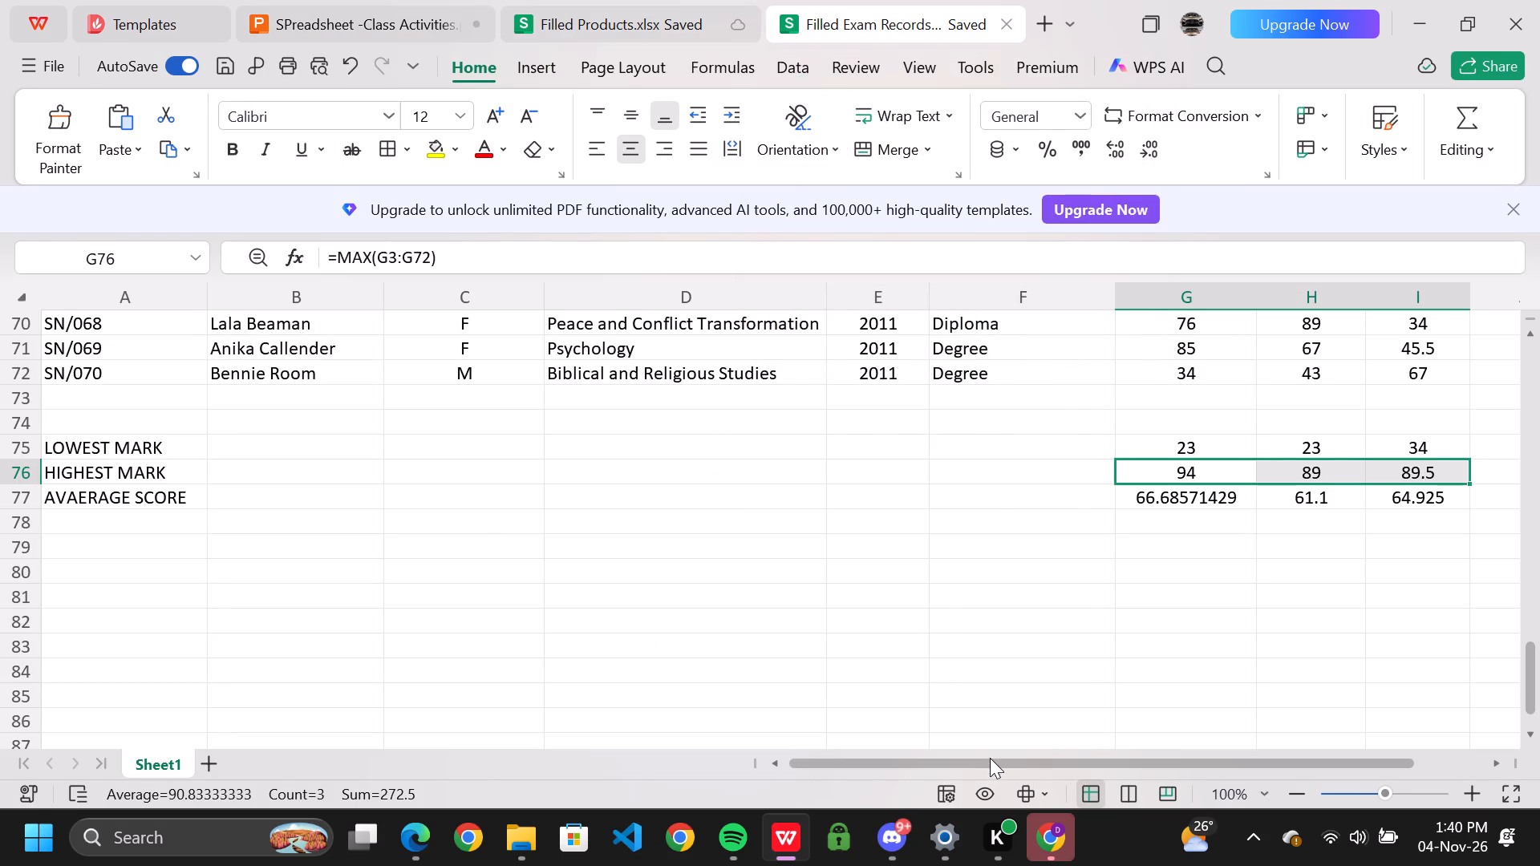
left_click_drag(990, 758, 1137, 767)
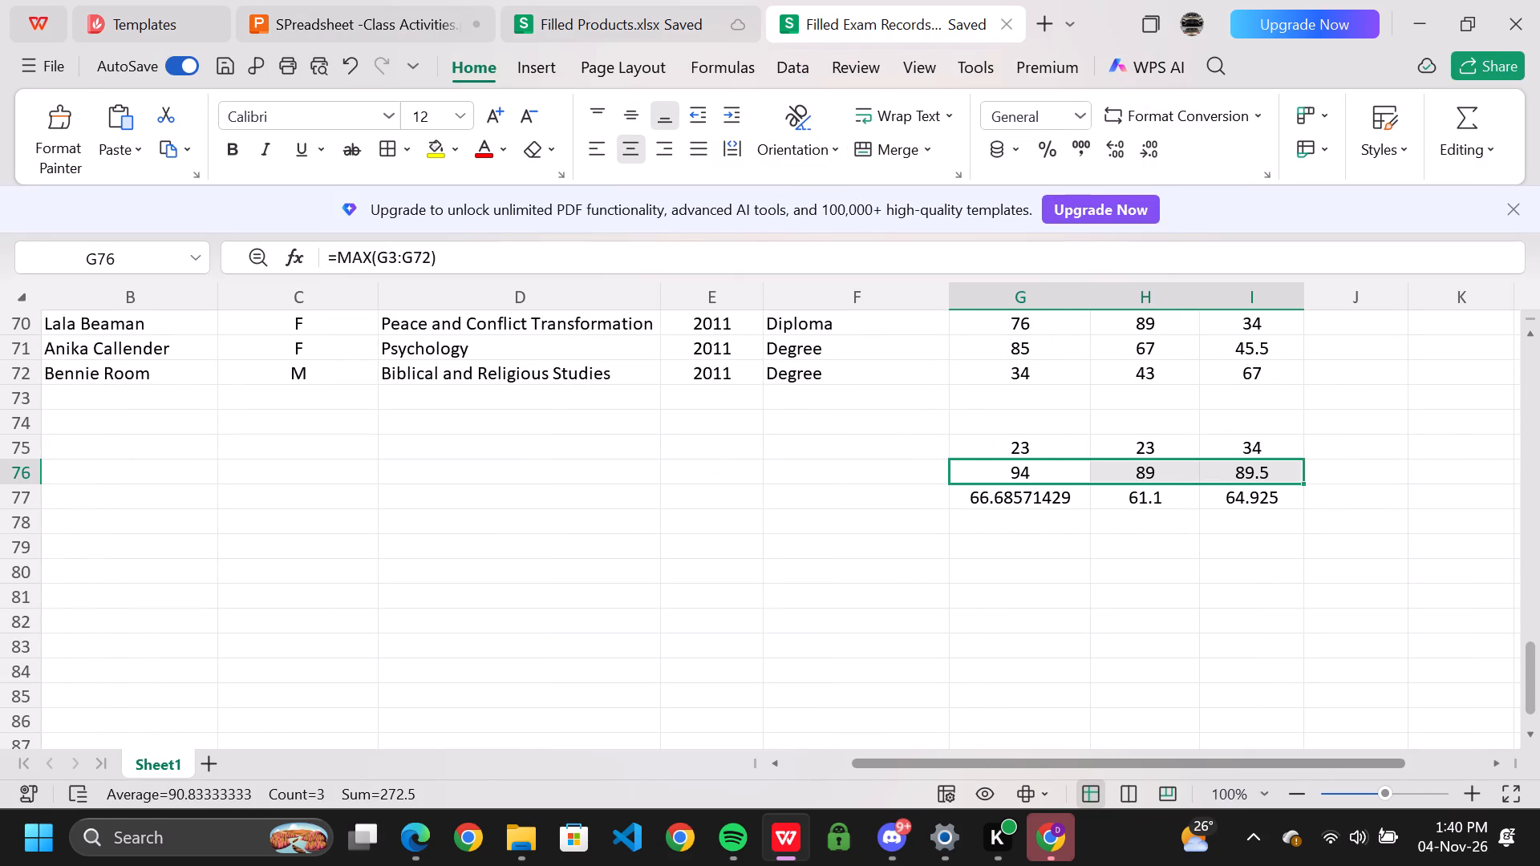
left_click(1339, 498)
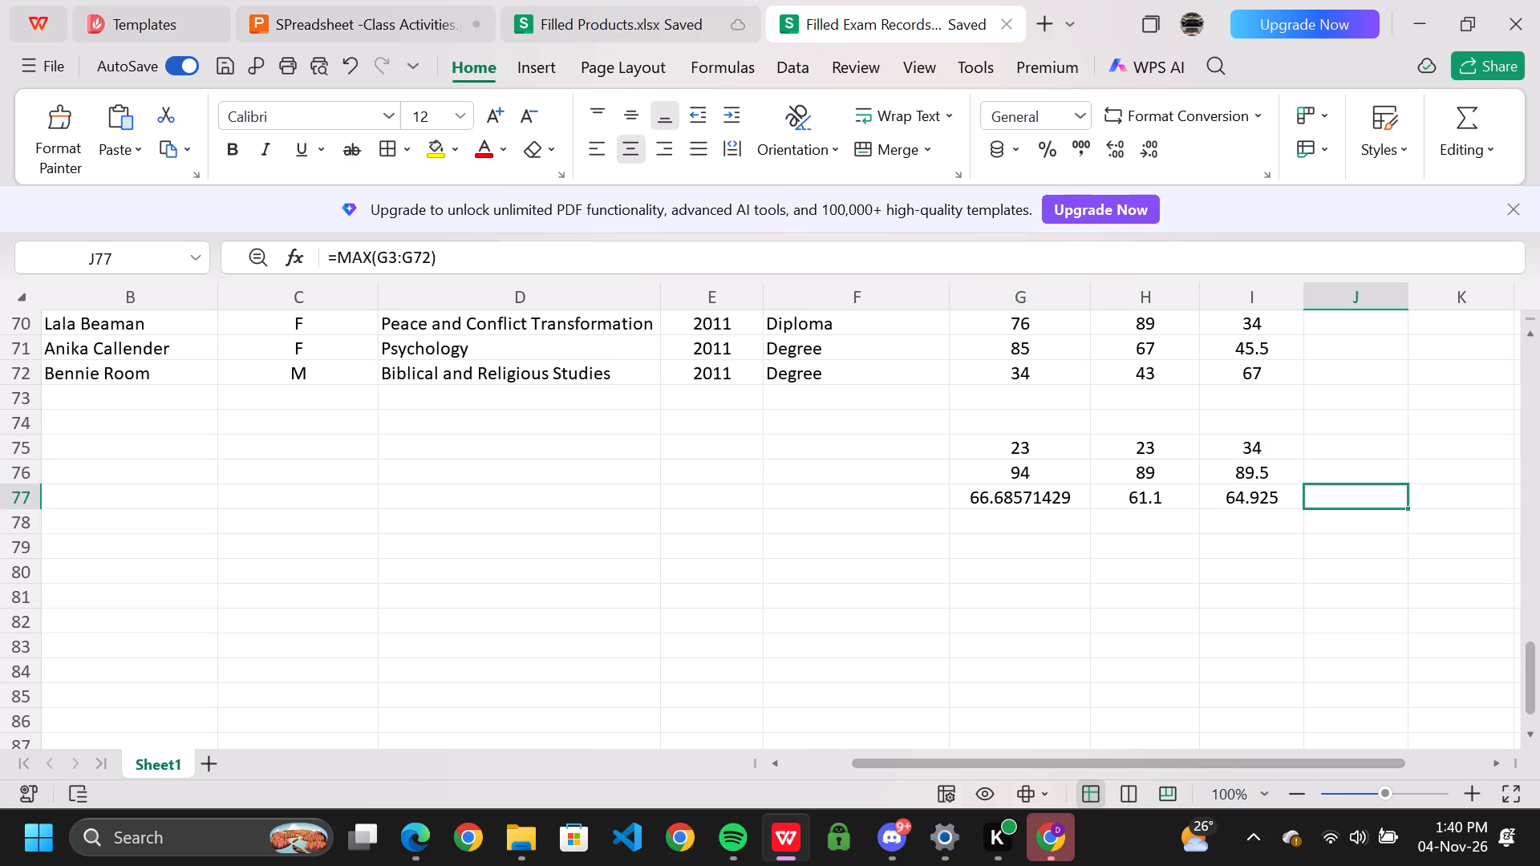
left_click(1211, 453)
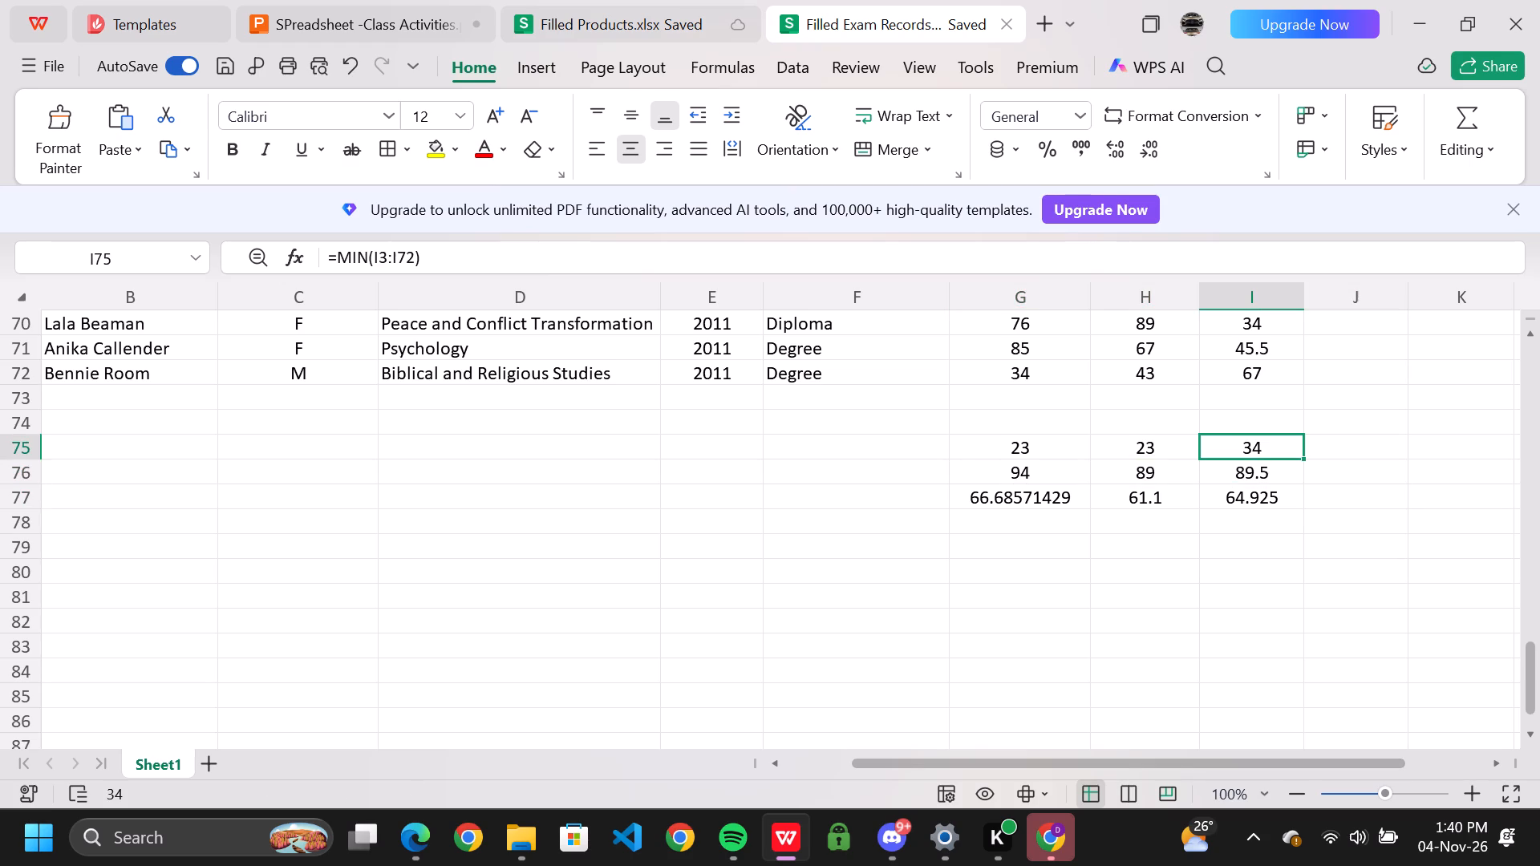
left_click(991, 447)
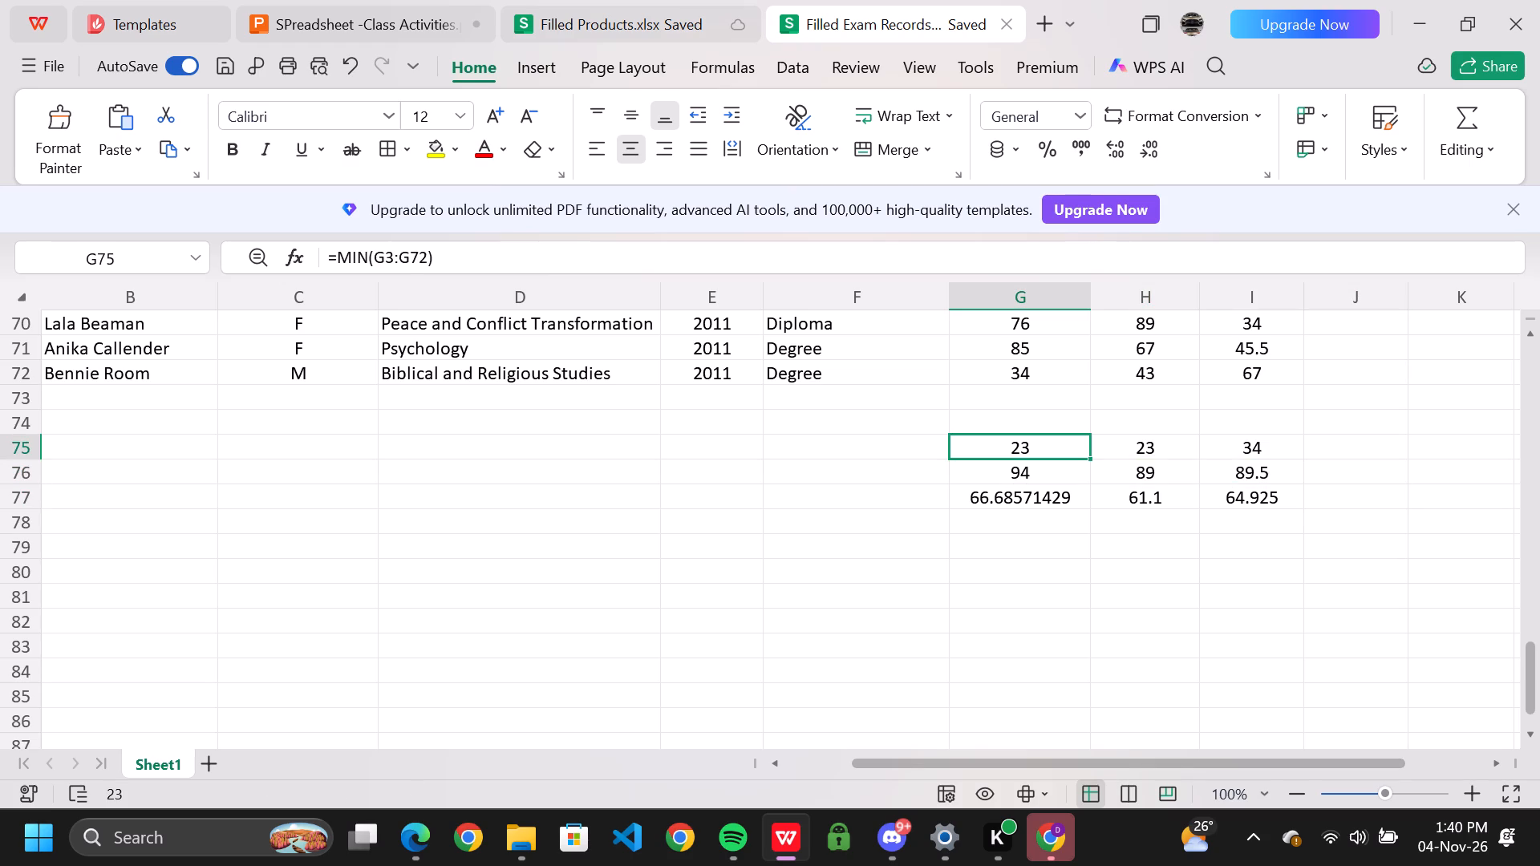
Move the Student Marks picture on slide 12 away from the instruction text so that it extends beyond the slide's edge.
left_click(343, 28)
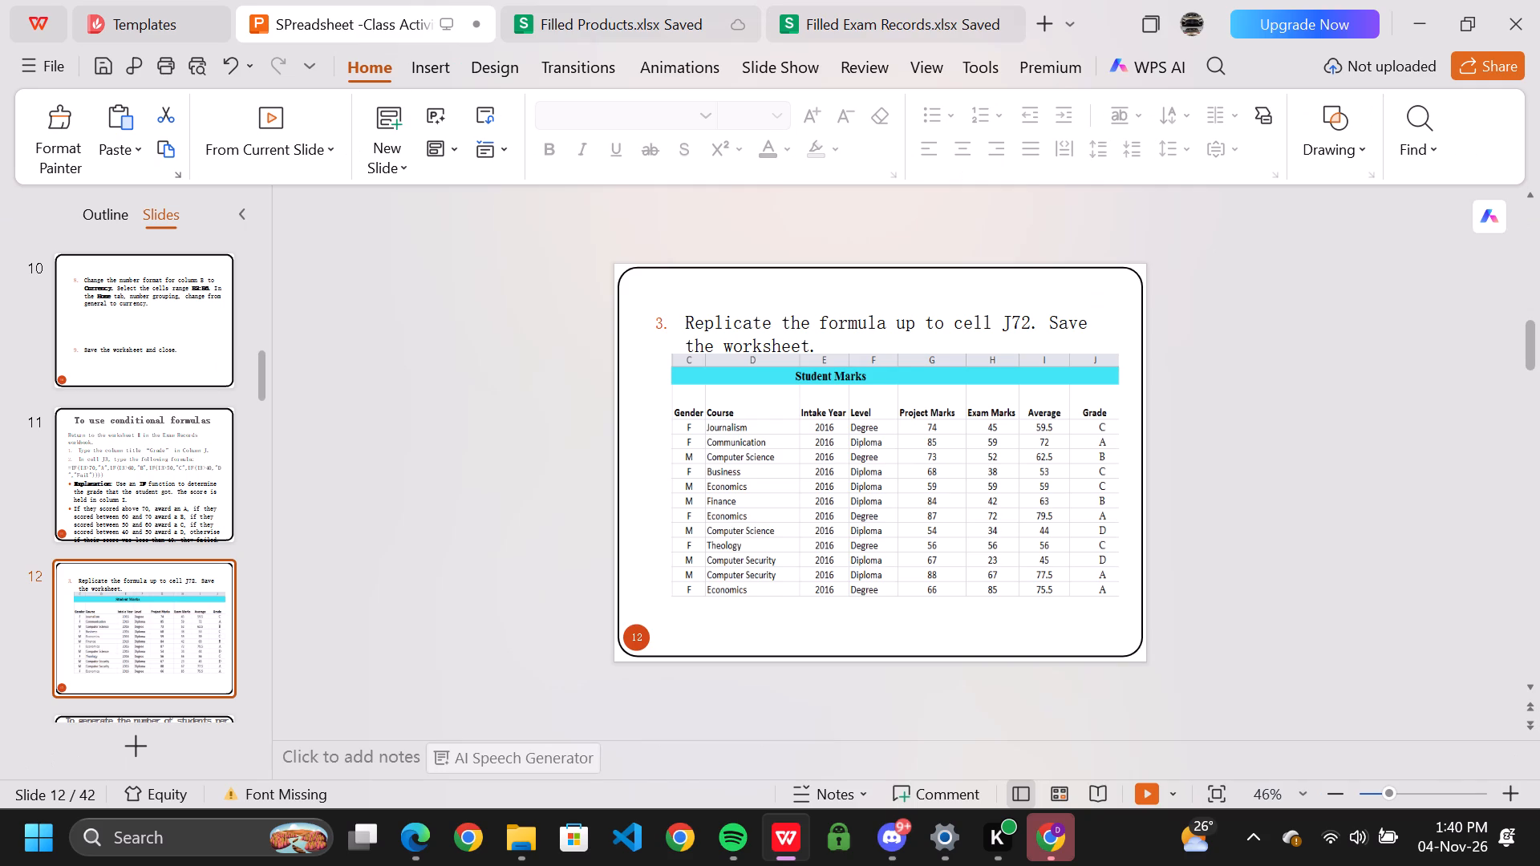
left_click(846, 484)
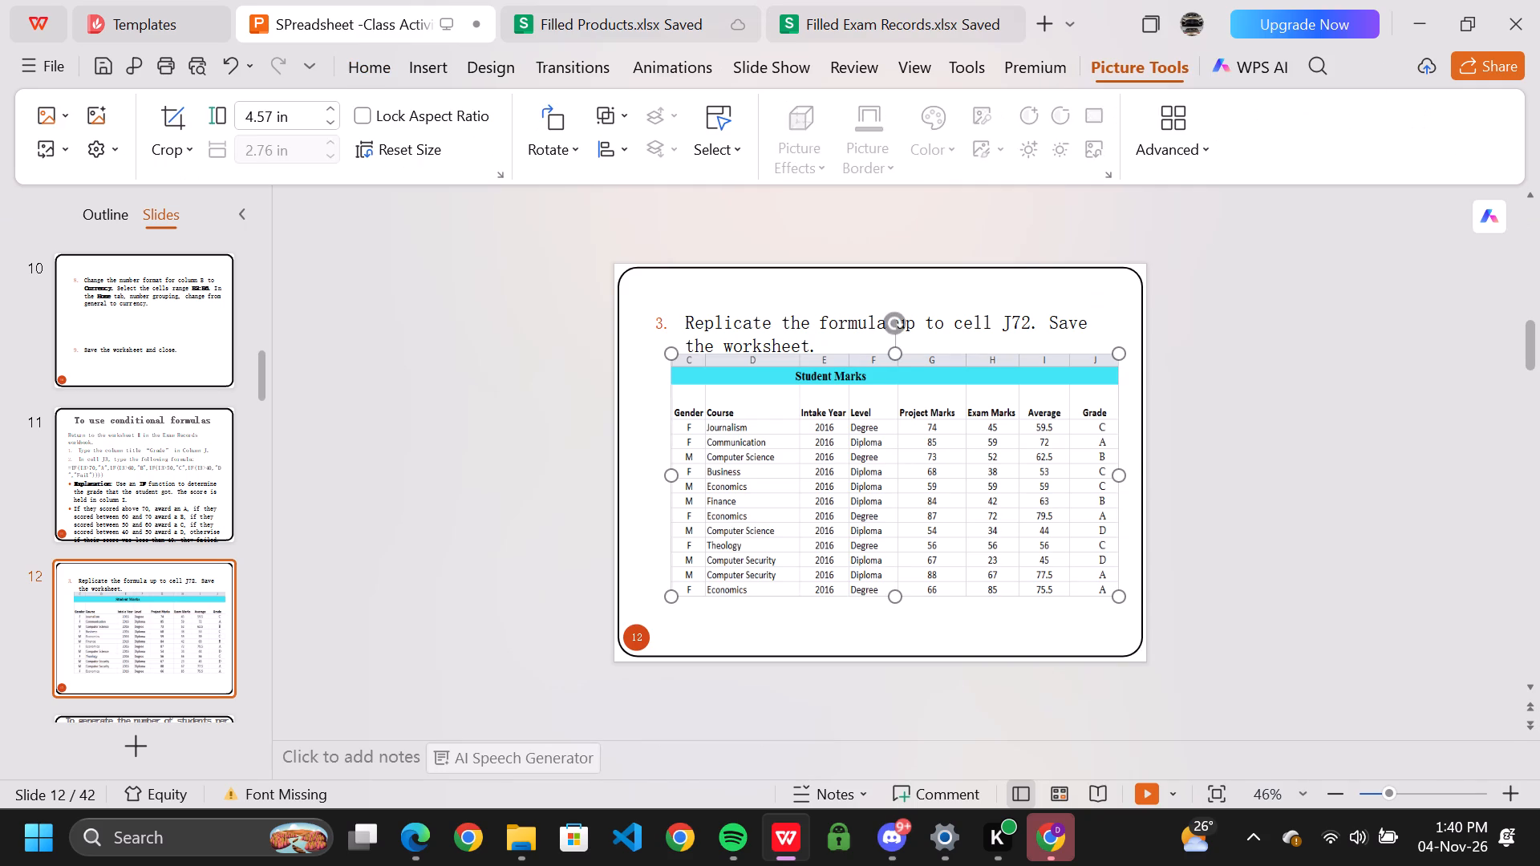
left_click_drag(846, 484, 946, 504)
left_click(979, 227)
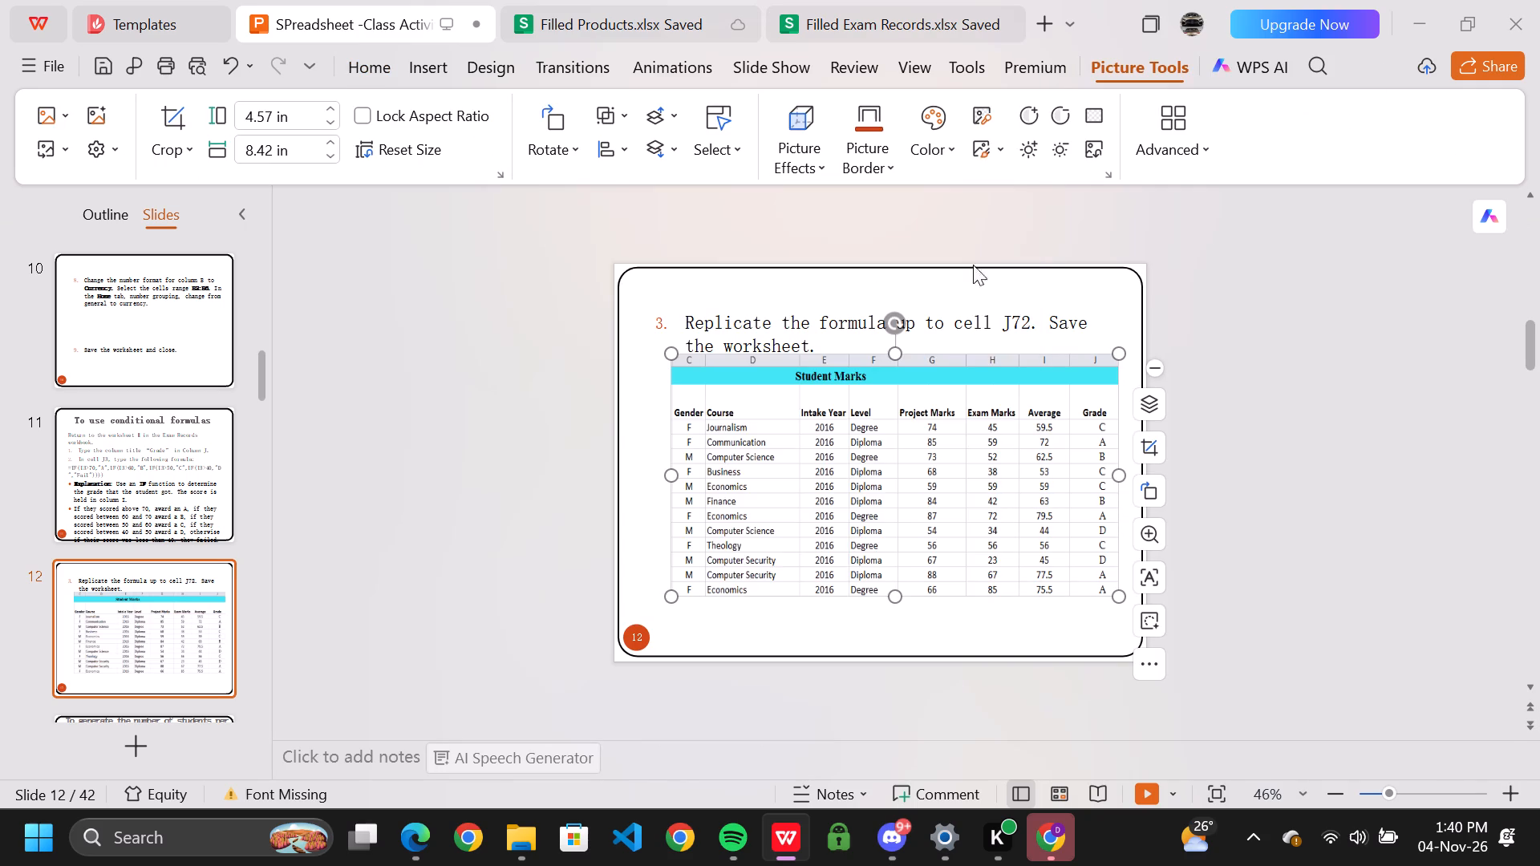
left_click_drag(911, 487, 1379, 463)
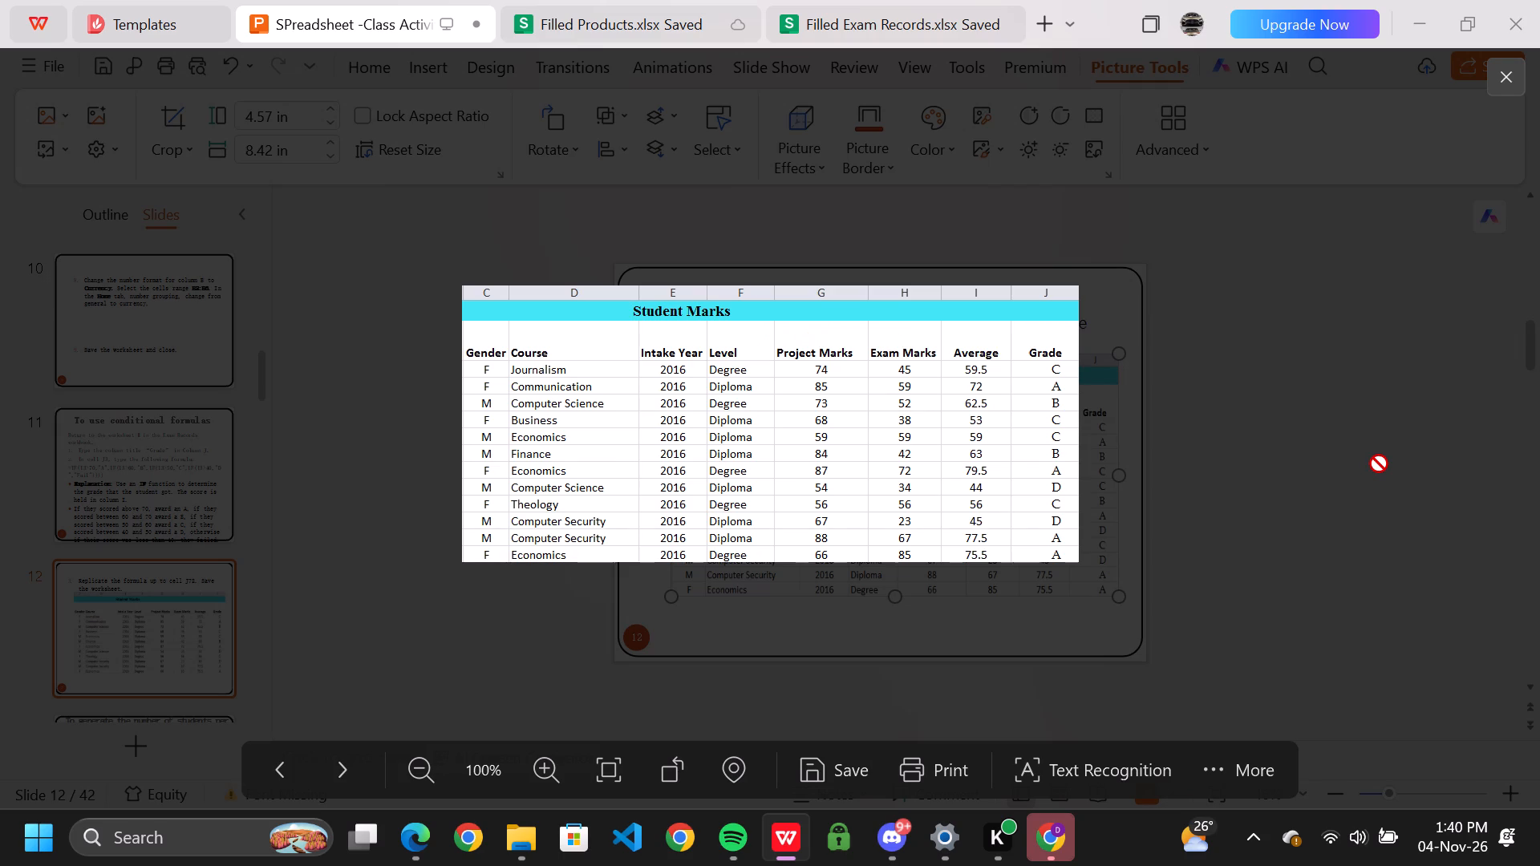
left_click_drag(1379, 463, 1383, 462)
left_click(1171, 375)
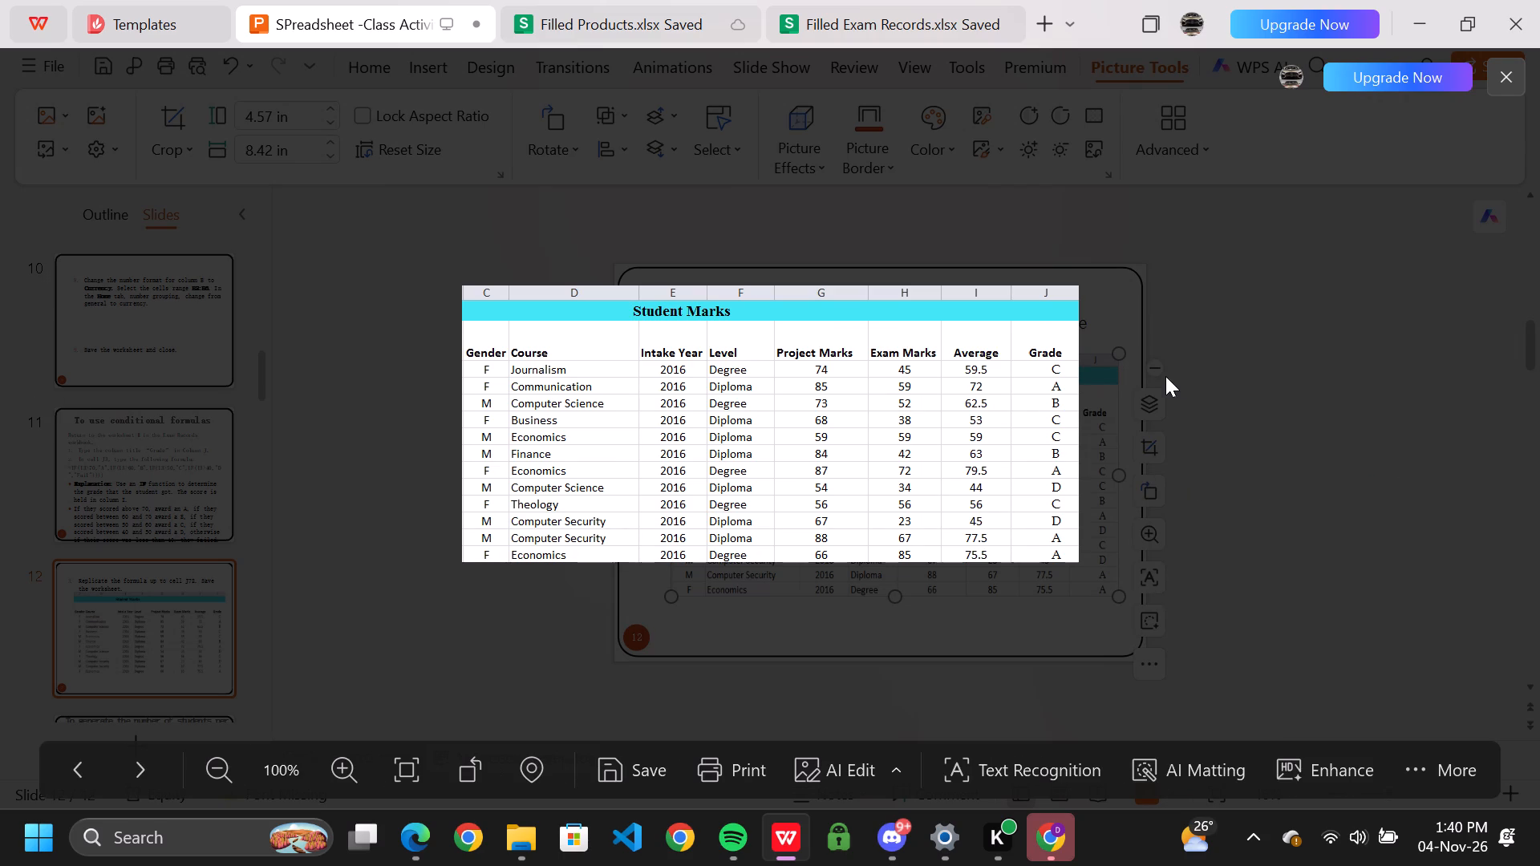
left_click(483, 196)
double_click(388, 322)
key("Escape")
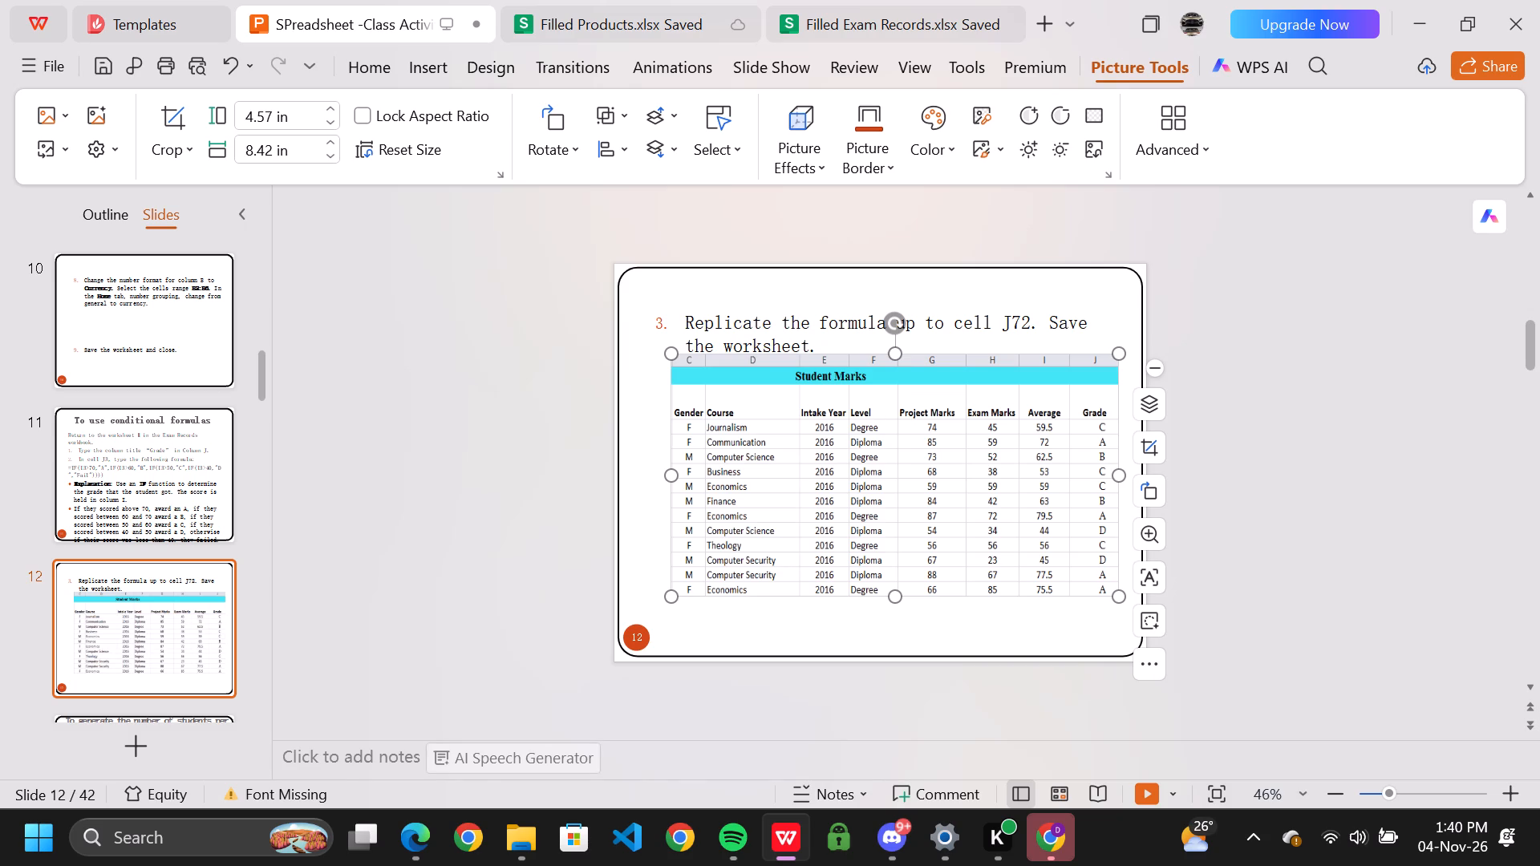
left_click_drag(780, 441, 387, 523)
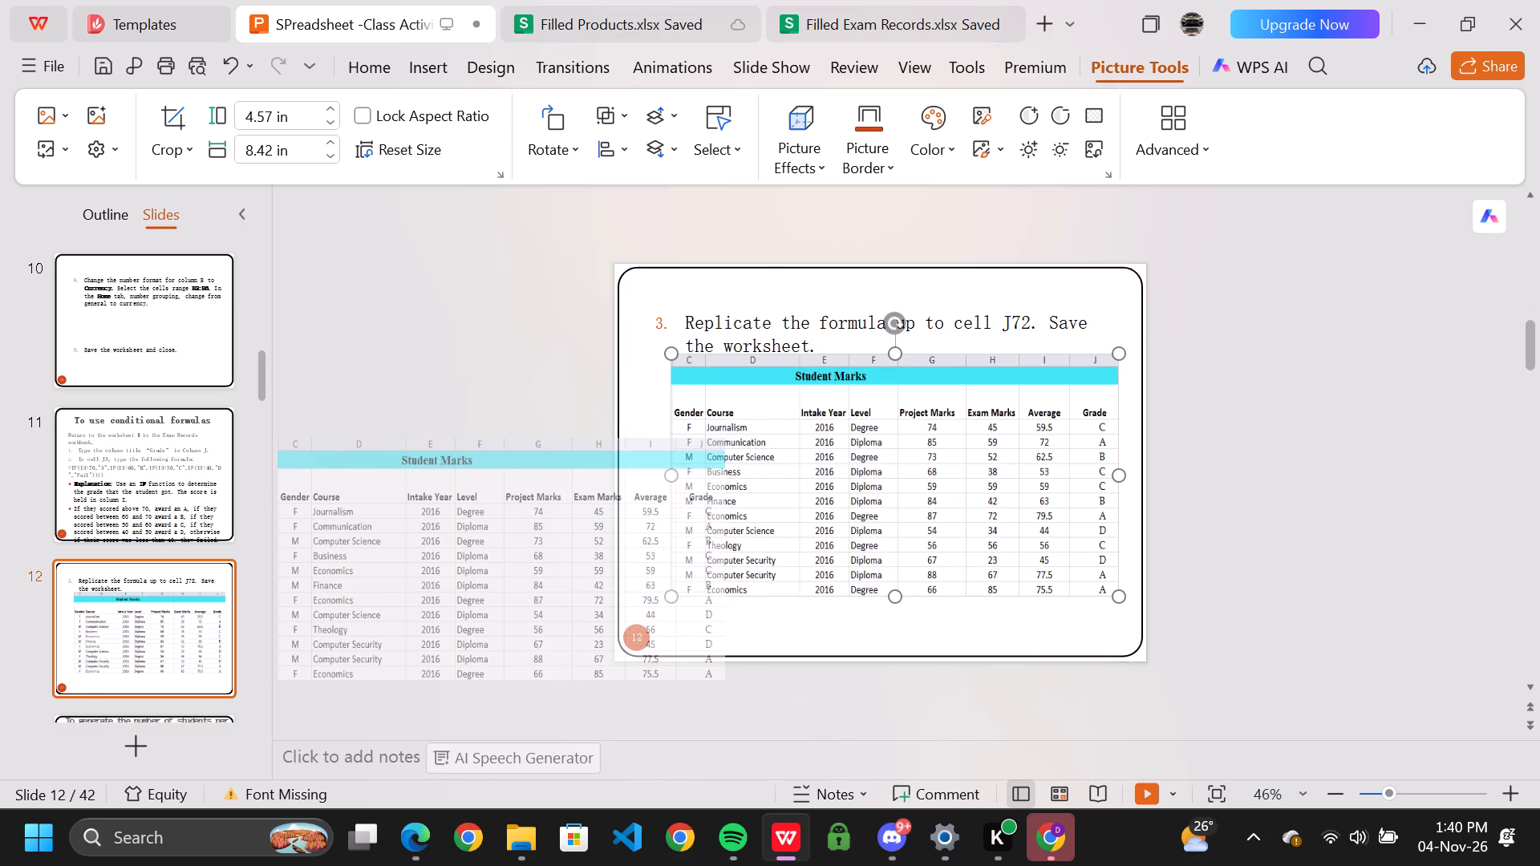
left_click_drag(650, 510, 632, 444)
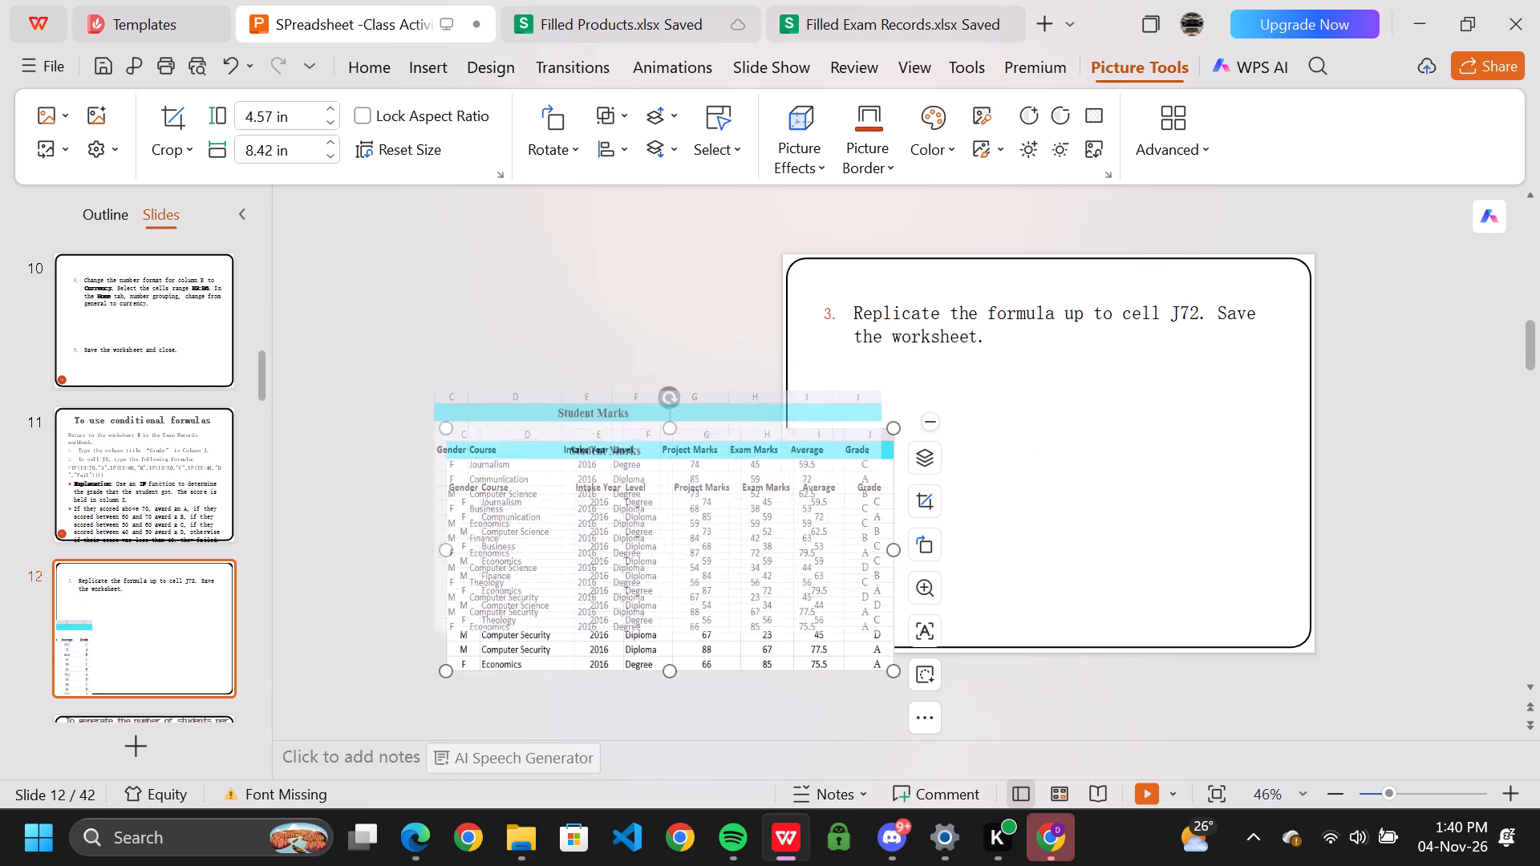
left_click_drag(632, 444, 598, 452)
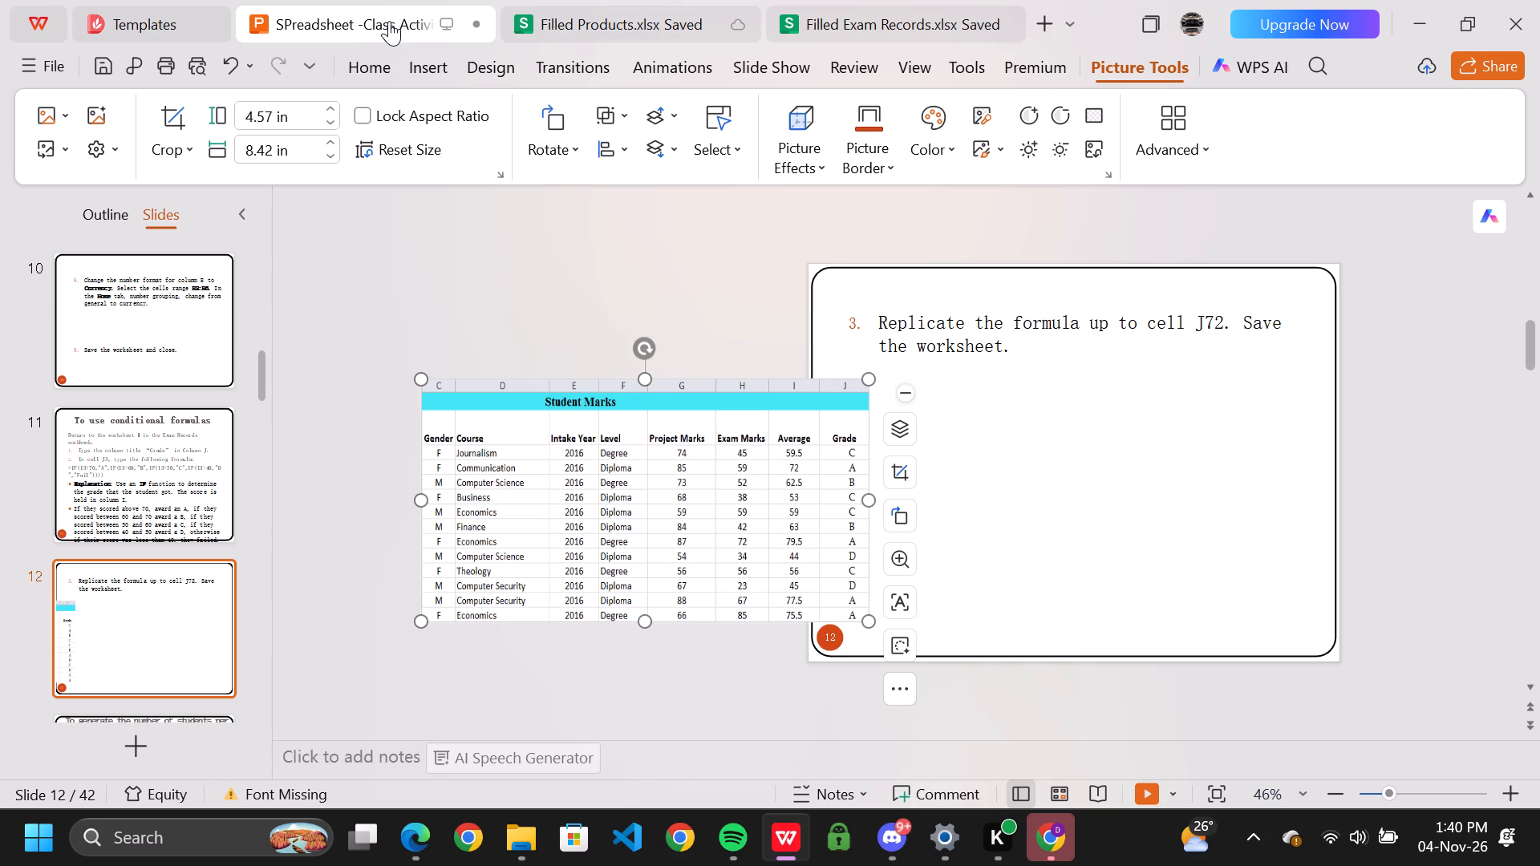
Recheck slide 10 against Filled Products.xlsx, and read slide 12 and the conditional formula instructions on slide 11.
left_click(164, 330)
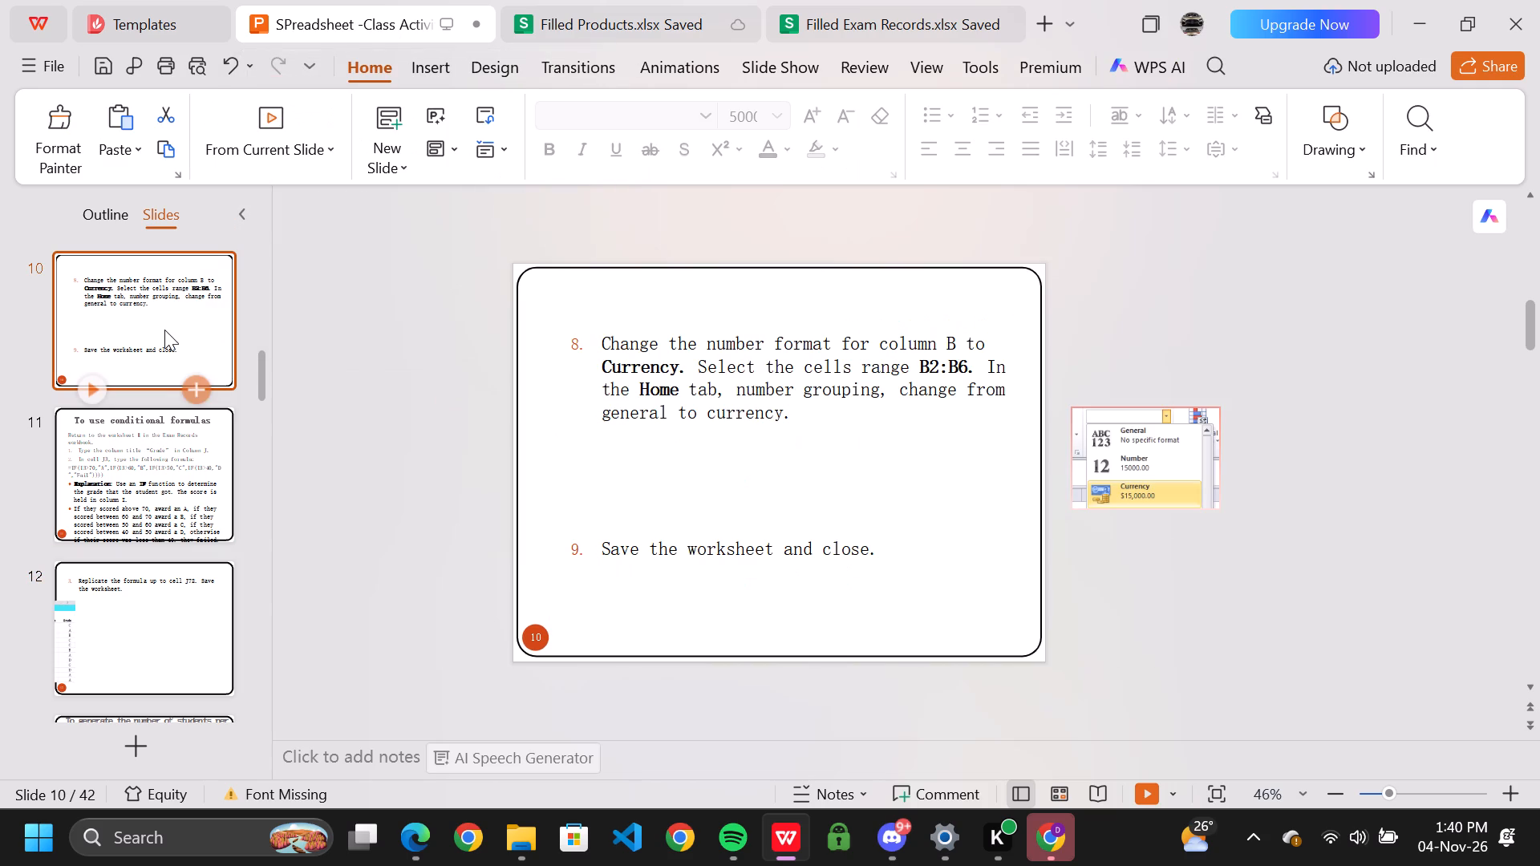
left_click(571, 19)
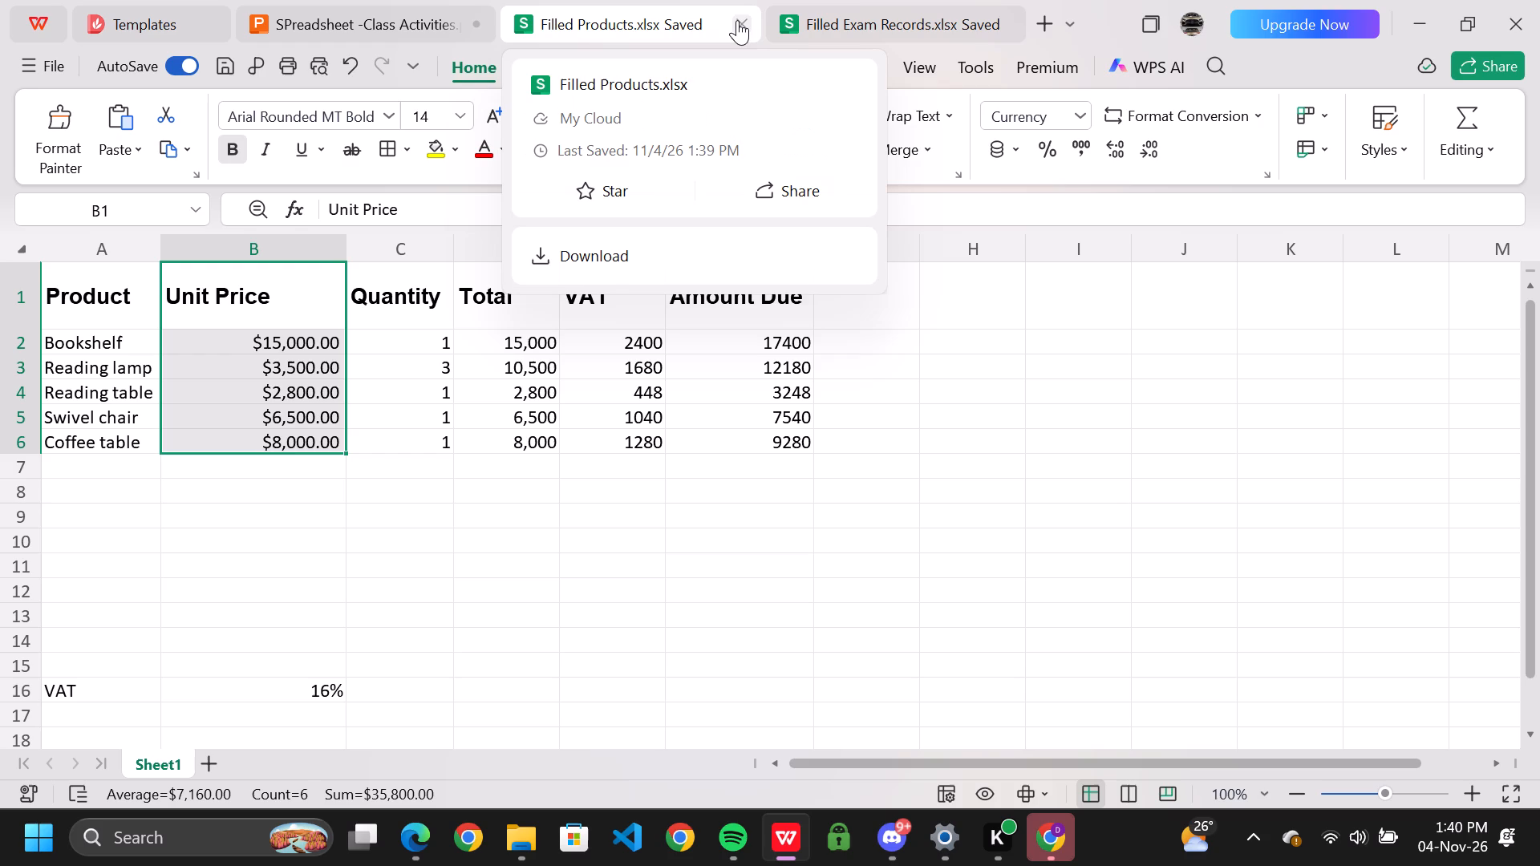
left_click(370, 22)
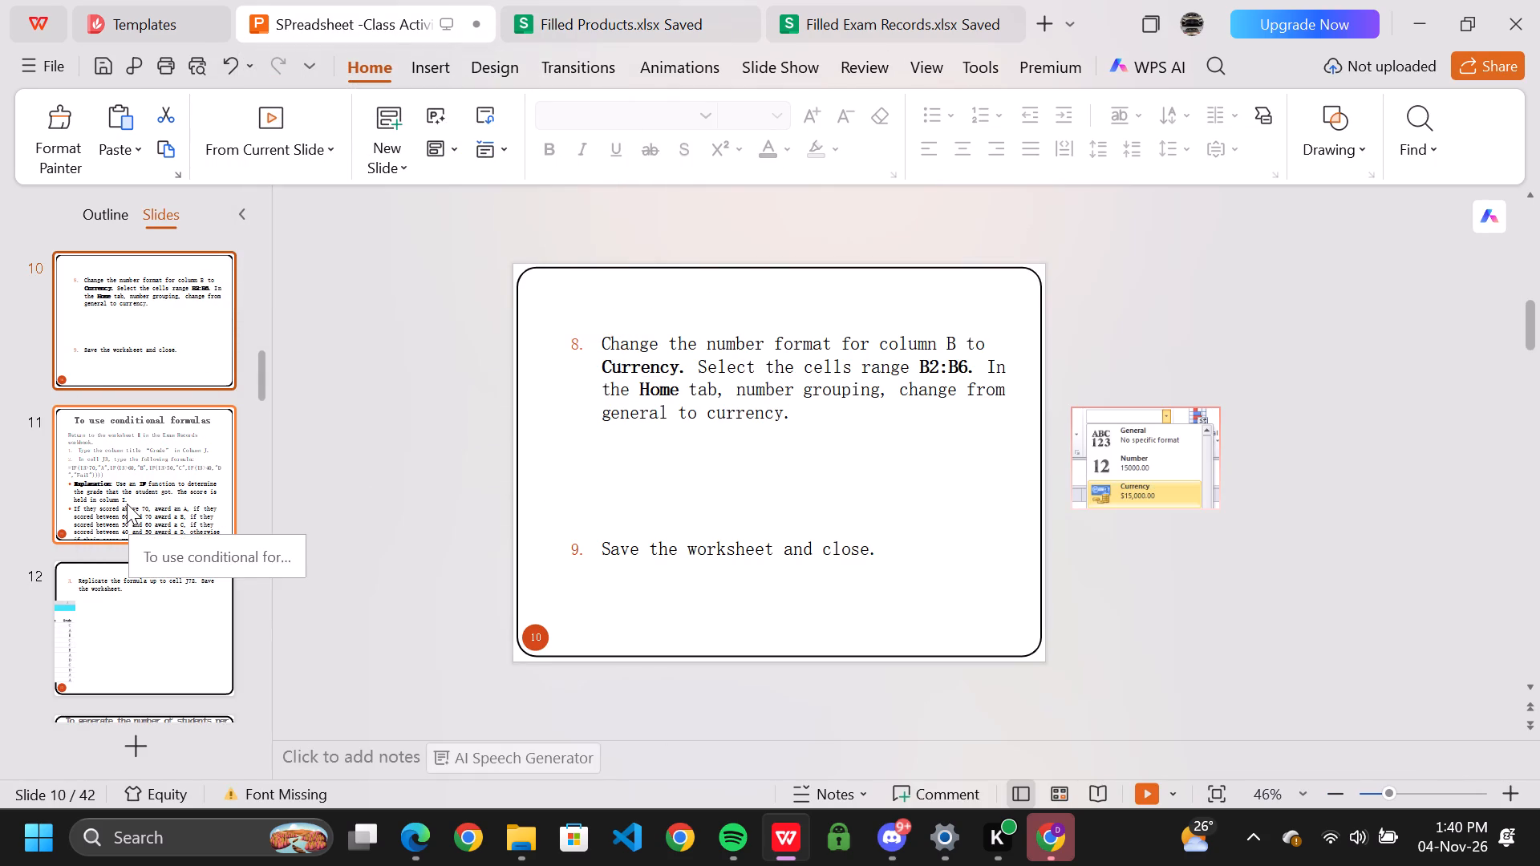
left_click(115, 602)
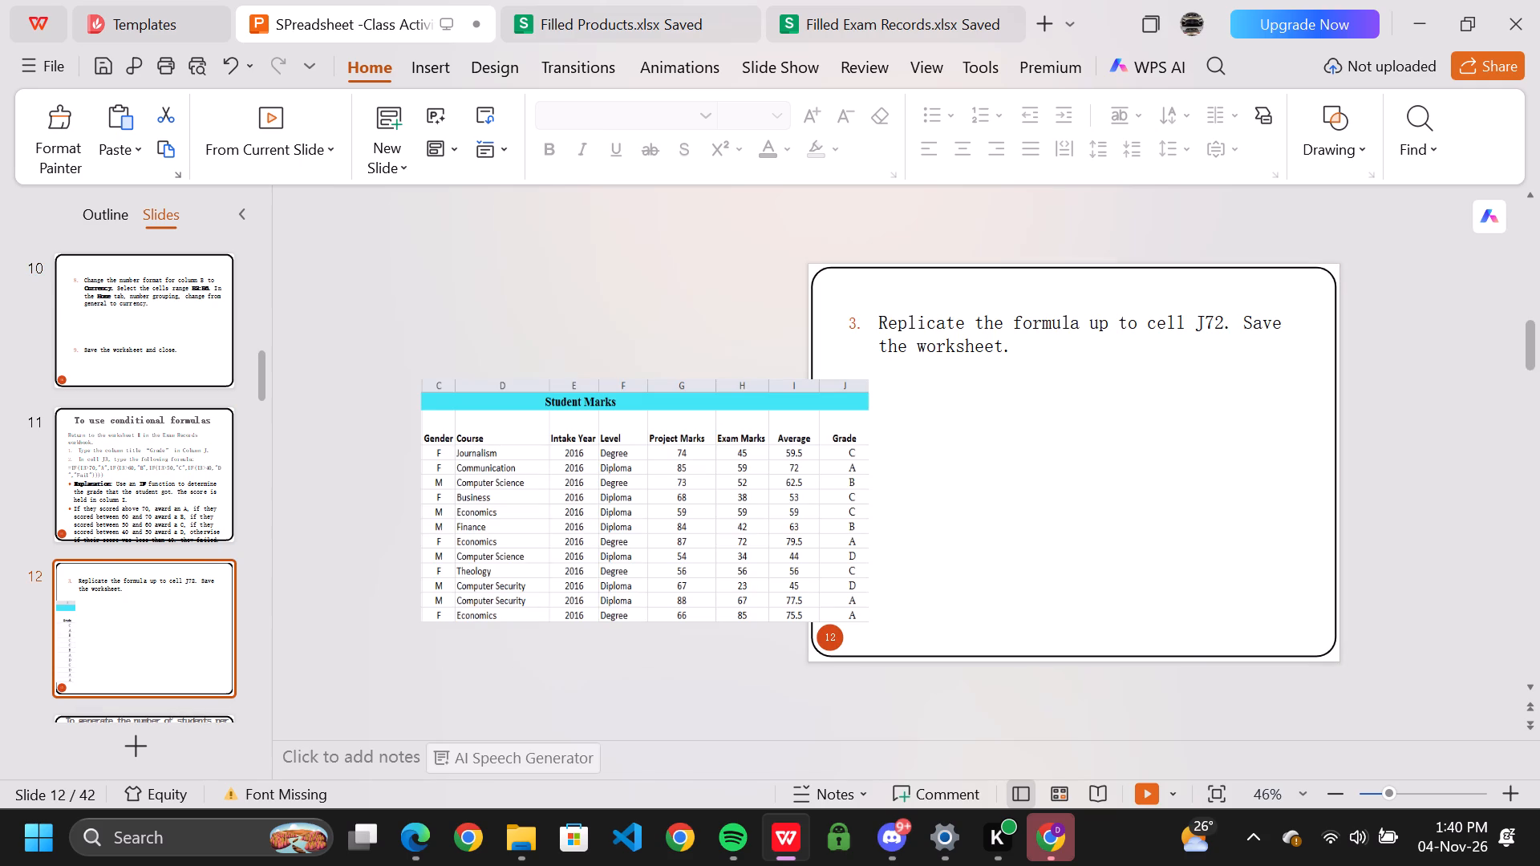
left_click(140, 456)
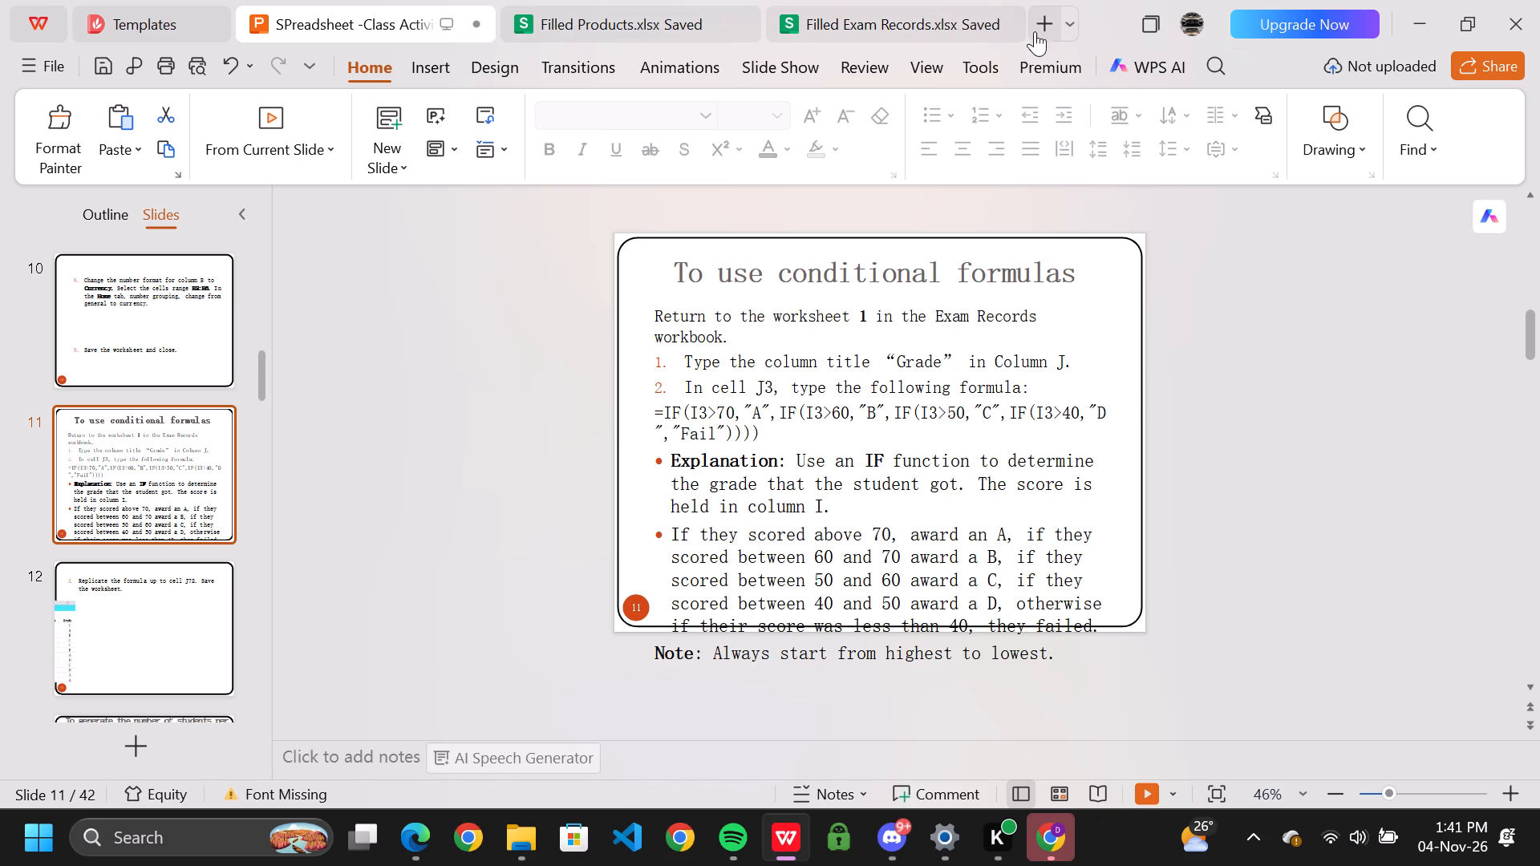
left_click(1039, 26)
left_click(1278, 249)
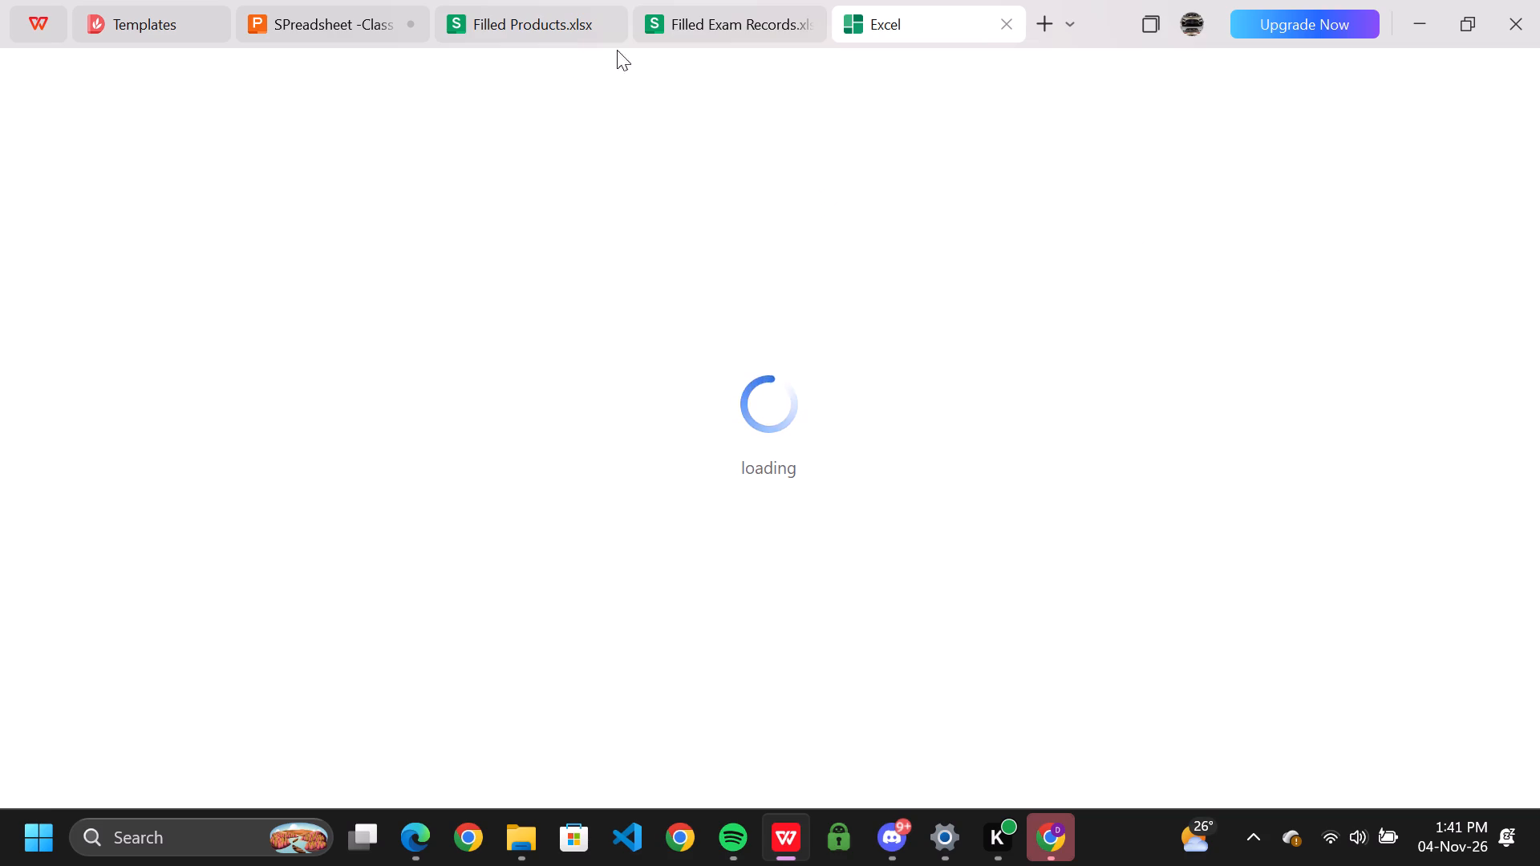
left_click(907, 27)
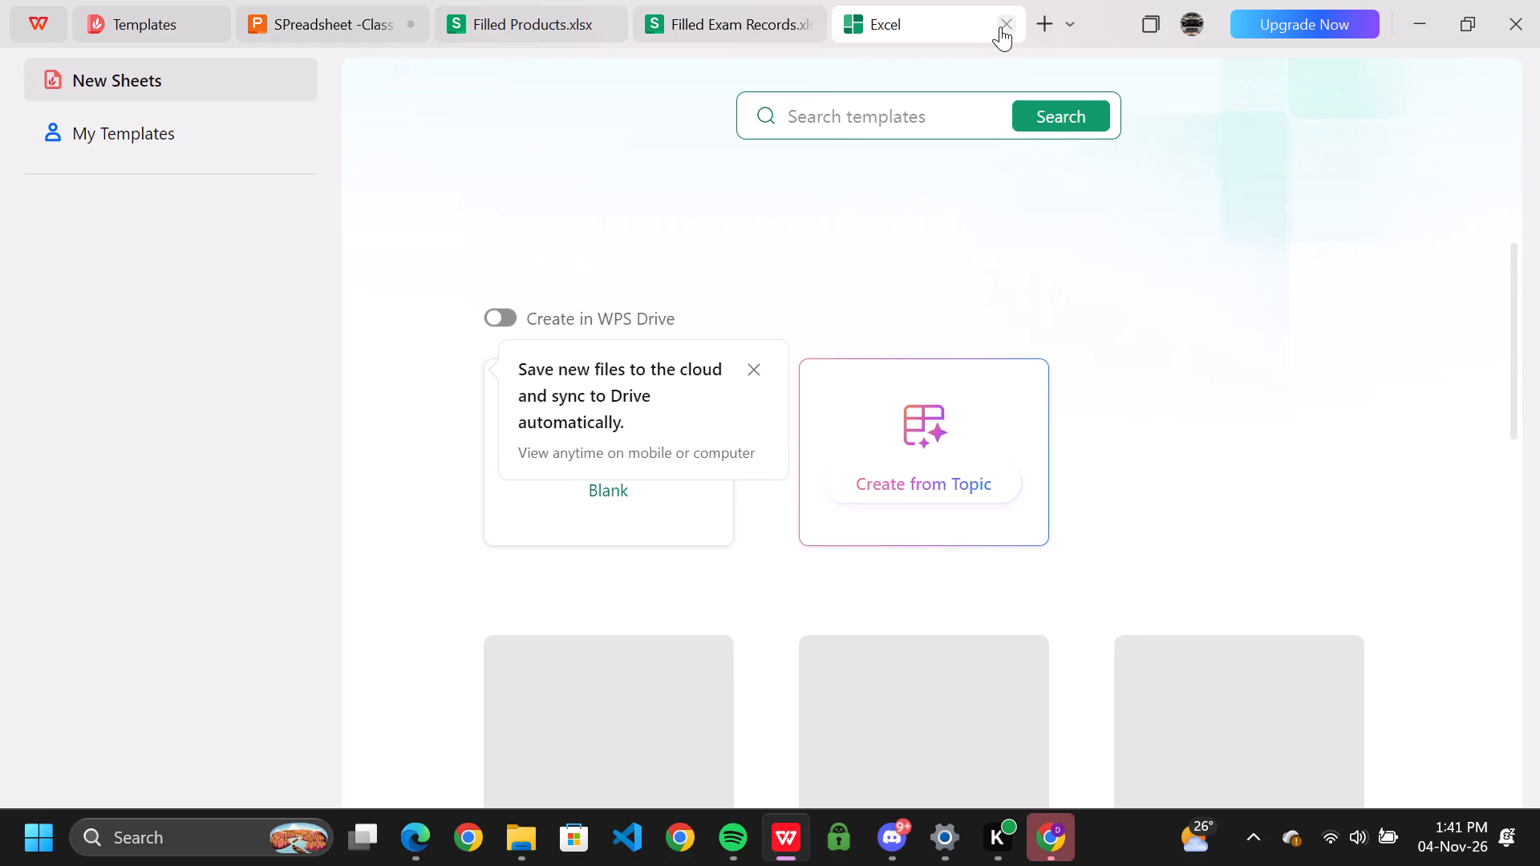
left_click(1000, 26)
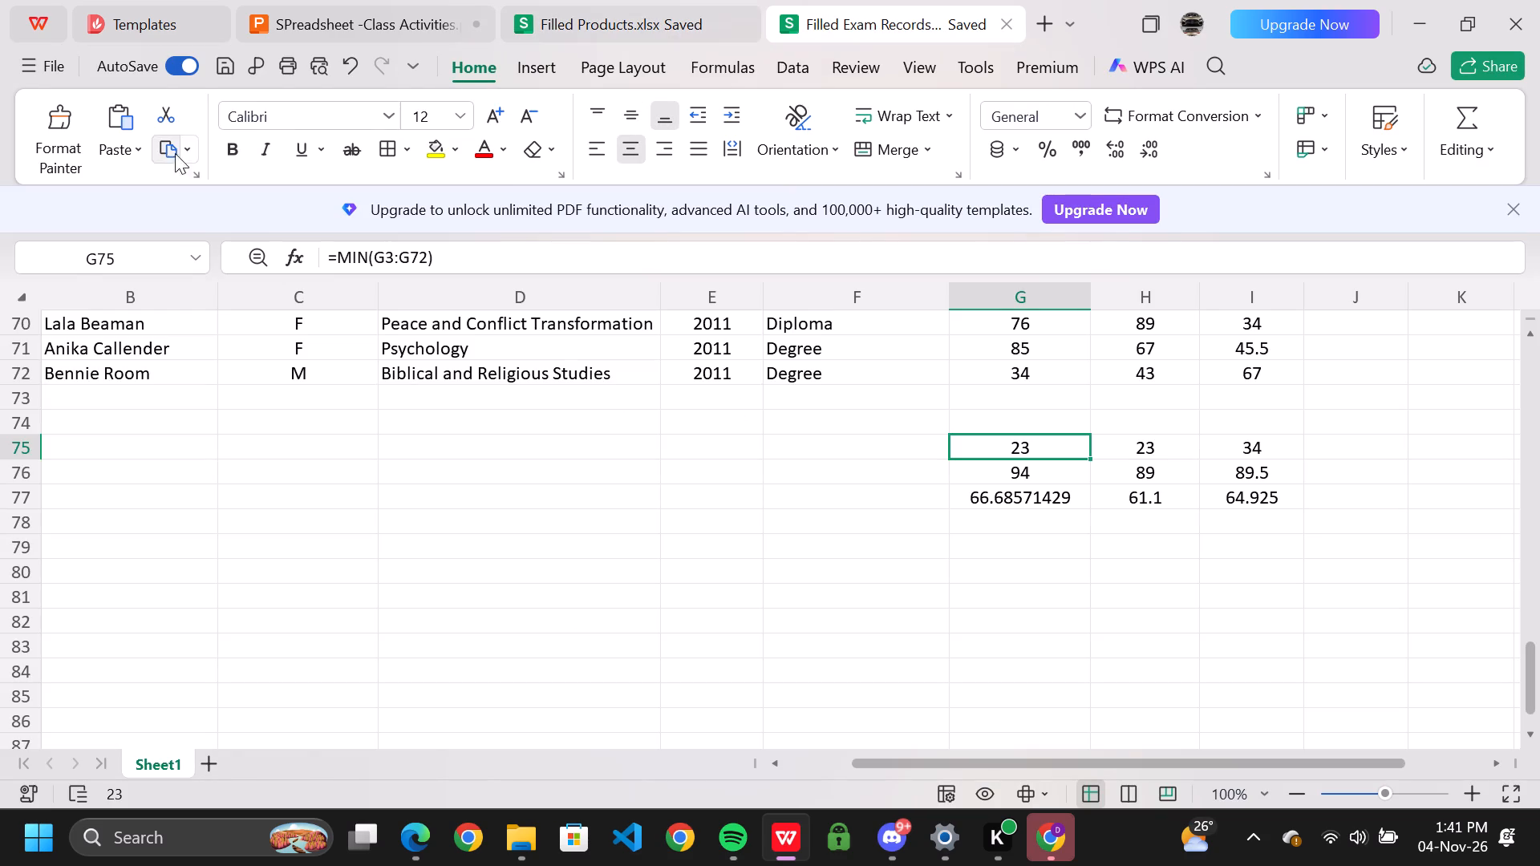
Open ExamRecords.xlsx from the recent documents, place it directly after the class activities presentation among the open files, and return to slide 11.
left_click(38, 30)
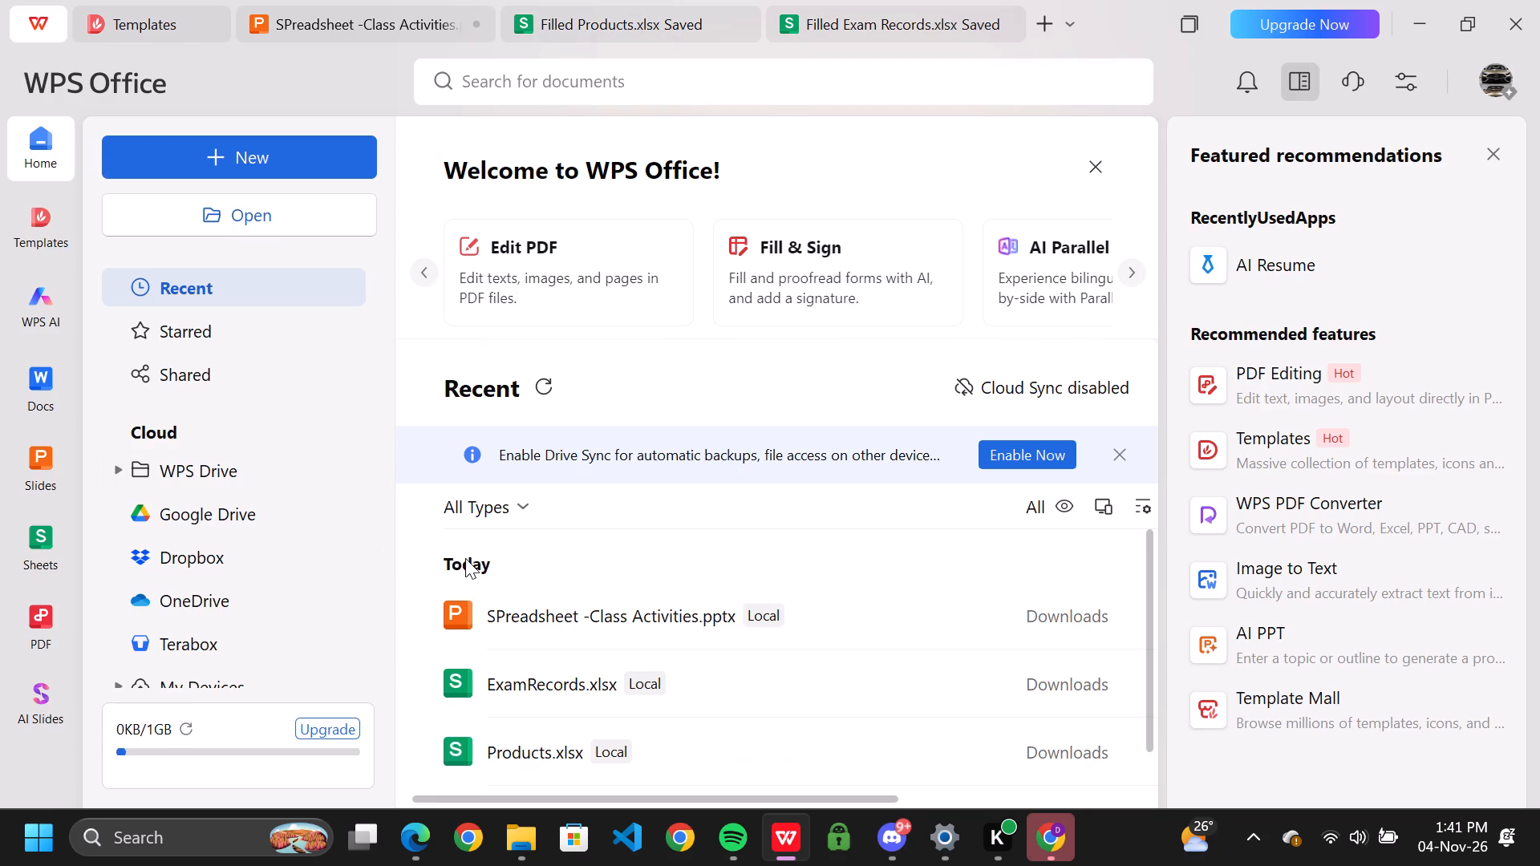
scroll(535, 625, "down", 2)
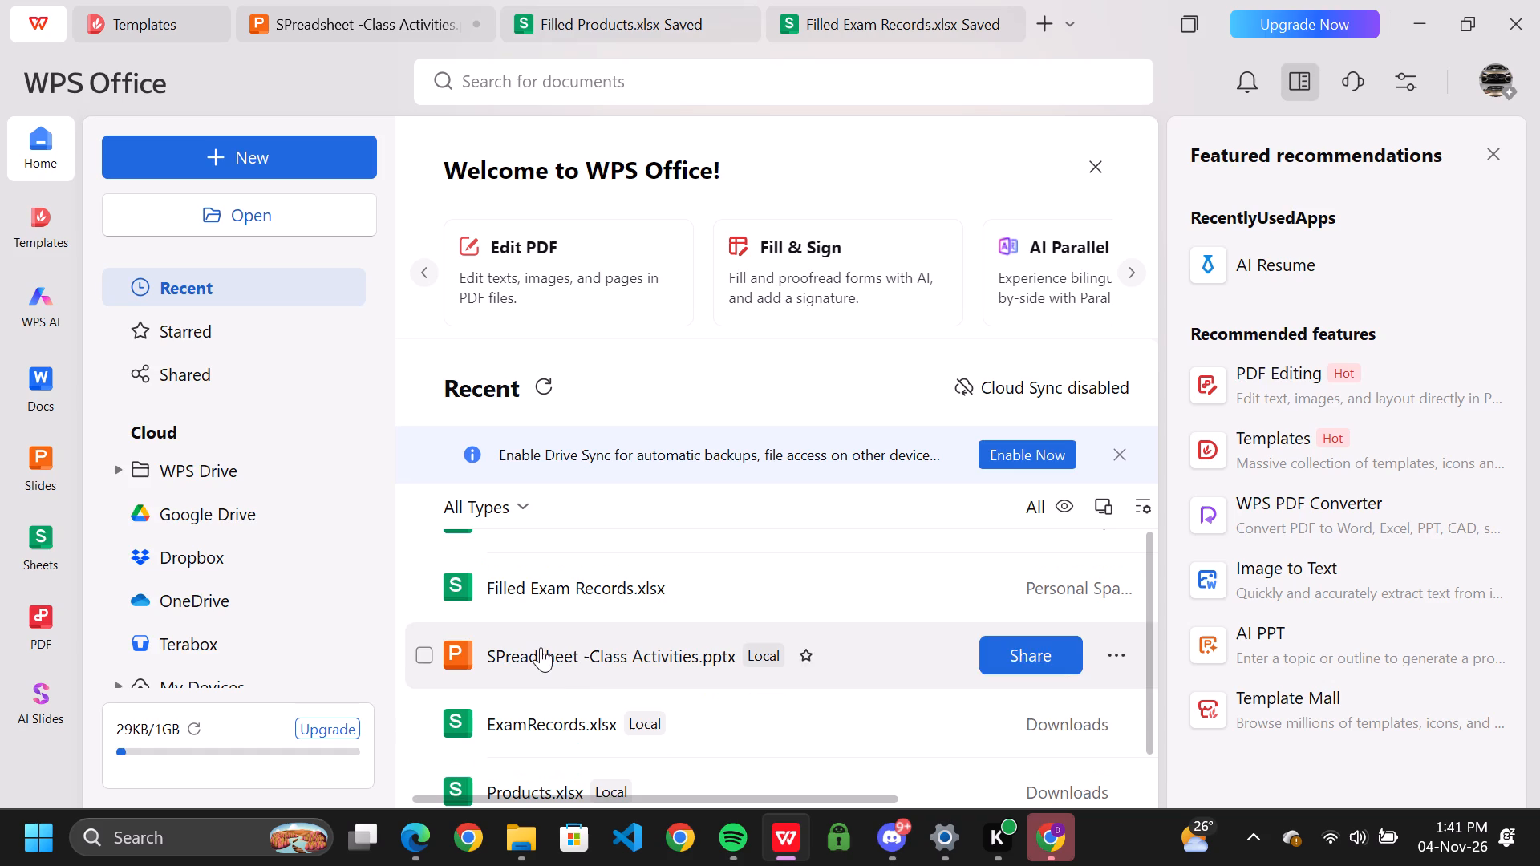
double_click(557, 718)
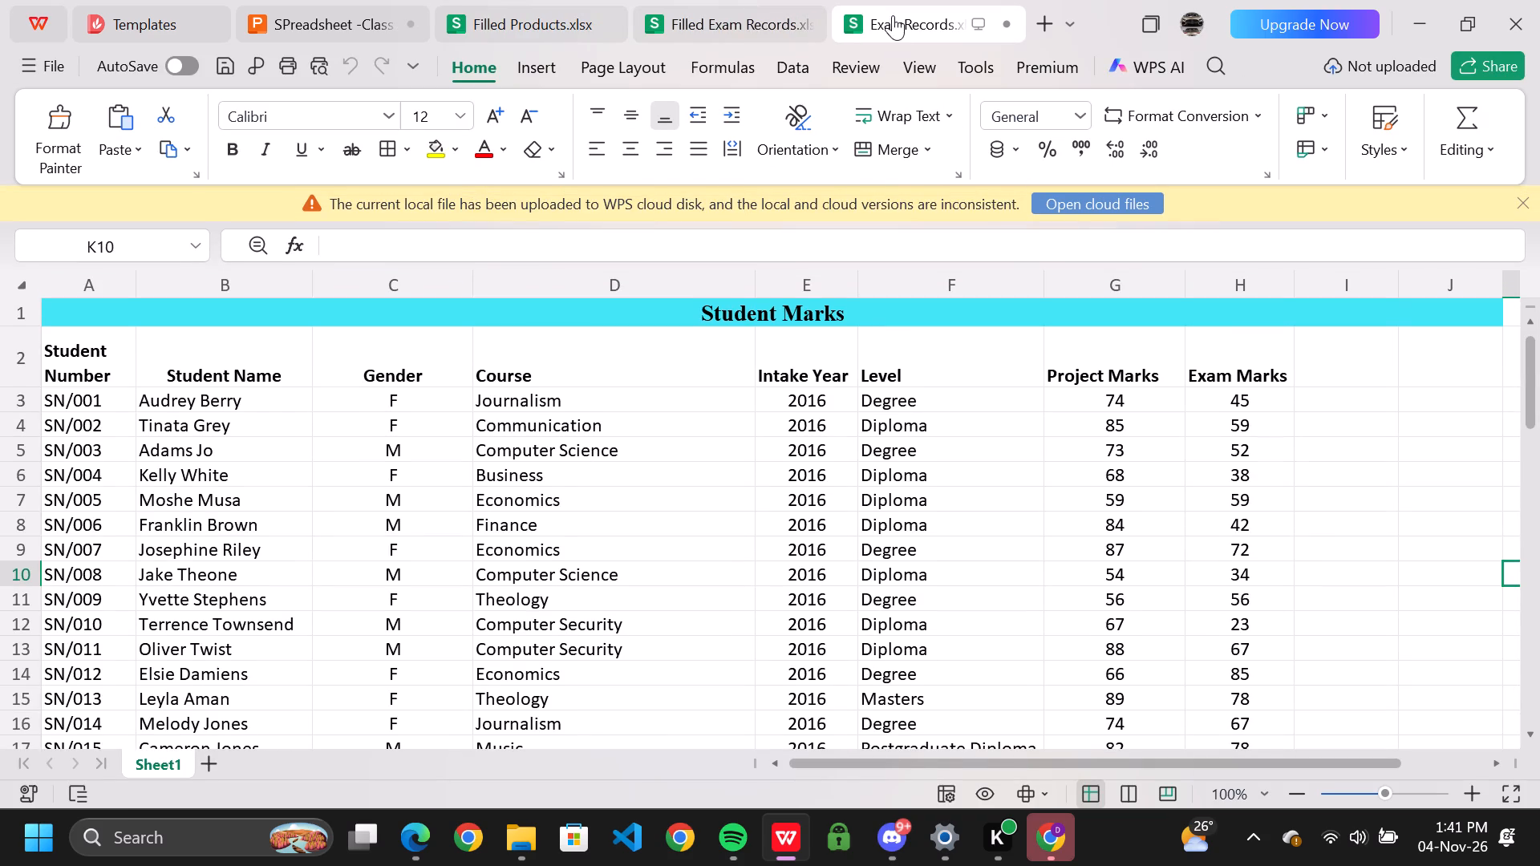
left_click_drag(883, 24, 485, 28)
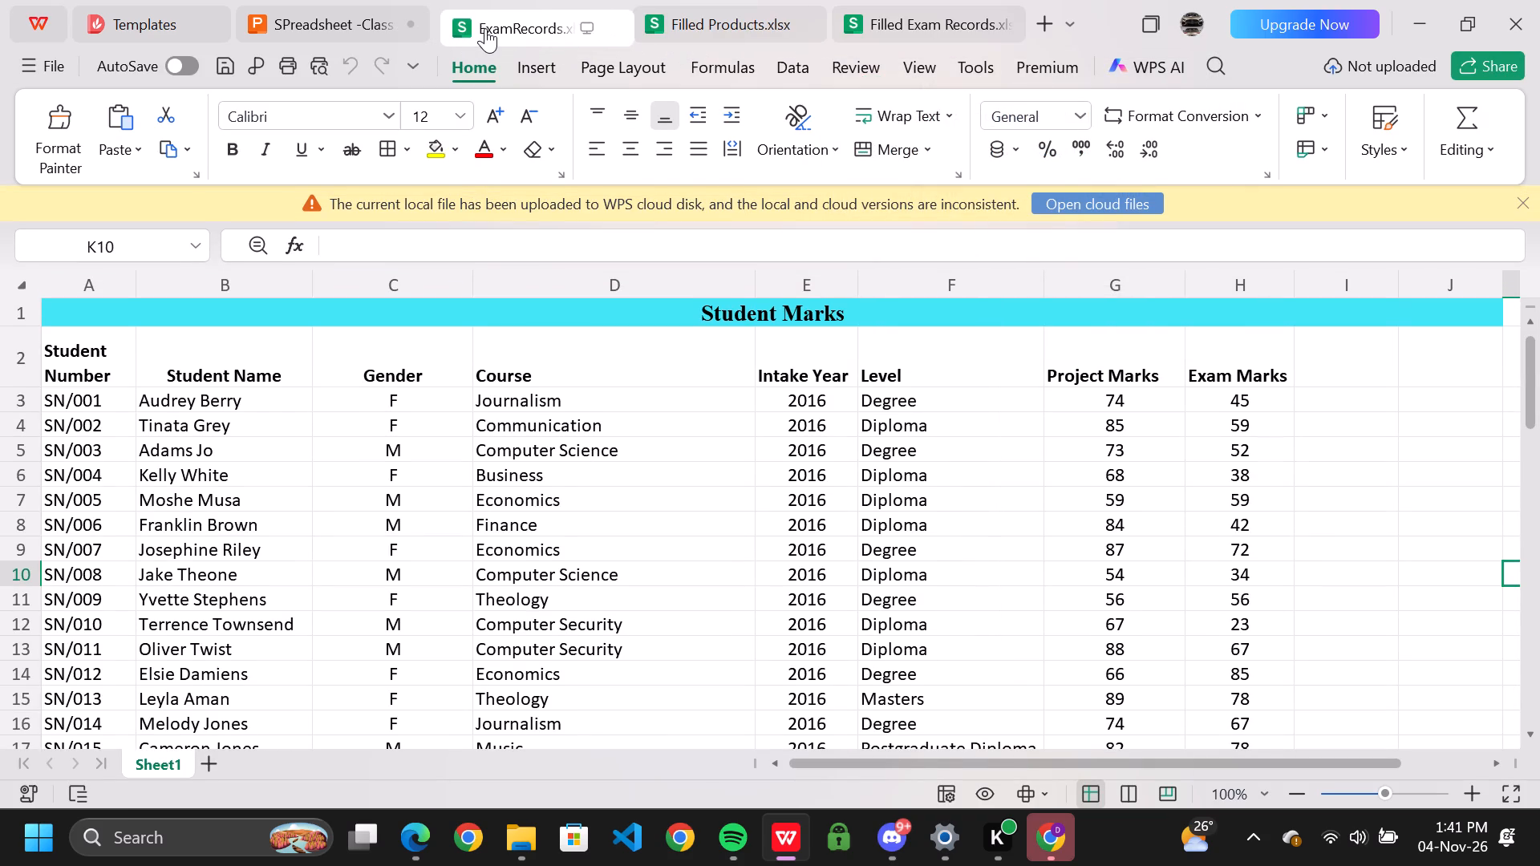
left_click_drag(485, 28, 487, 27)
left_click(326, 34)
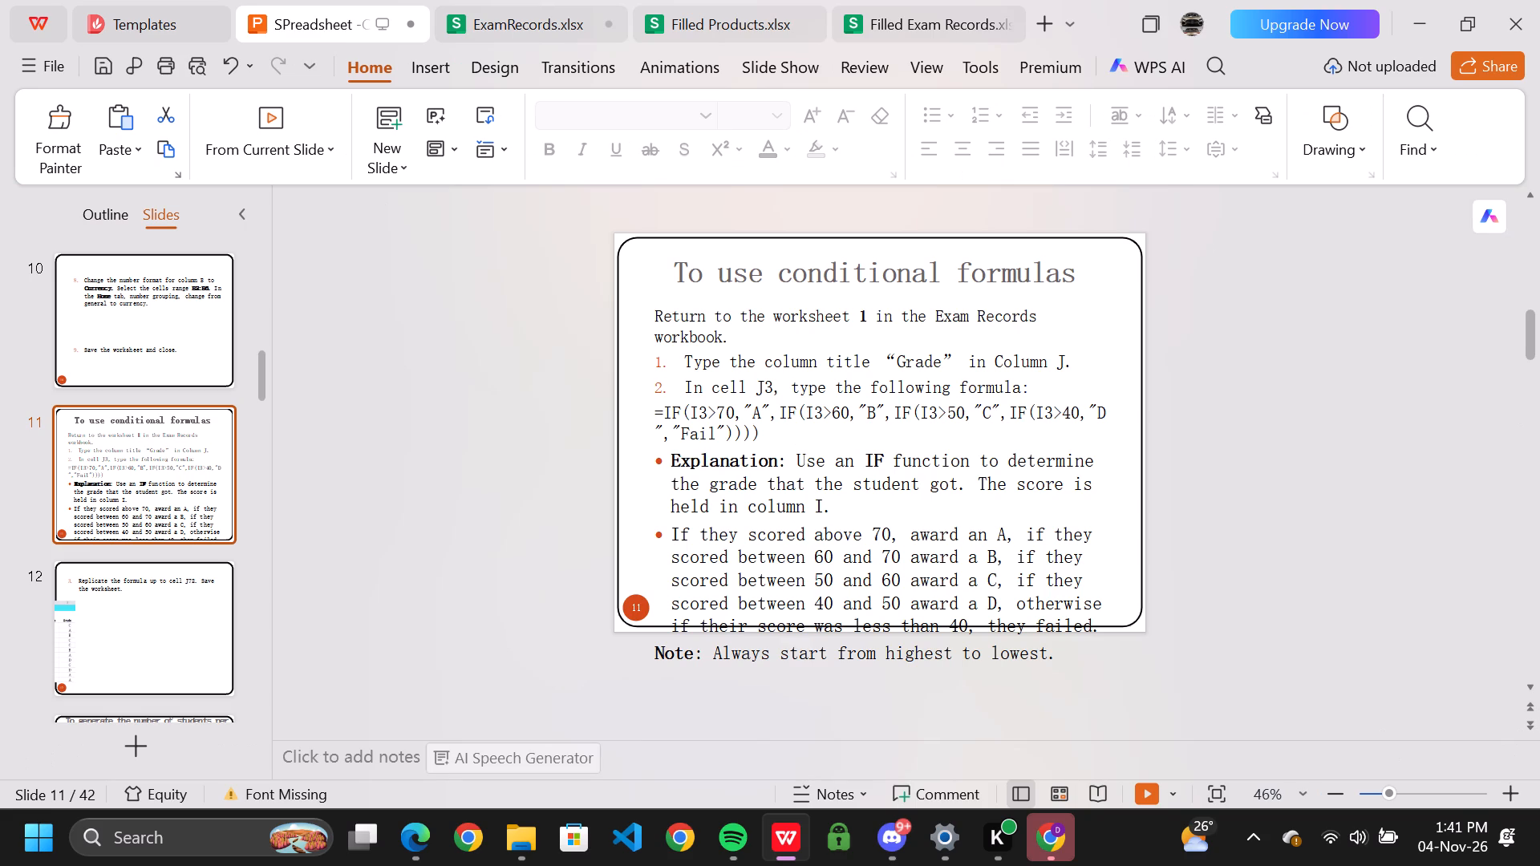
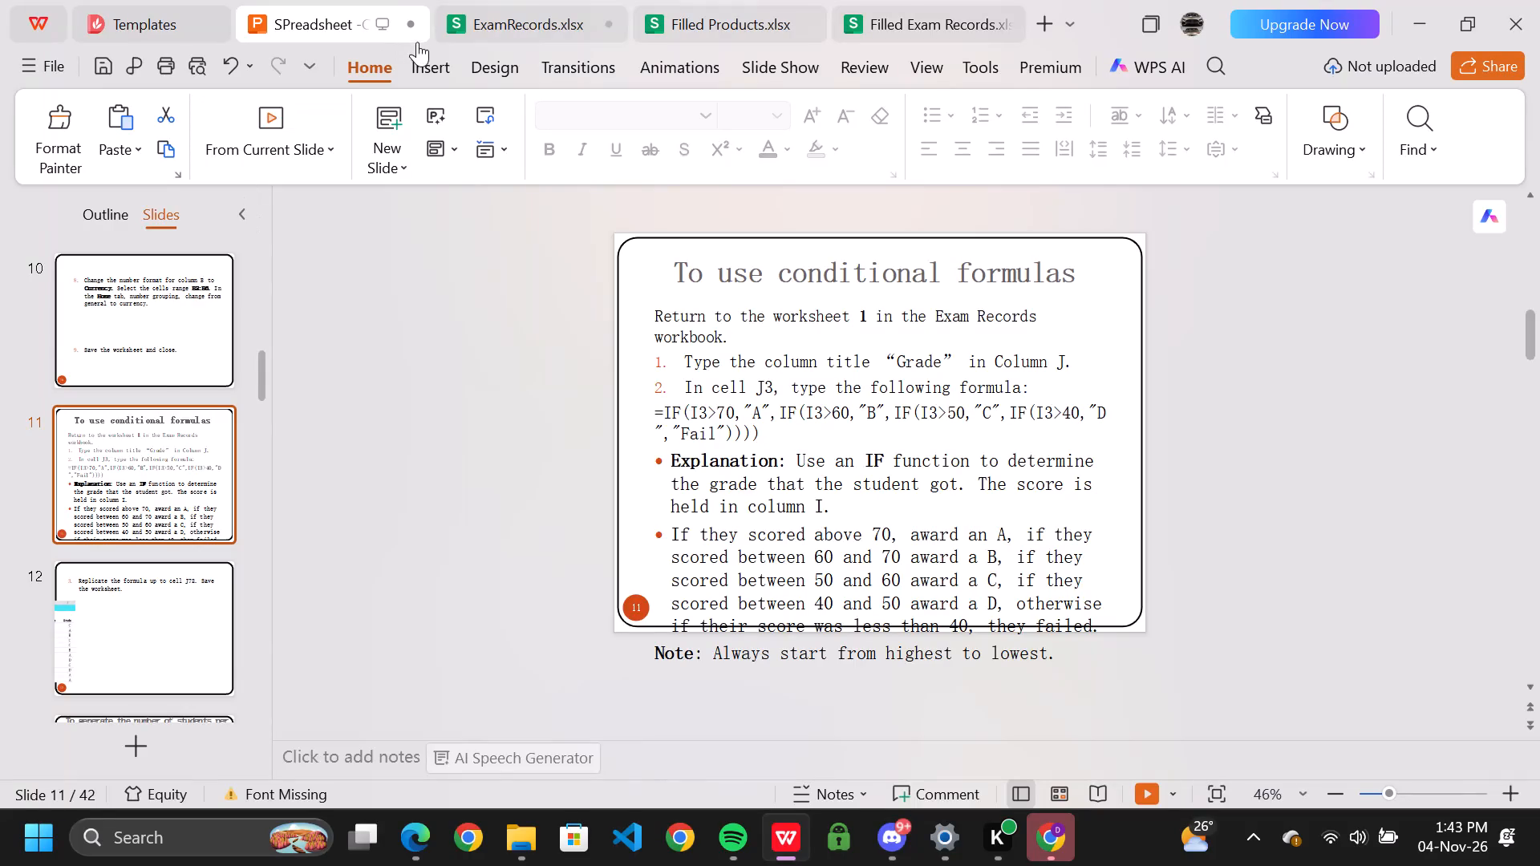
Enter the column title GRADE in cell J2 of ExamRecords.xlsx.
left_click(481, 26)
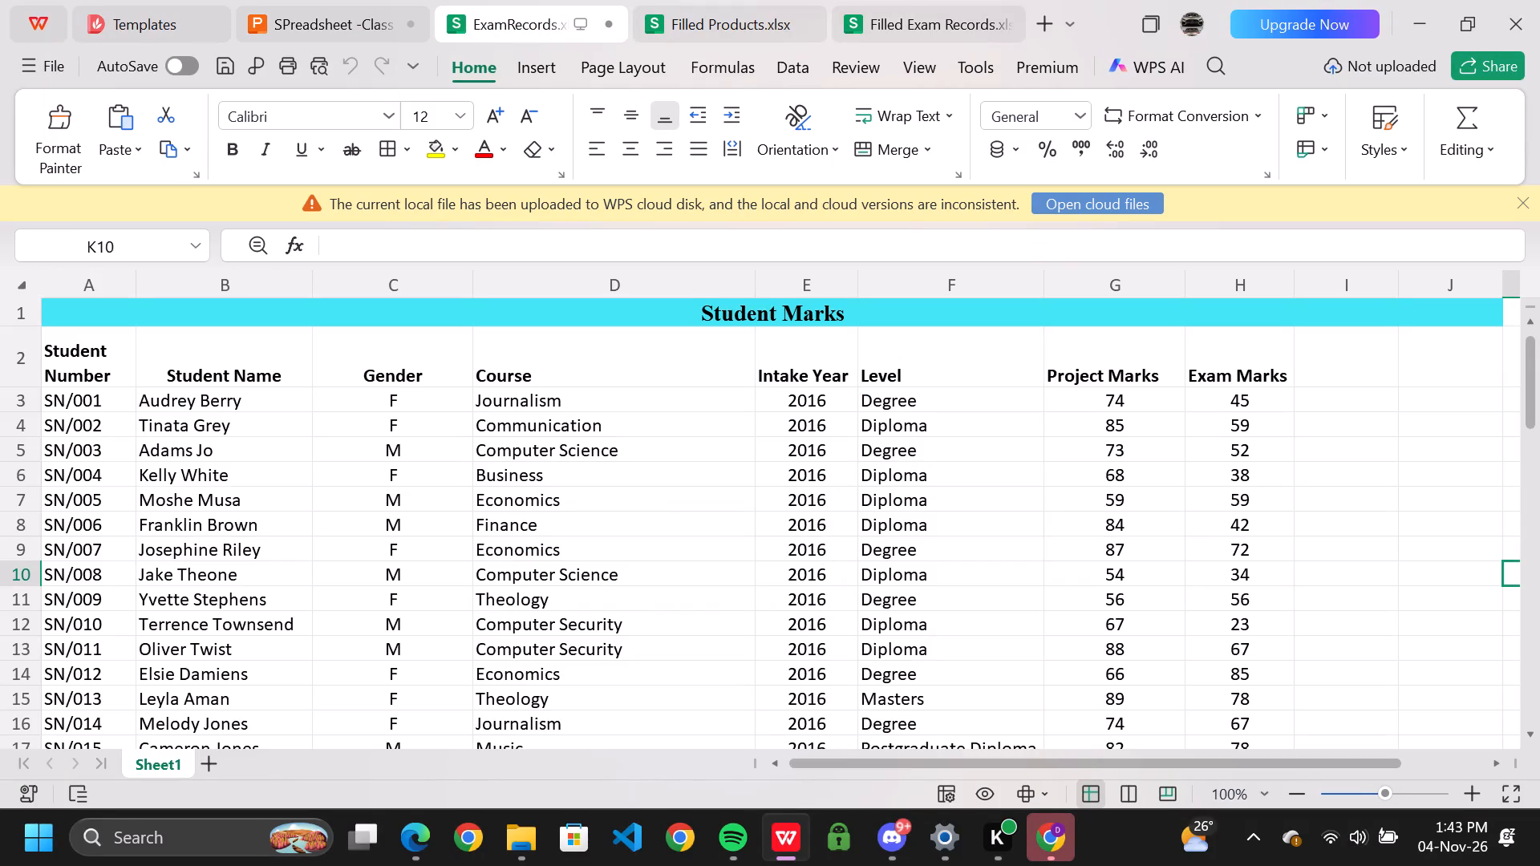
left_click(330, 10)
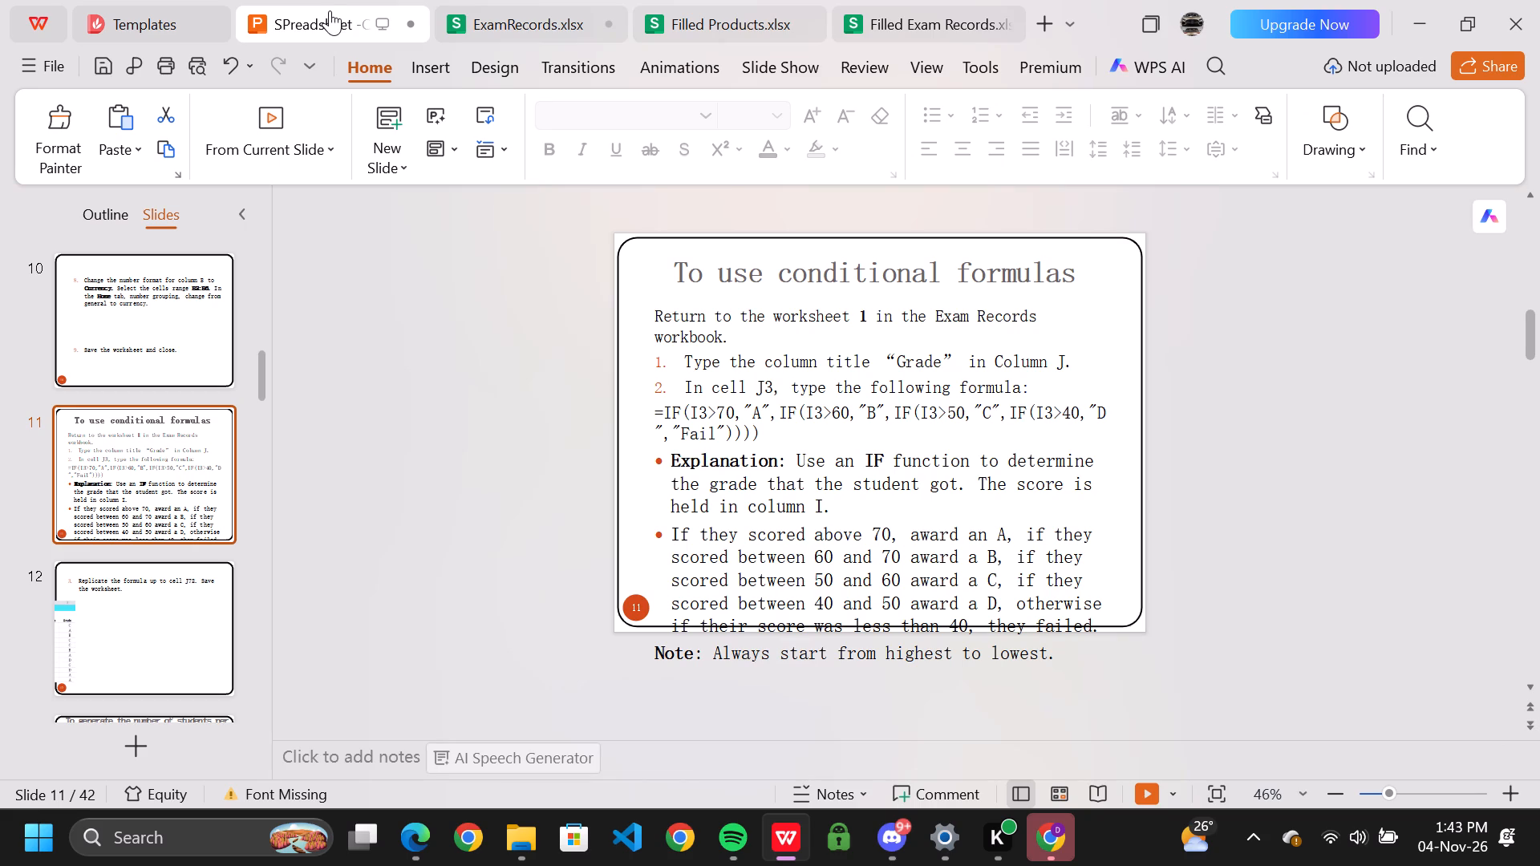
left_click(491, 3)
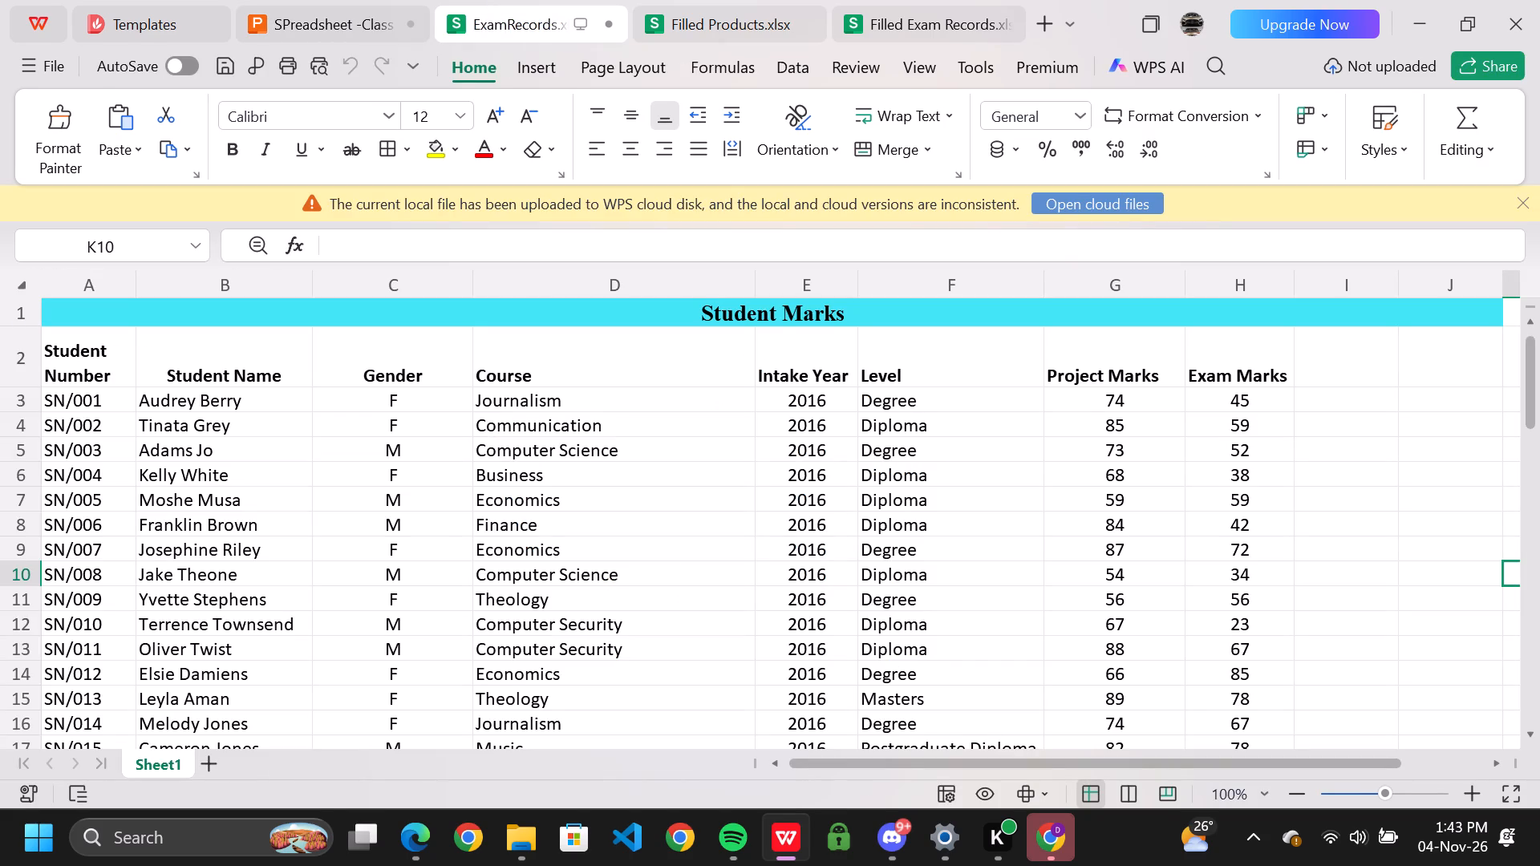
left_click(1453, 366)
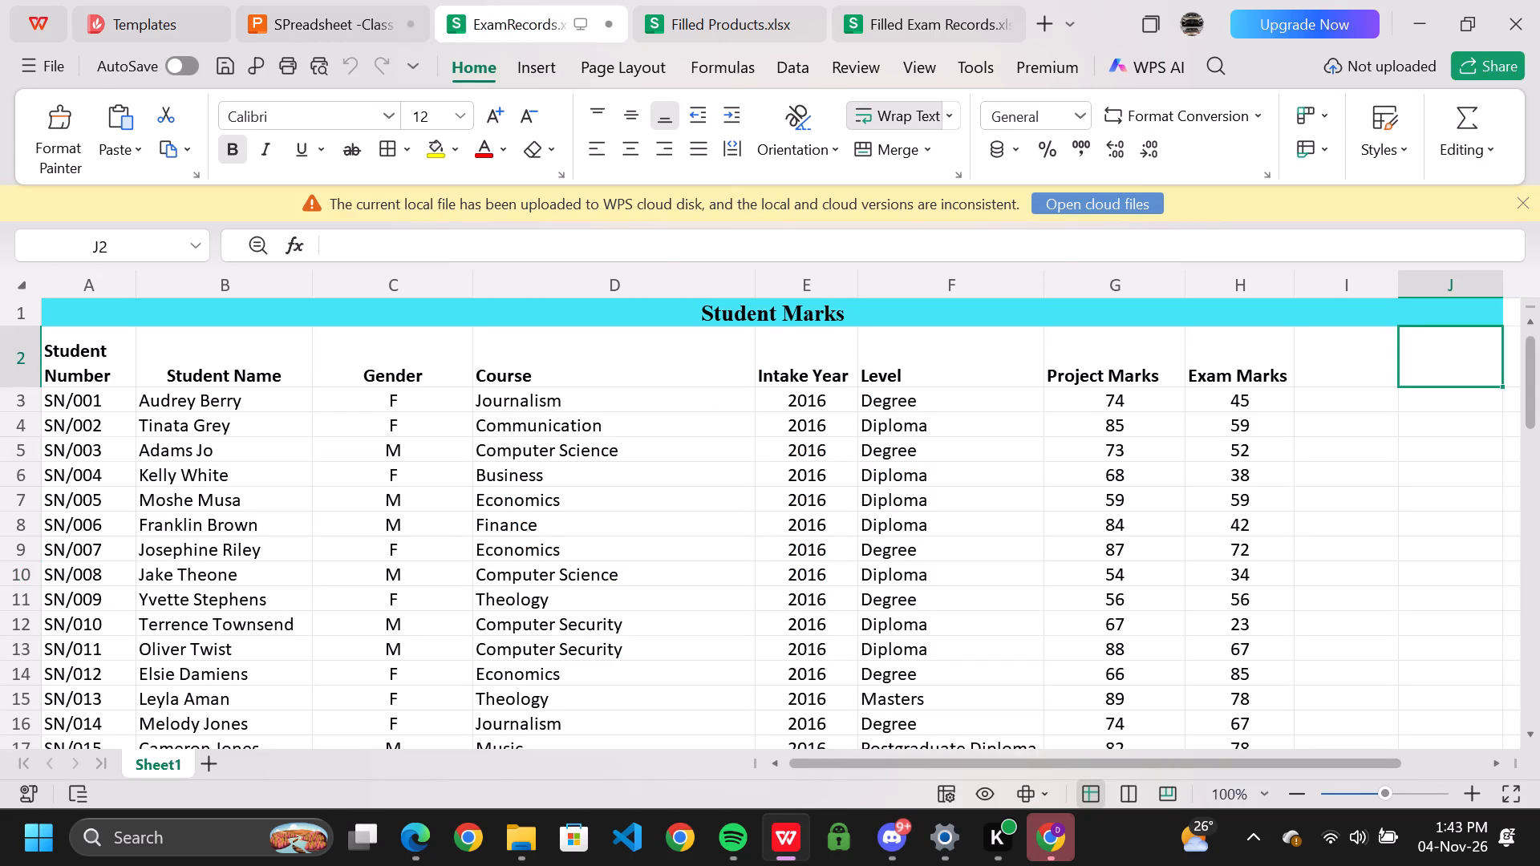
type("GRA")
type("DE")
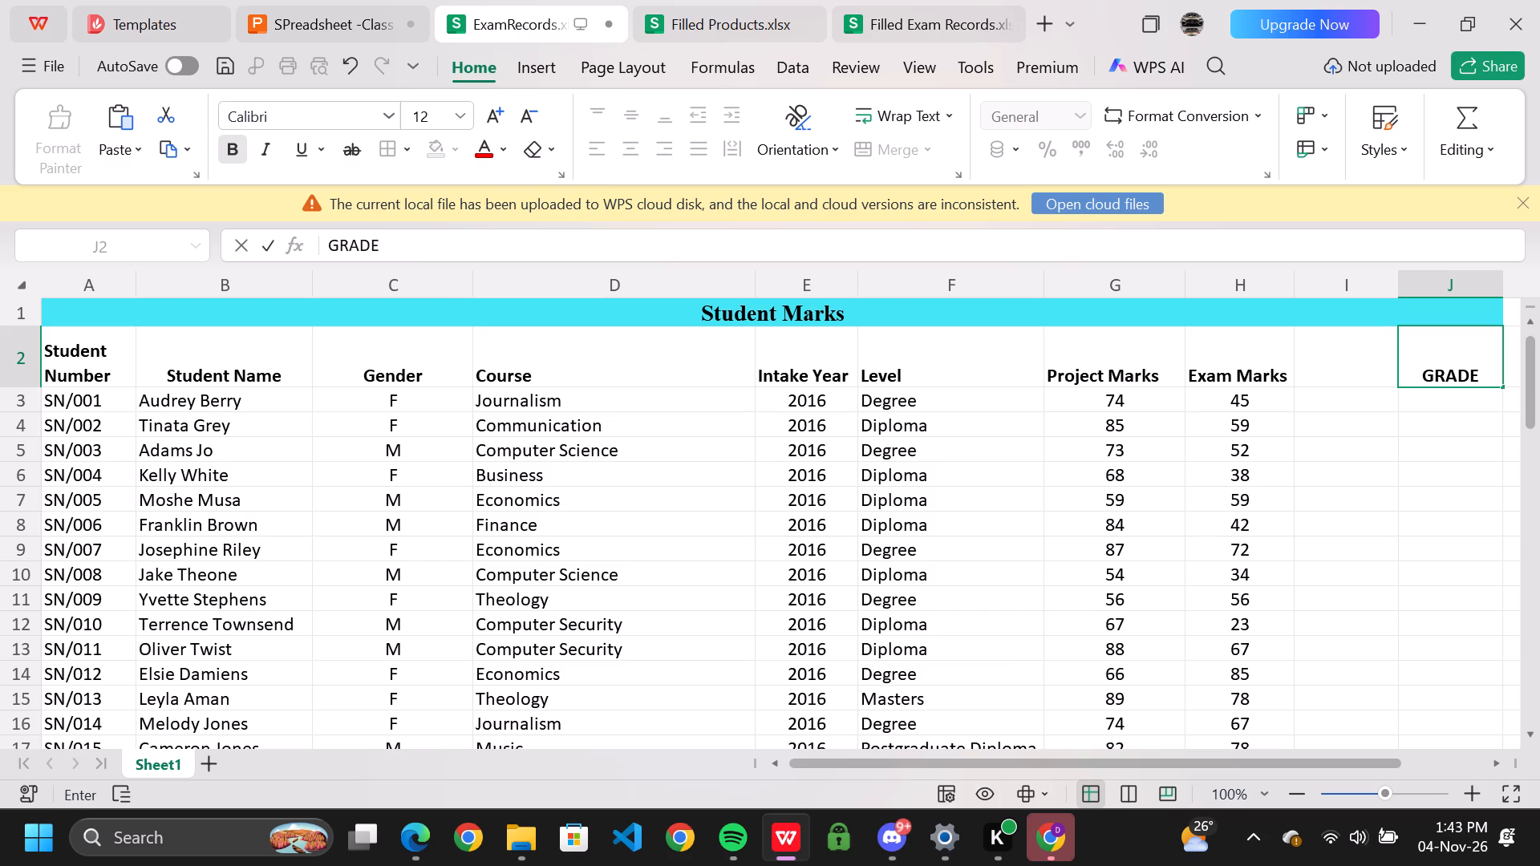
Read slide 12 and its Student Marks picture, and examine where the average column starts in Filled Exam Records.xlsx.
left_click(311, 10)
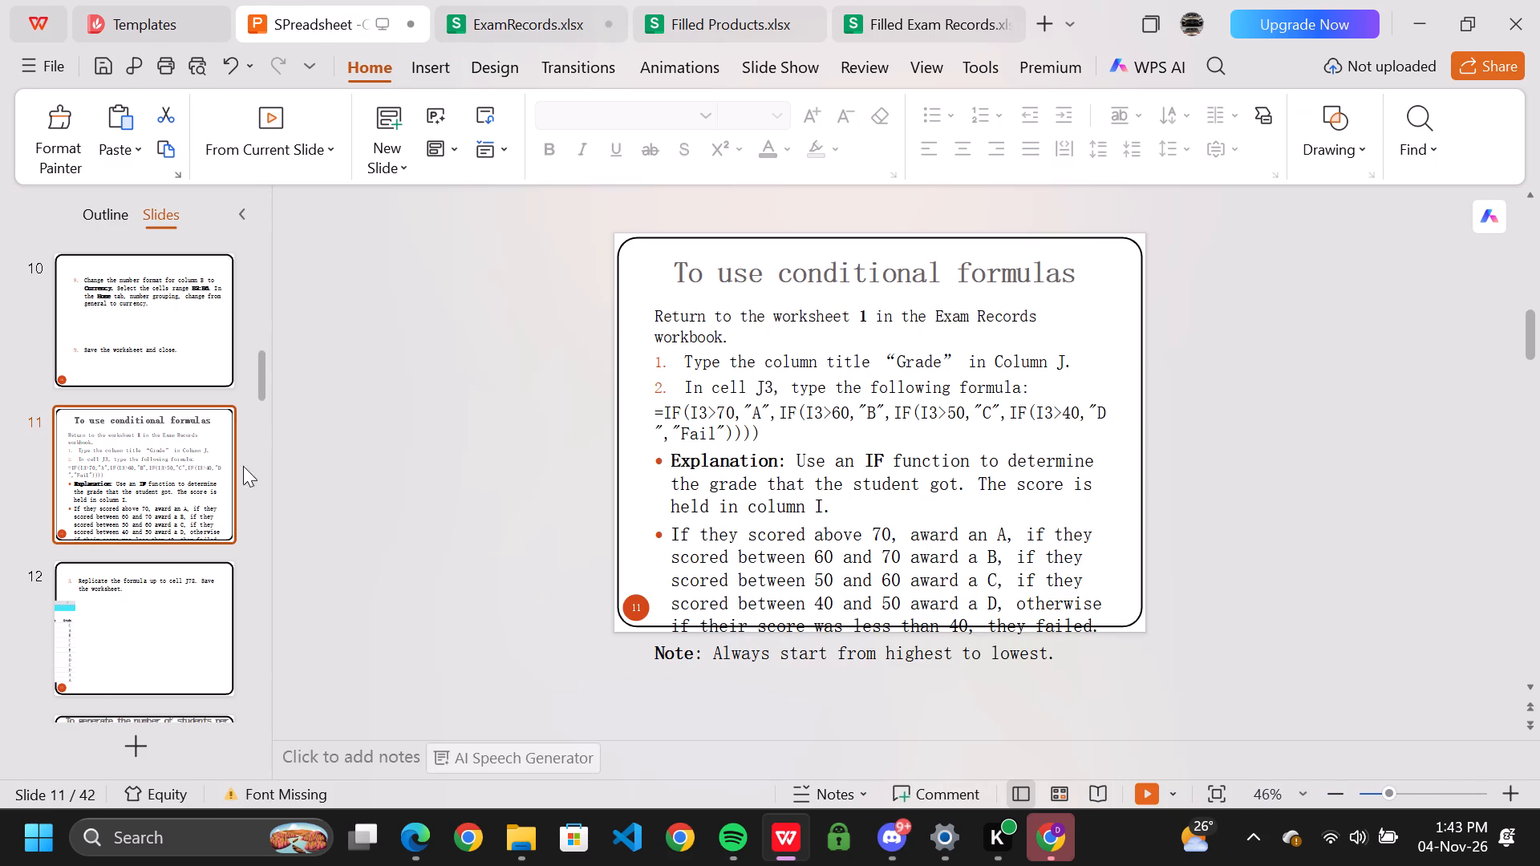
scroll(494, 504, "down", 2)
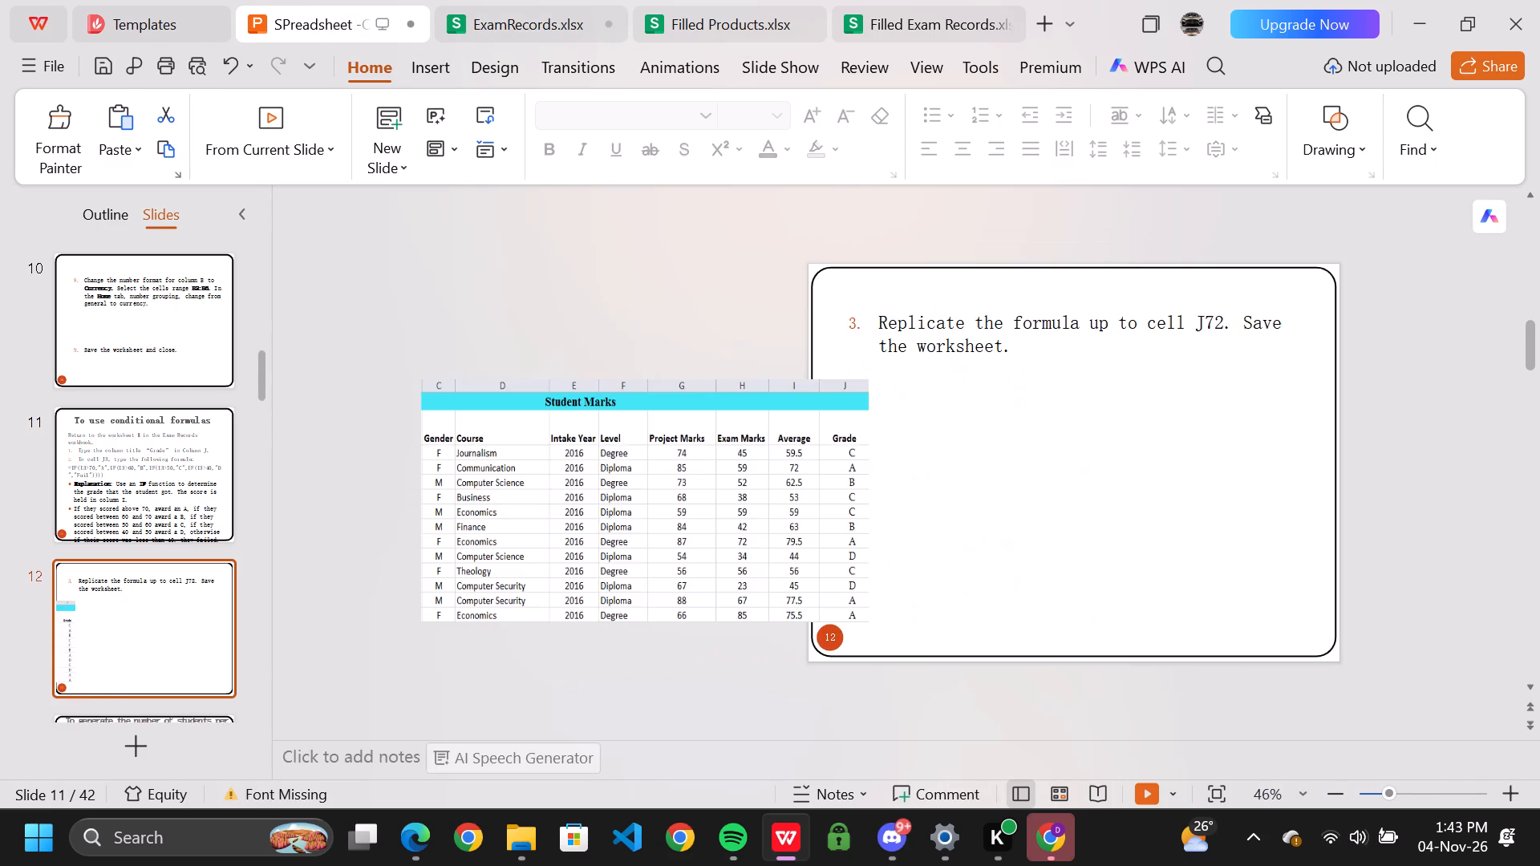
scroll(494, 504, "up", 1)
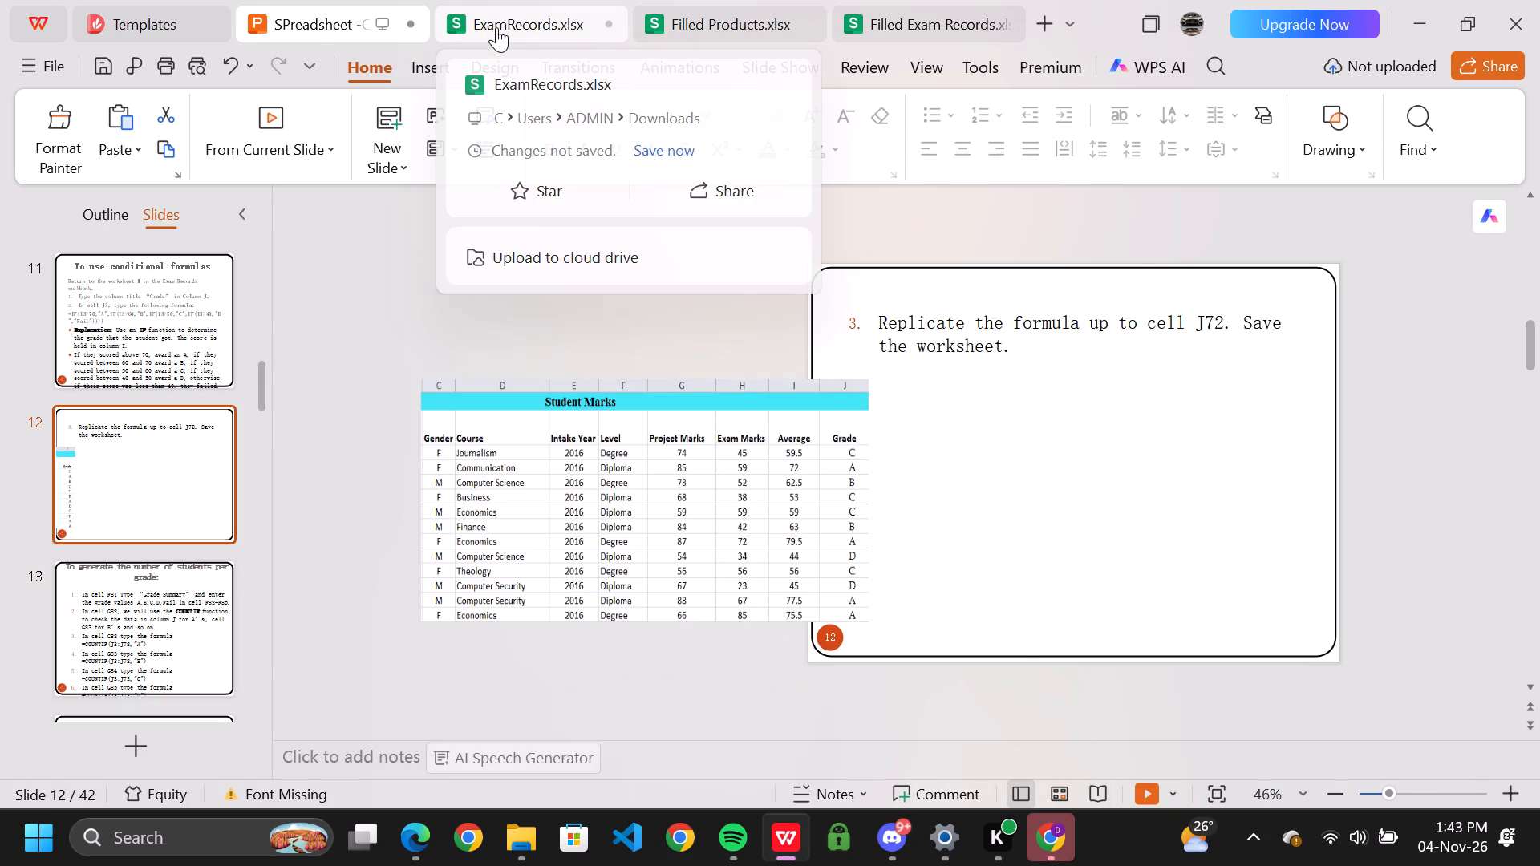
left_click(496, 27)
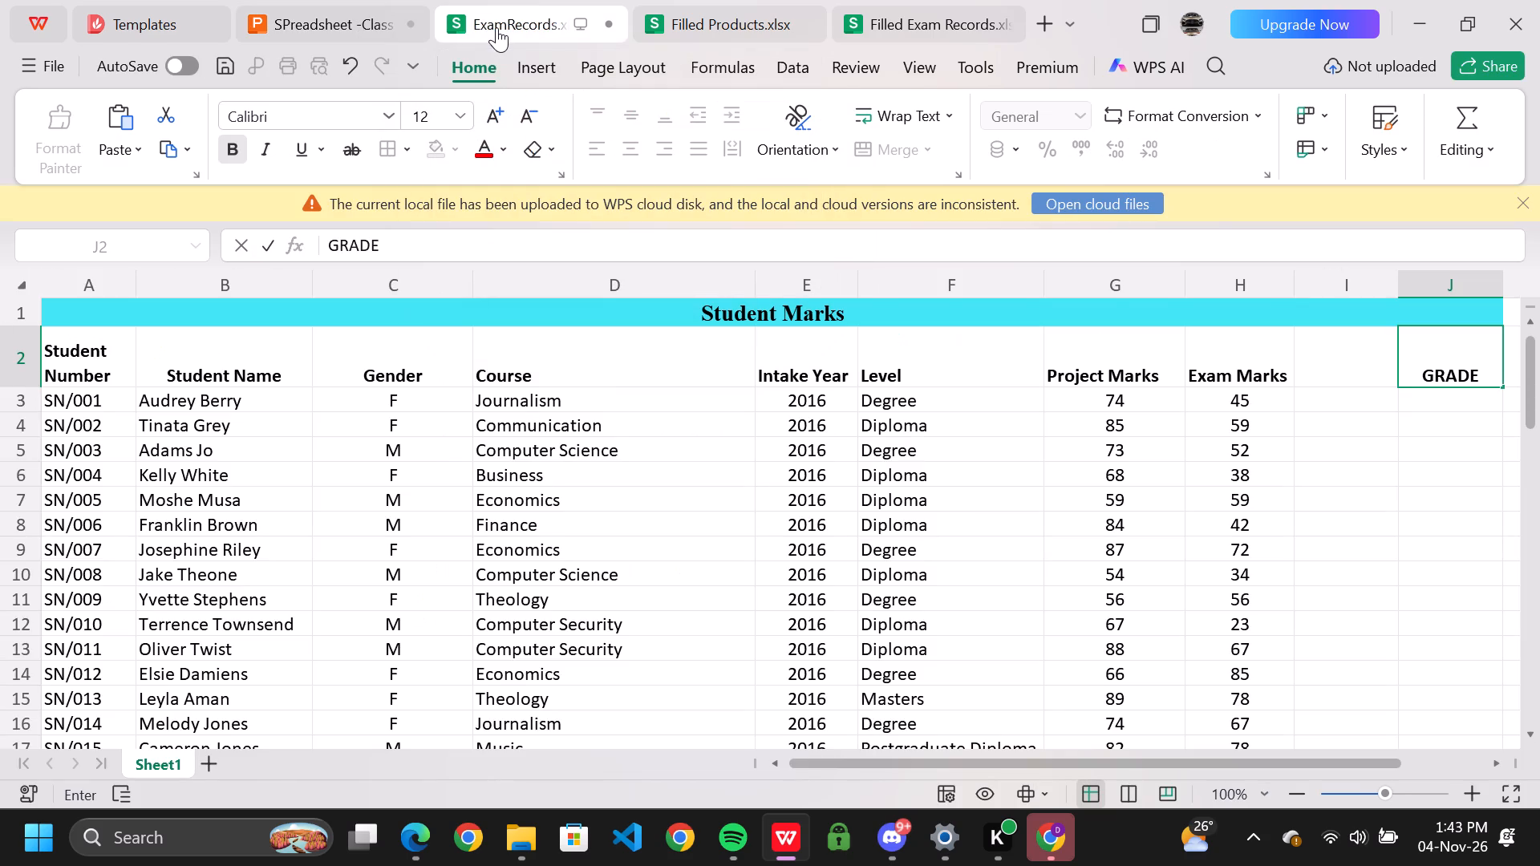
left_click(881, 24)
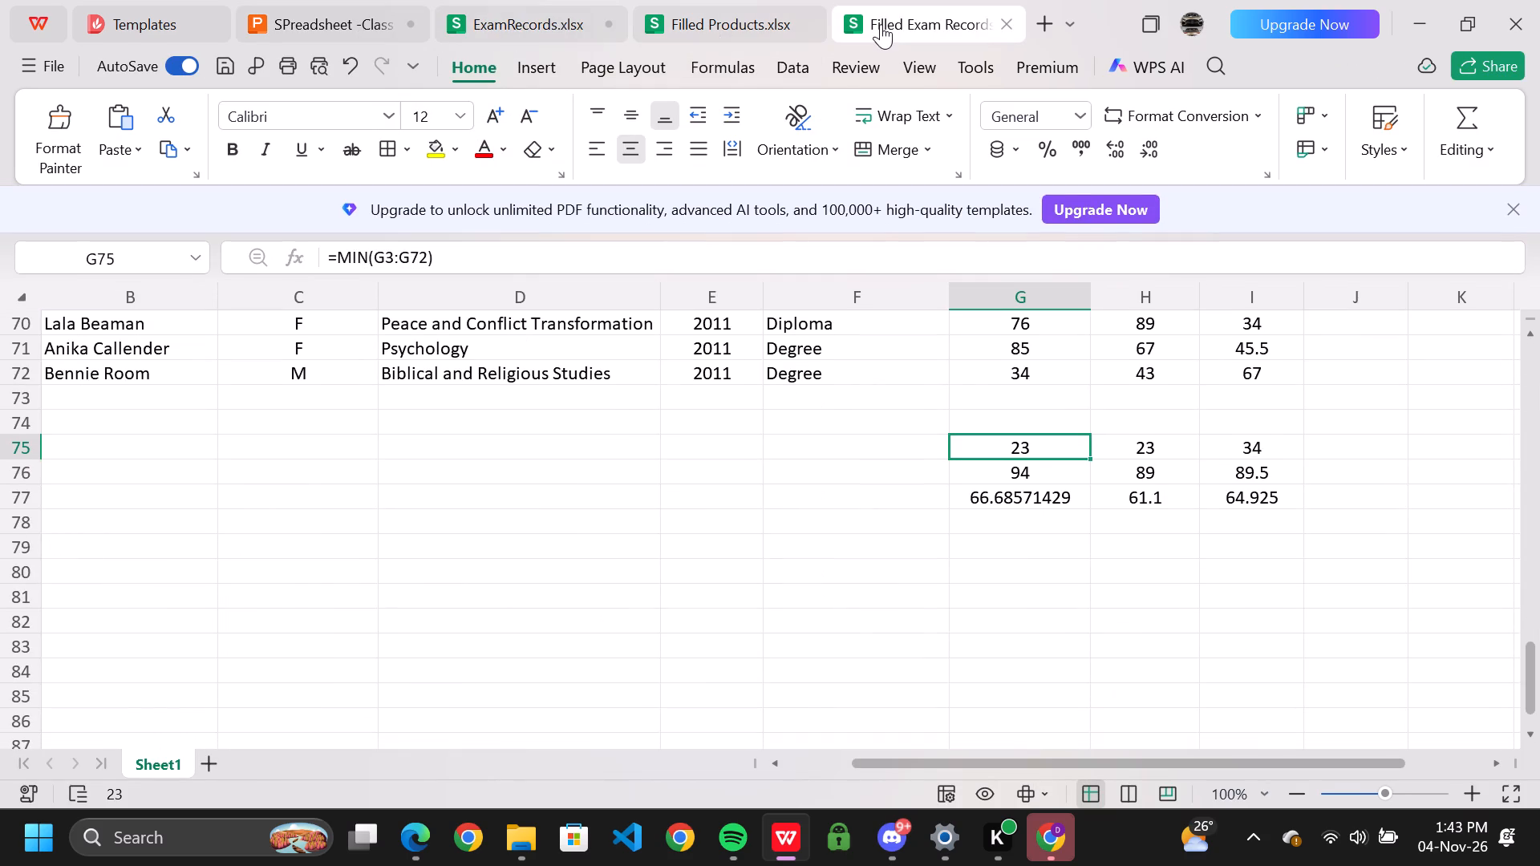
scroll(635, 539, "up", 19)
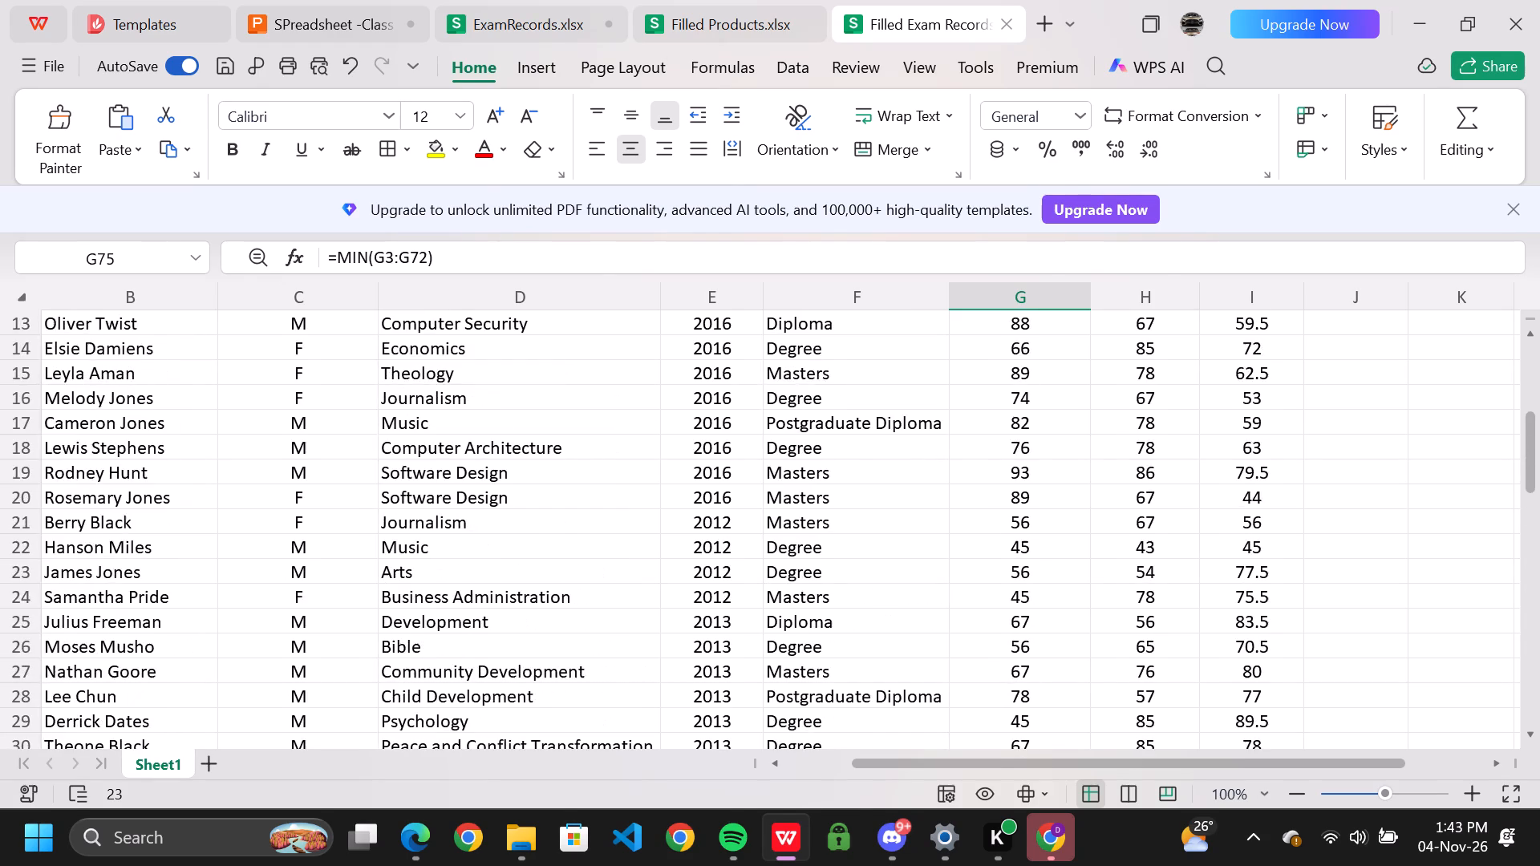
scroll(636, 539, "up", 4)
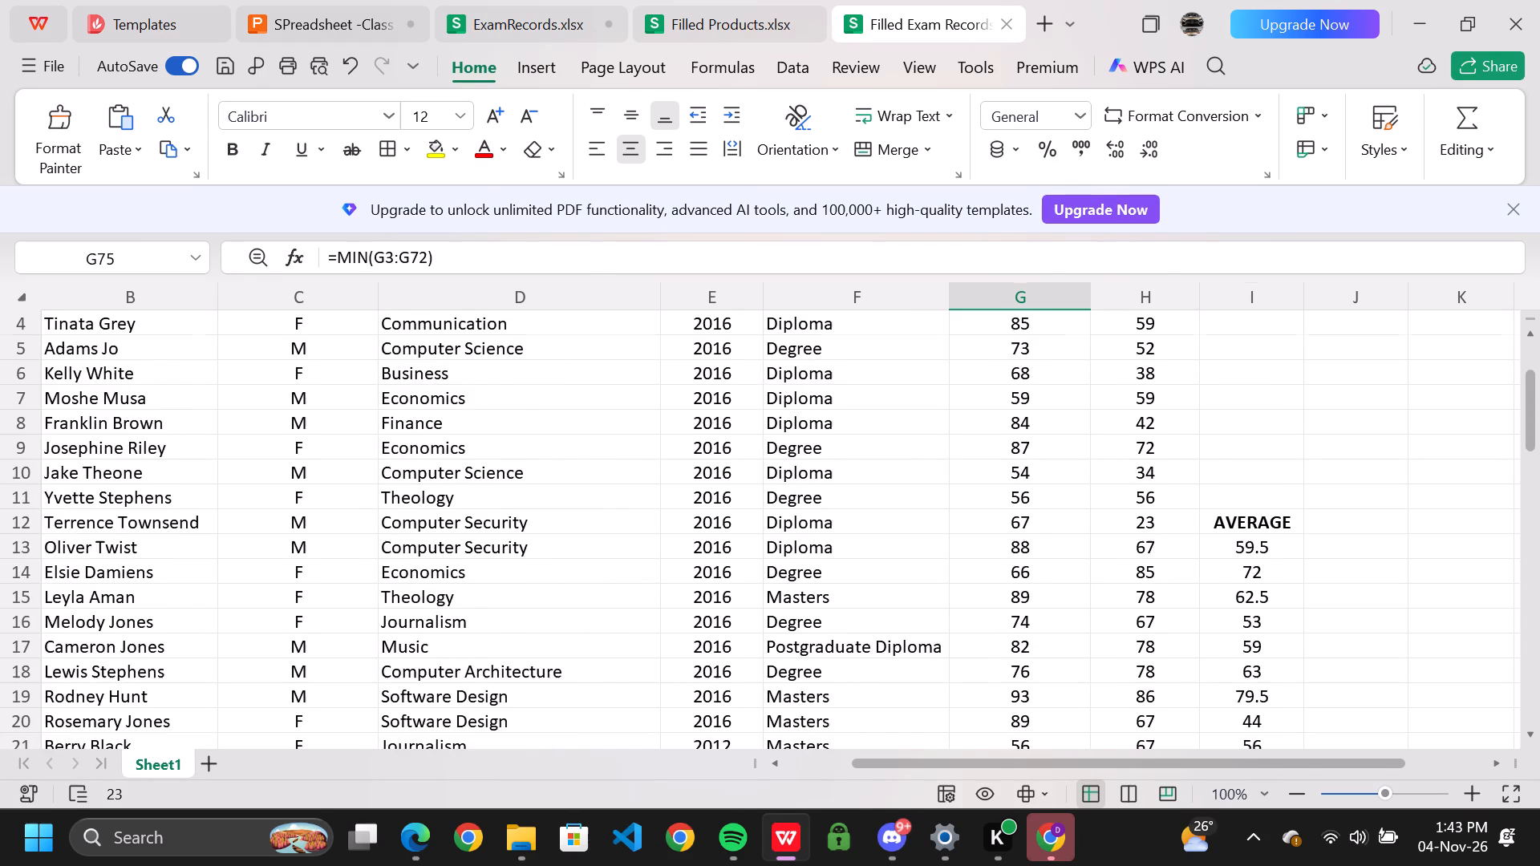
Enter the column title AVERAGE in cell I2 of Filled Exam Records.xlsx, next to Exam Marks.
left_click(1235, 589)
left_click_drag(1235, 589, 1236, 451)
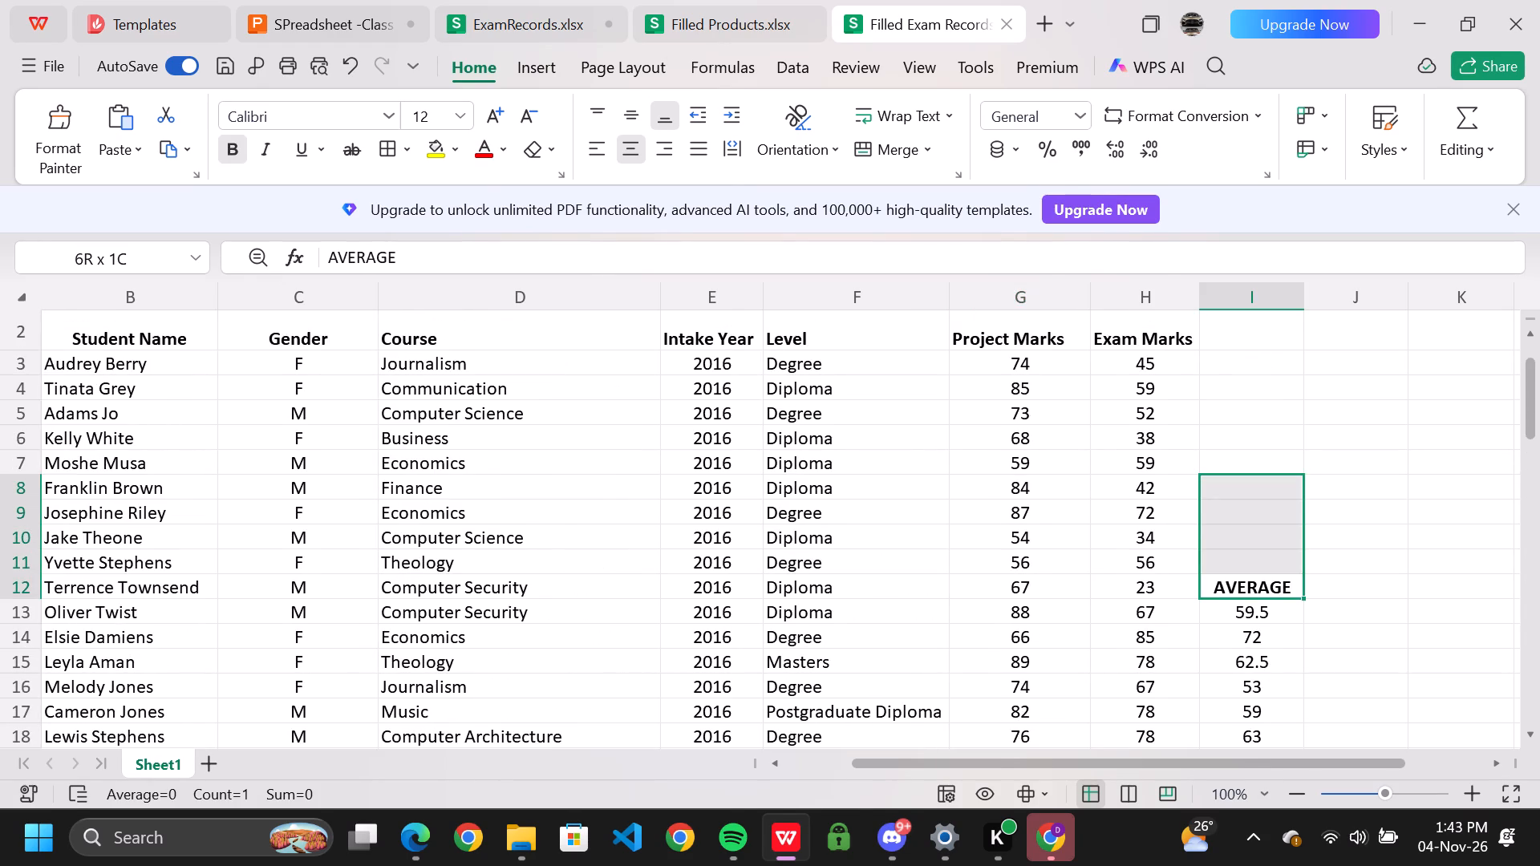
left_click_drag(1236, 451, 1234, 354)
left_click(1232, 508)
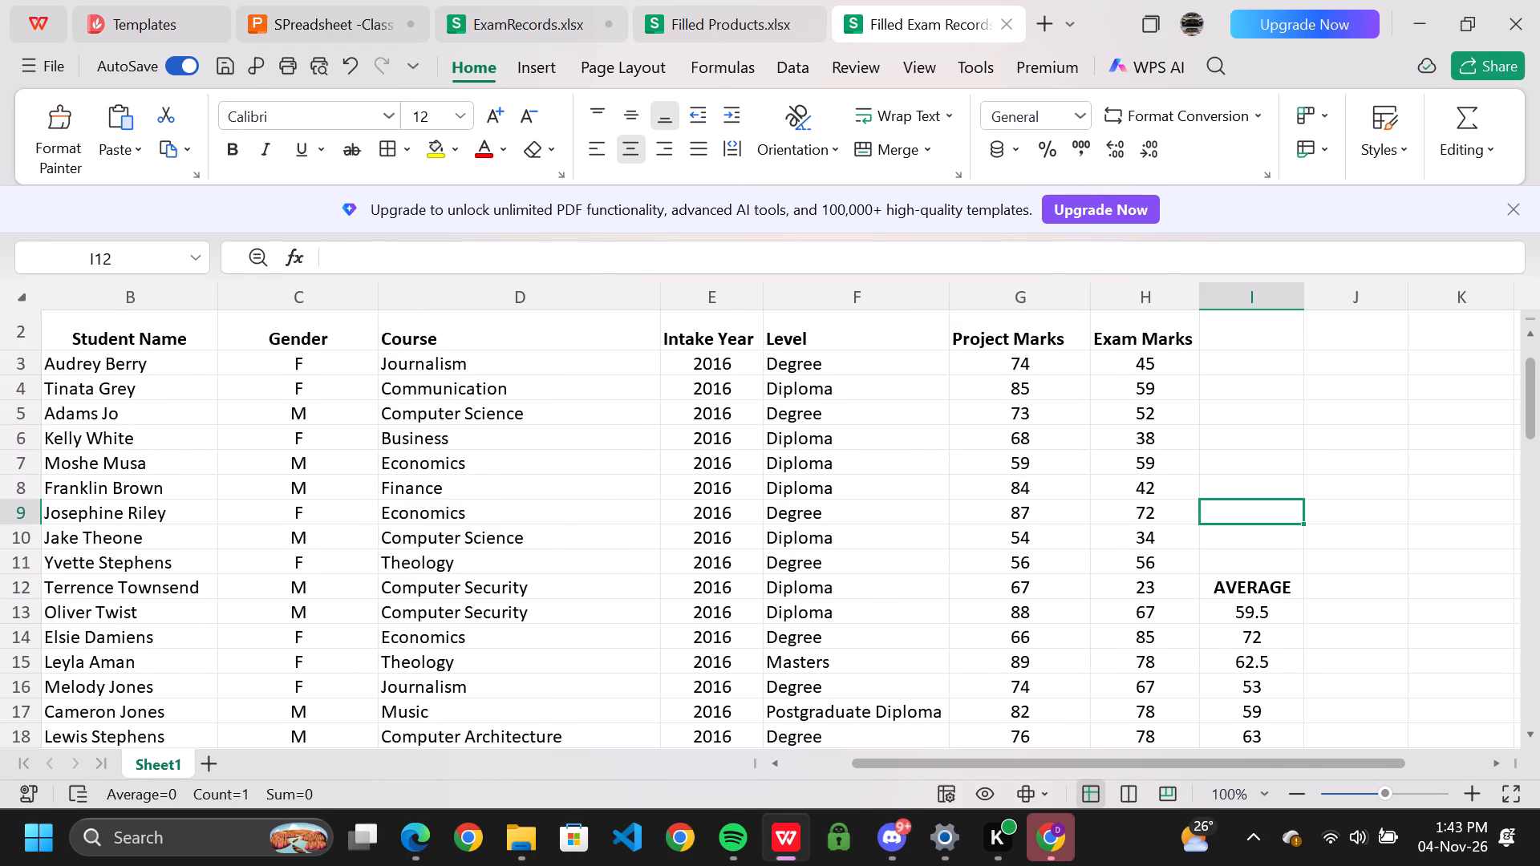
left_click(1250, 585)
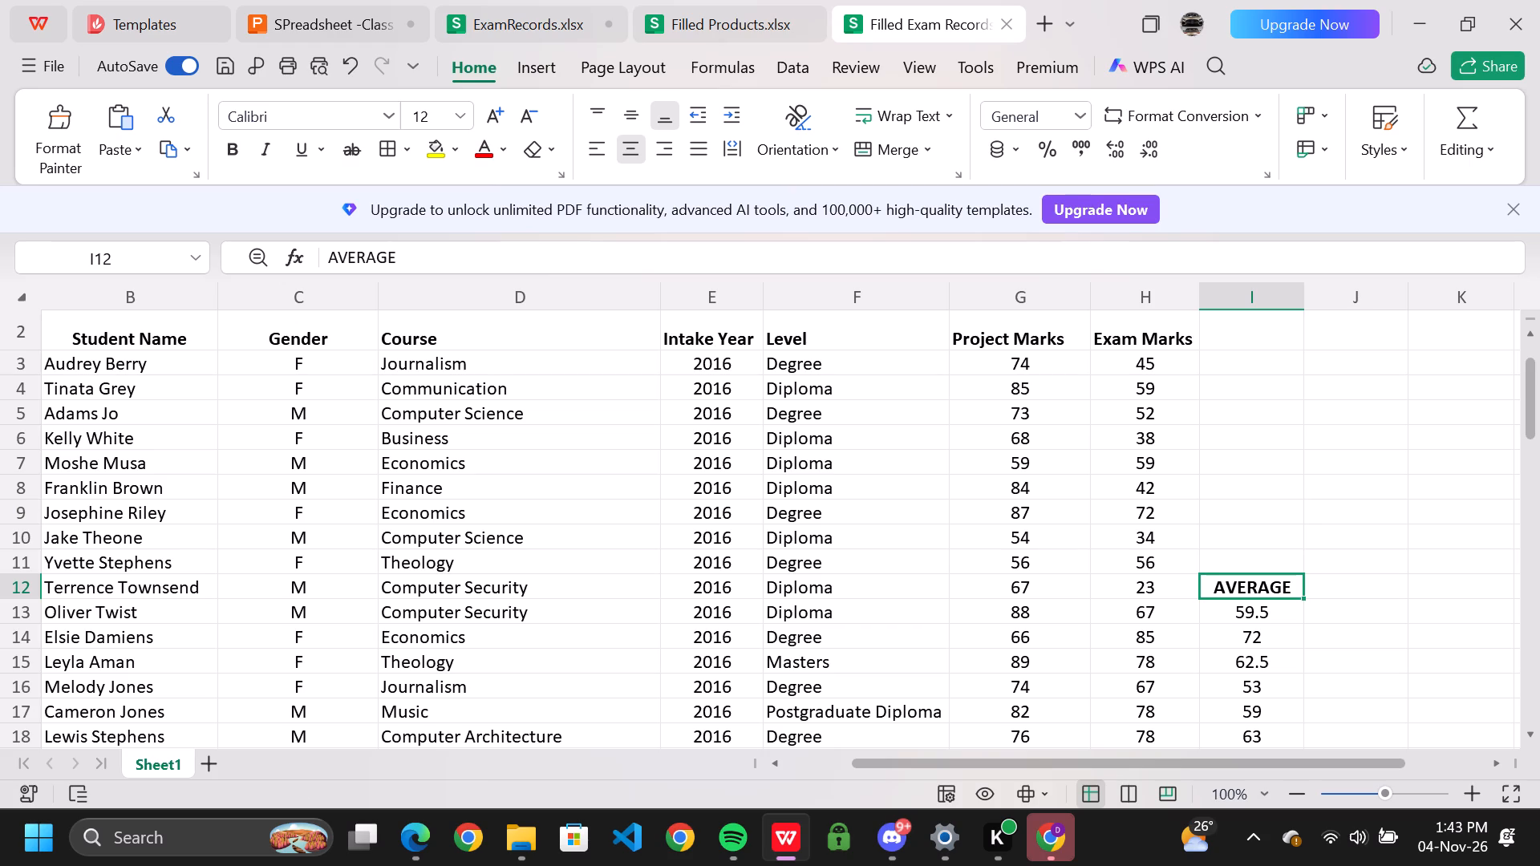
left_click(1253, 326)
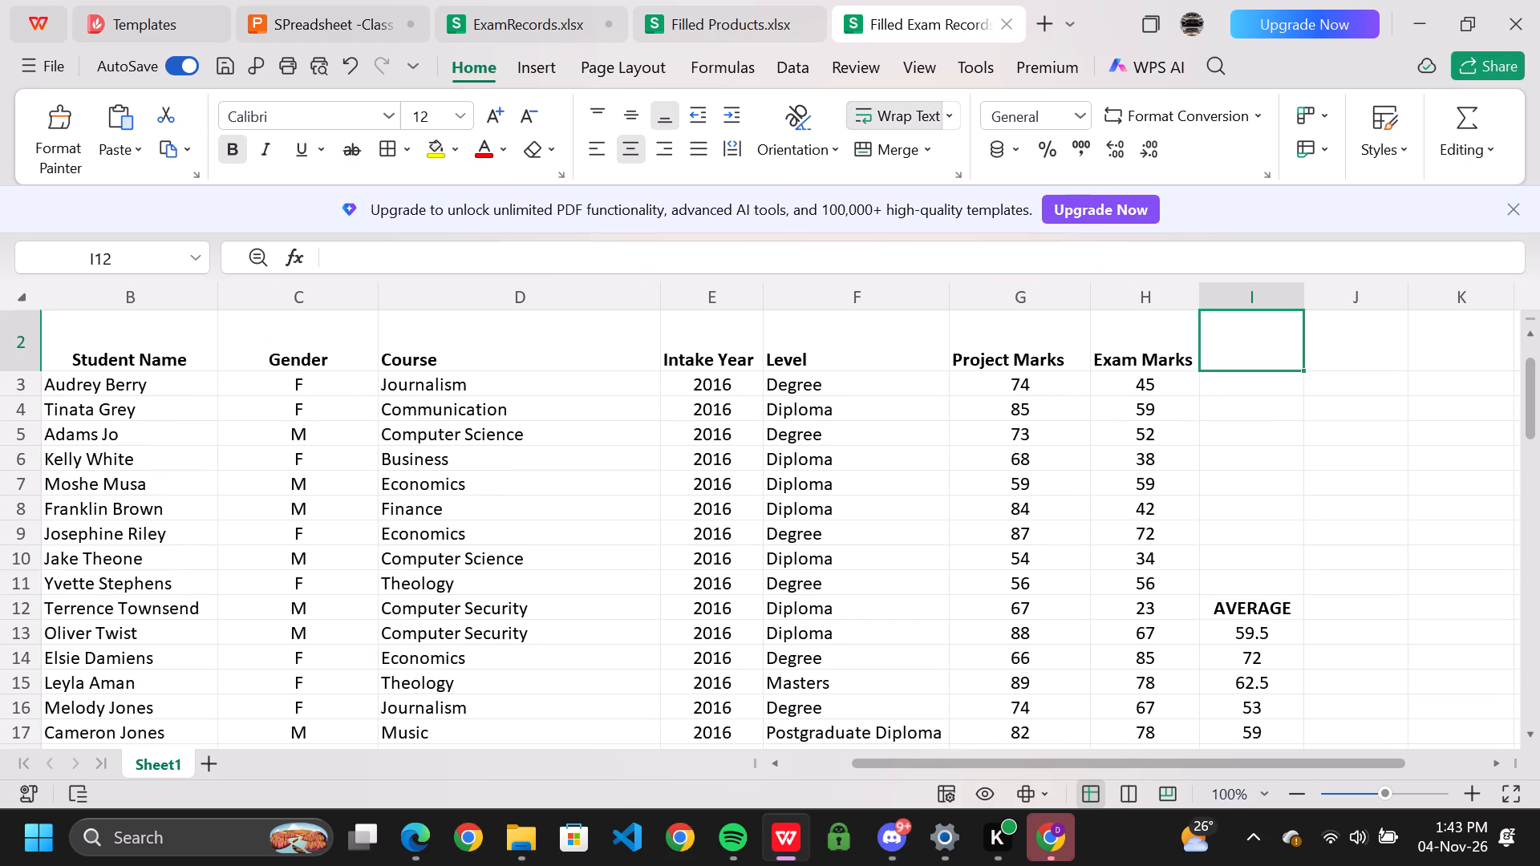
key("shift+a")
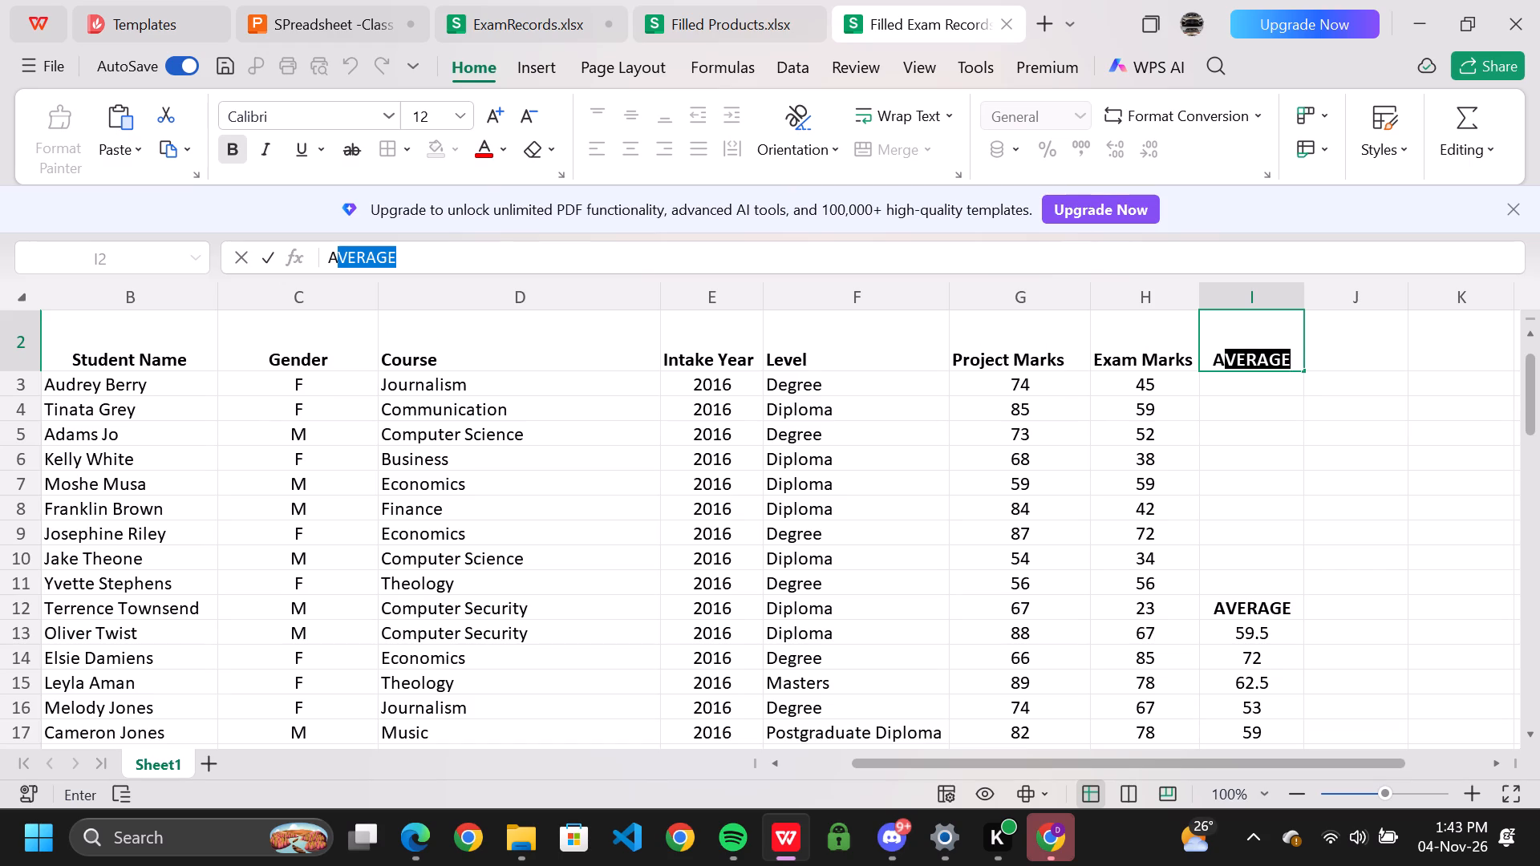
key("Tab")
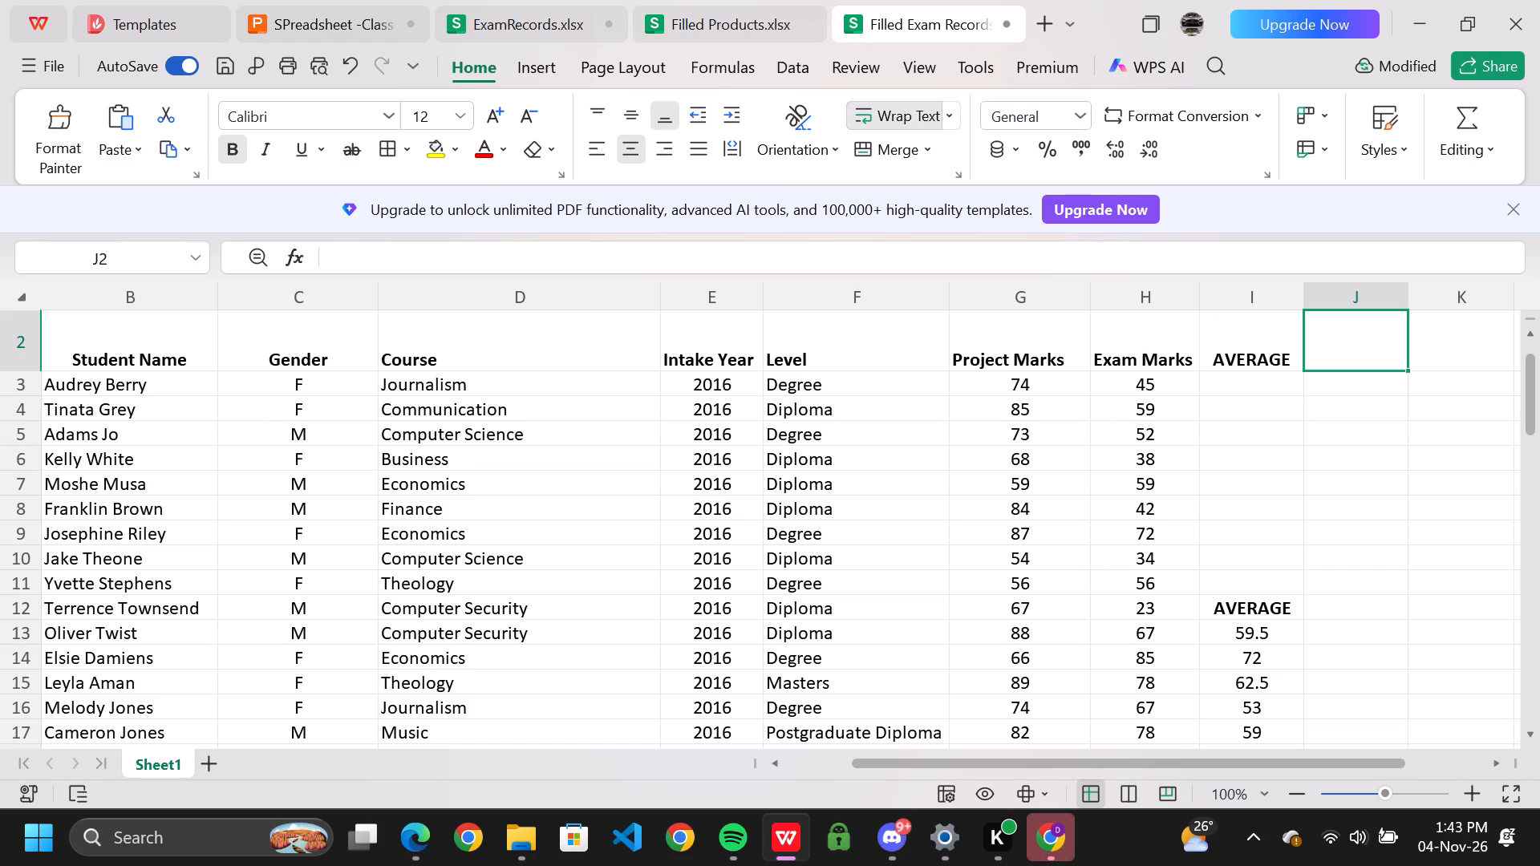
Delete the misplaced AVERAGE heading from cell I12.
left_click(1230, 394)
left_click(1274, 610)
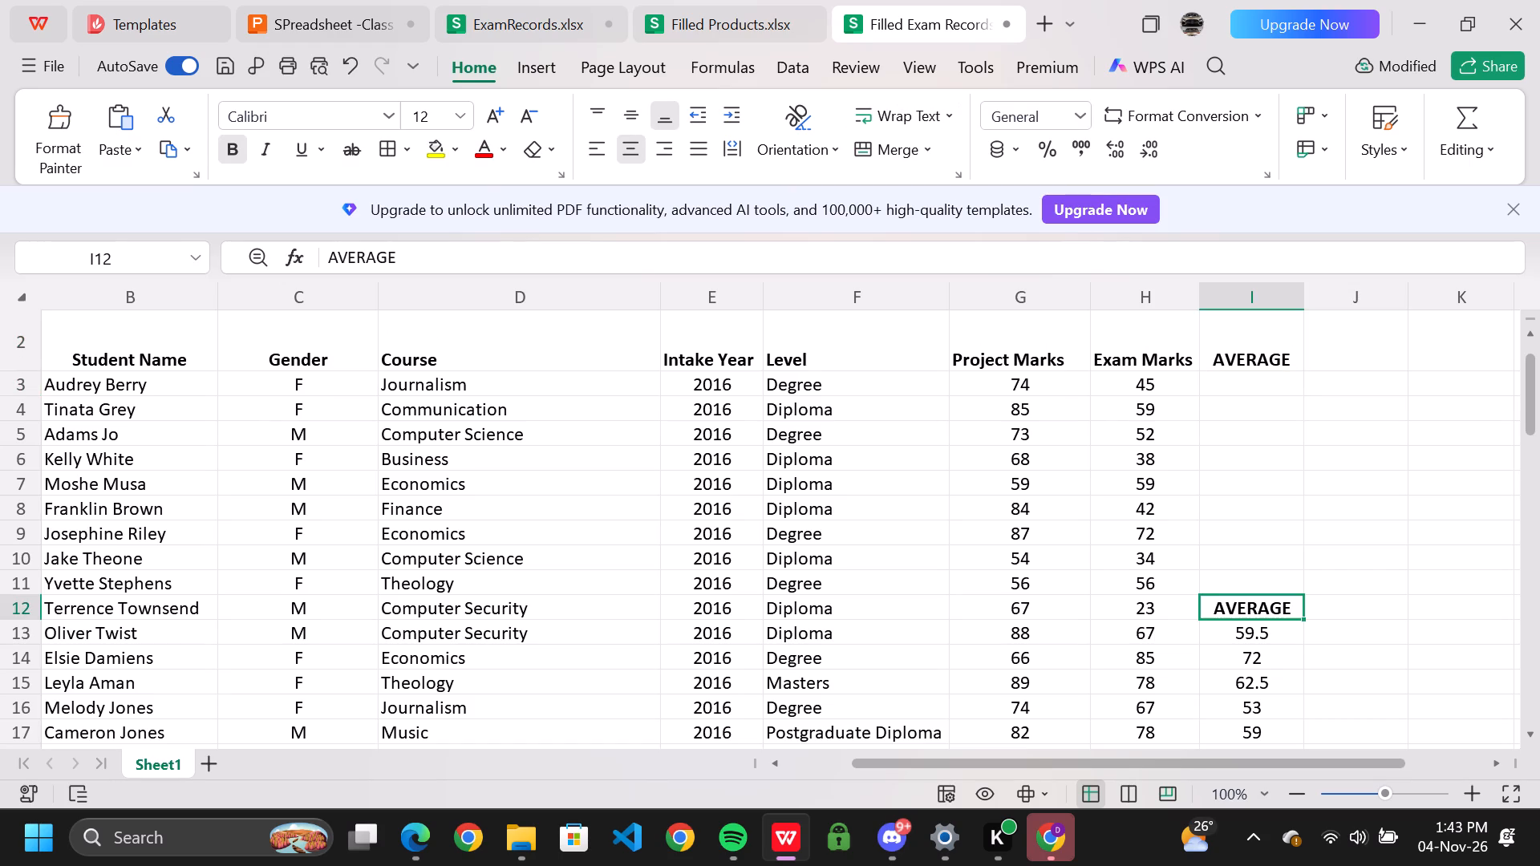
key("BackSpace")
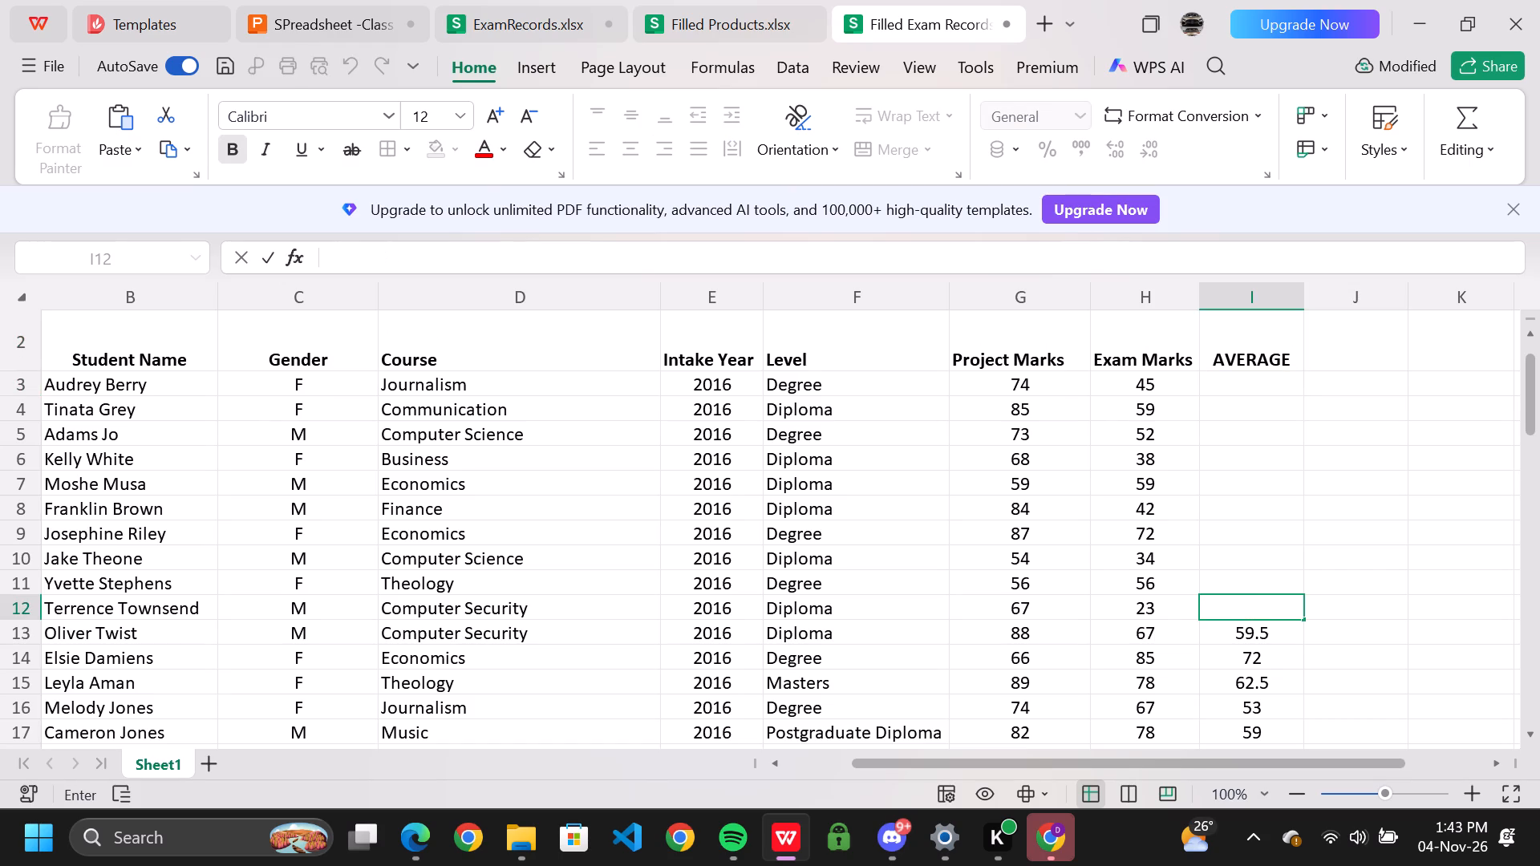
left_click(1284, 641)
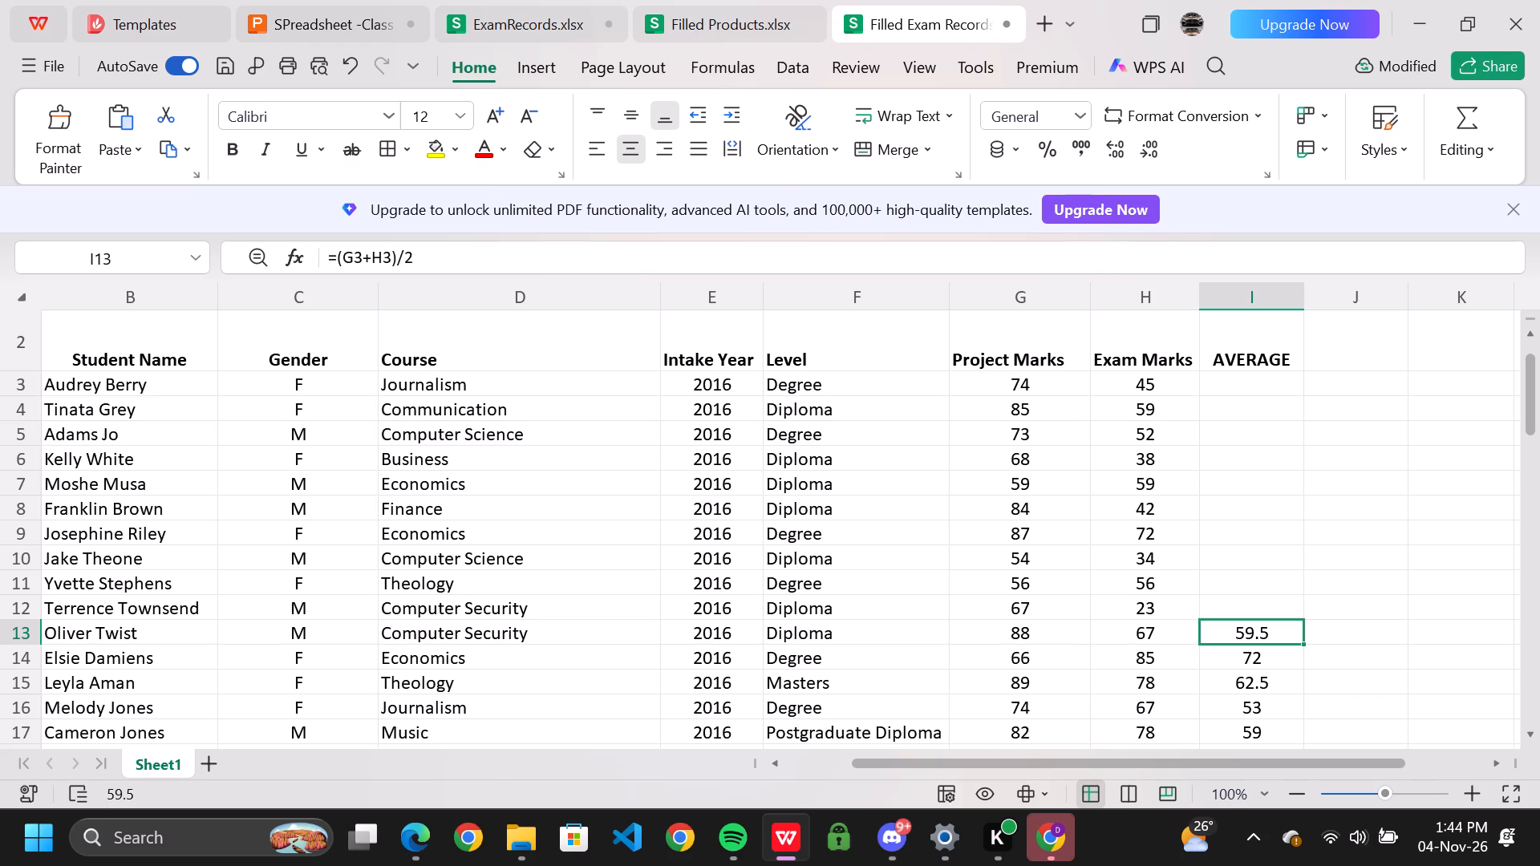
Recheck ExamRecords.xlsx and slide 12, and copy the average formula =(G3+H3)/2 from cell I13 into cell I3 of Filled Exam Records.xlsx.
left_click(513, 16)
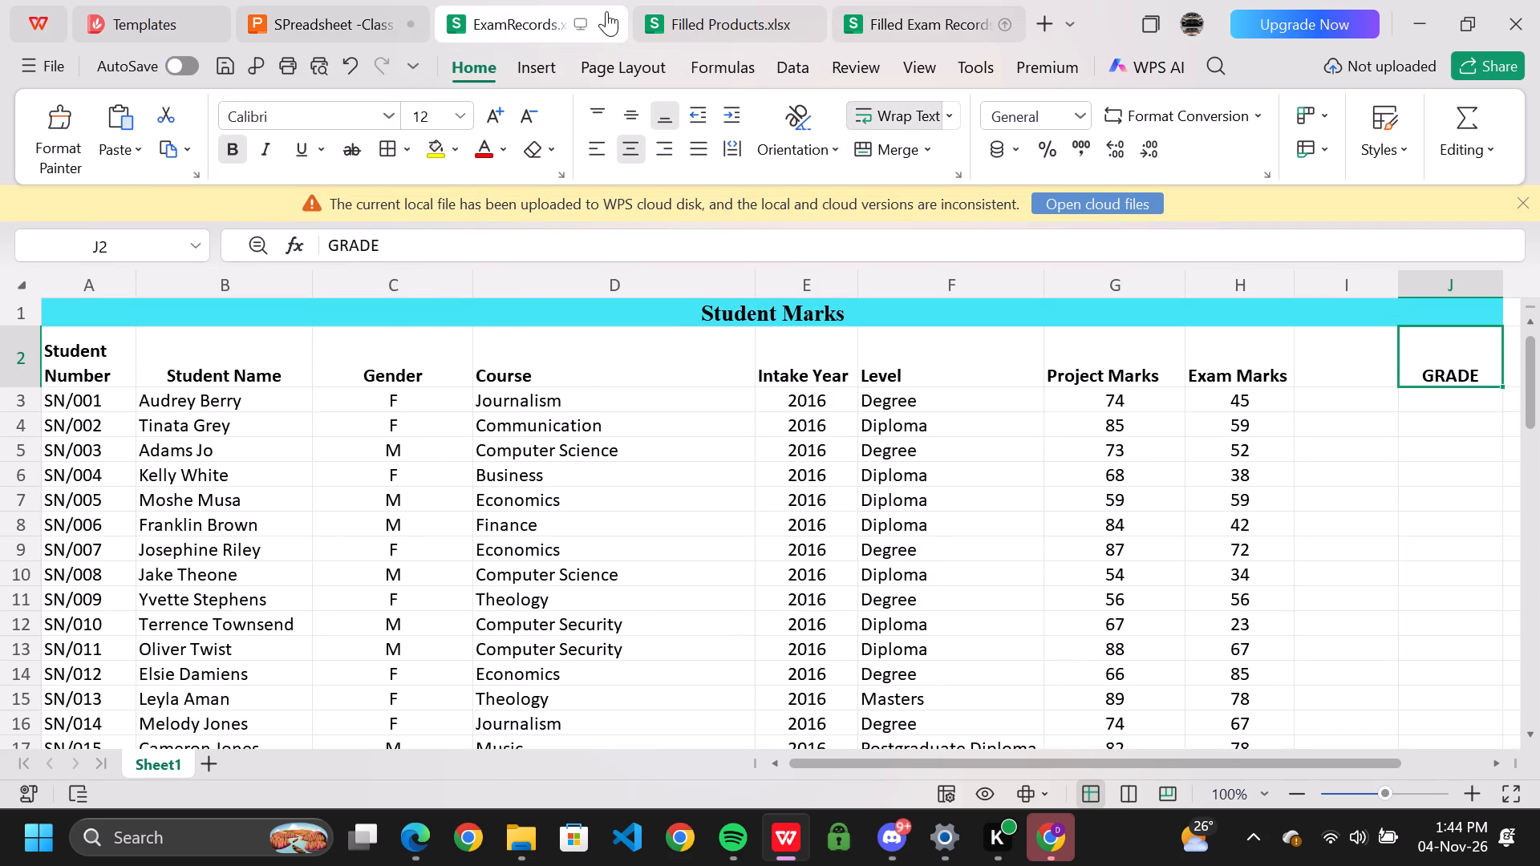
left_click(344, 34)
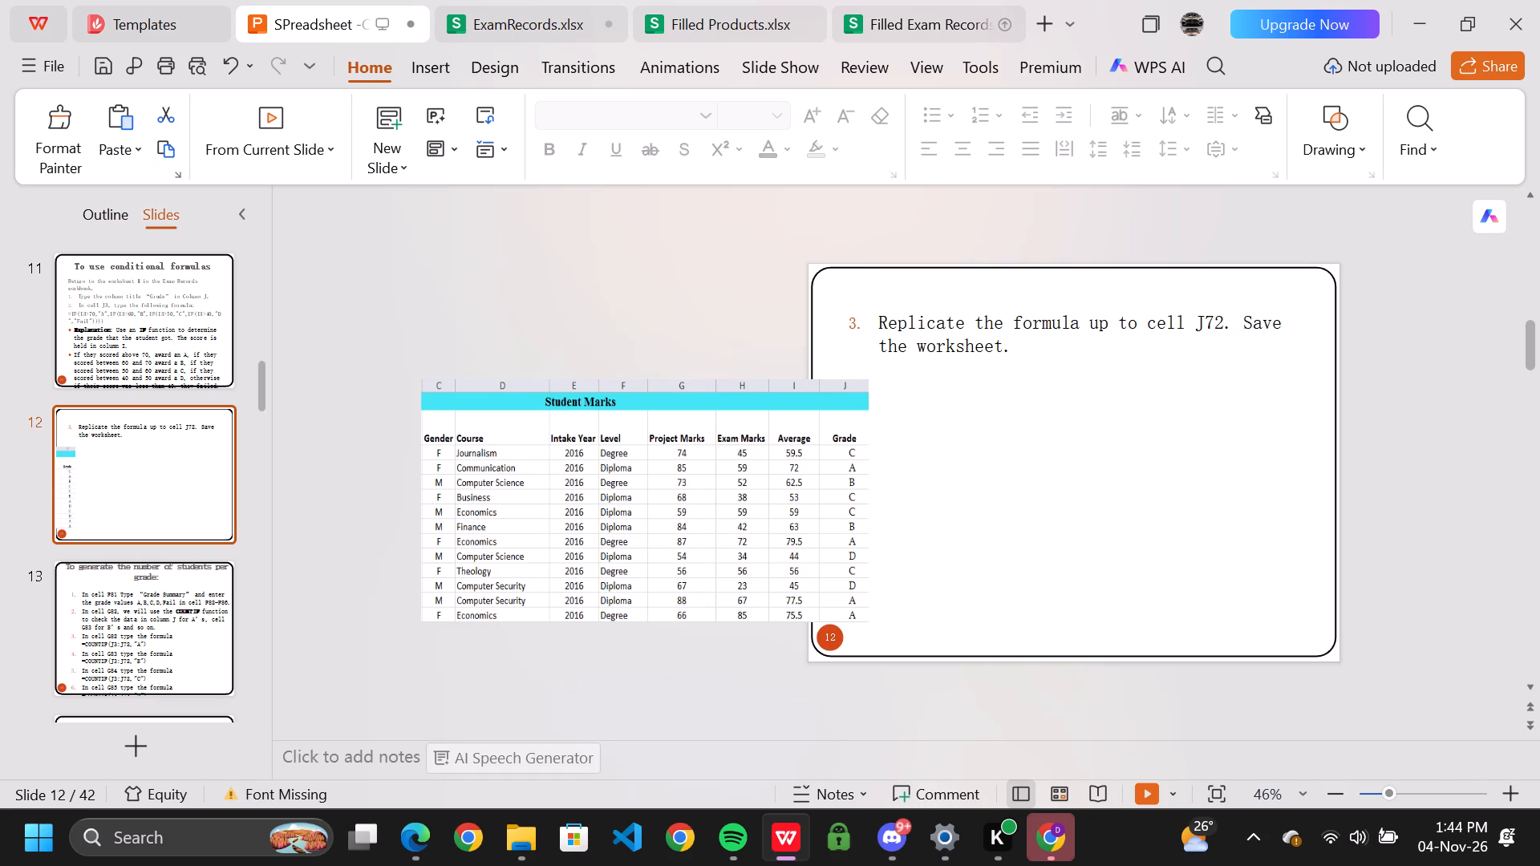
left_click(892, 14)
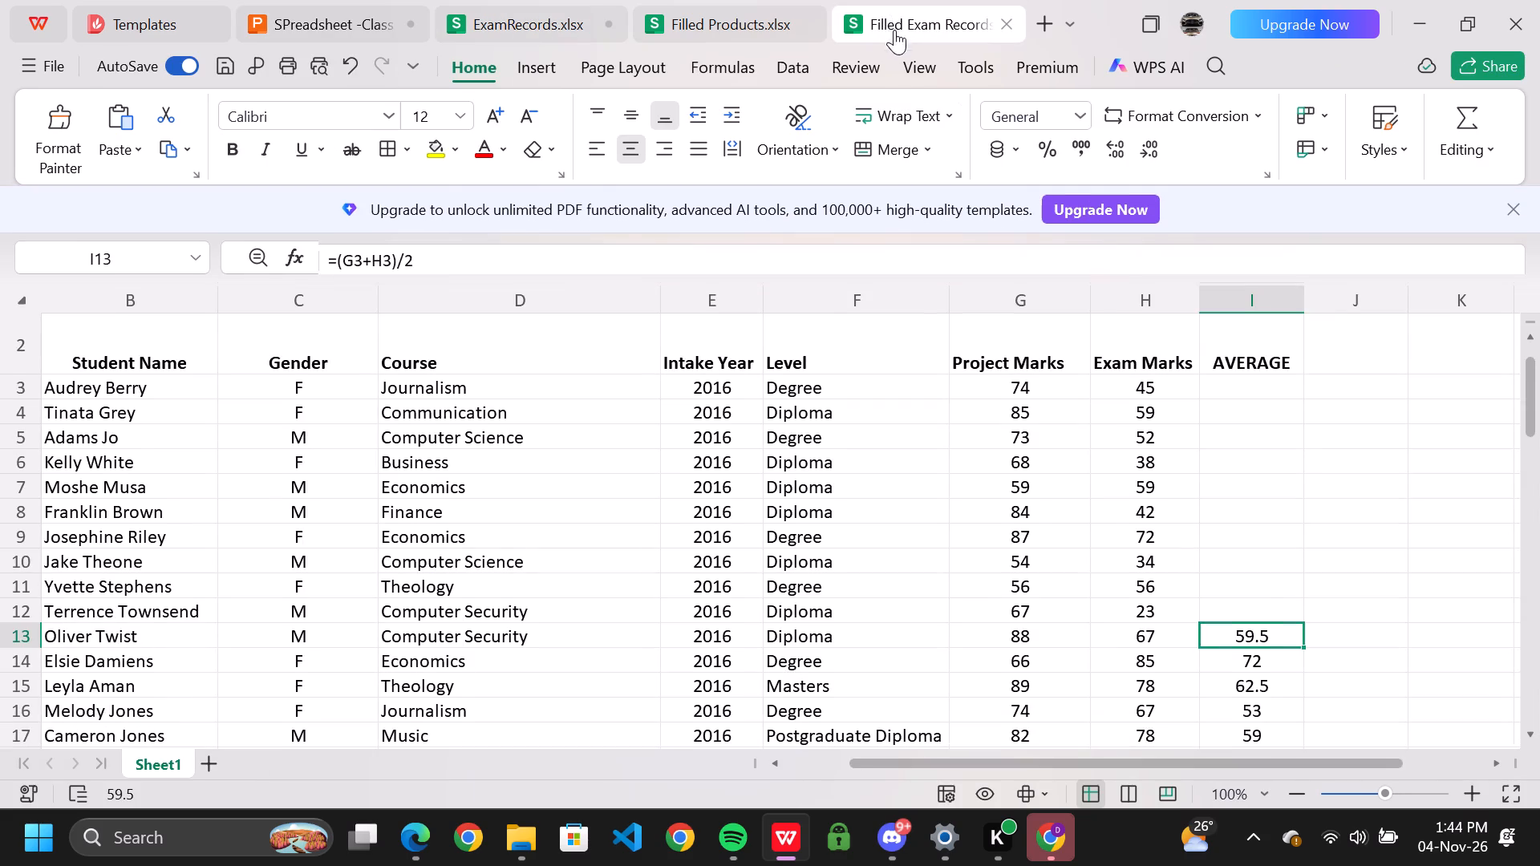
left_click(1250, 632)
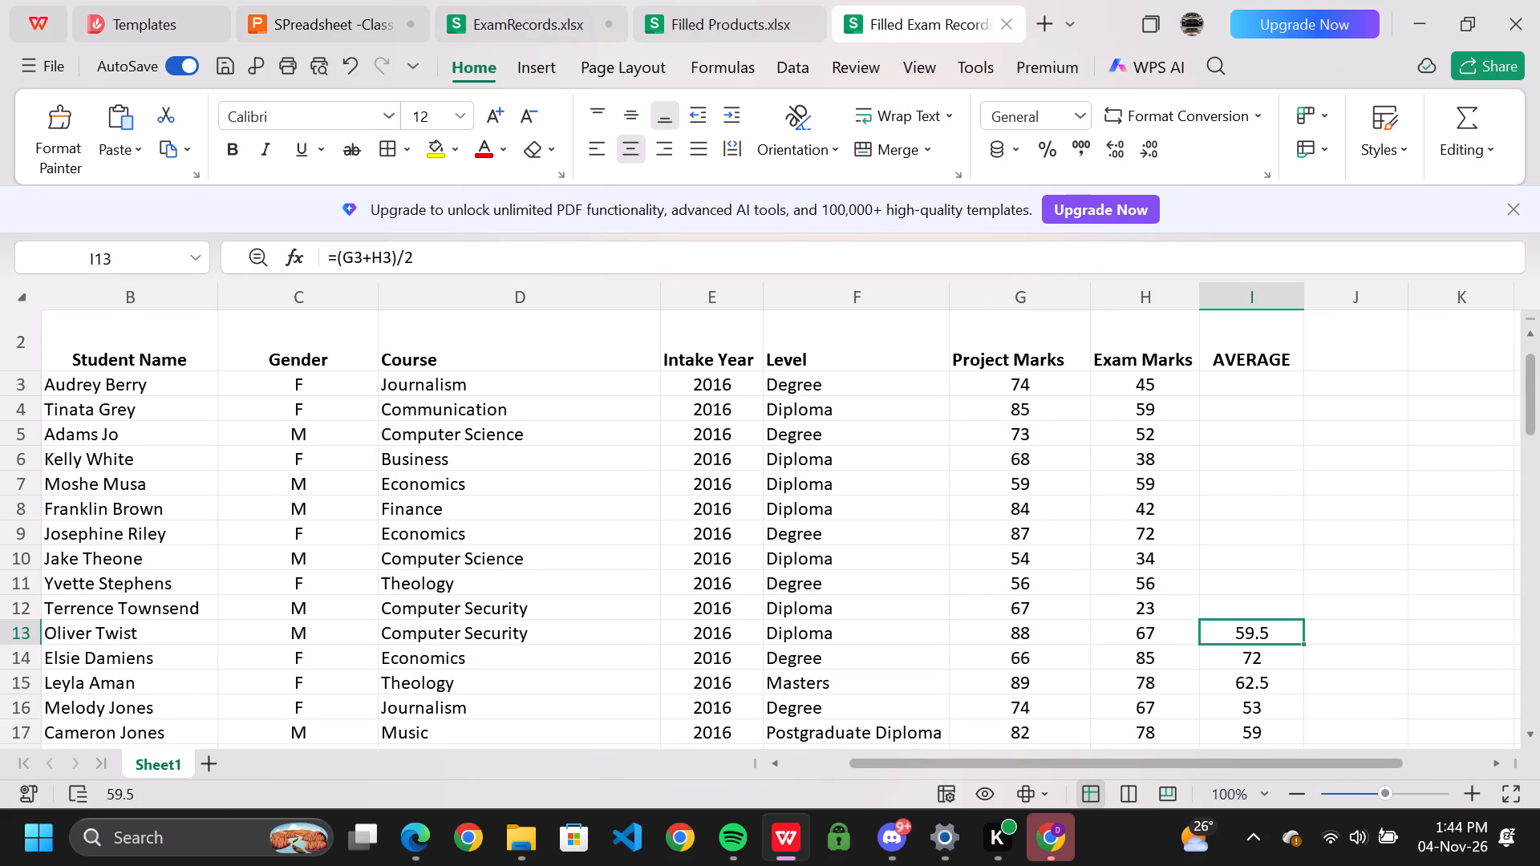
left_click(1241, 382)
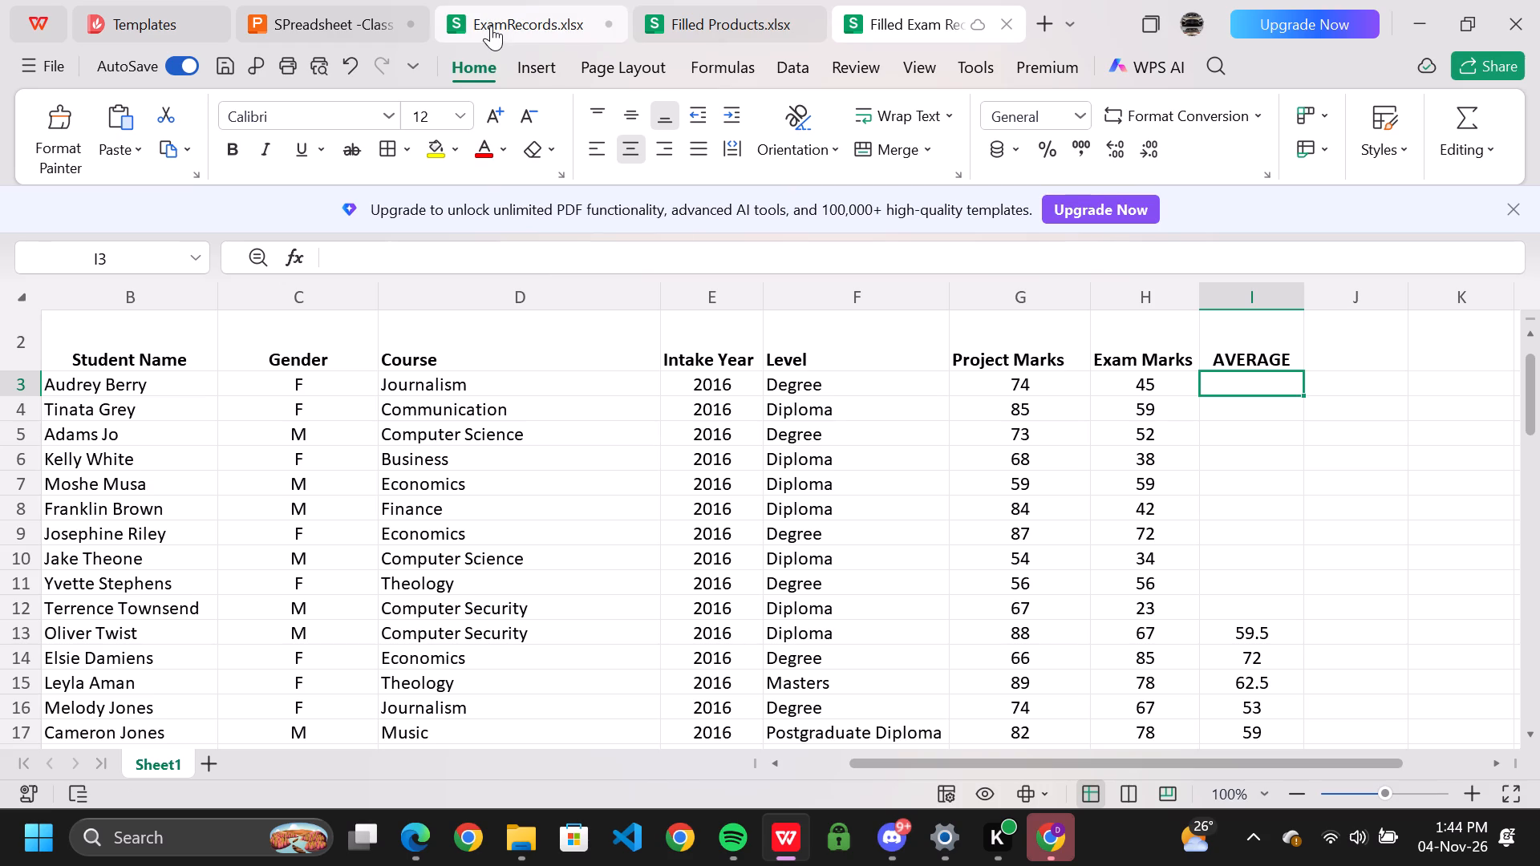
left_click(1237, 640)
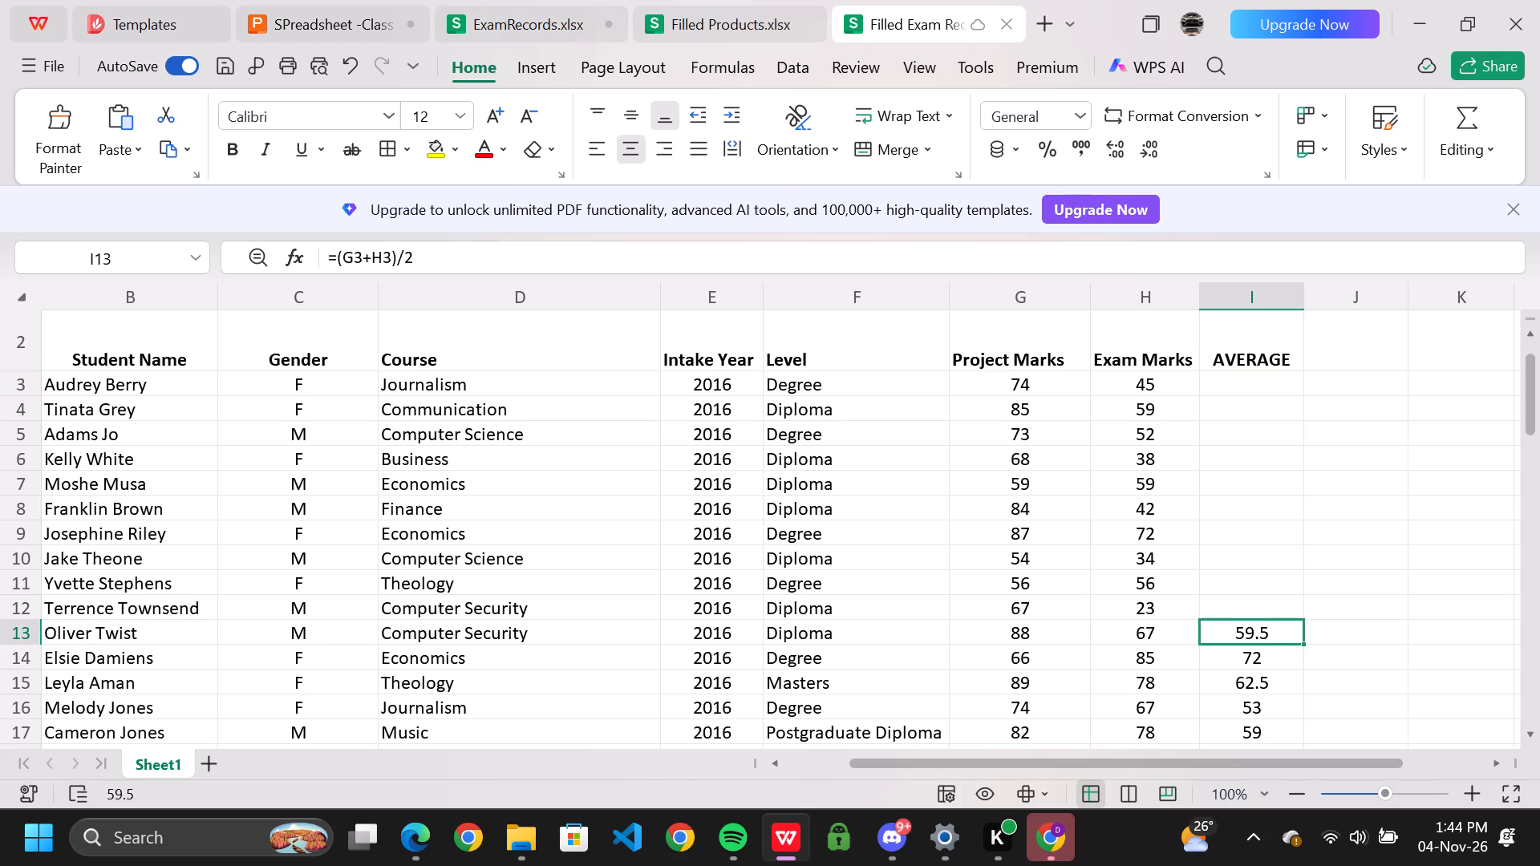
left_click_drag(415, 256, 333, 261)
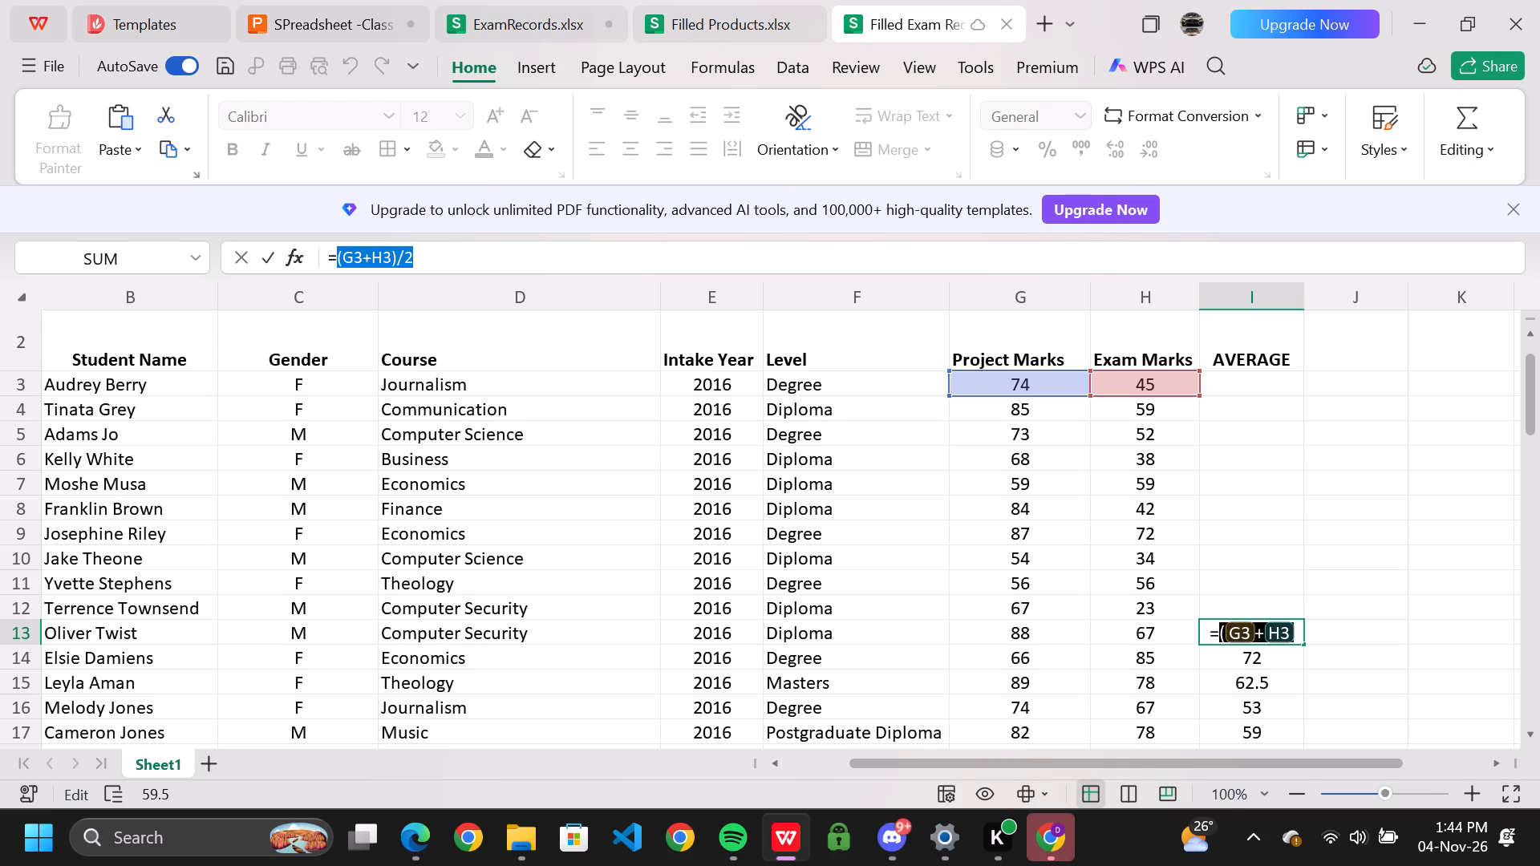
left_click_drag(333, 261, 326, 263)
key("ctrl+c")
left_click(1228, 387)
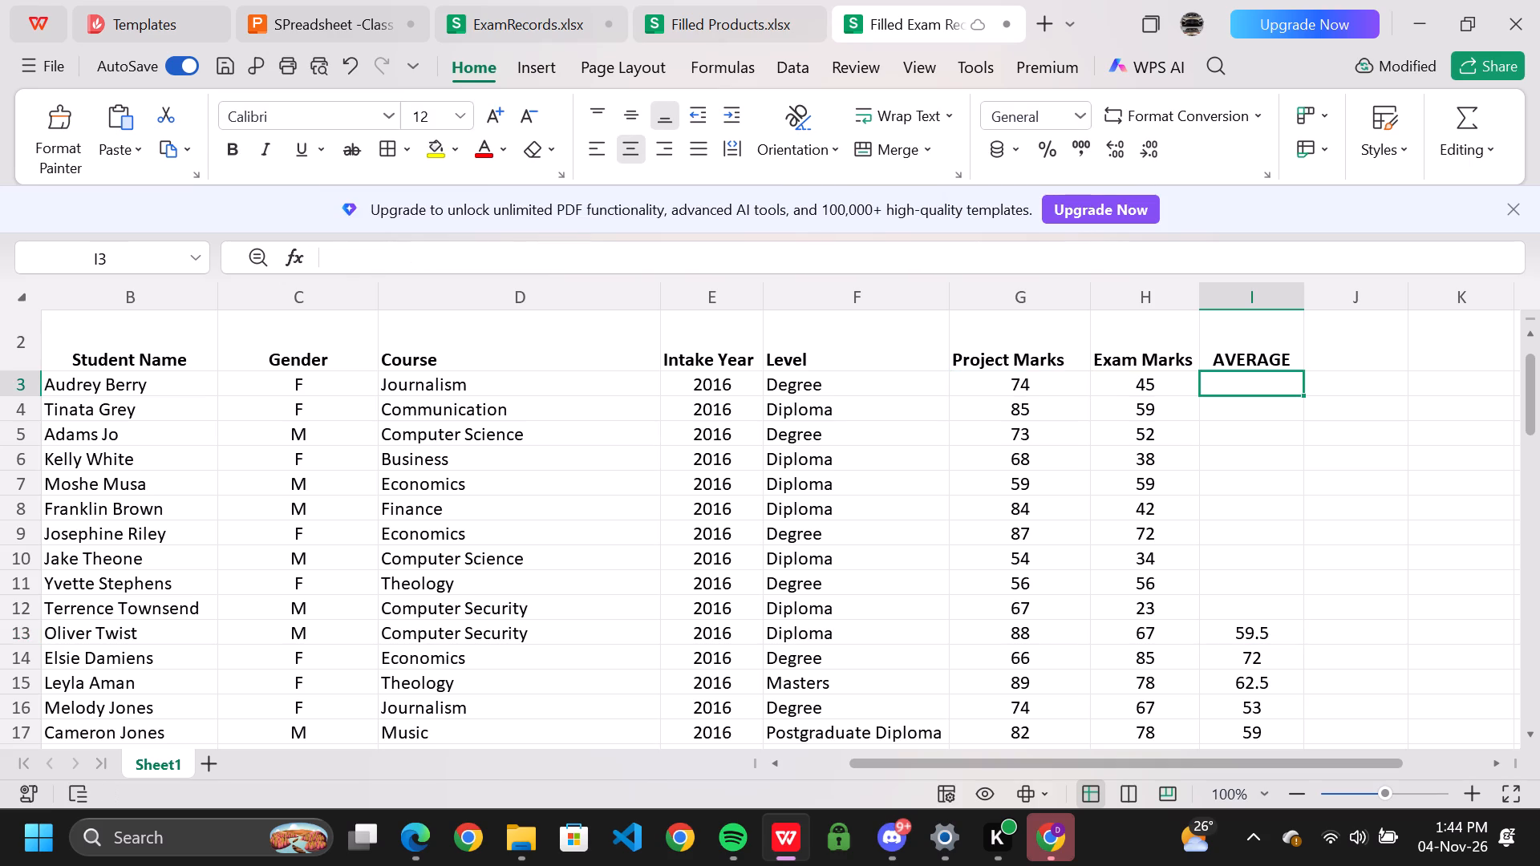
key("ctrl+v")
Fill the average formula from cell I3 down through I72, the last student row, in Filled Exam Records.xlsx.
scroll(1272, 485, "down", 1)
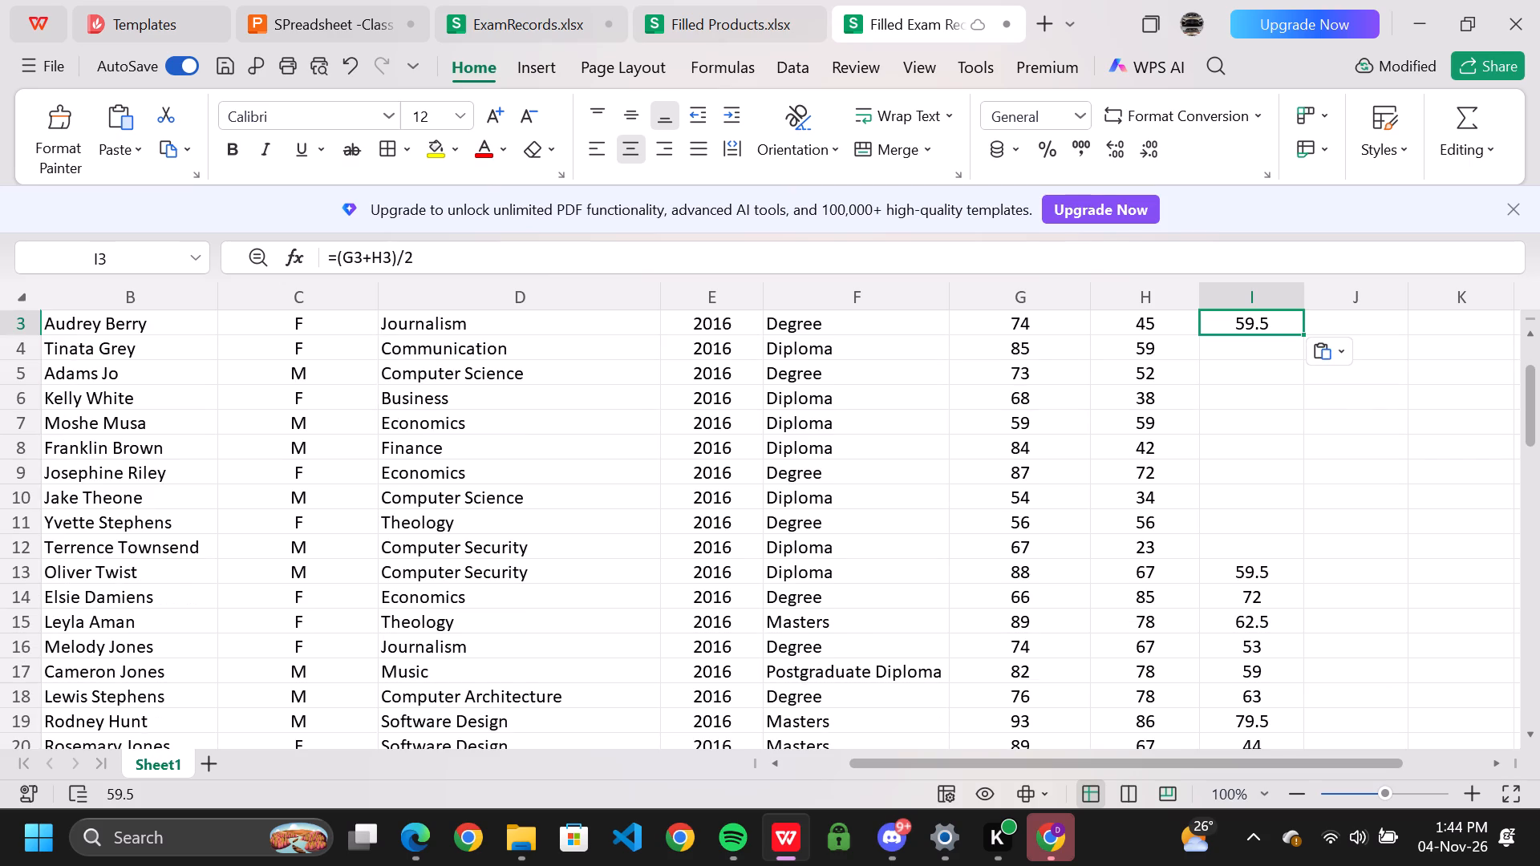
left_click_drag(1305, 335, 1305, 336)
left_click_drag(1305, 336, 1293, 681)
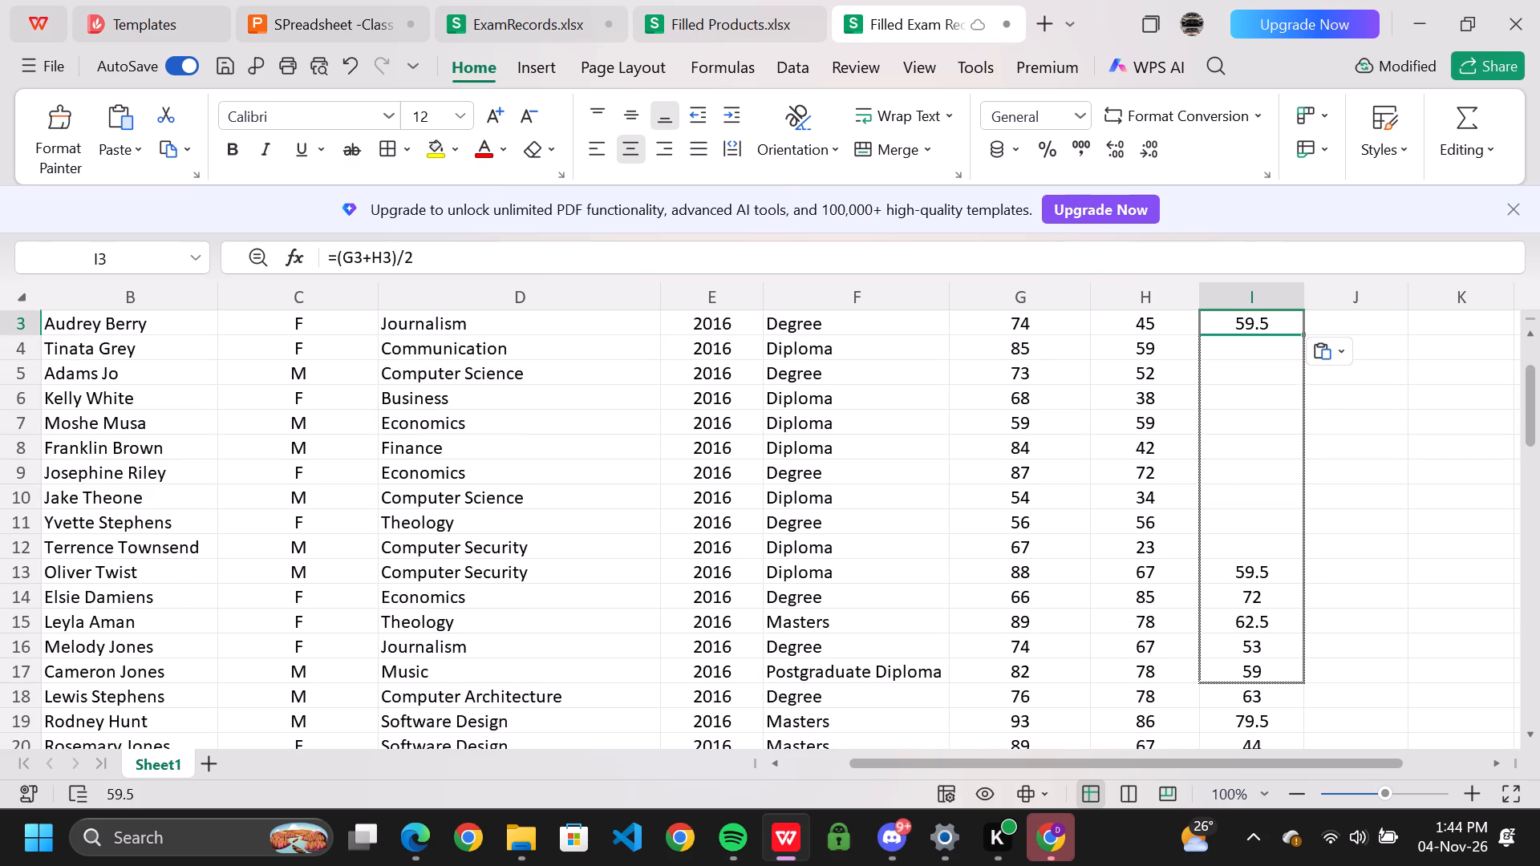
left_click_drag(1293, 681, 1282, 671)
scroll(1282, 672, "down", 12)
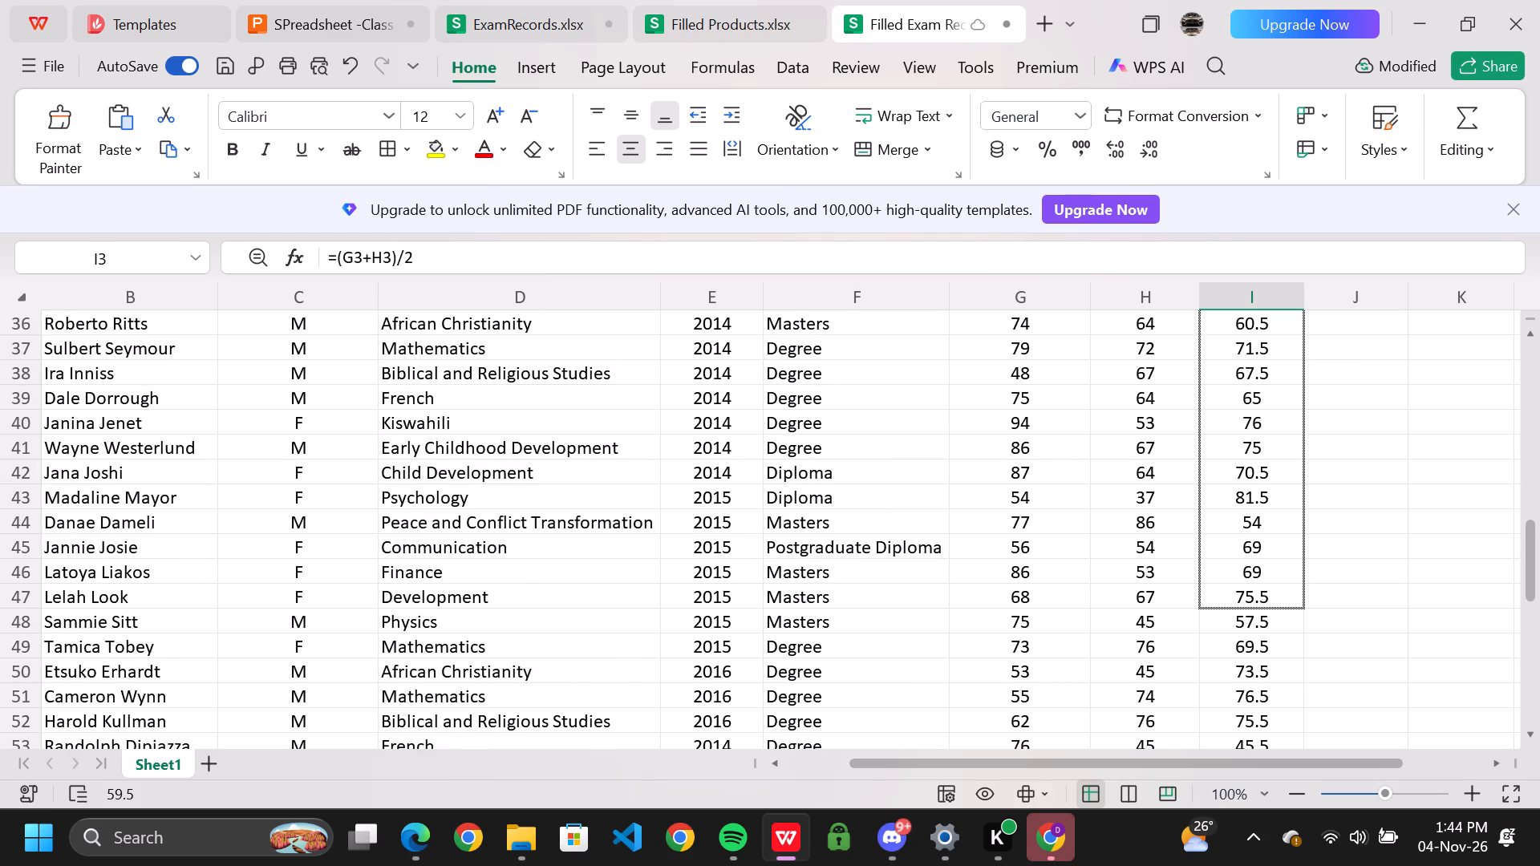
left_click_drag(1282, 671, 1282, 669)
scroll(1282, 671, "down", 8)
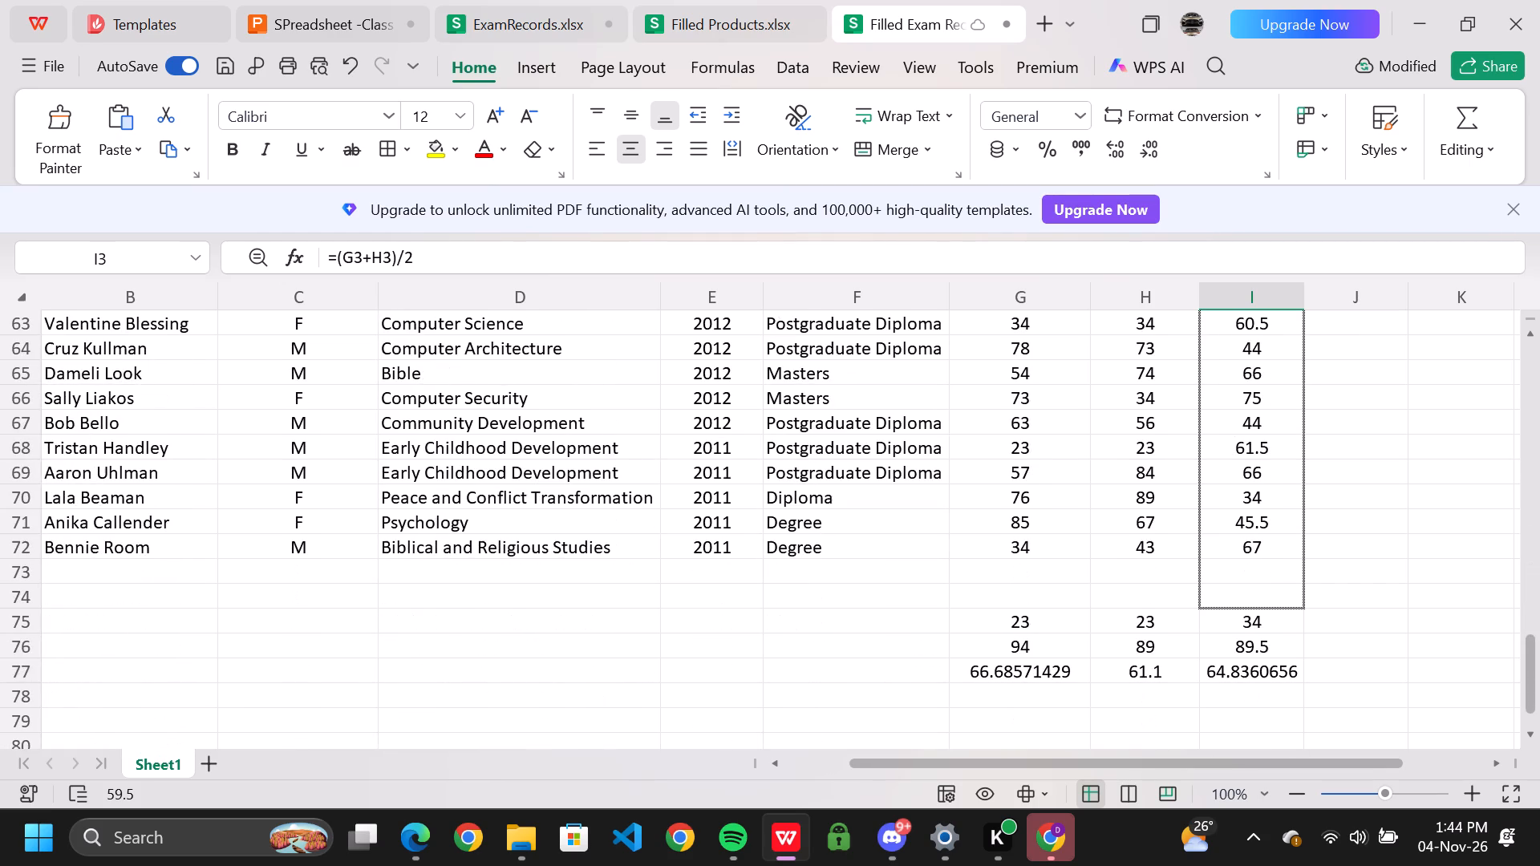
left_click_drag(1282, 669, 1273, 551)
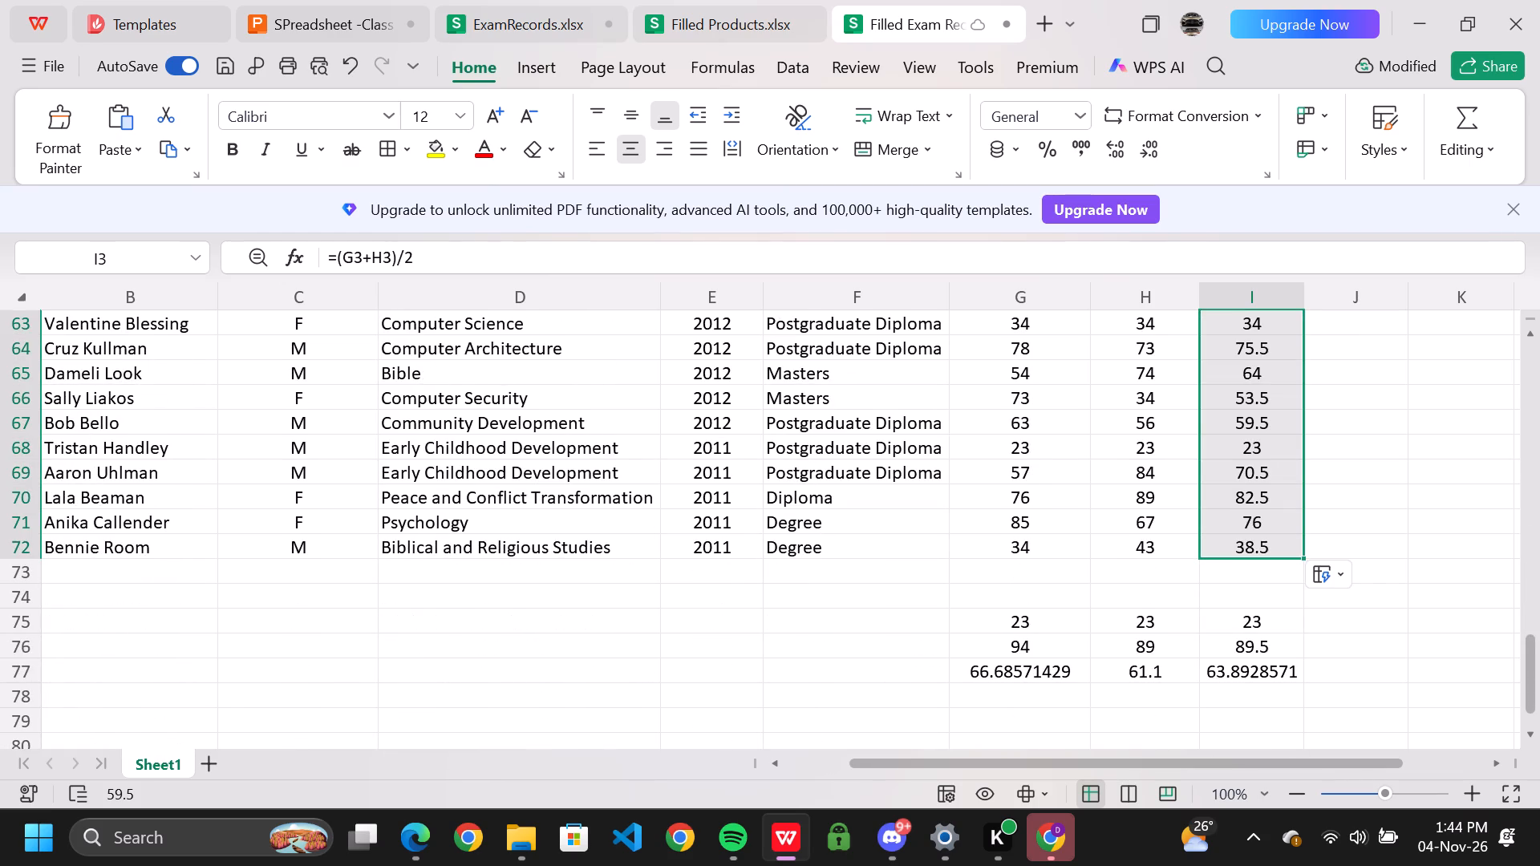
scroll(1271, 551, "up", 20)
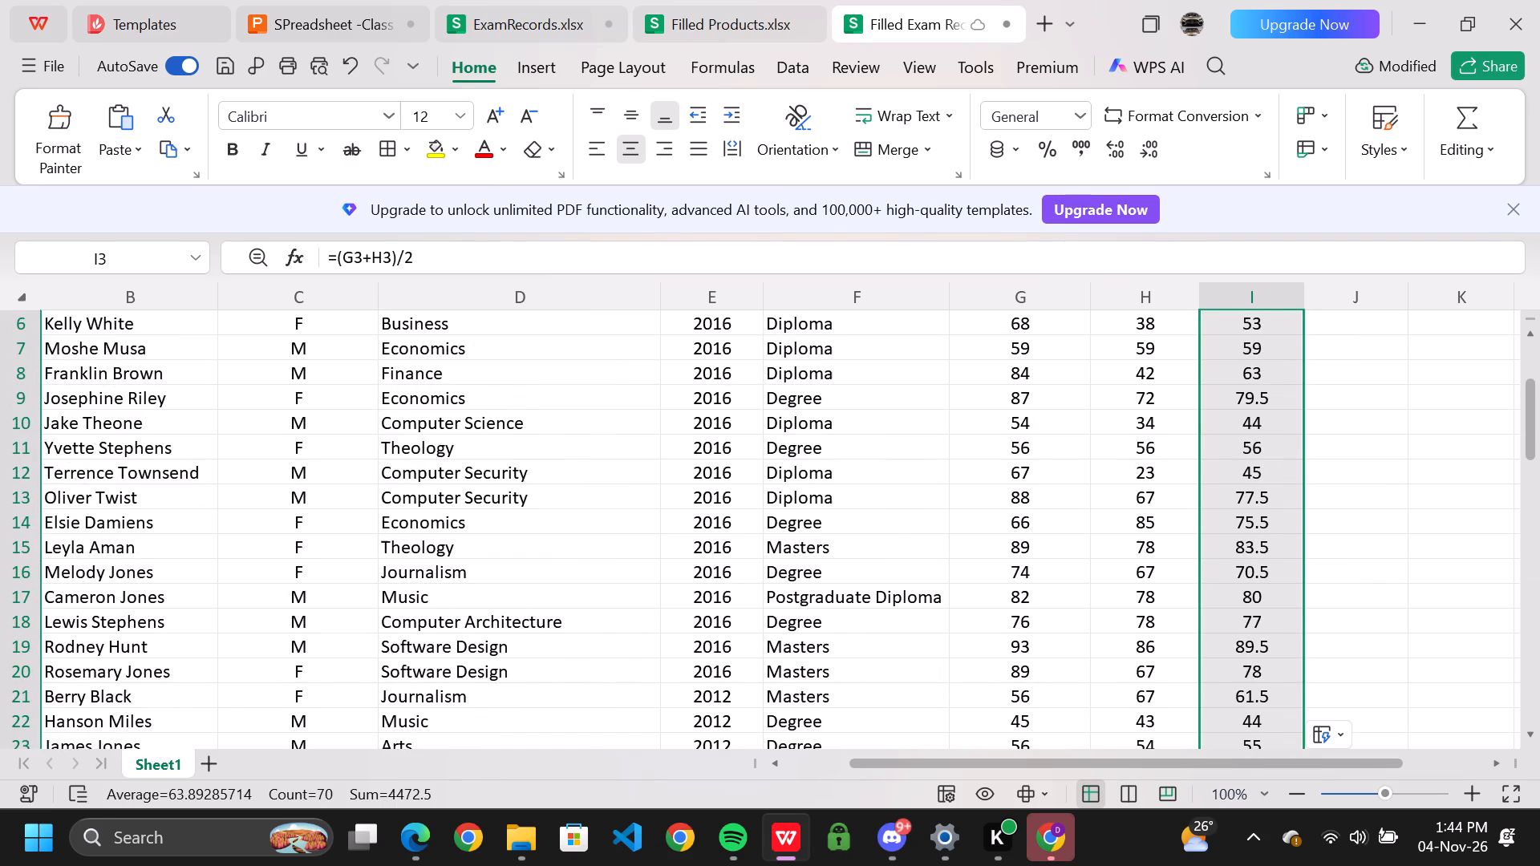
left_click(1383, 490)
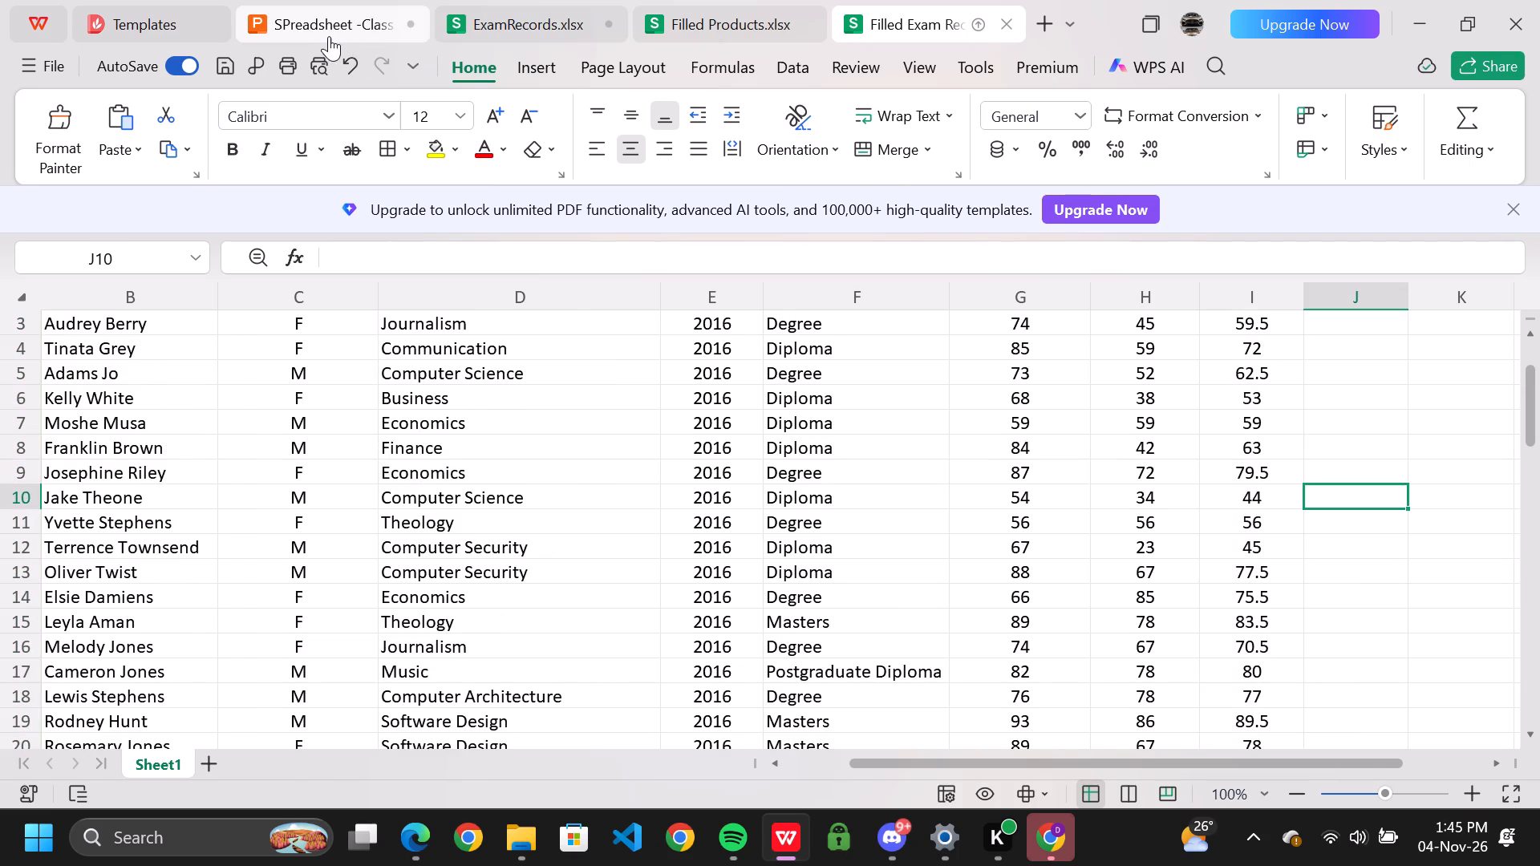
Reread slides 12 and 11 on the Grade column and check column J in Filled Exam Records.xlsx and ExamRecords.xlsx.
left_click(328, 35)
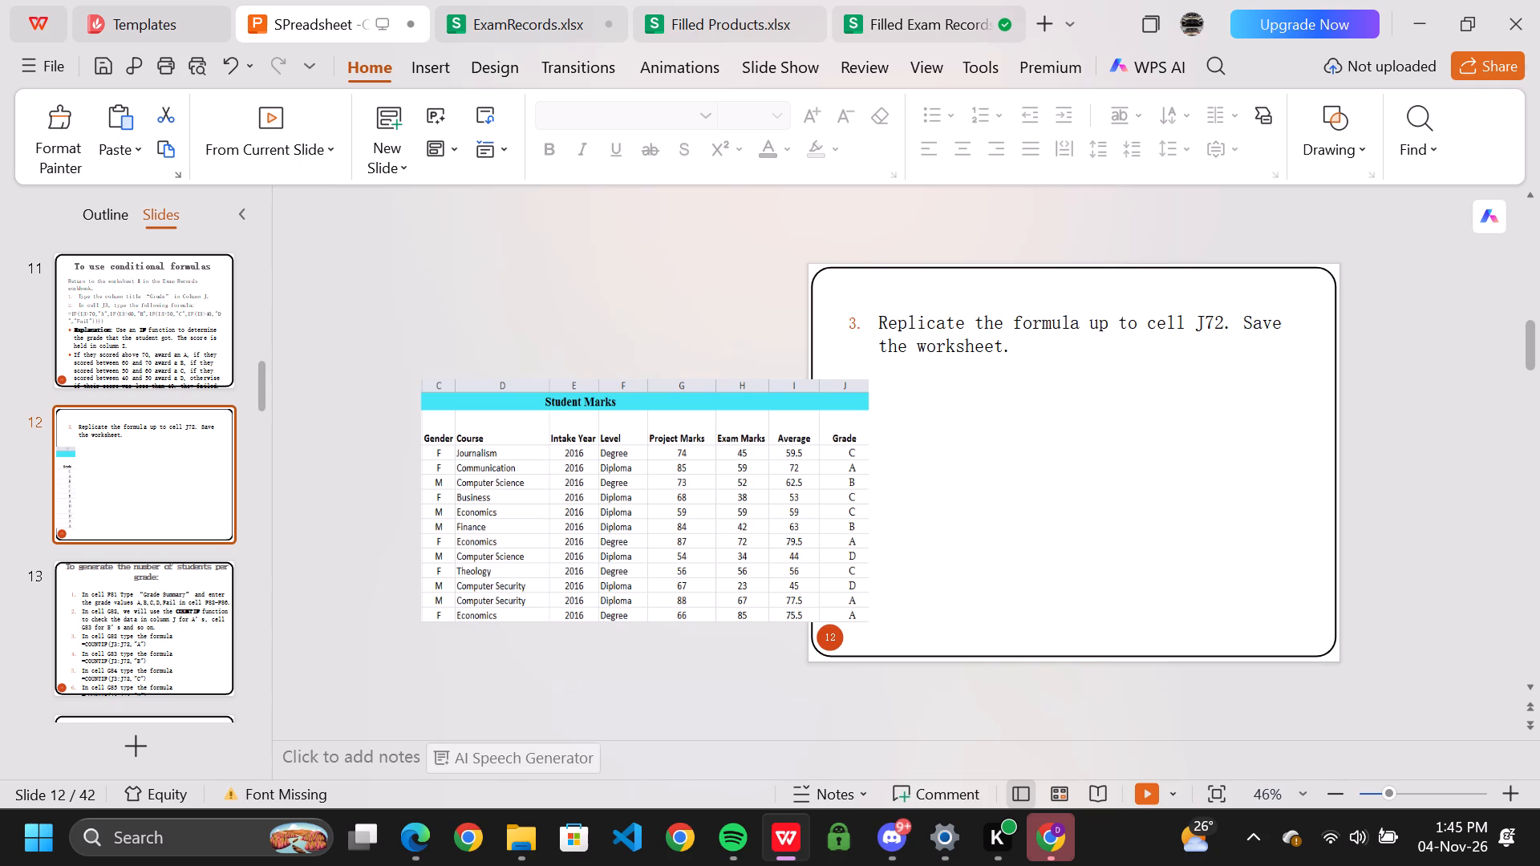
left_click(132, 452)
left_click(149, 348)
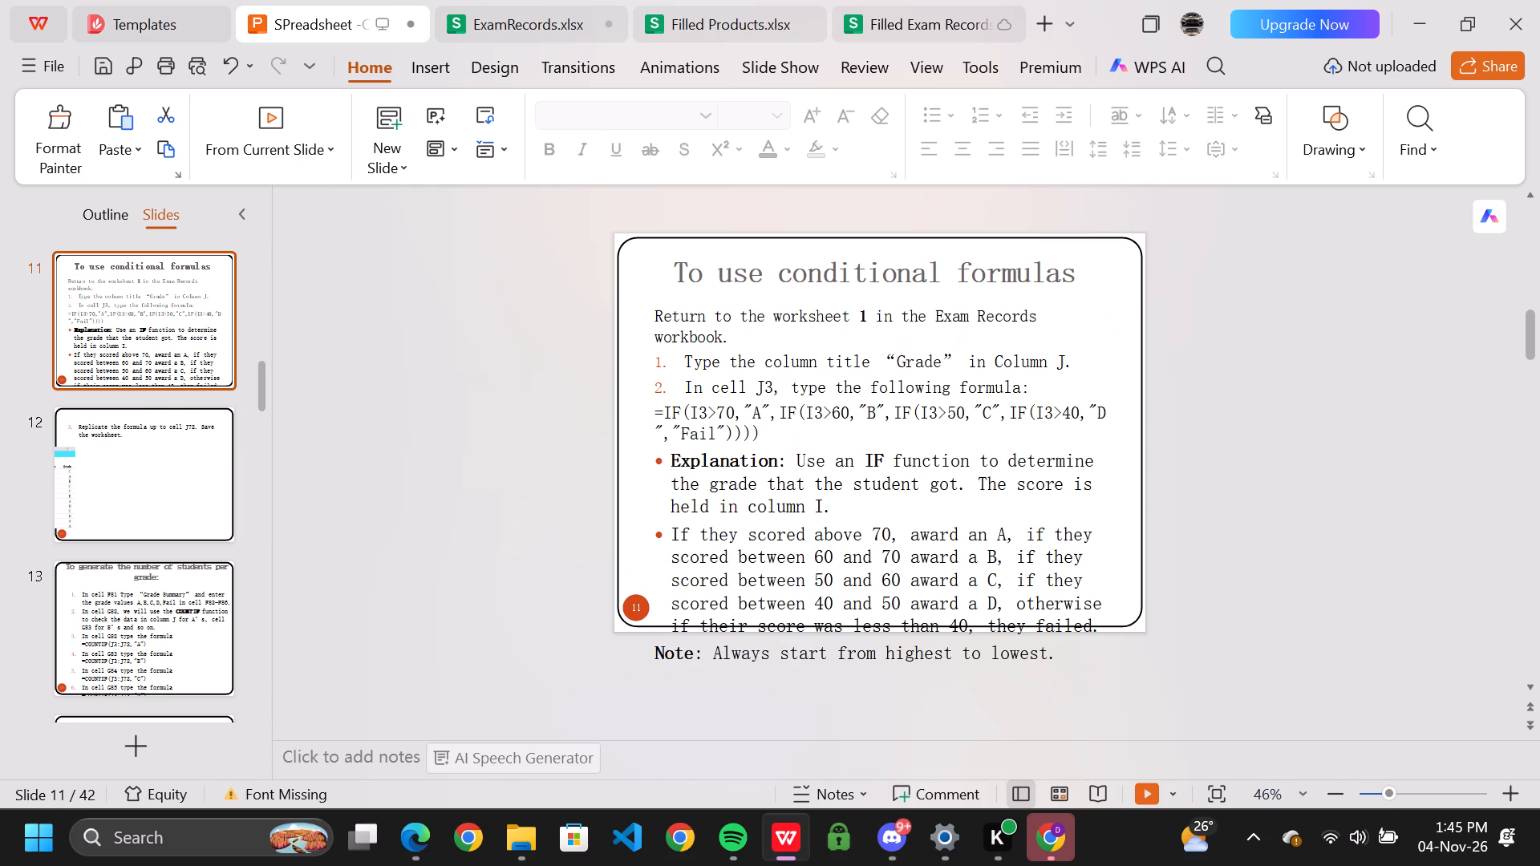
left_click(866, 34)
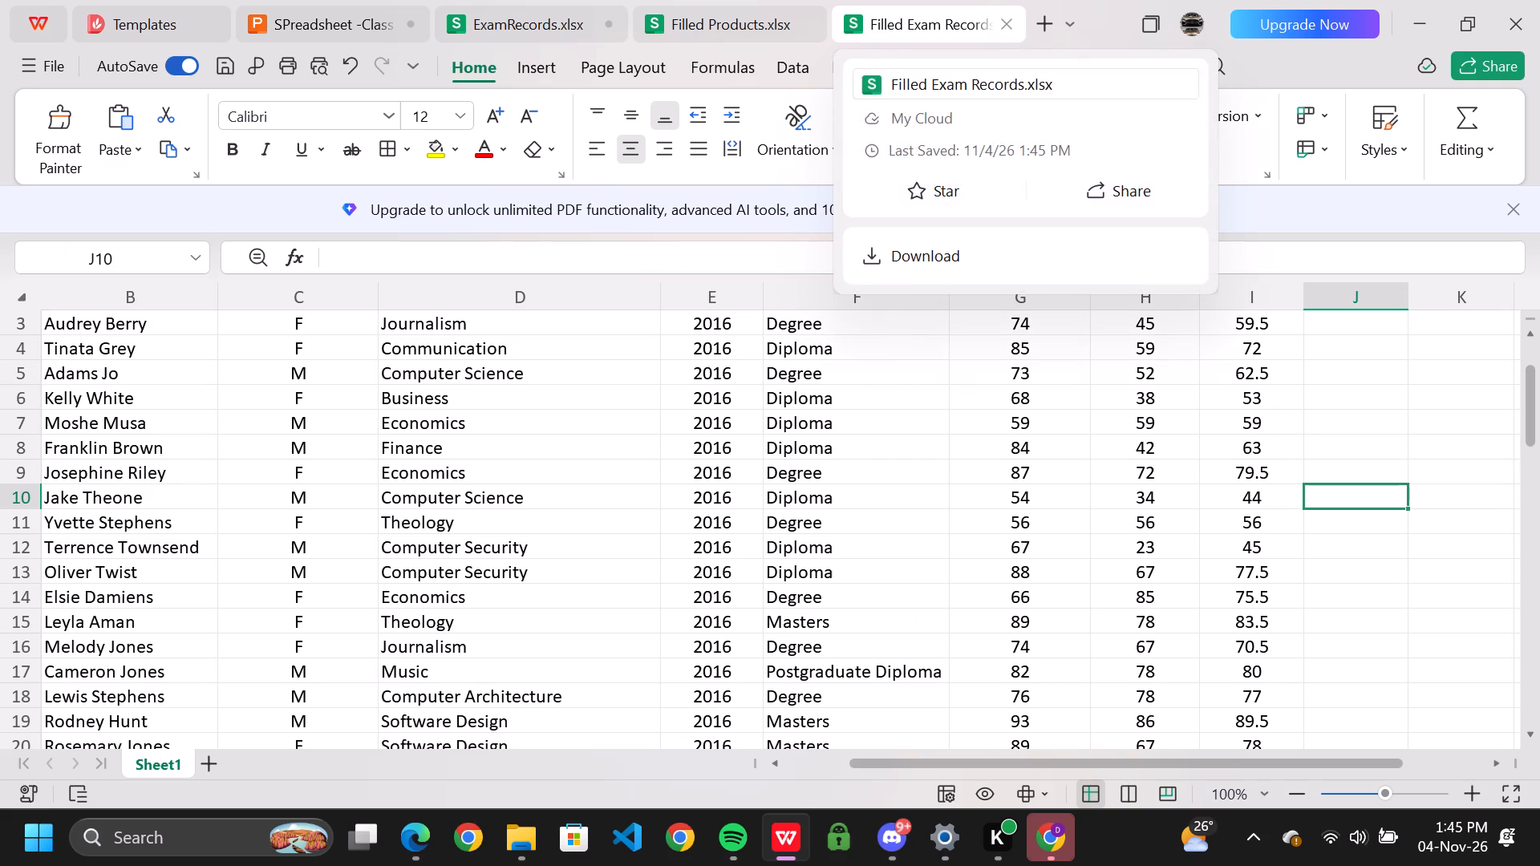
scroll(1293, 377, "up", 3)
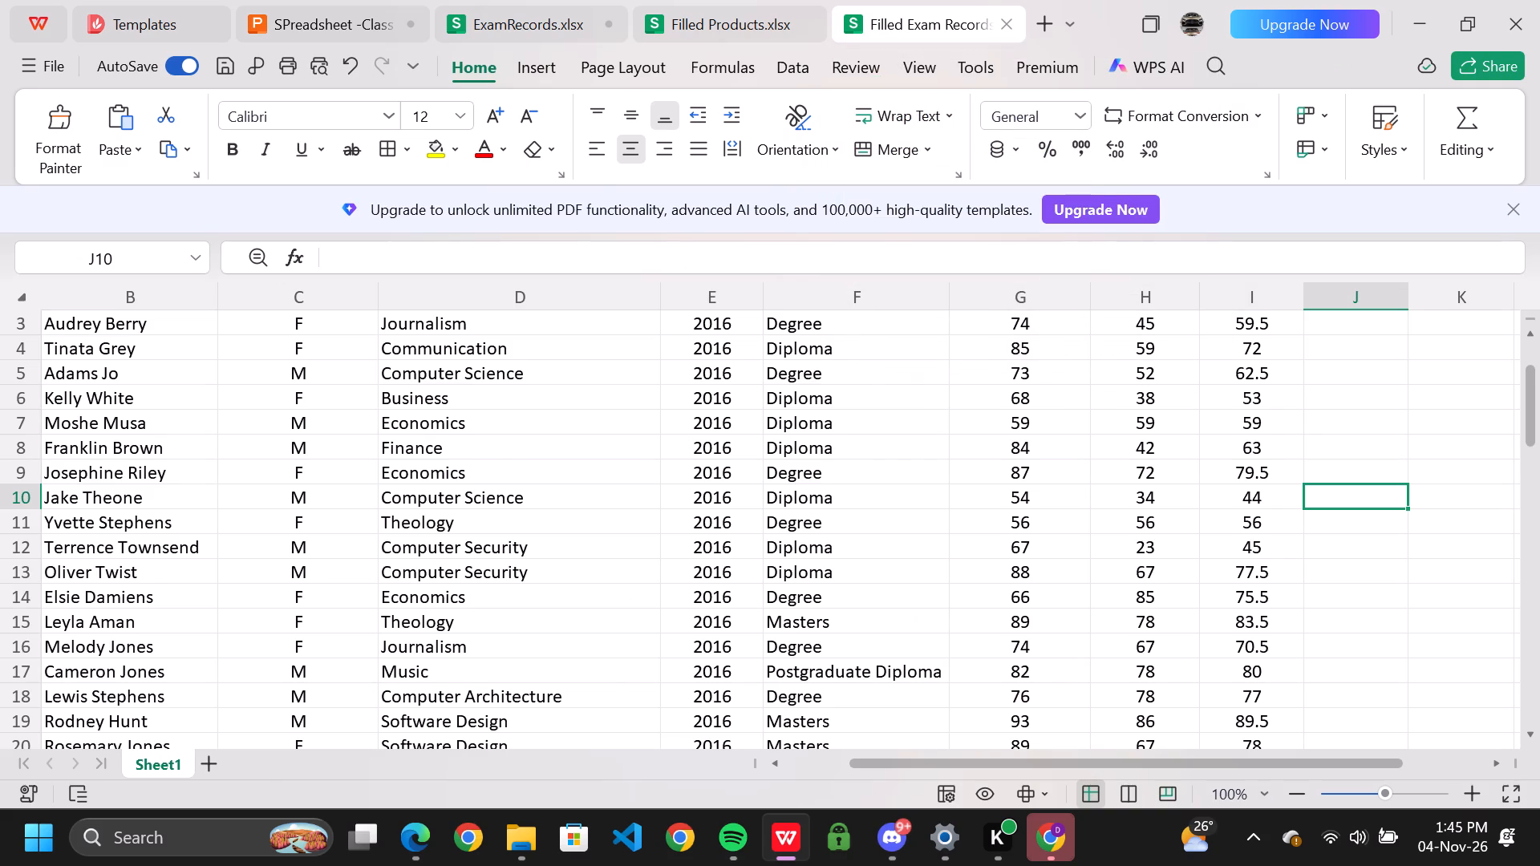
left_click(1332, 384)
left_click(538, 24)
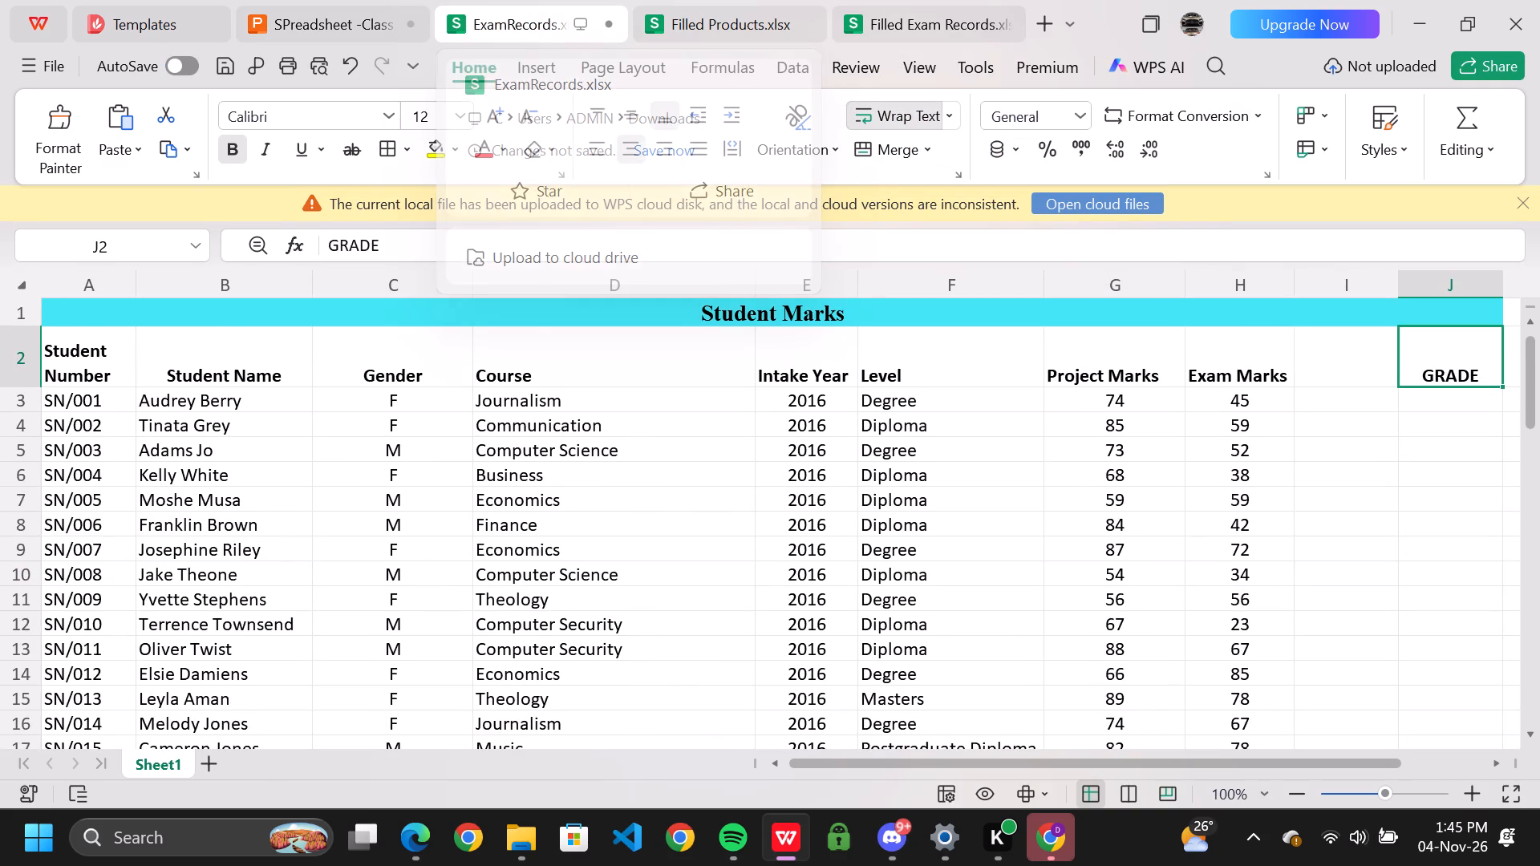
left_click(346, 5)
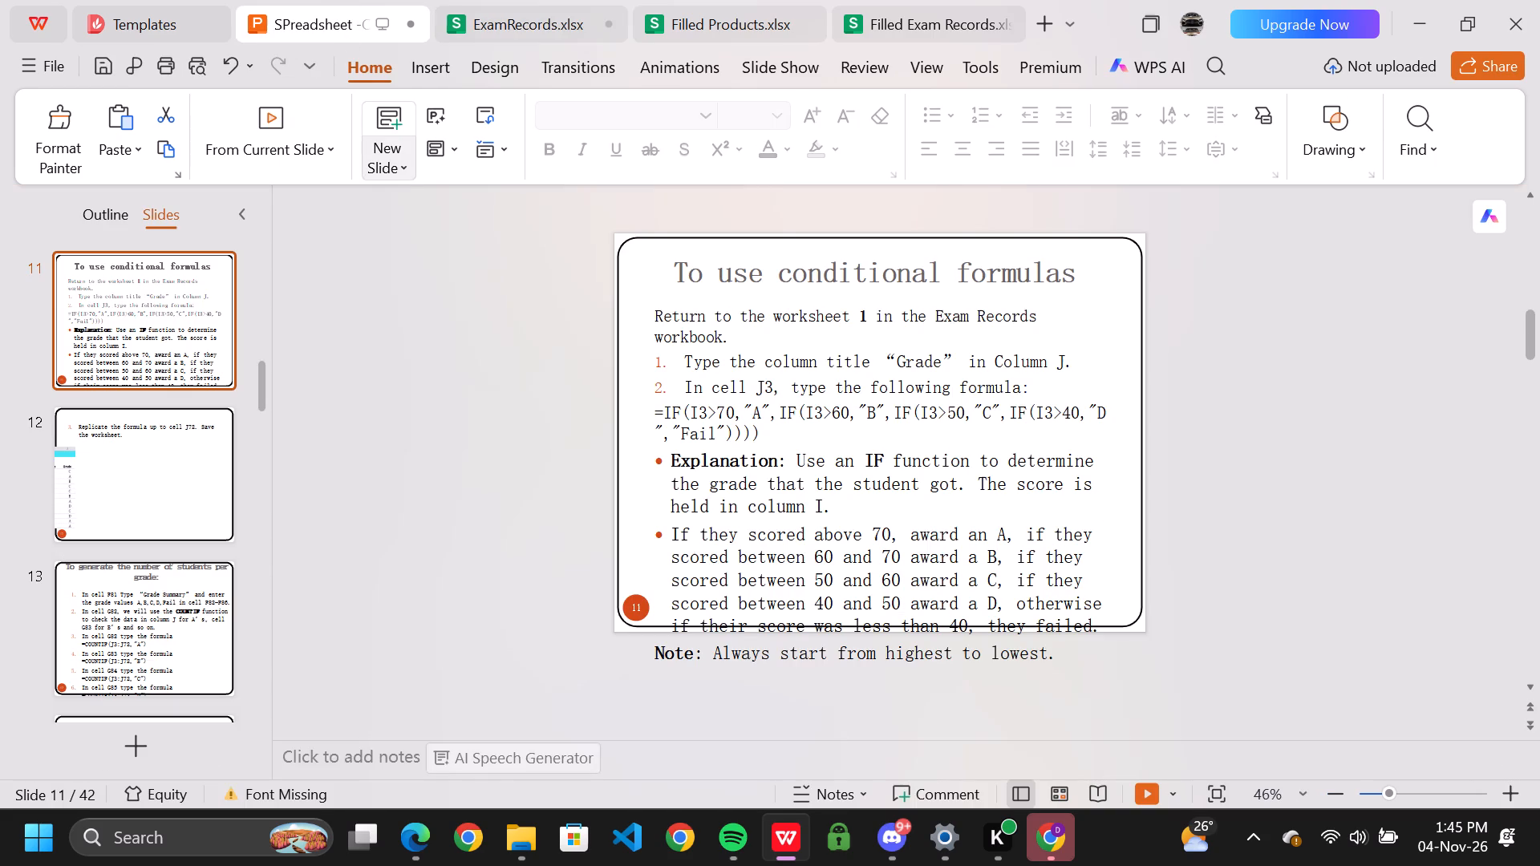
Copy the entire instruction text in the body of slide 11 on conditional formulas.
left_click_drag(662, 265, 797, 508)
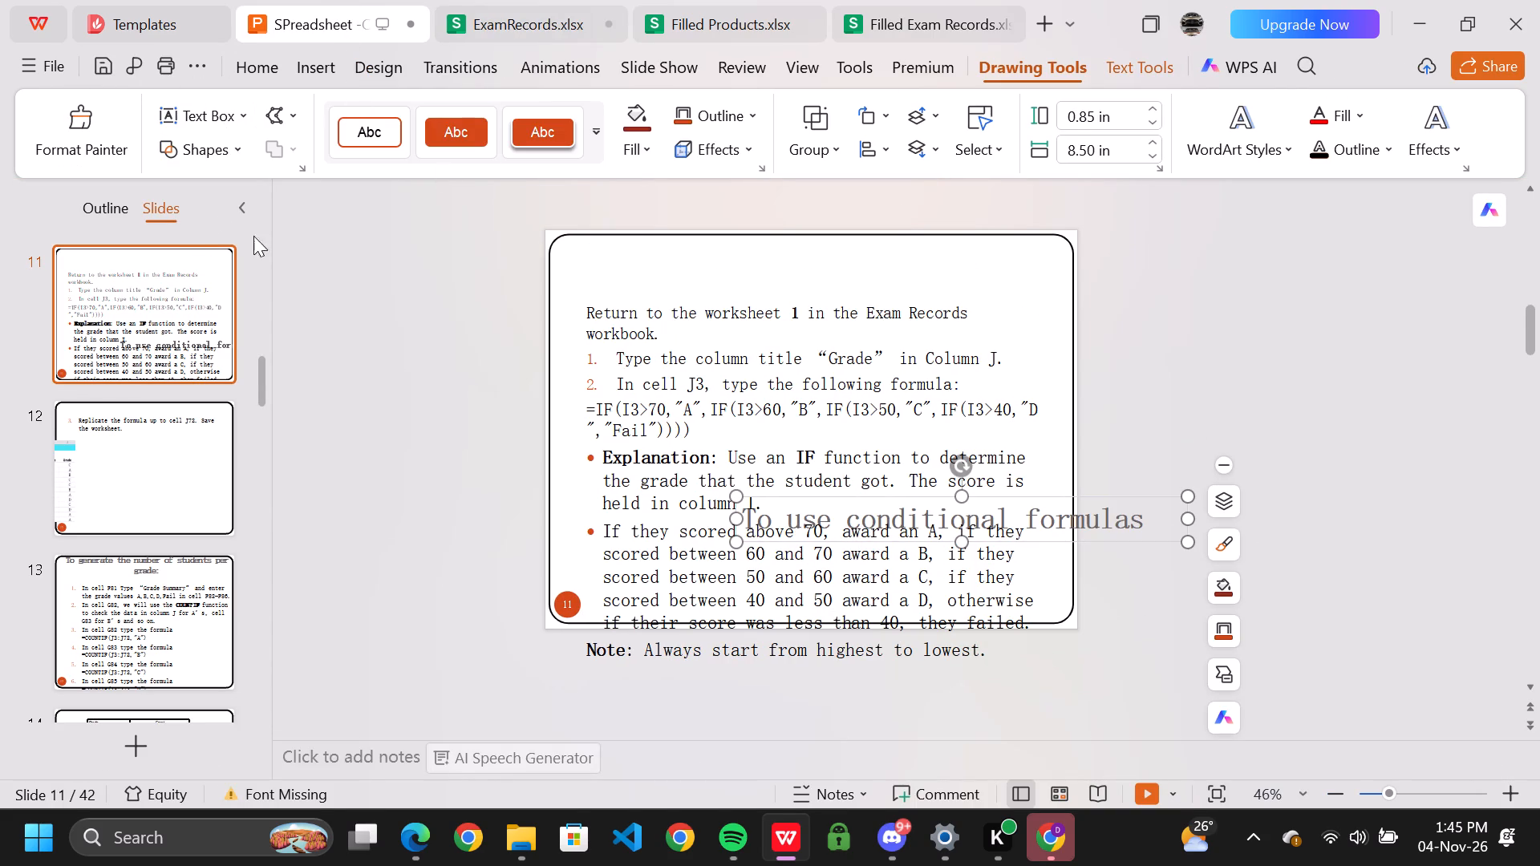
left_click(1185, 353)
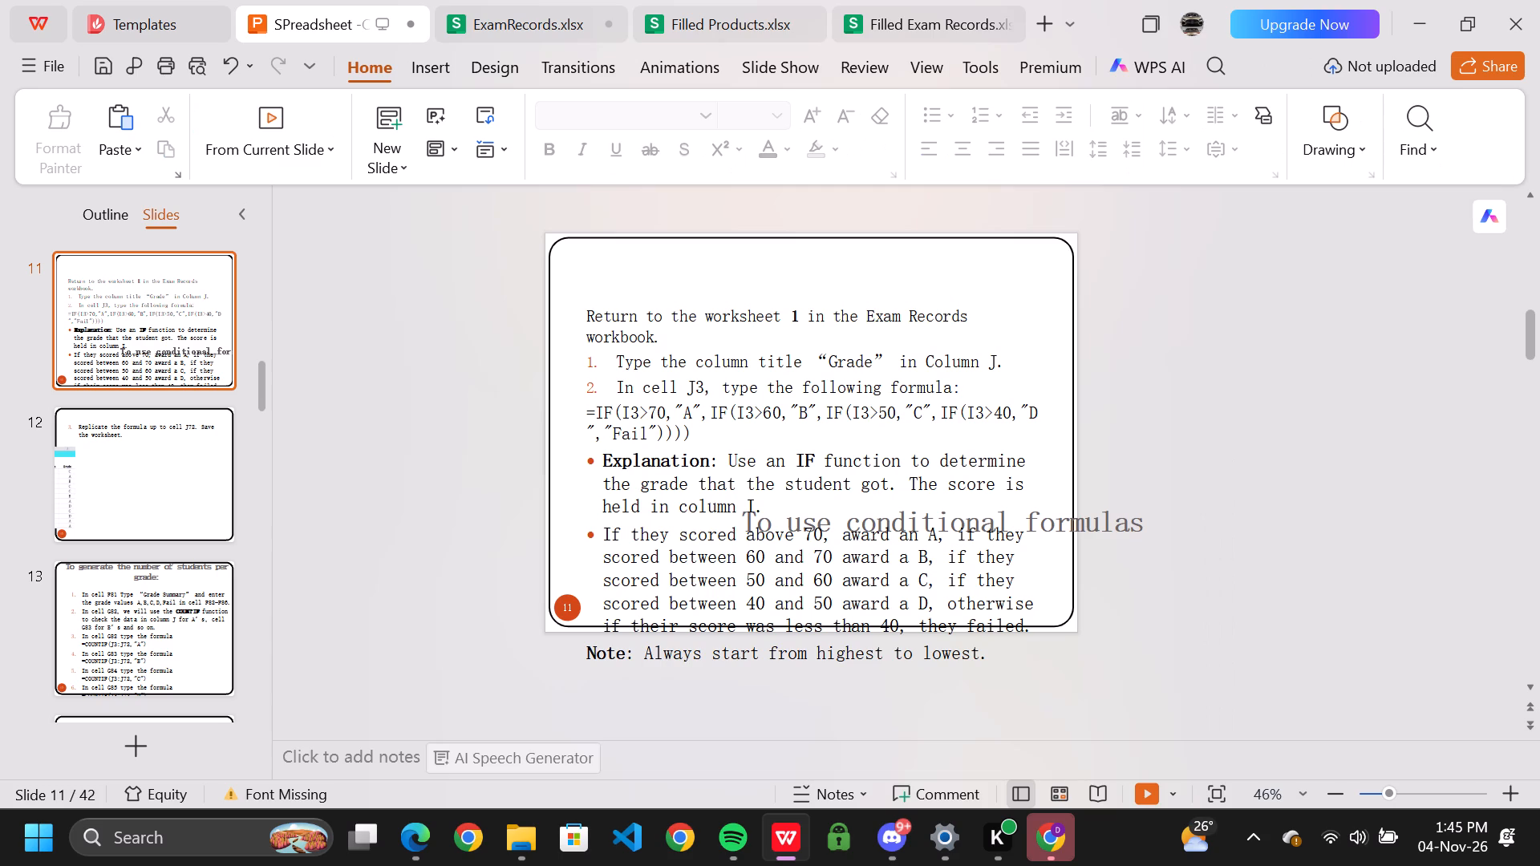
left_click(865, 518)
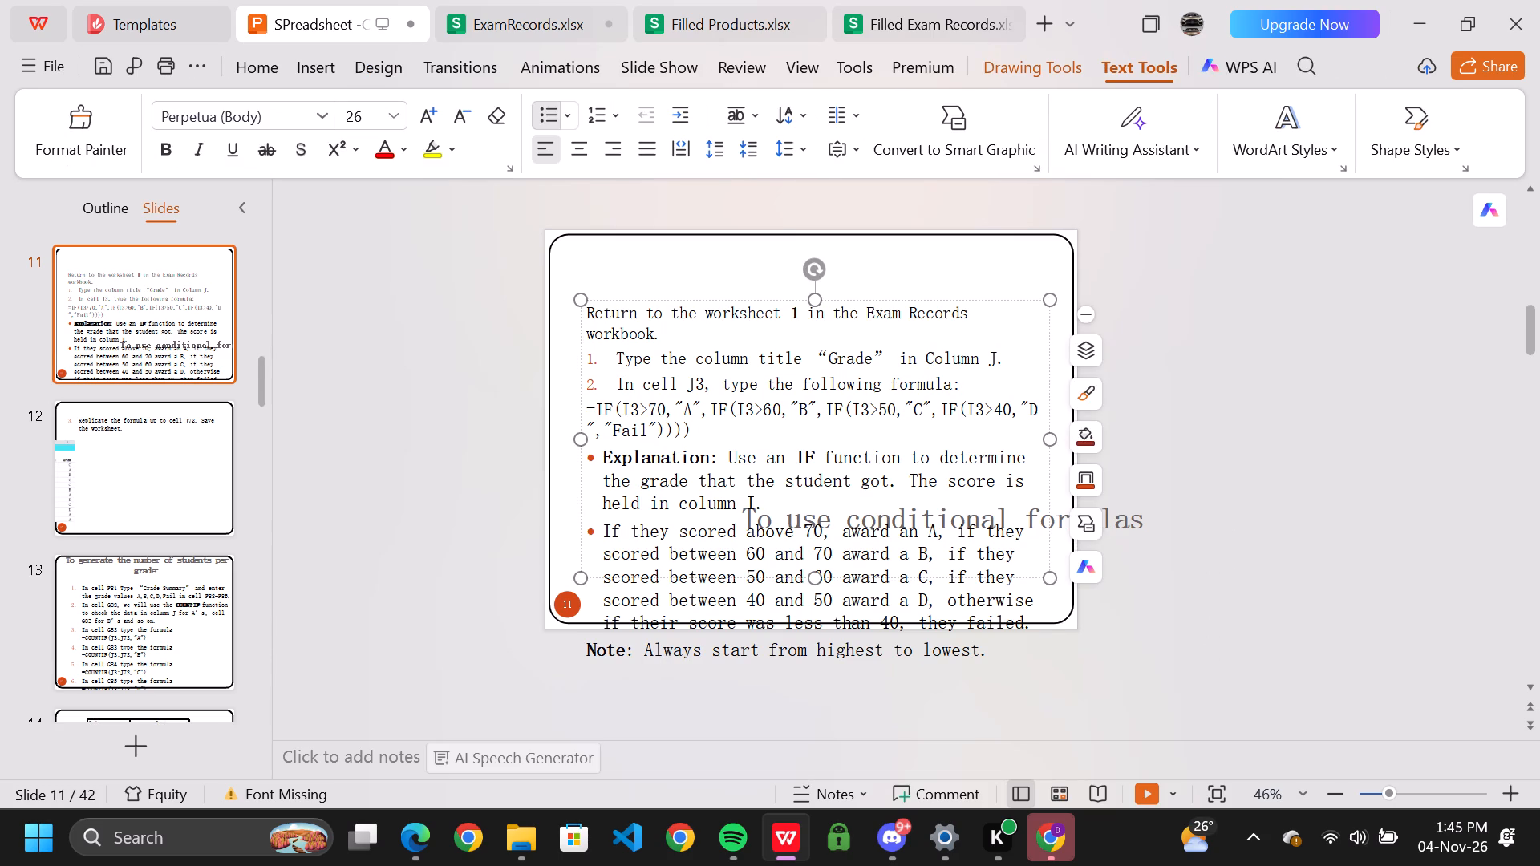
left_click(600, 316)
key("ctrl+a")
key("ctrl+c")
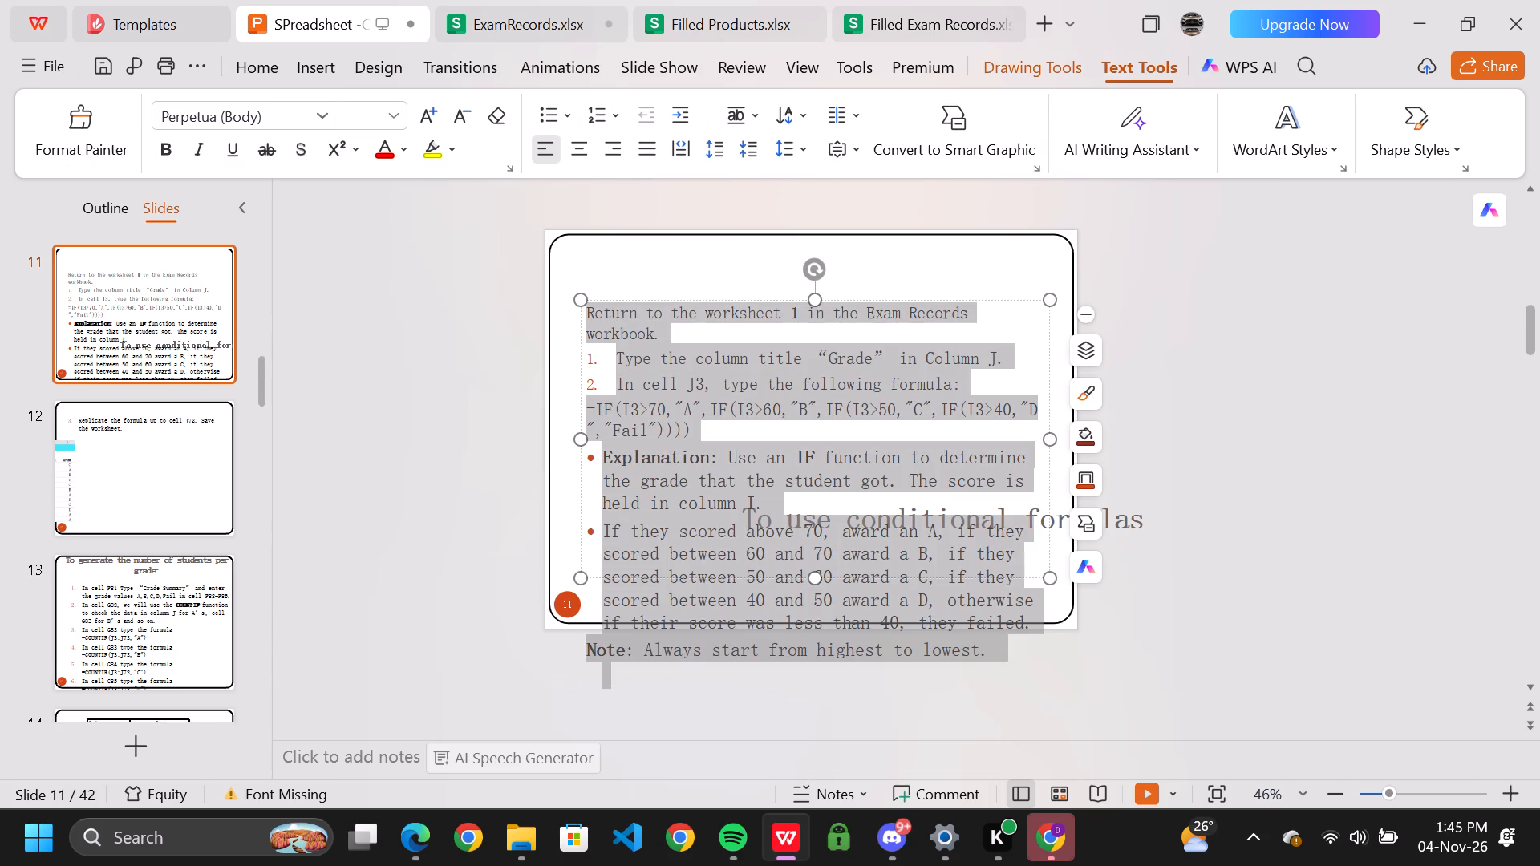
left_click(420, 843)
left_click(1265, 714)
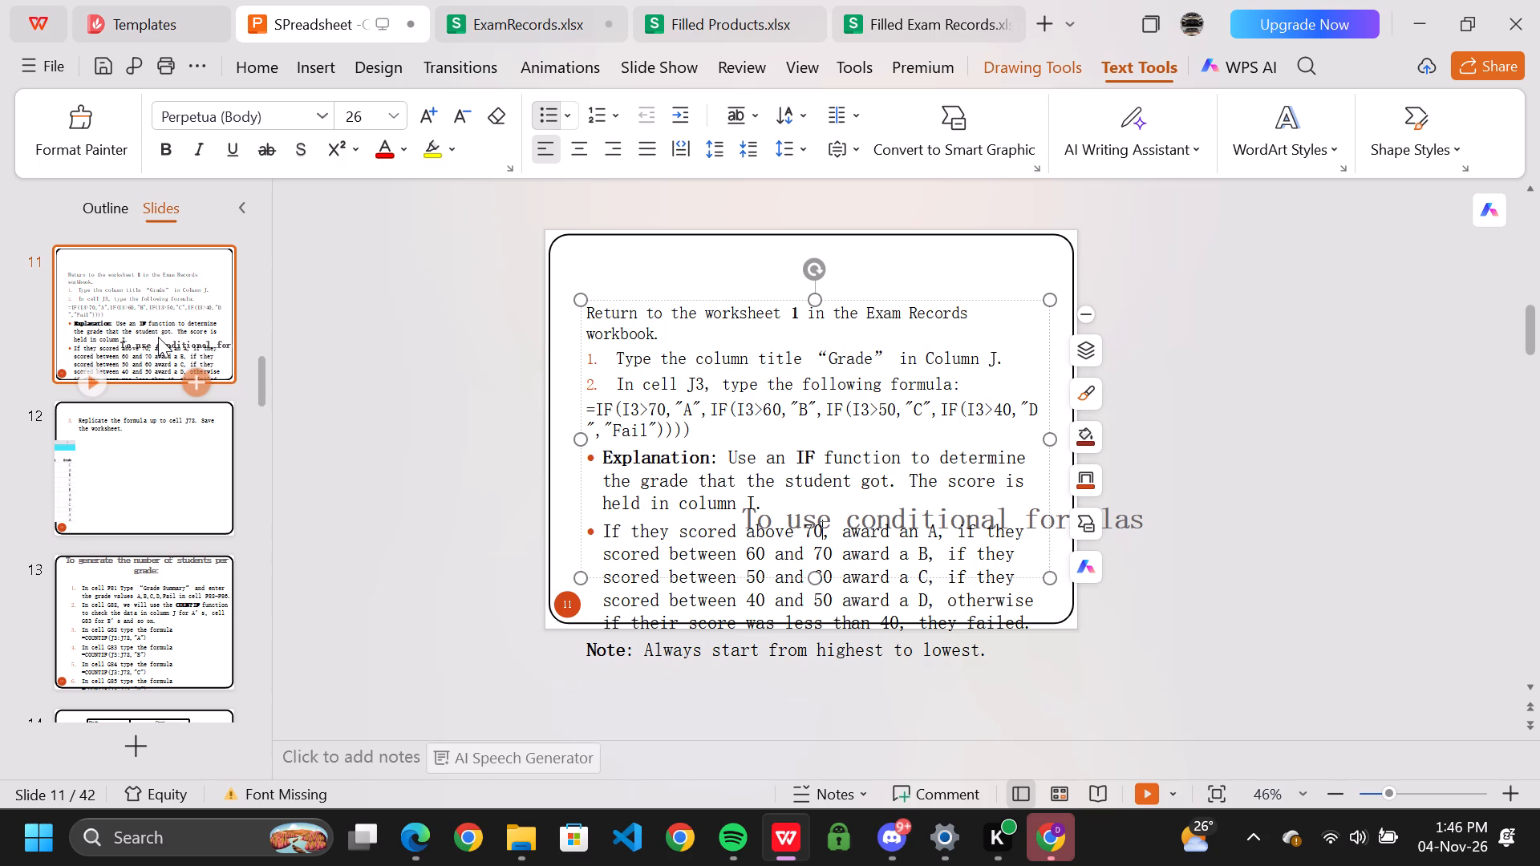
left_click(118, 459)
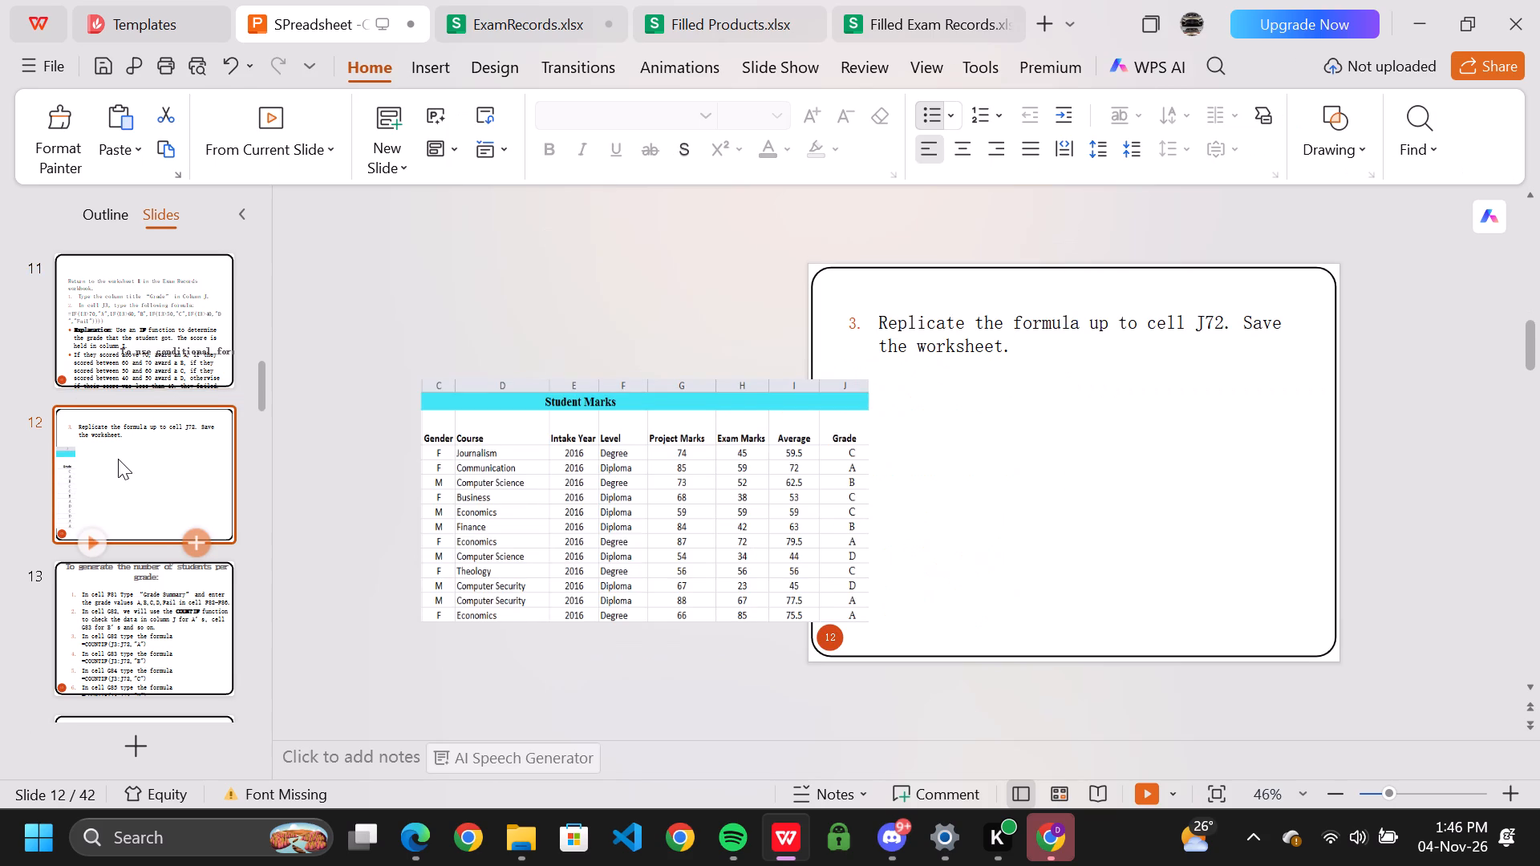
left_click(141, 321)
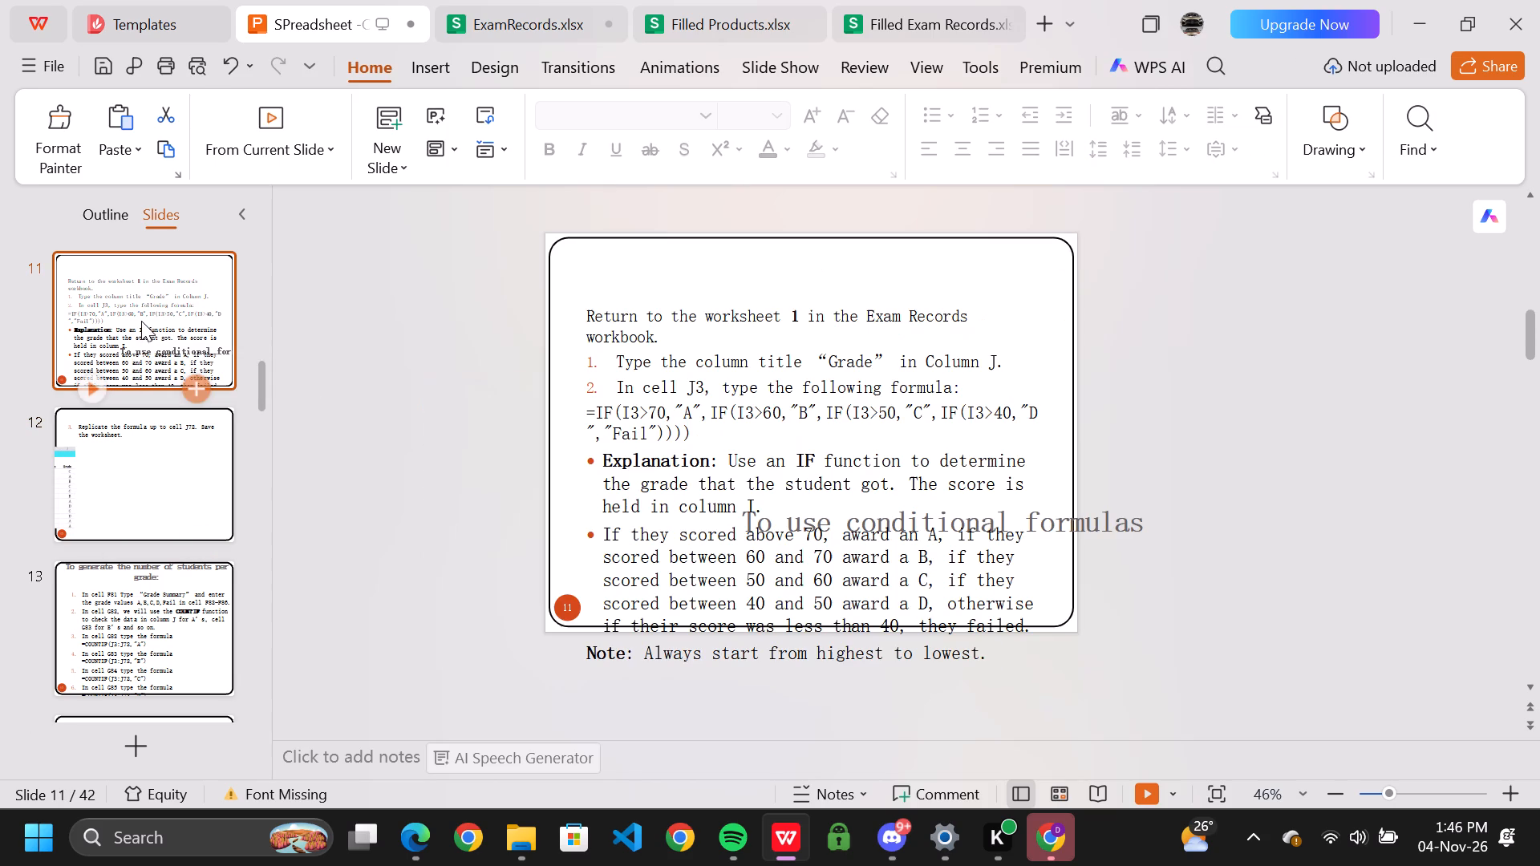
left_click(880, 16)
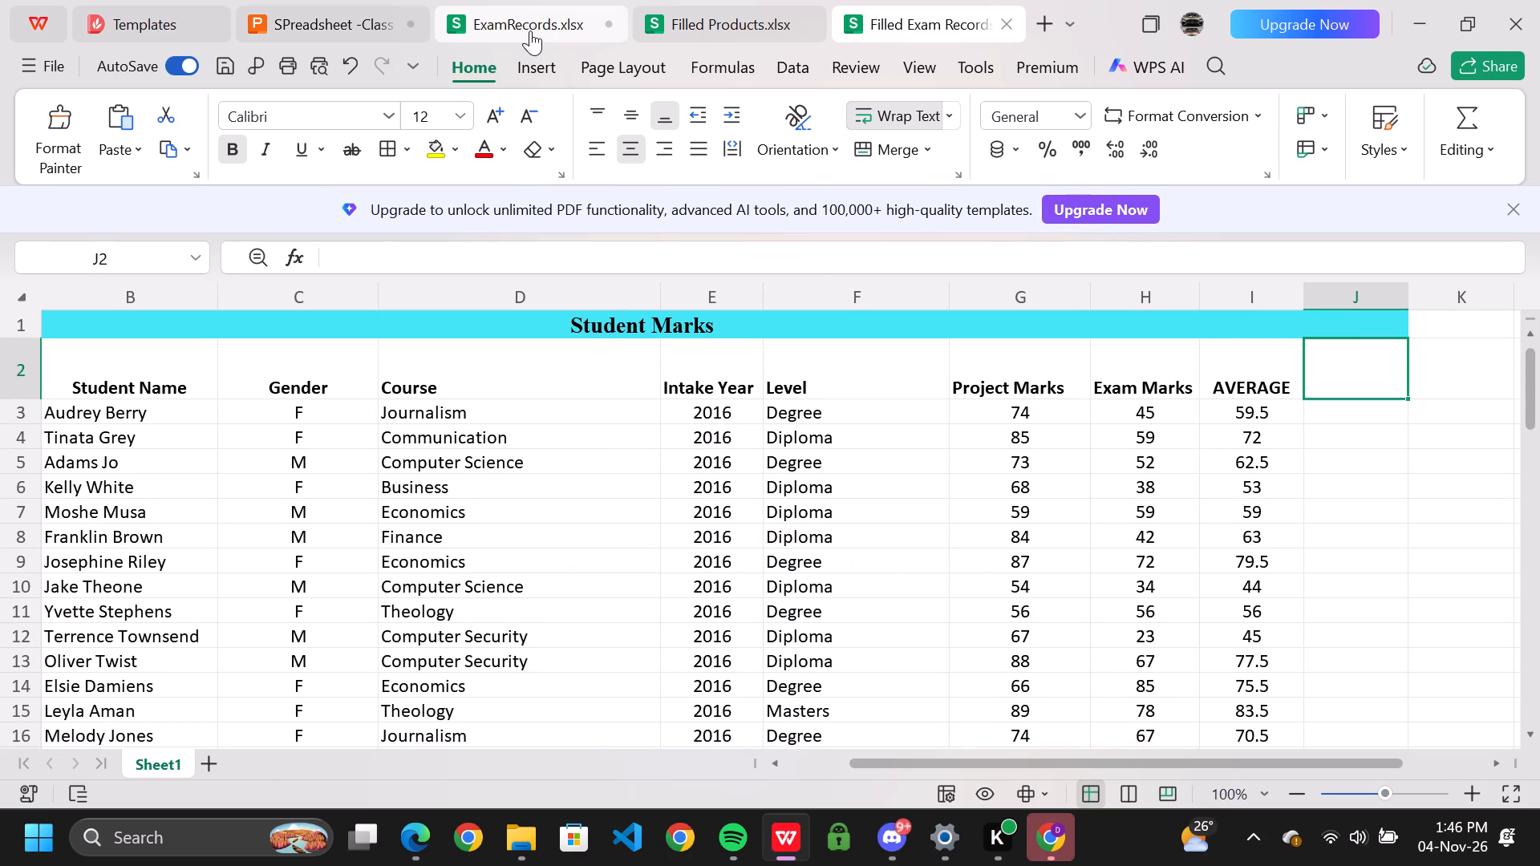
Close the ExamRecords.xlsx workbook without saving its changes.
left_click(570, 26)
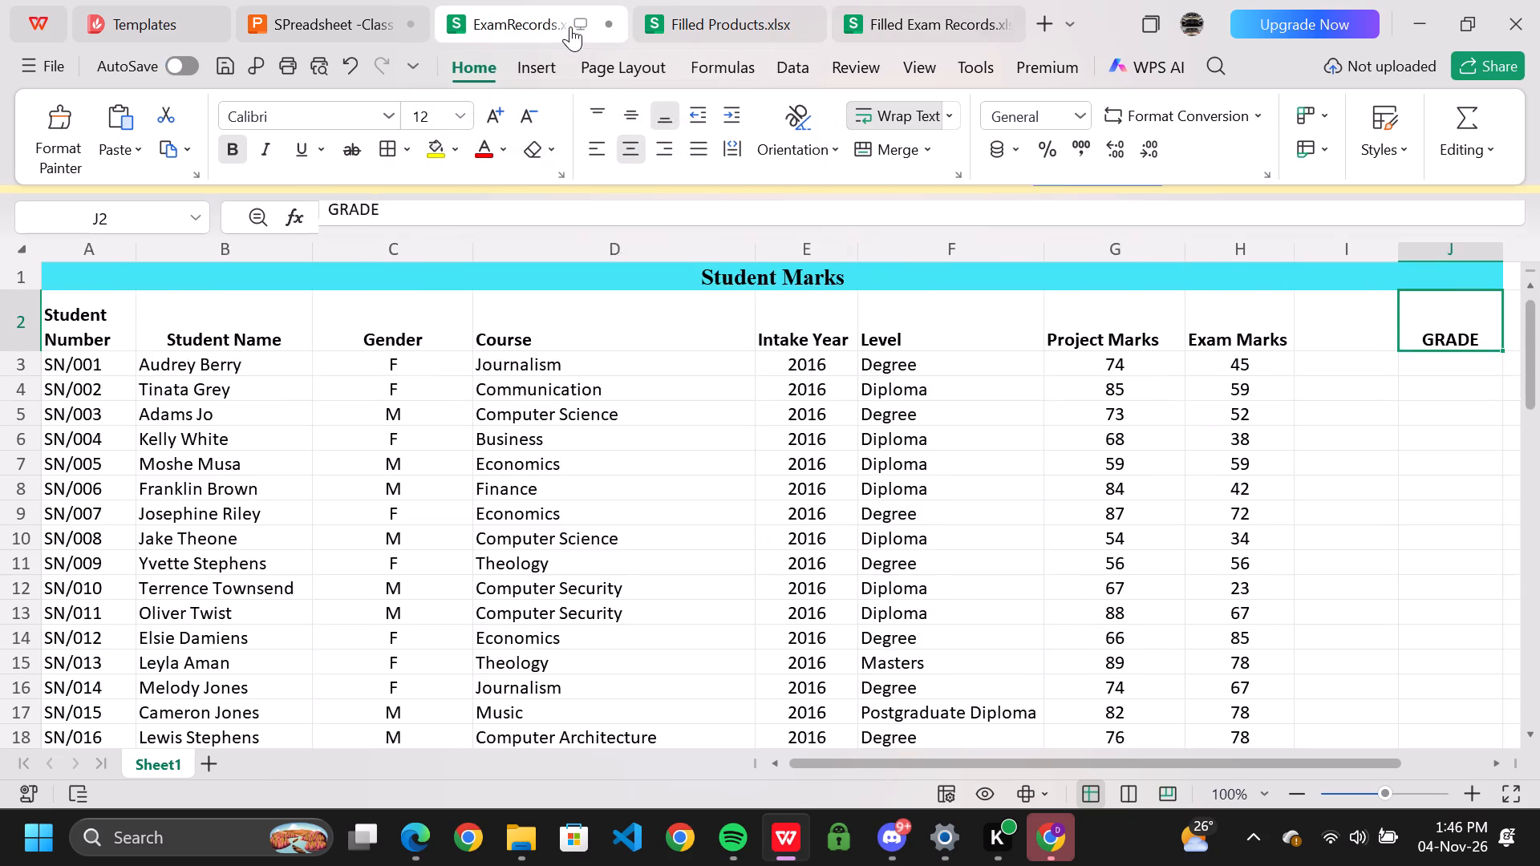
left_click(561, 25)
left_click(561, 25)
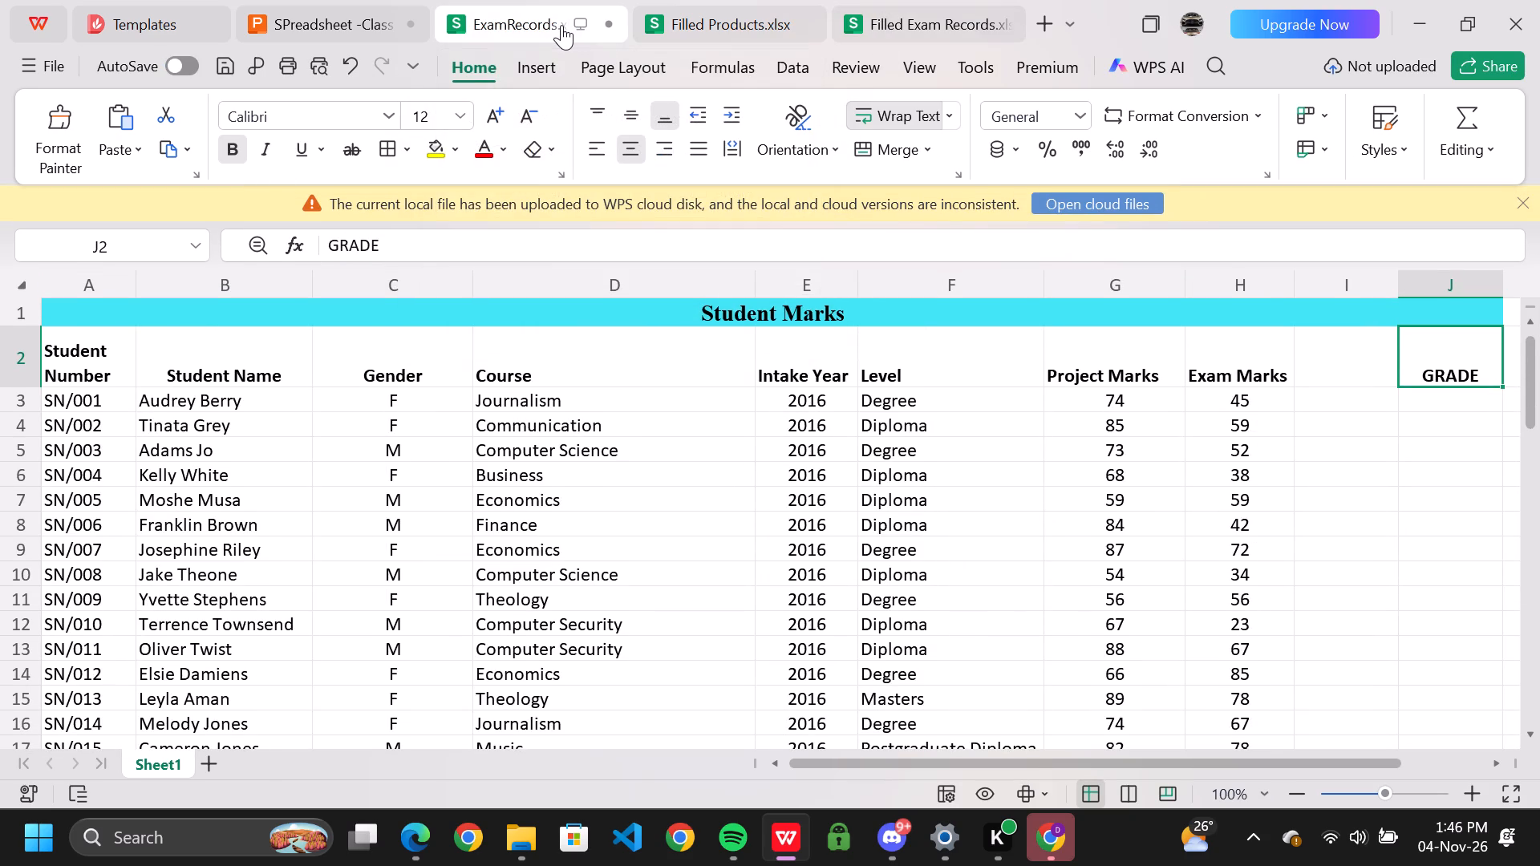
right_click(528, 15)
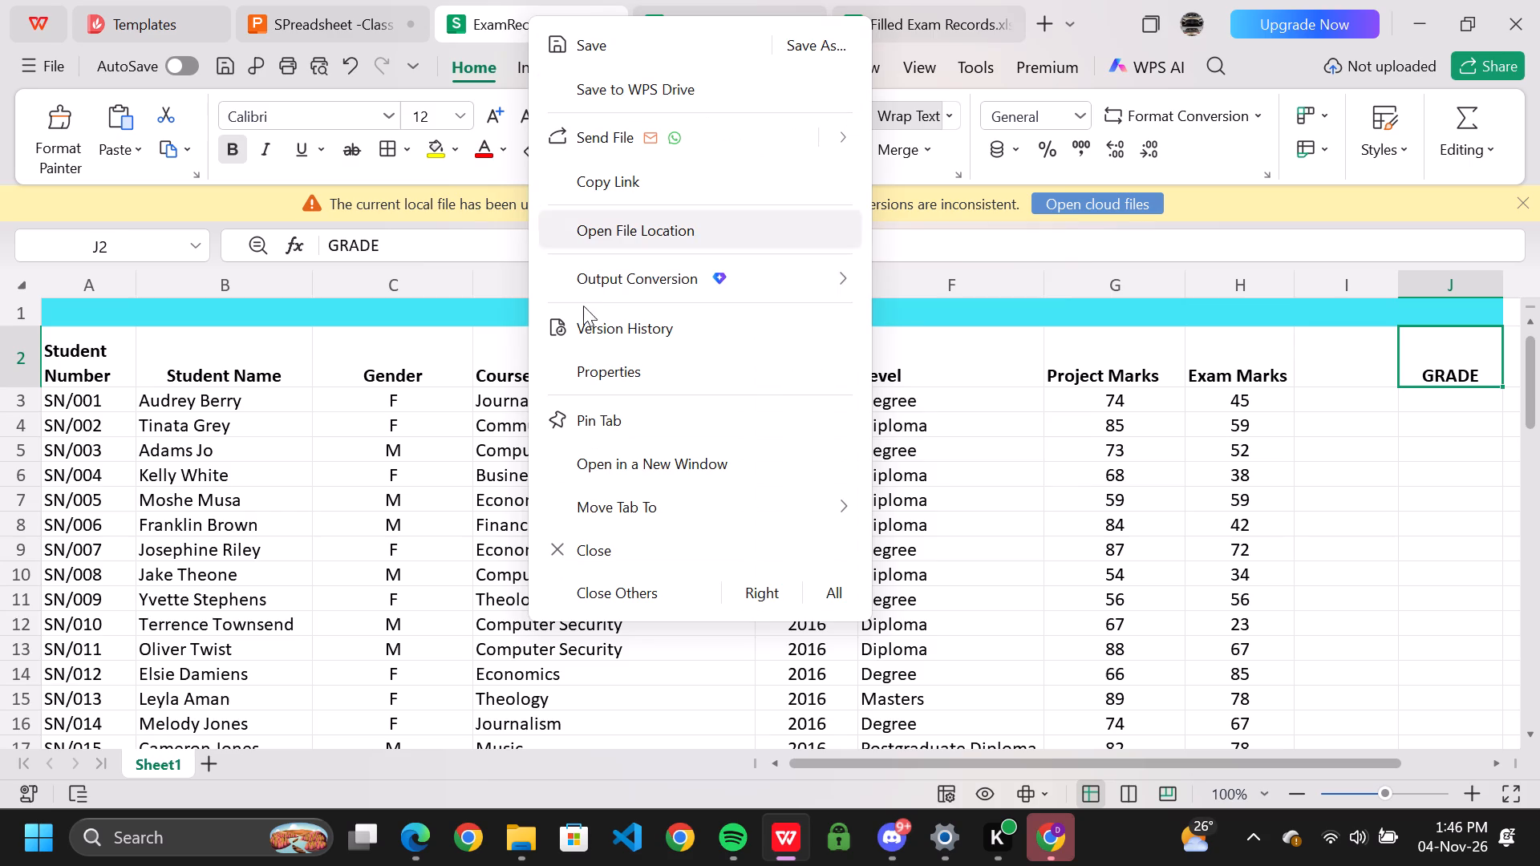
left_click(559, 548)
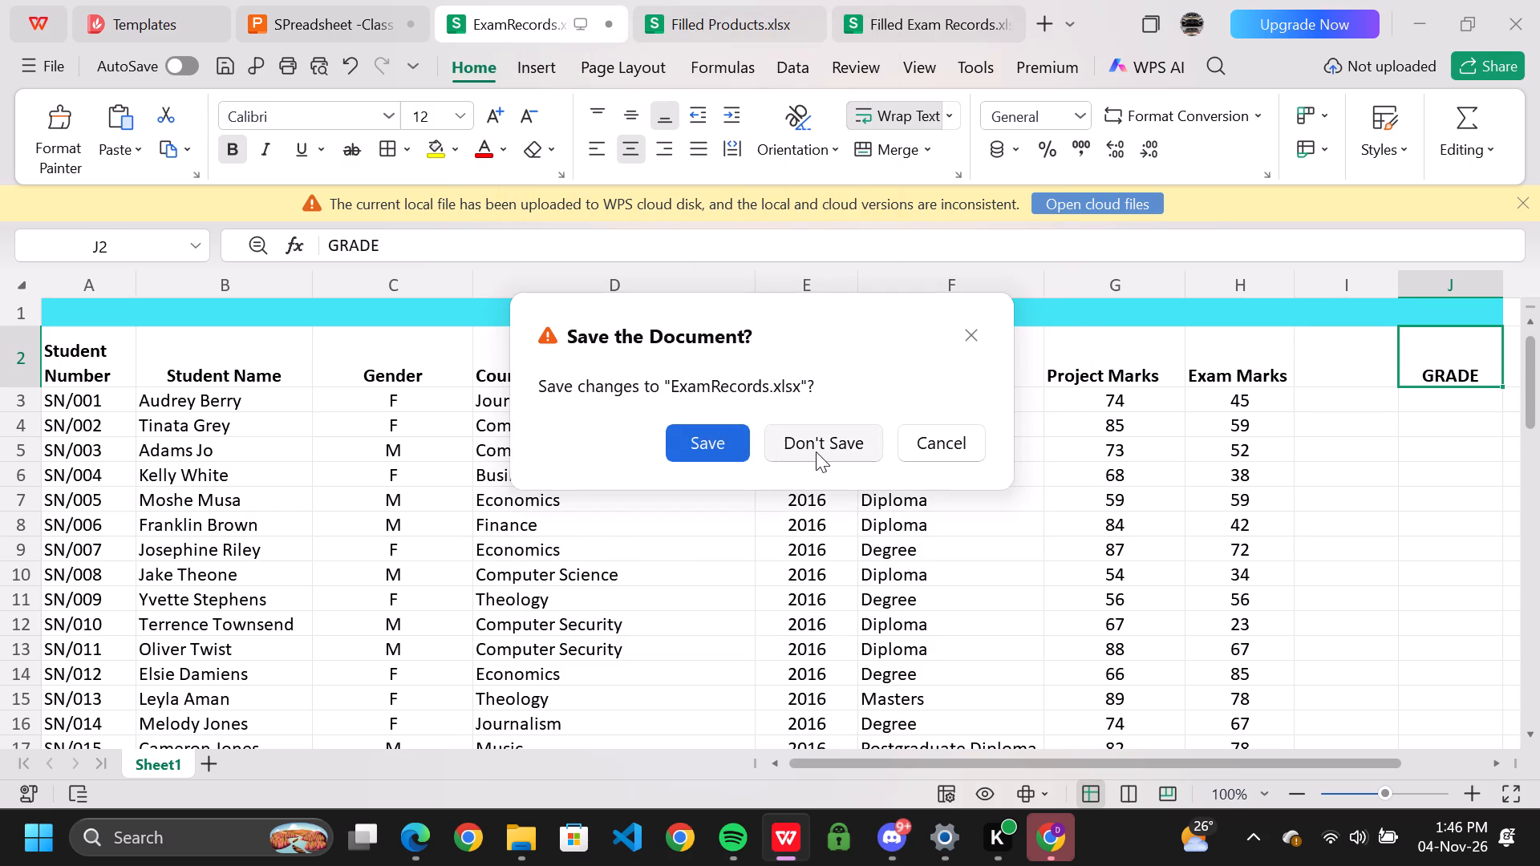
left_click(817, 446)
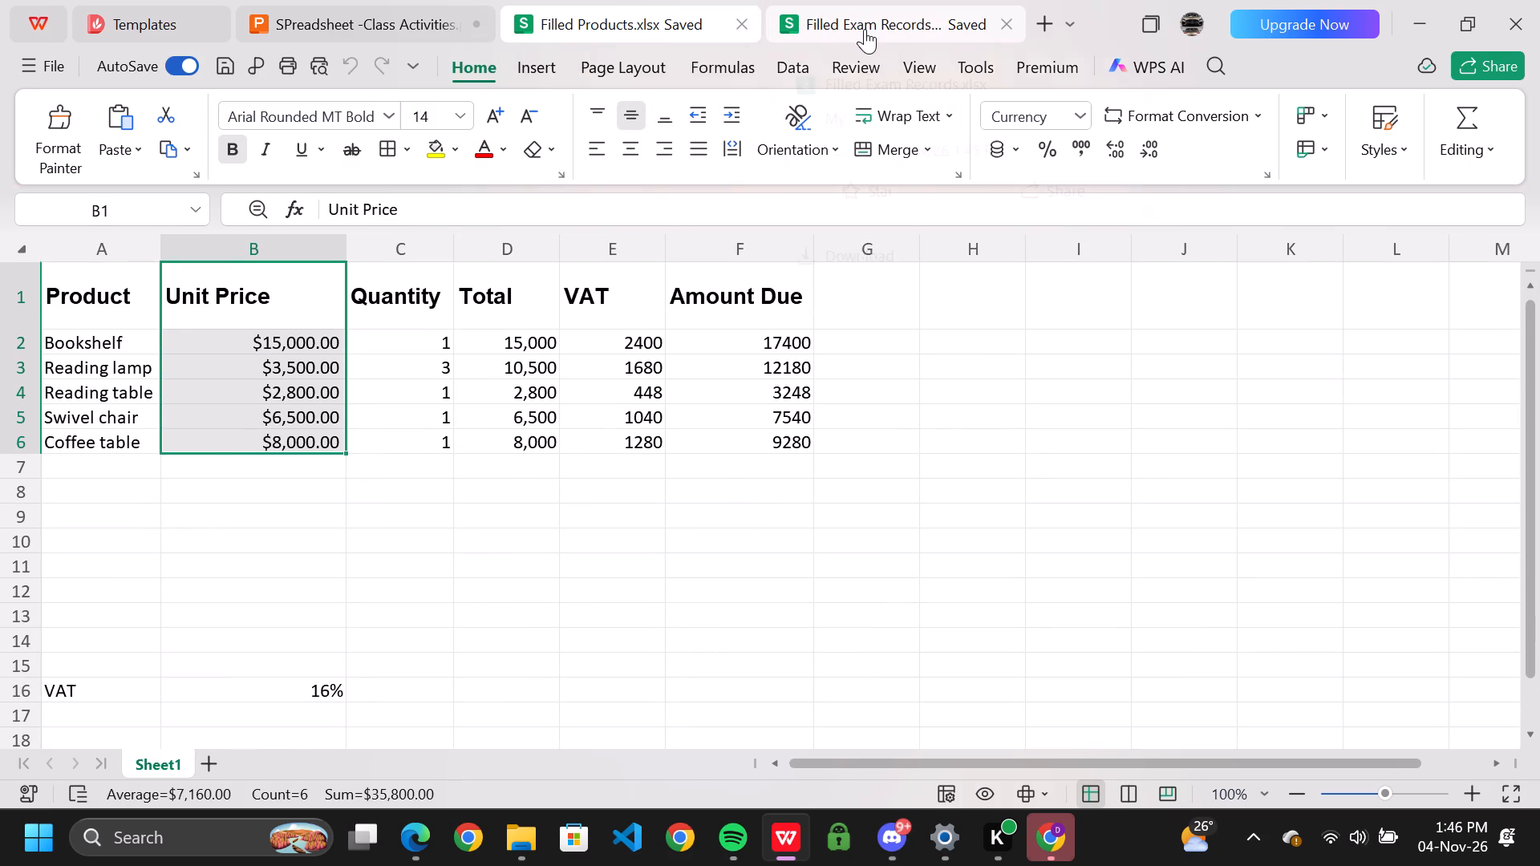
Add the column heading GRADE in cell J2 of Filled Exam Records.xlsx, next to AVERAGE.
left_click(865, 28)
left_click(308, 34)
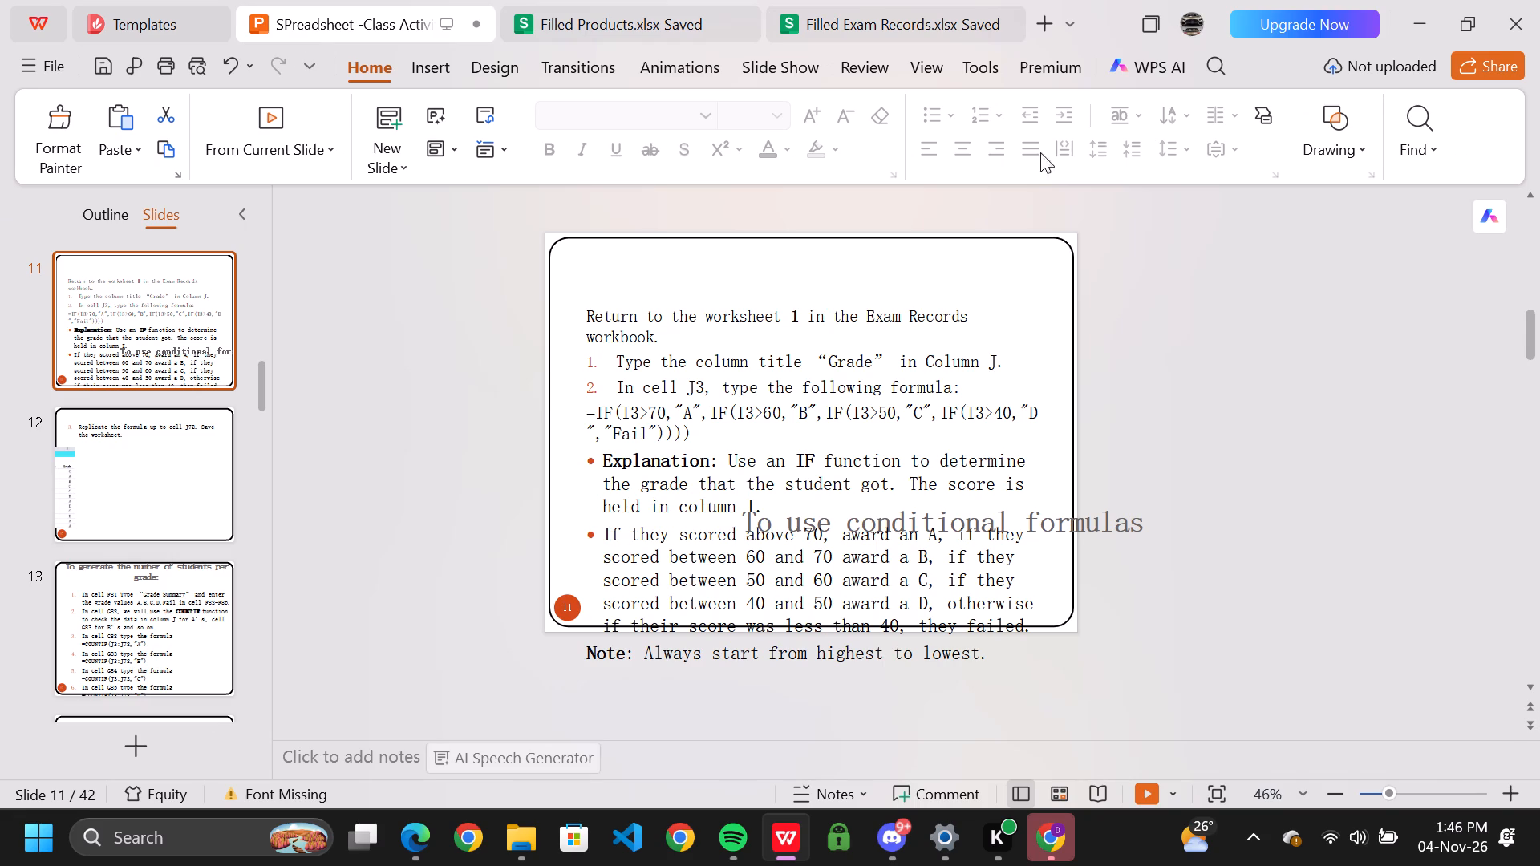
left_click(891, 28)
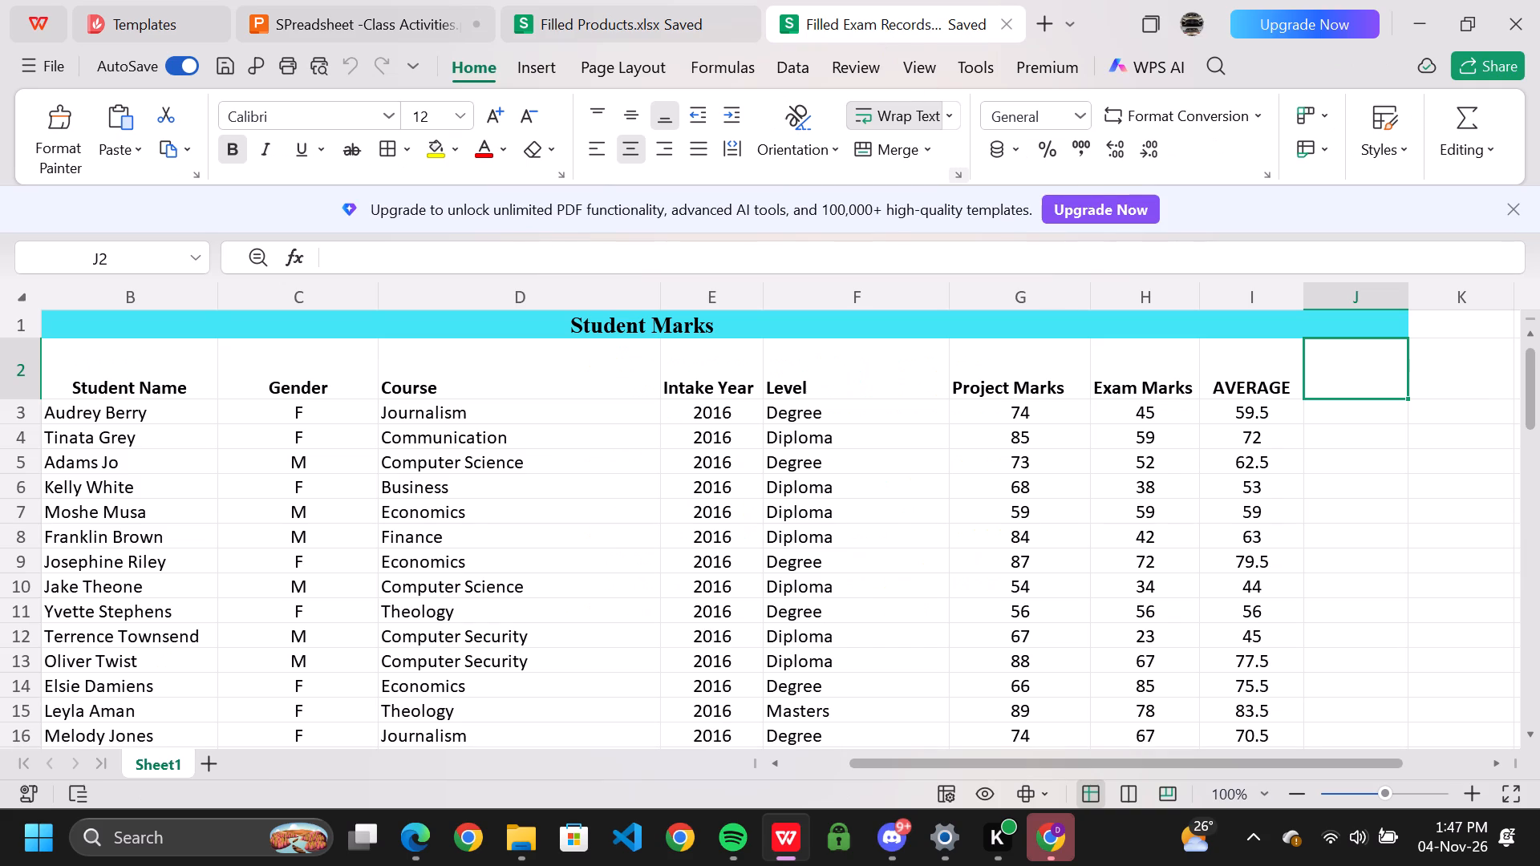
key("shift+g")
type("RD")
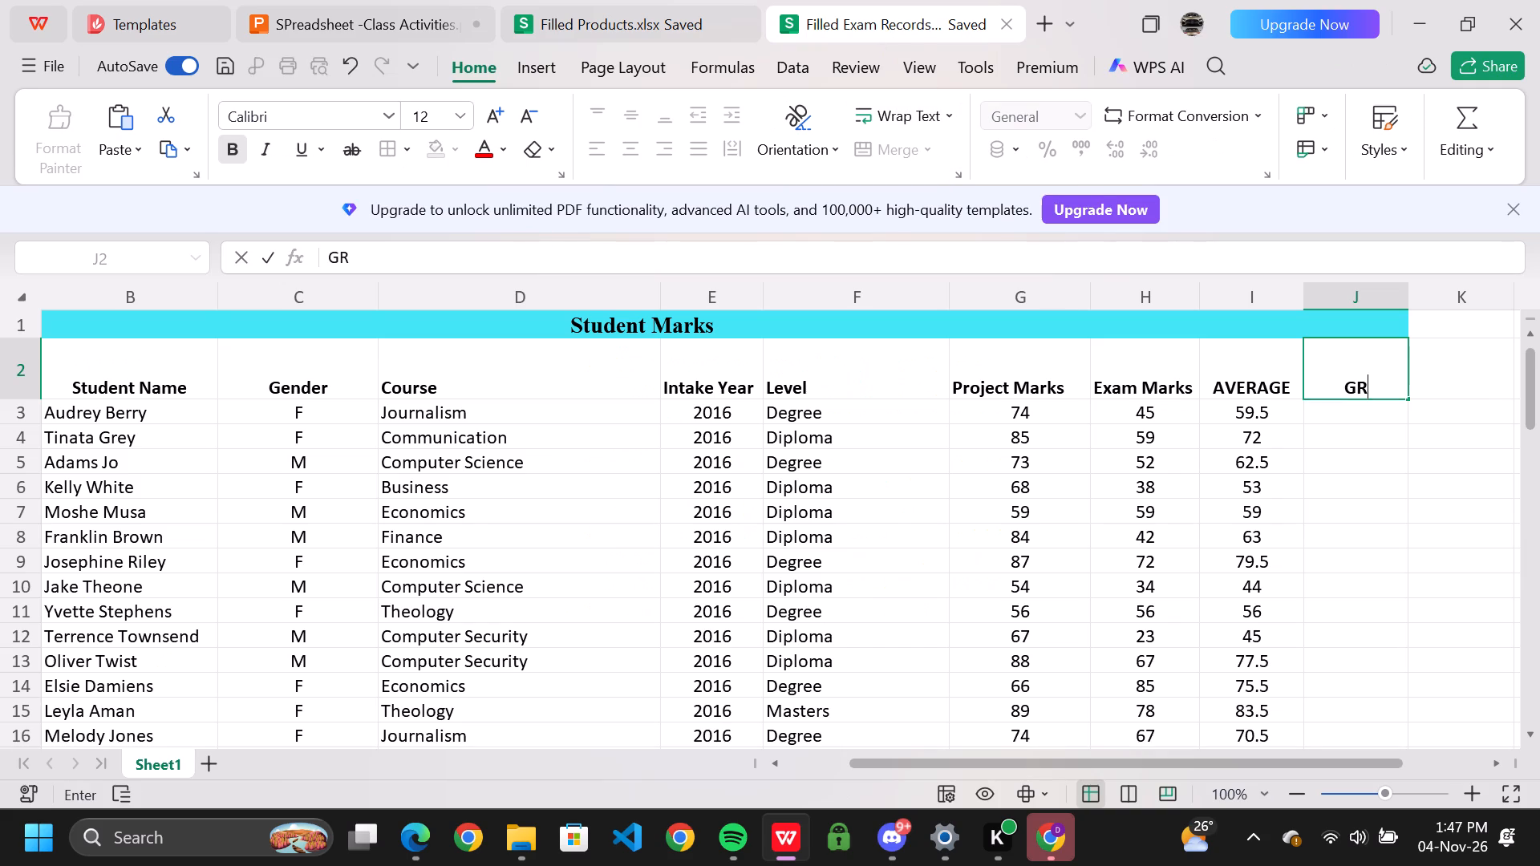
key("shift+BackSpace")
type("ADE")
Copy the full nested IF grade formula from slide 11 of the class activities presentation.
left_click(375, 32)
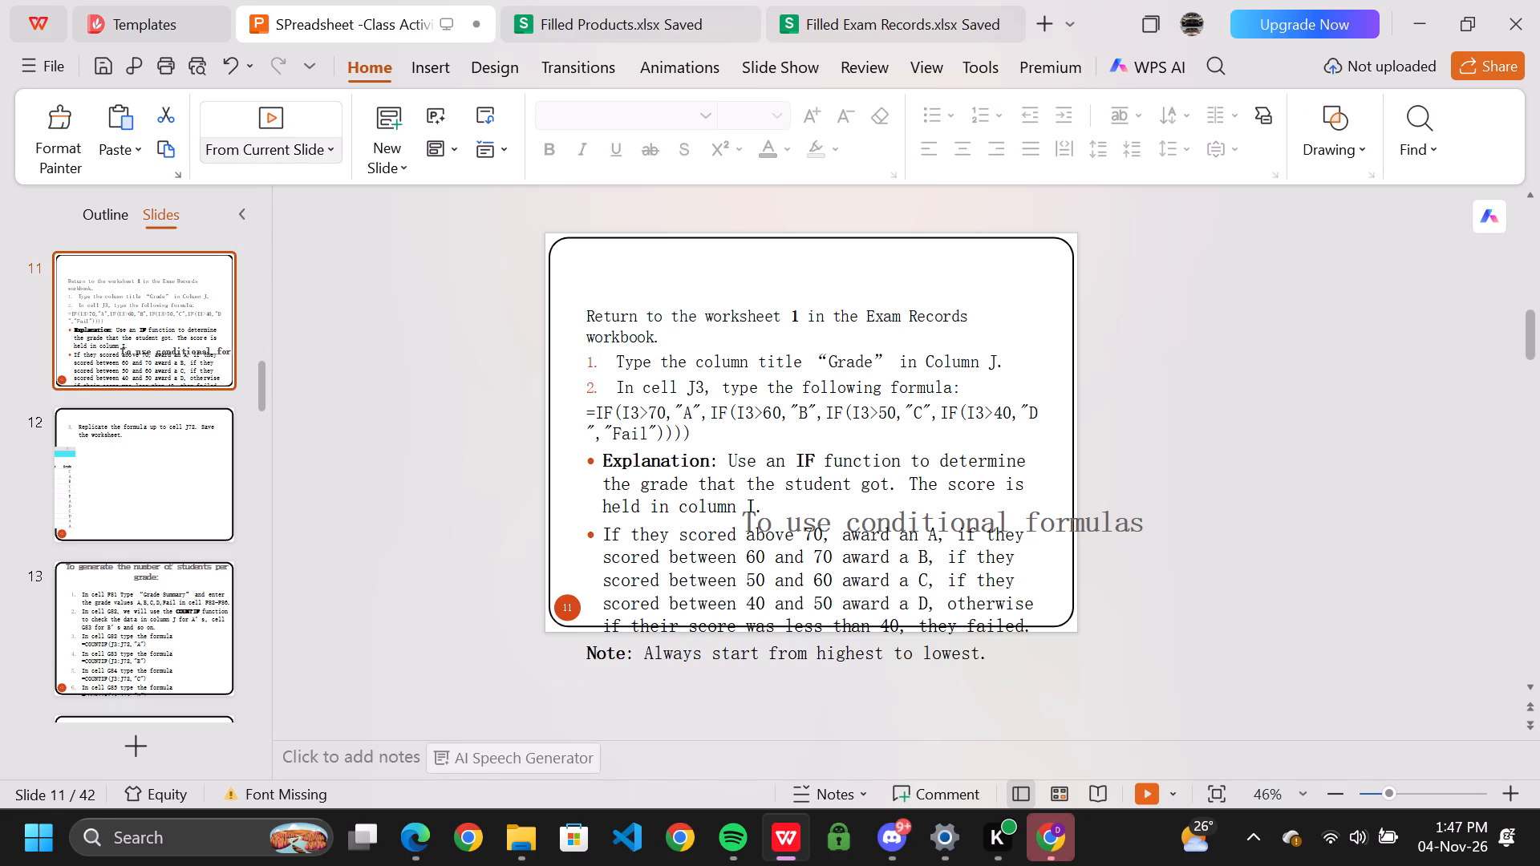
left_click_drag(698, 435, 587, 402)
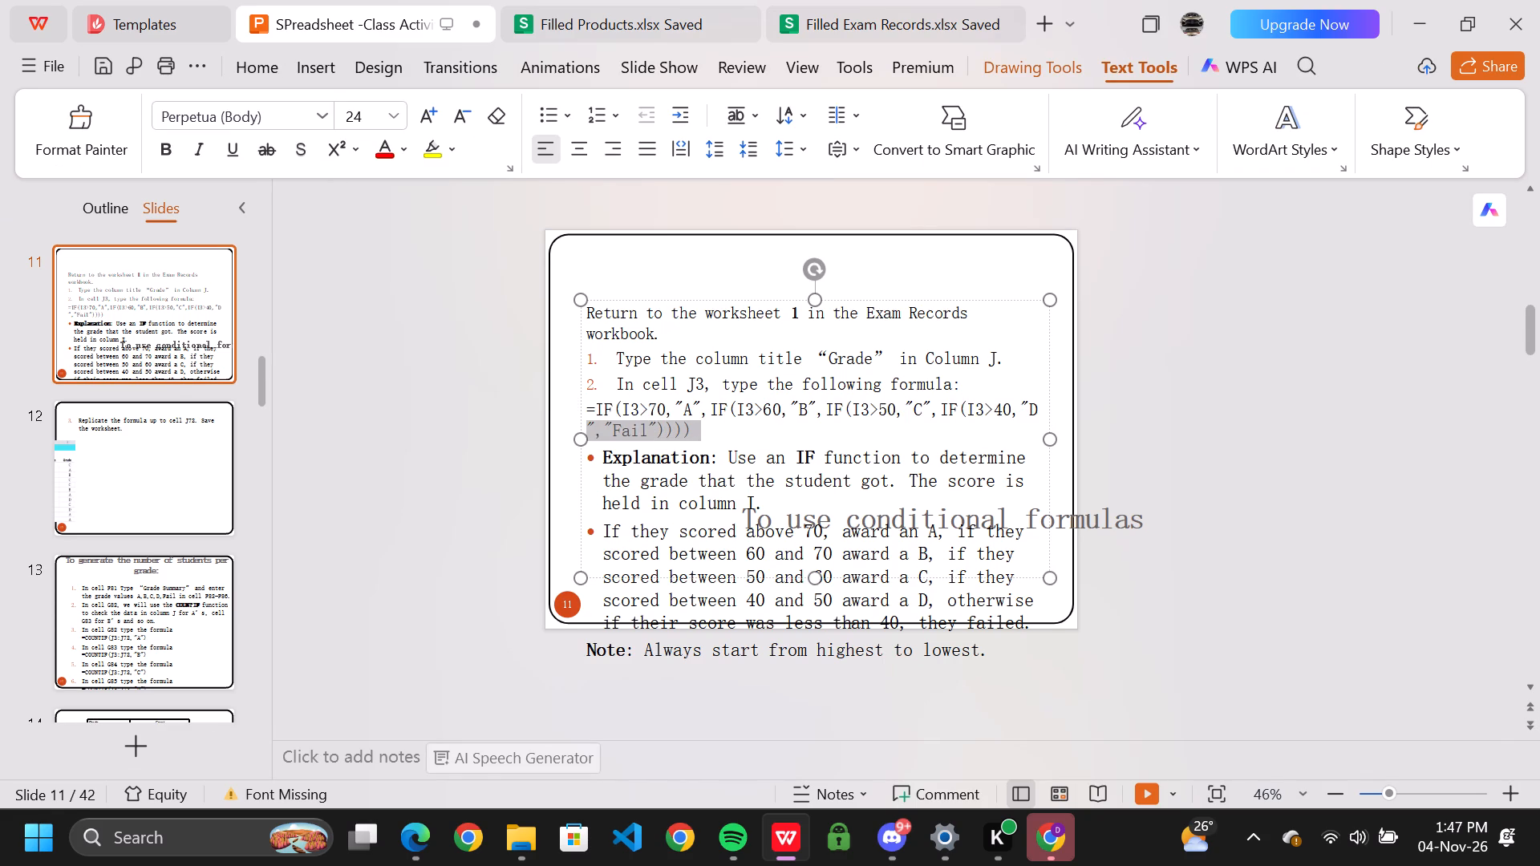
left_click_drag(587, 402, 588, 402)
key("ctrl+c")
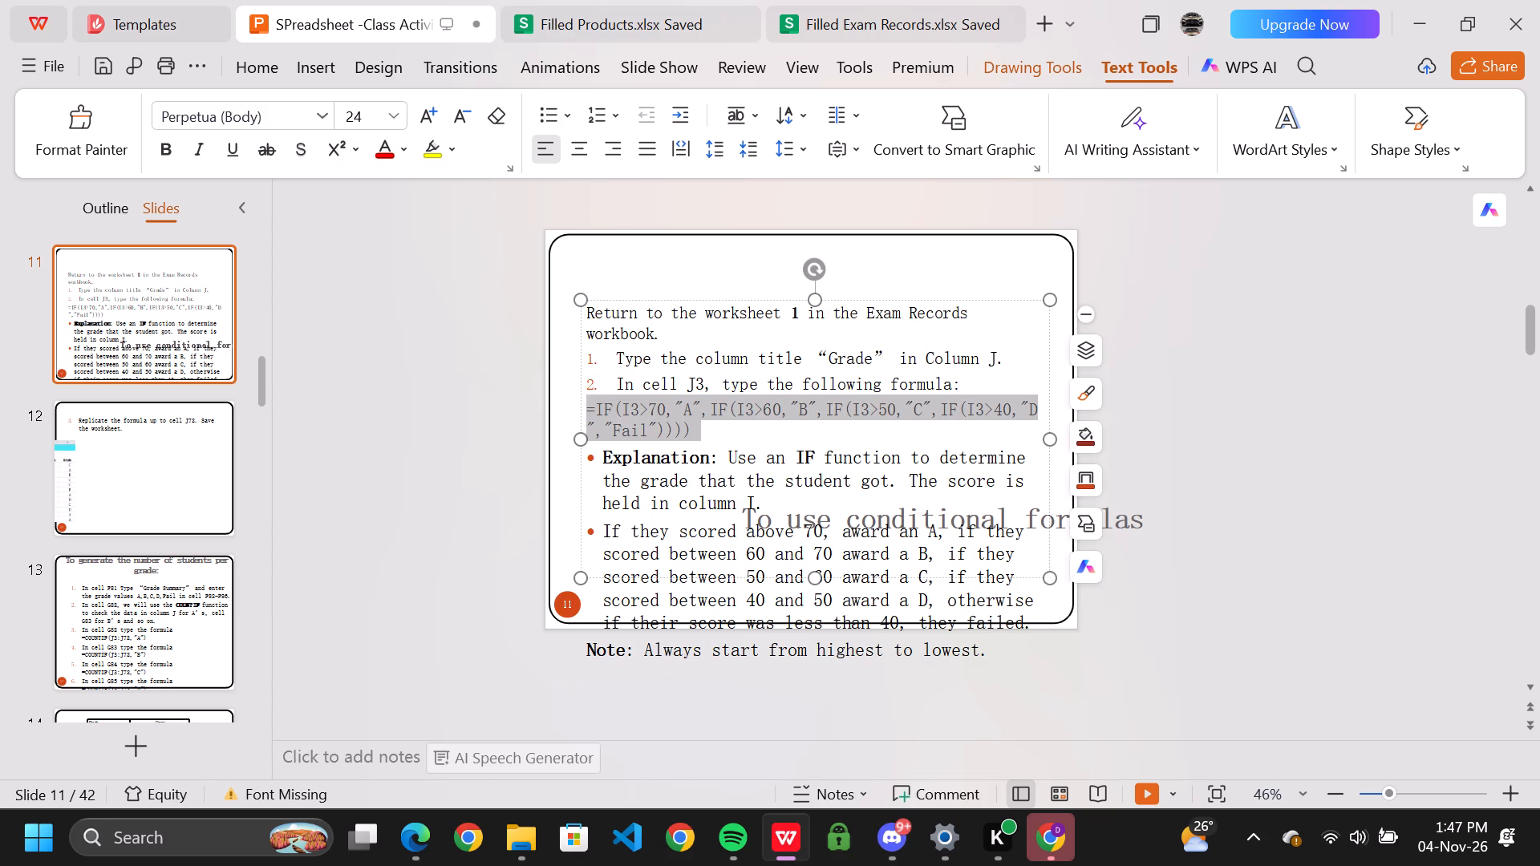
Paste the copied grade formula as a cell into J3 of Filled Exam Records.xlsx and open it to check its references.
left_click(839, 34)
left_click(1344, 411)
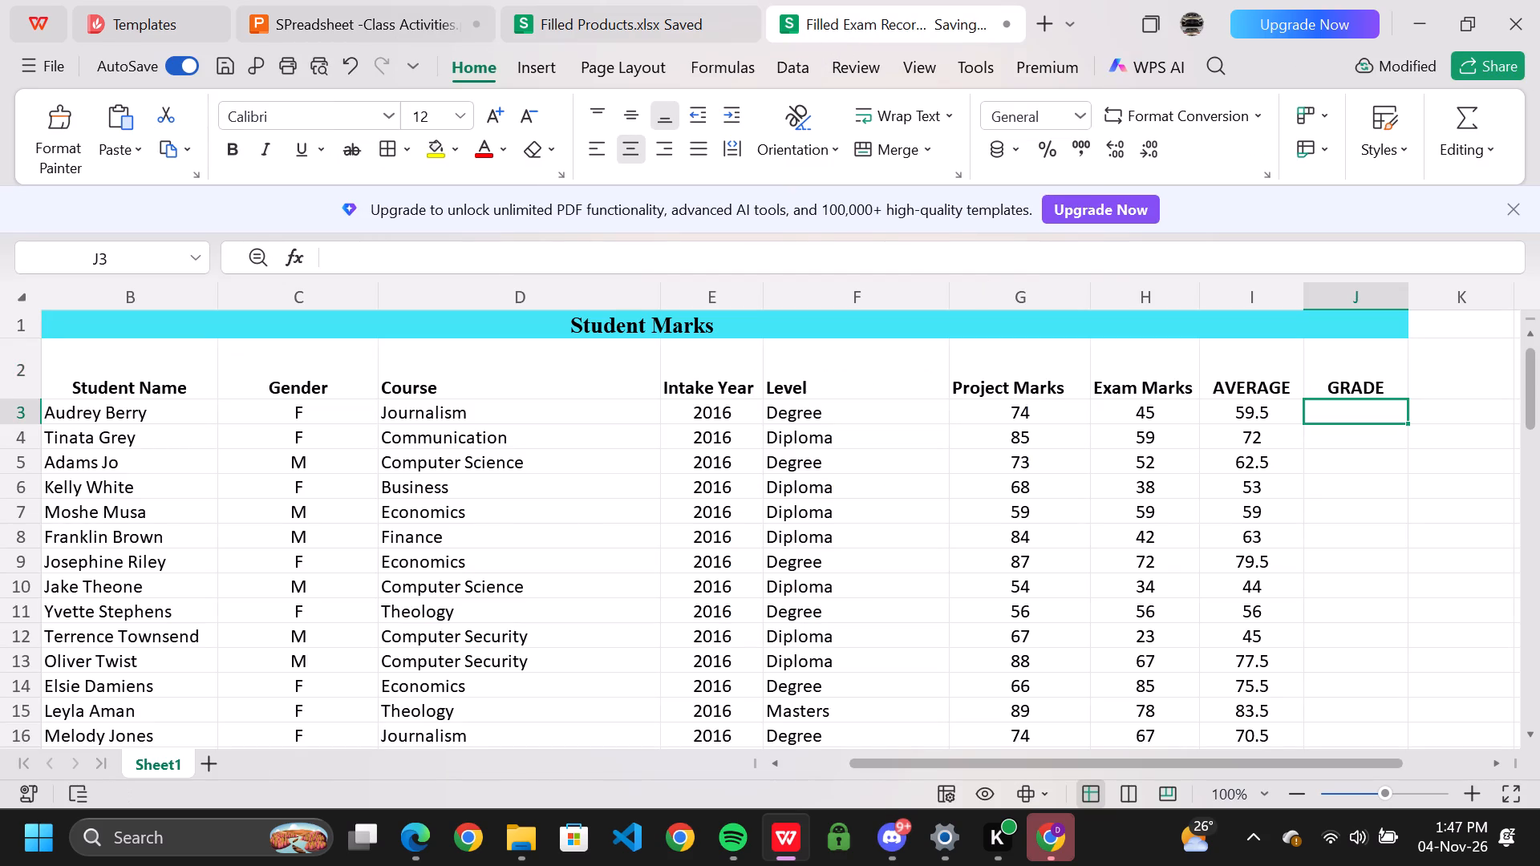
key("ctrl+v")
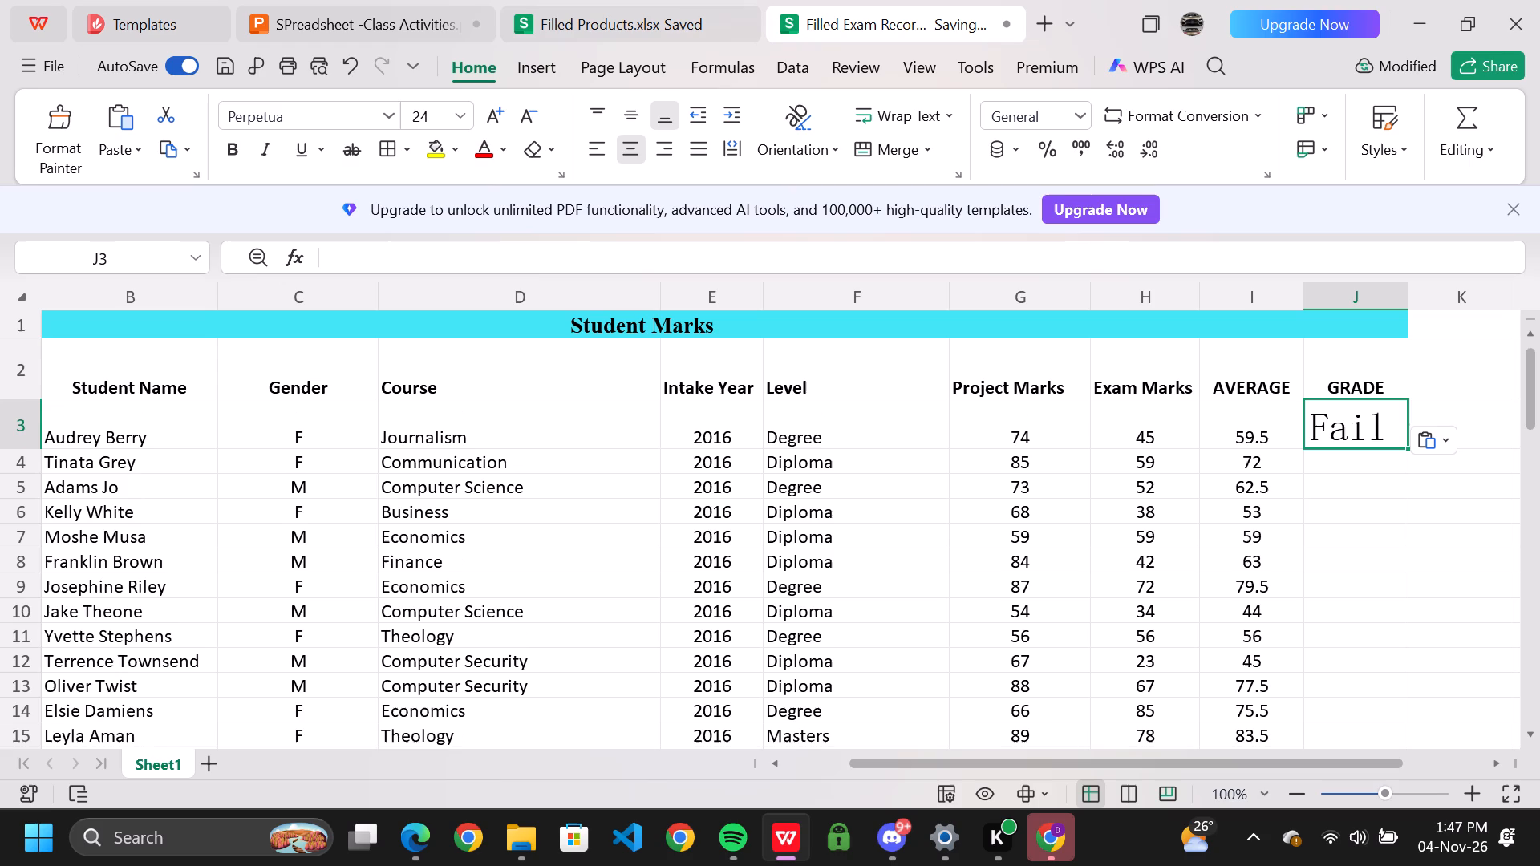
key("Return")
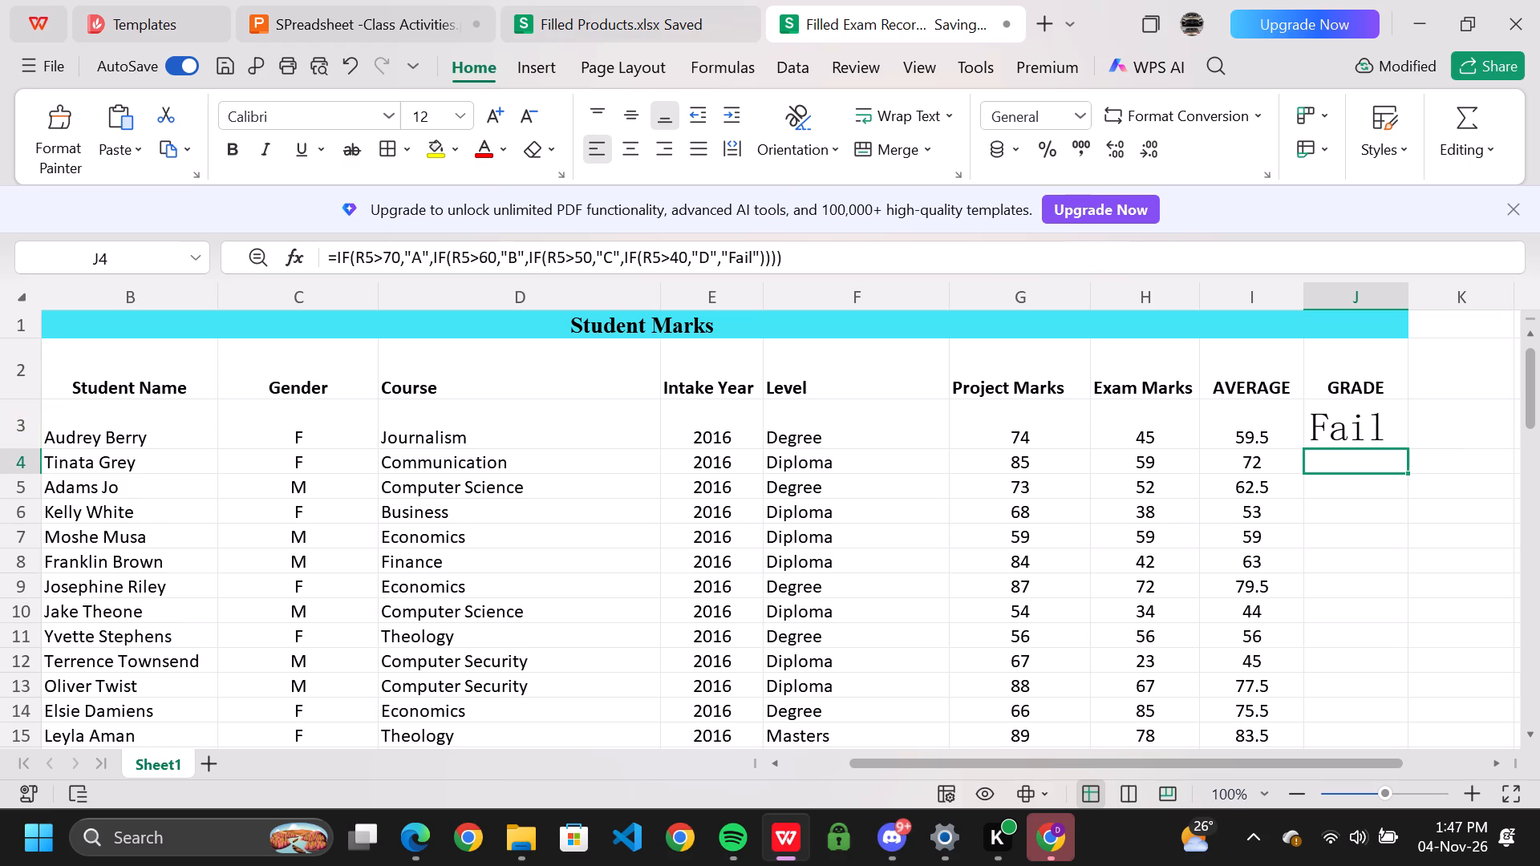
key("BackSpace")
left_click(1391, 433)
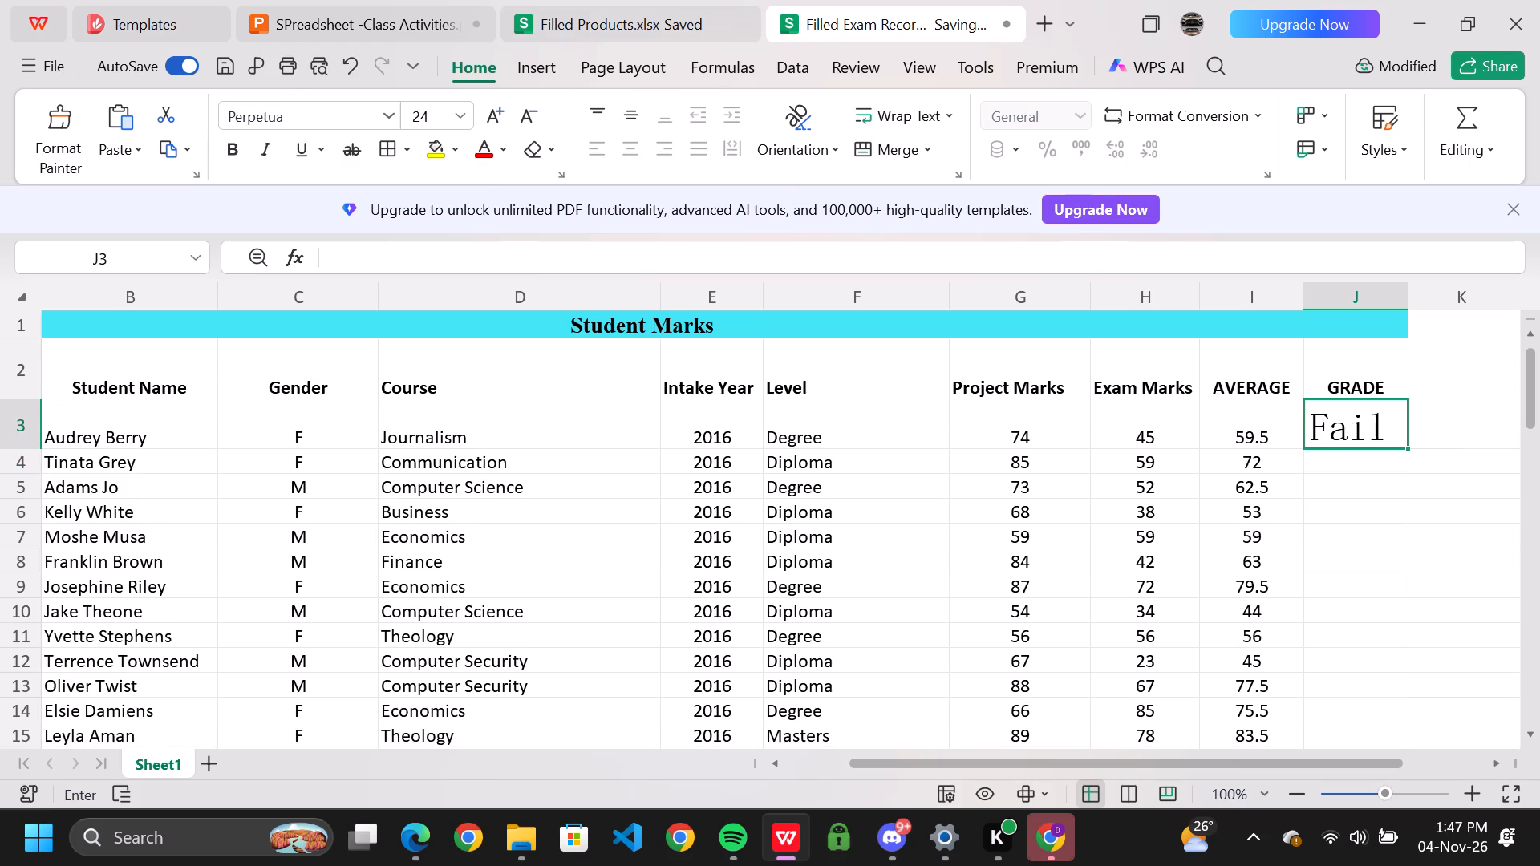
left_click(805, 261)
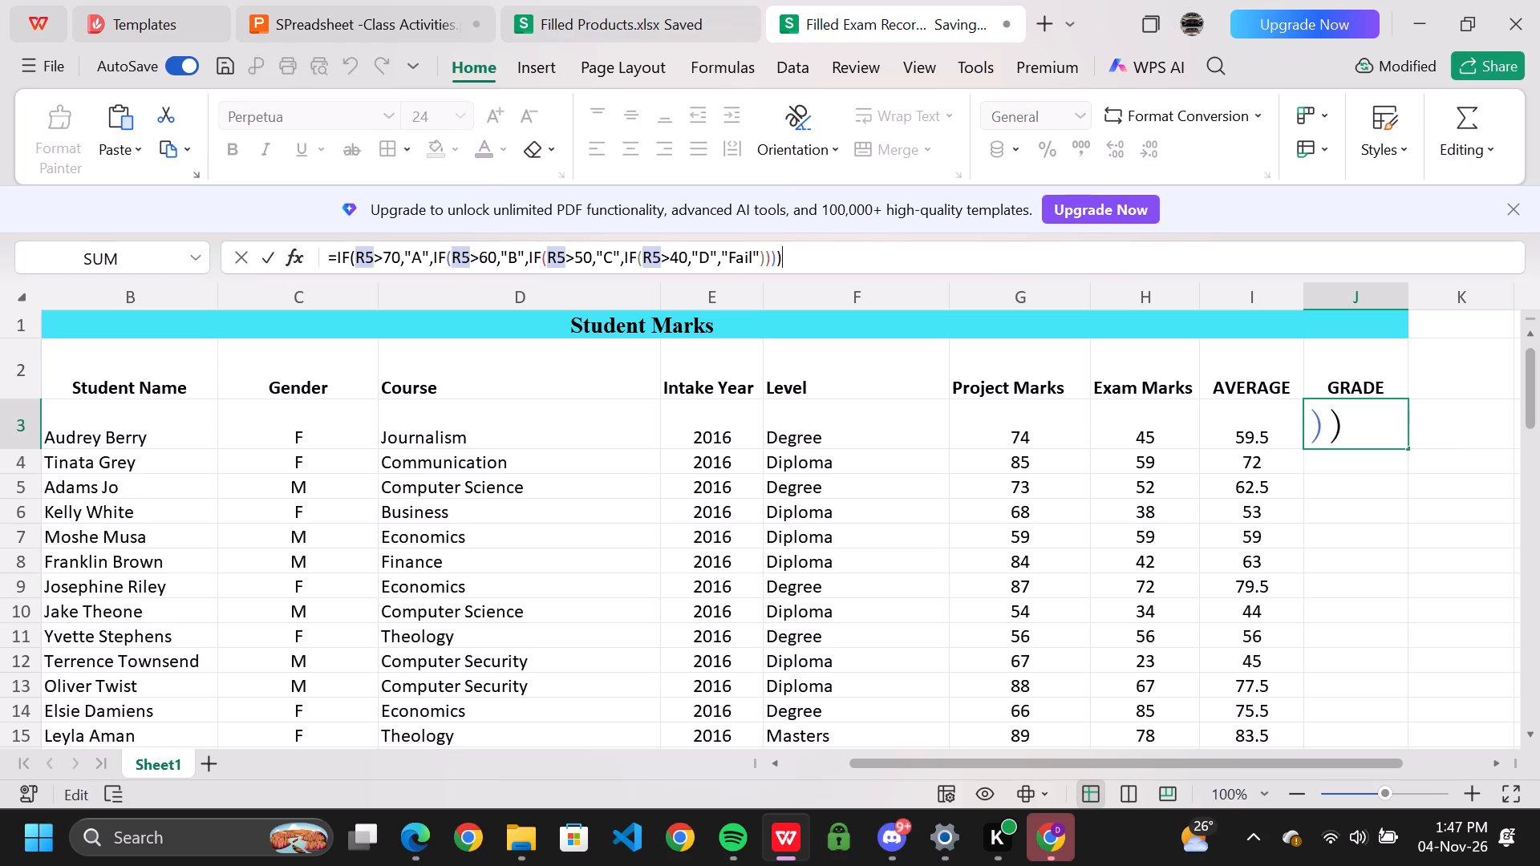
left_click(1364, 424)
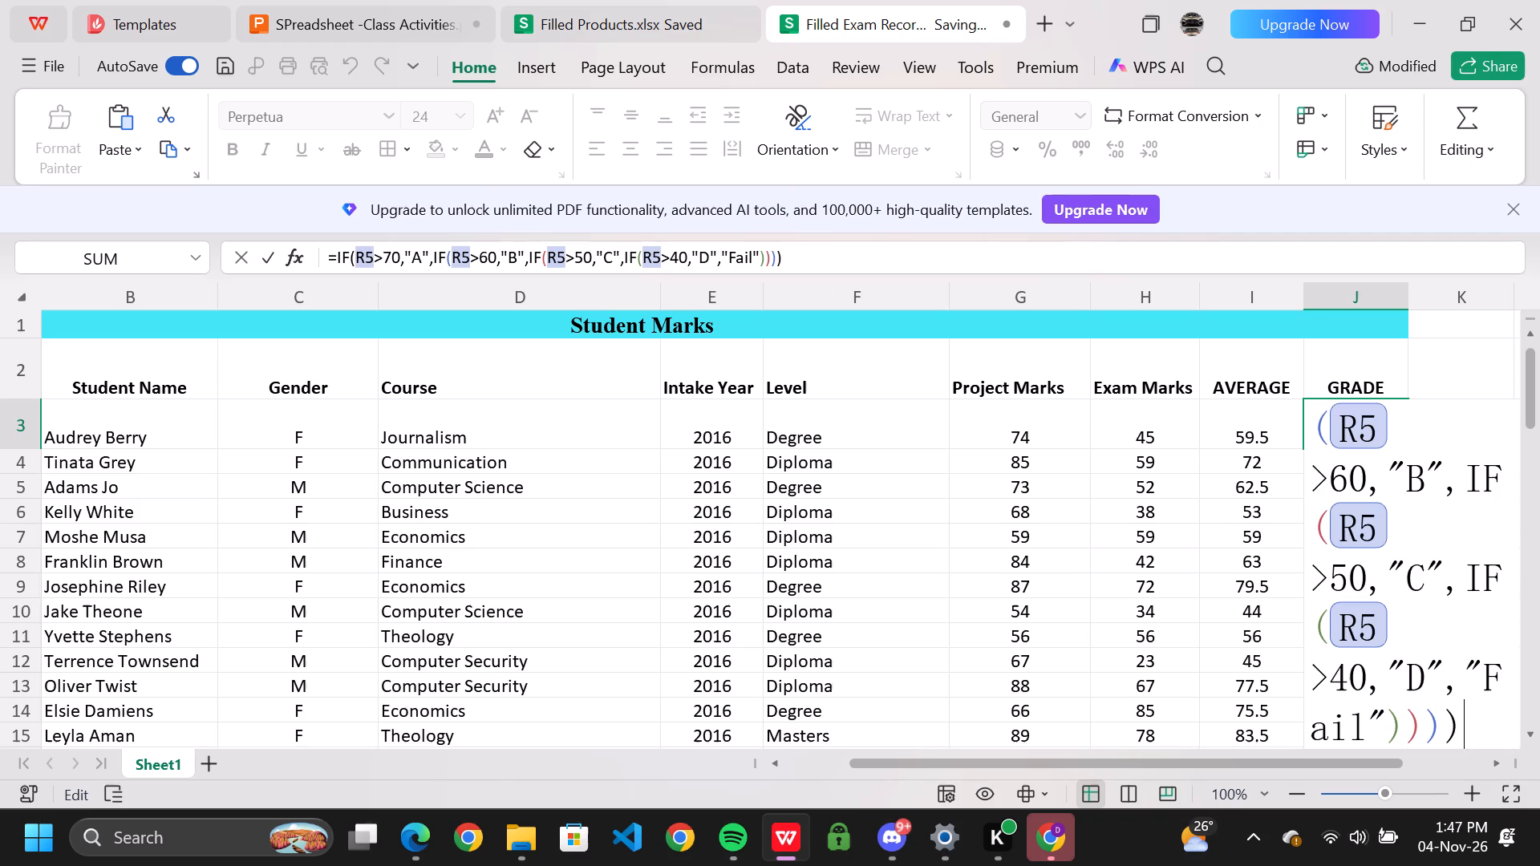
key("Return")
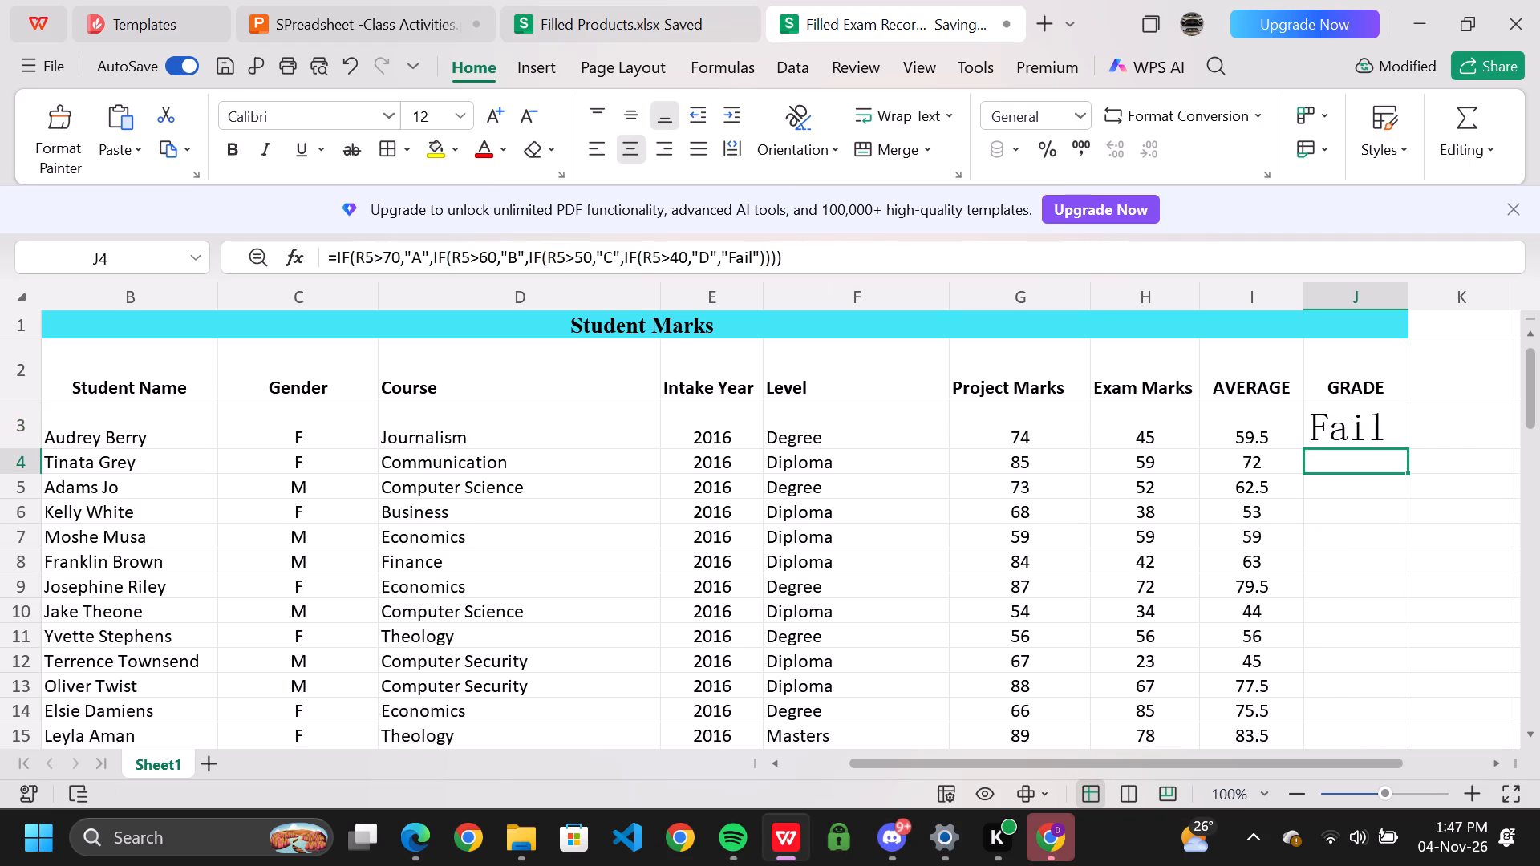
Reduce the font size of the grade in cell J3 to 12.
left_click(1364, 424)
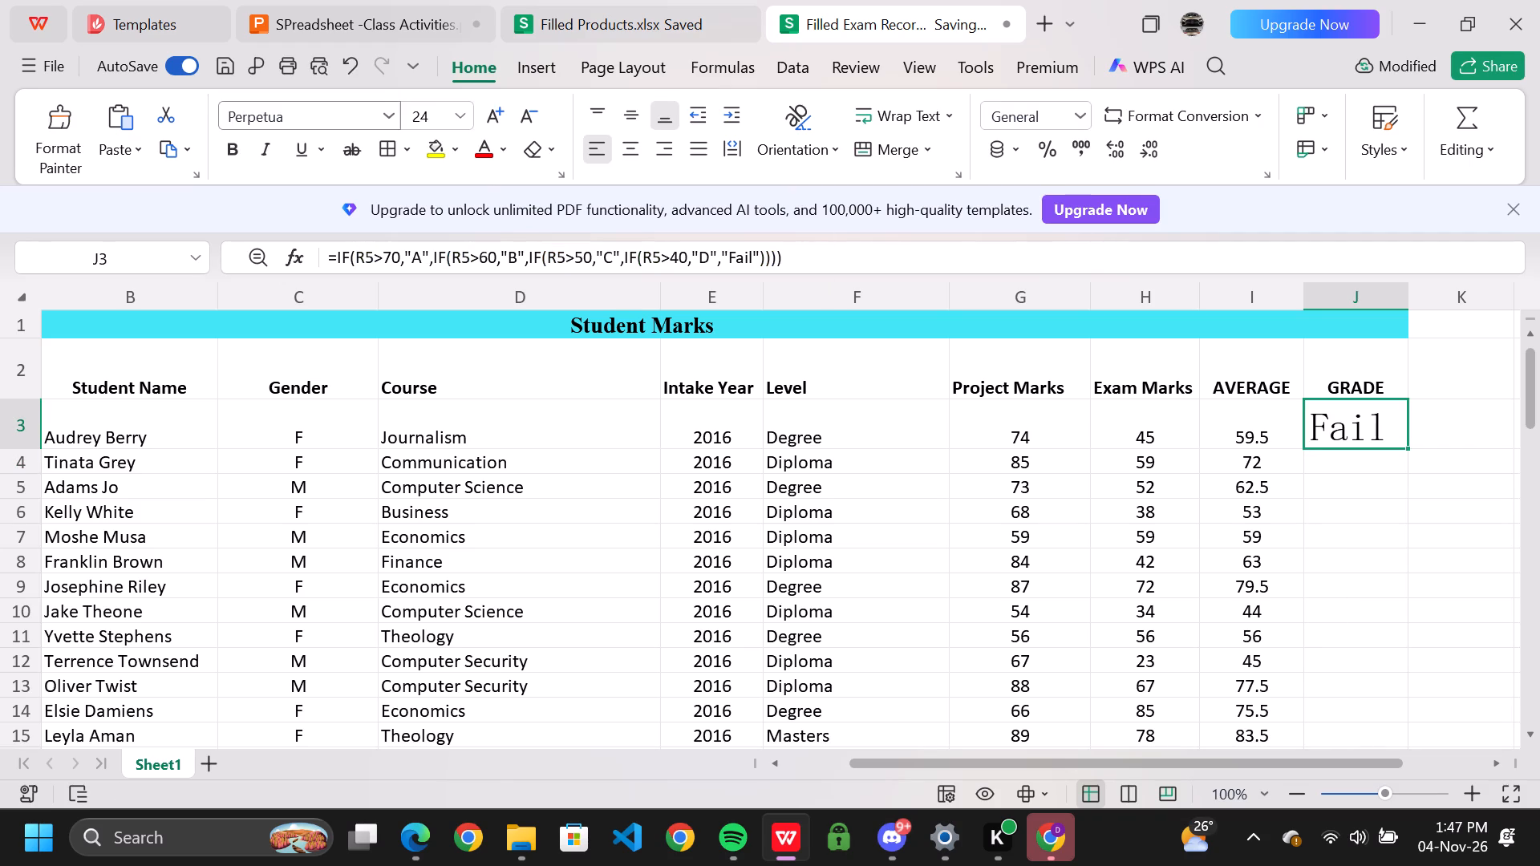
left_click(521, 113)
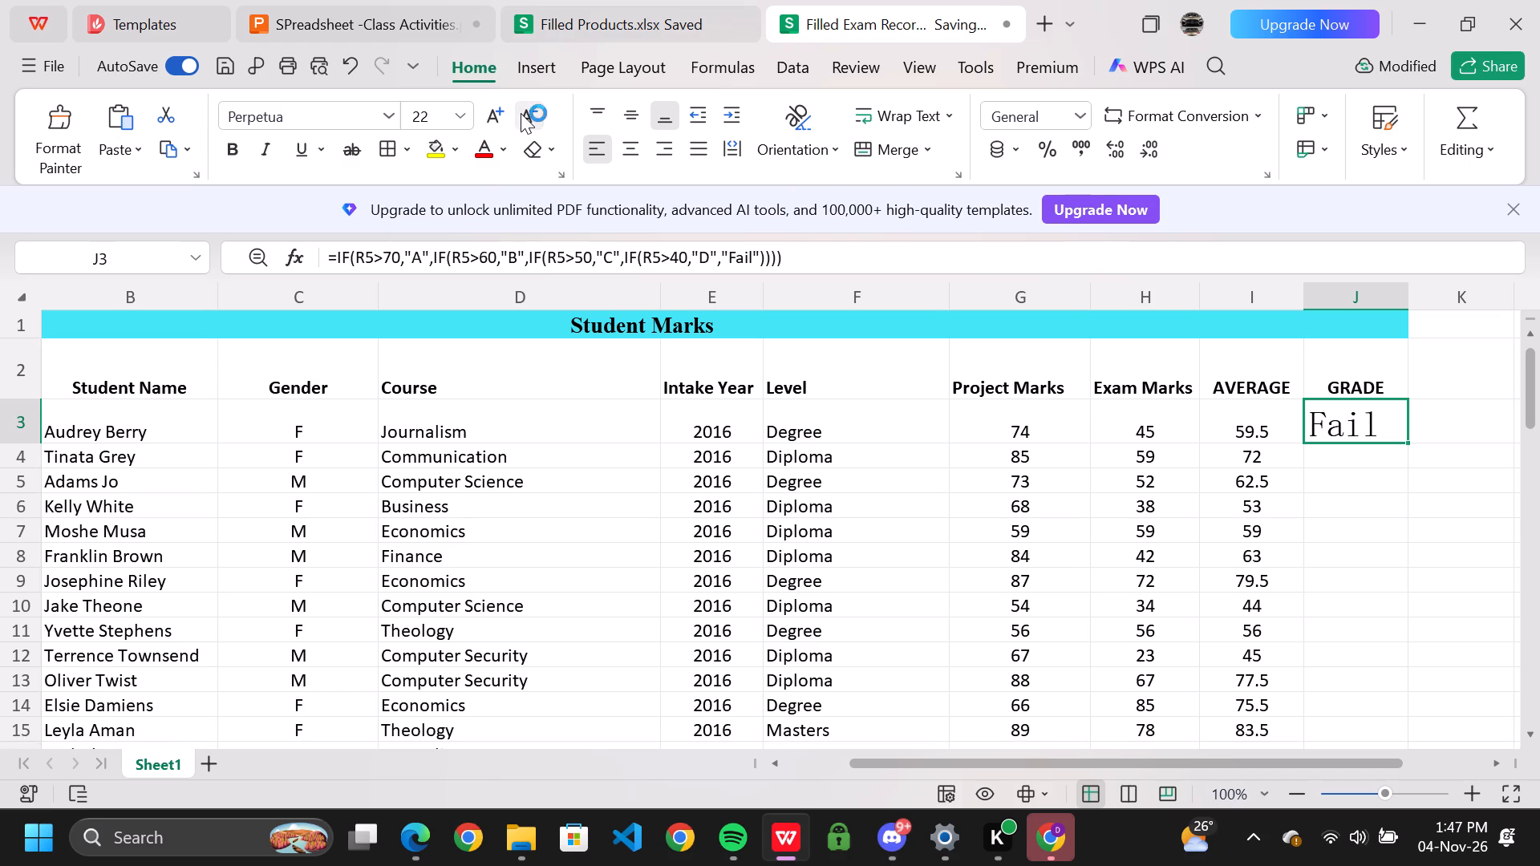
triple_click(521, 113)
left_click(521, 113)
left_click(1152, 407)
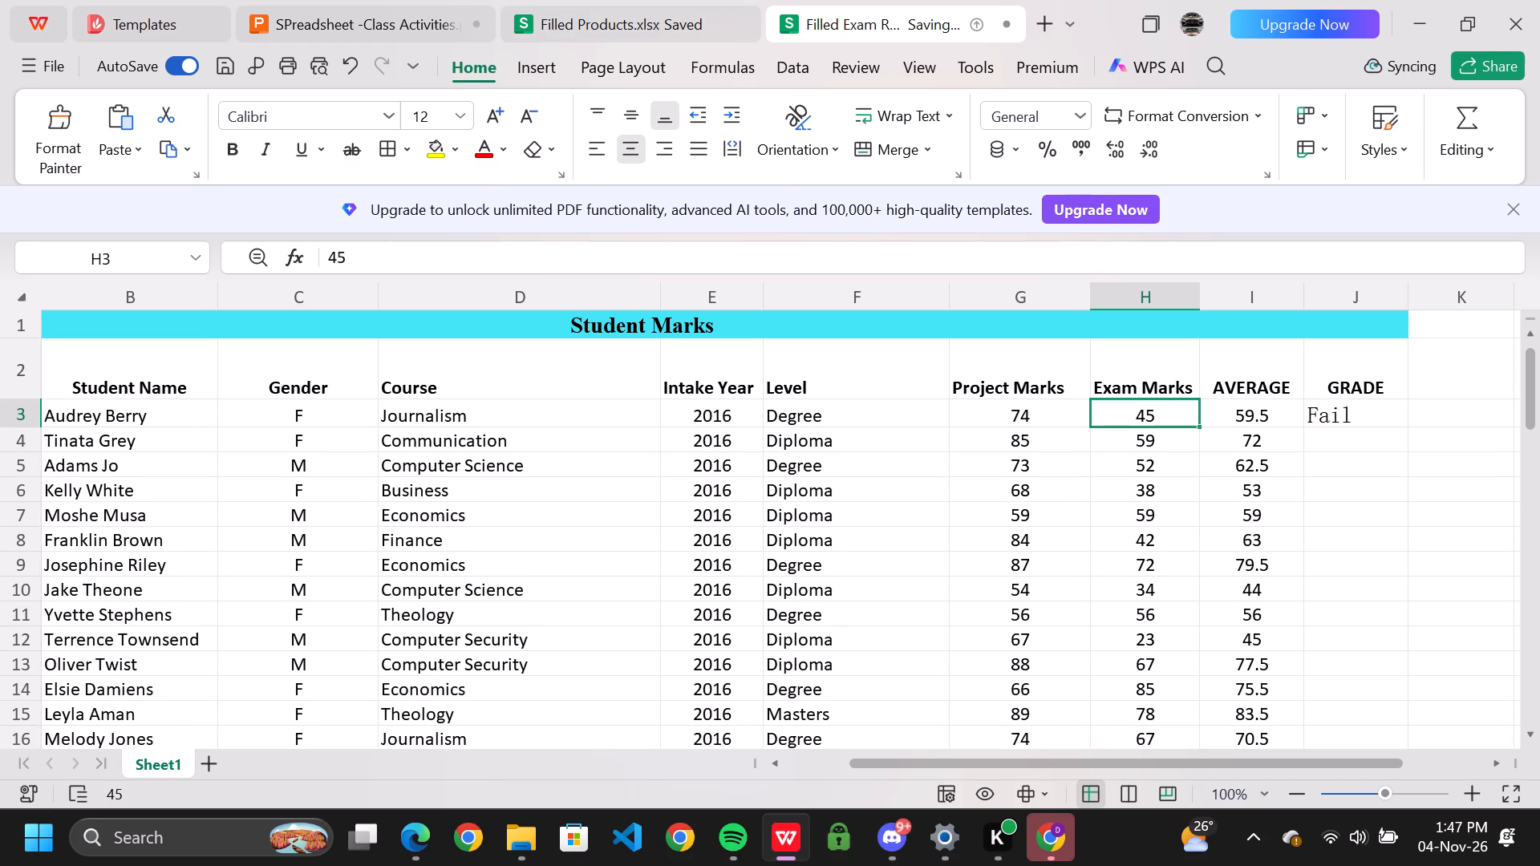
left_click(1323, 420)
left_click(525, 125)
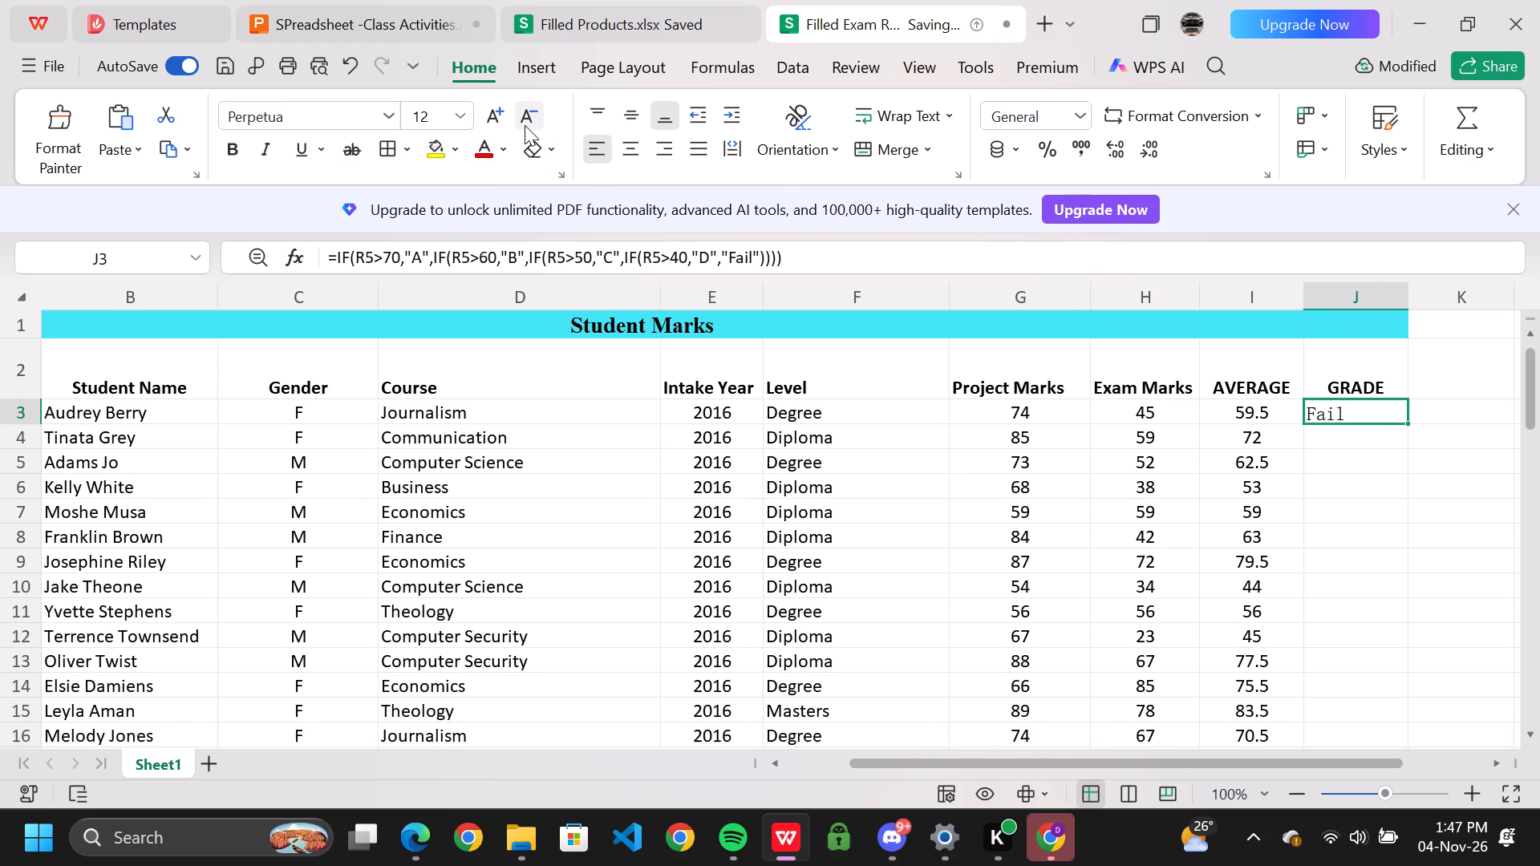
left_click(1339, 438)
left_click(1342, 408)
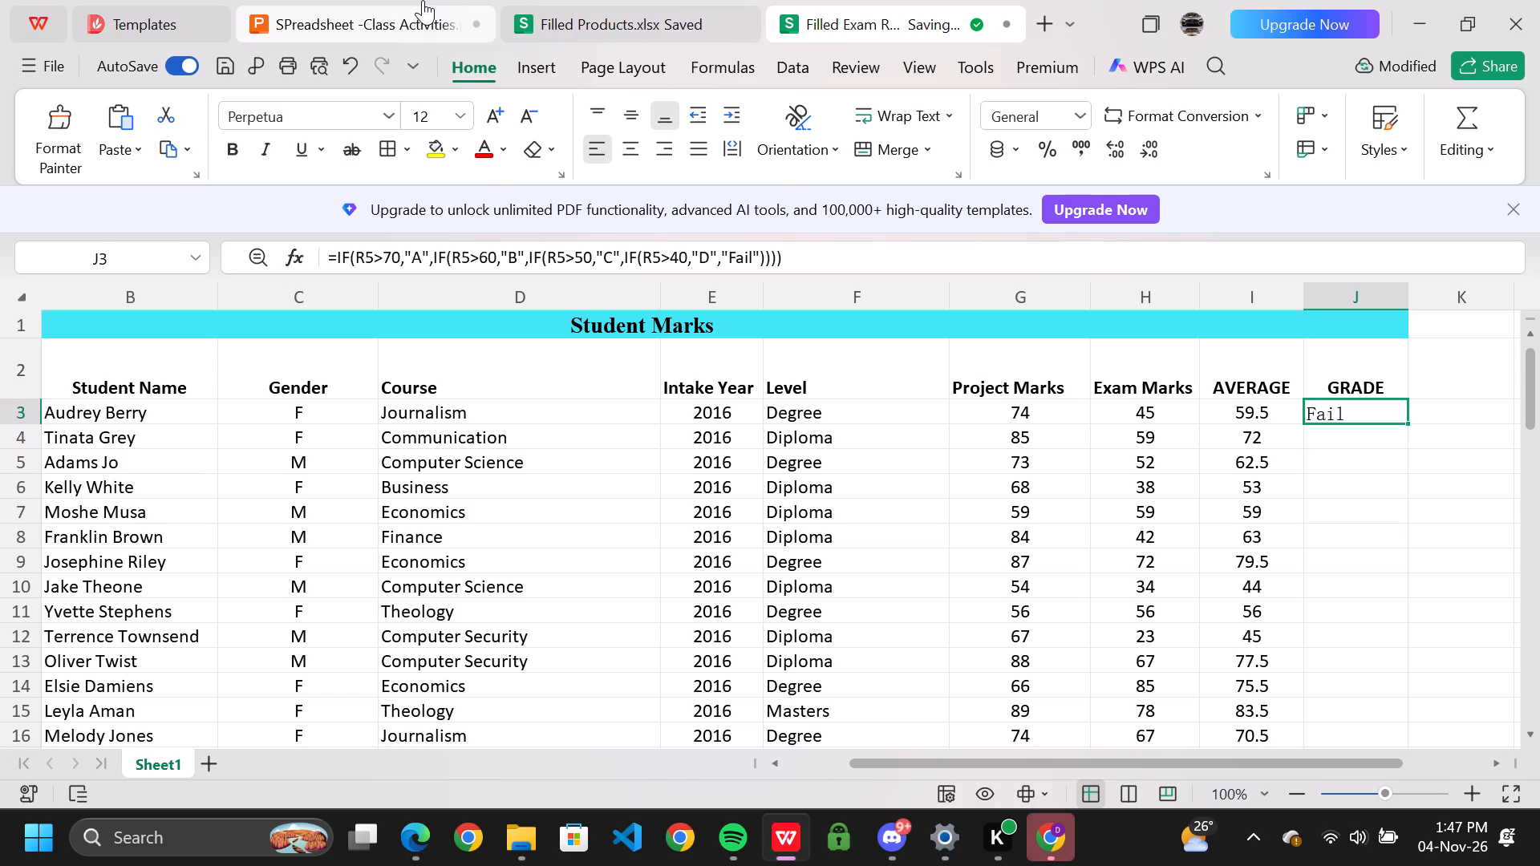
After rechecking slides 11 and 12, replace J3's formula with =IF(I3>70,"A",IF(I3>60,"B",IF(I3>50,"C",IF(I3>40,"D","Fail")))).
left_click(401, 26)
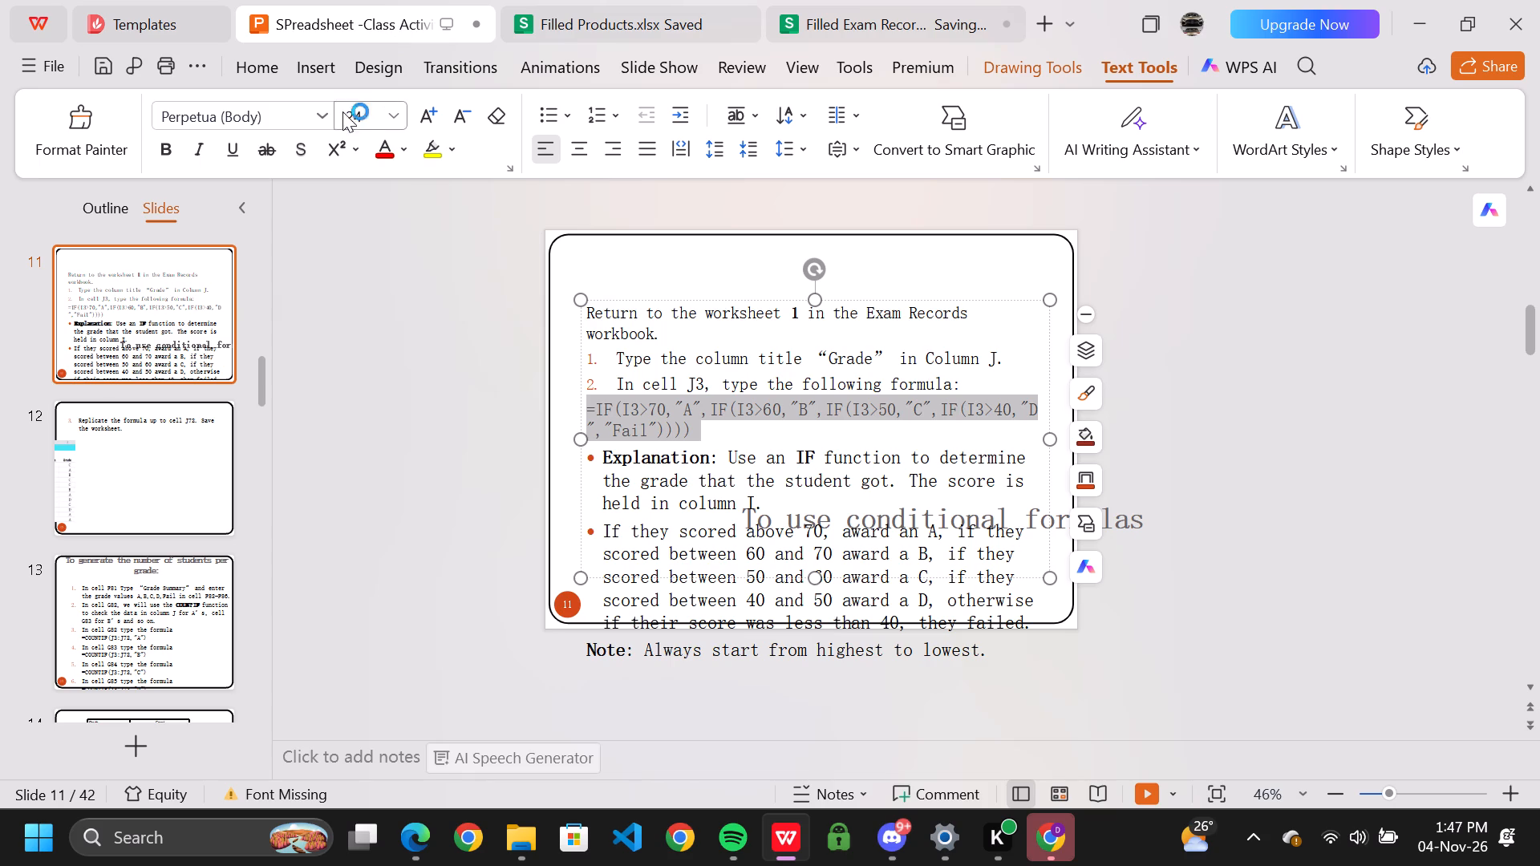
left_click(123, 451)
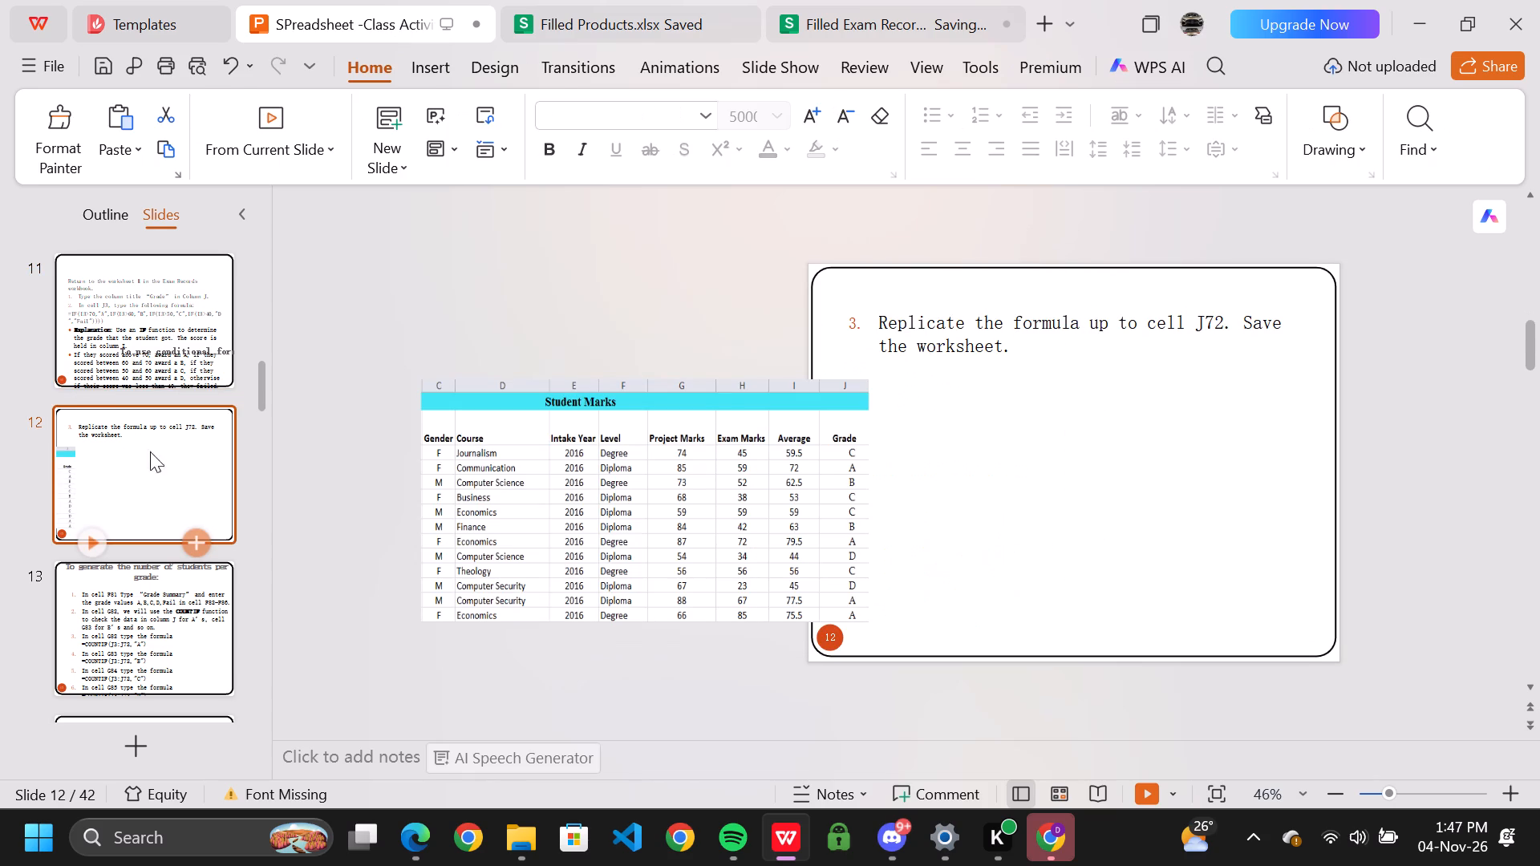
left_click(160, 326)
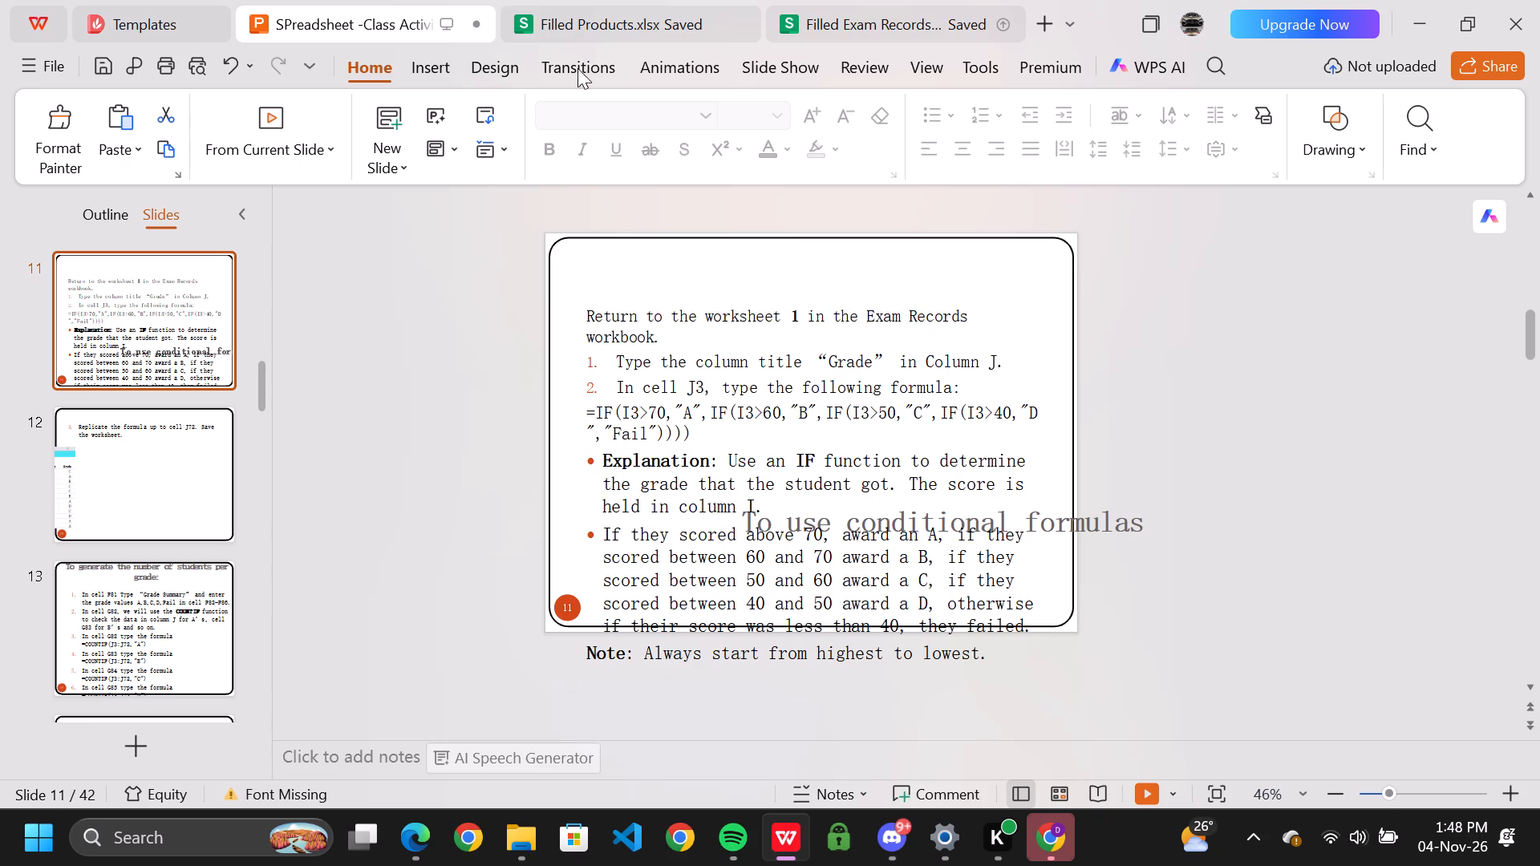
left_click(834, 25)
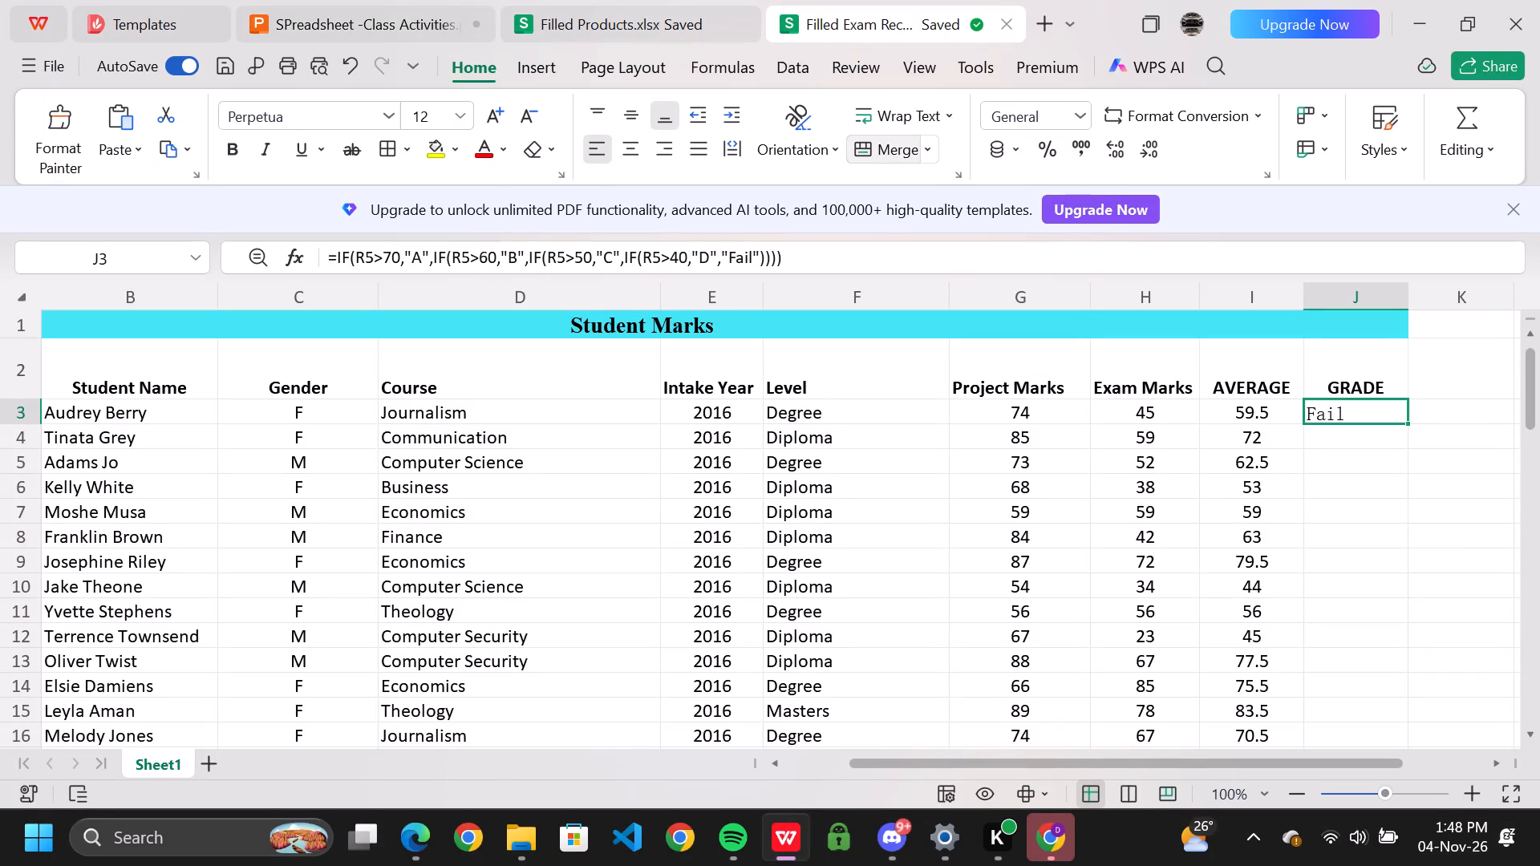
left_click(1360, 415)
key("BackSpace")
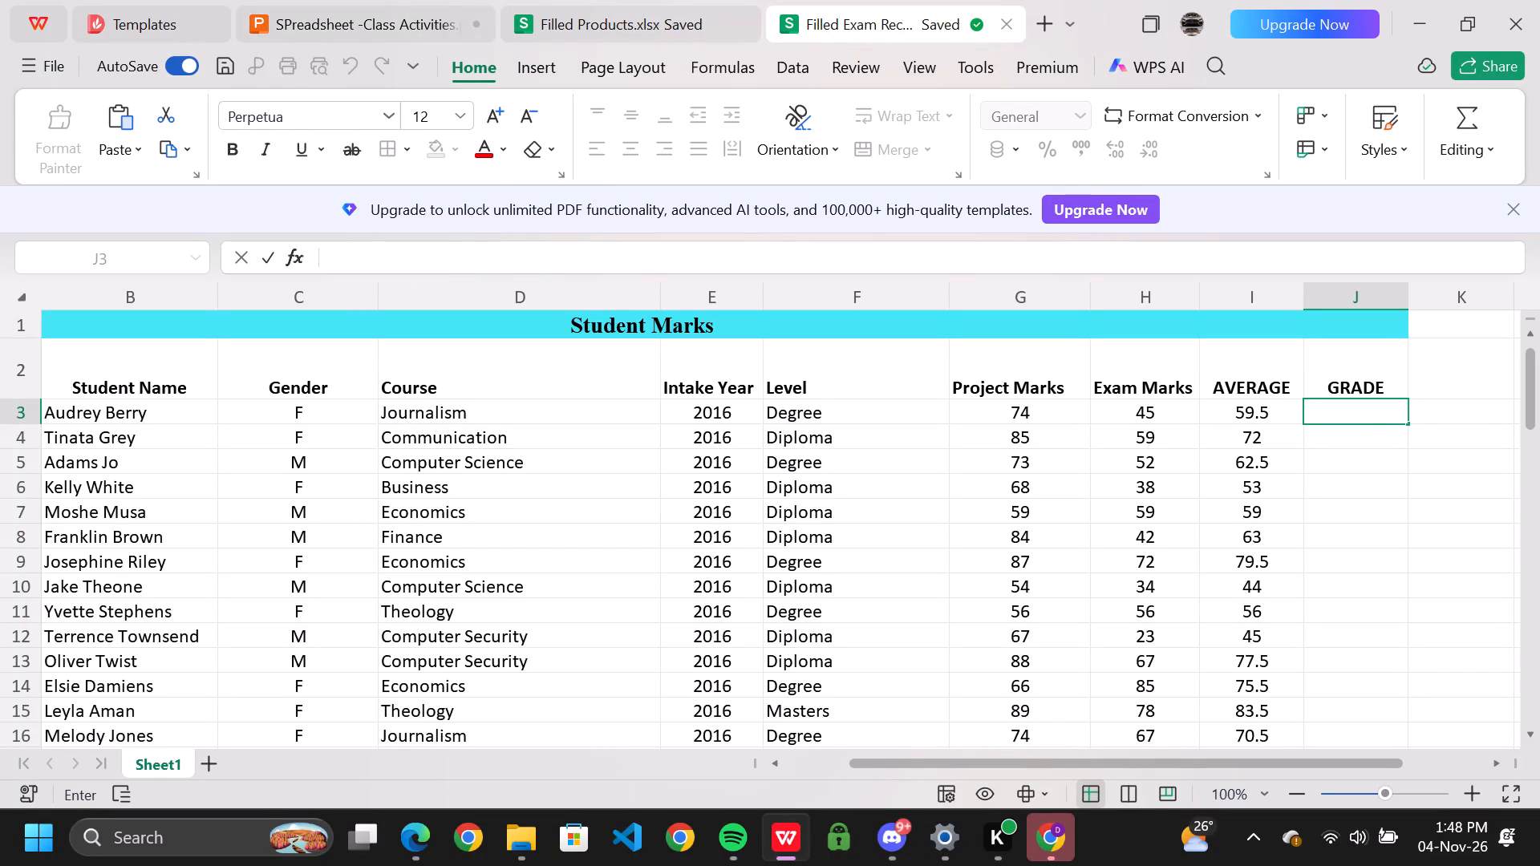
left_click(367, 261)
key("ctrl+v")
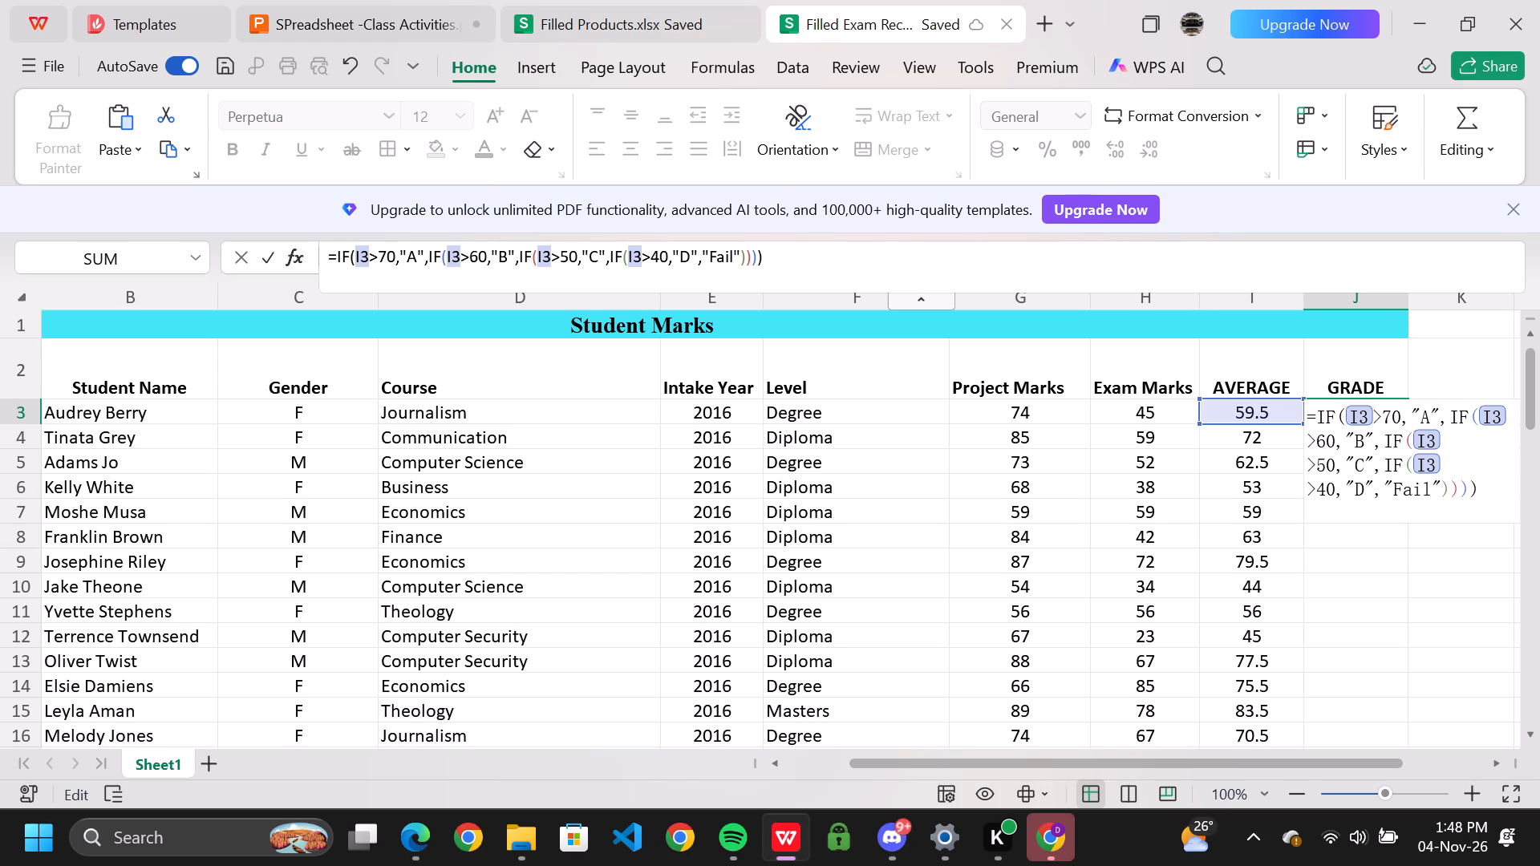
left_click(781, 263)
key("Return")
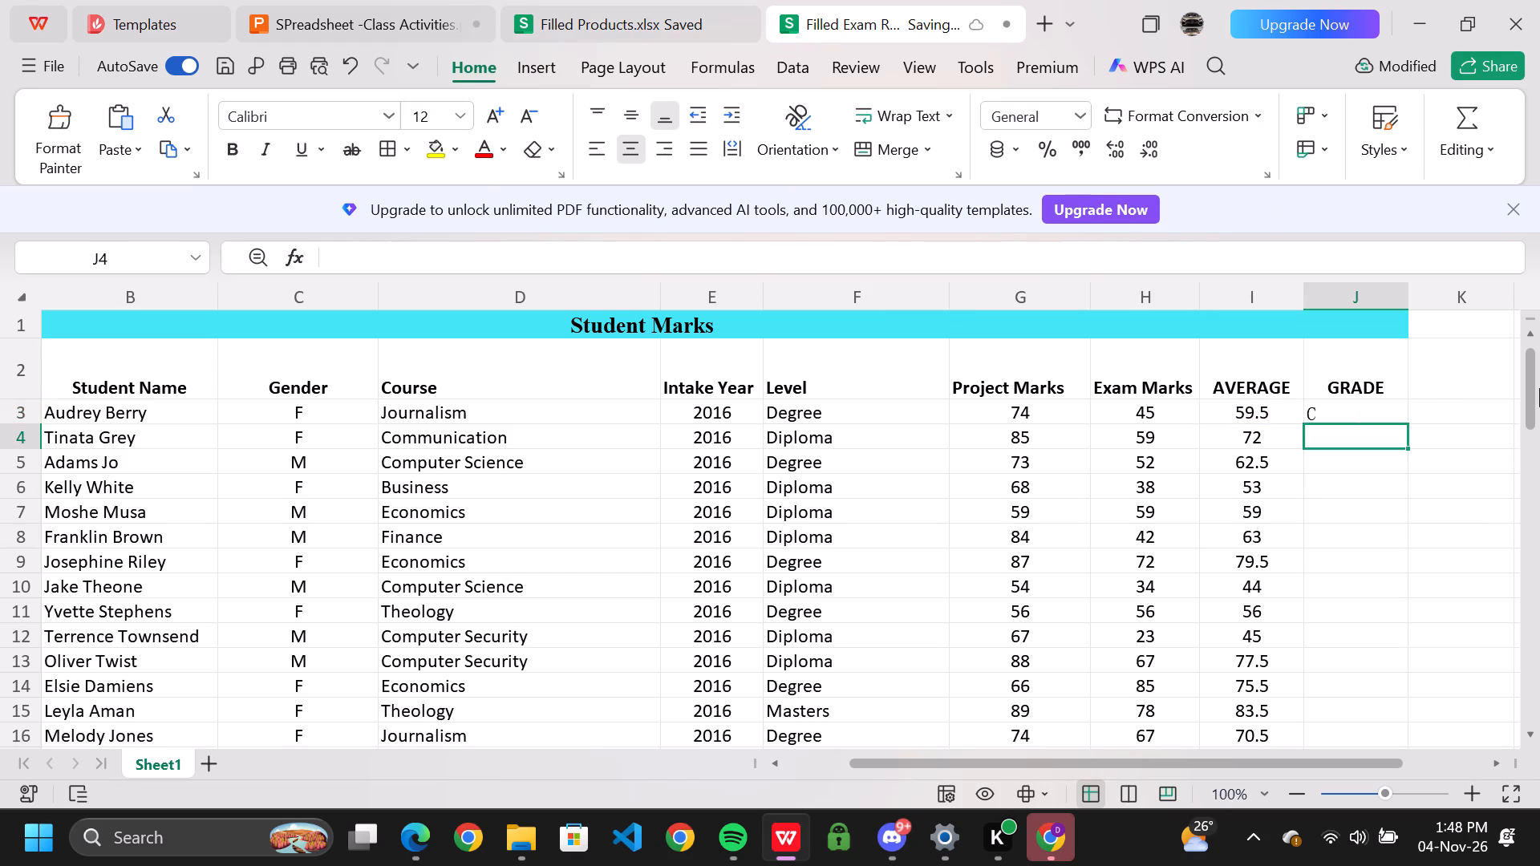
Fill the grade formula from J3 down the GRADE column to J72, the last student row.
left_click(1328, 416)
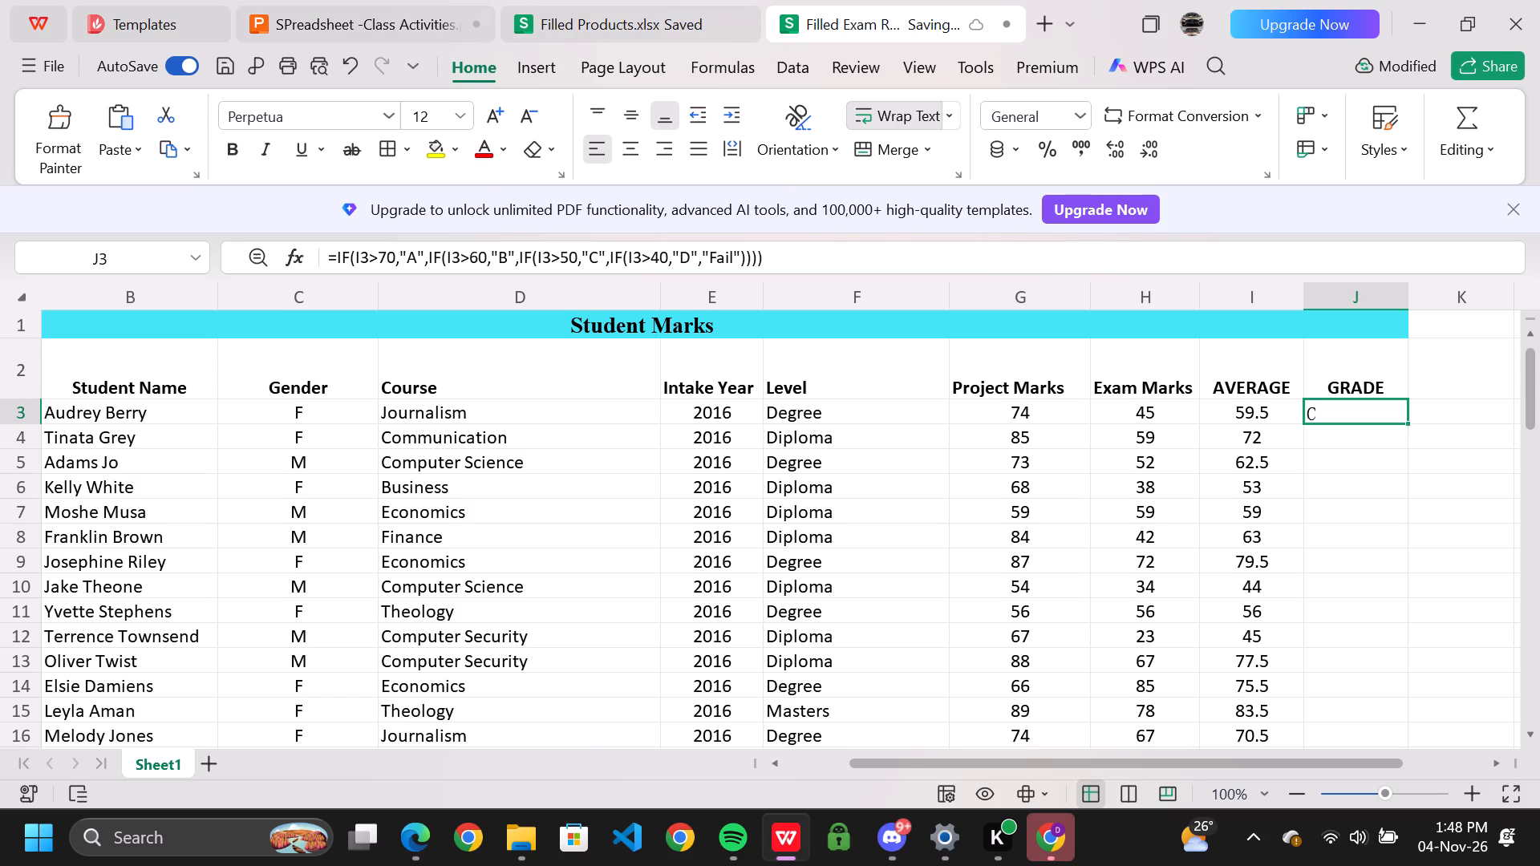
left_click_drag(1408, 423, 1400, 616)
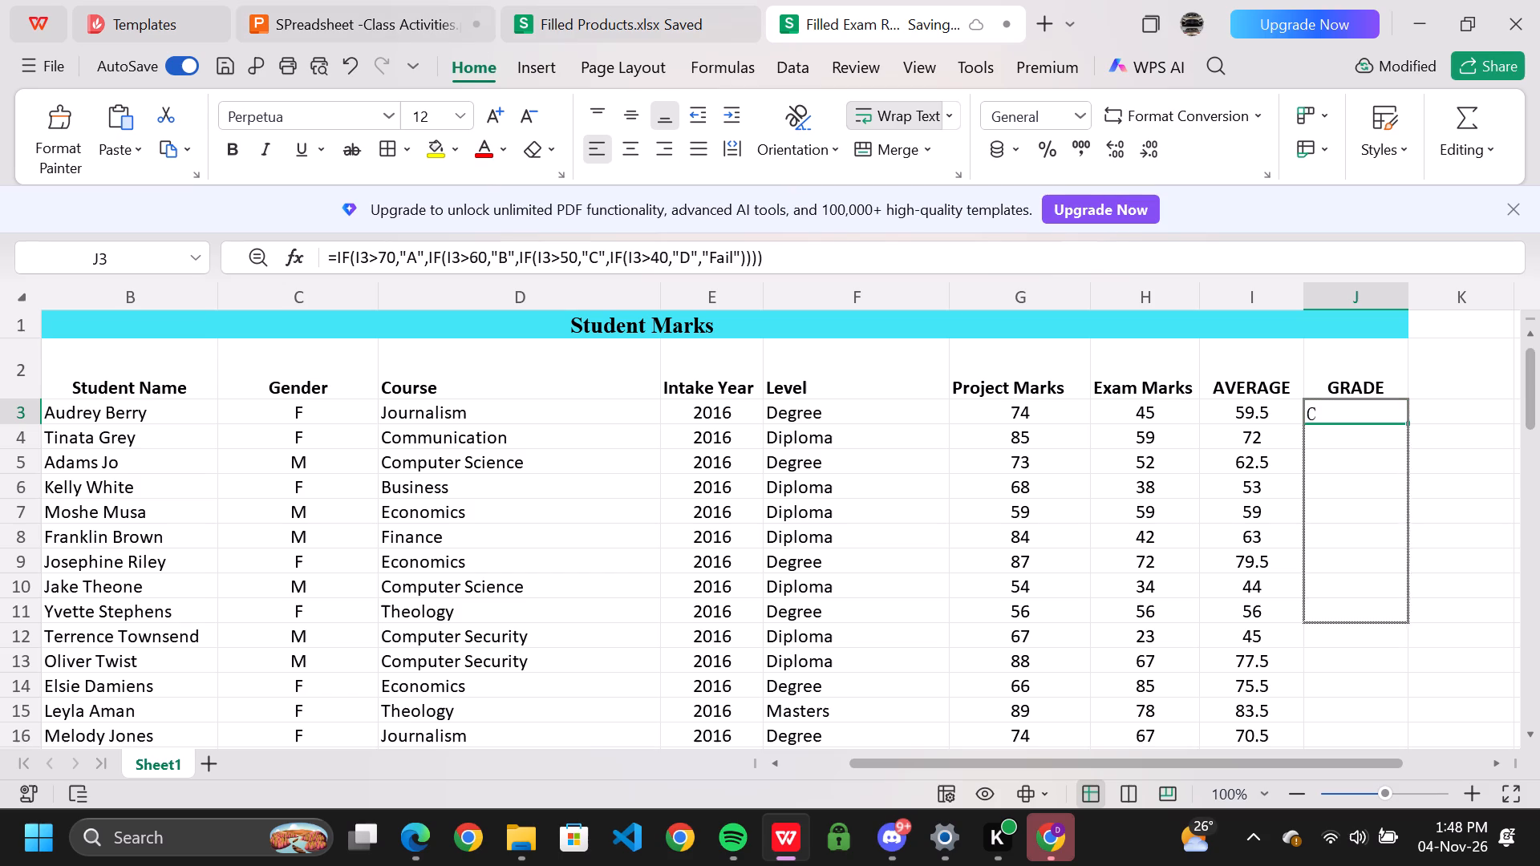
left_click_drag(1400, 616, 1354, 534)
scroll(1358, 520, "down", 8)
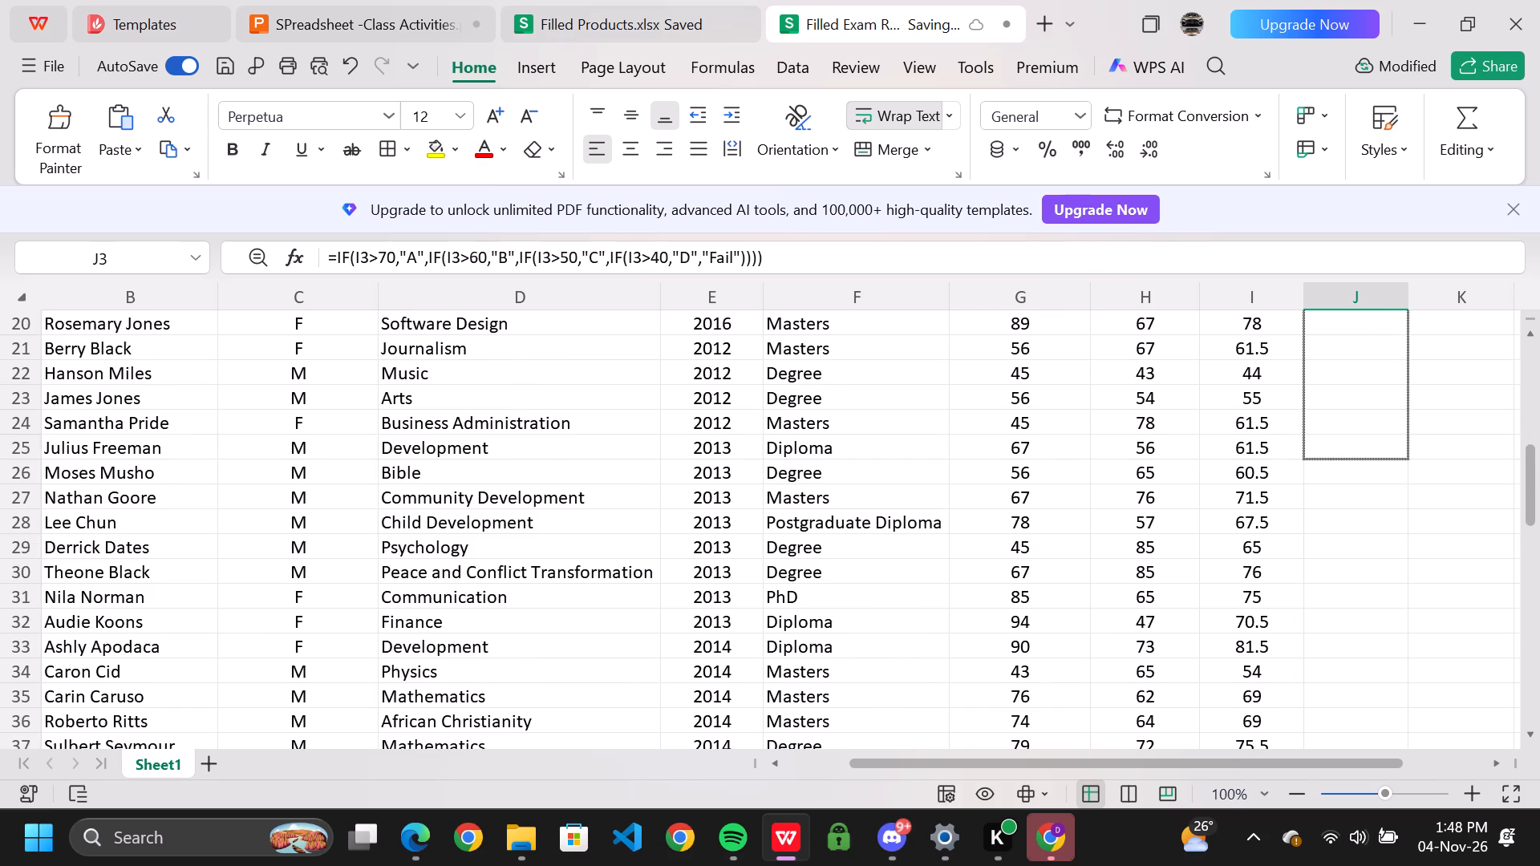
scroll(1354, 534, "down", 2)
left_click_drag(1354, 534, 1352, 540)
scroll(1352, 540, "down", 13)
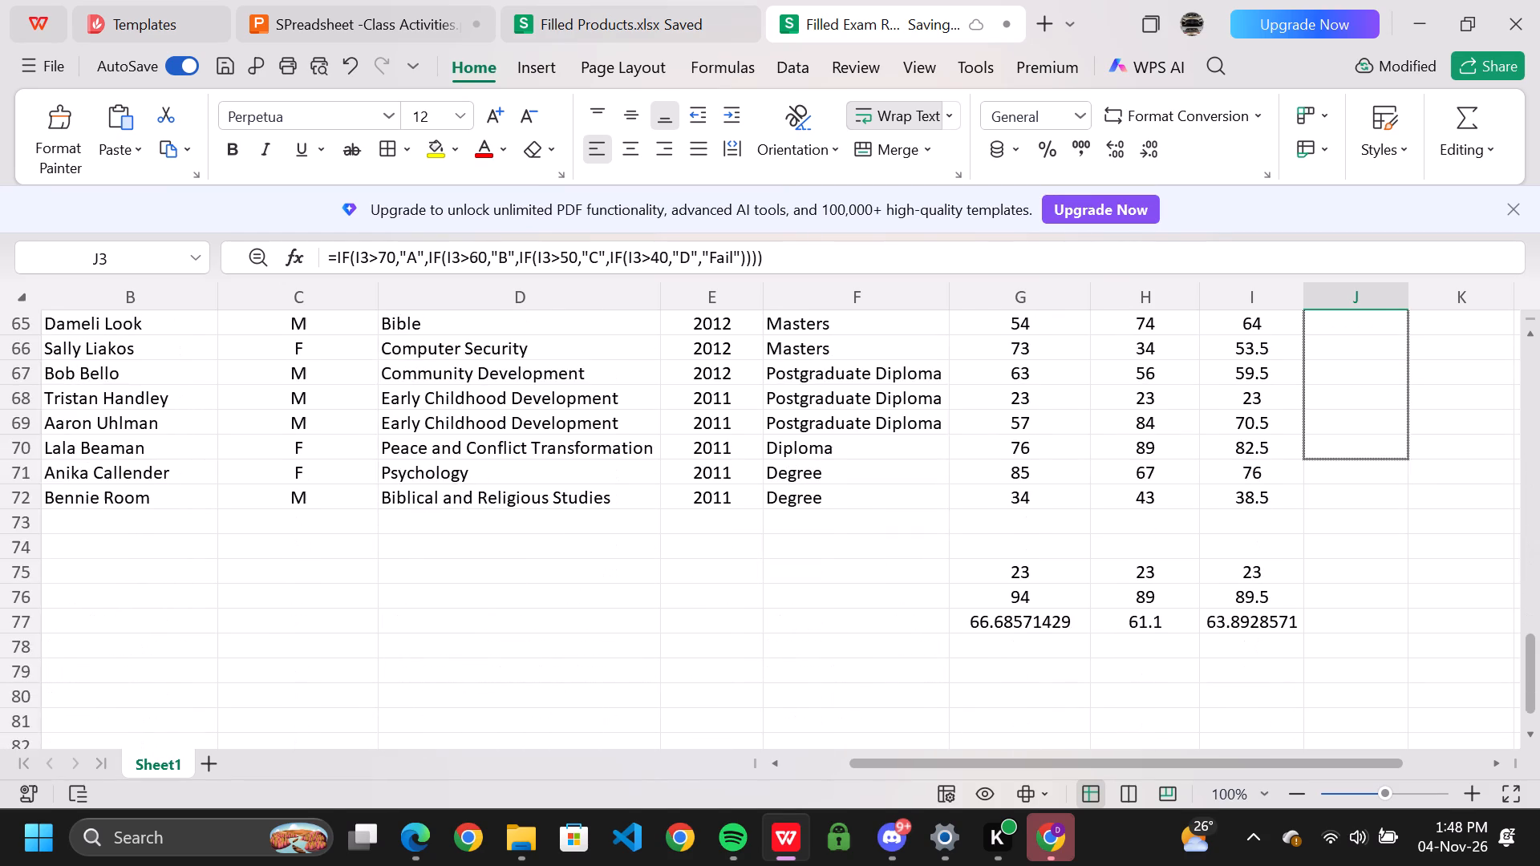
left_click_drag(1352, 540, 1356, 501)
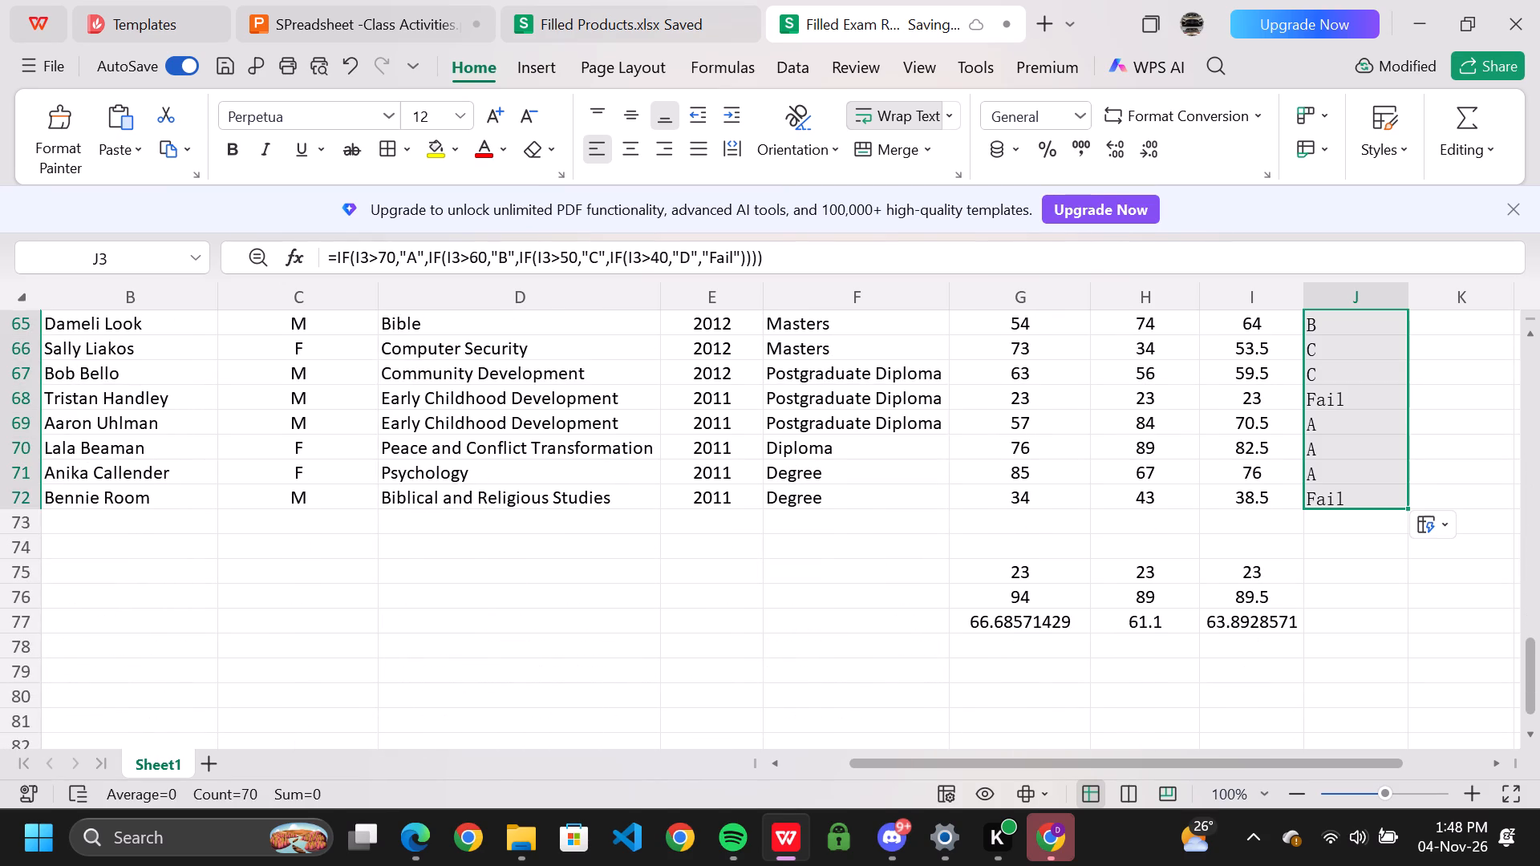
Recheck slides 11 and 12, then examine the grade formulas in J3, J4 and J5 of Filled Exam Records.xlsx.
left_click(417, 0)
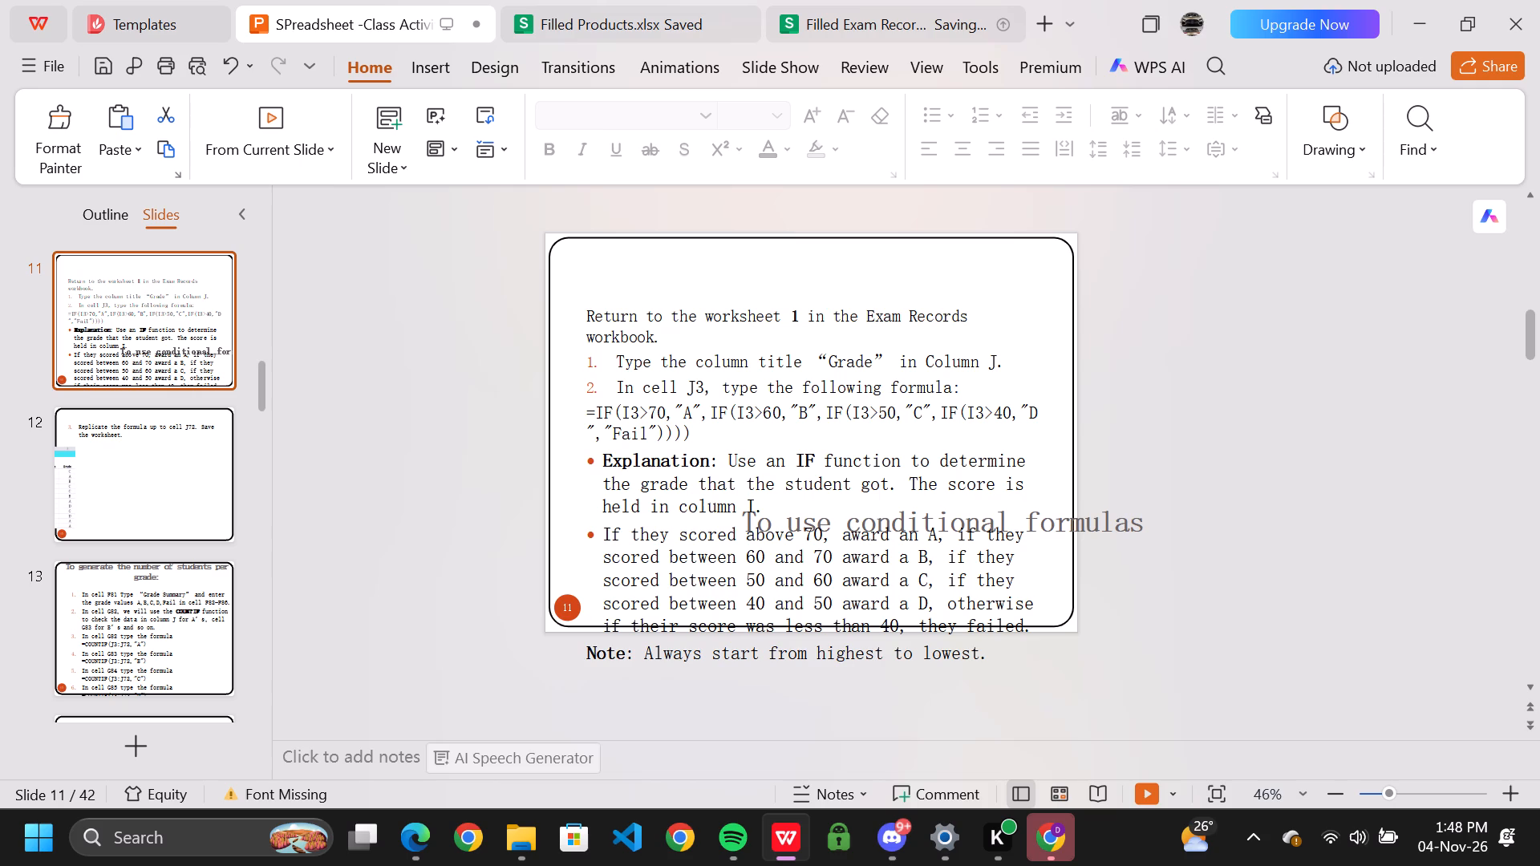
scroll(712, 451, "down", 1)
scroll(712, 451, "up", 1)
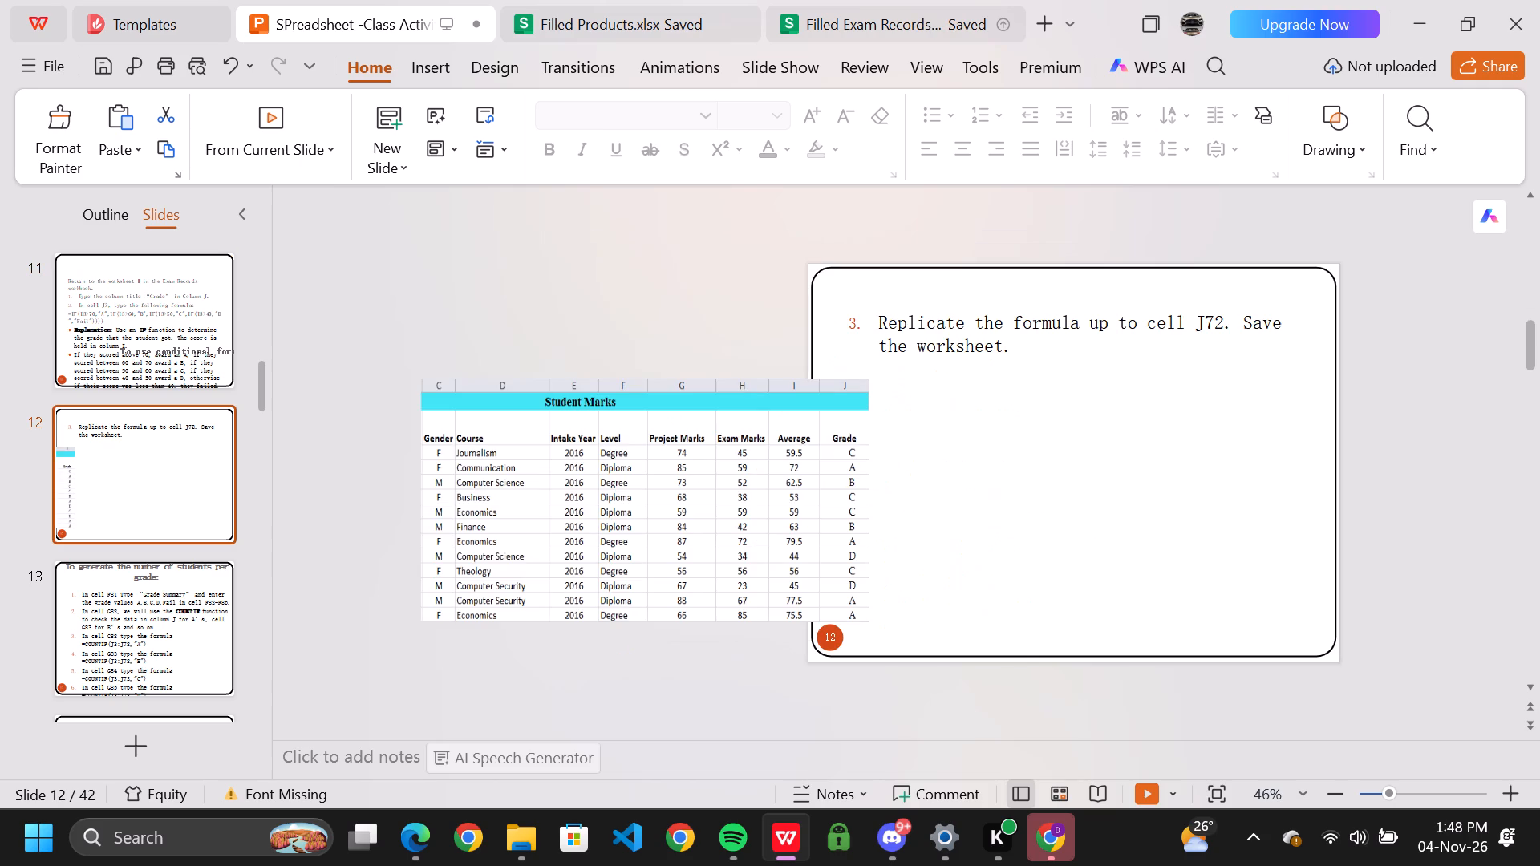
left_click(728, 446)
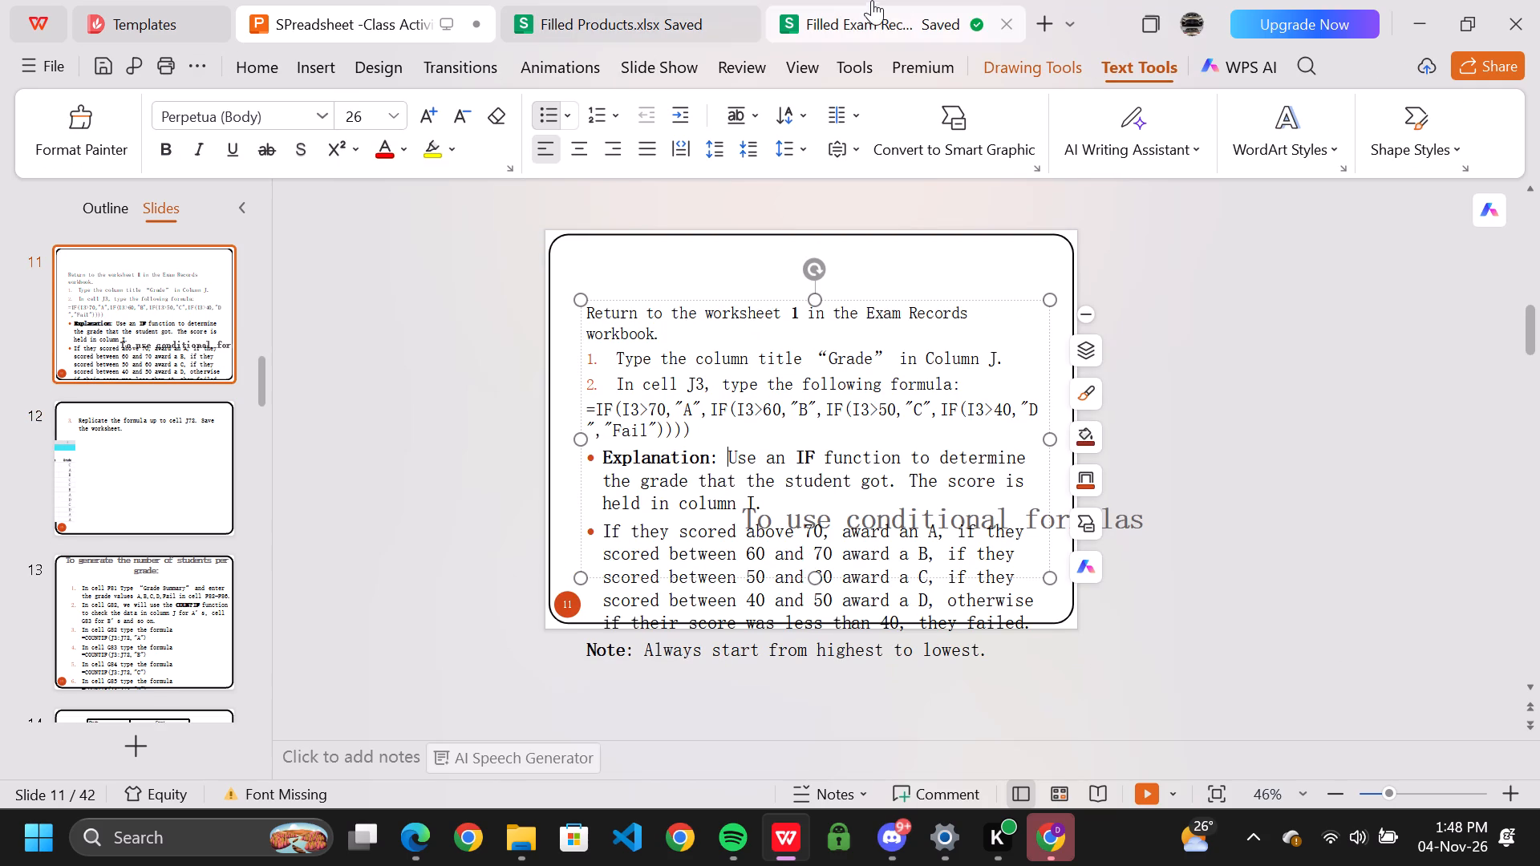
left_click(853, 17)
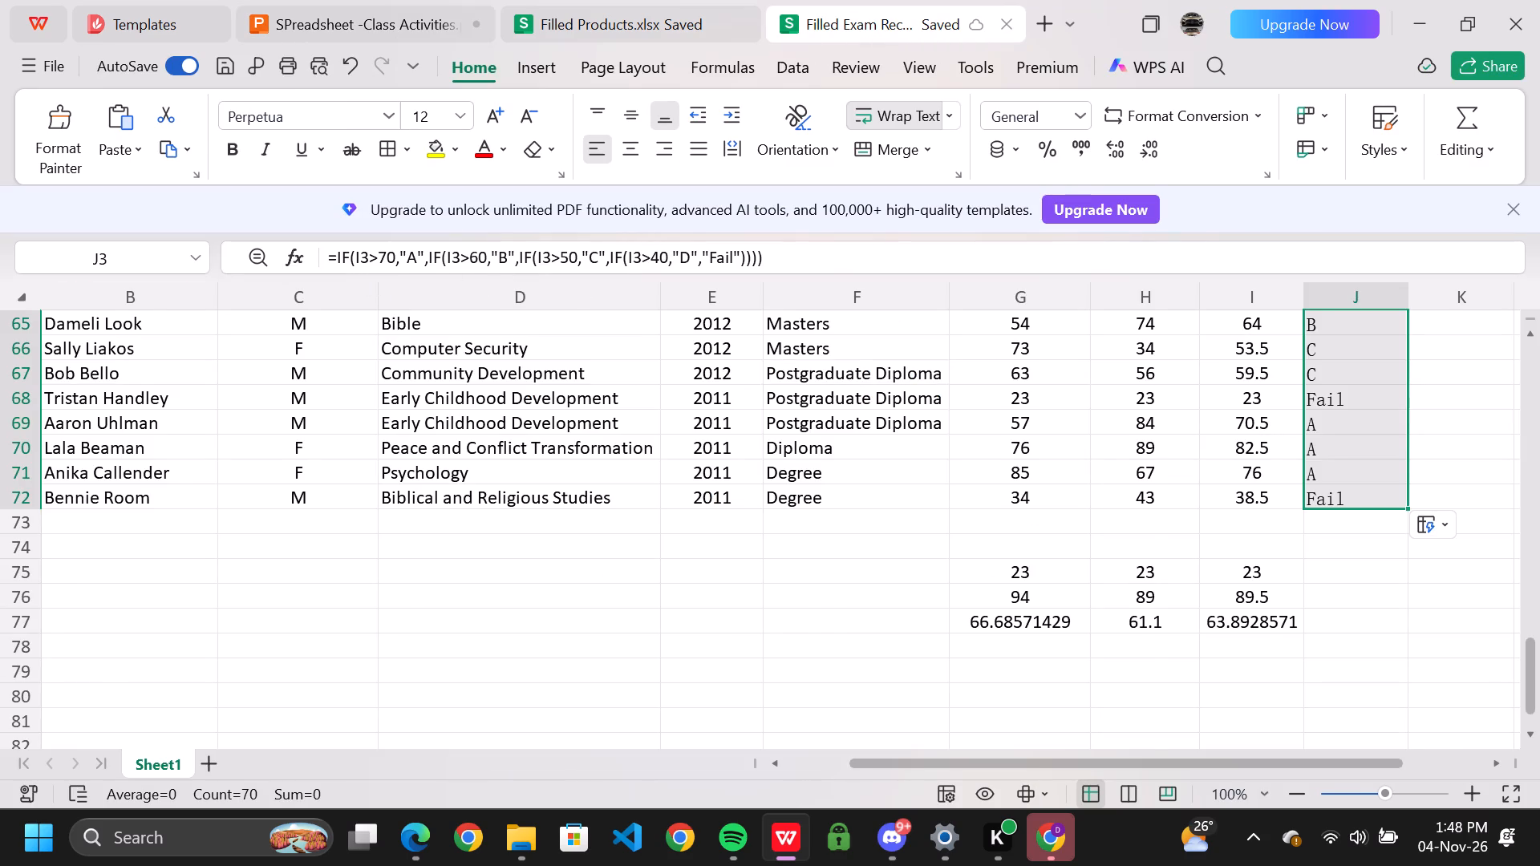
scroll(472, 330, "up", 16)
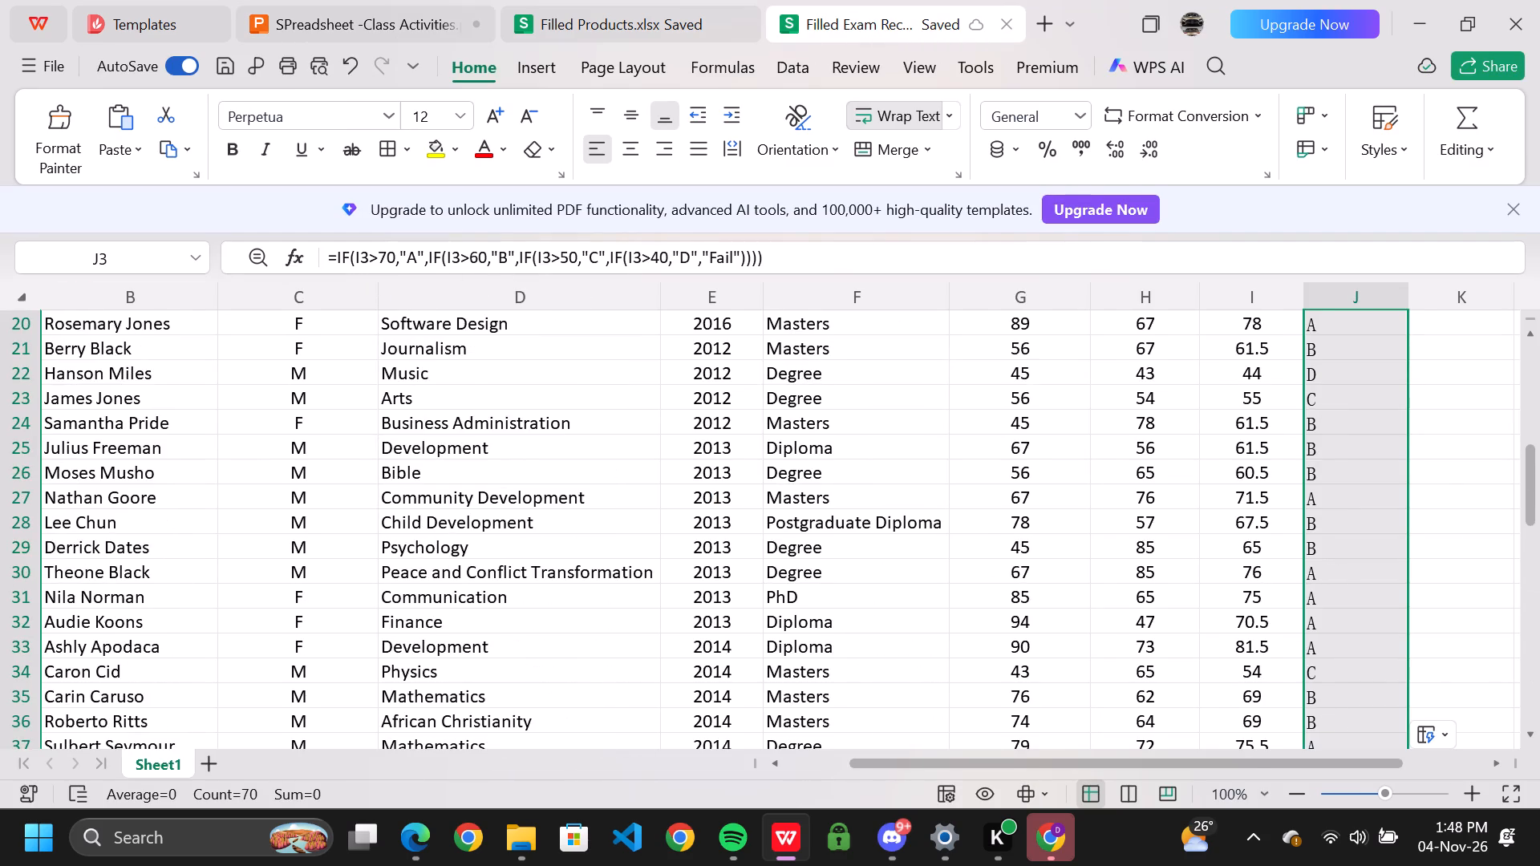
scroll(472, 331, "up", 10)
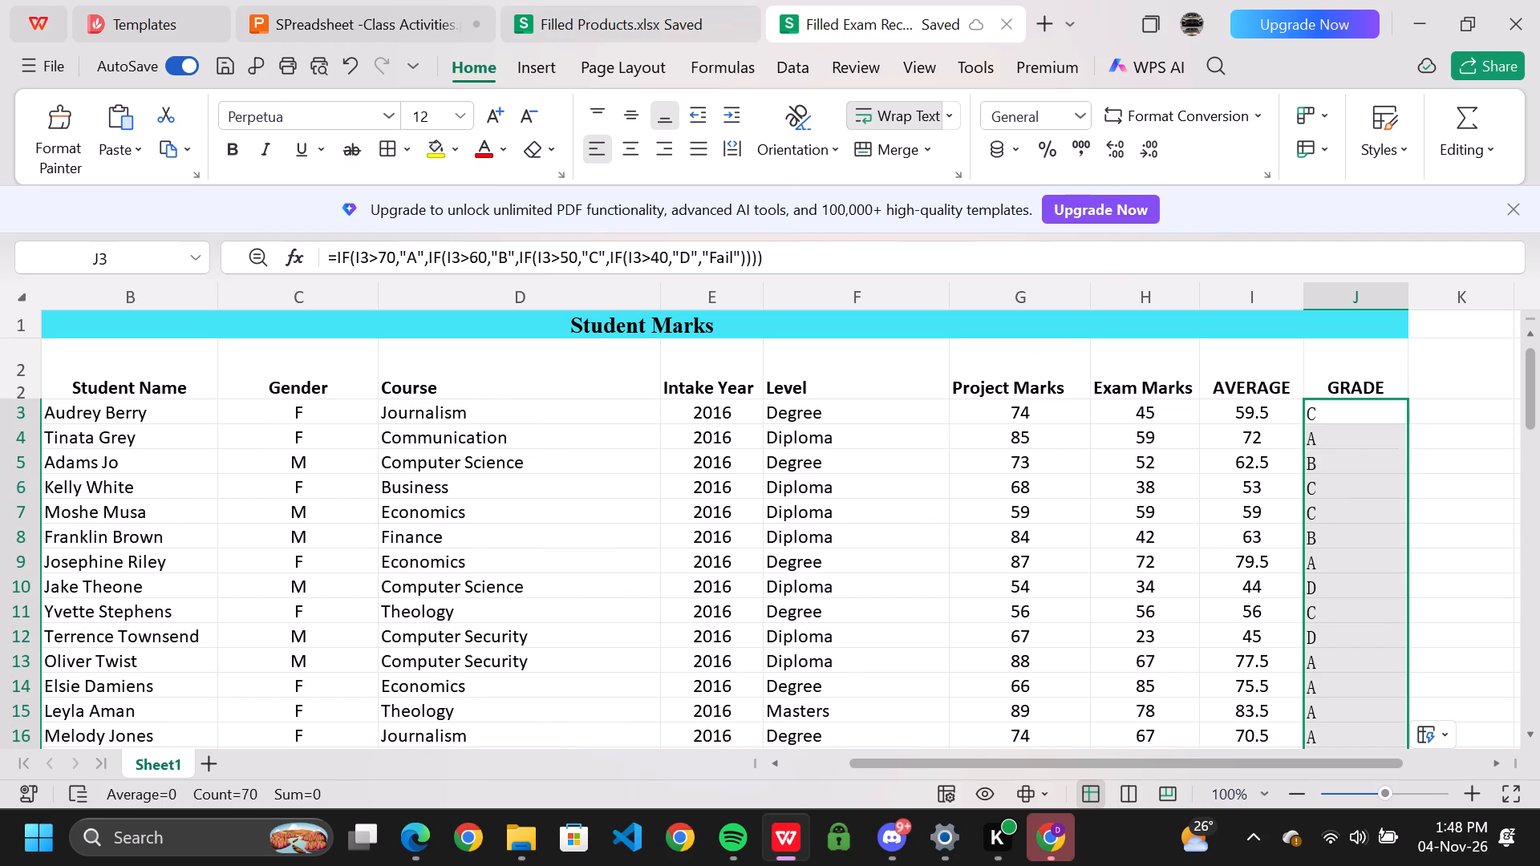
left_click(1340, 415)
left_click(1340, 415)
left_click(1327, 442)
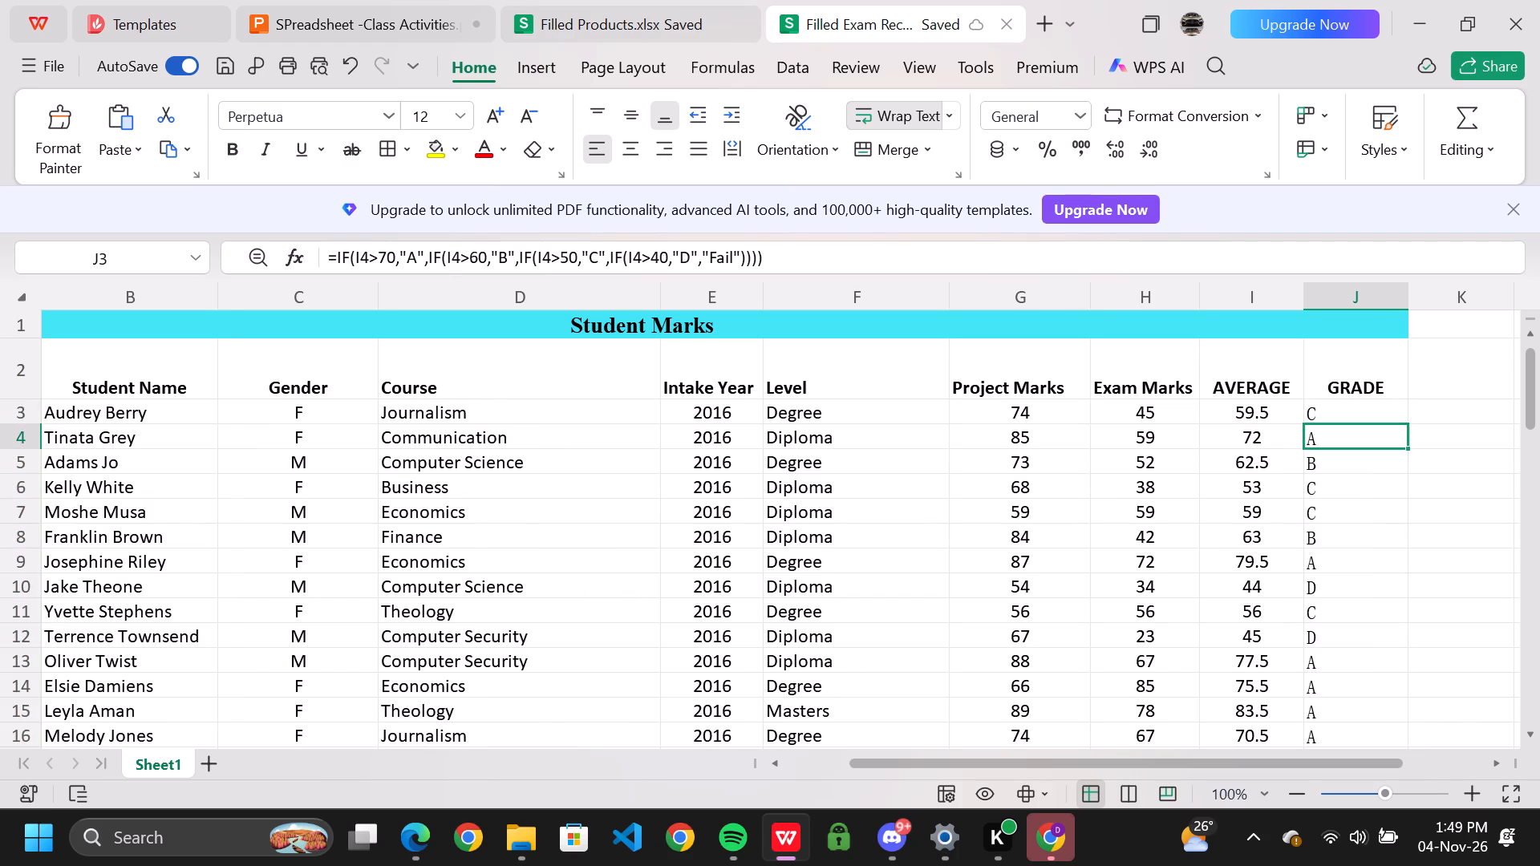
left_click(1325, 465)
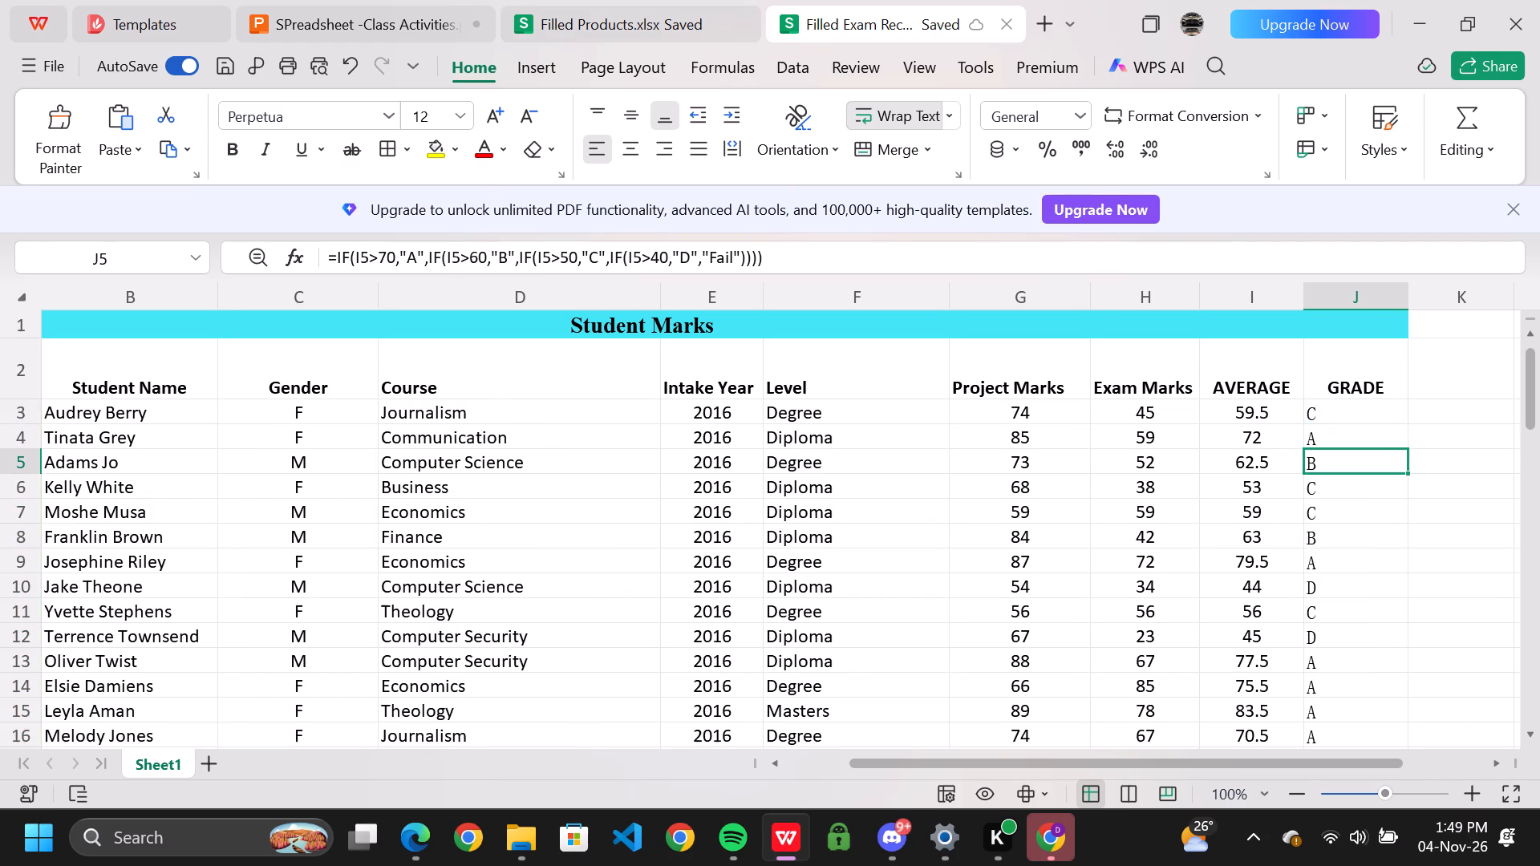
left_click(1325, 409)
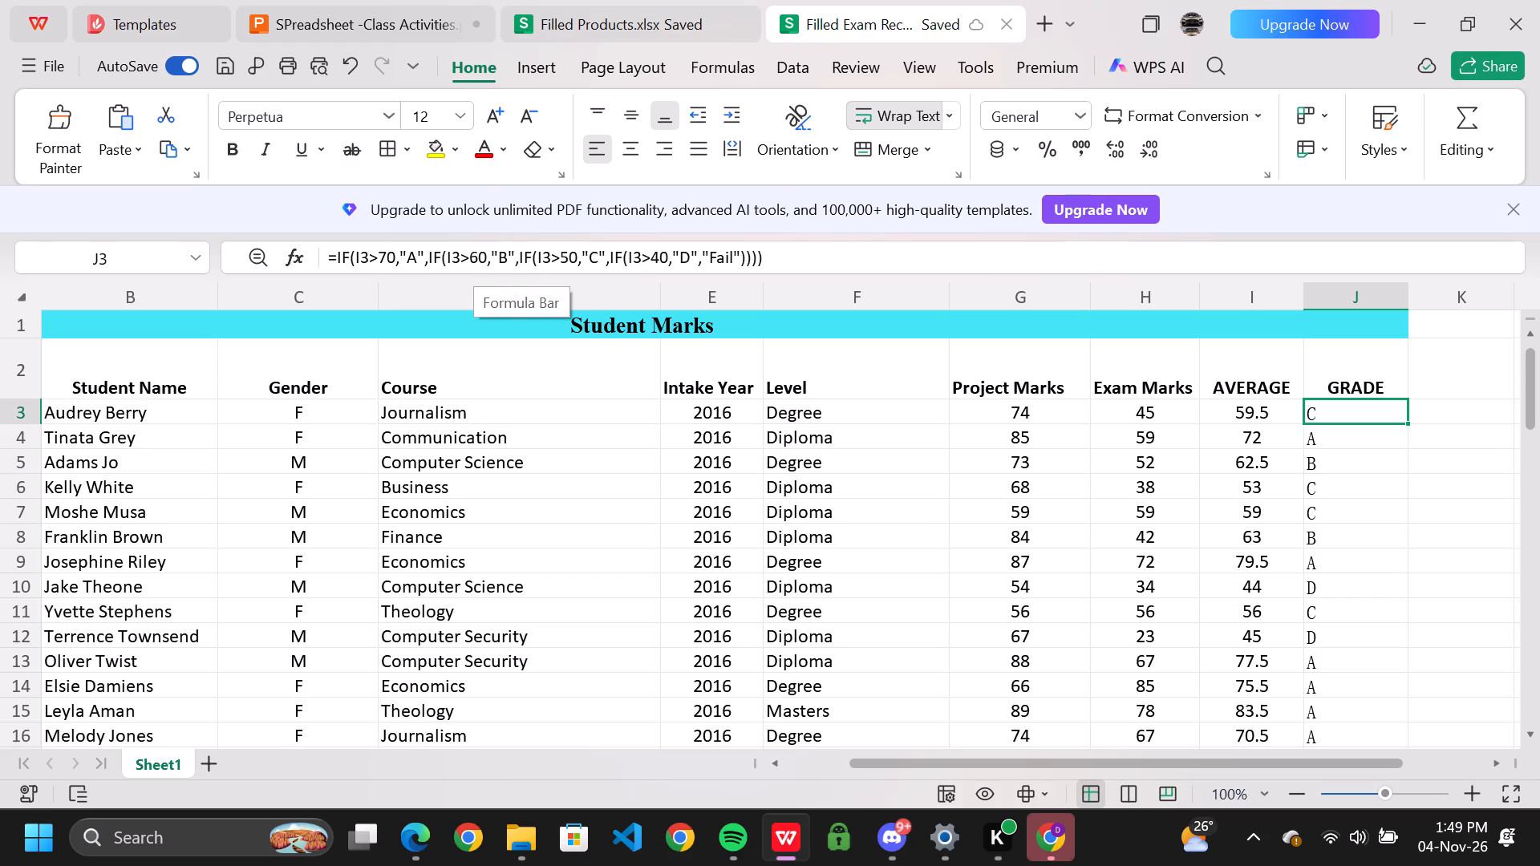
Open slide 13 of the class activities and read its instructions for generating the number of students per grade.
left_click(391, 18)
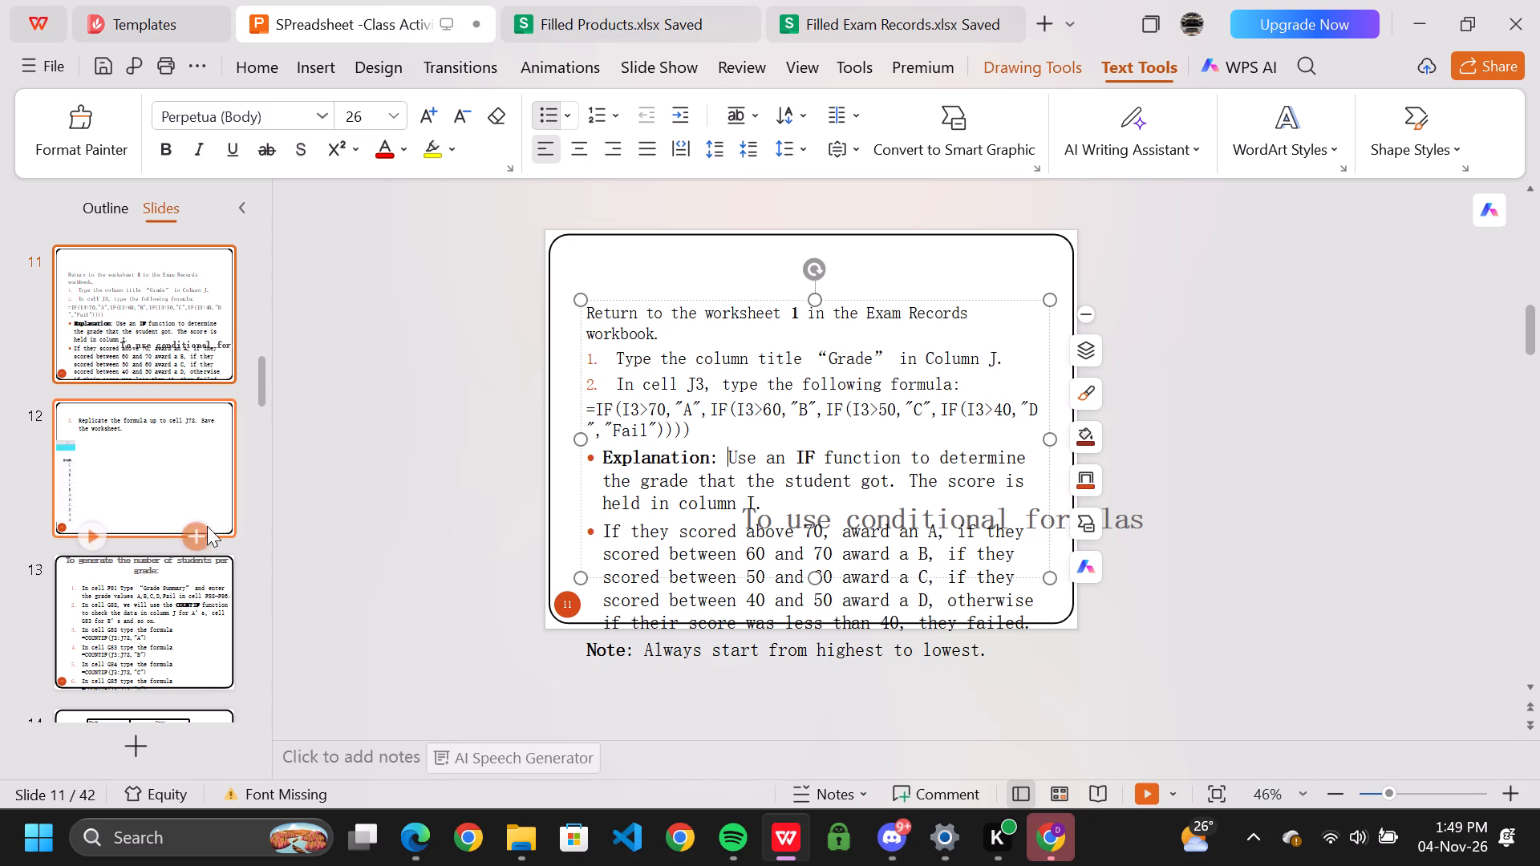
left_click(142, 488)
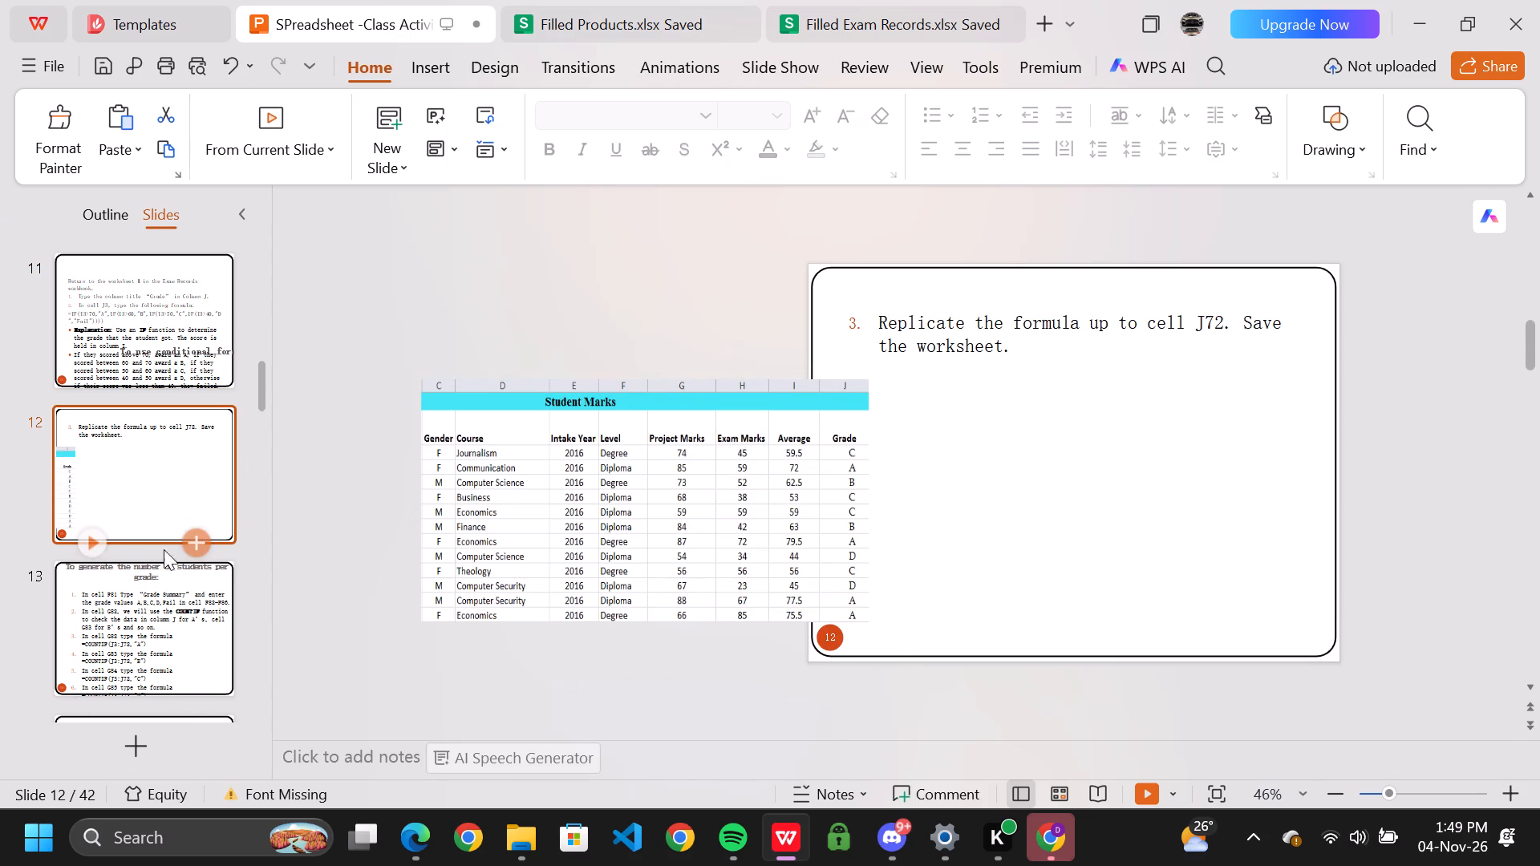
left_click(128, 631)
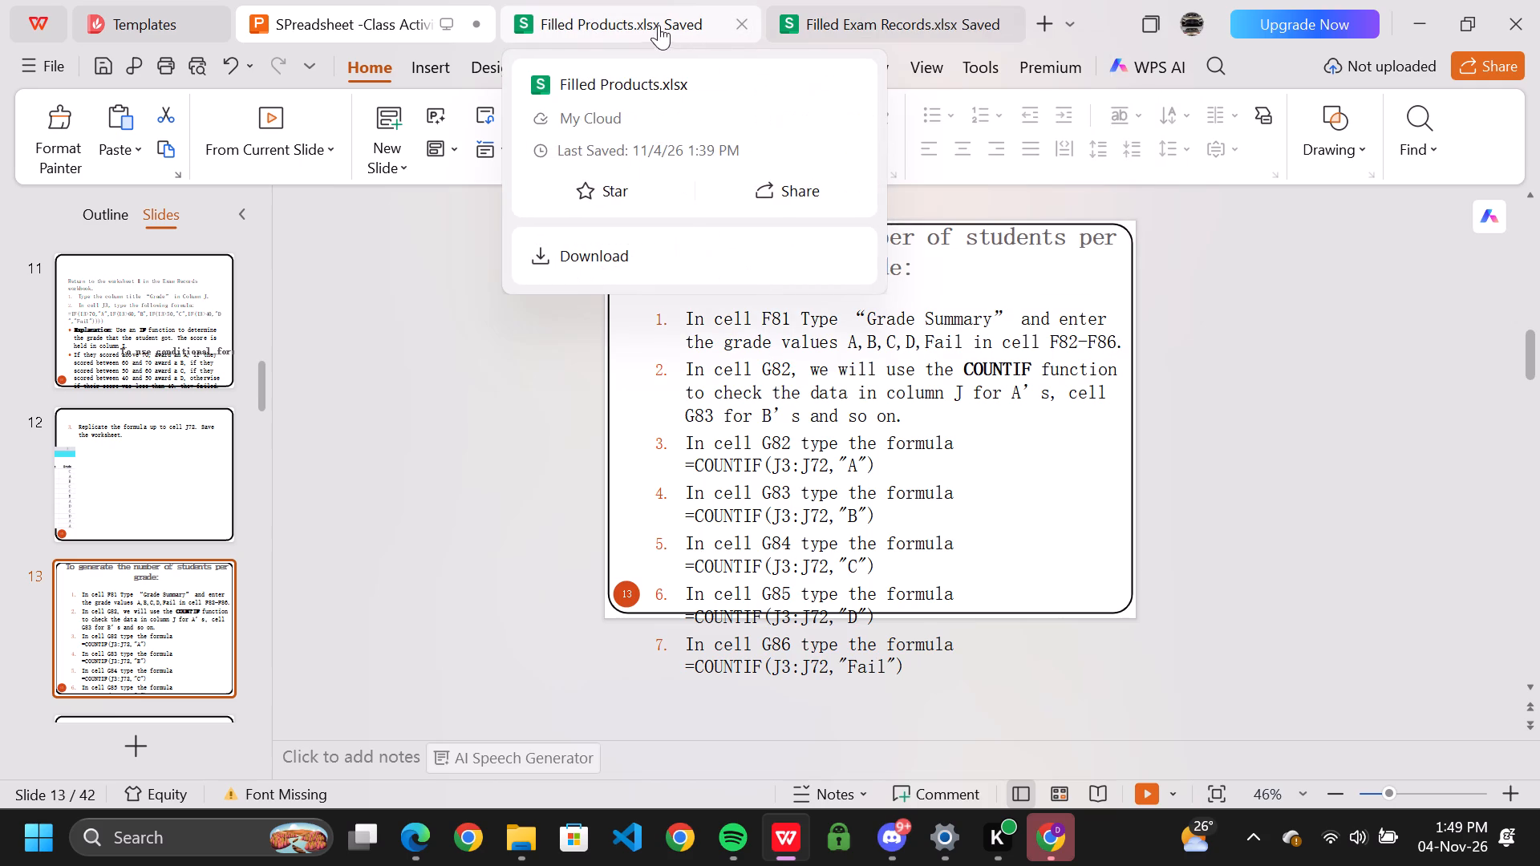
left_click(861, 29)
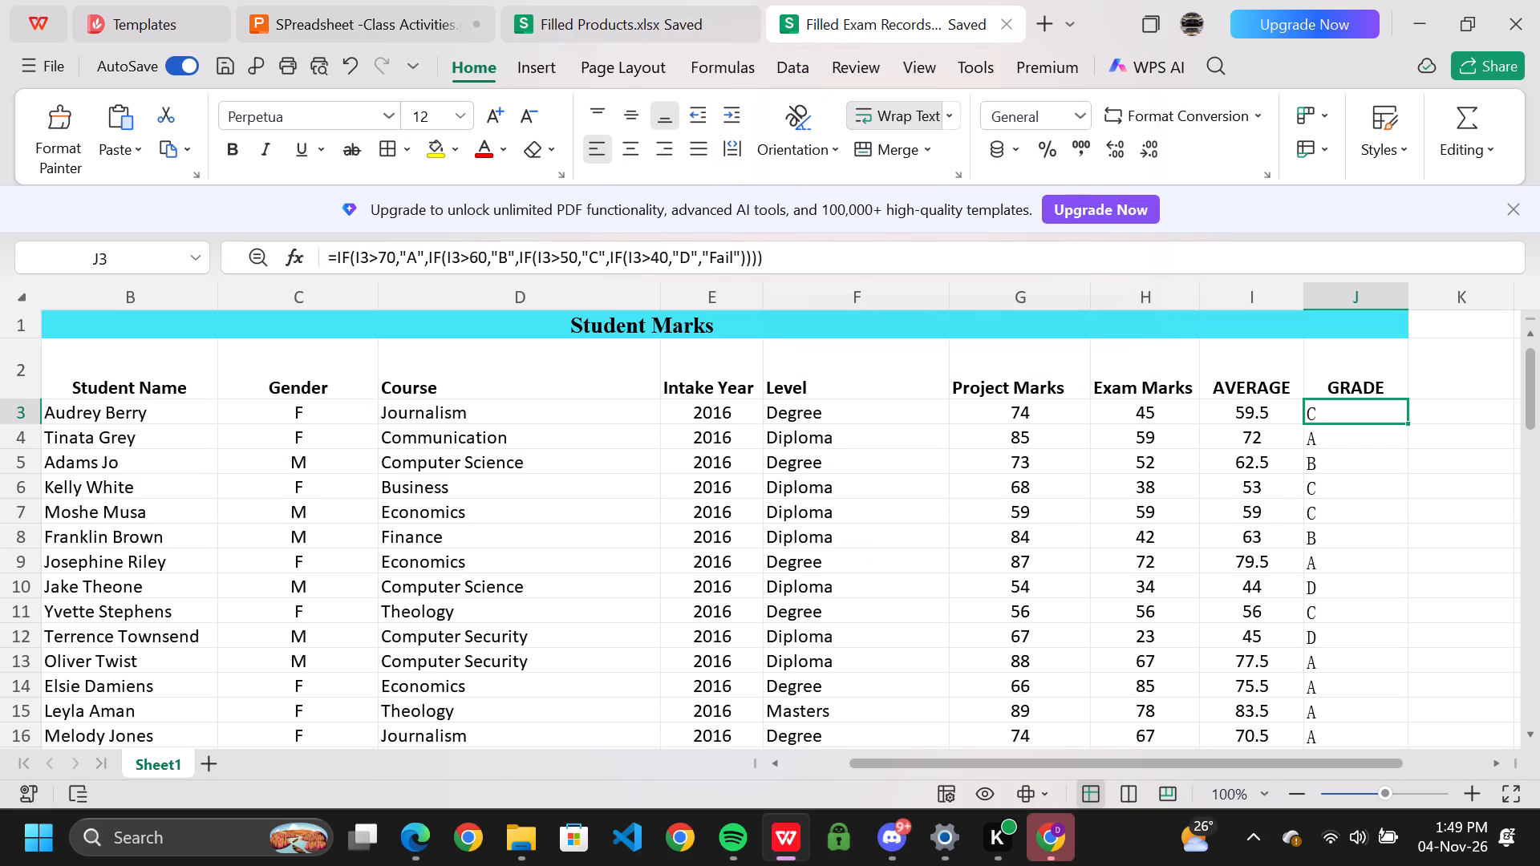
scroll(821, 562, "down", 1)
scroll(823, 653, "down", 1)
left_click(833, 651)
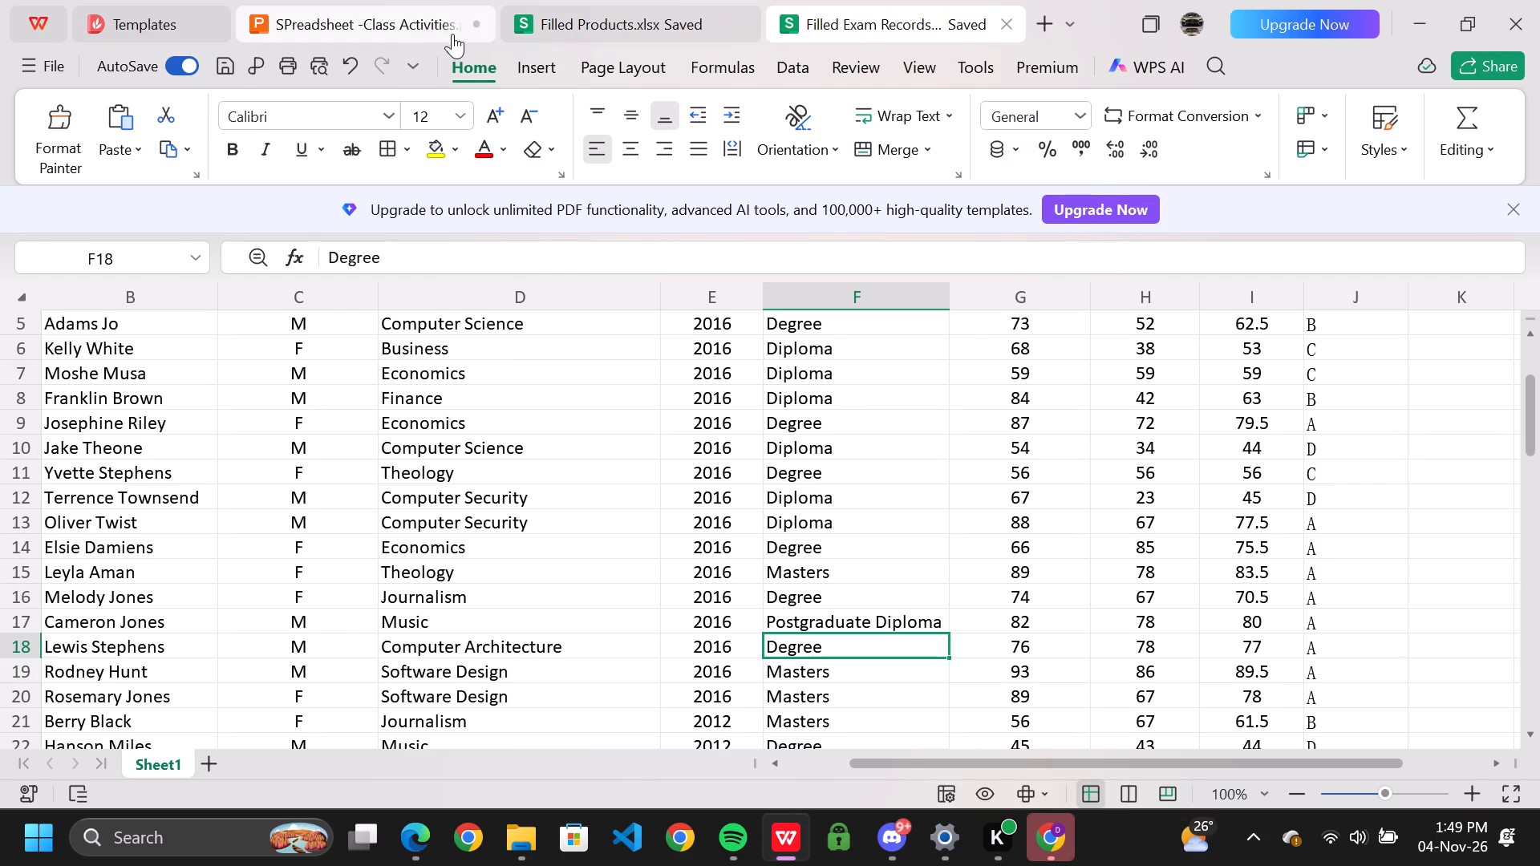
left_click(411, 24)
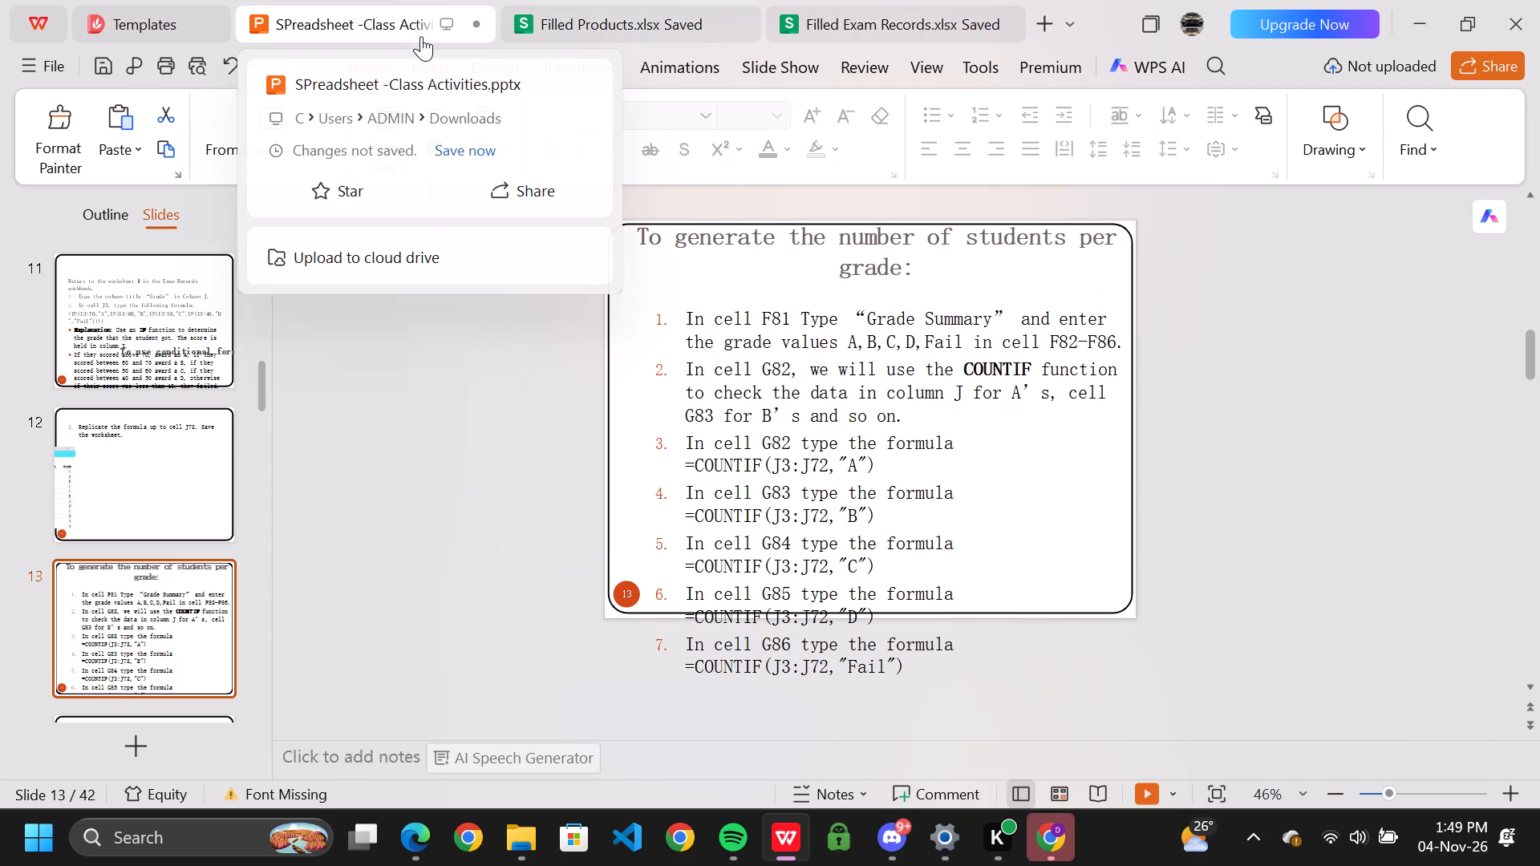
Reorder the open documents so Filled Exam Records.xlsx comes before Filled Products.xlsx.
left_click(602, 18)
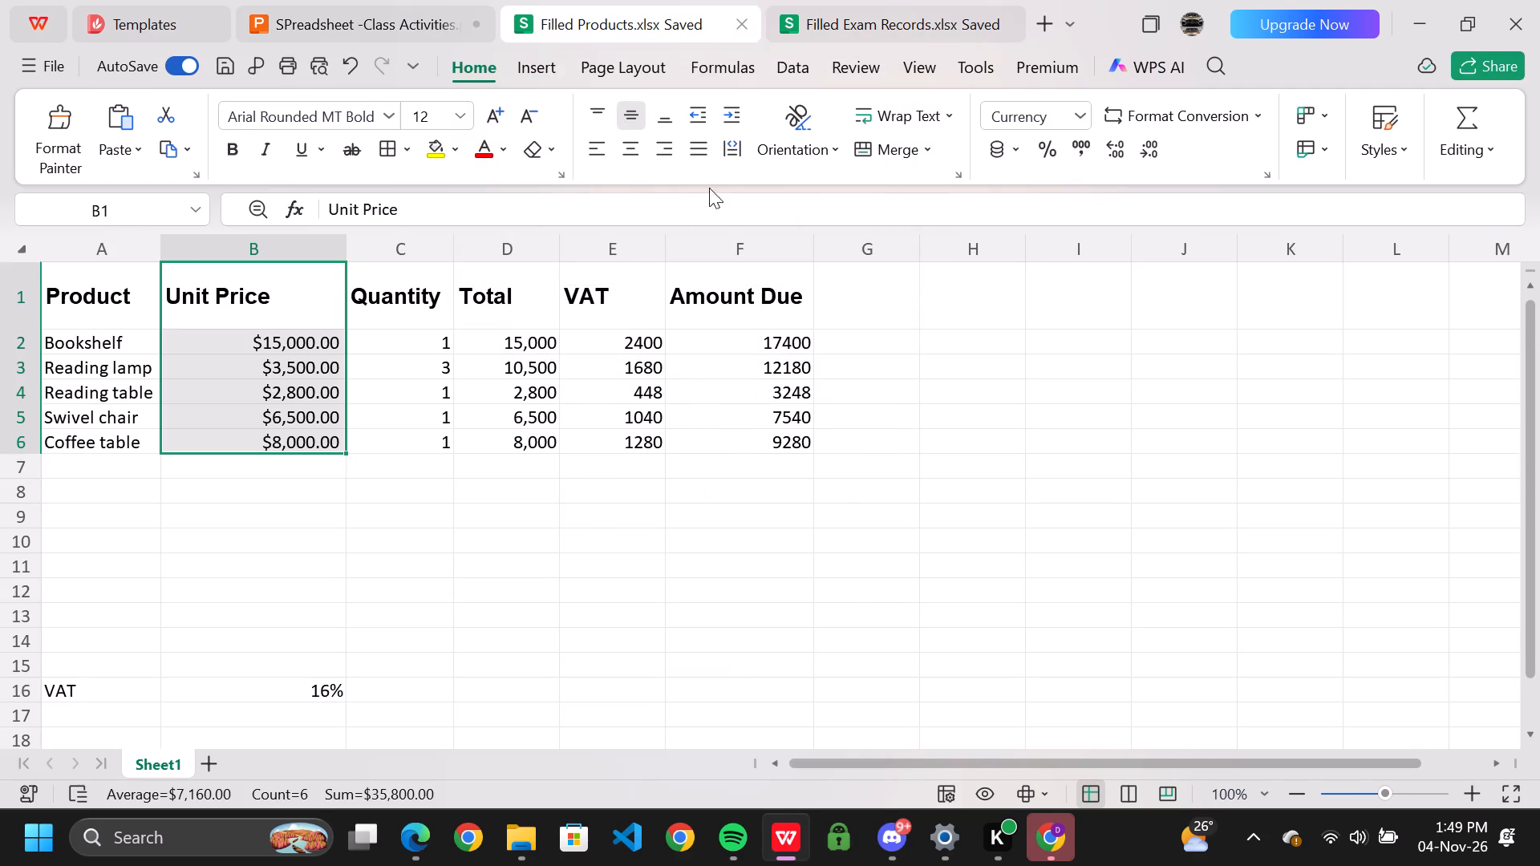
left_click(848, 19)
left_click_drag(868, 24, 556, 28)
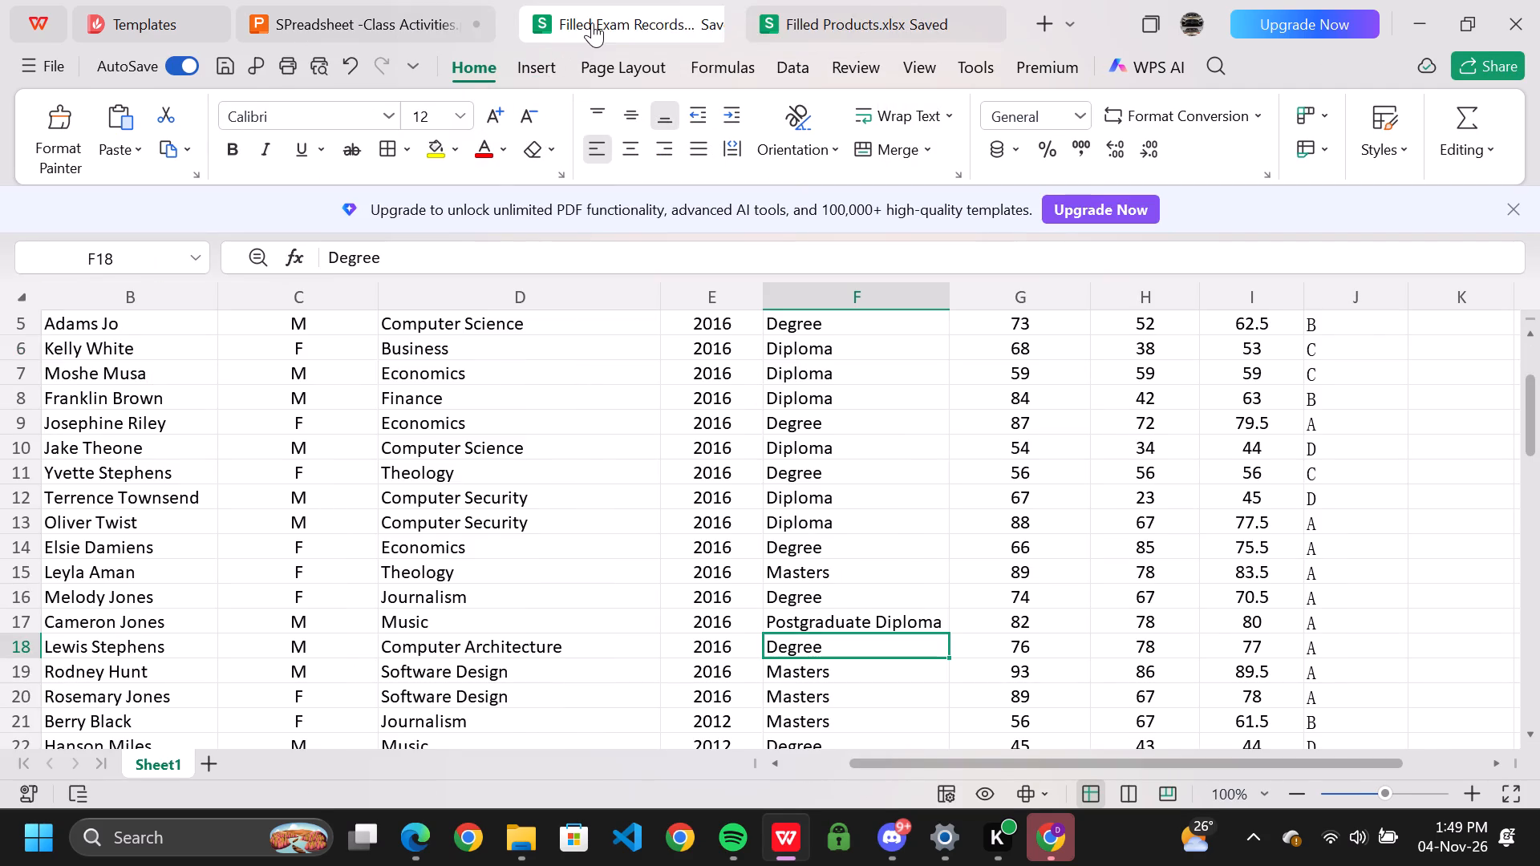
Select the empty cell F81 below the student records in Filled Exam Records.xlsx.
scroll(751, 467, "down", 7)
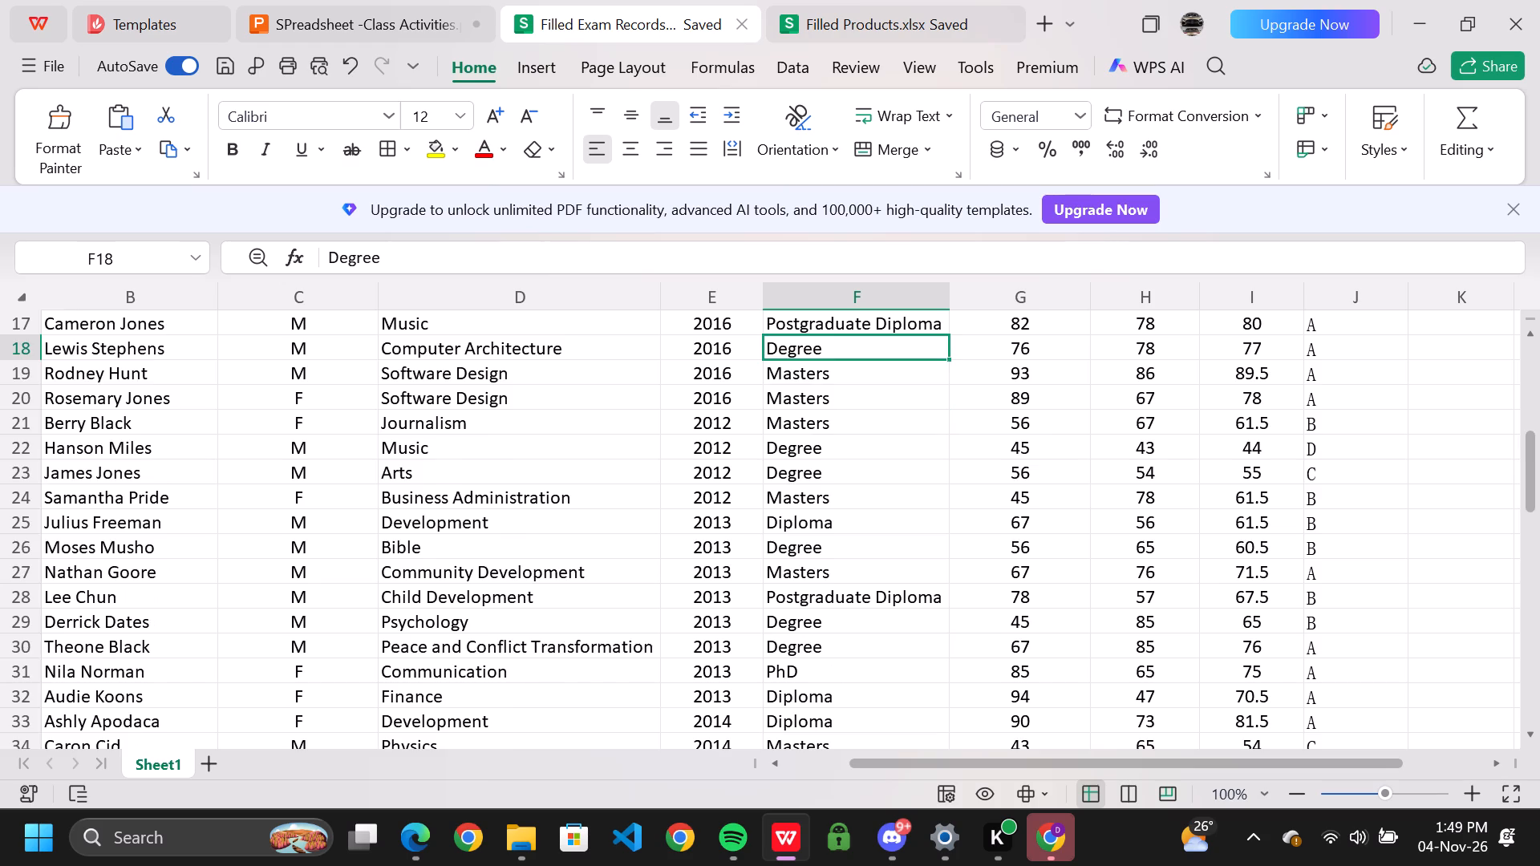
scroll(750, 468, "down", 15)
scroll(750, 468, "up", 2)
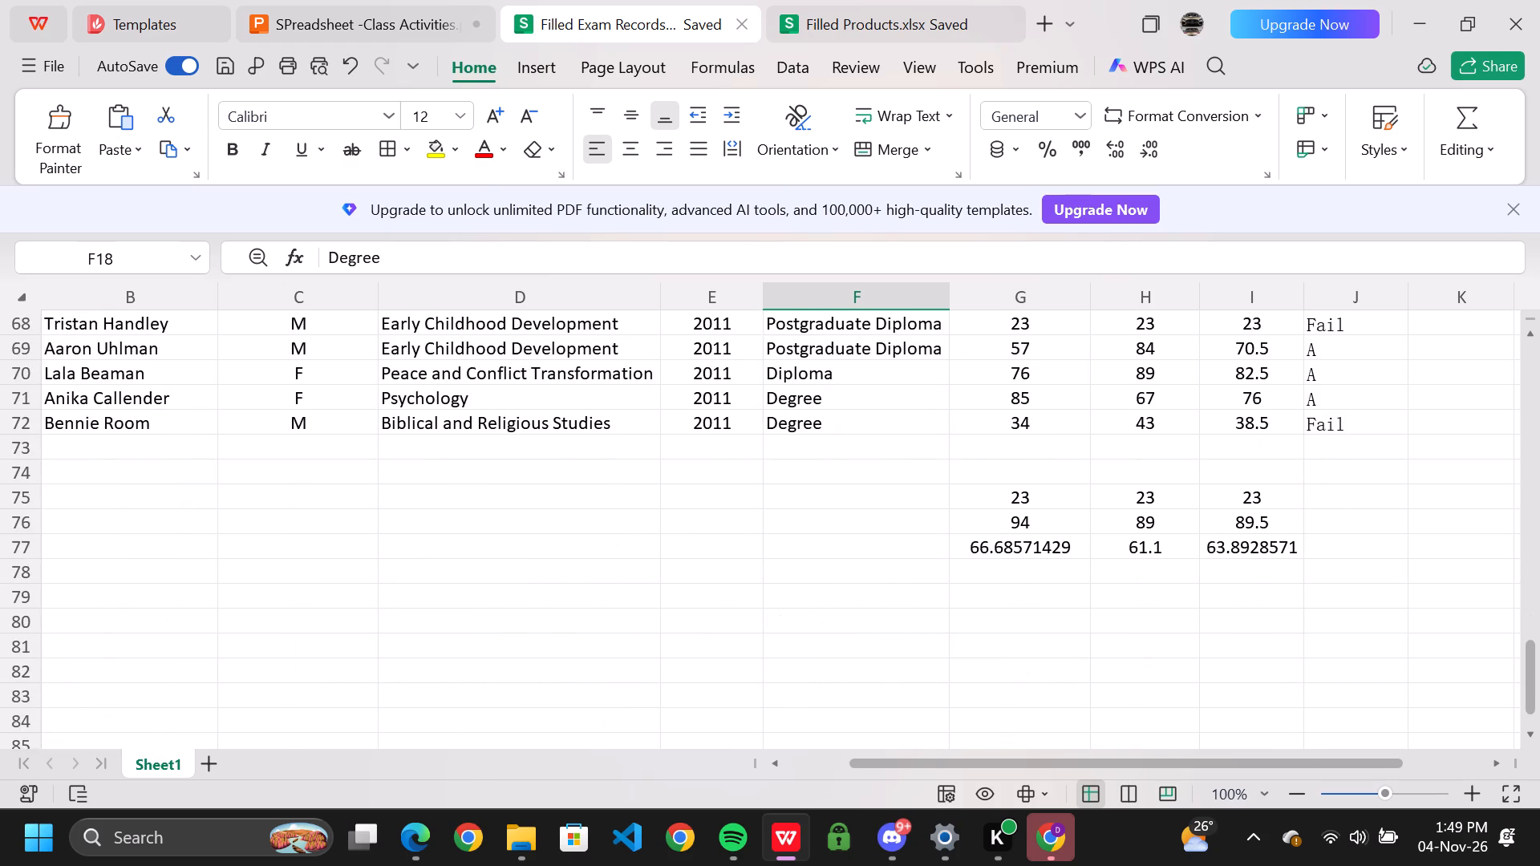
left_click(788, 520)
scroll(788, 520, "down", 2)
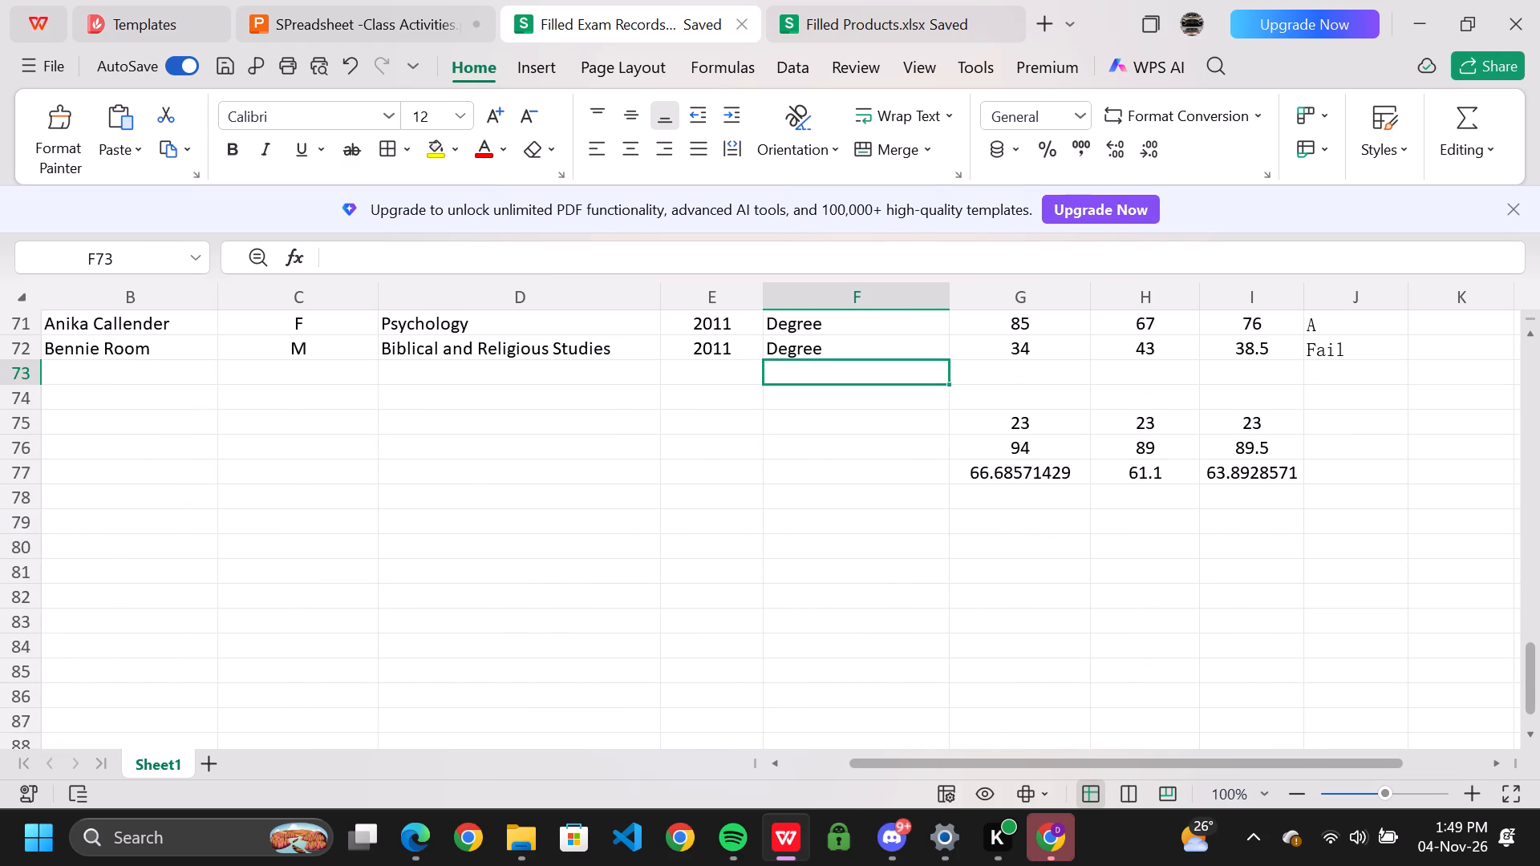
left_click(782, 572)
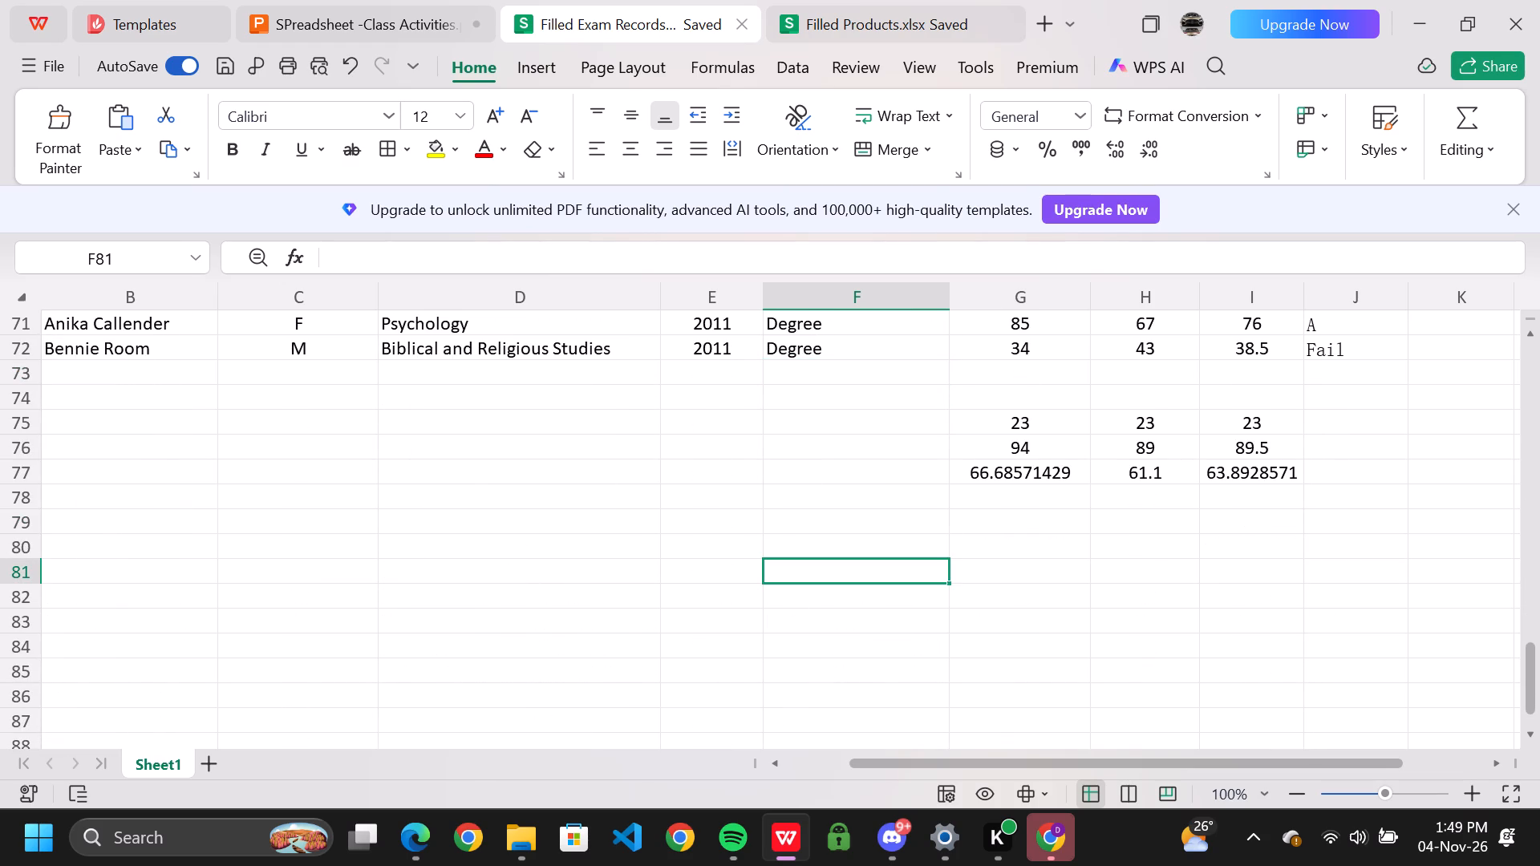
left_click(313, 17)
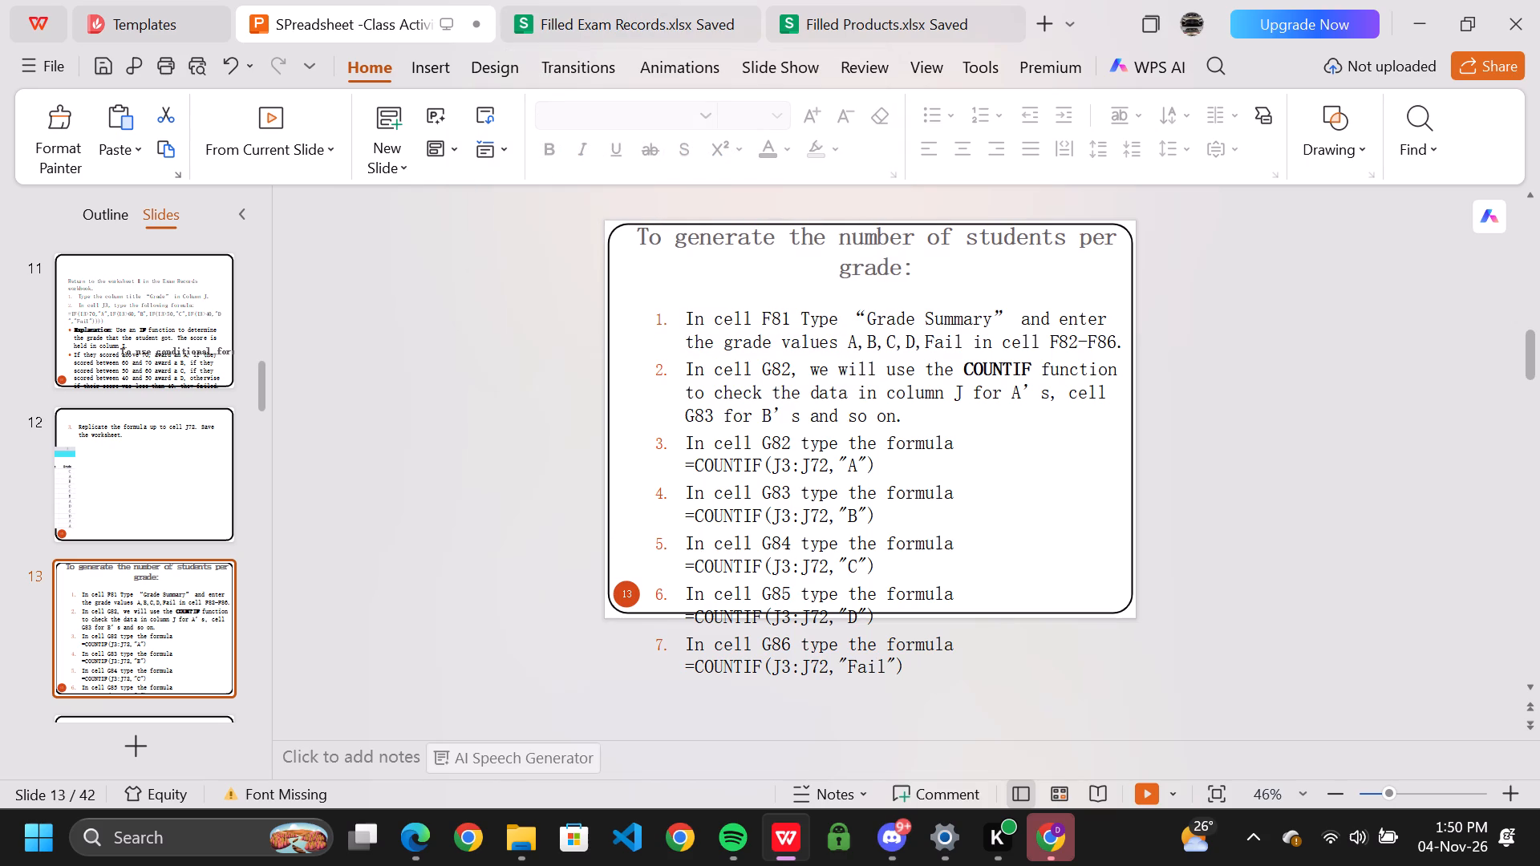
left_click_drag(640, 313, 959, 680)
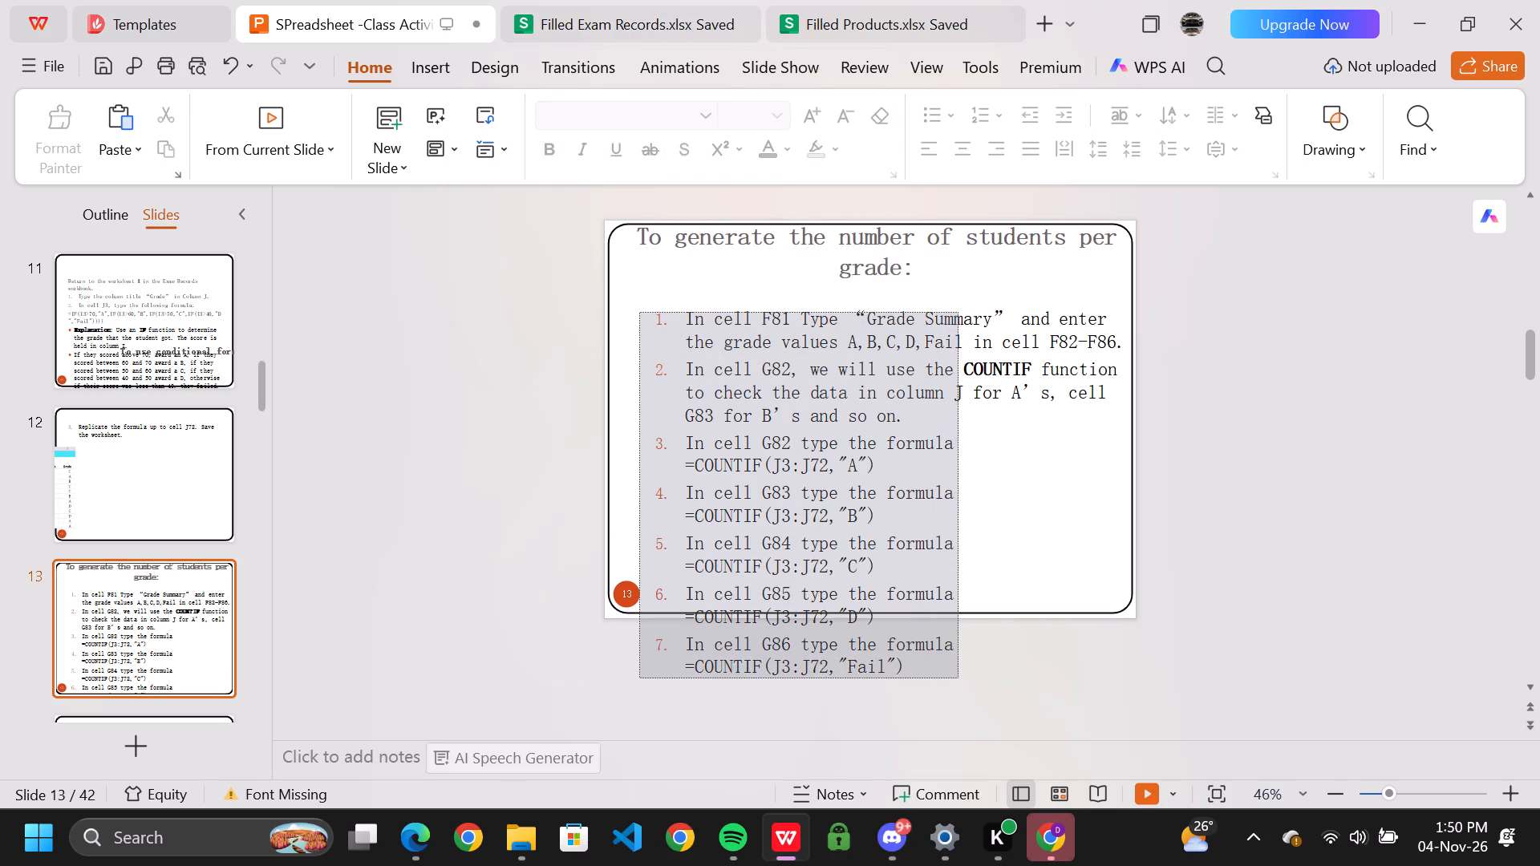
left_click_drag(959, 680, 975, 547)
left_click(839, 439)
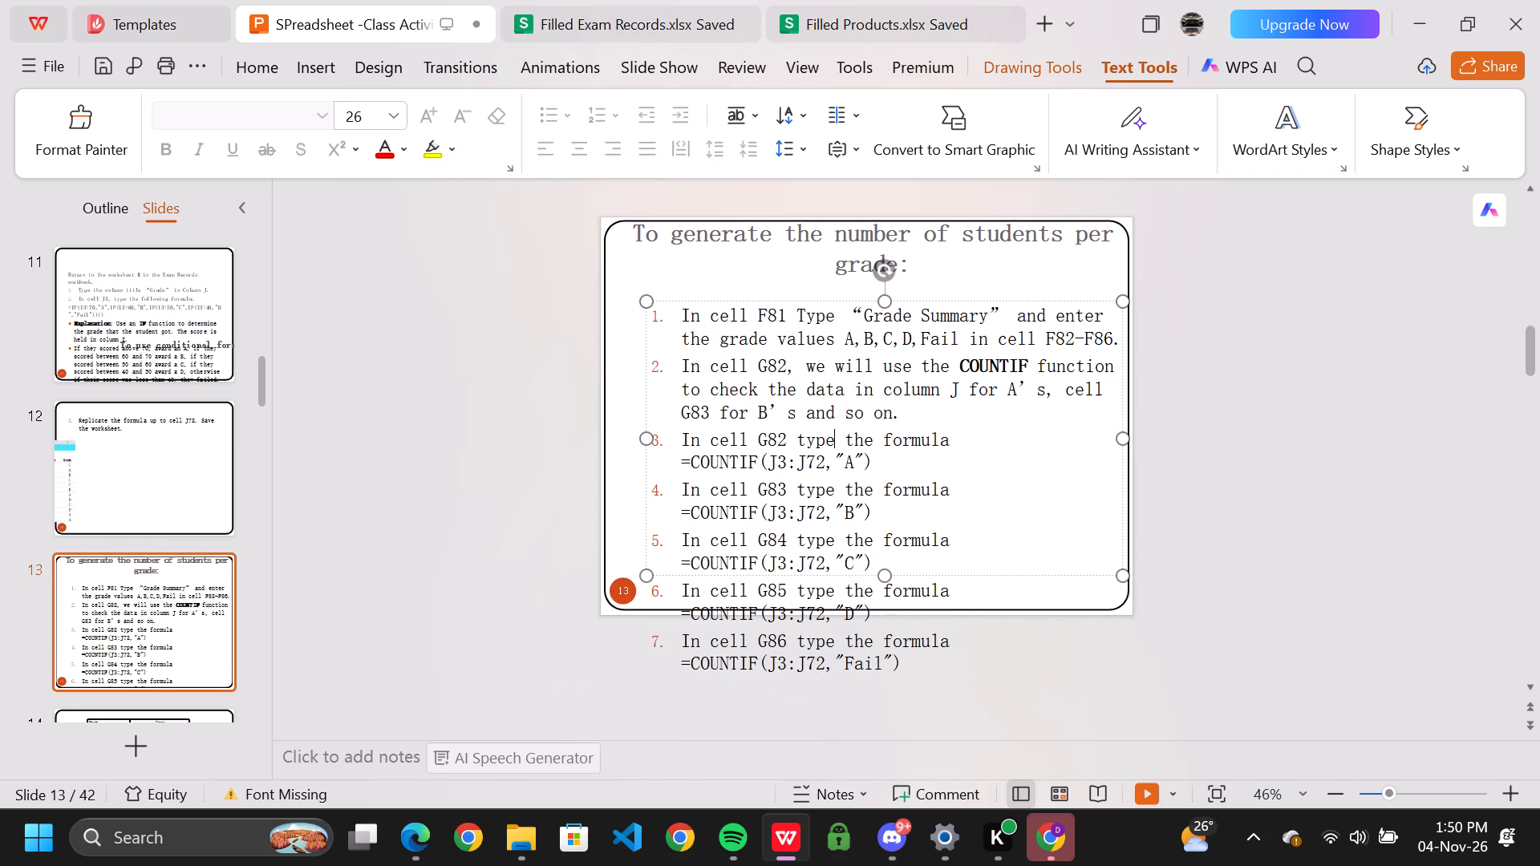
left_click(687, 327)
key("ctrl+a")
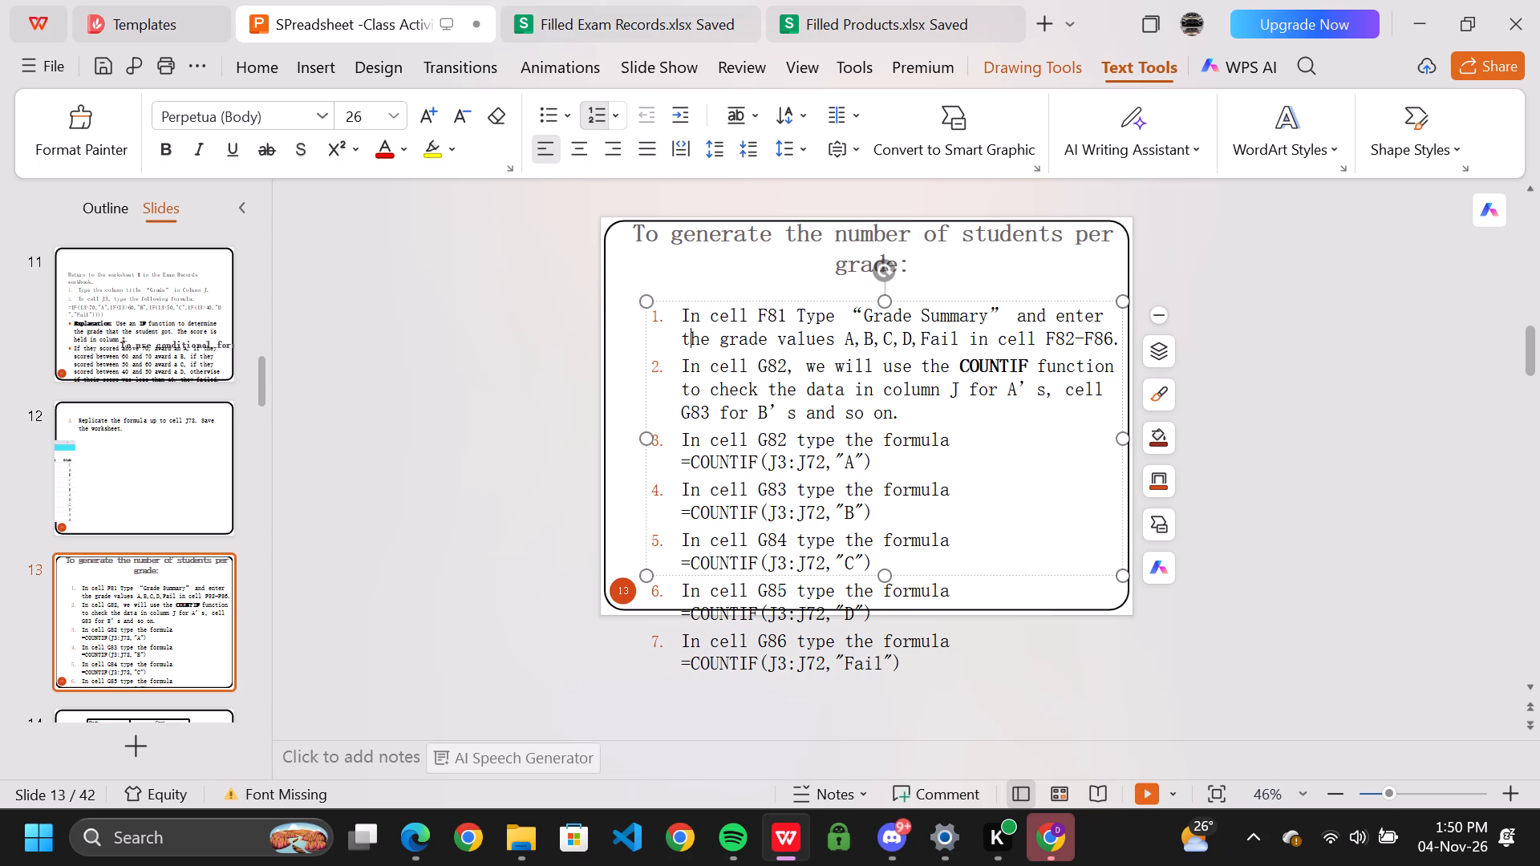
key("ctrl+c")
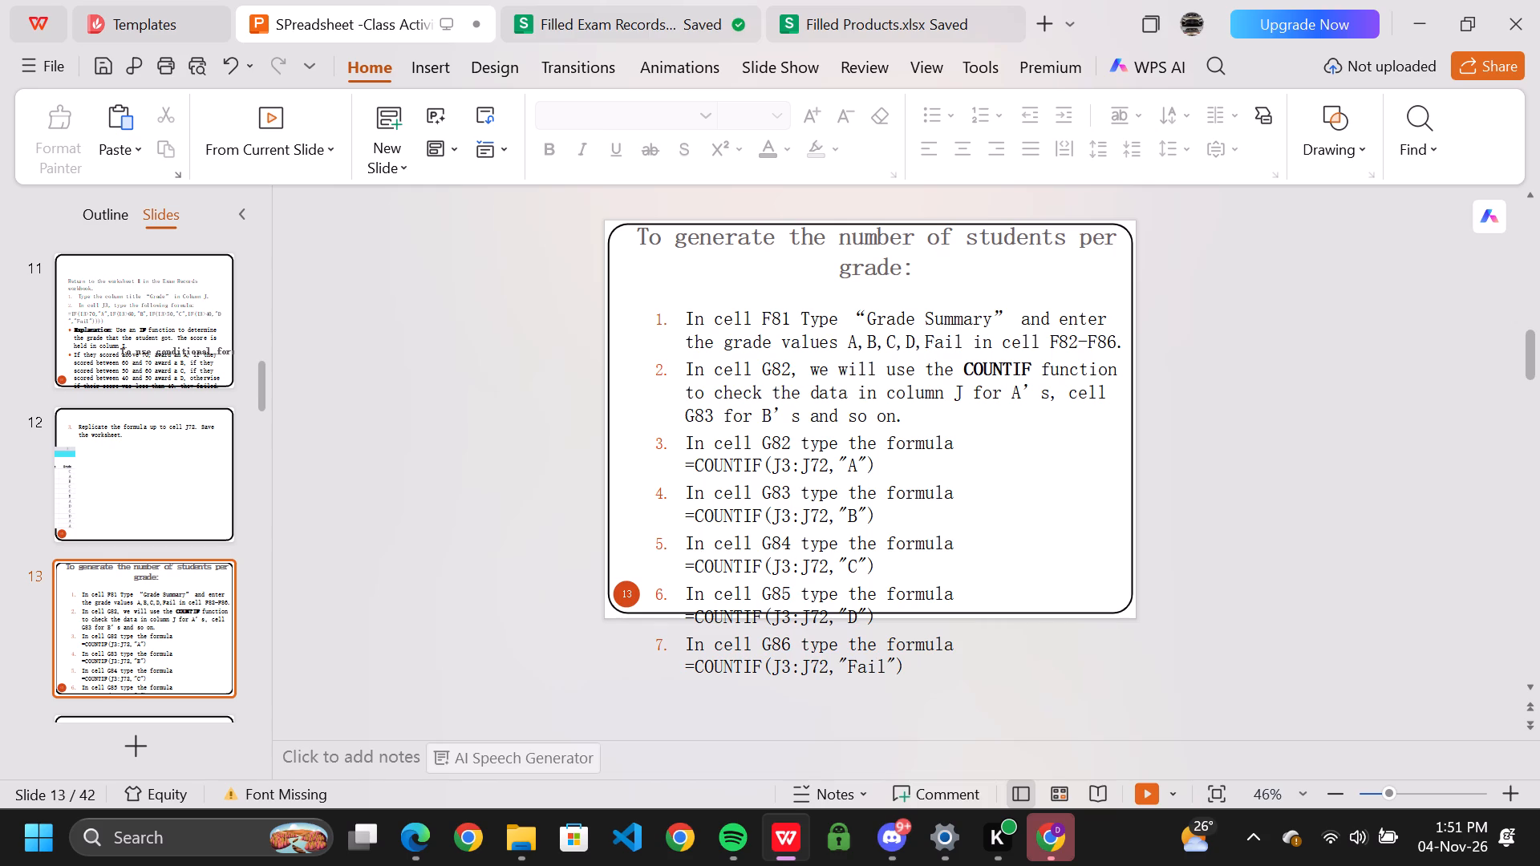
left_click(630, 27)
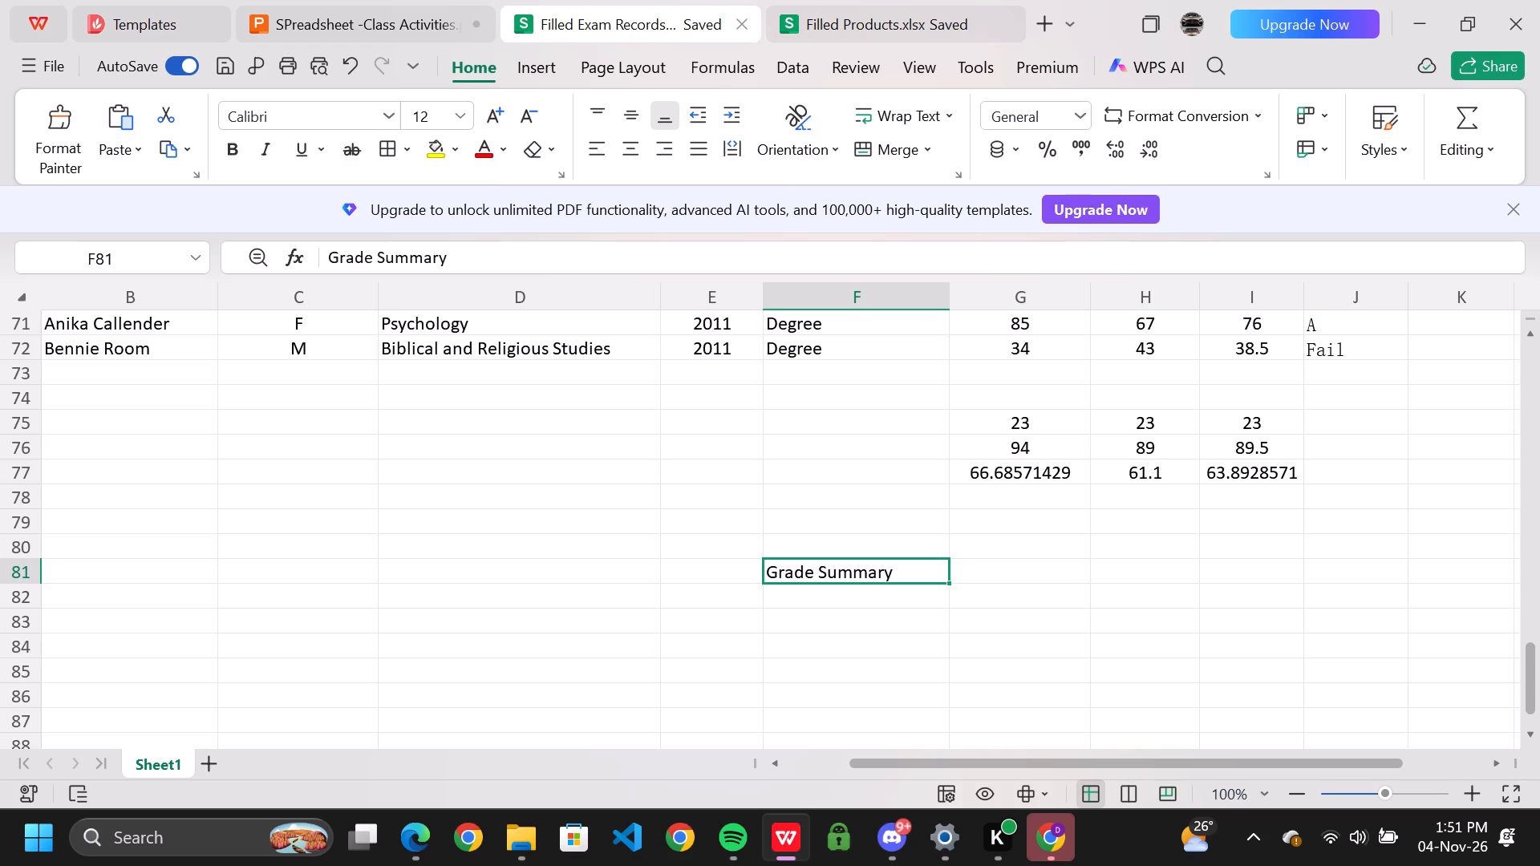
left_click(802, 594)
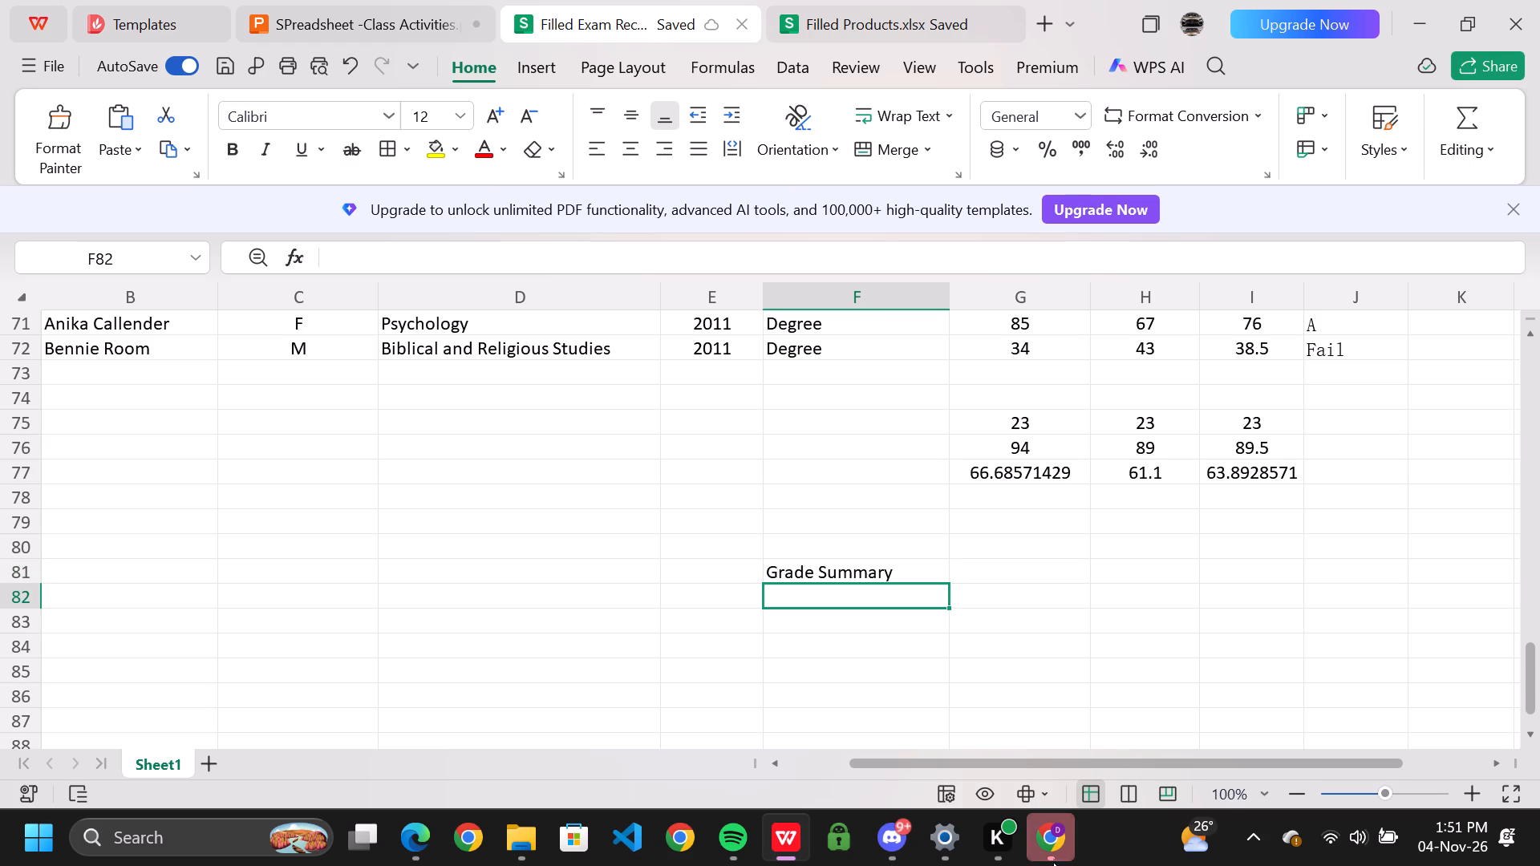
left_click(414, 828)
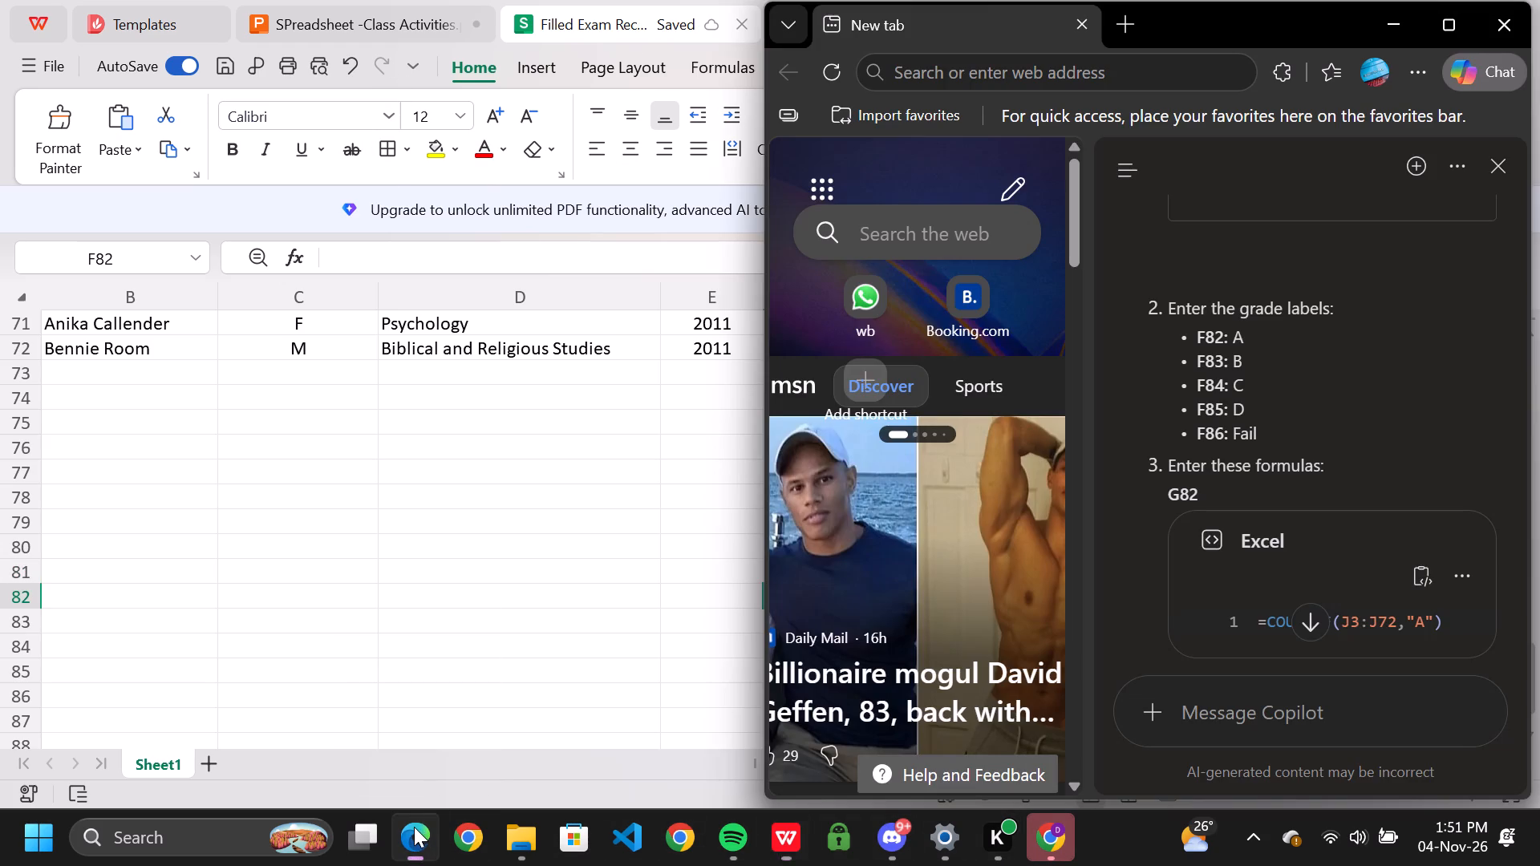
left_click(414, 827)
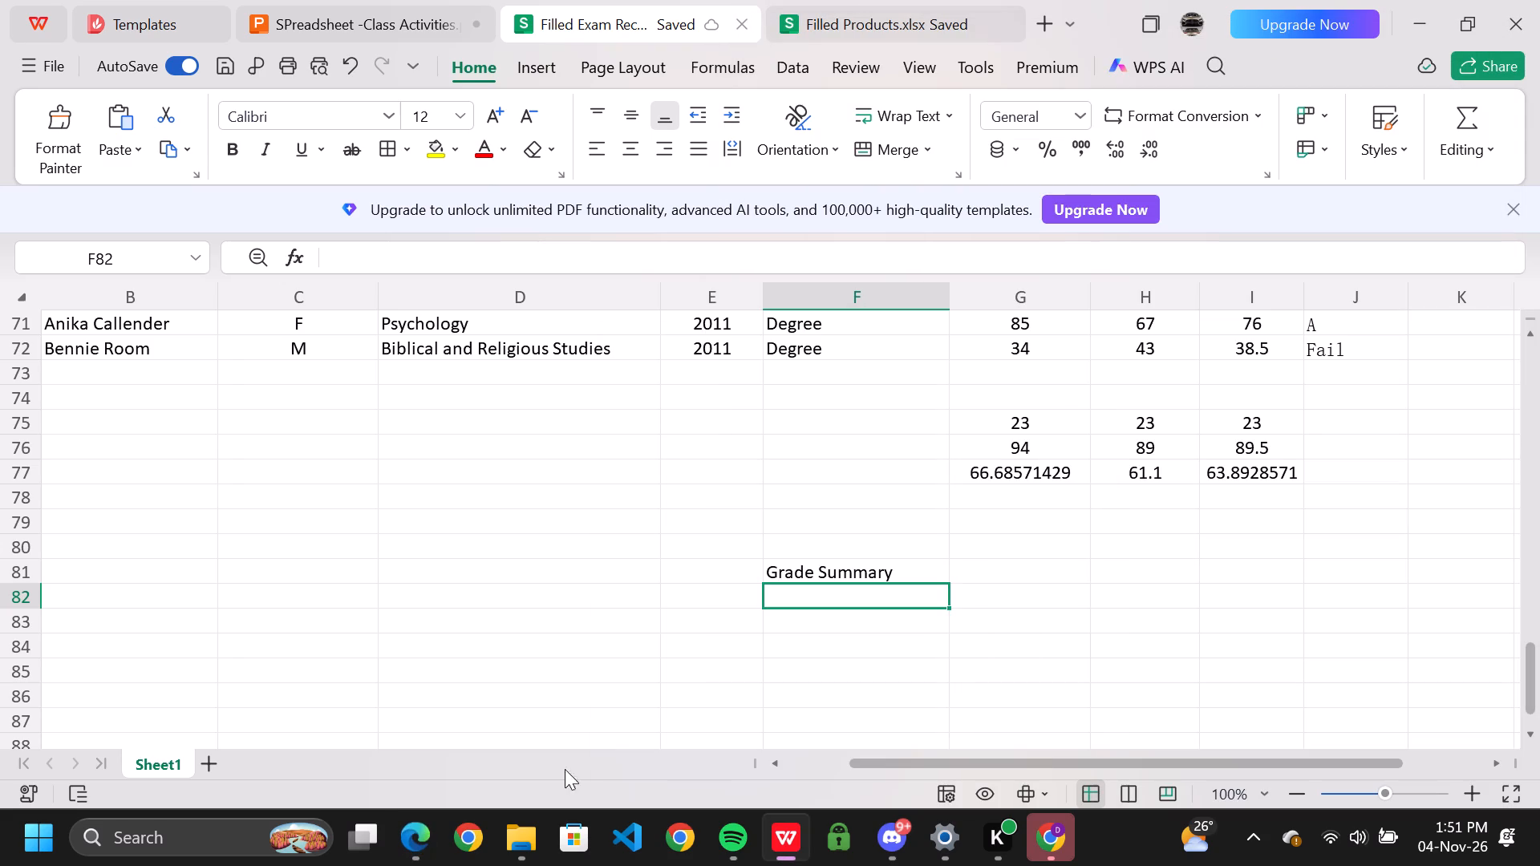
left_click(804, 593)
key("shift+a")
left_click(634, 658)
left_click(788, 629)
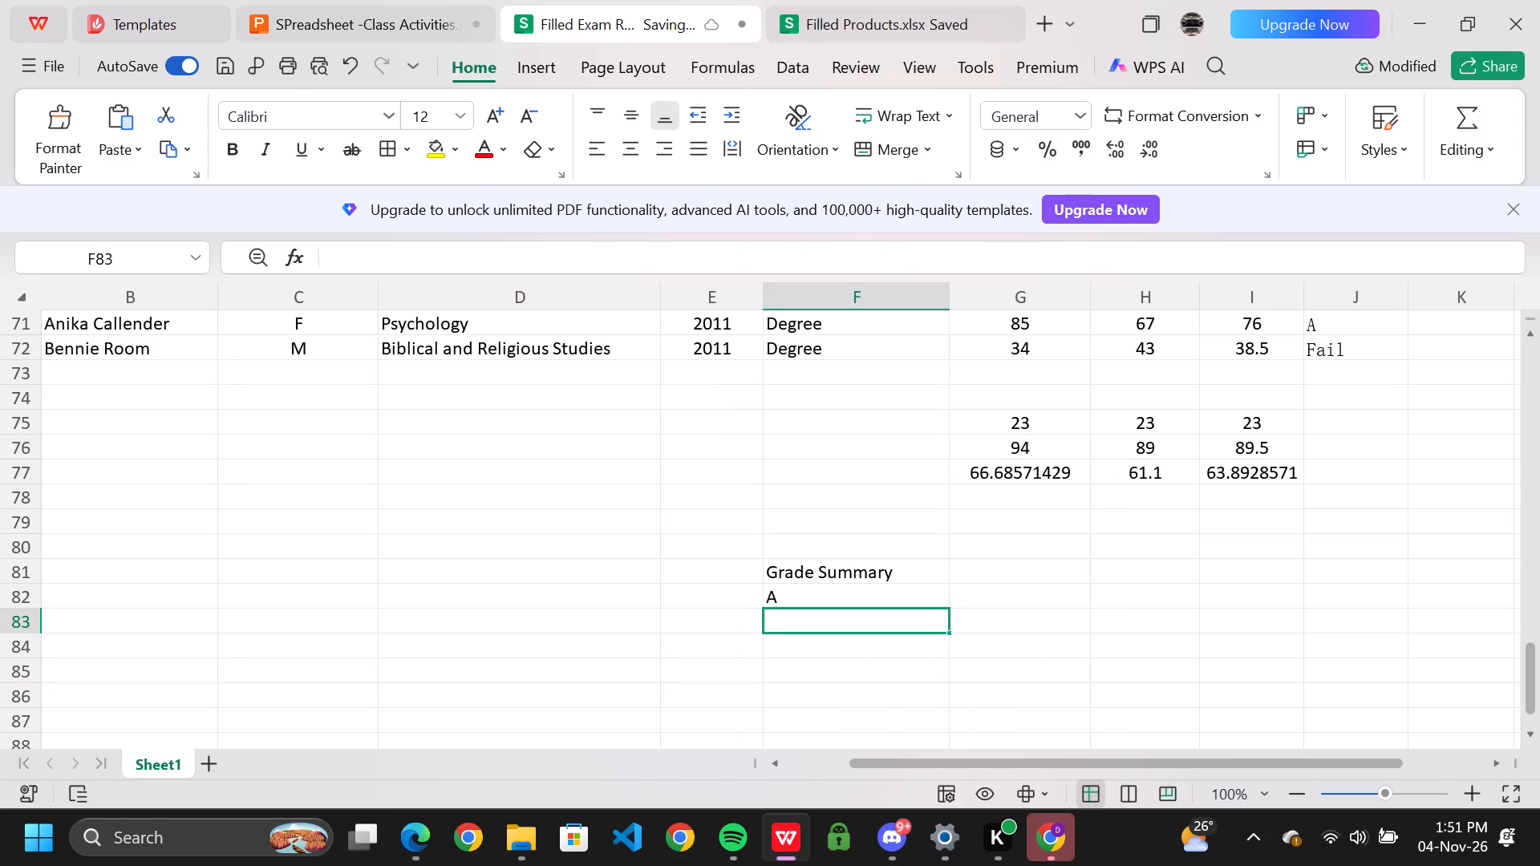
key("shift+b")
left_click(774, 649)
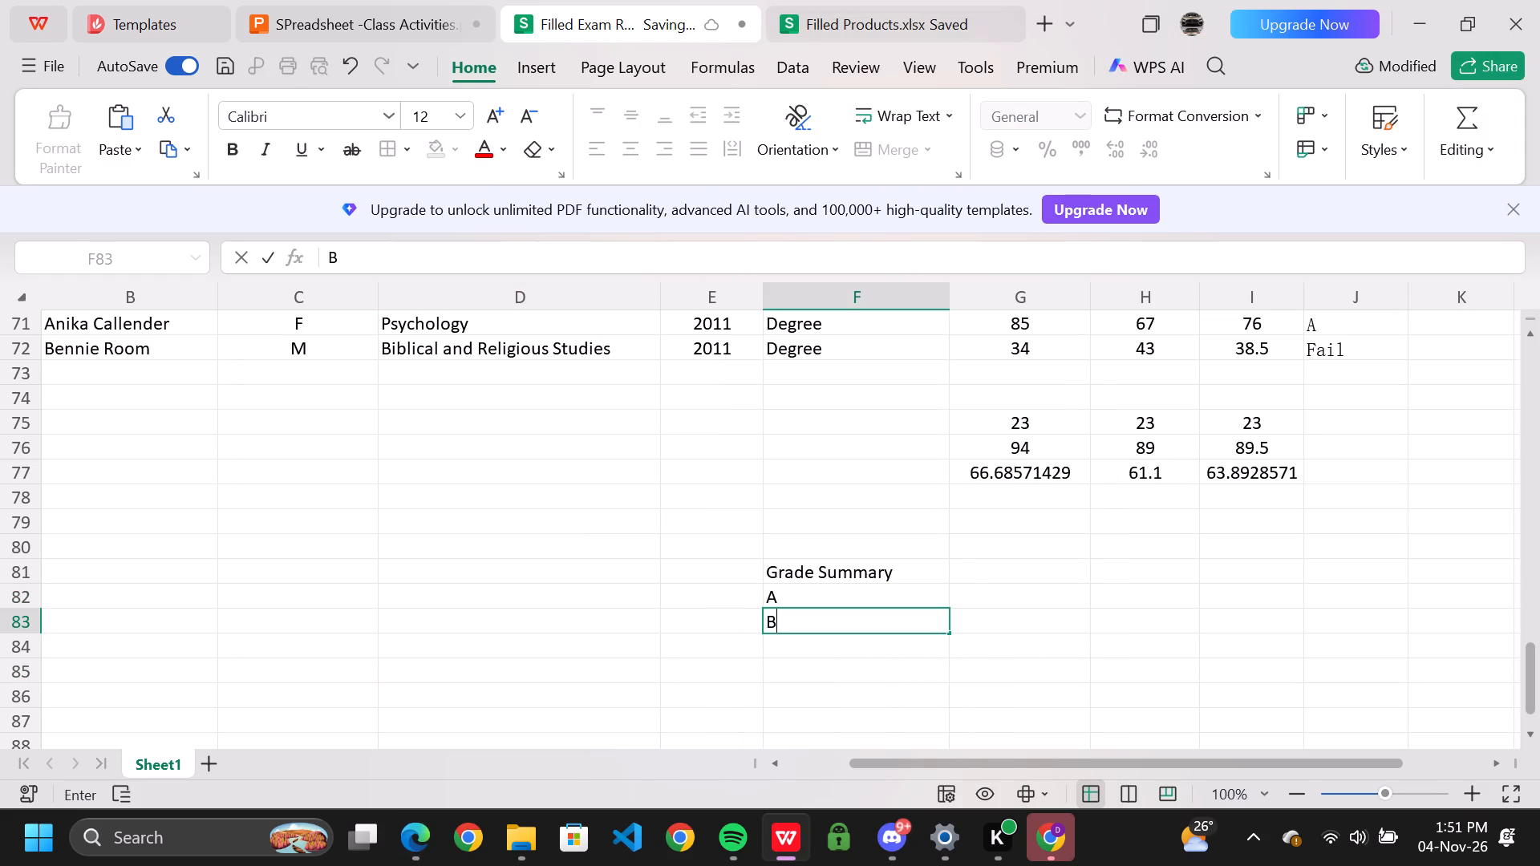
key("shift+c")
left_click(785, 678)
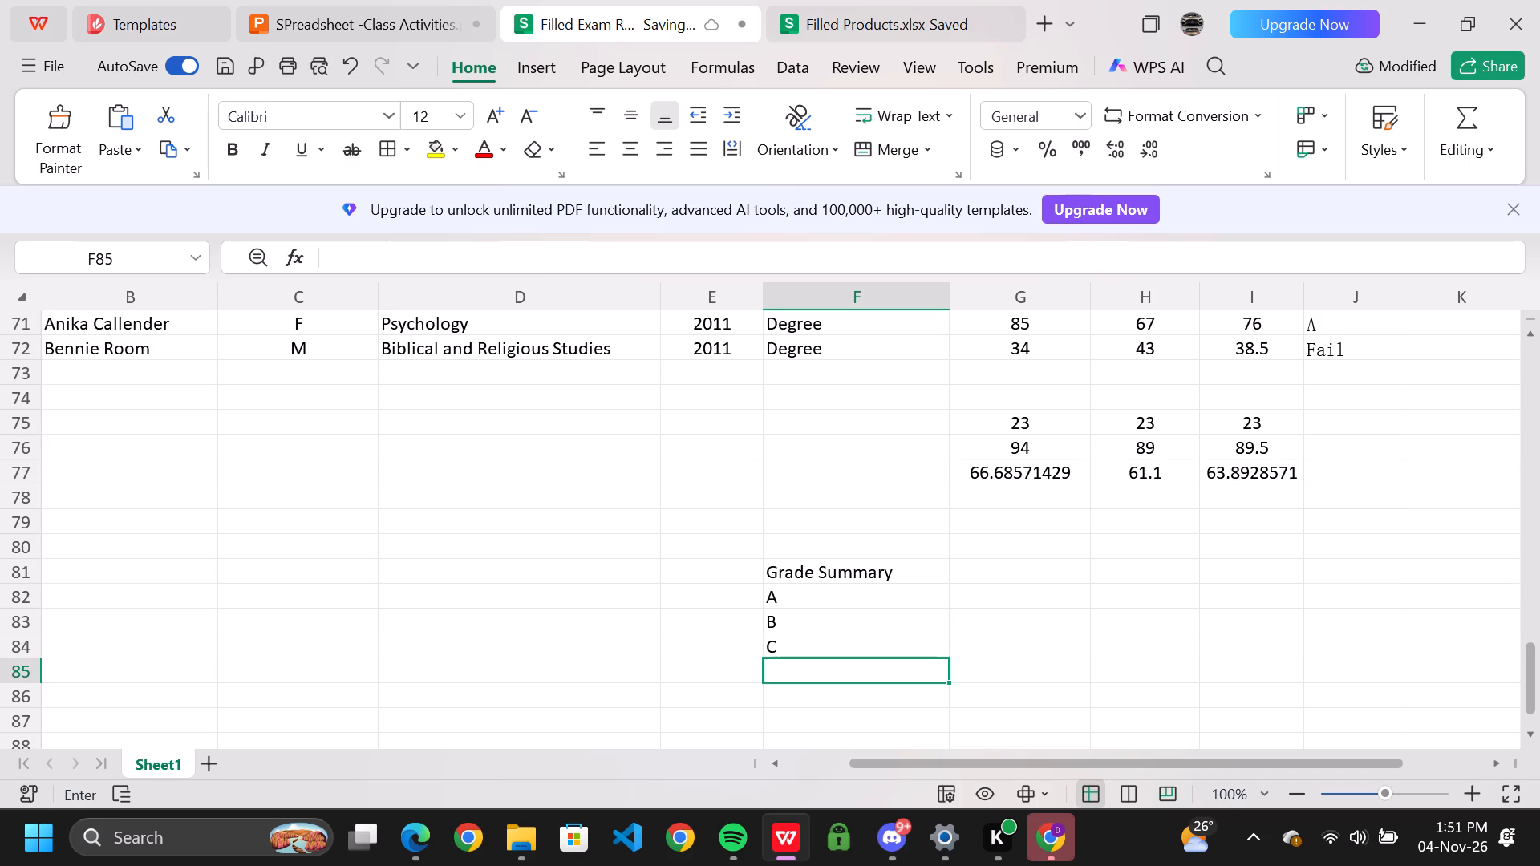
key("shift+d")
left_click(561, 678)
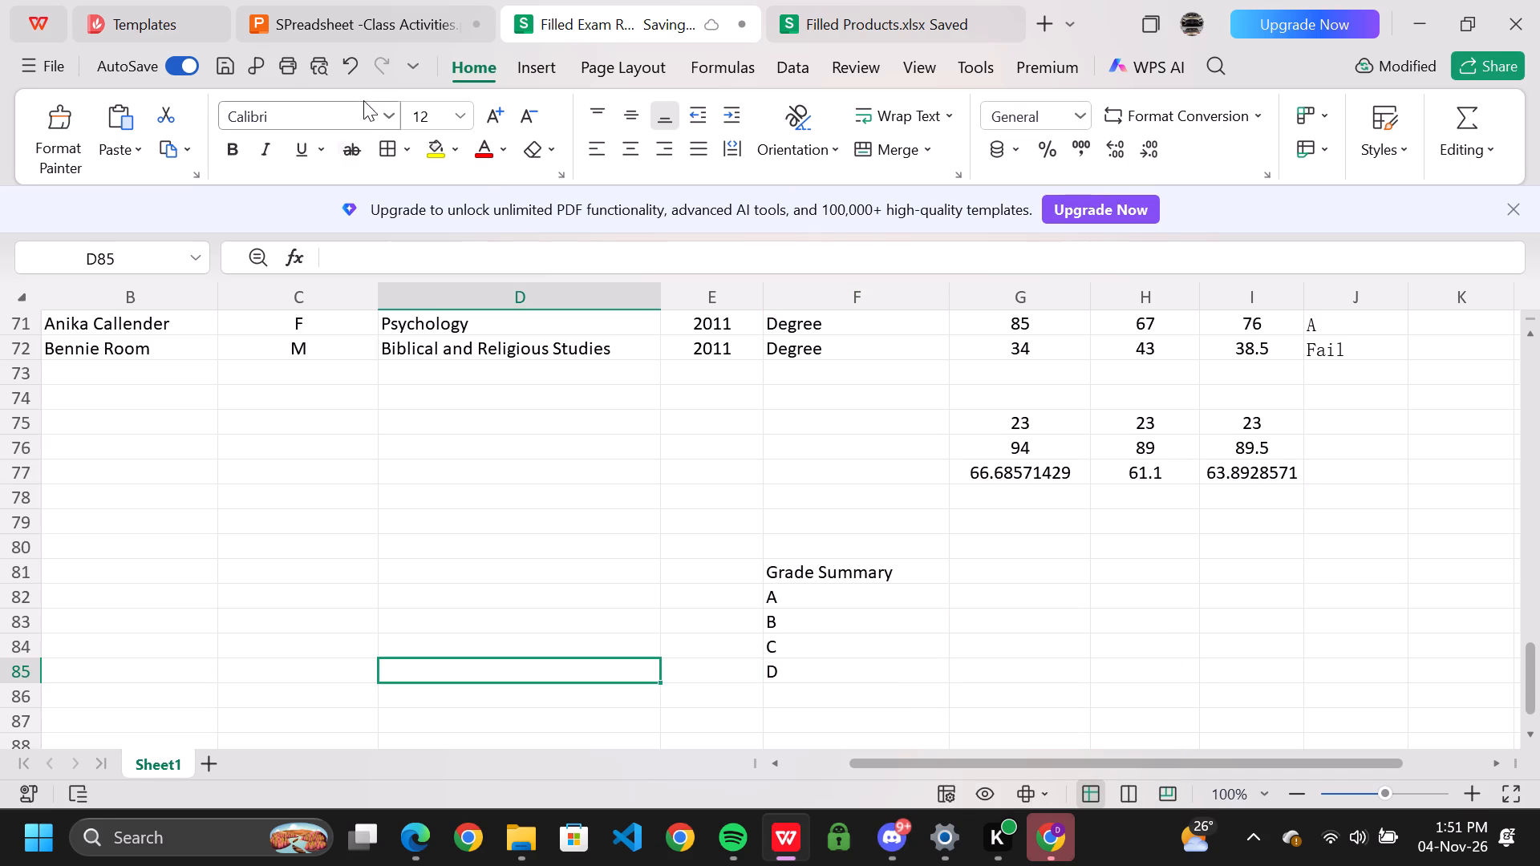
Recheck the remaining grade label in the instructions and enter Fail in cell F86, below the D label.
left_click(371, 33)
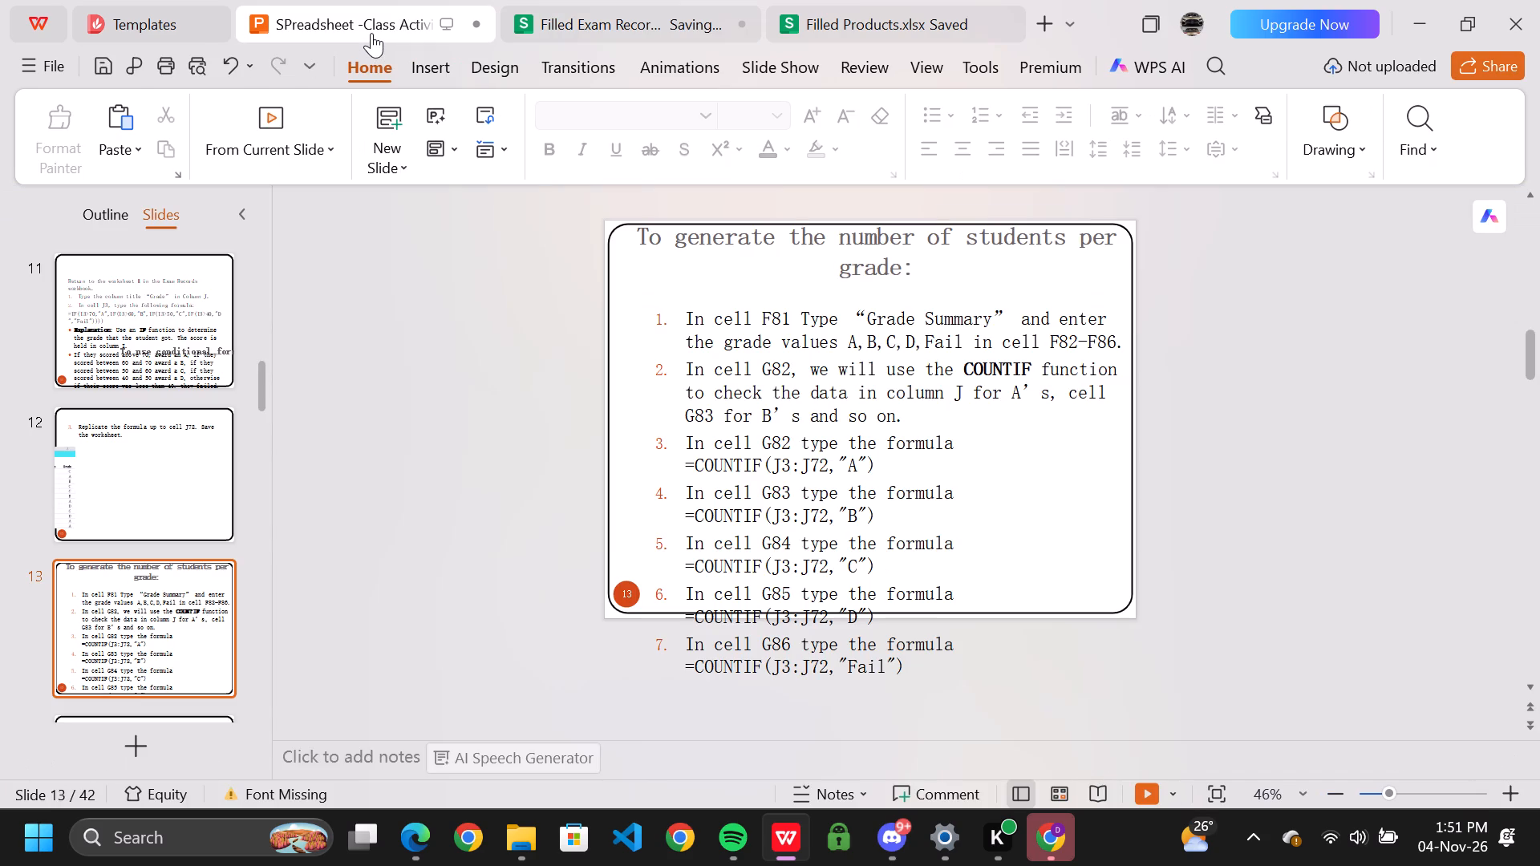
left_click(606, 29)
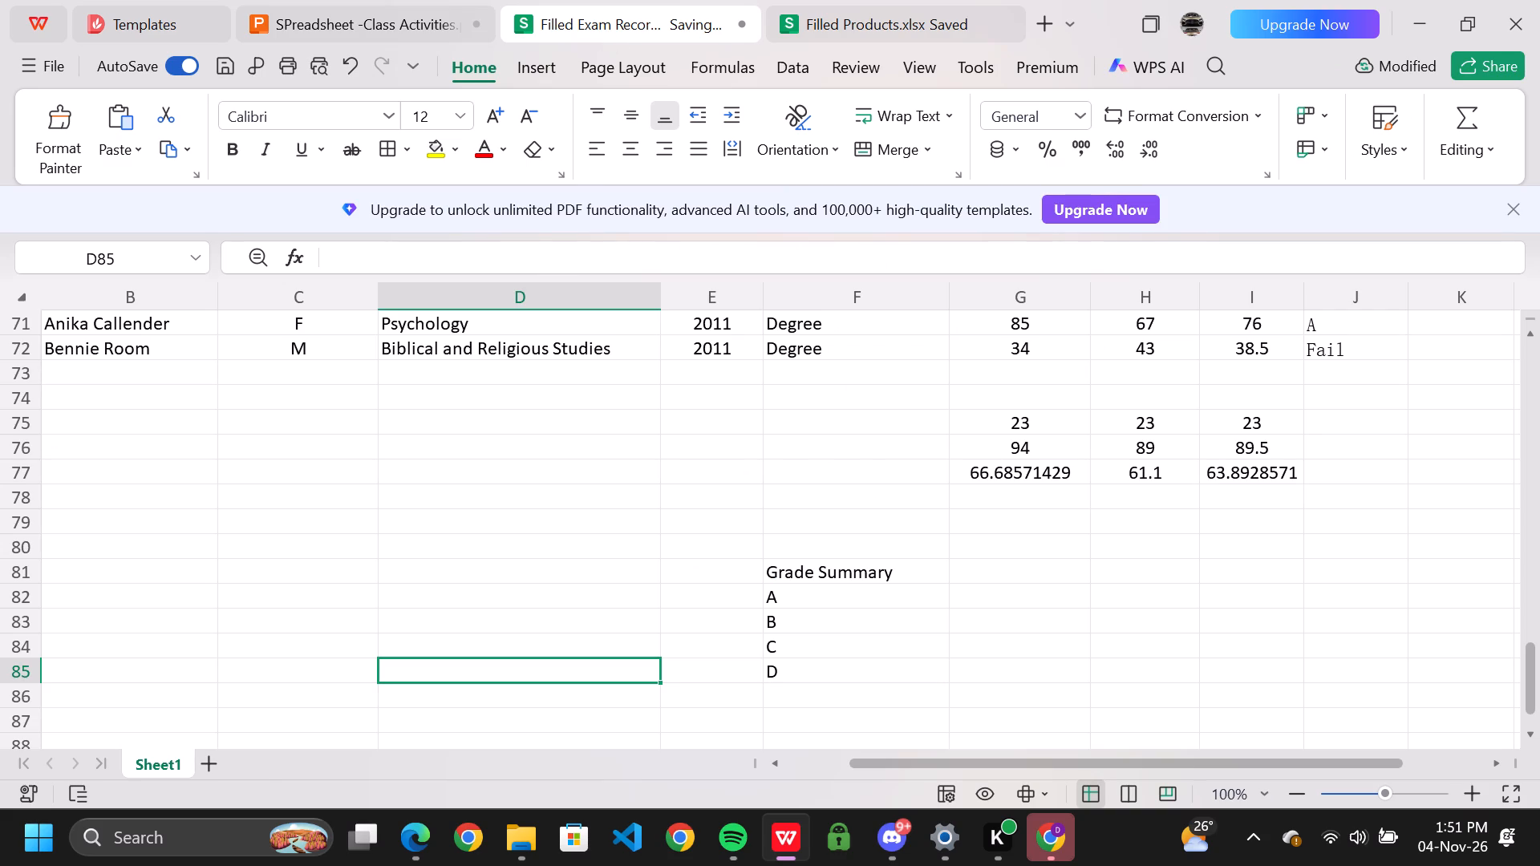
left_click(403, 836)
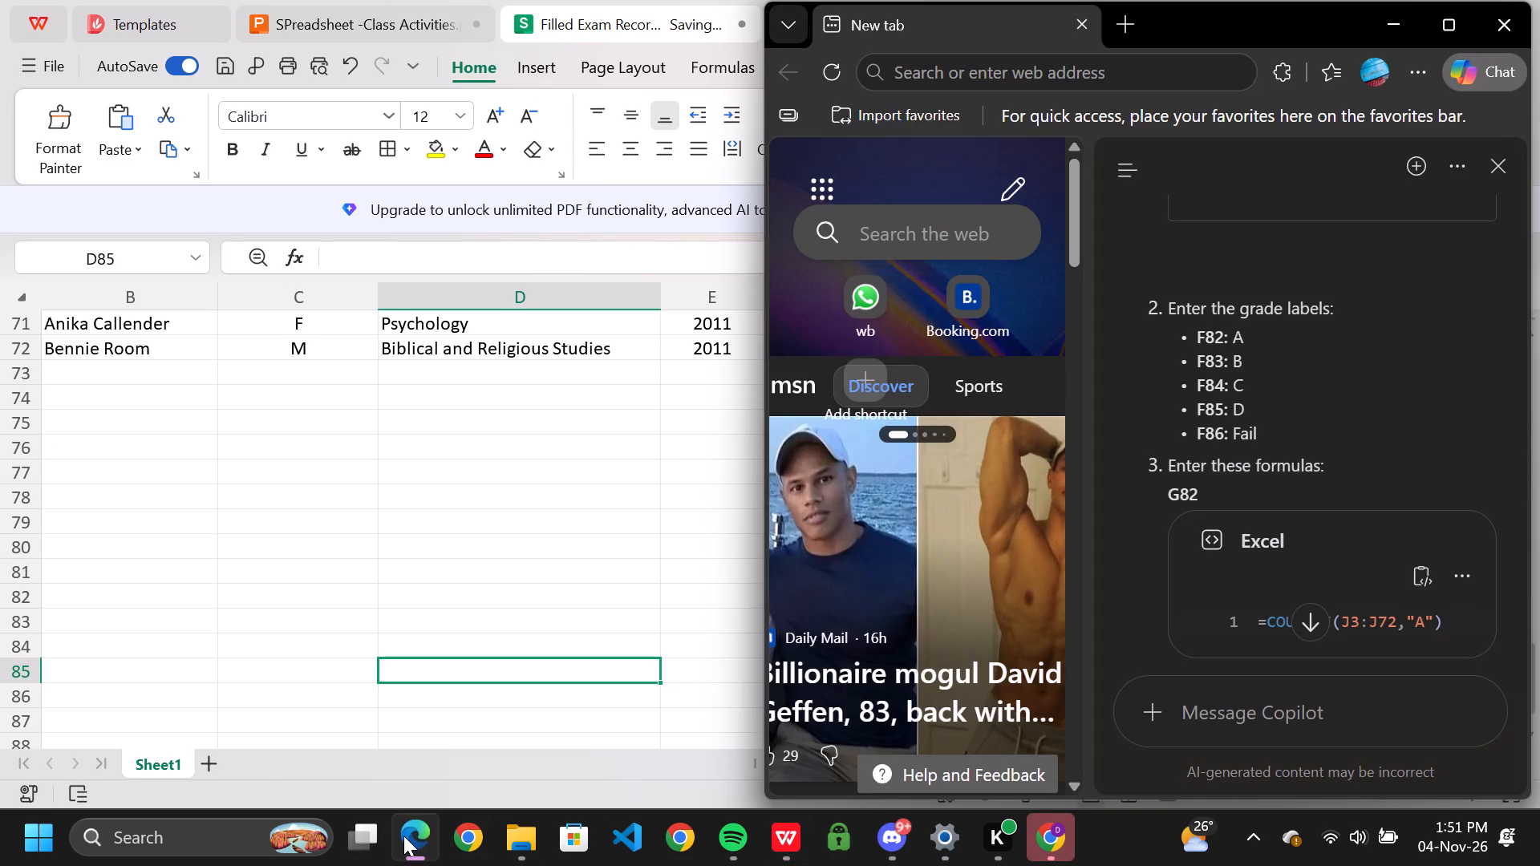
left_click(403, 836)
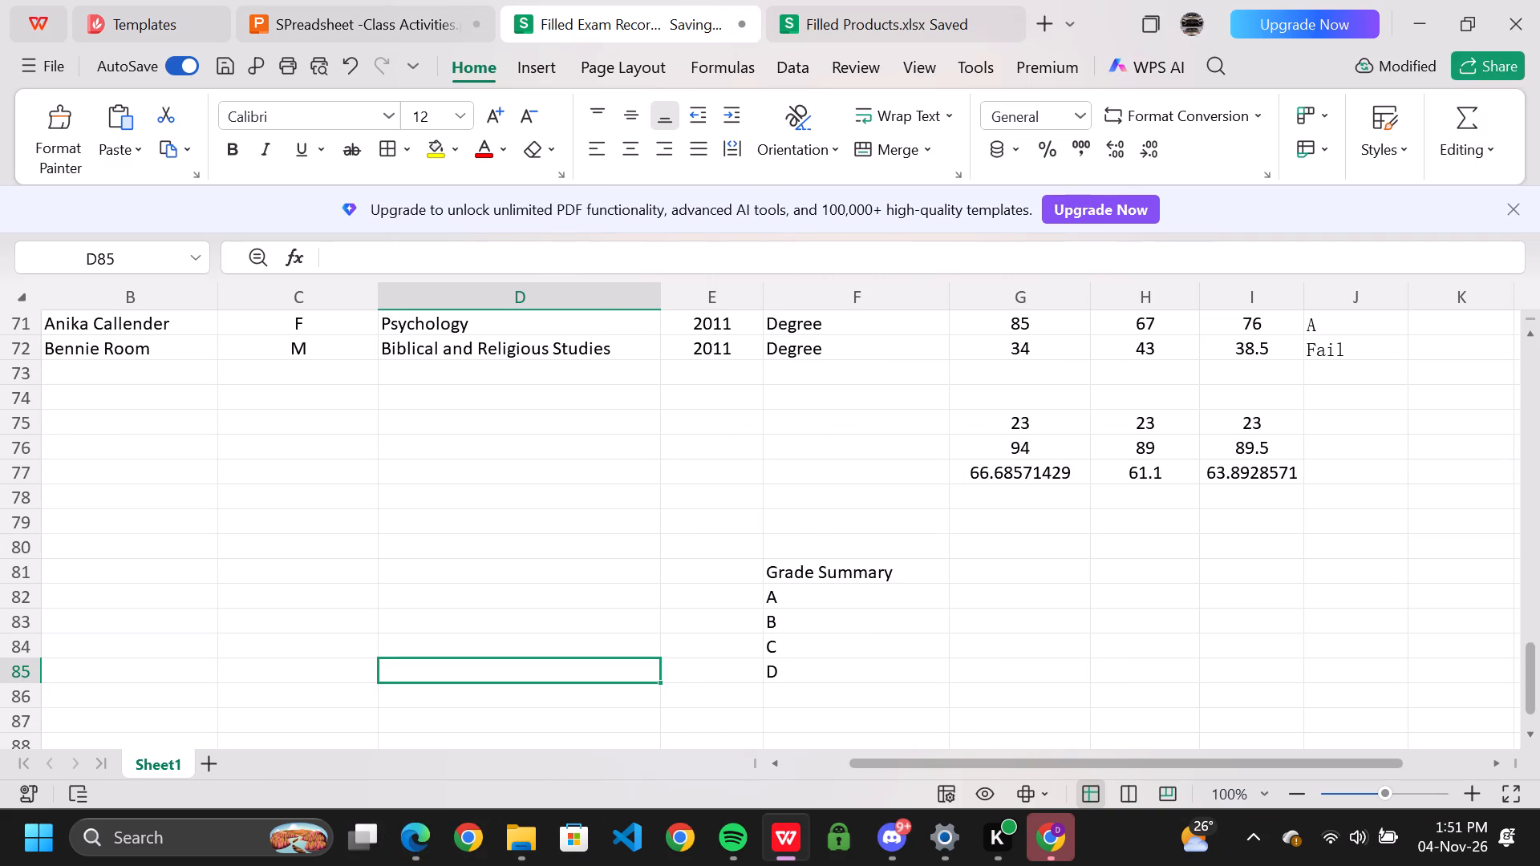
left_click(773, 691)
type("Fail")
scroll(853, 647, "down", 1)
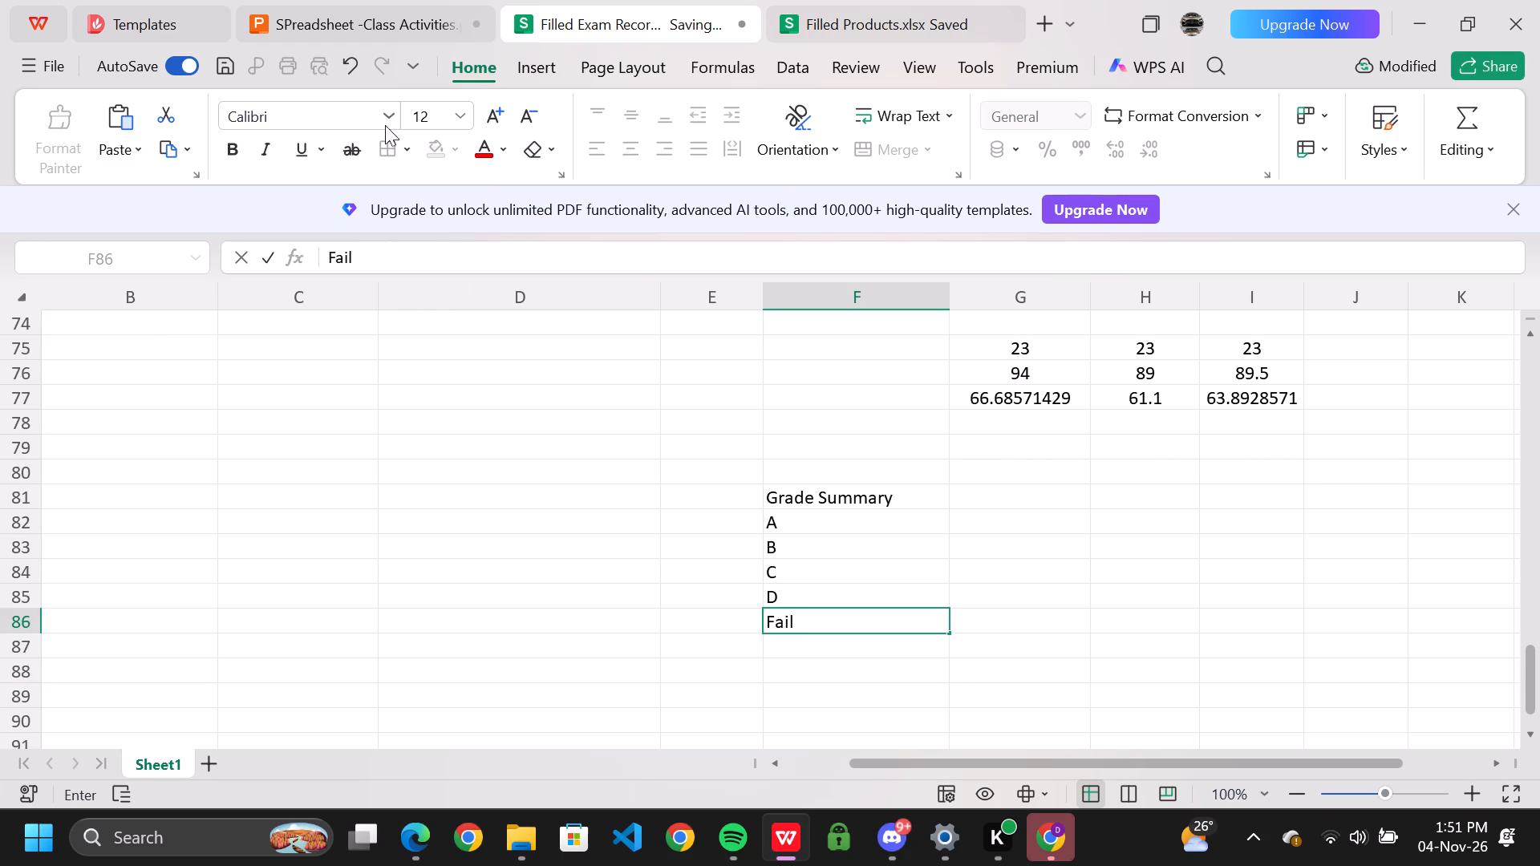
Copy instruction 3, containing cell G82's COUNTIF formula for grade A, from slide 13 of the class activities presentation.
left_click(399, 18)
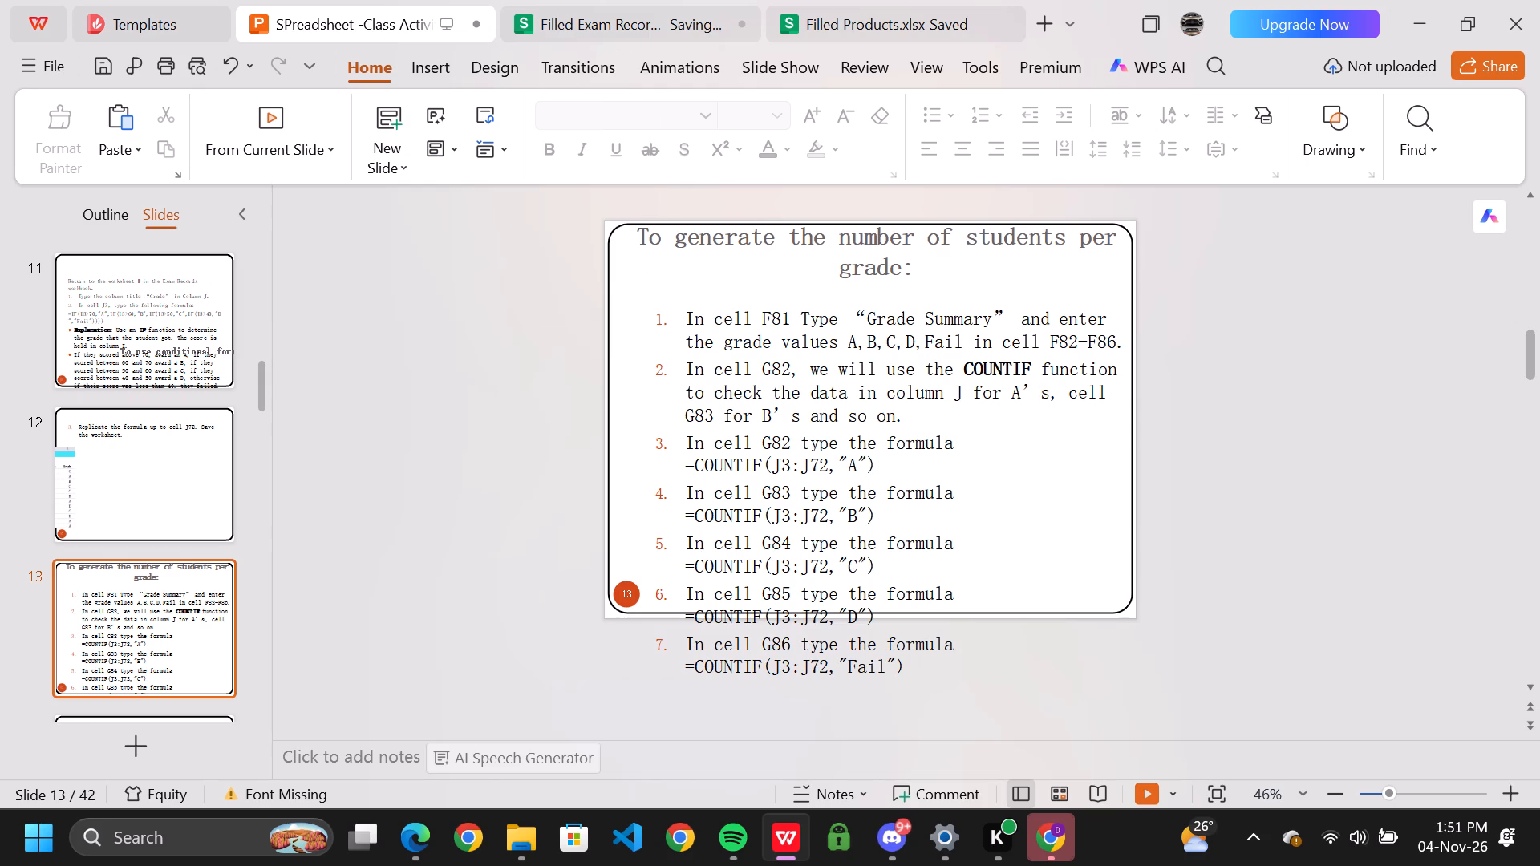
left_click_drag(684, 438, 868, 466)
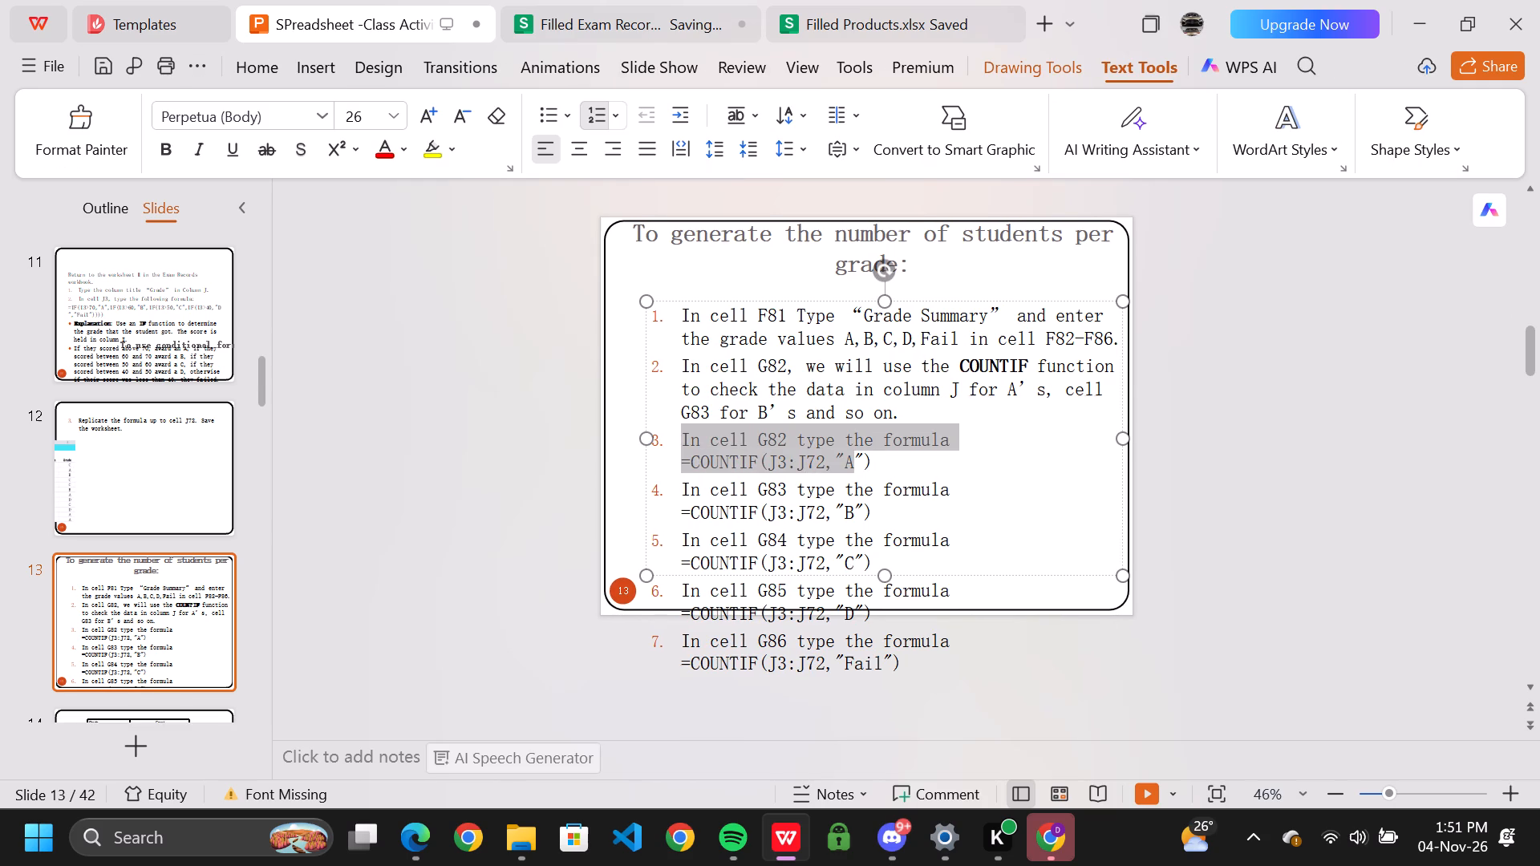
left_click_drag(868, 466, 879, 464)
key("ctrl+c")
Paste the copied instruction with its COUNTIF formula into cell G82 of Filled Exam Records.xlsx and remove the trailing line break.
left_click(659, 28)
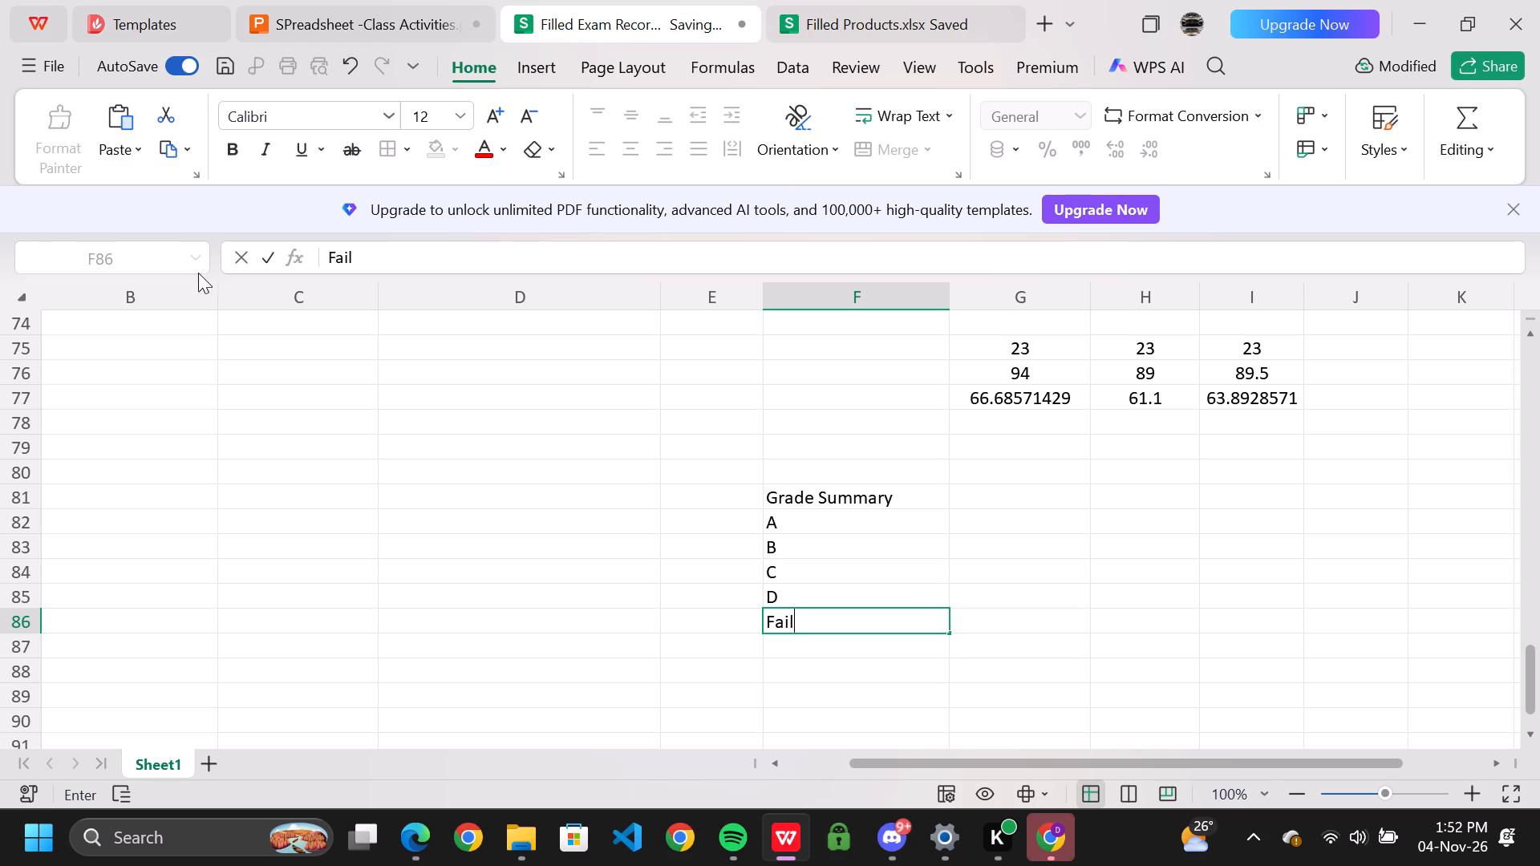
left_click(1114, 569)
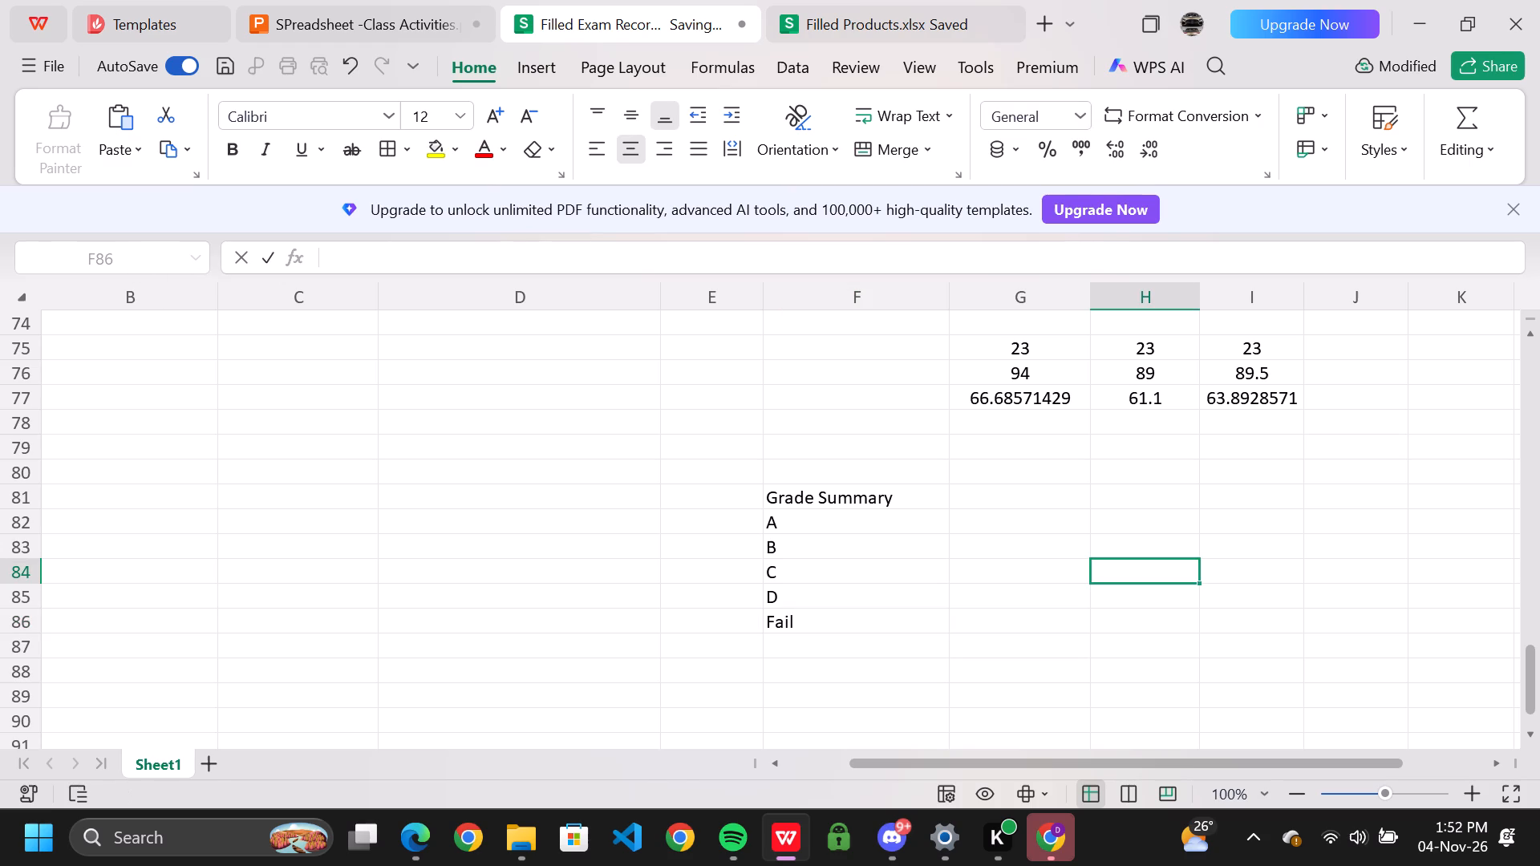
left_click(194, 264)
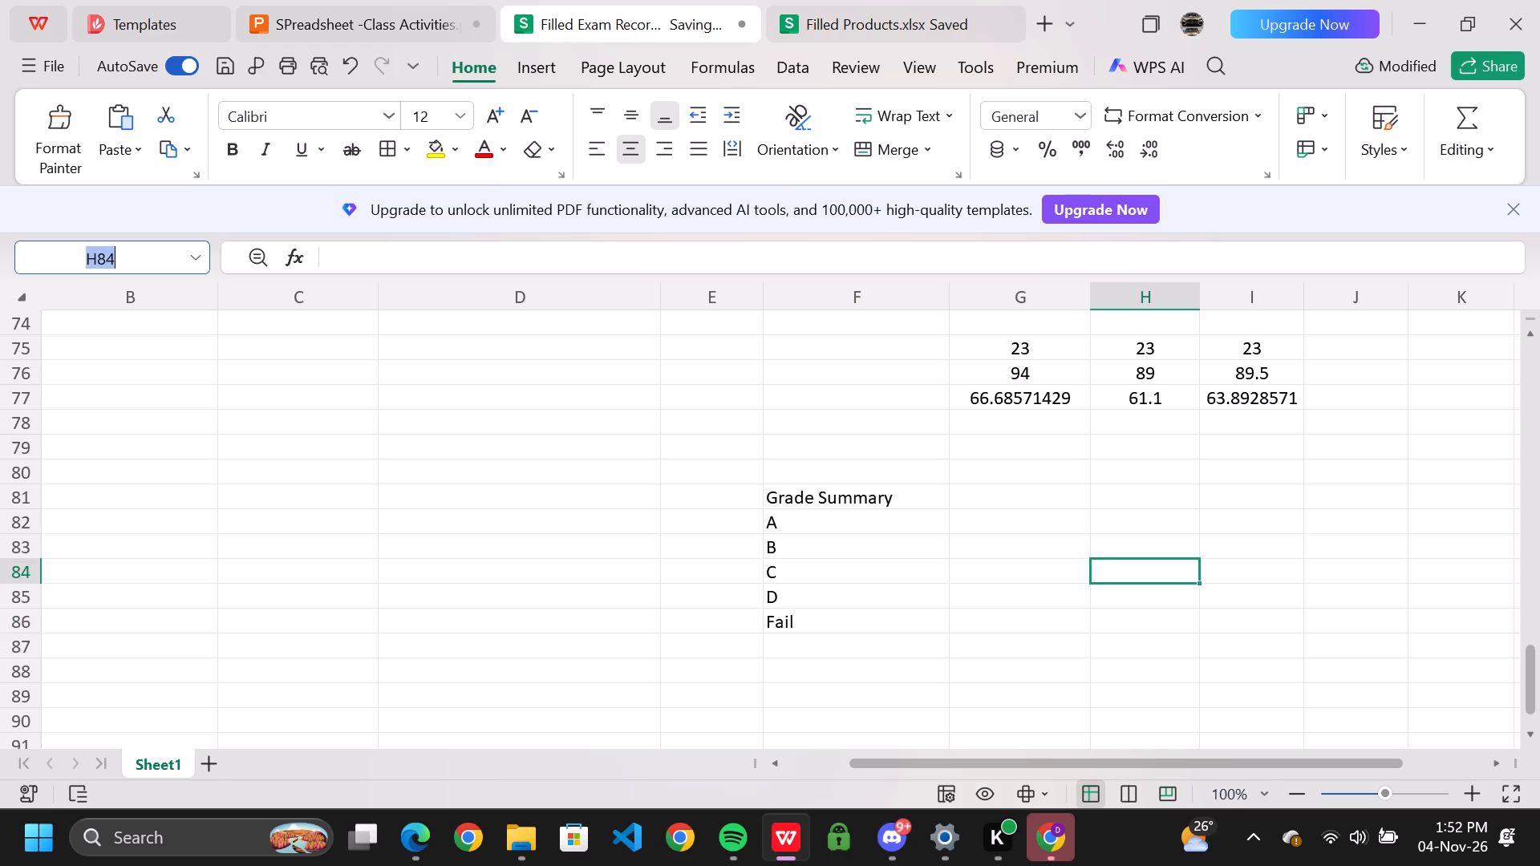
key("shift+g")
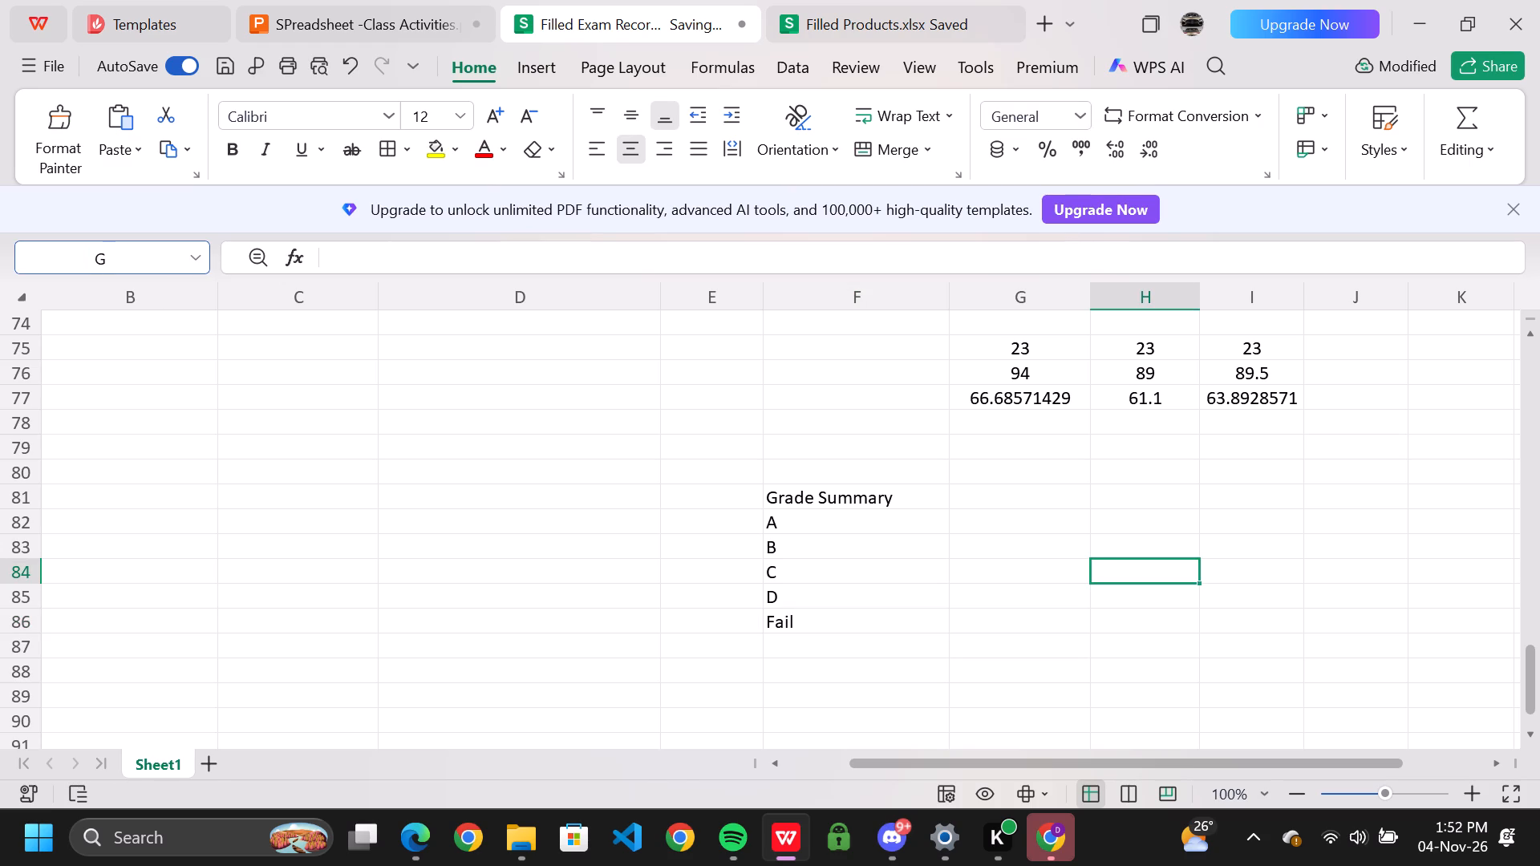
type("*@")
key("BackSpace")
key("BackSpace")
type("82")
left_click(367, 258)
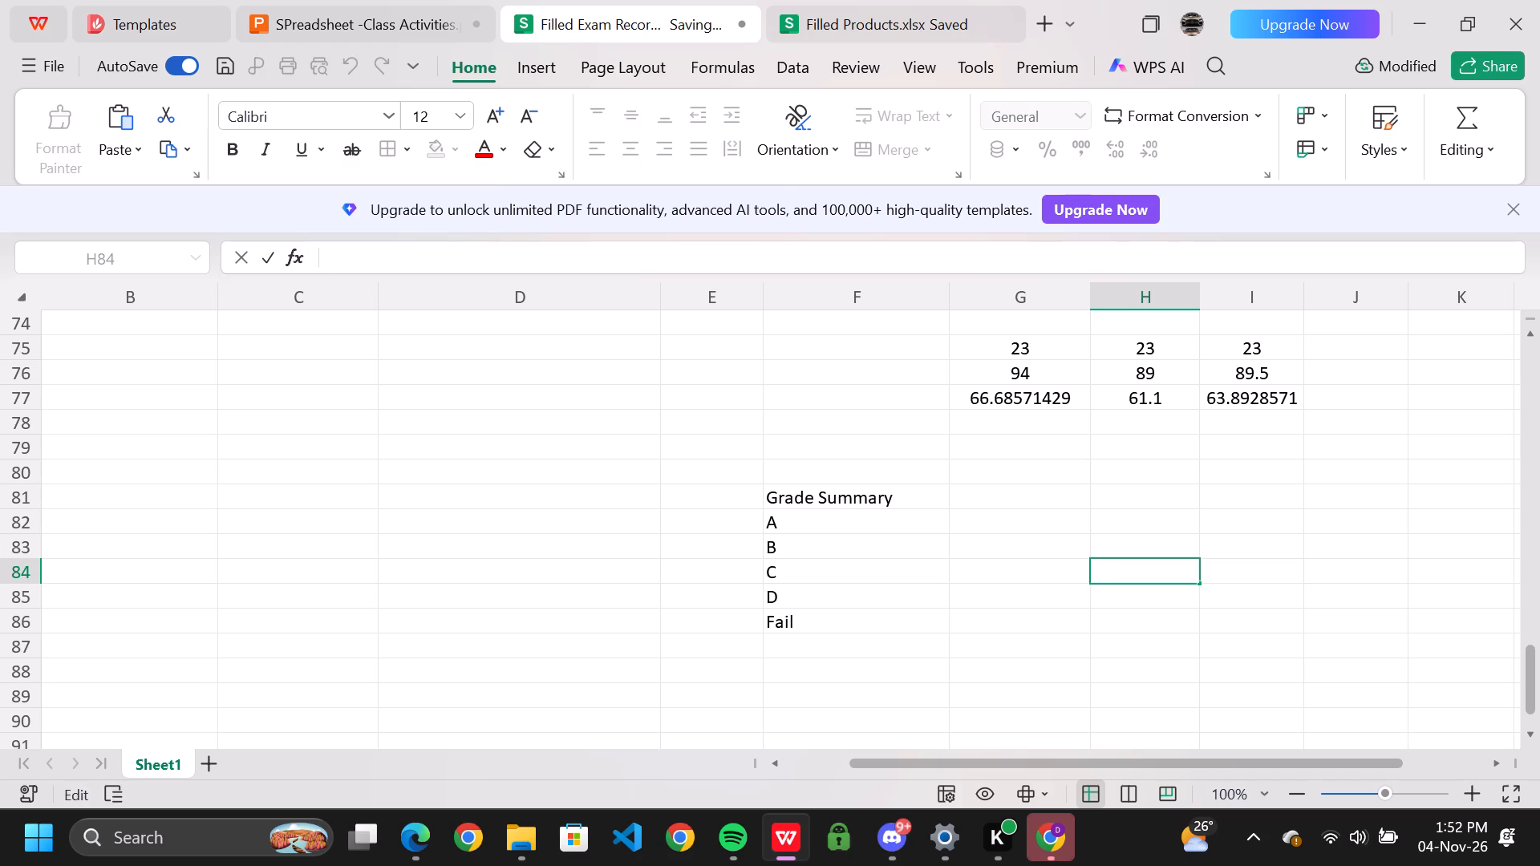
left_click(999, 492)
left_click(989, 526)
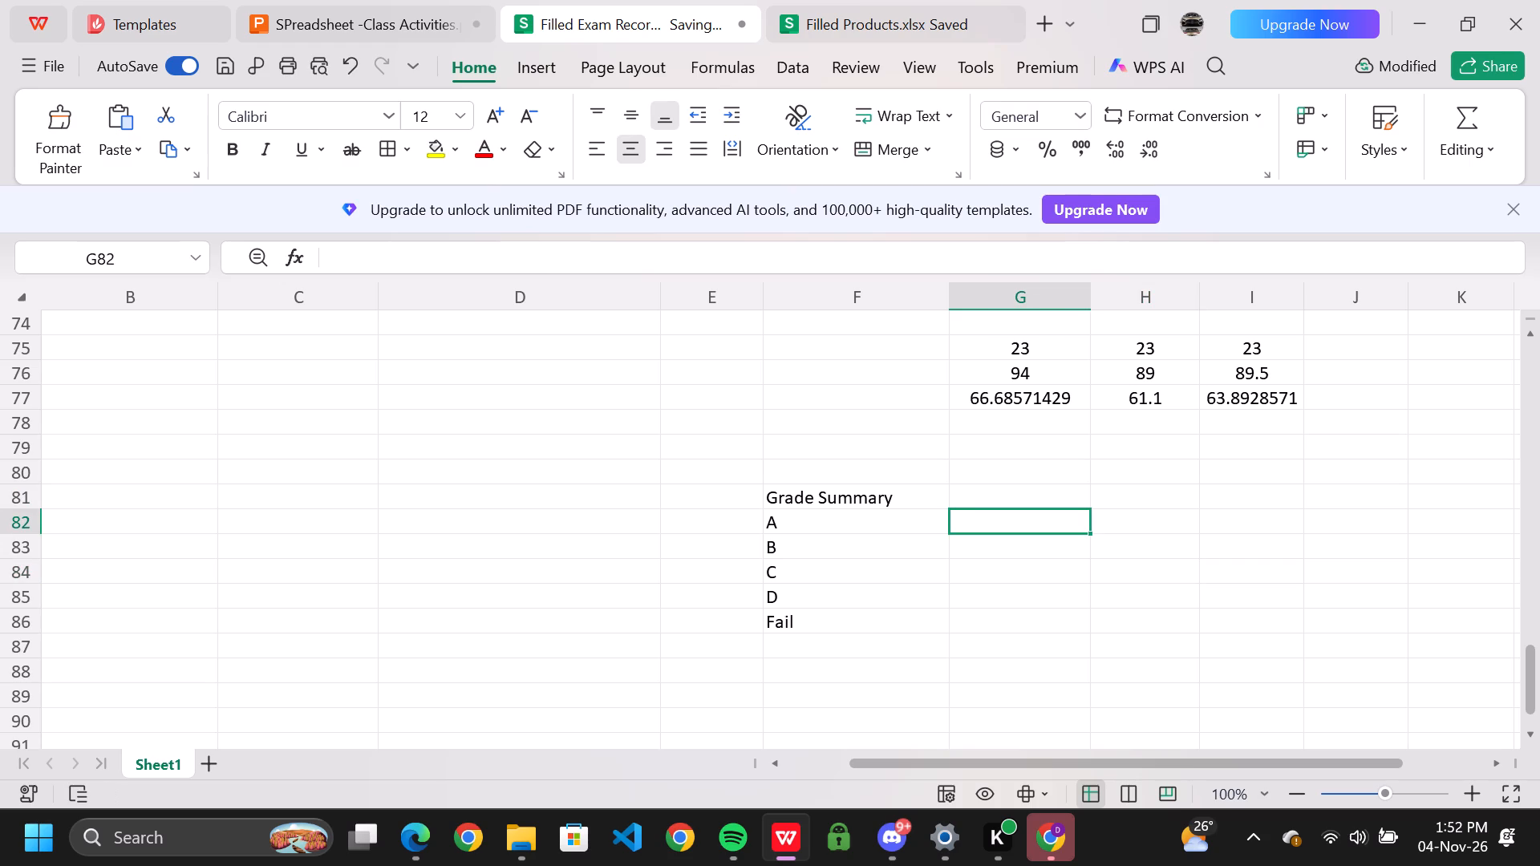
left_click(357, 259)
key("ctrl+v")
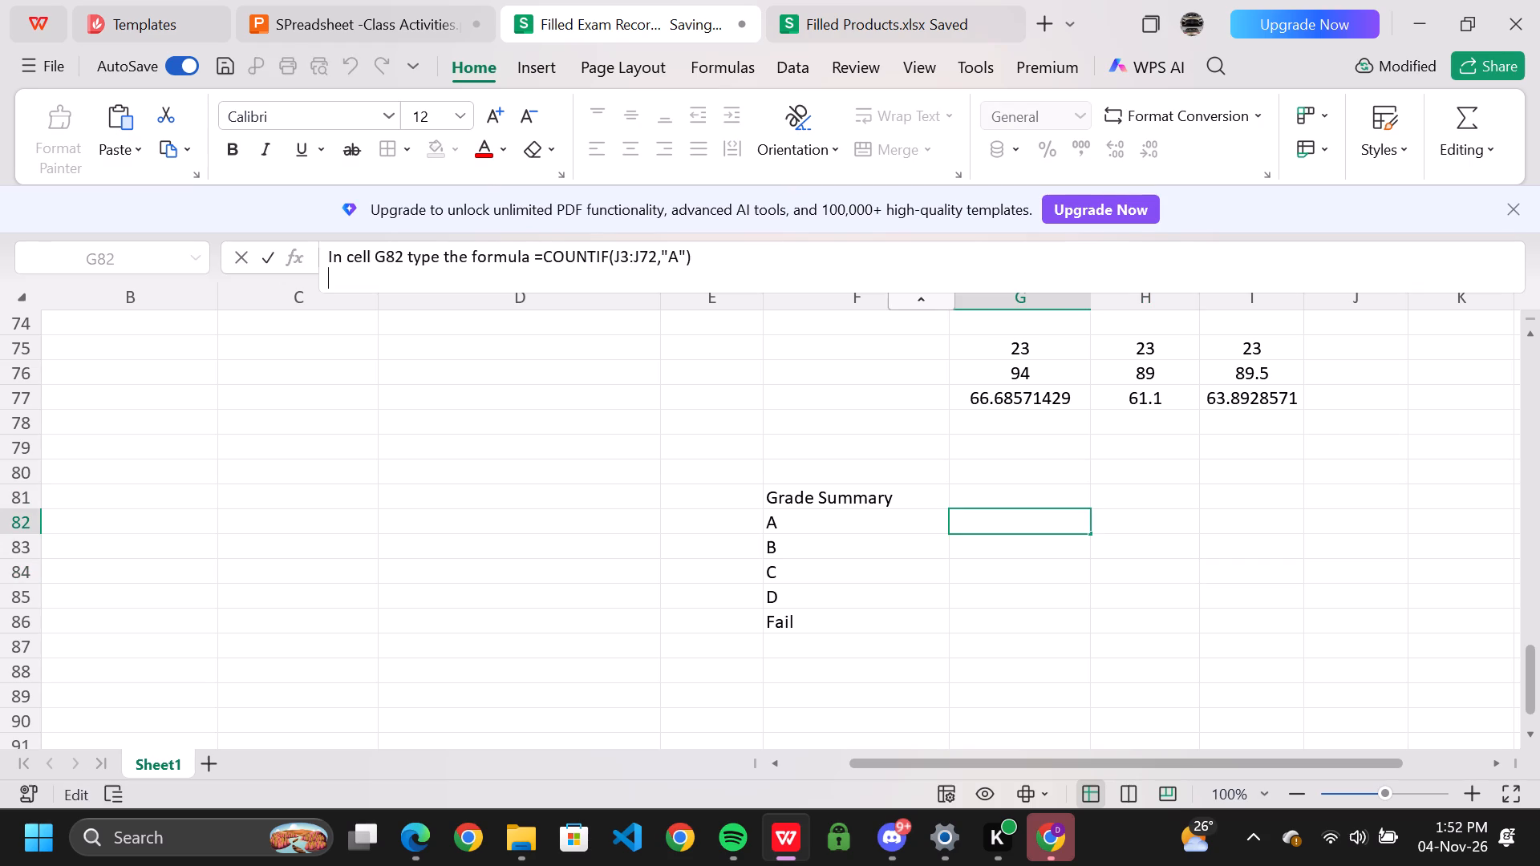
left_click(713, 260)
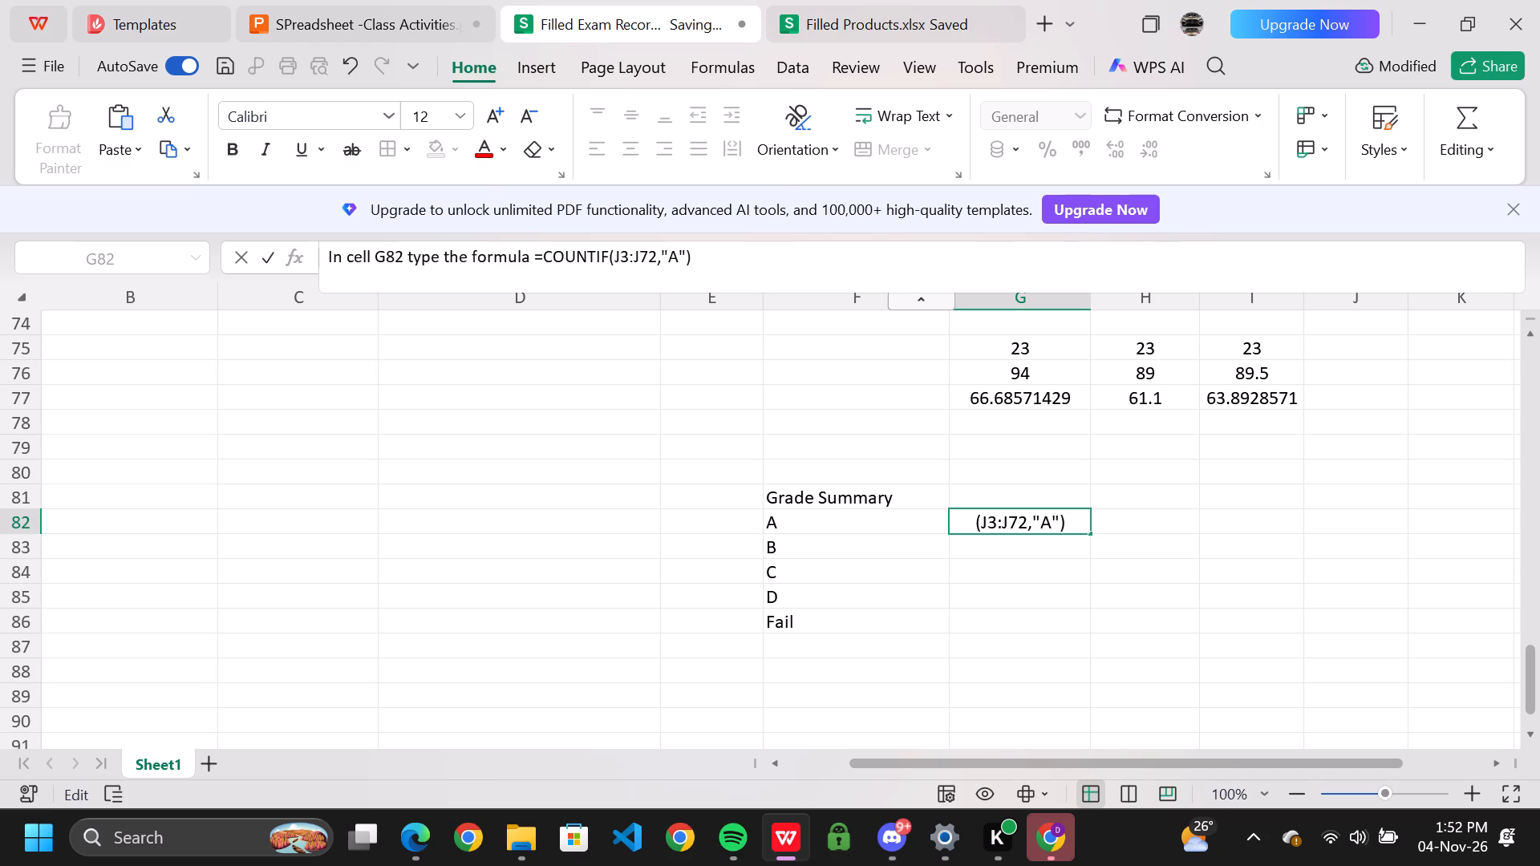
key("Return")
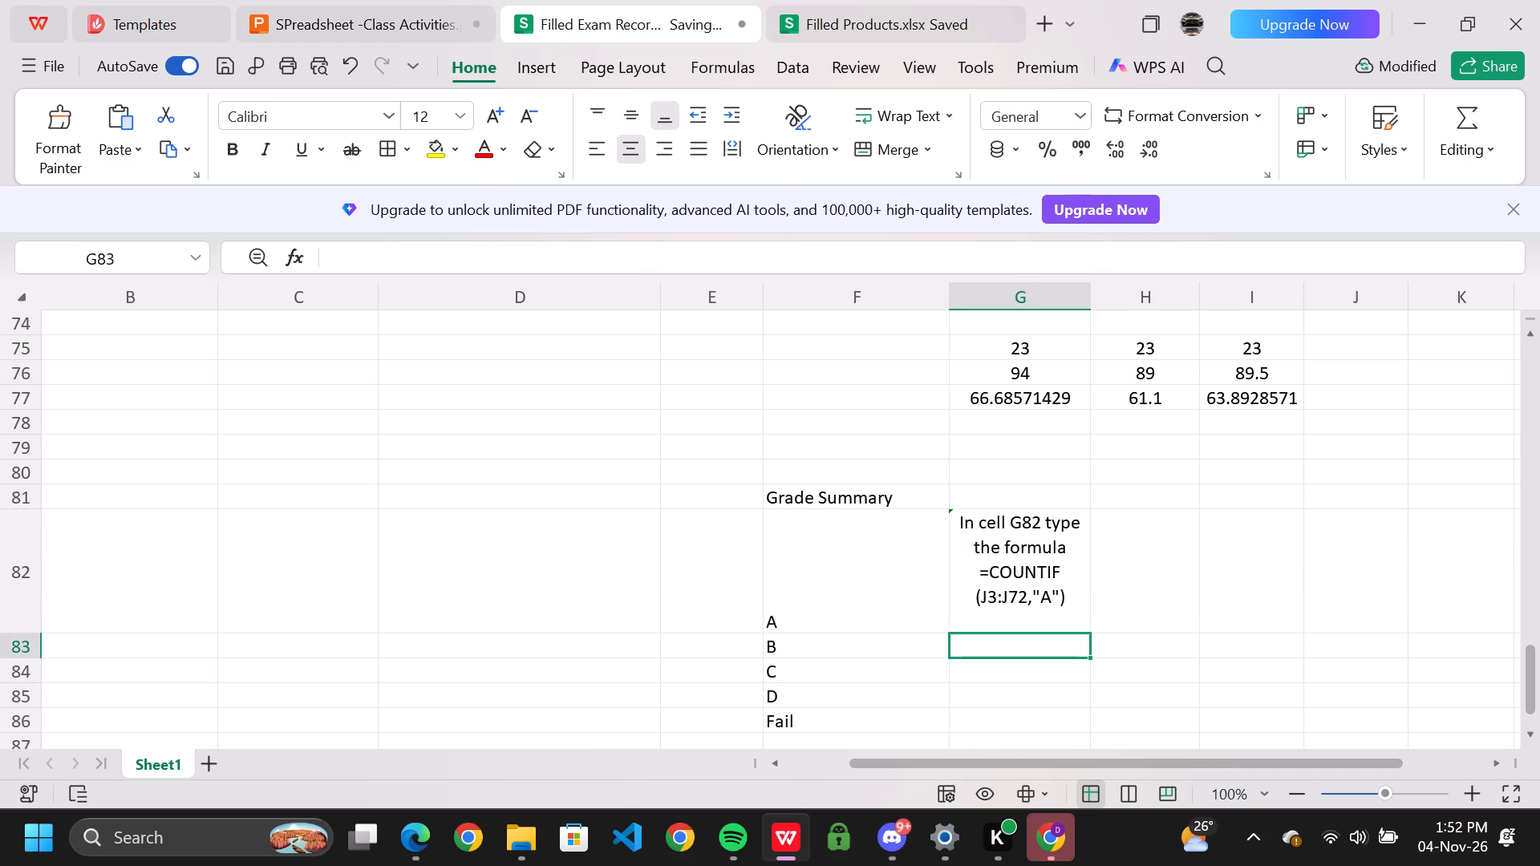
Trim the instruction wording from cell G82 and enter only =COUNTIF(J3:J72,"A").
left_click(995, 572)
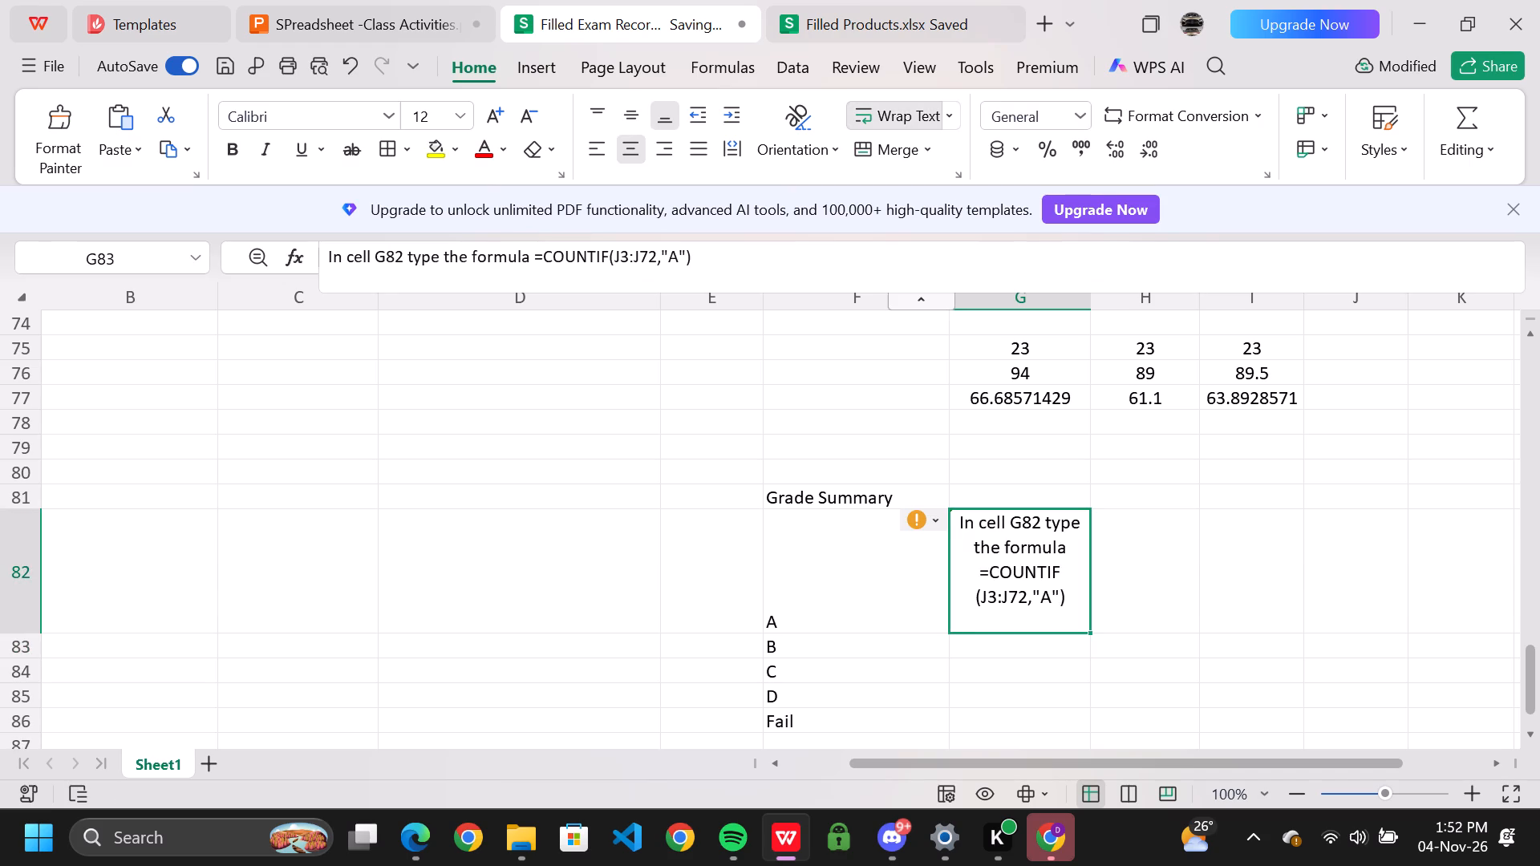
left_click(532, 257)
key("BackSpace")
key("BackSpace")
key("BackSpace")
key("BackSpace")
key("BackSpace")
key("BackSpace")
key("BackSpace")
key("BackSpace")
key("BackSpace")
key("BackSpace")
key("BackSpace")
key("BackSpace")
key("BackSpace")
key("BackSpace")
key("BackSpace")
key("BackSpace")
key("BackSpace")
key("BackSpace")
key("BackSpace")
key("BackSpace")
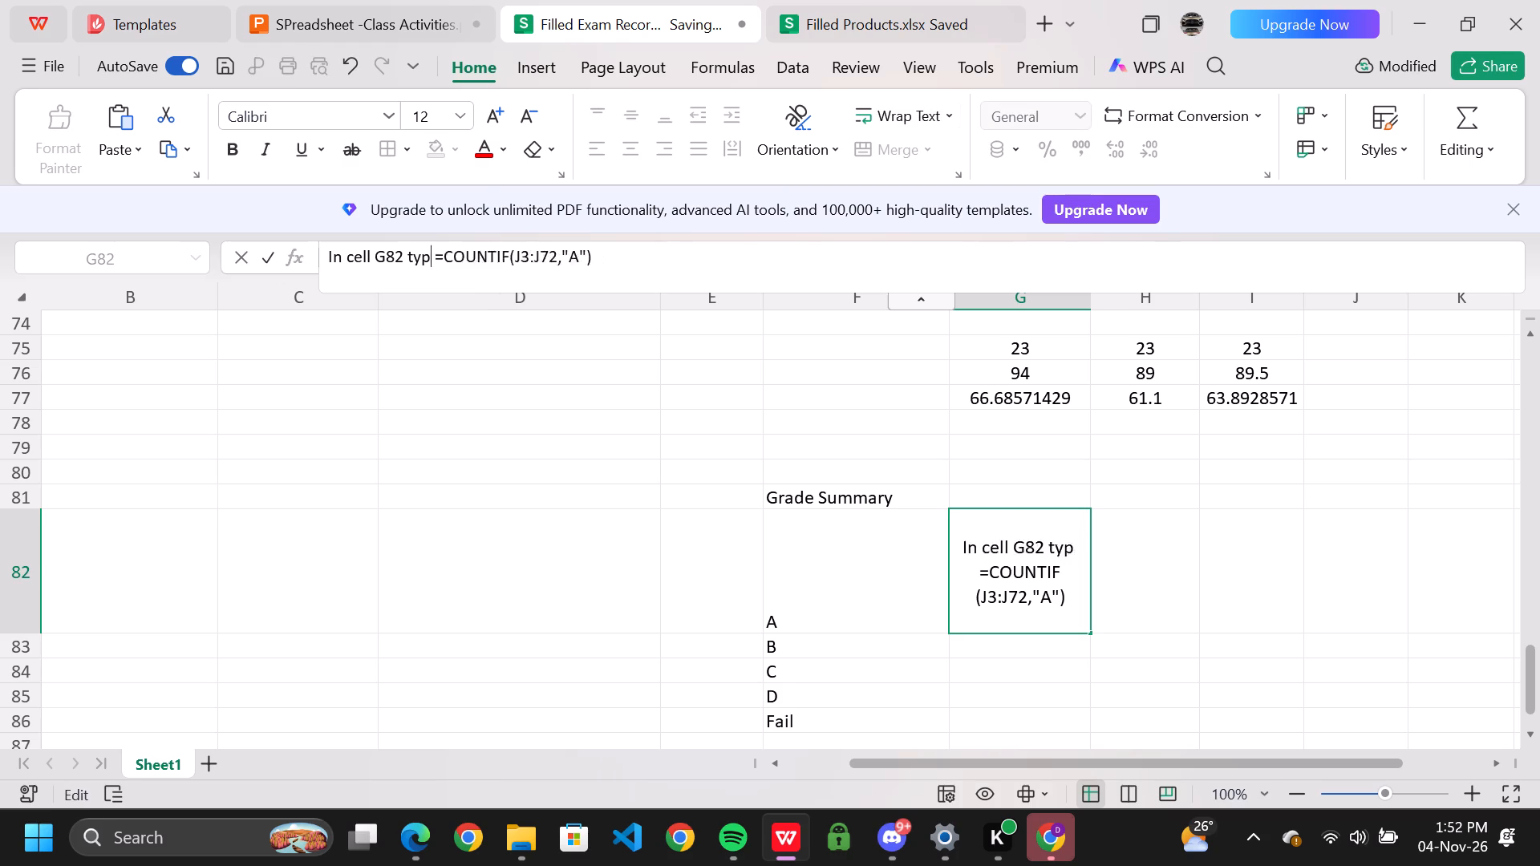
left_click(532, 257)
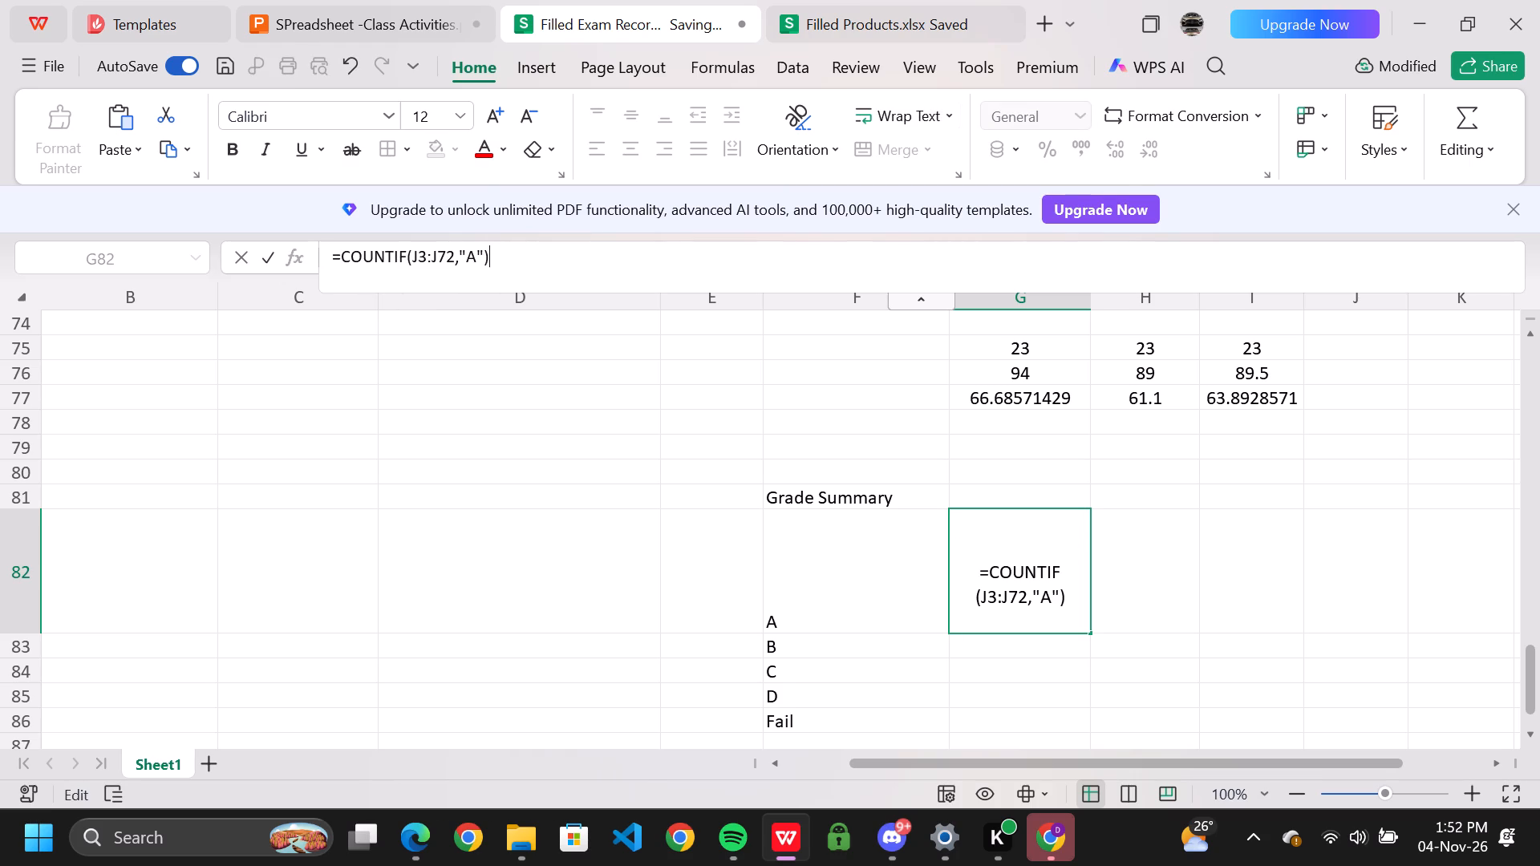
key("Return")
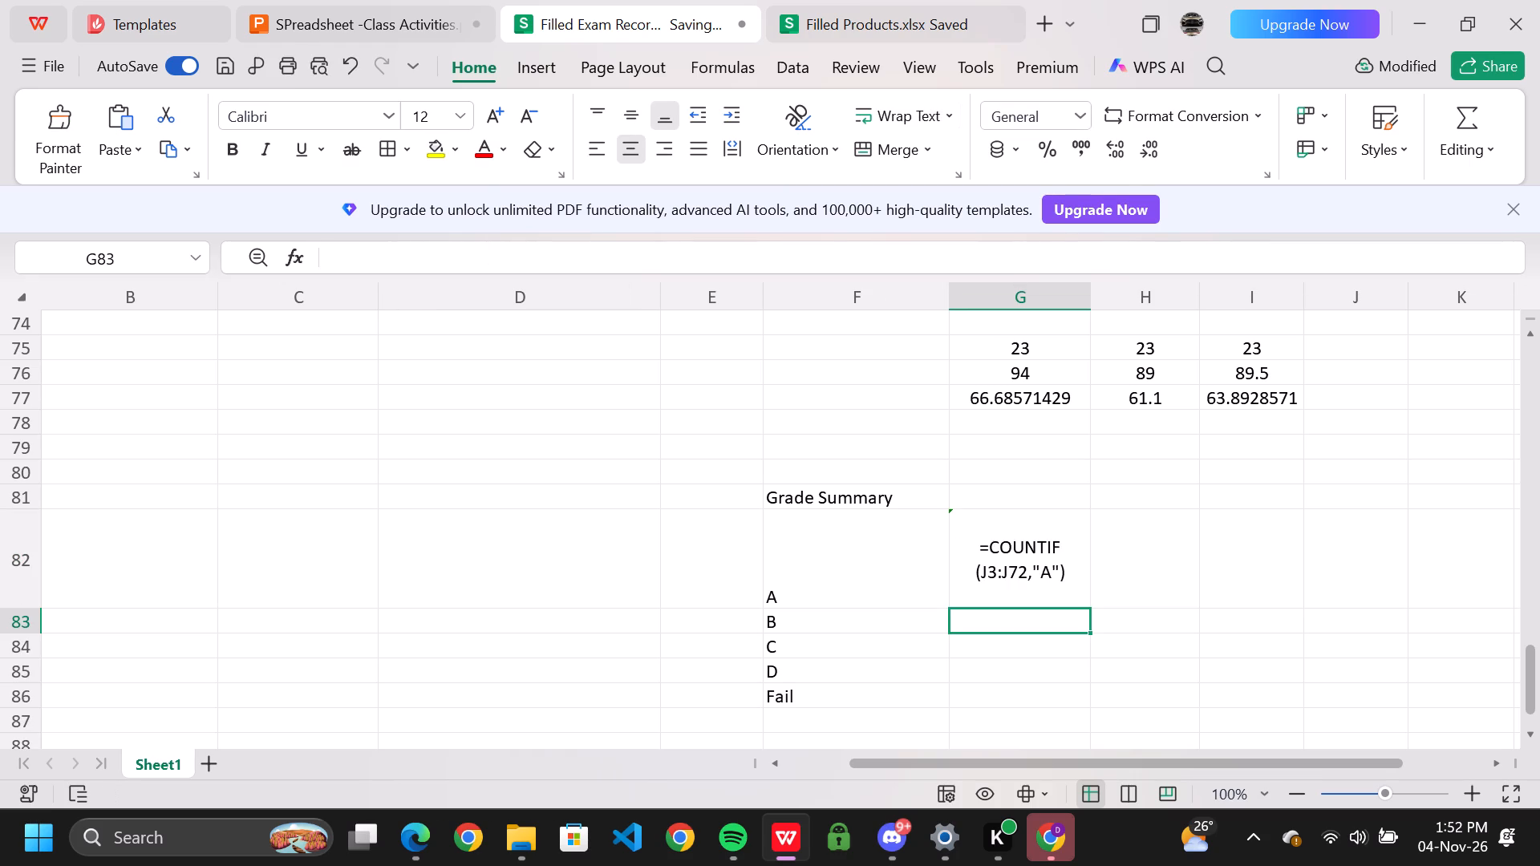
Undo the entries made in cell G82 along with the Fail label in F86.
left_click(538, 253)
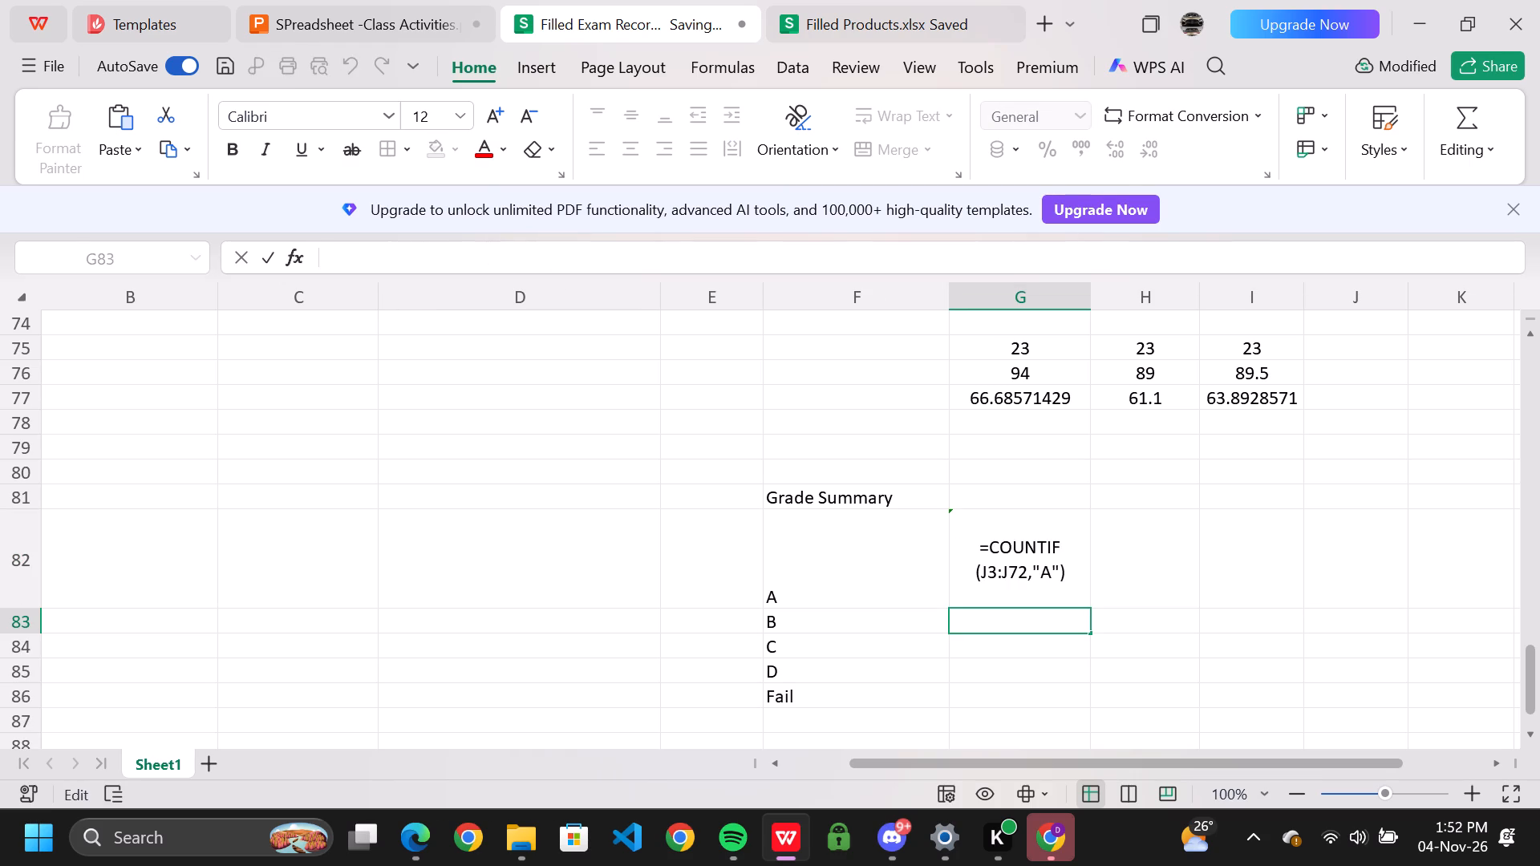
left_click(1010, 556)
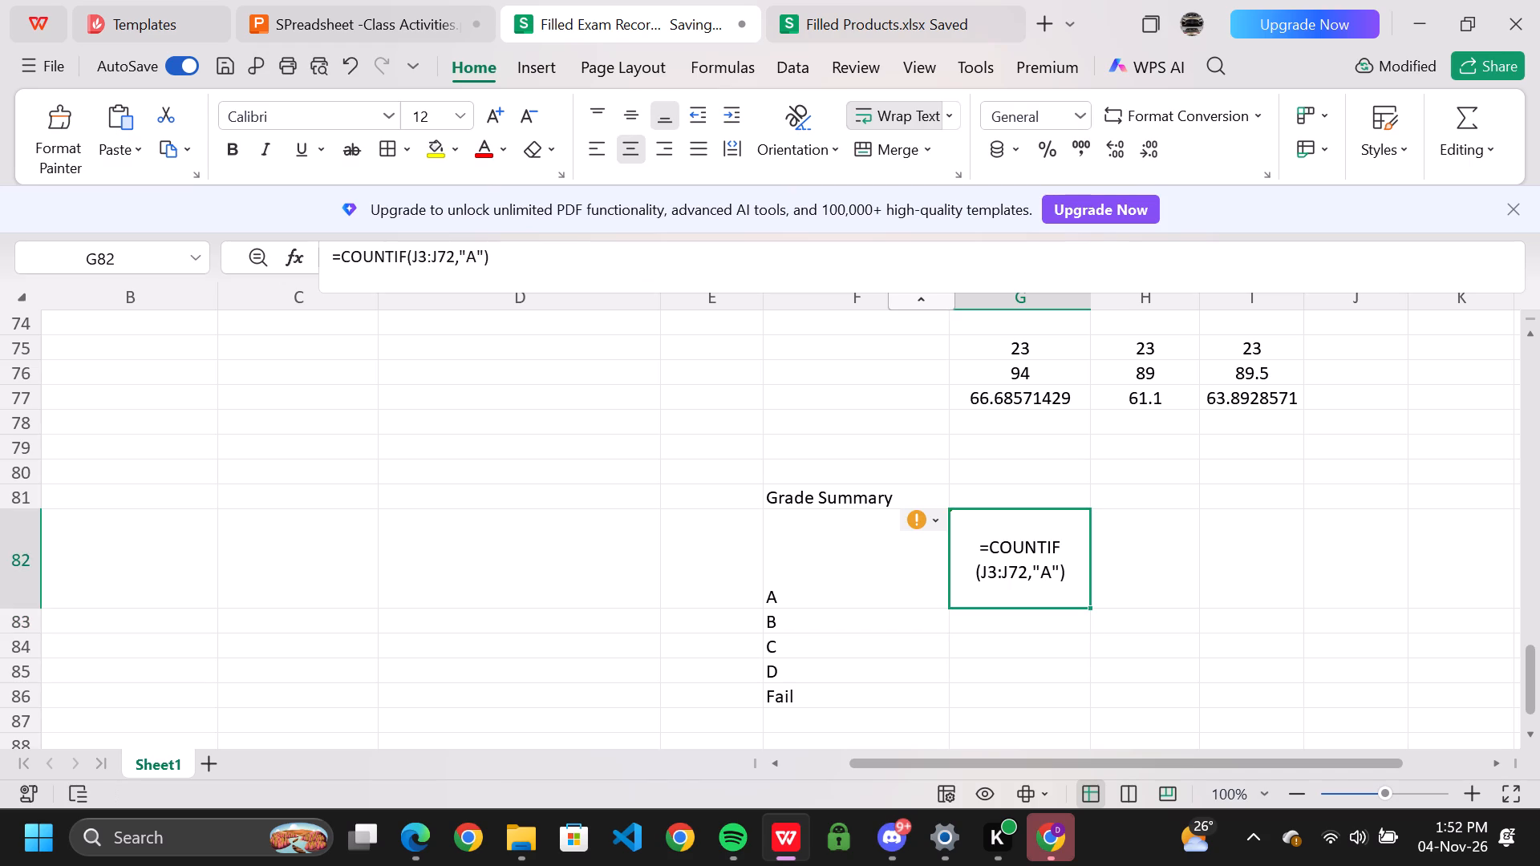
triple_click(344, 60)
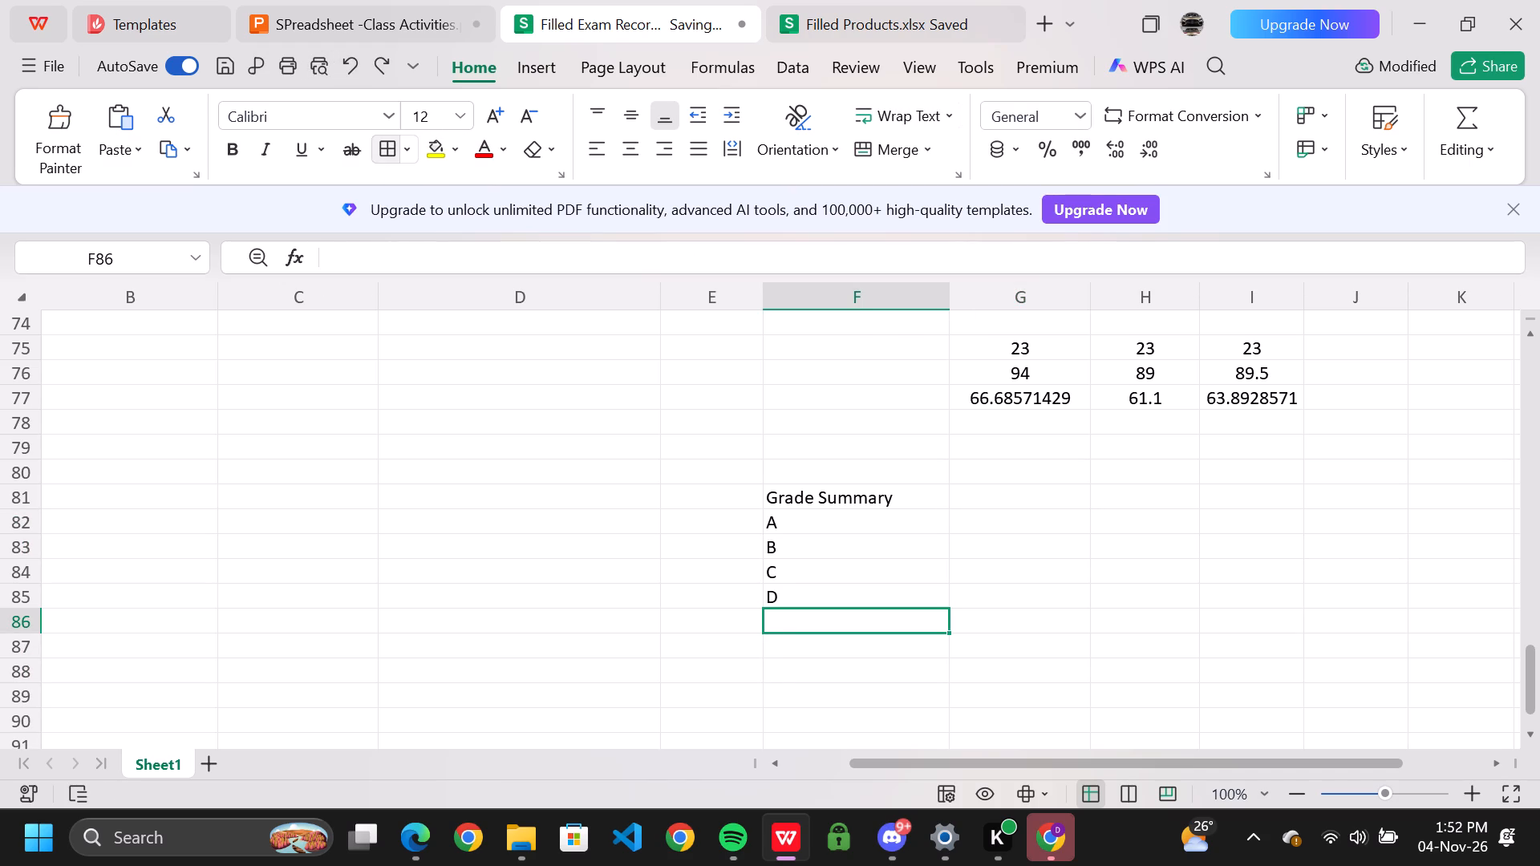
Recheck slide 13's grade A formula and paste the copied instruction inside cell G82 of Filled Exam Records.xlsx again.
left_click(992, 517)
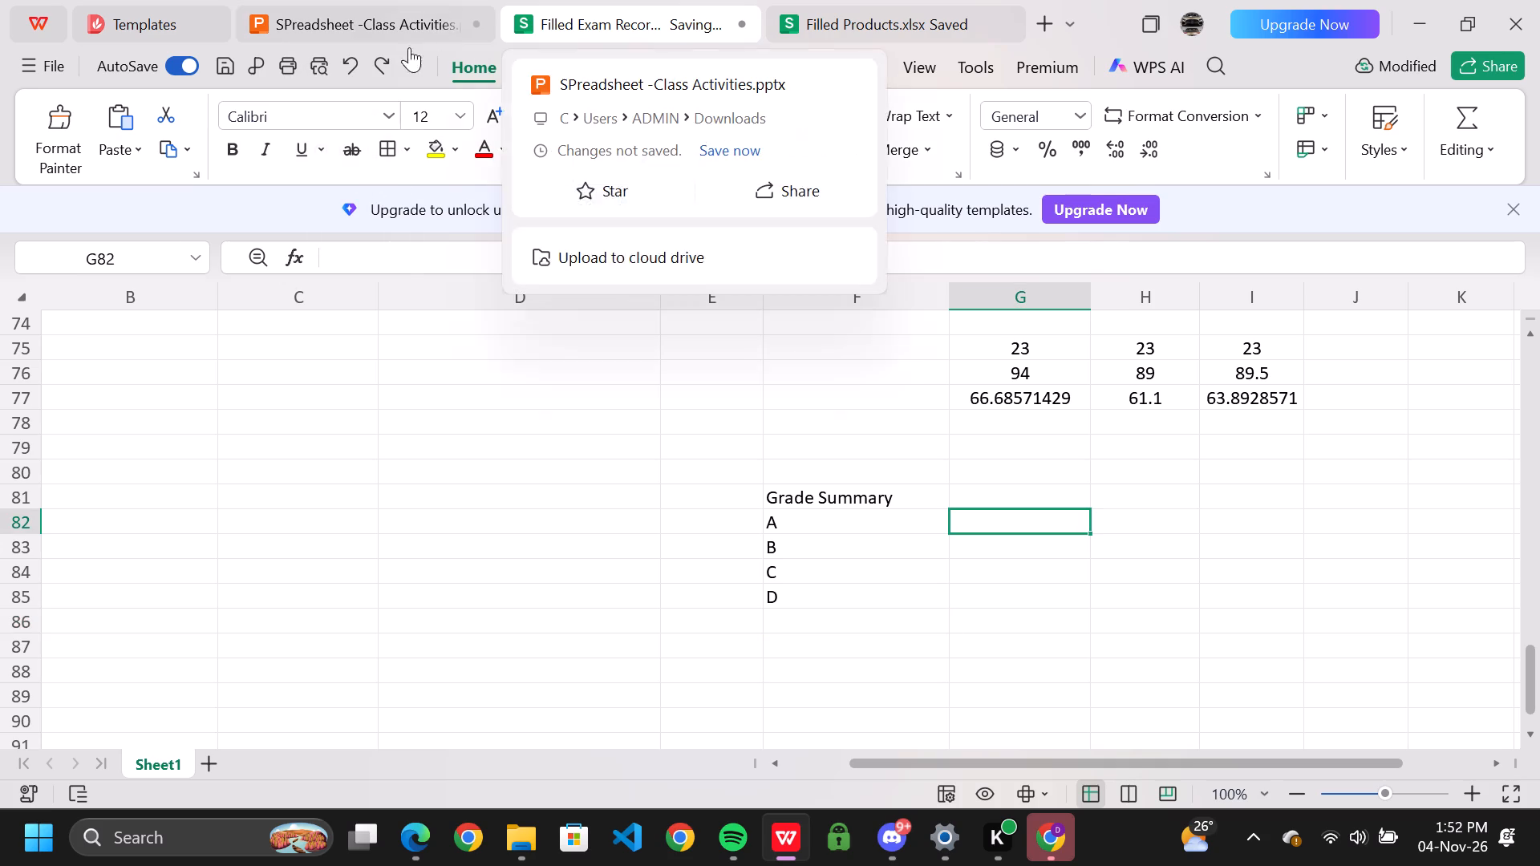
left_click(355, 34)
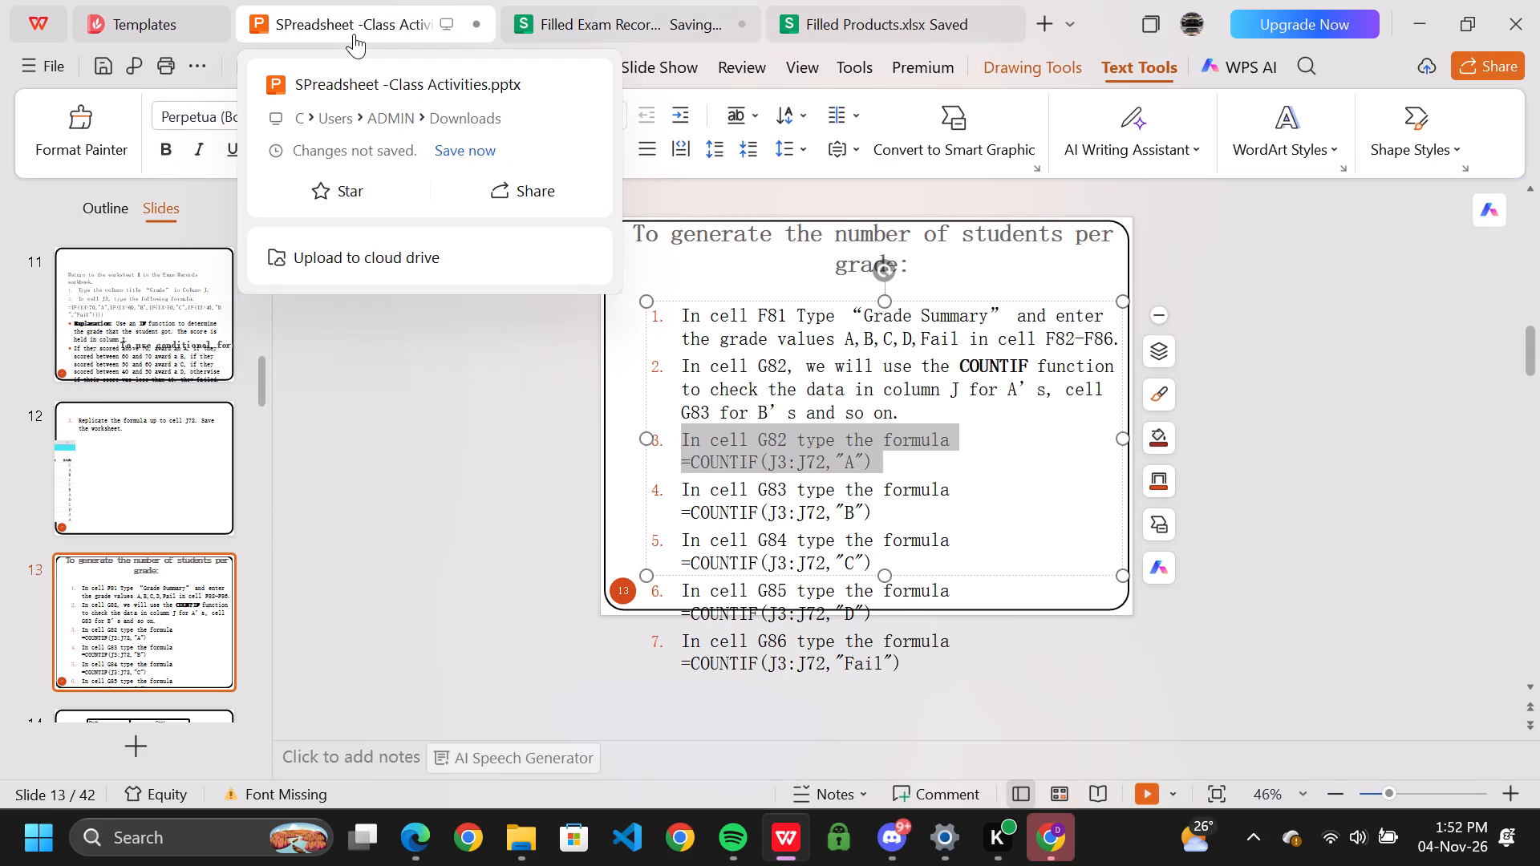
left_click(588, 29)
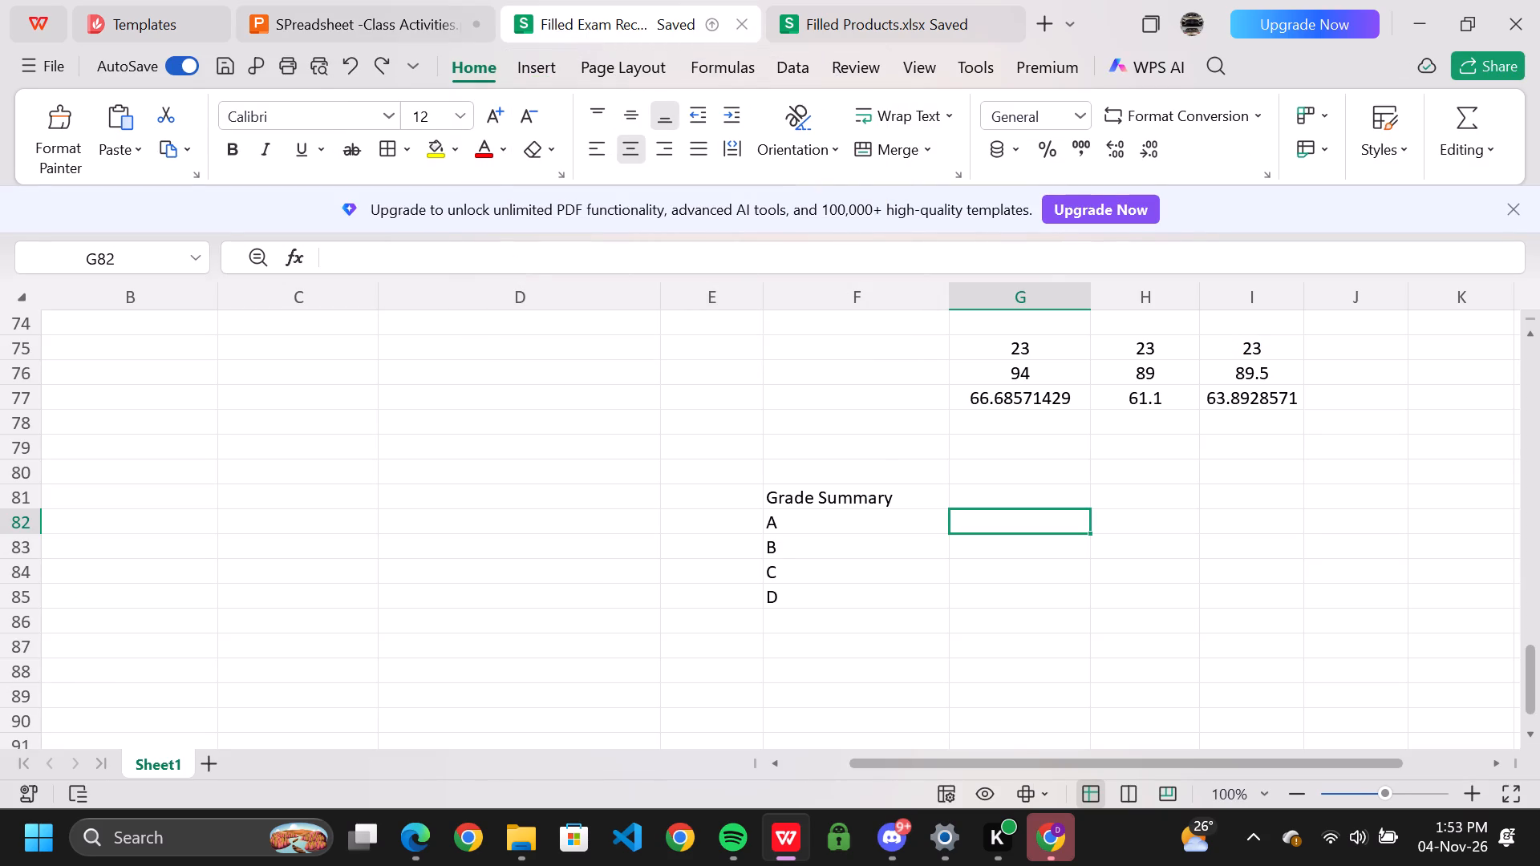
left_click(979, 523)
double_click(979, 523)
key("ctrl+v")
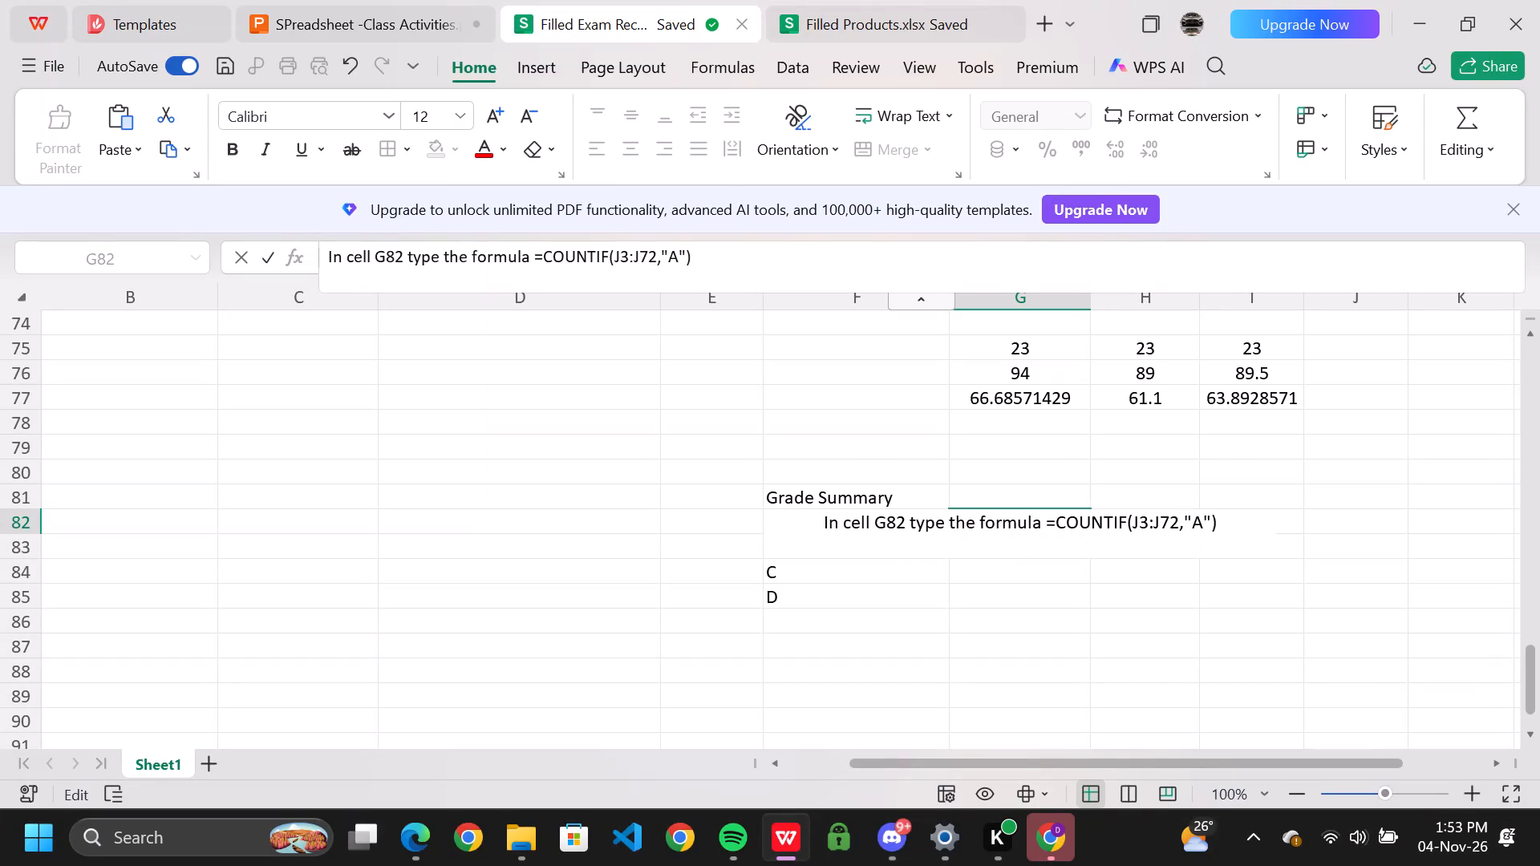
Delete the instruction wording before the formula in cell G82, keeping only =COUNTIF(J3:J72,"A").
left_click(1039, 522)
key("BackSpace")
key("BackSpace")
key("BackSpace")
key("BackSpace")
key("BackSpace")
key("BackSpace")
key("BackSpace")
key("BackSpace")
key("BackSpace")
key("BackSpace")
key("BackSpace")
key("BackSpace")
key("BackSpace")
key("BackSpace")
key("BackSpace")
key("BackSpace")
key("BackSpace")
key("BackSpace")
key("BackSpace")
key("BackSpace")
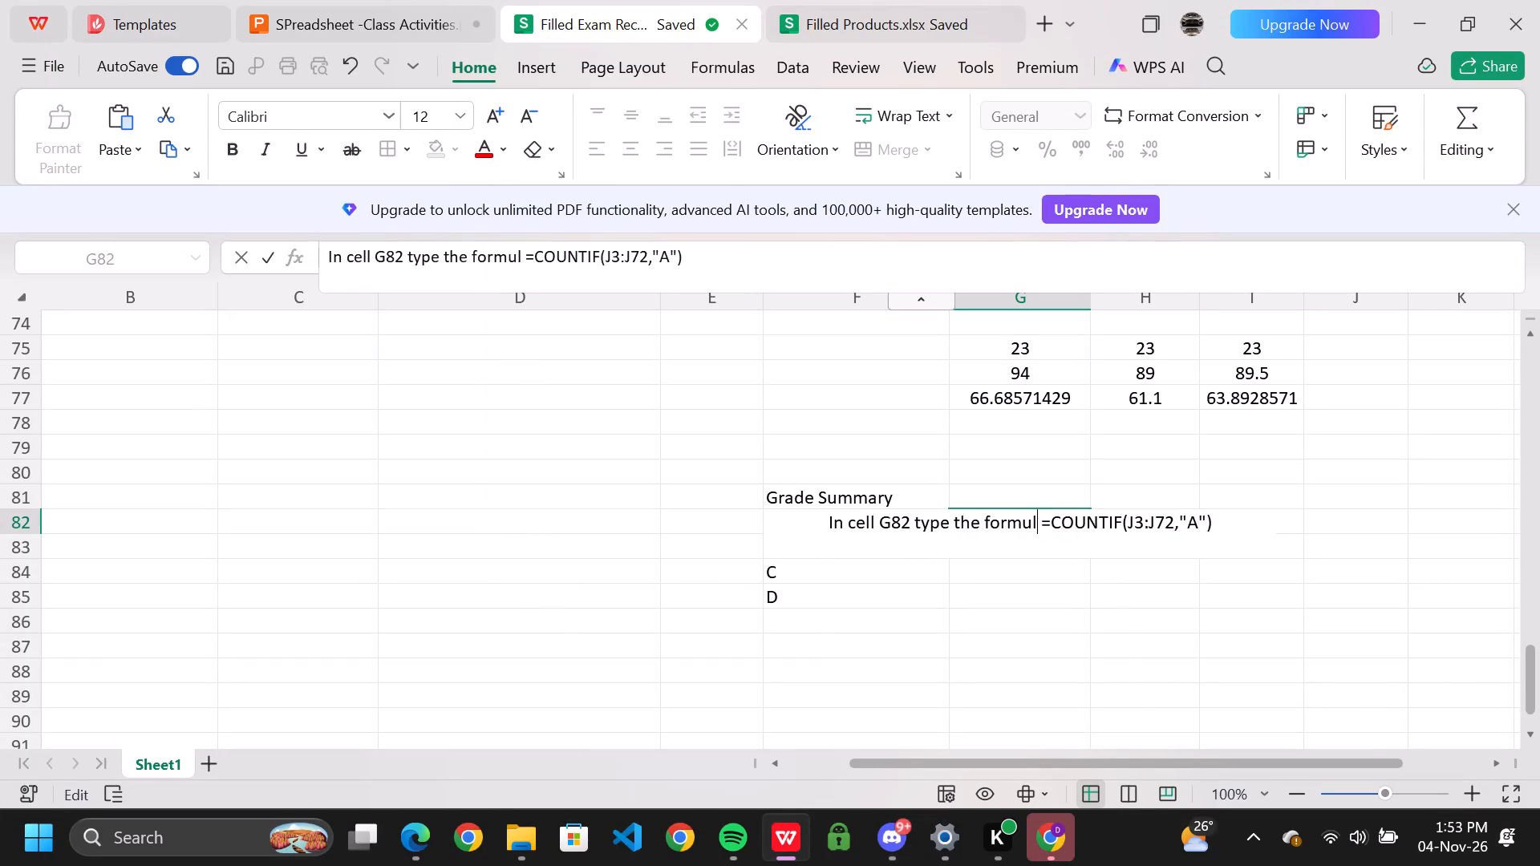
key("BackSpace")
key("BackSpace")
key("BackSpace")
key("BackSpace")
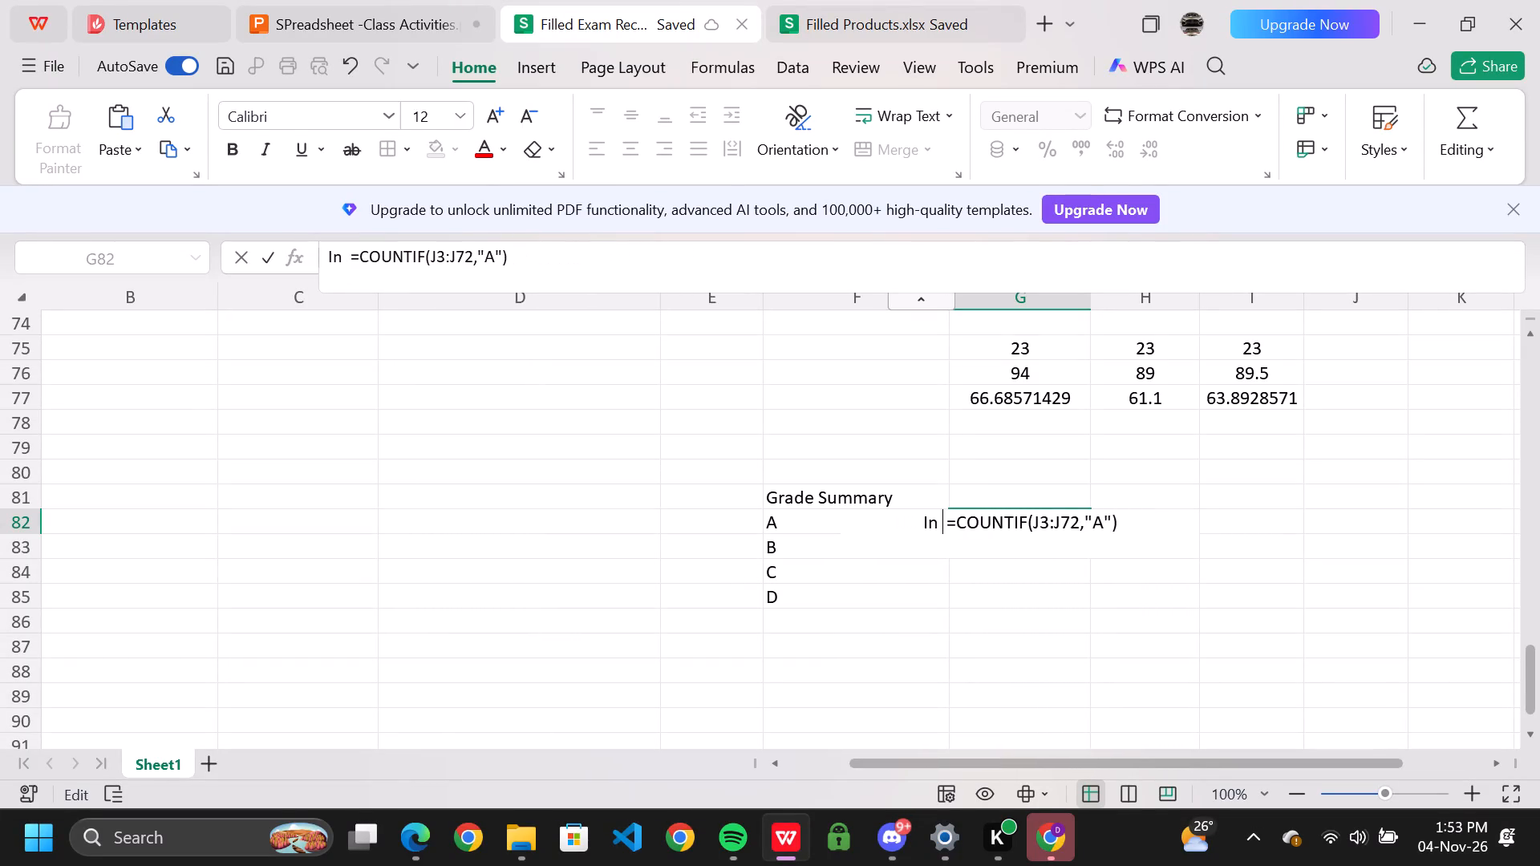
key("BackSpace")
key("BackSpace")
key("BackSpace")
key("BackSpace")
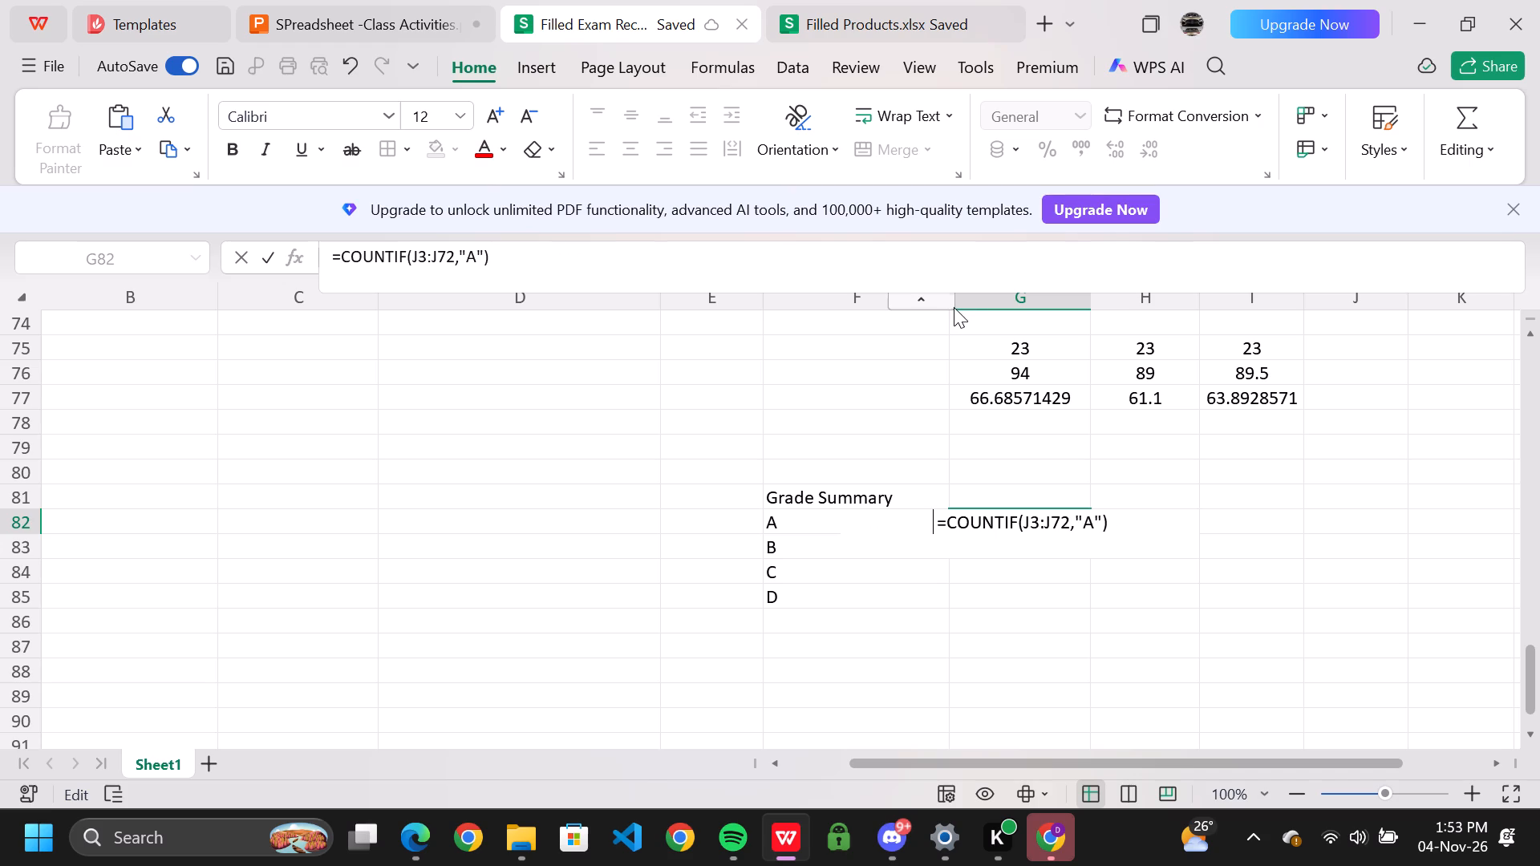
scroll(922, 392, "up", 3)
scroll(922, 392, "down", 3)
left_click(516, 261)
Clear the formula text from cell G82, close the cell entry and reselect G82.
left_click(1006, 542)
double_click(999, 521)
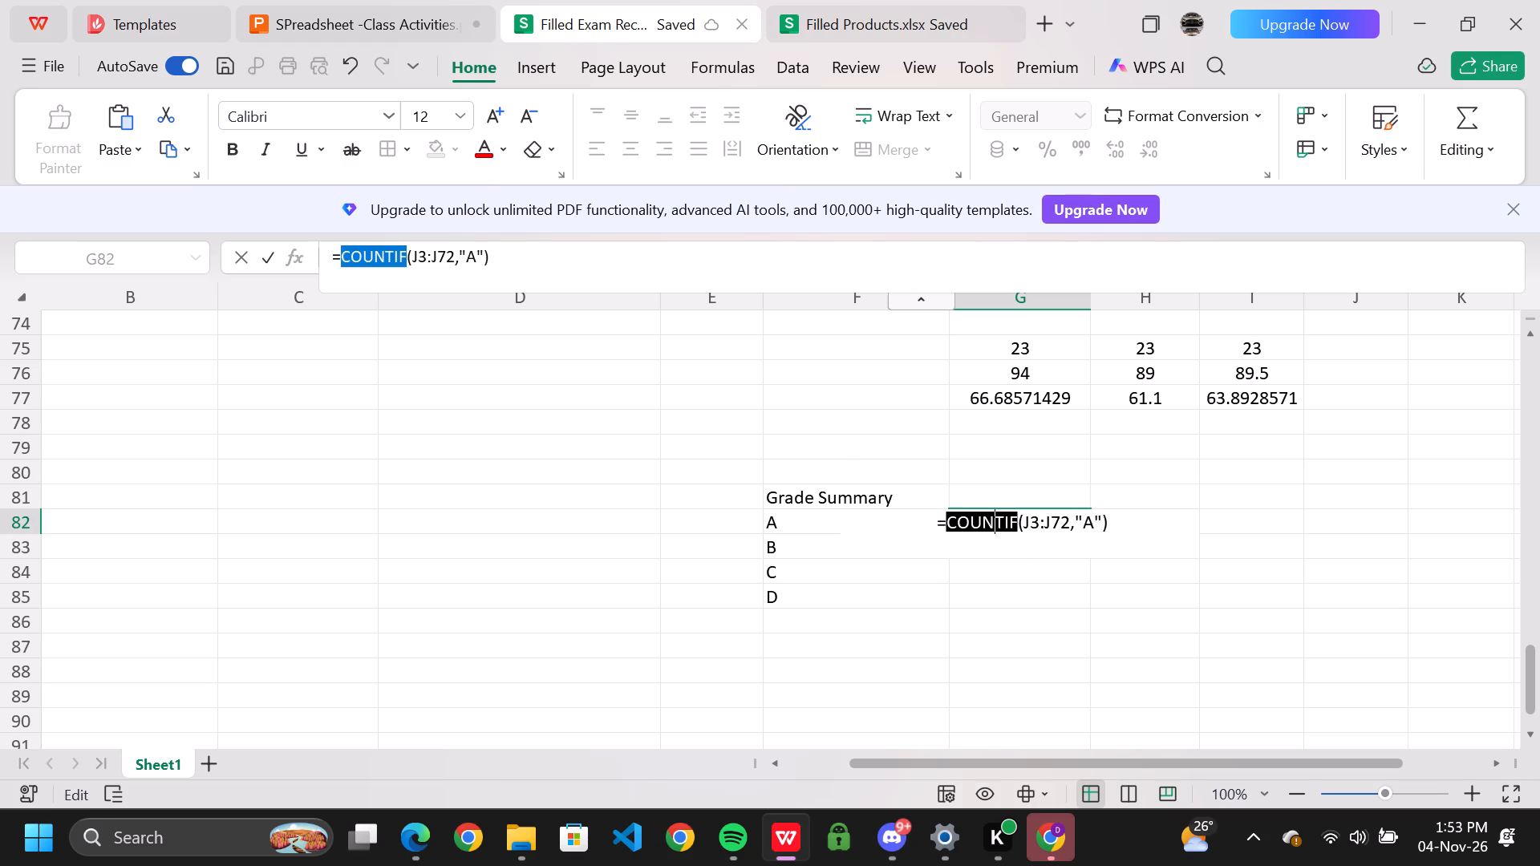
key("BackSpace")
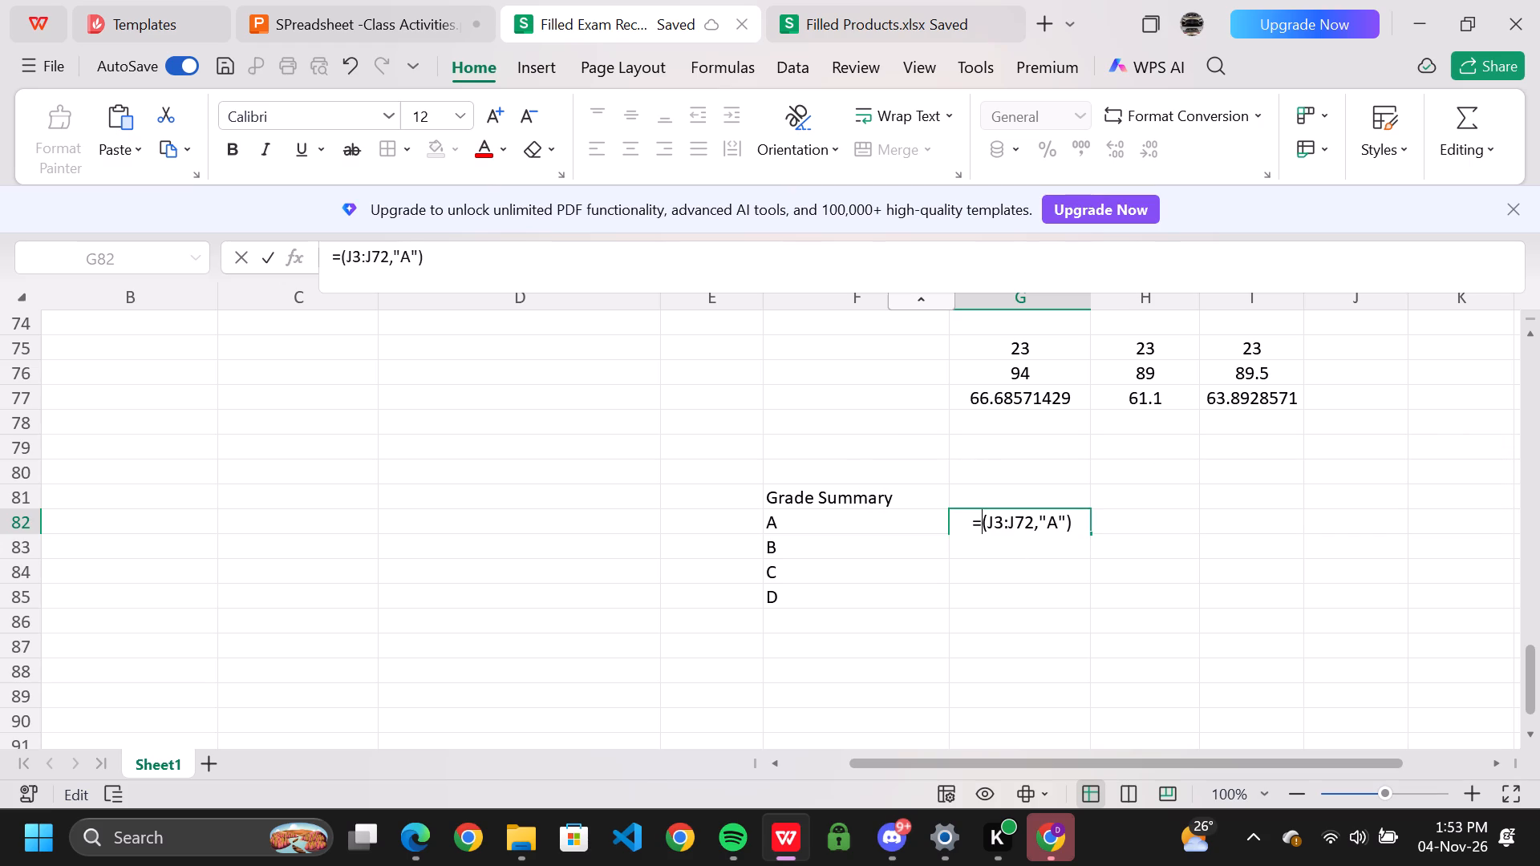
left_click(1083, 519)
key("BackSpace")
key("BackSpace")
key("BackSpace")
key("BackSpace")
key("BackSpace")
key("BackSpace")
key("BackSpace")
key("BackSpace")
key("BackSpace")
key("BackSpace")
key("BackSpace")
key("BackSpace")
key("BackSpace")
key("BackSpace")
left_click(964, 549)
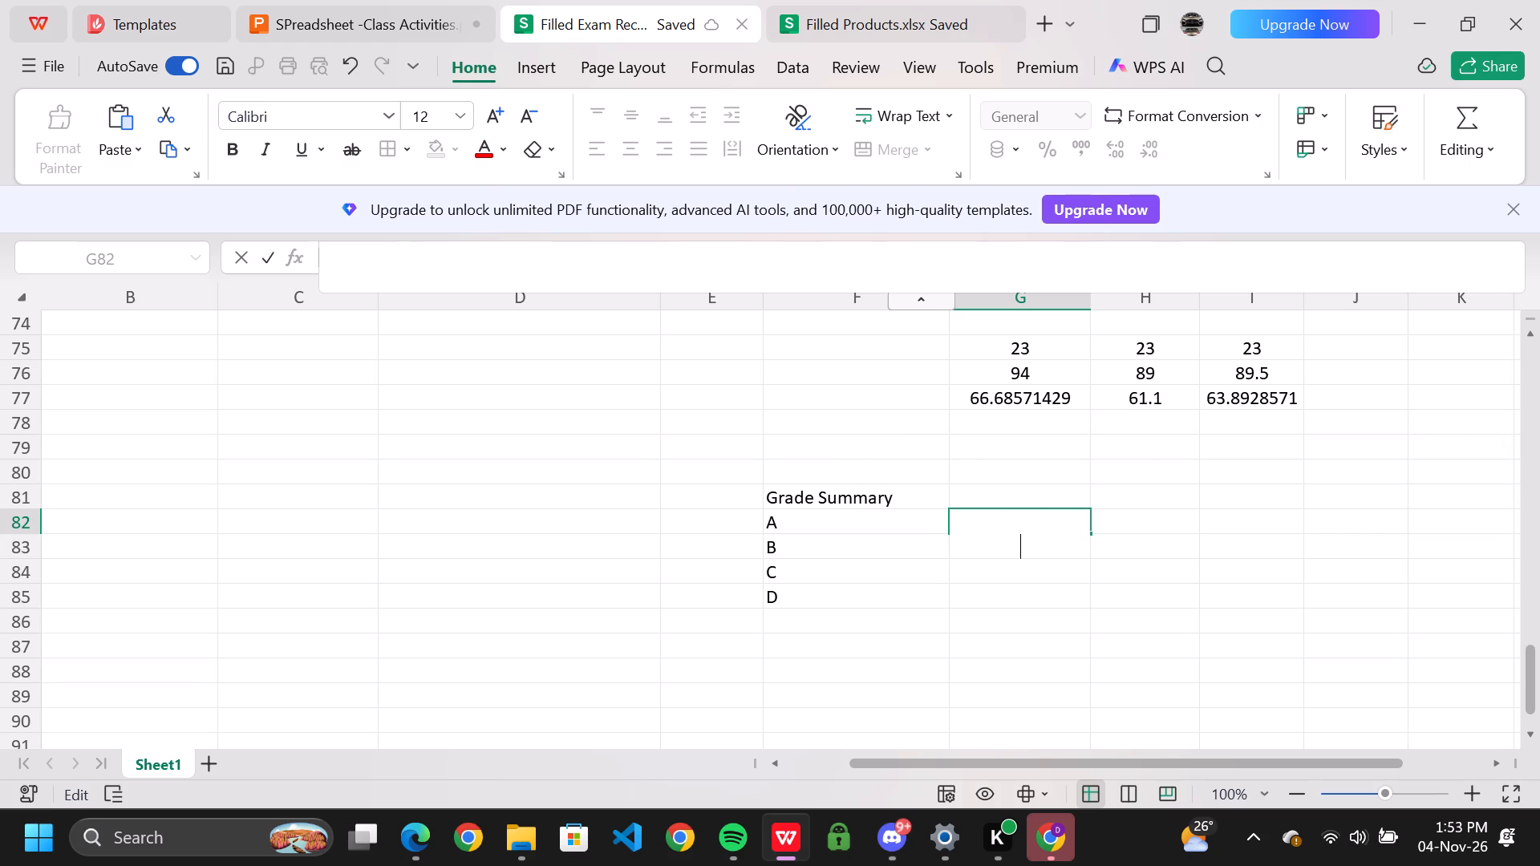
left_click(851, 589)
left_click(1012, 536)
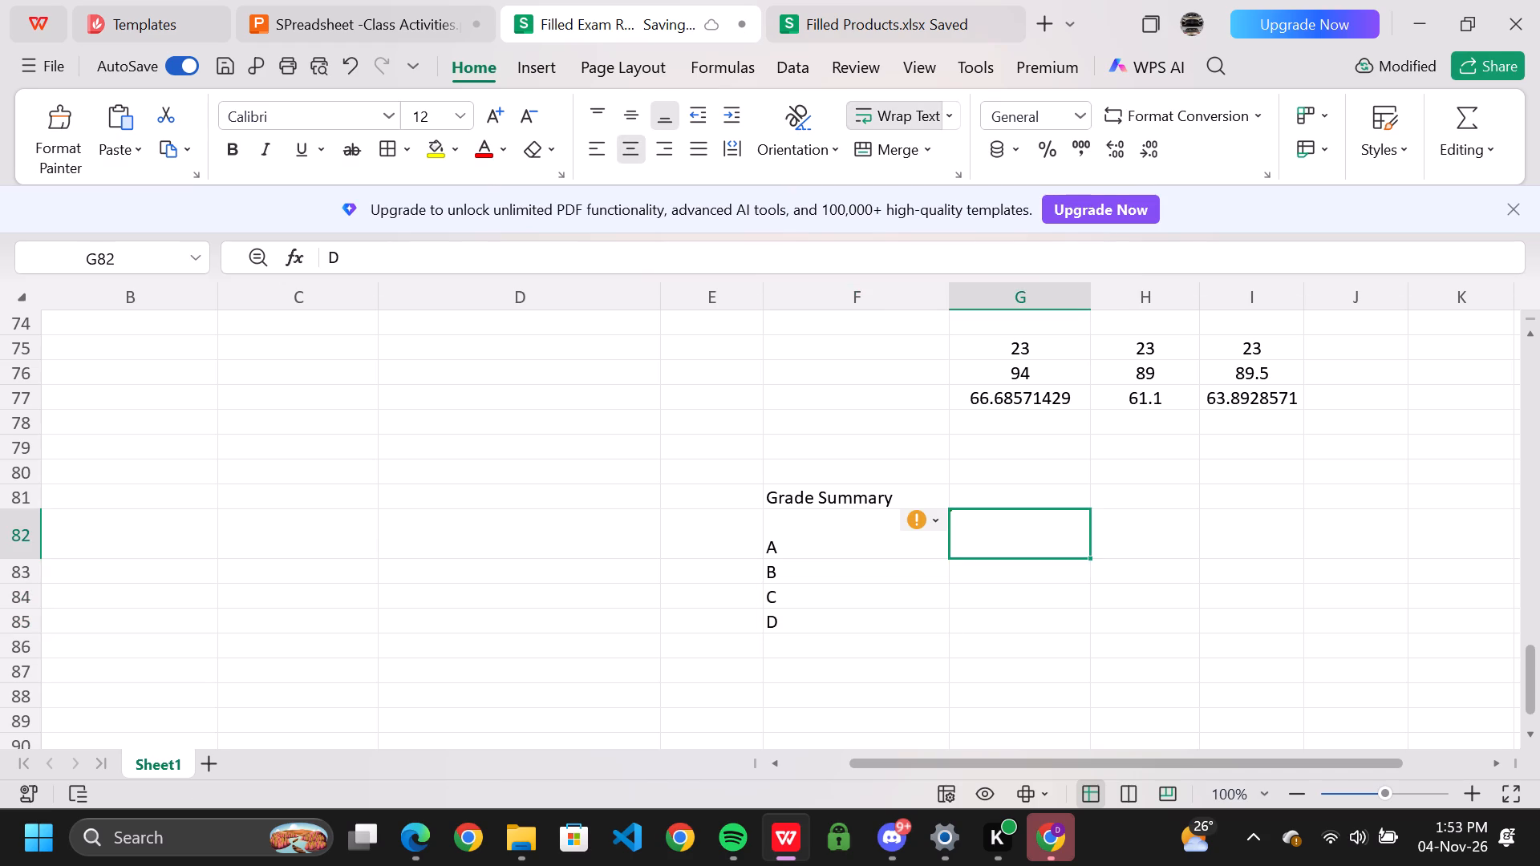
Clear the empty strings from cell G82 using its error-check options.
left_click(922, 524)
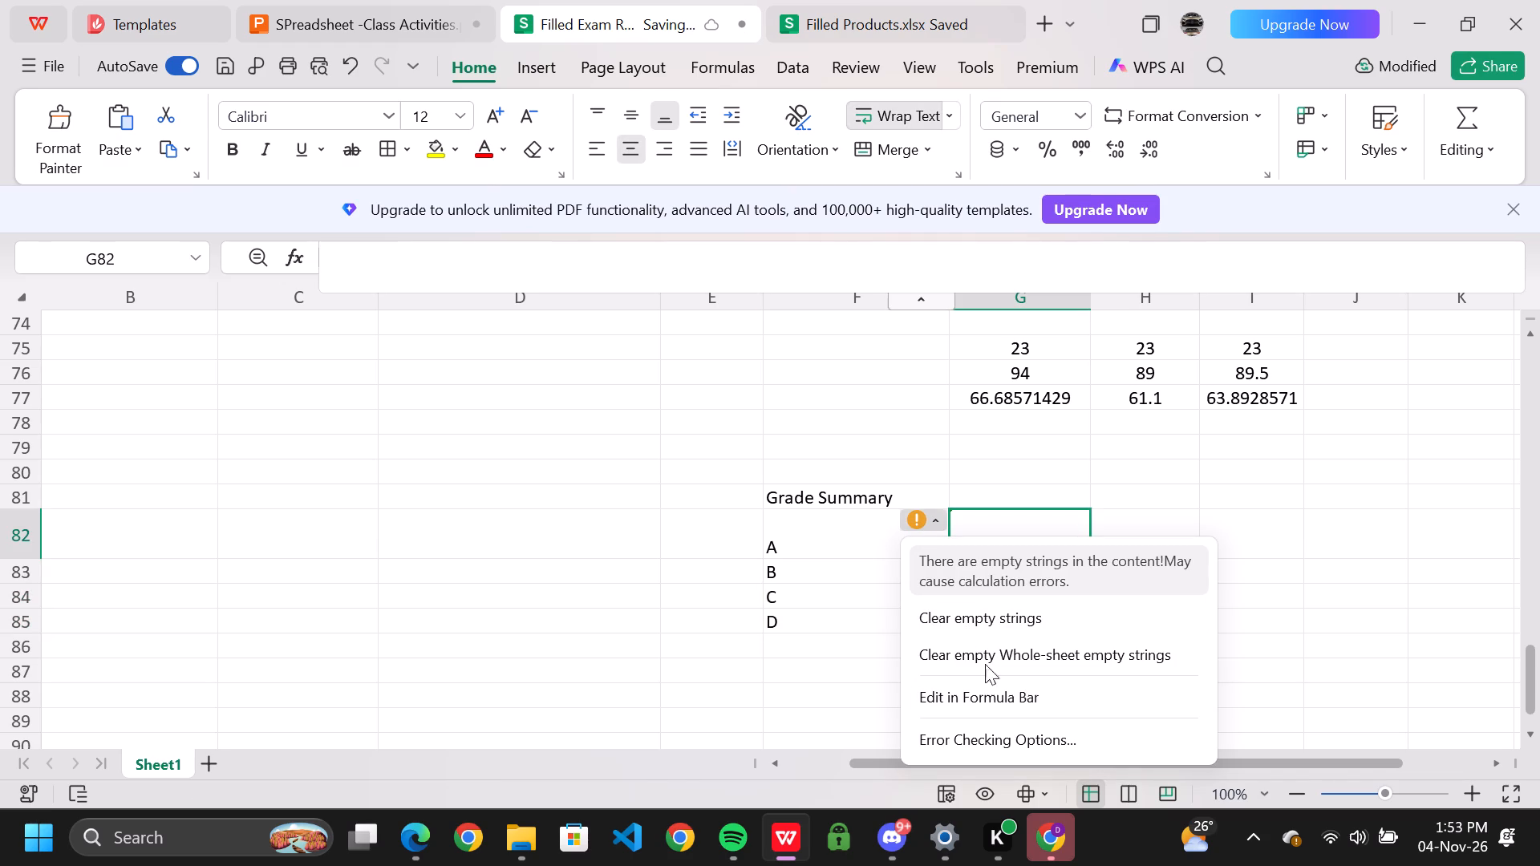
left_click(981, 623)
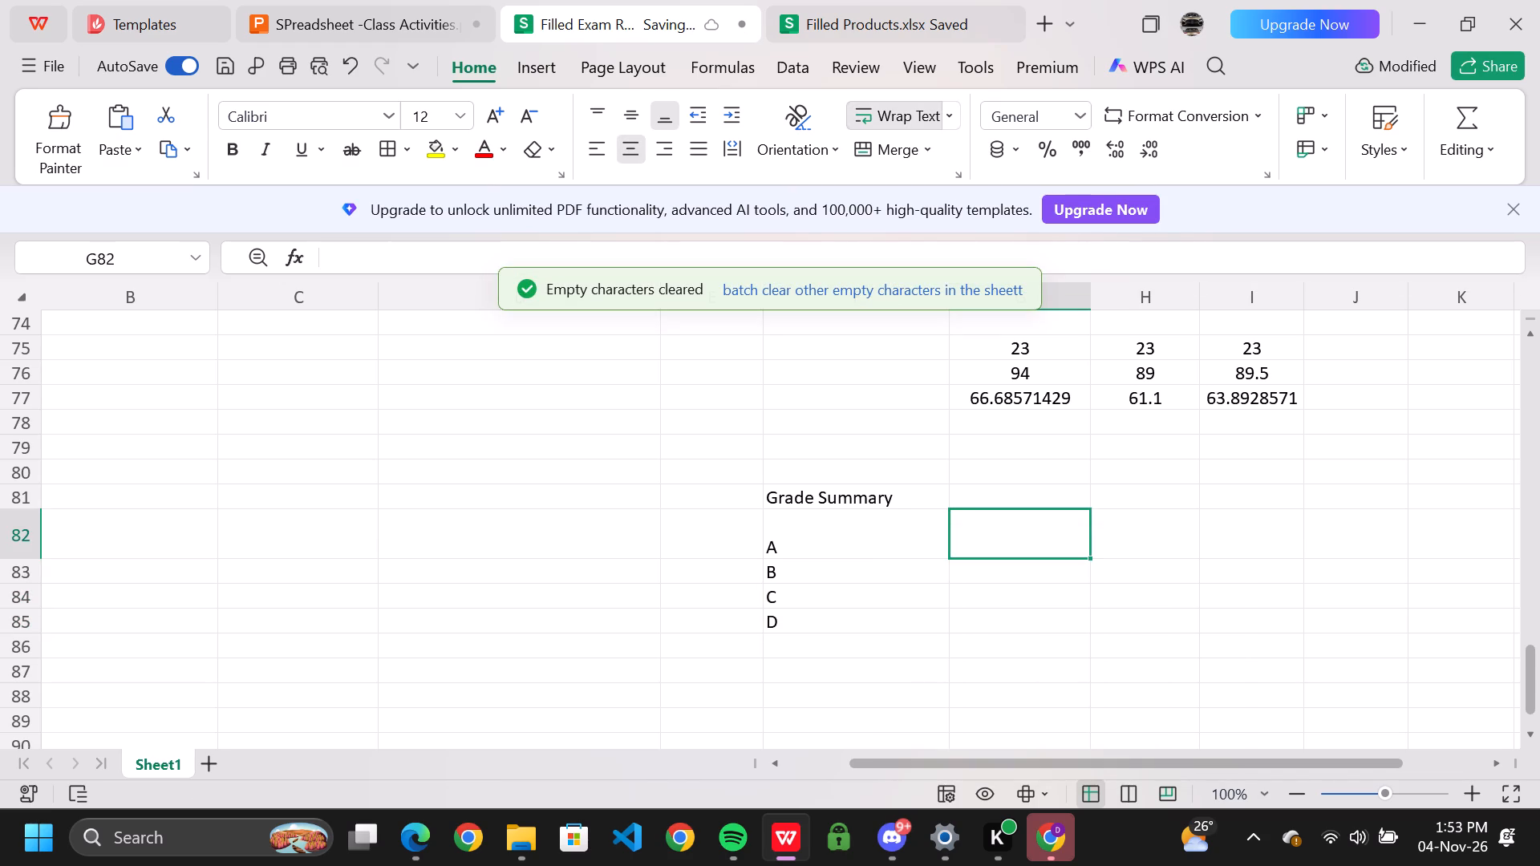
Copy only the formula =COUNTIF(J3:J72,"A") from slide 13 and enter it in cell G82 of Filled Exam Records.xlsx.
left_click(367, 259)
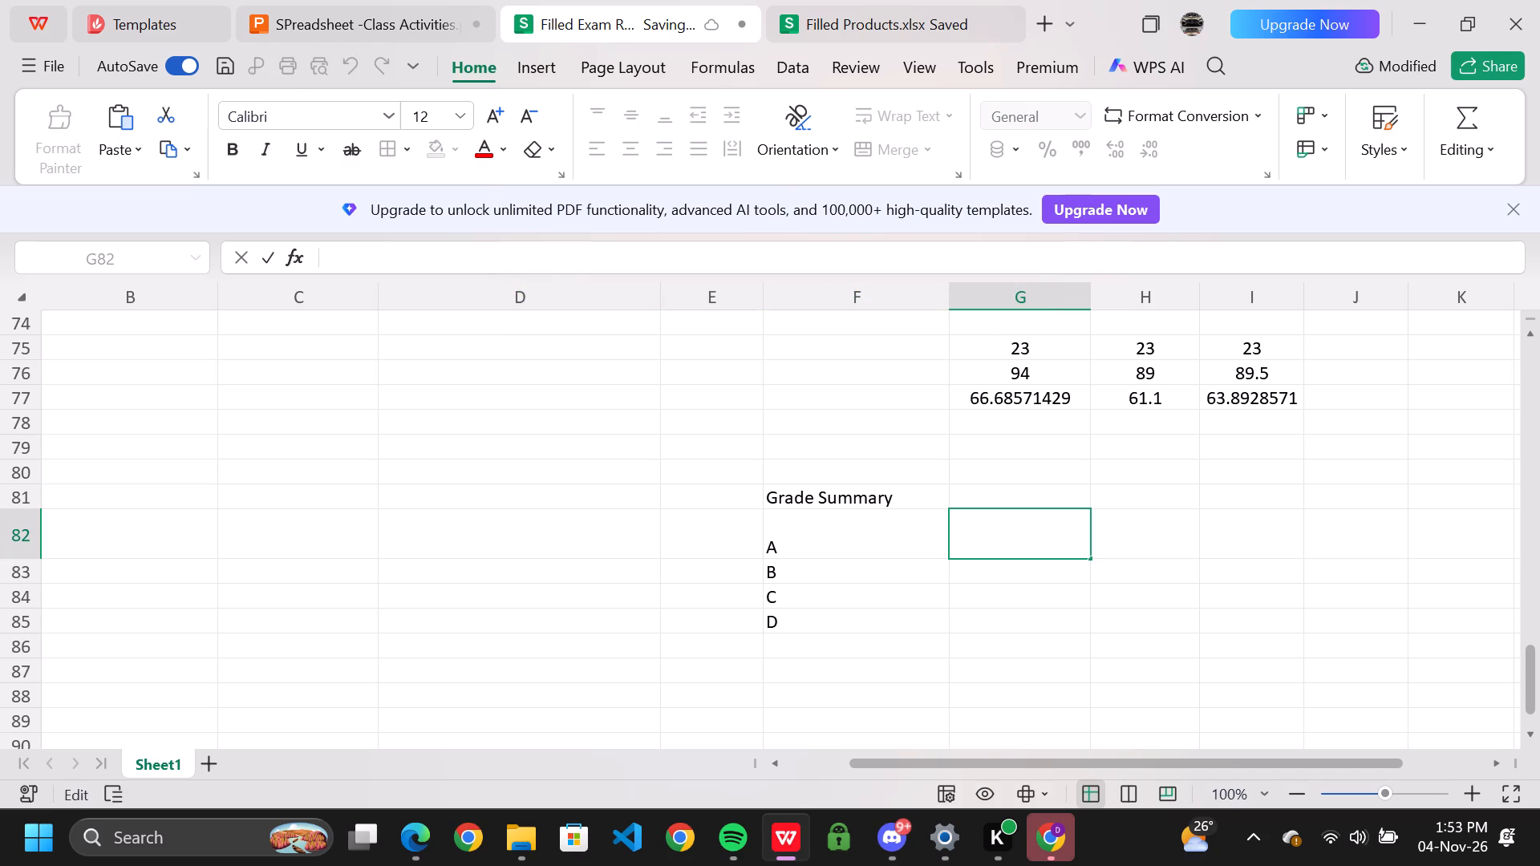
left_click(338, 0)
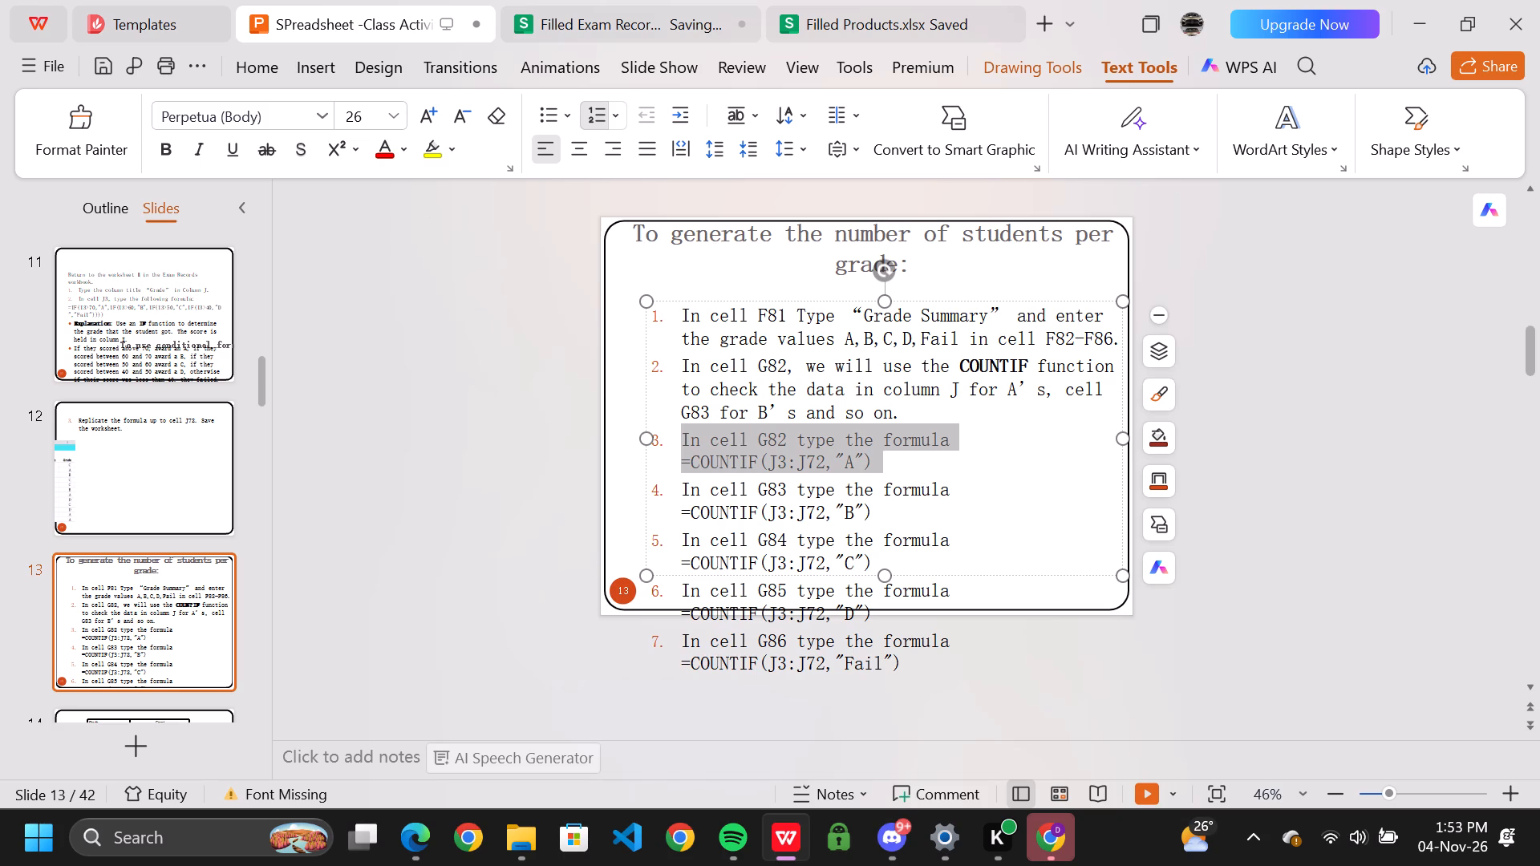
left_click(740, 458)
left_click_drag(675, 465, 878, 465)
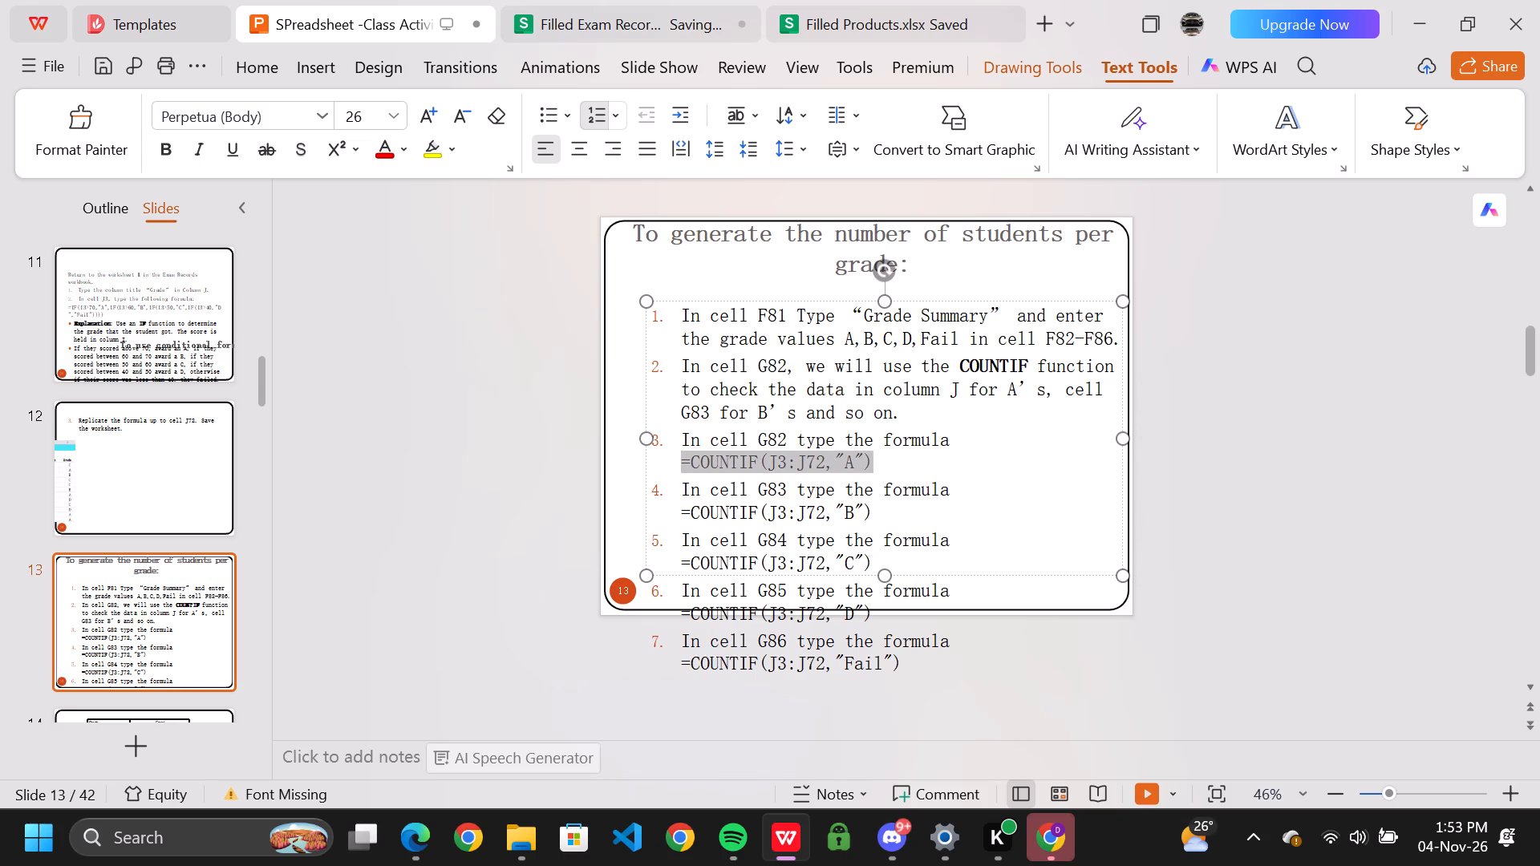
left_click_drag(878, 465, 879, 465)
key("ctrl+c")
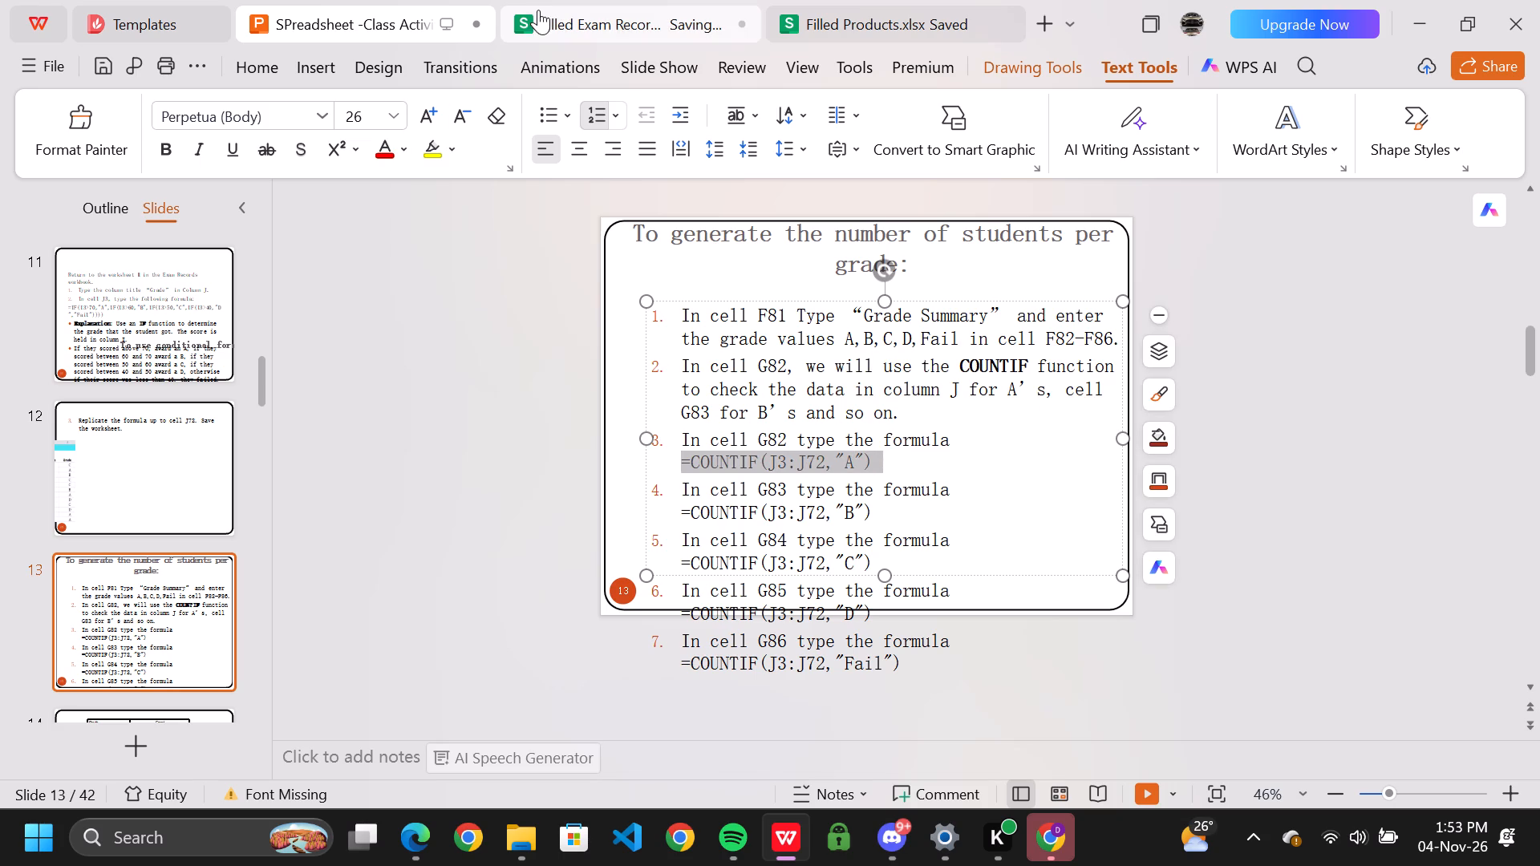
left_click(615, 9)
left_click(379, 261)
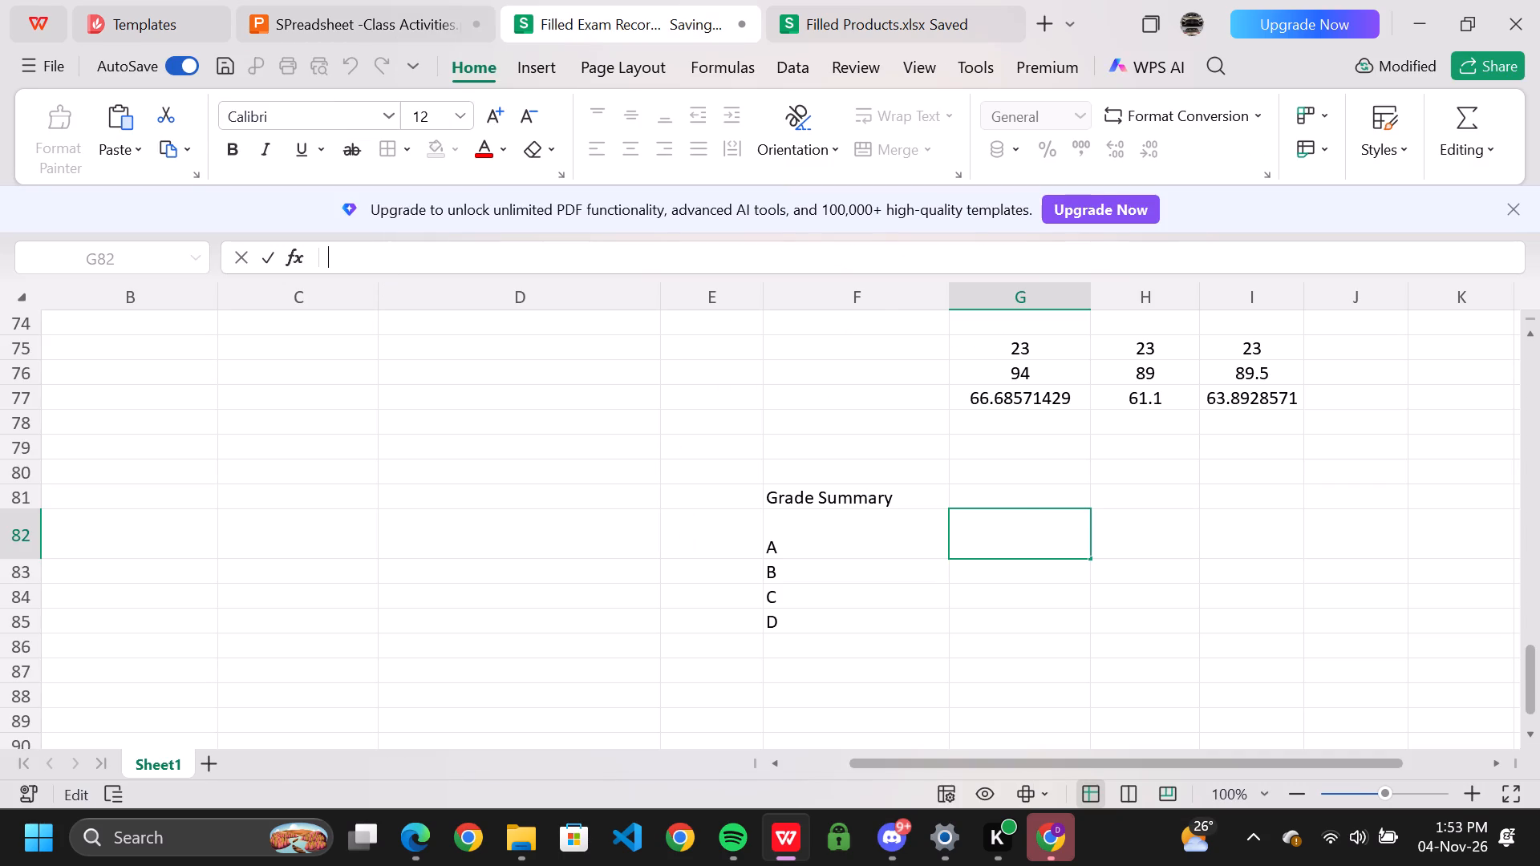
key("ctrl+v")
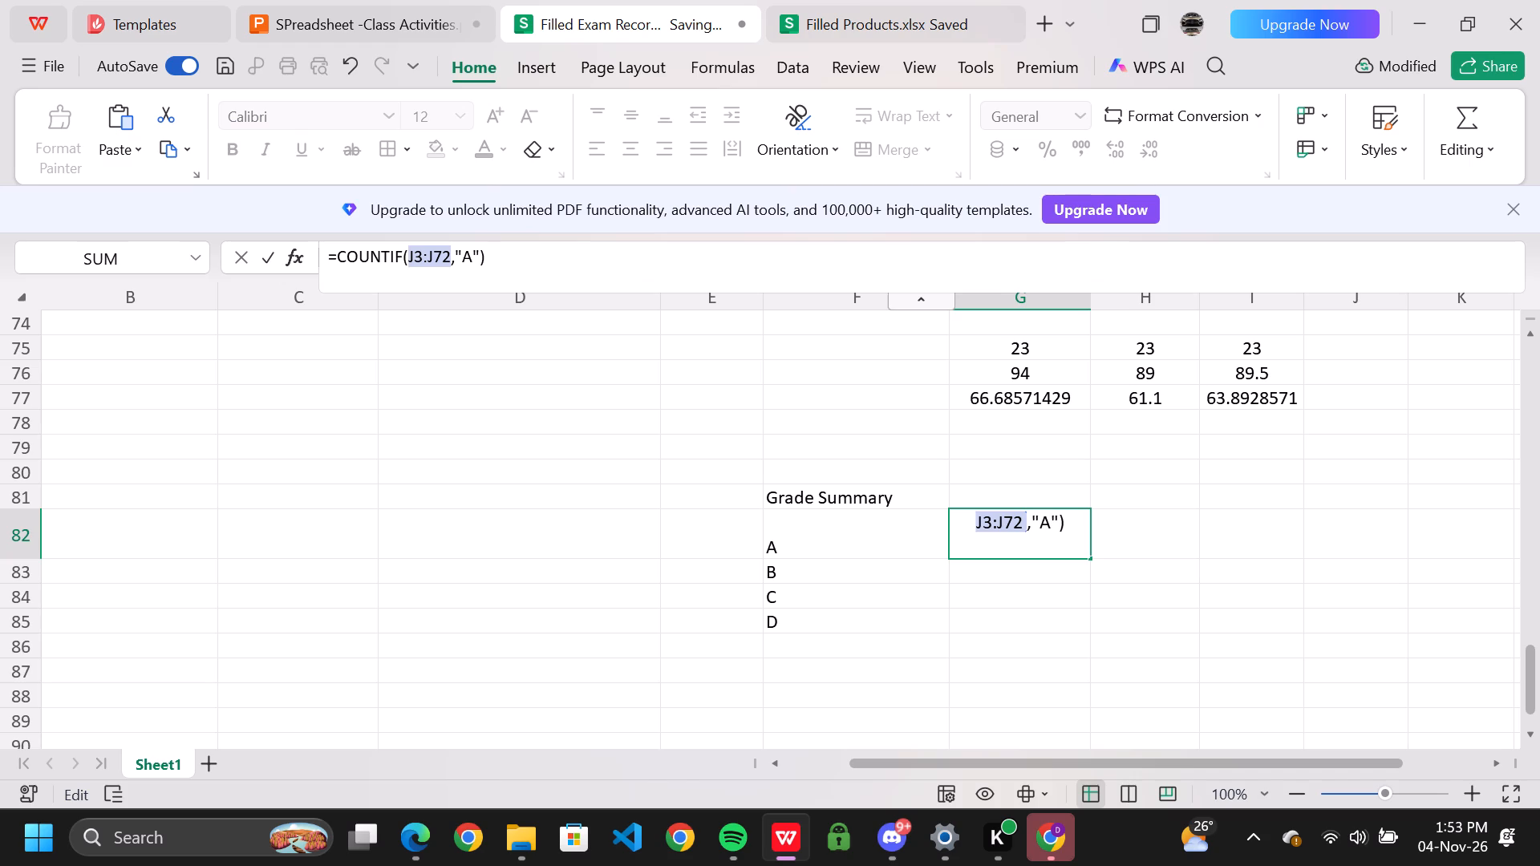
left_click(506, 265)
left_click(961, 525)
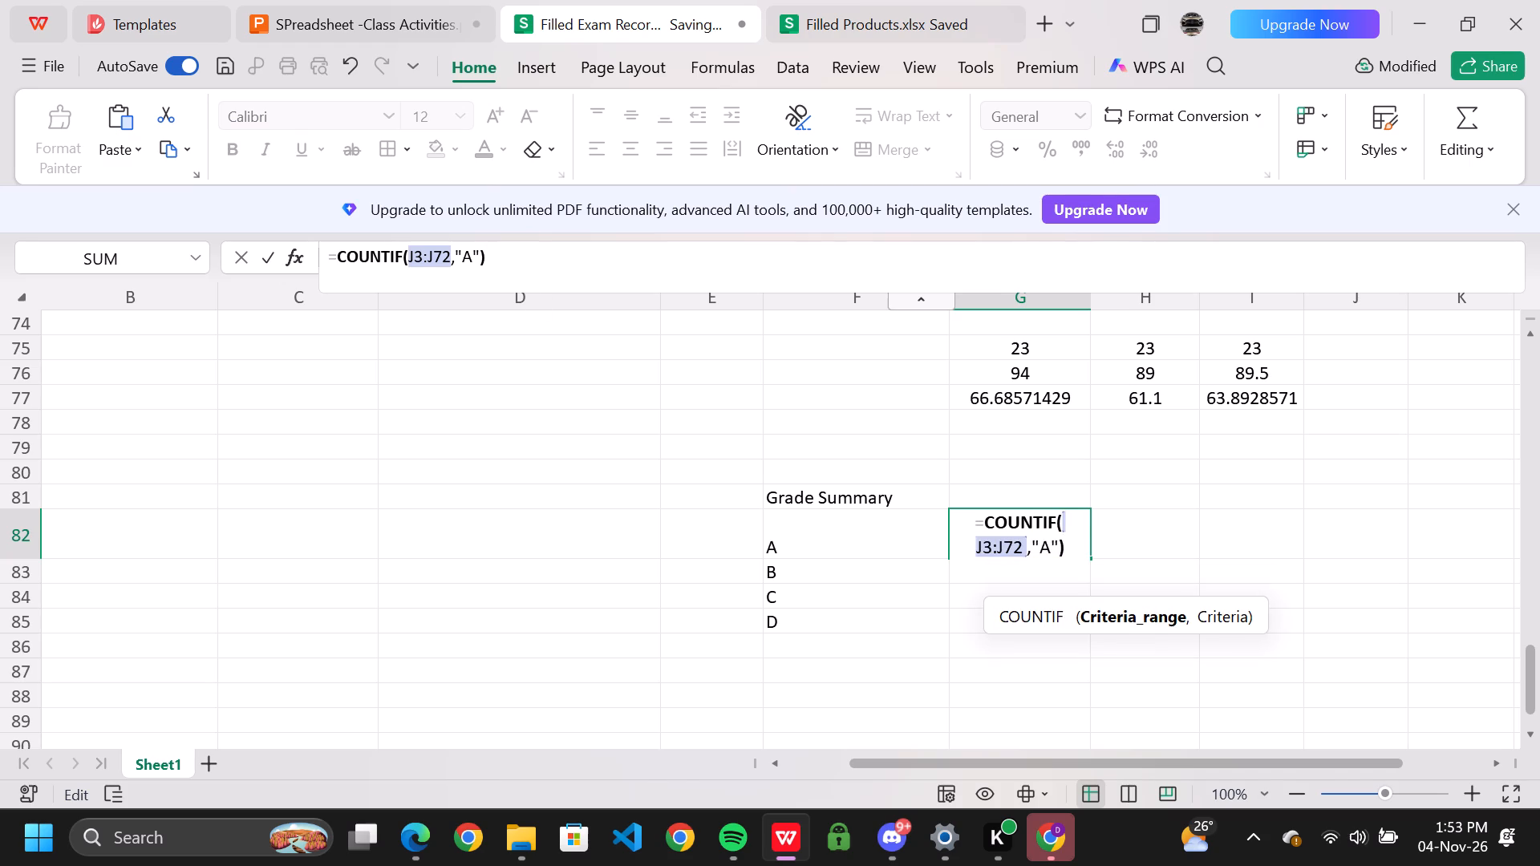
left_click(514, 262)
key("Return")
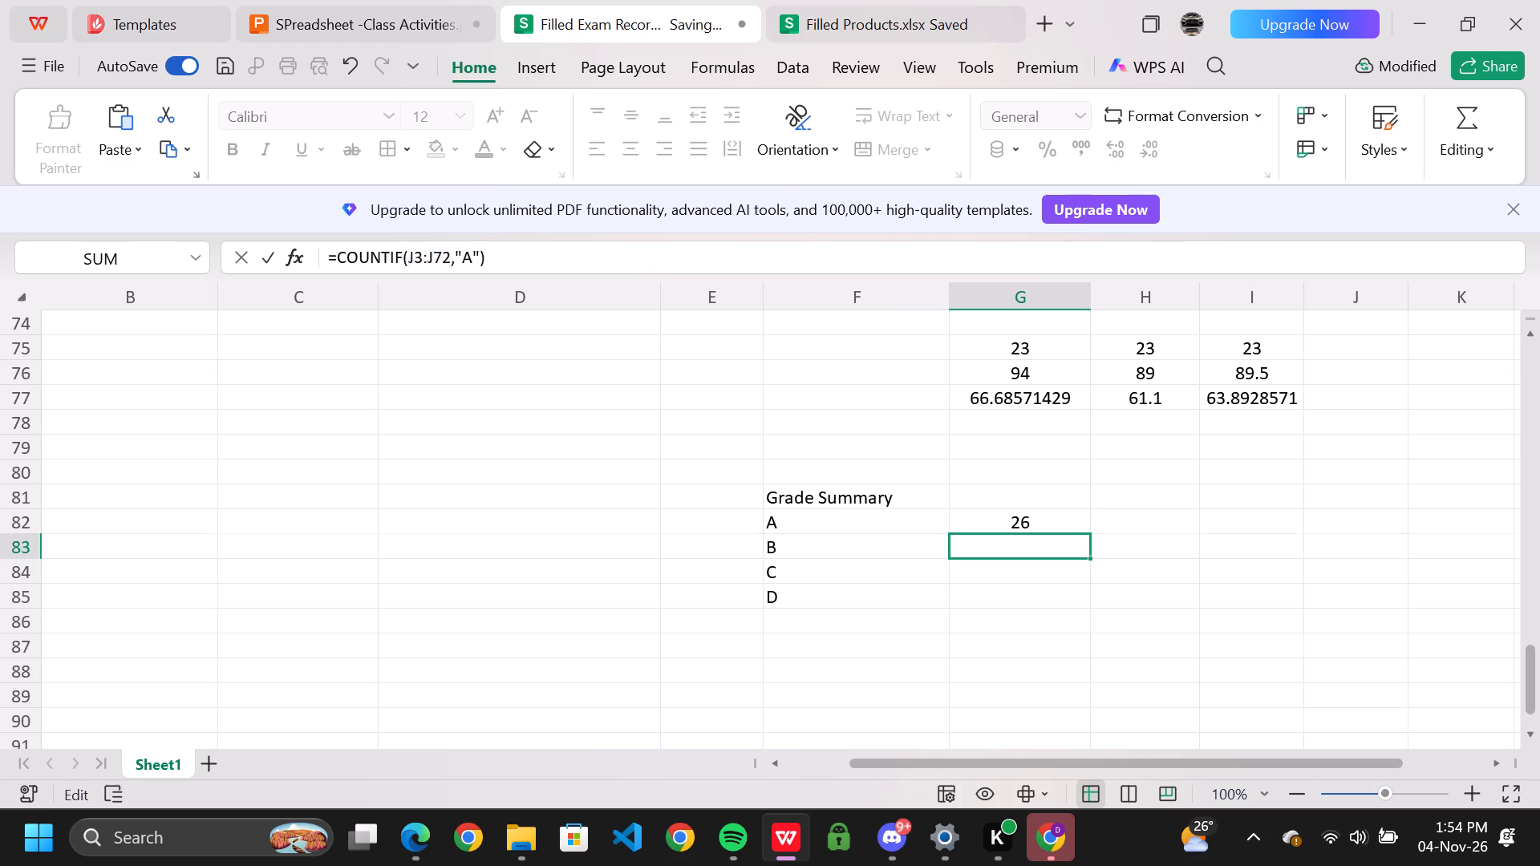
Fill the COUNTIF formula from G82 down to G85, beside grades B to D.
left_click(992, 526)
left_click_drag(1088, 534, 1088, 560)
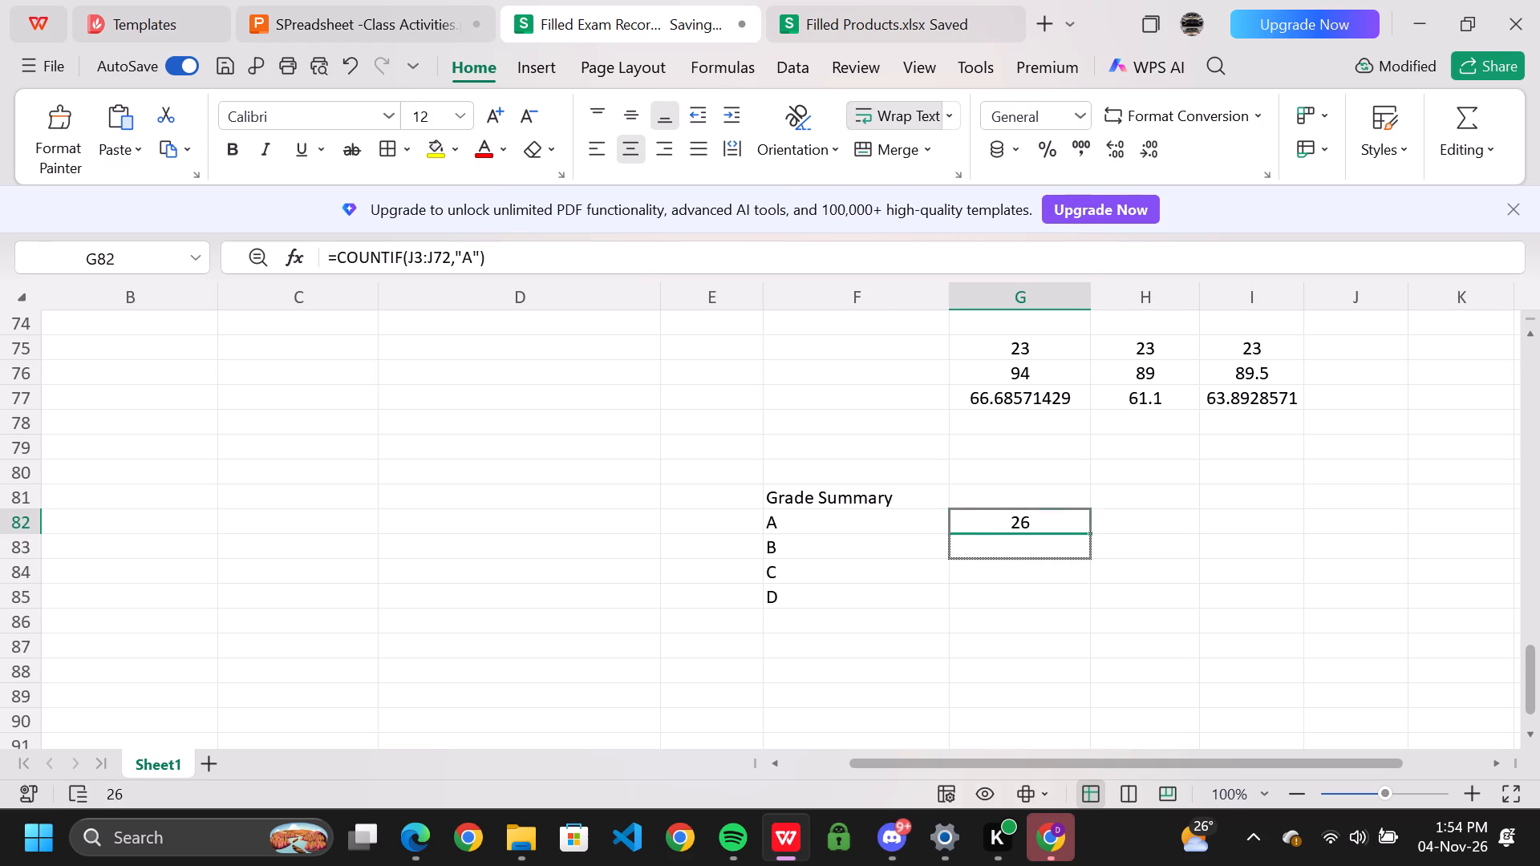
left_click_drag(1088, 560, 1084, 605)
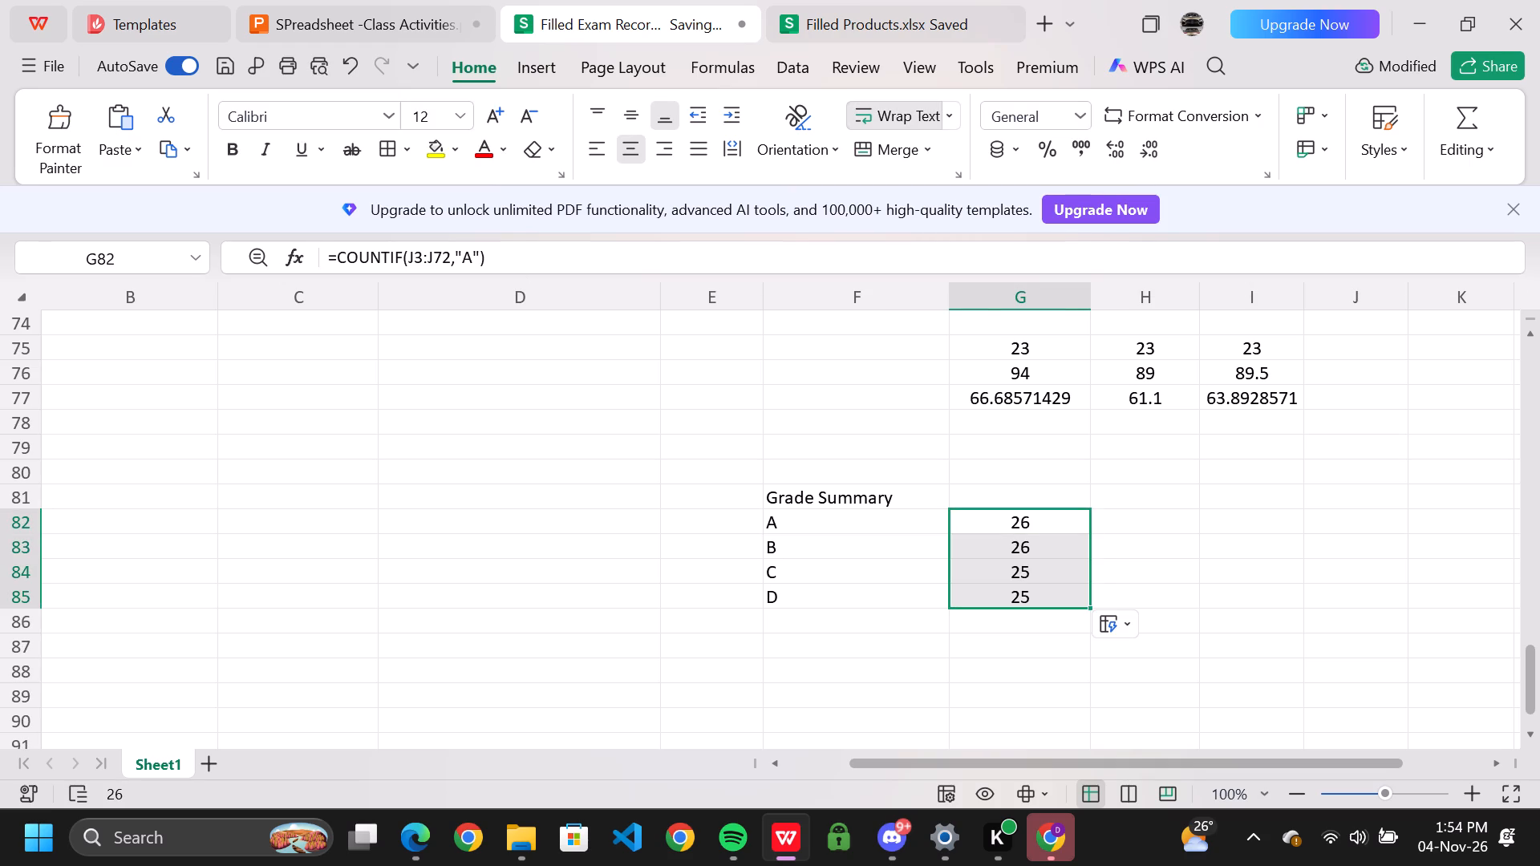
Enter the label Fail in cell F86, below grade D in the Grade Summary.
scroll(859, 621, "down", 1)
left_click(810, 547)
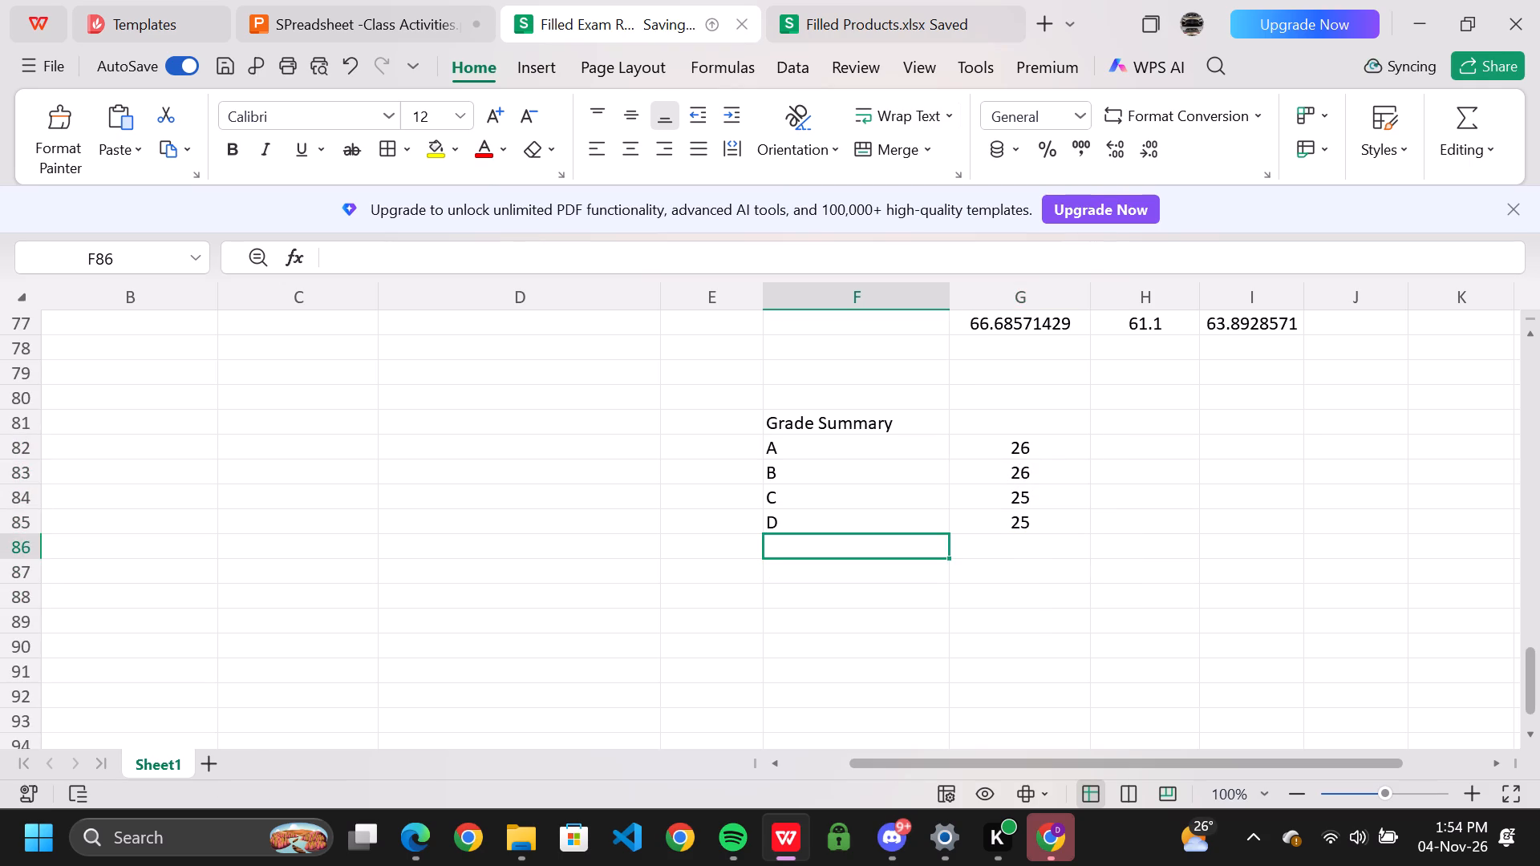
key("shift+f")
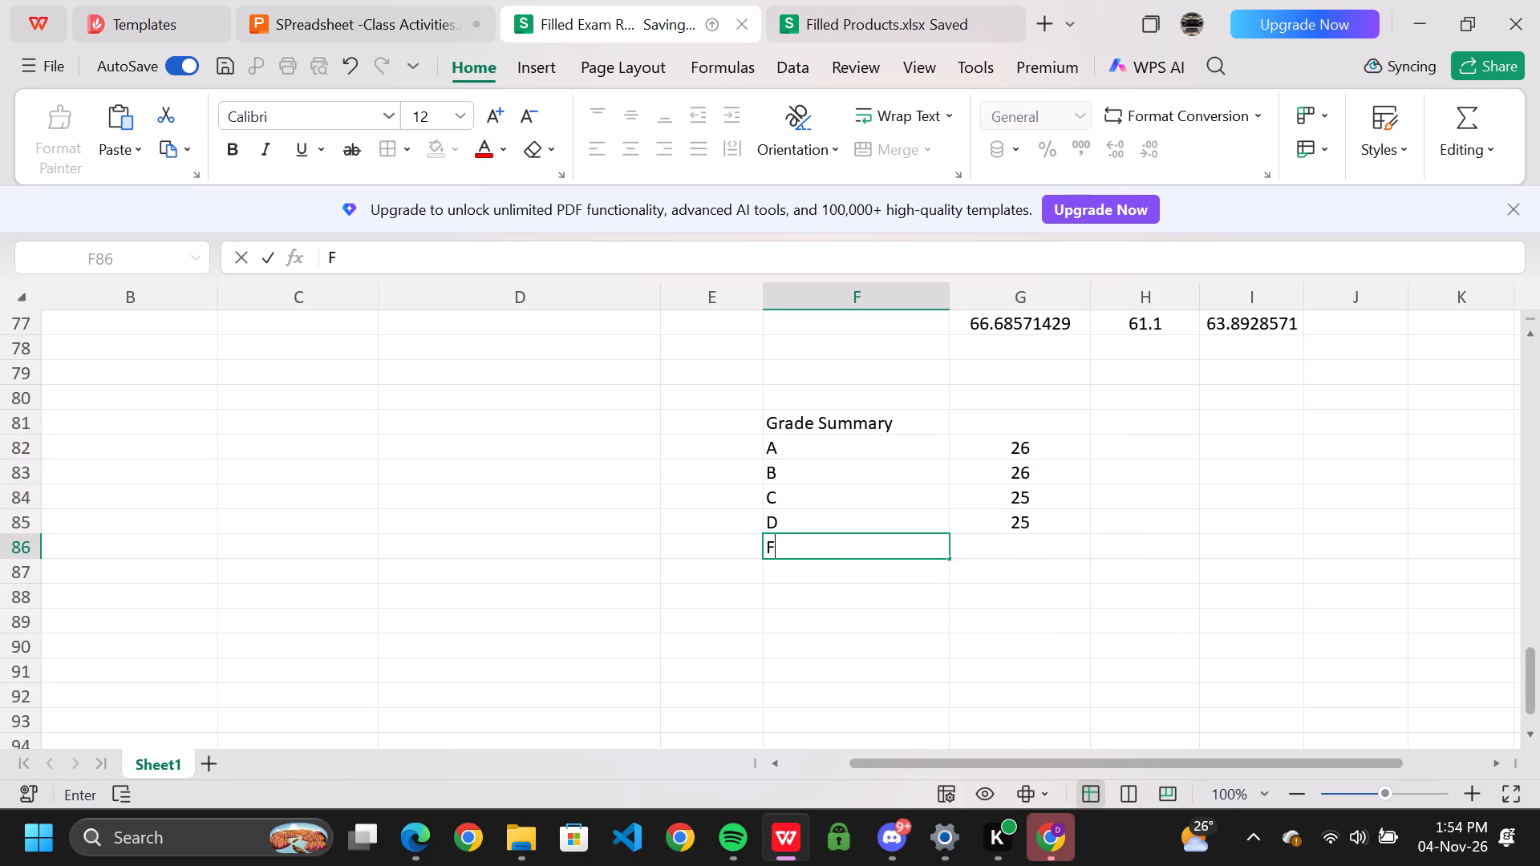
key("a")
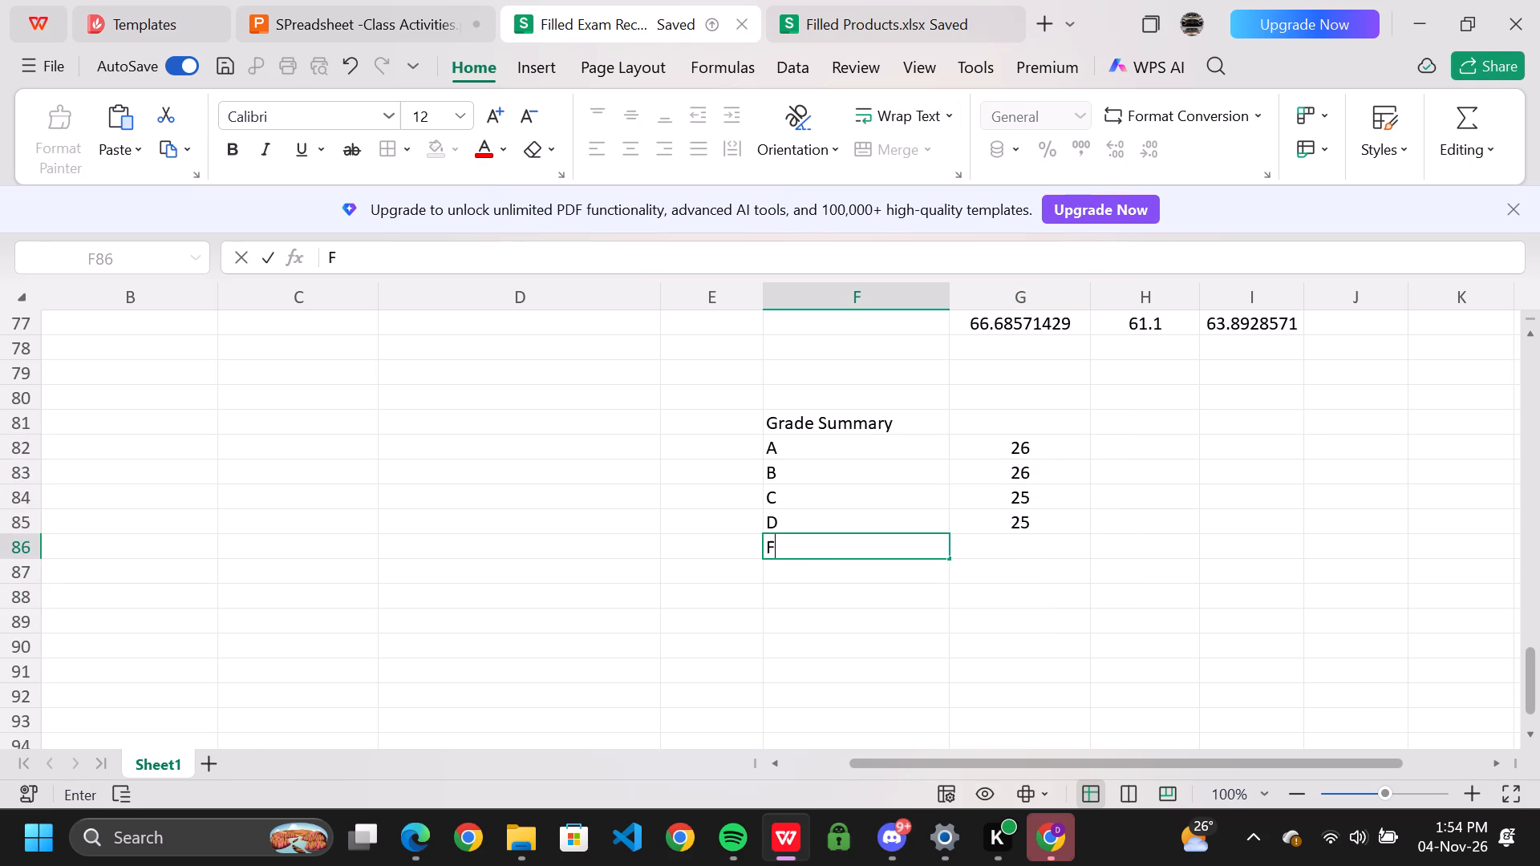
key("i")
key("BackSpace")
type("ail")
Fill the COUNTIF formula from G82 down through G86, including the Fail row.
left_click(1015, 448)
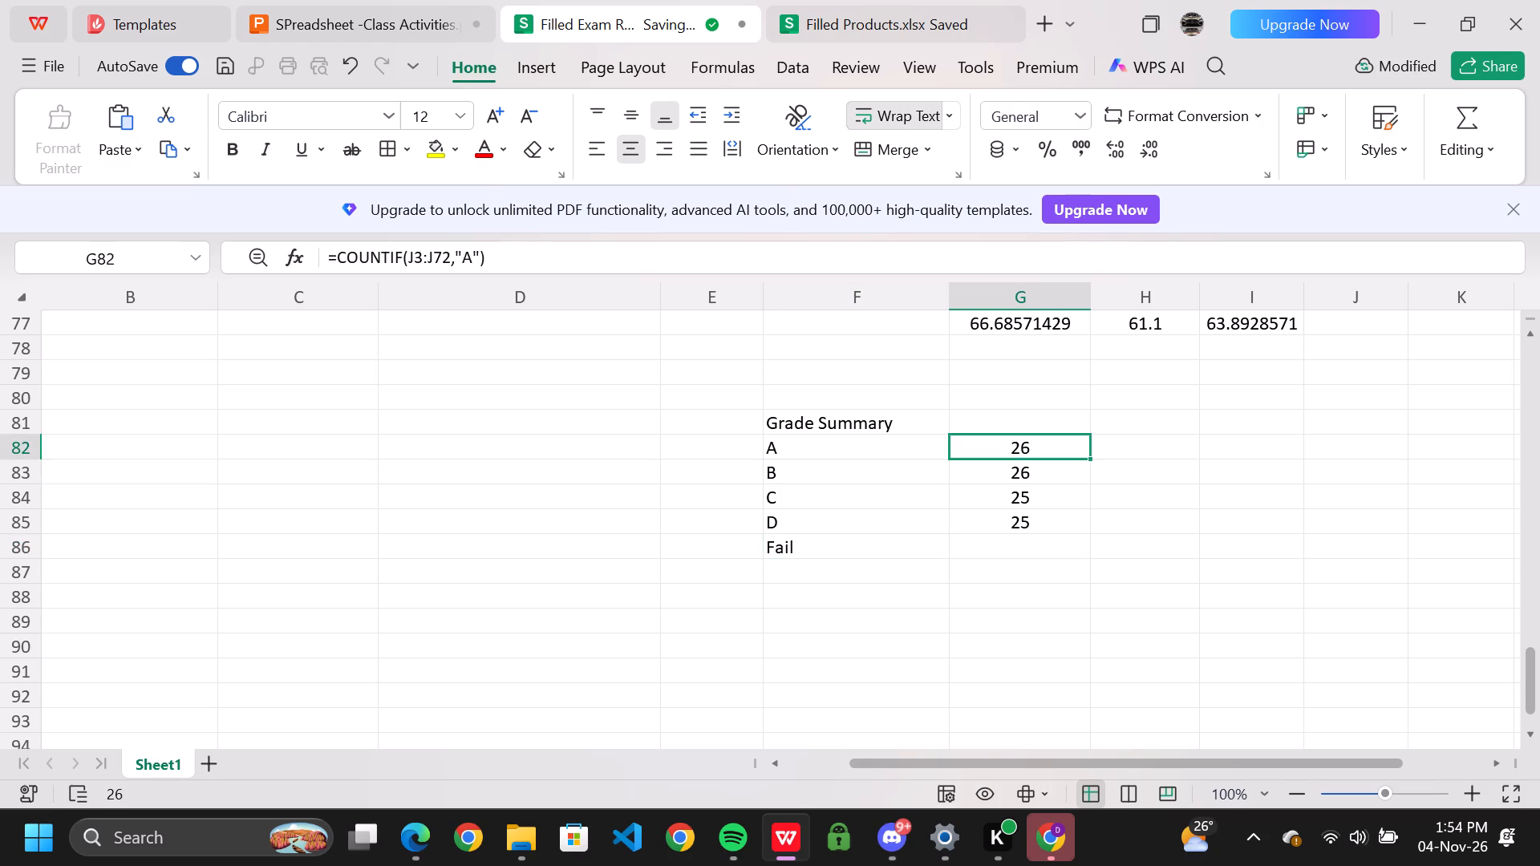
left_click_drag(1092, 459, 1078, 557)
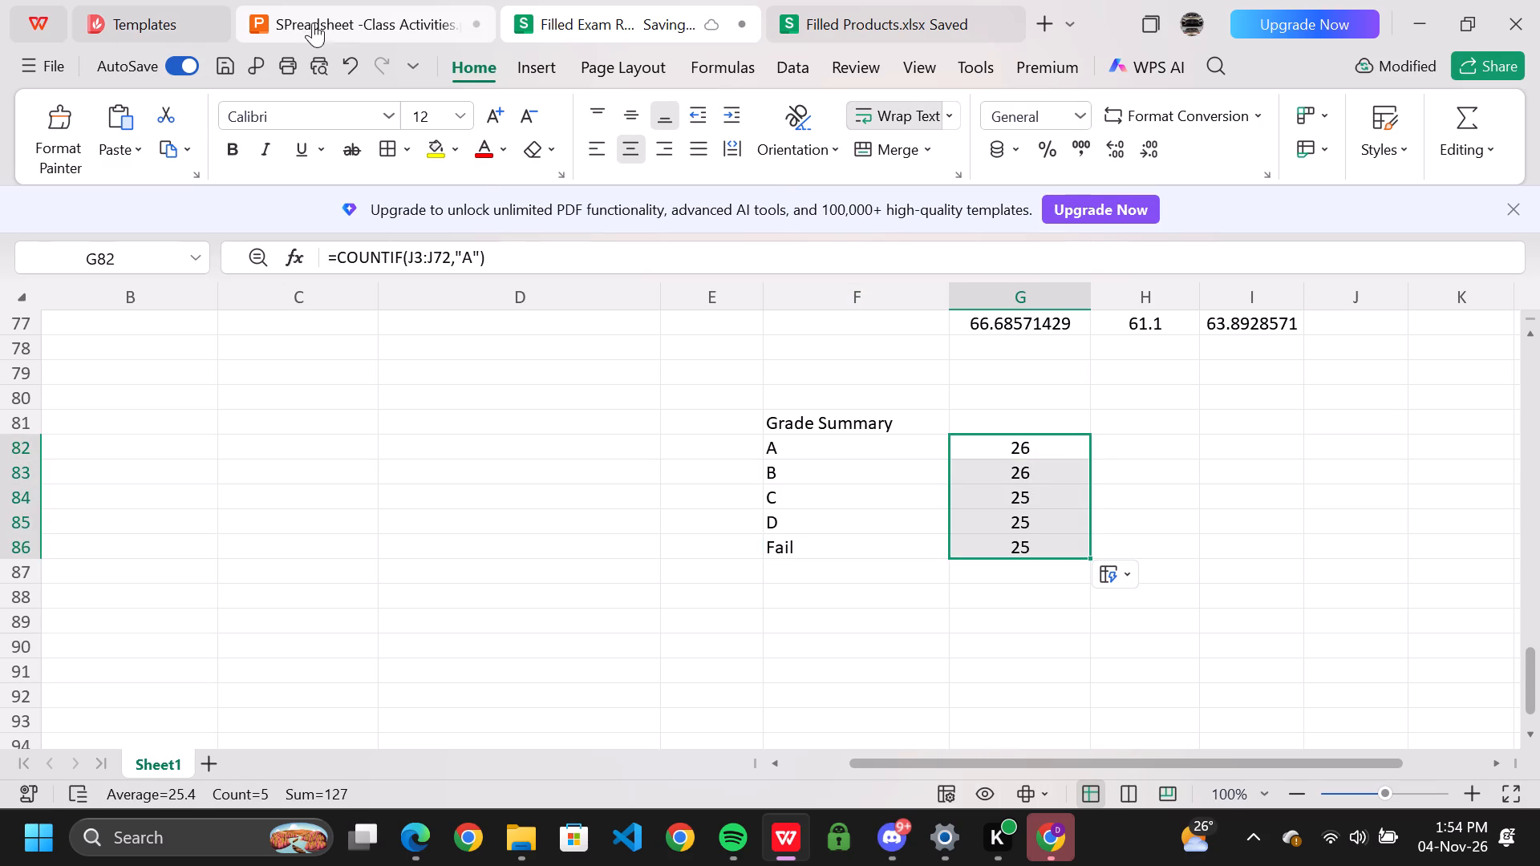
Copy =COUNTIF(J3:J72,"B") from slide 13 and replace the formula in cell G83 with it.
left_click(344, 31)
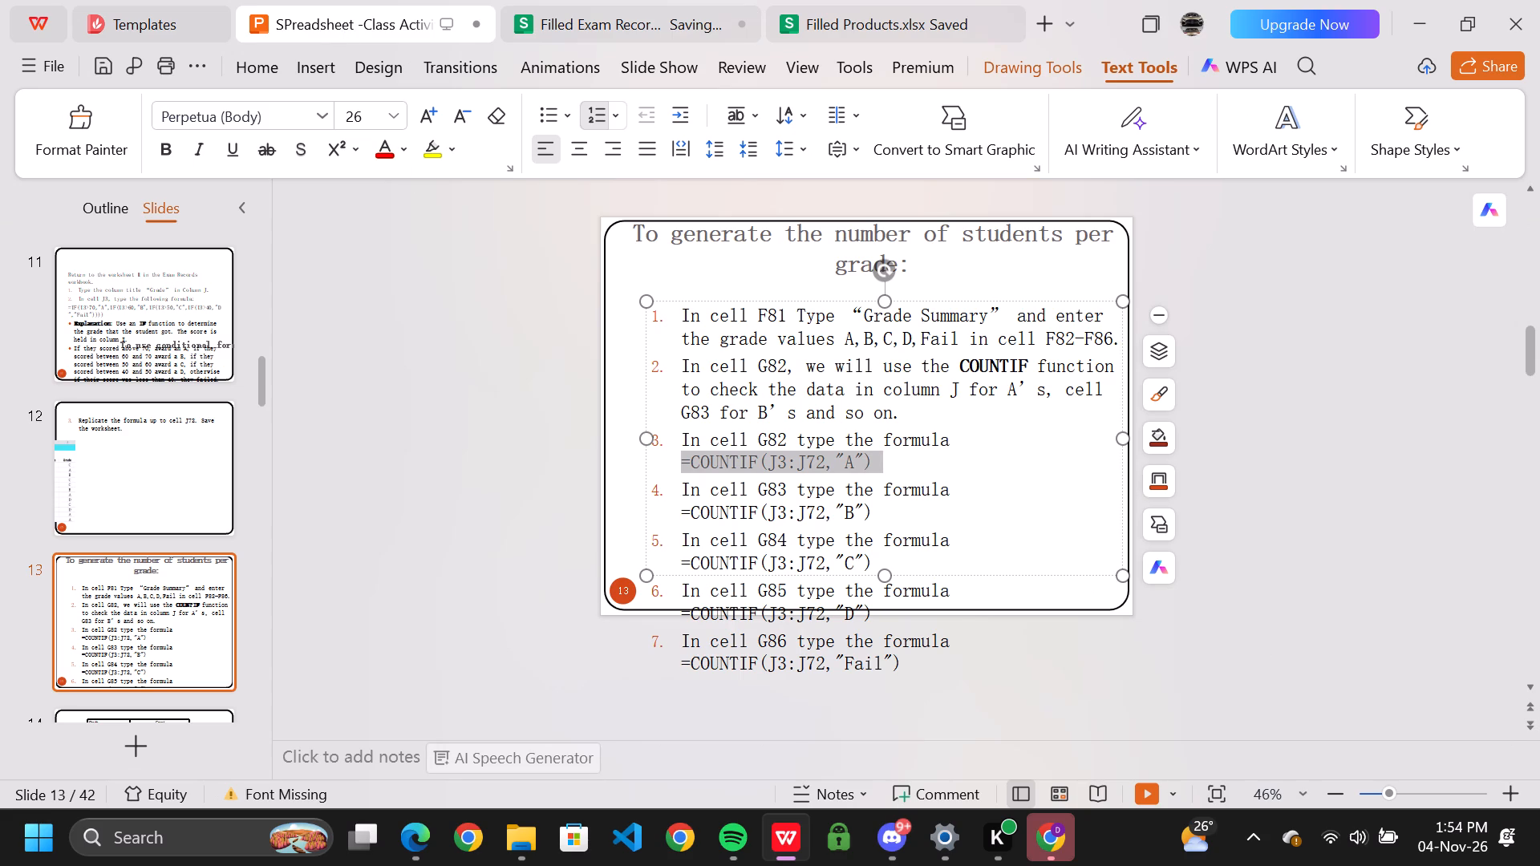
left_click_drag(876, 508, 678, 515)
key("ctrl+c")
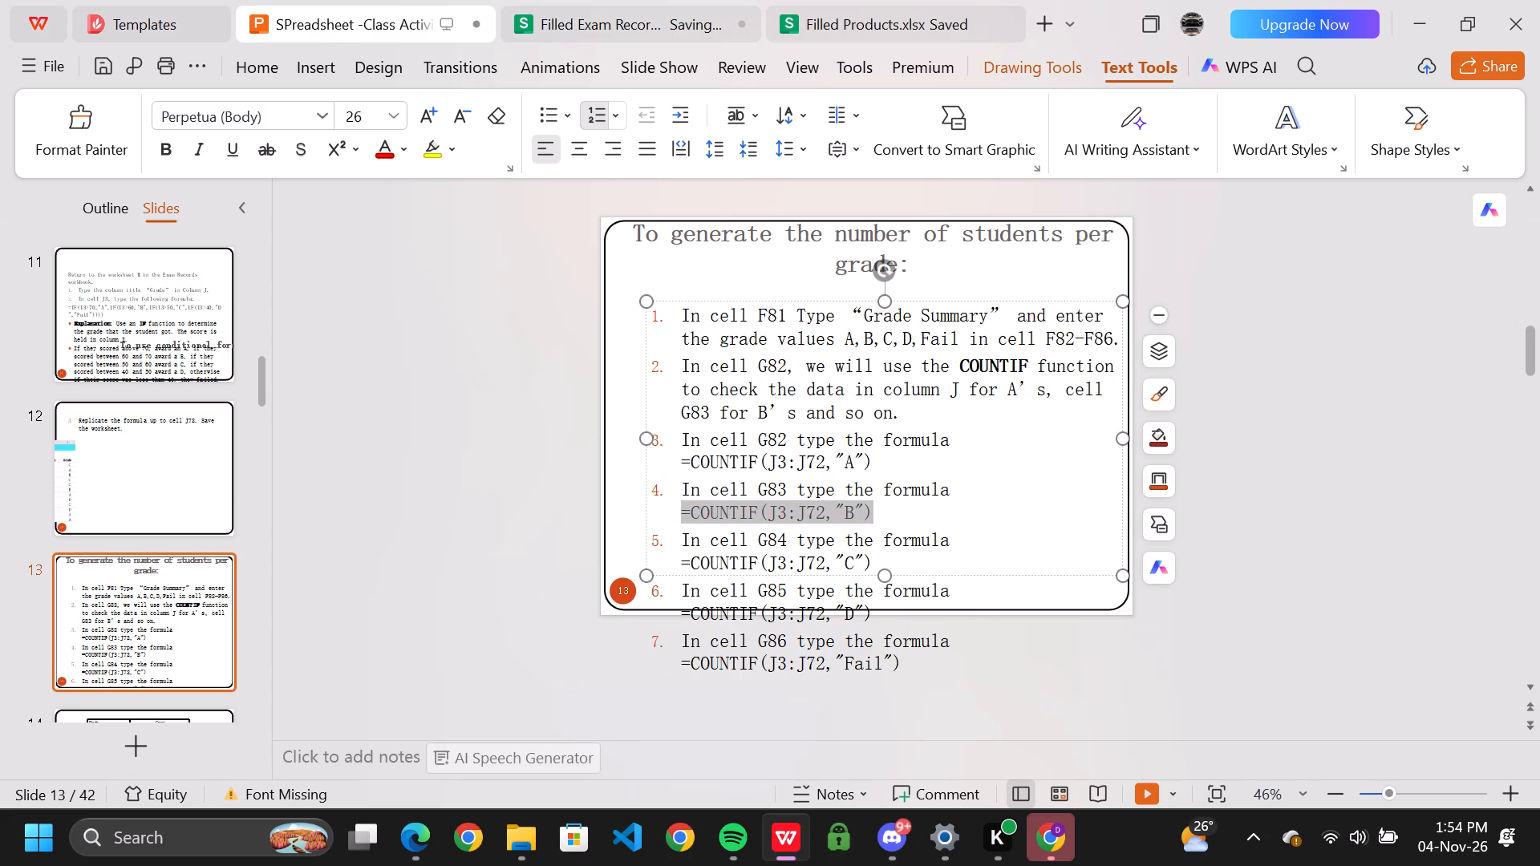
left_click(573, 19)
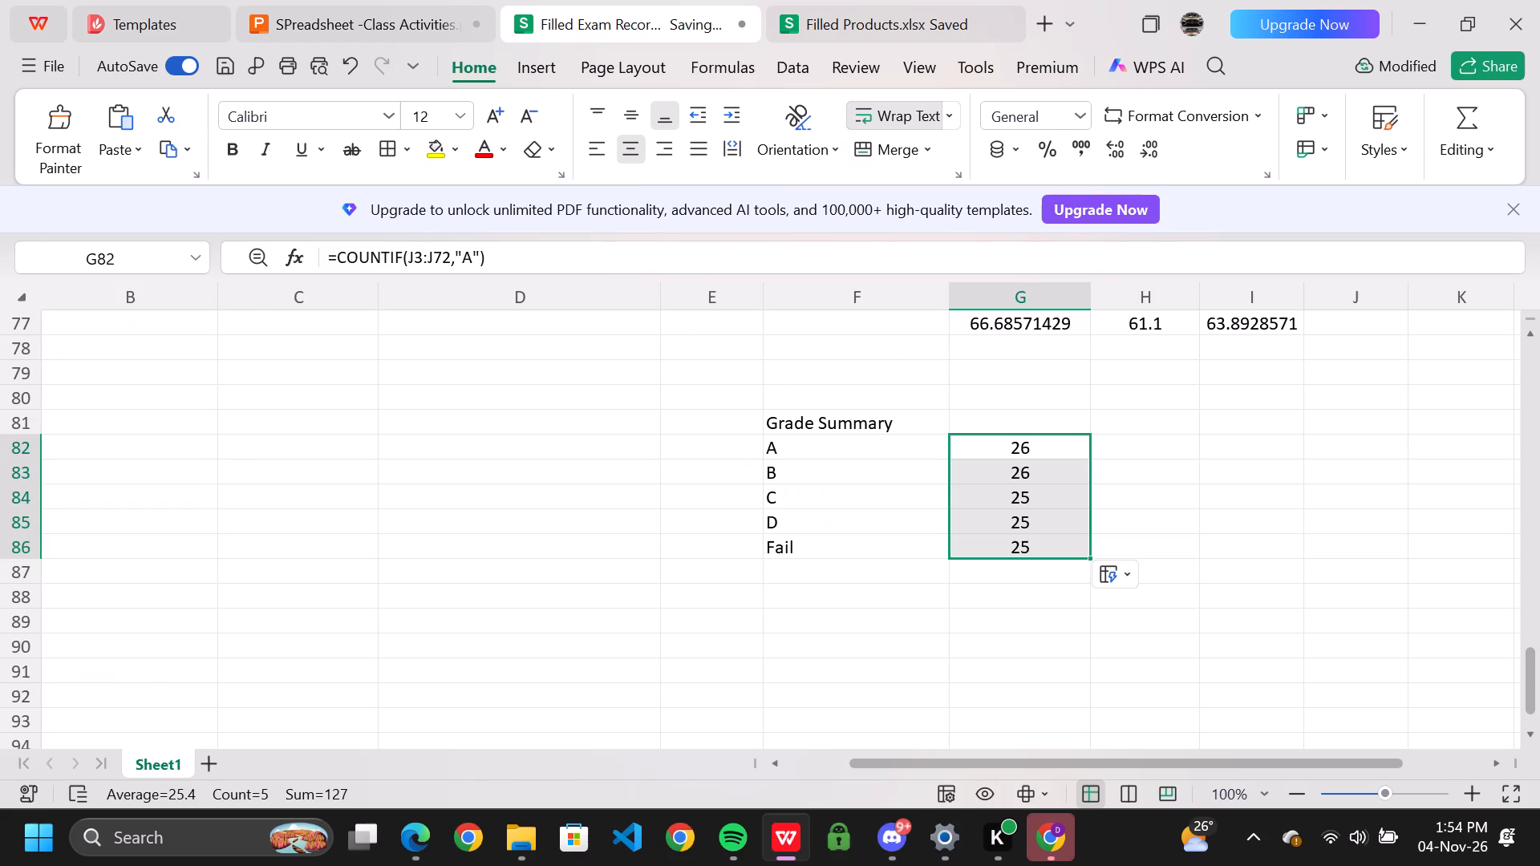
left_click(1015, 477)
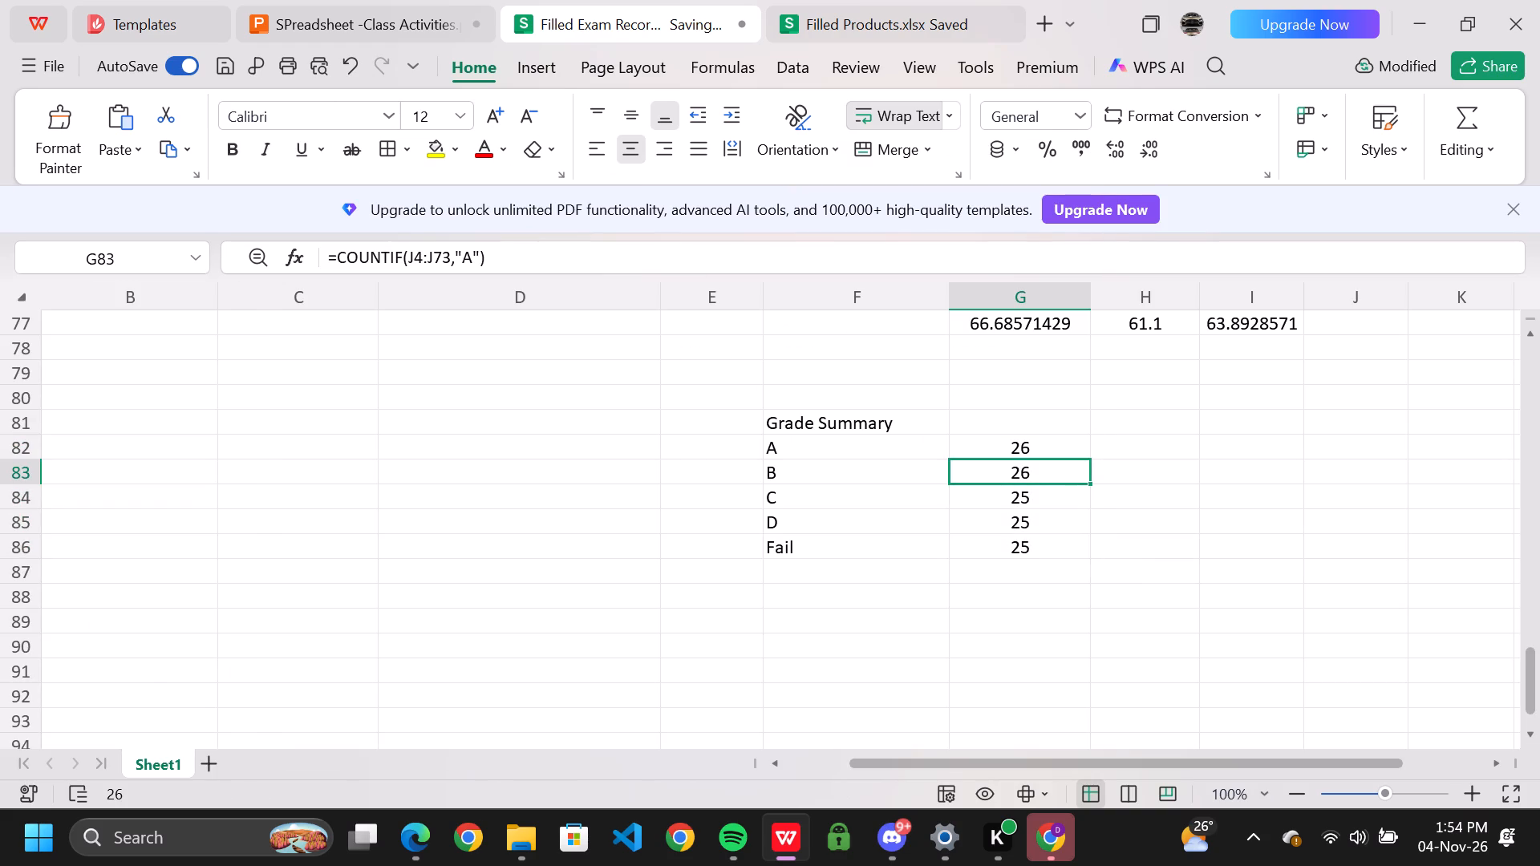
left_click(508, 256)
key("ctrl+a")
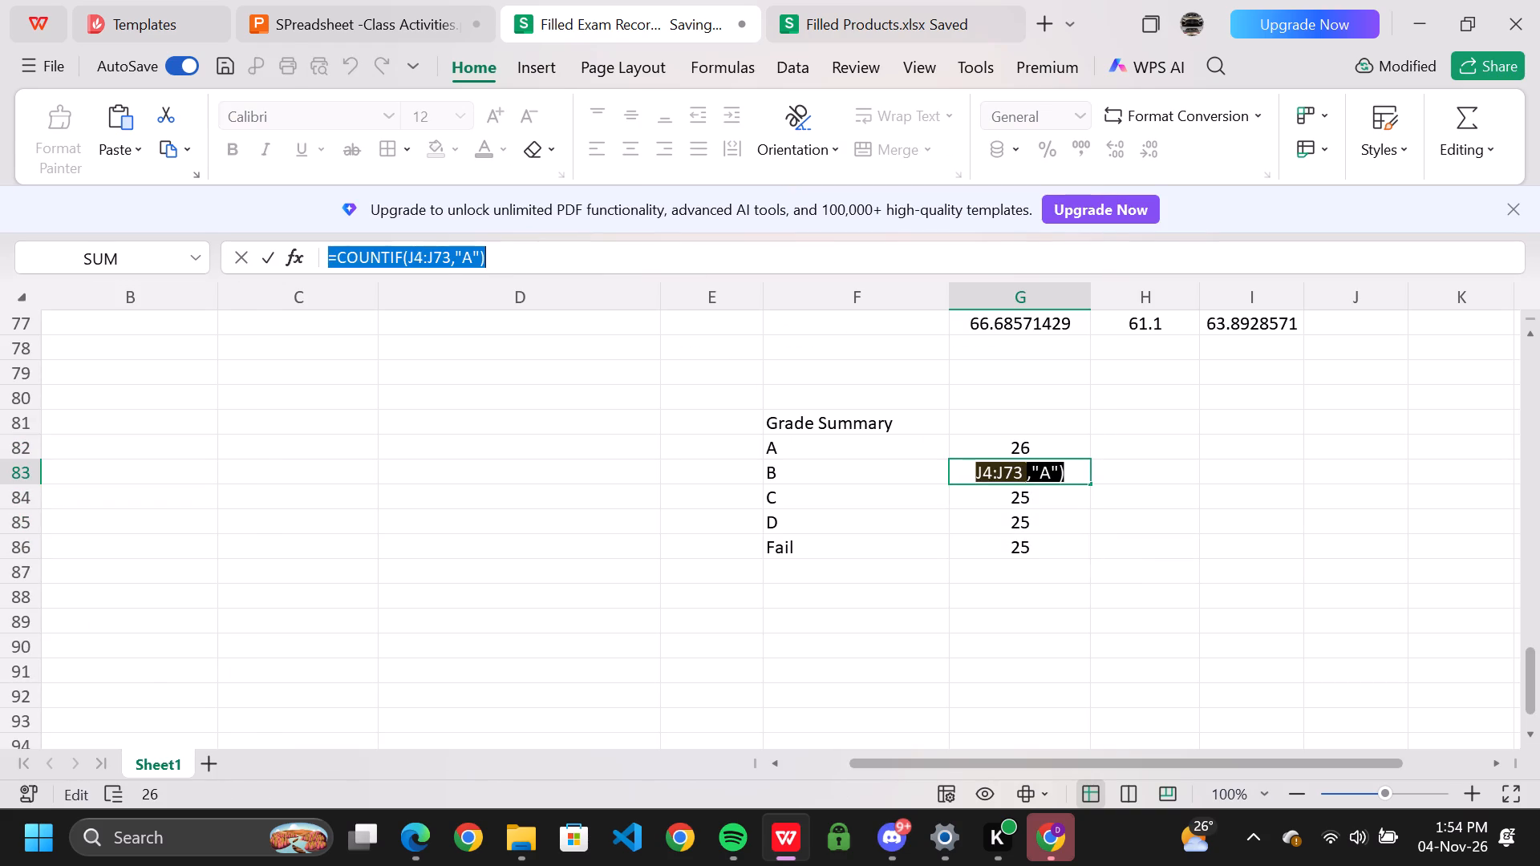
key("ctrl+v")
key("Return")
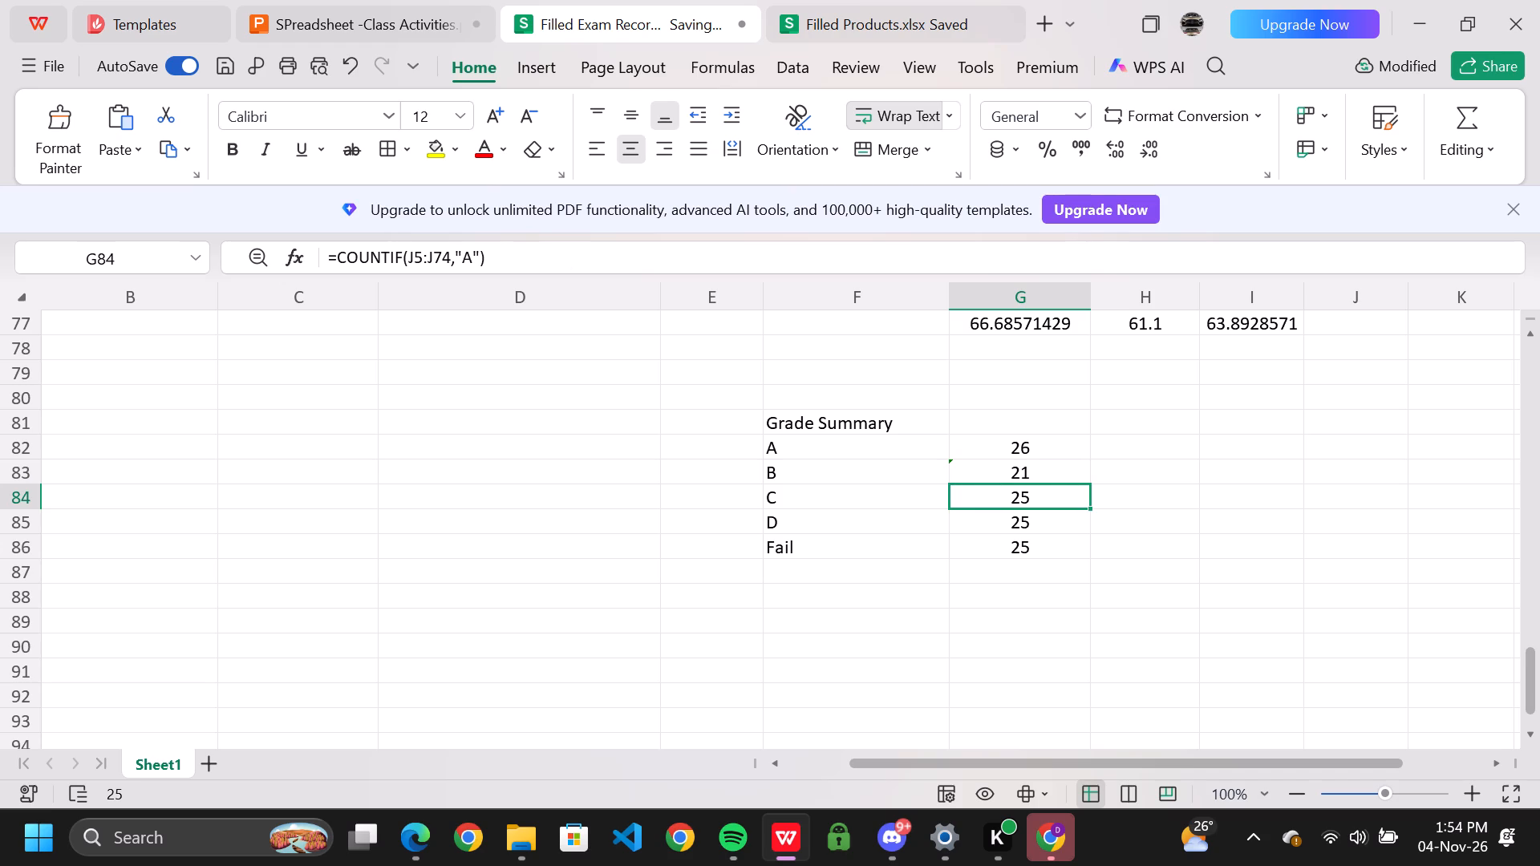
Copy =COUNTIF(J3:J72,"C") from slide 13 and replace the formula in cell G84 with it.
left_click(351, 35)
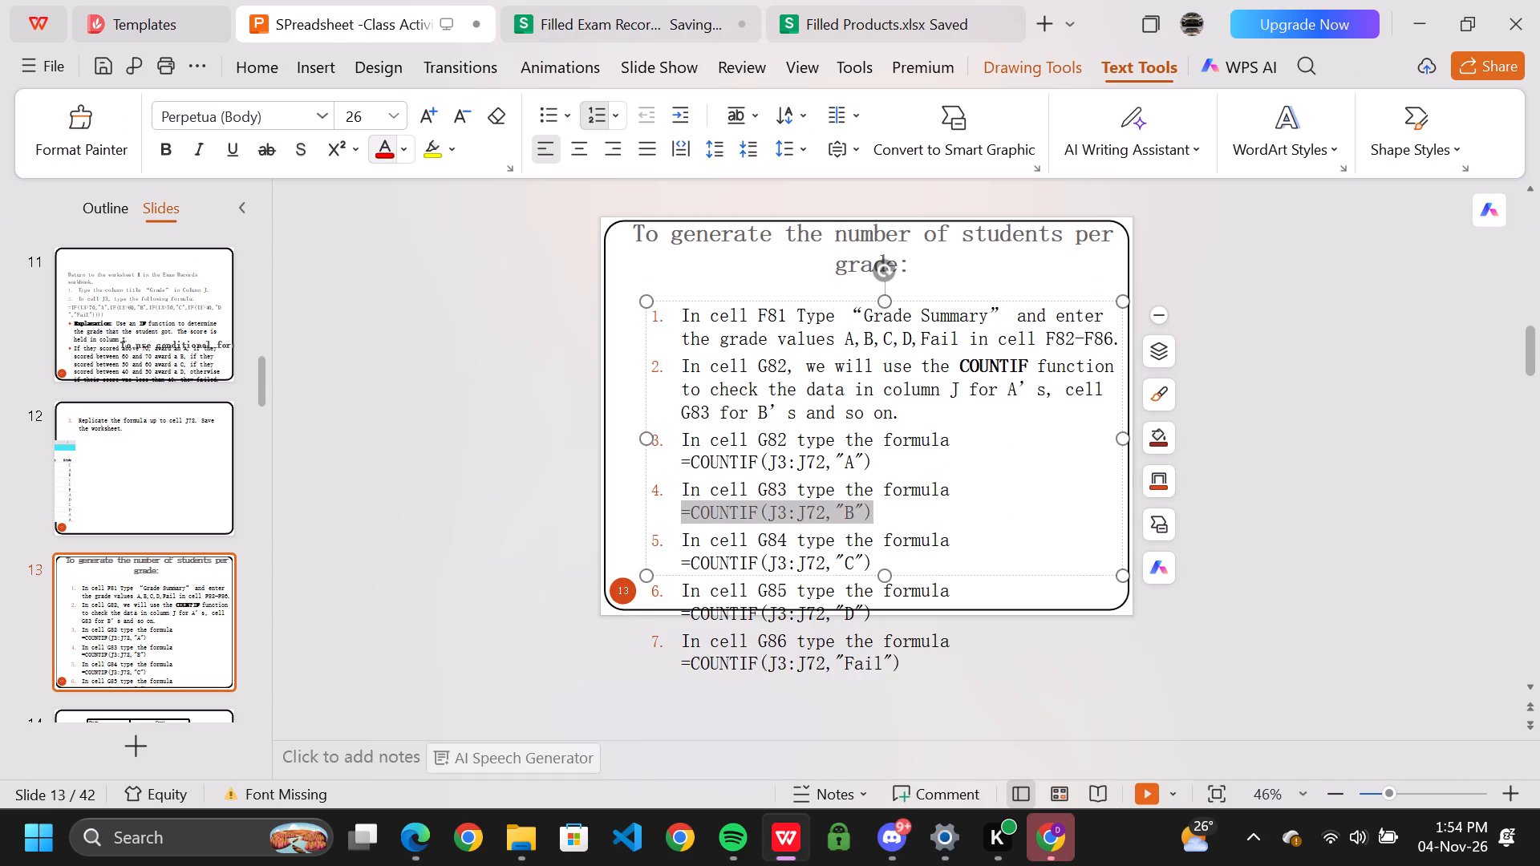
left_click_drag(877, 560, 724, 560)
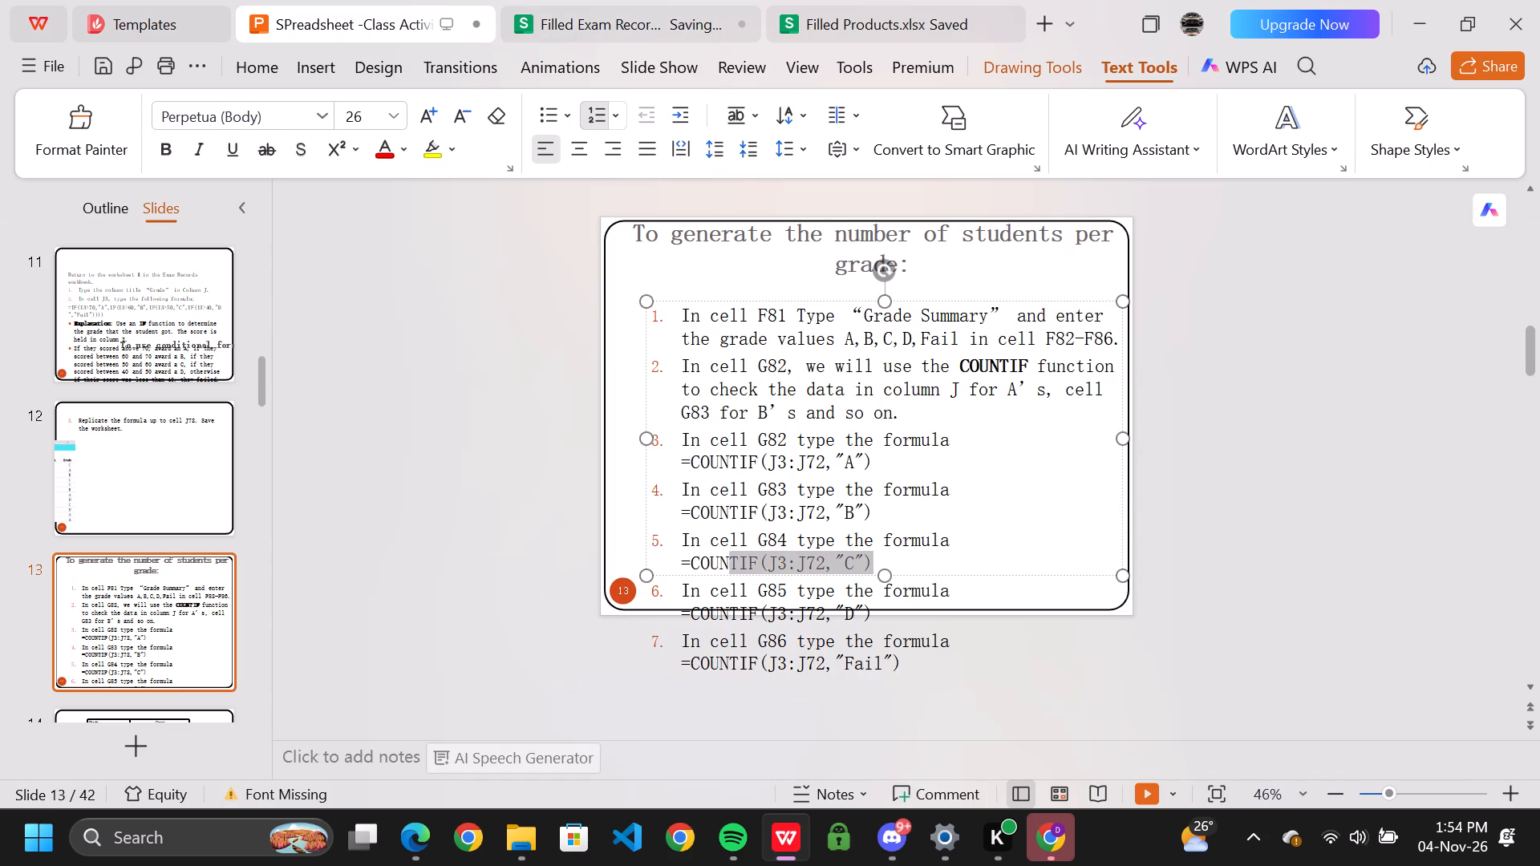
left_click_drag(724, 560, 683, 562)
key("ctrl+c")
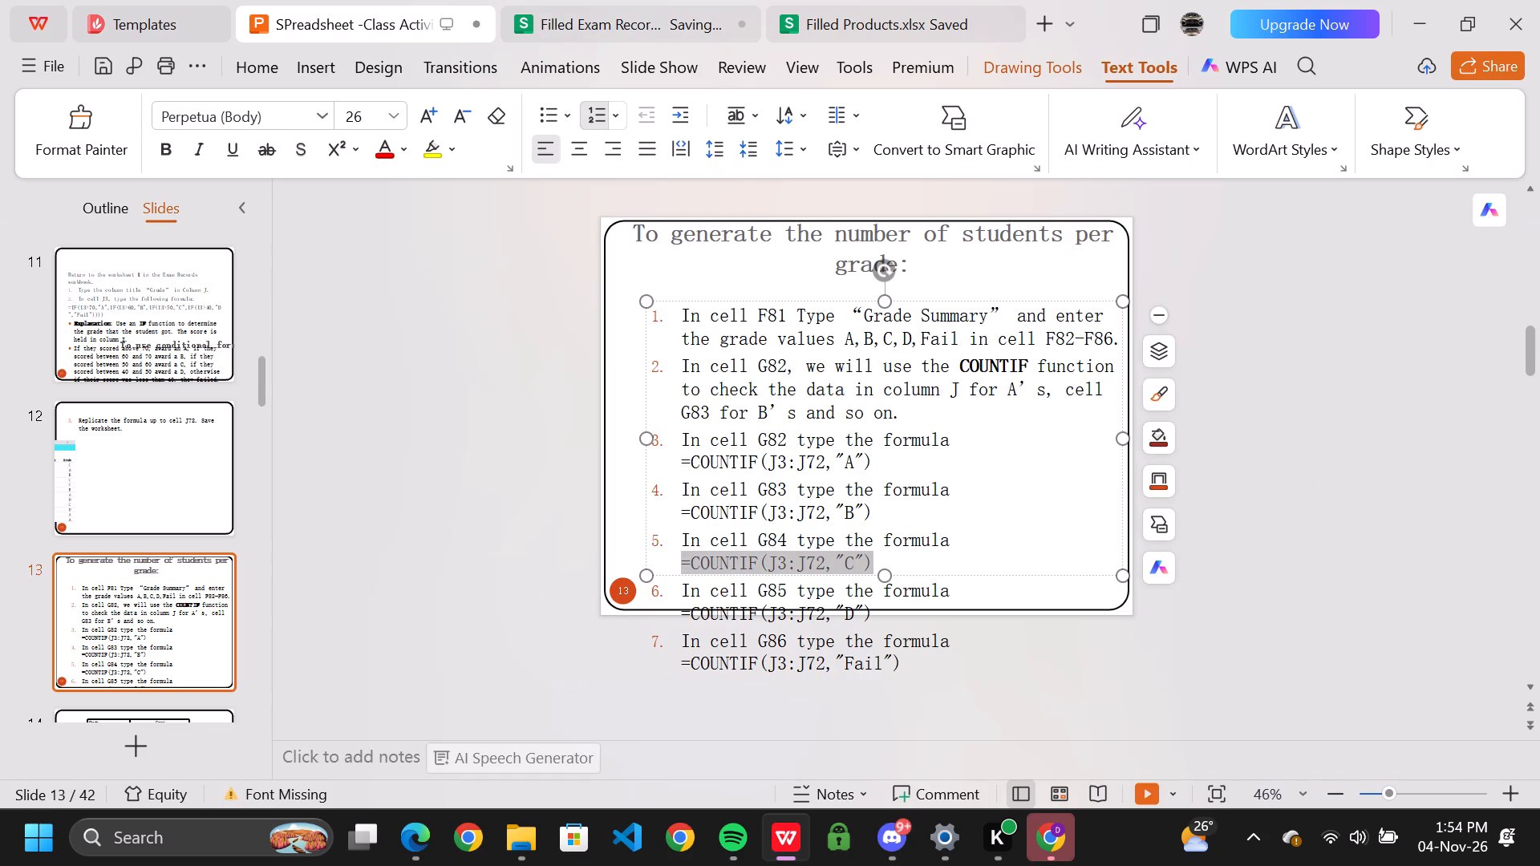
left_click(599, 20)
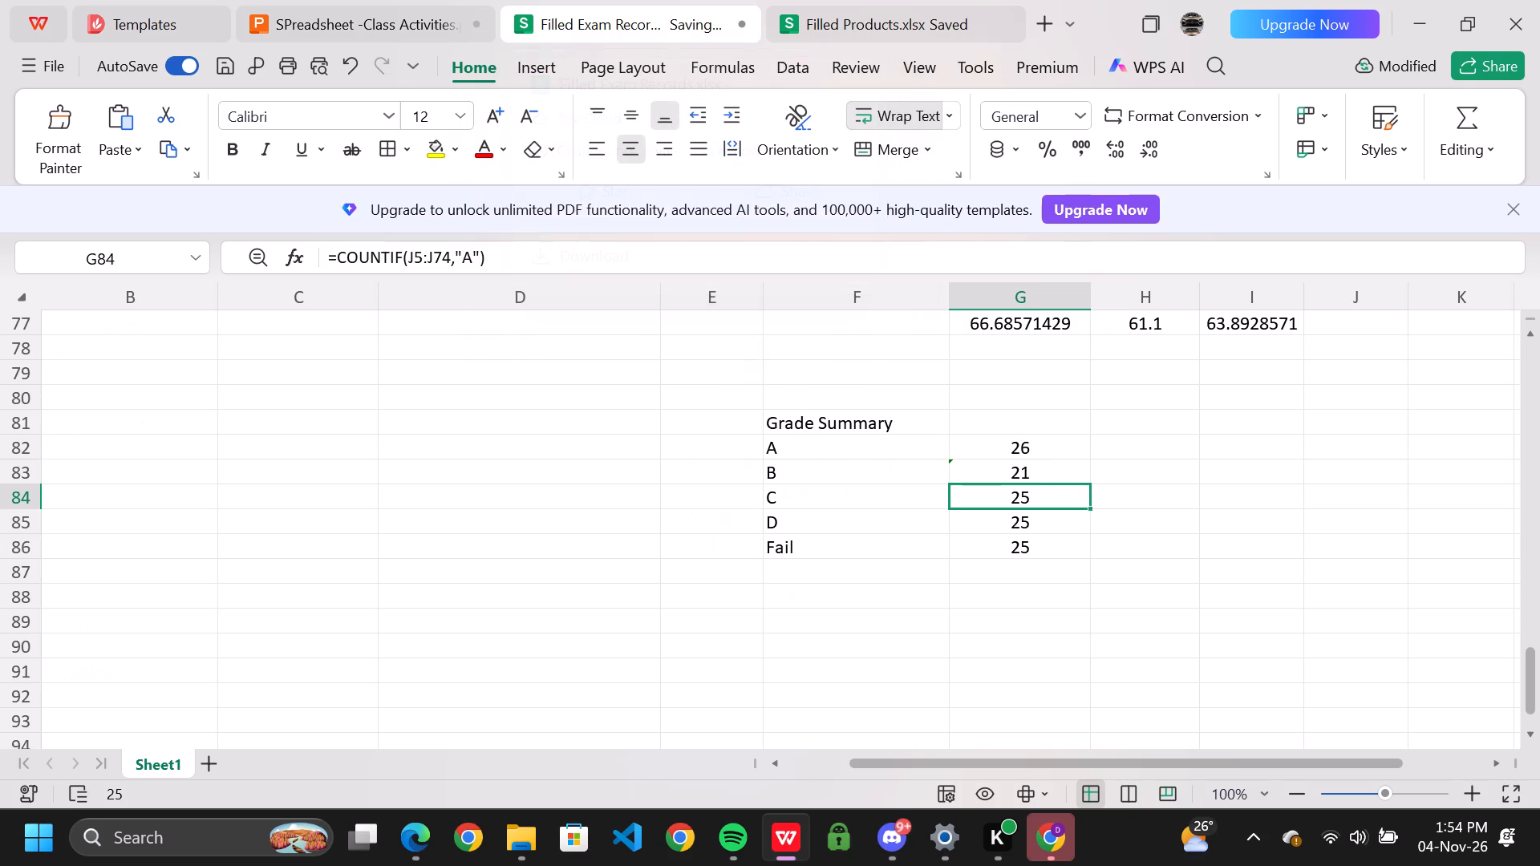
left_click(985, 502)
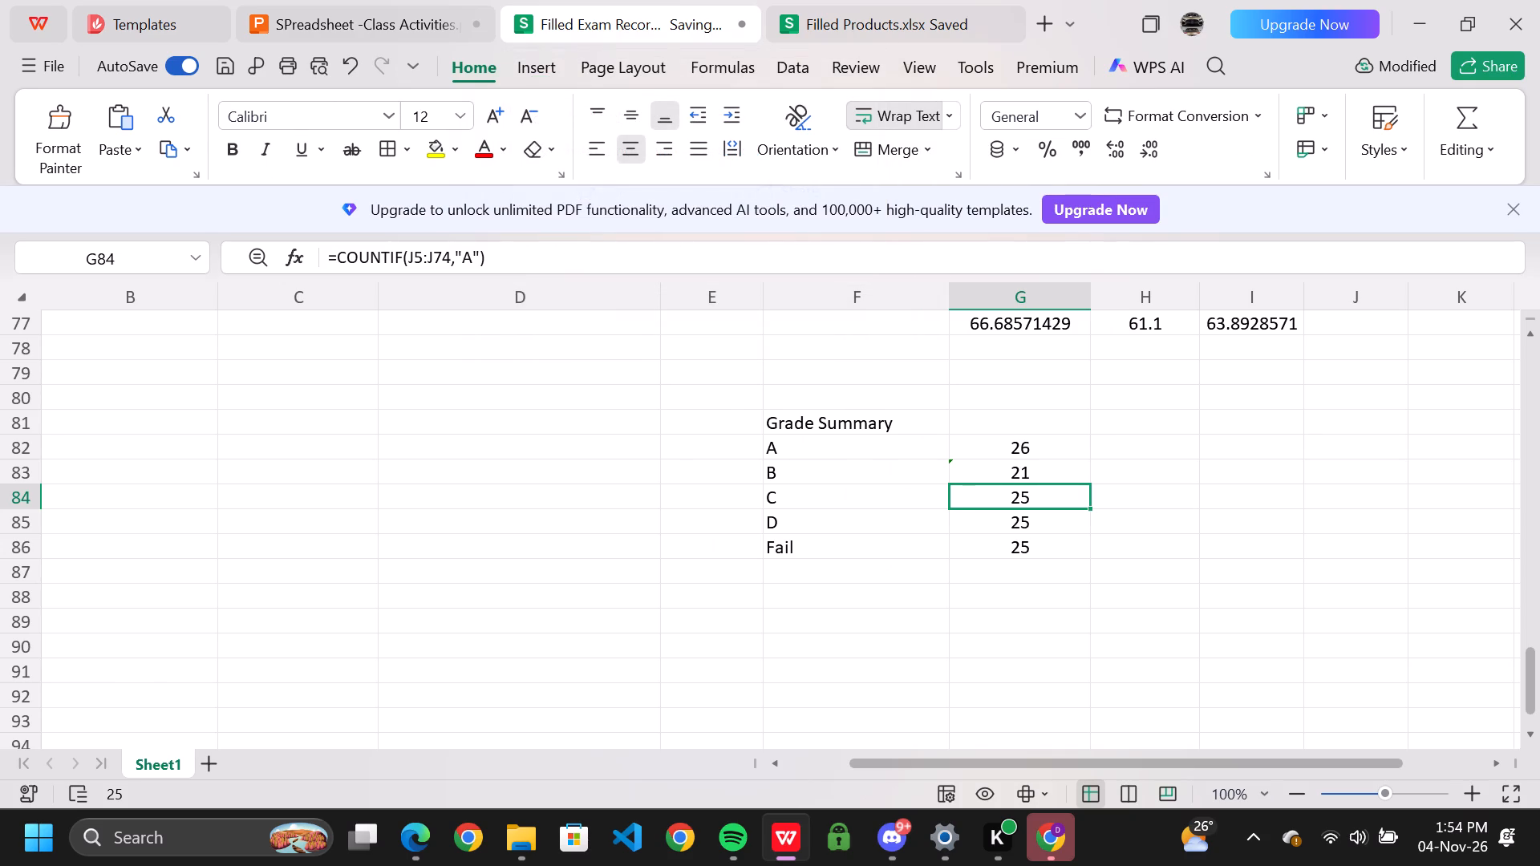
left_click(508, 248)
key("ctrl+a")
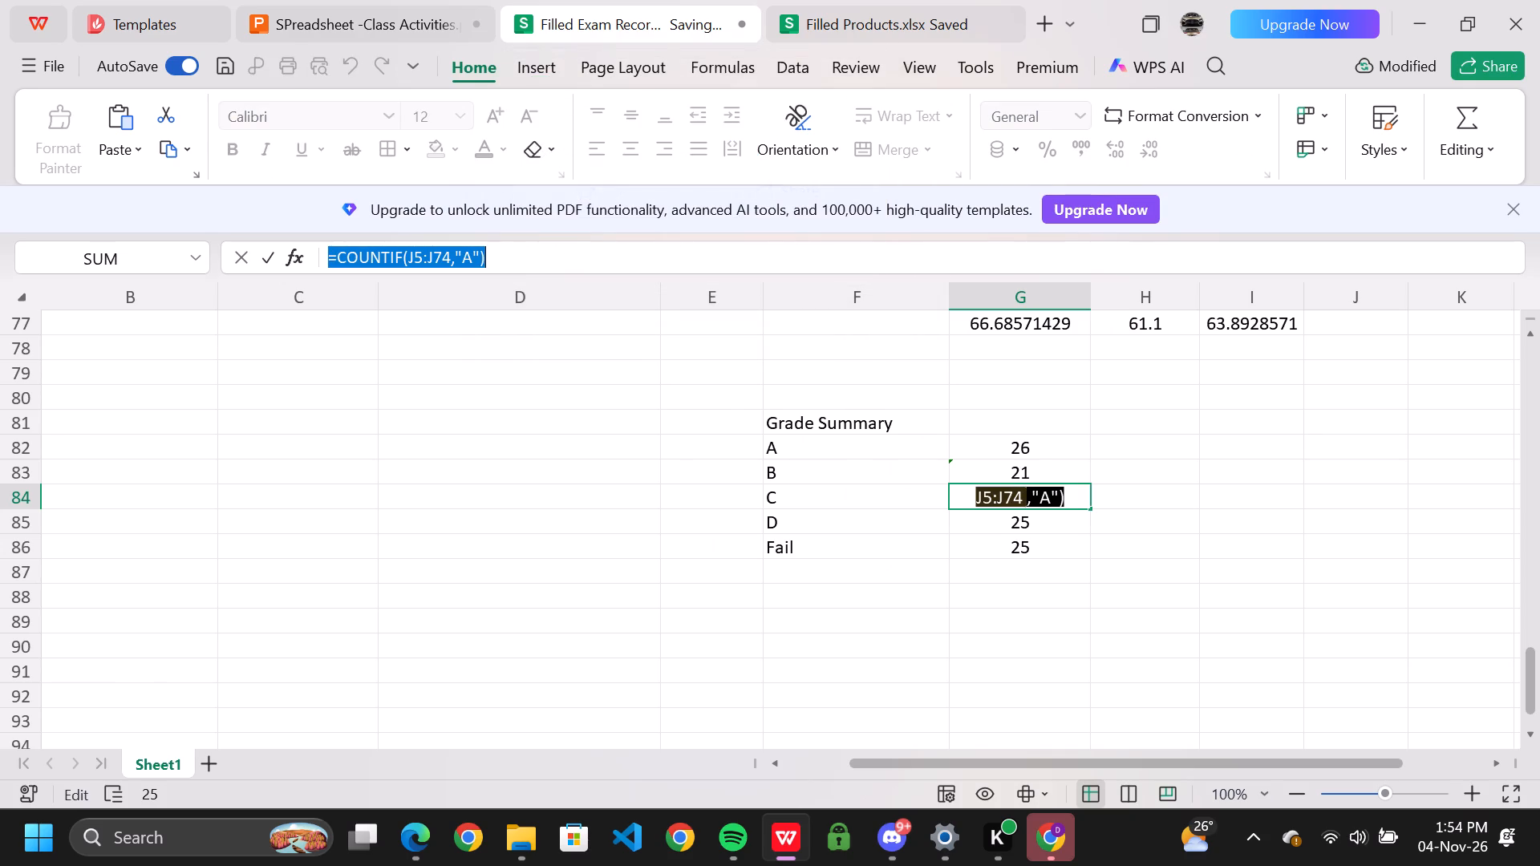
key("ctrl+v")
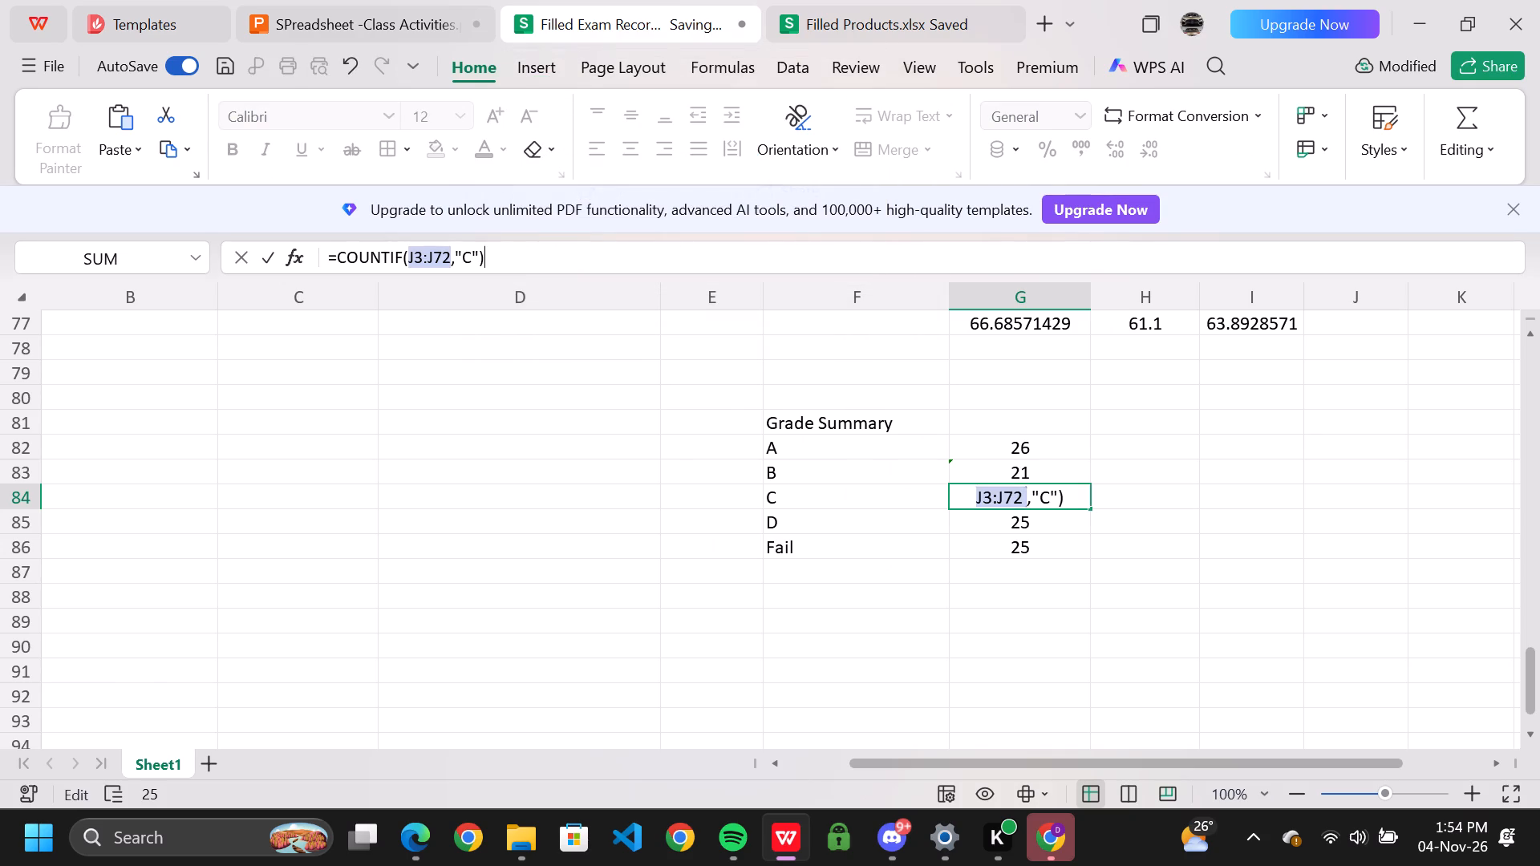
key("Return")
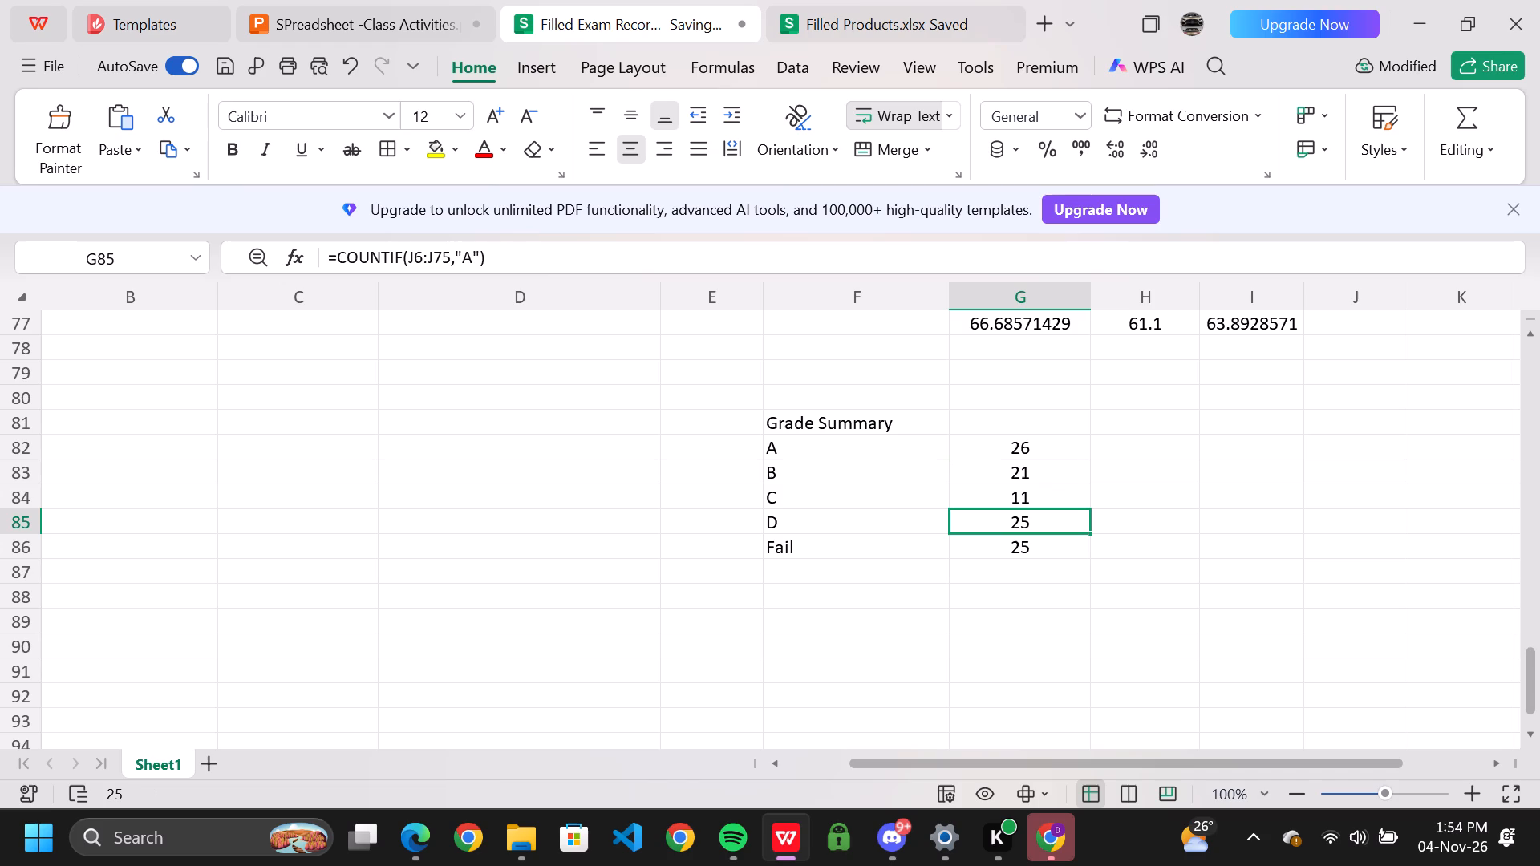
Copy =COUNTIF(J3:J72,"D") from slide 13 and replace the formula in cell G85 with it.
left_click(285, 0)
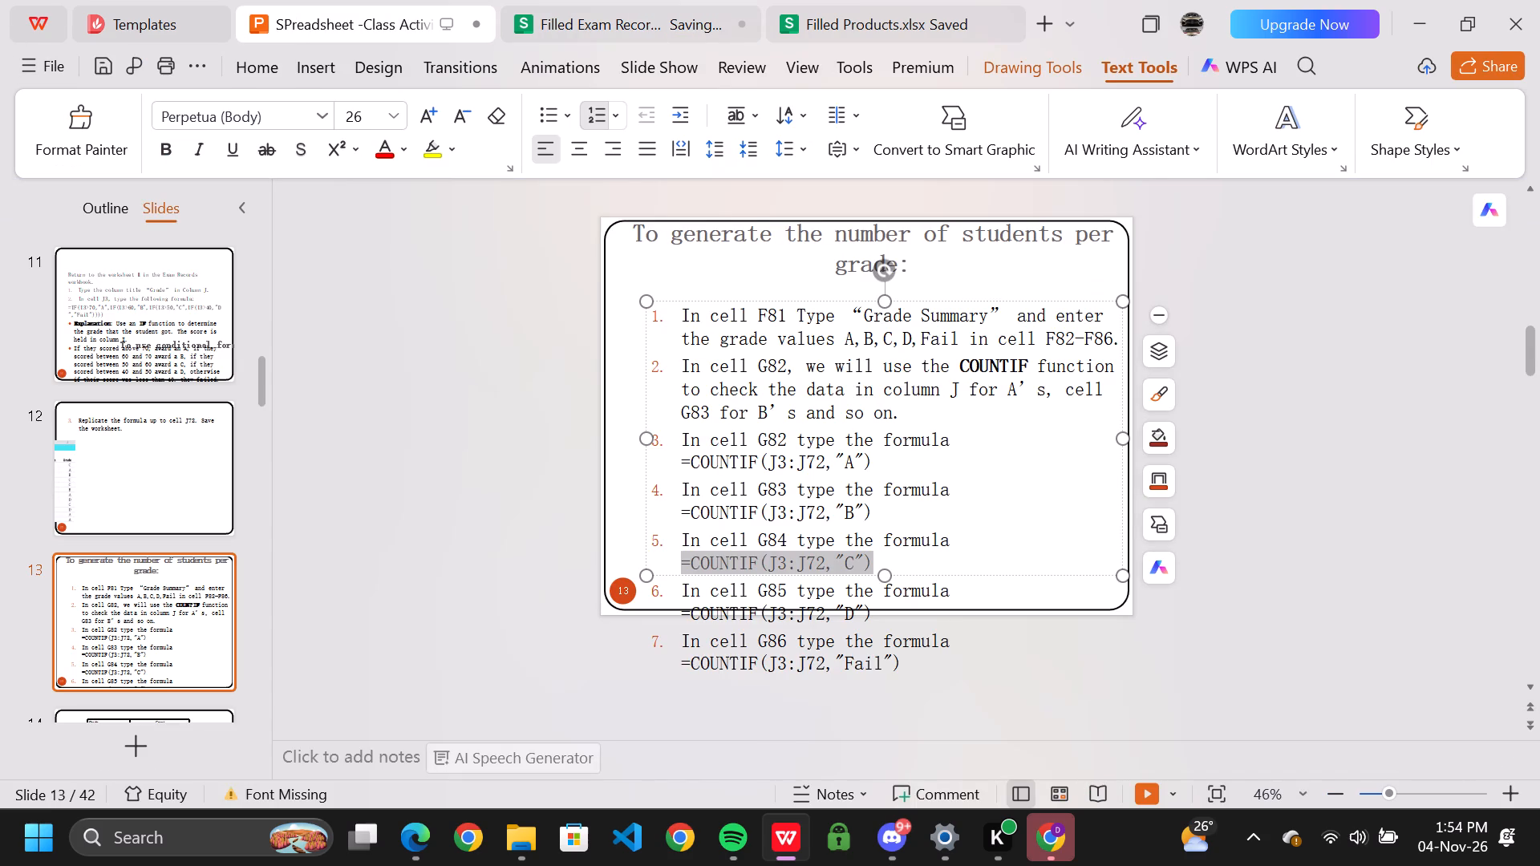
left_click_drag(874, 609, 678, 617)
key("ctrl+c")
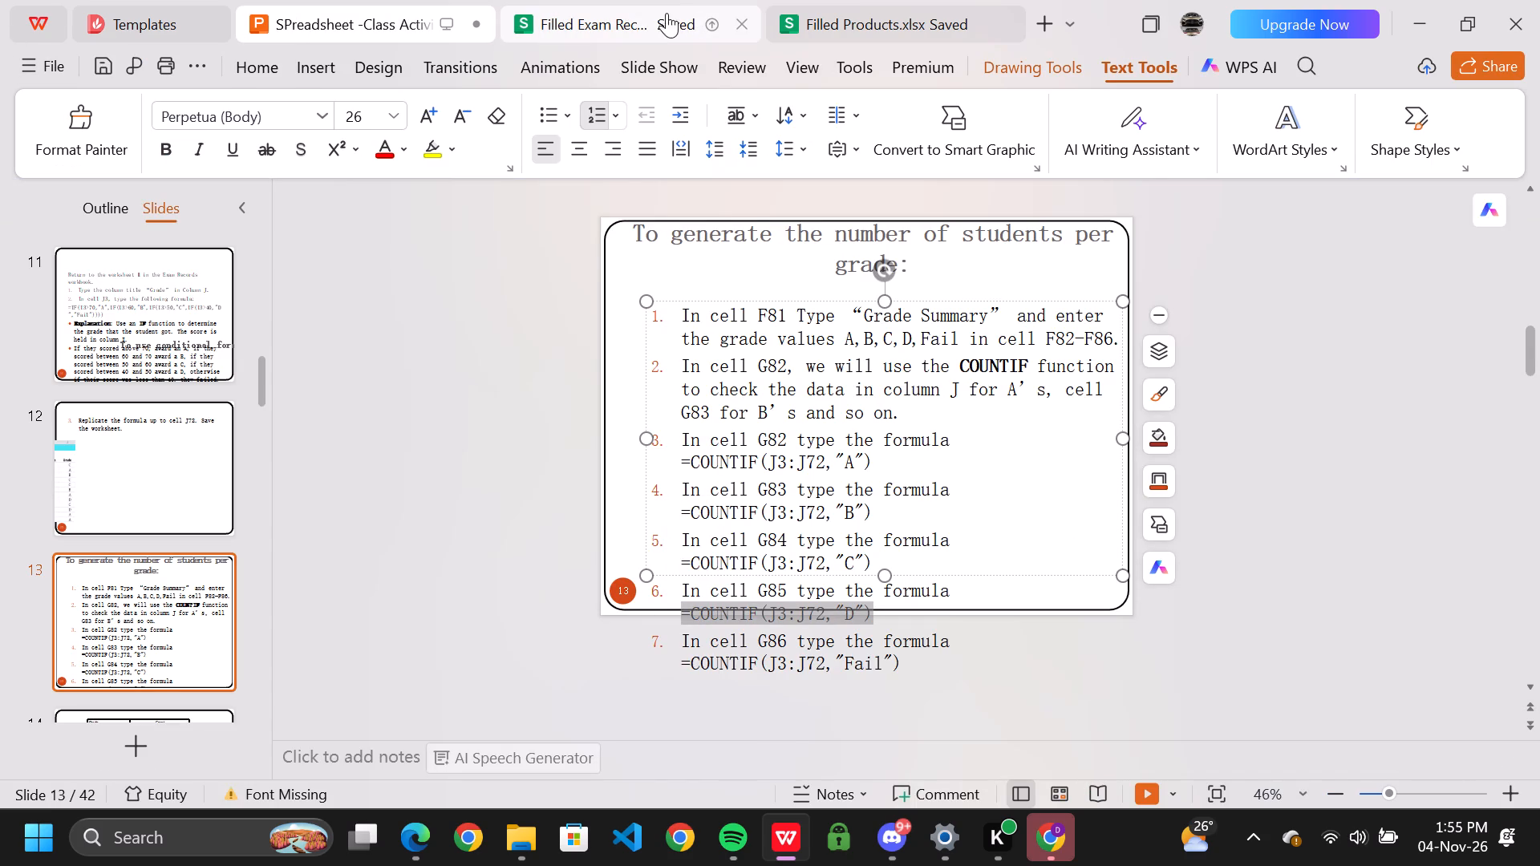
left_click(639, 26)
left_click(495, 261)
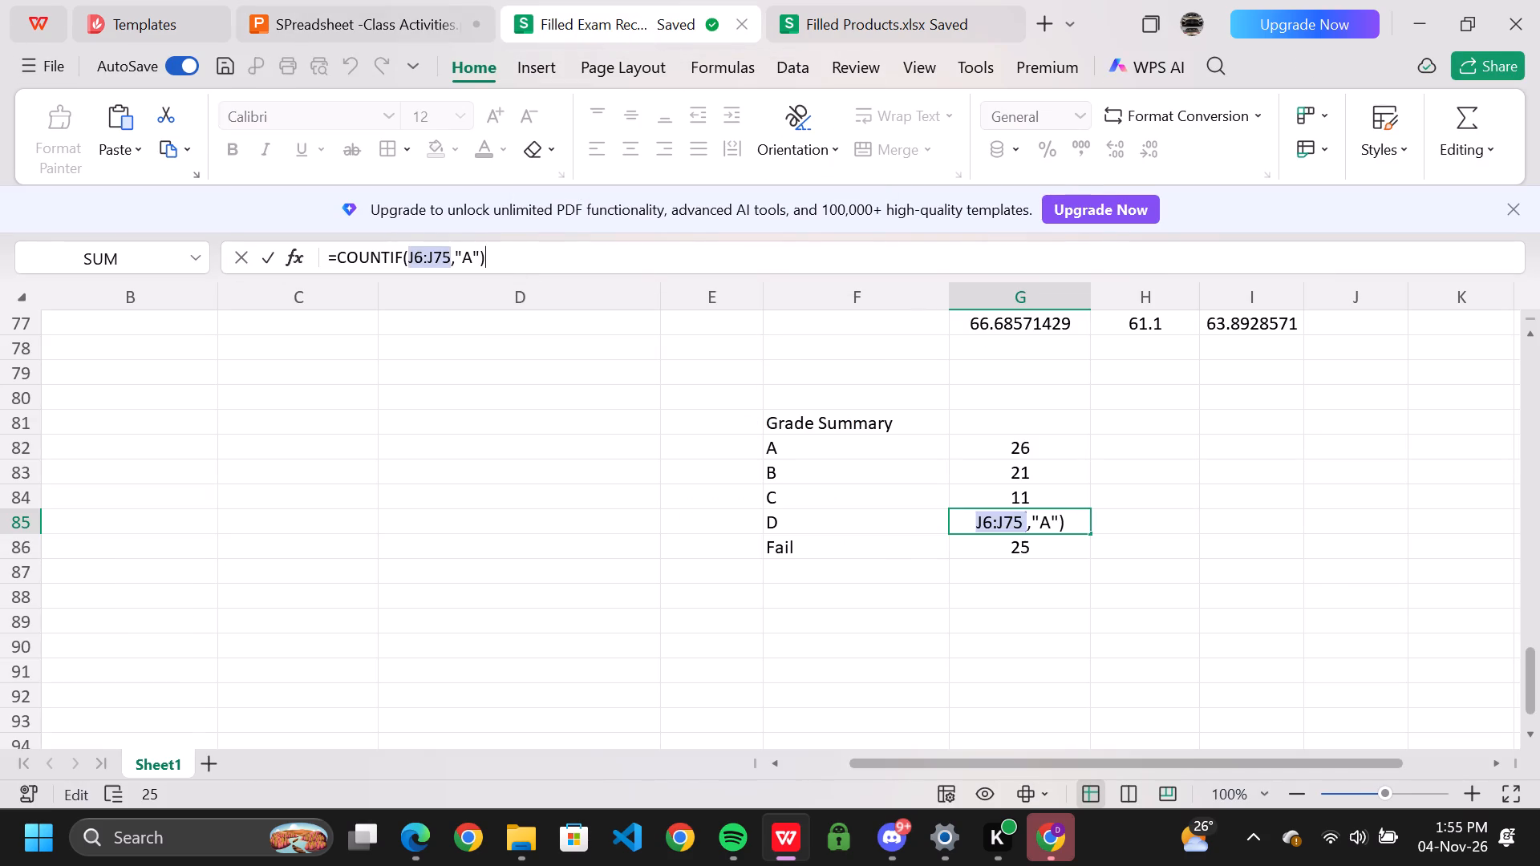
key("ctrl+a")
key("ctrl+v")
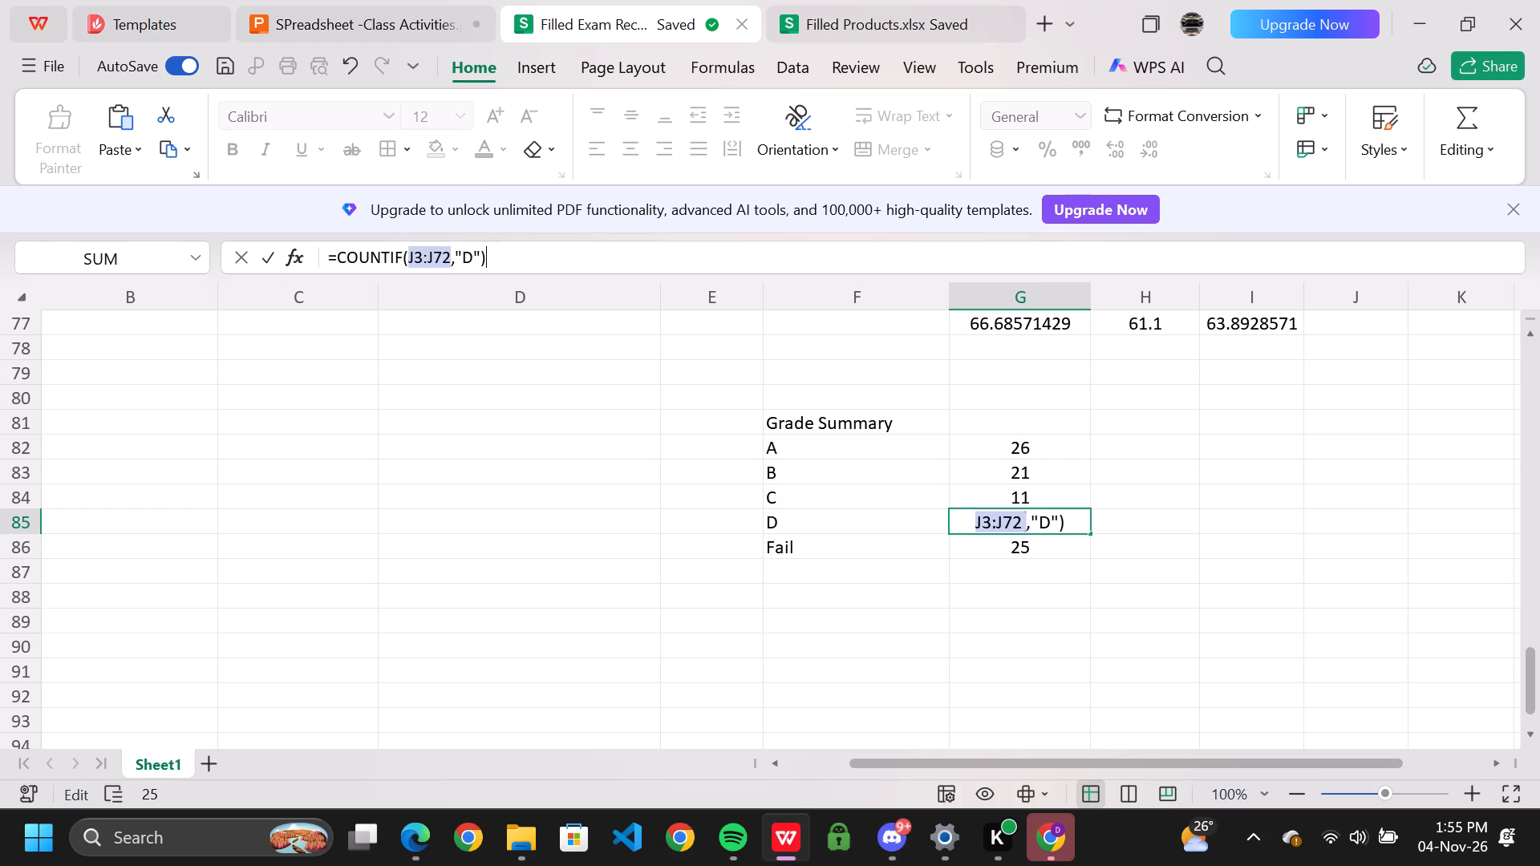
key("Return")
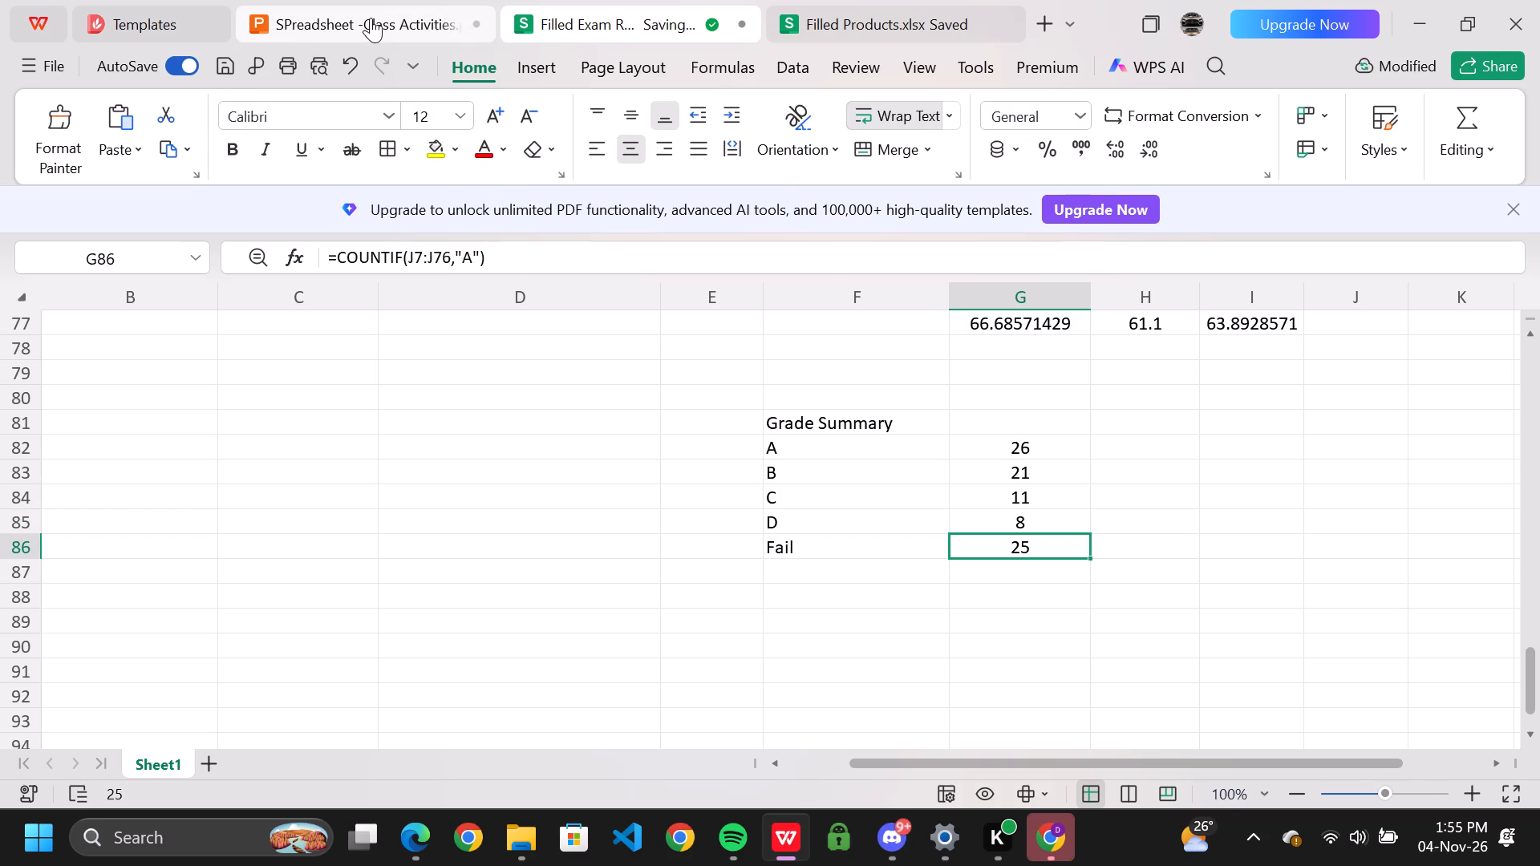
Copy =COUNTIF(J3:J72,"Fail") from slide 13 and replace the formula in cell G86 with it.
left_click(371, 18)
left_click_drag(904, 668, 715, 659)
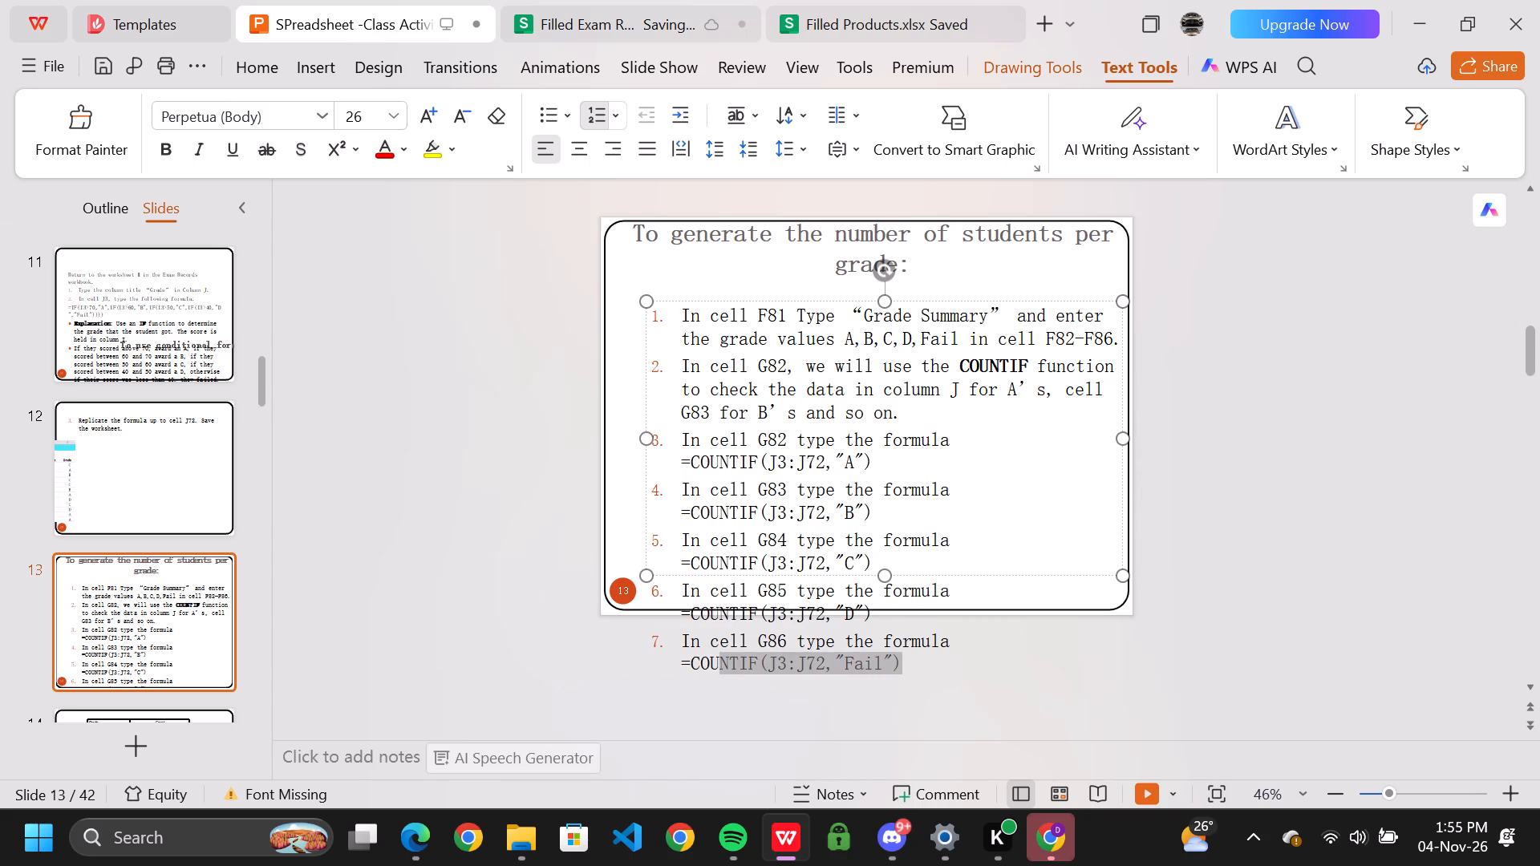
left_click_drag(715, 659, 683, 671)
key("ctrl+c")
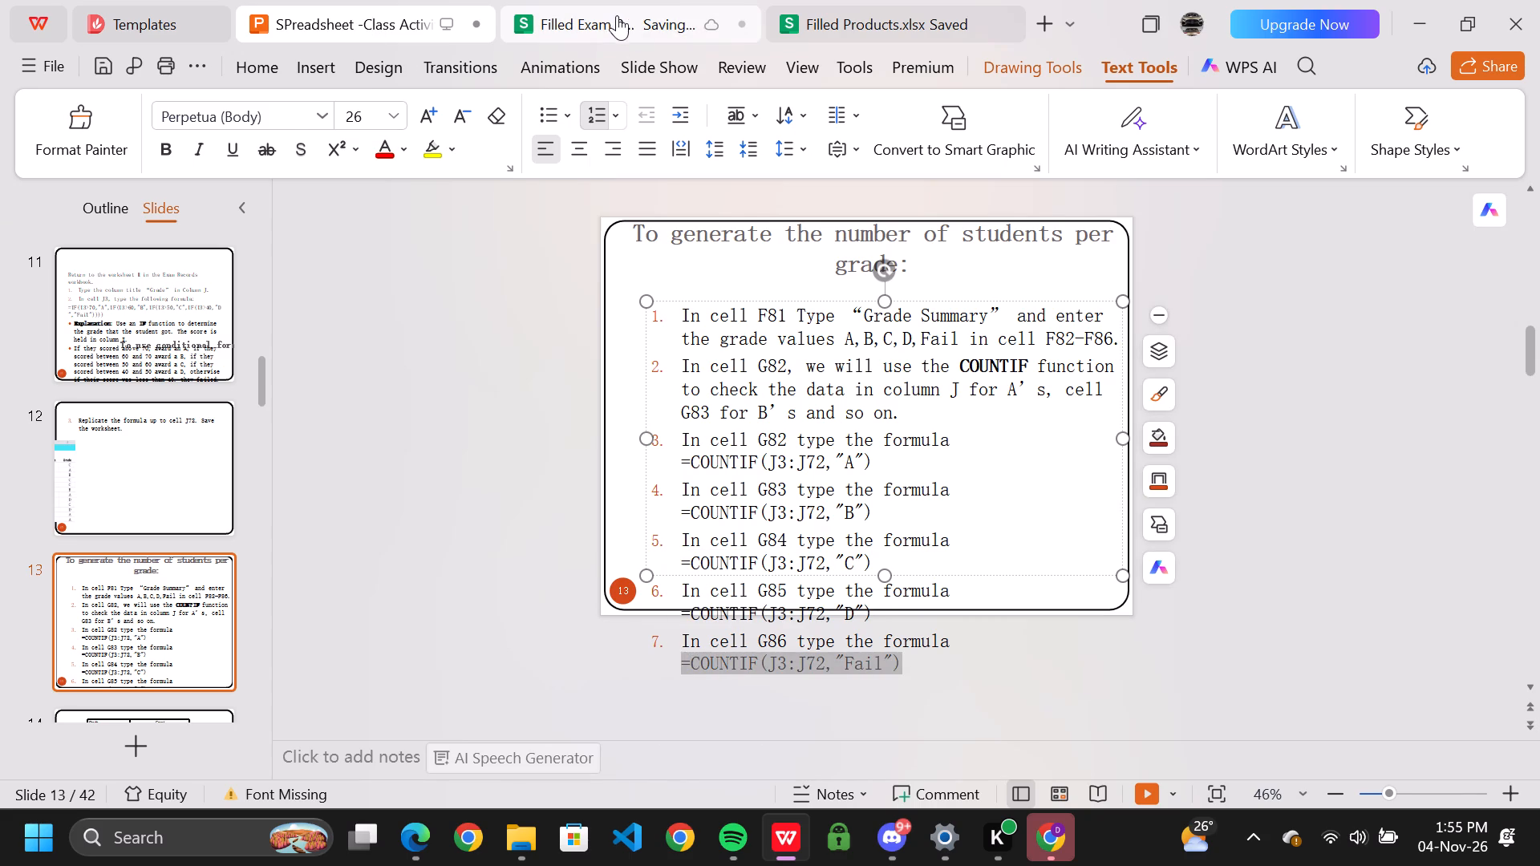
left_click(615, 14)
left_click(547, 262)
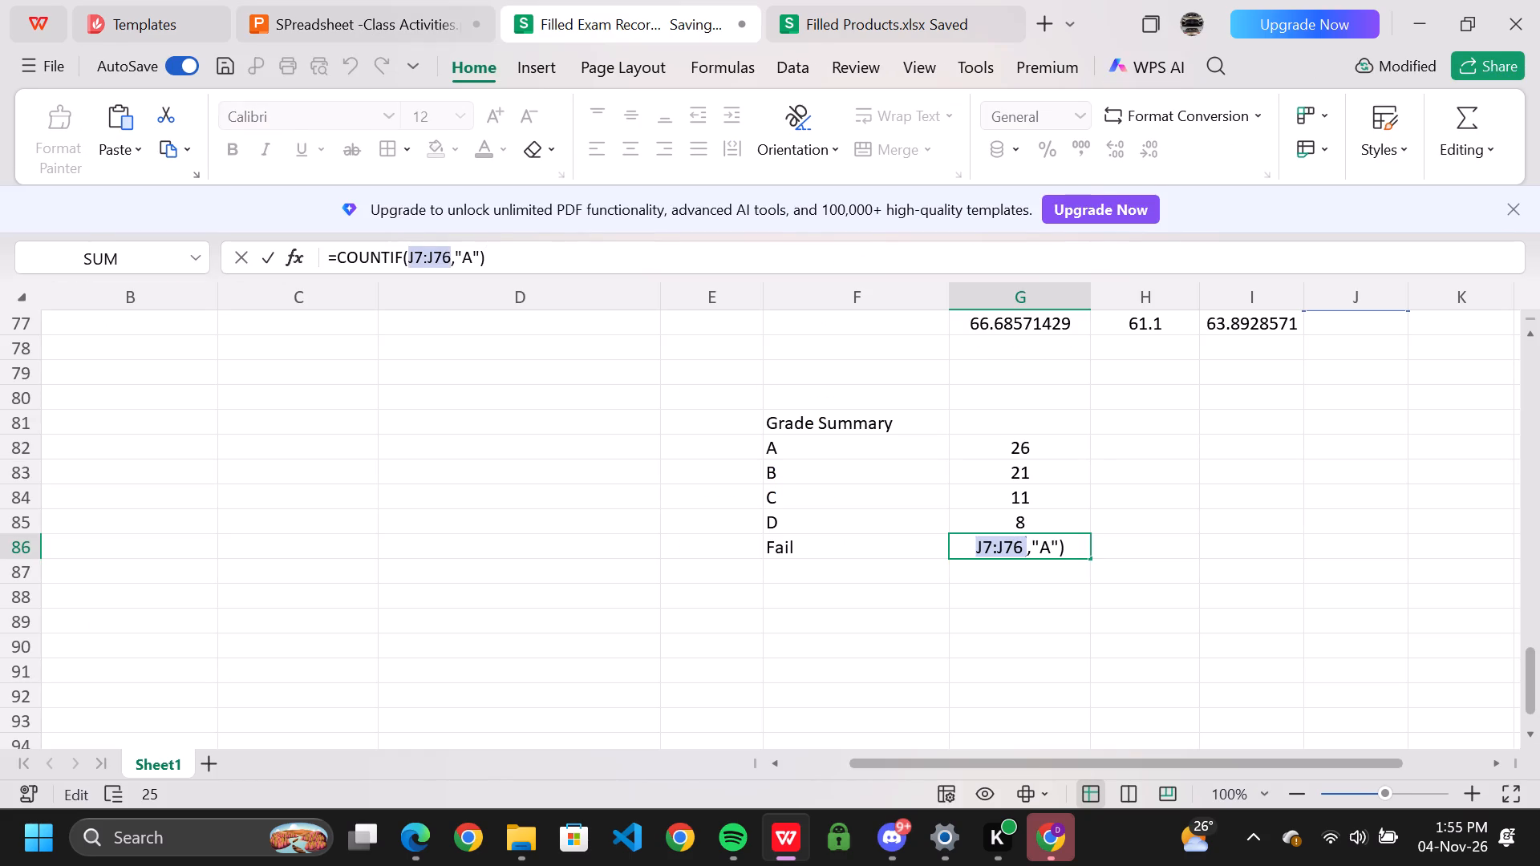
key("ctrl+a")
key("ctrl+v")
key("Return")
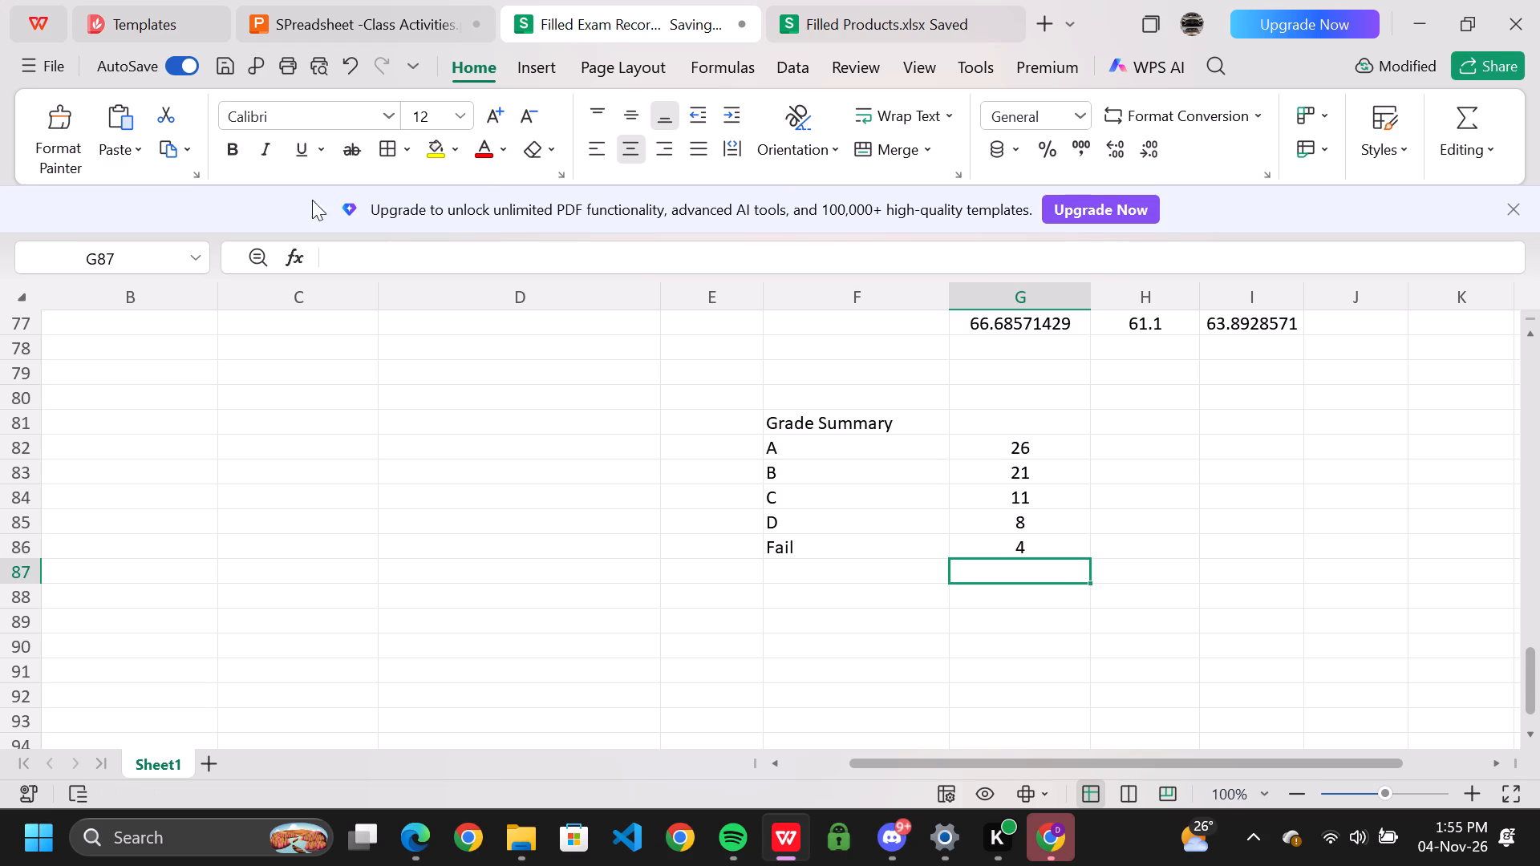
Compare the Grade Summary counts in the worksheet with the table on slide 14 and recheck slide 13's instructions.
left_click(289, 12)
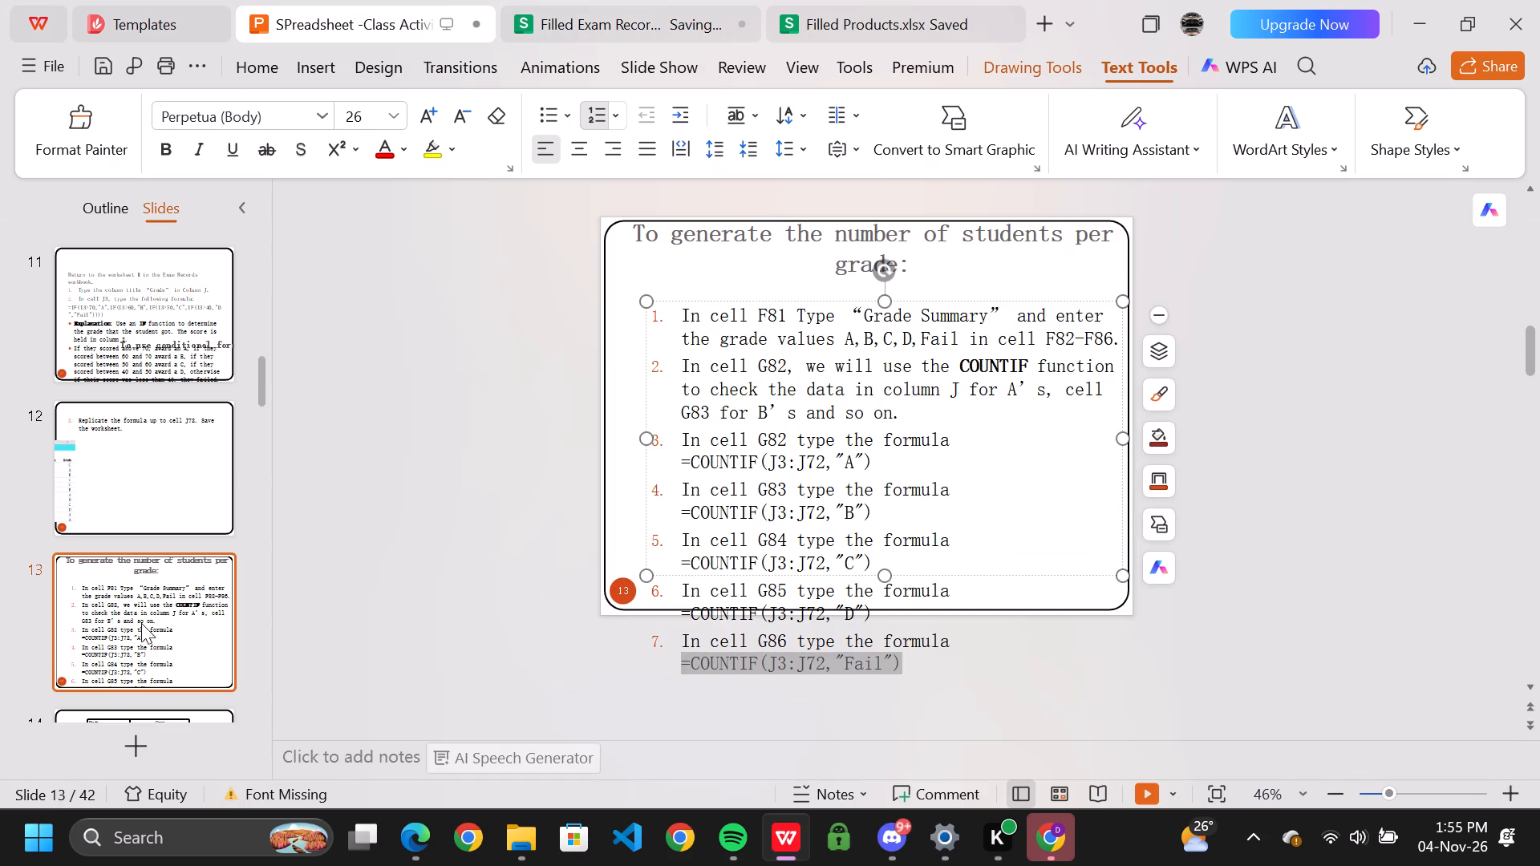
scroll(141, 612, "down", 2)
left_click(148, 469)
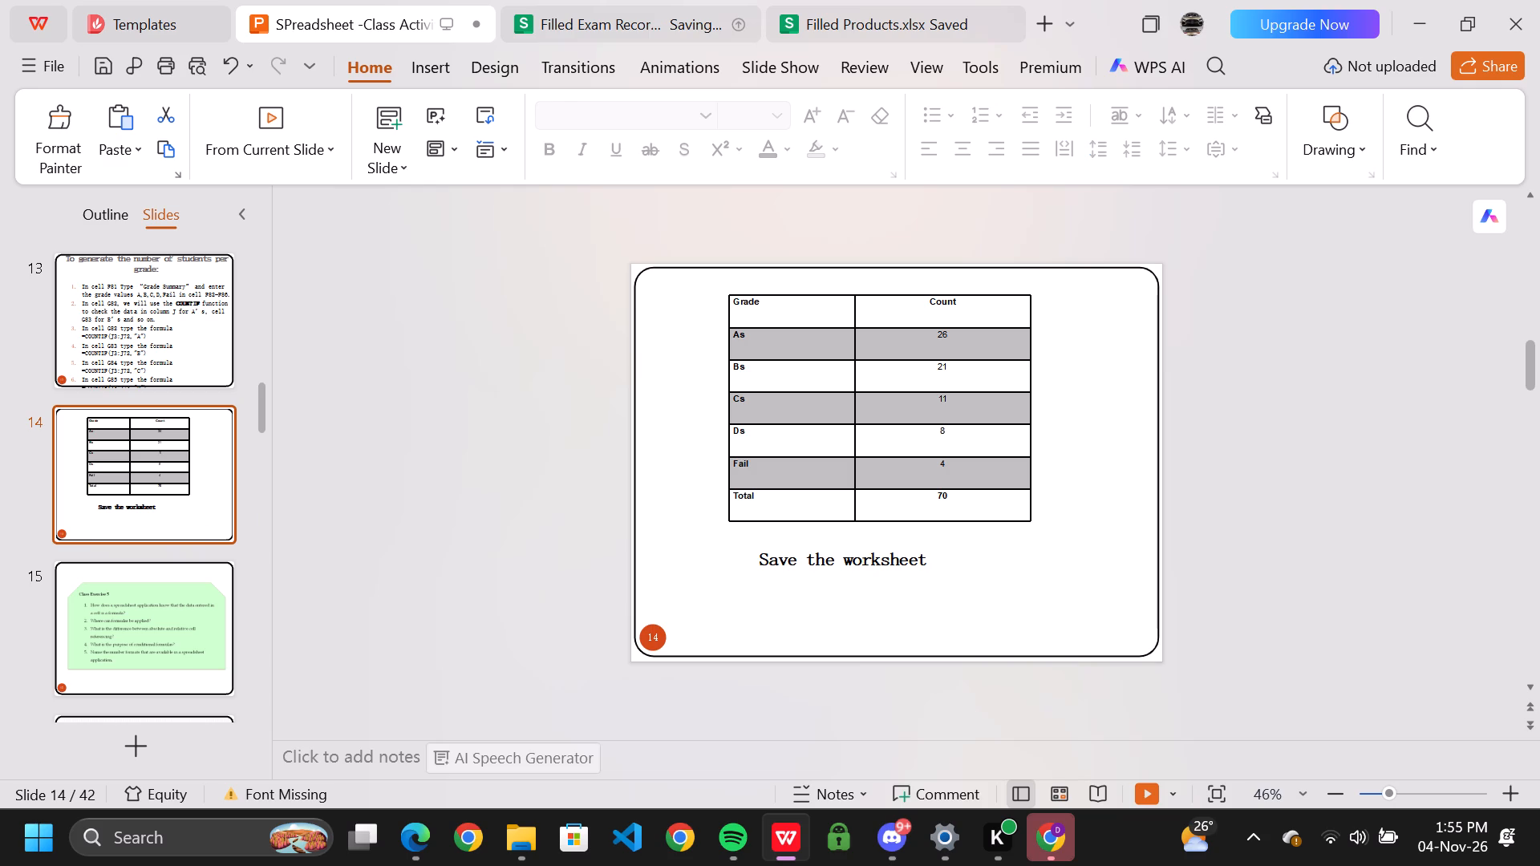
left_click(619, 22)
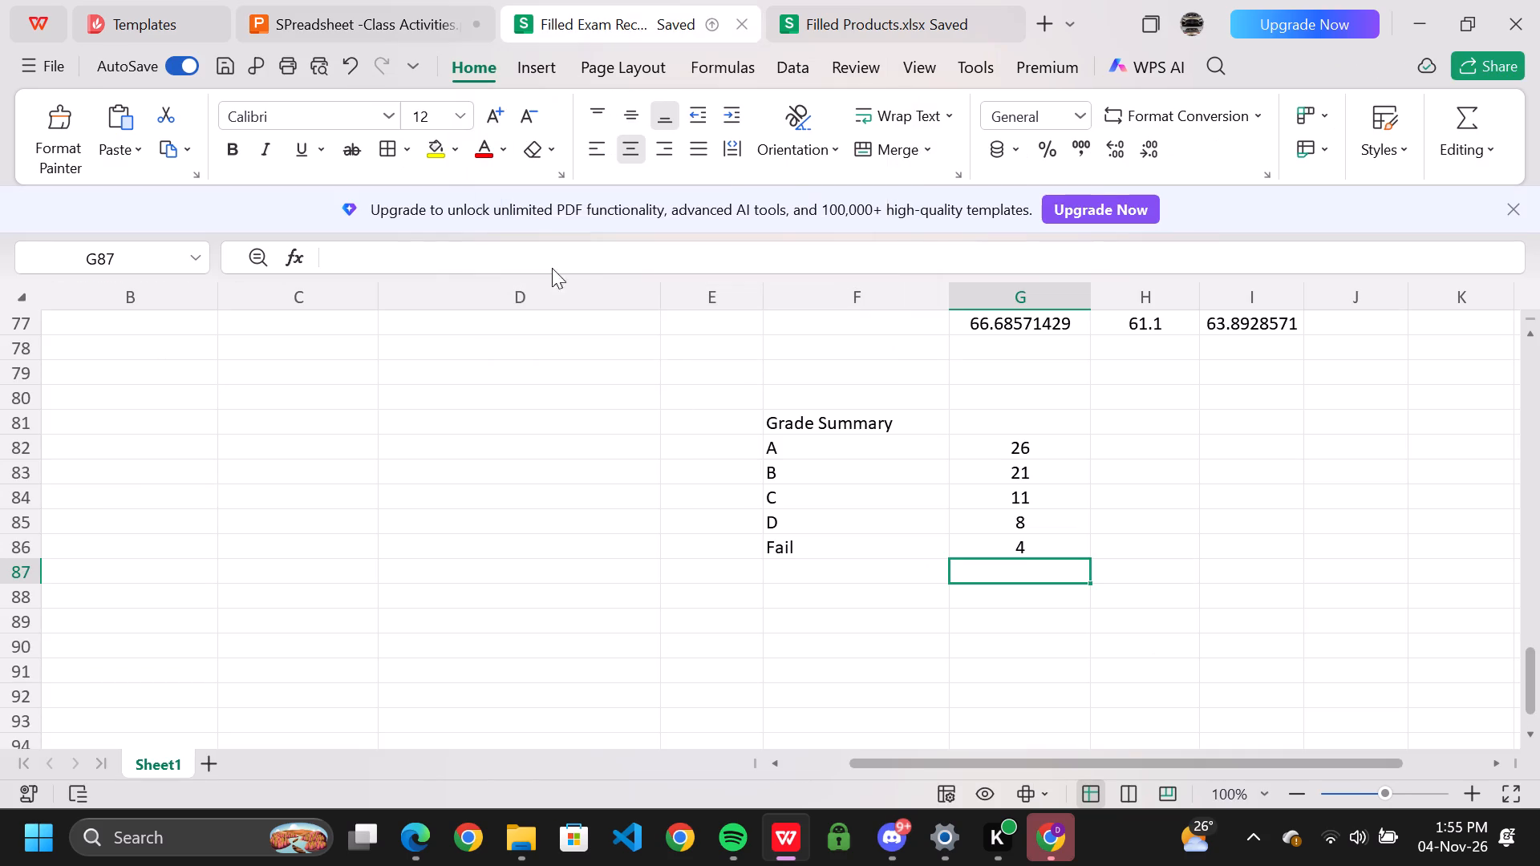
left_click(304, 22)
left_click(162, 365)
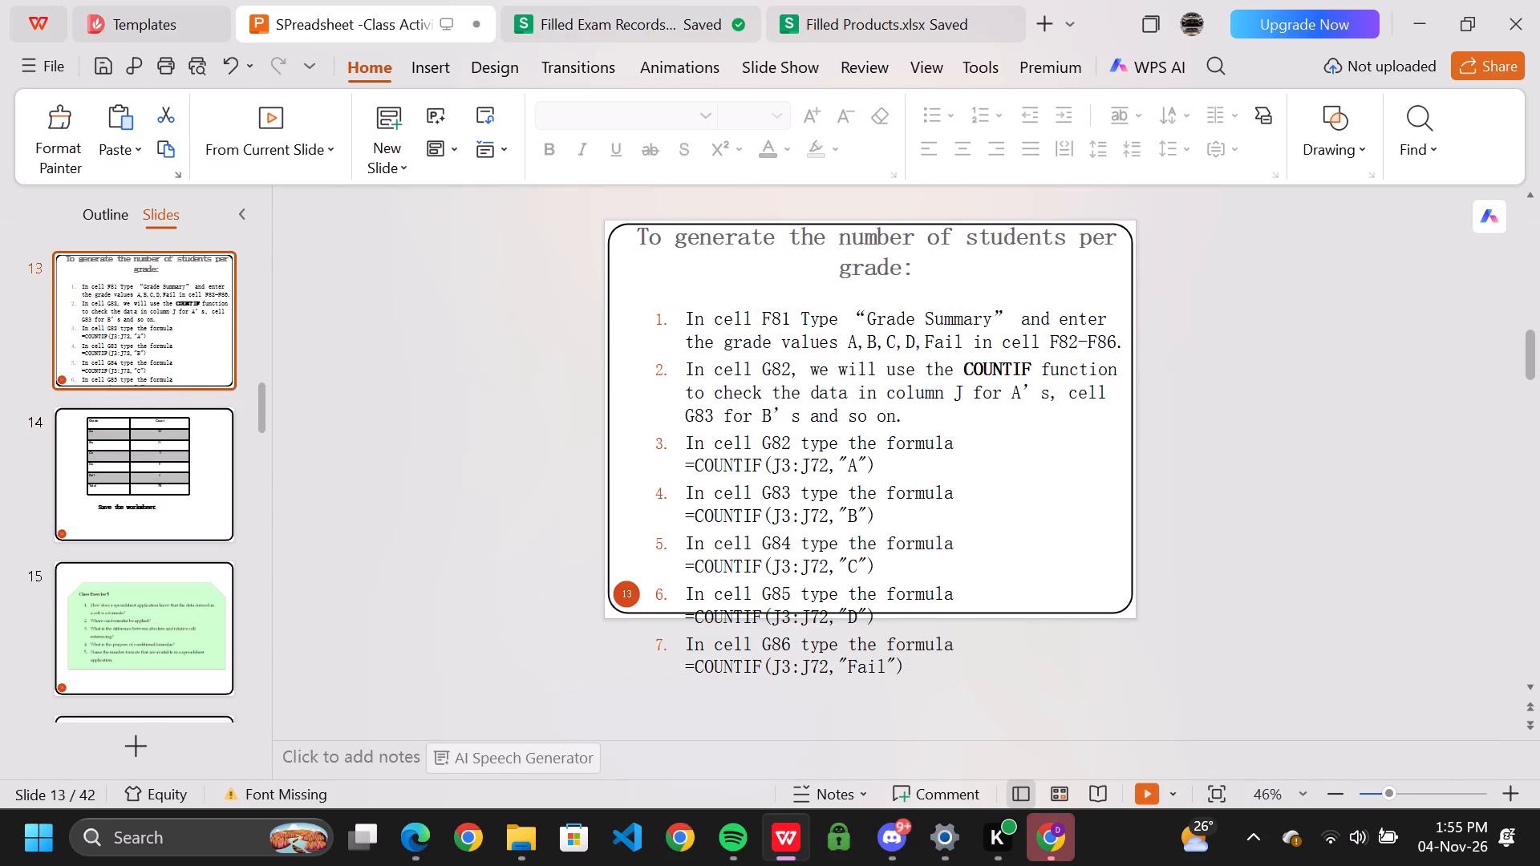
scroll(1014, 551, "down", 2)
scroll(1014, 551, "up", 2)
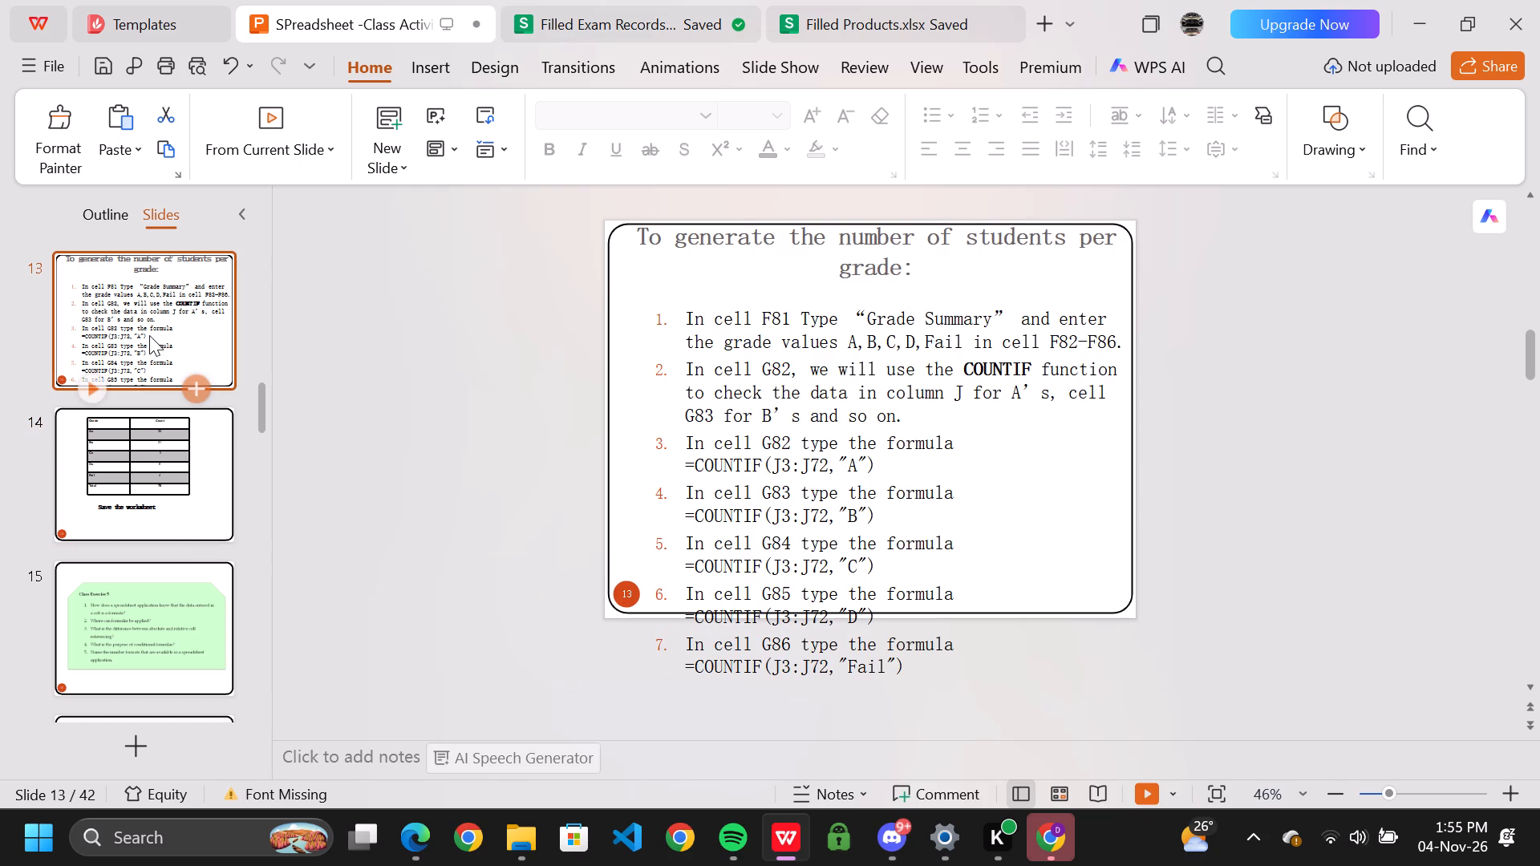
left_click(131, 343)
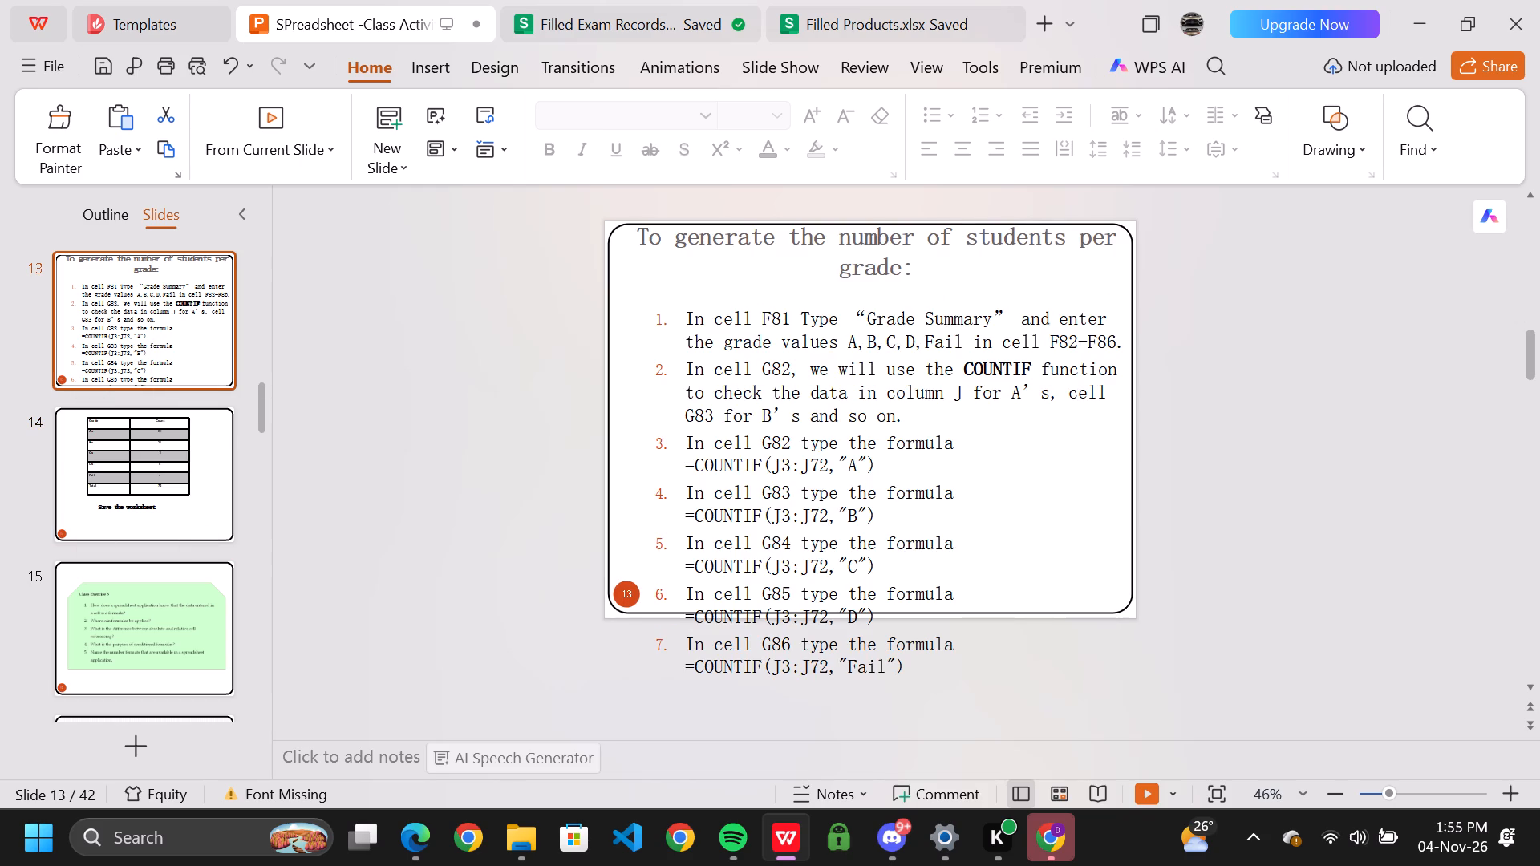
scroll(517, 501, "down", 1)
scroll(517, 501, "up", 1)
scroll(517, 501, "down", 1)
left_click(147, 366)
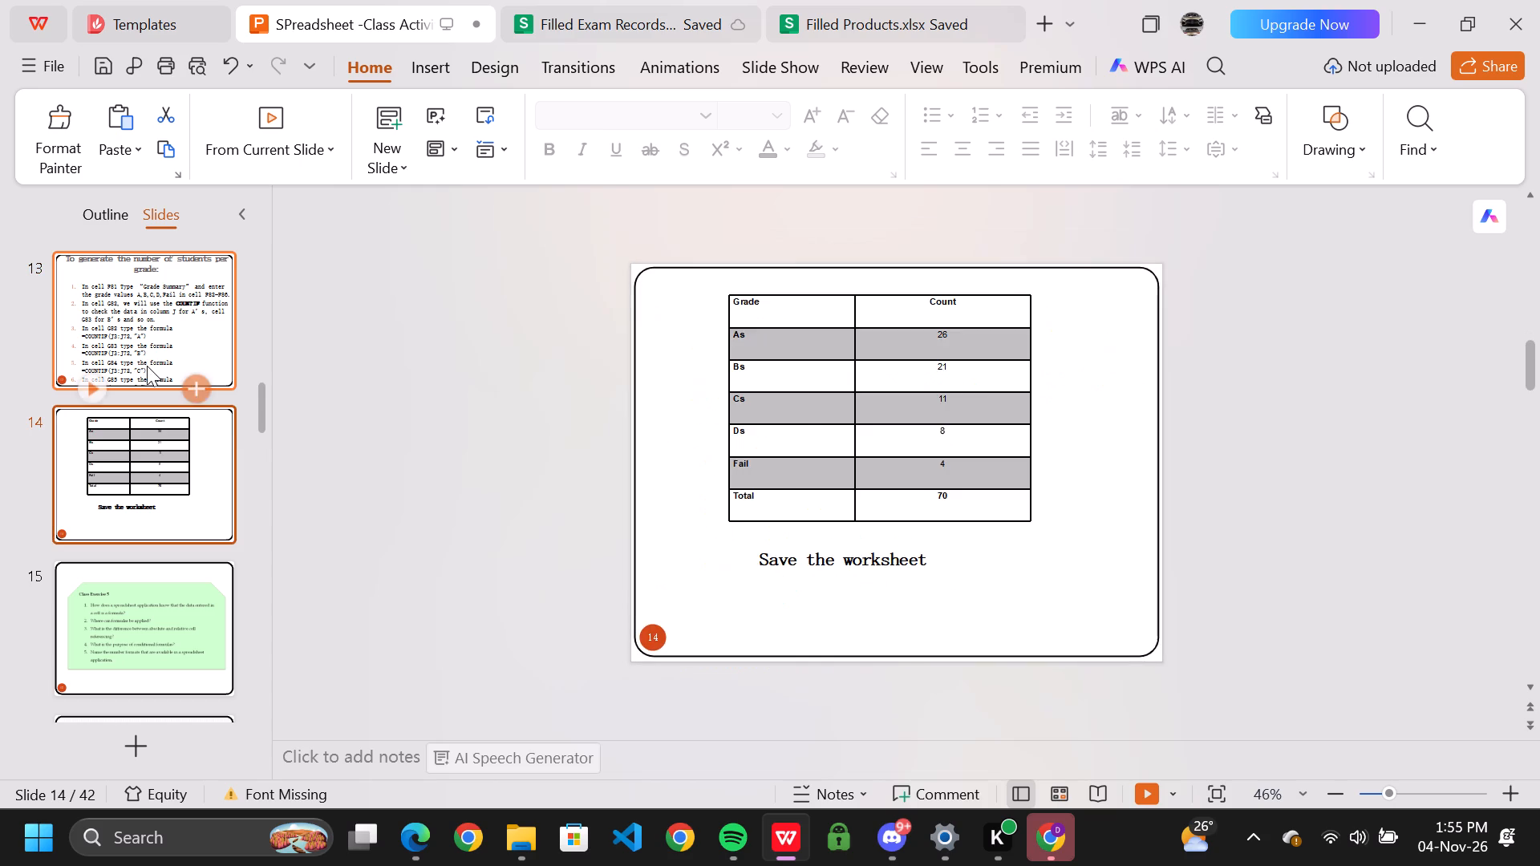
left_click(173, 480)
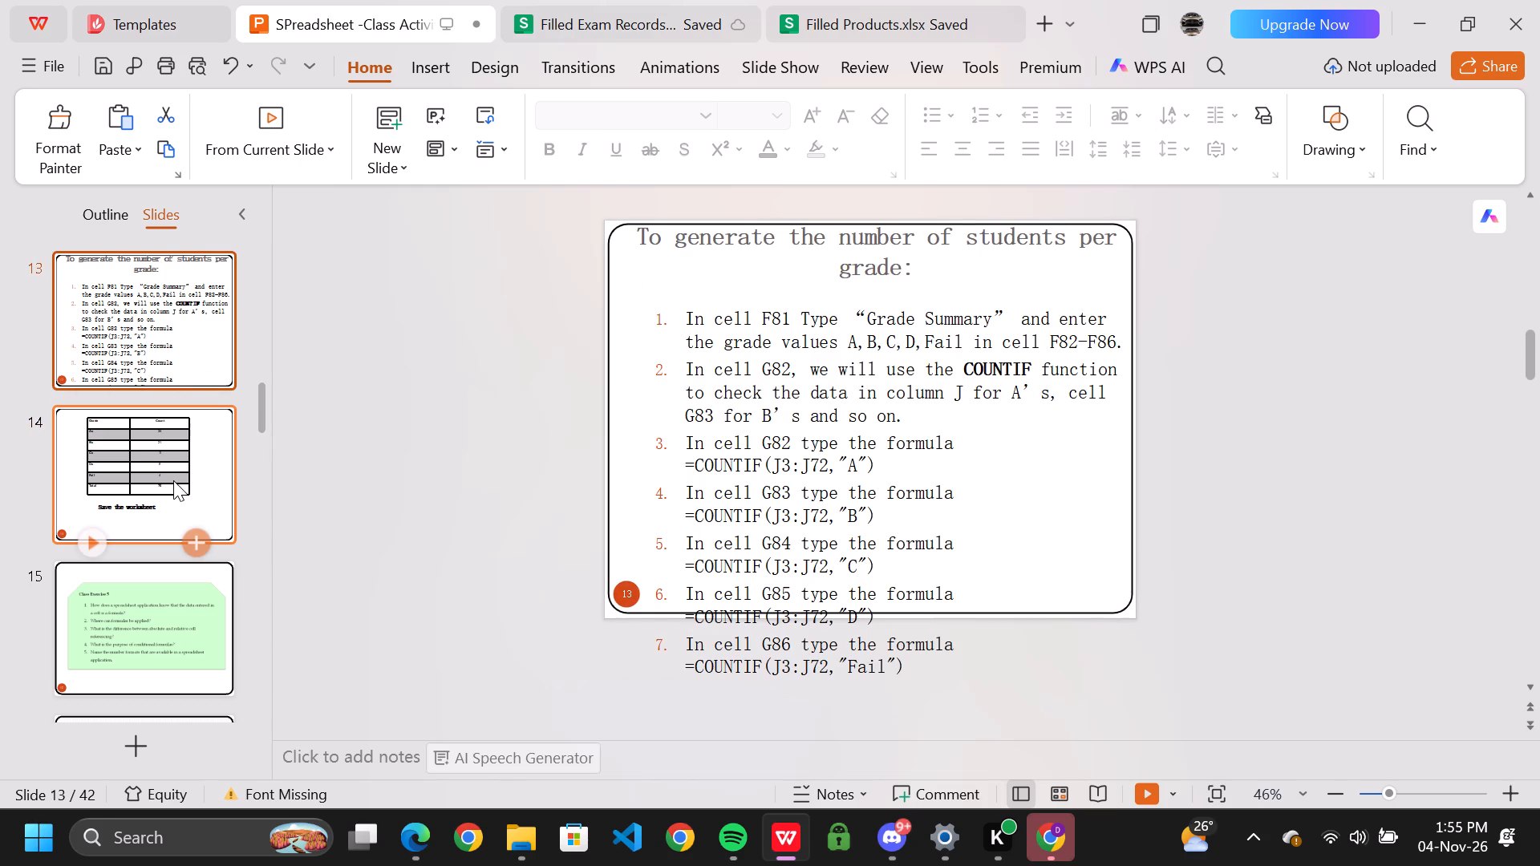
Read through slides 15 to 18 of the class activities presentation to find the next class activity.
left_click(155, 613)
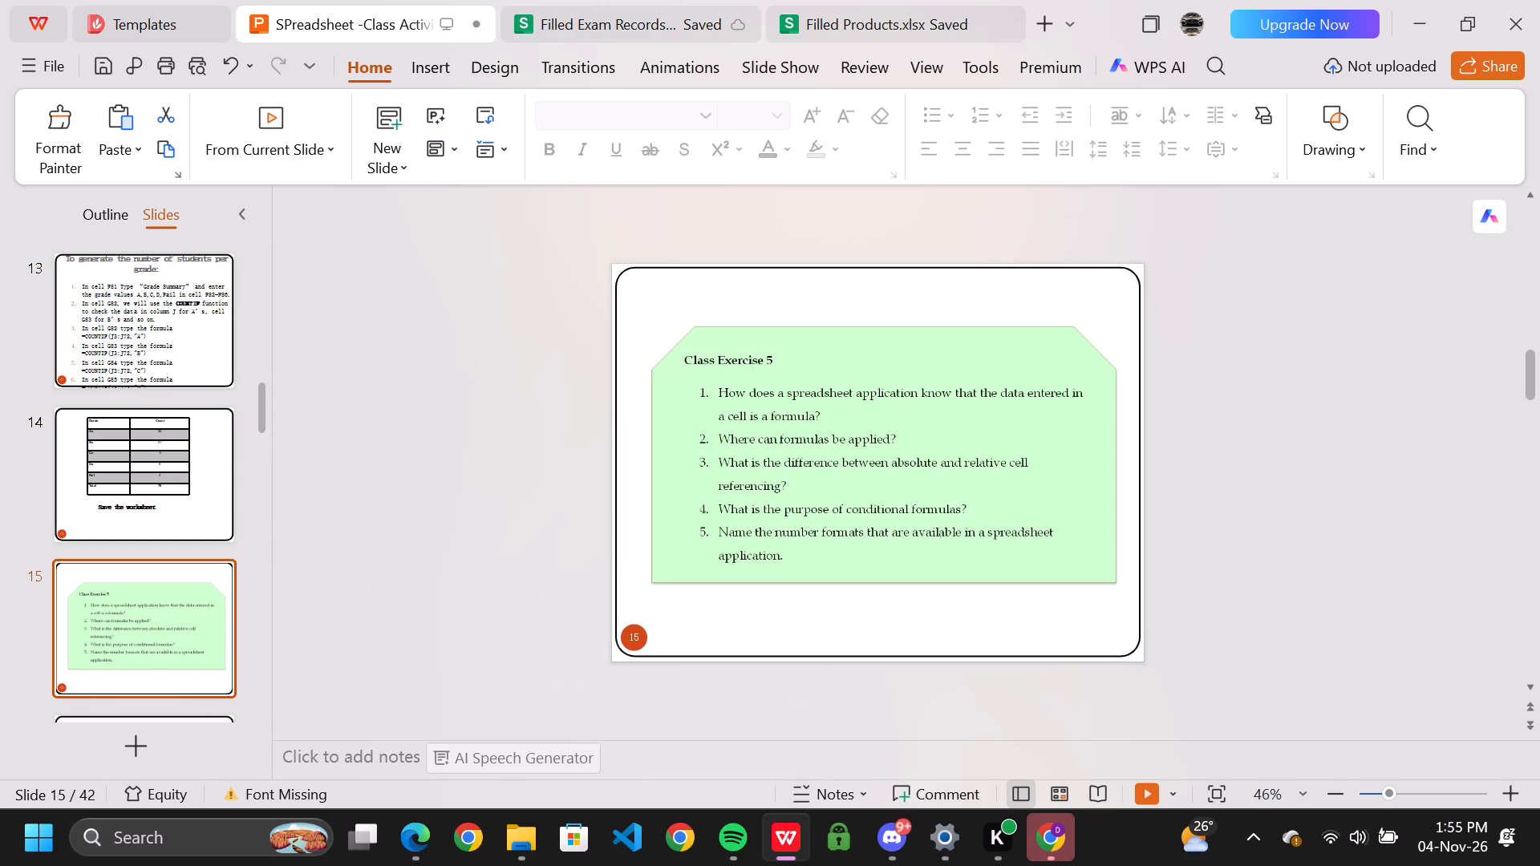
scroll(454, 468, "down", 1)
left_click(151, 483)
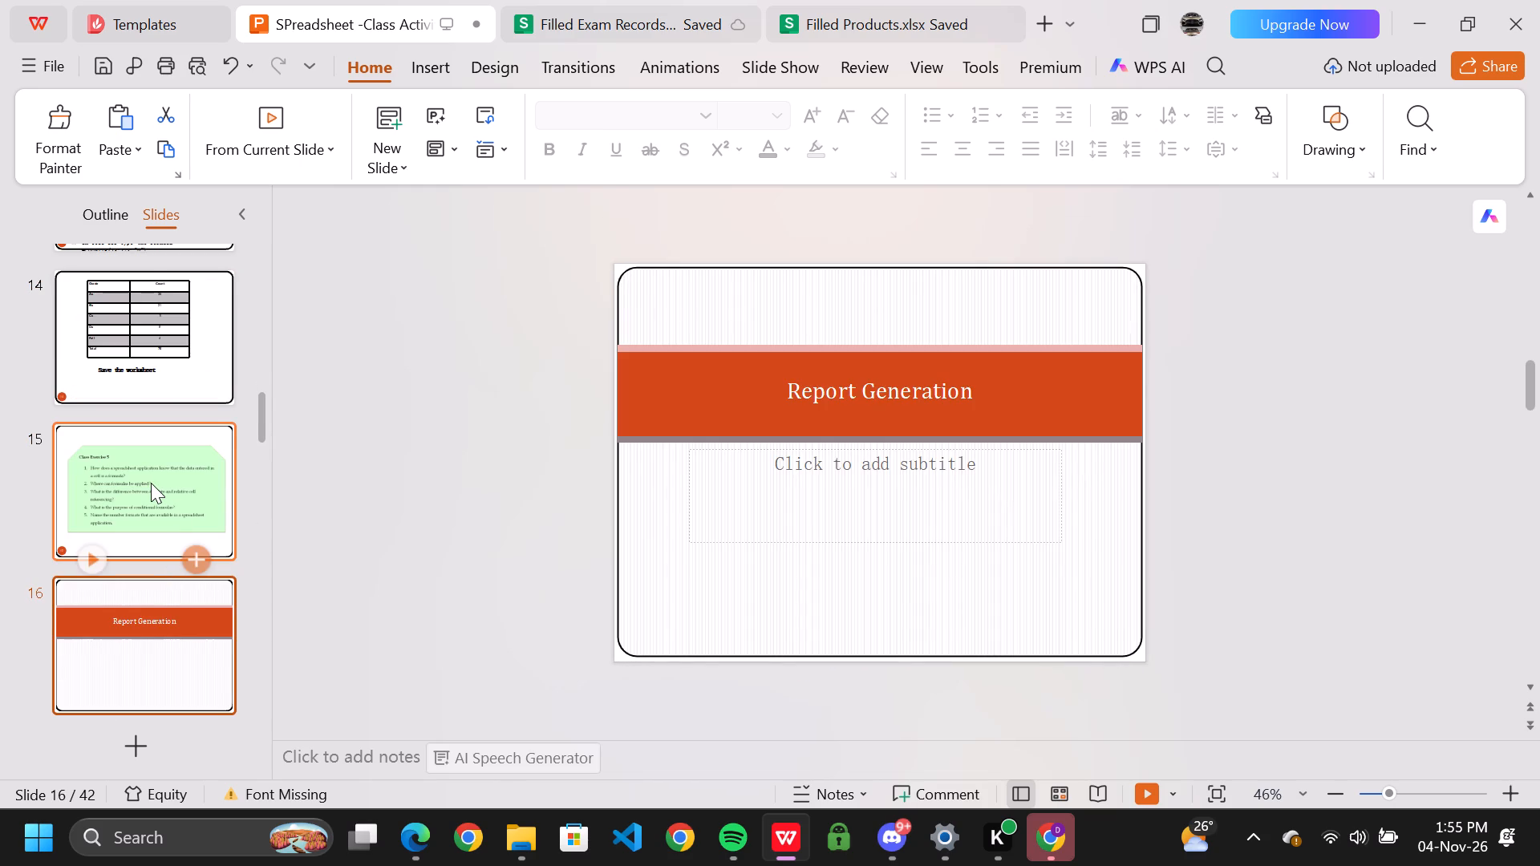
left_click(180, 636)
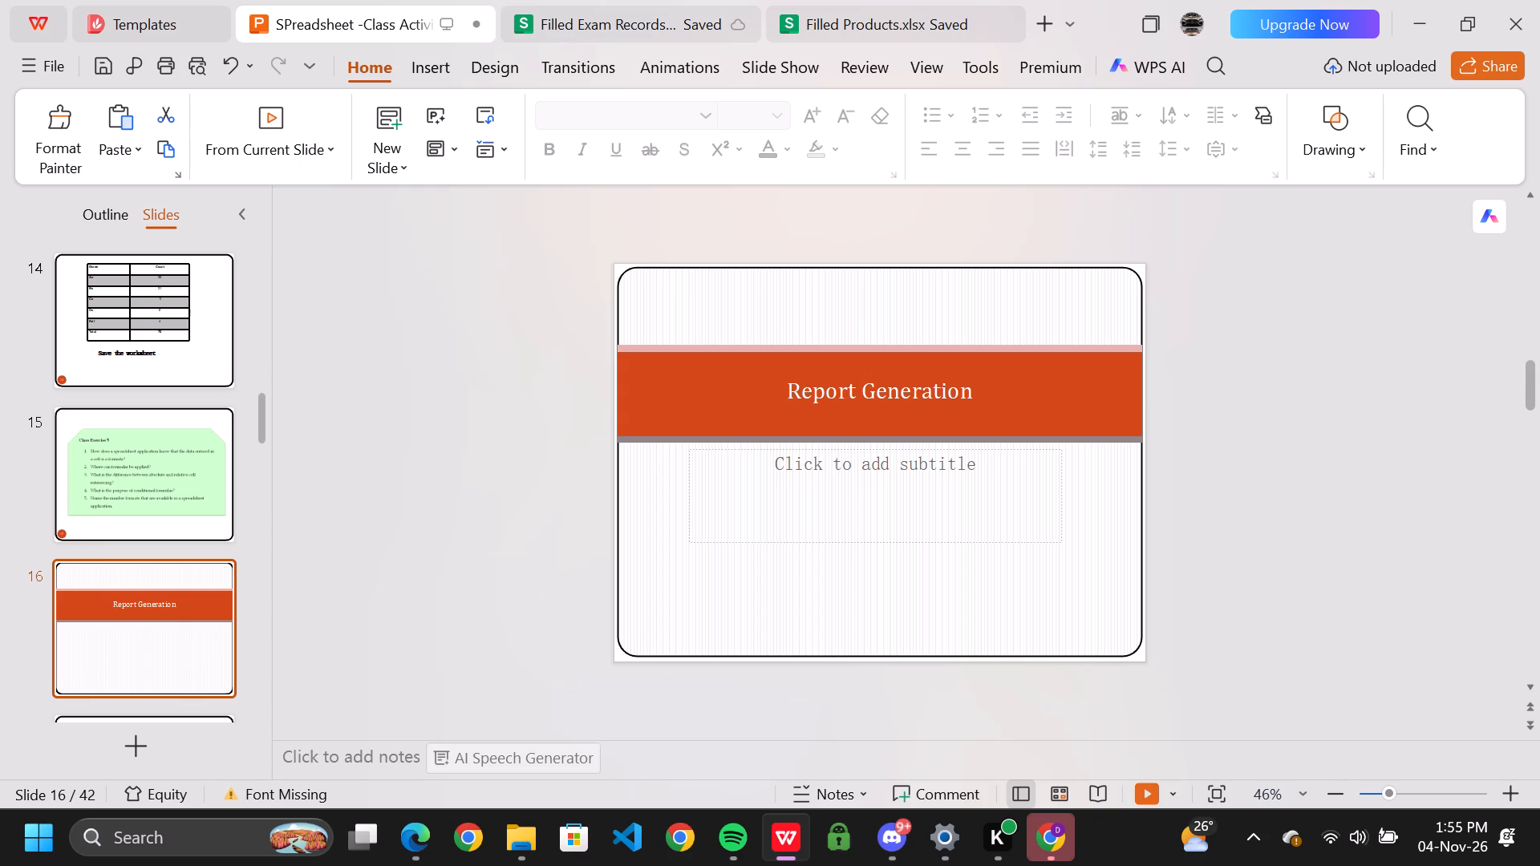
scroll(172, 499, "down", 3)
scroll(172, 499, "up", 1)
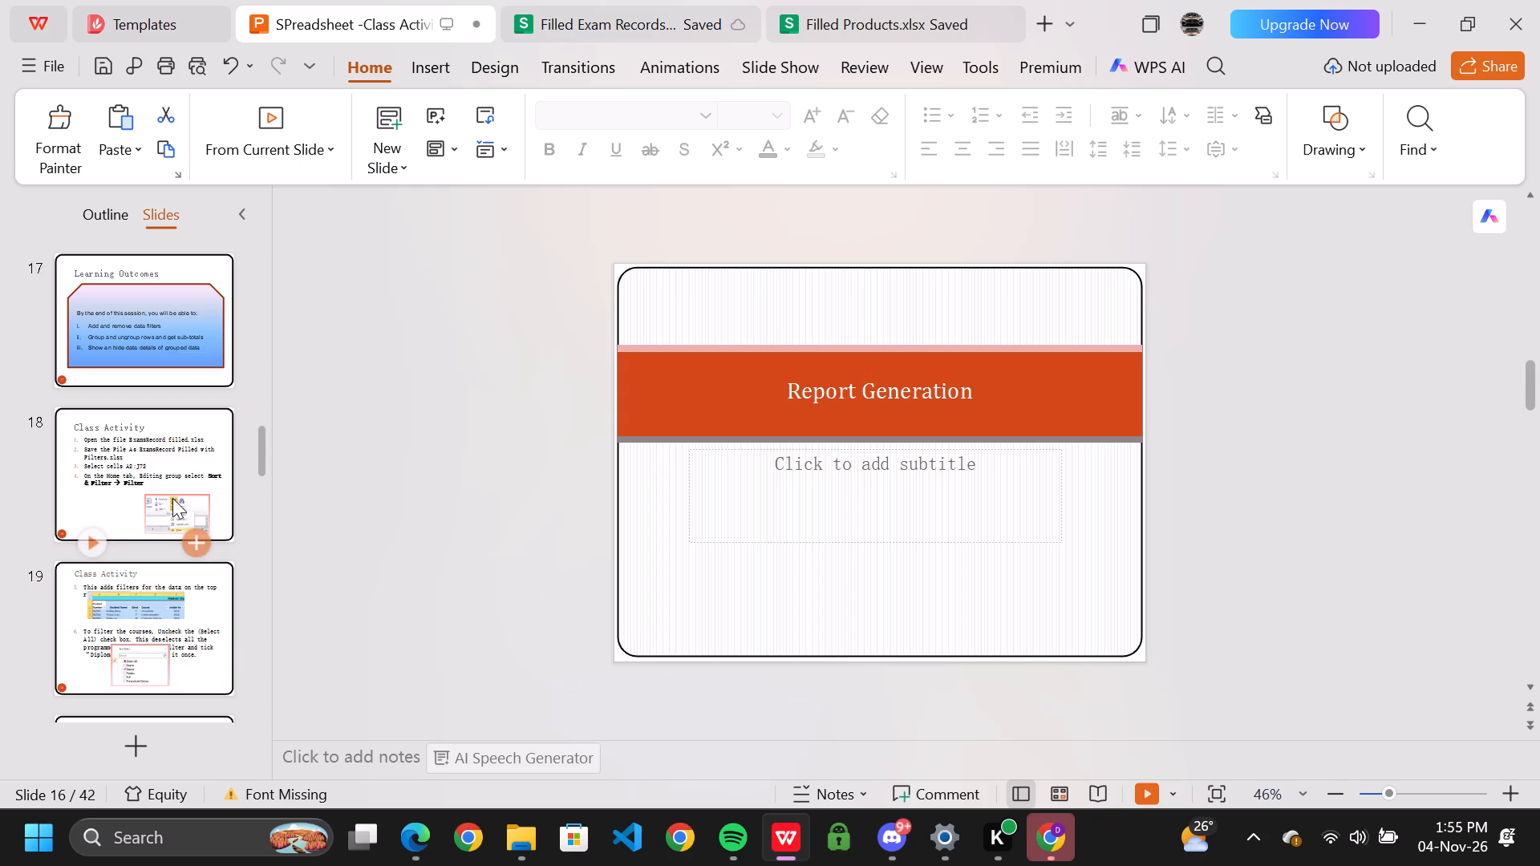
left_click(166, 485)
scroll(178, 488, "down", 2)
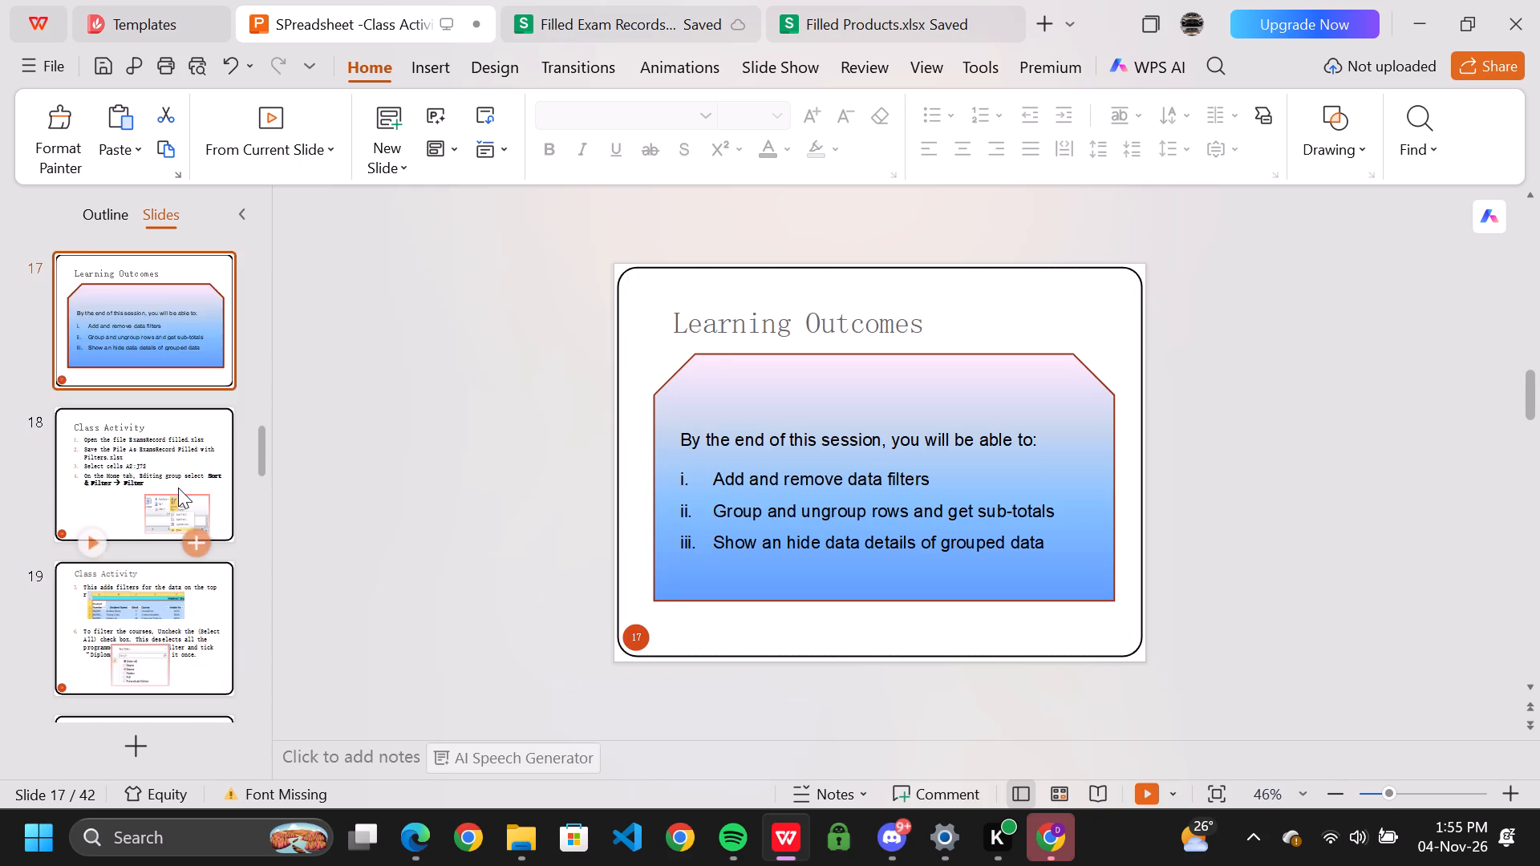
left_click(116, 304)
scroll(116, 303, "up", 1)
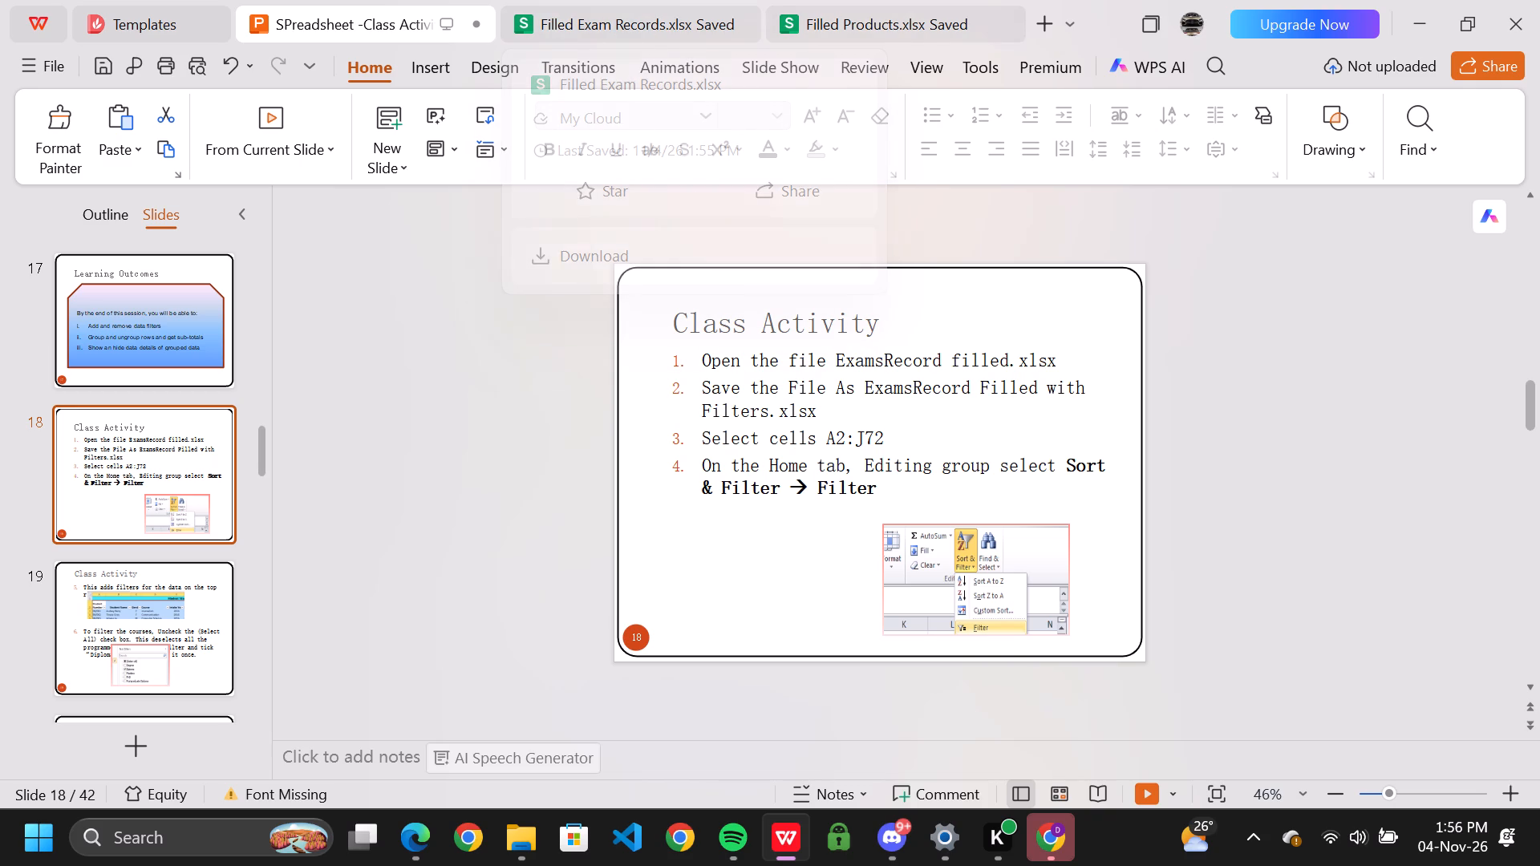
Open the local file ExamRecords.xlsx from the recent documents.
left_click(398, 323)
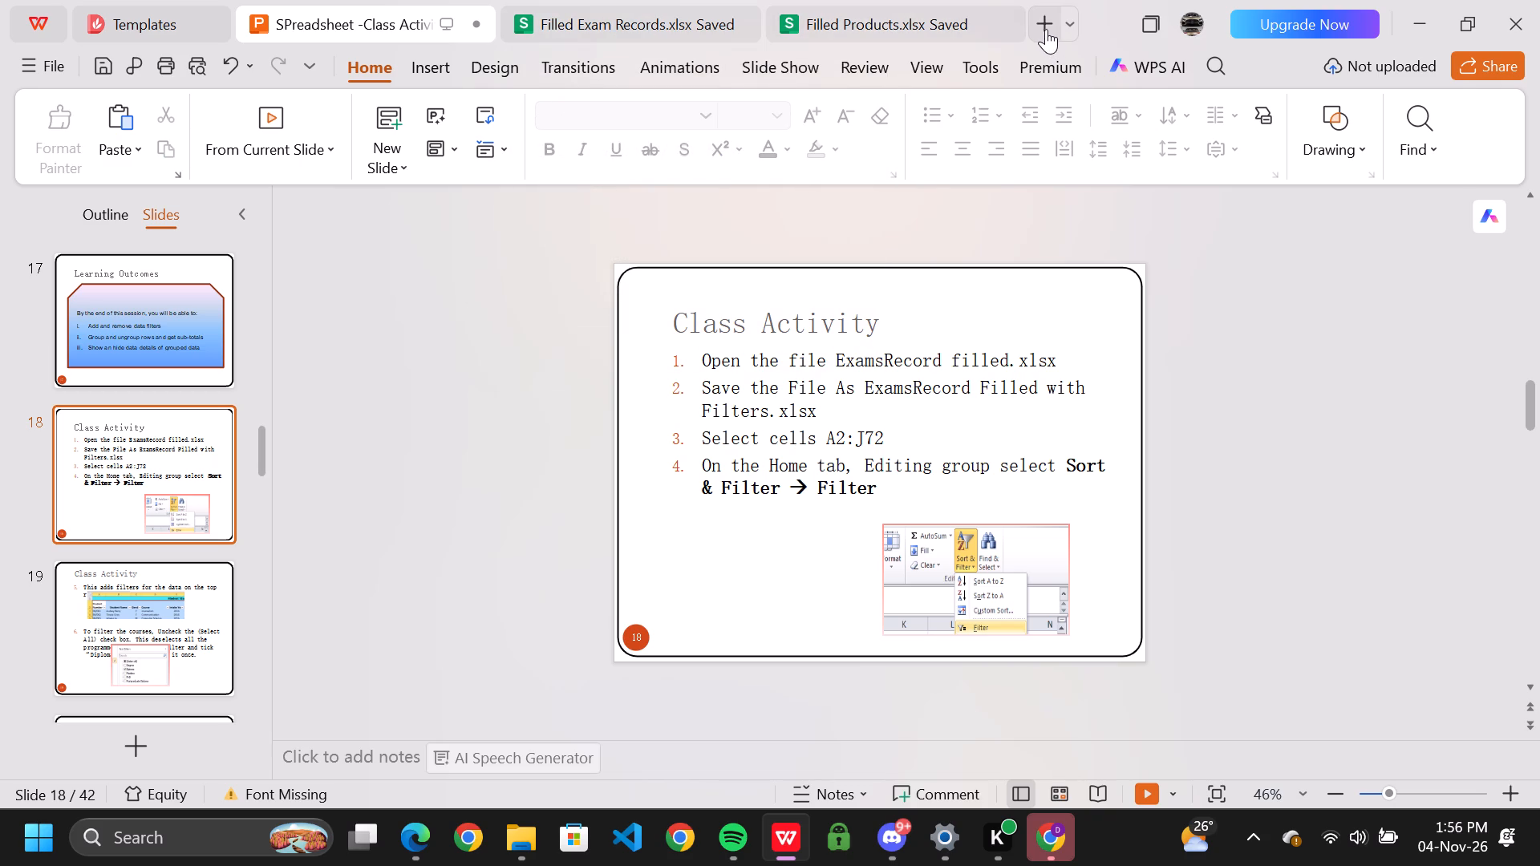
left_click(1045, 27)
left_click(357, 306)
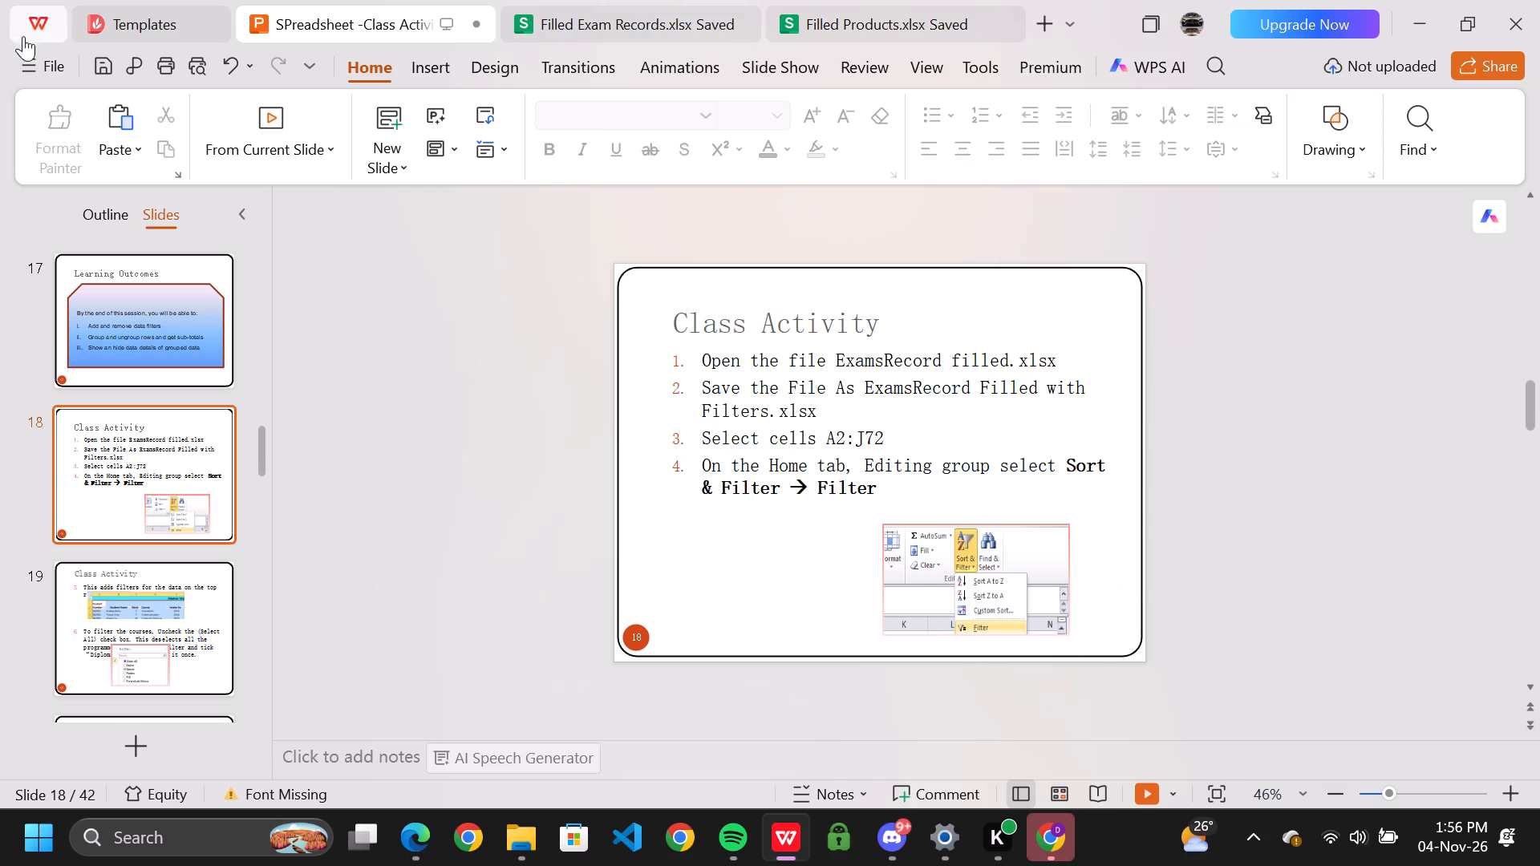
left_click(24, 25)
scroll(604, 627, "down", 2)
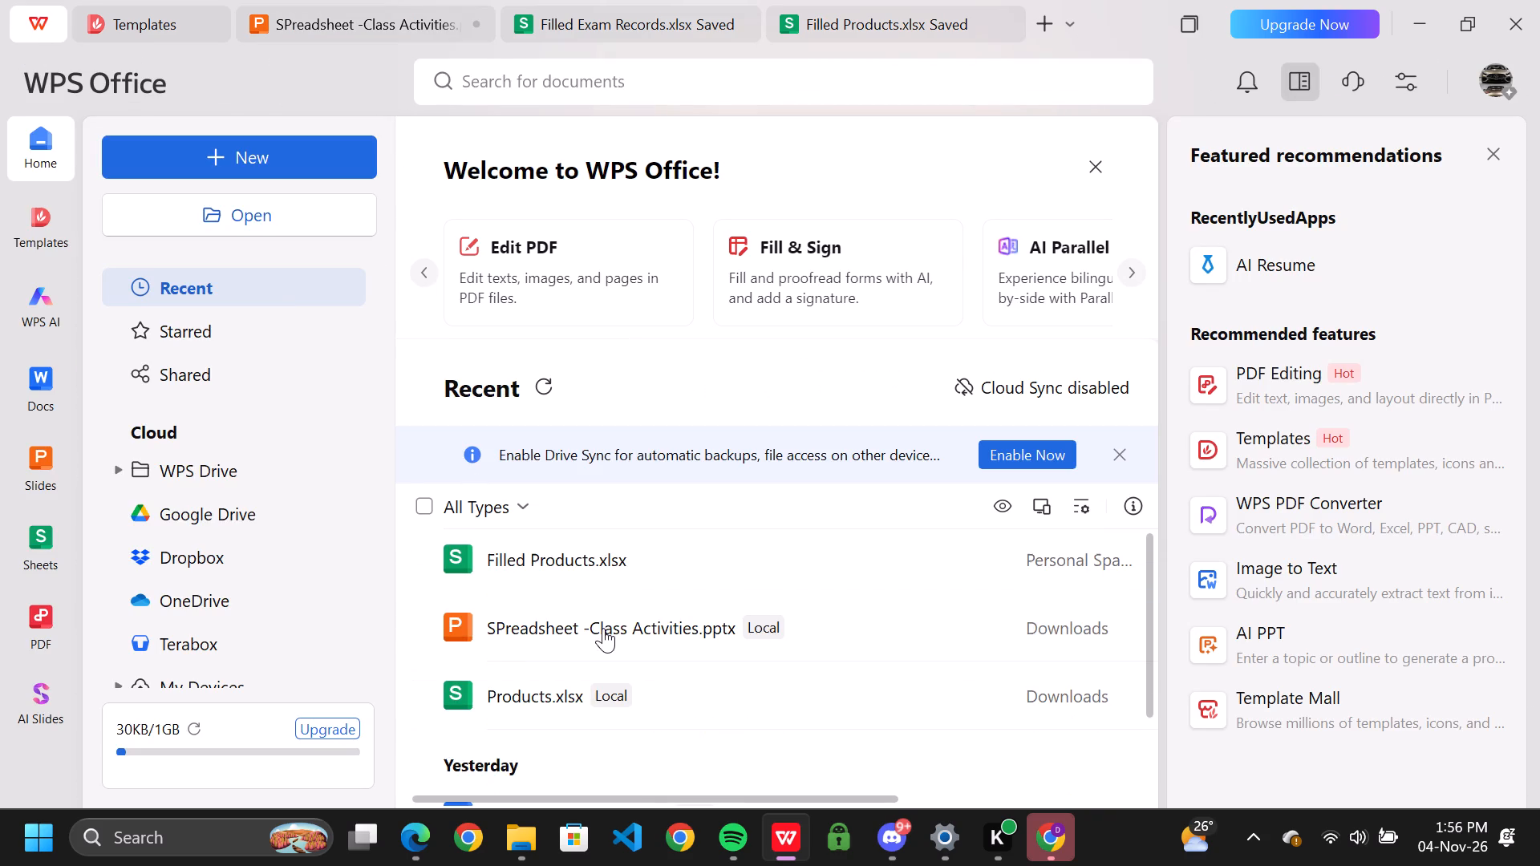
scroll(603, 628, "down", 2)
scroll(603, 628, "up", 4)
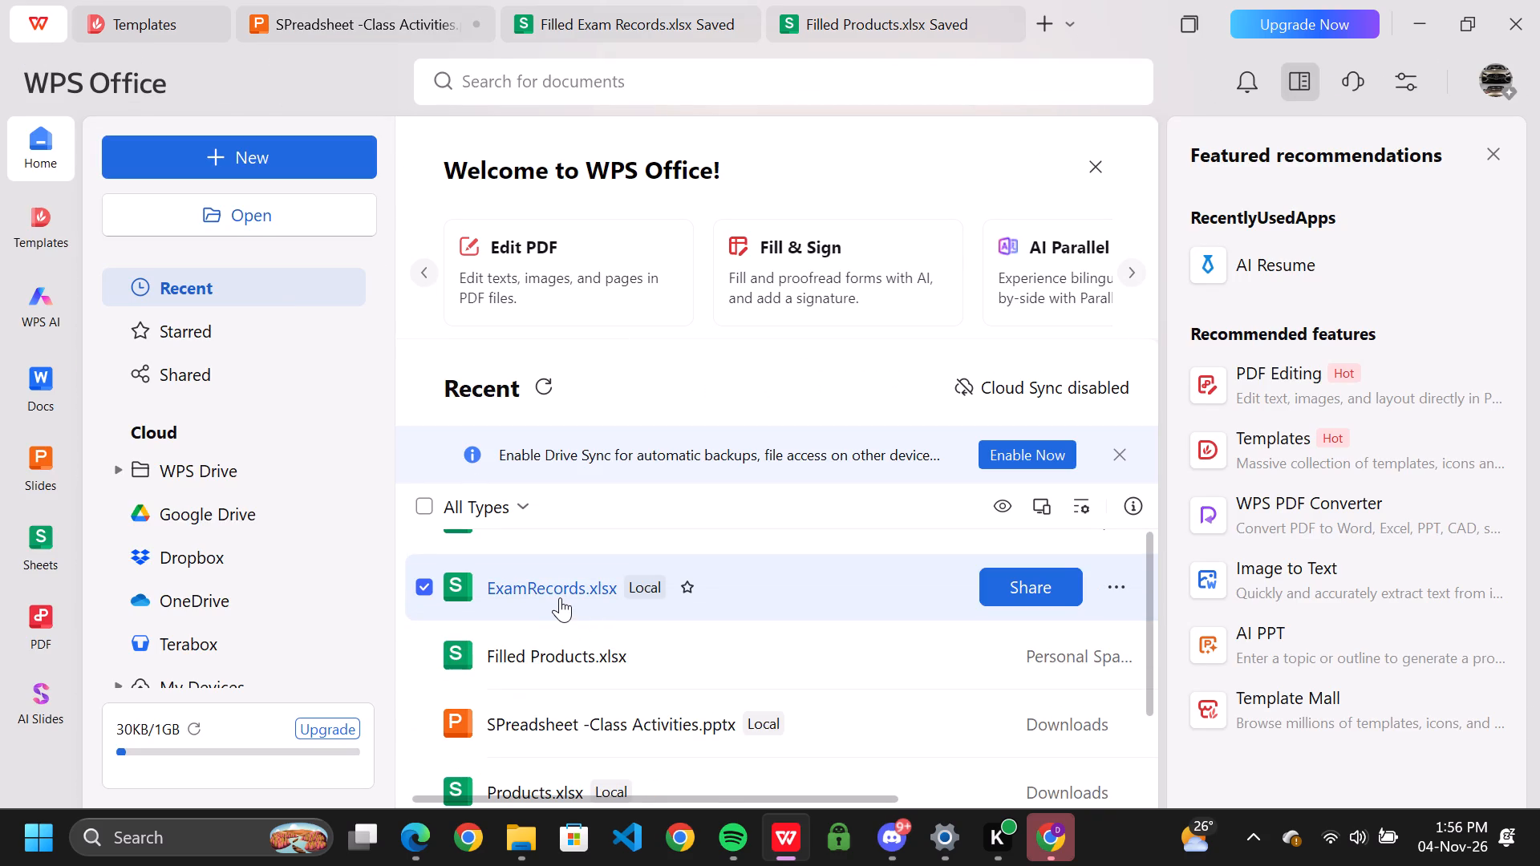
scroll(596, 660, "down", 4)
scroll(596, 660, "up", 2)
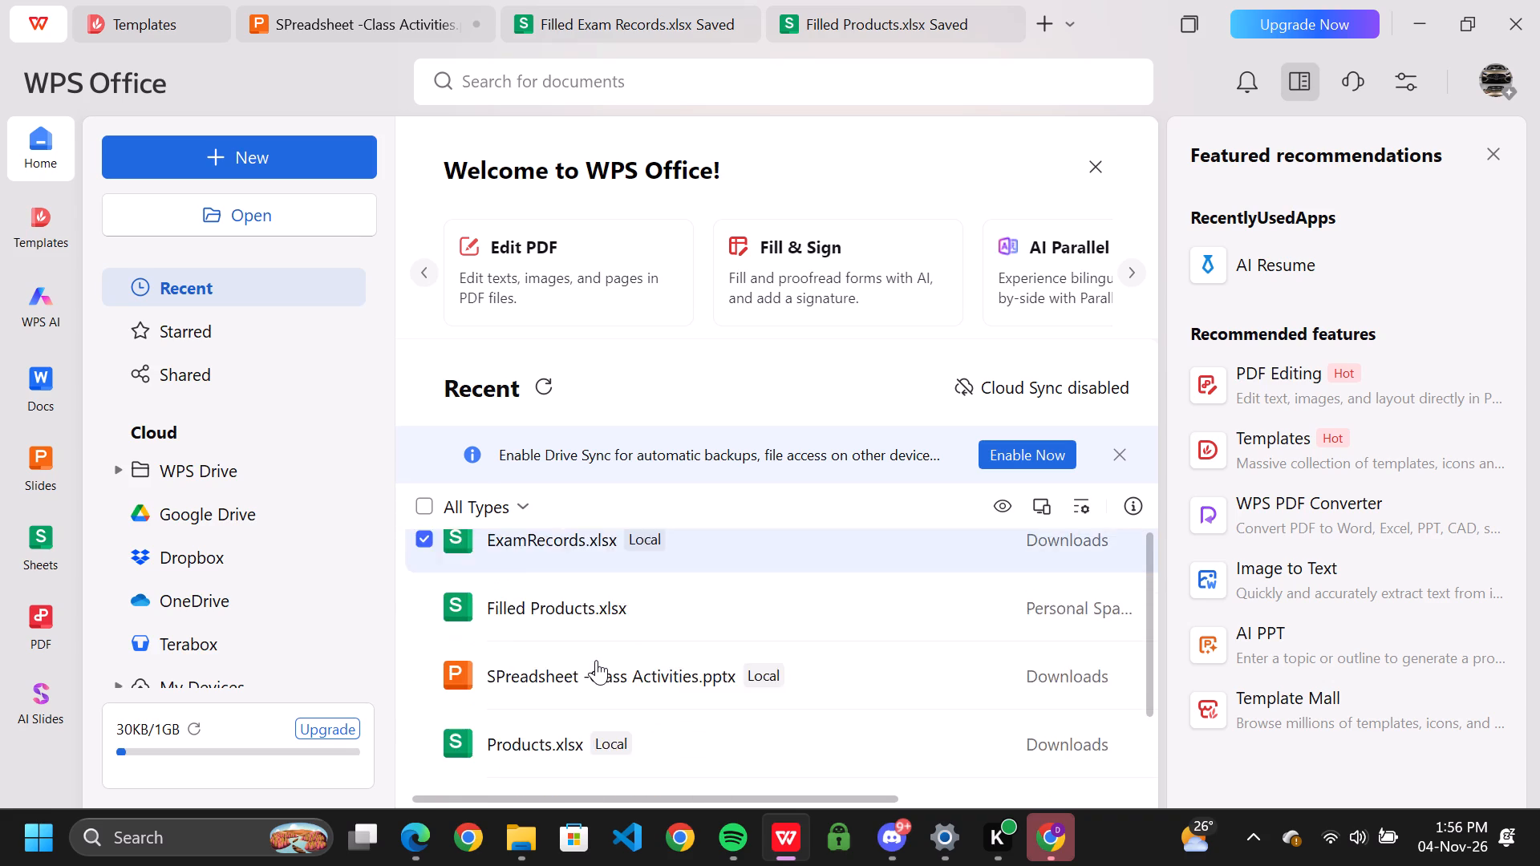
scroll(596, 660, "up", 2)
left_click(529, 596)
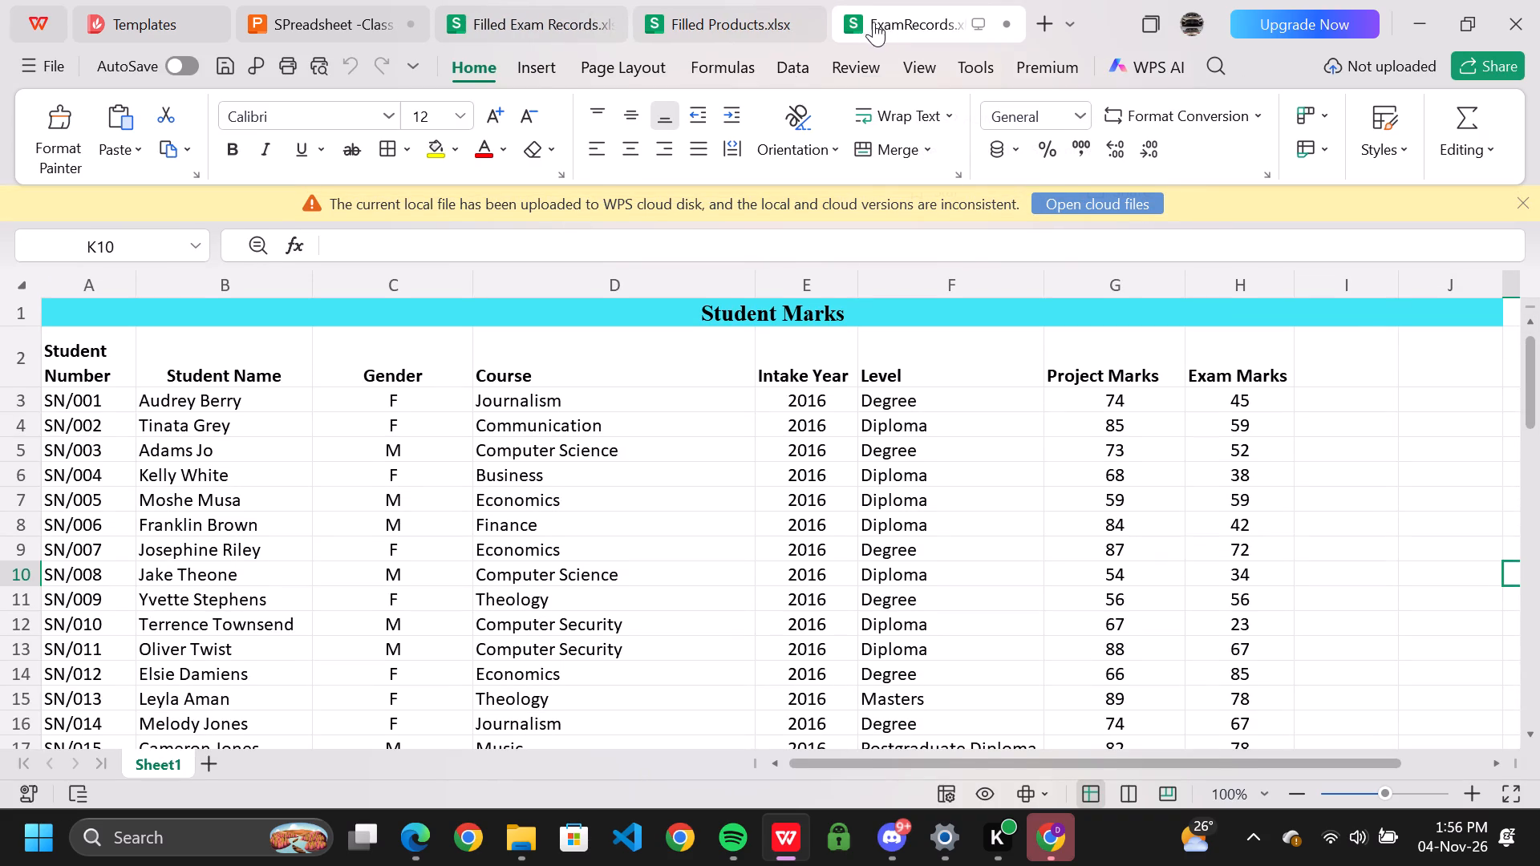
Place ExamRecords.xlsx directly after the class activities presentation among the open documents and return to slide 18's instructions.
left_click_drag(873, 22, 458, 26)
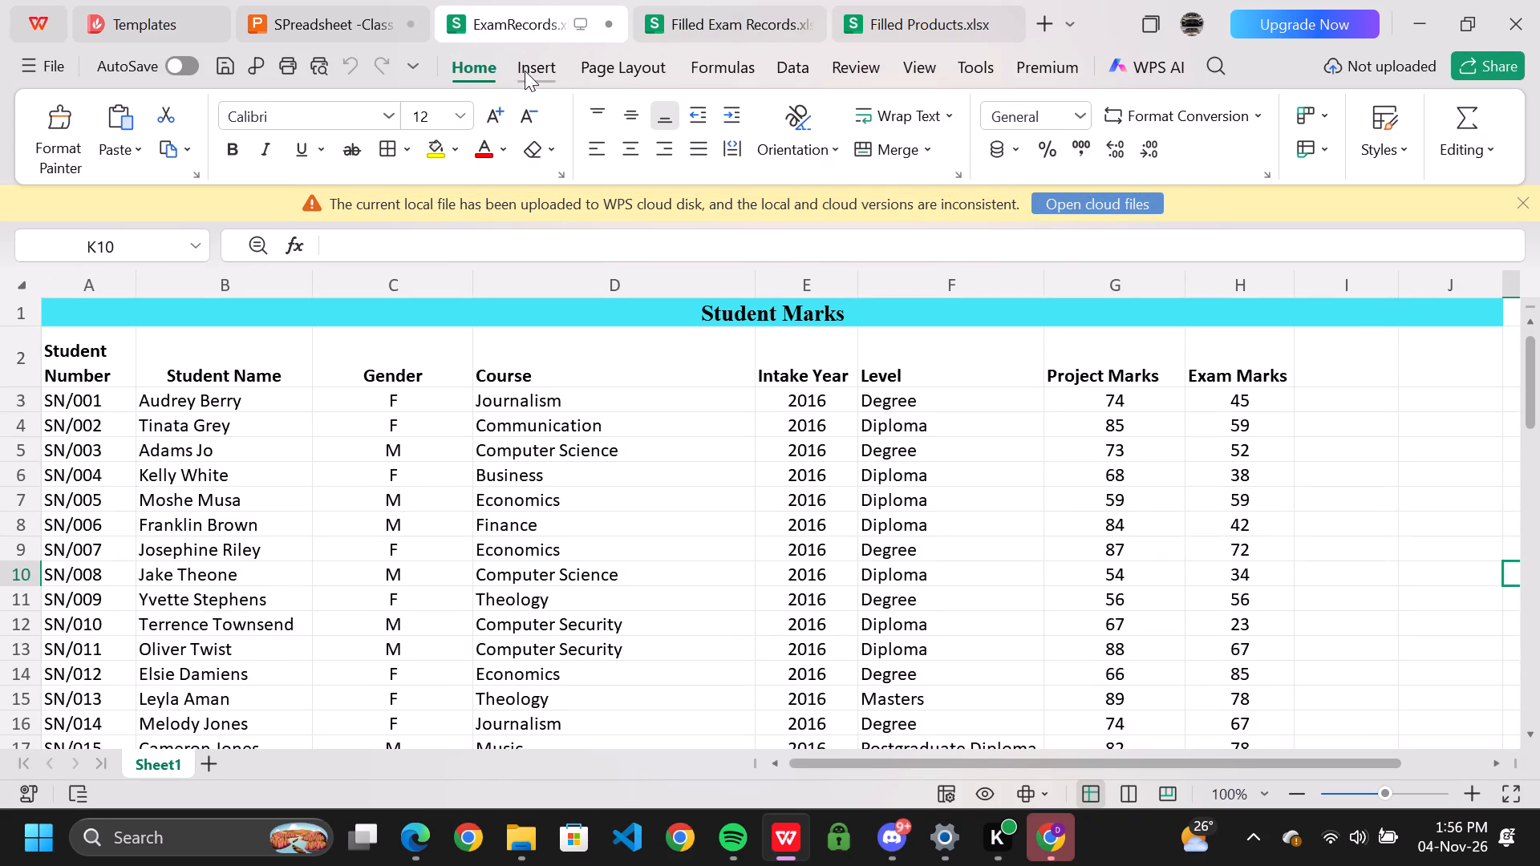
left_click(278, 9)
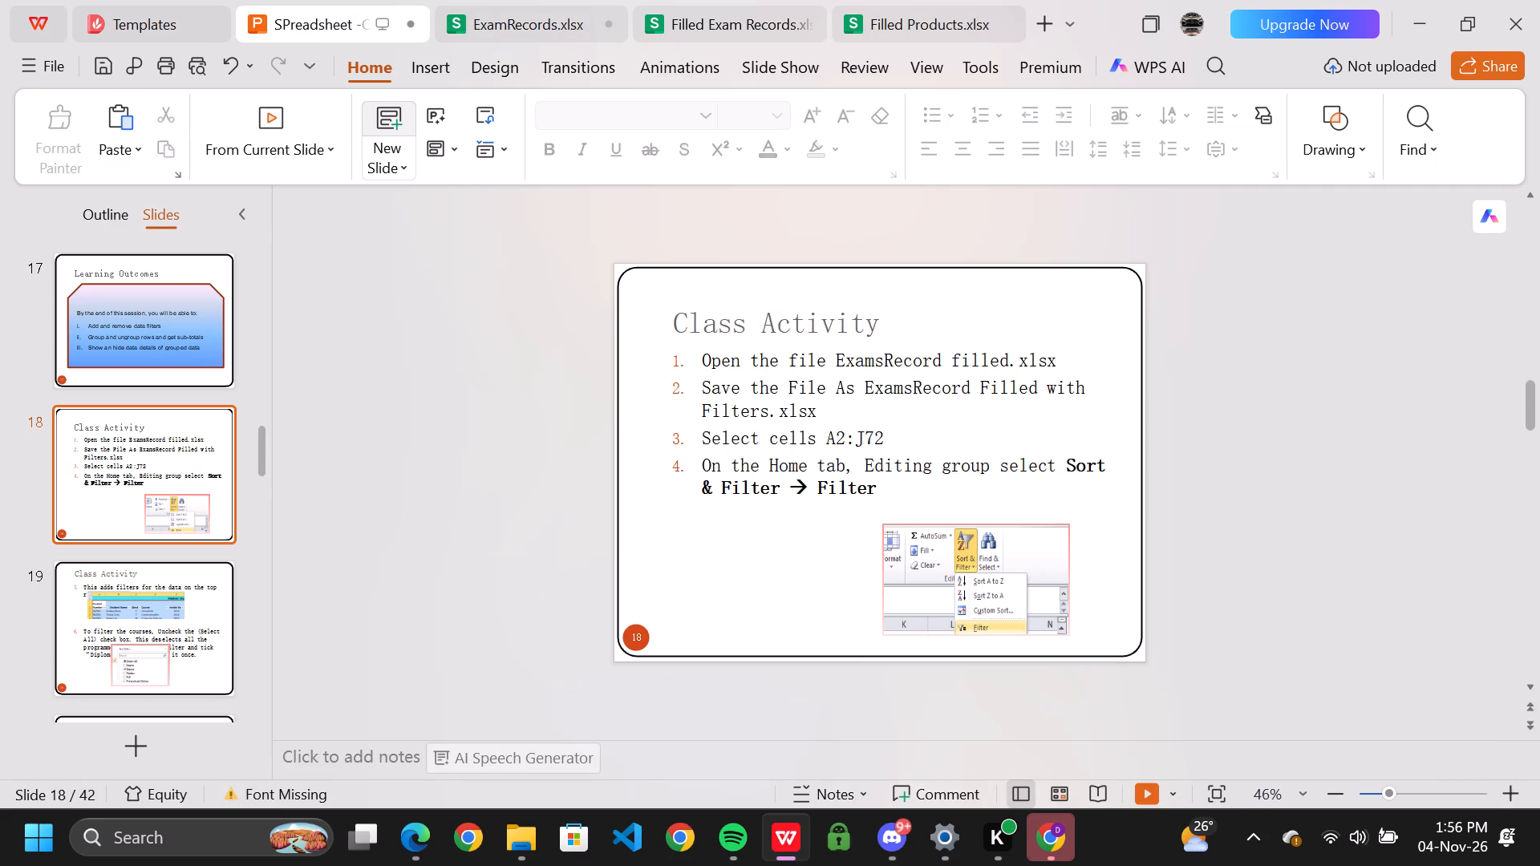
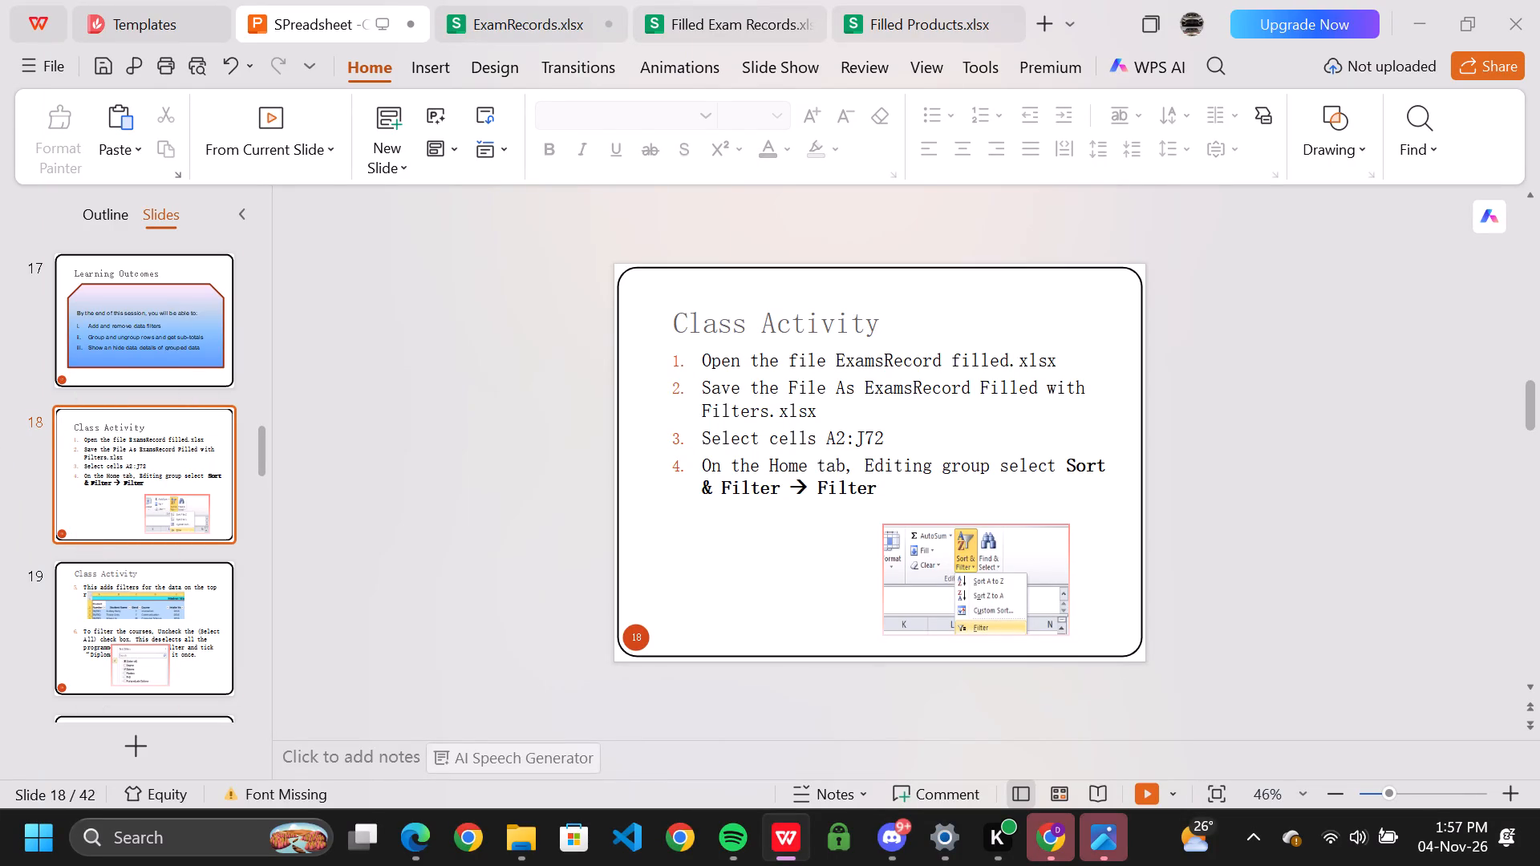
Save ExamRecords.xlsx to WPS Drive as "ExamsRecord Filled with Filters.xlsx", taking the file name from slide 18's instructions.
left_click_drag(863, 387, 820, 414)
key("ctrl+c")
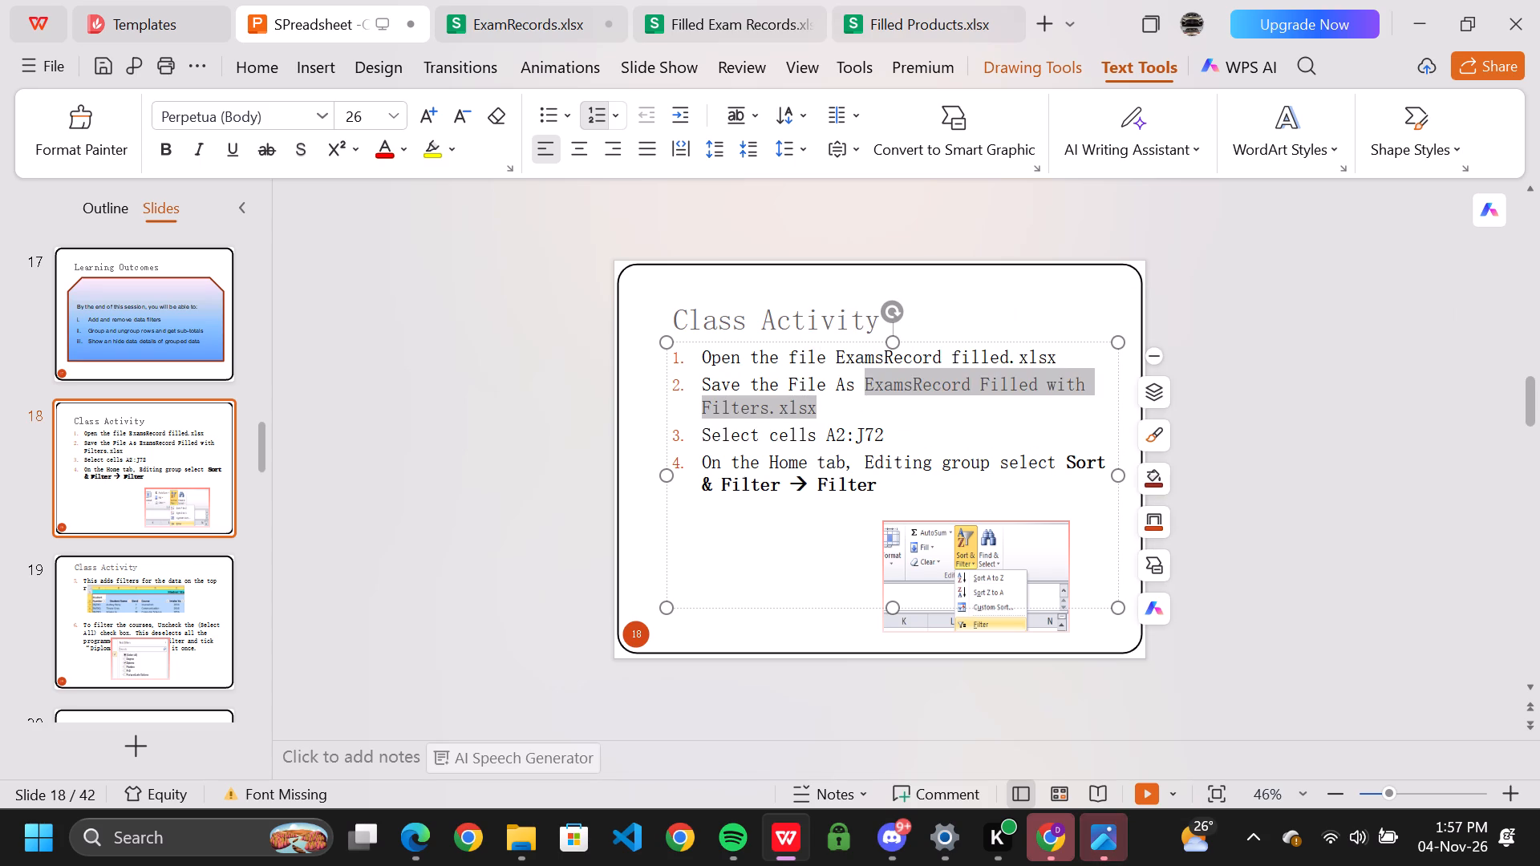
left_click(524, 16)
left_click(55, 66)
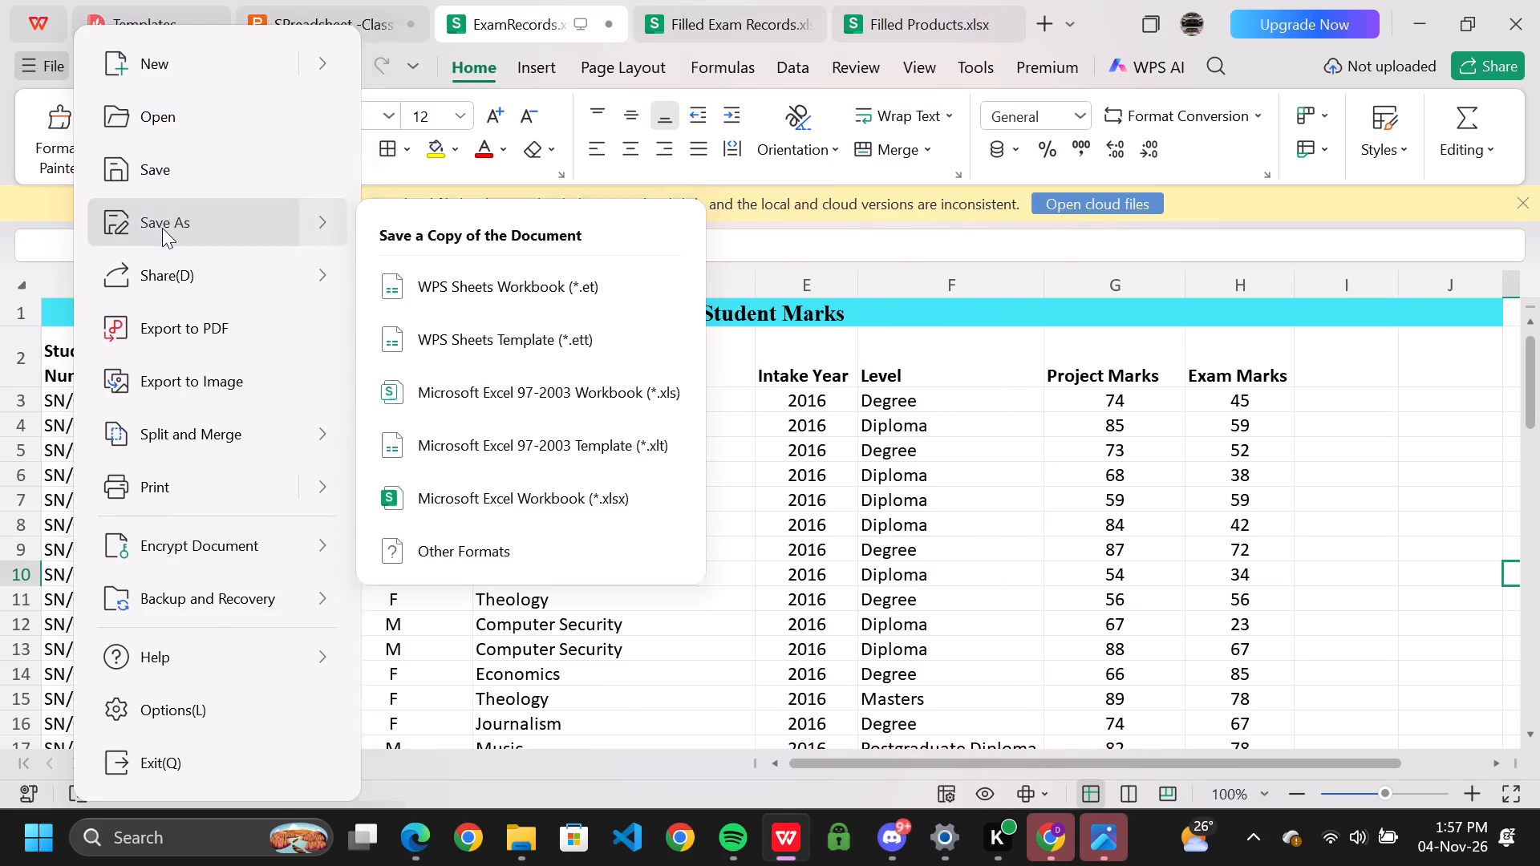
left_click(162, 228)
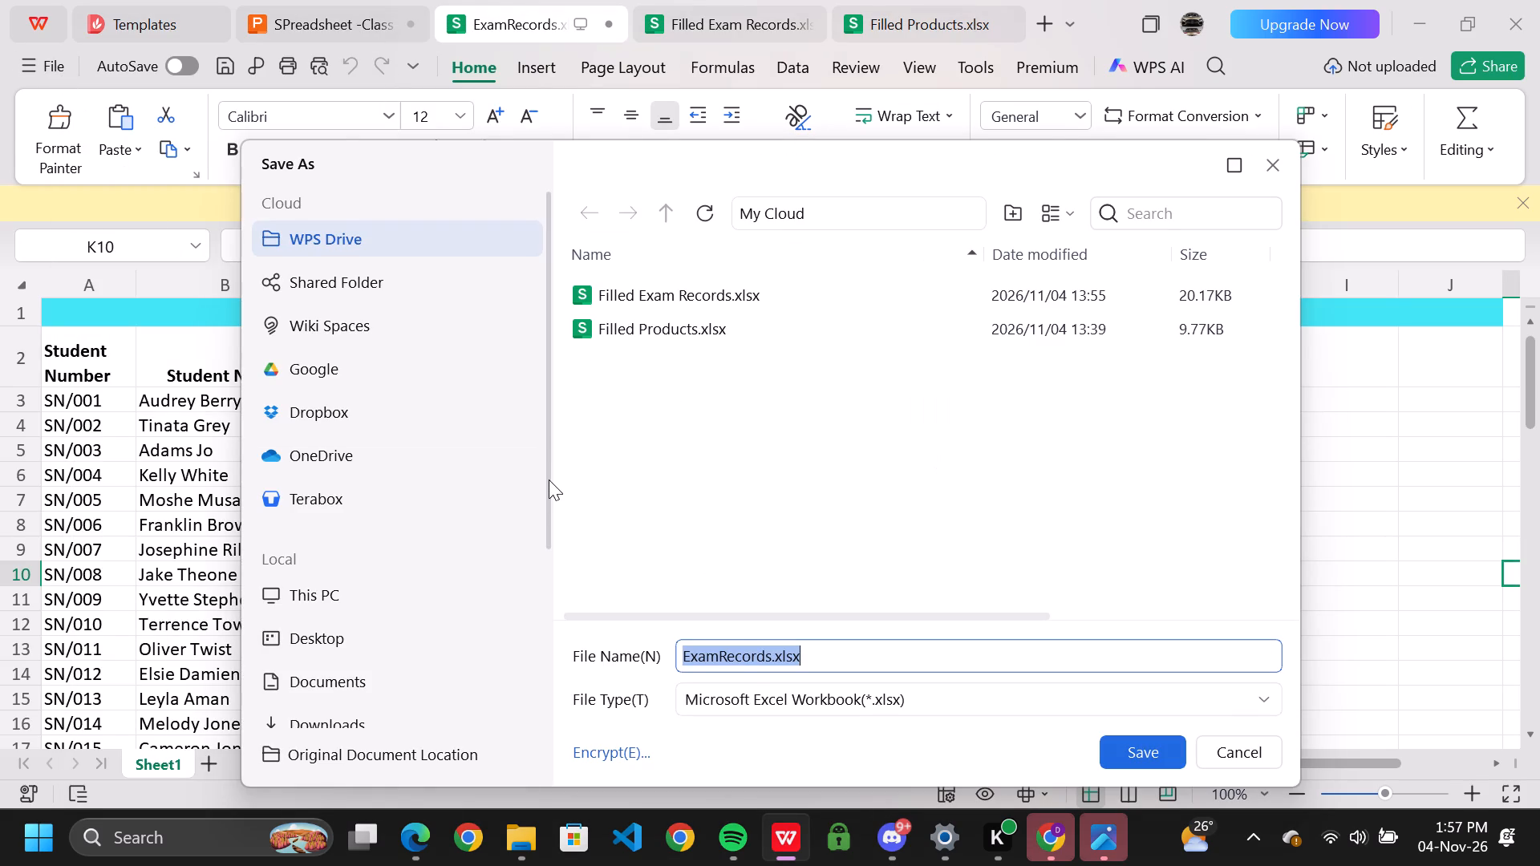
key("ctrl+v")
key("Return")
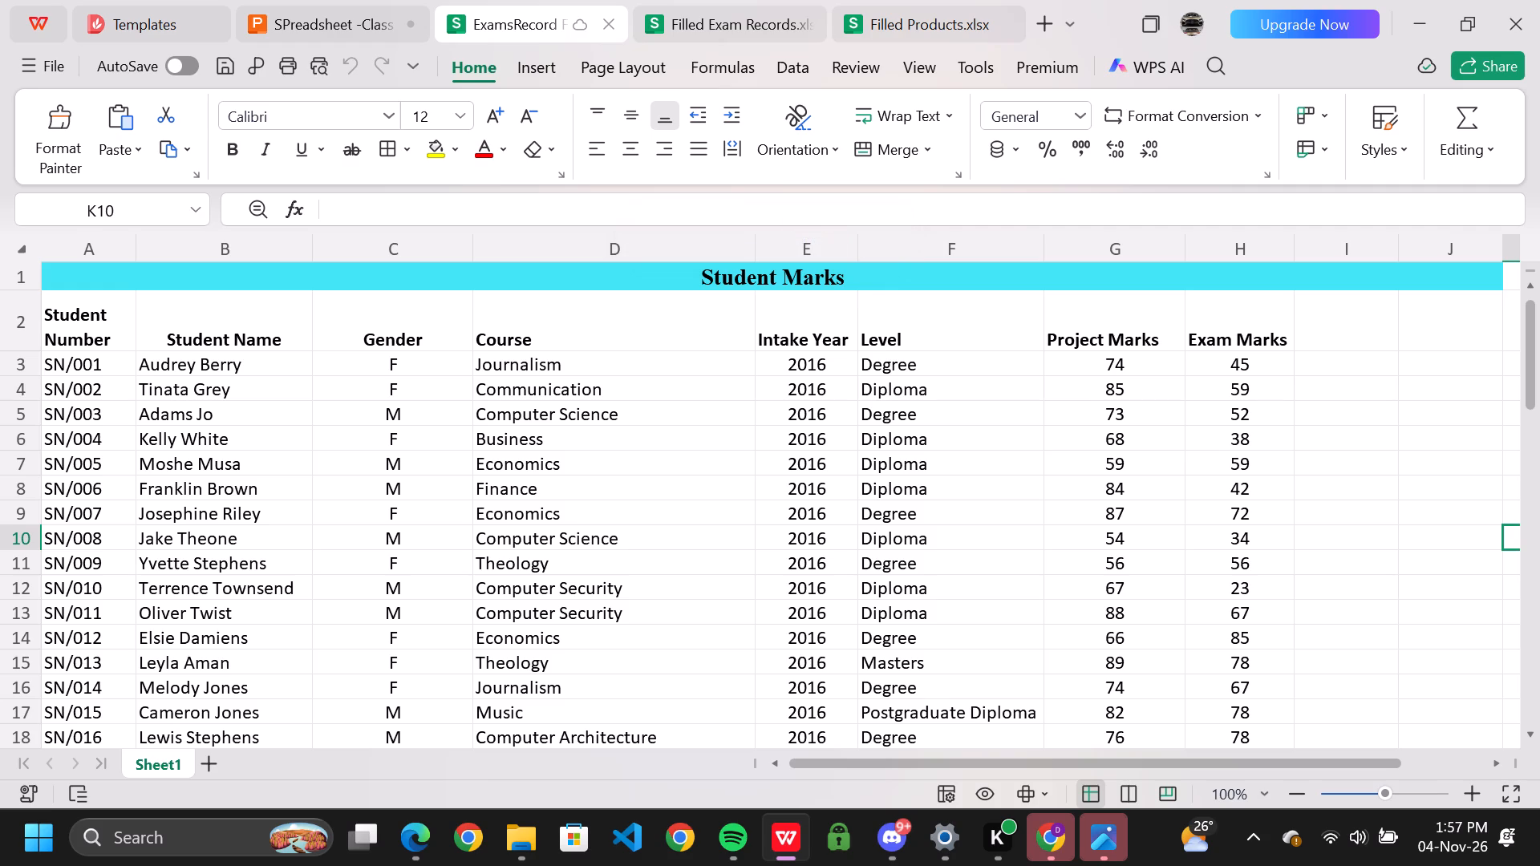
Check slide 18's range instruction, and in the new workbook extend the Student Number heading from A2 across row 2 to J2.
left_click(335, 17)
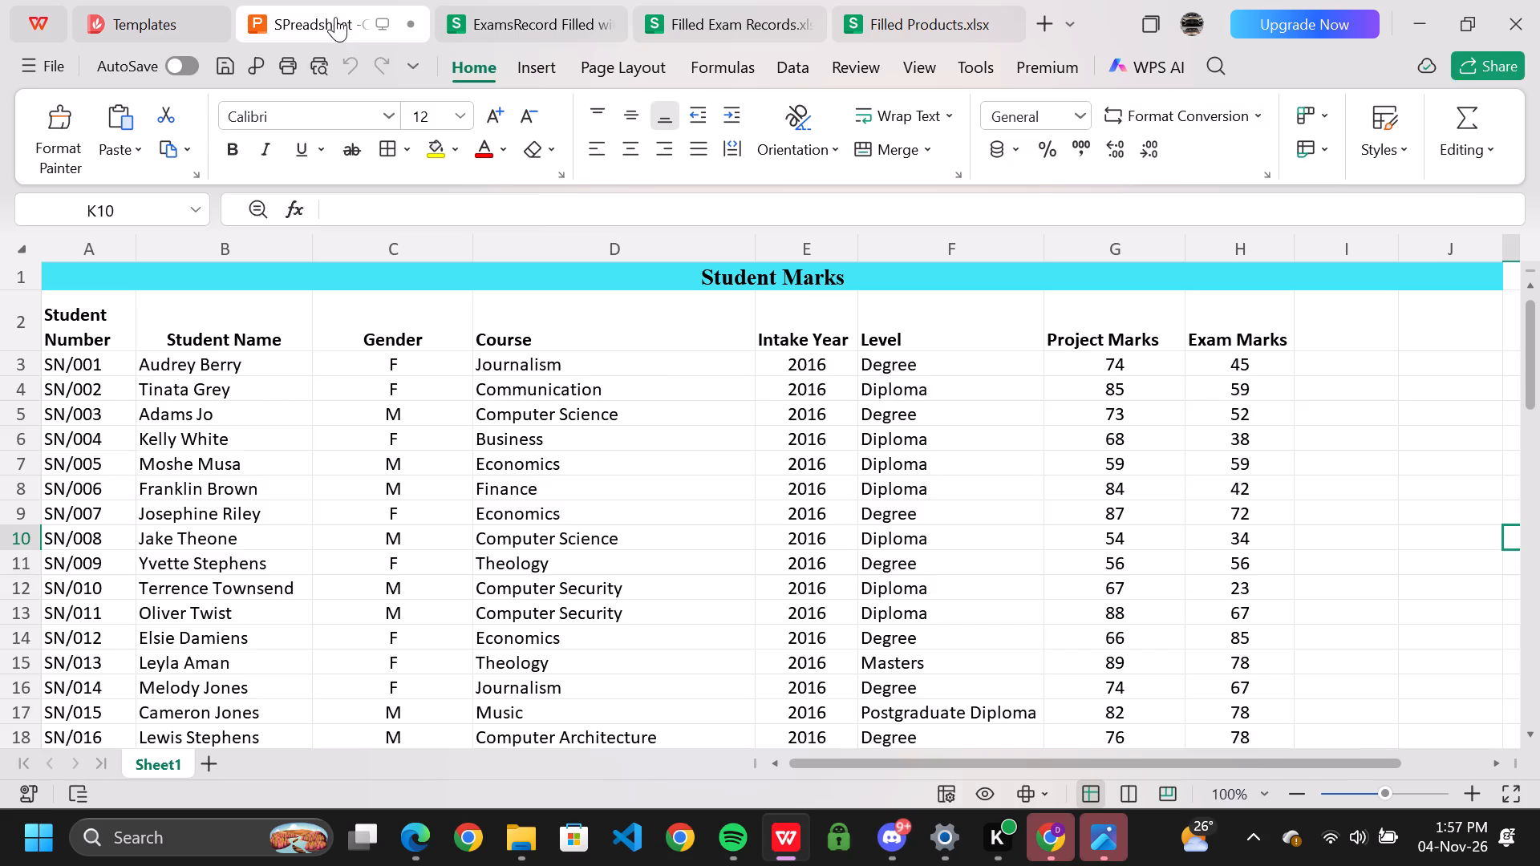
left_click(766, 519)
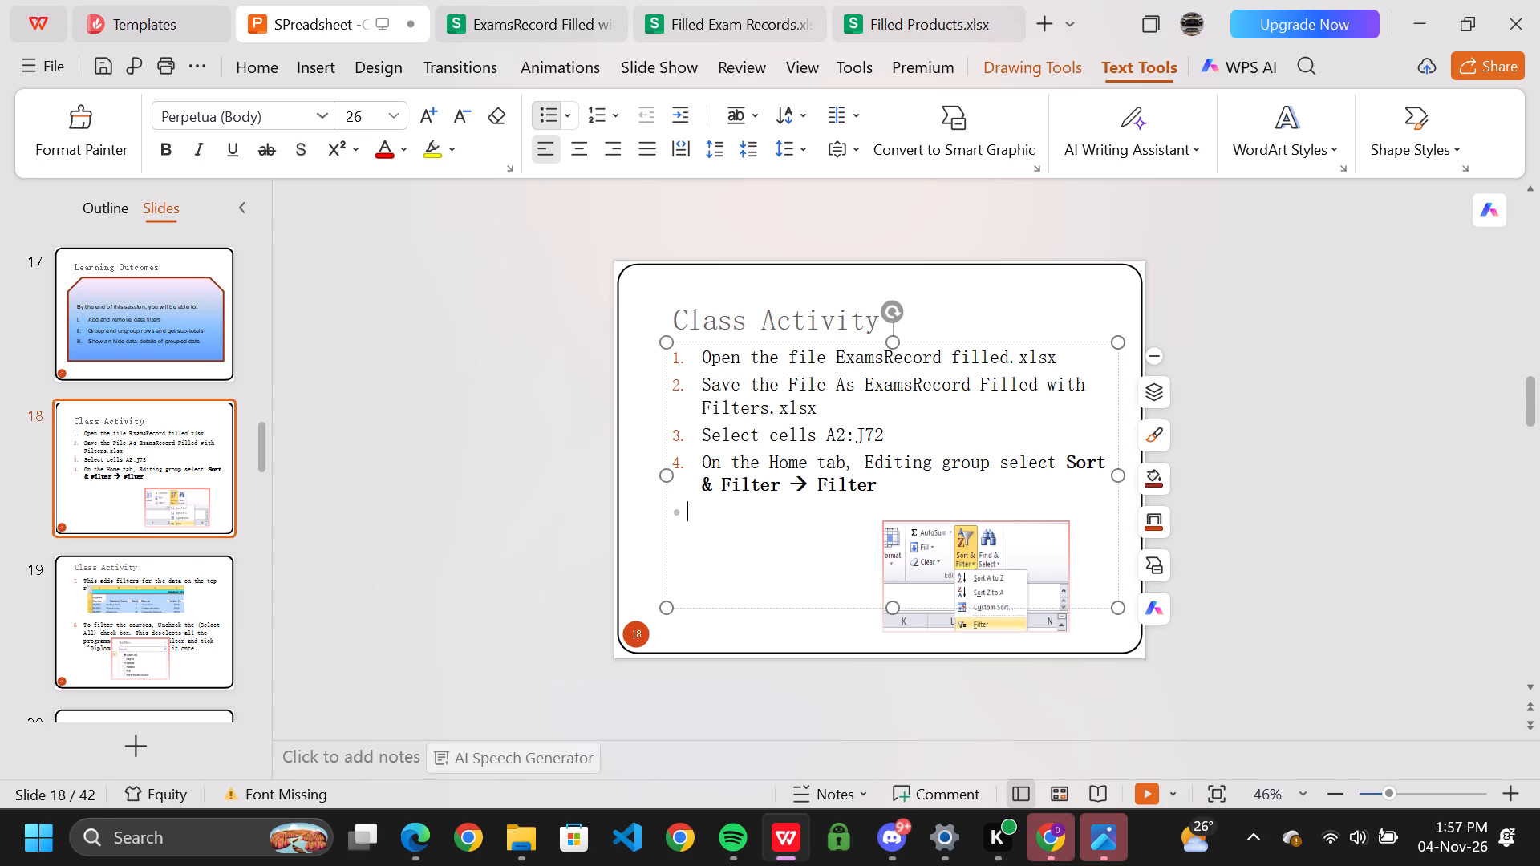
left_click(506, 19)
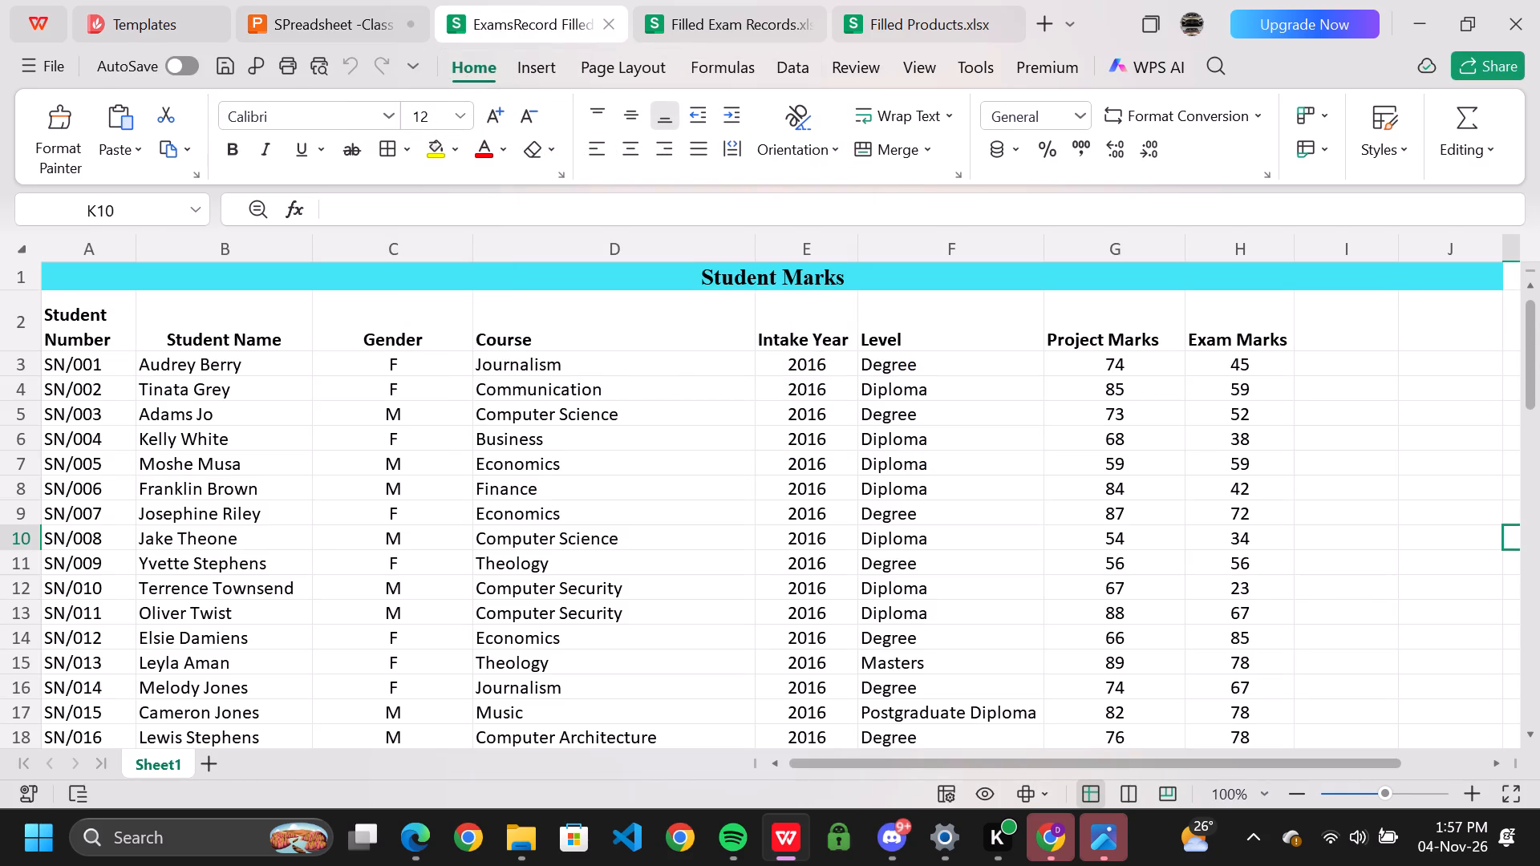
left_click(99, 315)
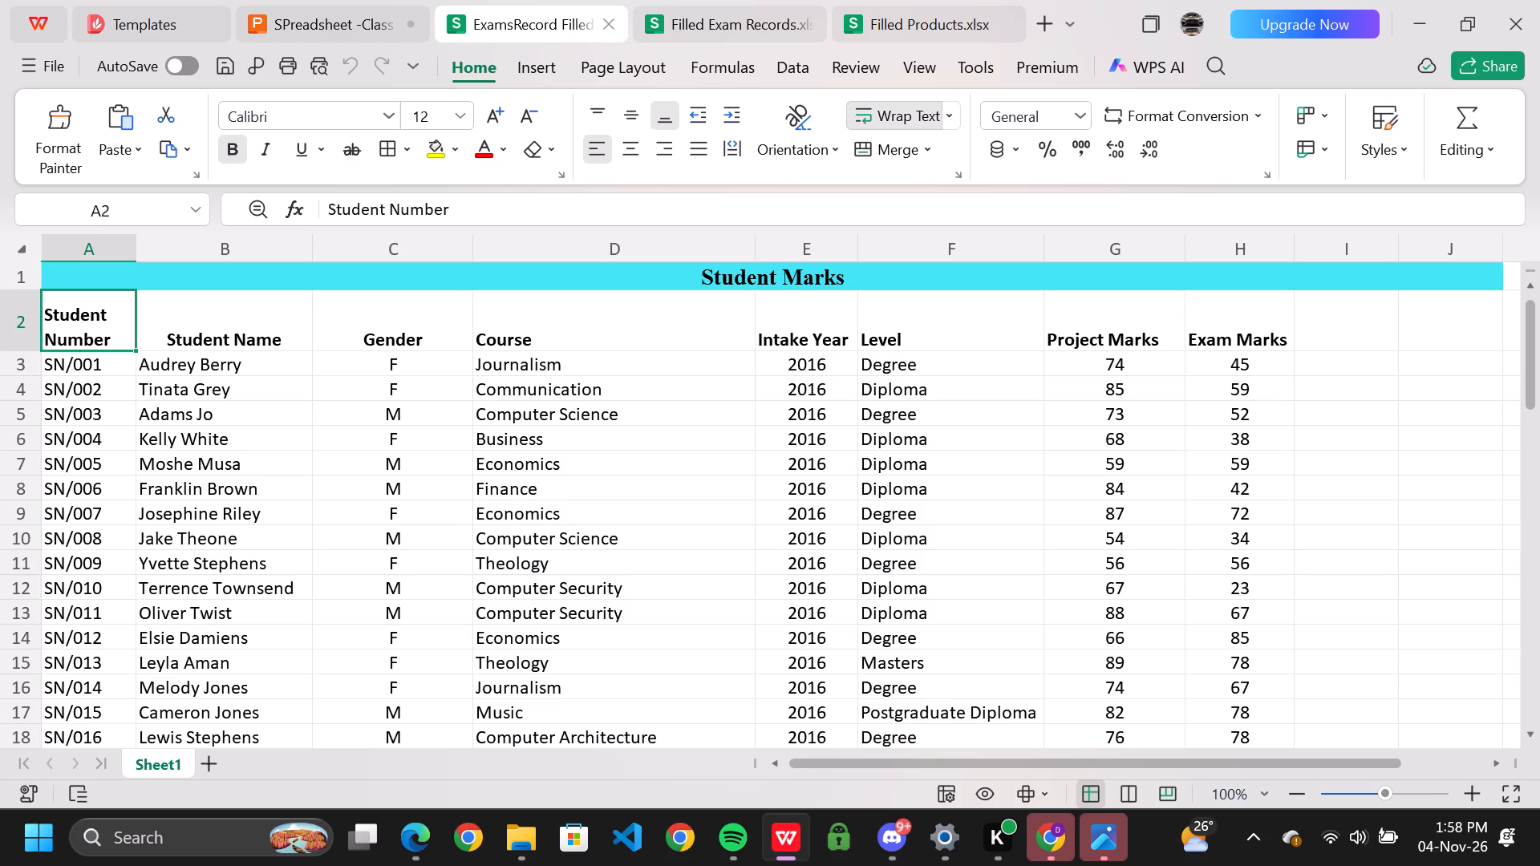
left_click_drag(136, 350, 583, 336)
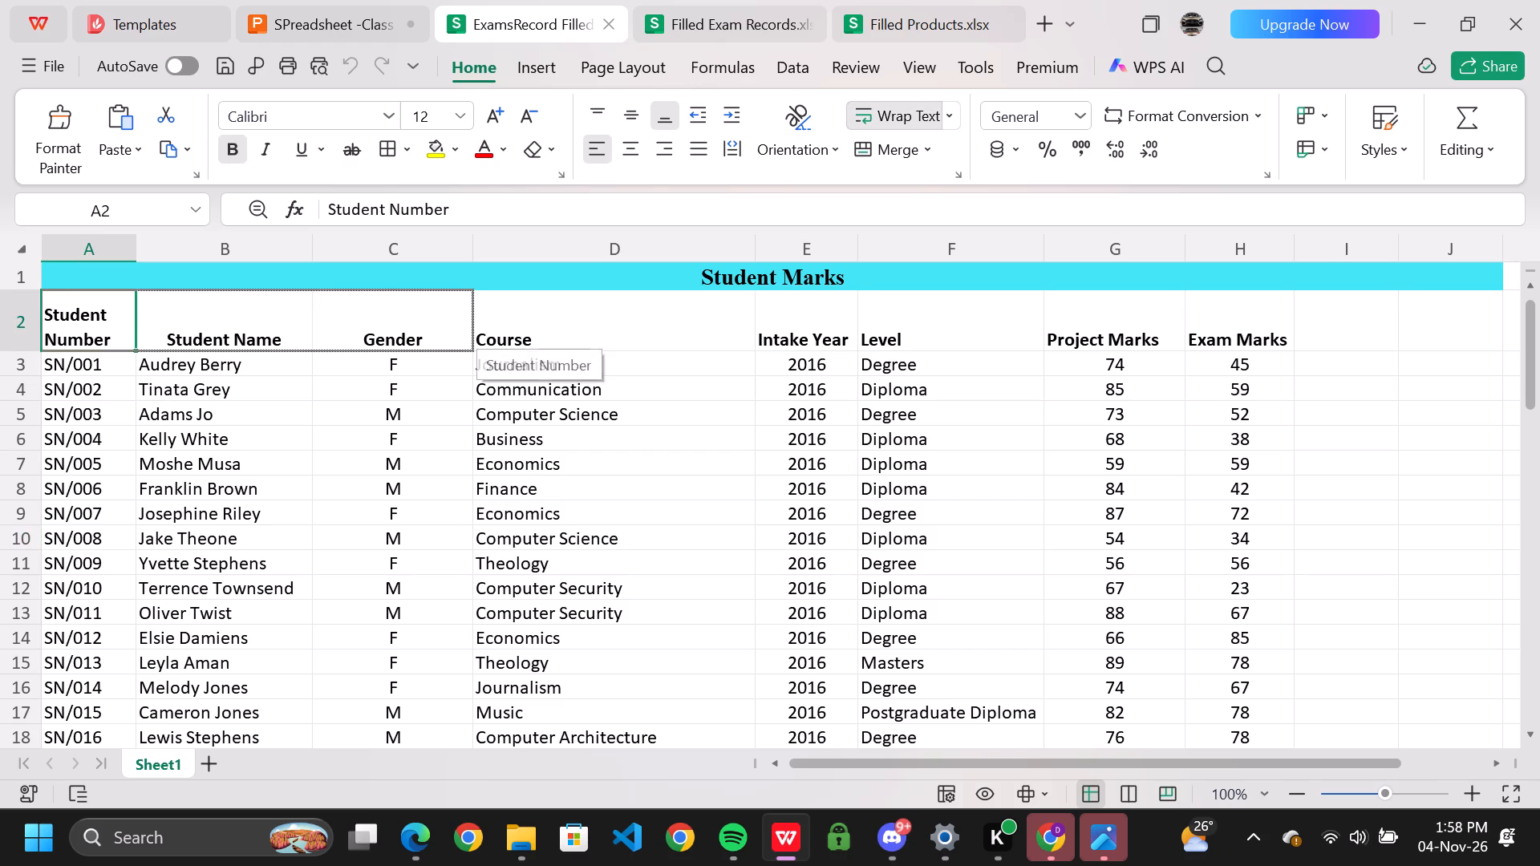
left_click_drag(583, 336, 1420, 318)
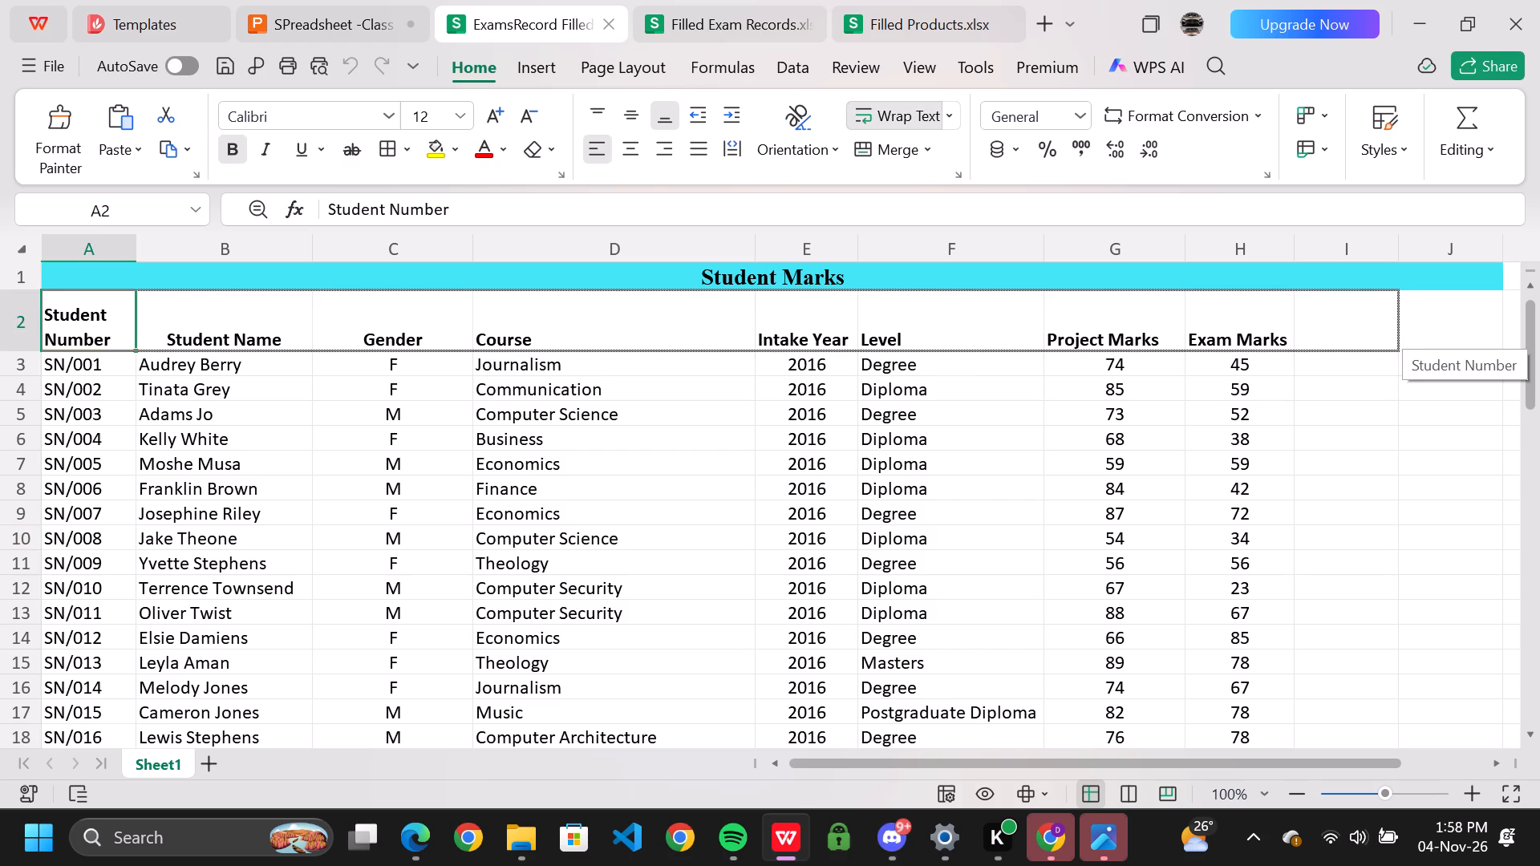
left_click_drag(1420, 318, 1457, 321)
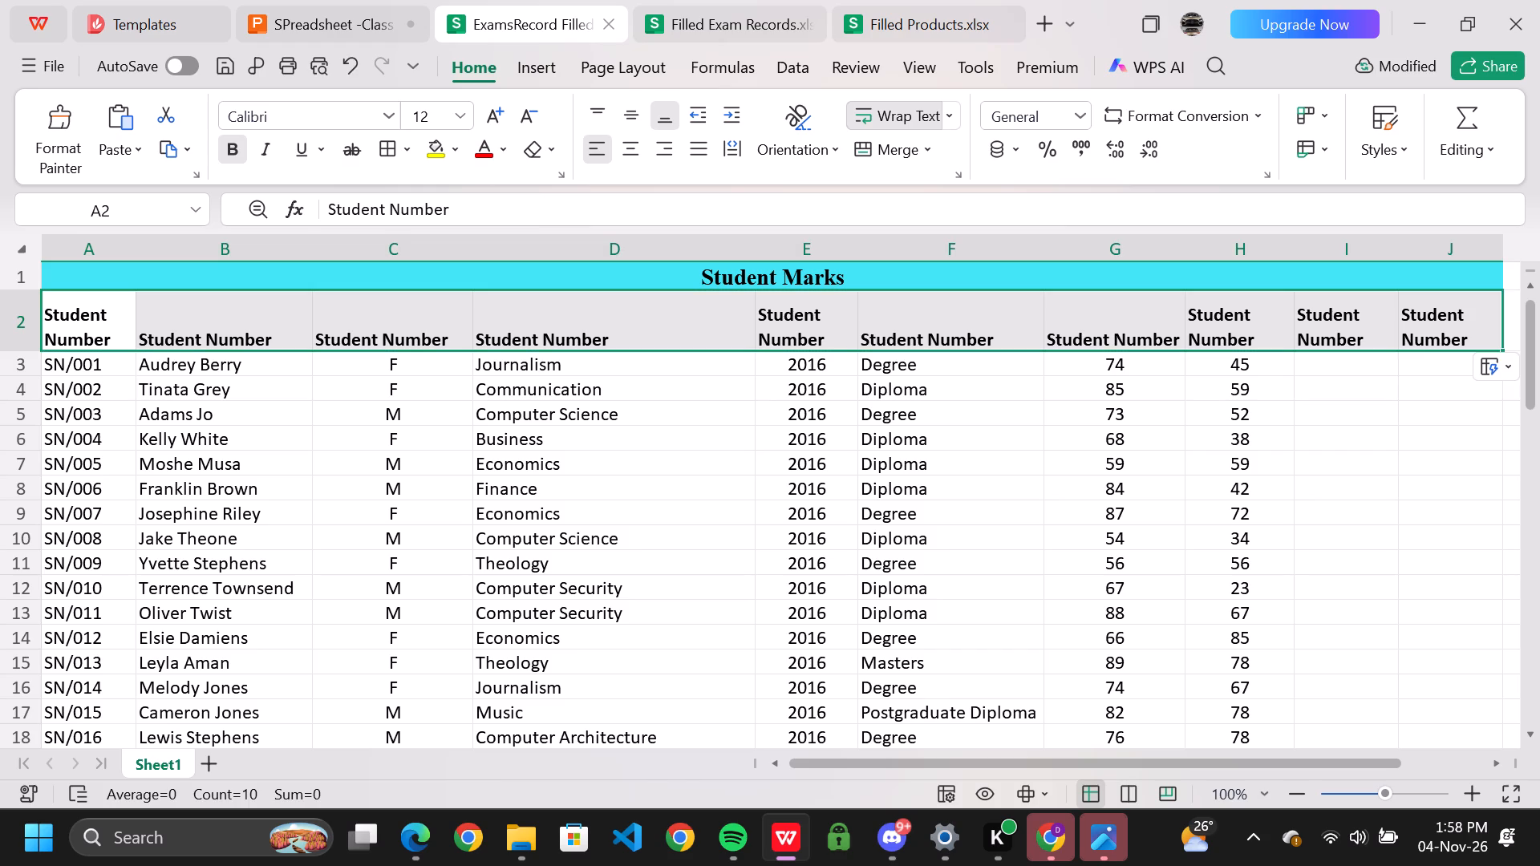
Recheck slide 18 and extend the Student Number heading from A2 down column A to row 72.
left_click(366, 16)
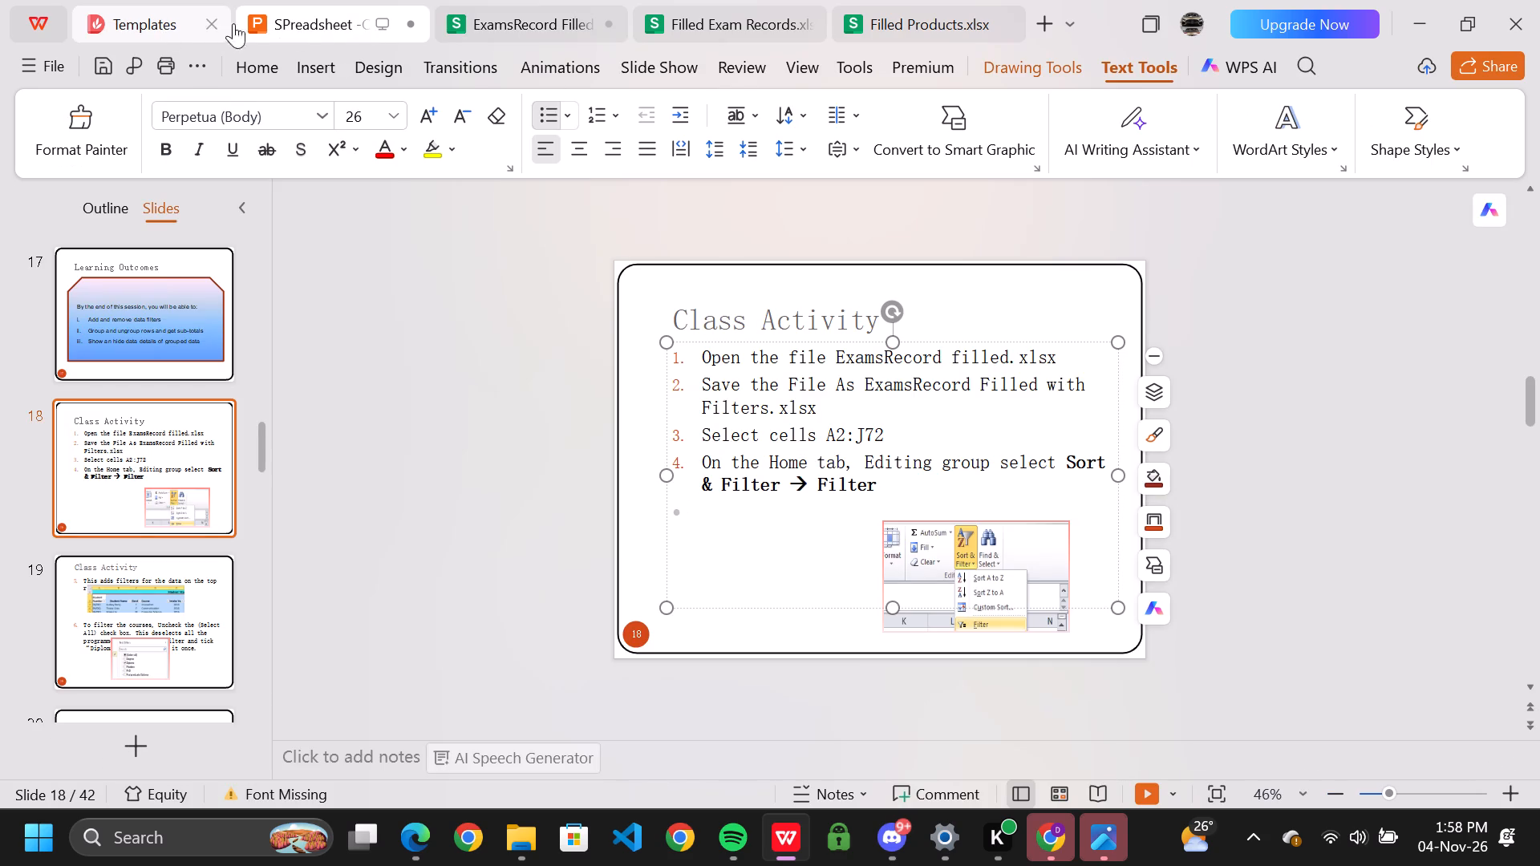
left_click(485, 20)
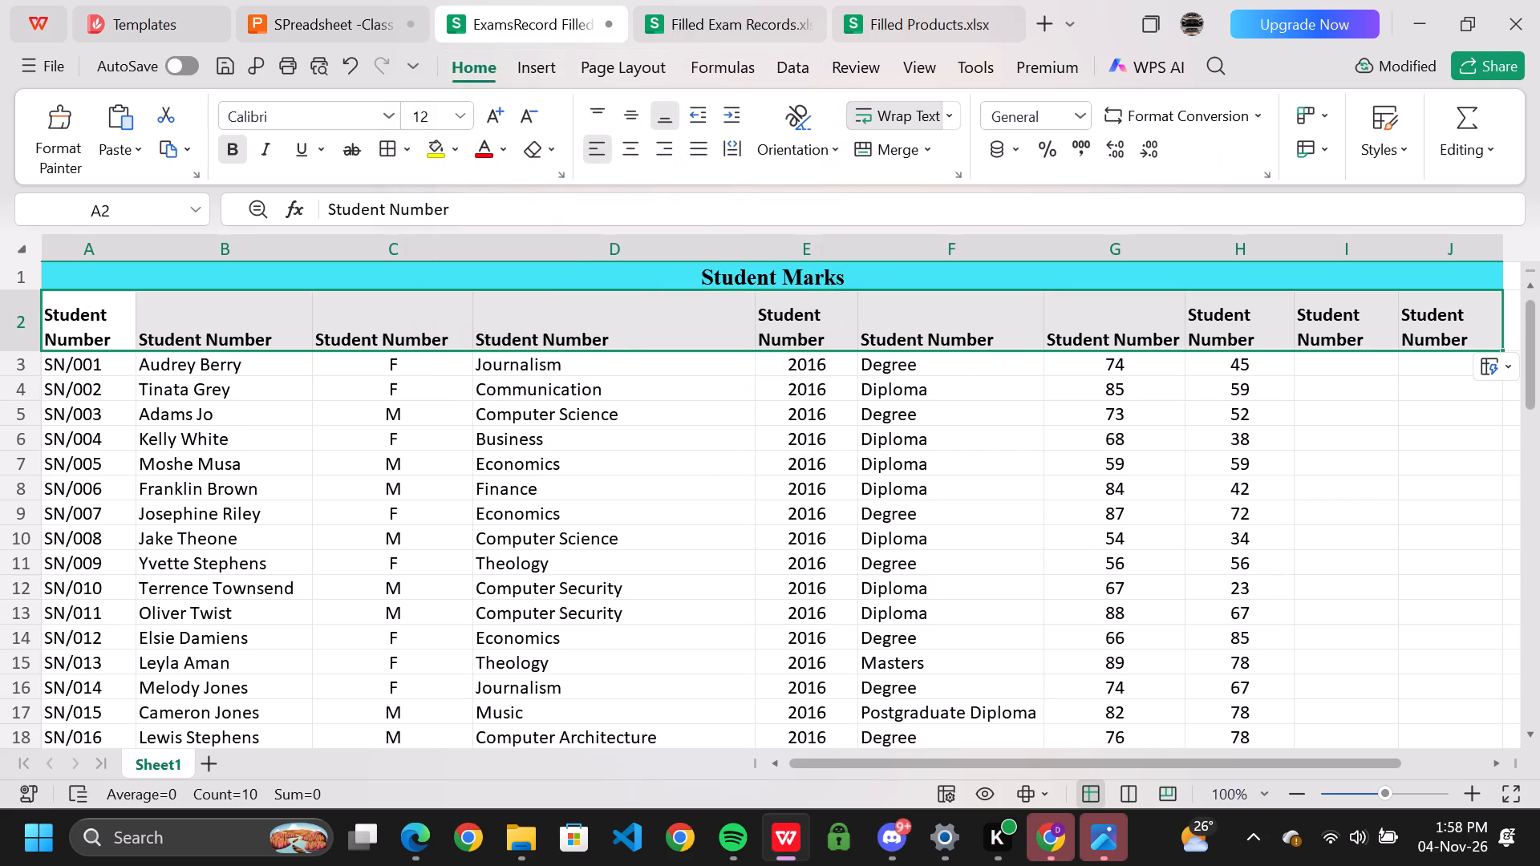
left_click(104, 306)
left_click_drag(137, 351, 136, 651)
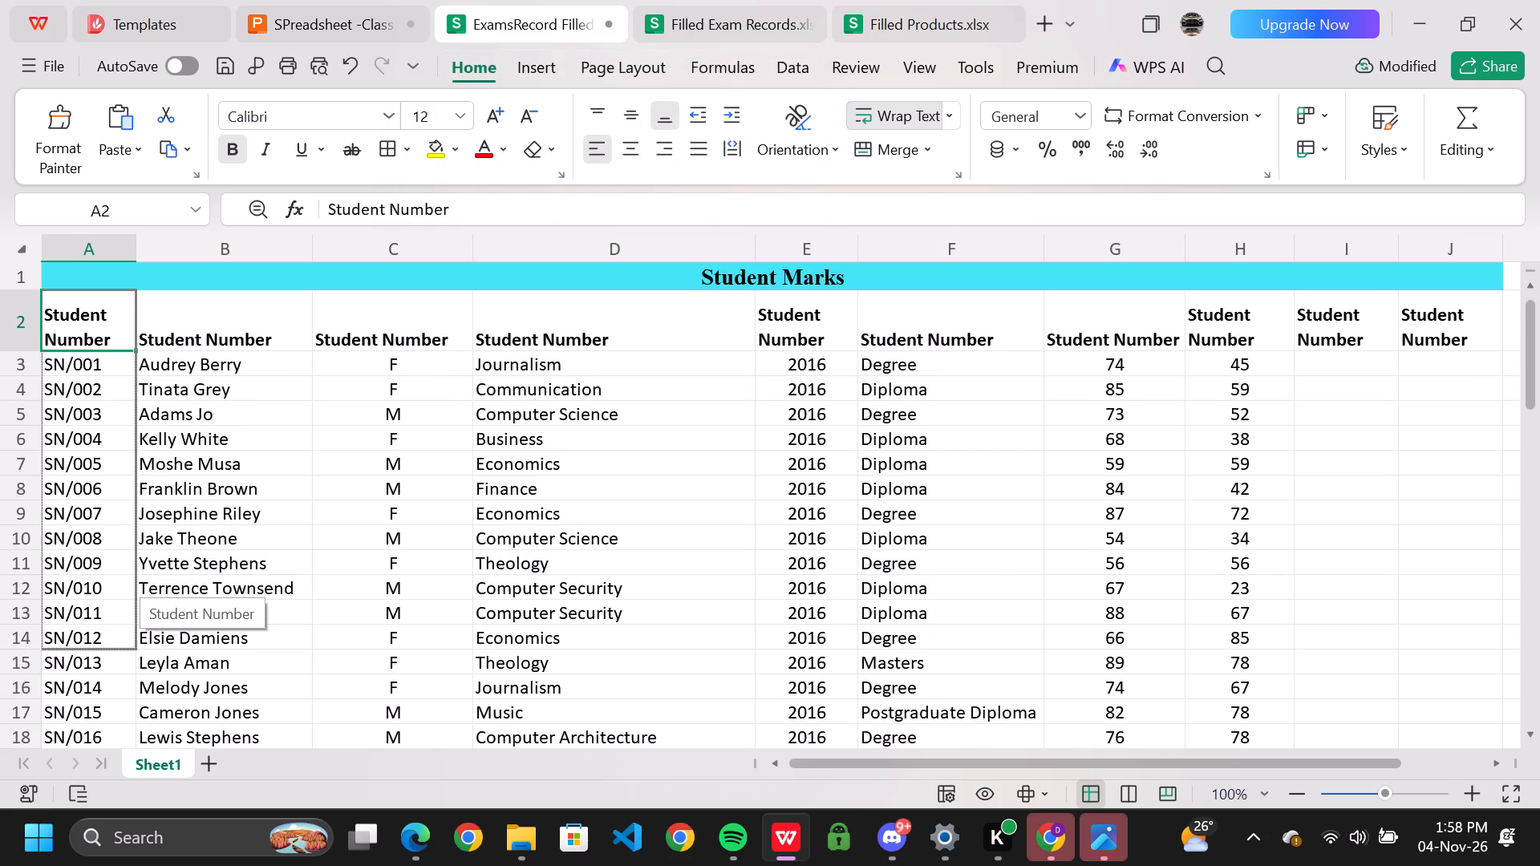
left_click_drag(136, 651, 124, 654)
scroll(124, 654, "down", 9)
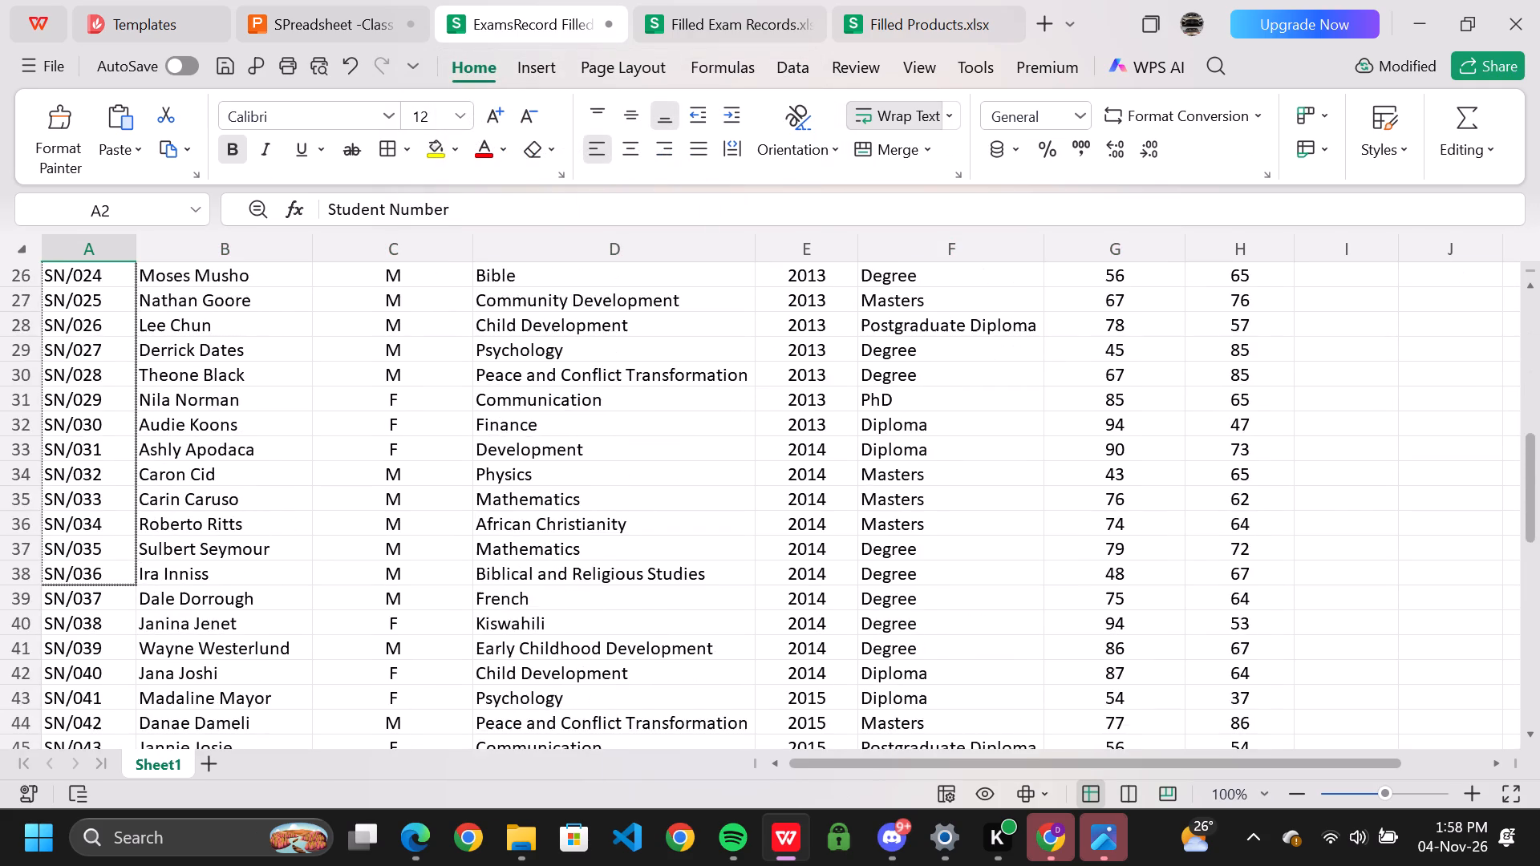
left_click_drag(124, 654, 103, 637)
scroll(124, 654, "down", 11)
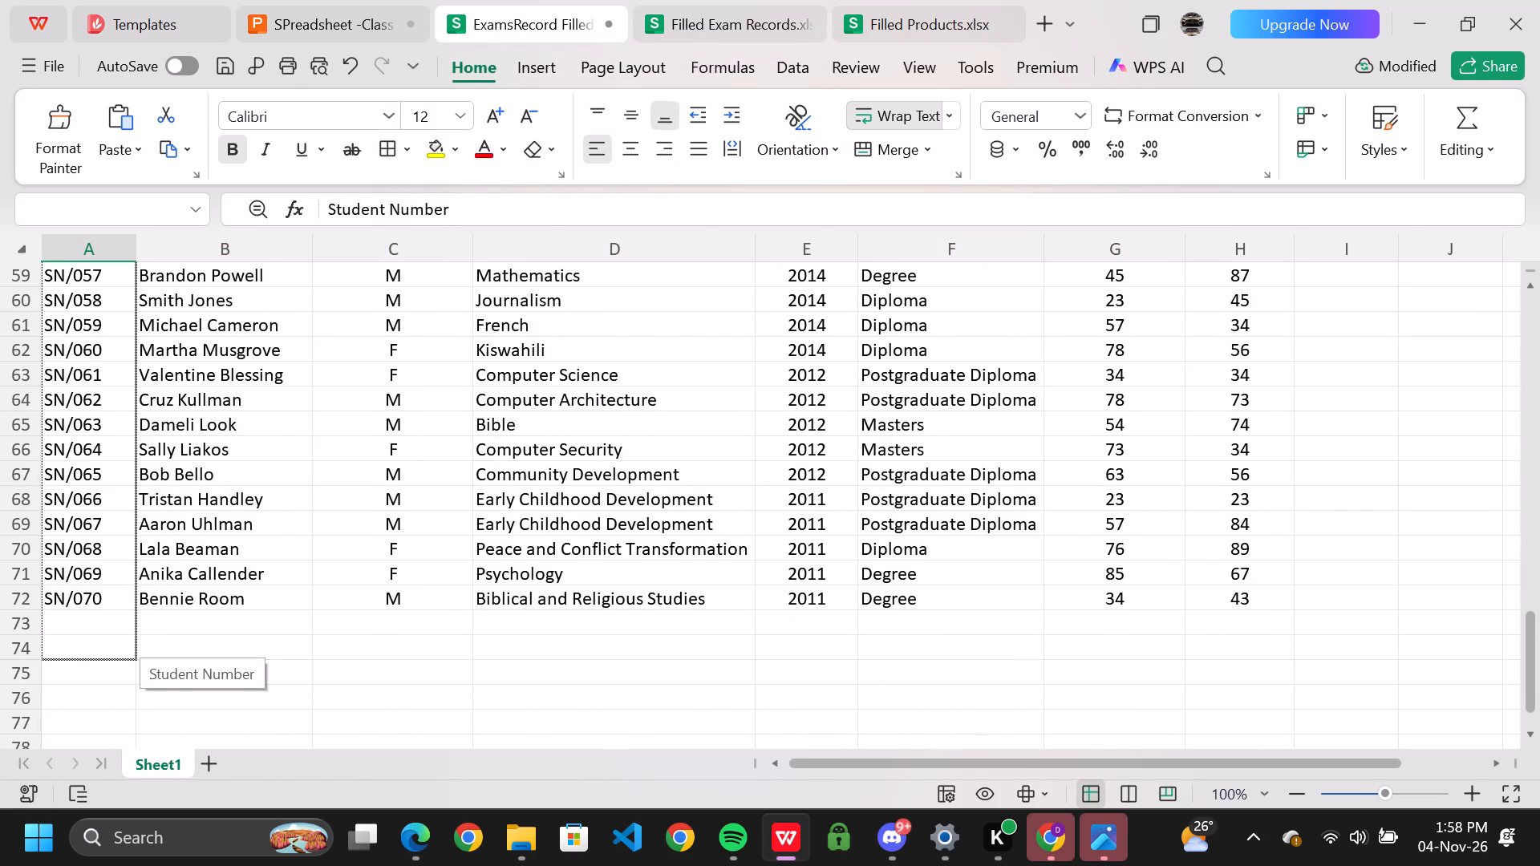
left_click_drag(103, 637, 99, 606)
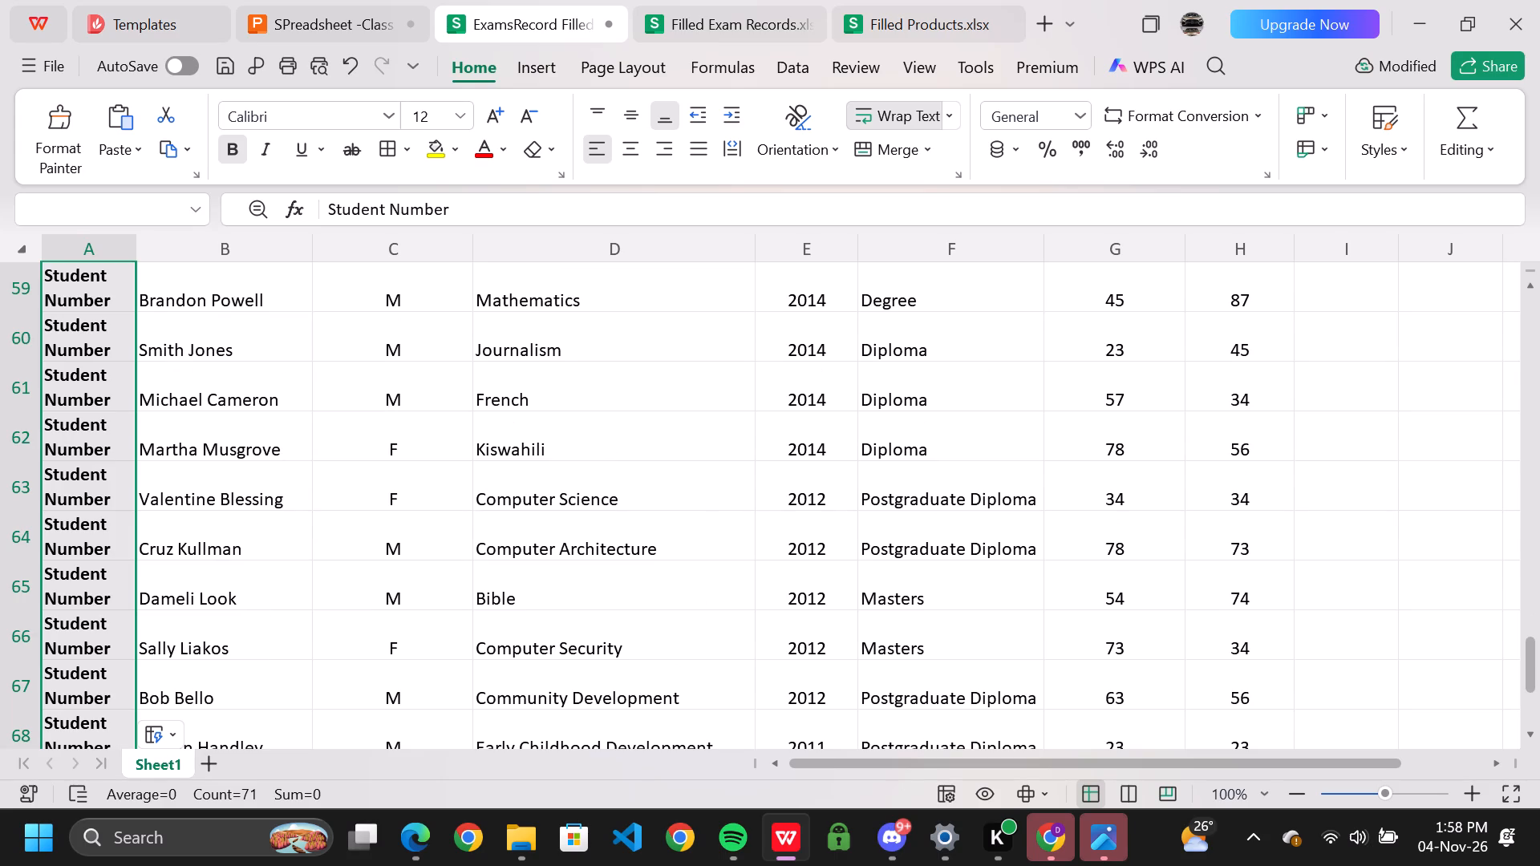
Look for the Sort & Filter command named on slide 18, searching the spreadsheet commands for "sort".
left_click(322, 22)
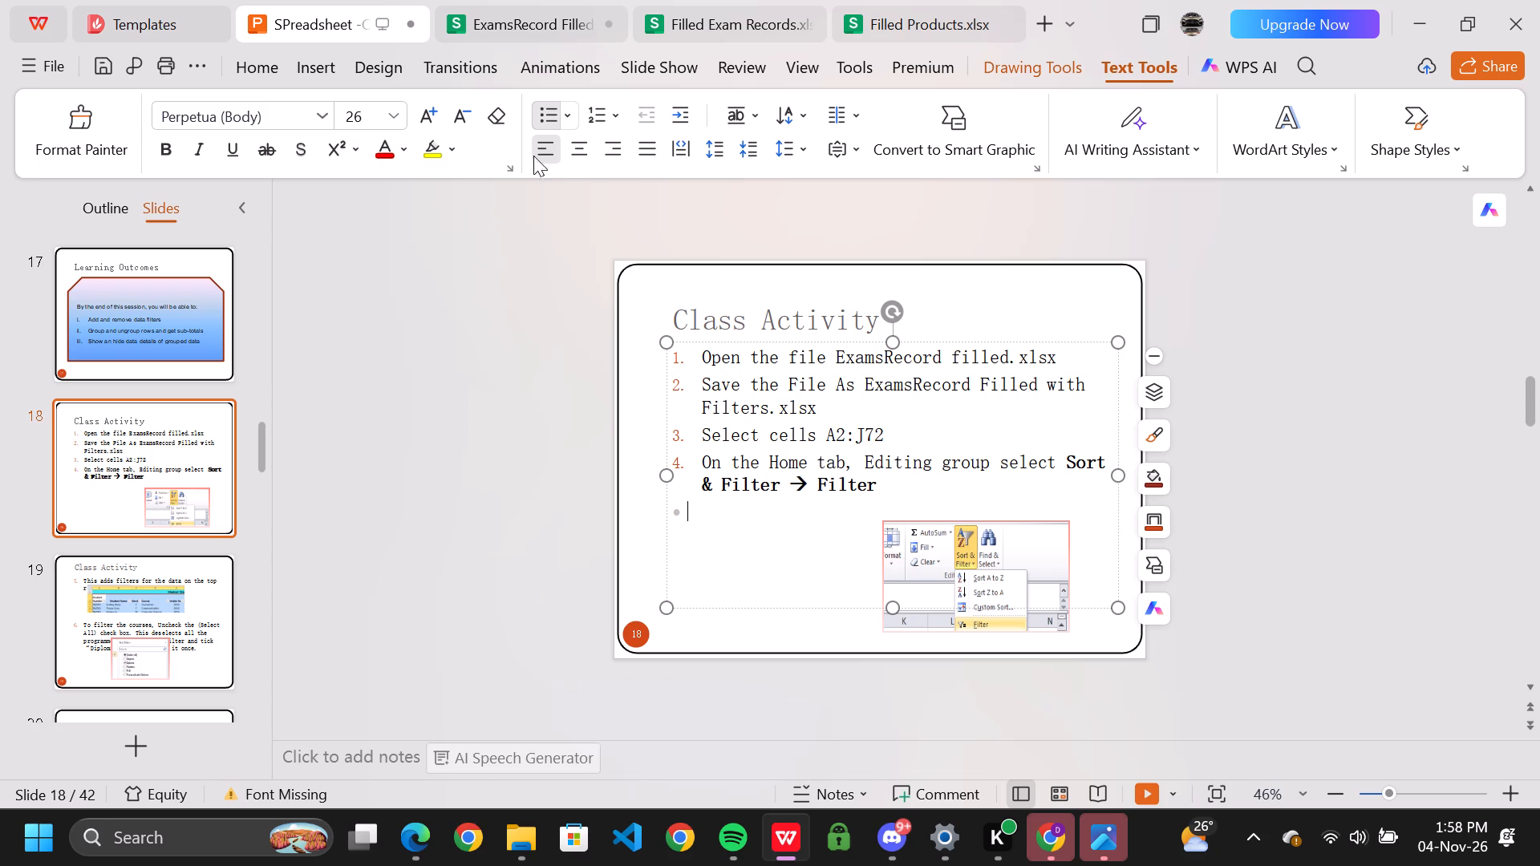
left_click(511, 23)
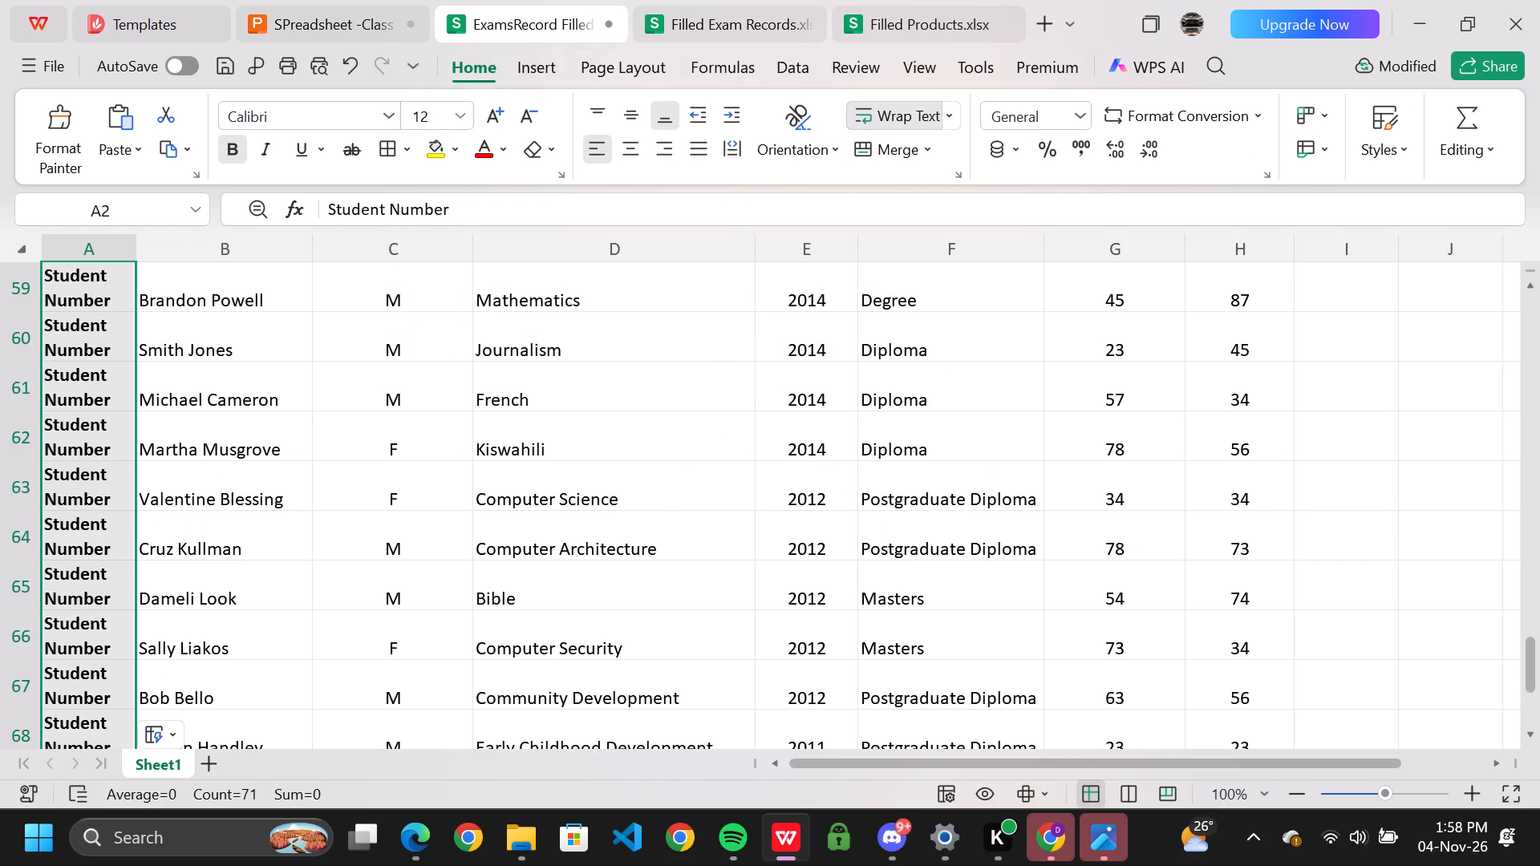
left_click(542, 76)
left_click(610, 75)
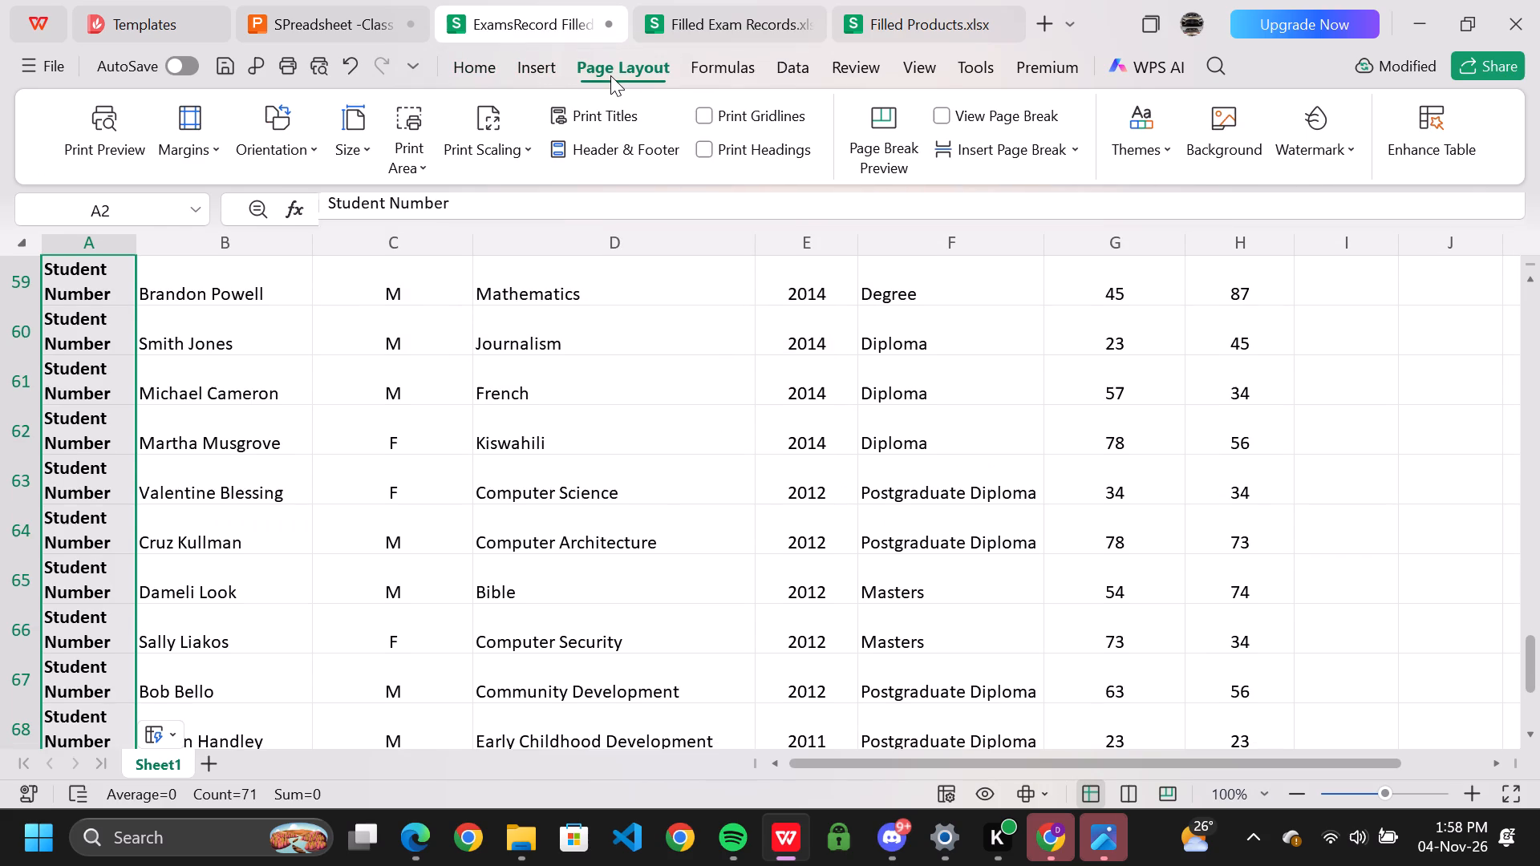
left_click(487, 75)
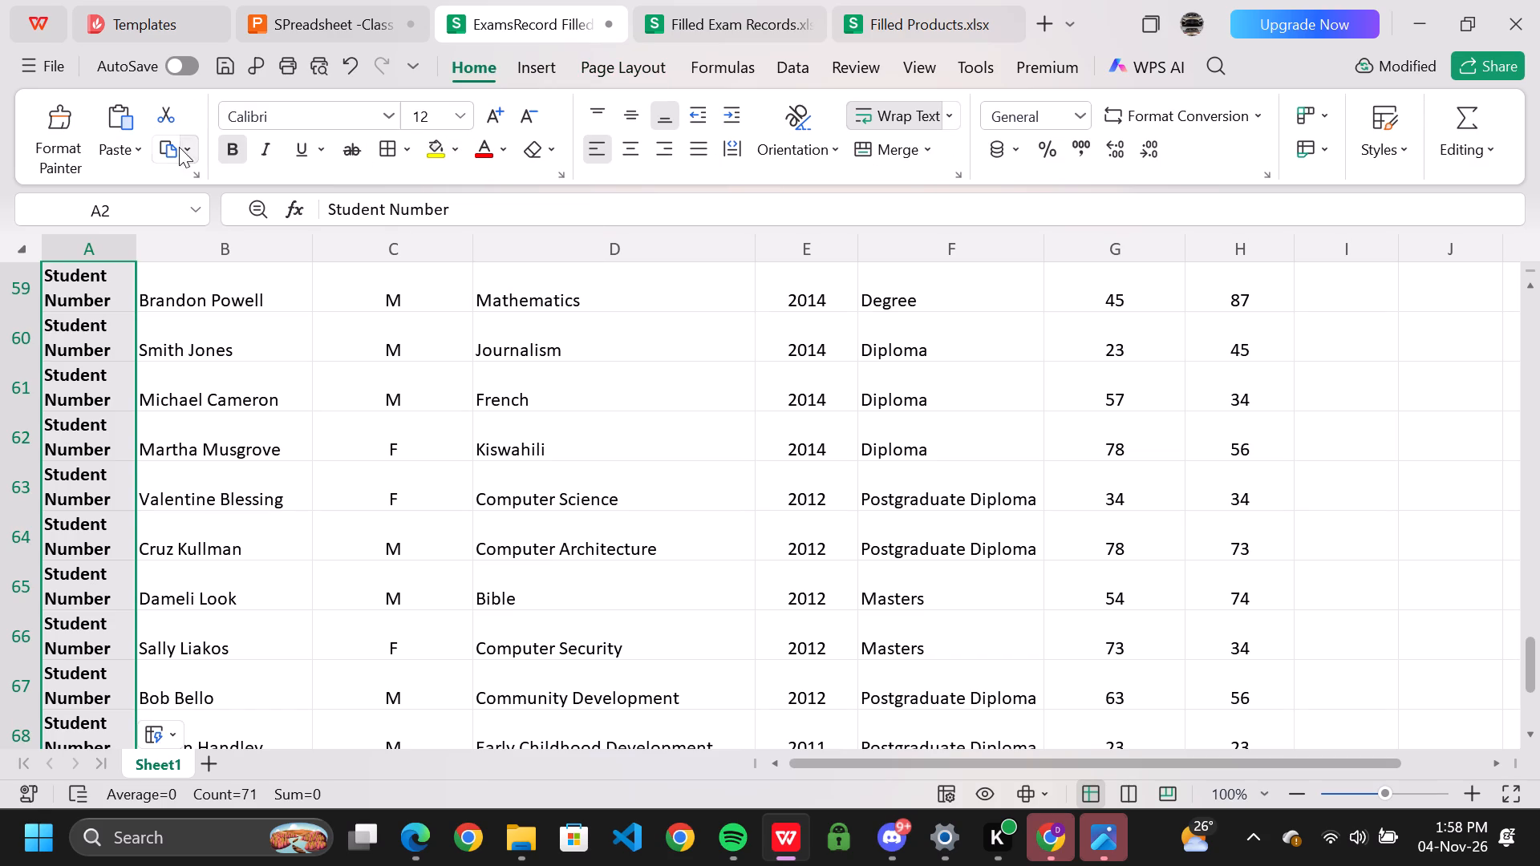
left_click(1212, 65)
type("sort")
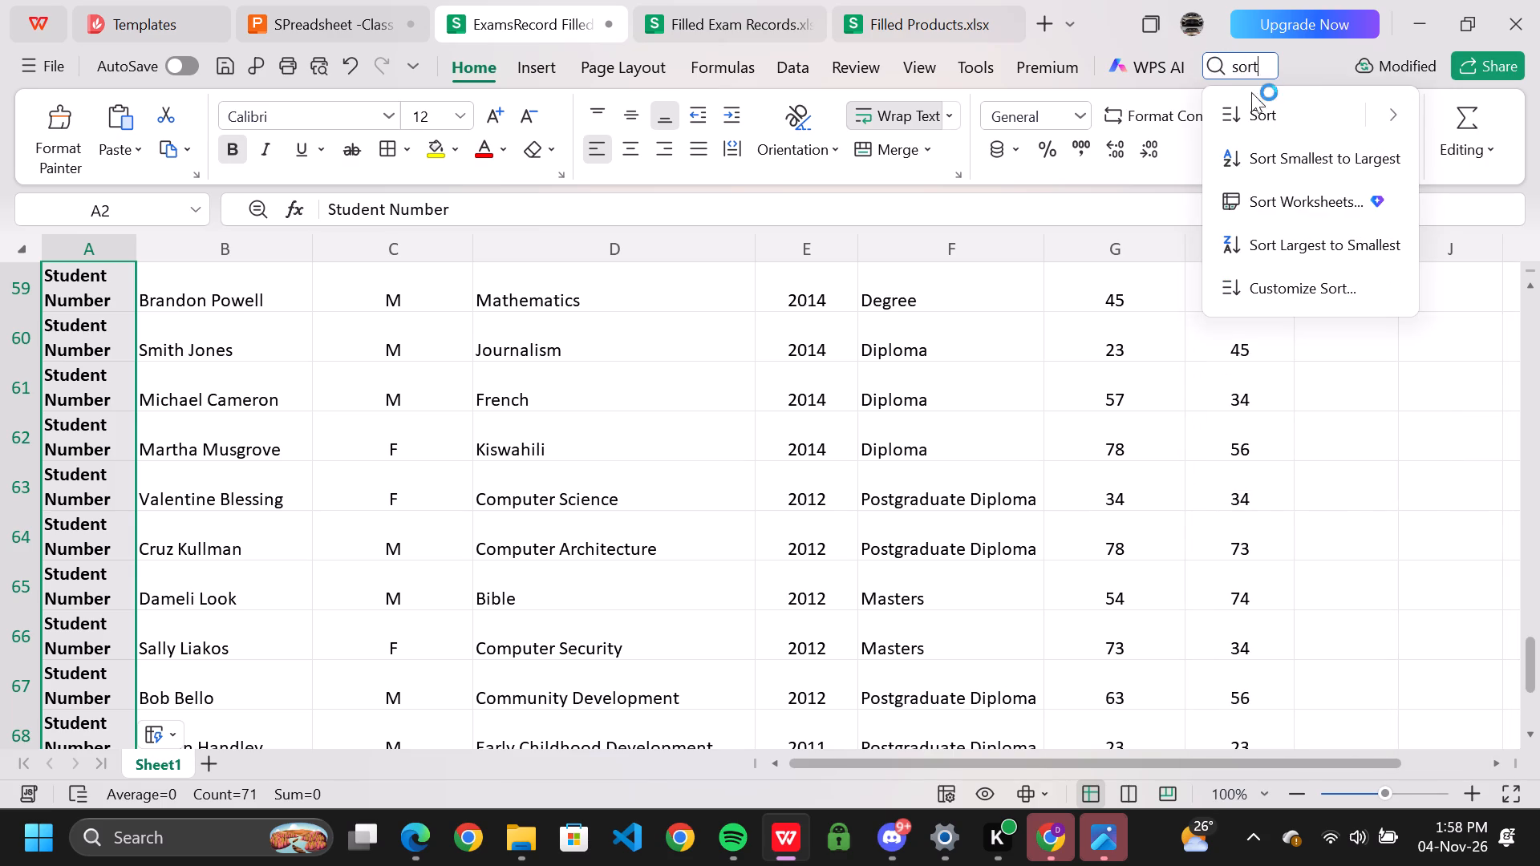
left_click(1384, 115)
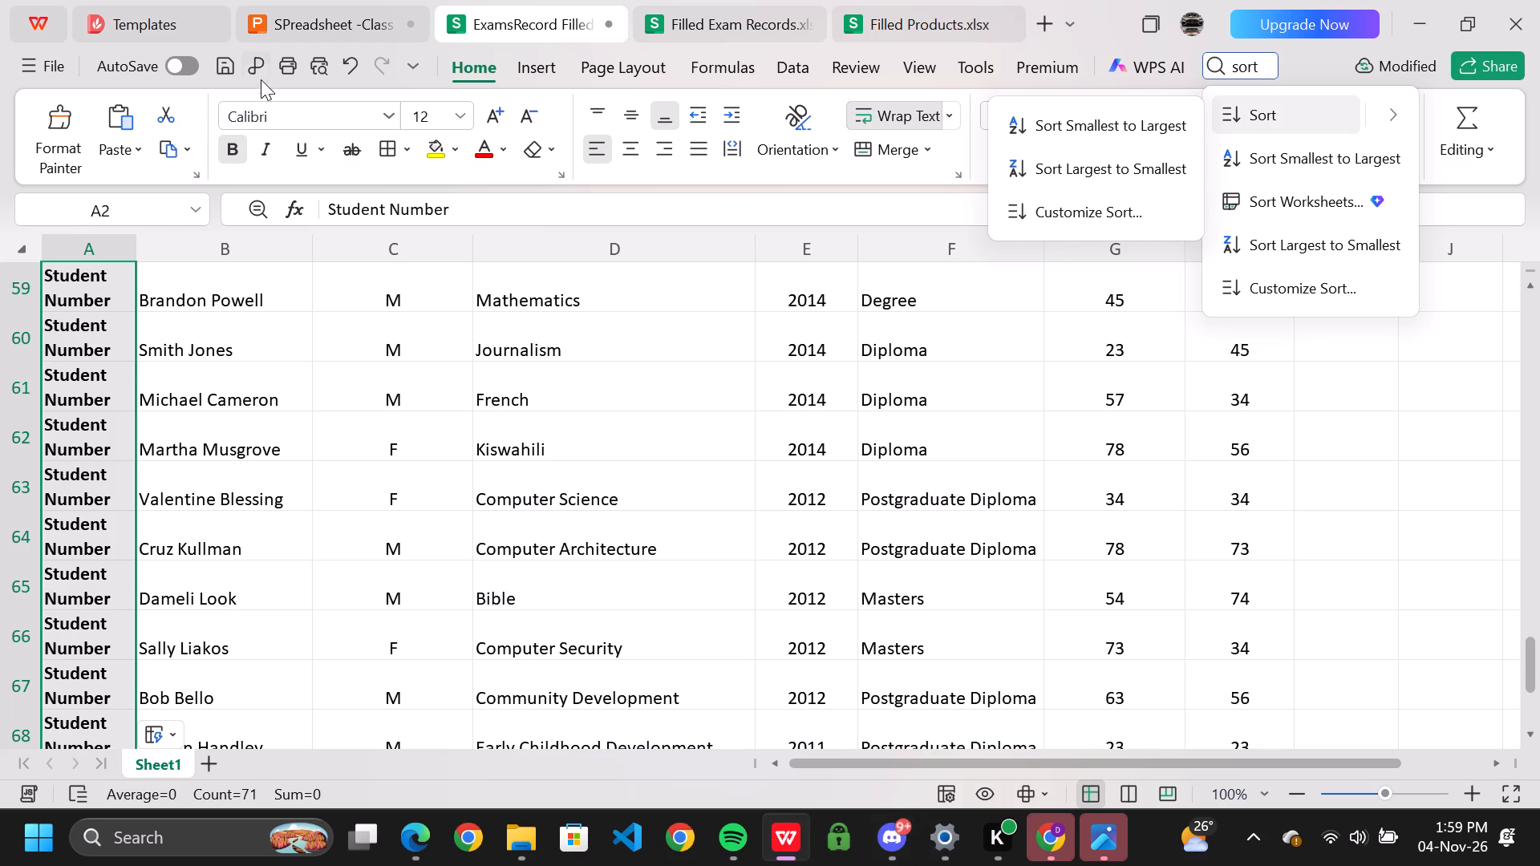
left_click(299, 28)
left_click(317, 10)
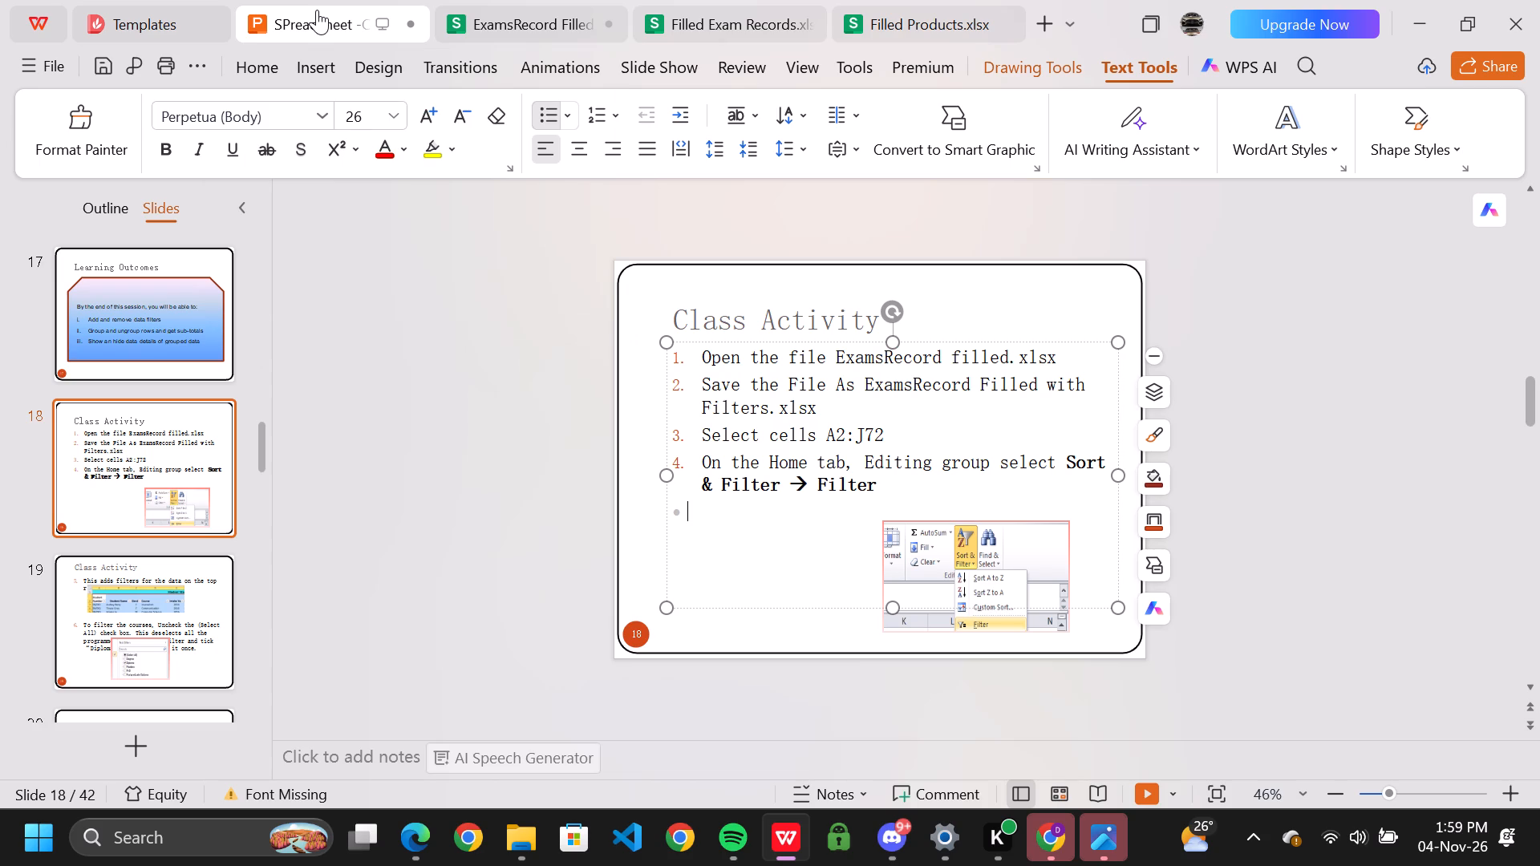
left_click(480, 30)
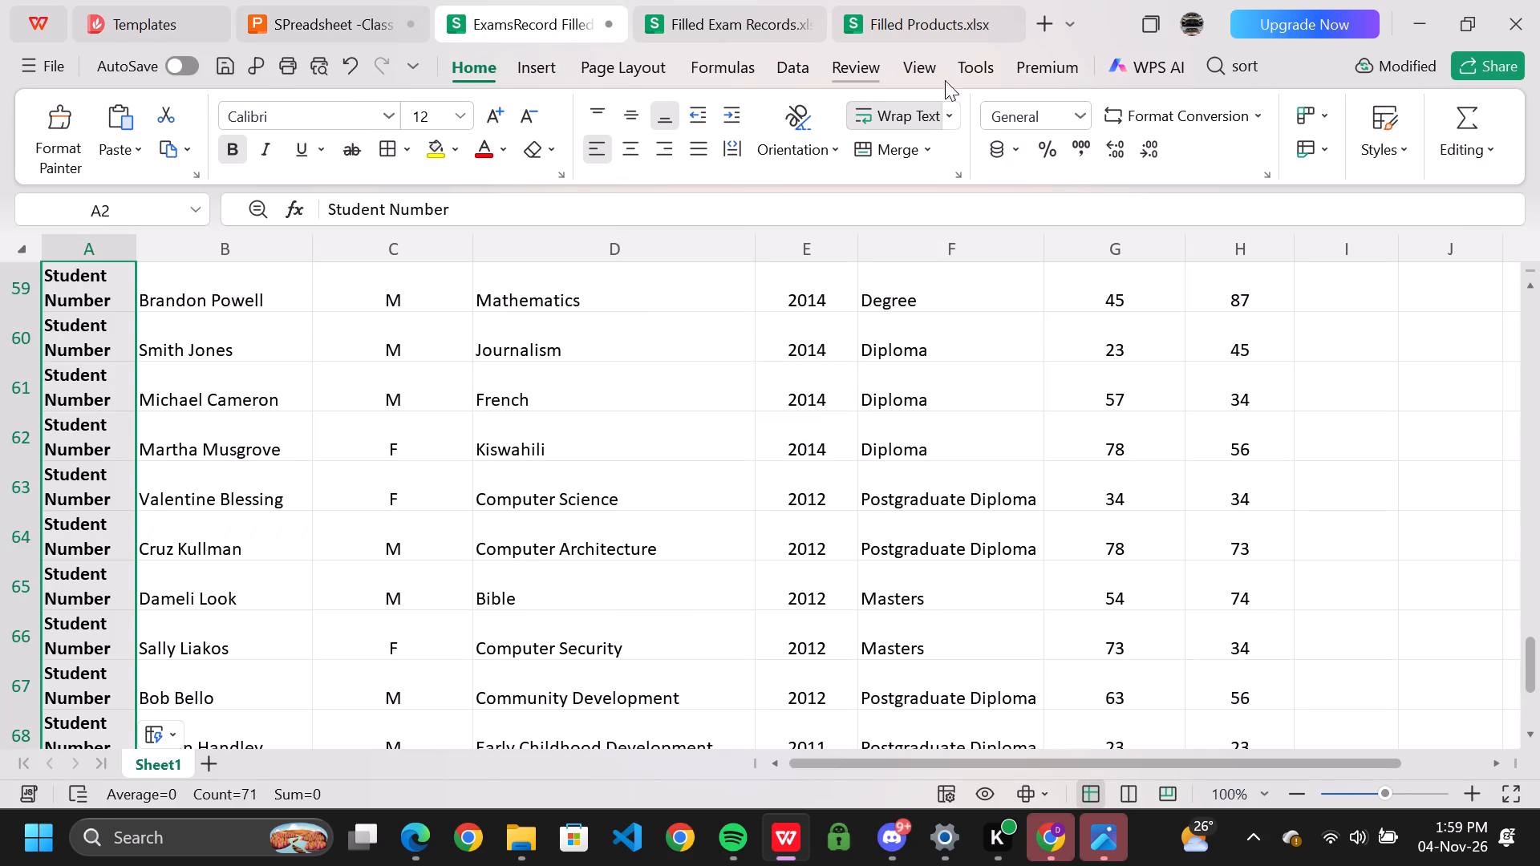
Search the spreadsheet commands for "sort and filter".
left_click(1226, 59)
left_click(1263, 65)
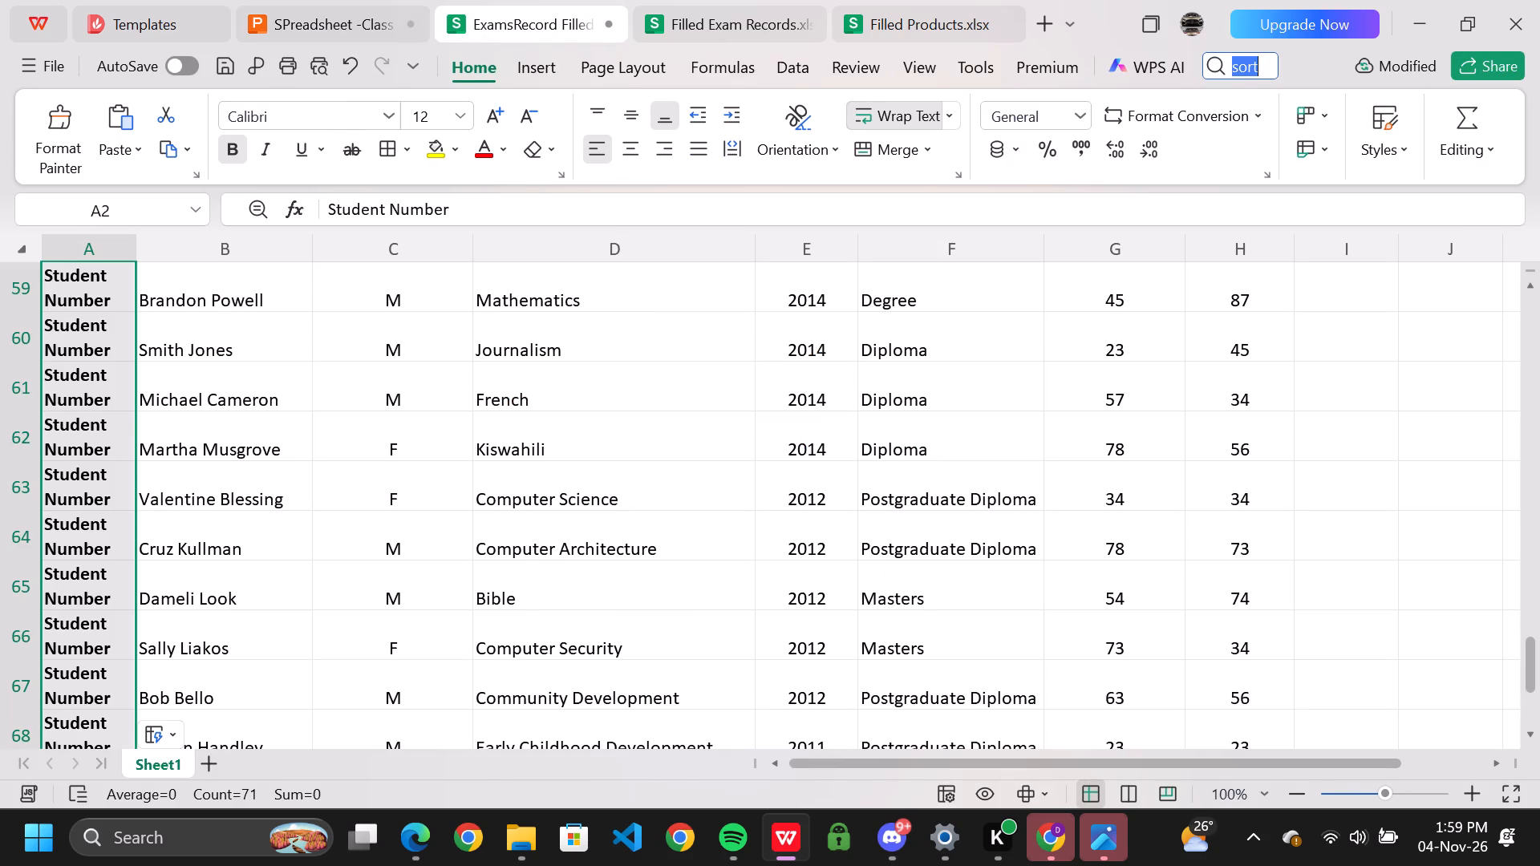
left_click(1261, 66)
key("space")
type("and fi")
key("l")
type("ter")
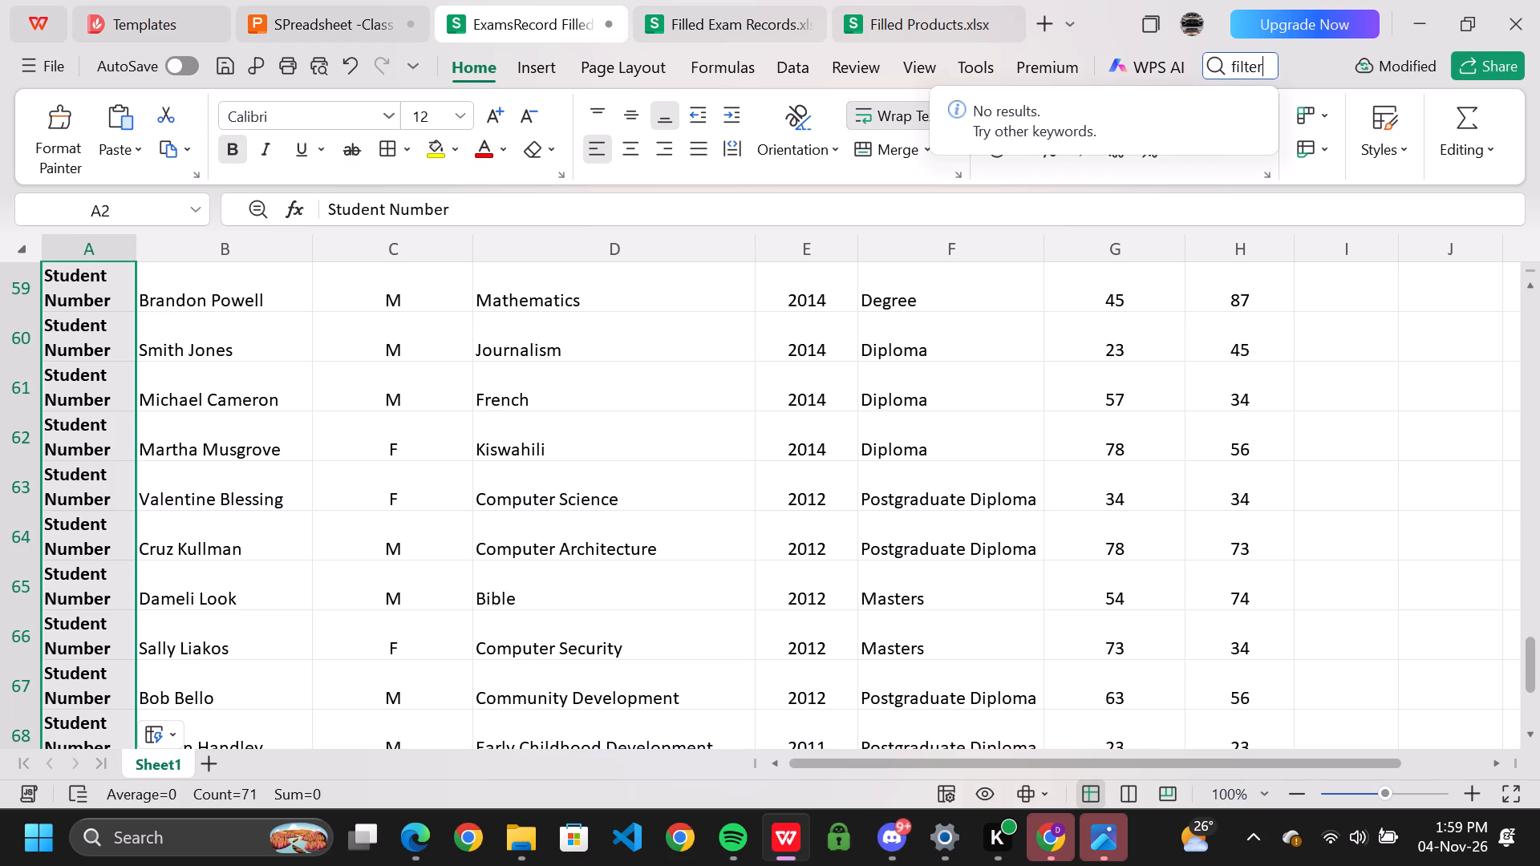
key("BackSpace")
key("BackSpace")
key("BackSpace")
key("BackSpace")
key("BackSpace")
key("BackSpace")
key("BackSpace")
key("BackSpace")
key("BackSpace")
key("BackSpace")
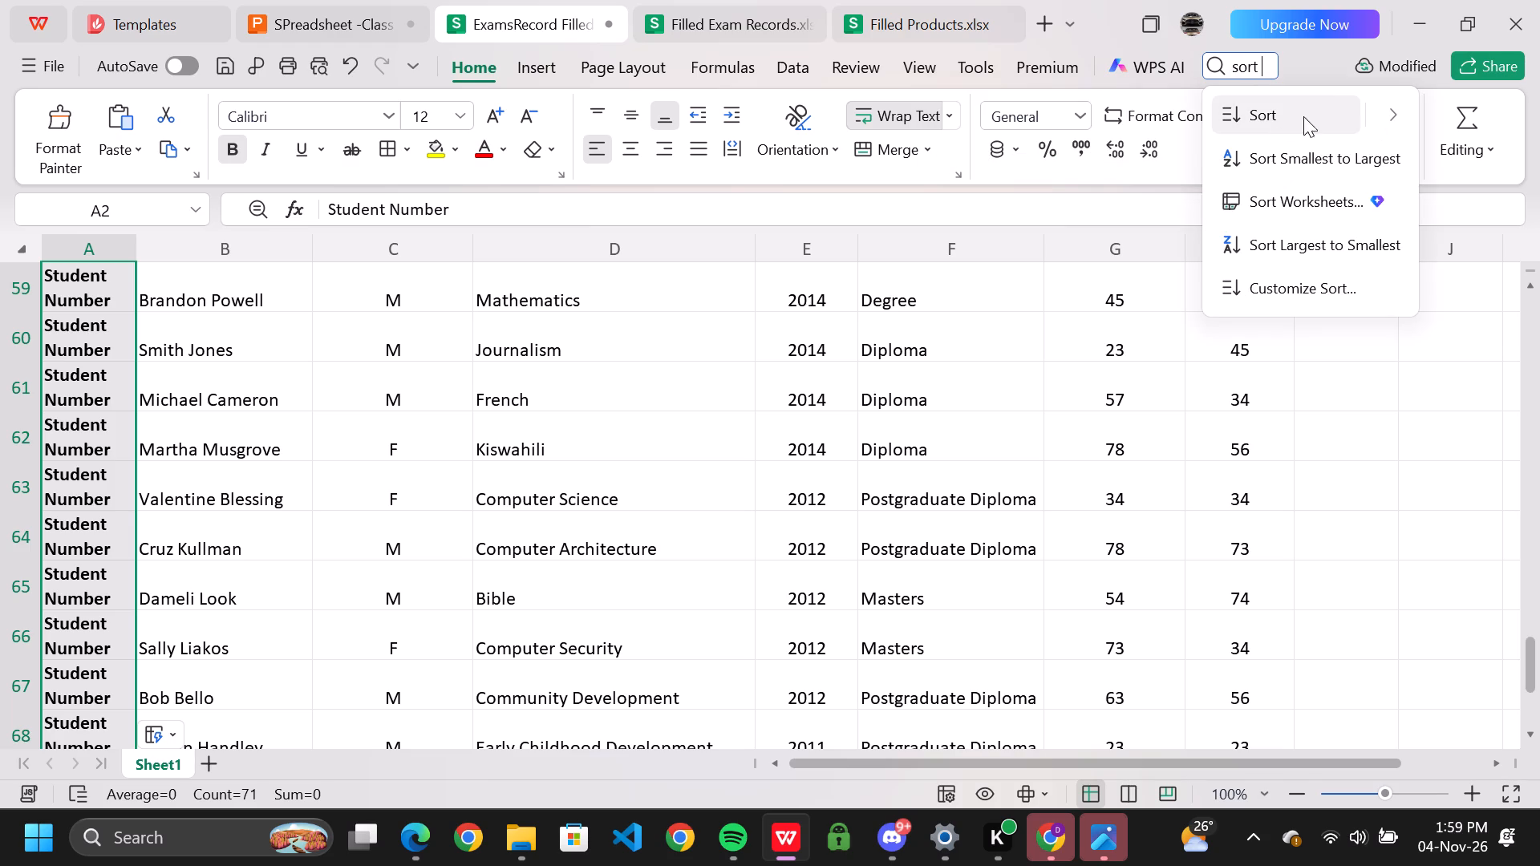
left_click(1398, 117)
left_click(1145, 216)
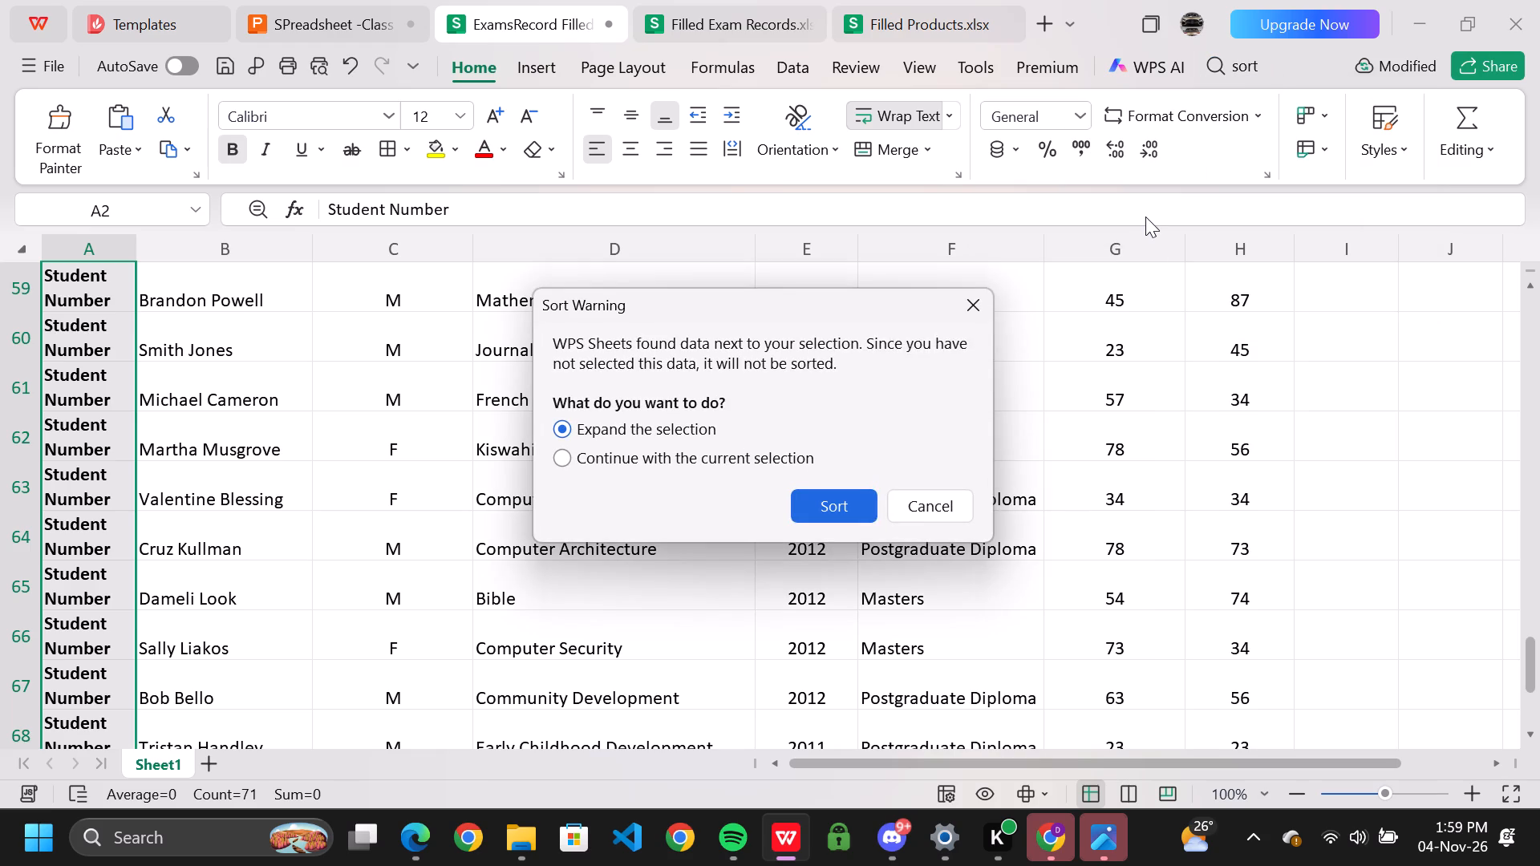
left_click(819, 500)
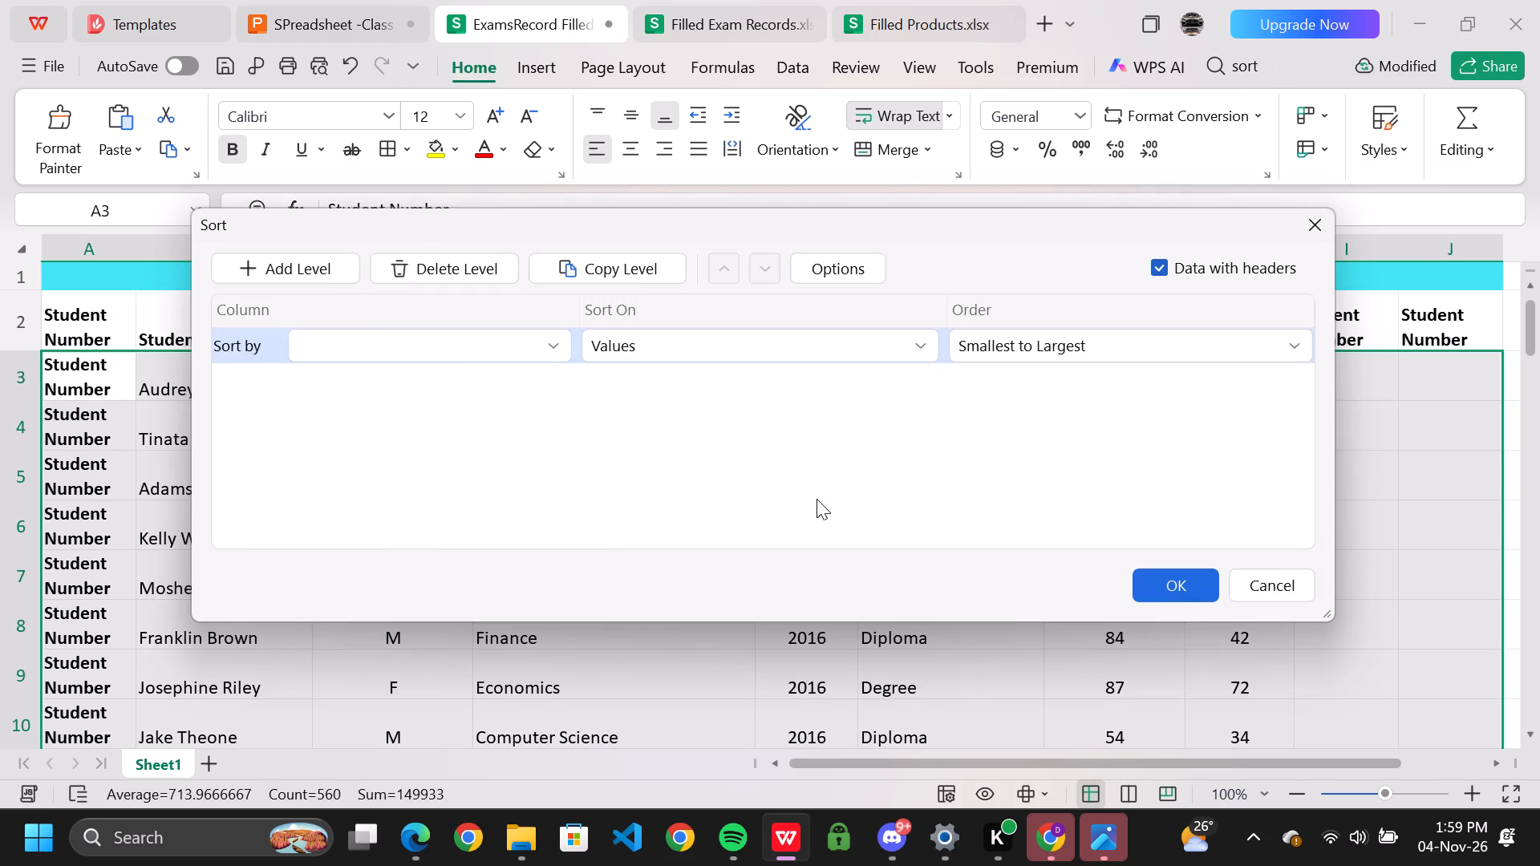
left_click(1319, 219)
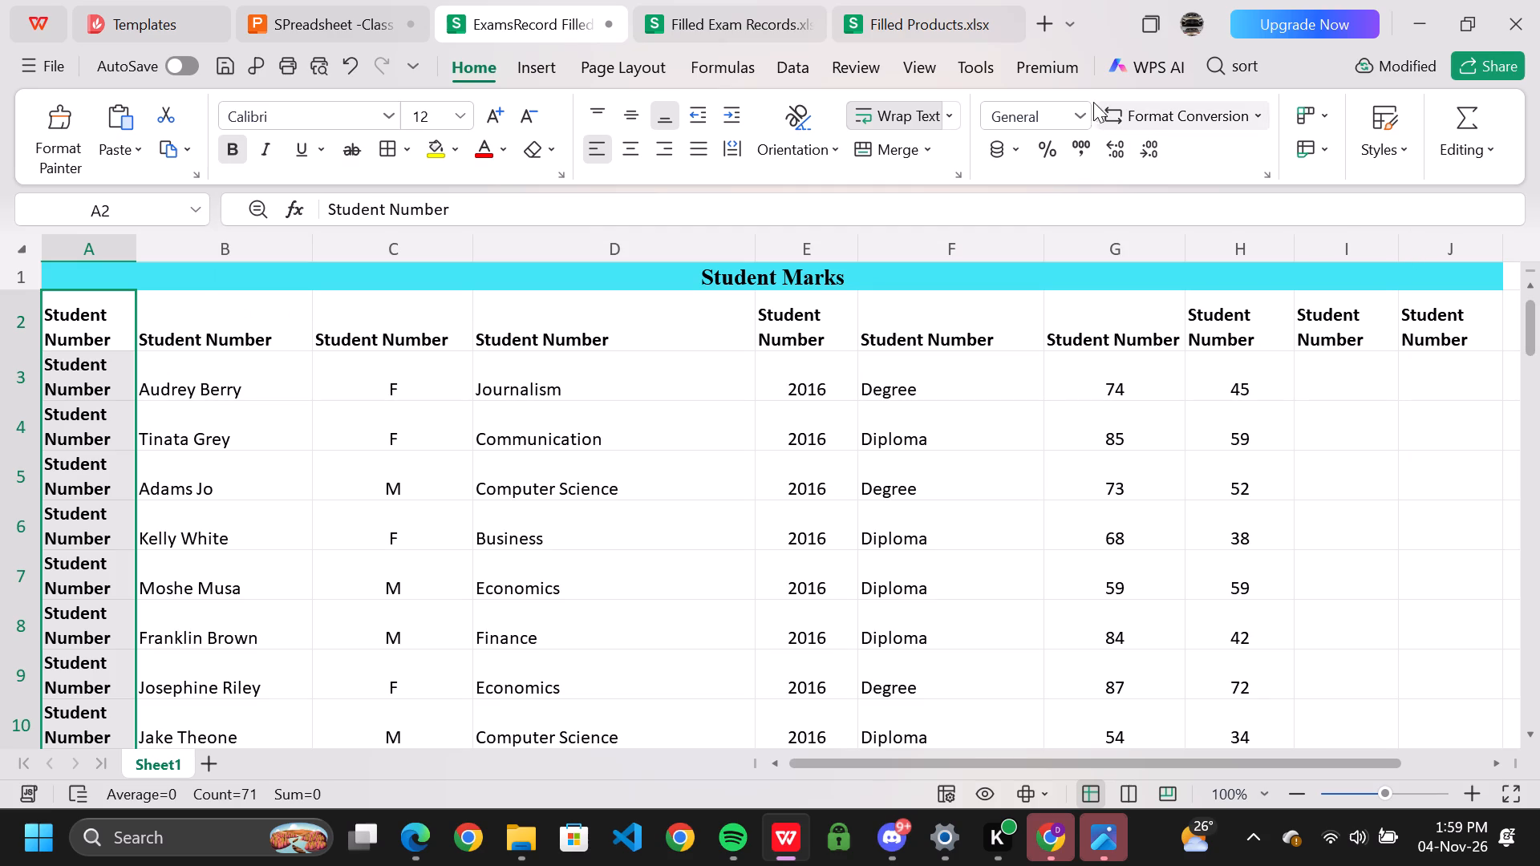
Look through the spreadsheet's command groups for Sort & Filter, rechecking where slide 18 says to find it.
left_click(977, 68)
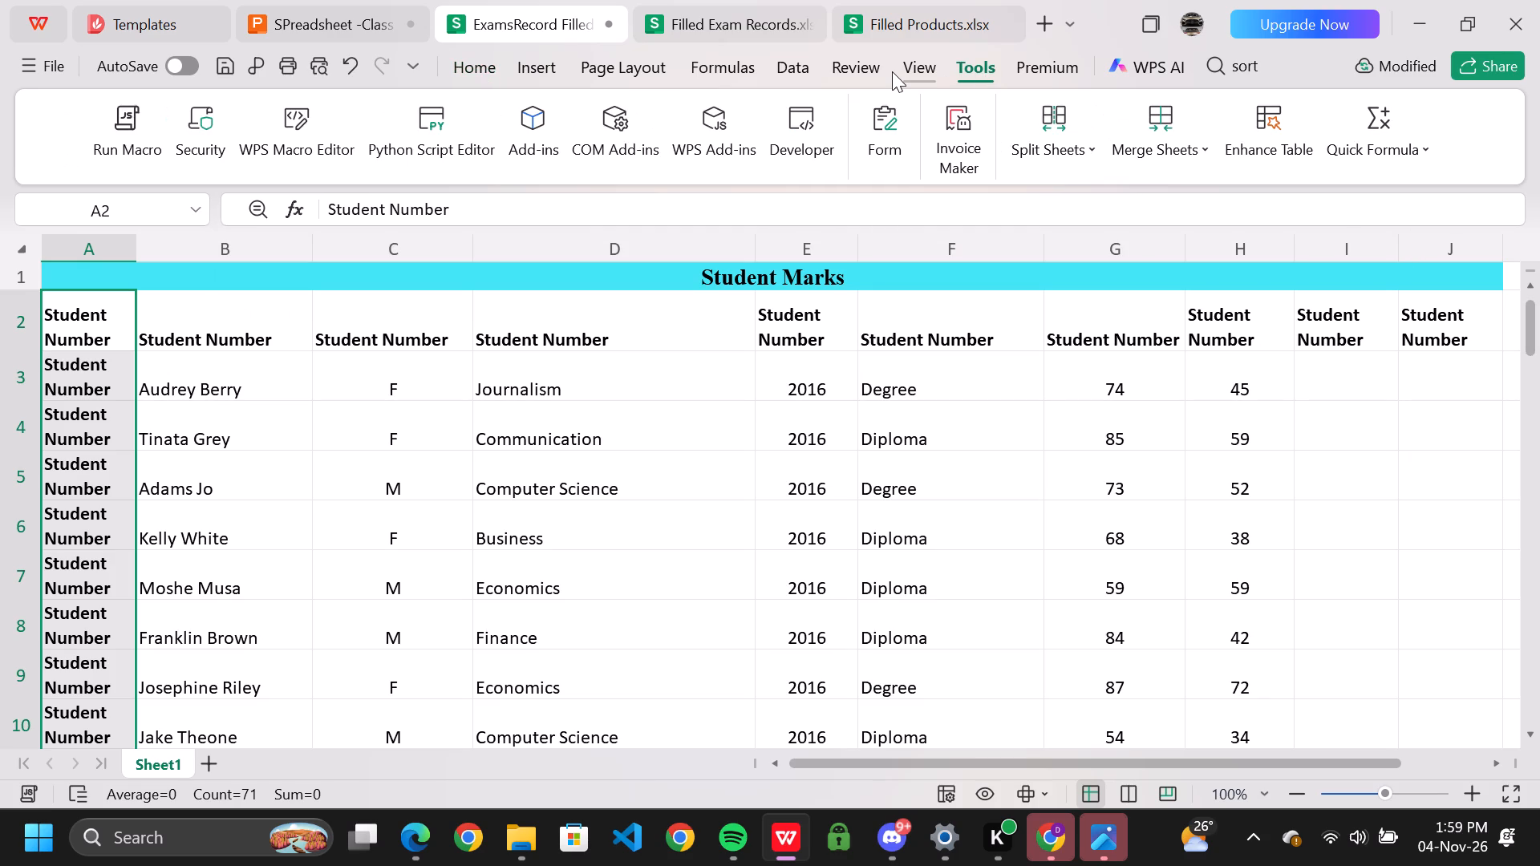
left_click(892, 71)
left_click(854, 71)
left_click(744, 68)
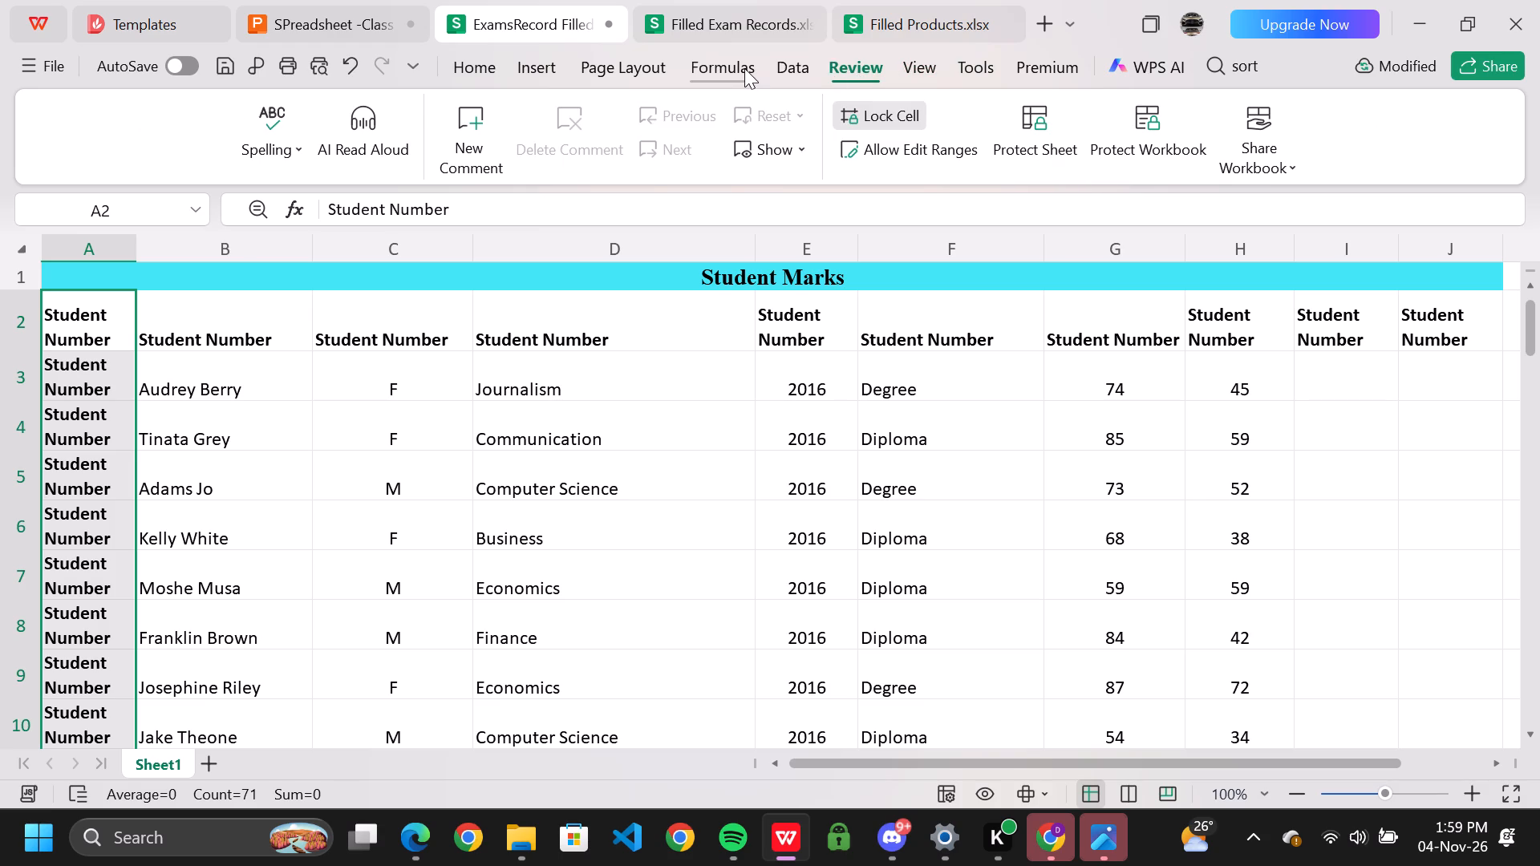
left_click(621, 67)
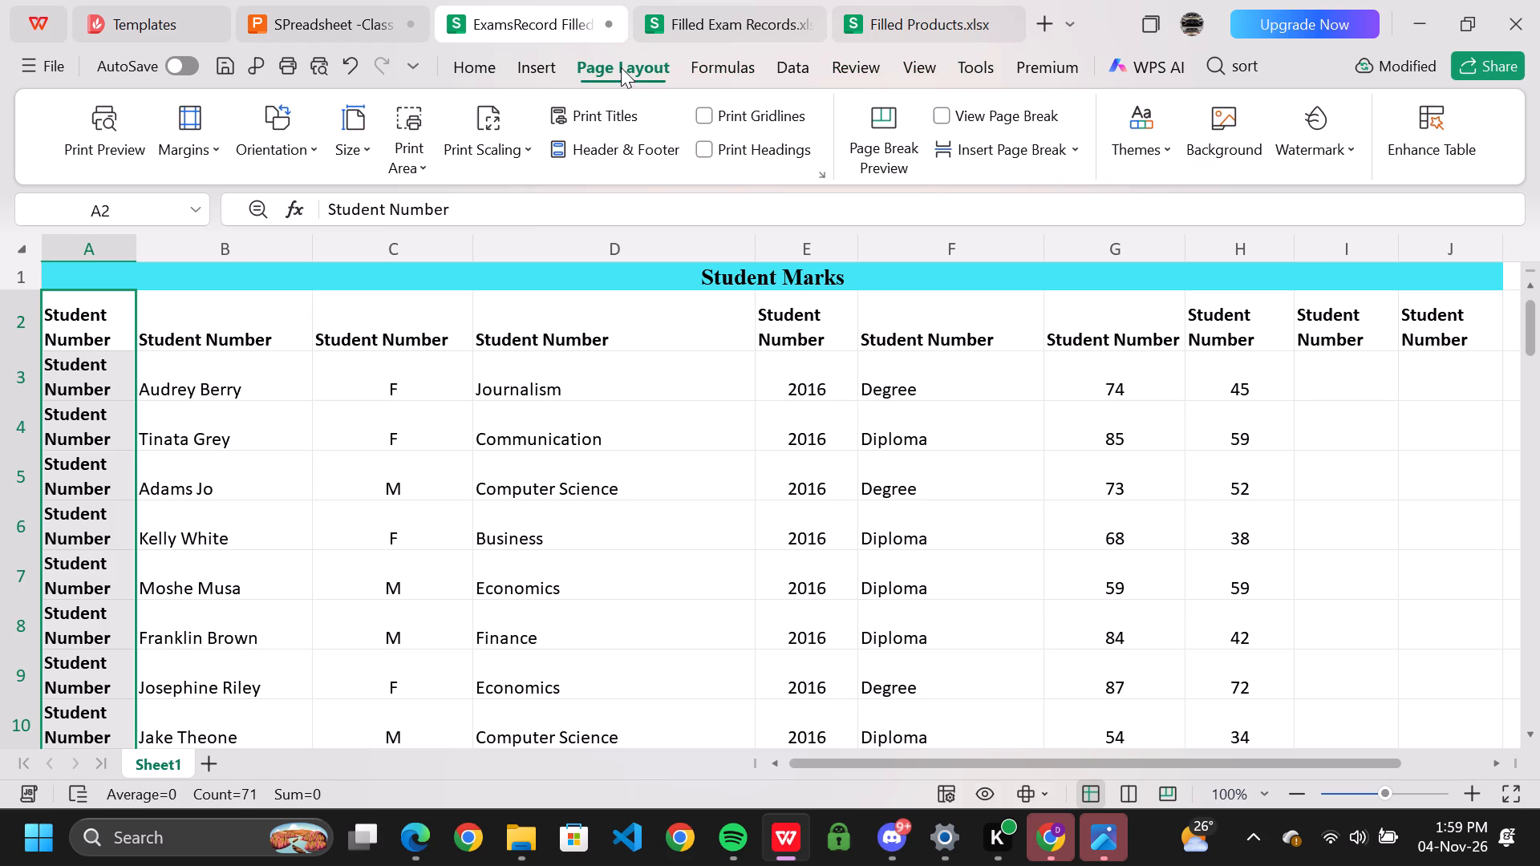
left_click(492, 66)
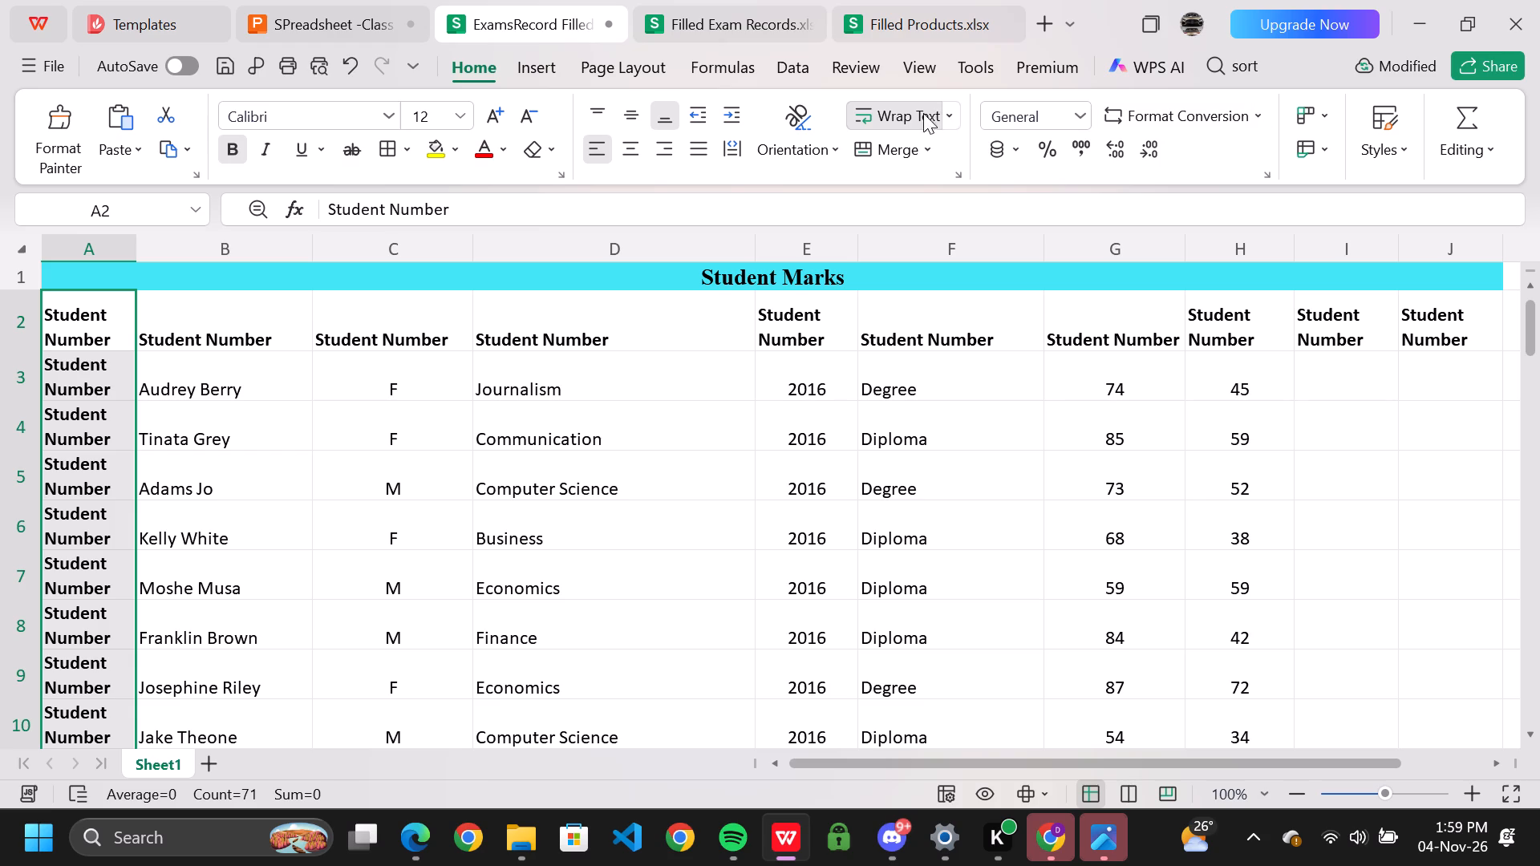
left_click(366, 11)
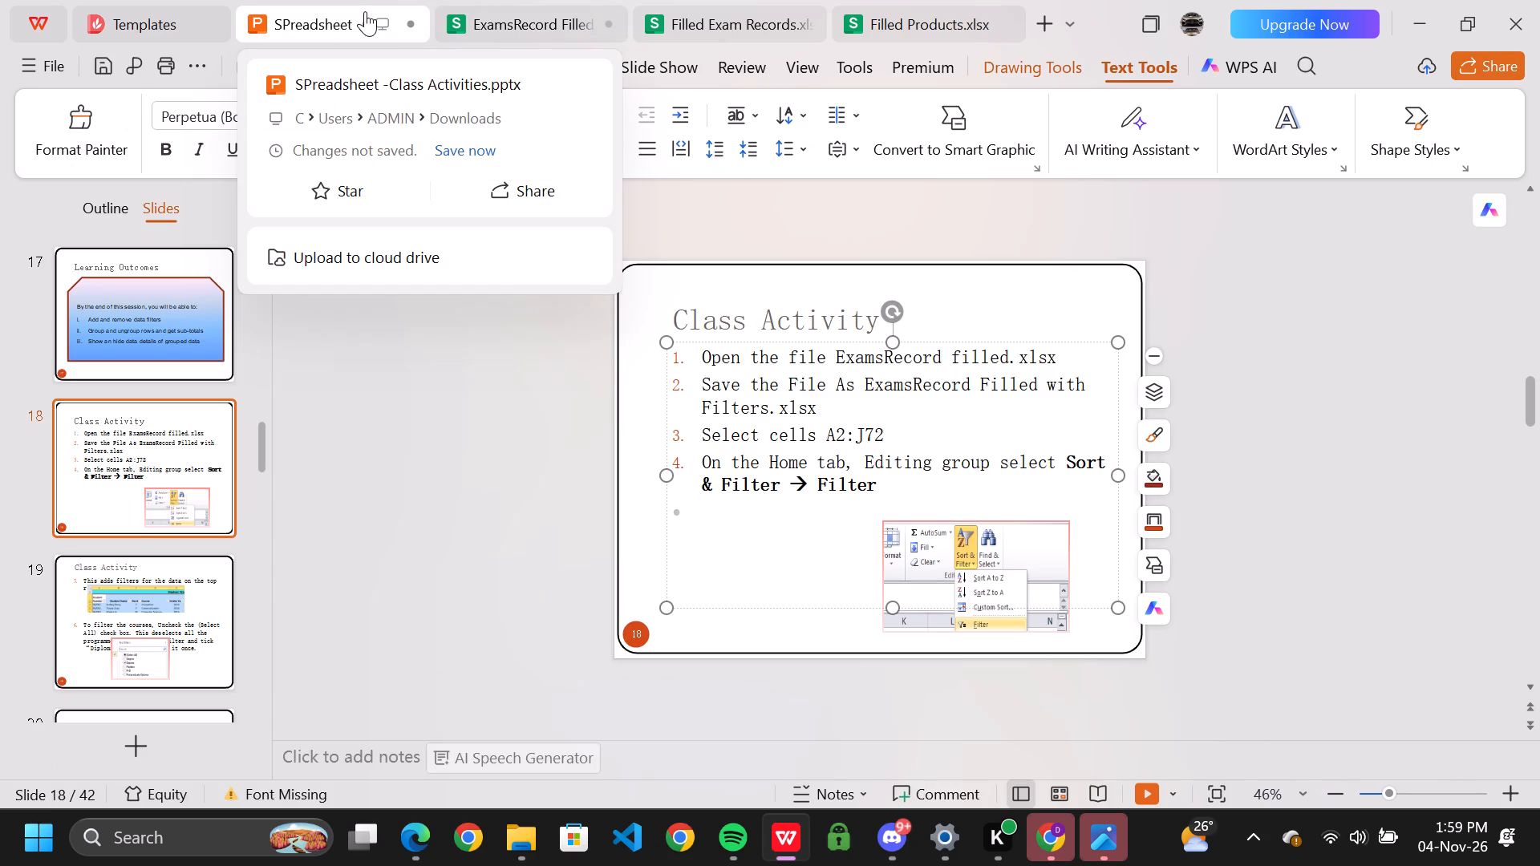
left_click(495, 21)
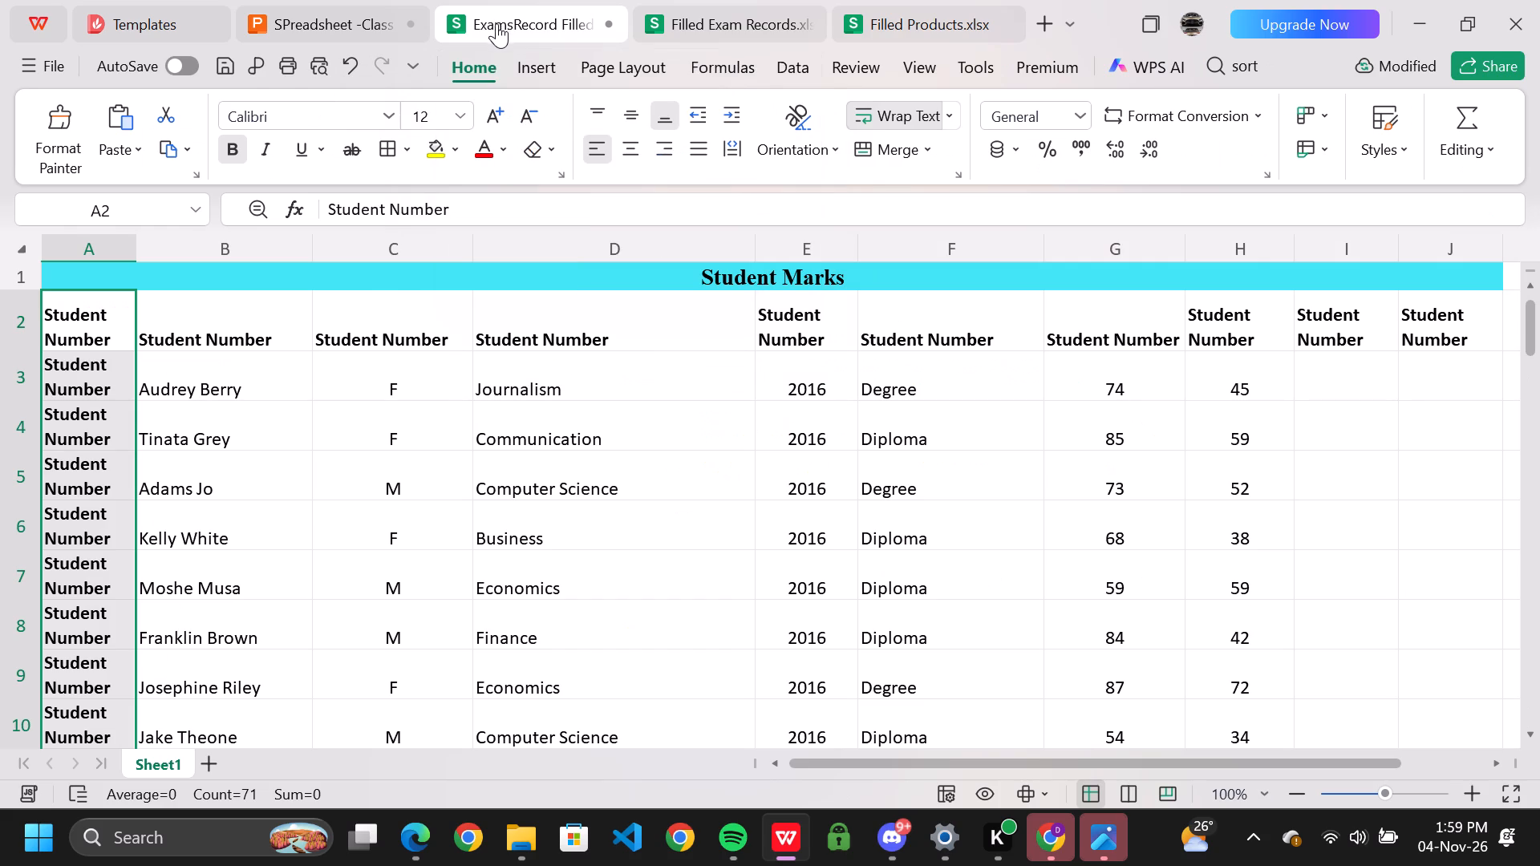
Check the Format Cells alignment, font, fill and protection settings for a sort or filter option.
left_click(957, 171)
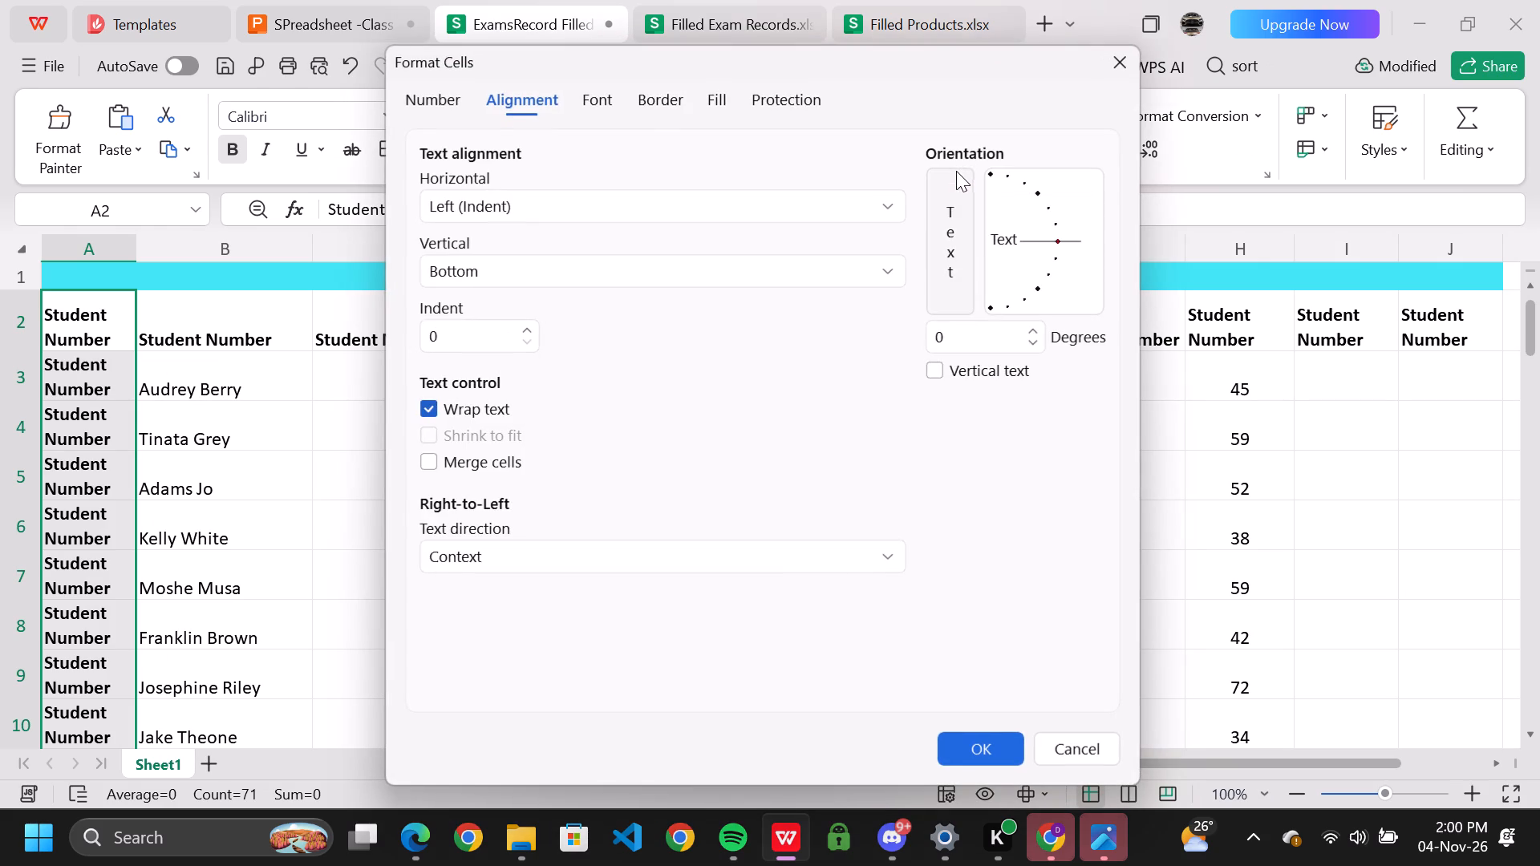
left_click(1115, 65)
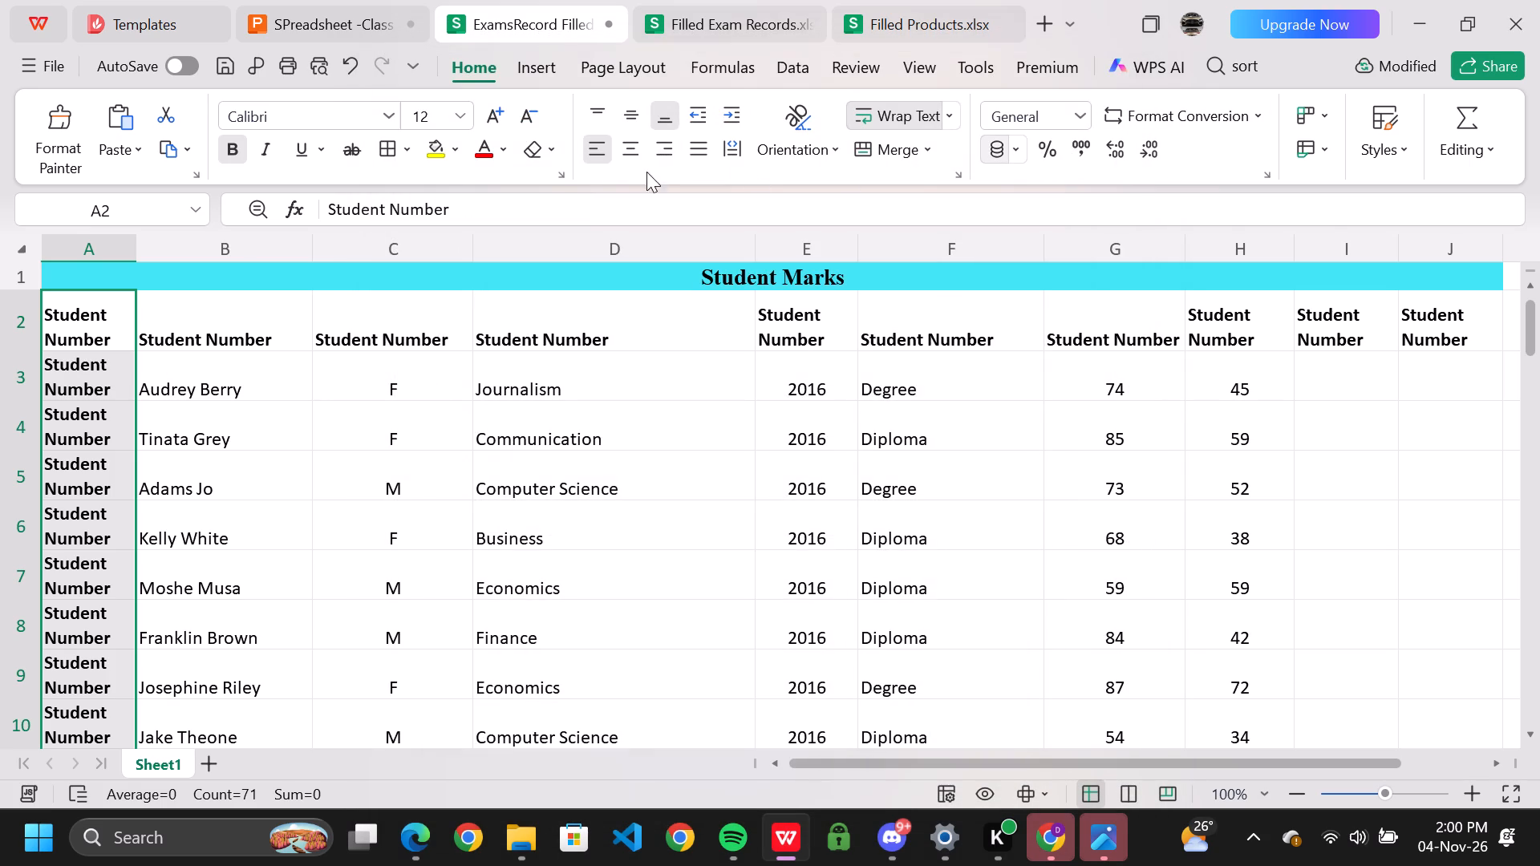
left_click(559, 174)
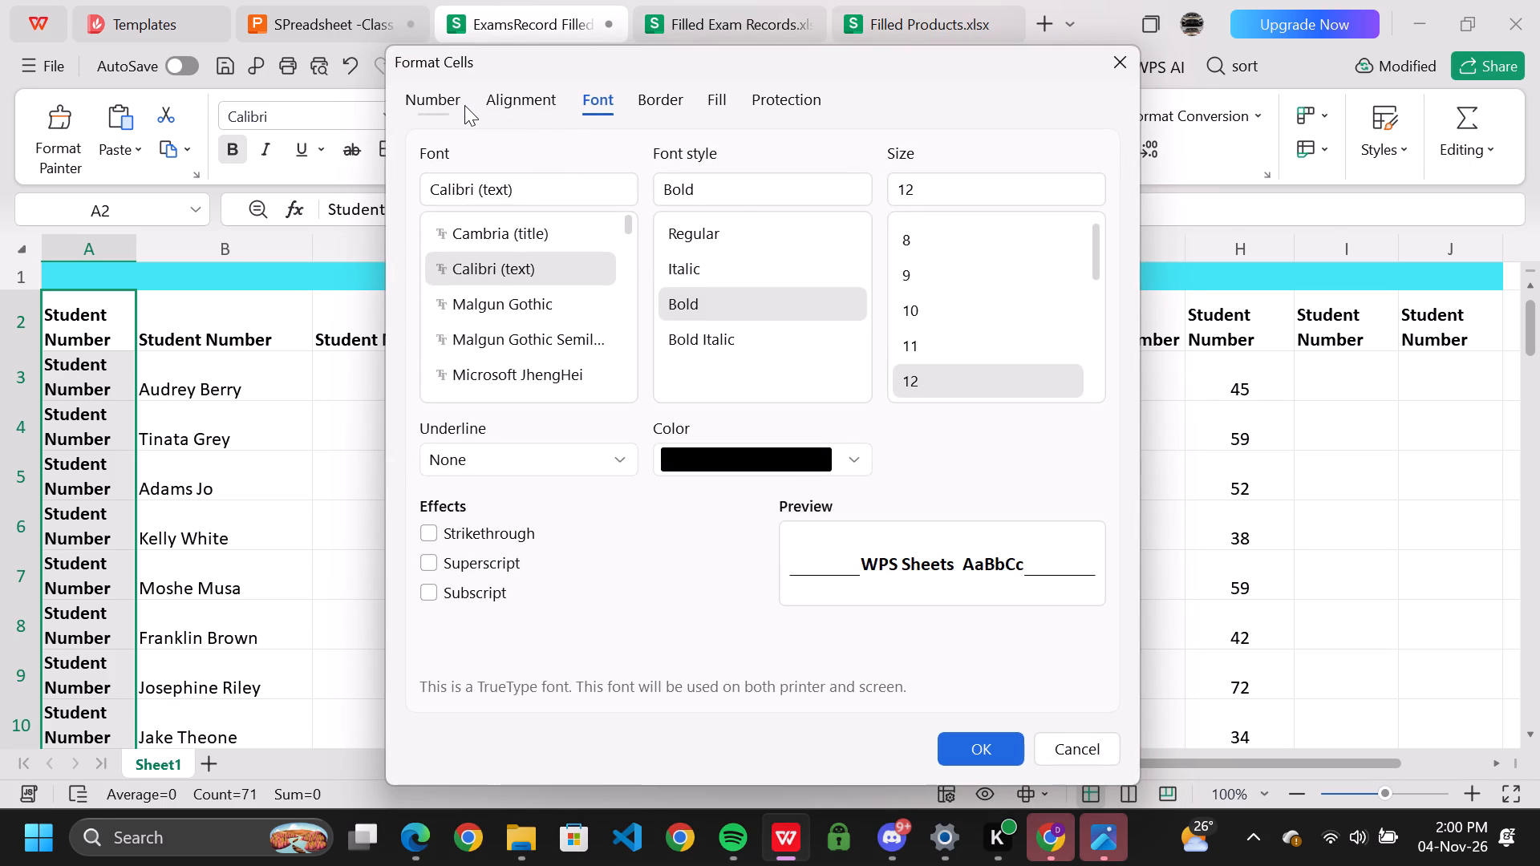
left_click(725, 105)
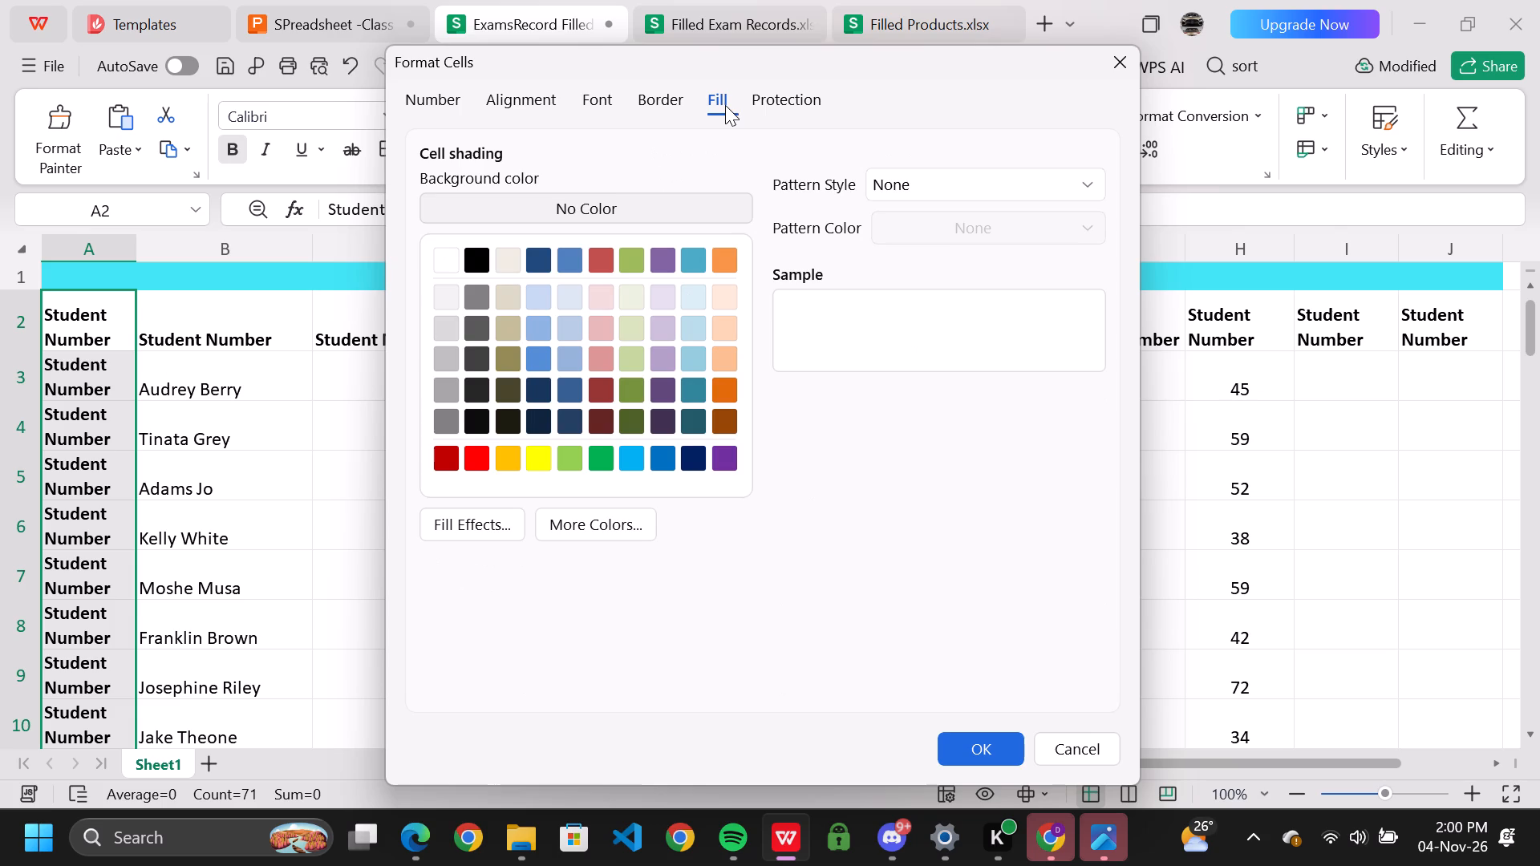
left_click(786, 109)
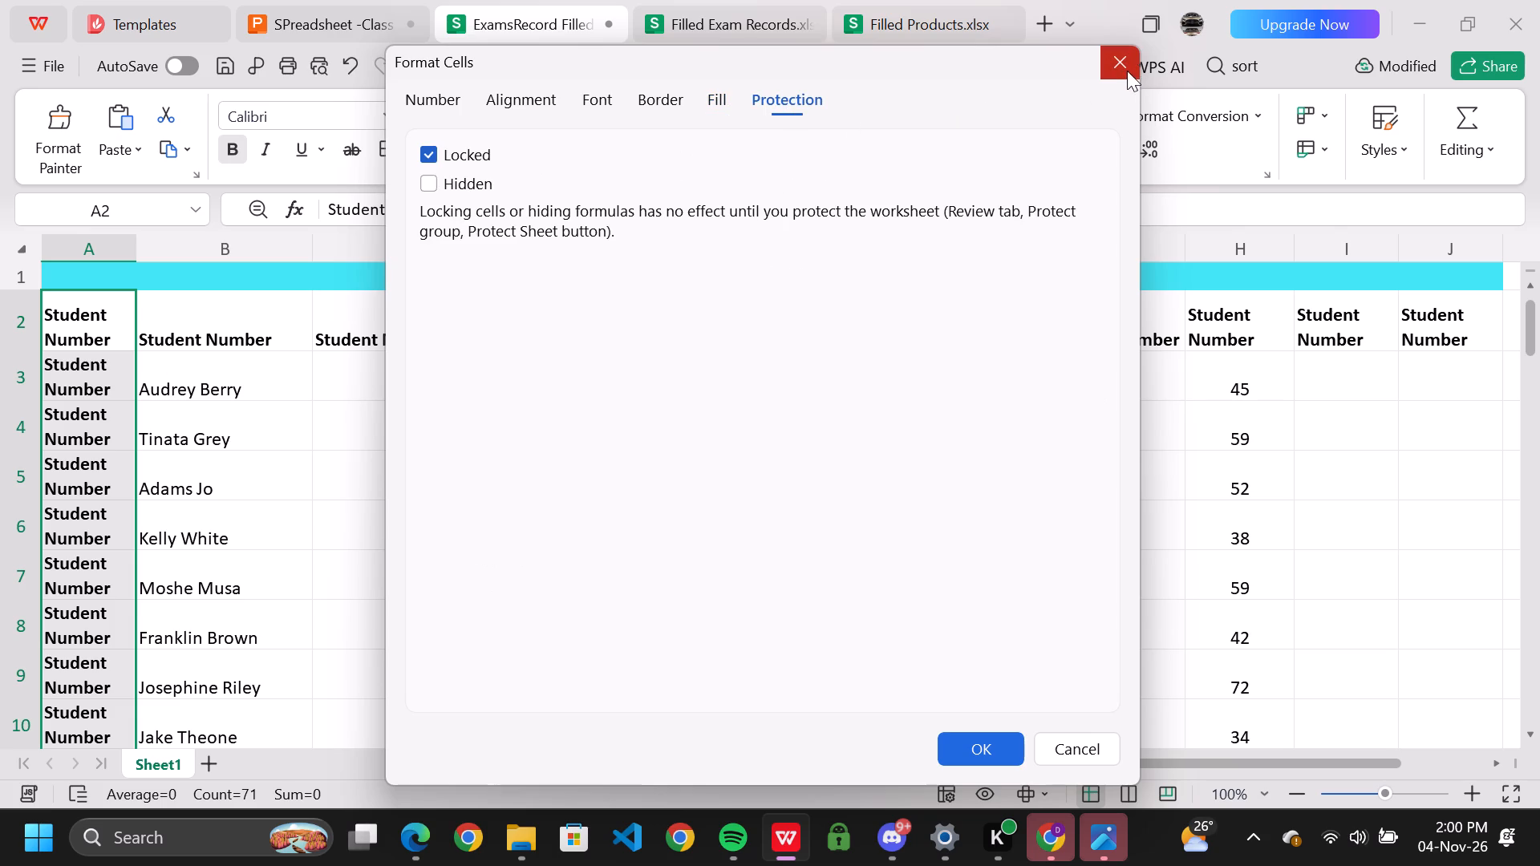
left_click(1127, 71)
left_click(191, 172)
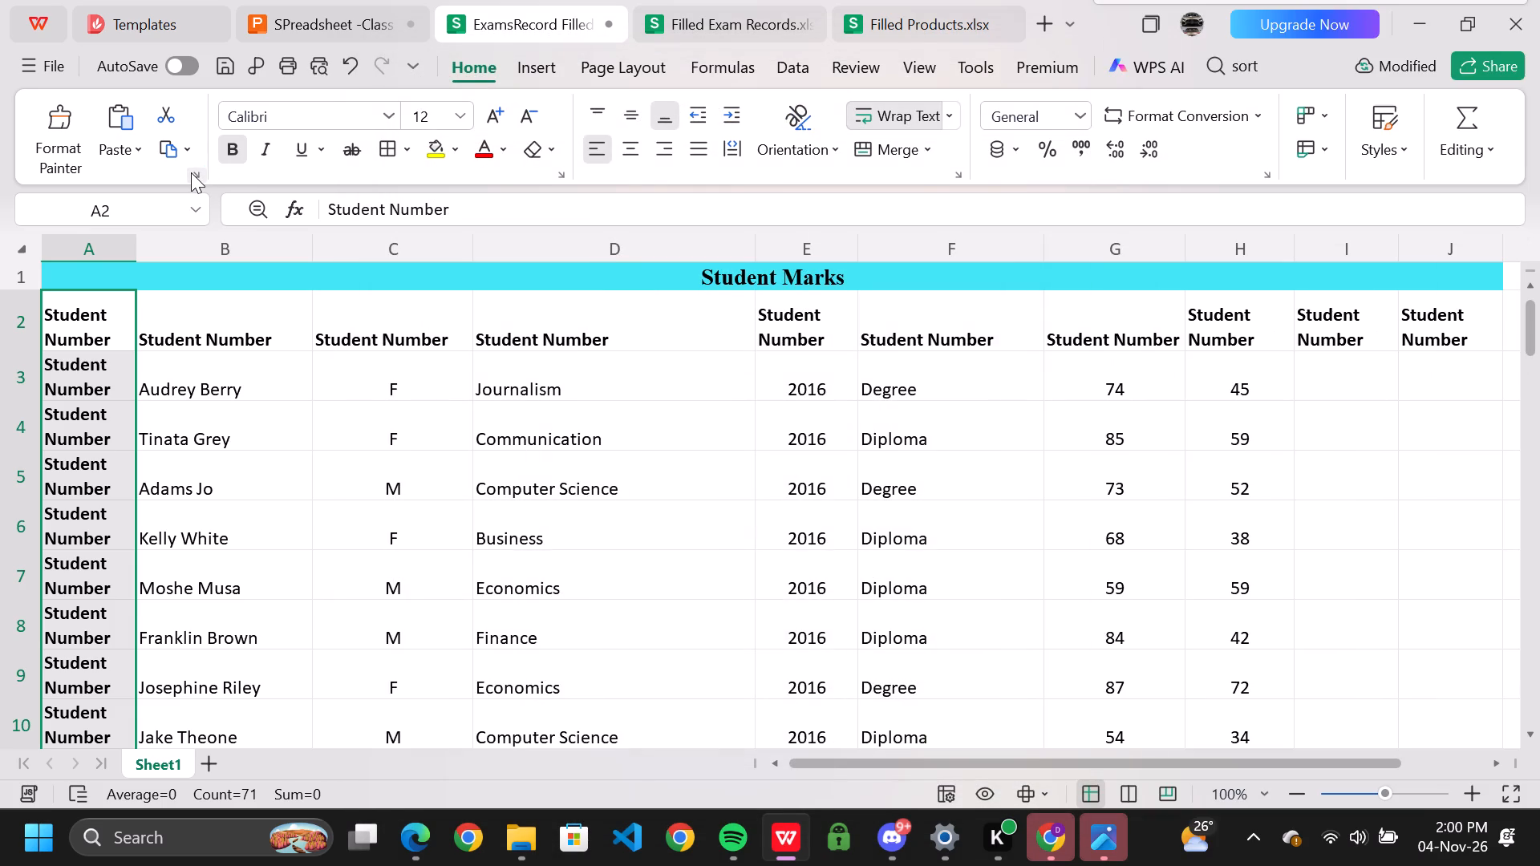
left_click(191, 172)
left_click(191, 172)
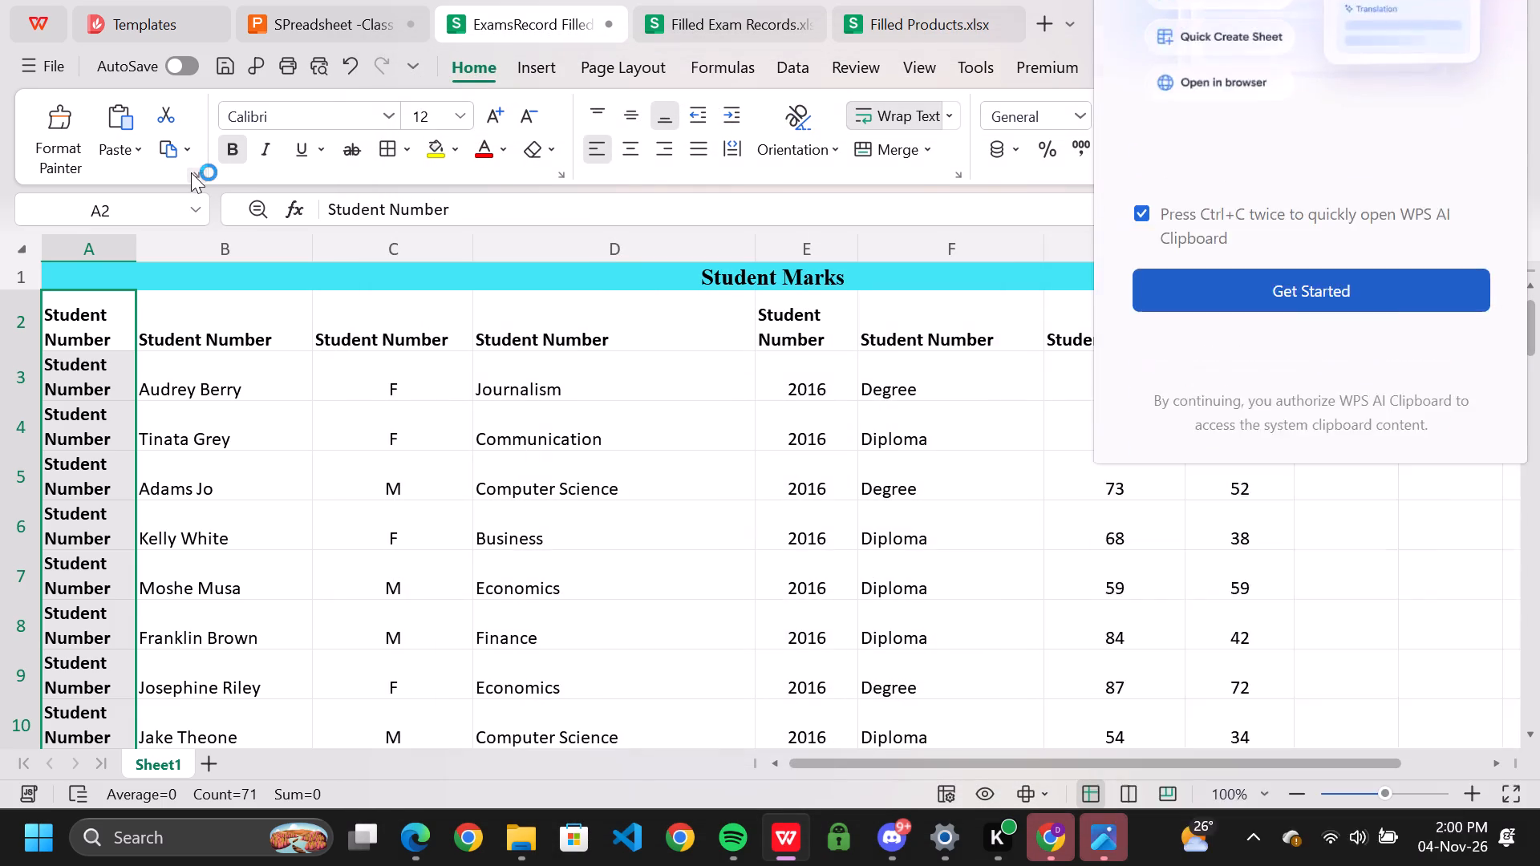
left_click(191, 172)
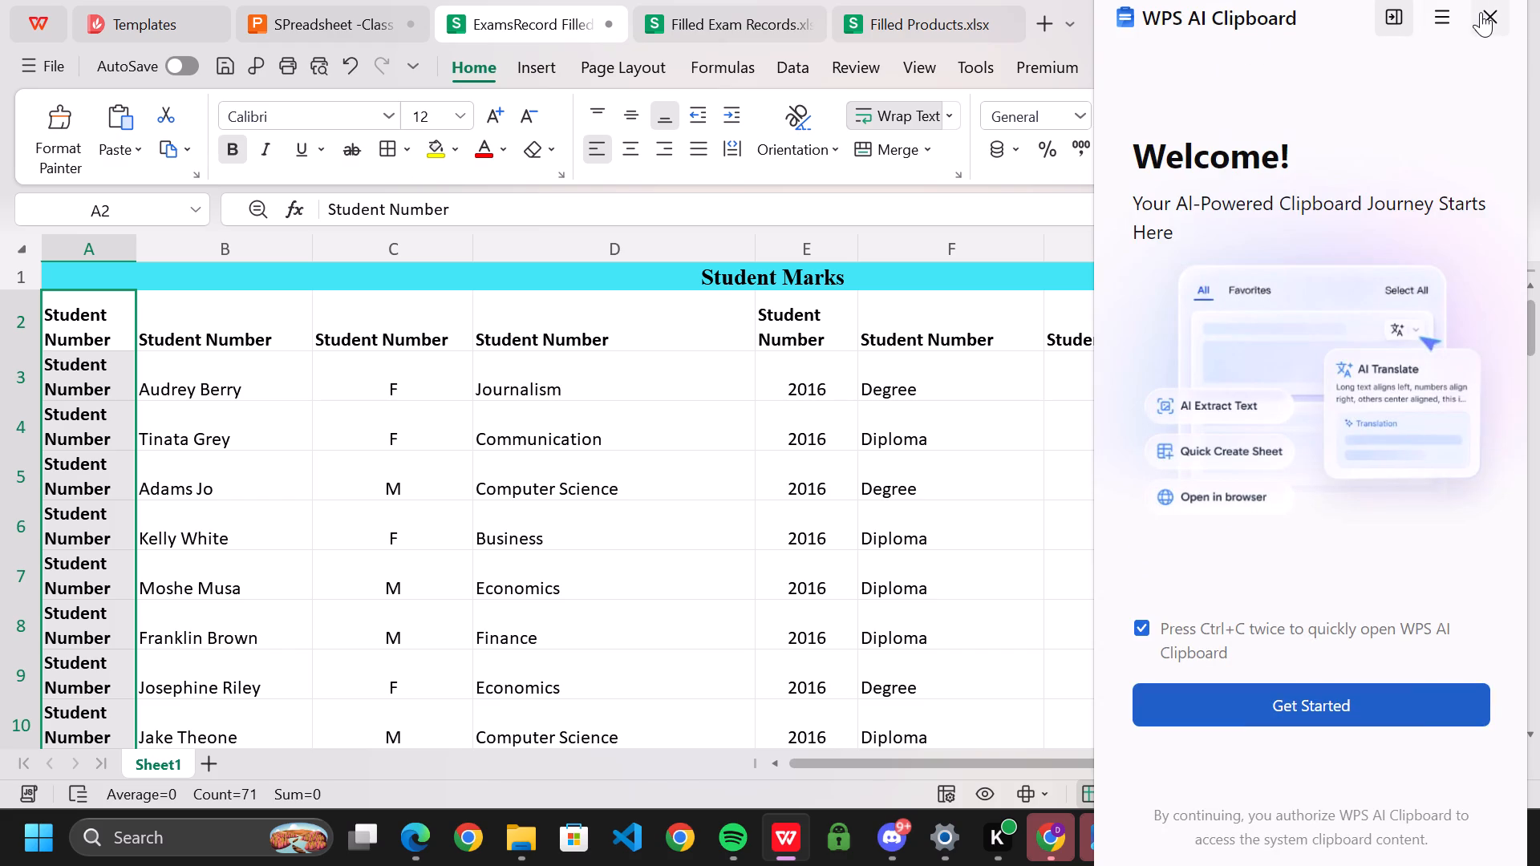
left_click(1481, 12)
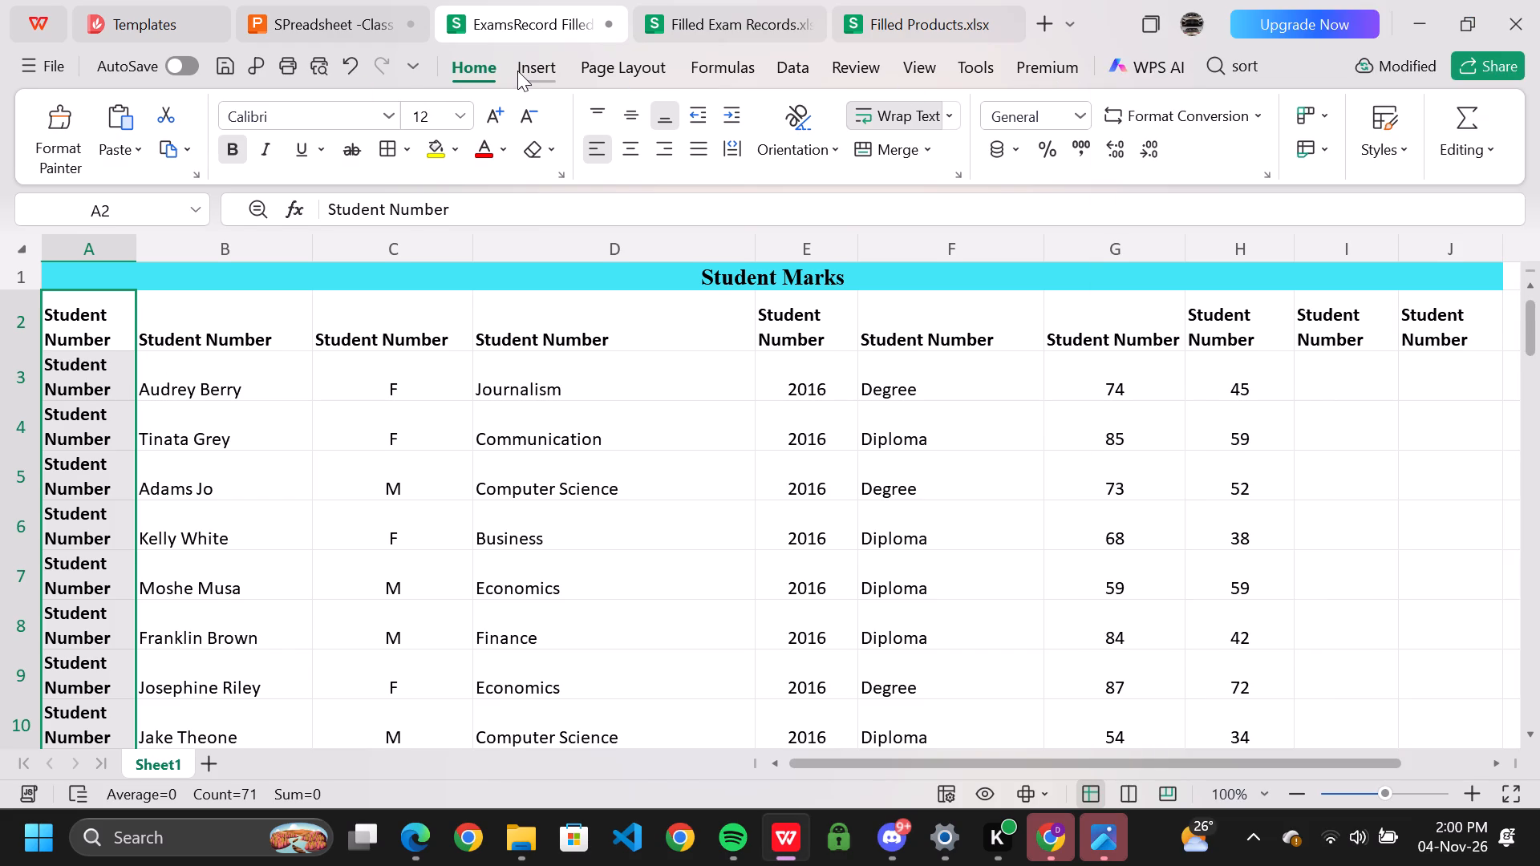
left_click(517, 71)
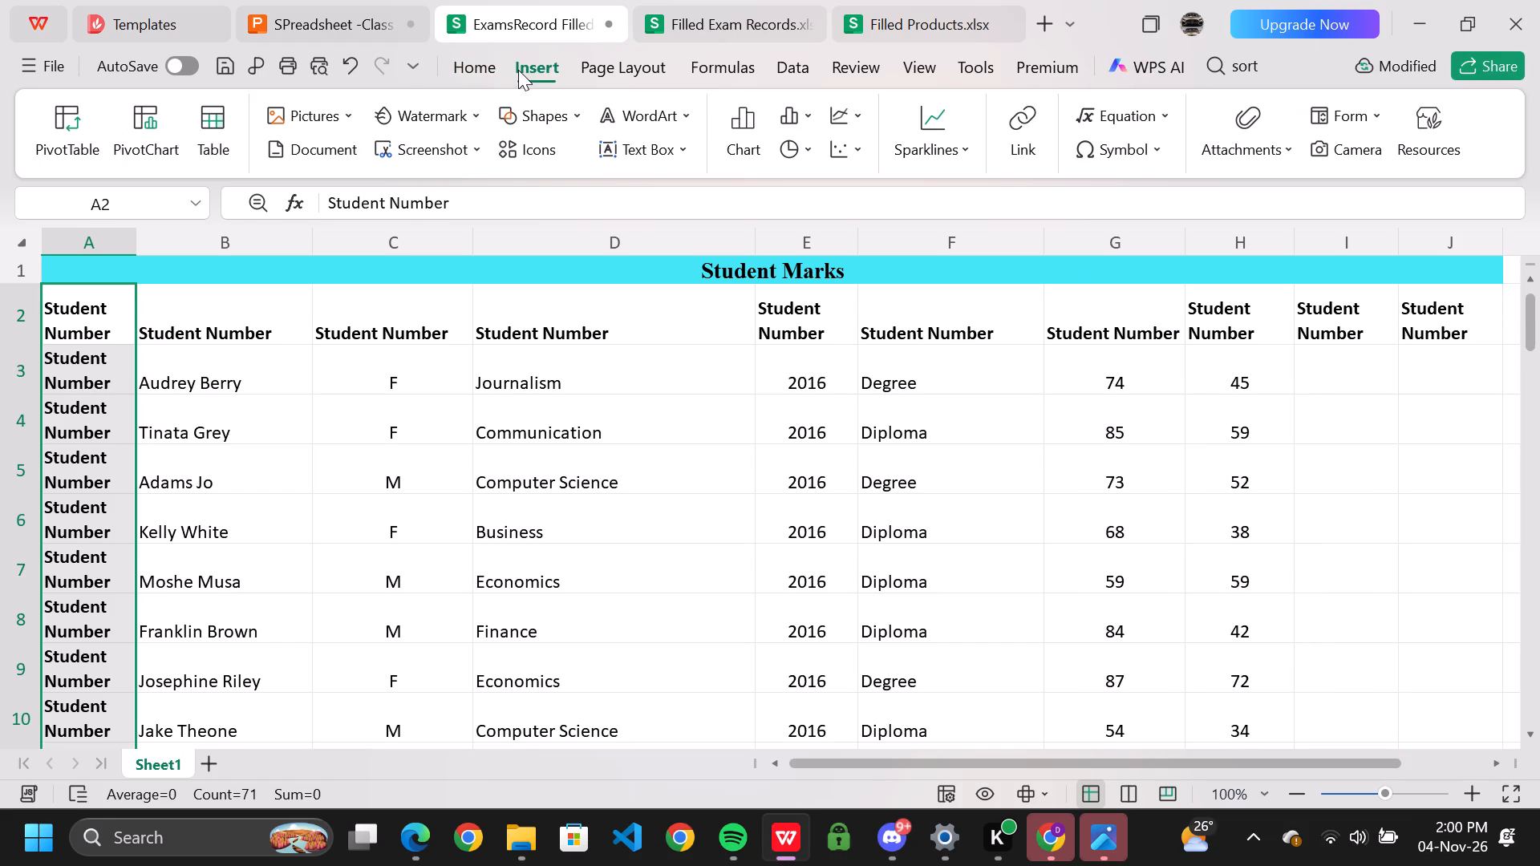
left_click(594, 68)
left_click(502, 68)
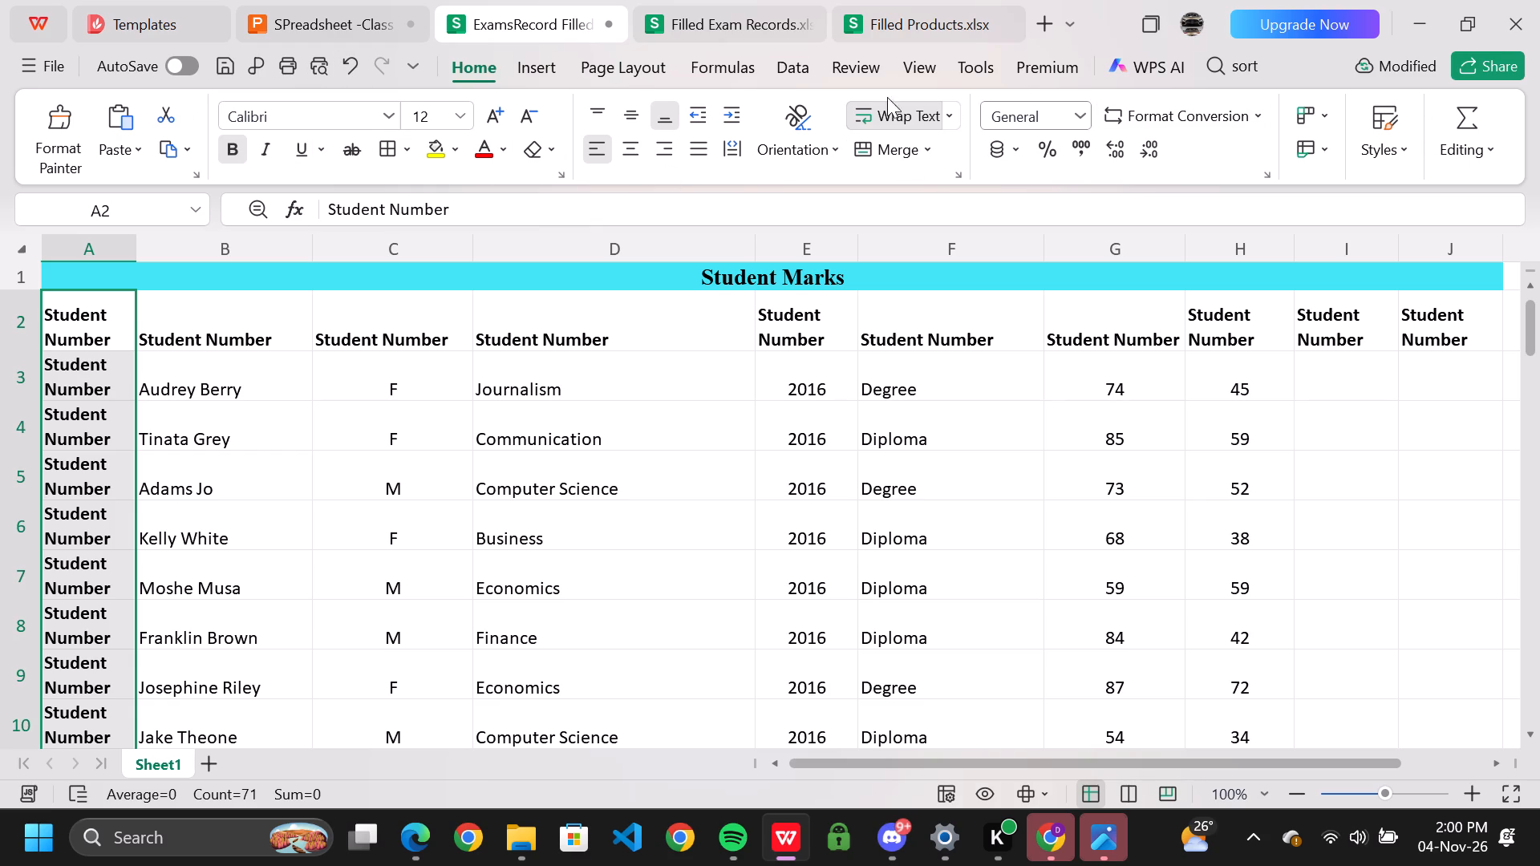
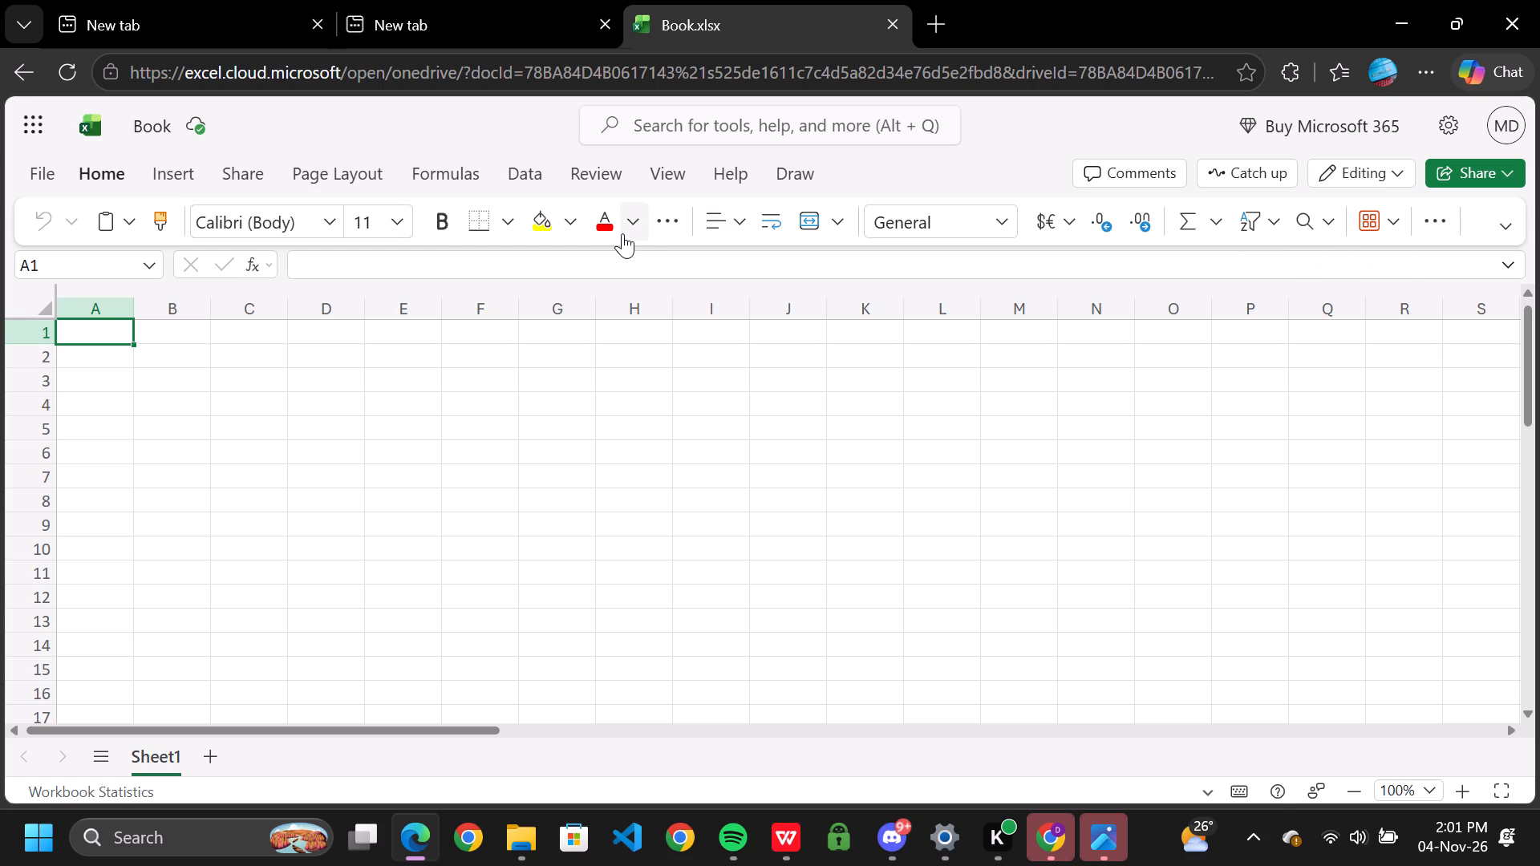
Search the workbook's commands for "sort" and apply Filter to cell A1.
left_click(690, 124)
type("so")
type("rt")
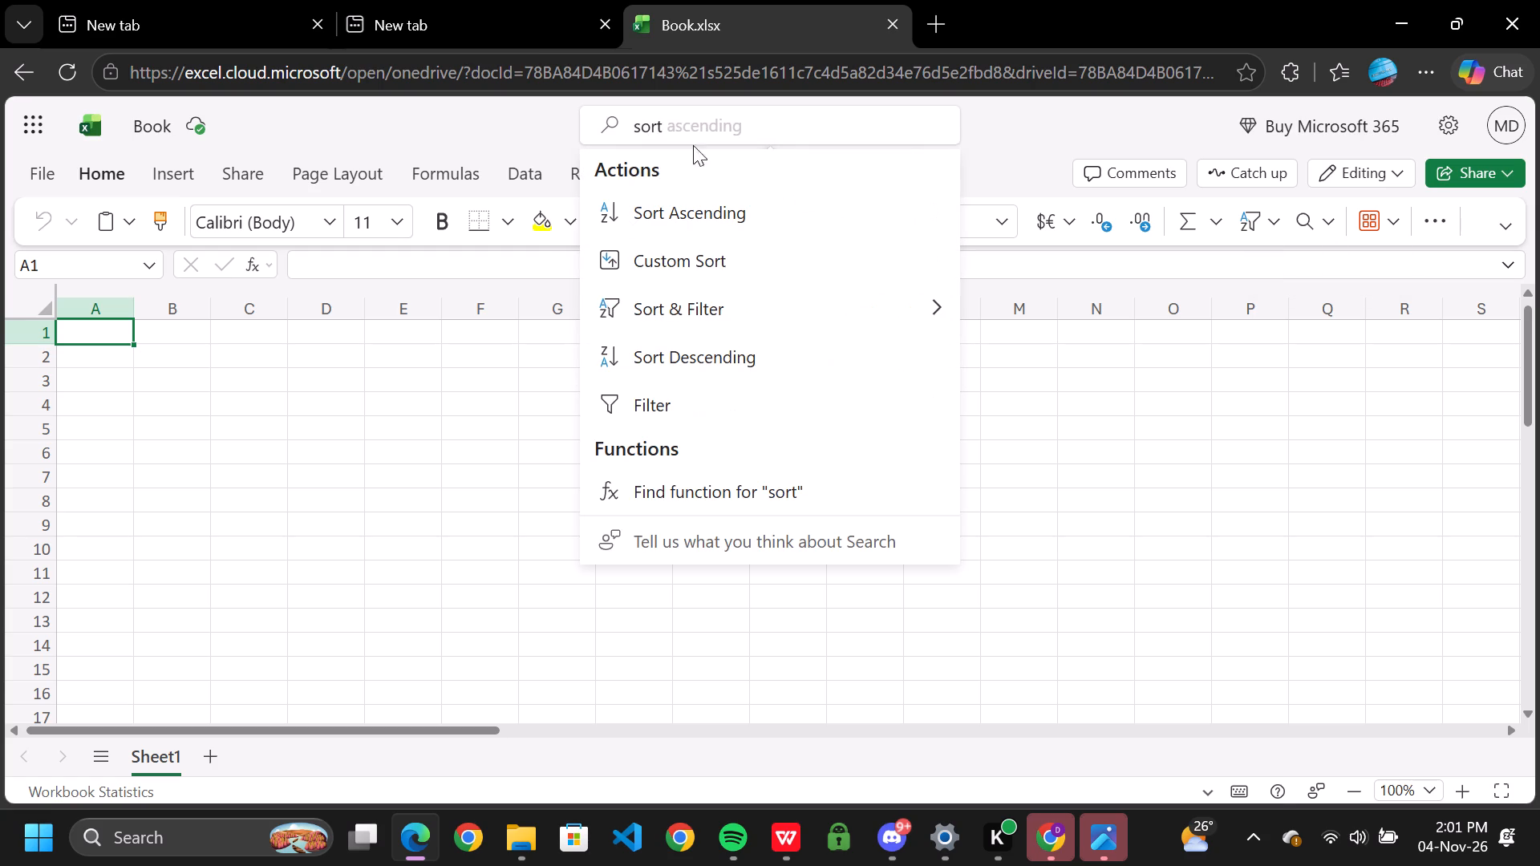
left_click(669, 398)
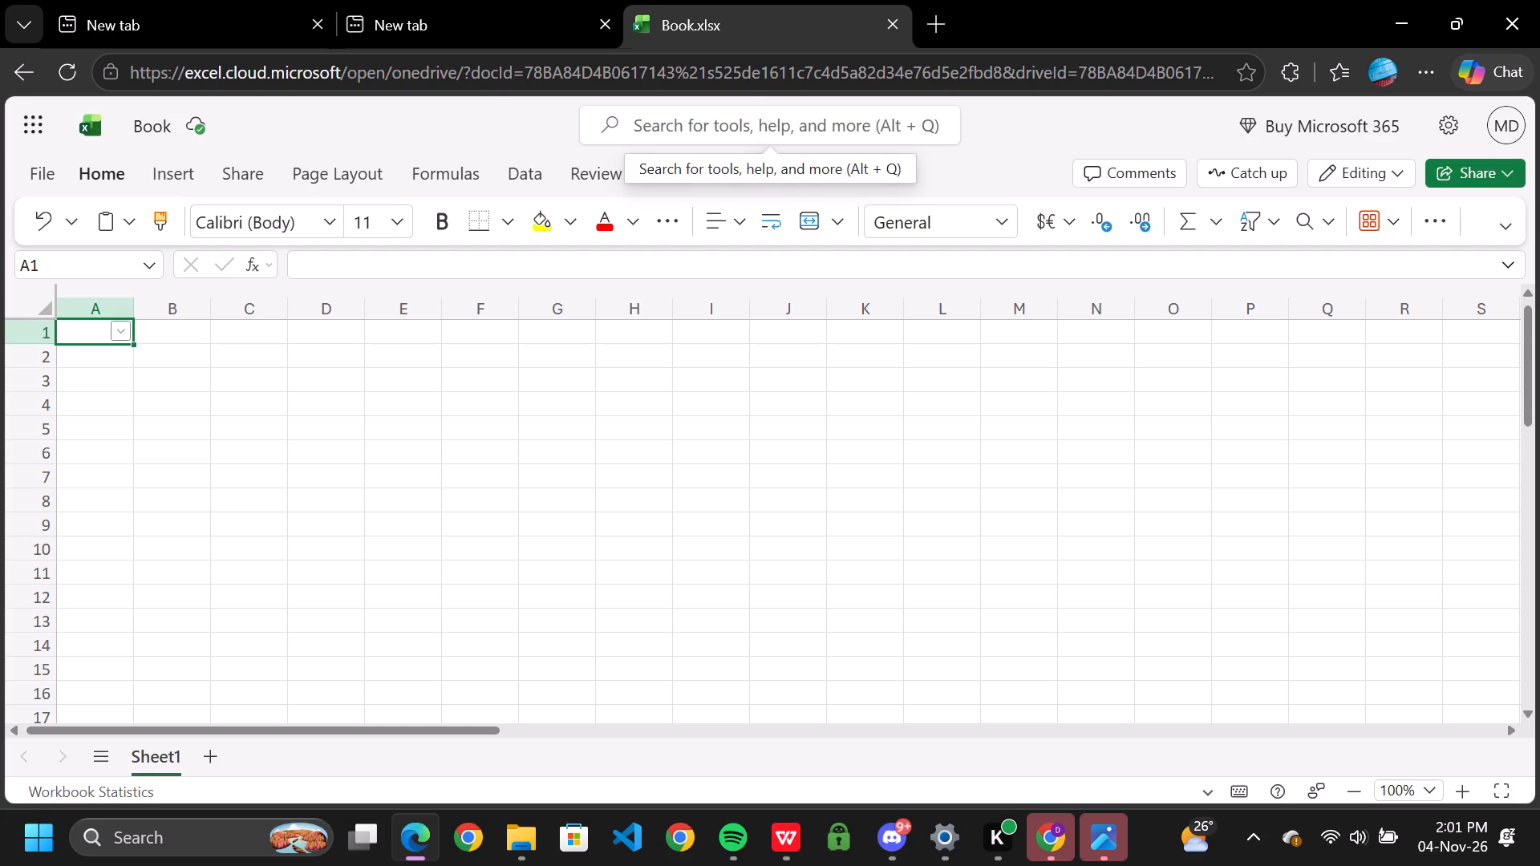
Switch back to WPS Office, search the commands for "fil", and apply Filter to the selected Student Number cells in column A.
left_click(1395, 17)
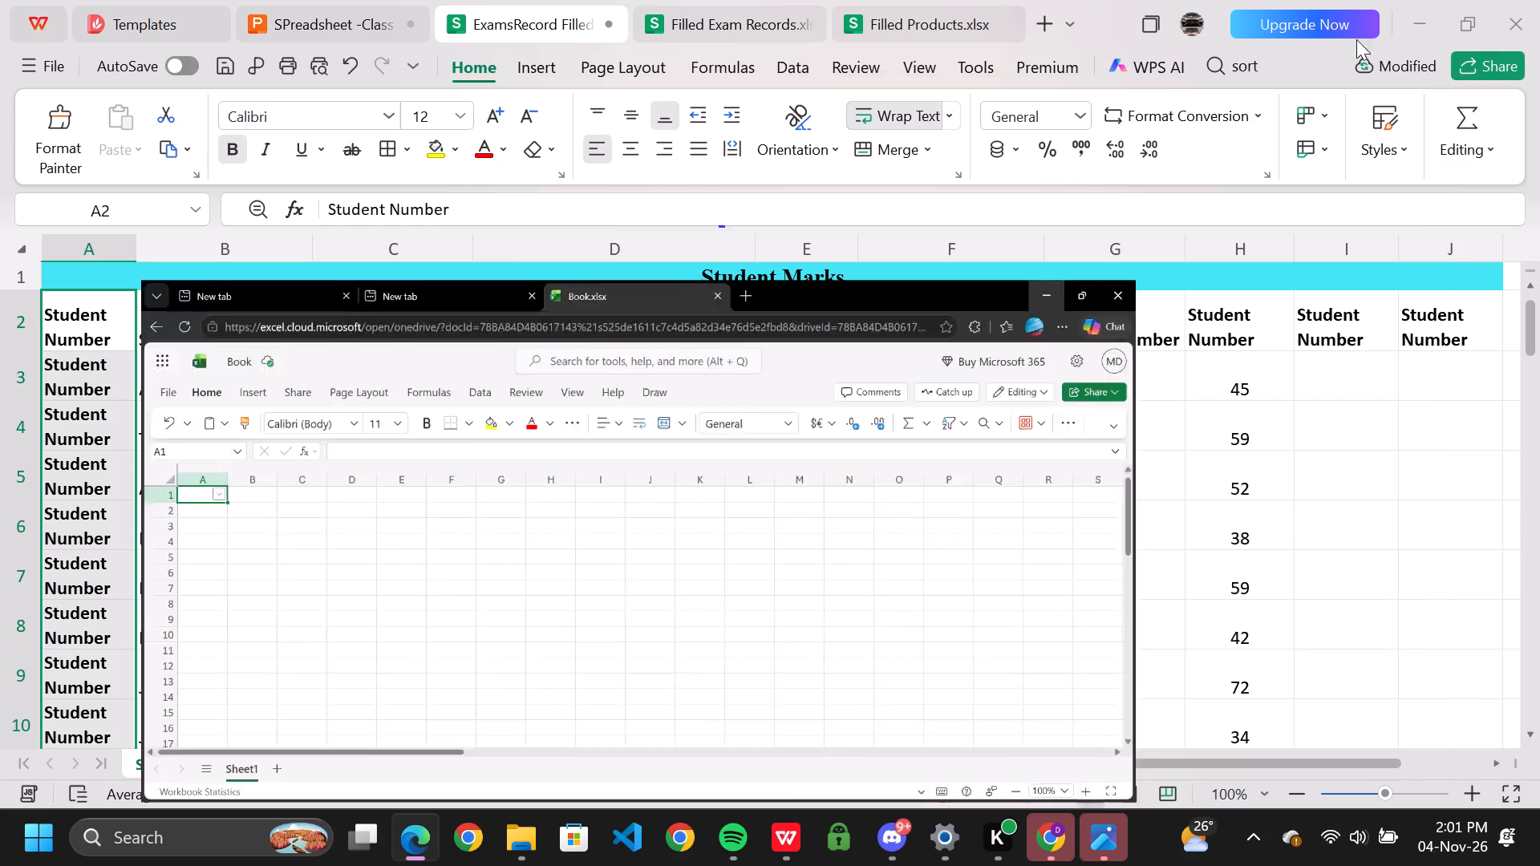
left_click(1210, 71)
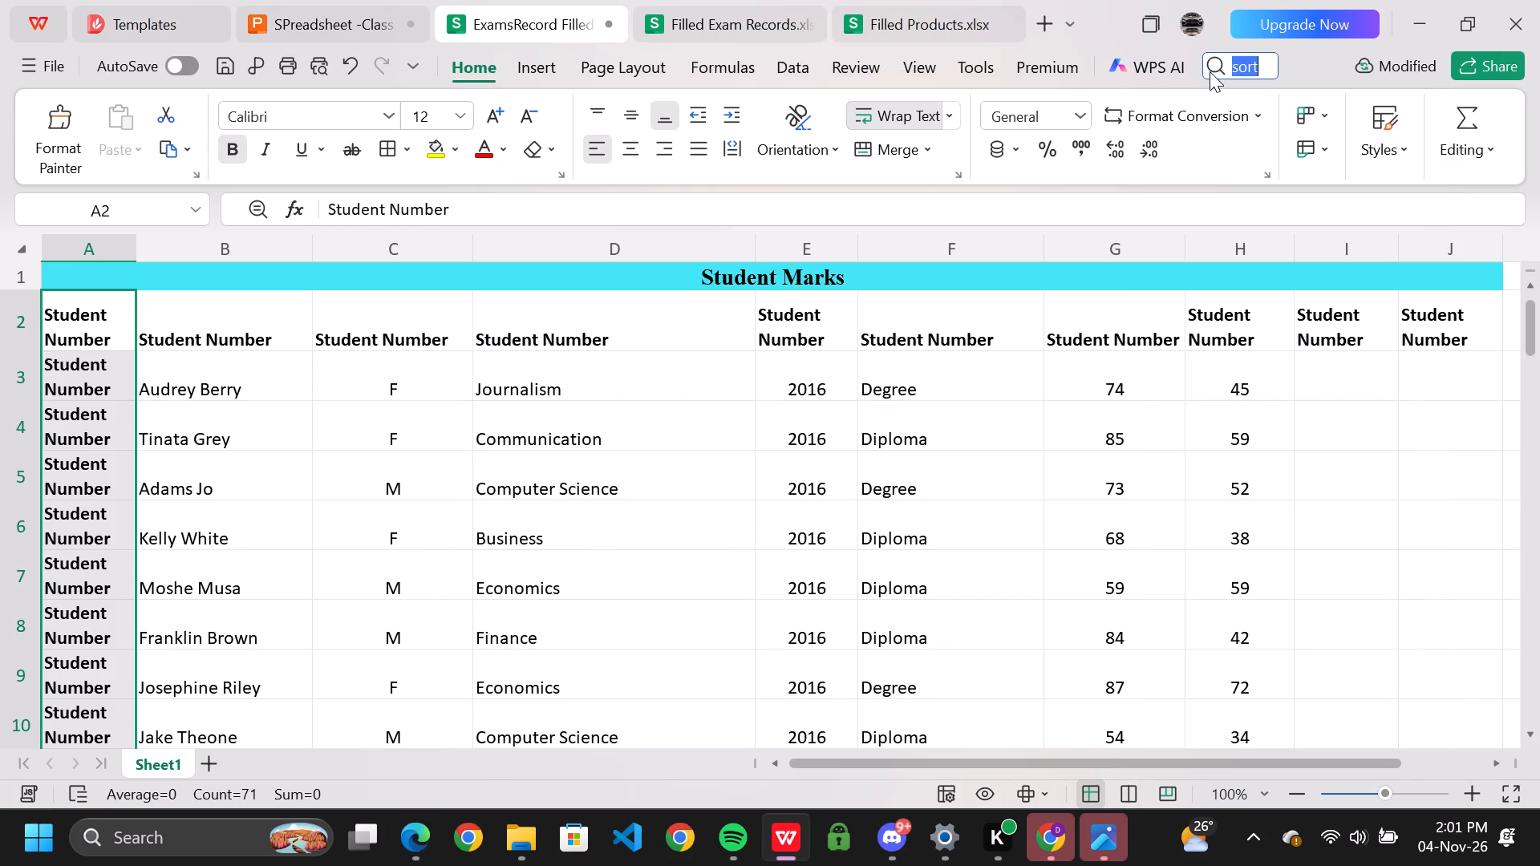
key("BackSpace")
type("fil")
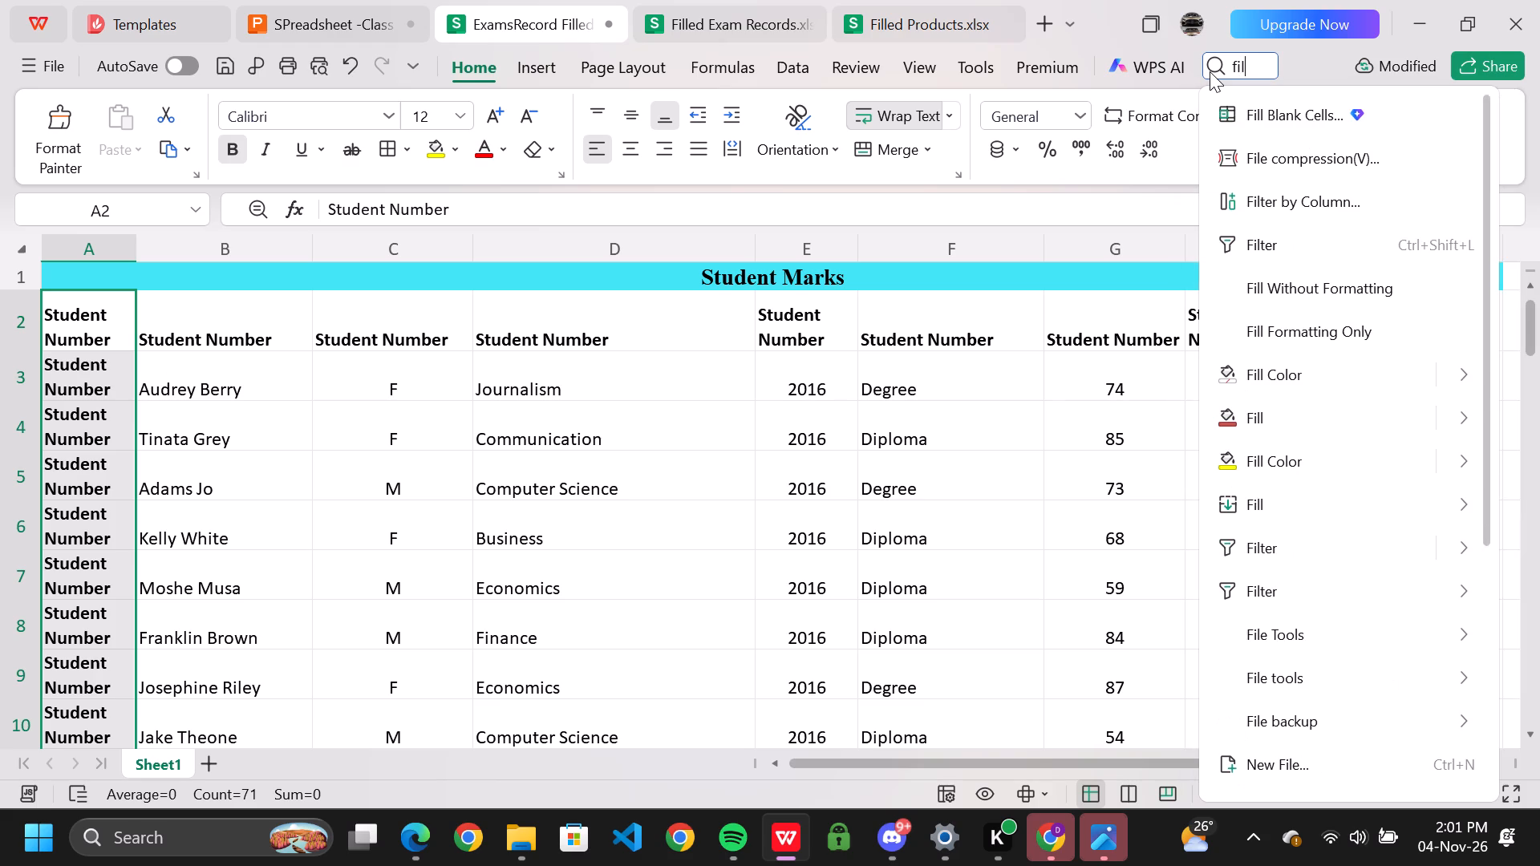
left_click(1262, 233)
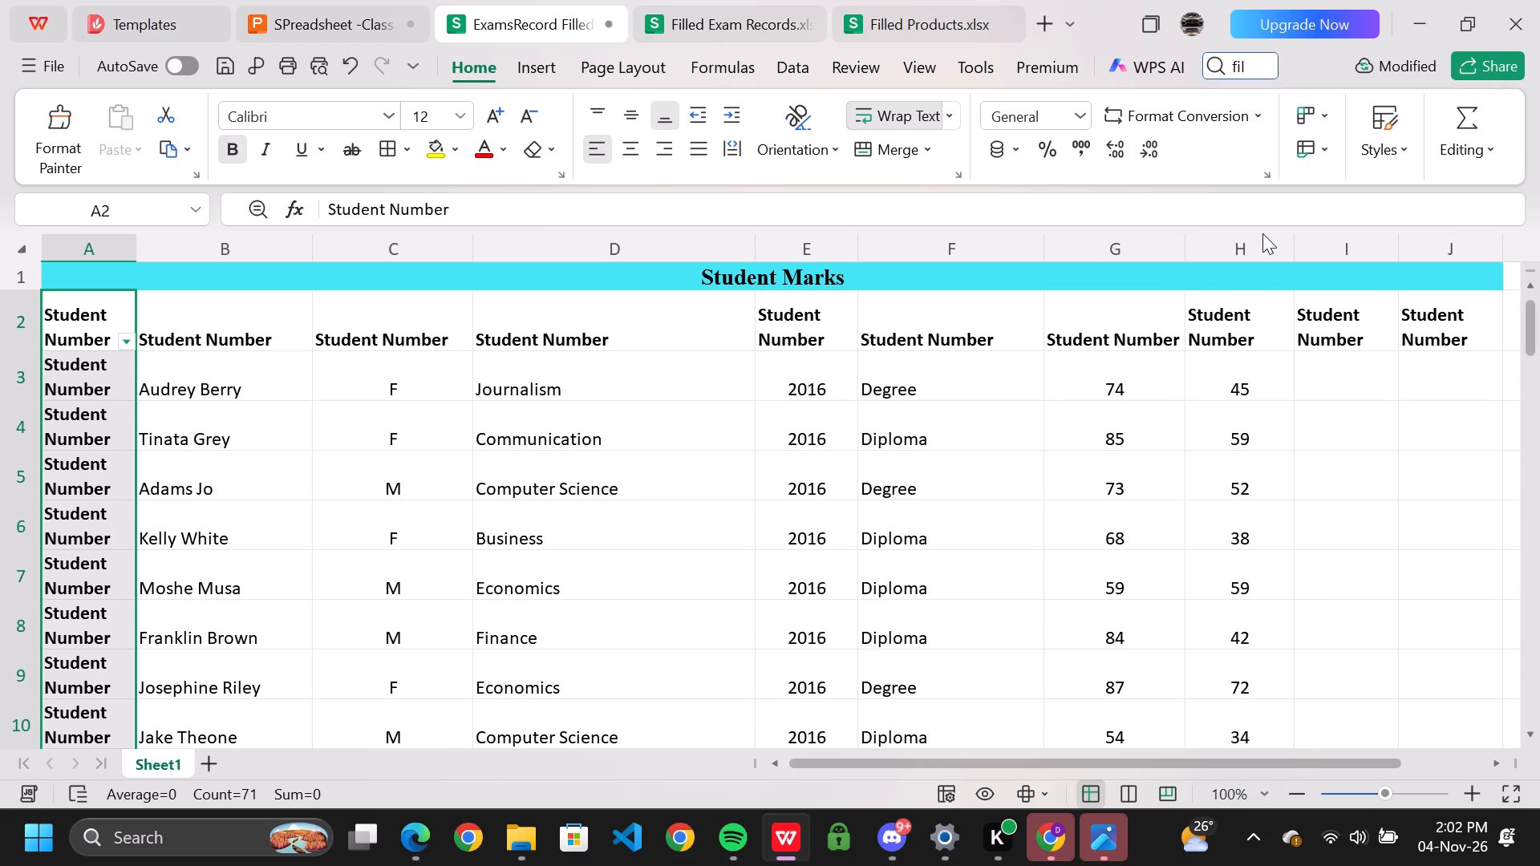
Search the spreadsheet commands for "fill".
left_click(1251, 69)
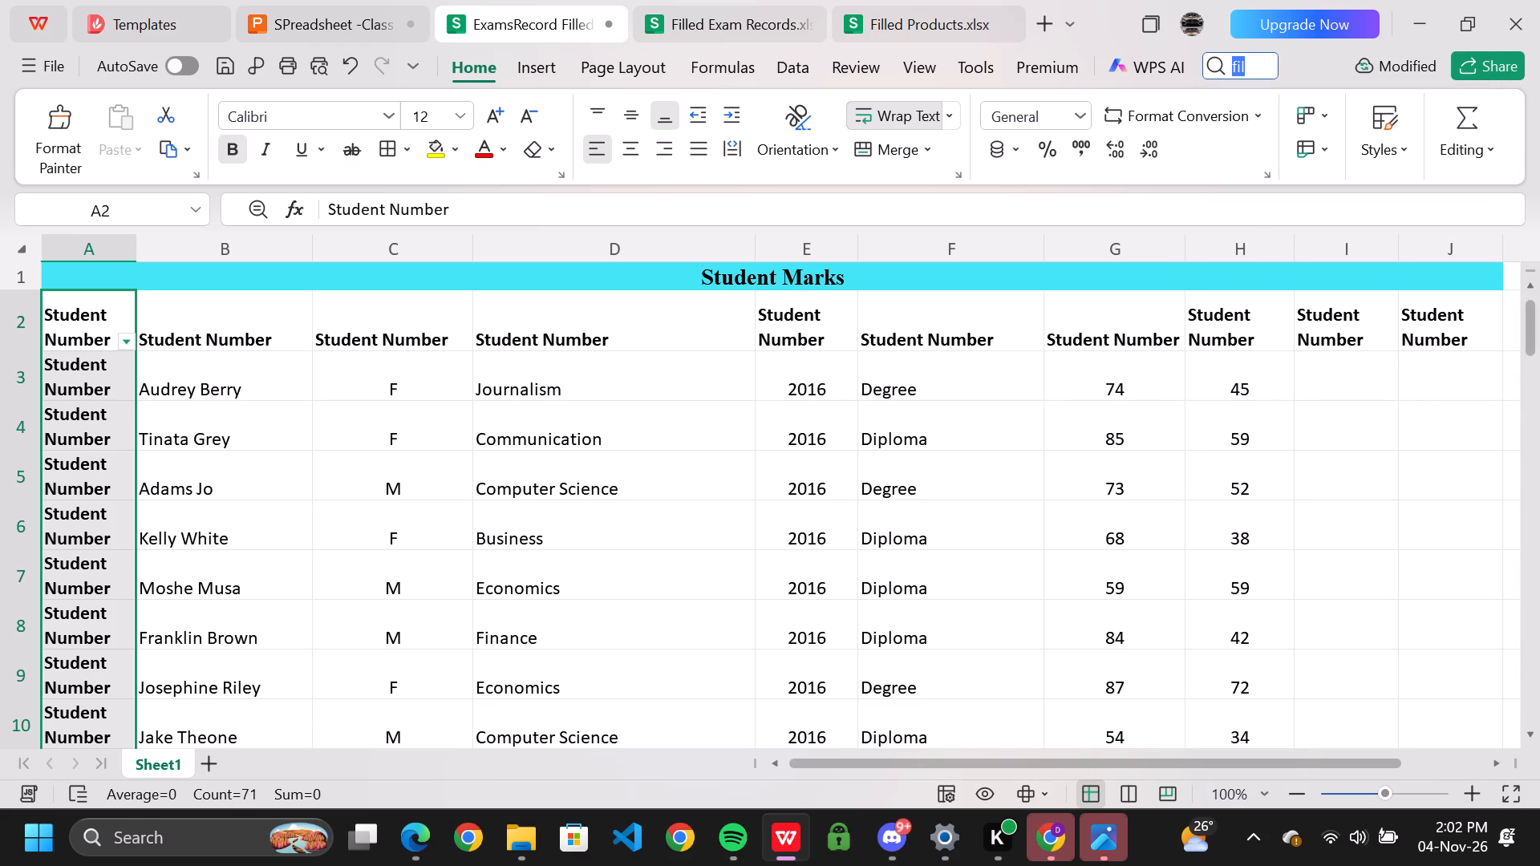
left_click(1251, 69)
key("l")
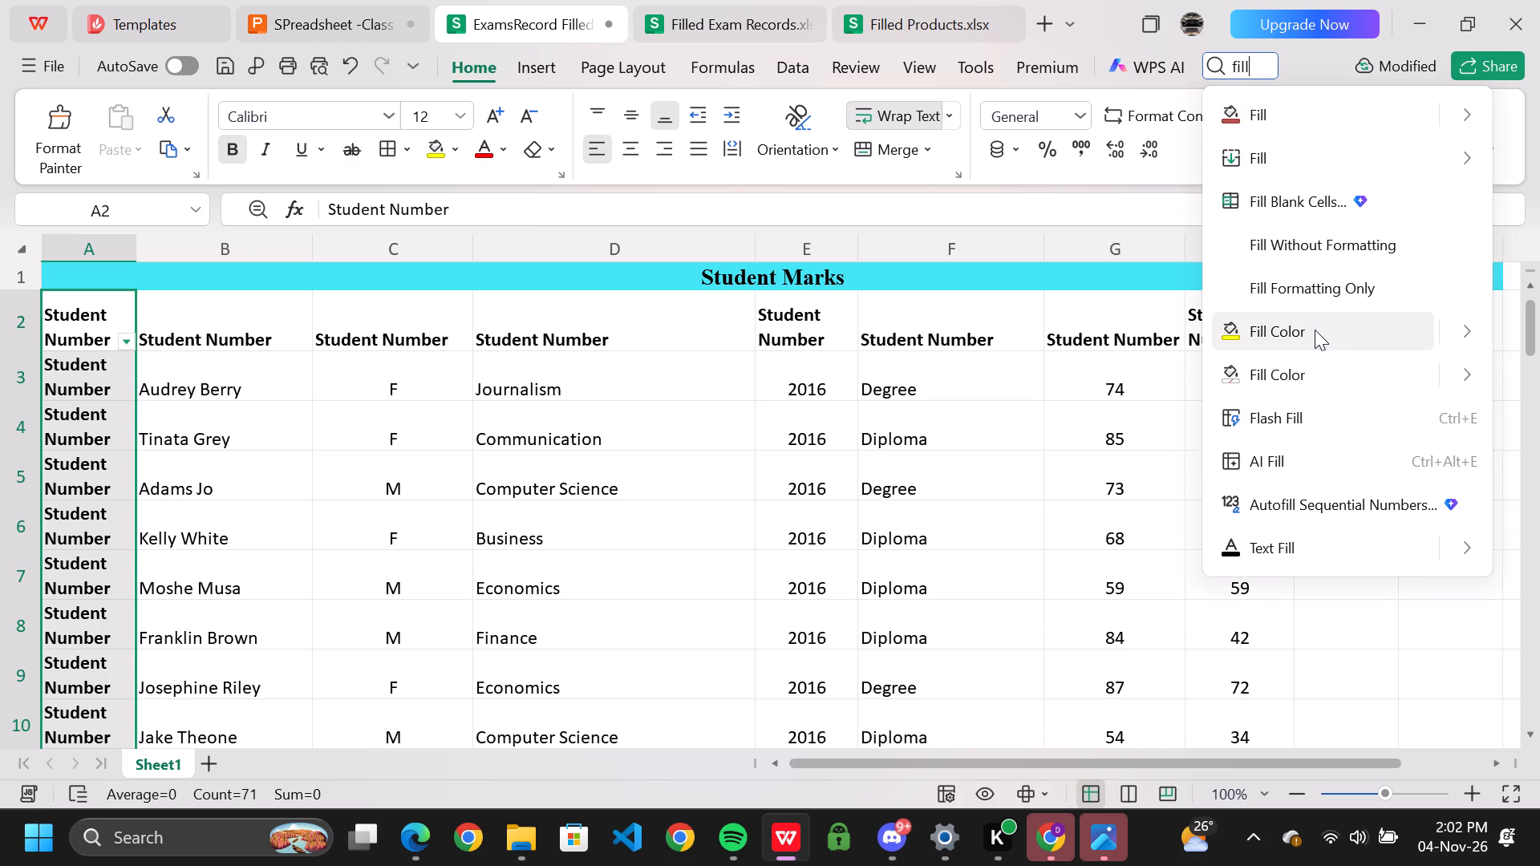
Check slides 19 and 18 for the filter instructions, then inspect the column A cells in the ExamsRecord Filled workbook.
left_click(351, 8)
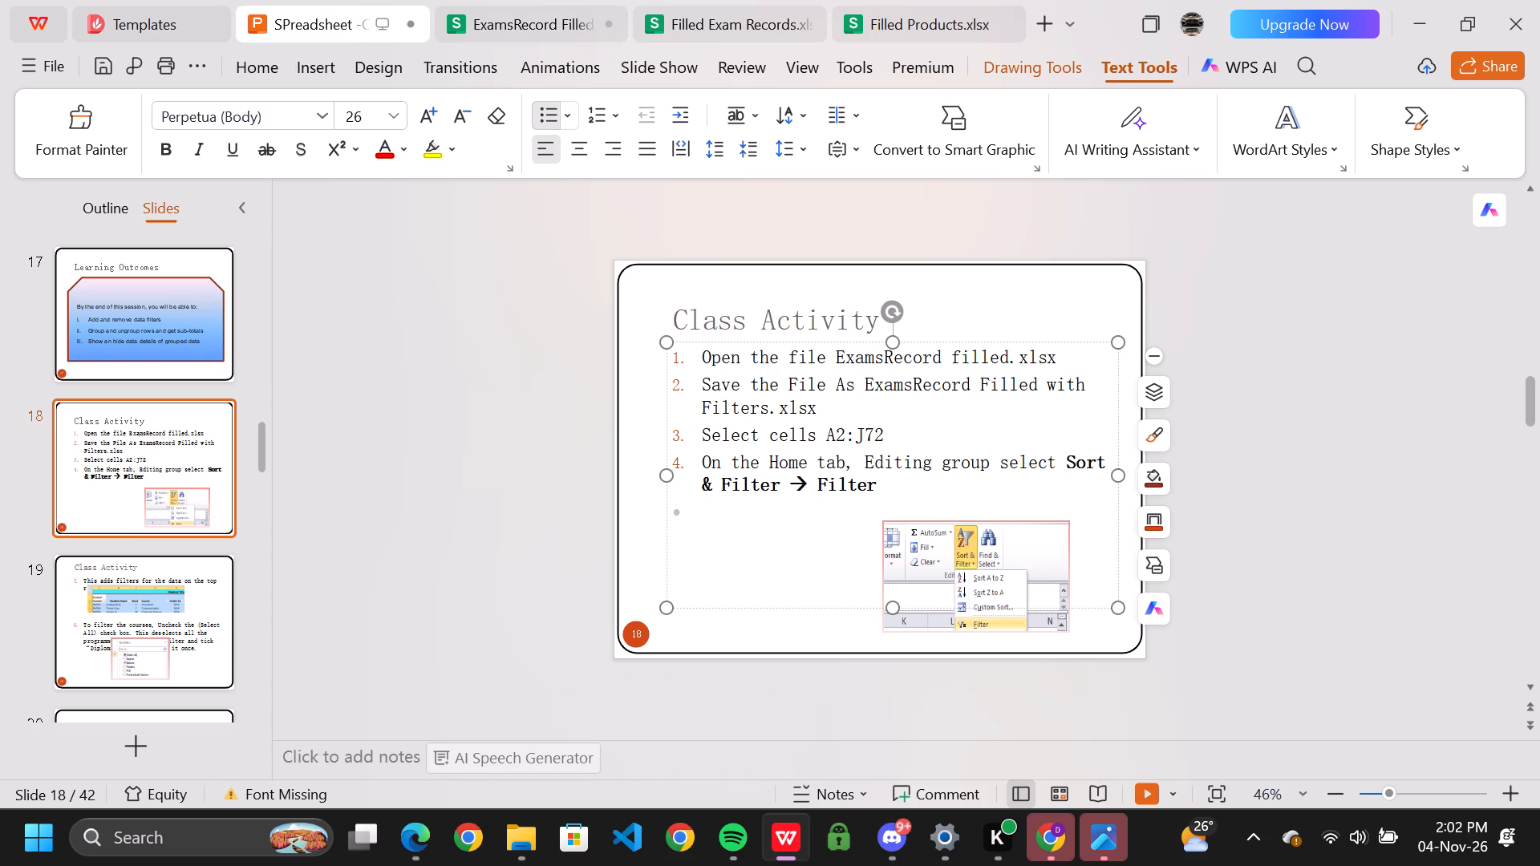
left_click(121, 577)
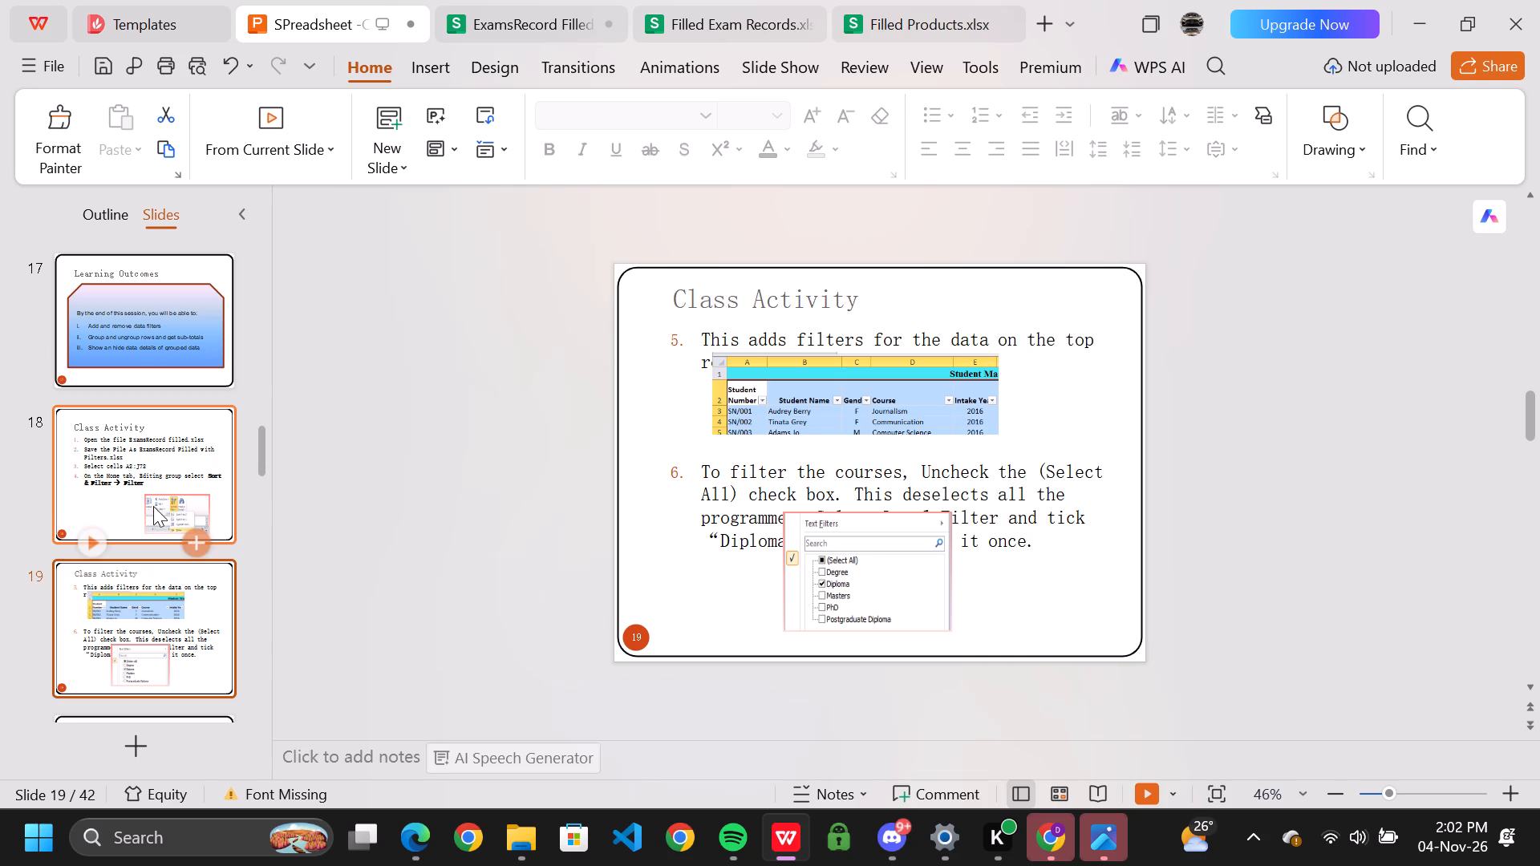
left_click(102, 462)
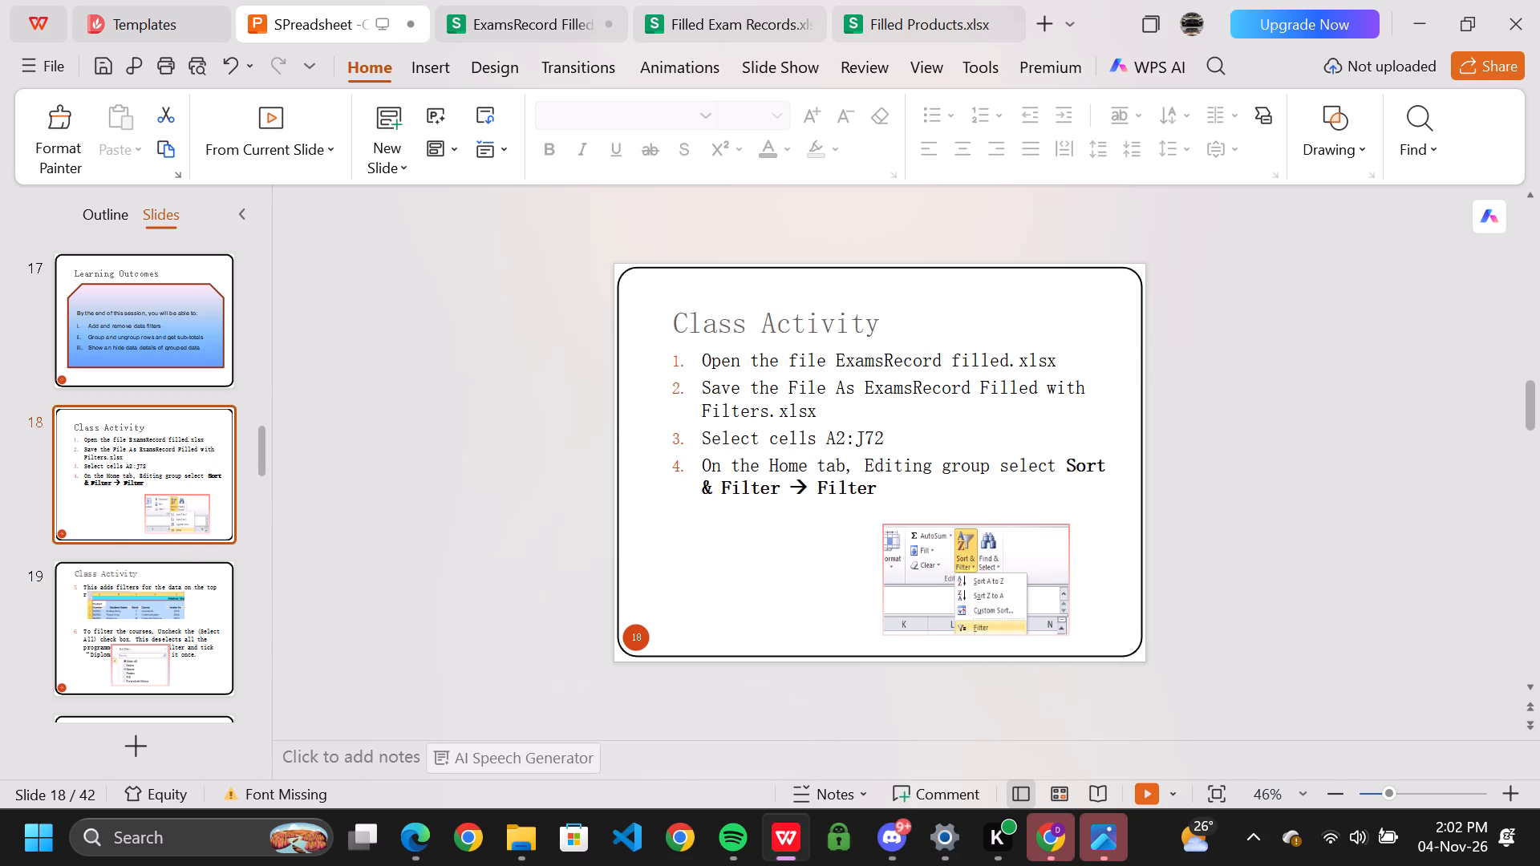
left_click(514, 30)
left_click(191, 444)
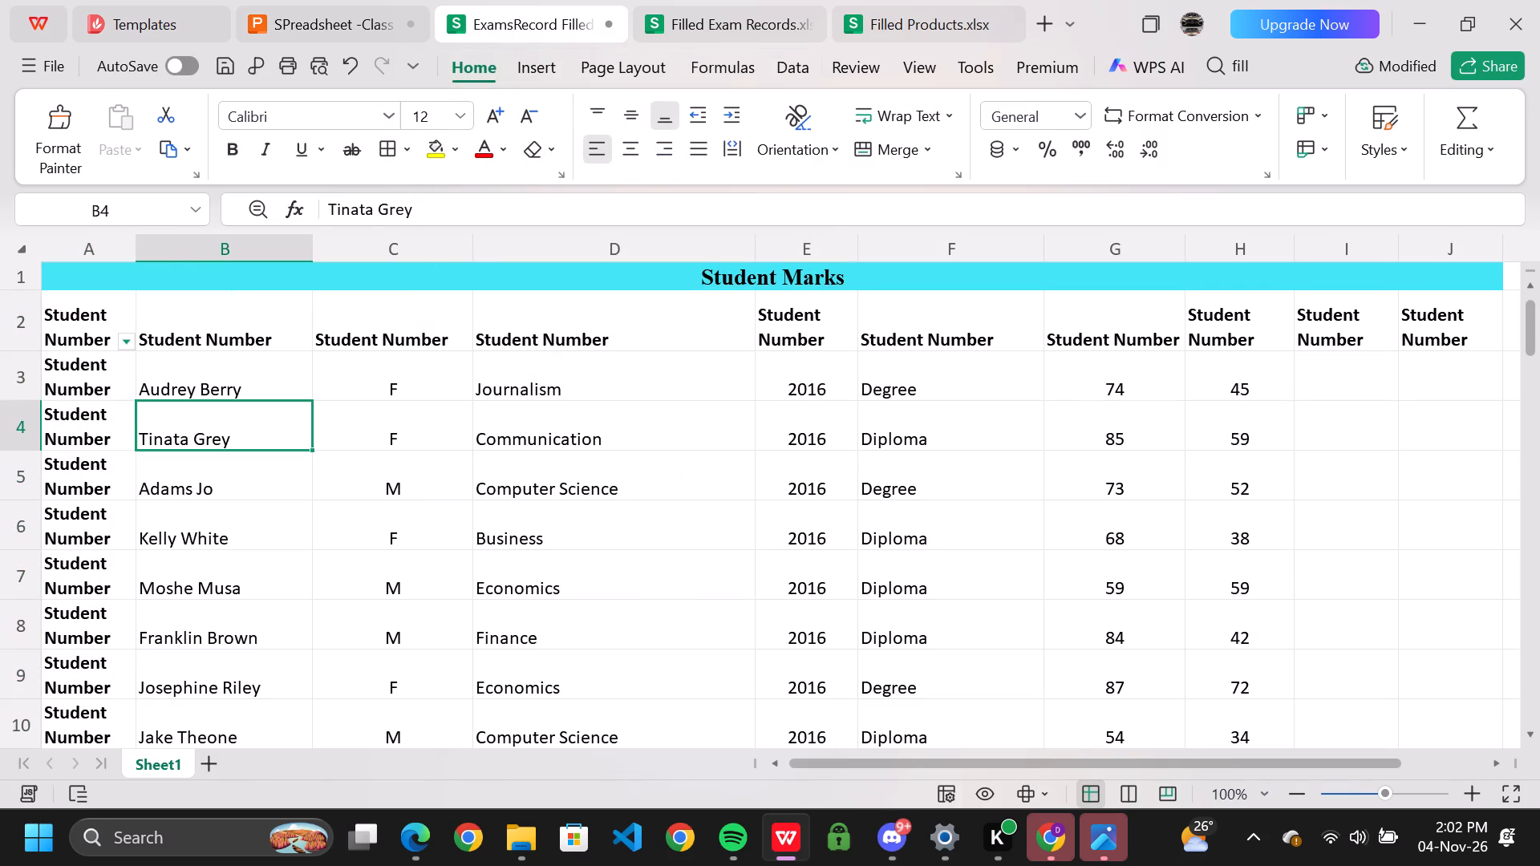
left_click(68, 333)
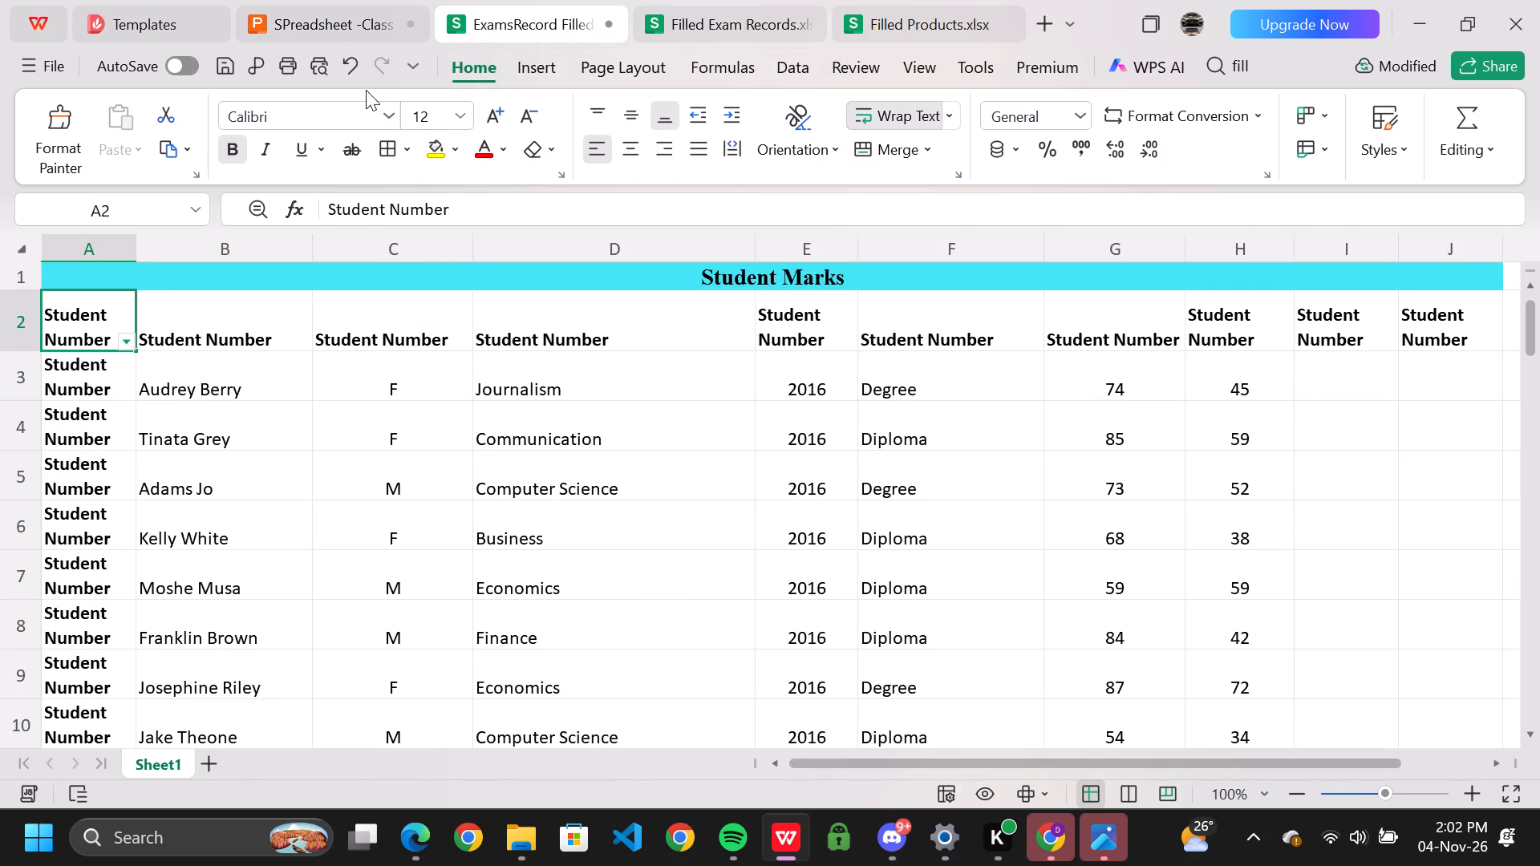
Compare the student table in Filled Exam Records with the ExamsRecord Filled sheet, including headers and student numbers, and recheck slide 18.
left_click(873, 25)
left_click(707, 22)
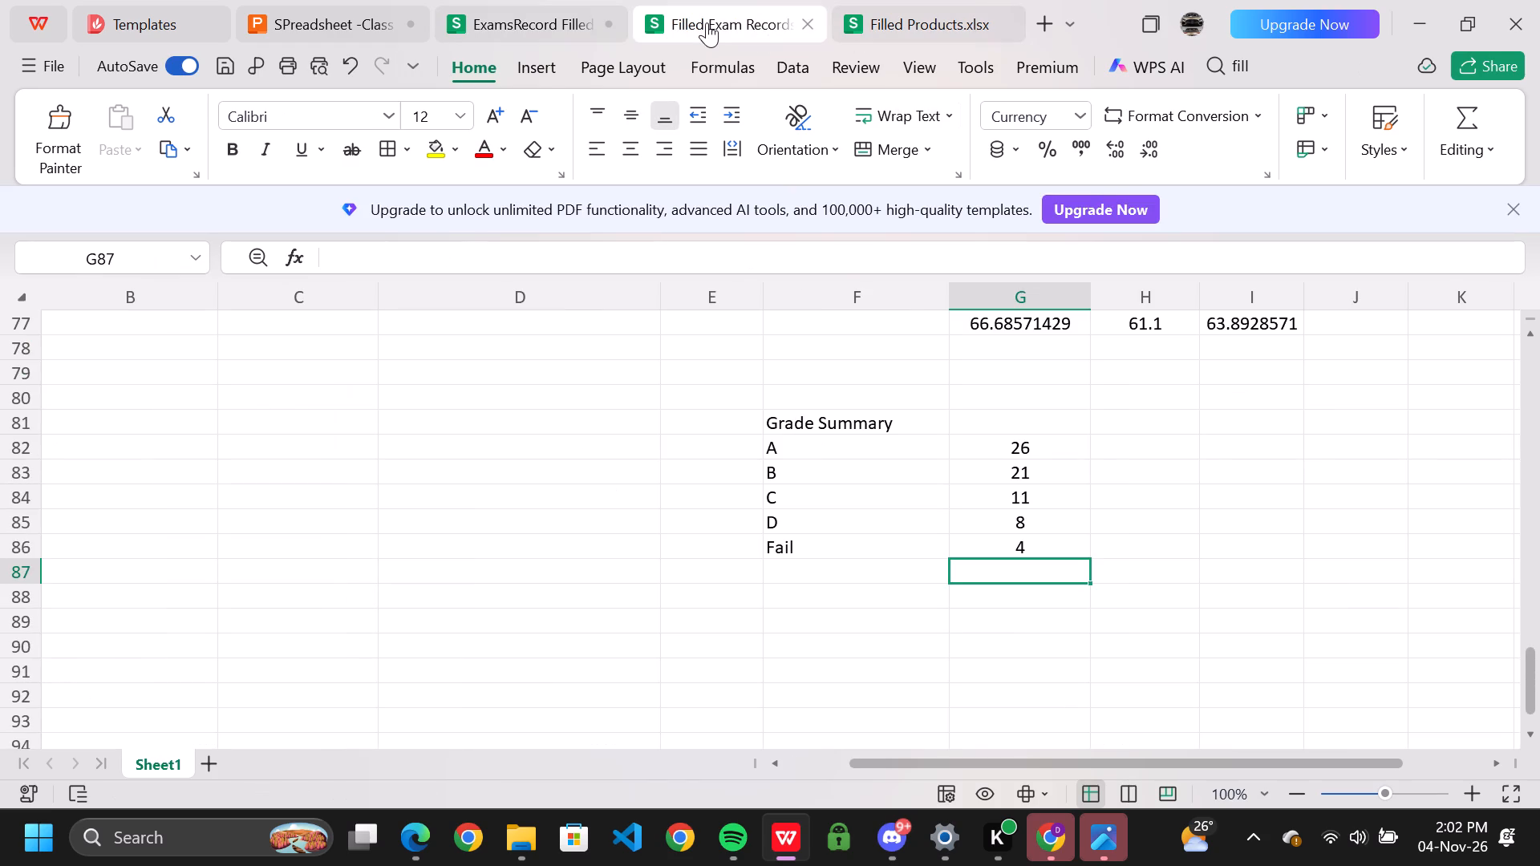
scroll(505, 569, "up", 11)
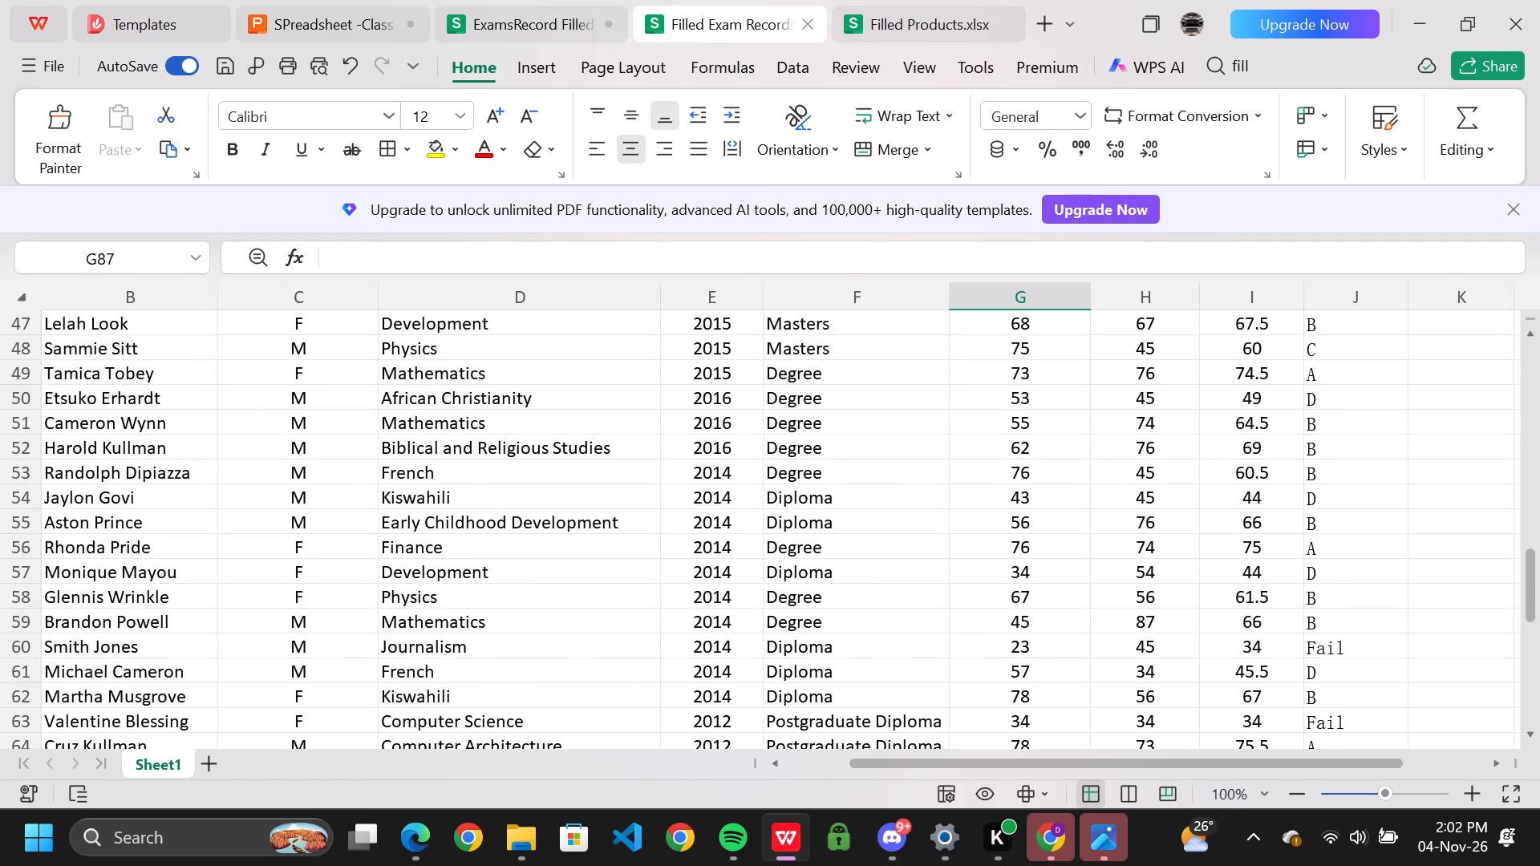
scroll(473, 500, "up", 19)
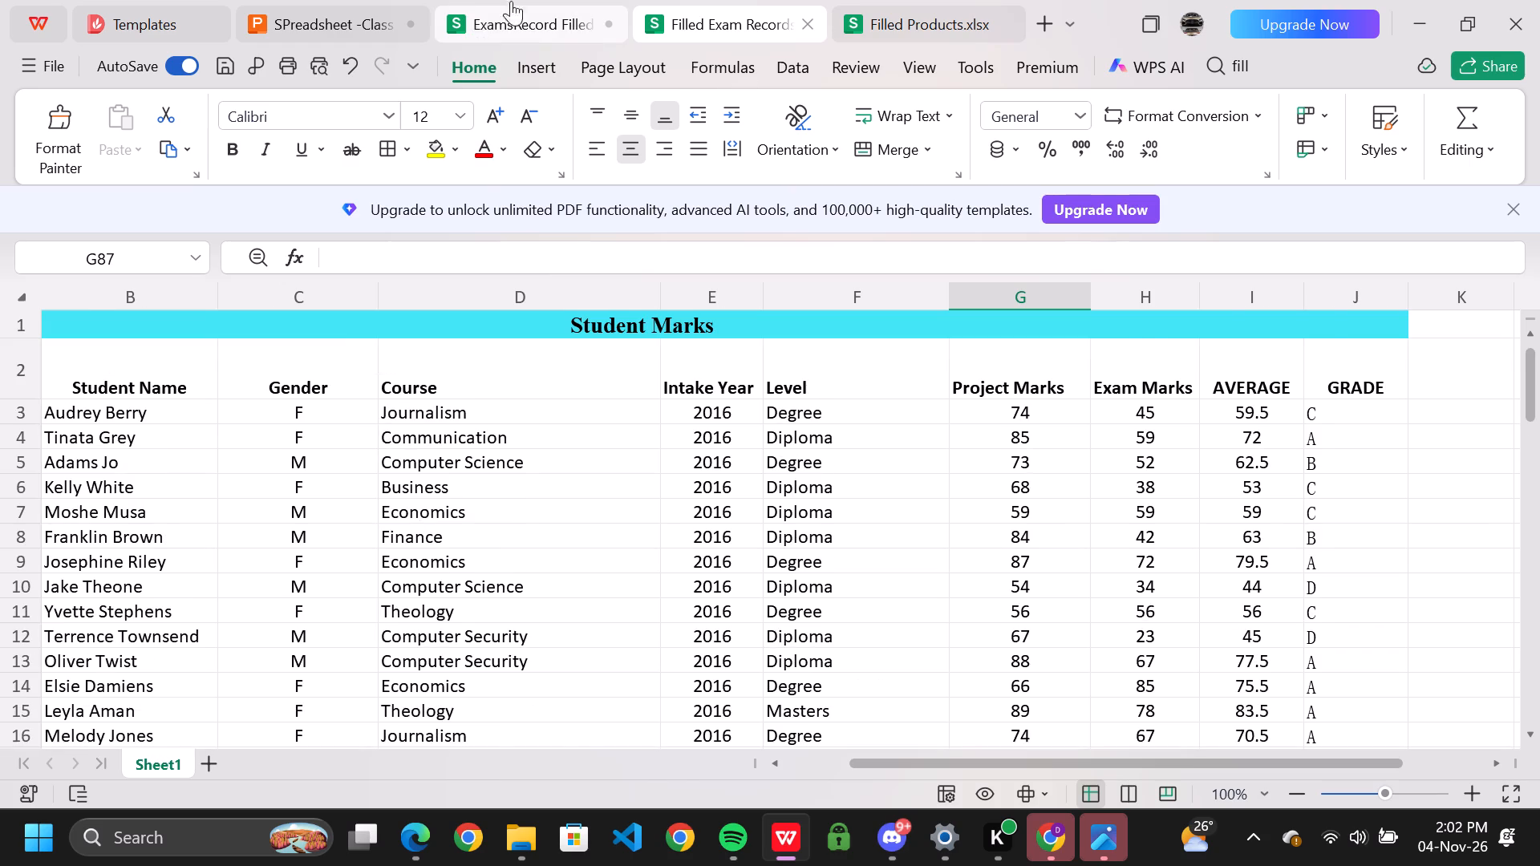
left_click(473, 18)
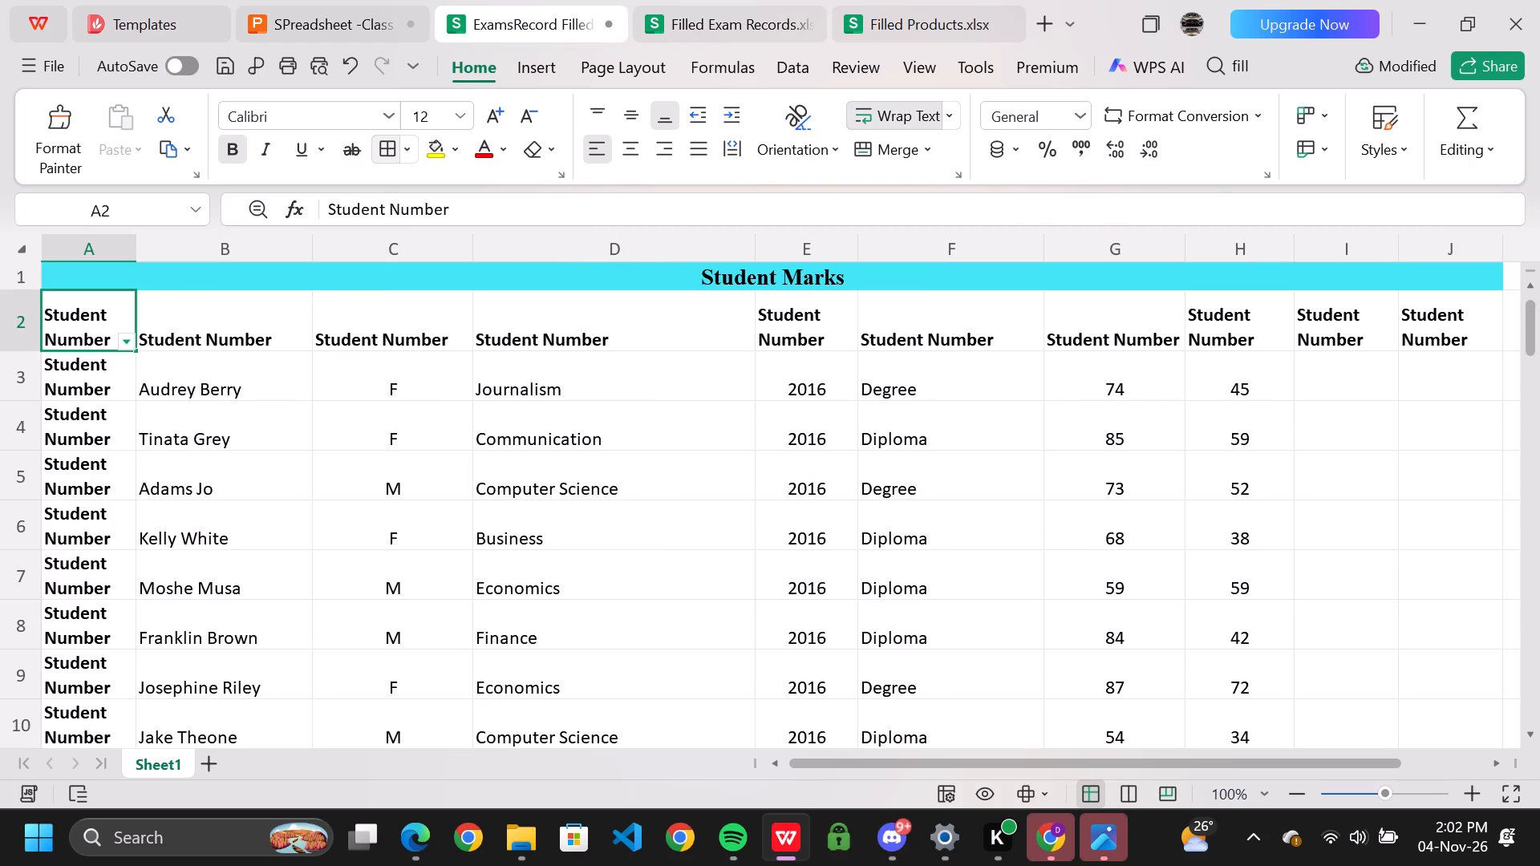
left_click(675, 19)
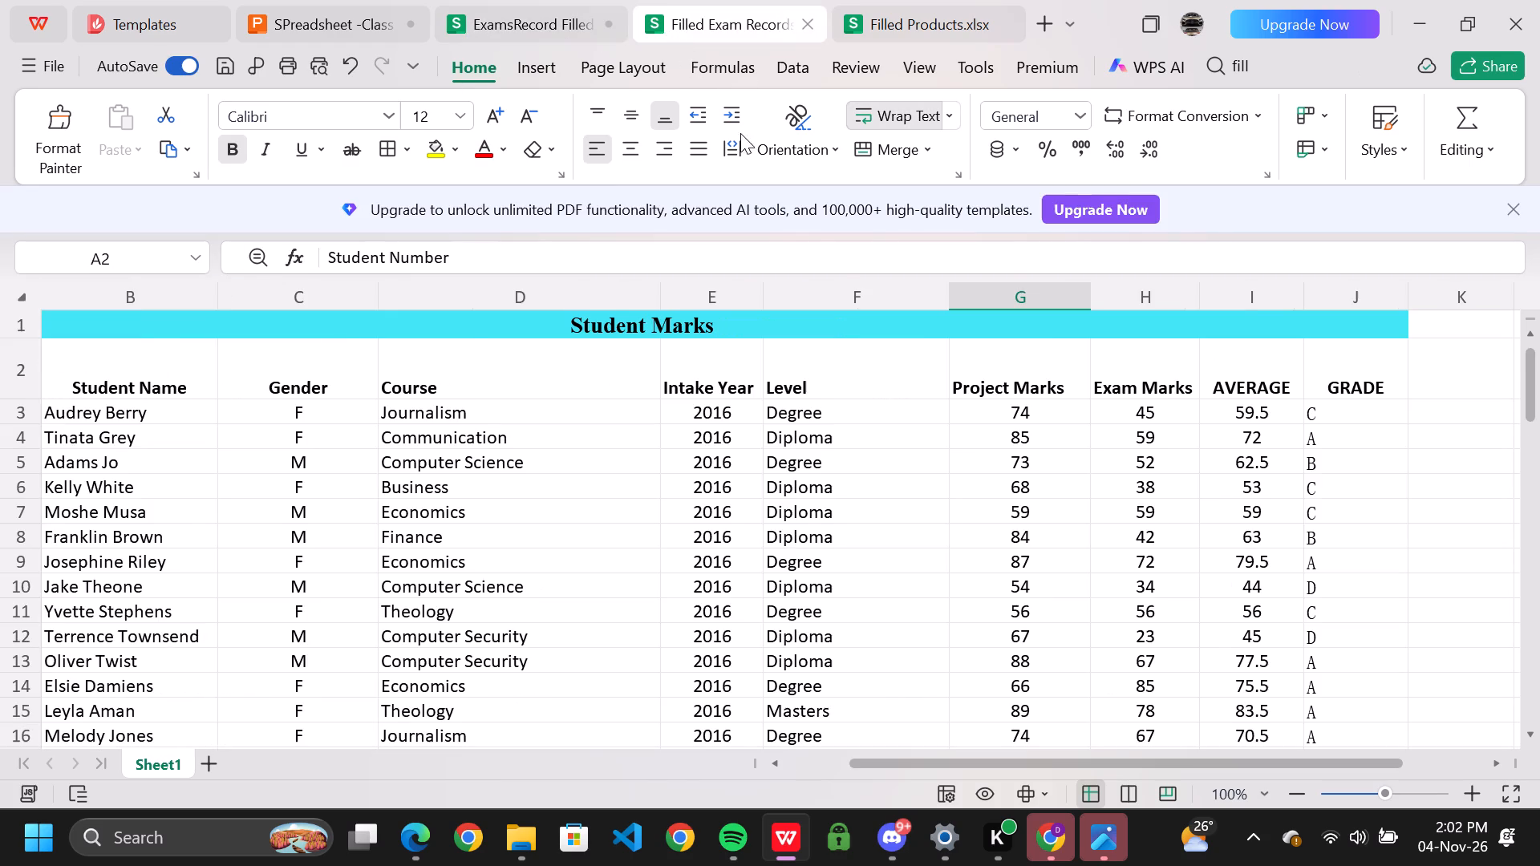
left_click_drag(873, 761, 767, 759)
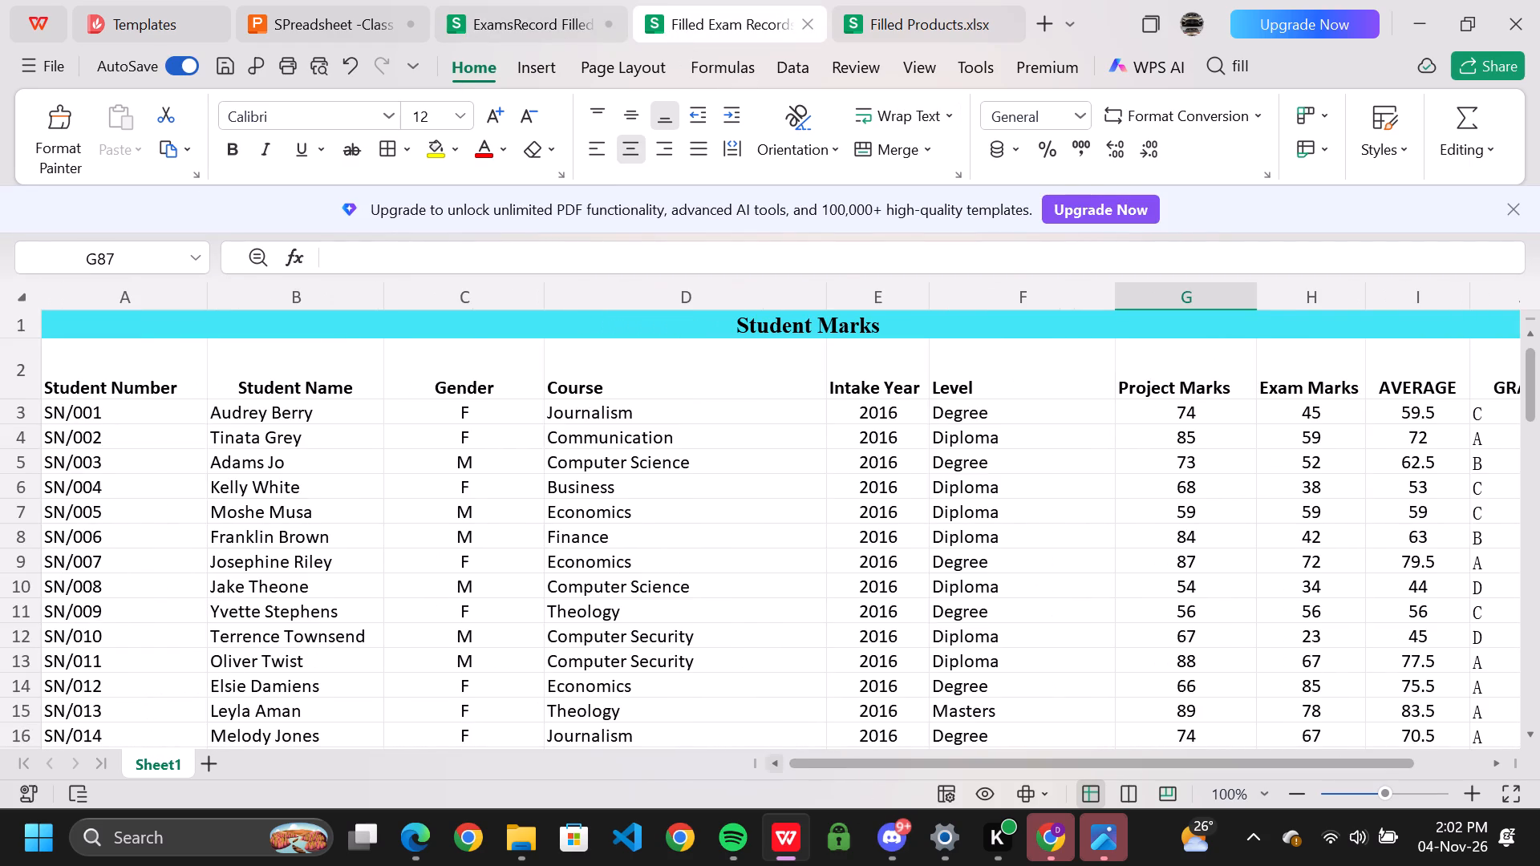
left_click(309, 32)
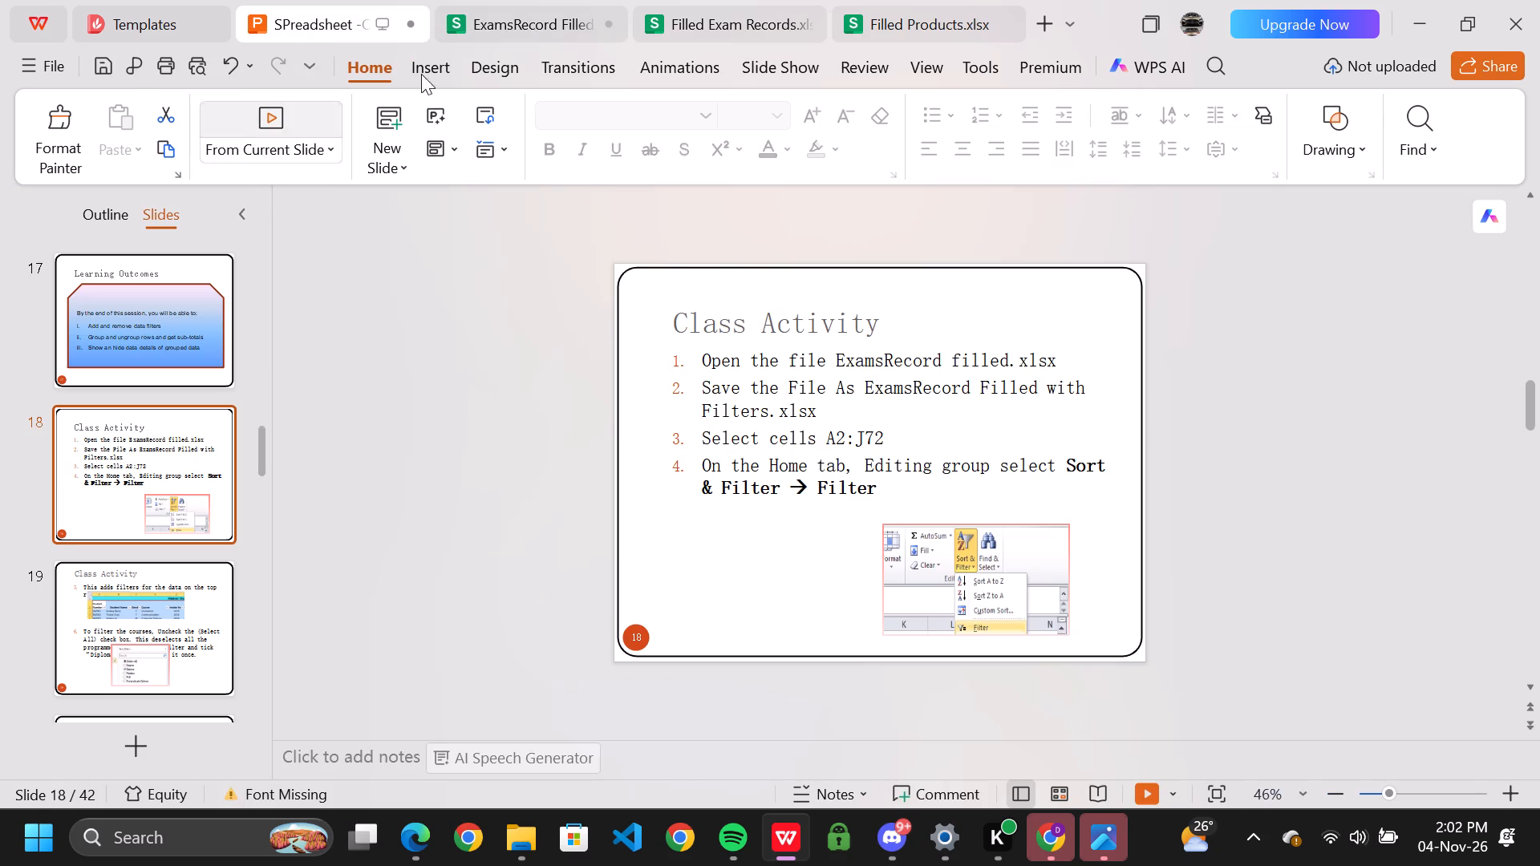
Undo the column A filter and the Student Number fill in the ExamsRecord Filled sheet.
left_click(486, 18)
left_click(55, 419)
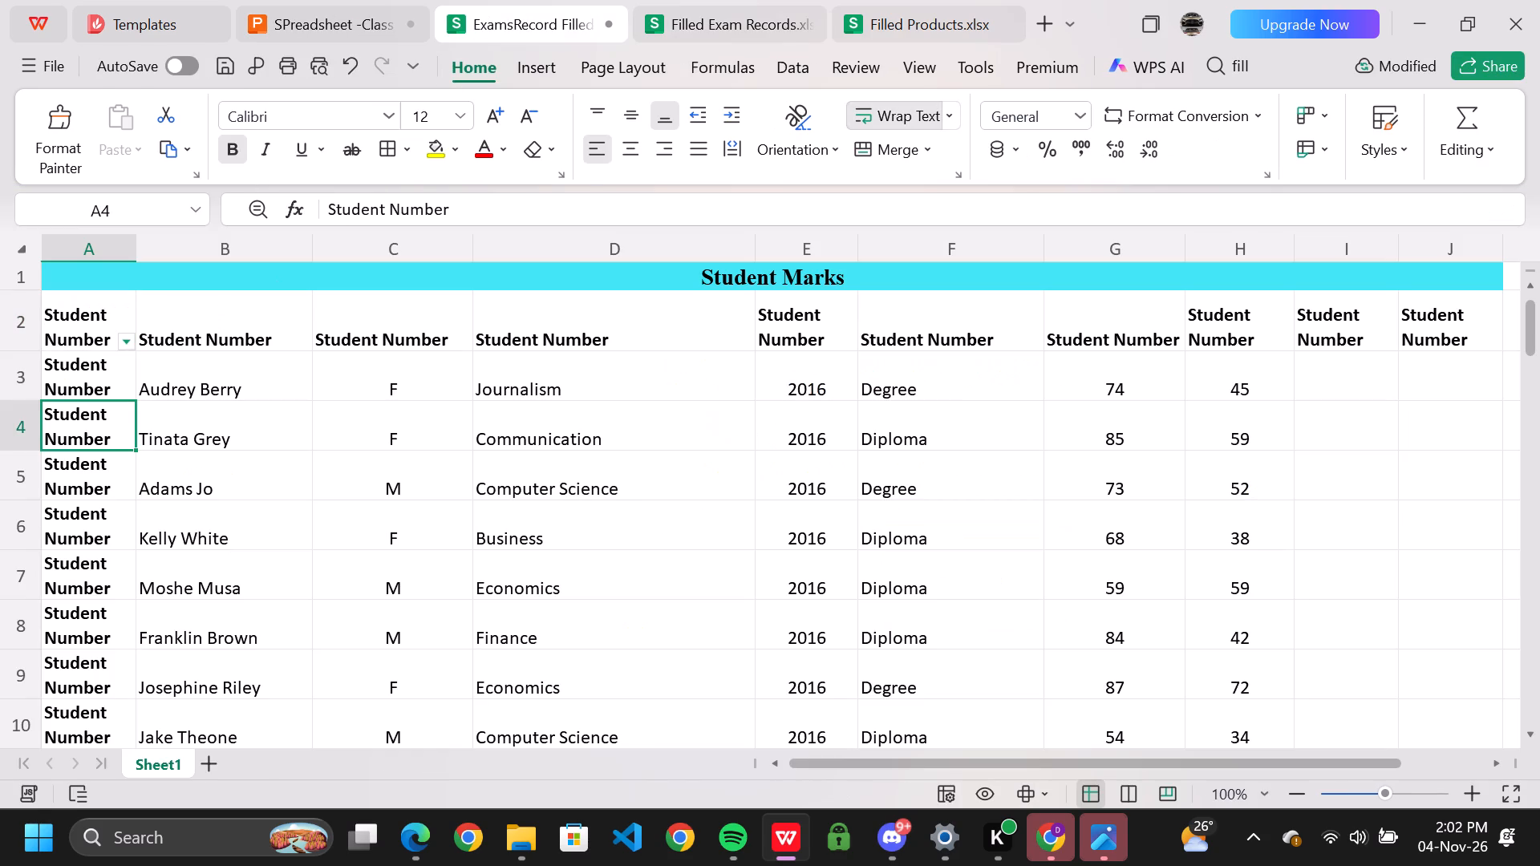
left_click(356, 65)
left_click(353, 67)
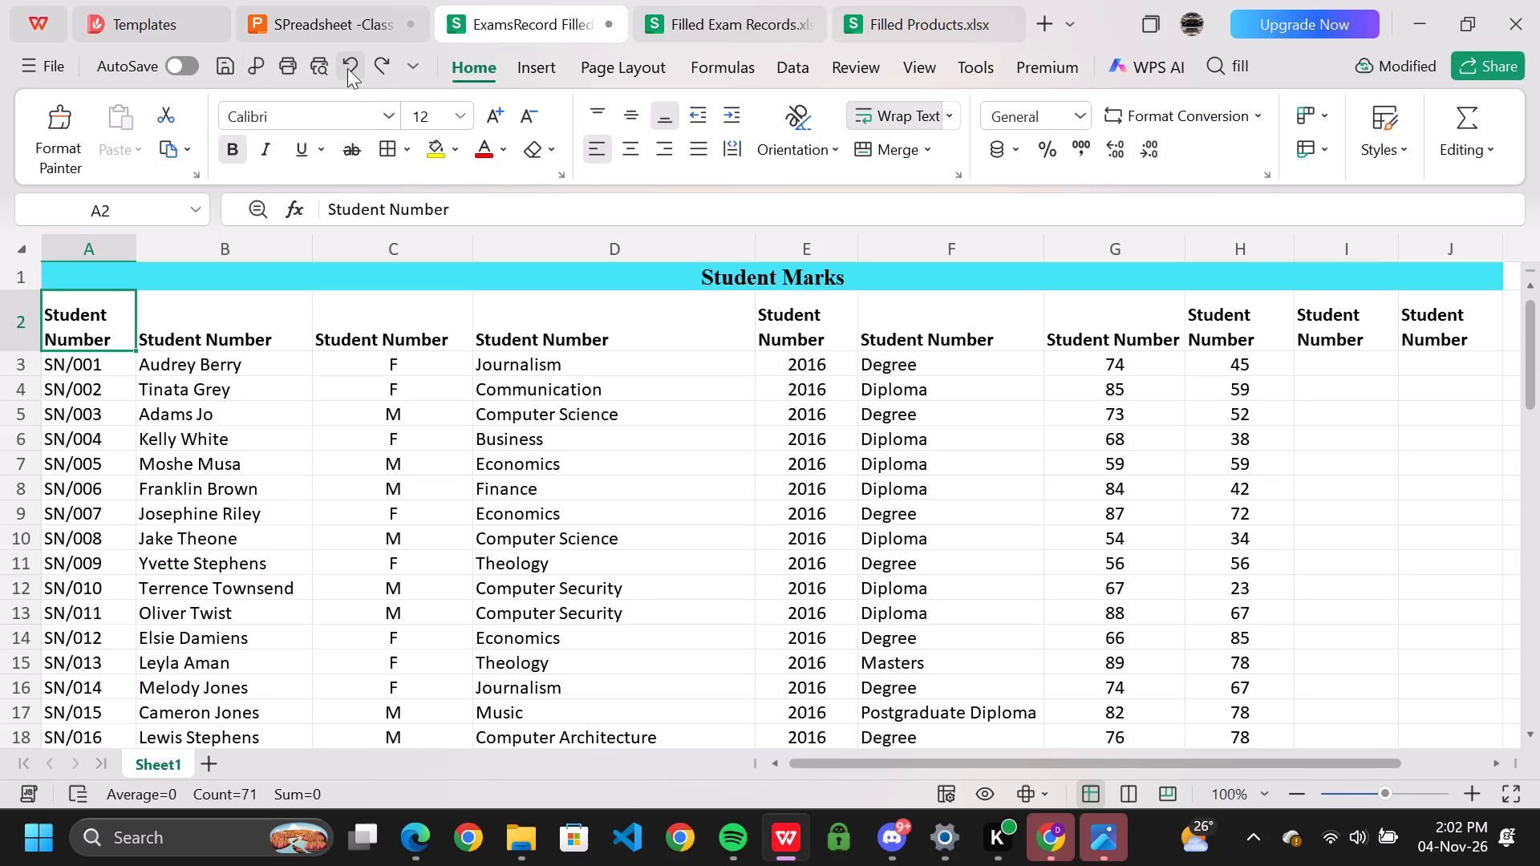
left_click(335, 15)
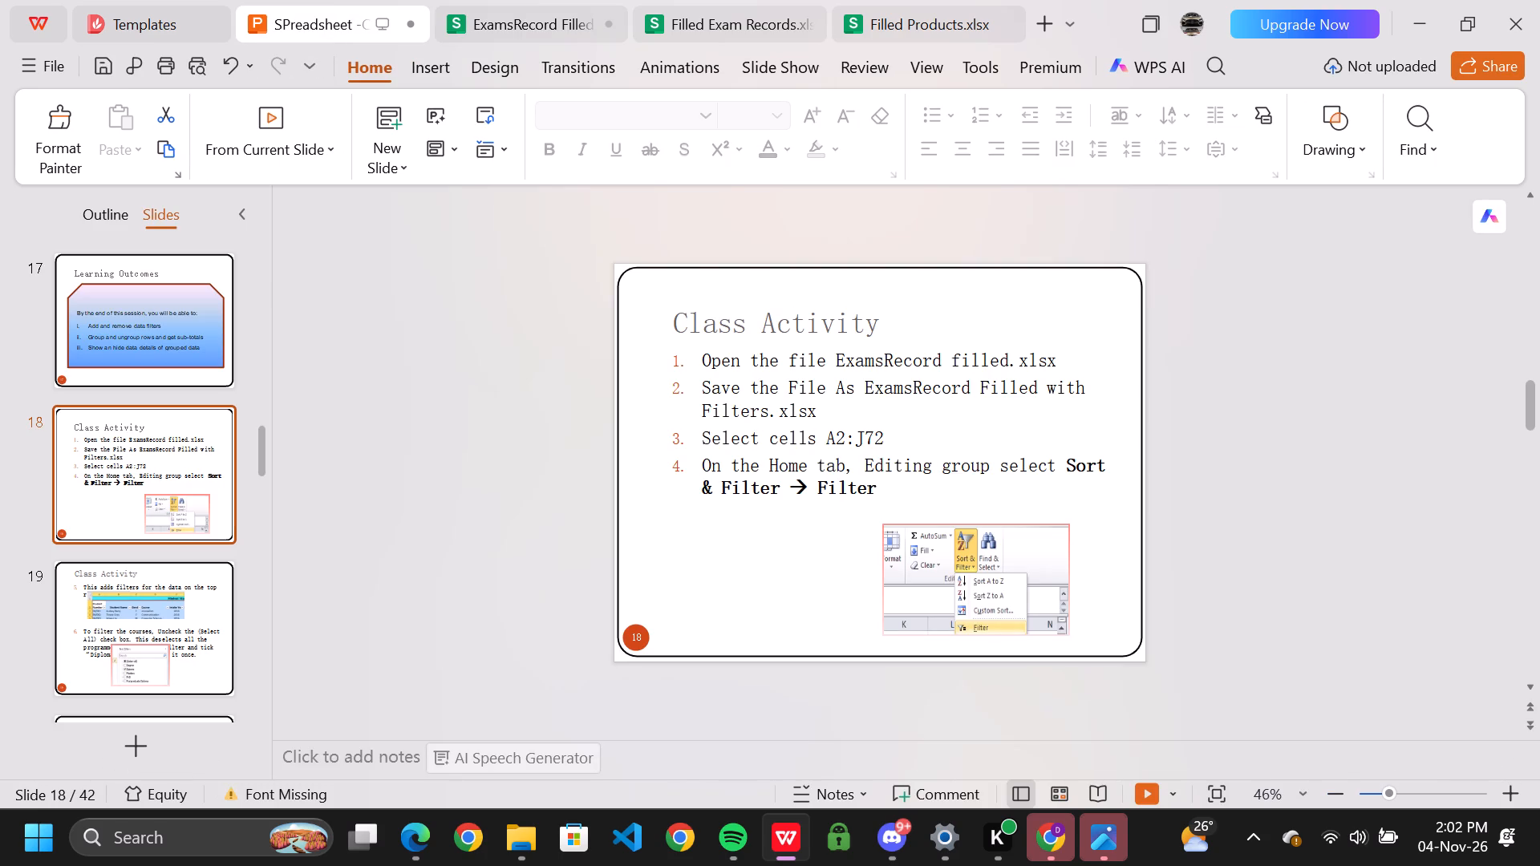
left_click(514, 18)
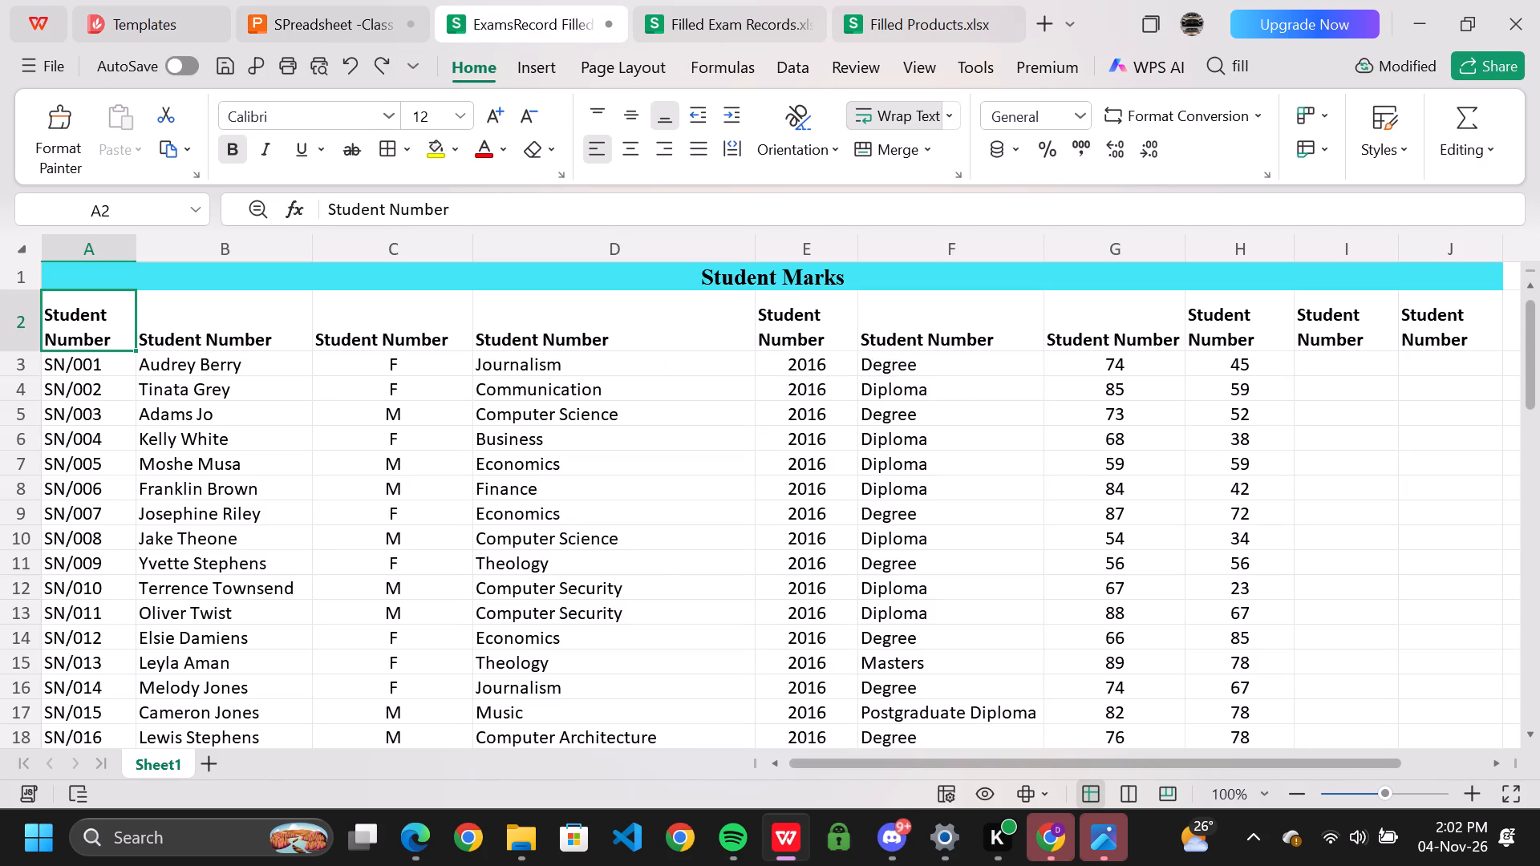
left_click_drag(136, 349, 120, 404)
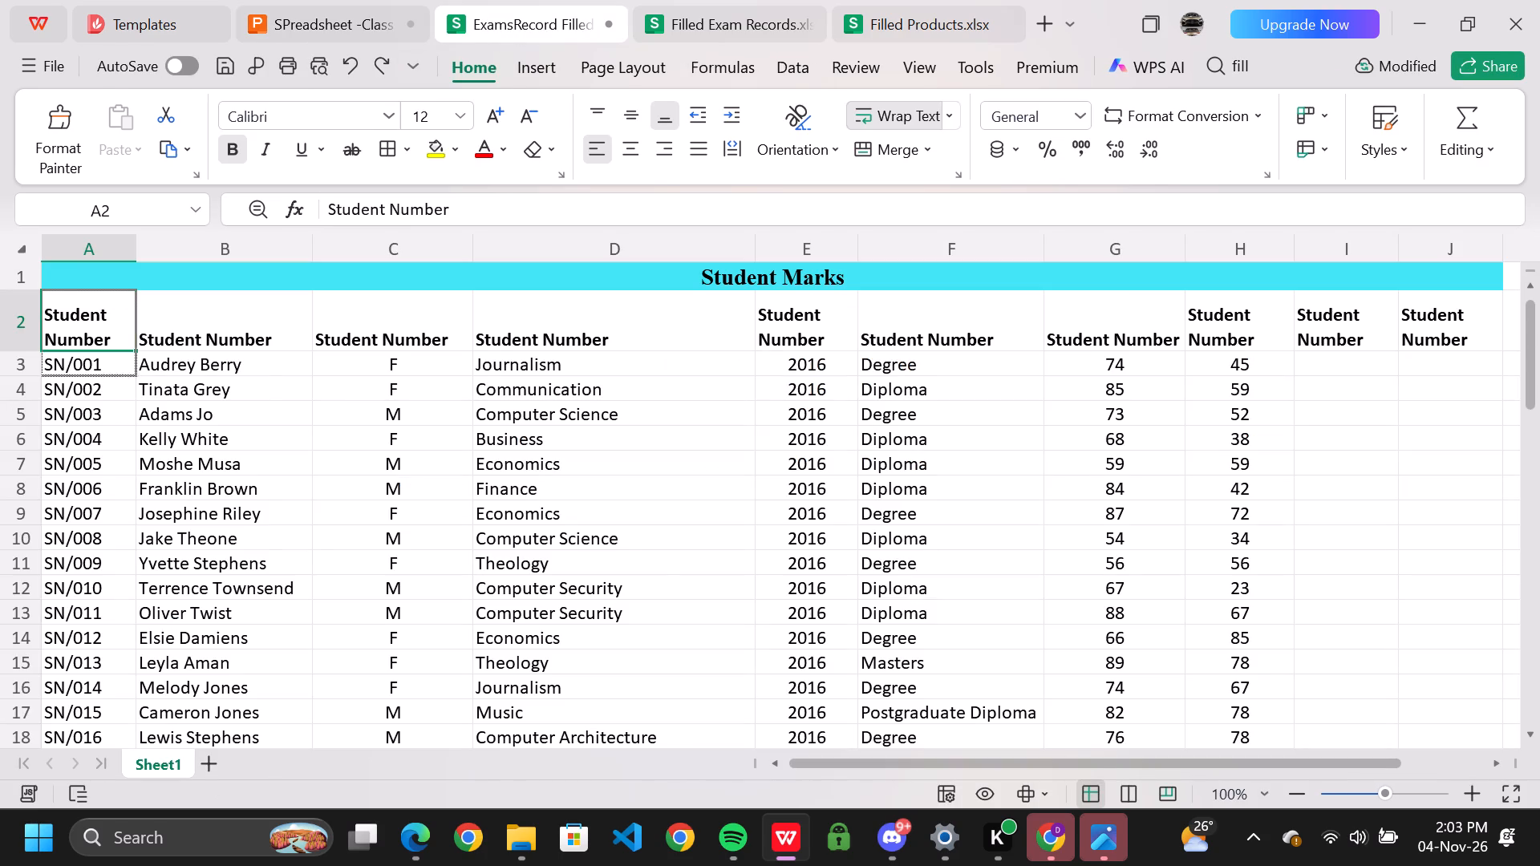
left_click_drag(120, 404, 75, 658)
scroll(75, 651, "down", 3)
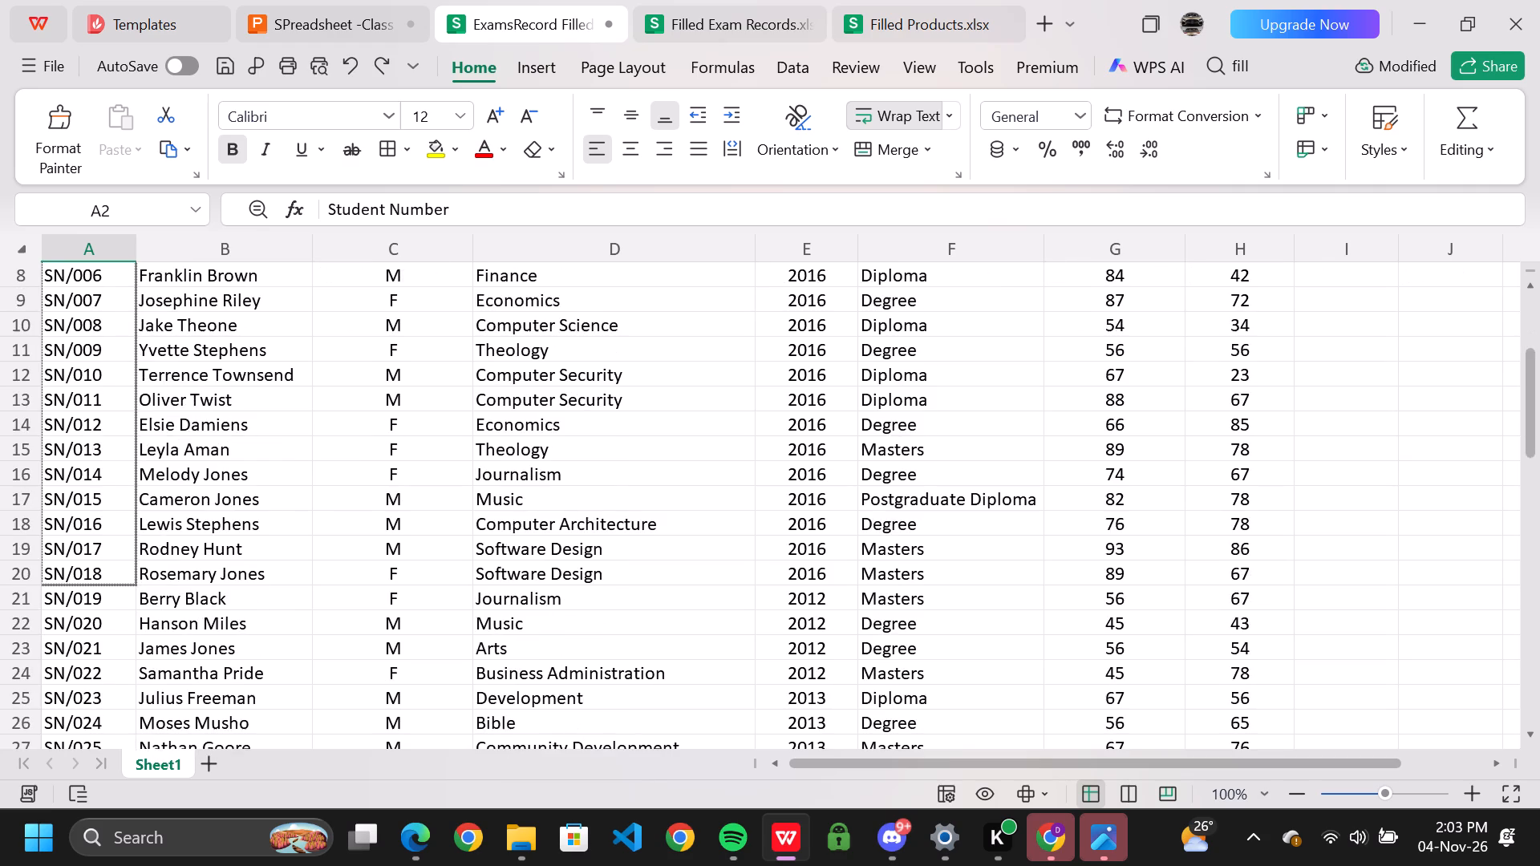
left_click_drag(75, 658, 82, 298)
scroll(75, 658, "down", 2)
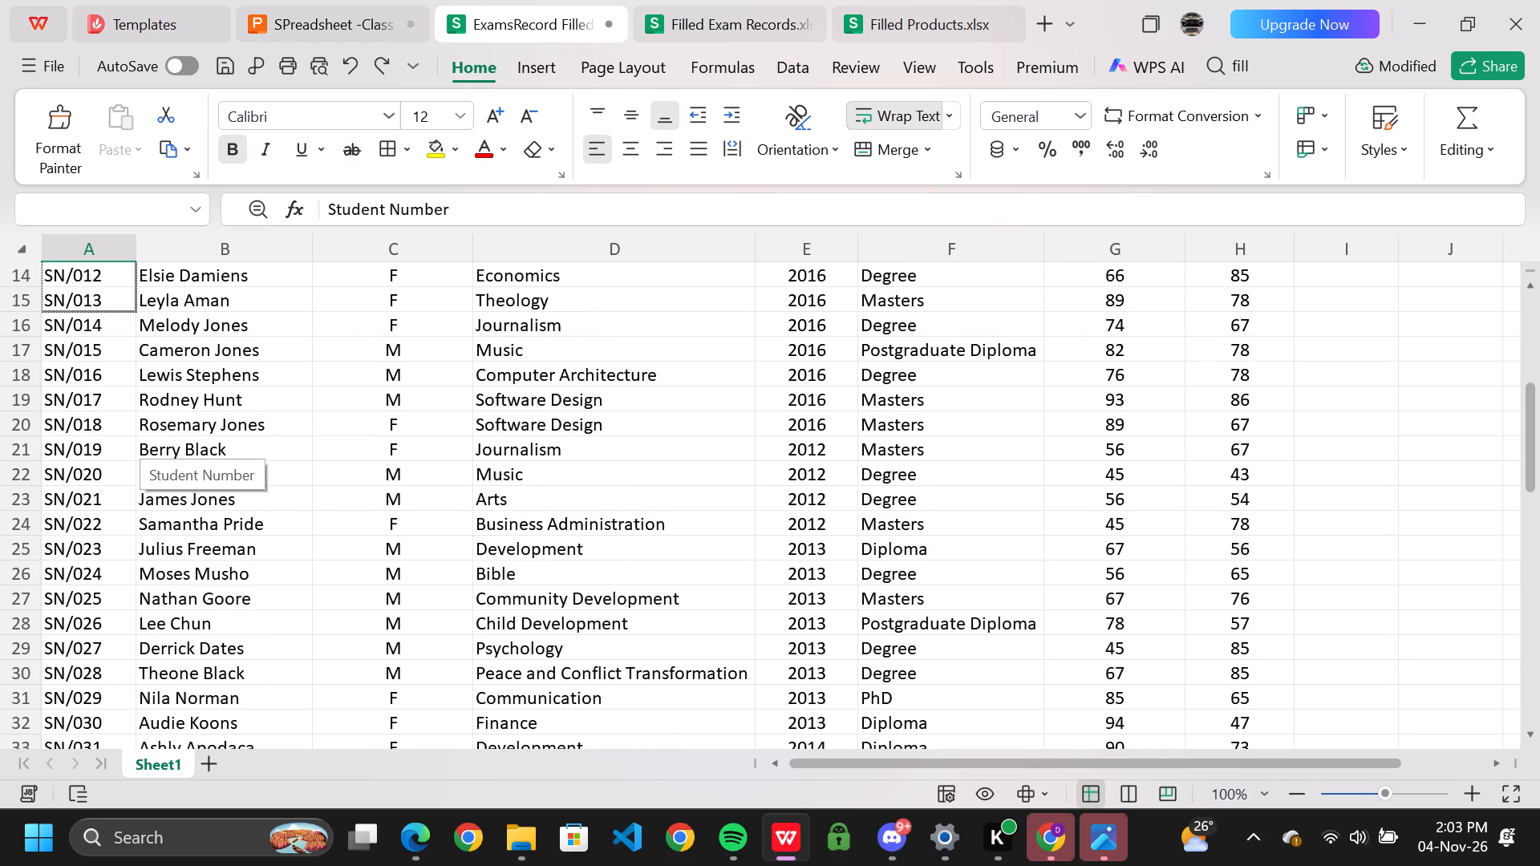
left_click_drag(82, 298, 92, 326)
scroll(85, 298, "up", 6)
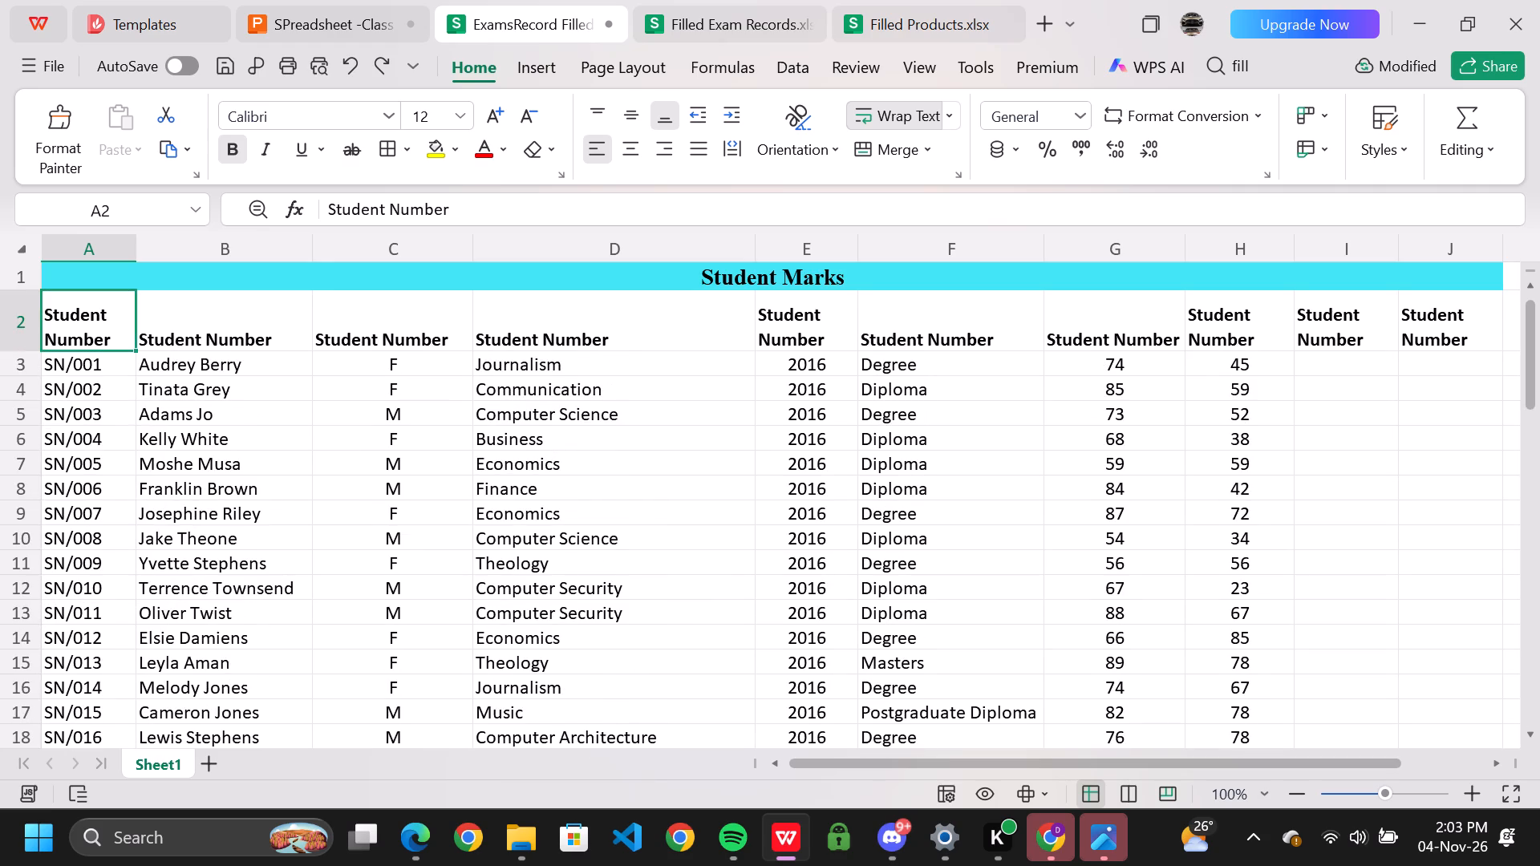
Check slide 18, select cells A2:A72 in the ExamsRecord Filled sheet, and add a Filter by searching the commands for "filt".
left_click(302, 15)
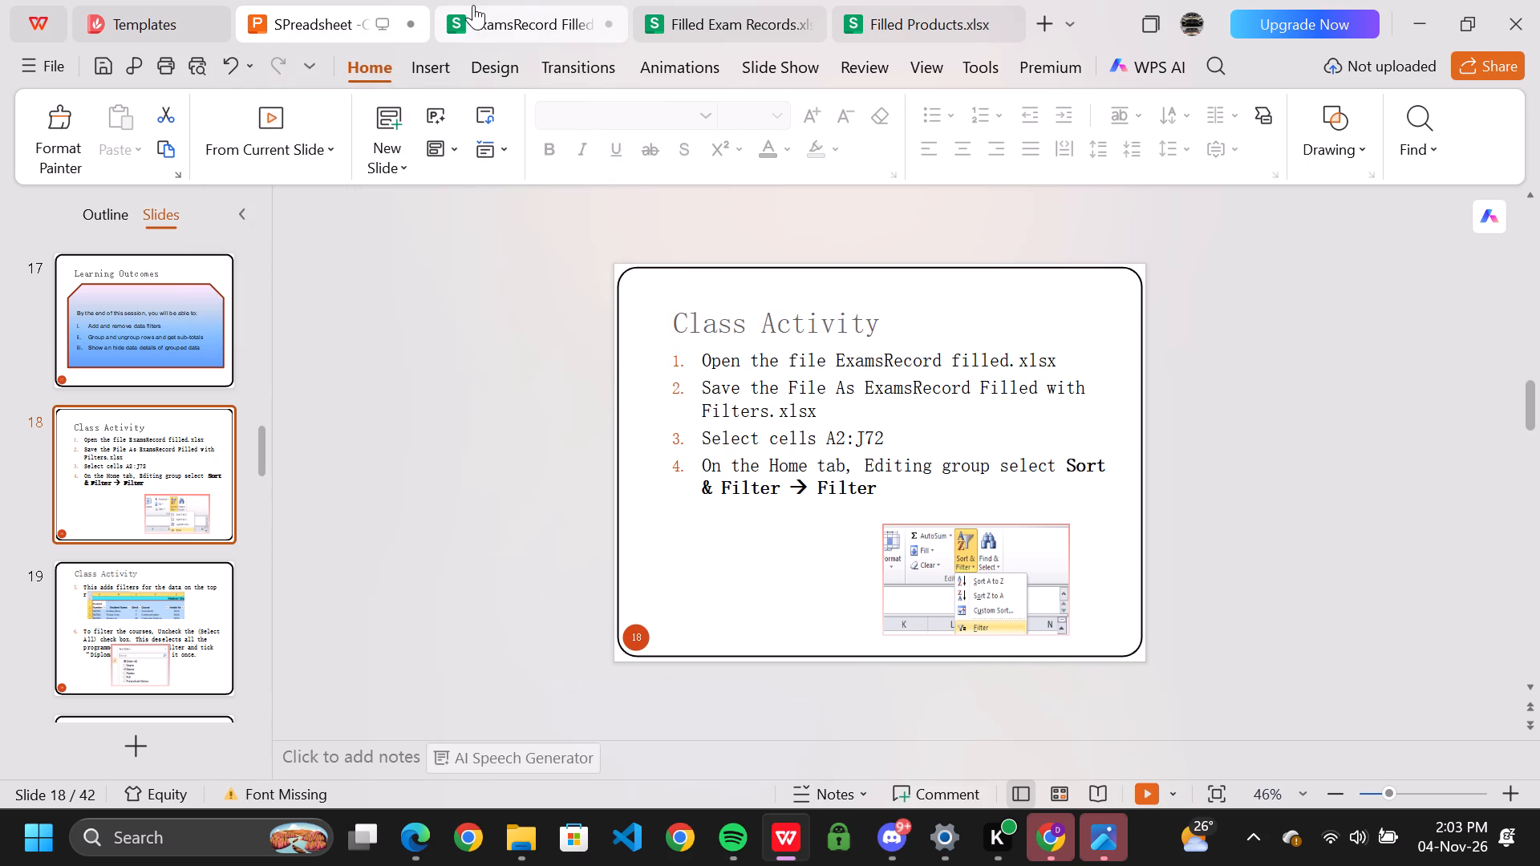
left_click(465, 23)
left_click(83, 326)
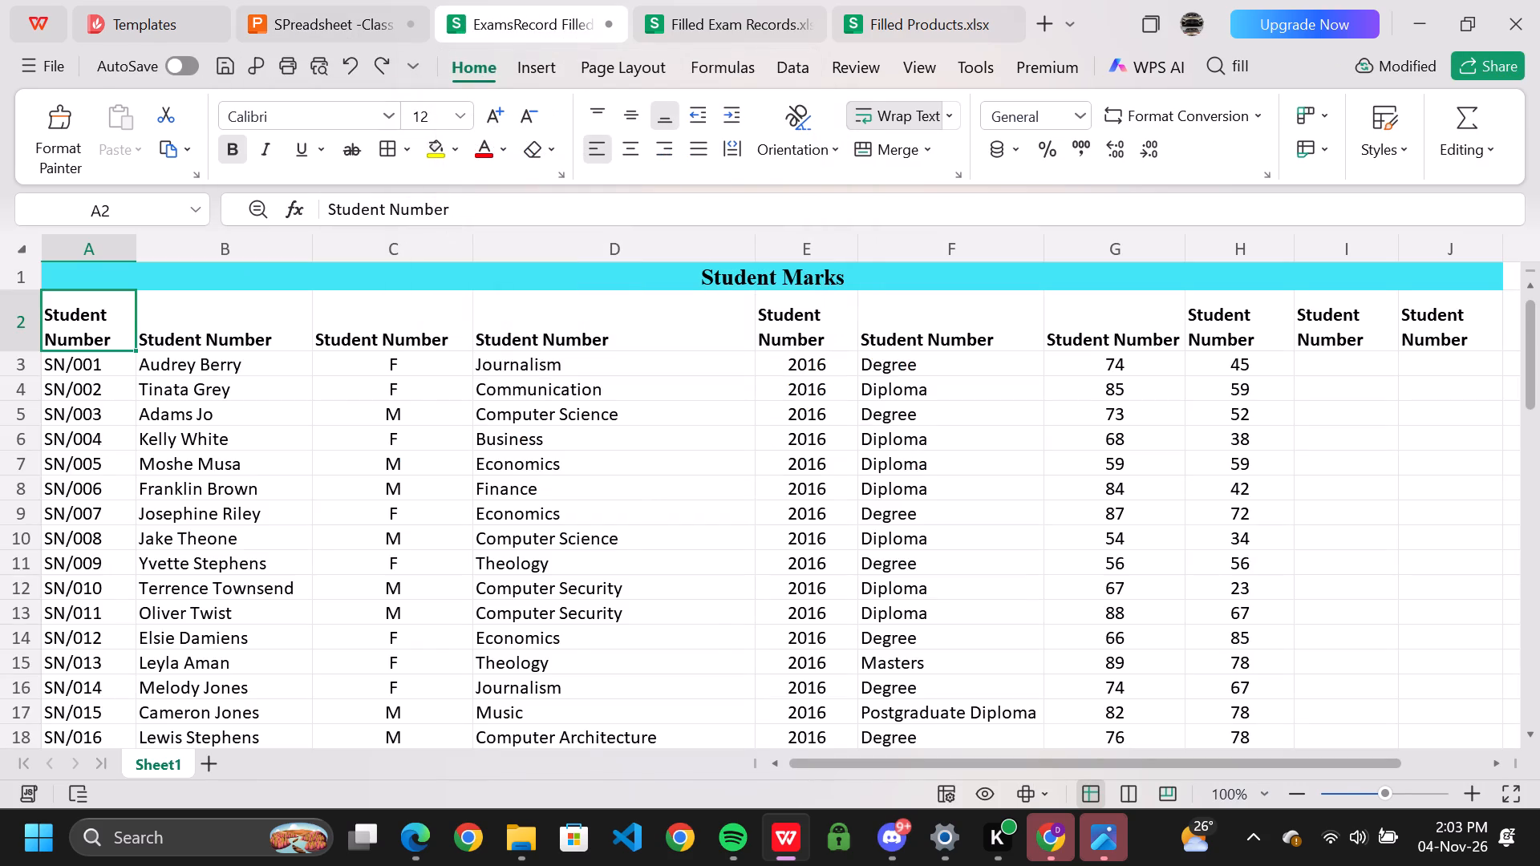
key("shift+Down")
key("shift+Down")
key("shift+Down")
key("shift+Down")
key("shift+Down")
key("shift+Down")
key("shift+Down")
key("shift+Down")
key("shift+Down")
key("shift+Down")
key("shift+Down")
key("shift+Down")
key("shift+Down")
key("shift+Down")
key("shift+Down")
key("shift+Down")
key("shift+Down")
key("shift+Down")
key("shift+Down")
key("shift+Down")
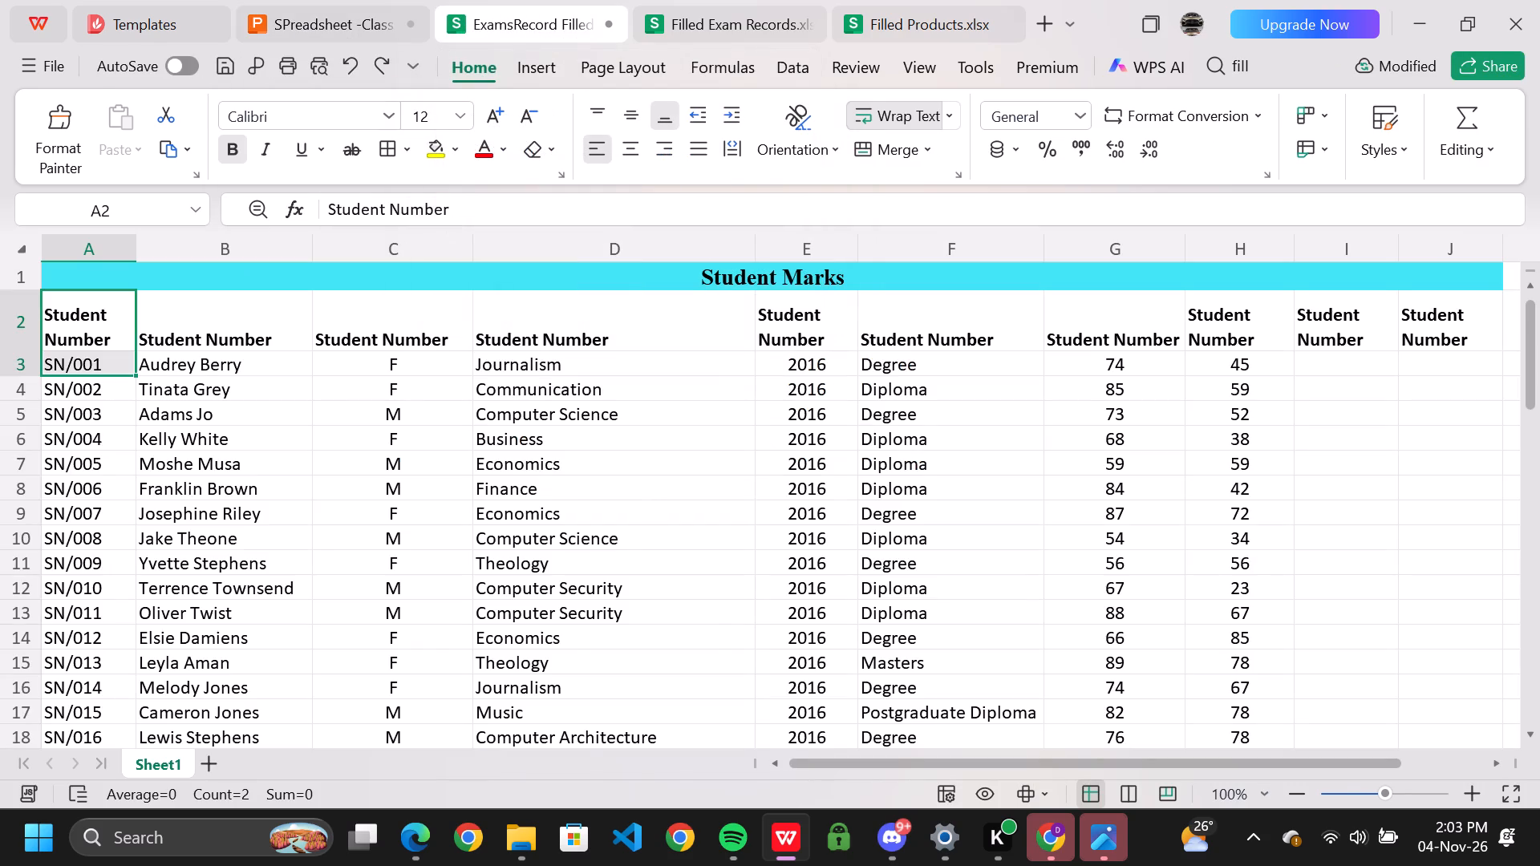
key("shift+Down")
key("shift+Down")
key("shift+Down")
key("shift+Down")
key("shift+Down")
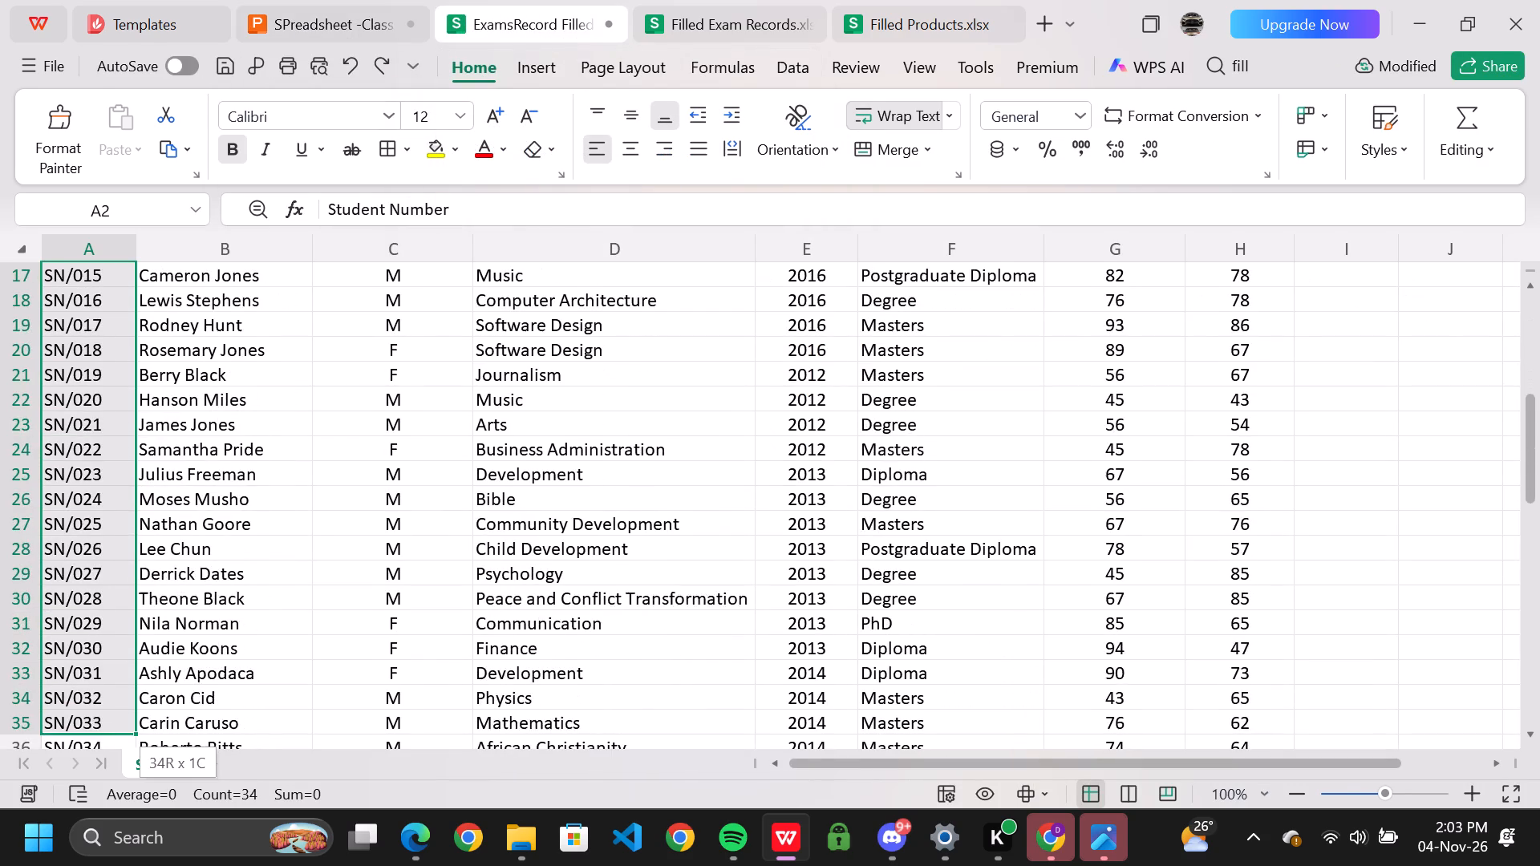
key("shift+Down")
key("shift+Down")
key("shift+Down")
key("shift+Down")
key("shift+Down")
key("shift+Down")
key("shift+Down")
key("shift+Down")
key("shift+Down")
key("shift+Down")
key("shift+Down")
key("shift+Down")
key("shift+Down")
key("shift+Down")
key("shift+Down")
key("shift+Down")
key("shift+Down")
key("shift+Down")
key("shift+Down")
key("shift+Down")
key("shift+Down")
key("shift+Down")
key("shift+Down")
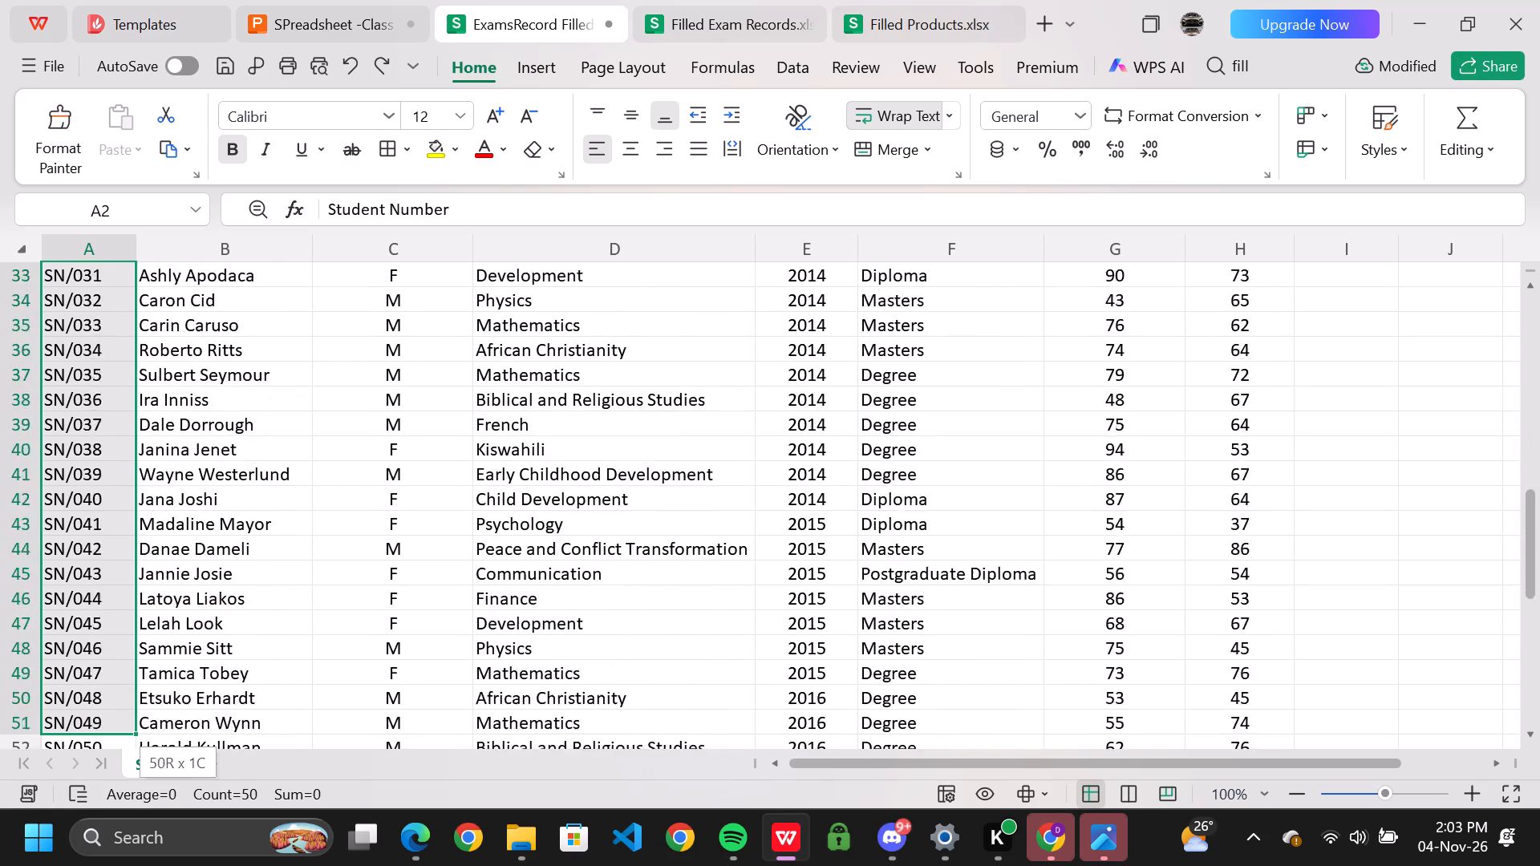
key("shift+Down")
key("shift+Down")
key("shift+Down")
key("shift+Down")
key("shift+Down")
key("shift+Down")
key("shift+Down")
key("shift+Down")
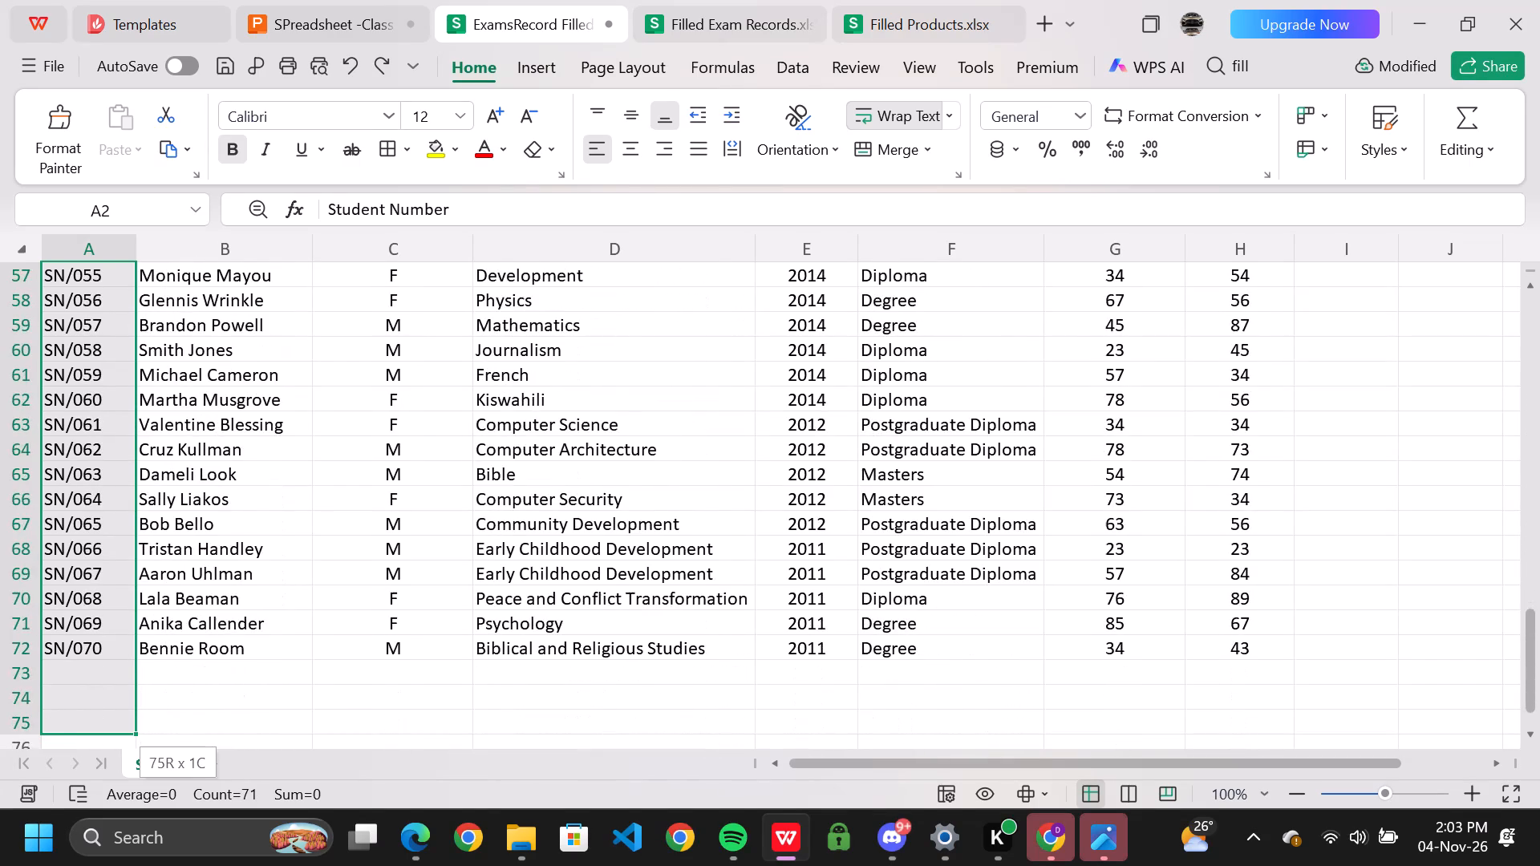
key("shift+Up")
key("shift+Up")
key("shift+Up")
key("shift+Up")
key("shift+Up")
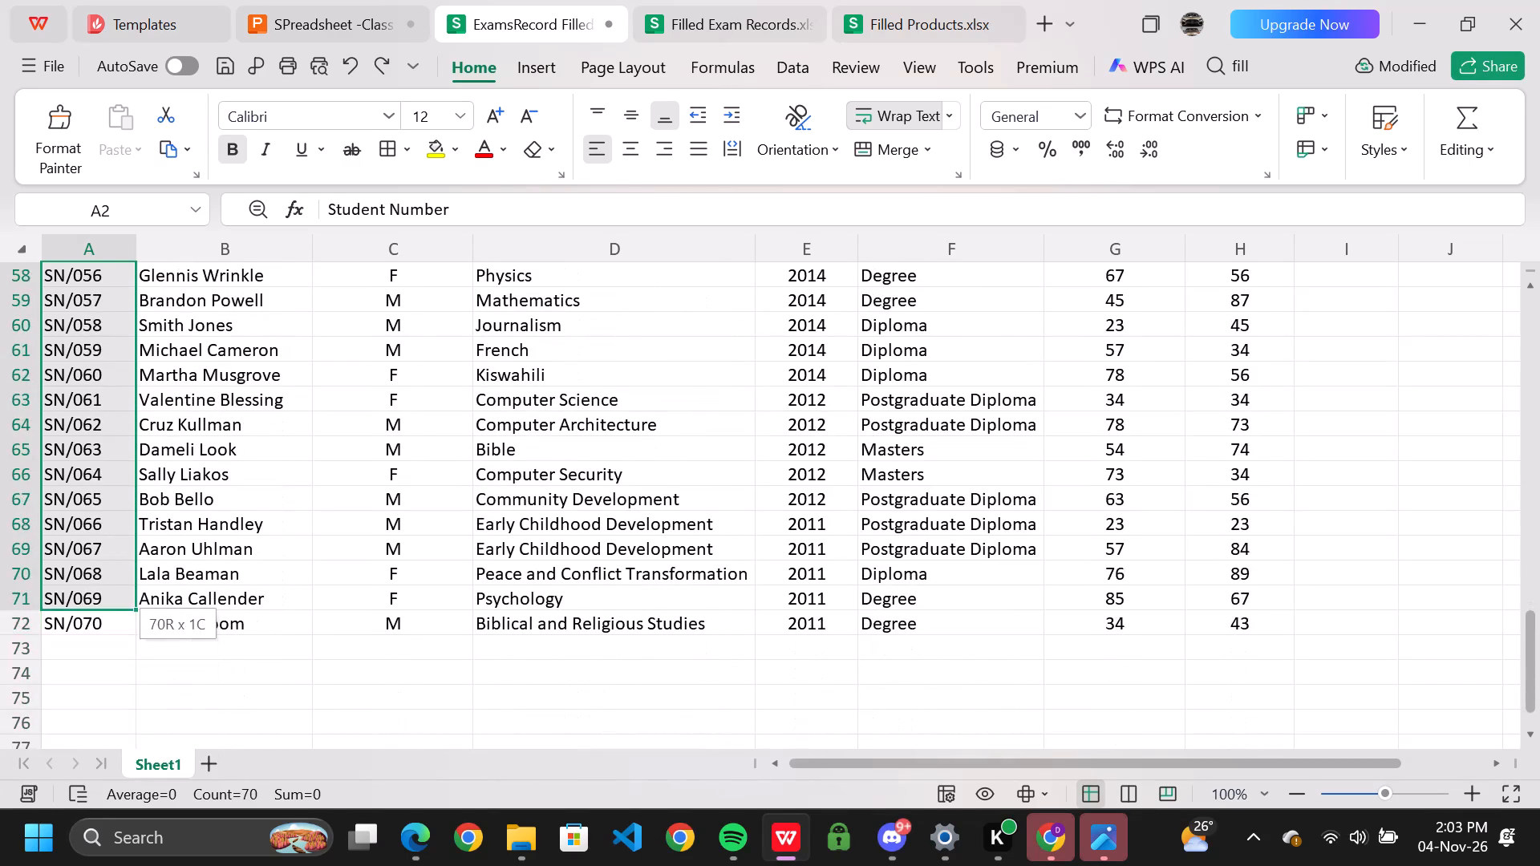
key("shift+Down")
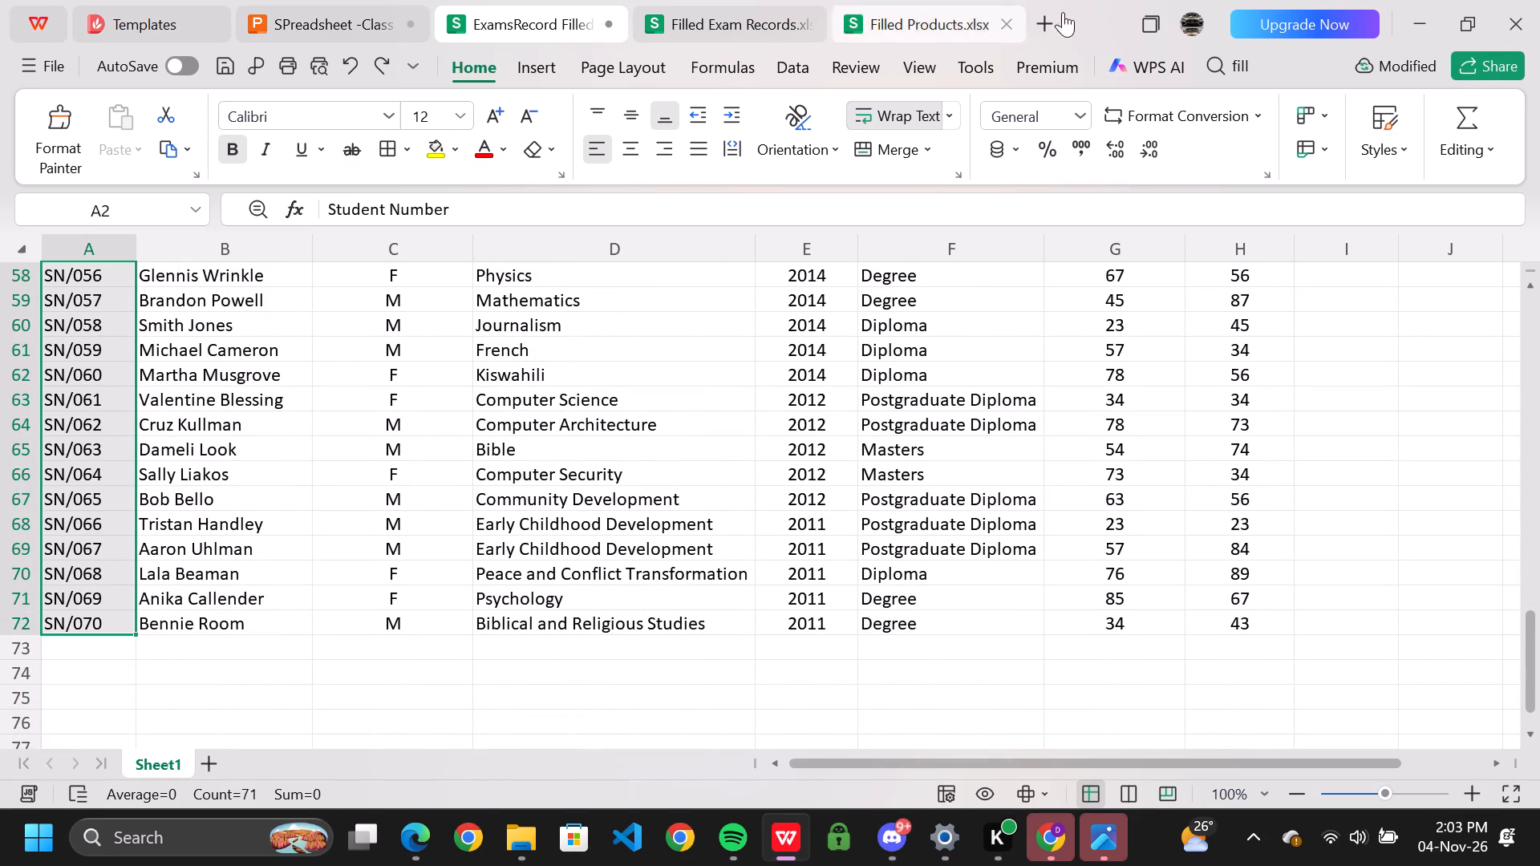
left_click(1245, 60)
left_click(1254, 73)
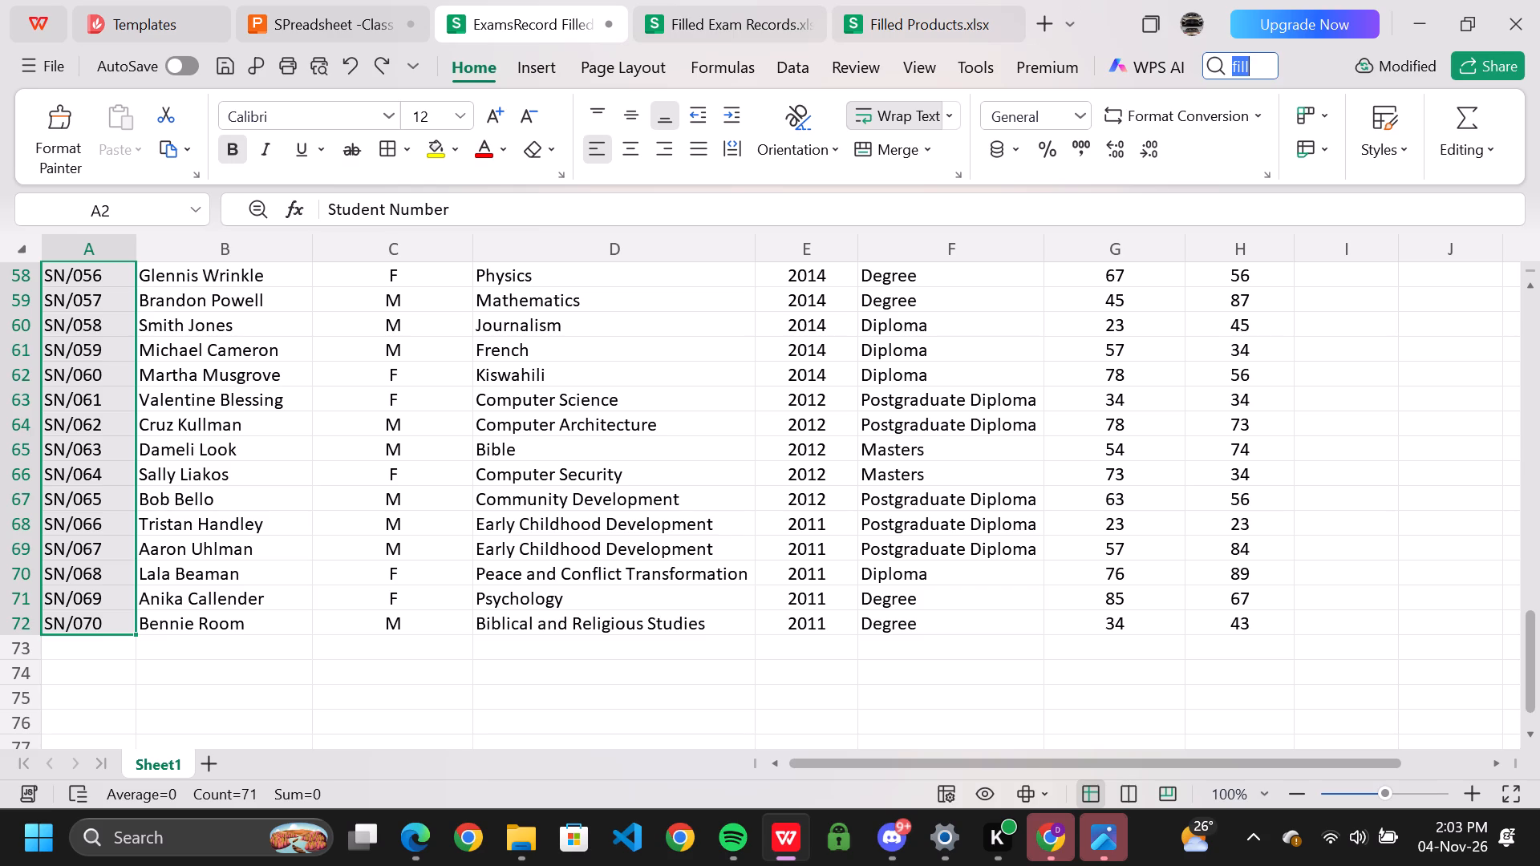
key("BackSpace")
key("BackSpace")
key("BackSpace")
type("filt")
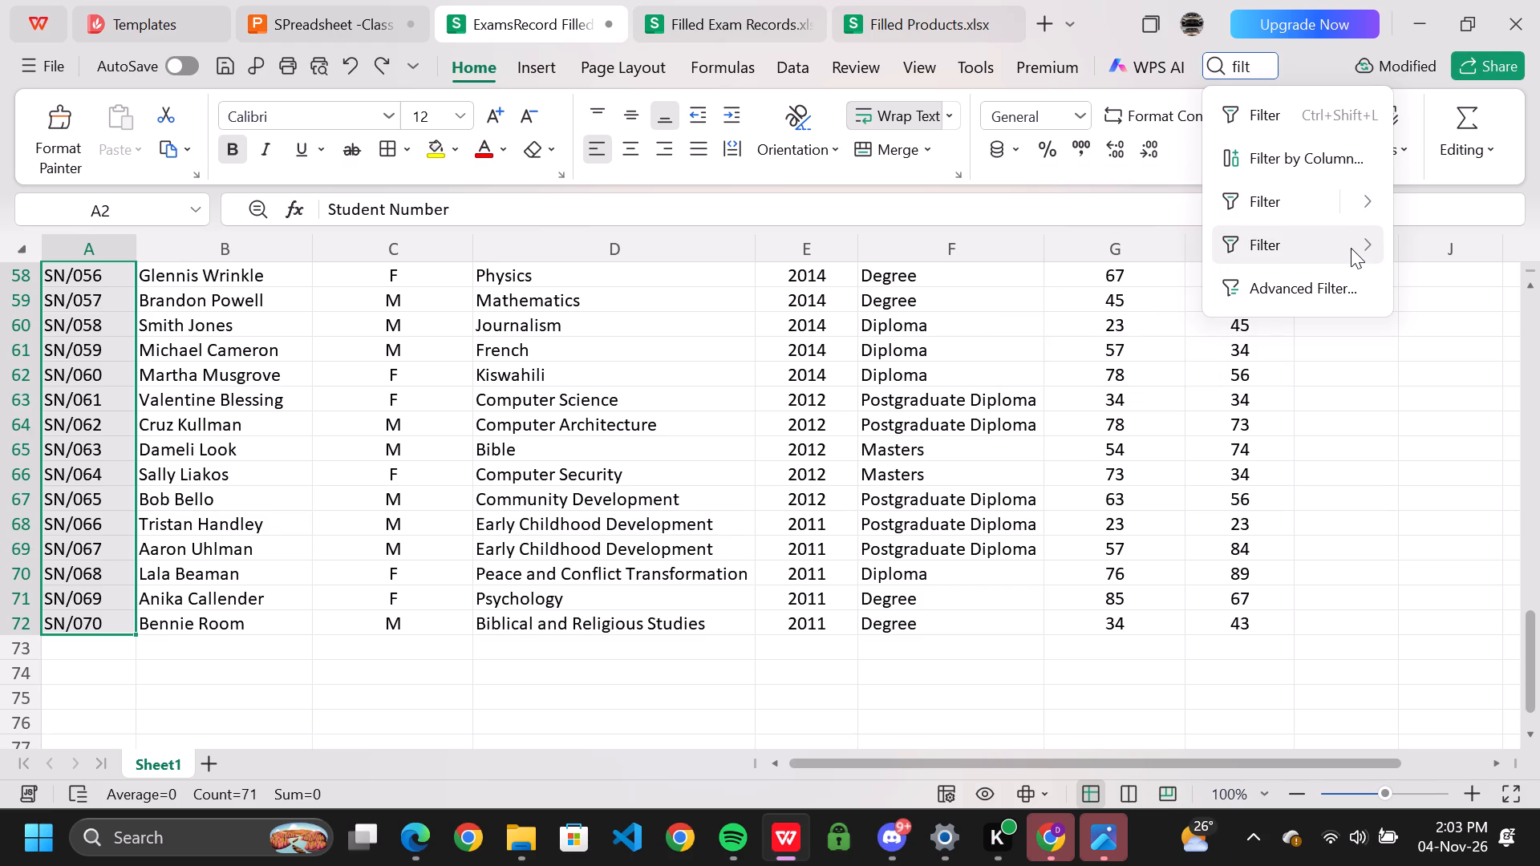
left_click(1117, 259)
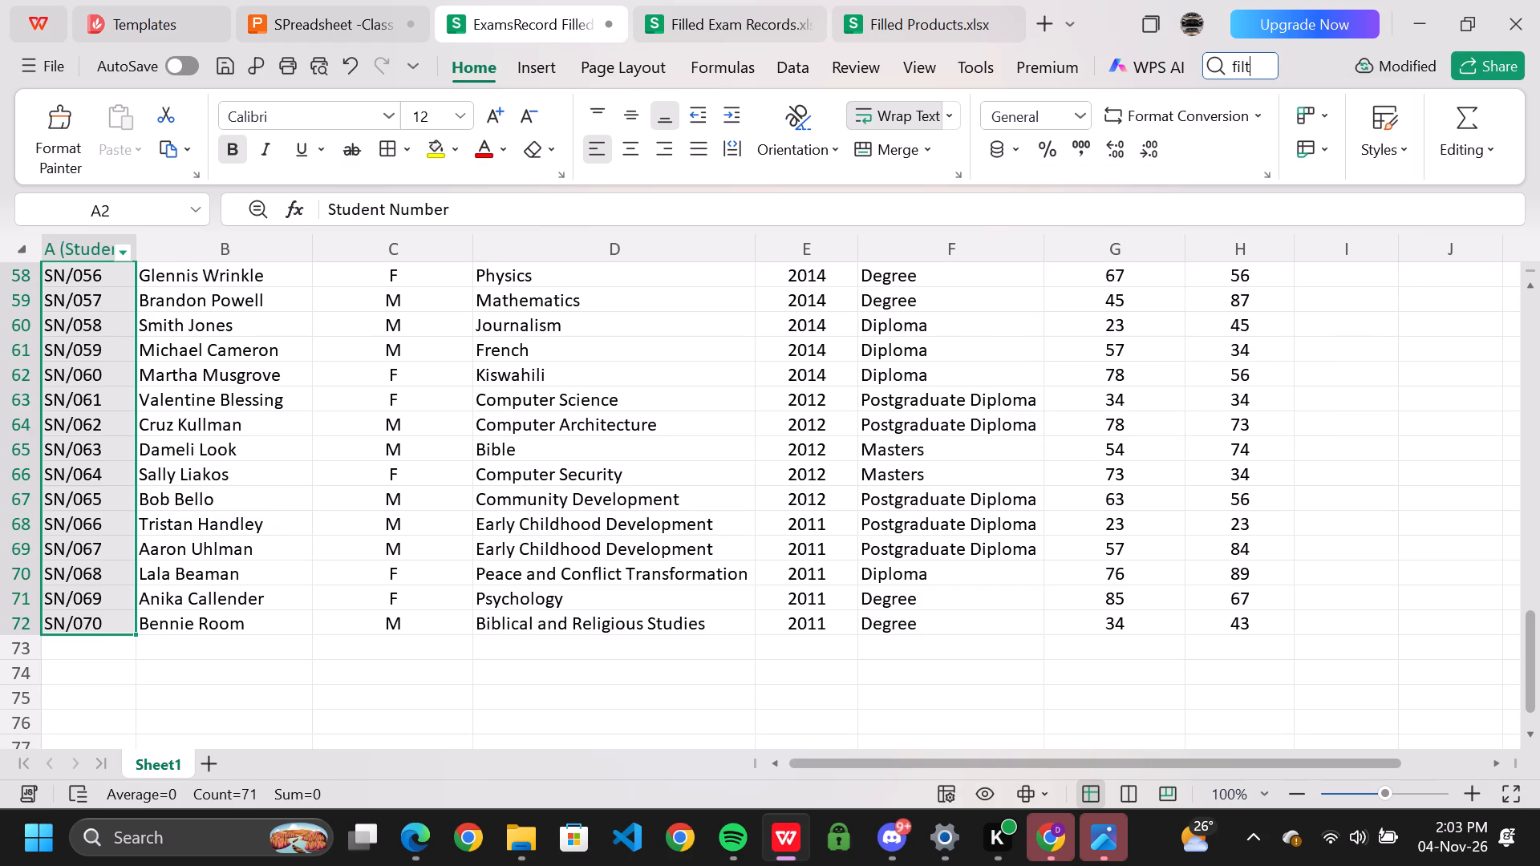
Apply a custom sort from the Student Number filter on Cell Color, with No Cell Color set to On Top.
scroll(73, 390, "up", 14)
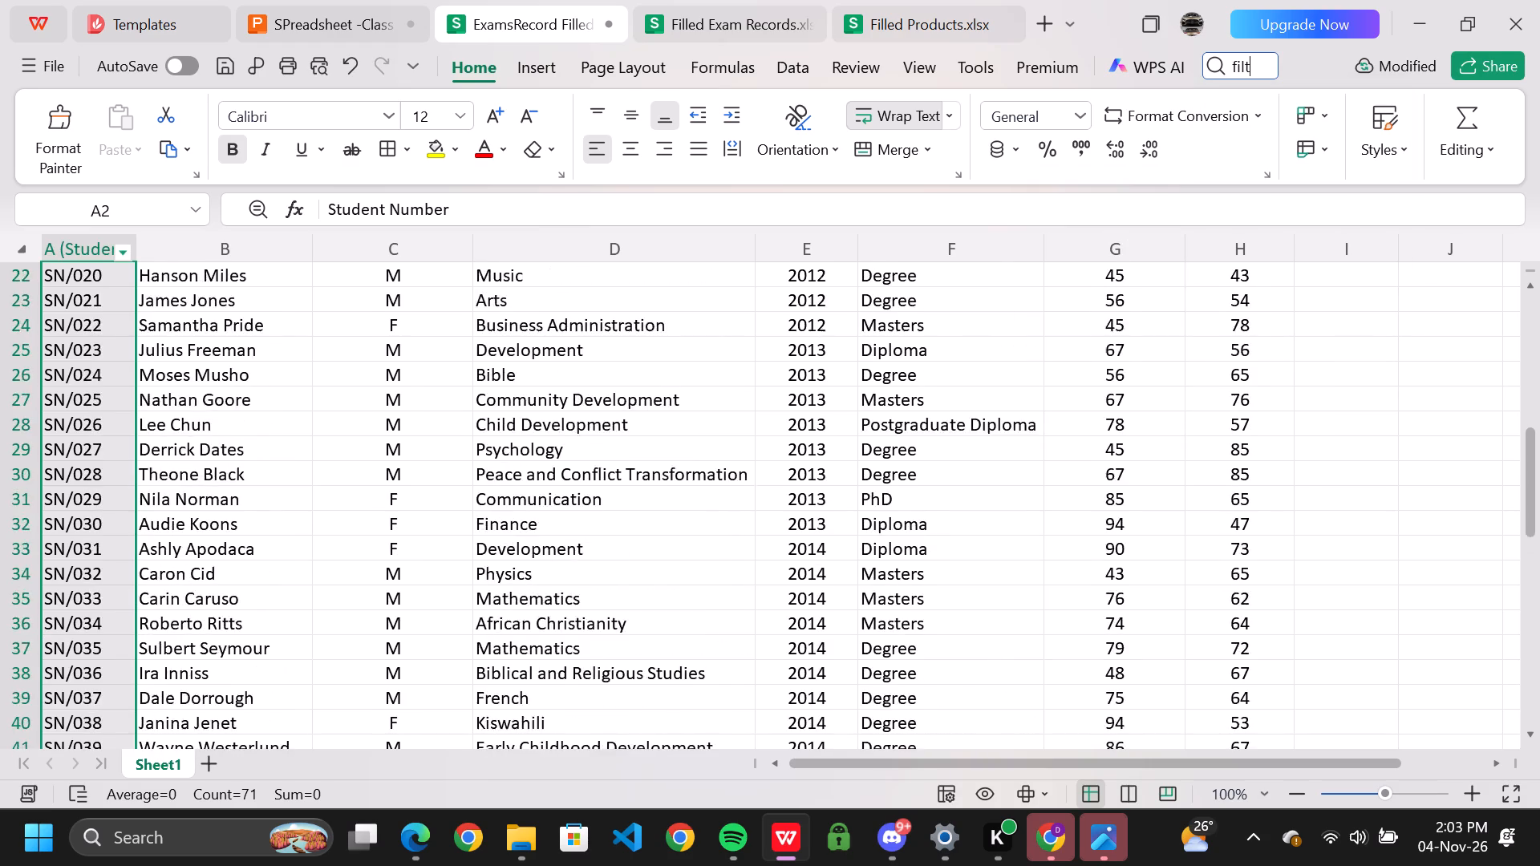
scroll(73, 390, "up", 10)
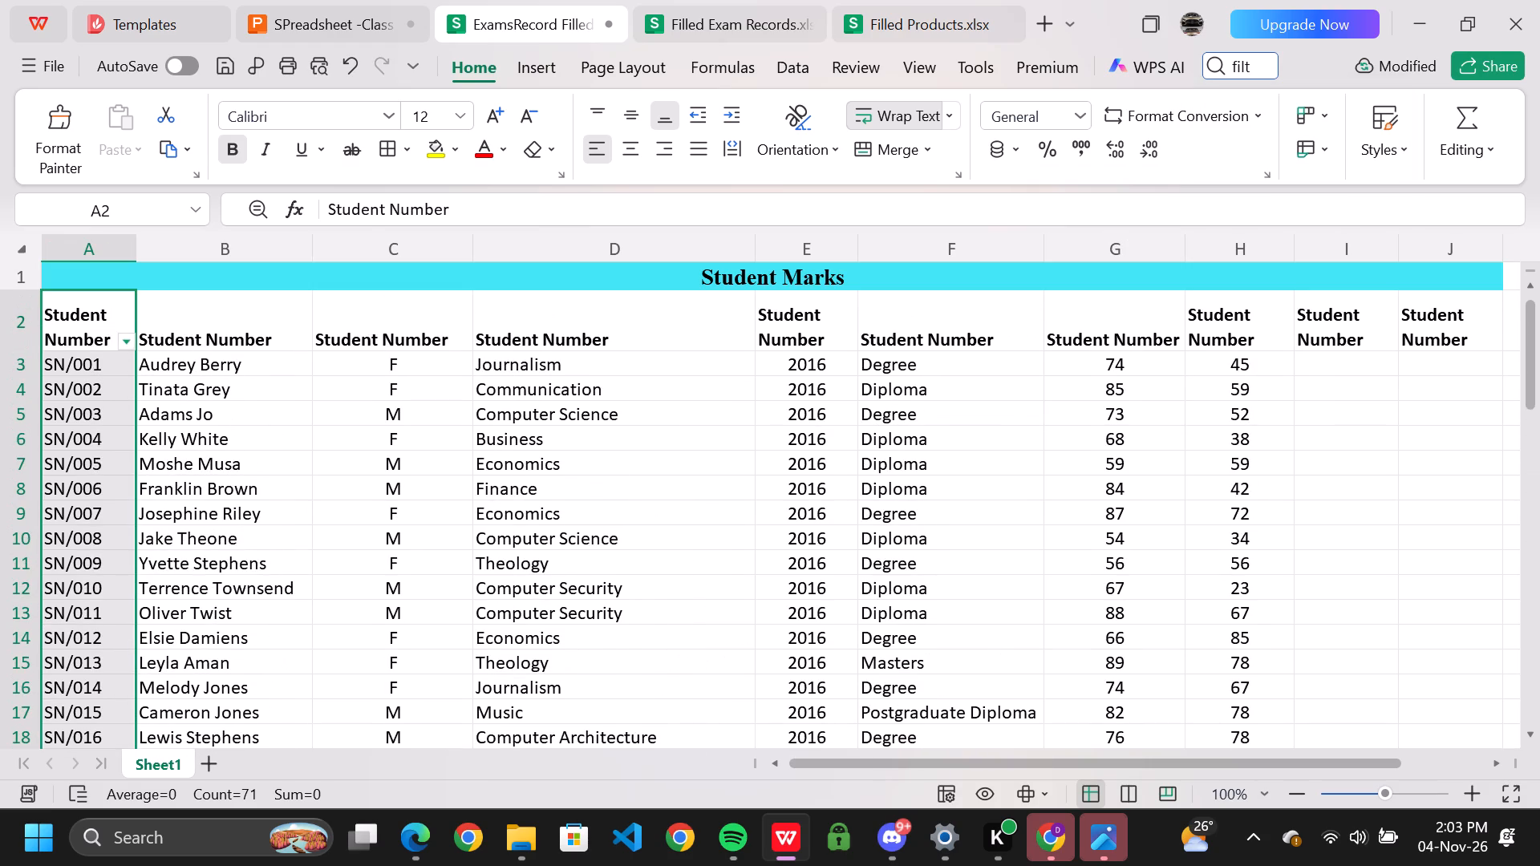
left_click(75, 382)
left_click(94, 330)
left_click(127, 338)
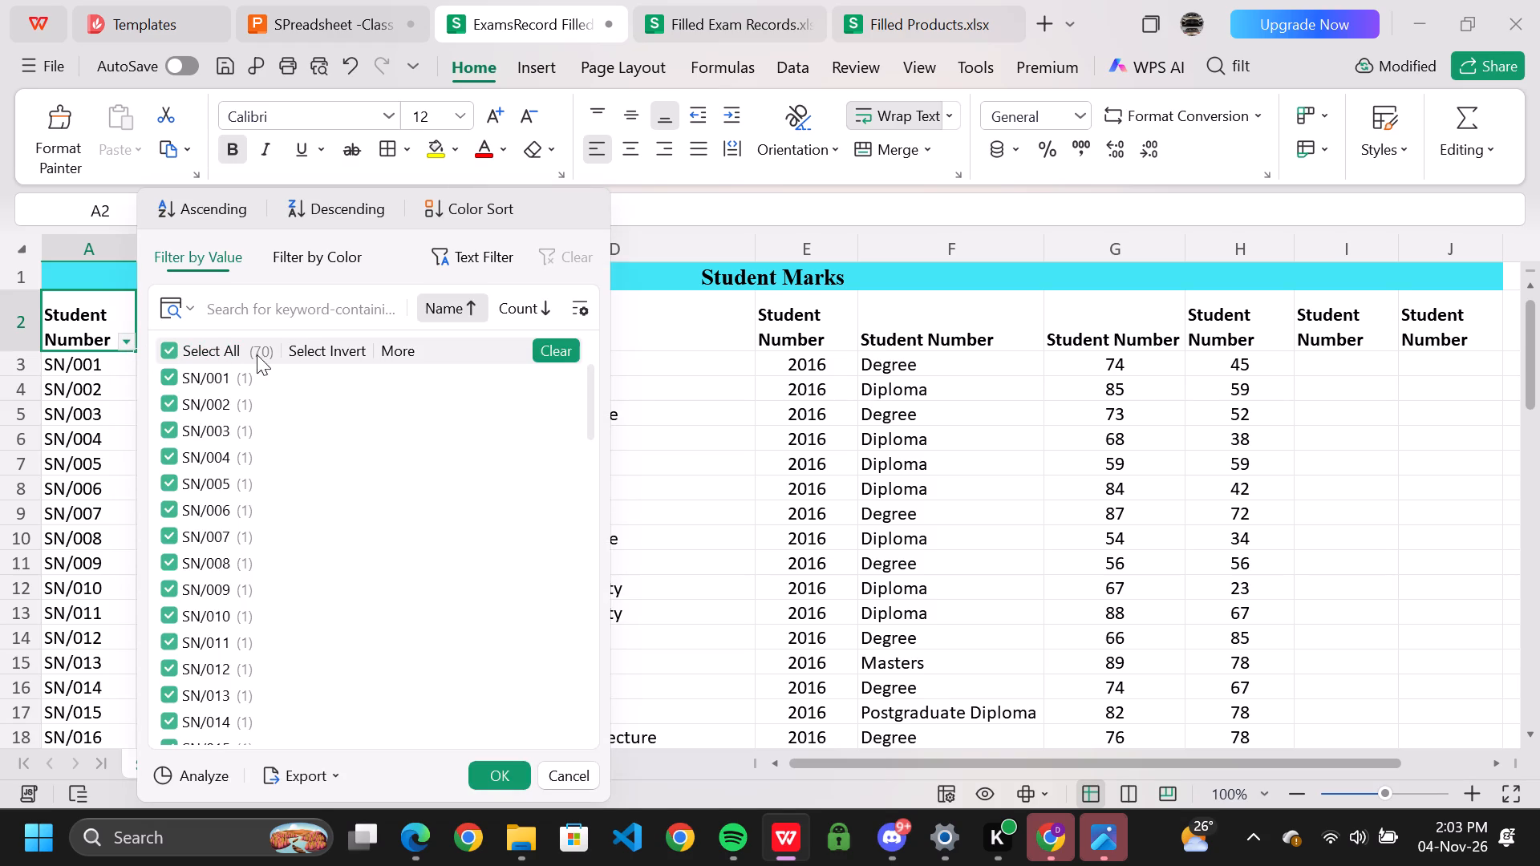
left_click(468, 216)
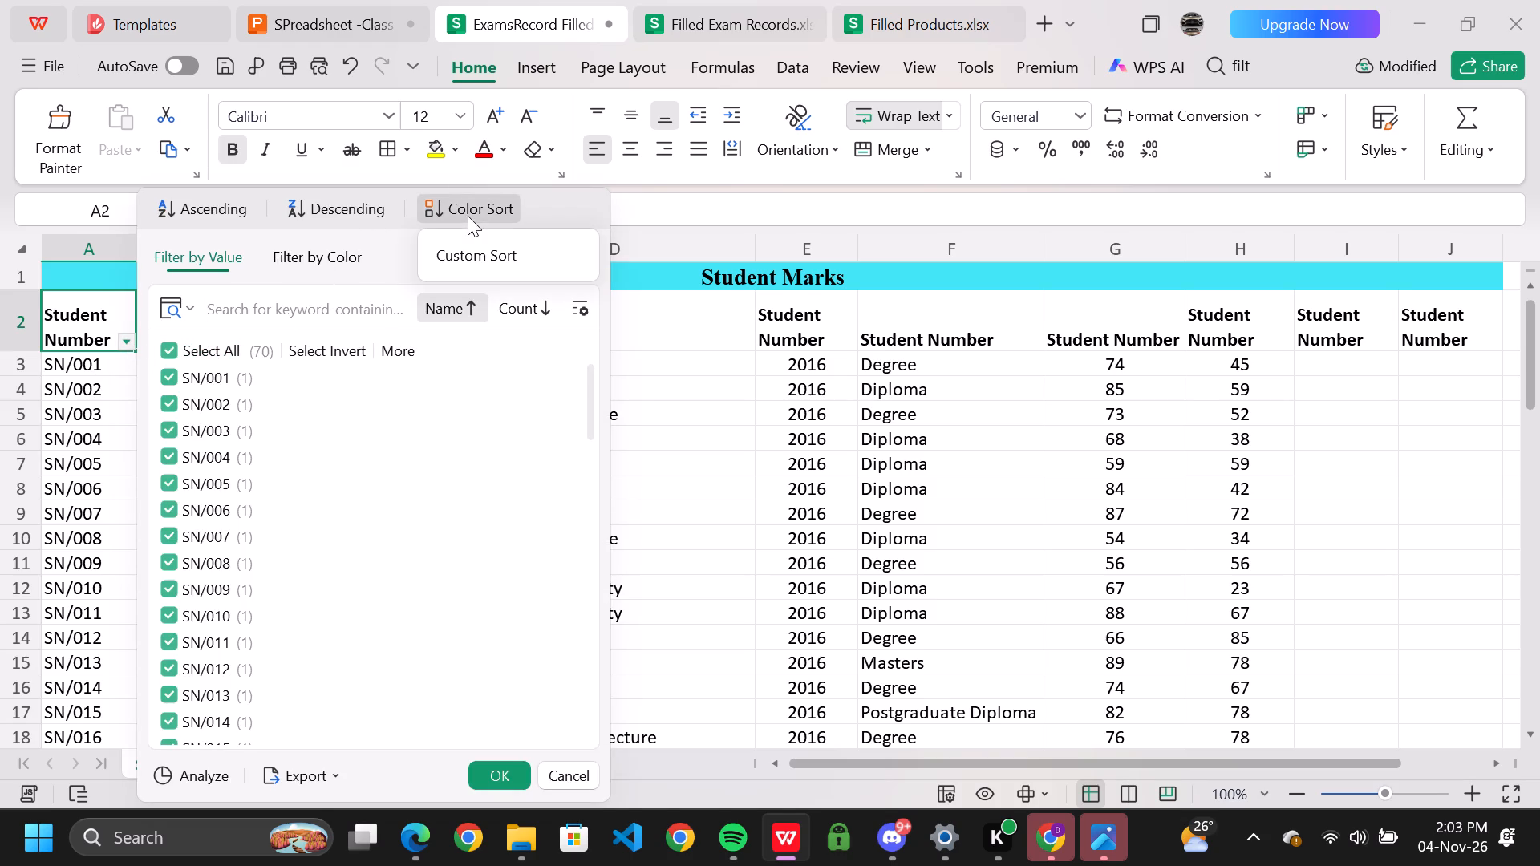
left_click(462, 261)
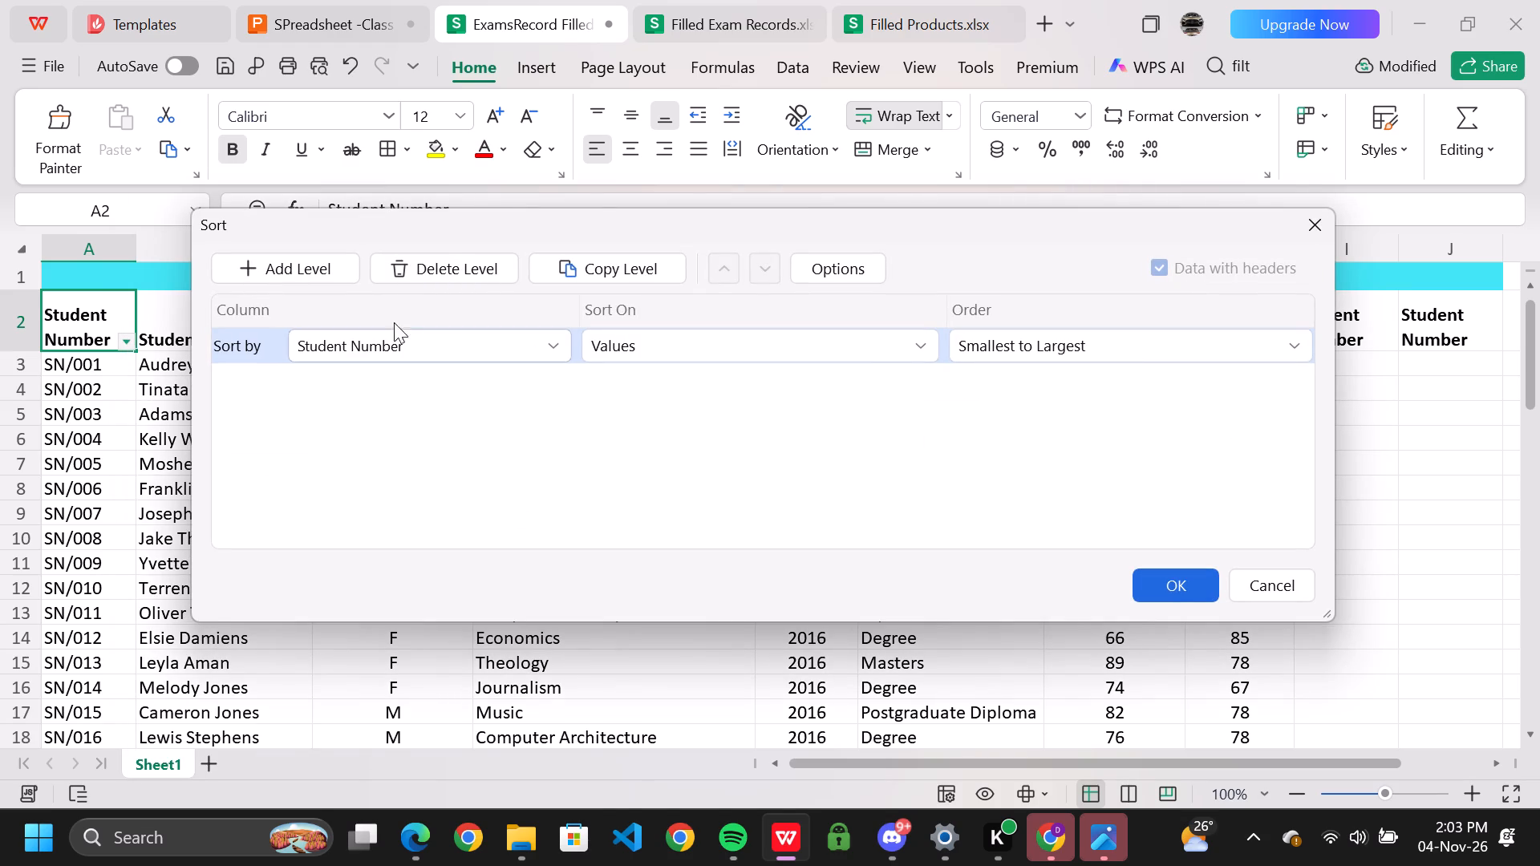
left_click(416, 353)
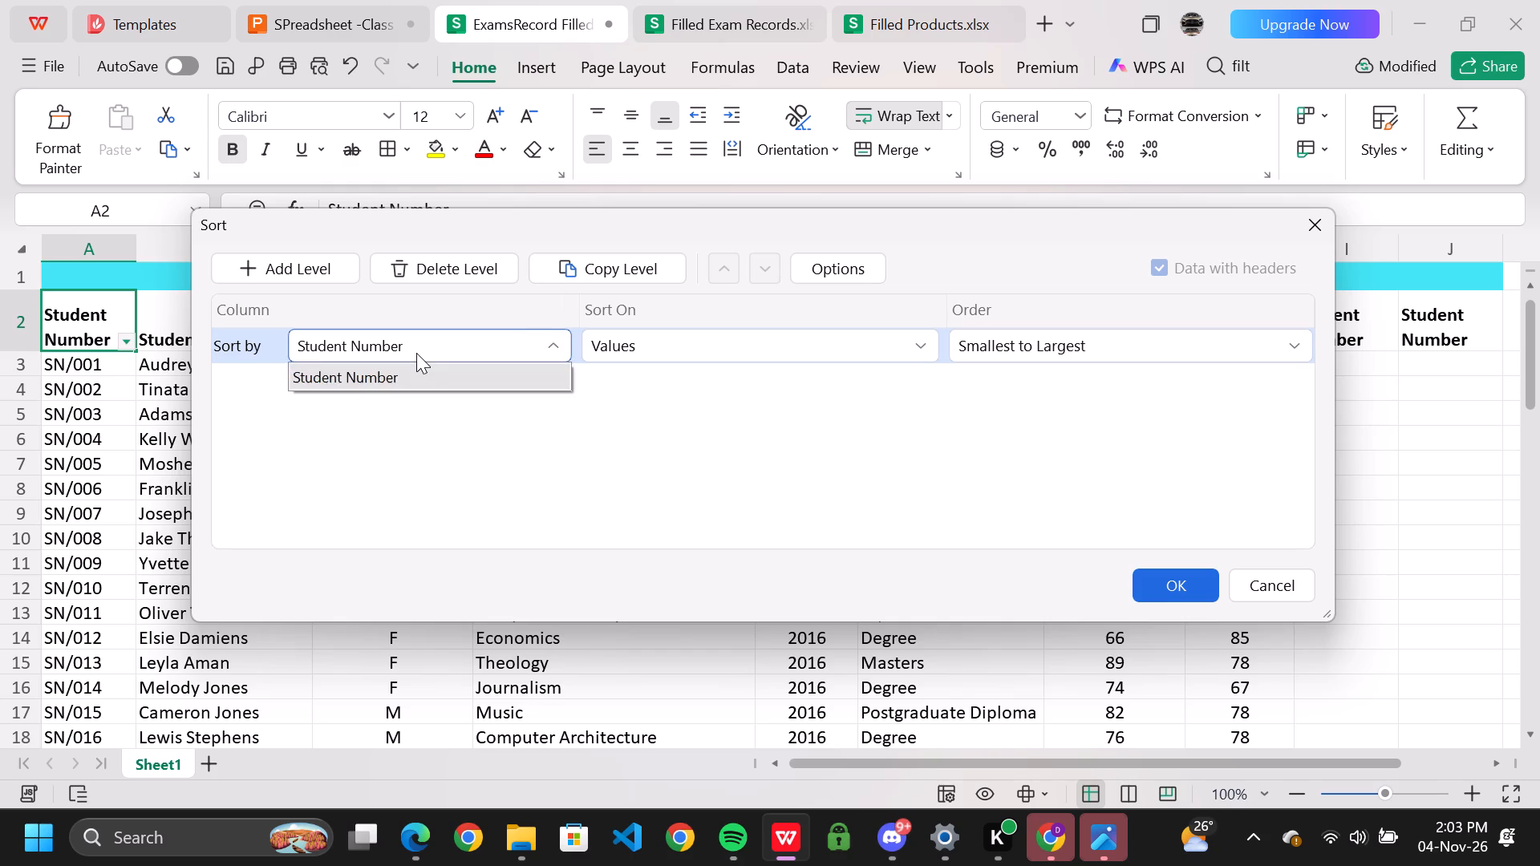
left_click(416, 353)
left_click(639, 345)
double_click(639, 345)
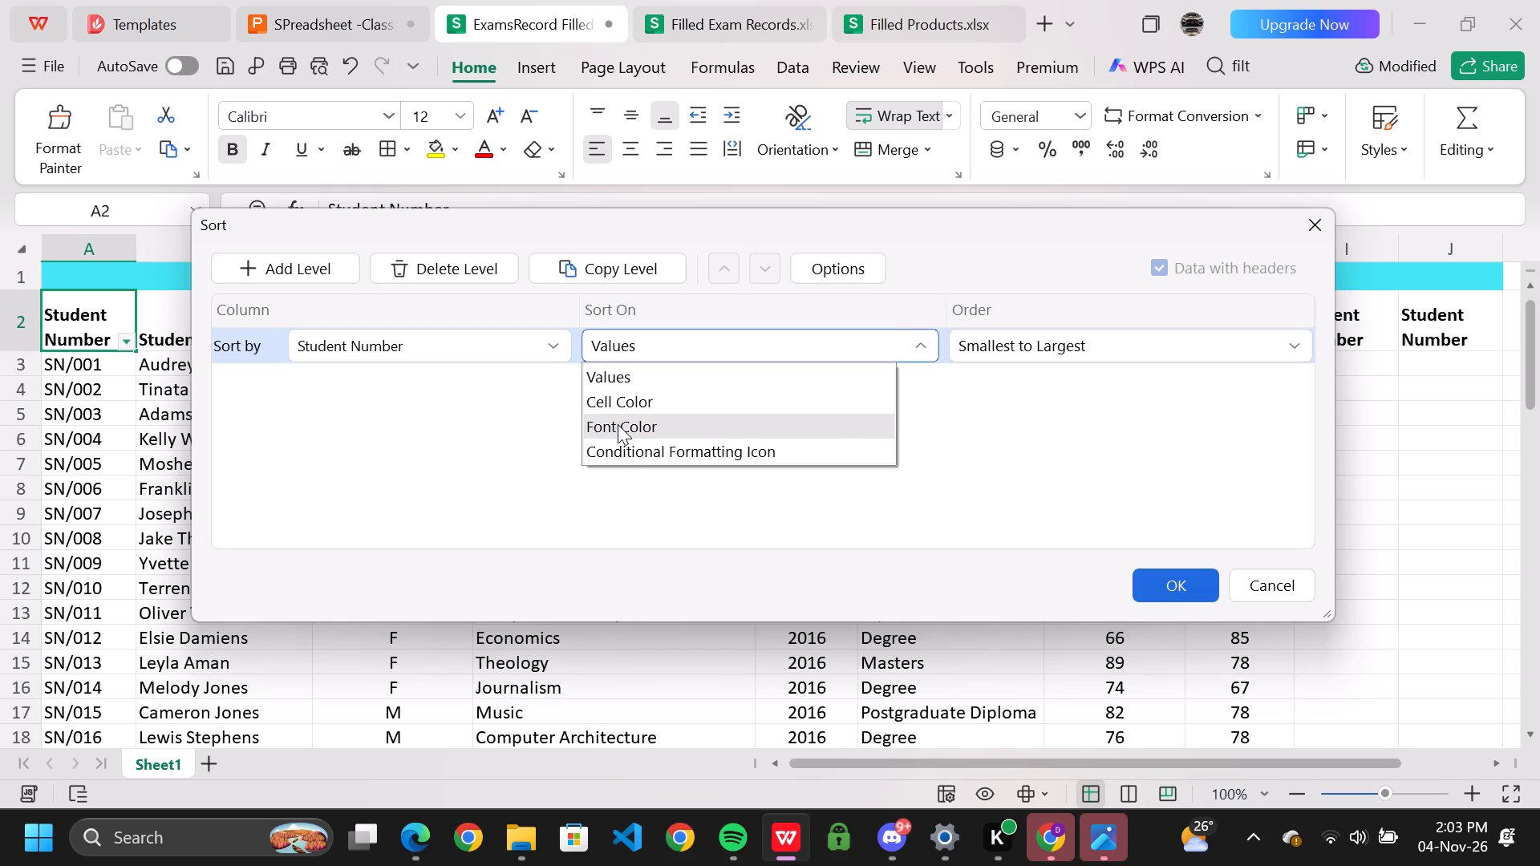
left_click(616, 400)
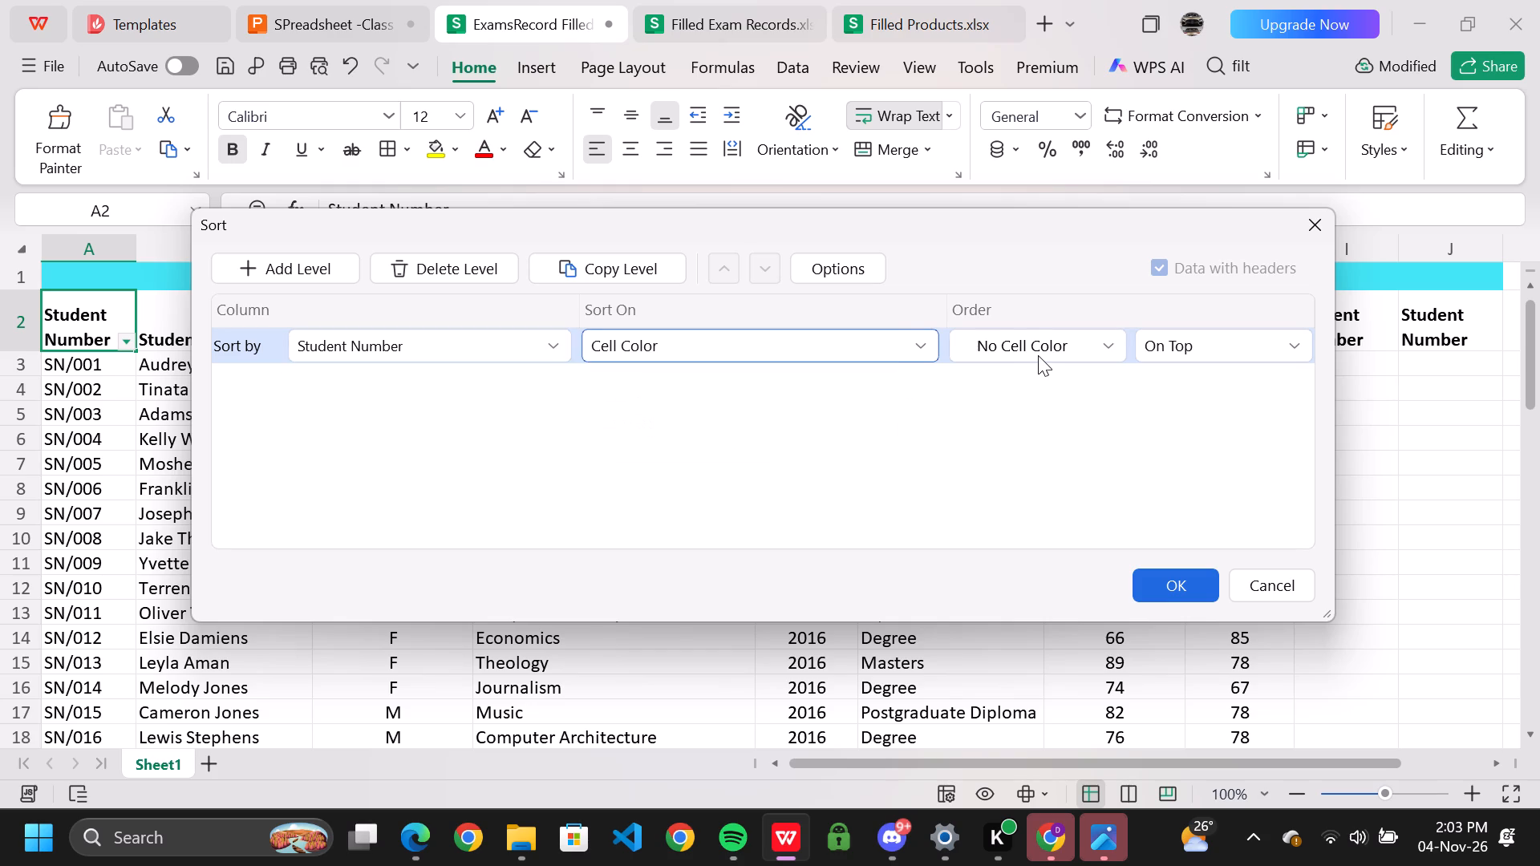
left_click(1038, 354)
left_click(1085, 342)
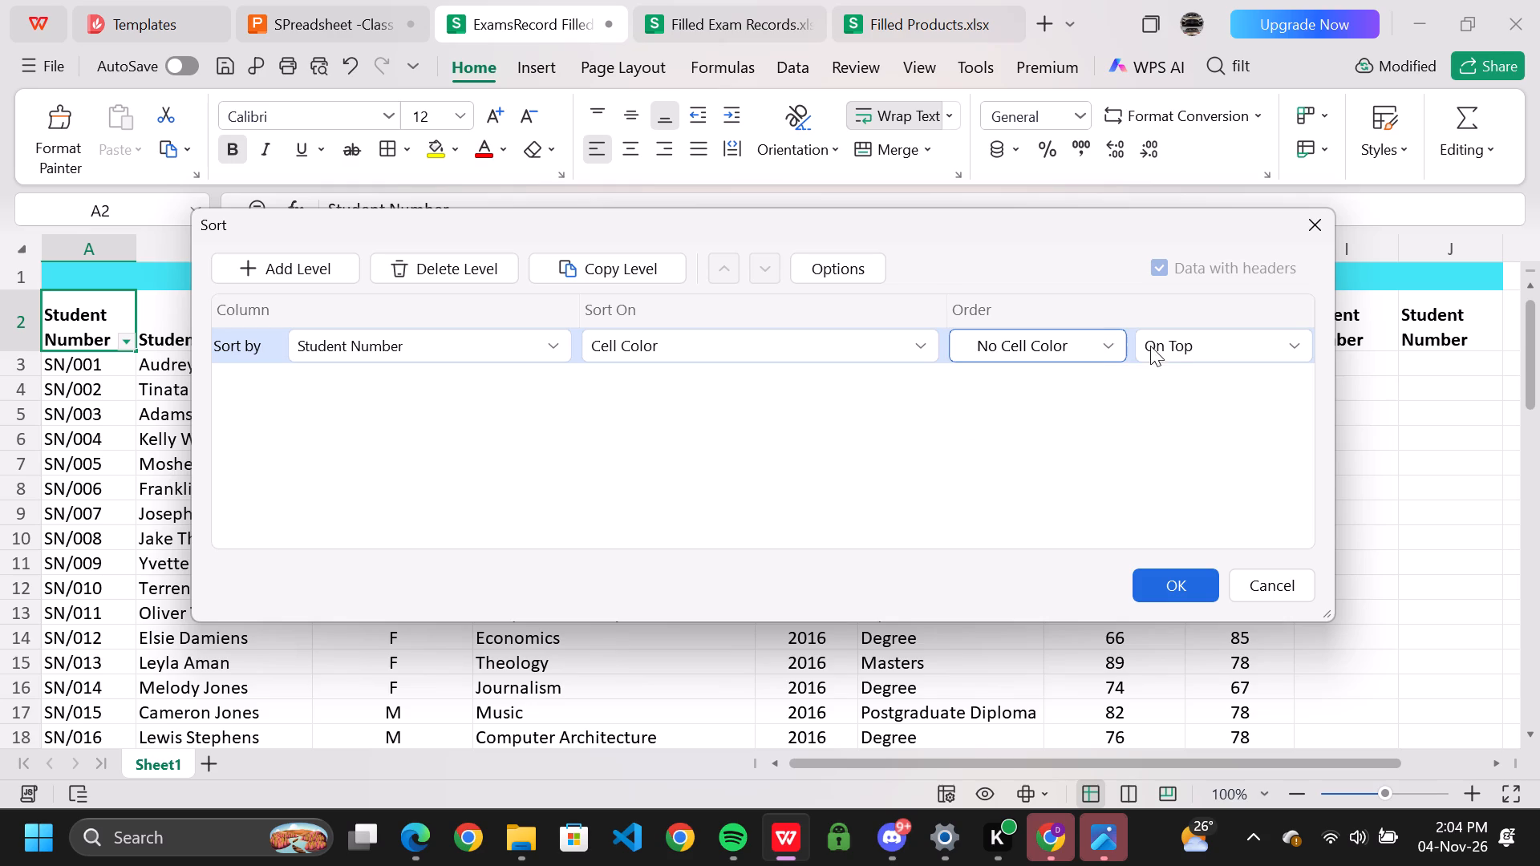
left_click(1185, 347)
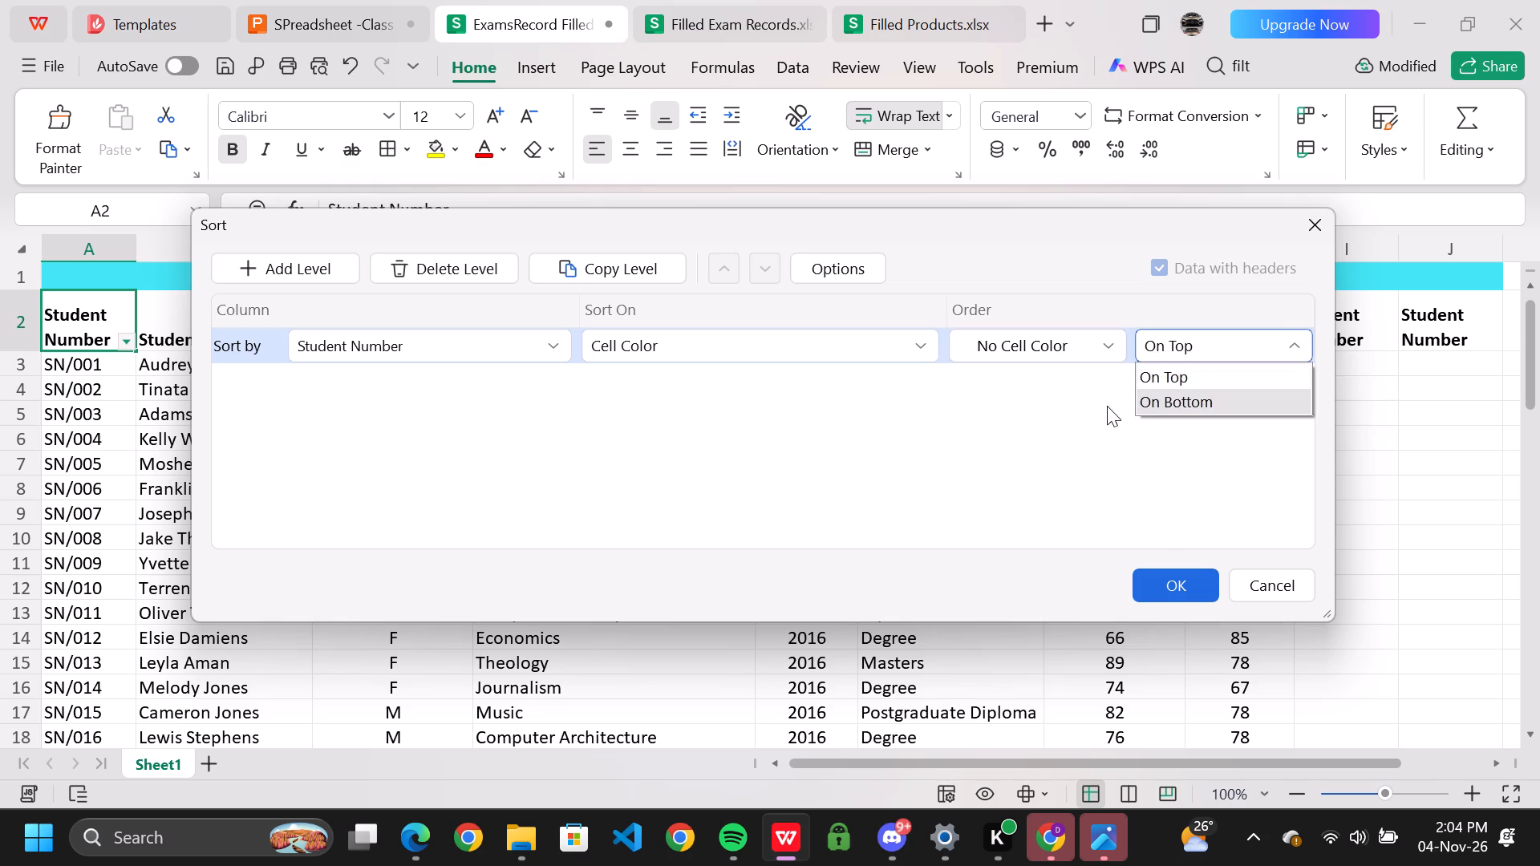
left_click(1141, 579)
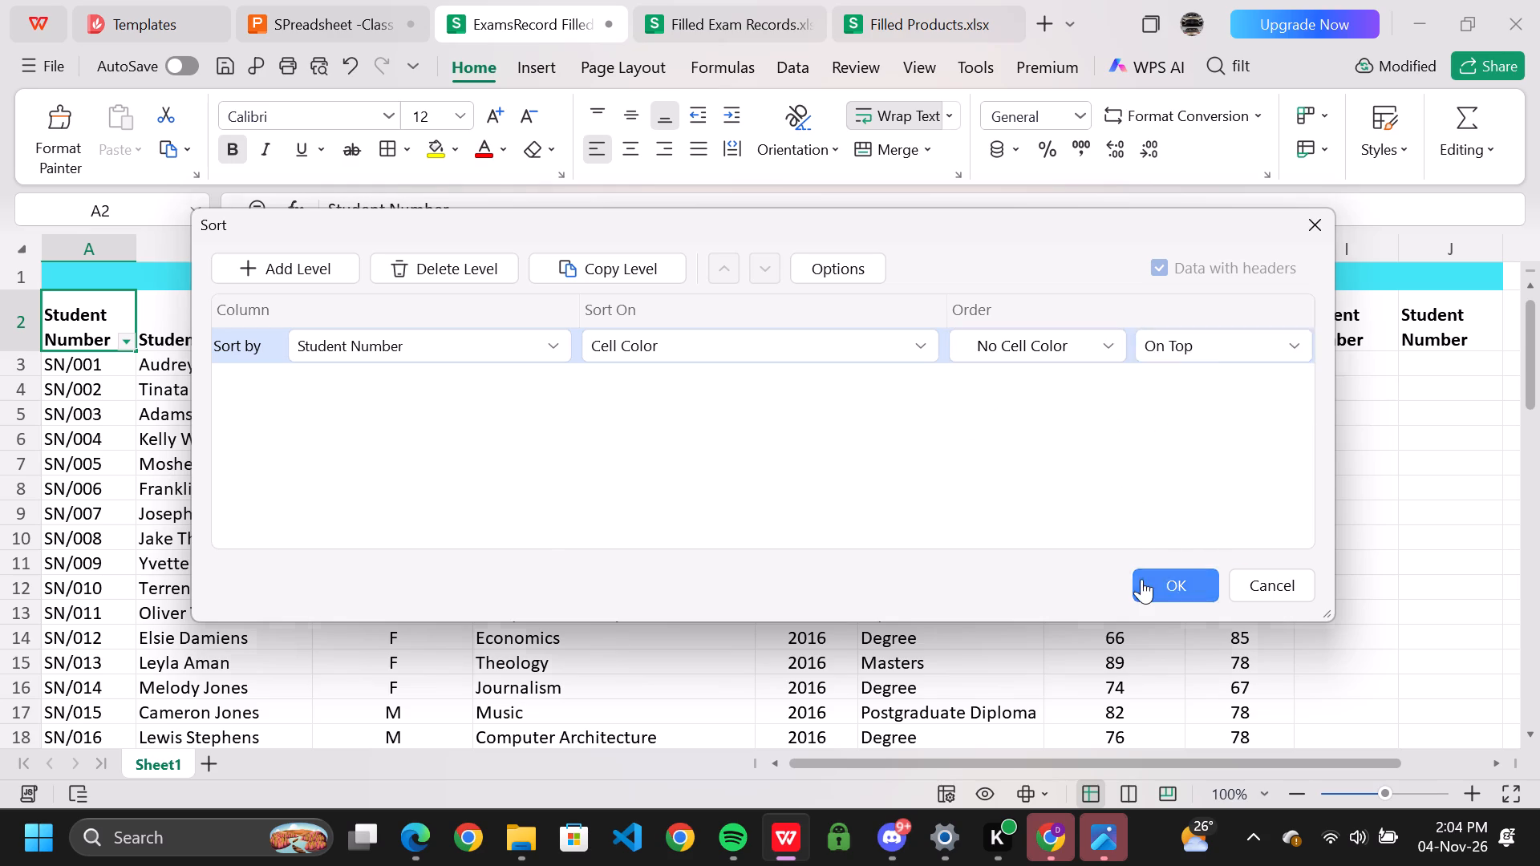
Move both pictures on slide 19 off the slide, clear of the text, and read the filter instructions, rechecking slide 18.
left_click(330, 22)
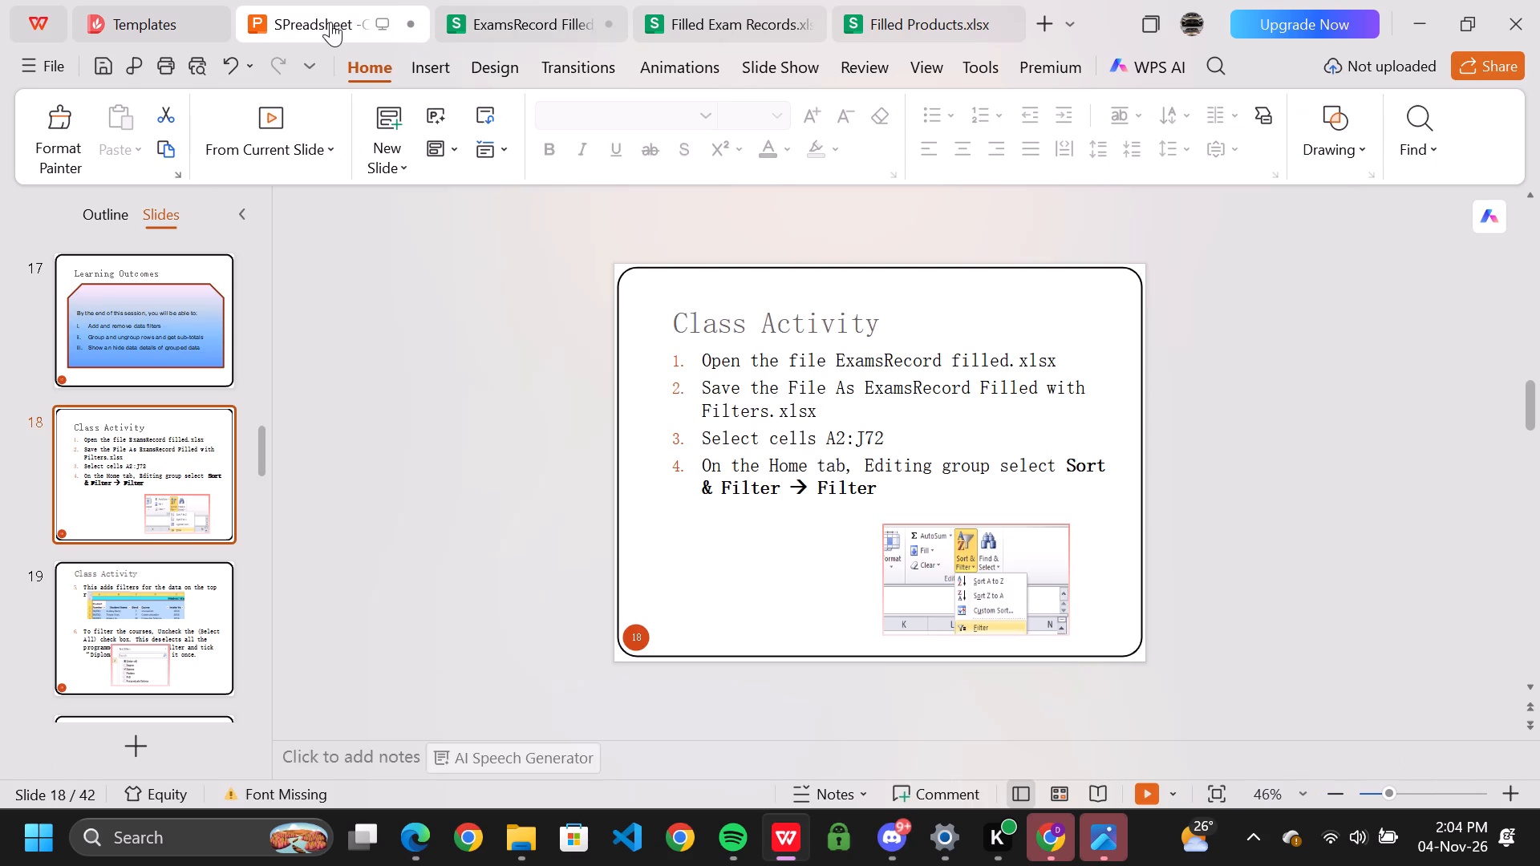
left_click(86, 621)
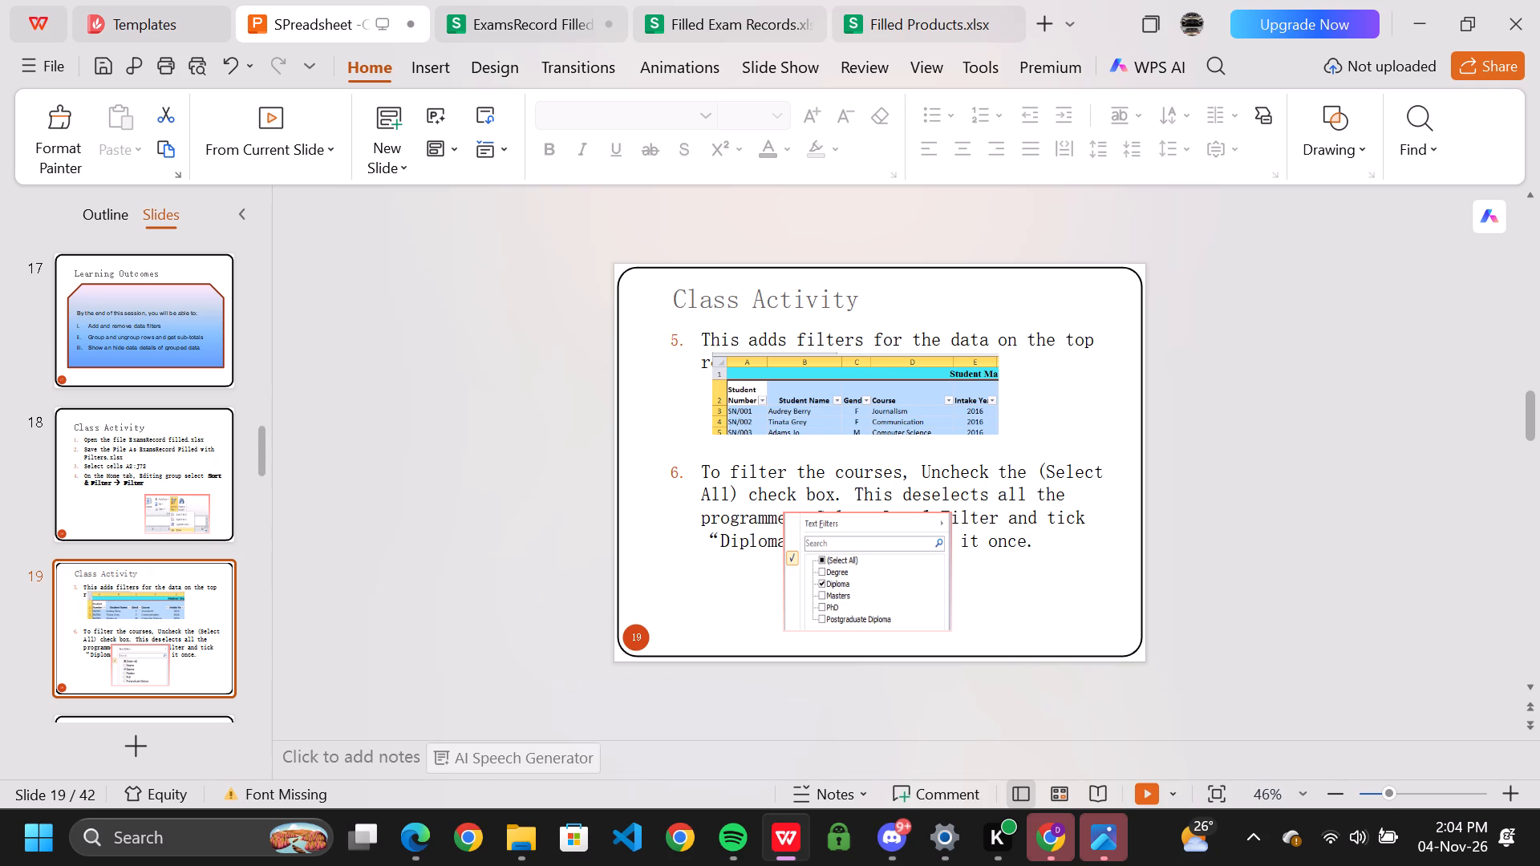
left_click_drag(849, 549, 926, 546)
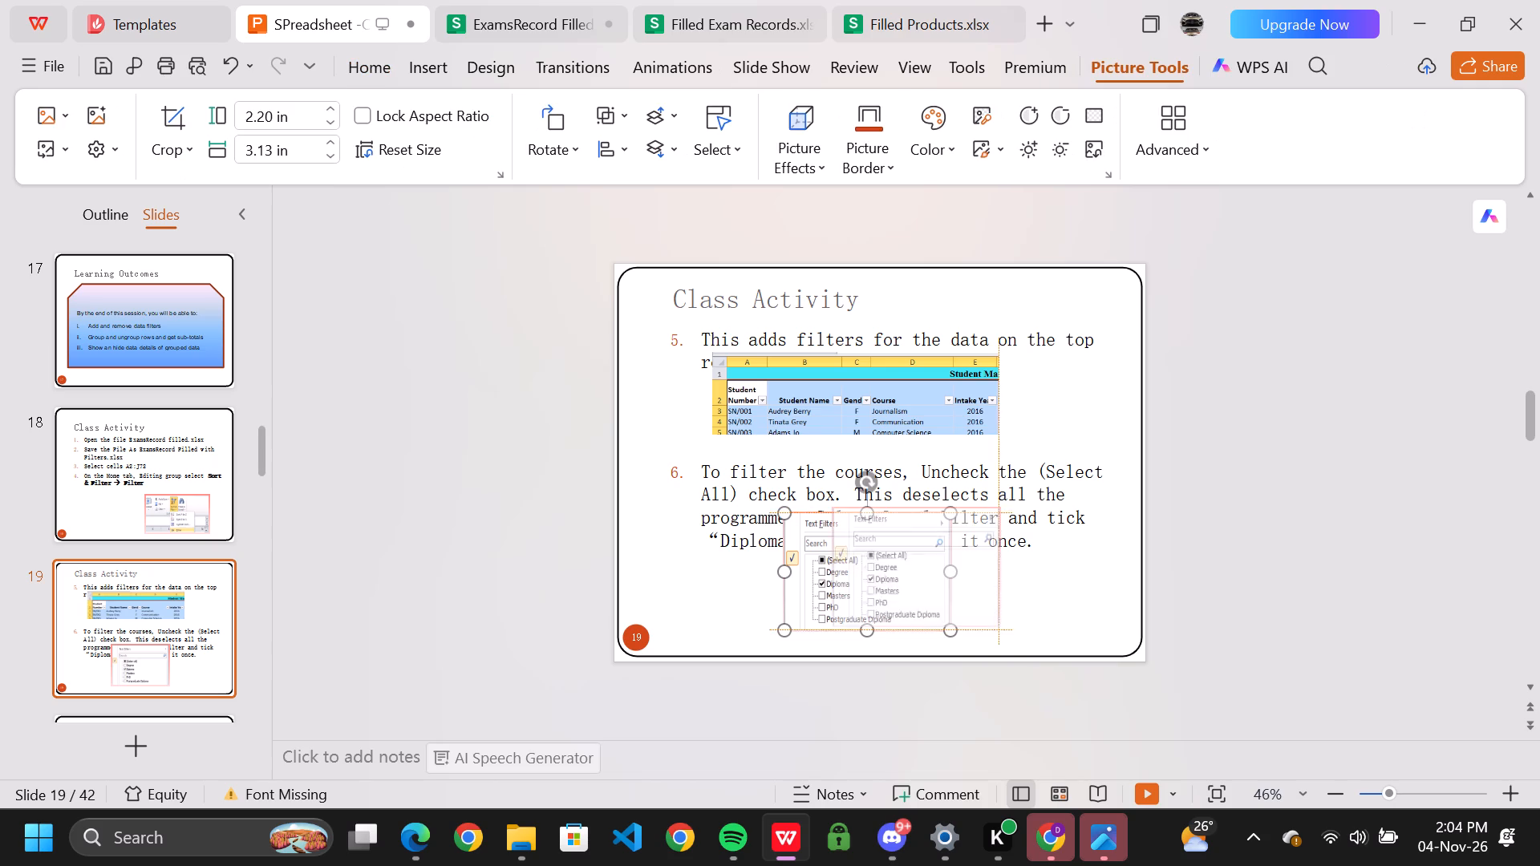
left_click_drag(926, 546, 1268, 493)
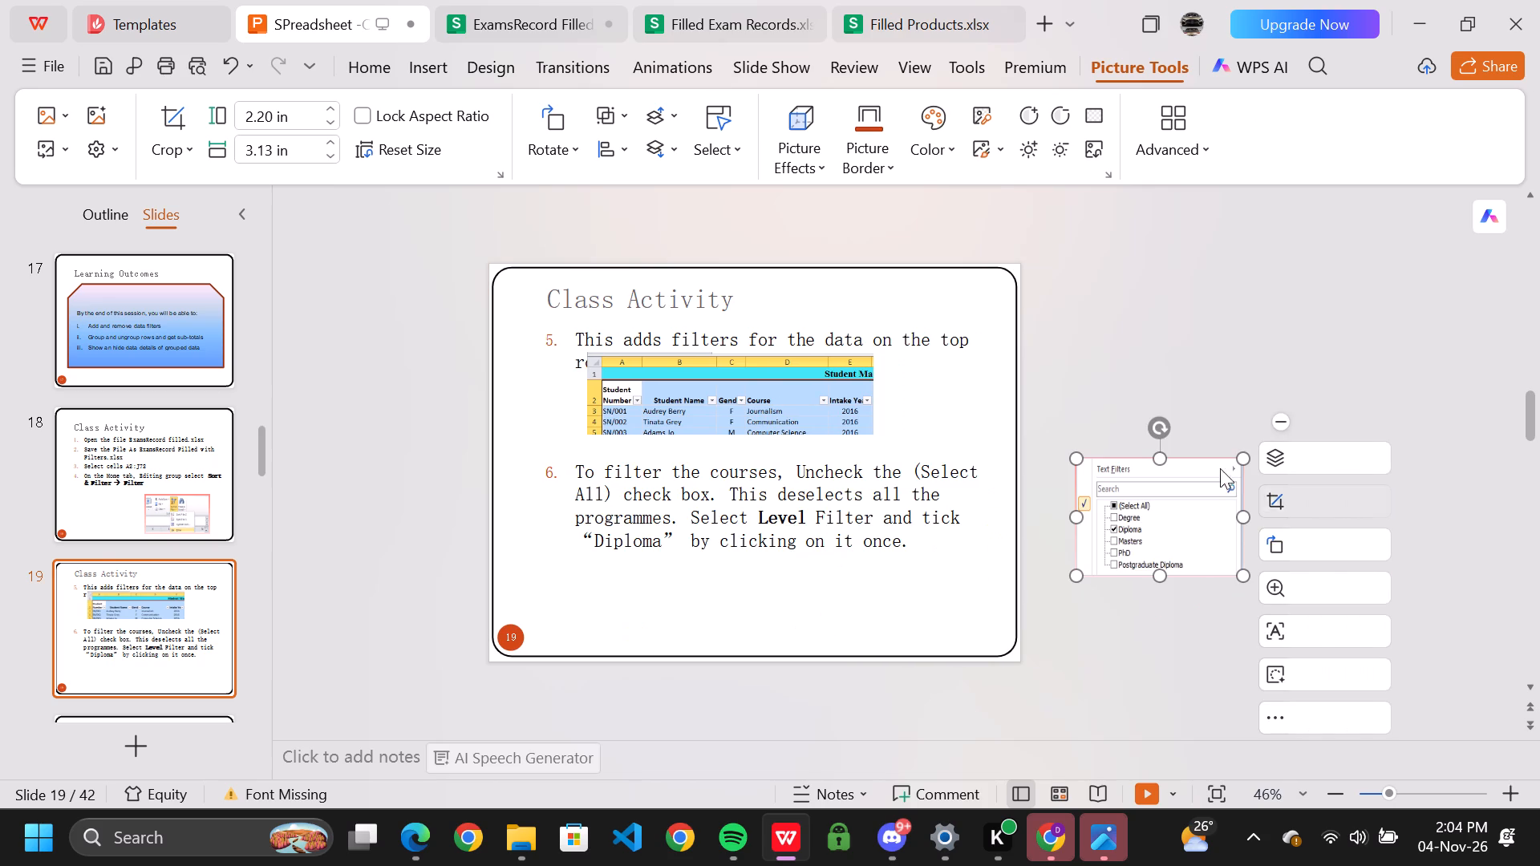
left_click(122, 468)
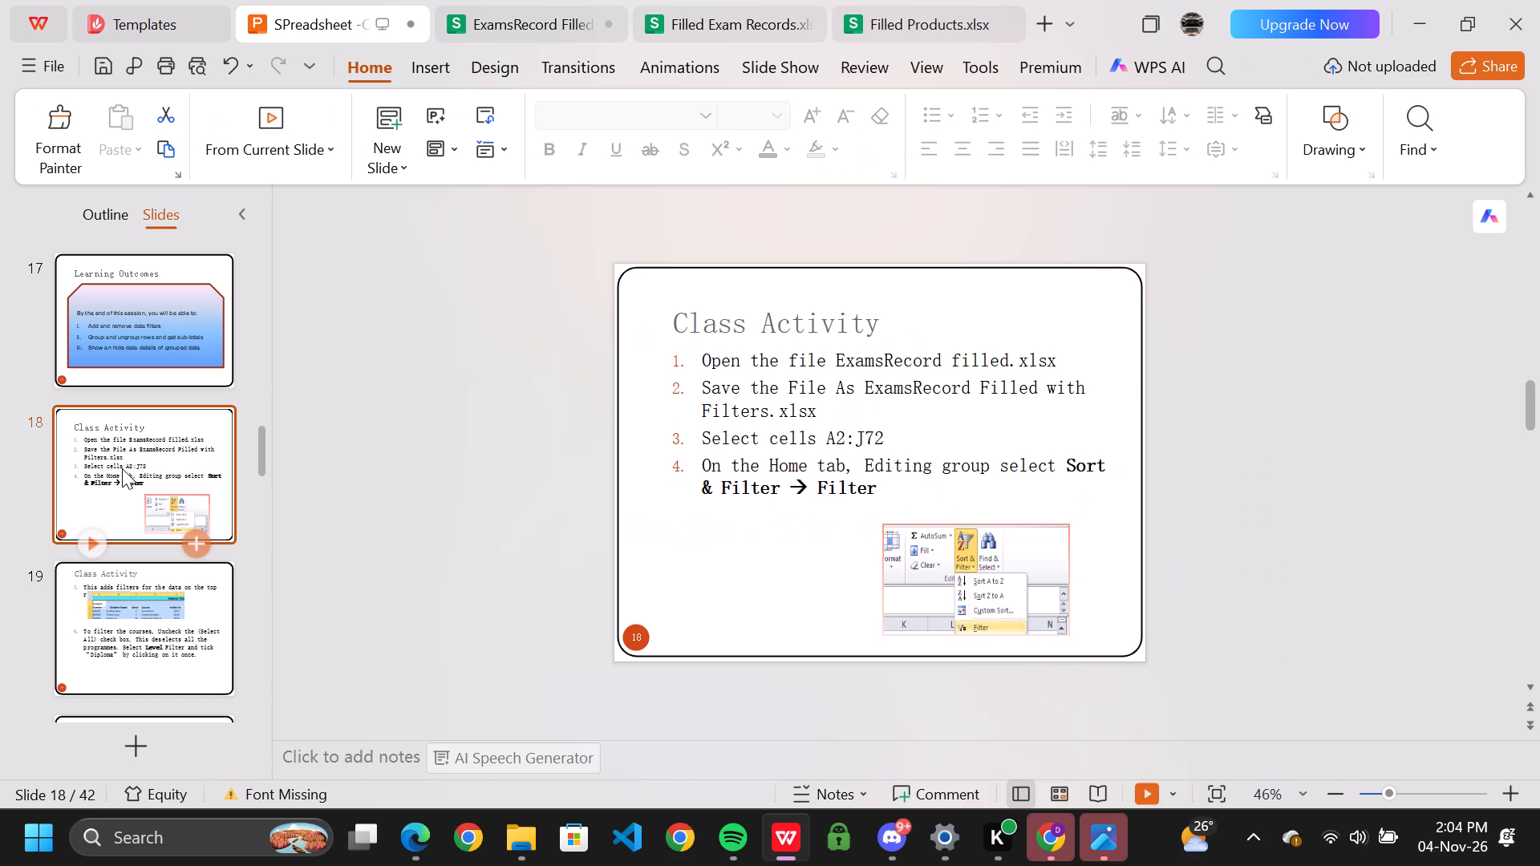
left_click(95, 606)
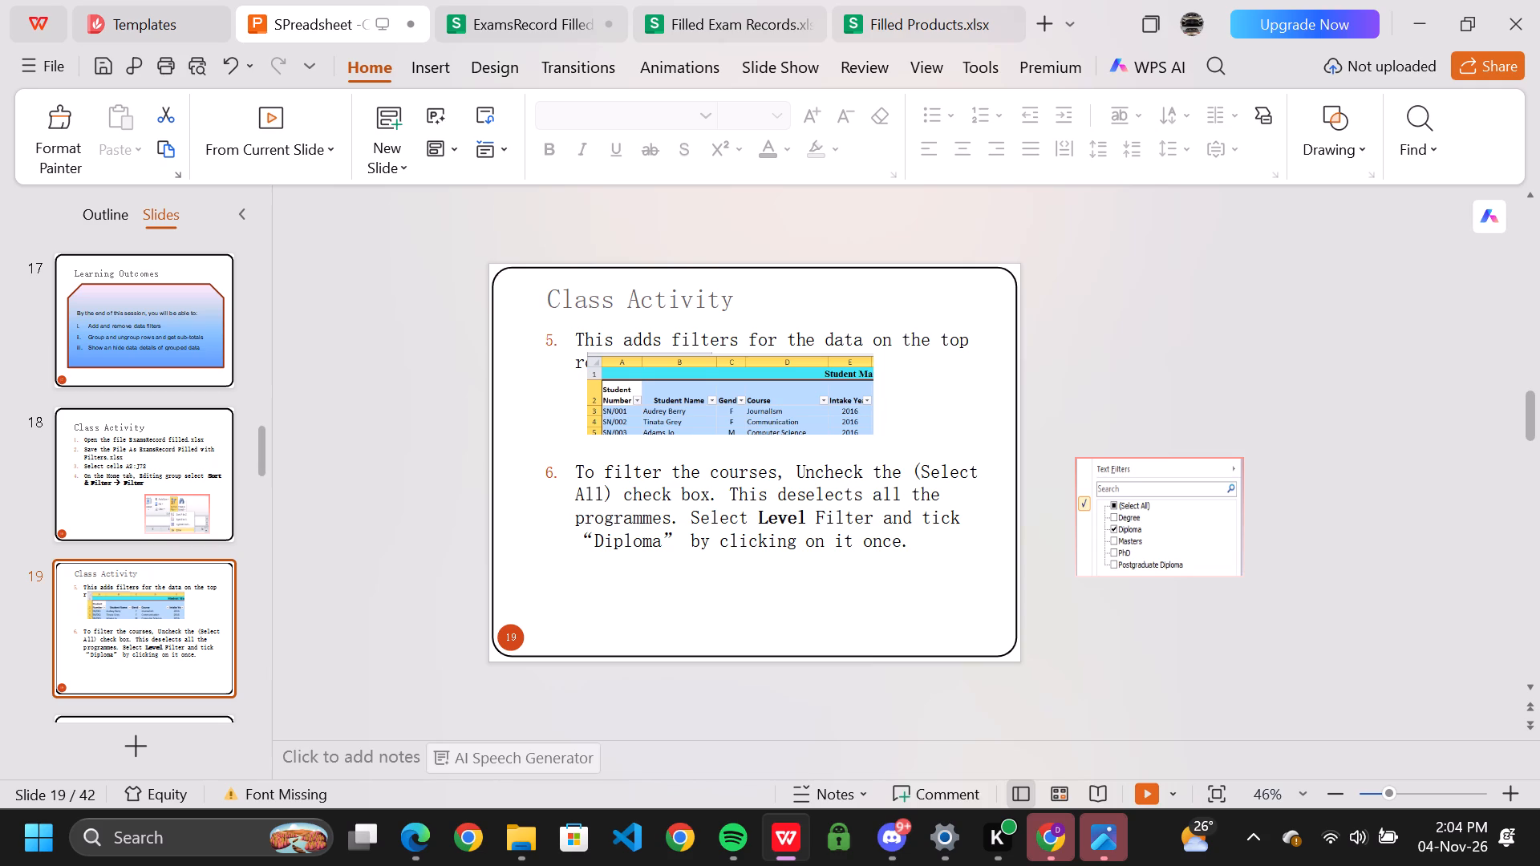
left_click_drag(638, 366, 1125, 335)
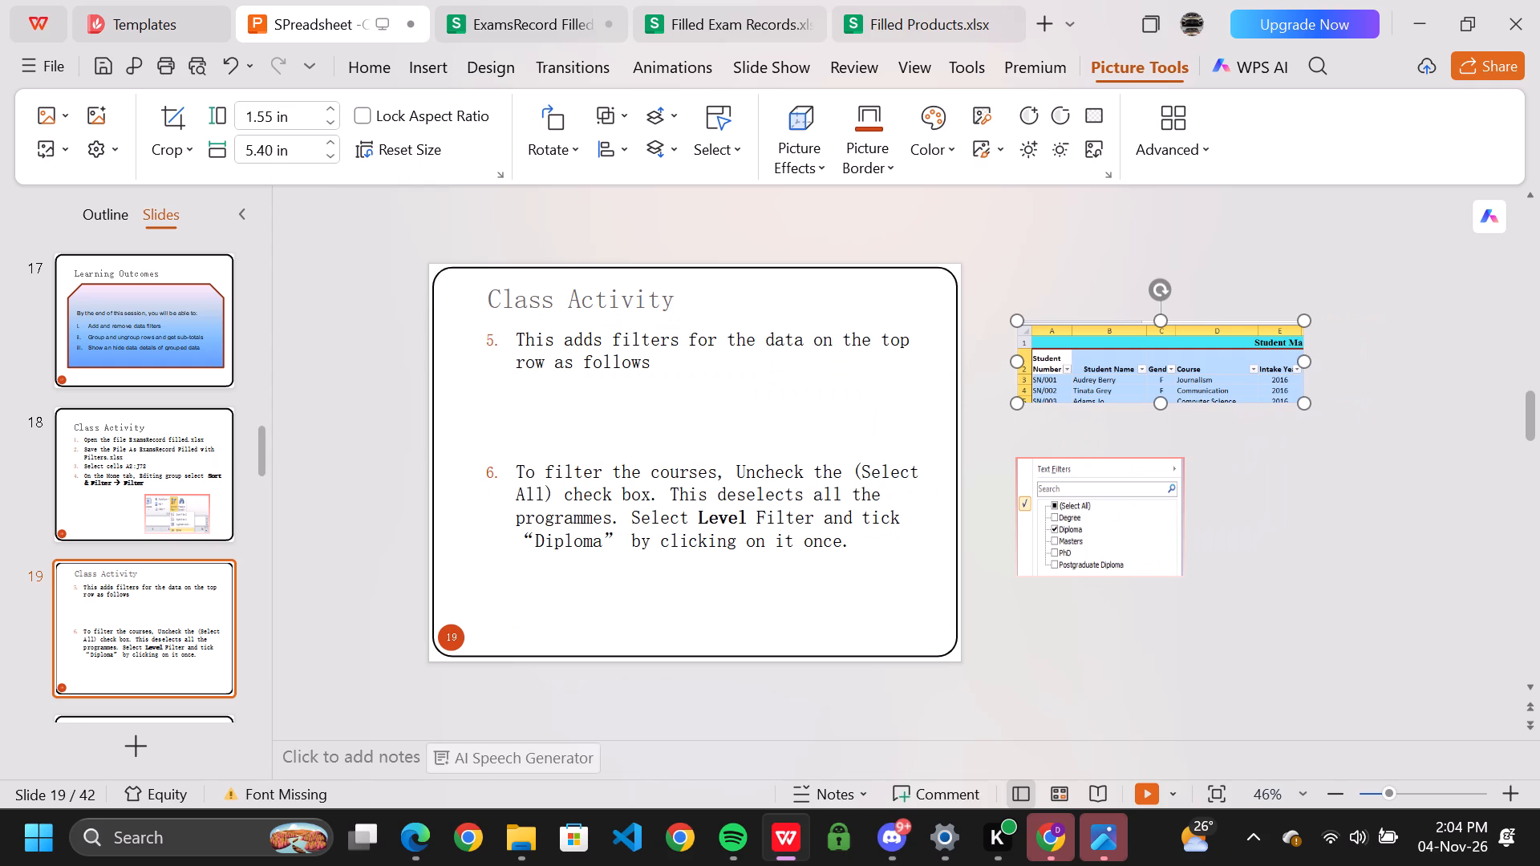
Examine the Filter by Color options of the Student Number filter in the ExamsRecord Filled sheet.
left_click(484, 11)
left_click(127, 340)
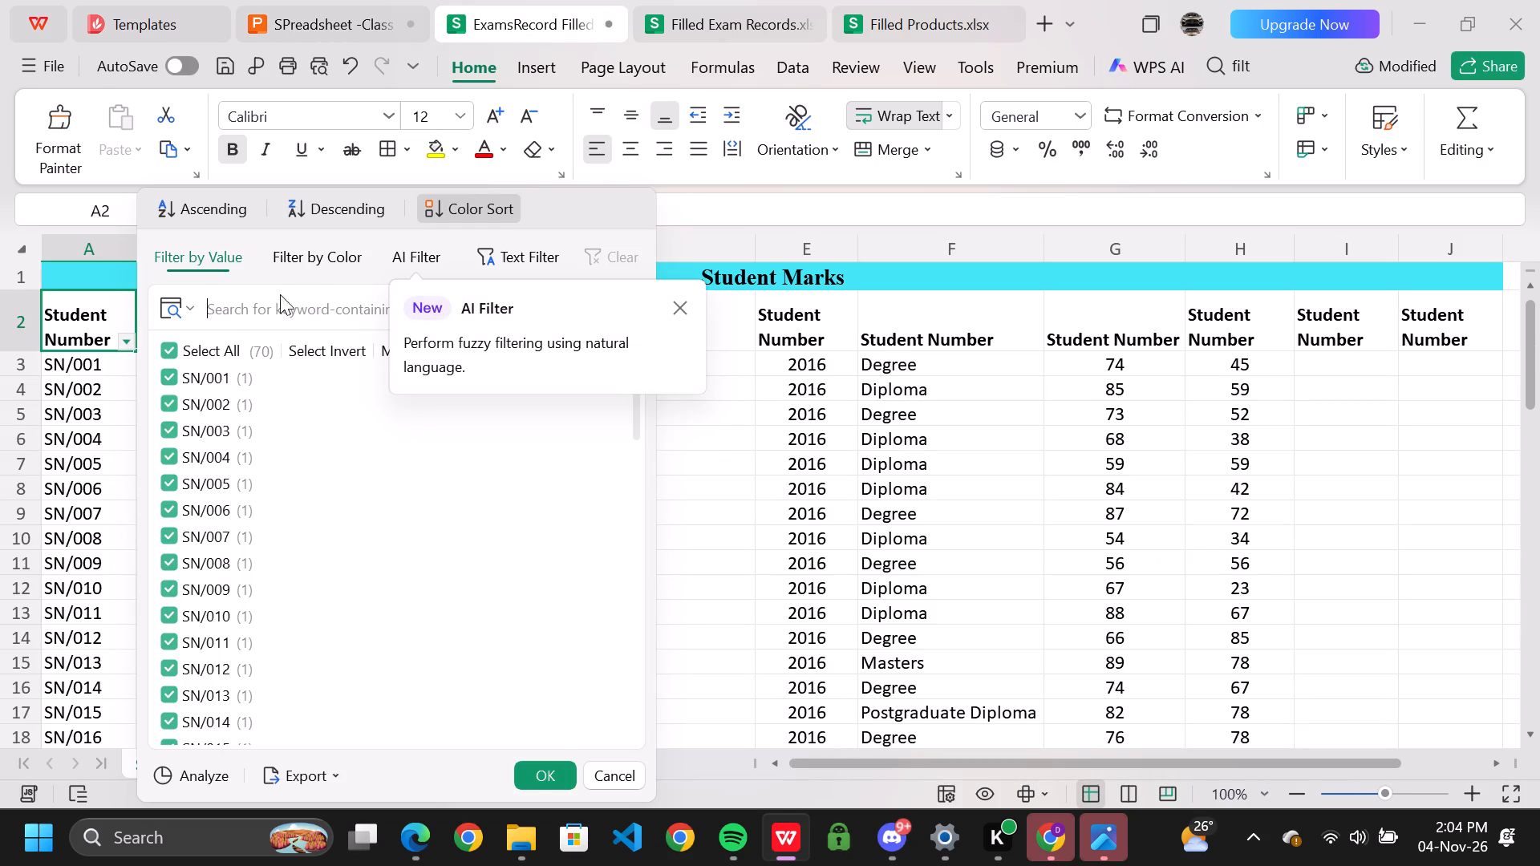
left_click(309, 271)
left_click(312, 264)
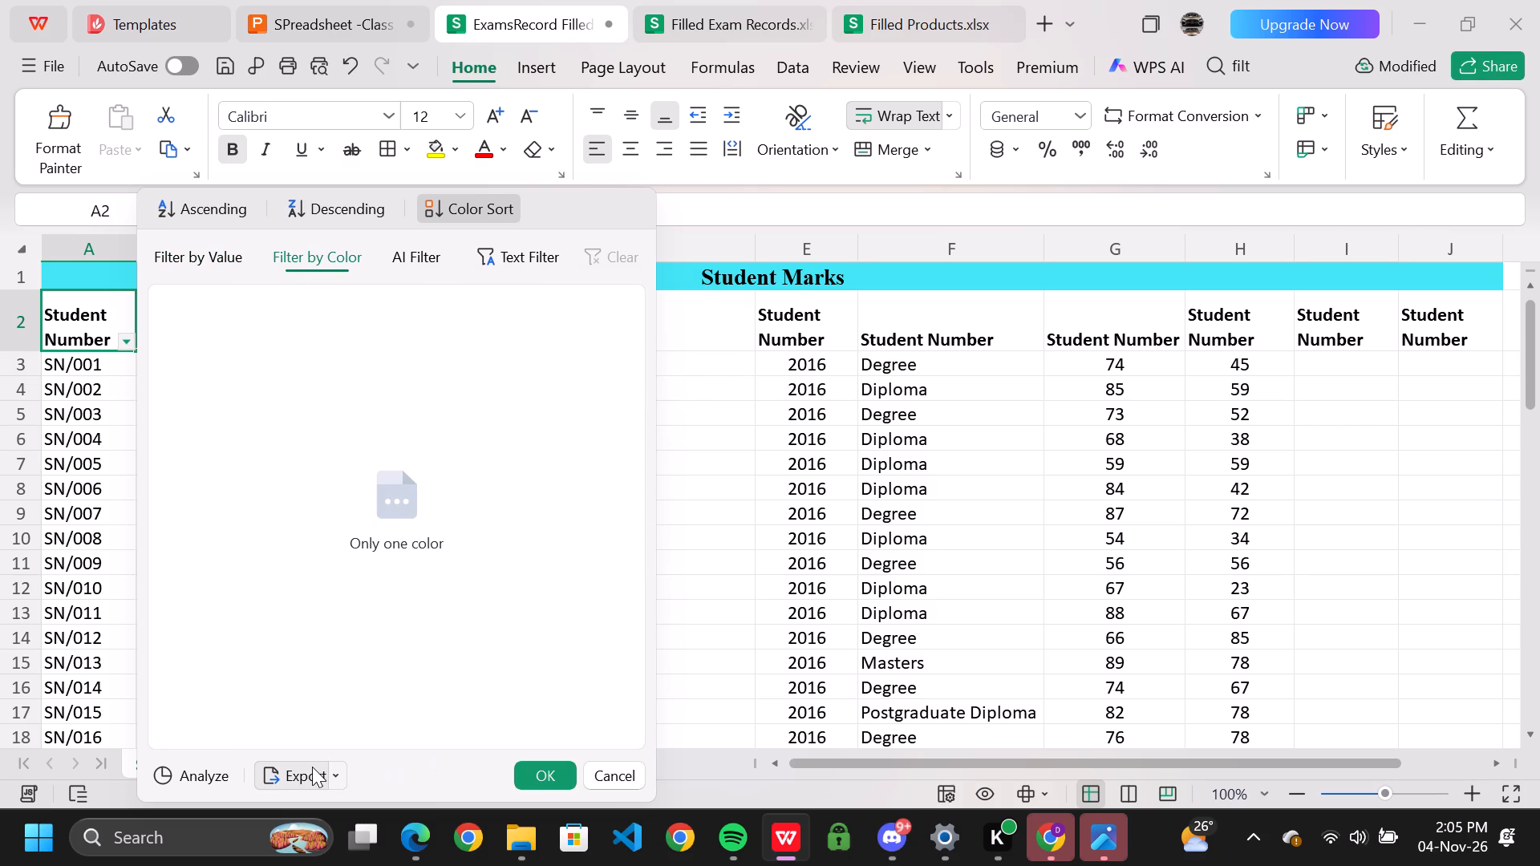
left_click(542, 769)
left_click(124, 334)
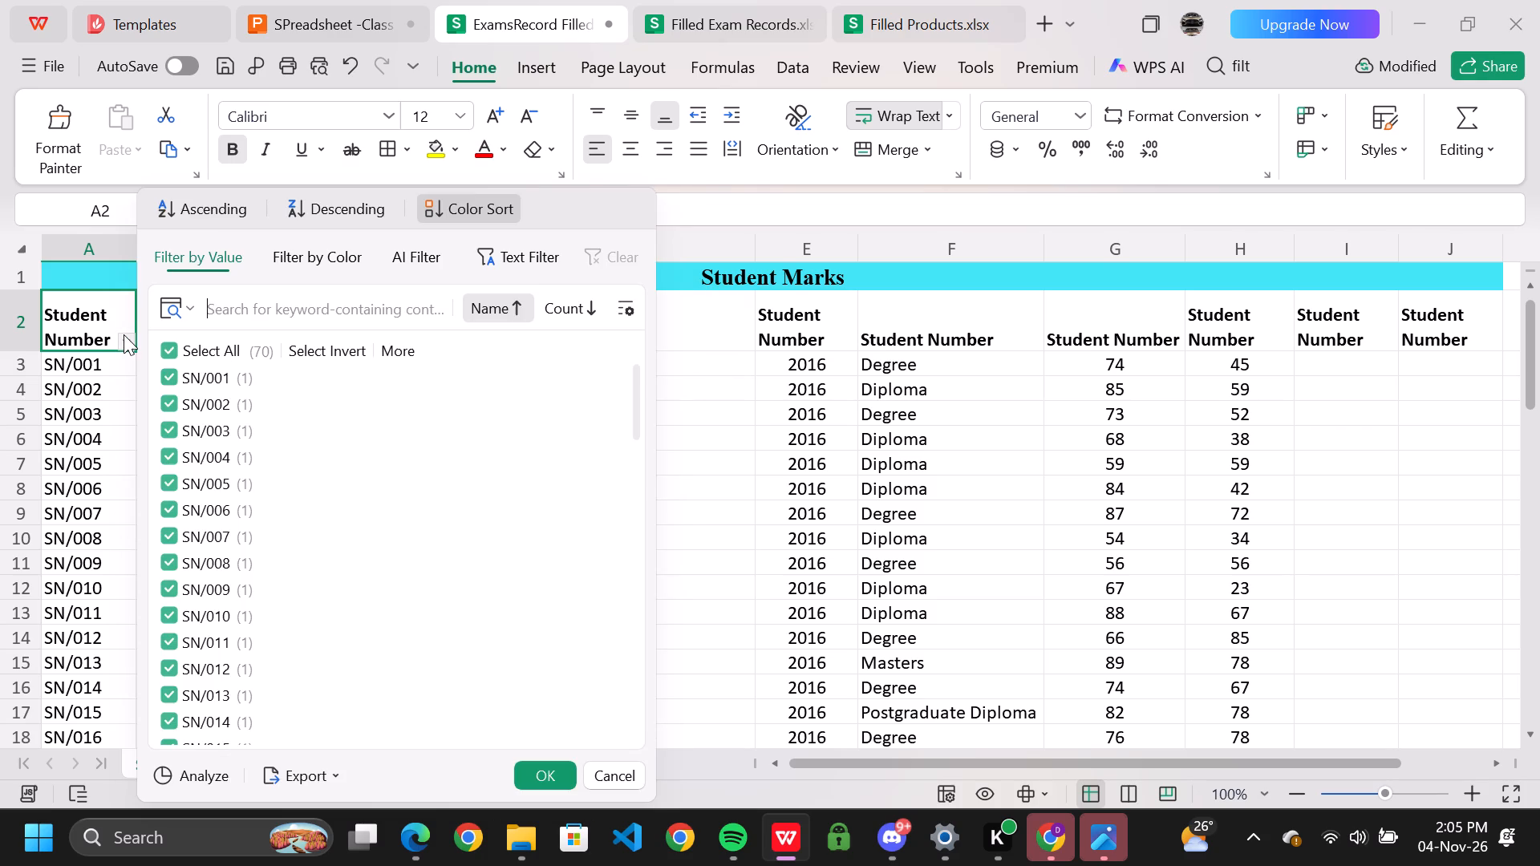
left_click(296, 265)
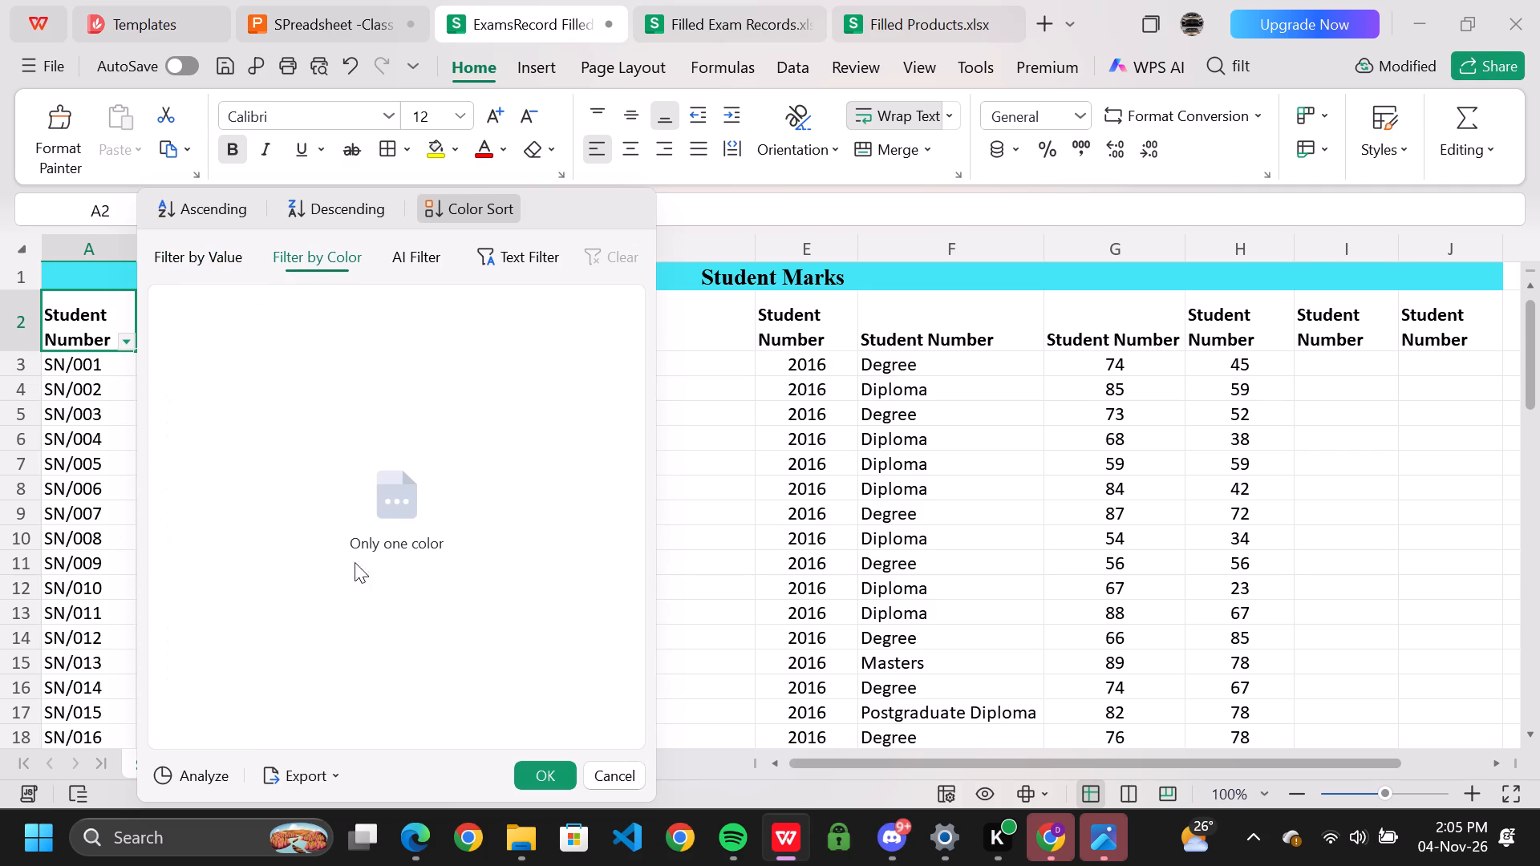
Open the filter analysis for the Student Number column and inspect its chart legend.
left_click(184, 773)
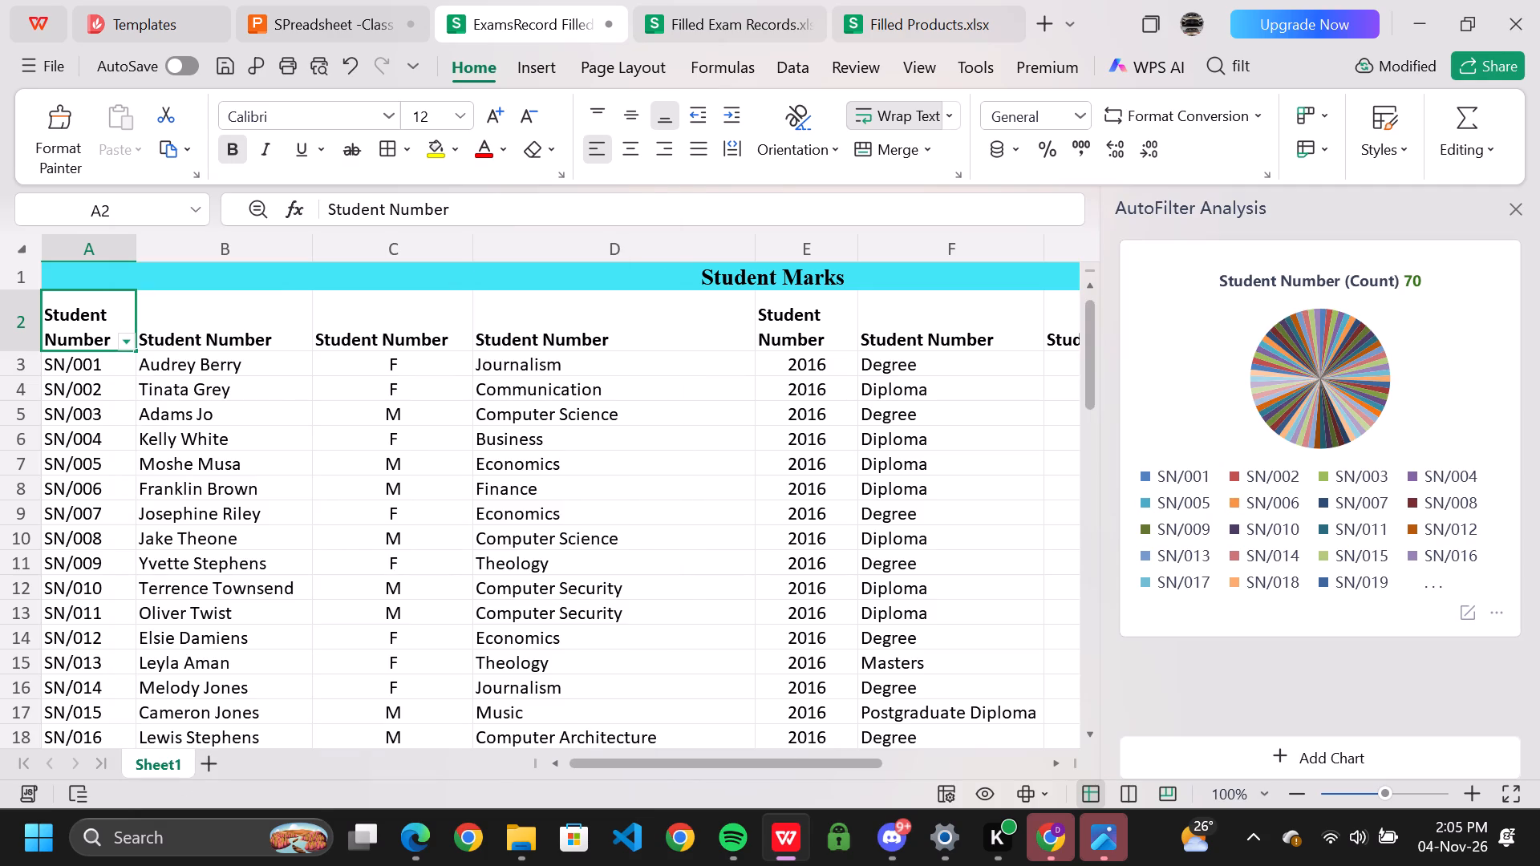
left_click(1144, 478)
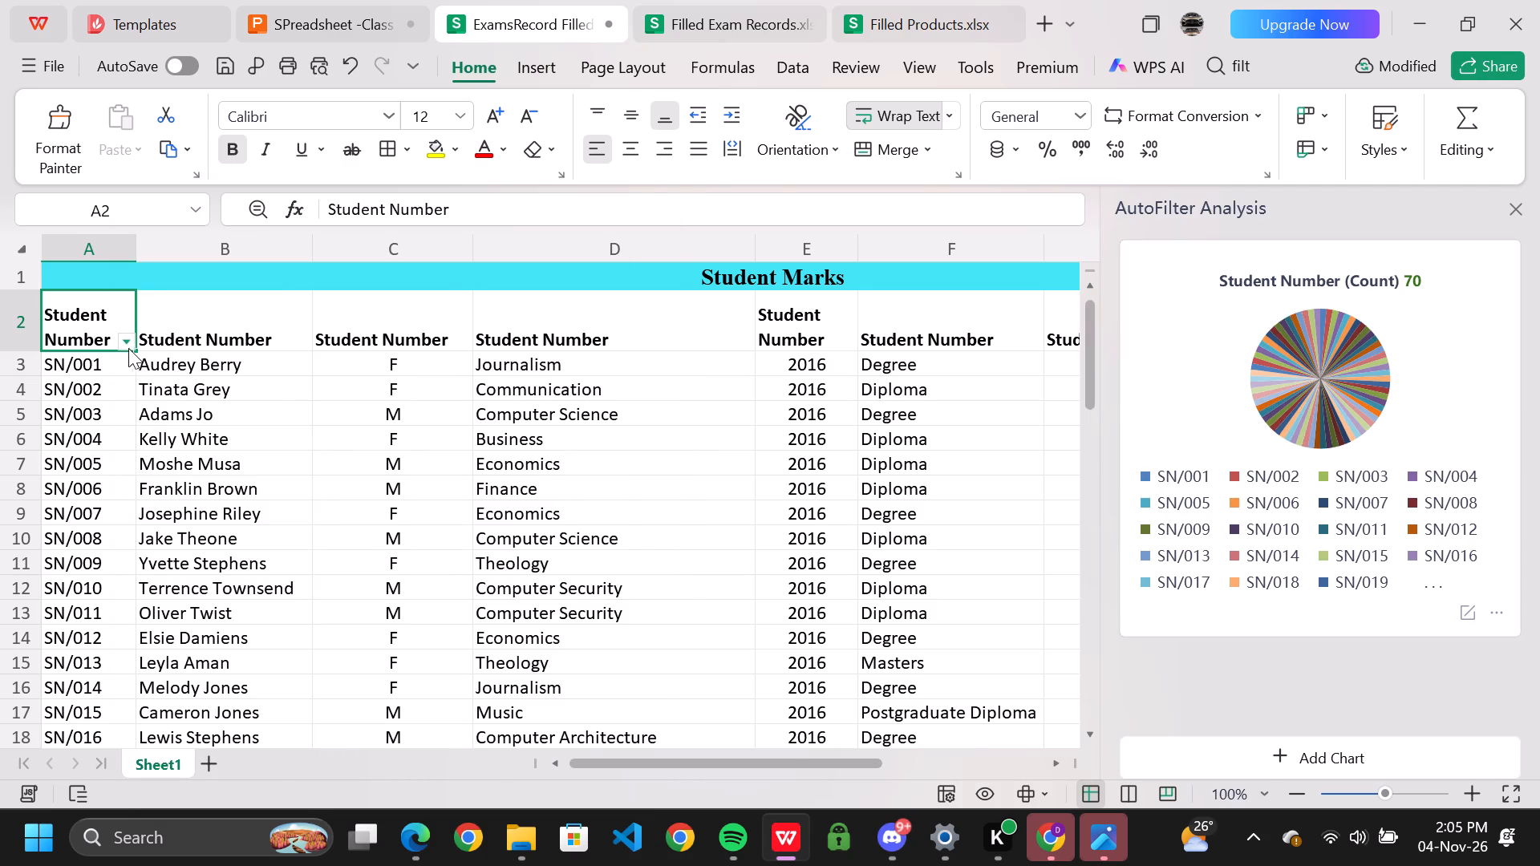
Recheck the Filter by Color options of the Student Number filter, and close the AutoFilter analysis.
left_click(120, 342)
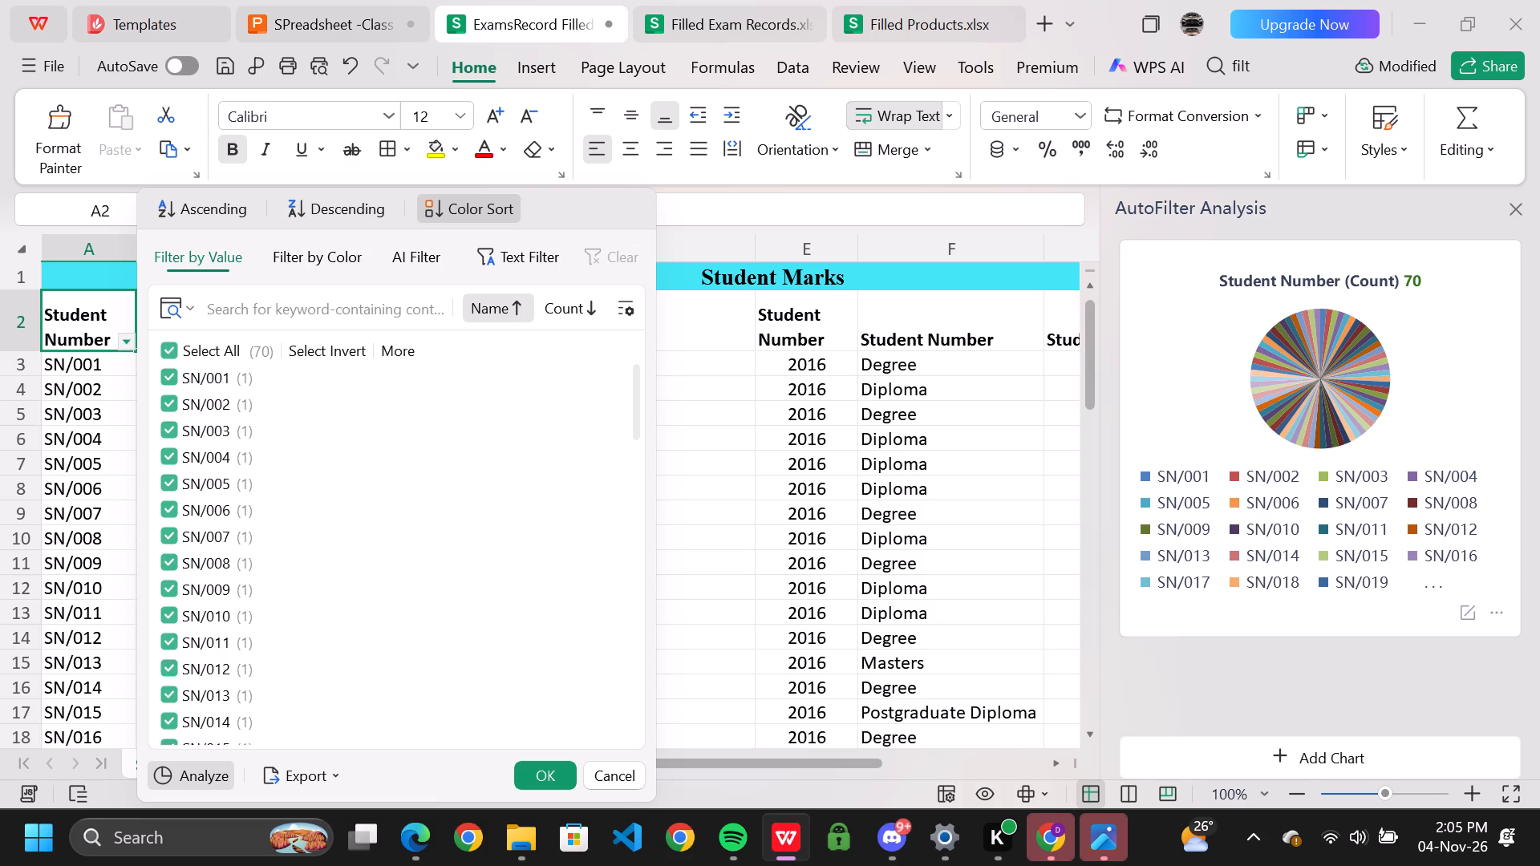
left_click(317, 258)
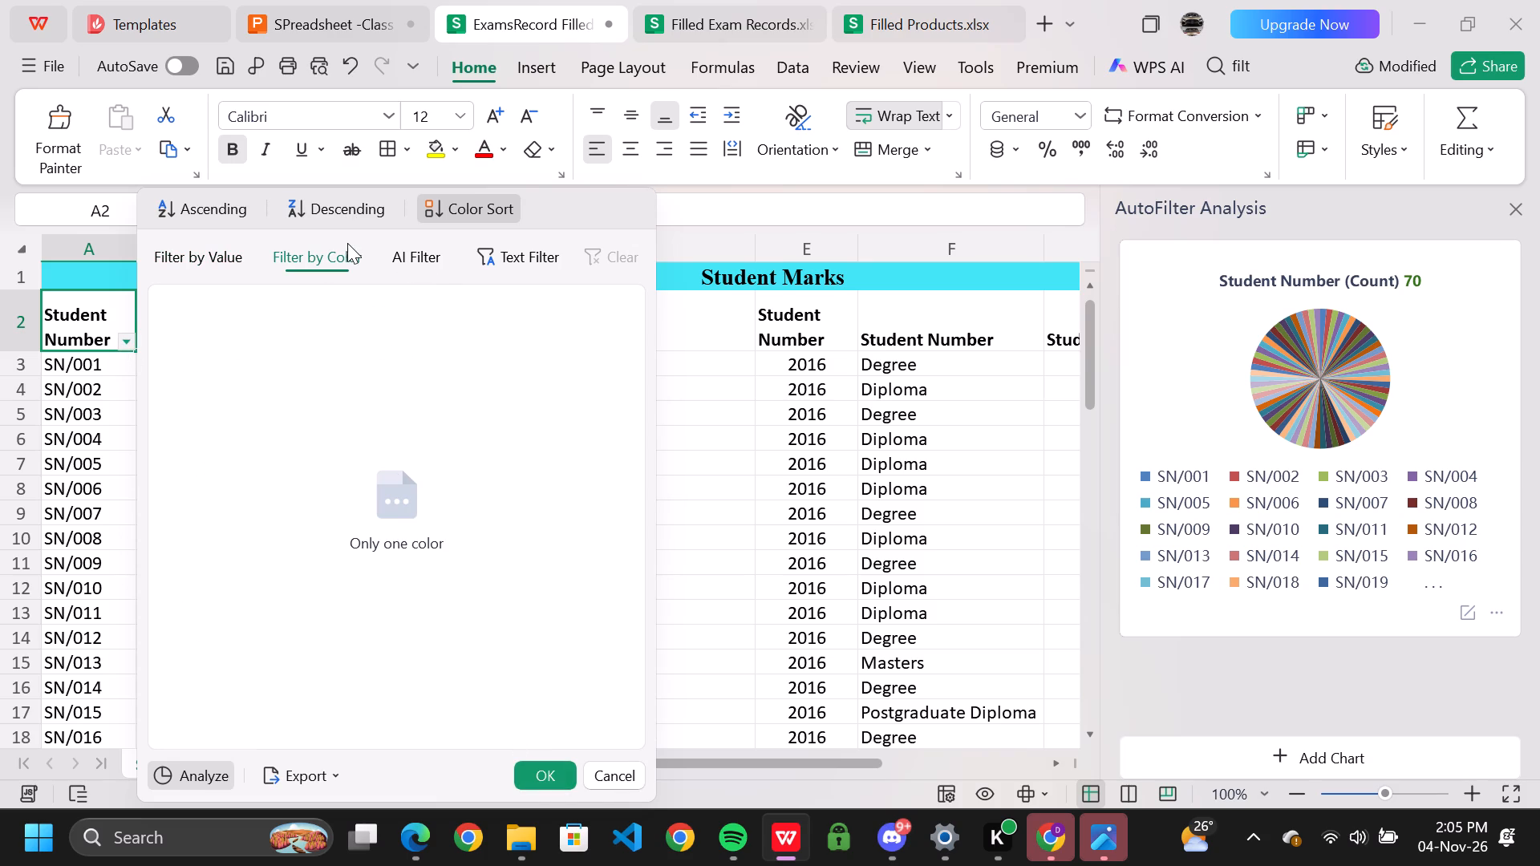
left_click(558, 772)
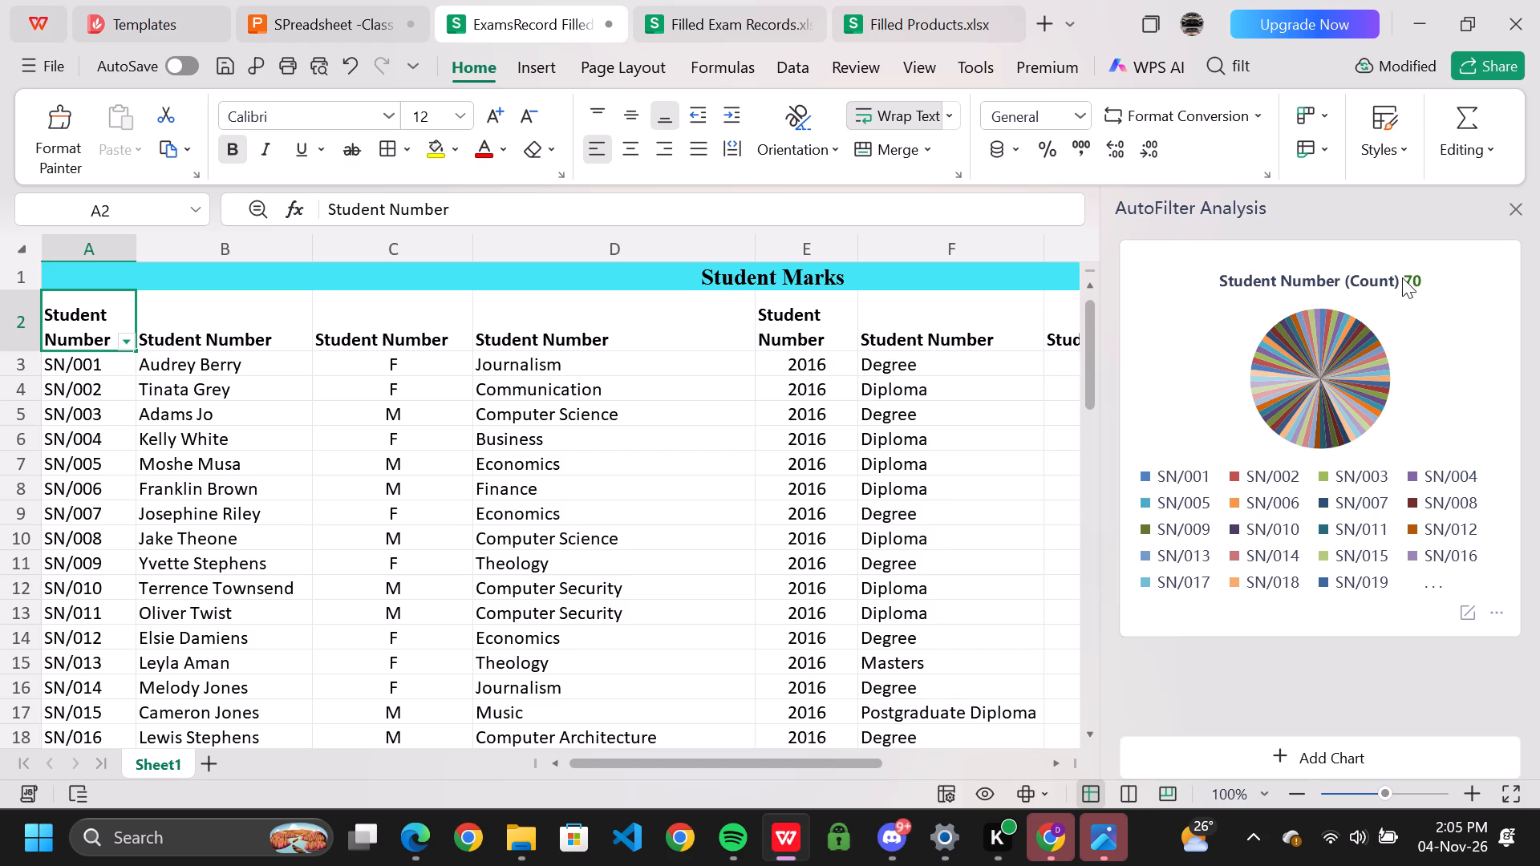
left_click(1518, 196)
Reread slide 19's instructions on filtering by Level and compare them with the header row of the ExamsRecord Filled sheet.
left_click(367, 10)
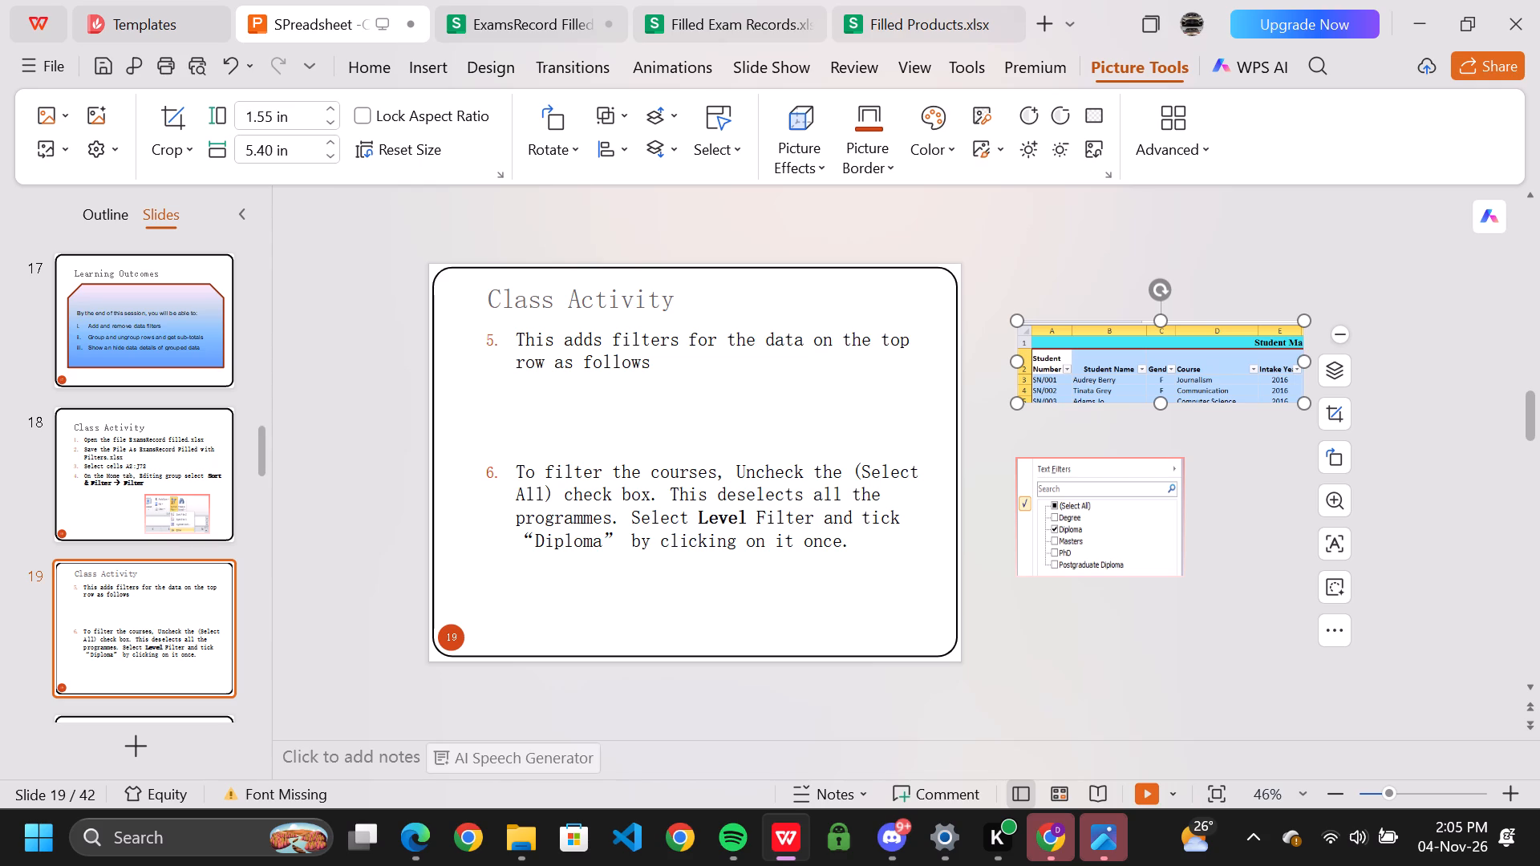
left_click(518, 26)
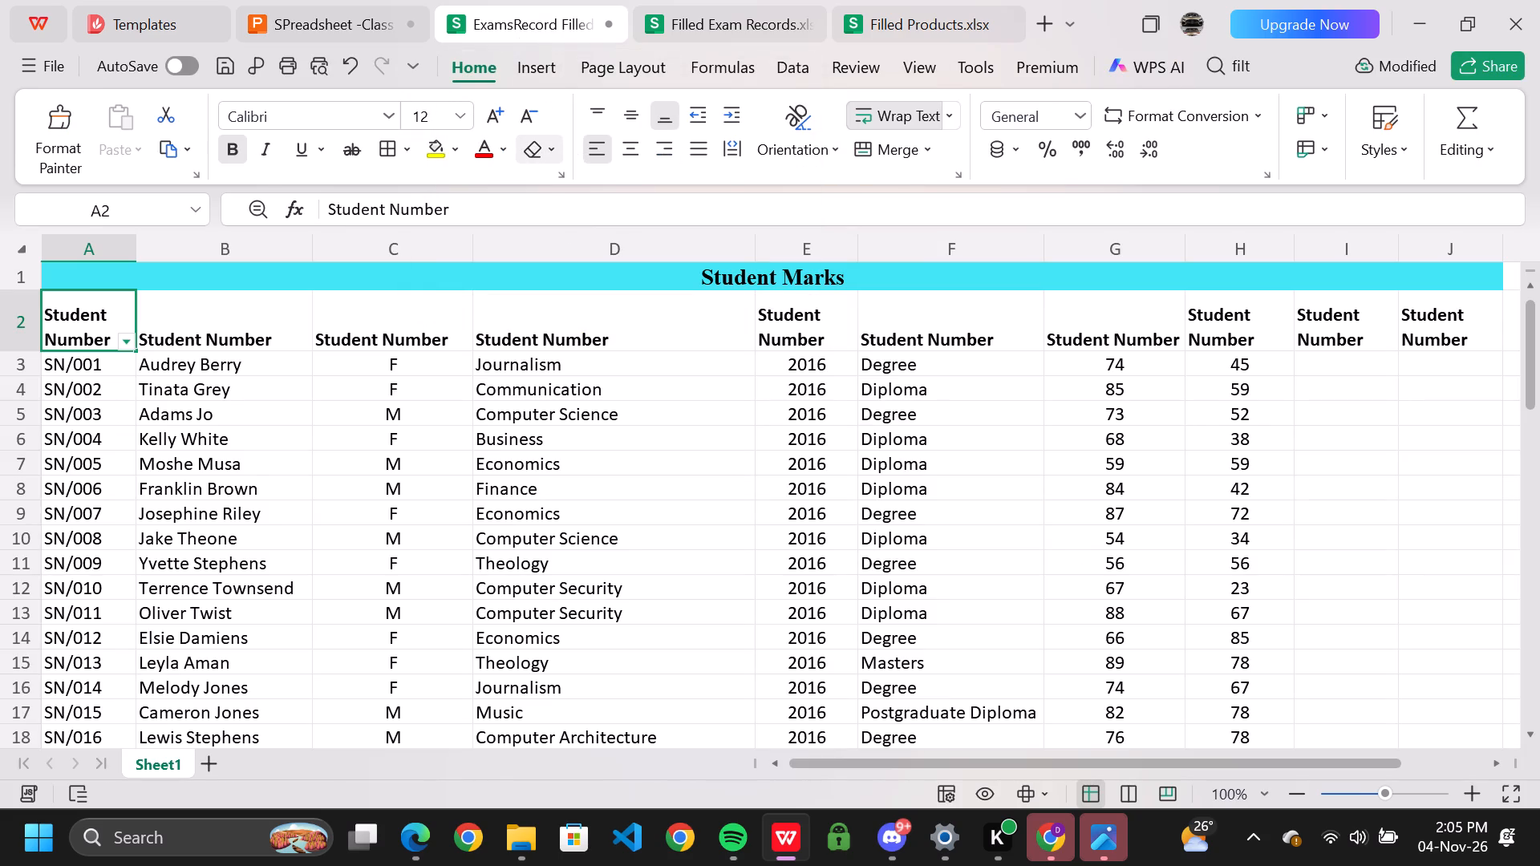
left_click(930, 335)
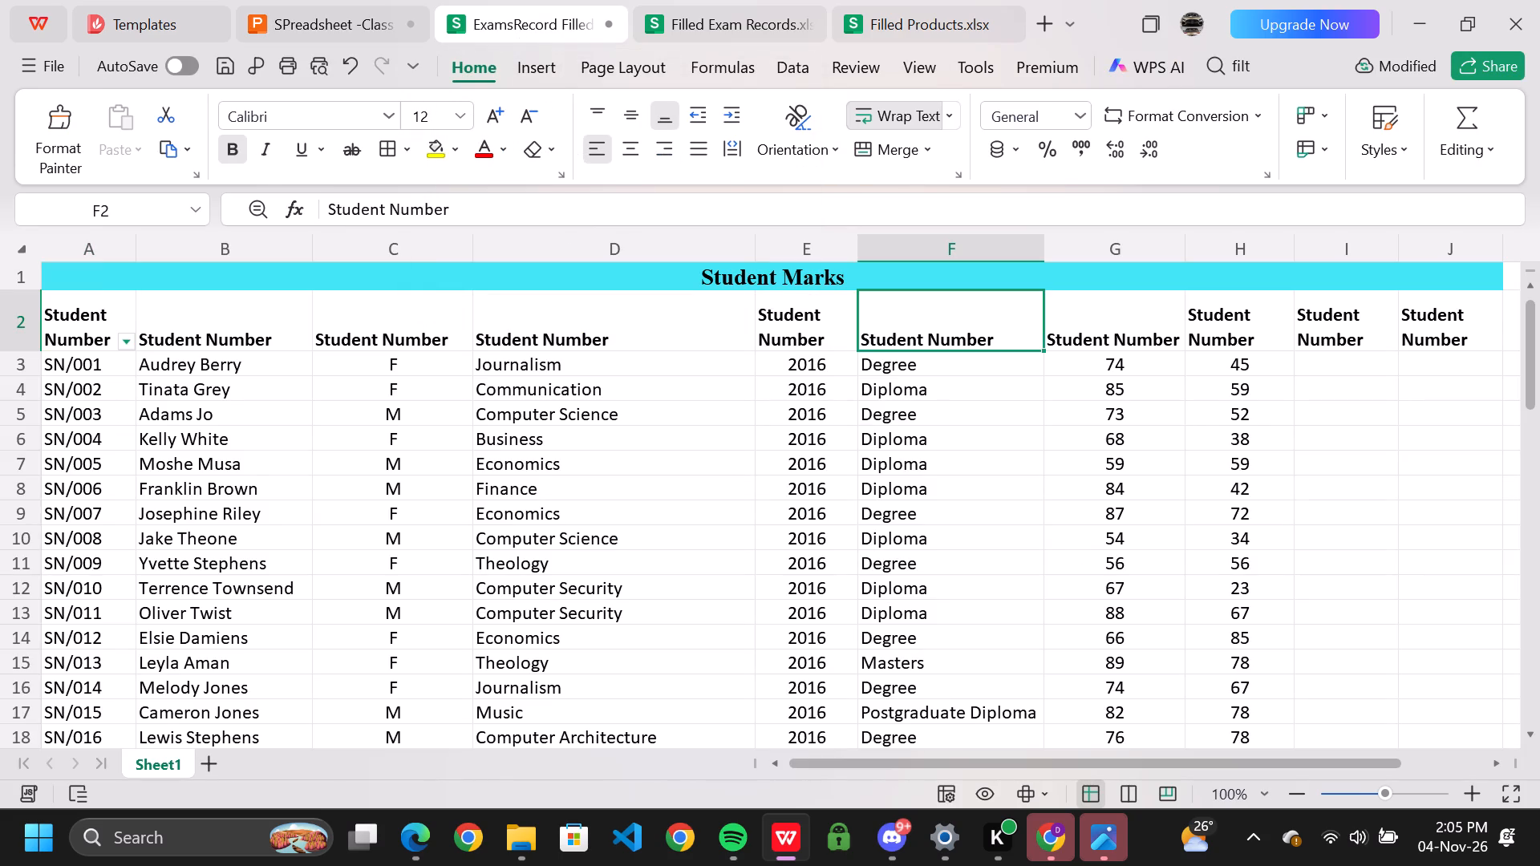
left_click(354, 29)
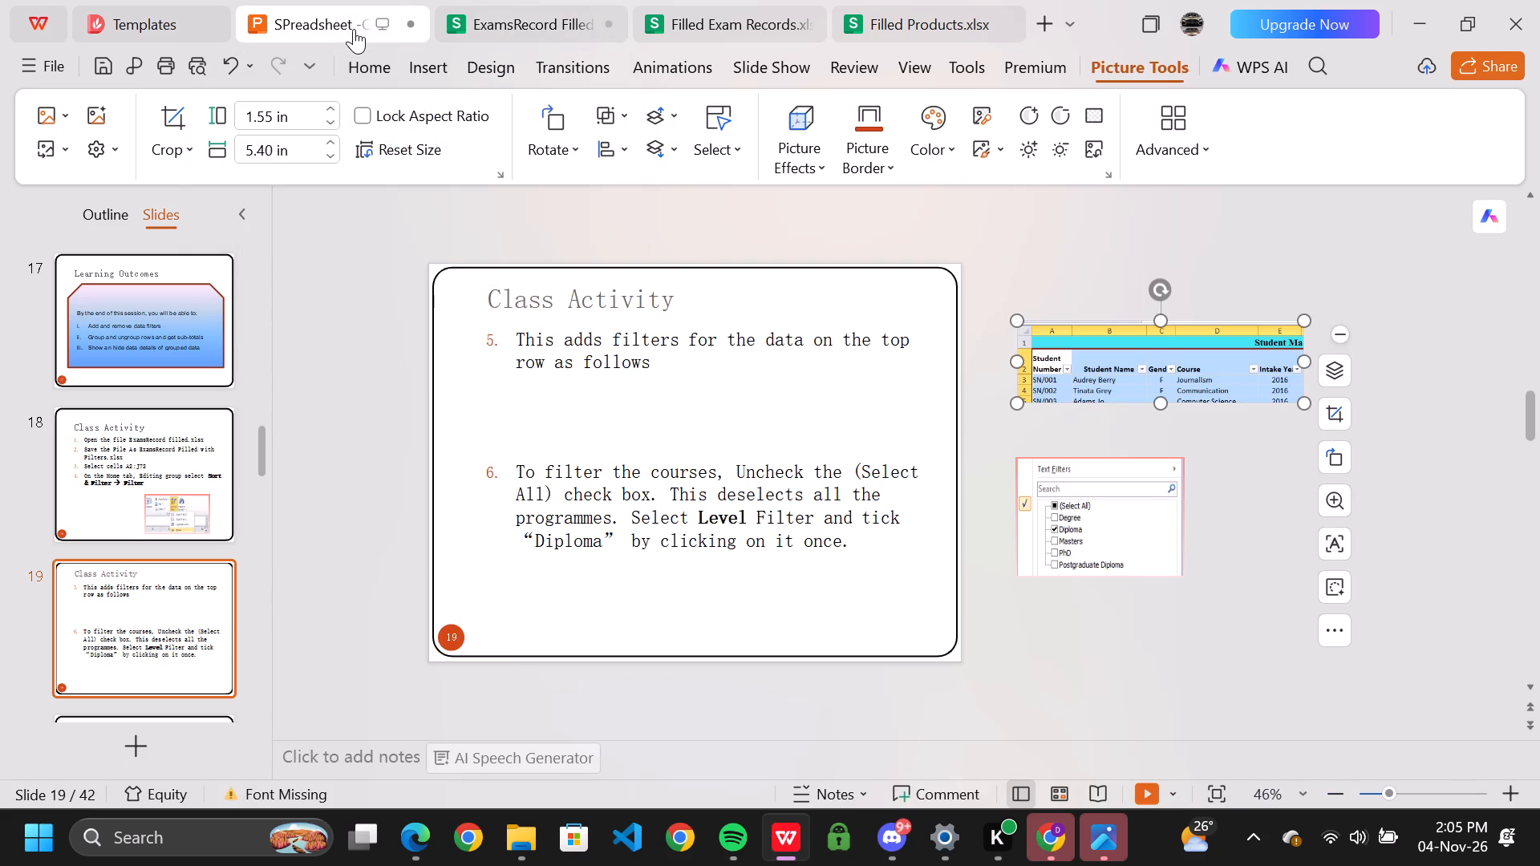
left_click(476, 14)
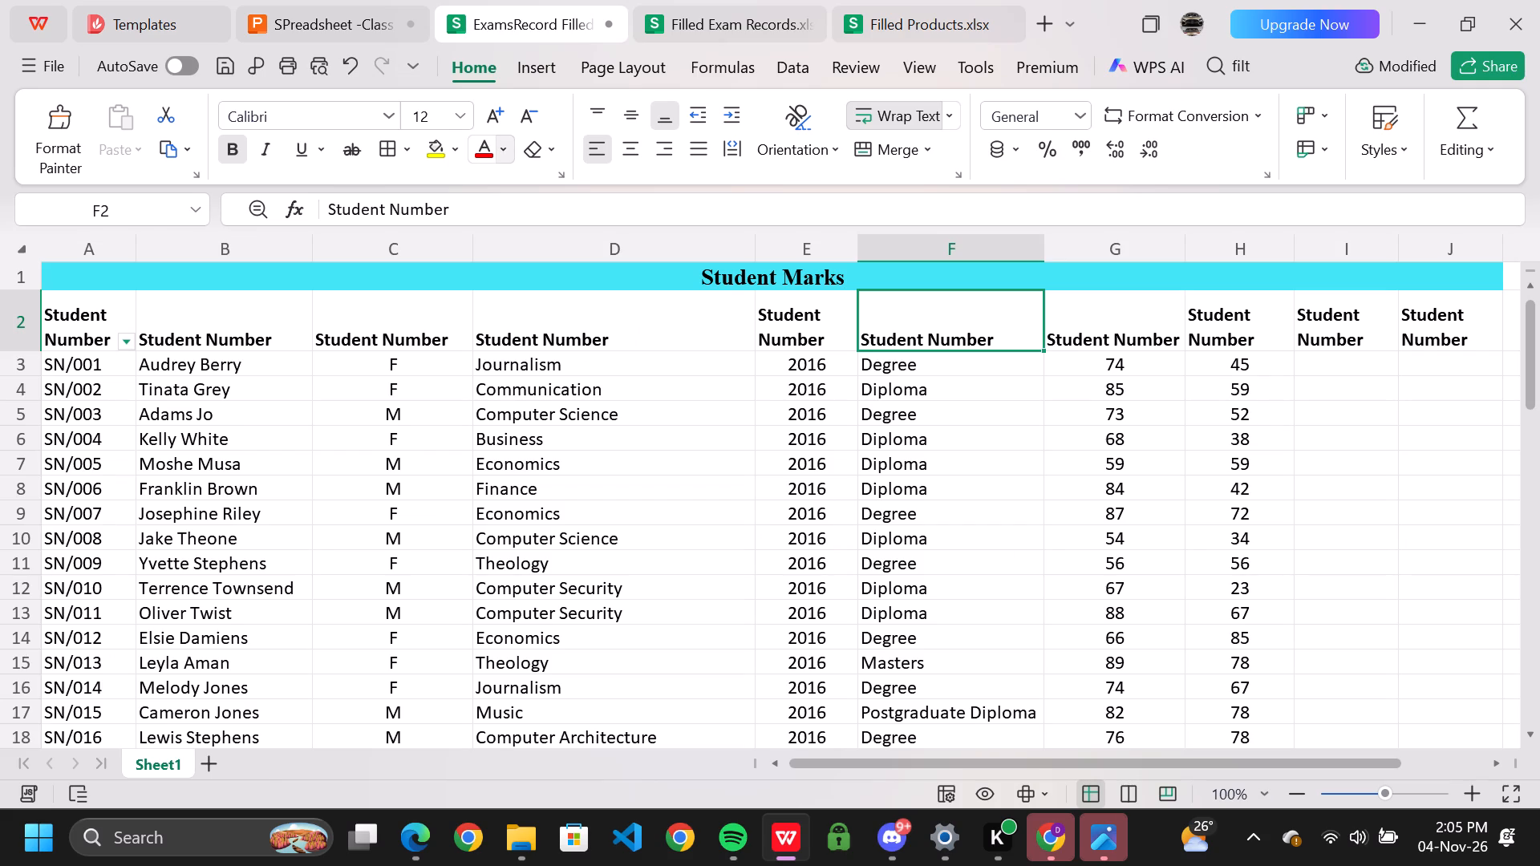
Select columns A to J, search the commands for "filter", and toggle off the existing filter on the Student Number header.
left_click(87, 245)
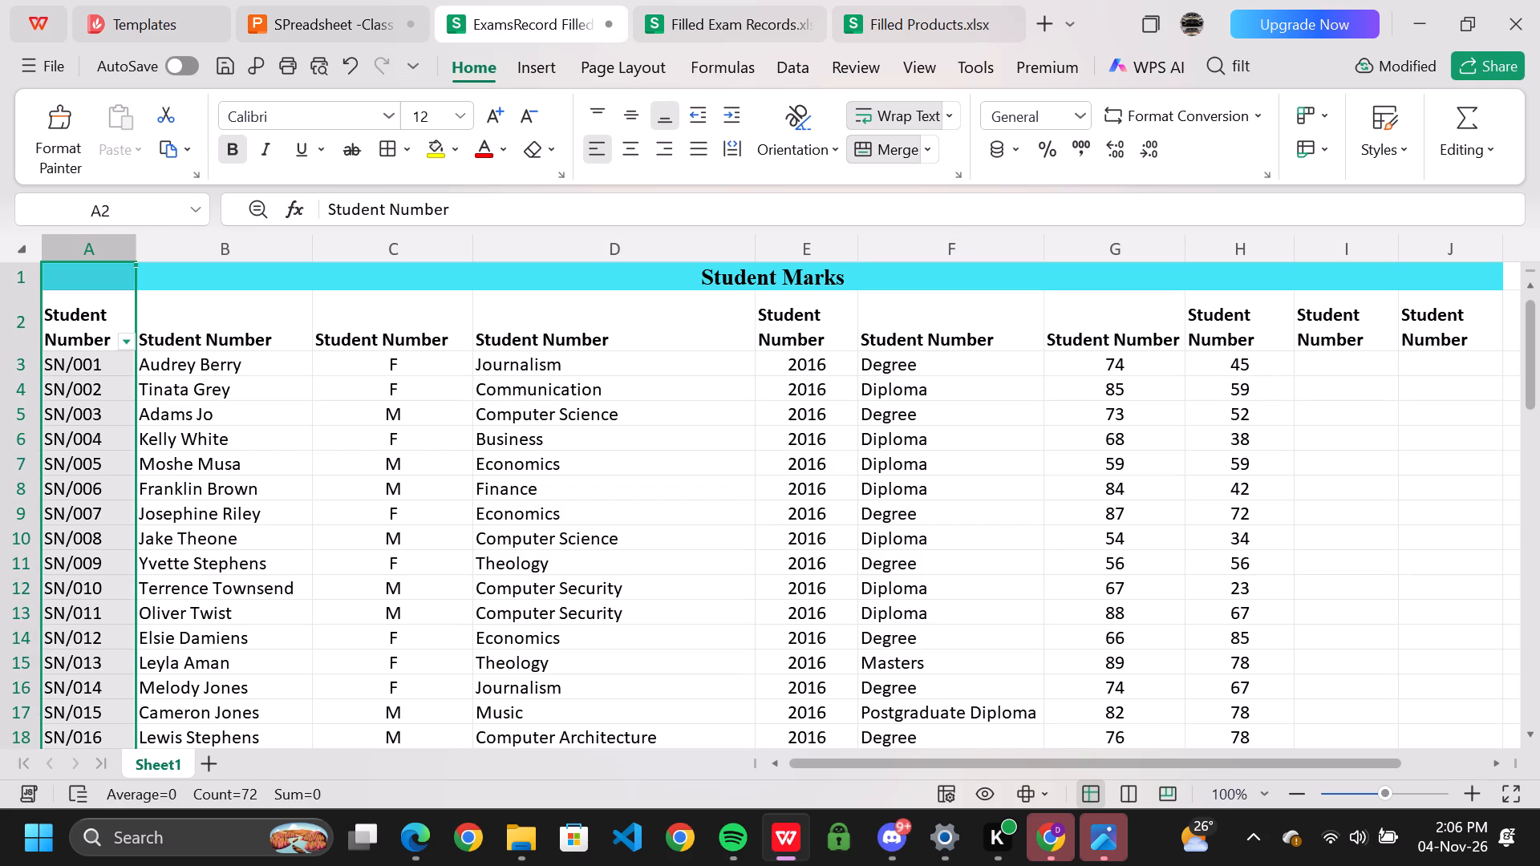
left_click_drag(135, 265, 306, 289)
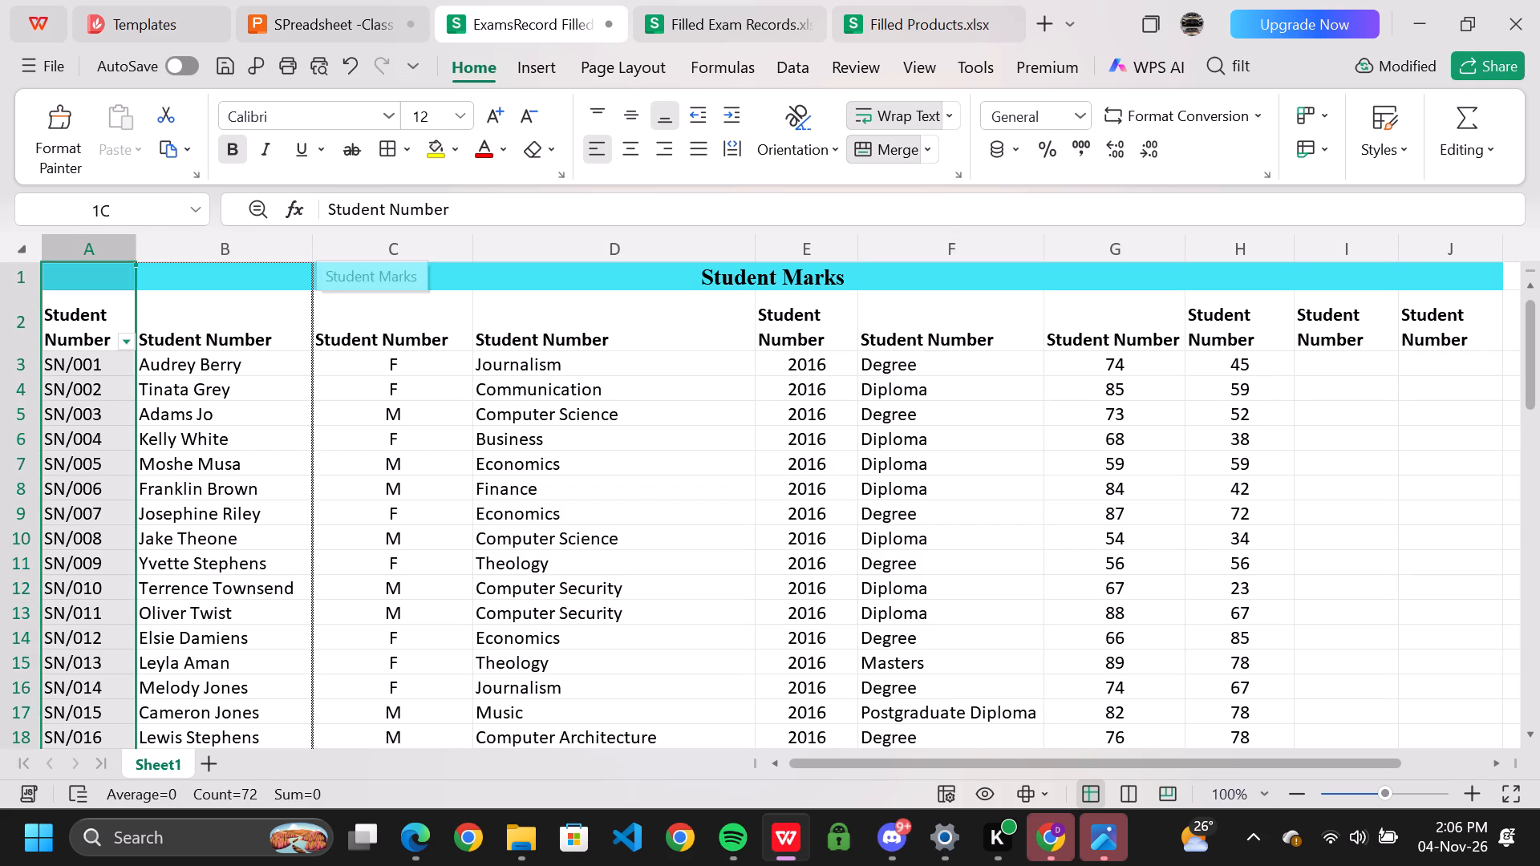
left_click_drag(306, 289, 76, 293)
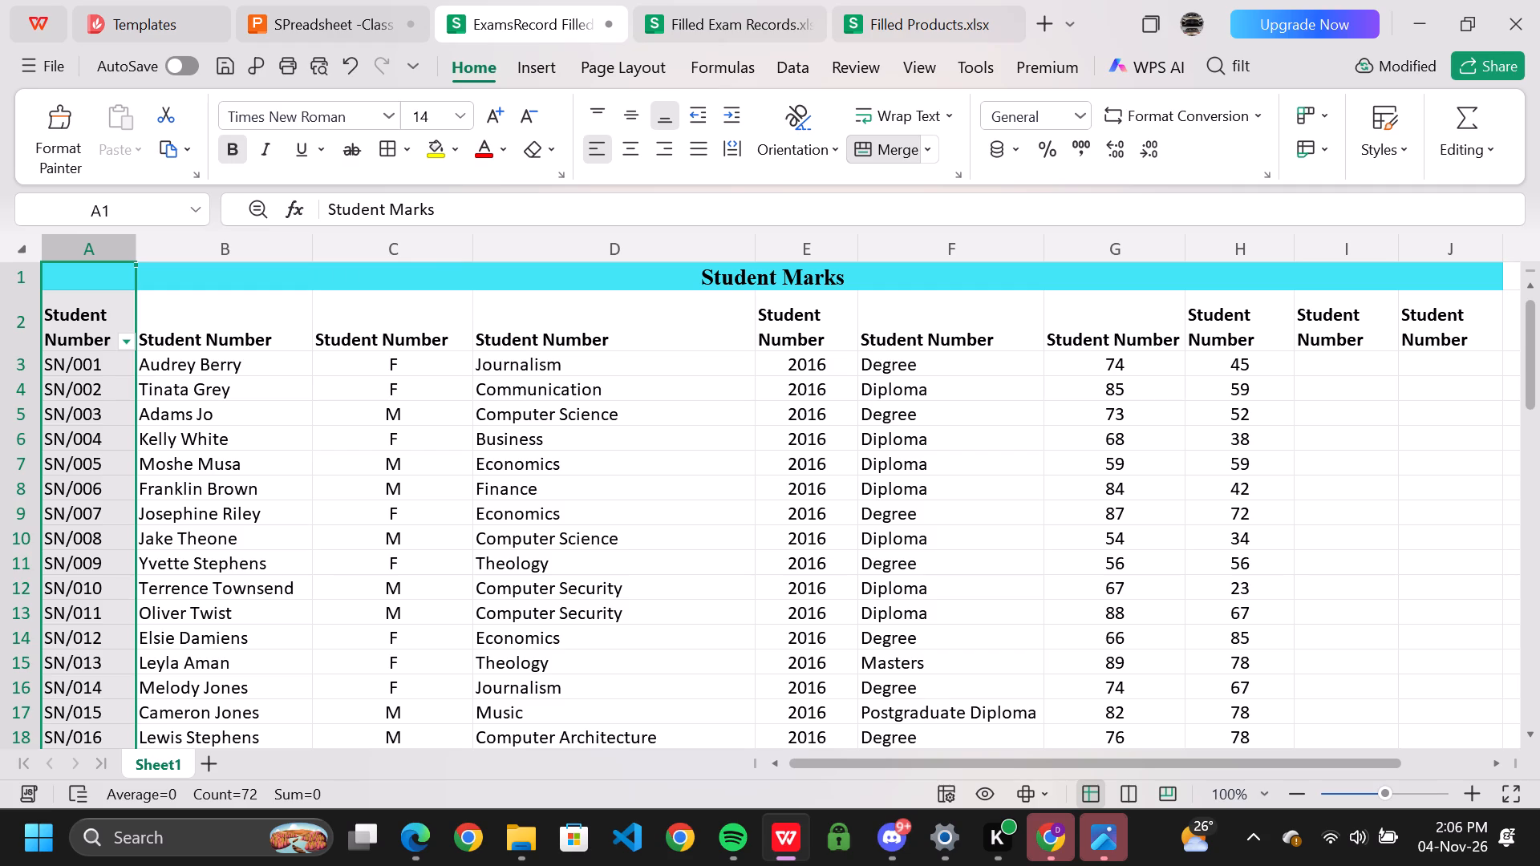
key("shift+Right")
key("shift+Right")
key("shift+Right")
key("shift+Left")
key("shift+Left")
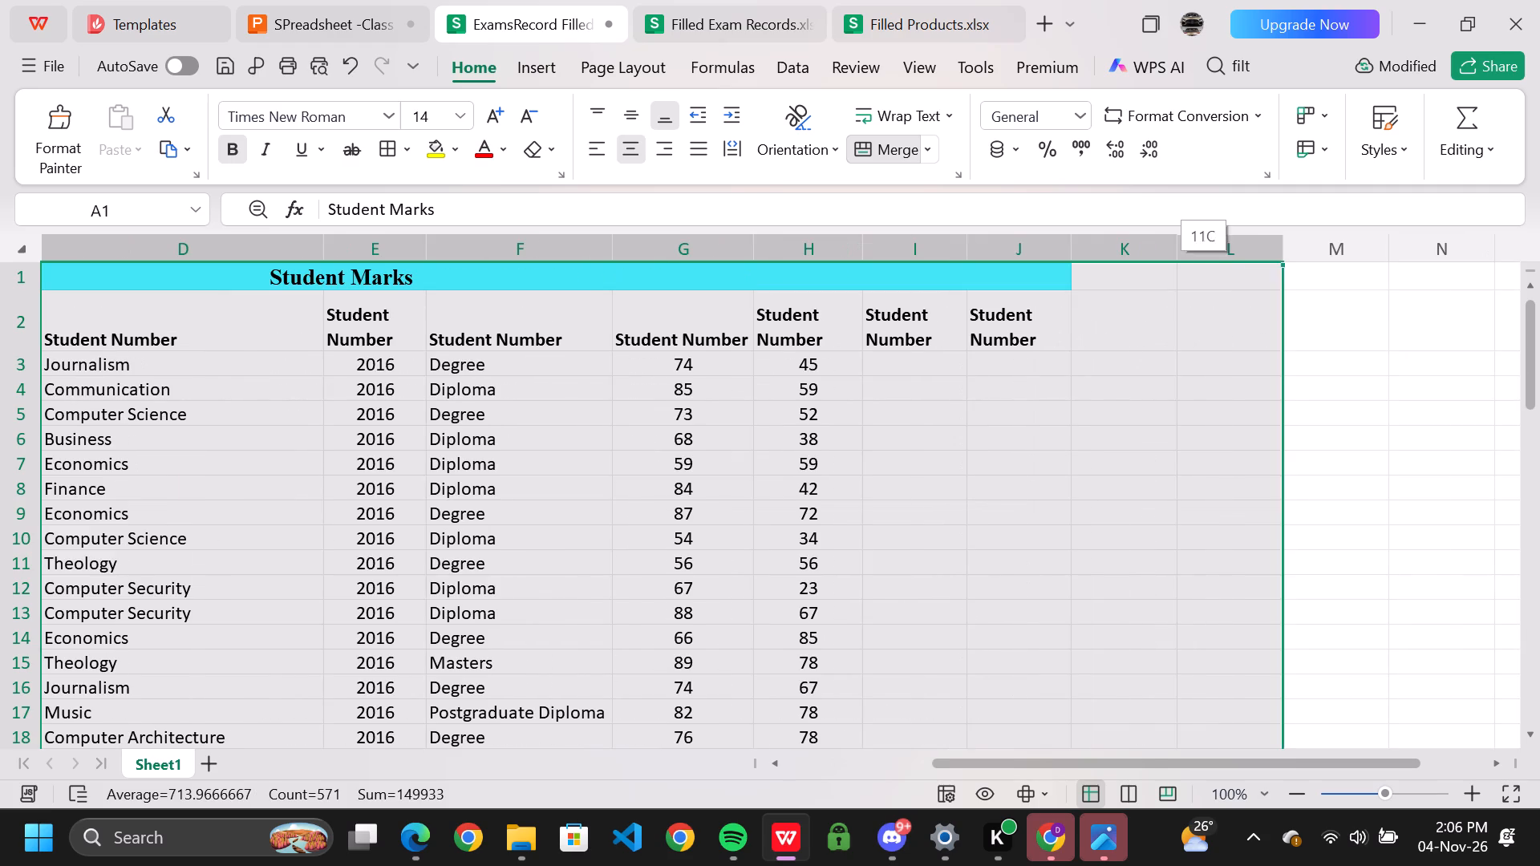
key("shift+Left")
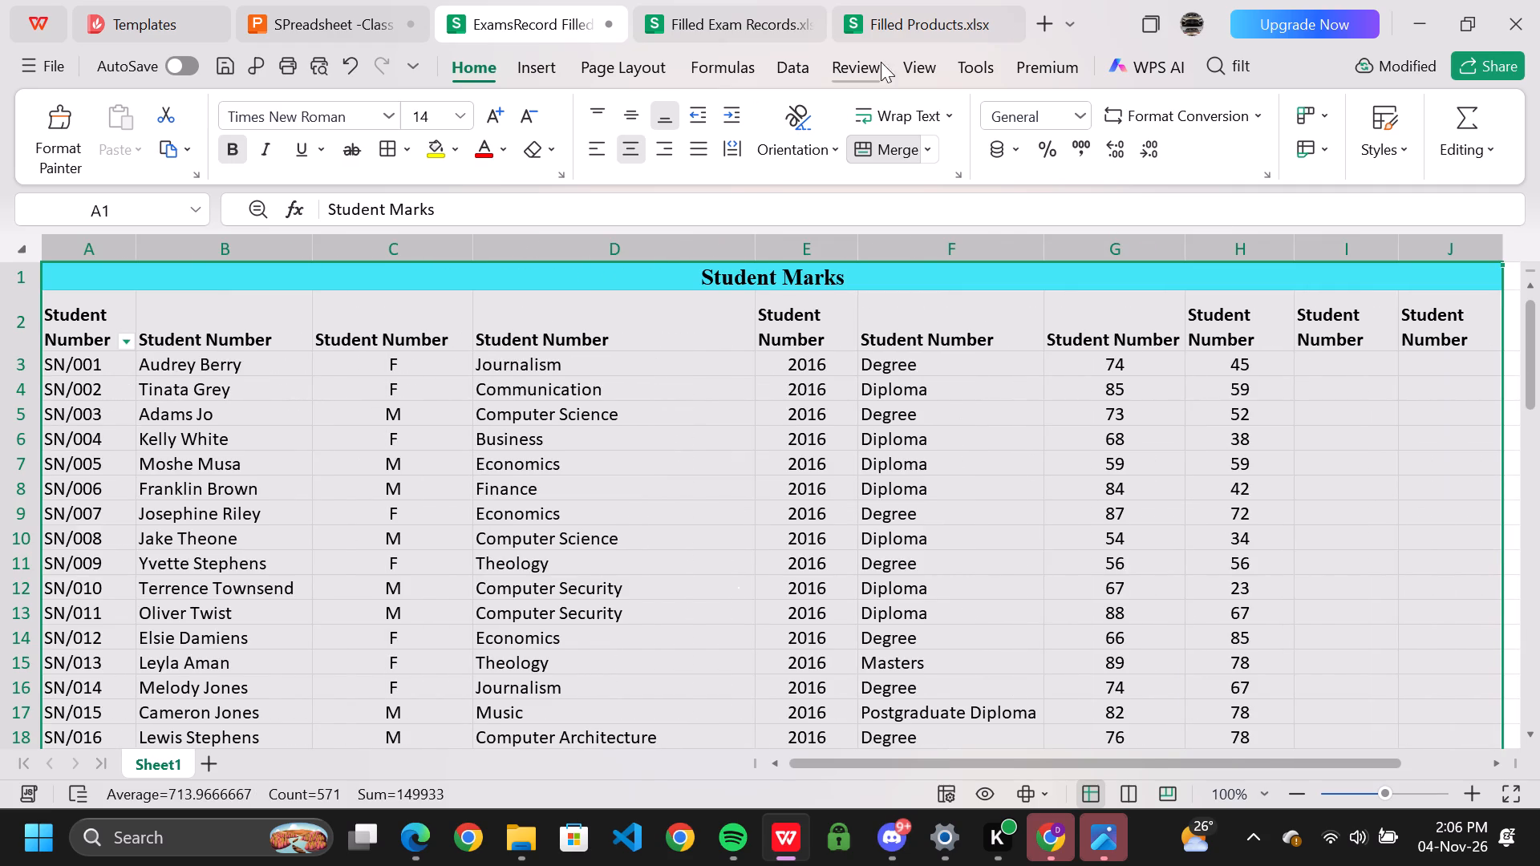
left_click(1234, 65)
left_click(1256, 63)
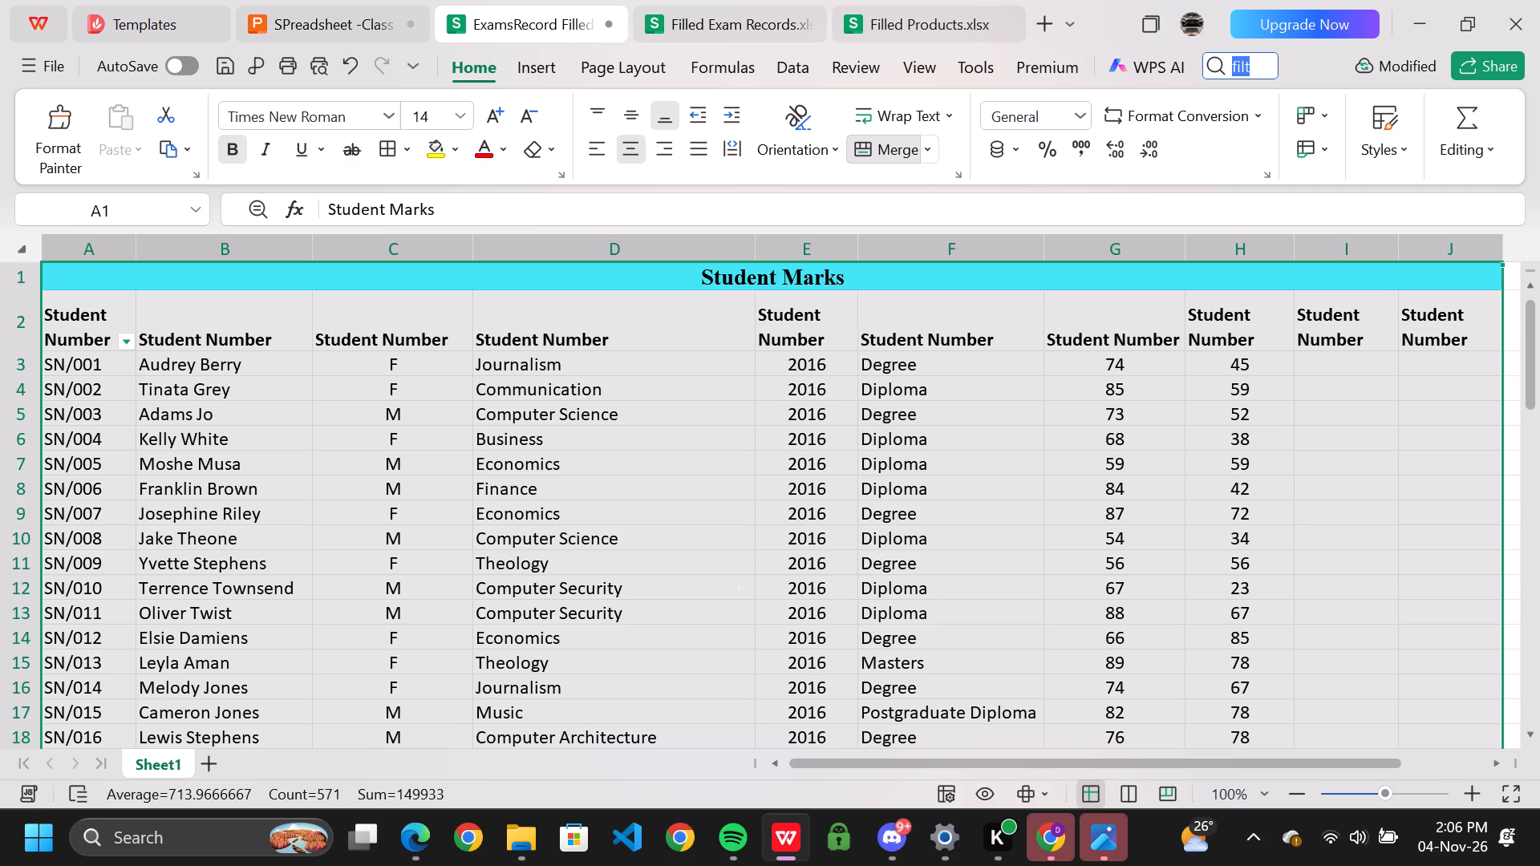
double_click(1254, 63)
double_click(1254, 63)
left_click(1254, 63)
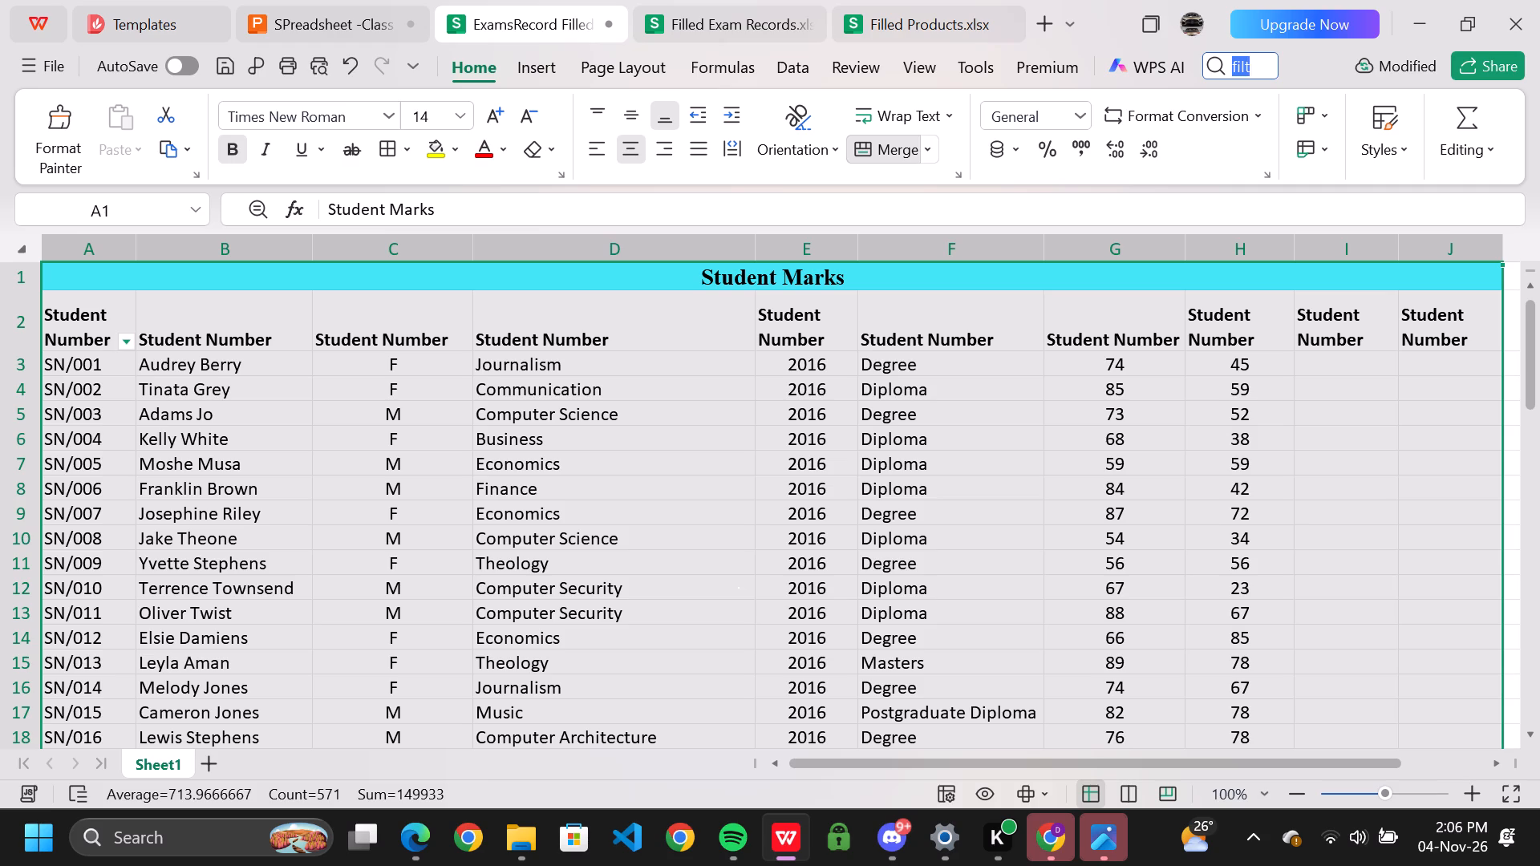
double_click(1254, 63)
left_click(1254, 63)
key("e")
key("BackSpace")
type("filter")
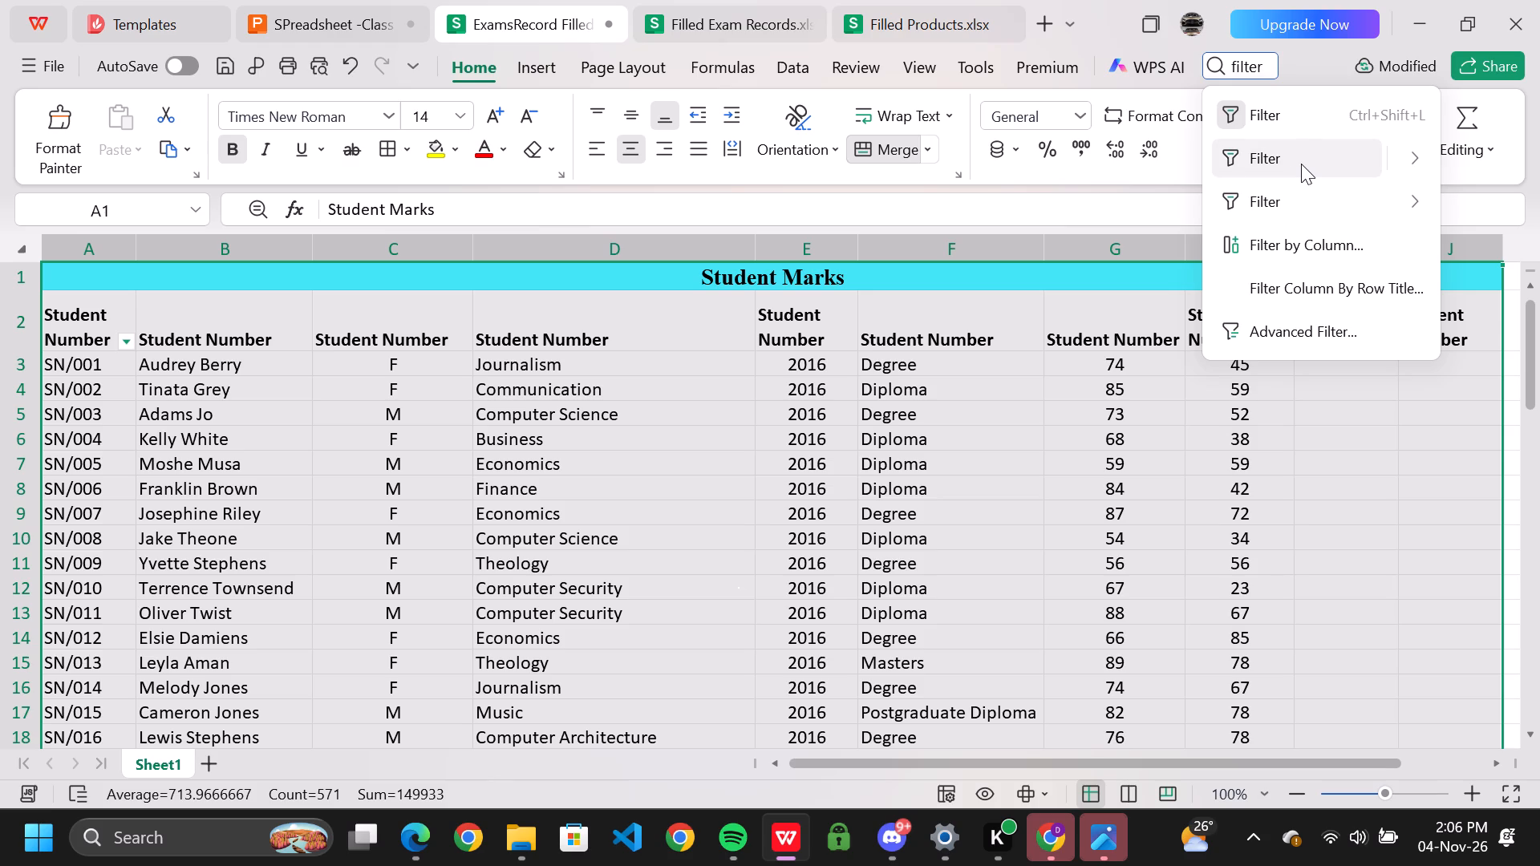
left_click(1301, 164)
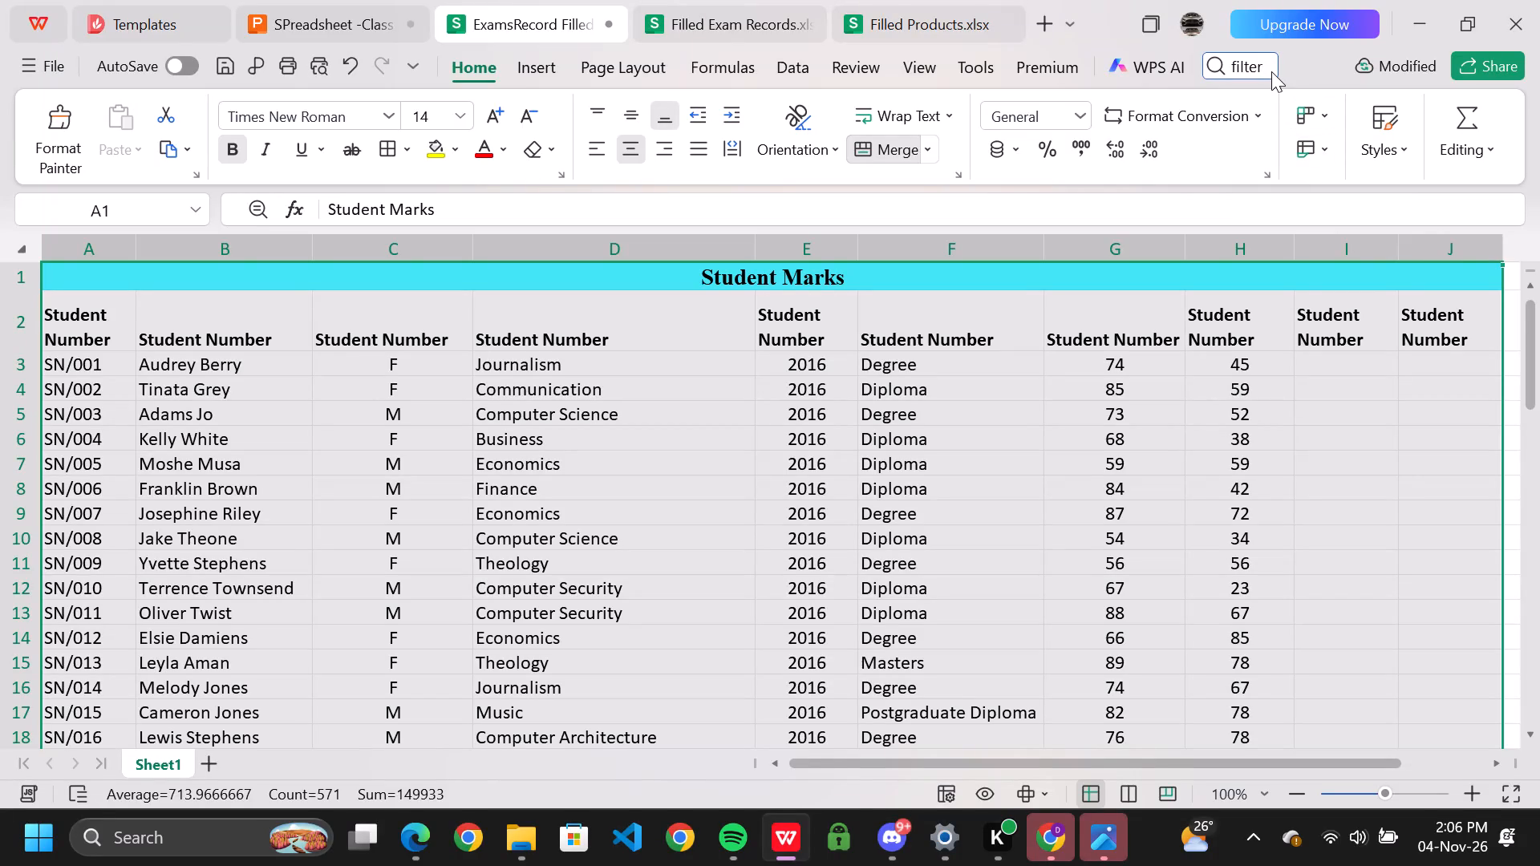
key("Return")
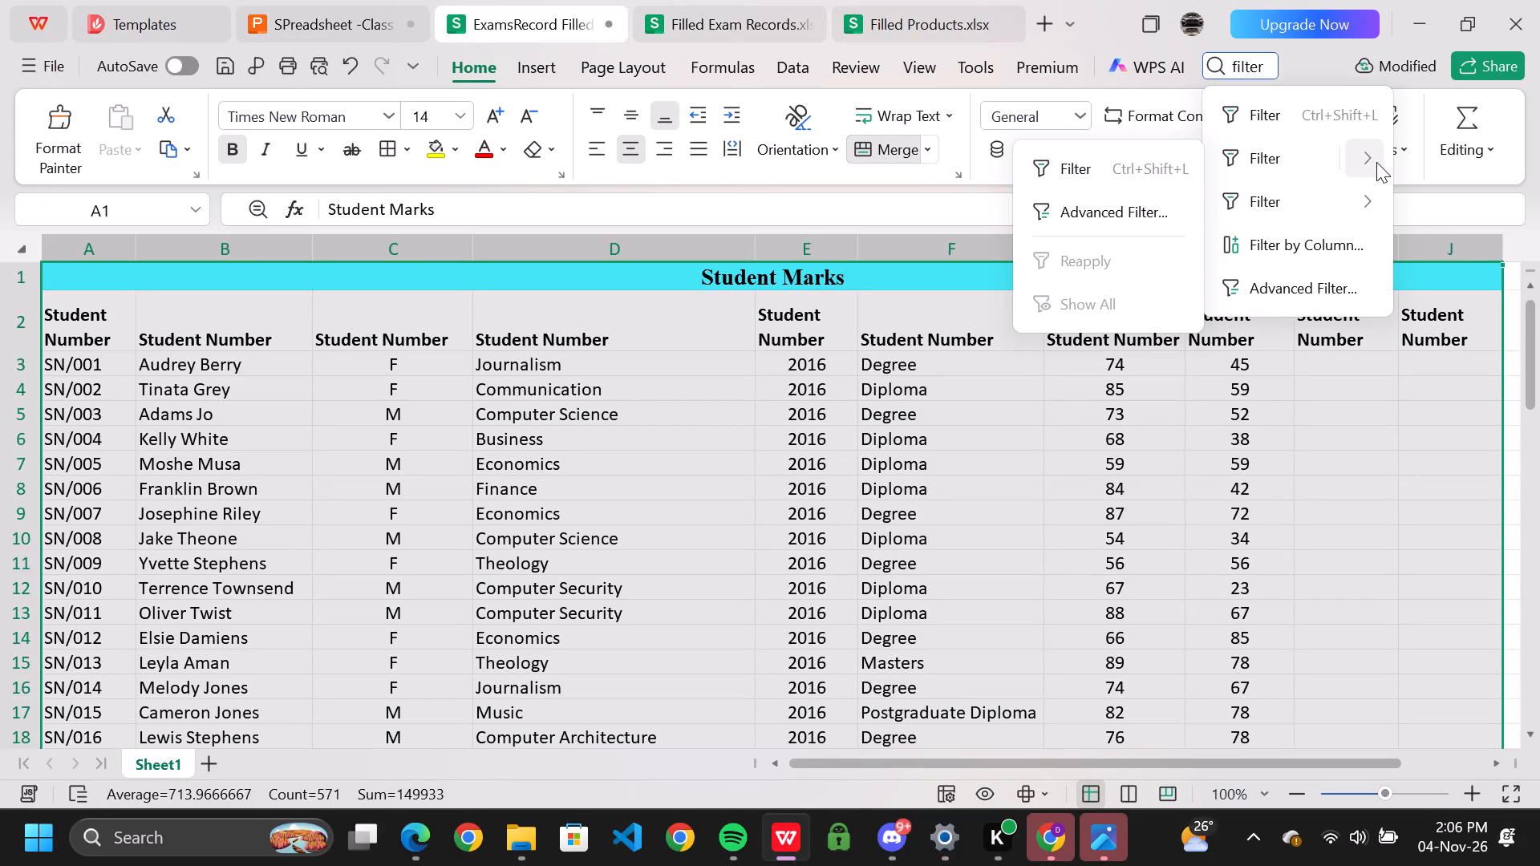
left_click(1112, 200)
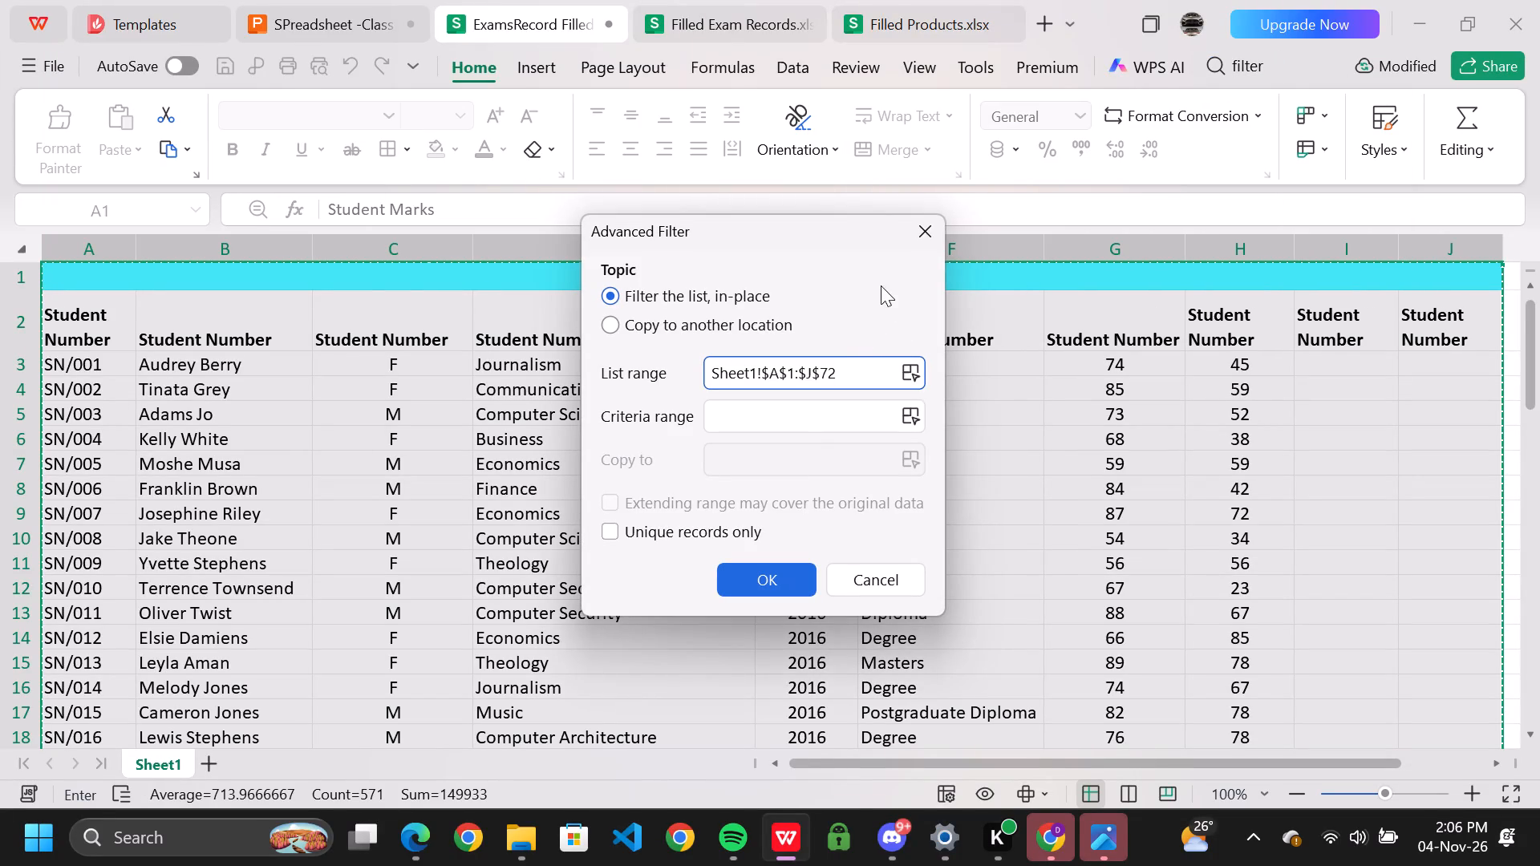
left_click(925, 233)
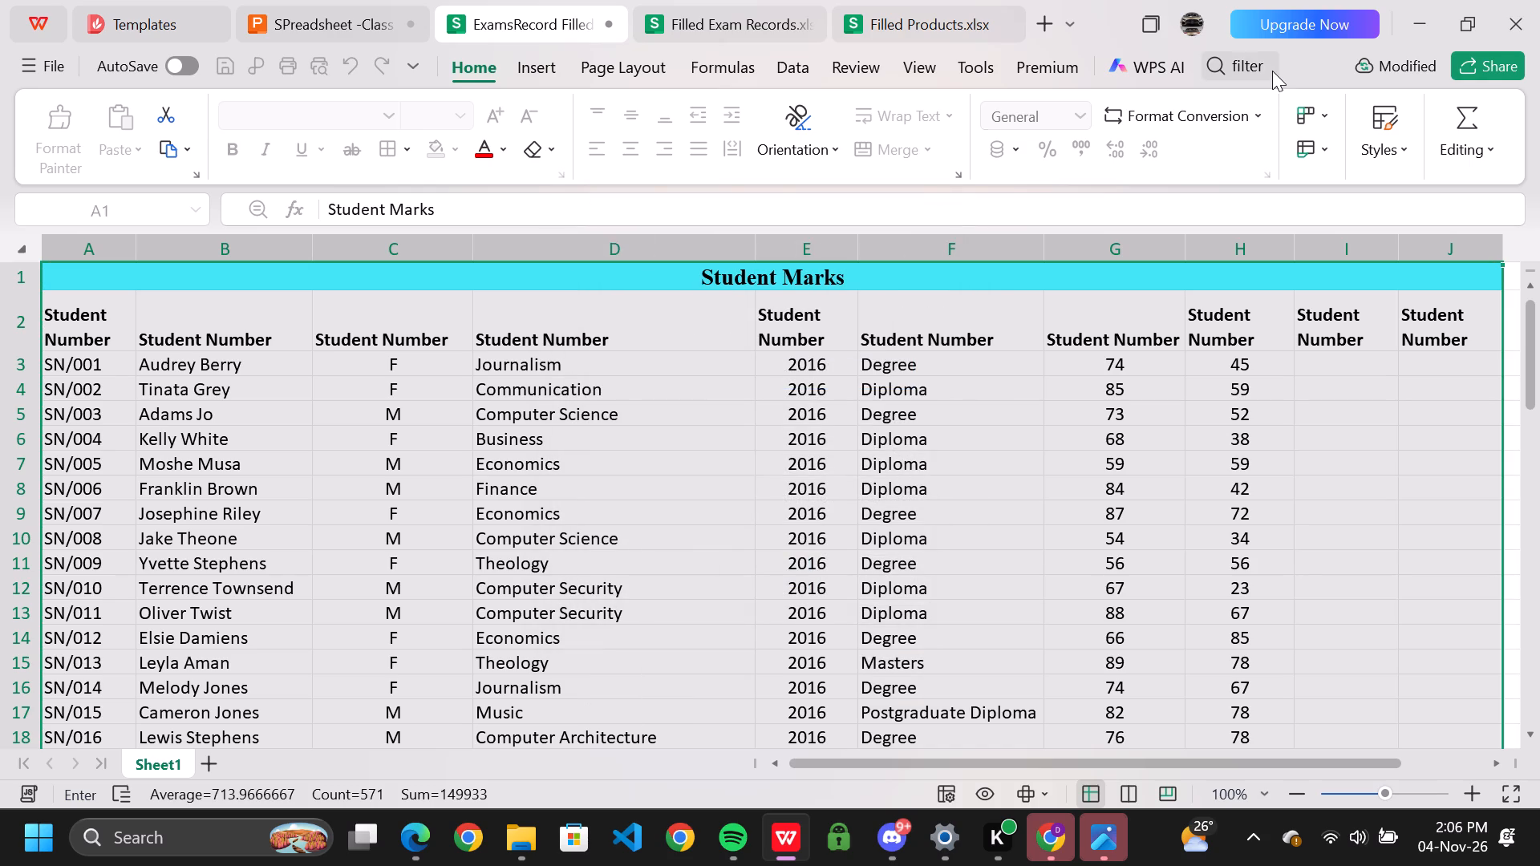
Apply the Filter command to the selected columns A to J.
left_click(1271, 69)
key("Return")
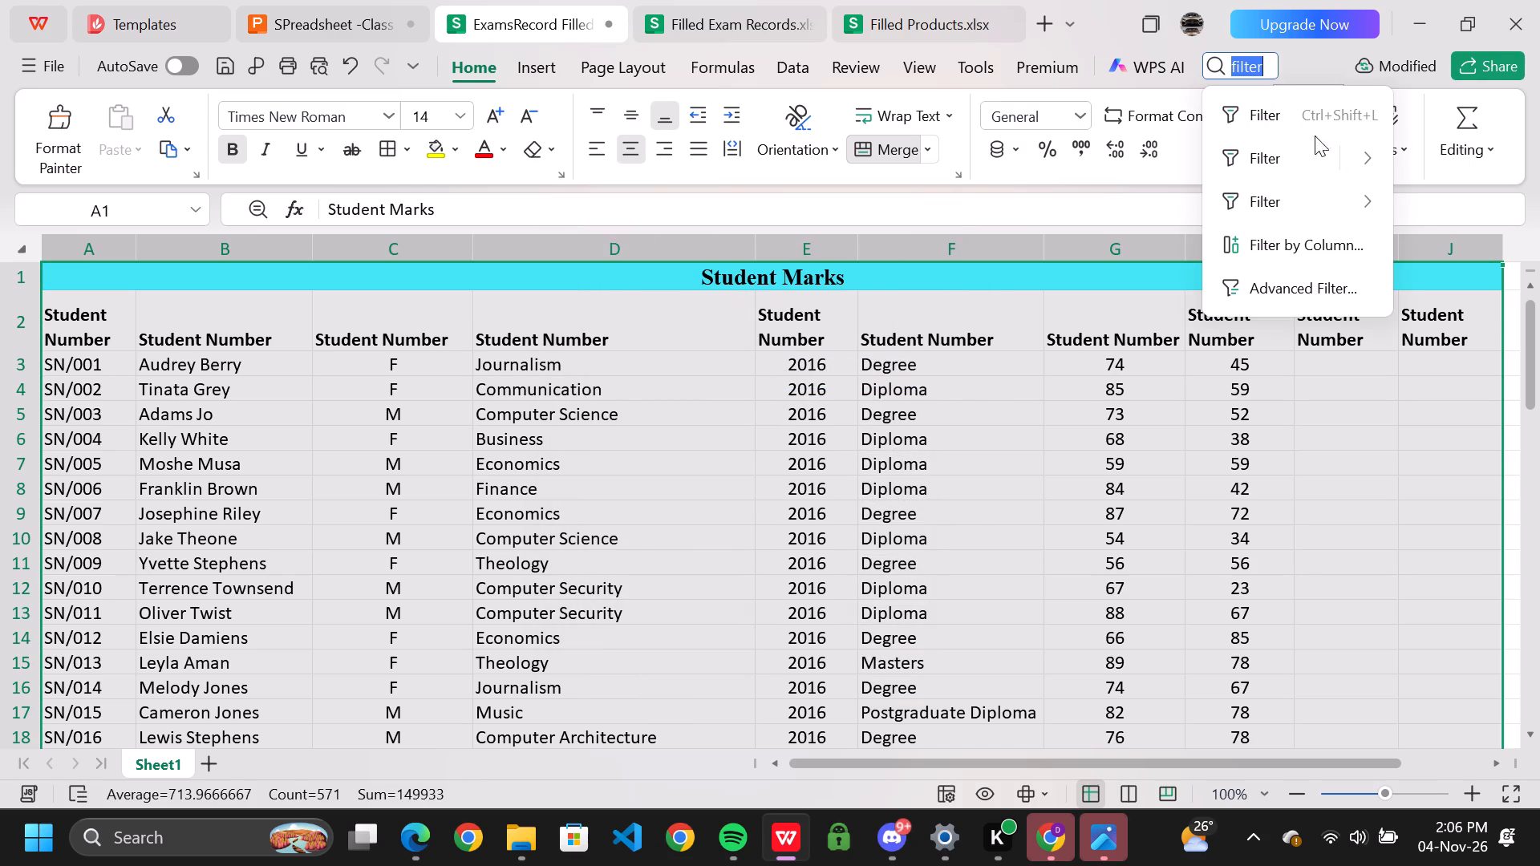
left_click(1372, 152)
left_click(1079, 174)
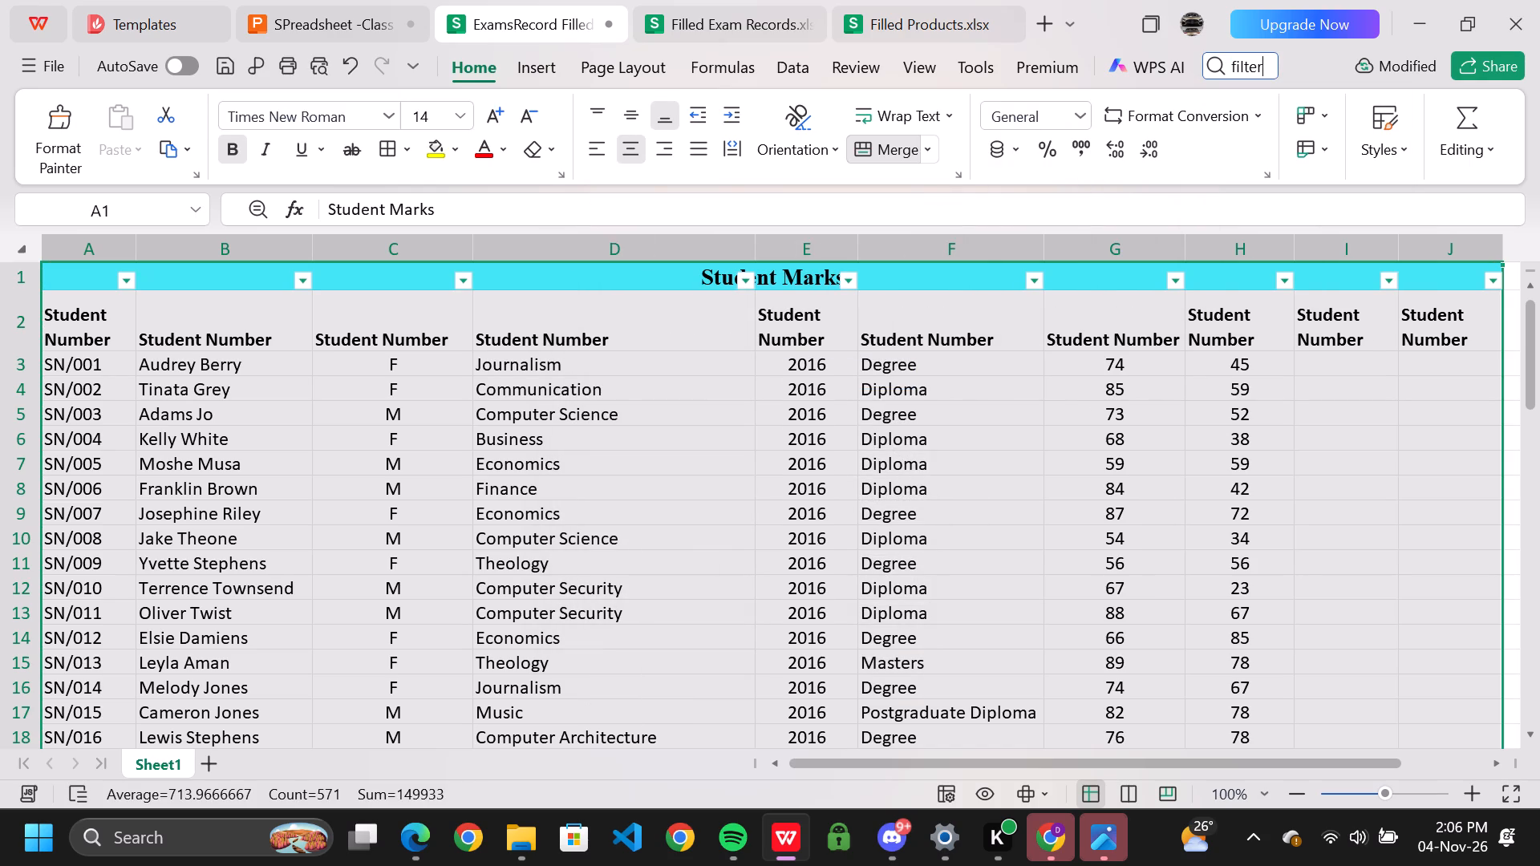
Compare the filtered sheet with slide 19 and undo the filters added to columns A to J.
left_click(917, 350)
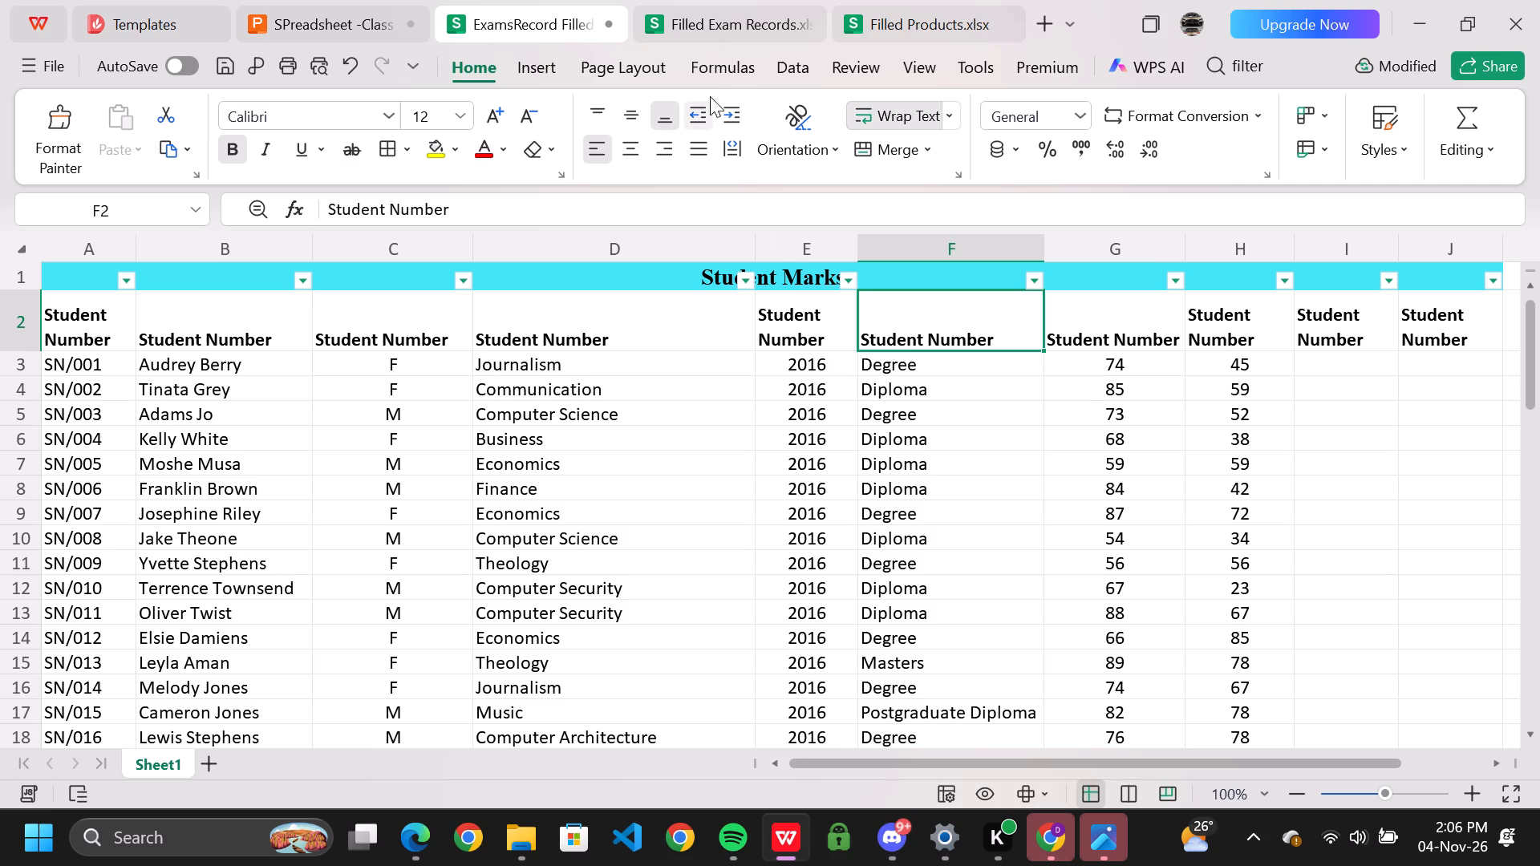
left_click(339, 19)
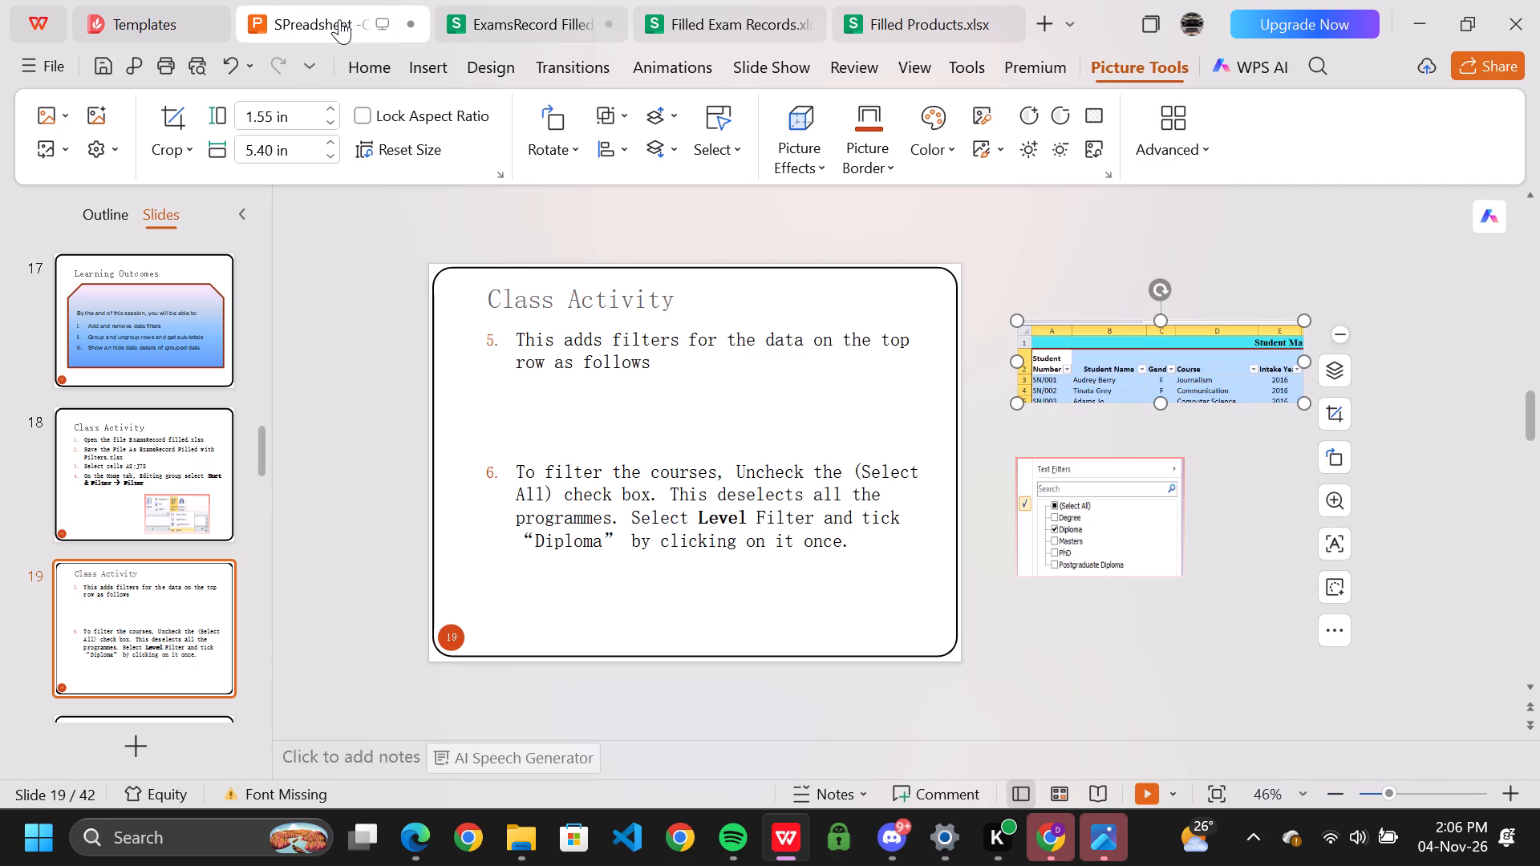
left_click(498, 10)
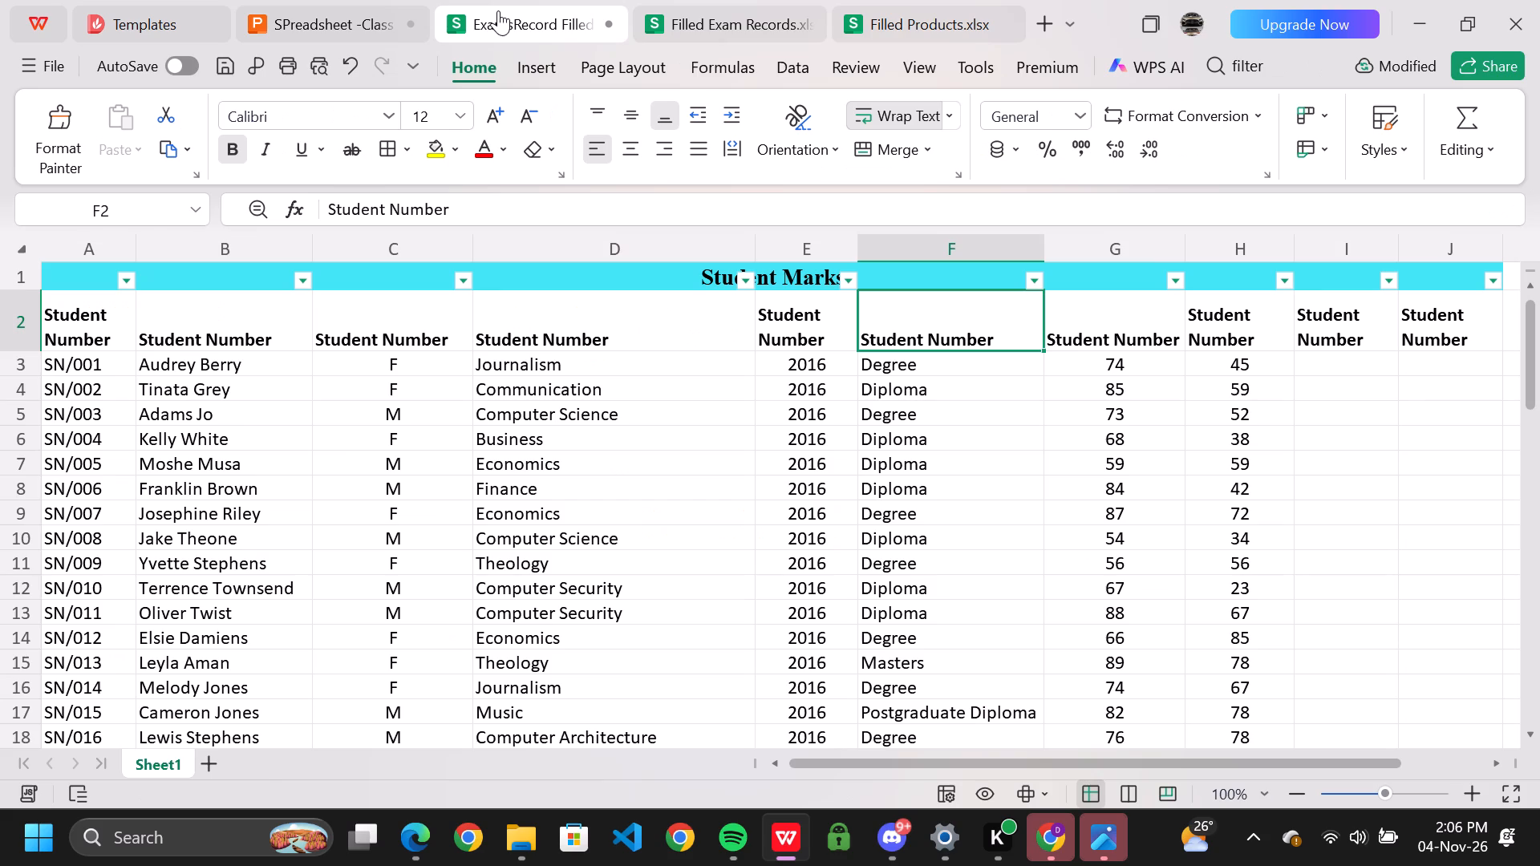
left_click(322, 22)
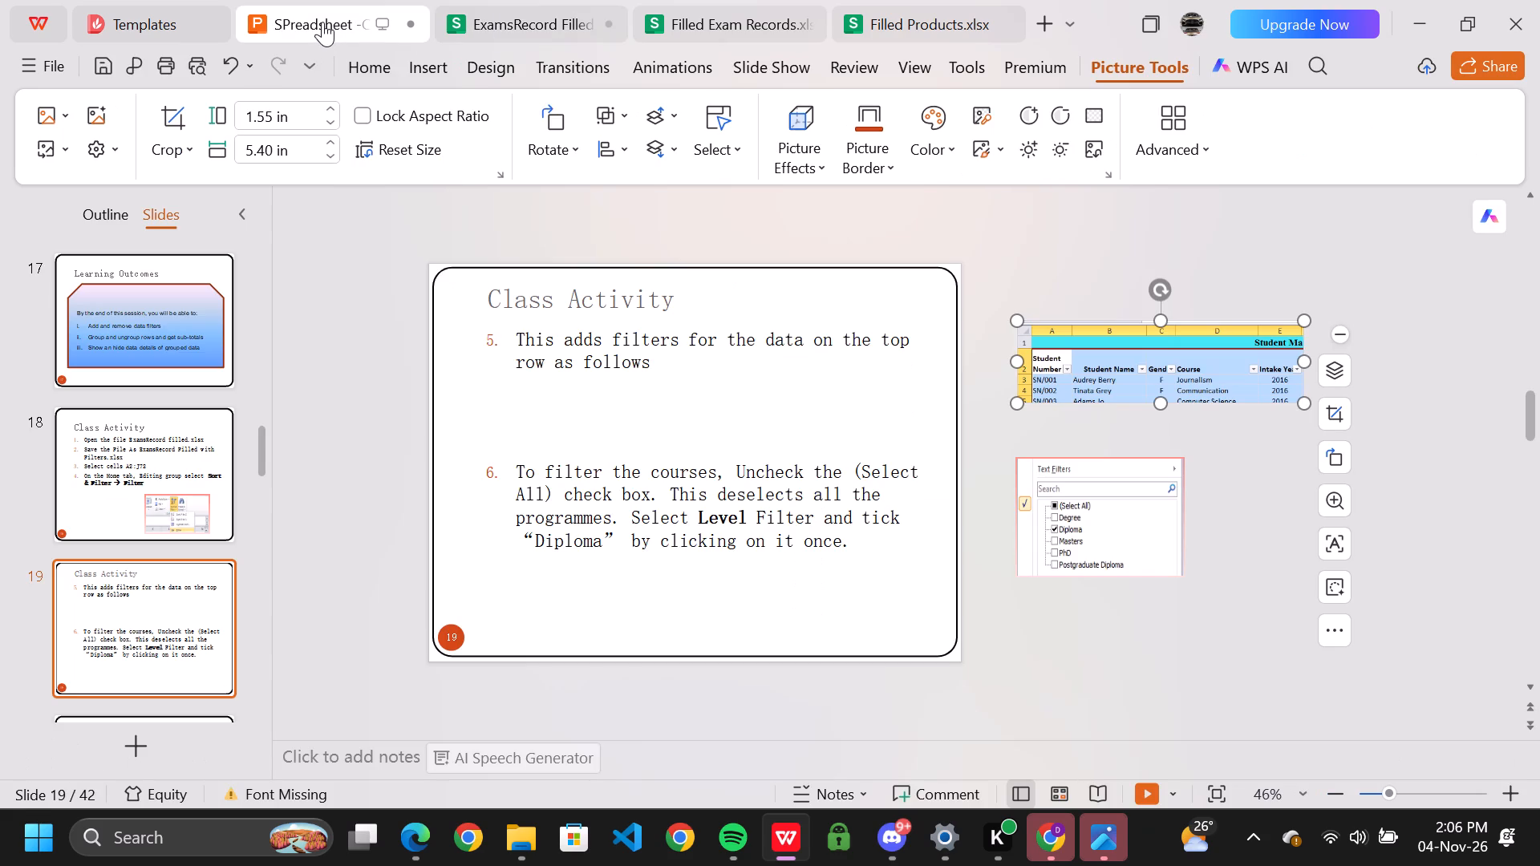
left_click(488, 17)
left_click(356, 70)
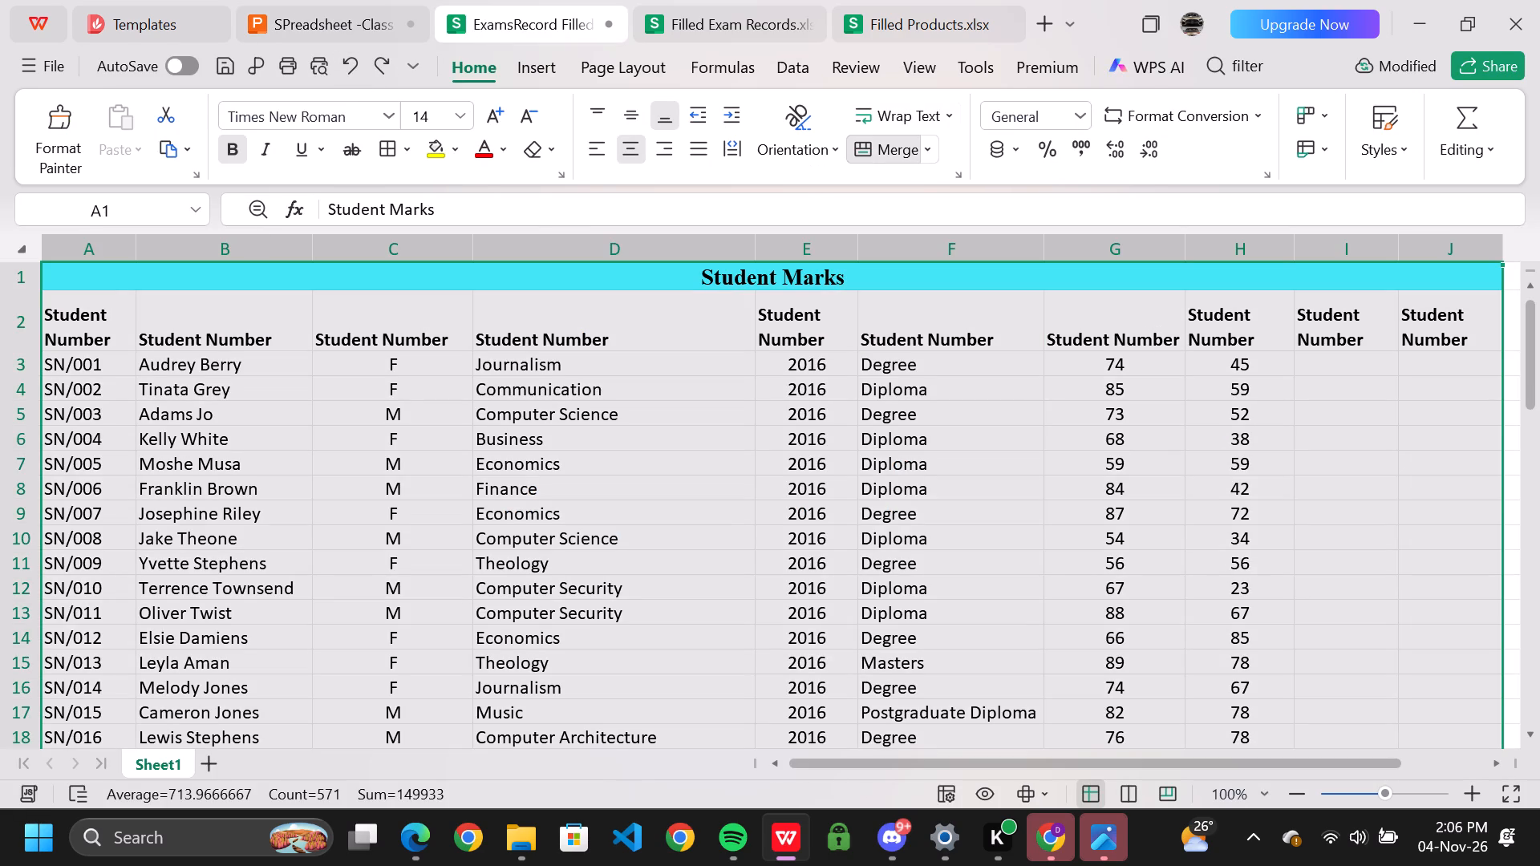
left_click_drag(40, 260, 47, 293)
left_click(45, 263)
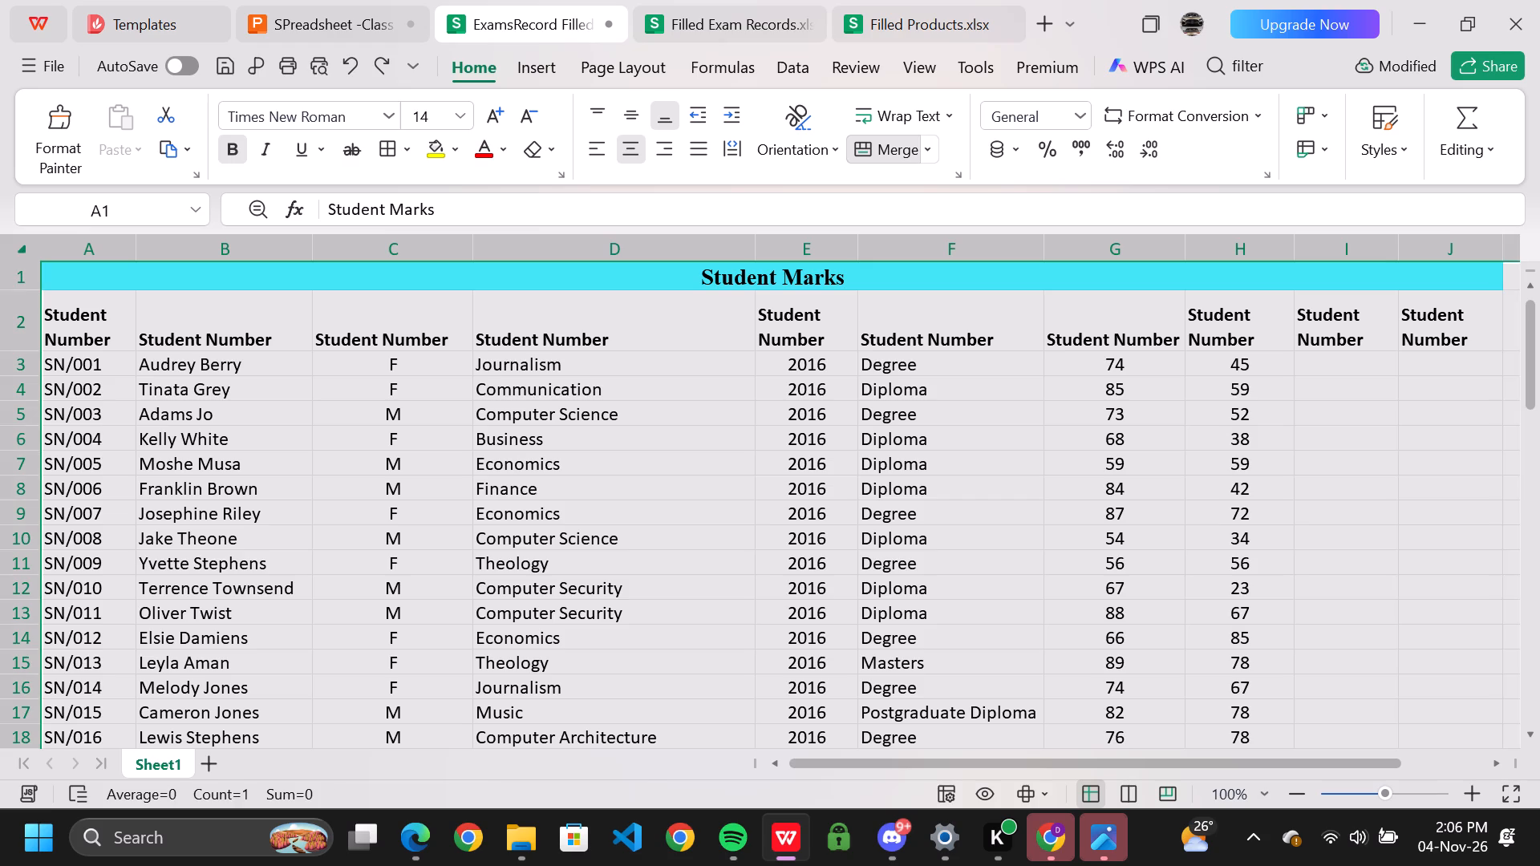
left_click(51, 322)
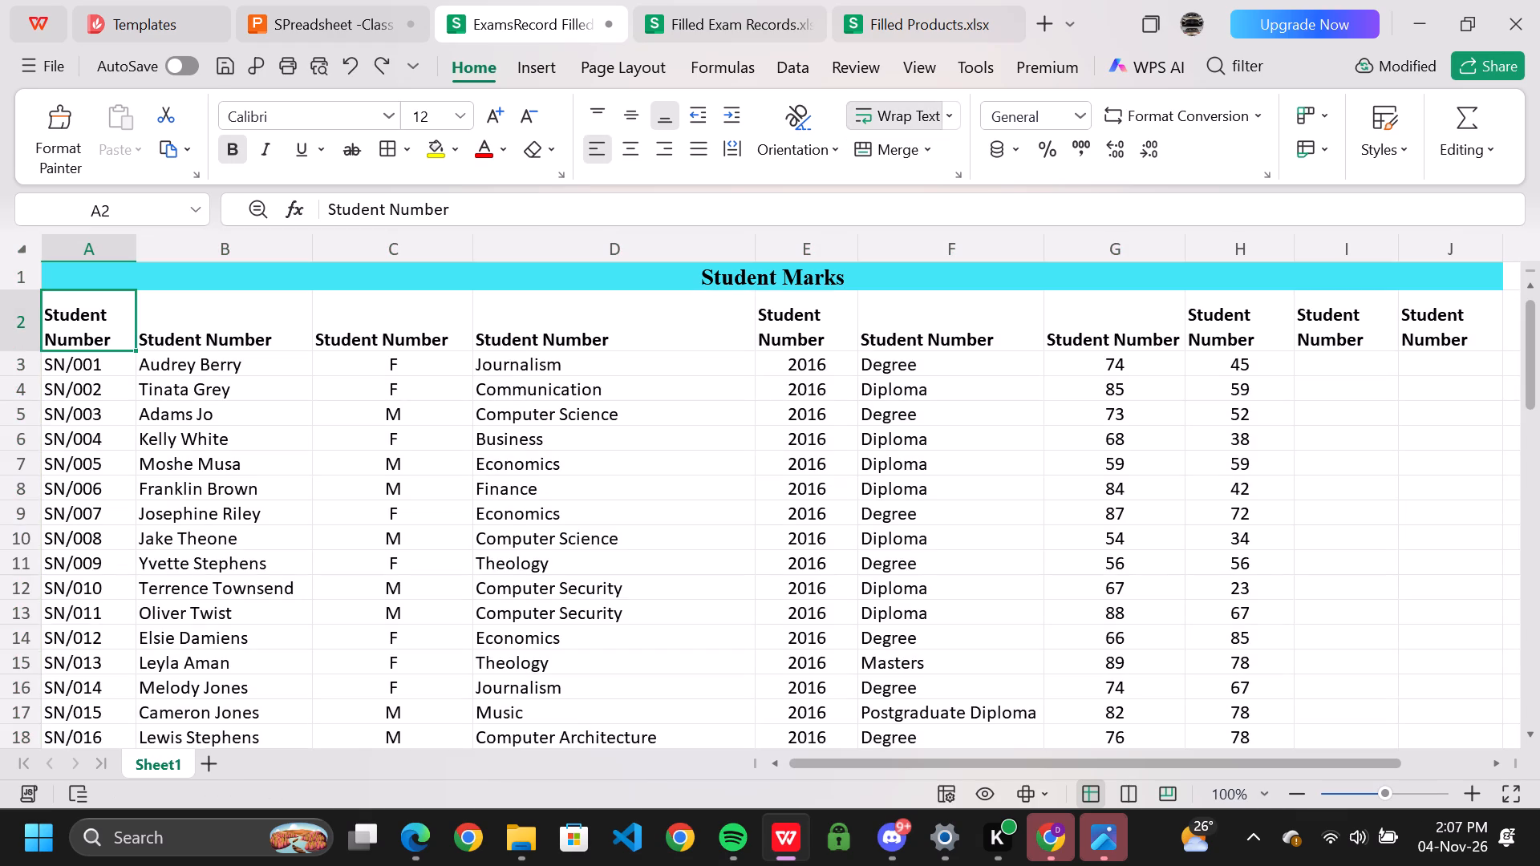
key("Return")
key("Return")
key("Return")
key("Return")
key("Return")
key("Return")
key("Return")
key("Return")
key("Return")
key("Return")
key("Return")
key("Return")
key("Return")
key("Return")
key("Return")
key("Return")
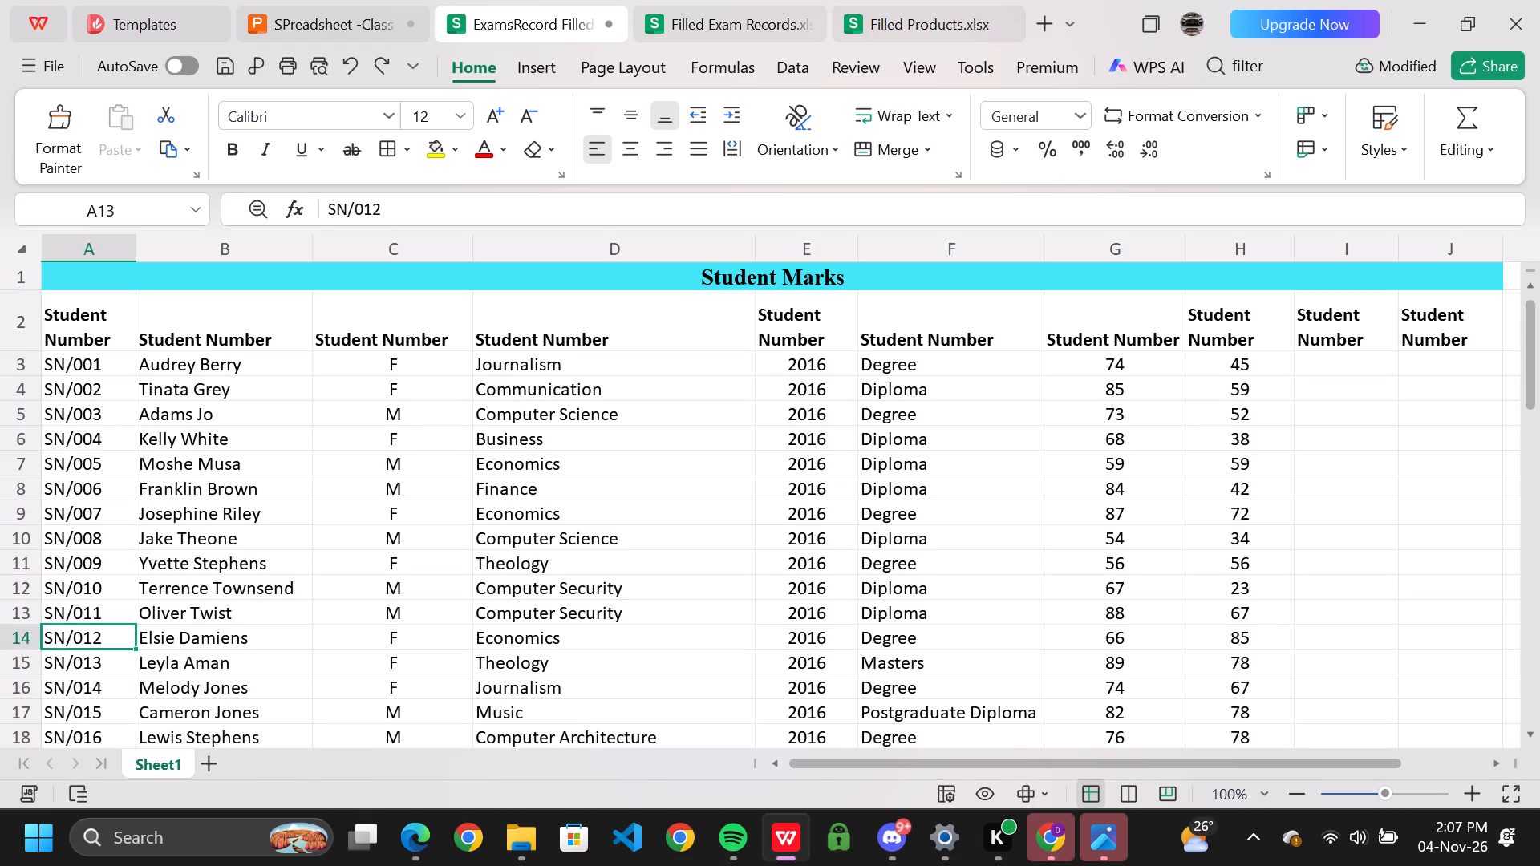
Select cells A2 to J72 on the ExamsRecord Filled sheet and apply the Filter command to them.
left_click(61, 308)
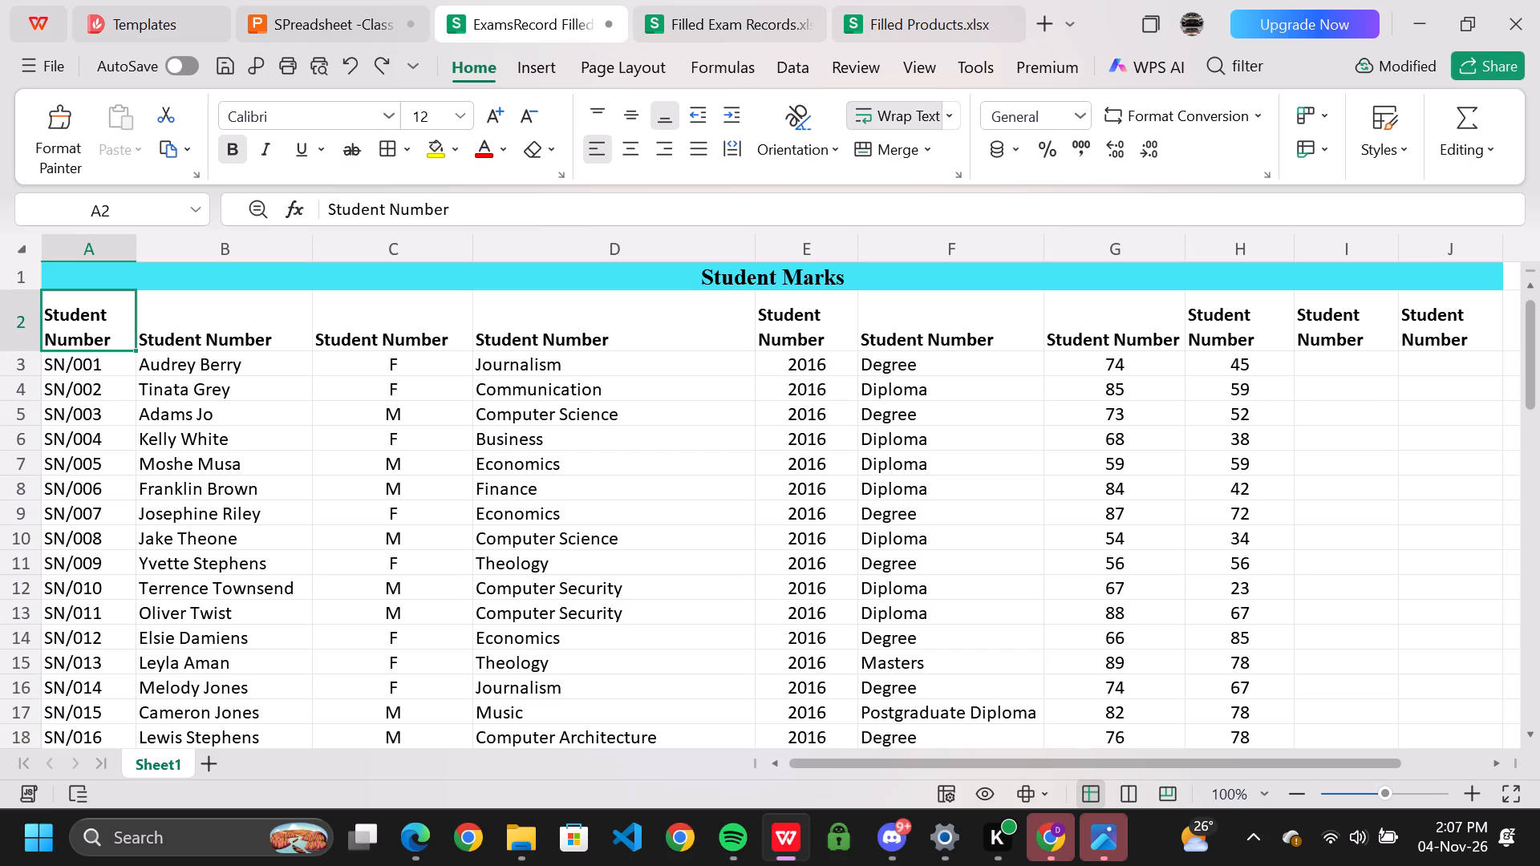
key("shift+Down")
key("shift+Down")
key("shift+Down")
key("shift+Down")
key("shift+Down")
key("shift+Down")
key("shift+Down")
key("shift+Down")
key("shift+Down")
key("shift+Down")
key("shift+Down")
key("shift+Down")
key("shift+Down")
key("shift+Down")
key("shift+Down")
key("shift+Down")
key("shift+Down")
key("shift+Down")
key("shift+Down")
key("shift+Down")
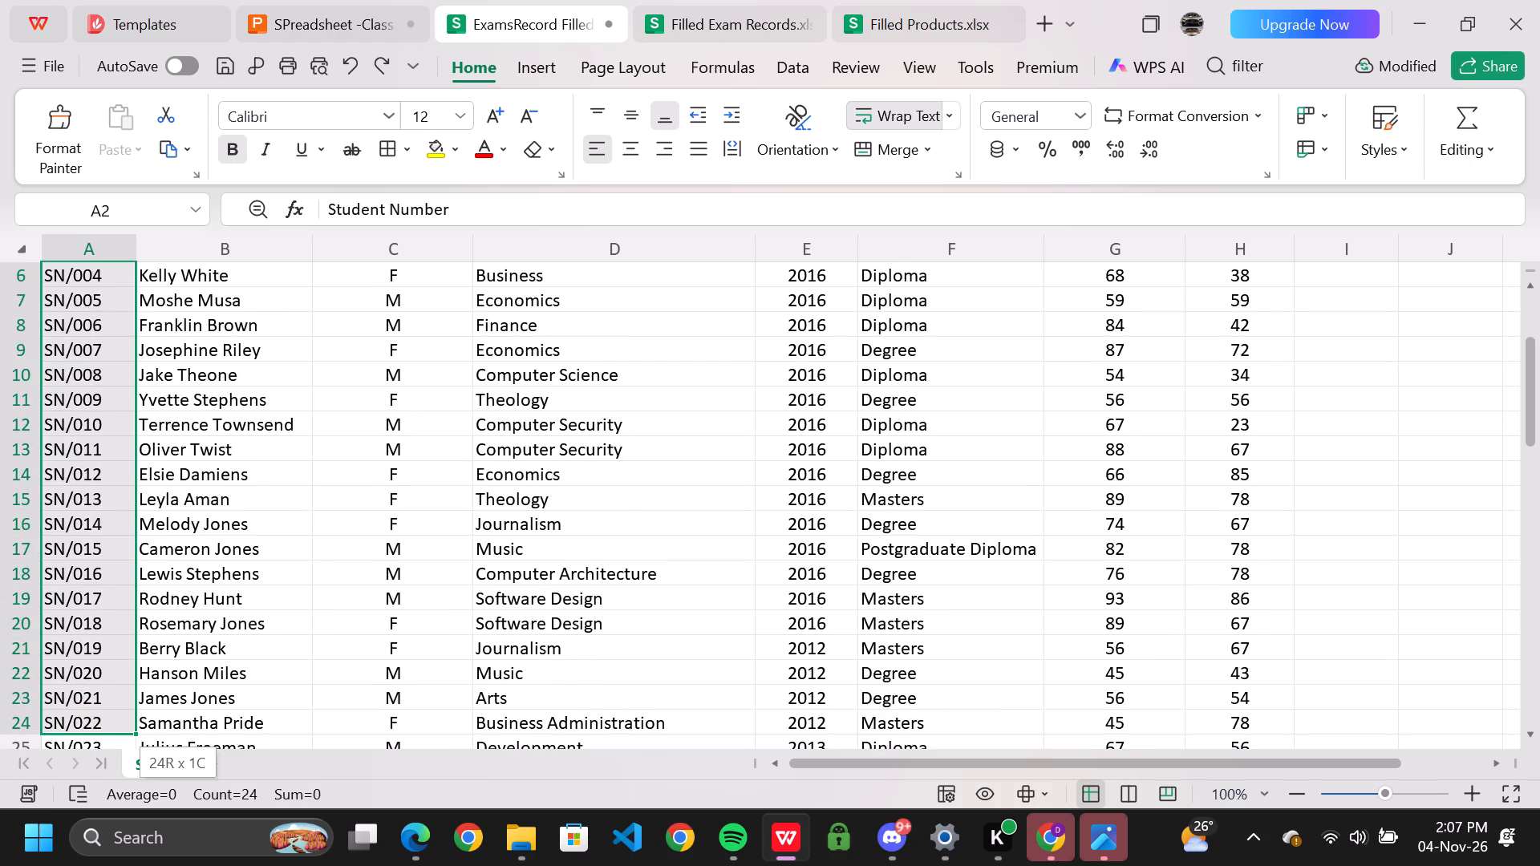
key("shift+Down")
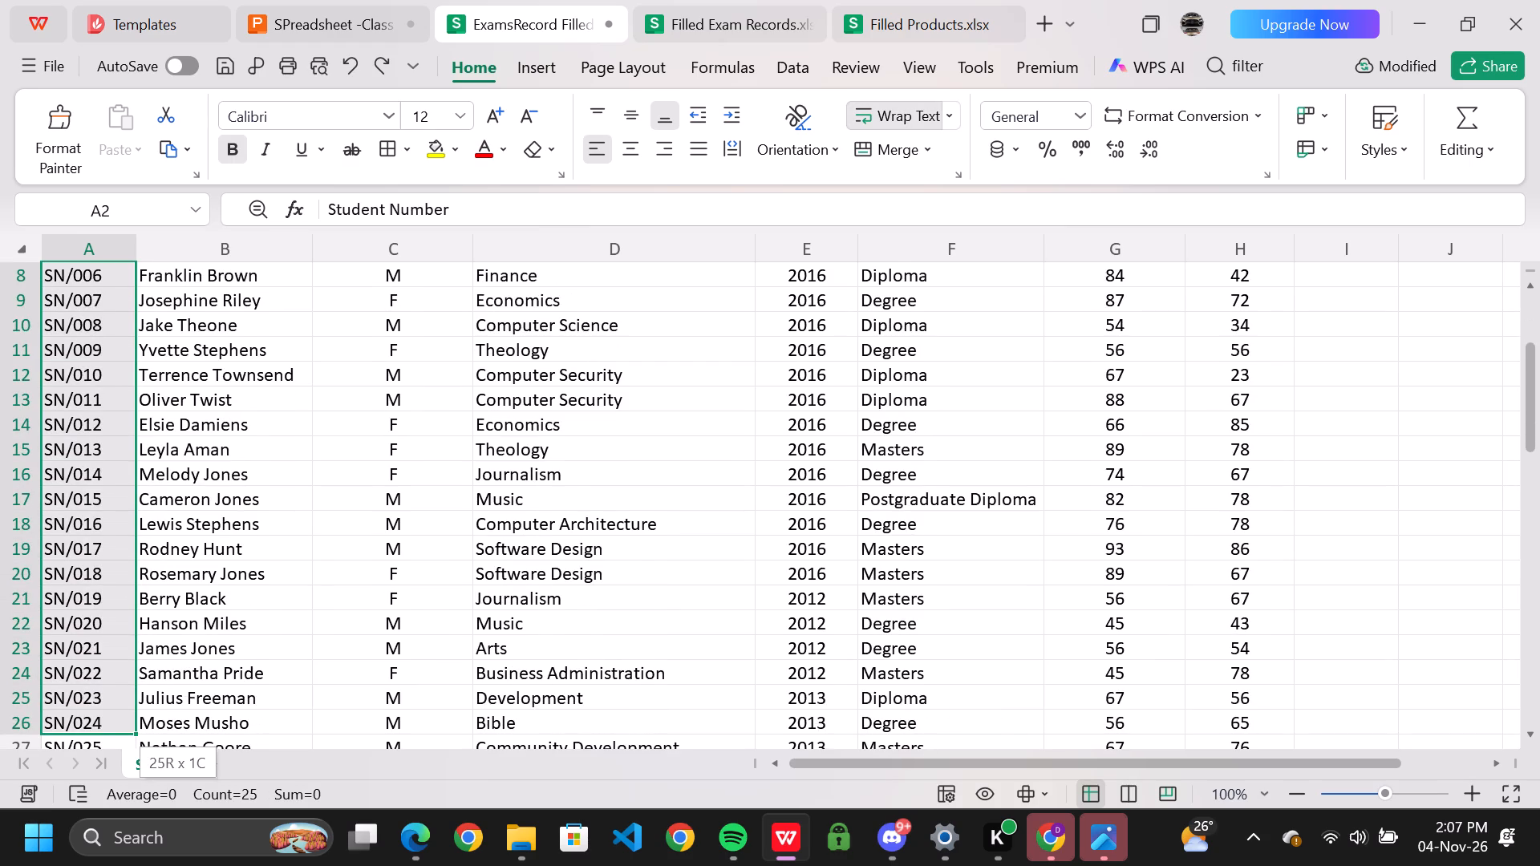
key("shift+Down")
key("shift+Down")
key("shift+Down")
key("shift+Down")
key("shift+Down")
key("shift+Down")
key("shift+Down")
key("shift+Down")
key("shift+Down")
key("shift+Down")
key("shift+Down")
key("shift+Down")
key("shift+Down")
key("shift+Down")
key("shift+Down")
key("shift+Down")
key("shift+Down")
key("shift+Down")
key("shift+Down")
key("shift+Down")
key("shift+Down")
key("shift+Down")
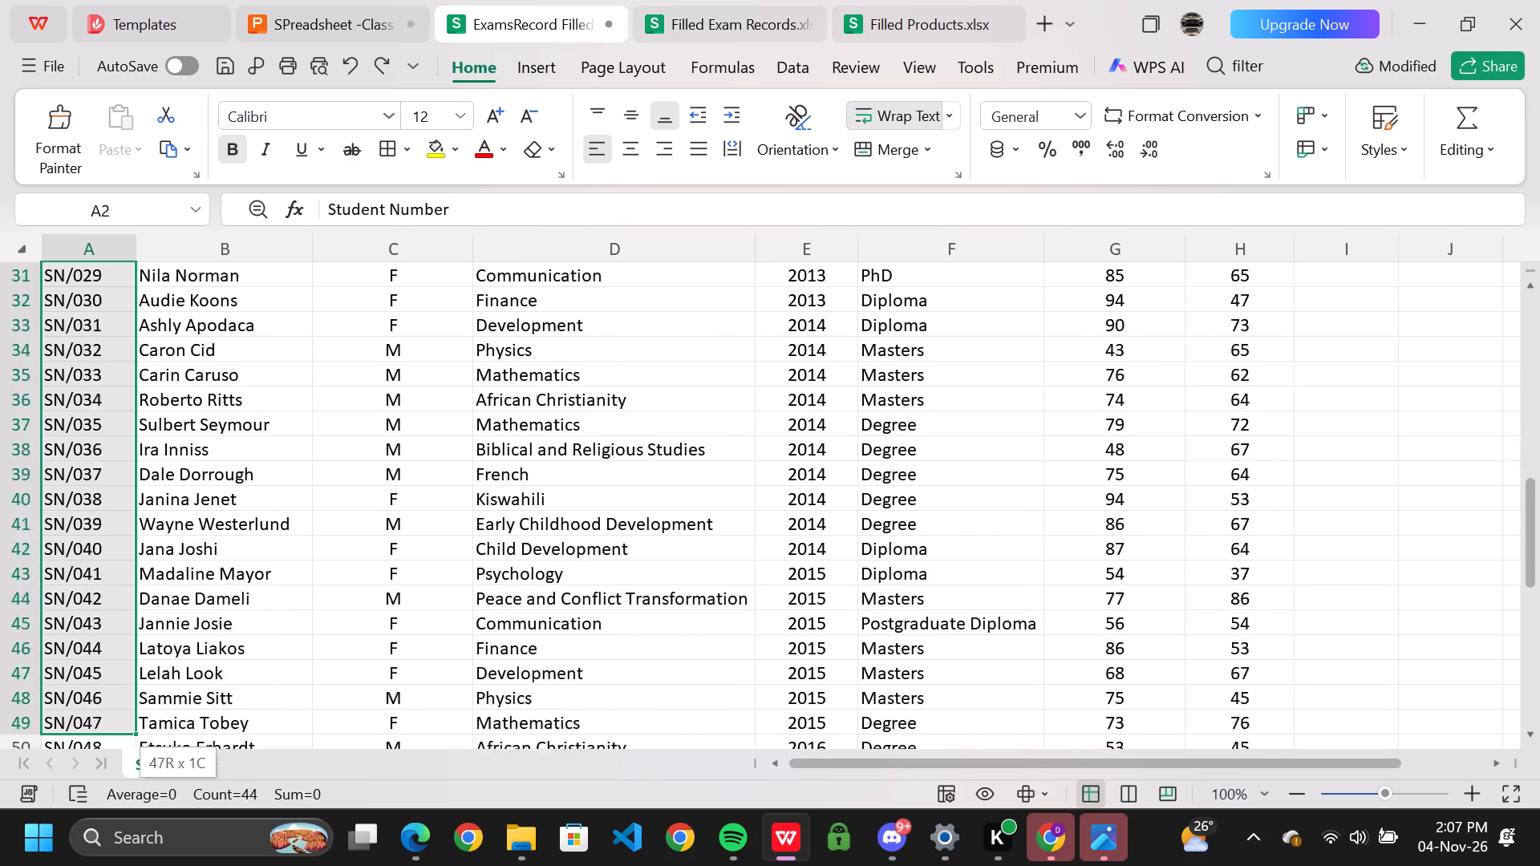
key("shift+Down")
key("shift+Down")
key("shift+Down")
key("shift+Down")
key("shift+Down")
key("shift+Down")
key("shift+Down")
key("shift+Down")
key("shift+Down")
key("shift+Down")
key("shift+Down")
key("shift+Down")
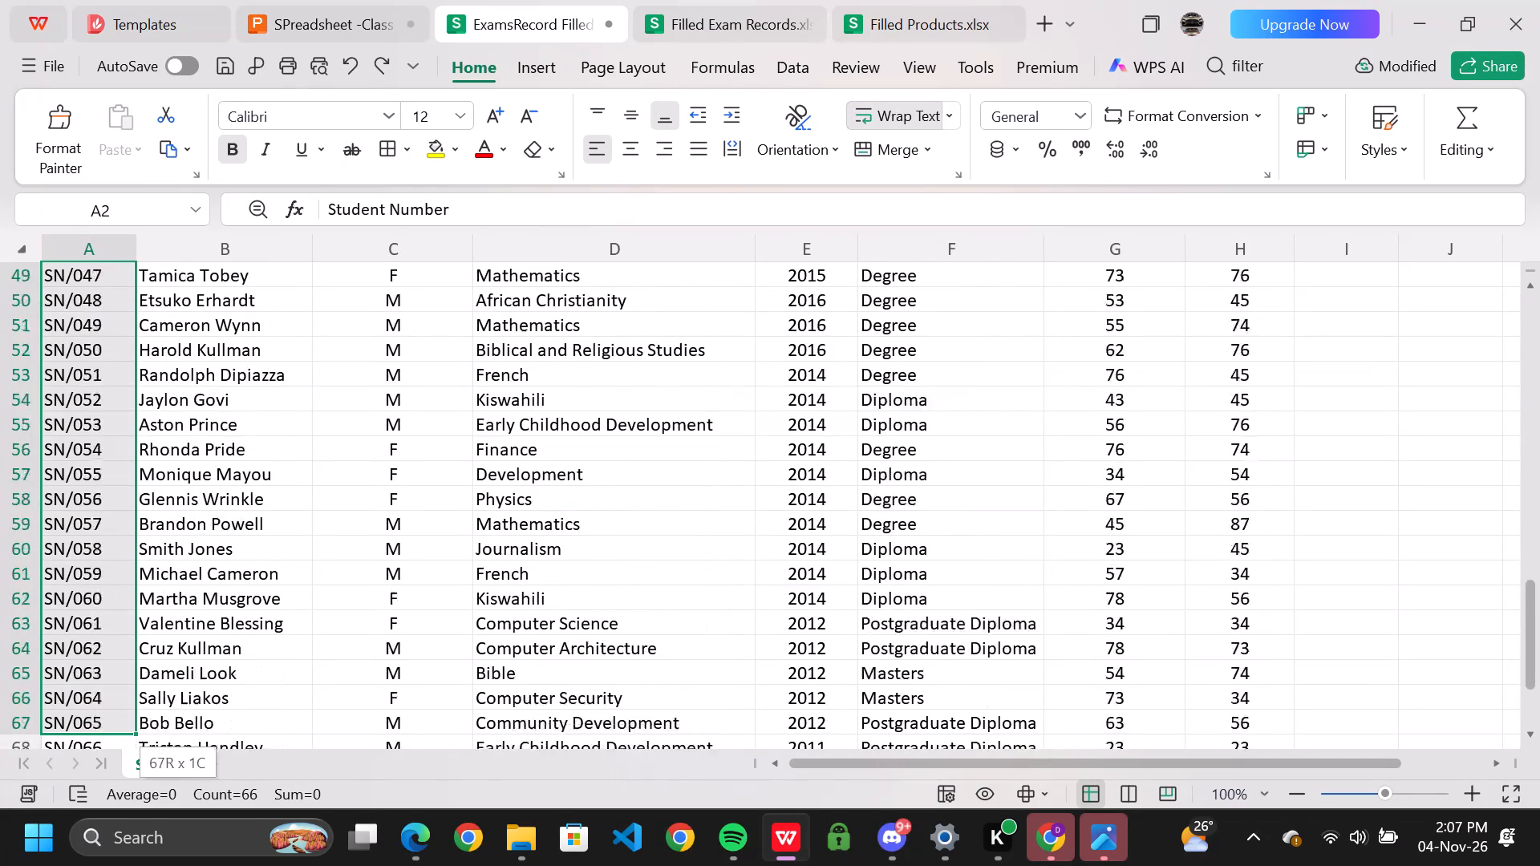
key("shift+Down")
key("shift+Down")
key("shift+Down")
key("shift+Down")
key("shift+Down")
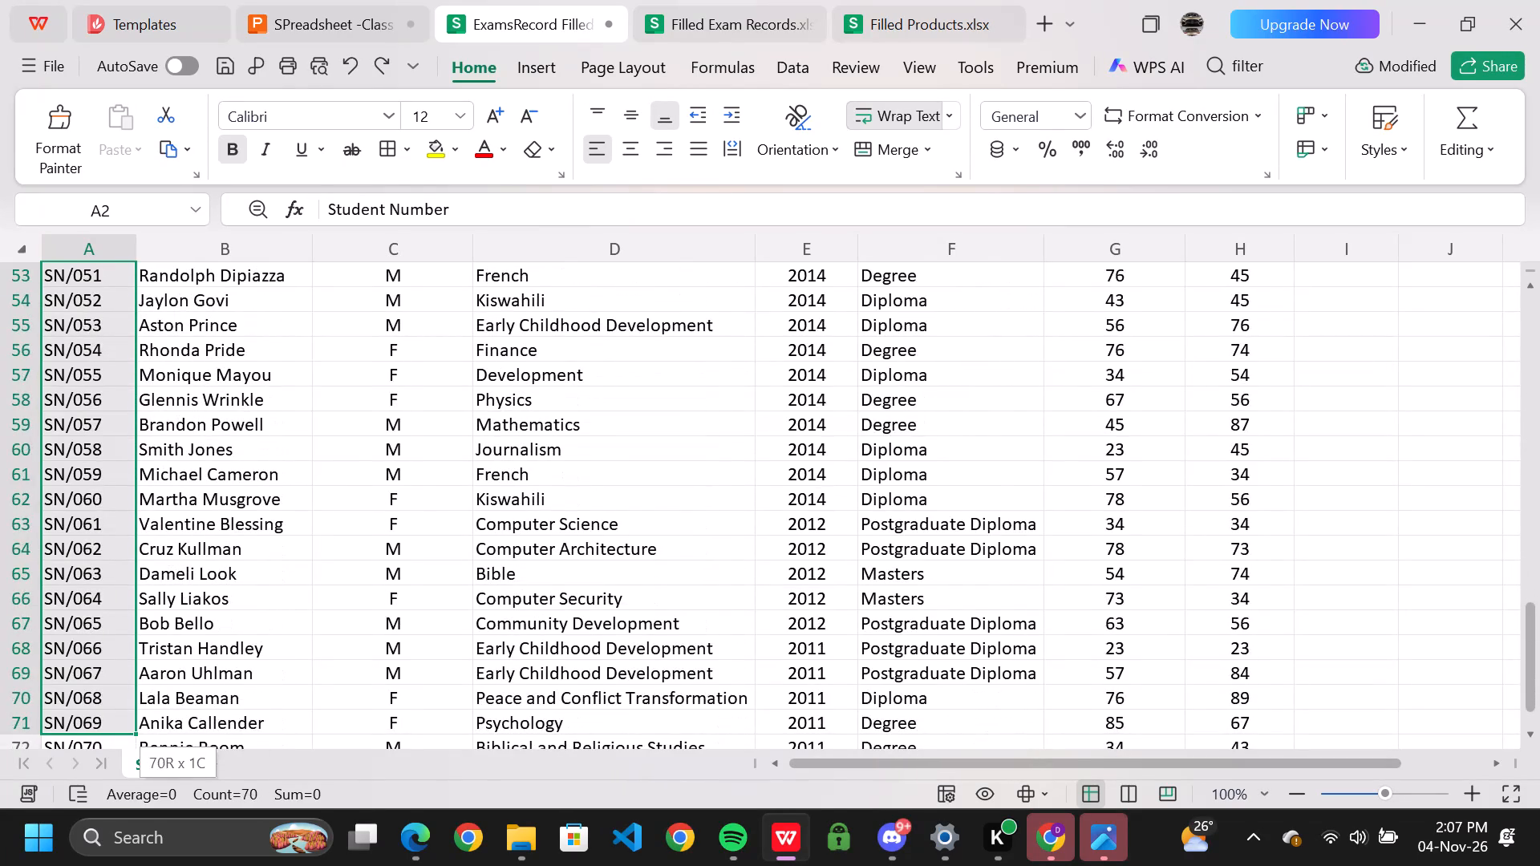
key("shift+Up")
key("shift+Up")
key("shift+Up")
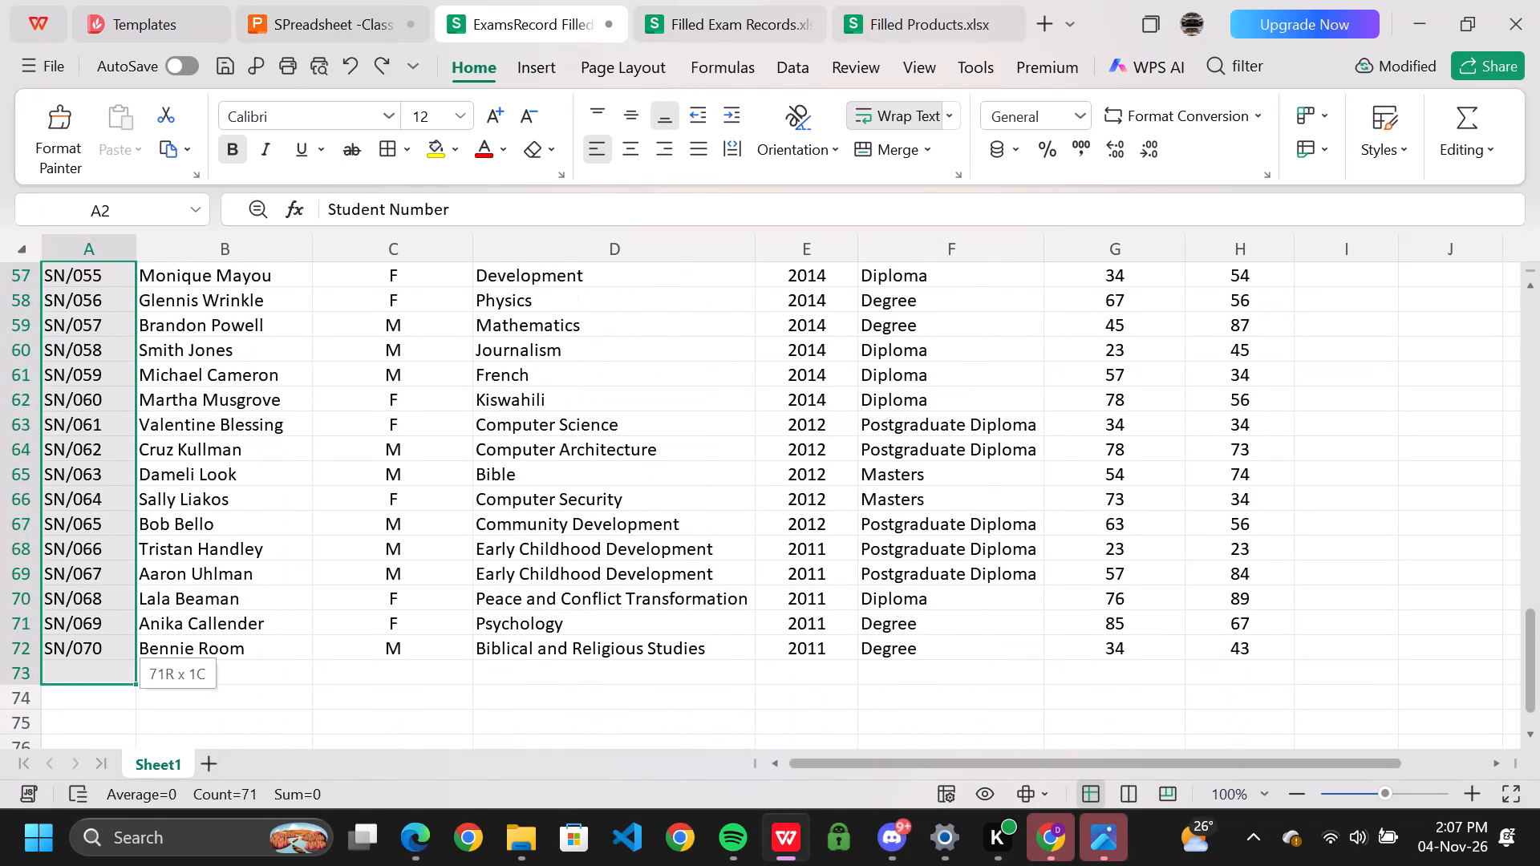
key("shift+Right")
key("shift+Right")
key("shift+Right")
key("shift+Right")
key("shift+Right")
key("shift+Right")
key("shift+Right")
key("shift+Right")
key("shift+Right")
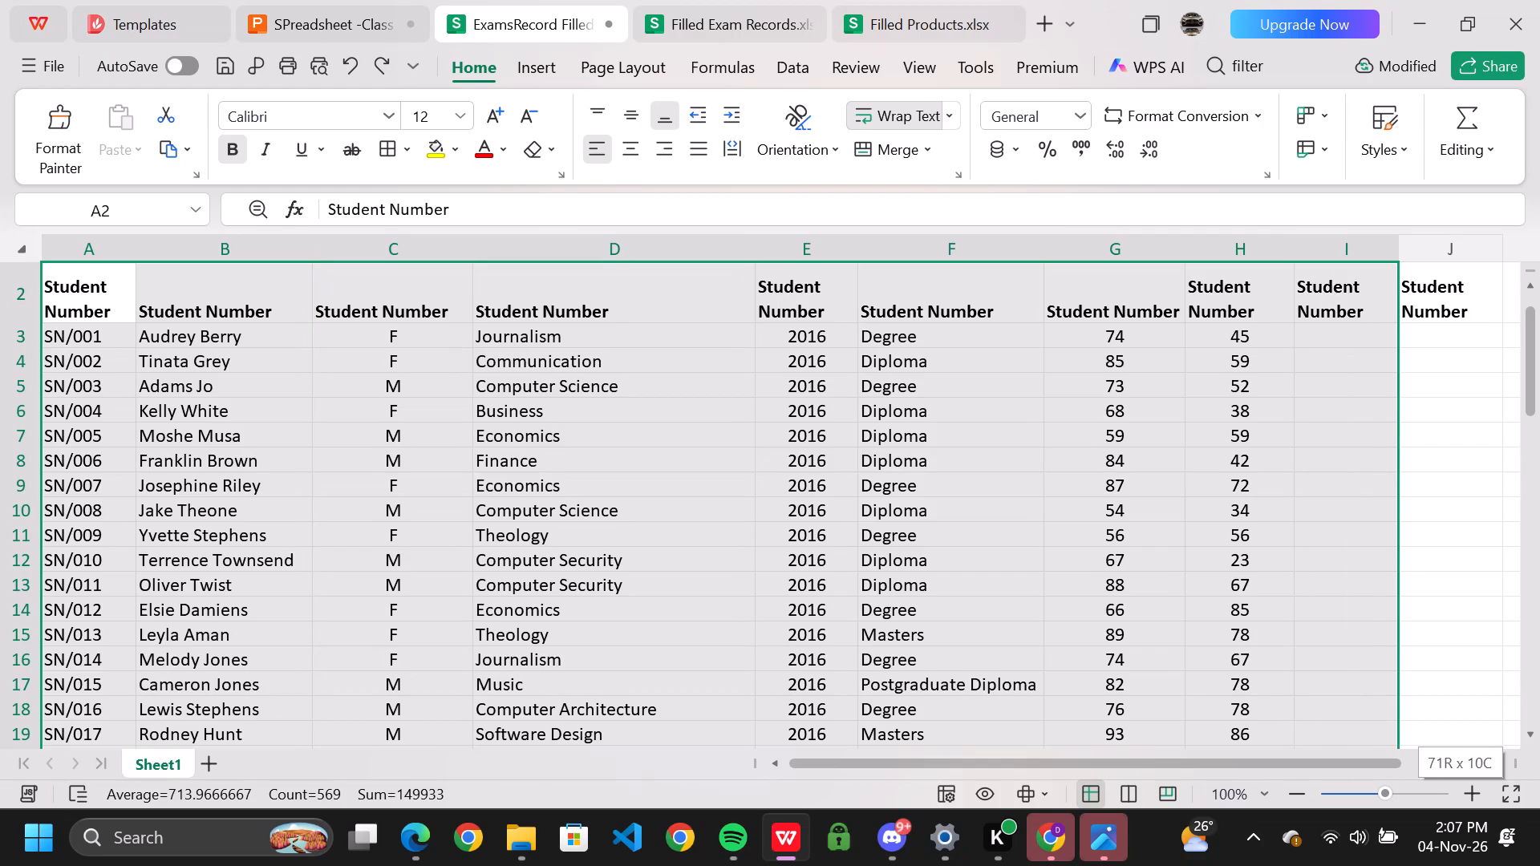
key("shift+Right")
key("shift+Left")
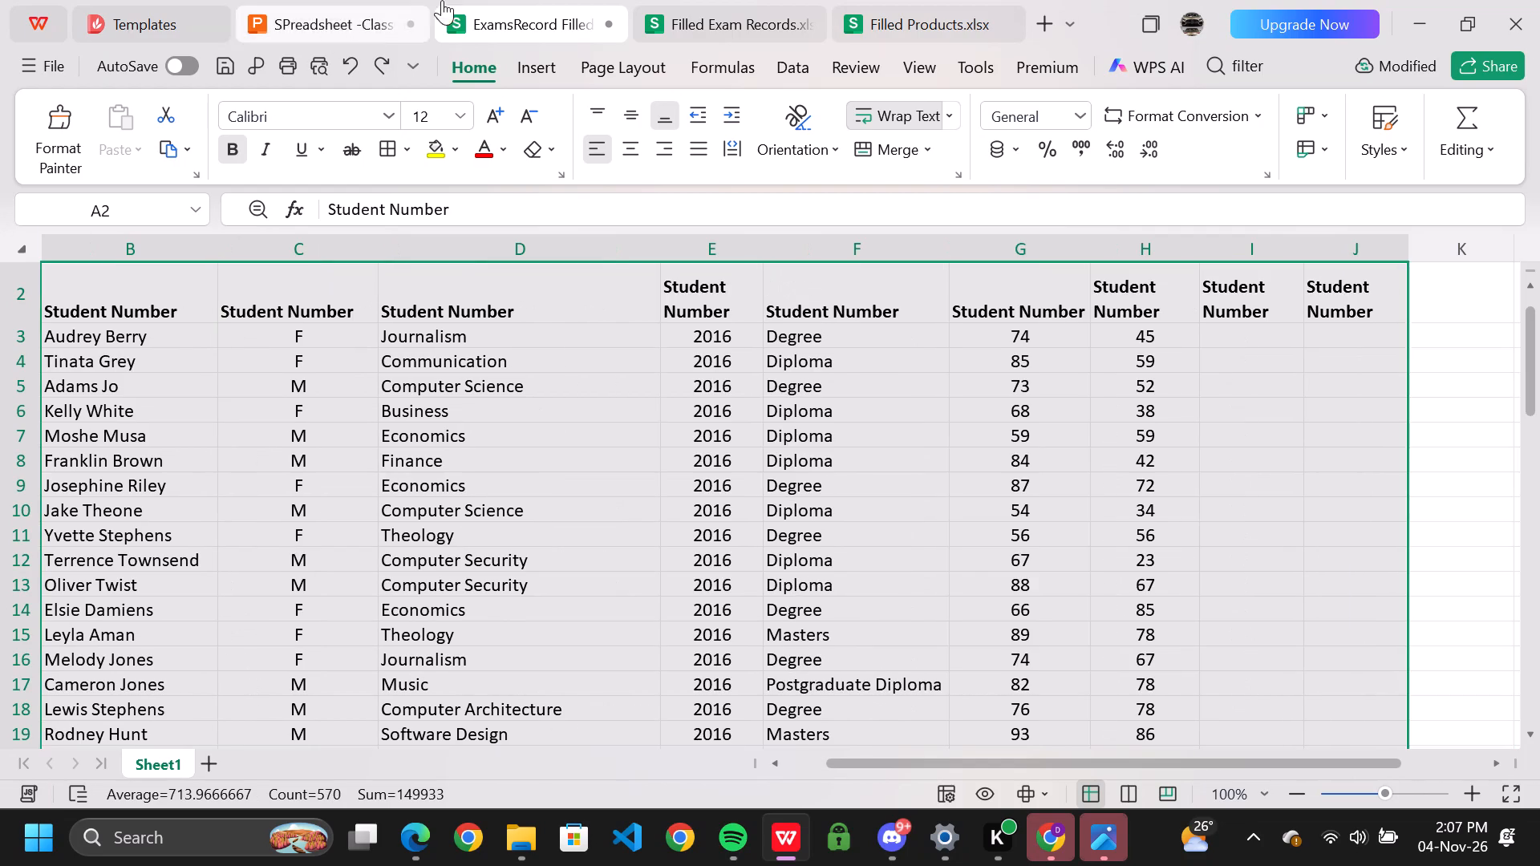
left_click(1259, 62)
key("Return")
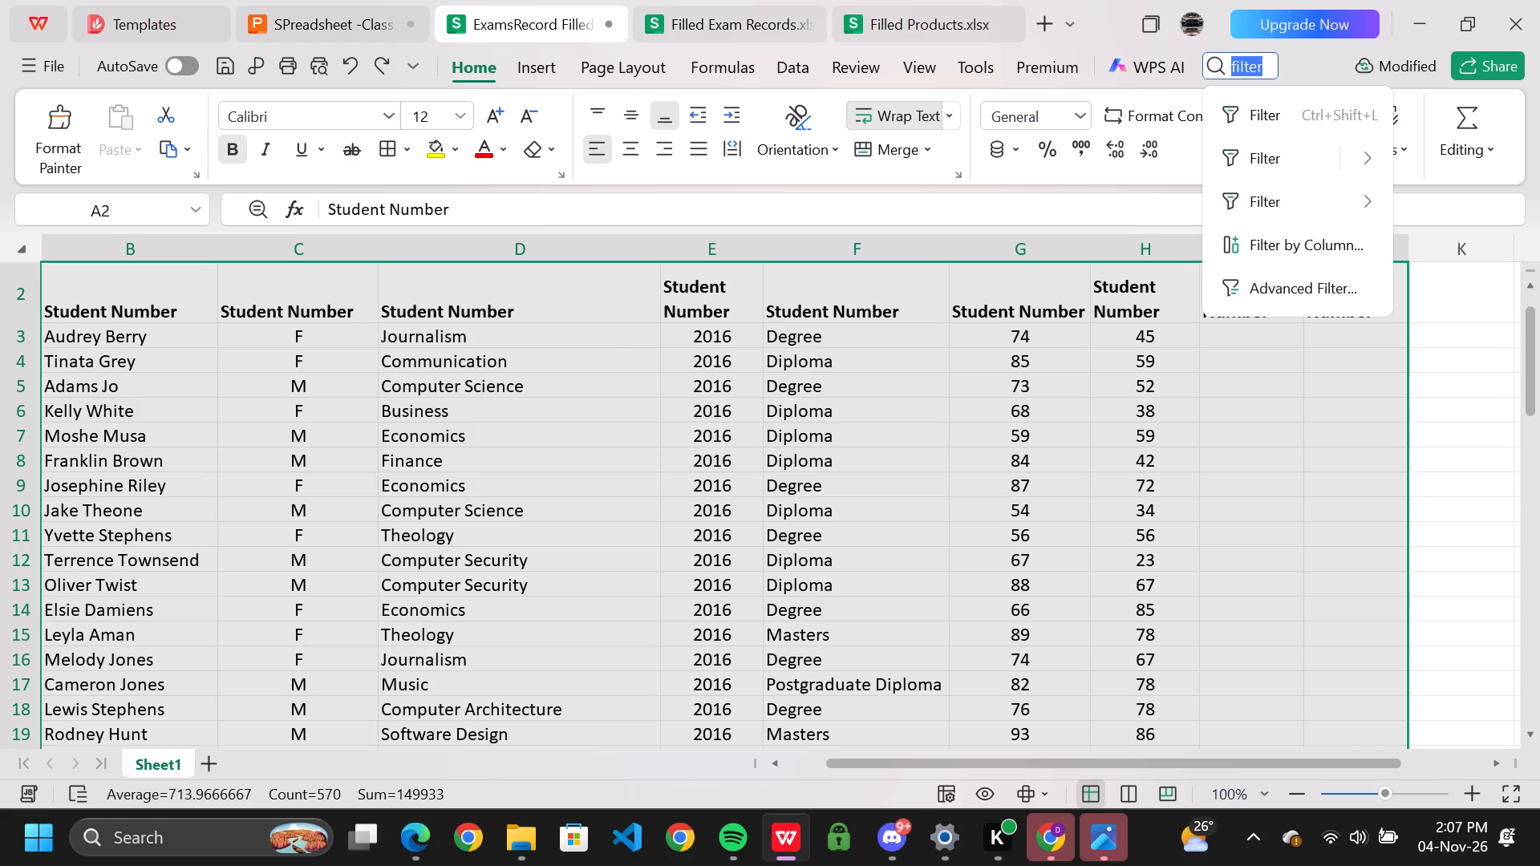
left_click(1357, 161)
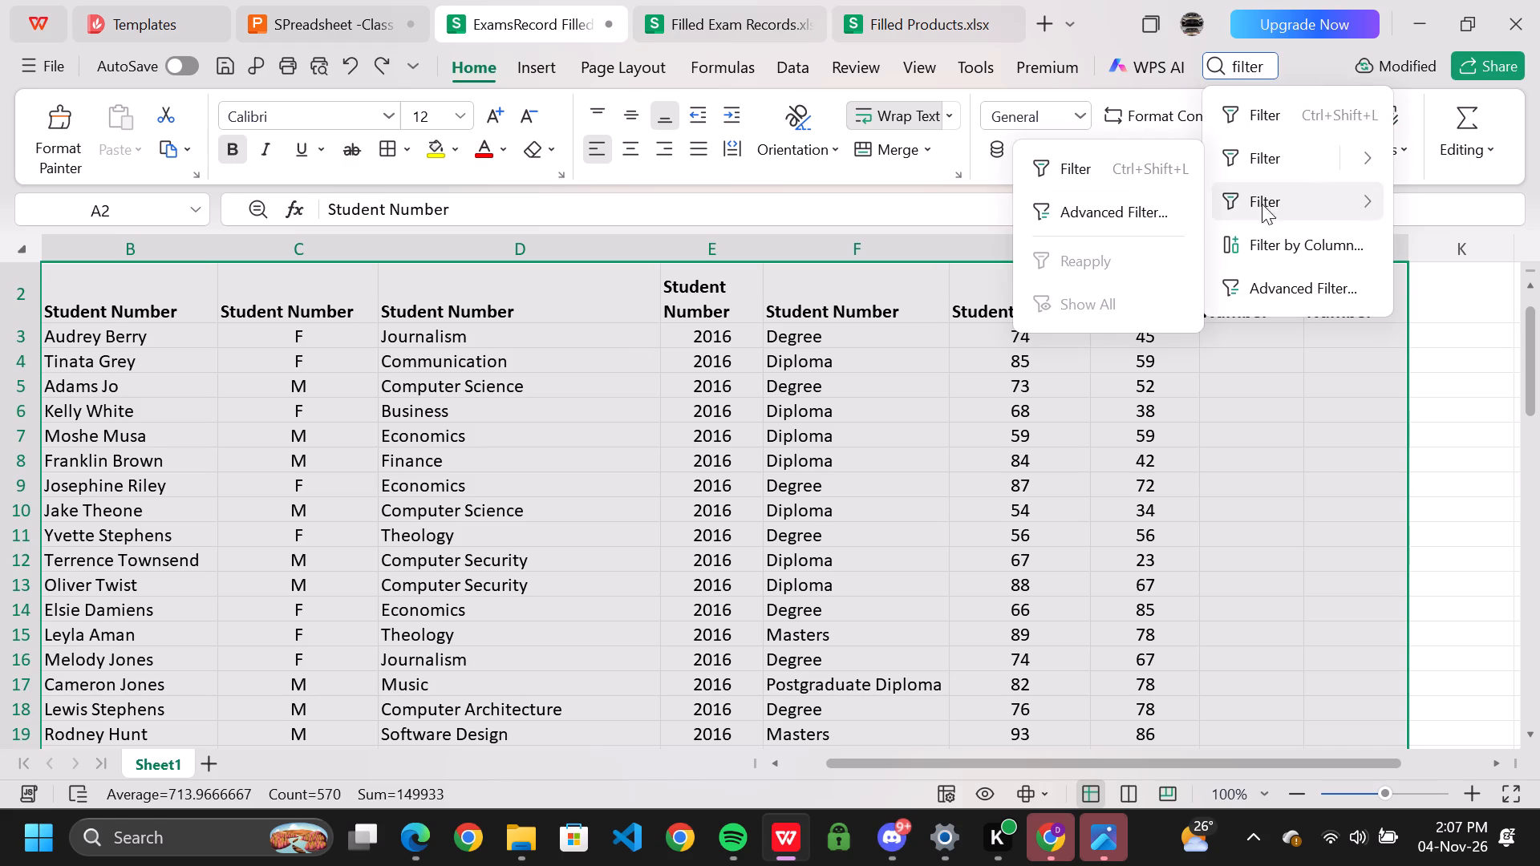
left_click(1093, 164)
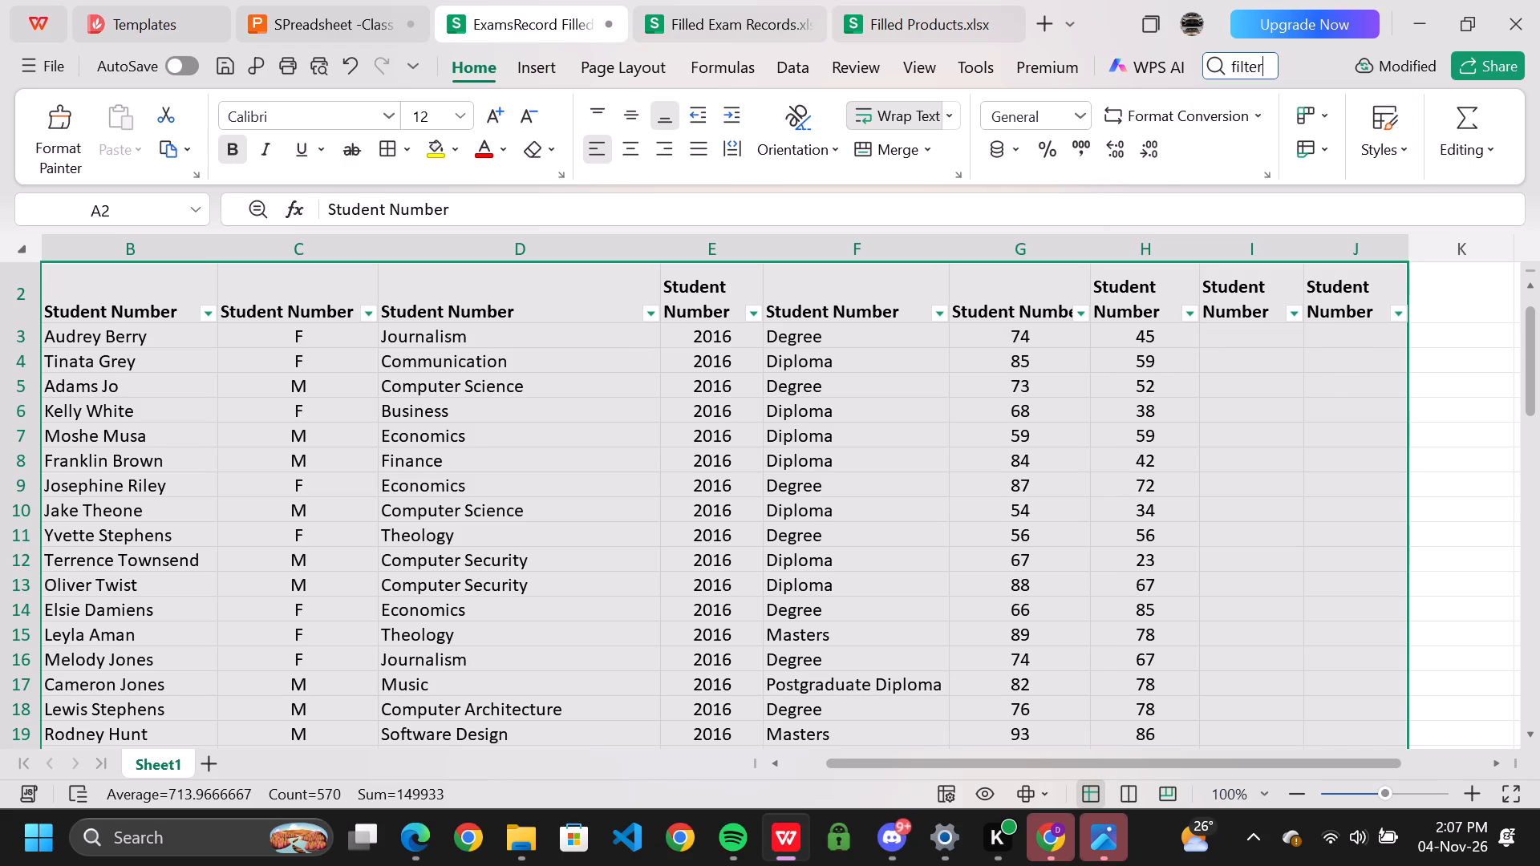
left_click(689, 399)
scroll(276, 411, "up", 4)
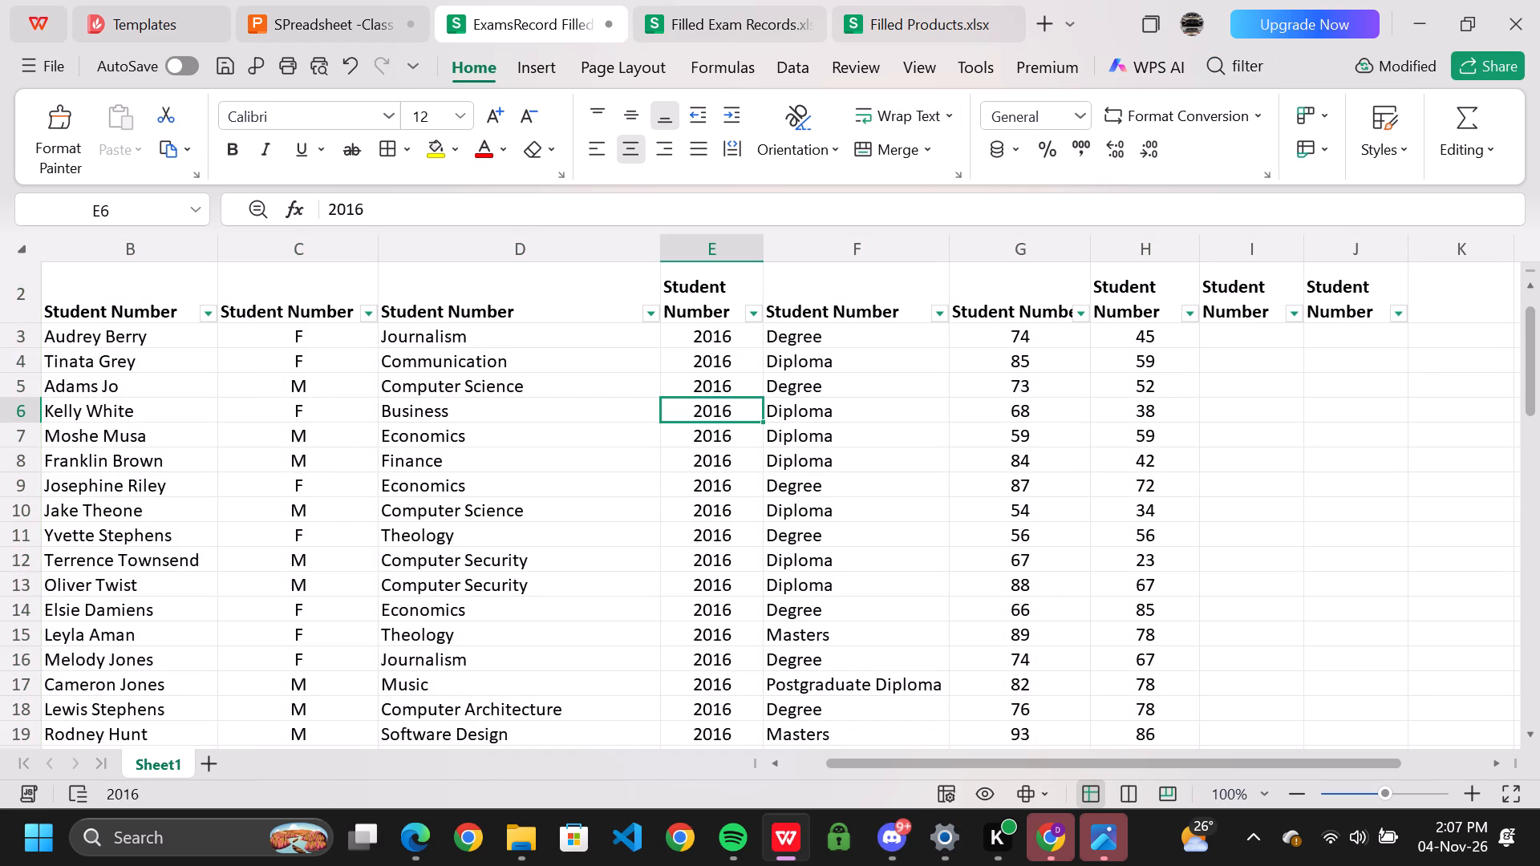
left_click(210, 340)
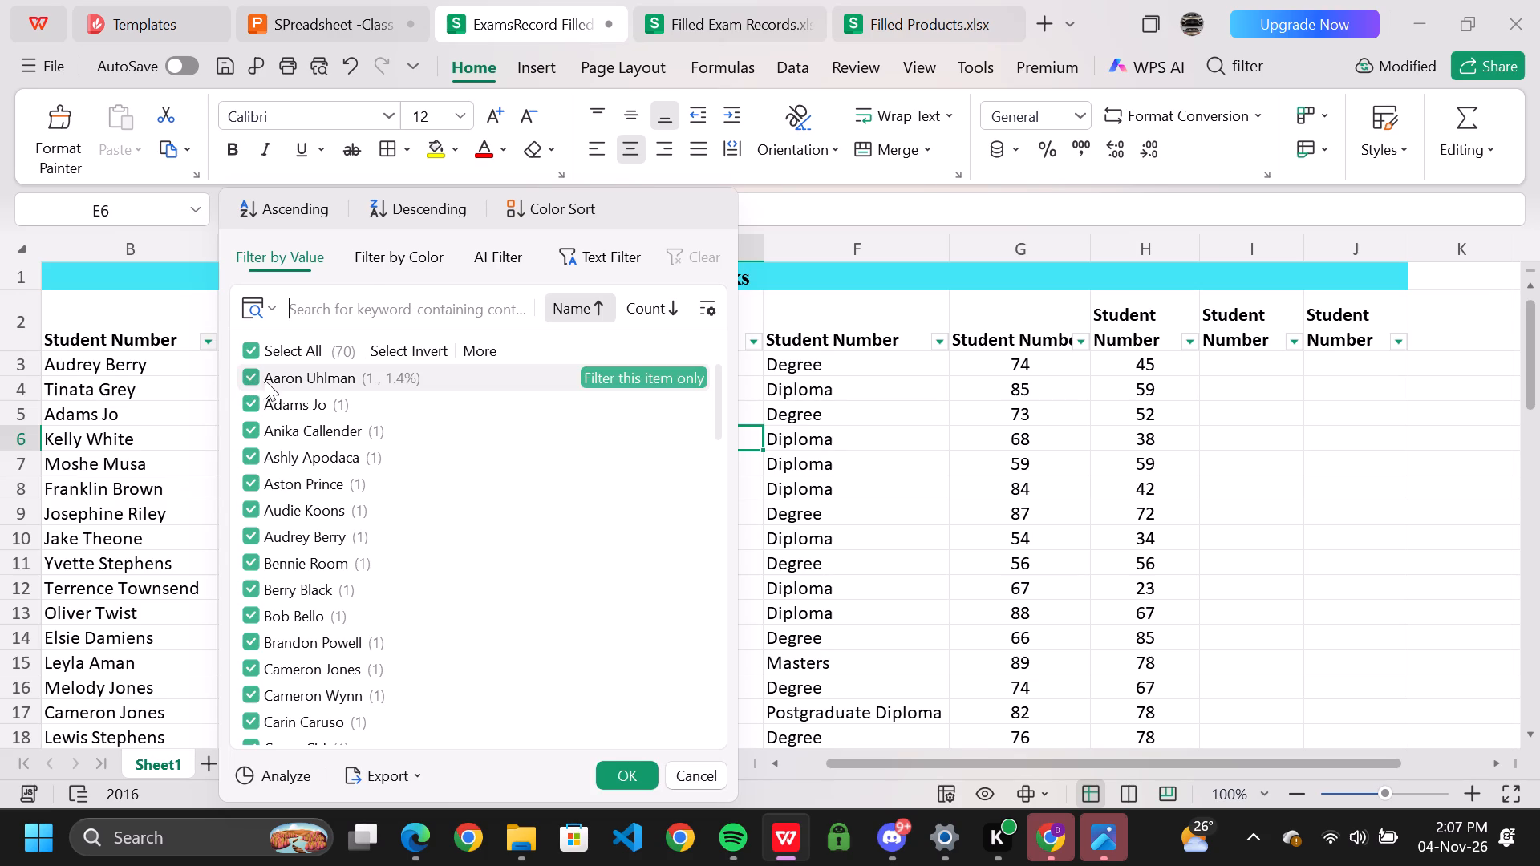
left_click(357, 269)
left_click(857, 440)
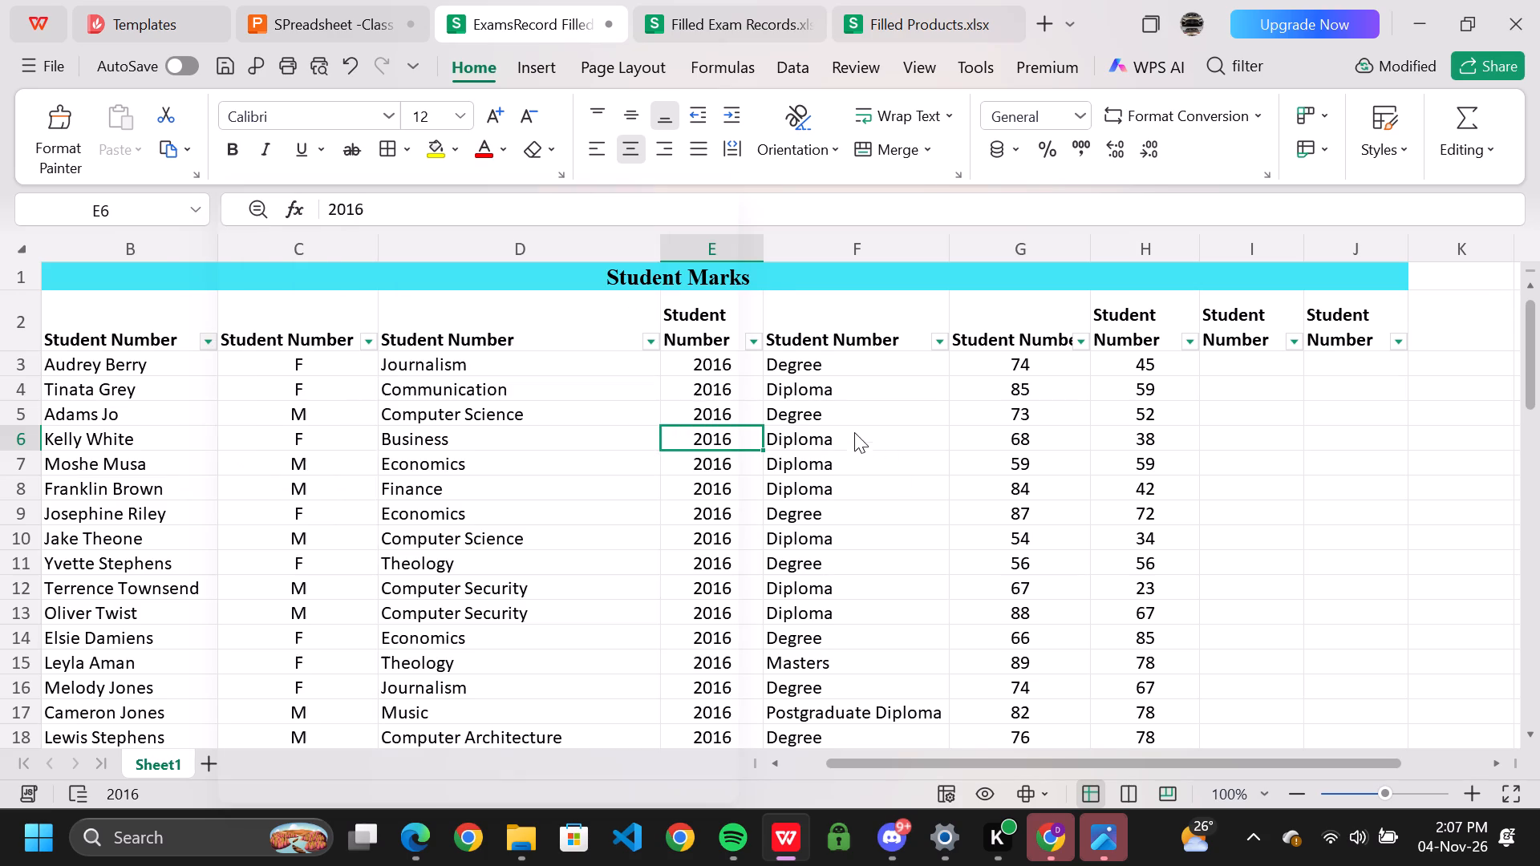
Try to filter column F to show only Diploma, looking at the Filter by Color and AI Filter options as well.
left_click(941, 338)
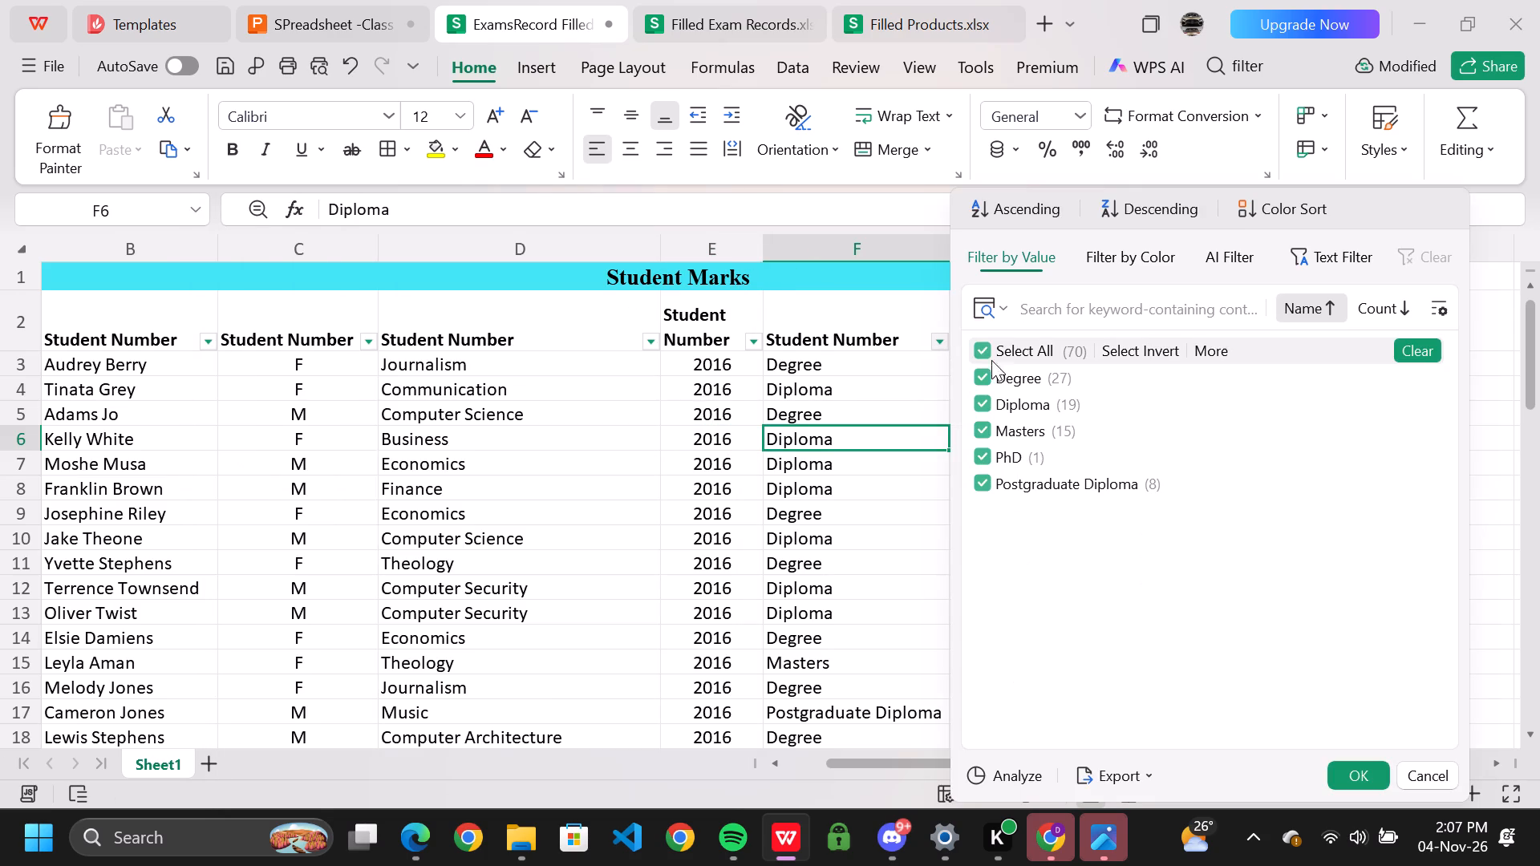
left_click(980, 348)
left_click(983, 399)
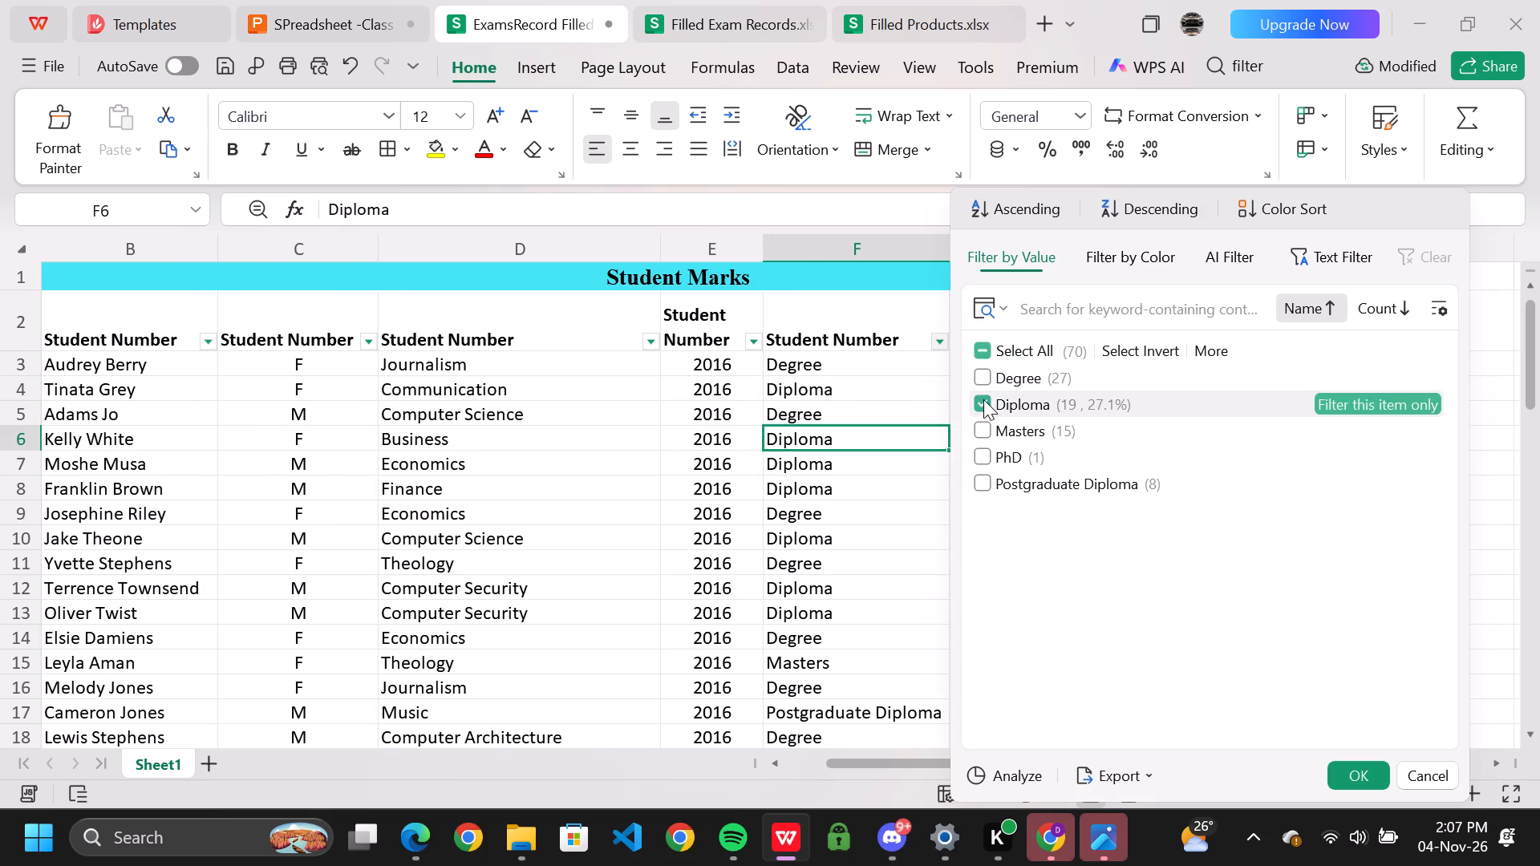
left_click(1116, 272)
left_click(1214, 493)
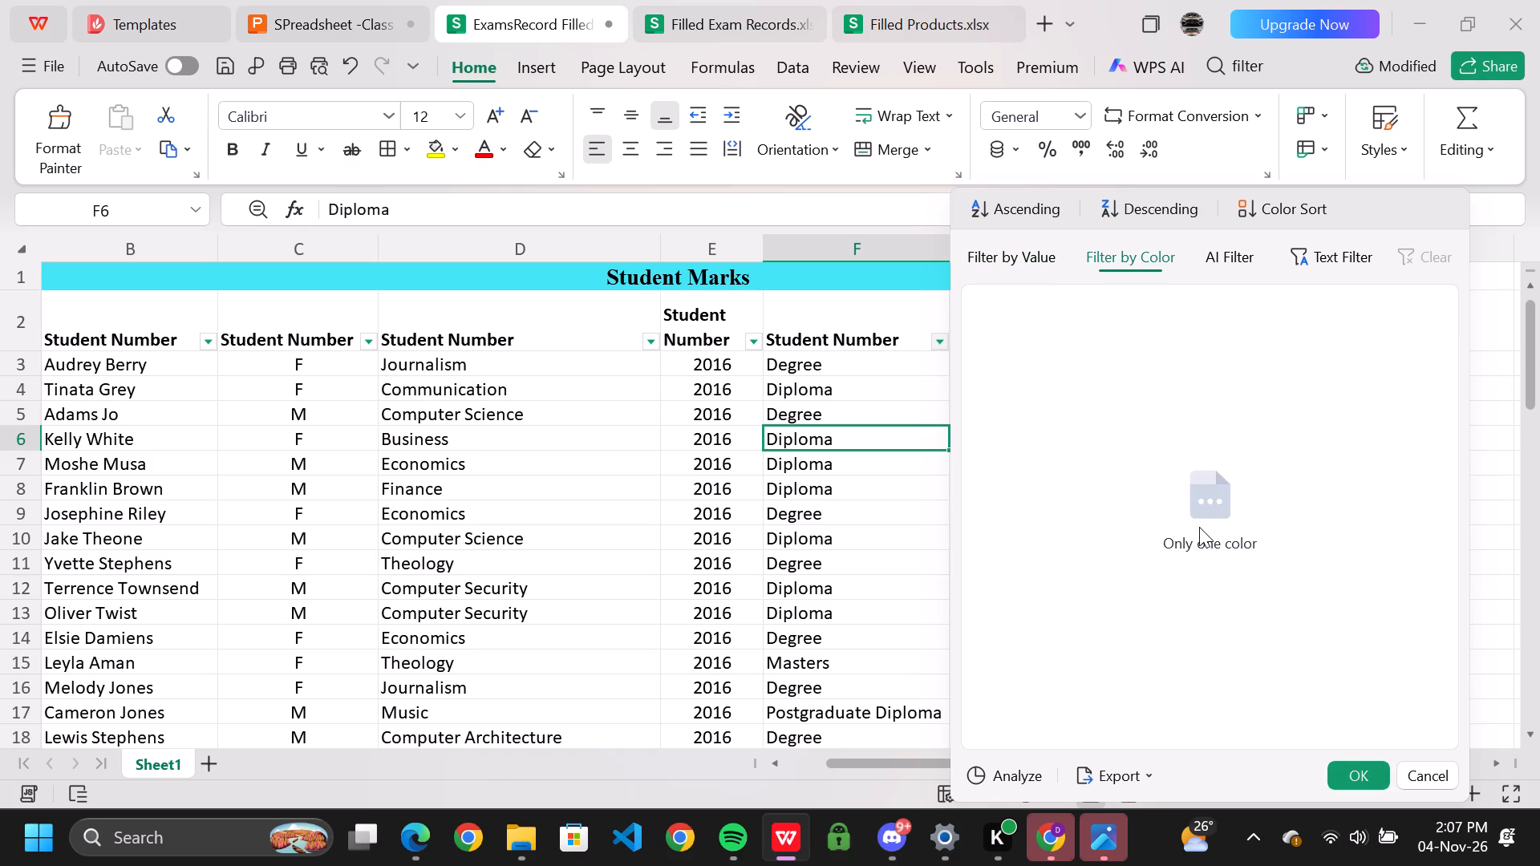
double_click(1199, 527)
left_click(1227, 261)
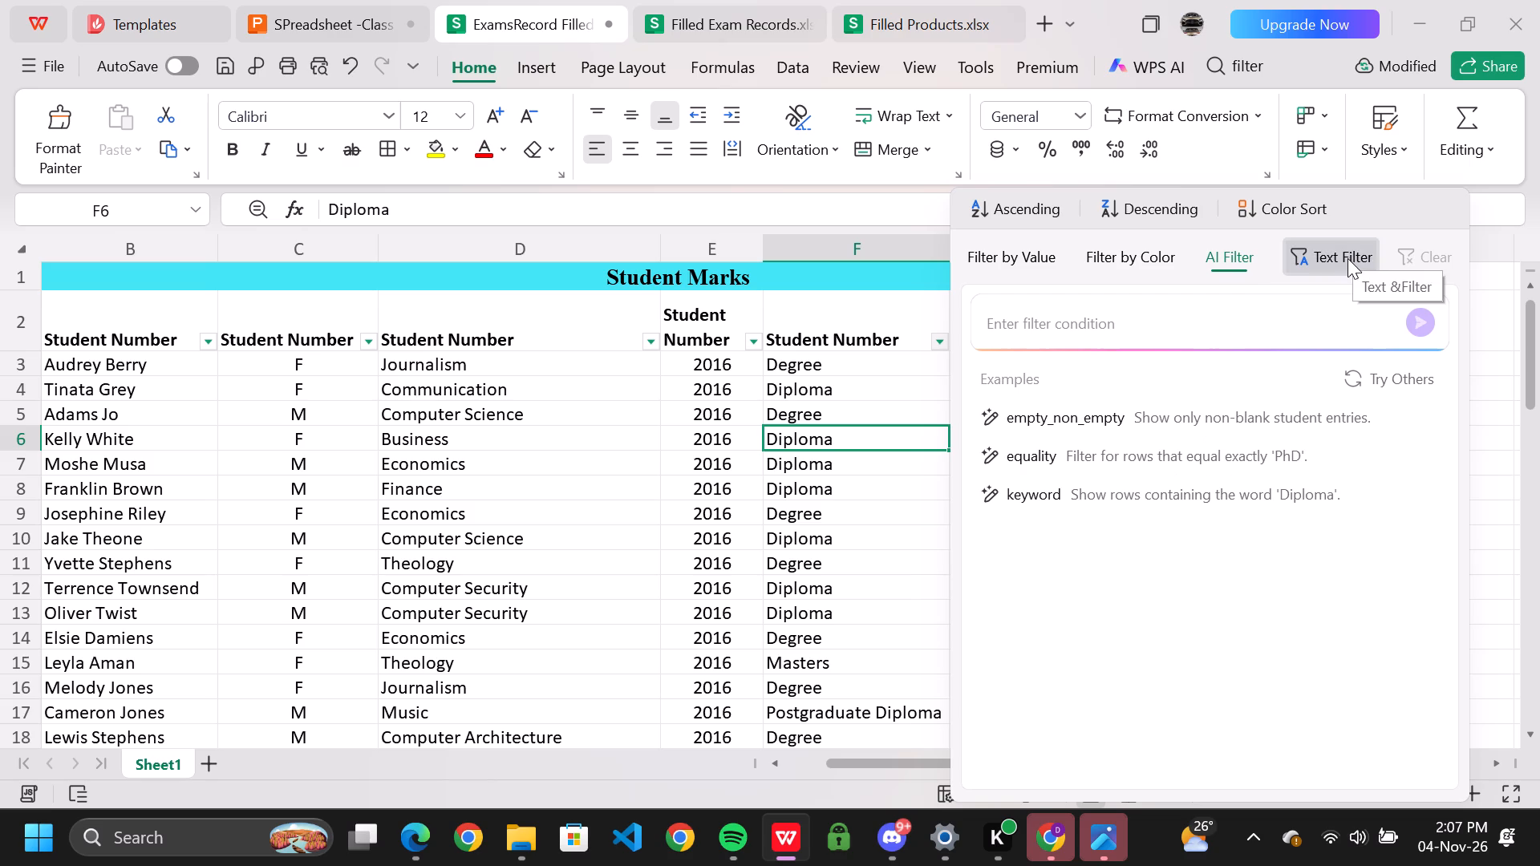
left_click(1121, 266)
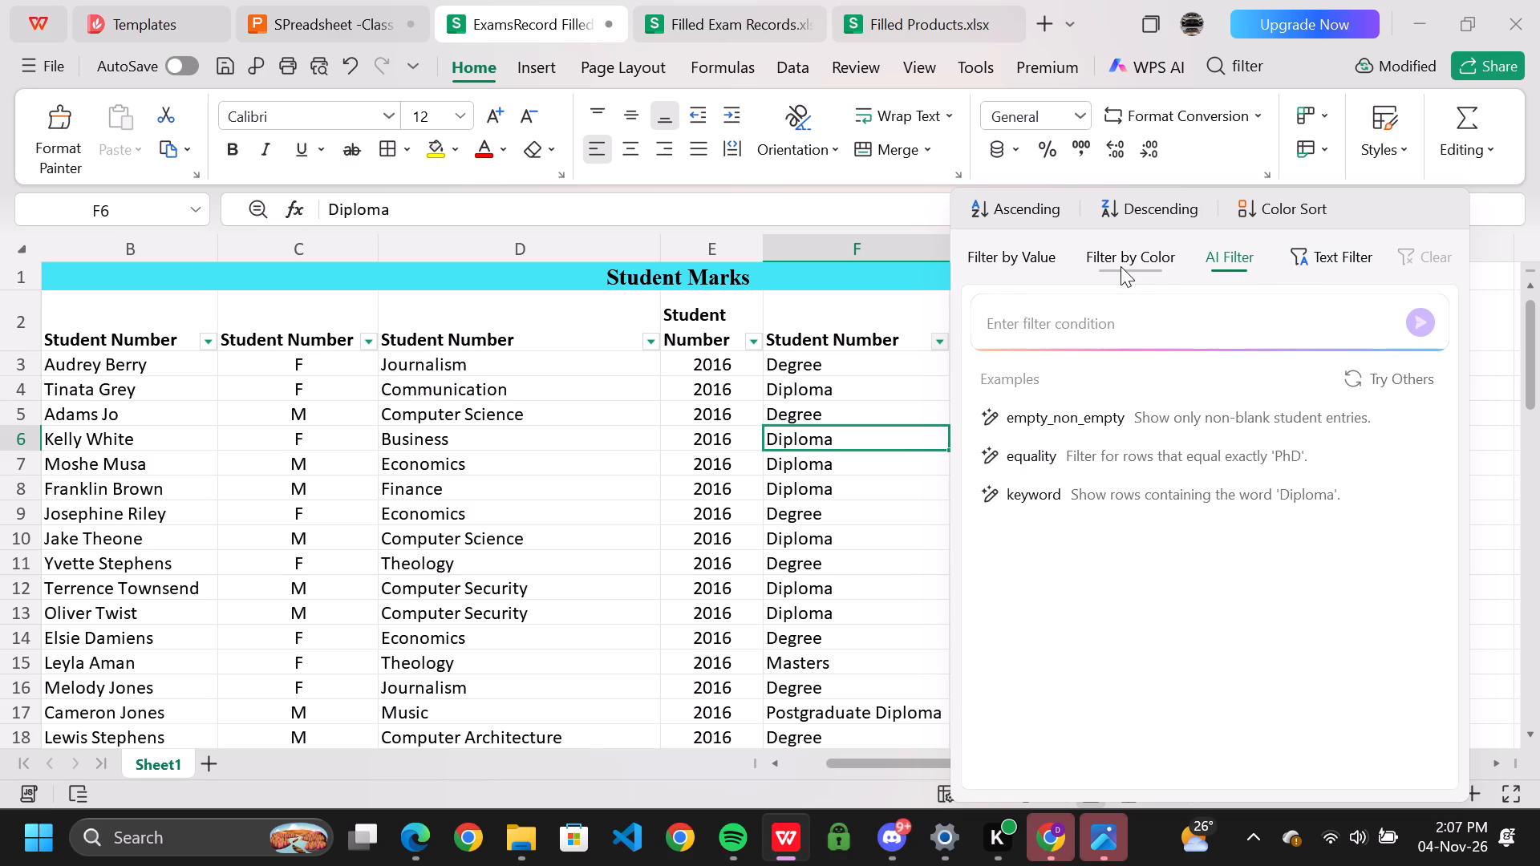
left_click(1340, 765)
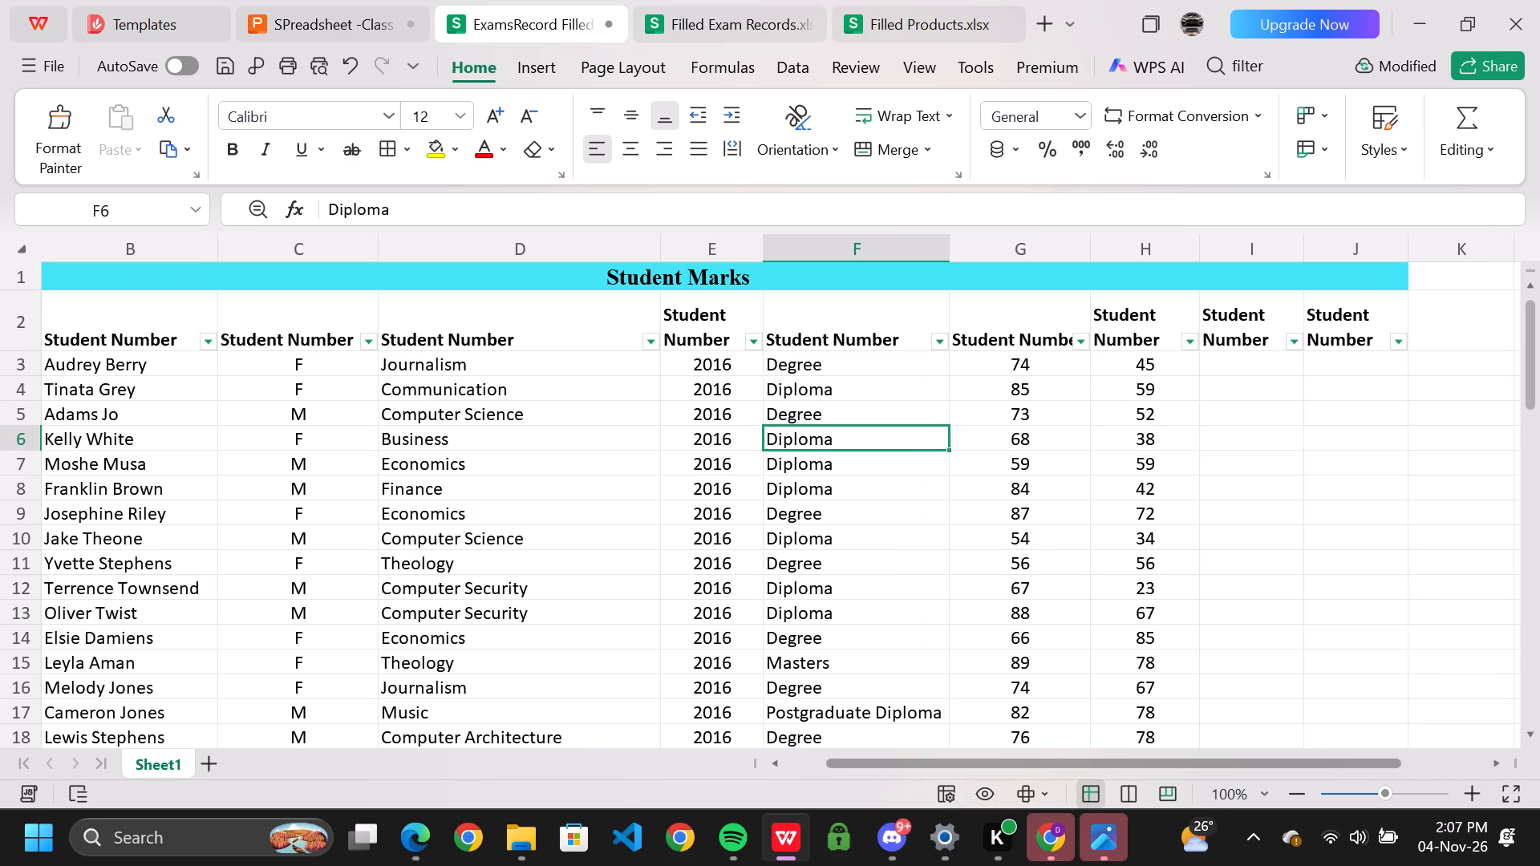
Read the class activity instructions on slides 19 to 21 about filtering Diploma students and sorting records with multiple fields.
scroll(857, 503, "down", 4)
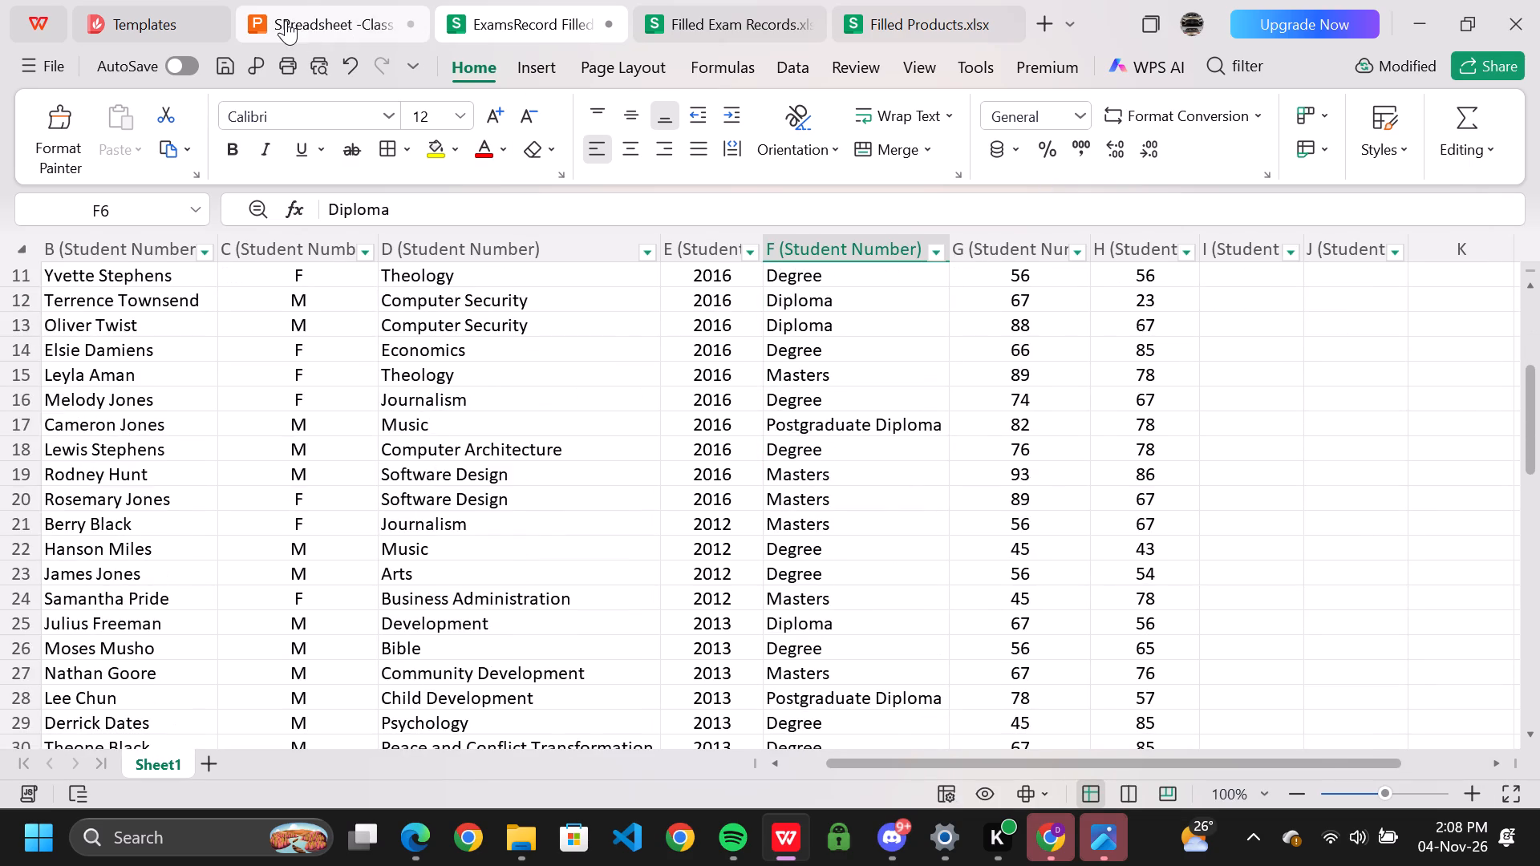
left_click(286, 20)
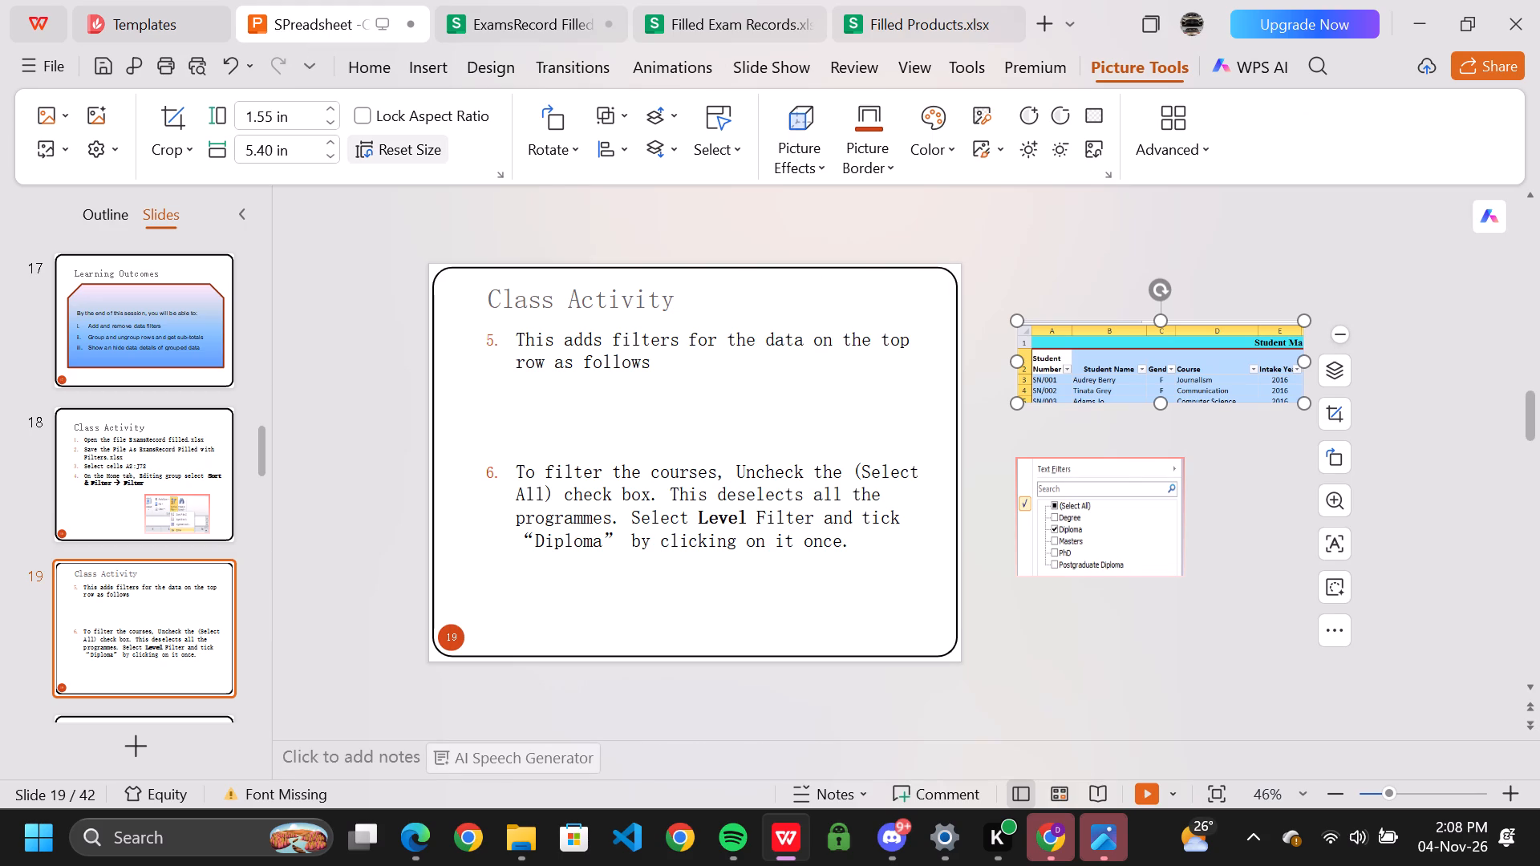
scroll(113, 599, "down", 3)
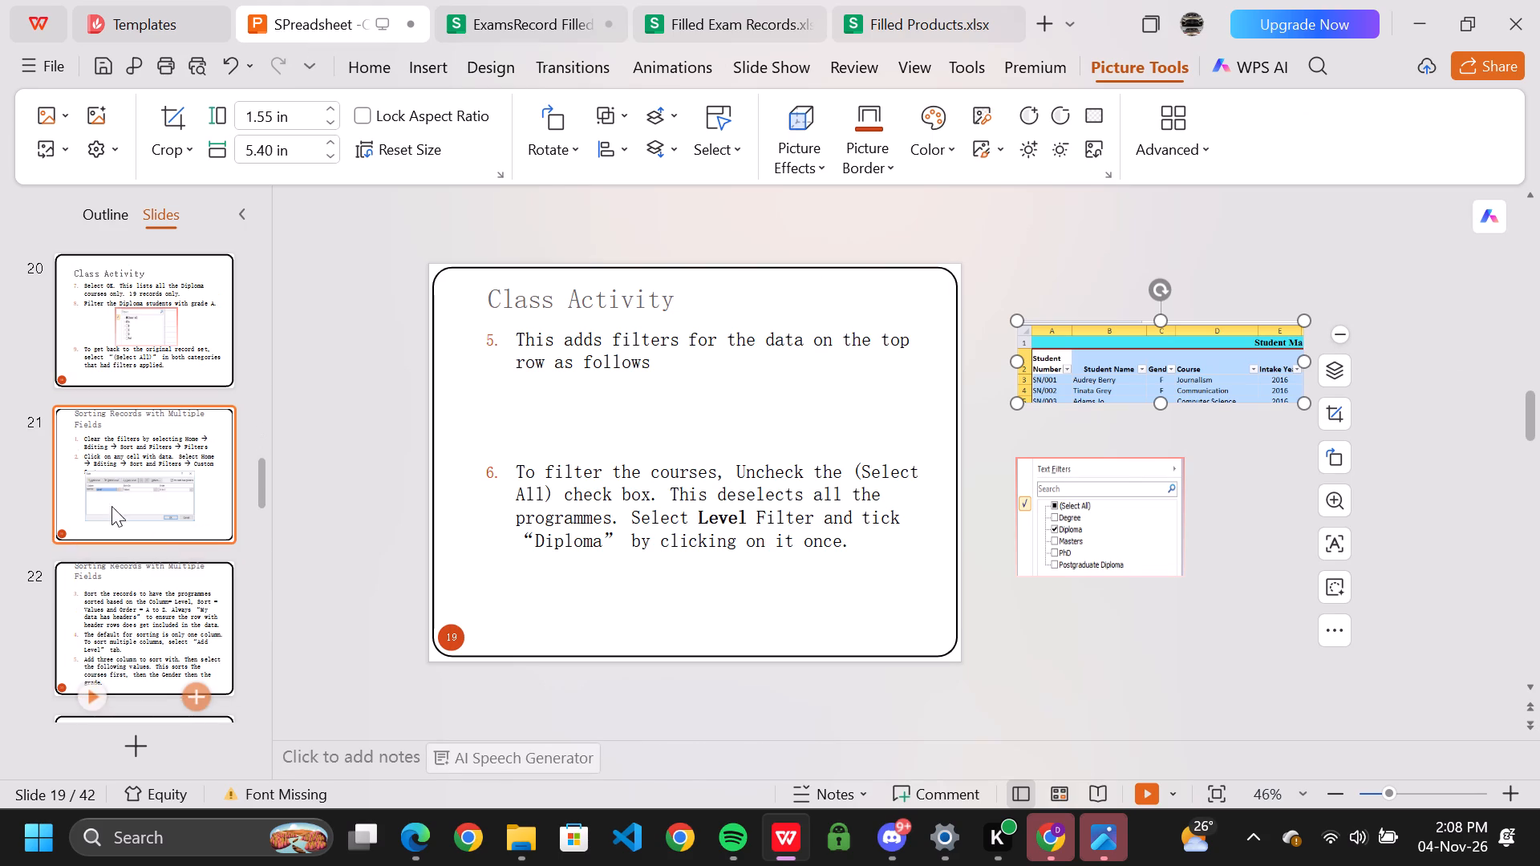
scroll(141, 330, "up", 2)
scroll(138, 350, "down", 1)
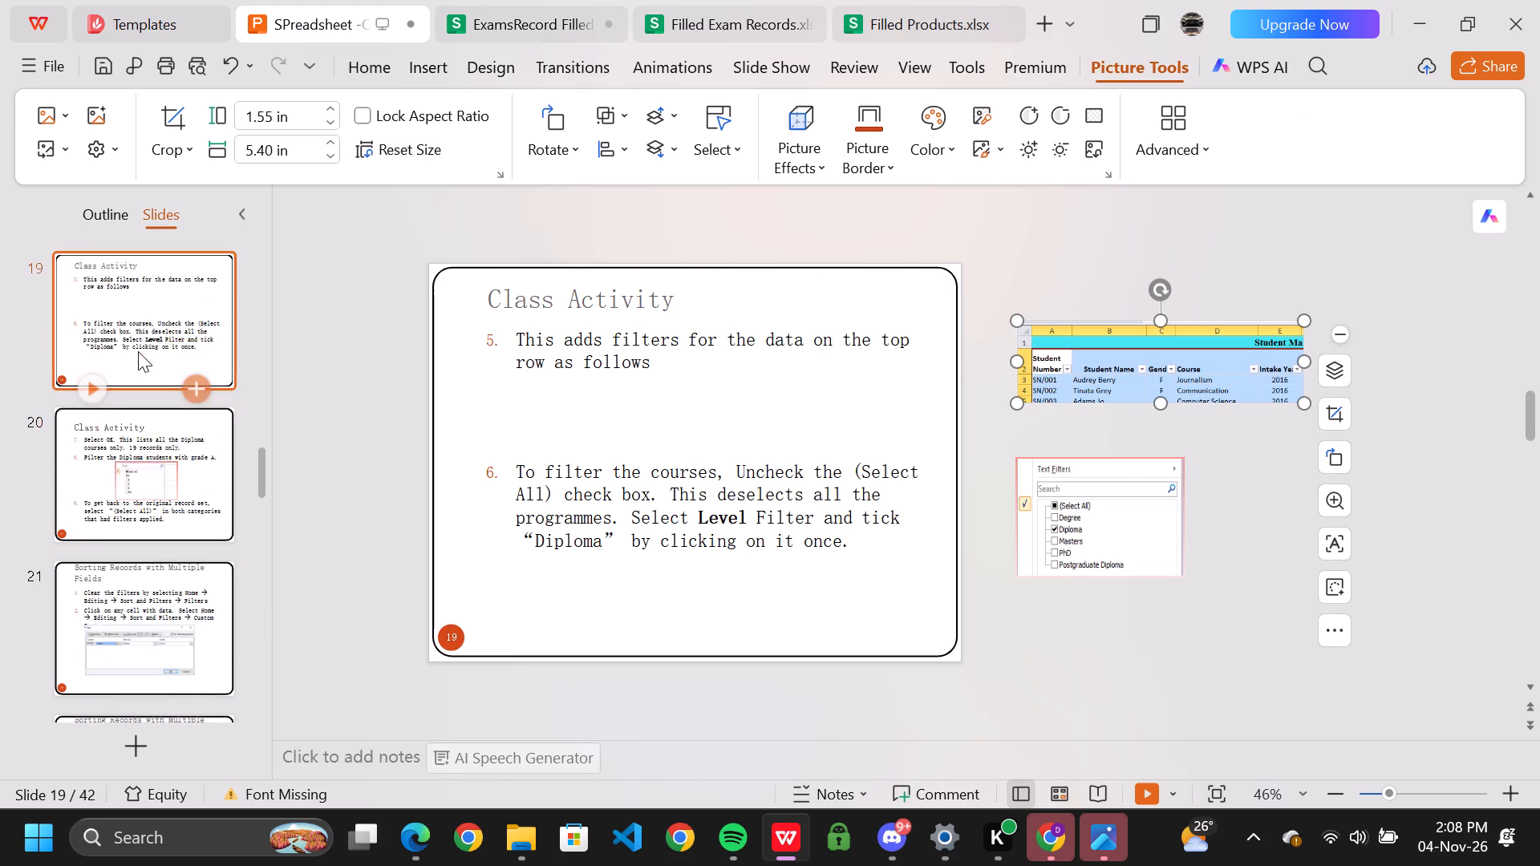
scroll(138, 351, "down", 2)
left_click(594, 408)
scroll(241, 426, "up", 3)
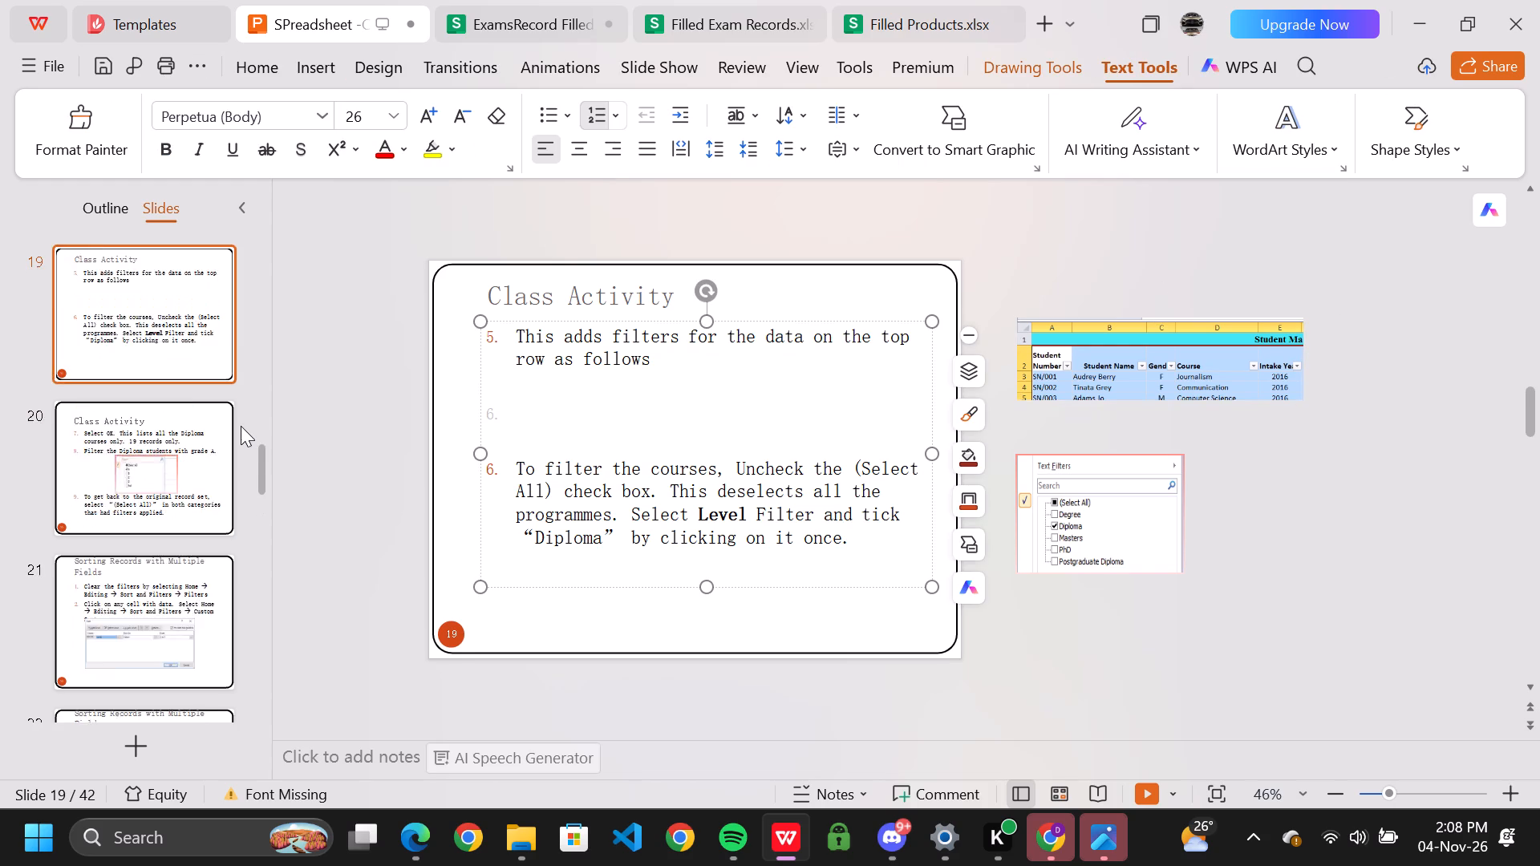
left_click(130, 593)
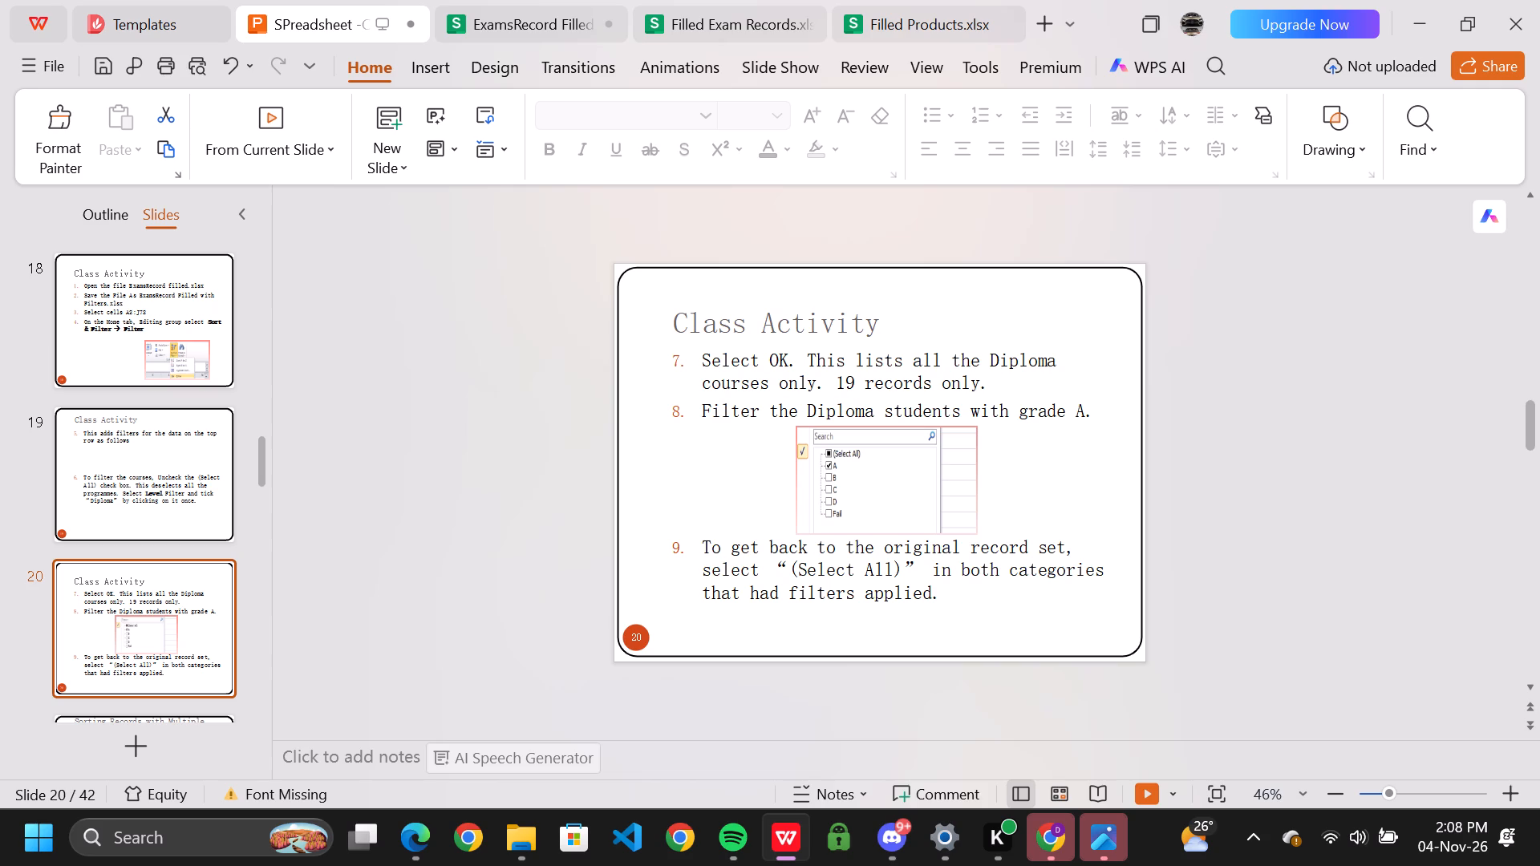
scroll(453, 429, "down", 1)
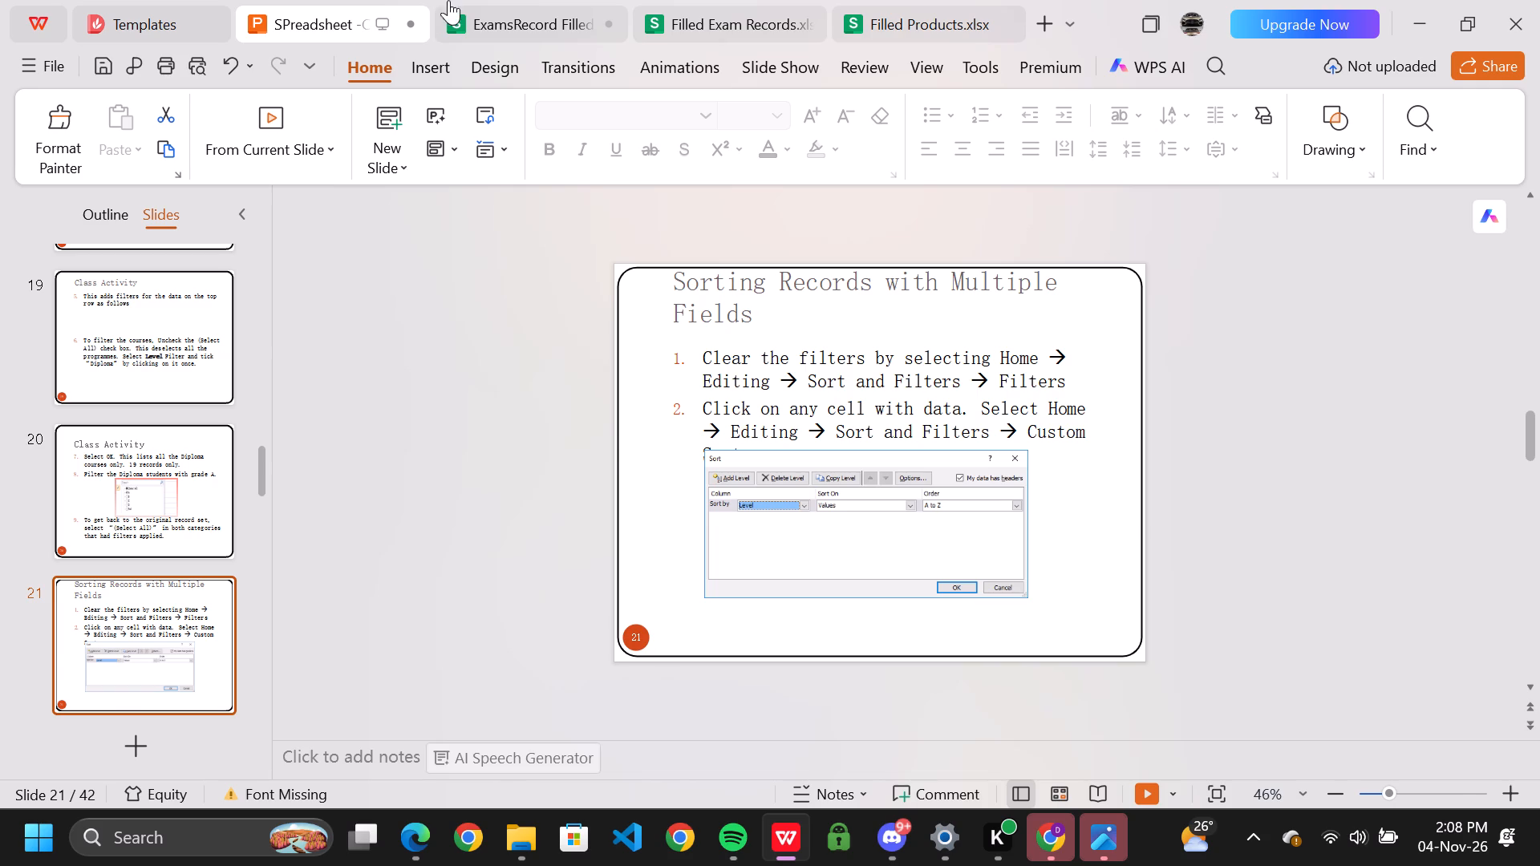
Undo the filters on the ExamsRecord Filled sheet and the earlier overwriting of the row 2 headings with Student Number.
left_click(496, 10)
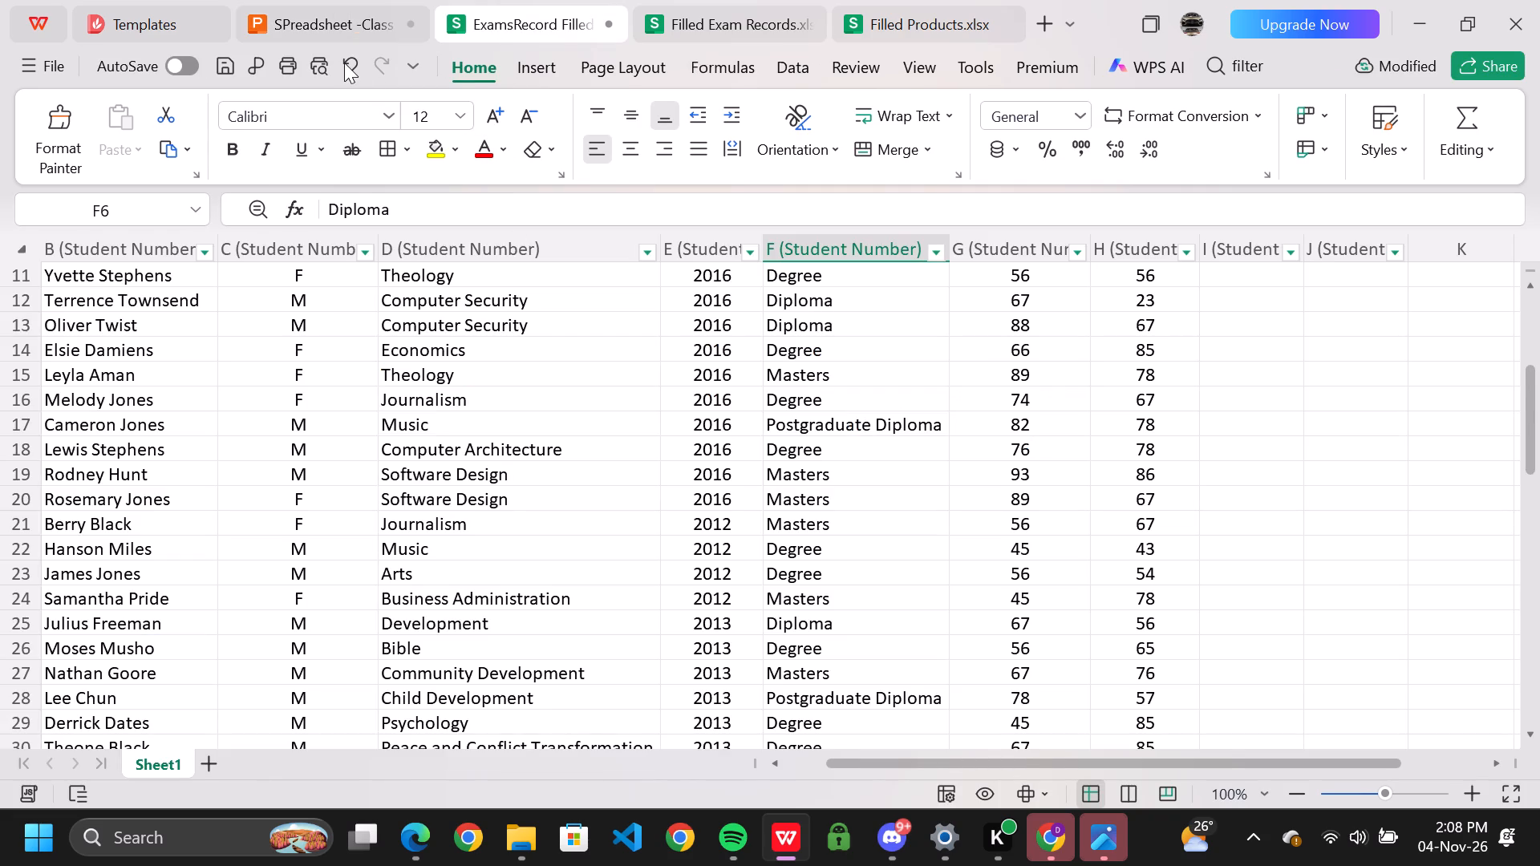
triple_click(344, 63)
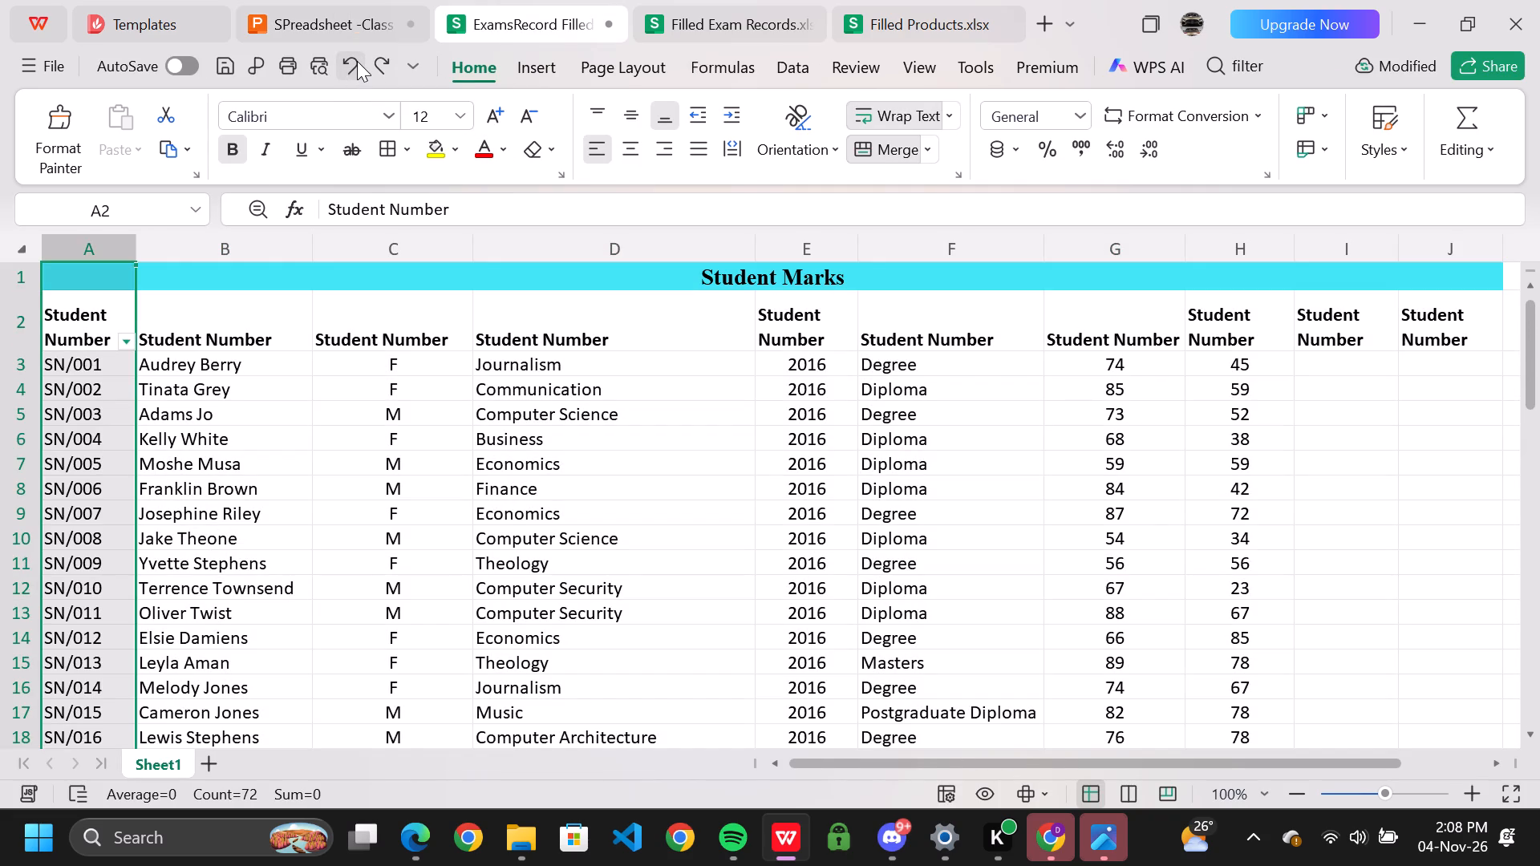
left_click(355, 61)
left_click(355, 61)
double_click(355, 61)
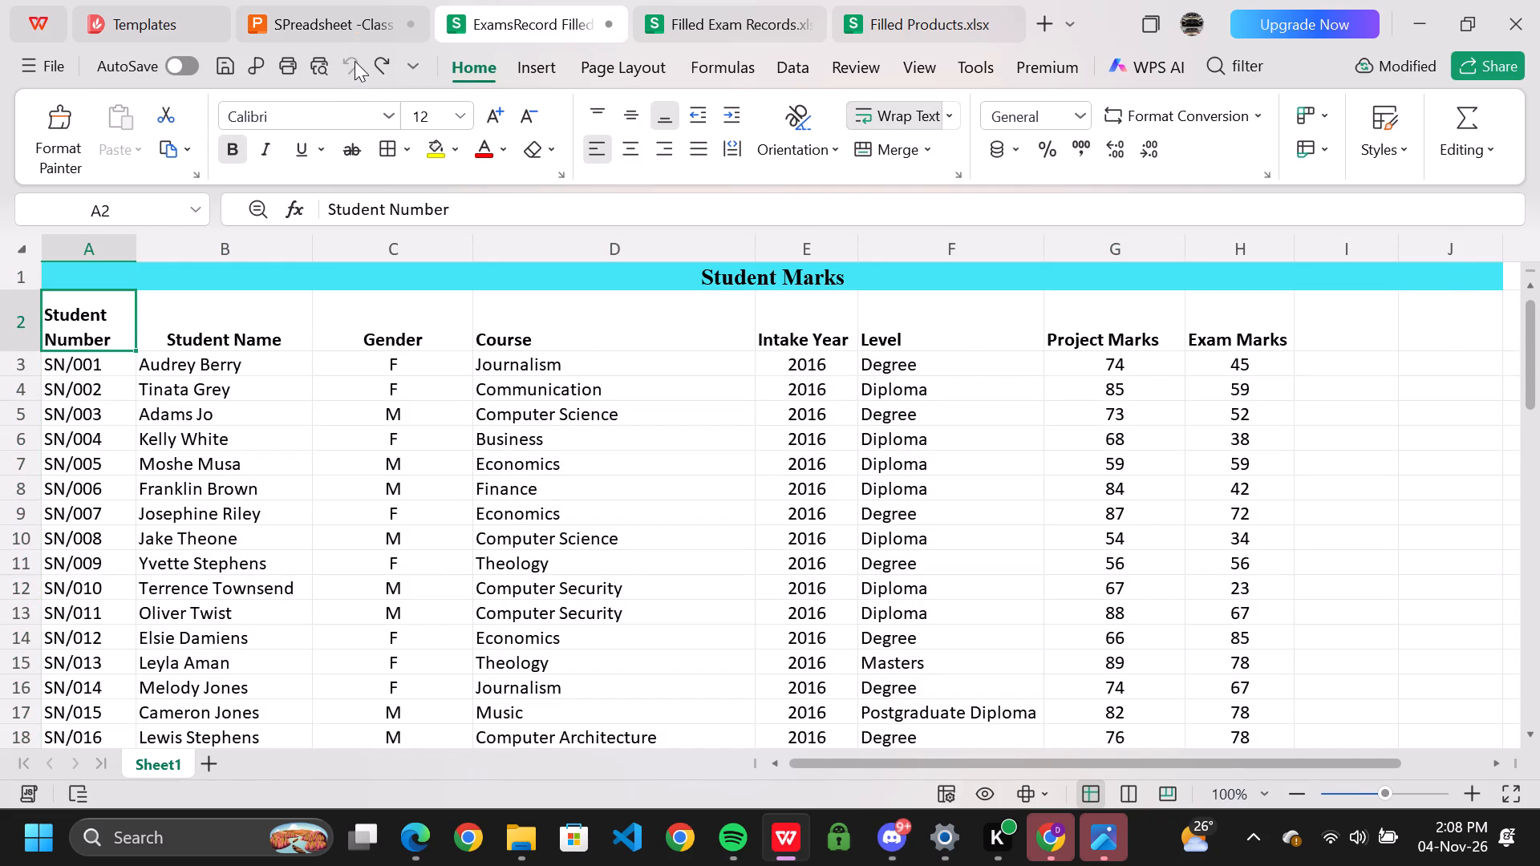
Recheck slide 21, select the Course header in D2 and look through its filter and sort options.
left_click(302, 330)
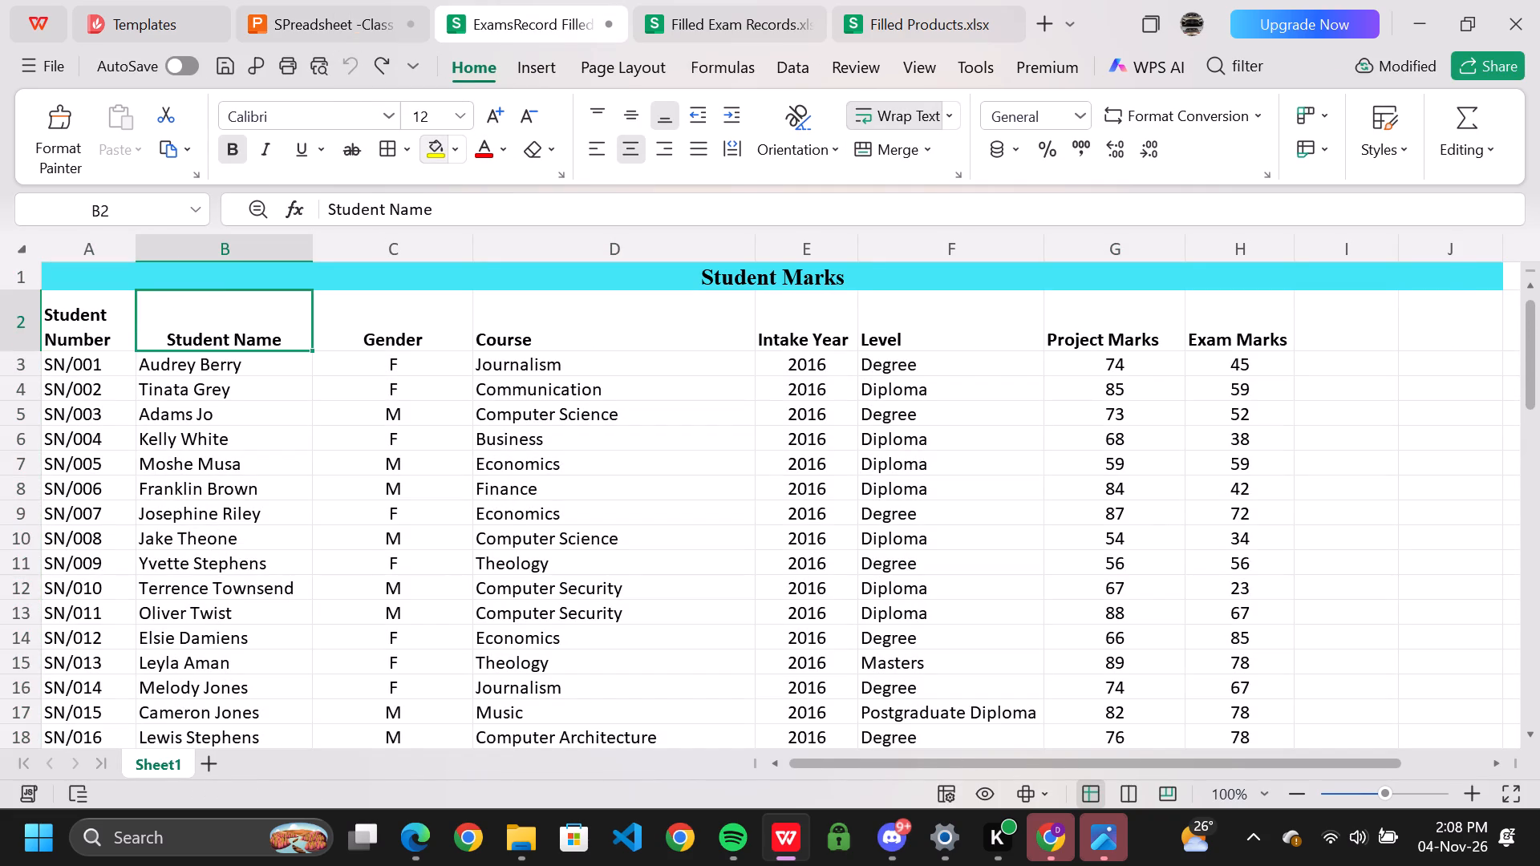
left_click(525, 336)
left_click(317, 15)
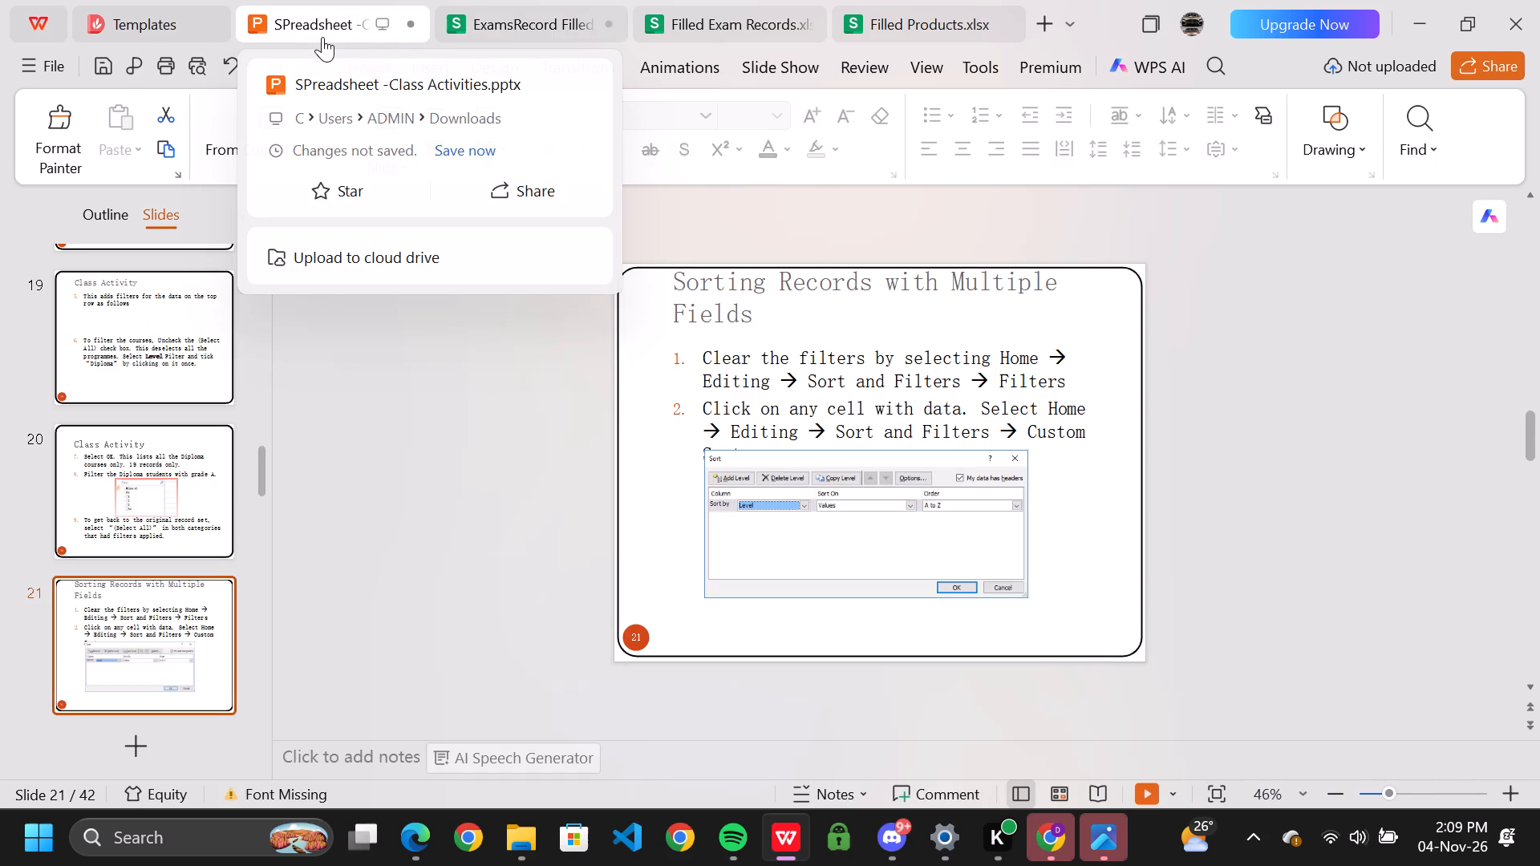
left_click(492, 16)
right_click(572, 341)
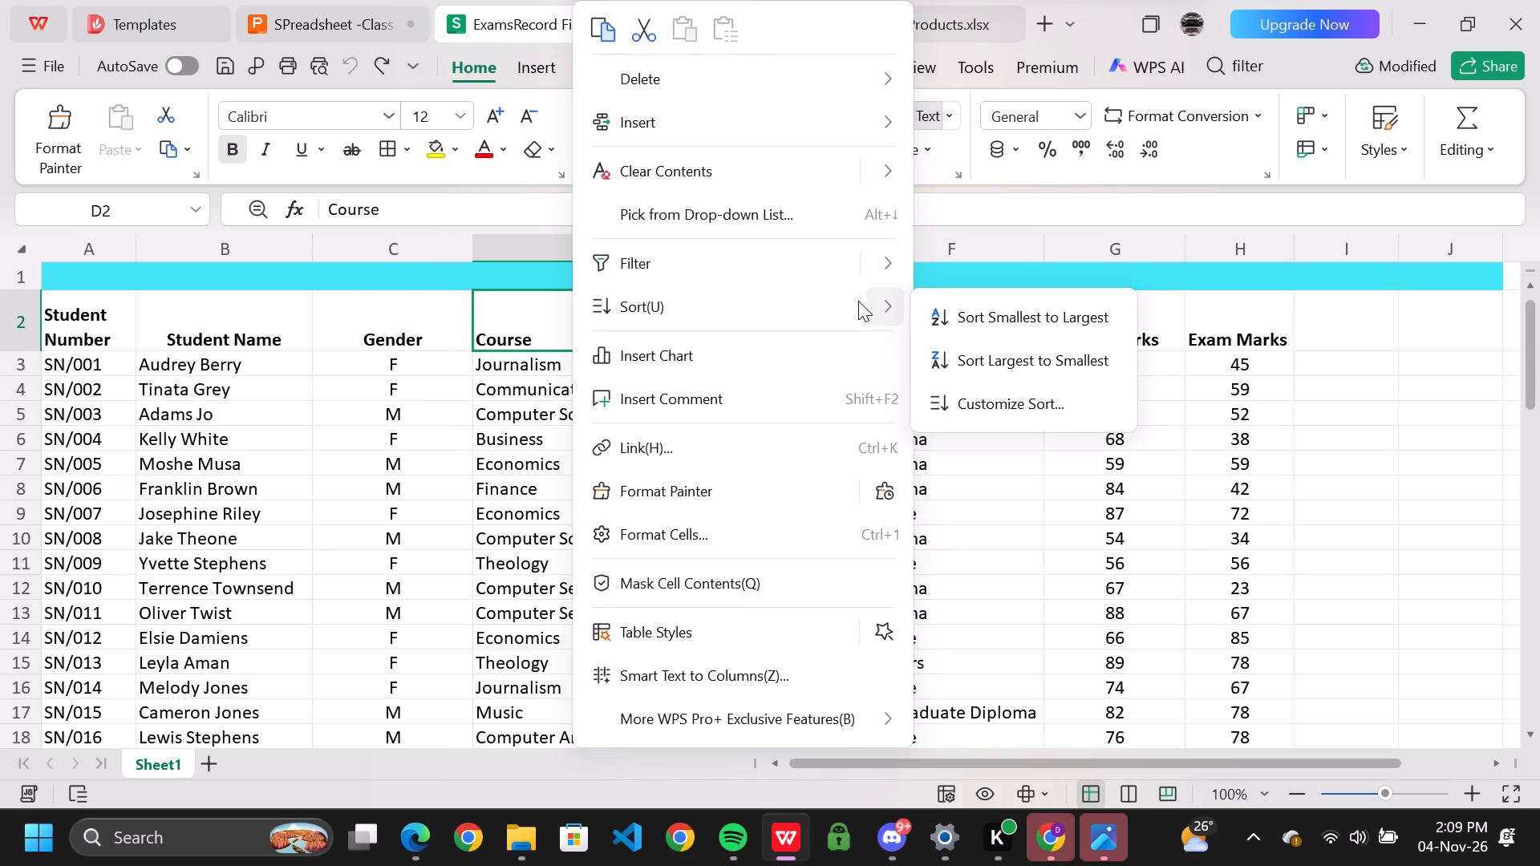
left_click(532, 332)
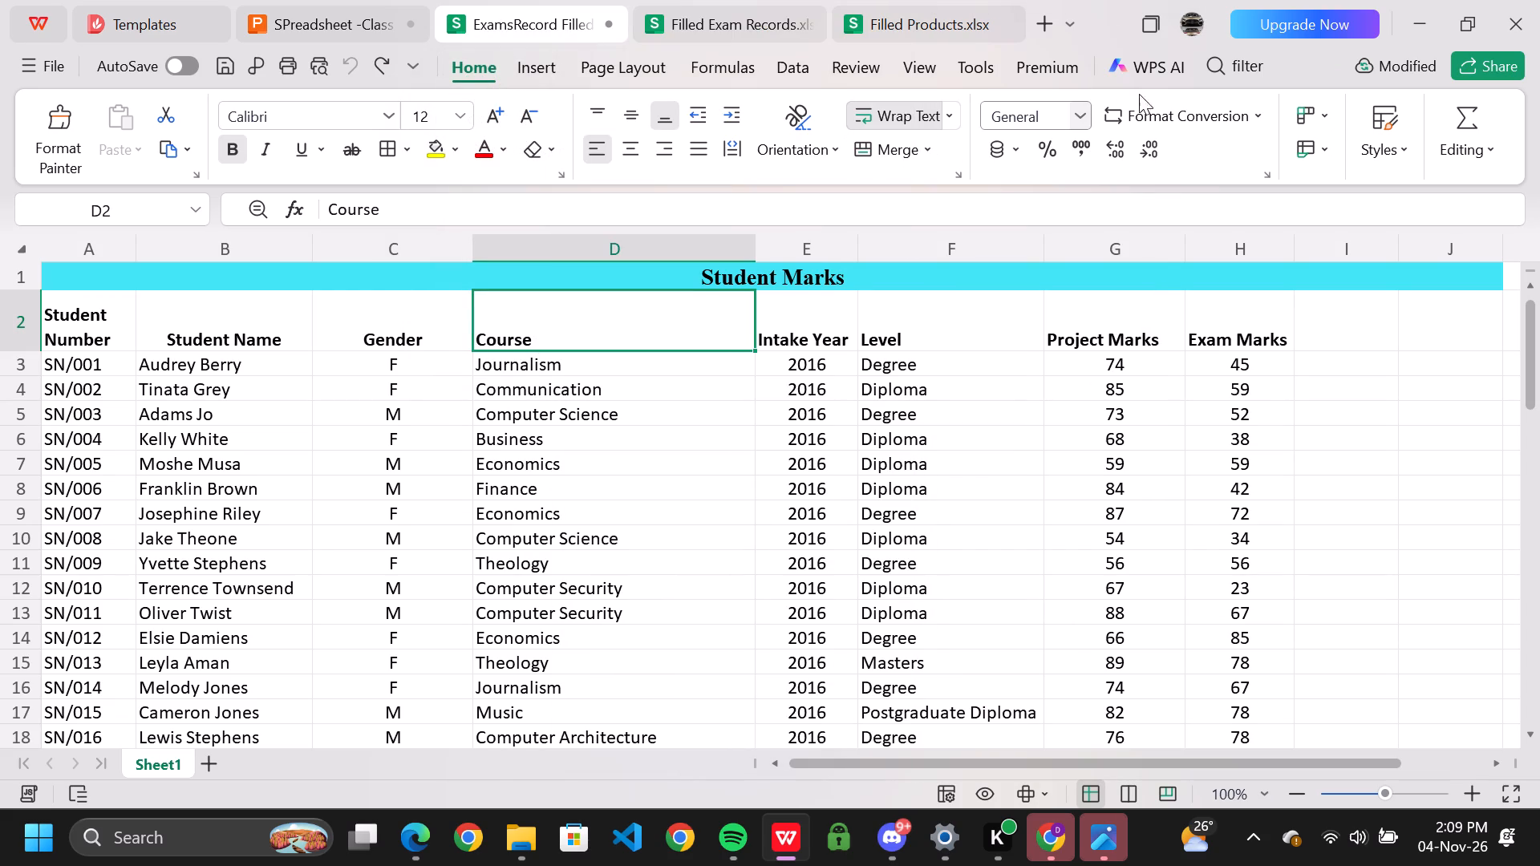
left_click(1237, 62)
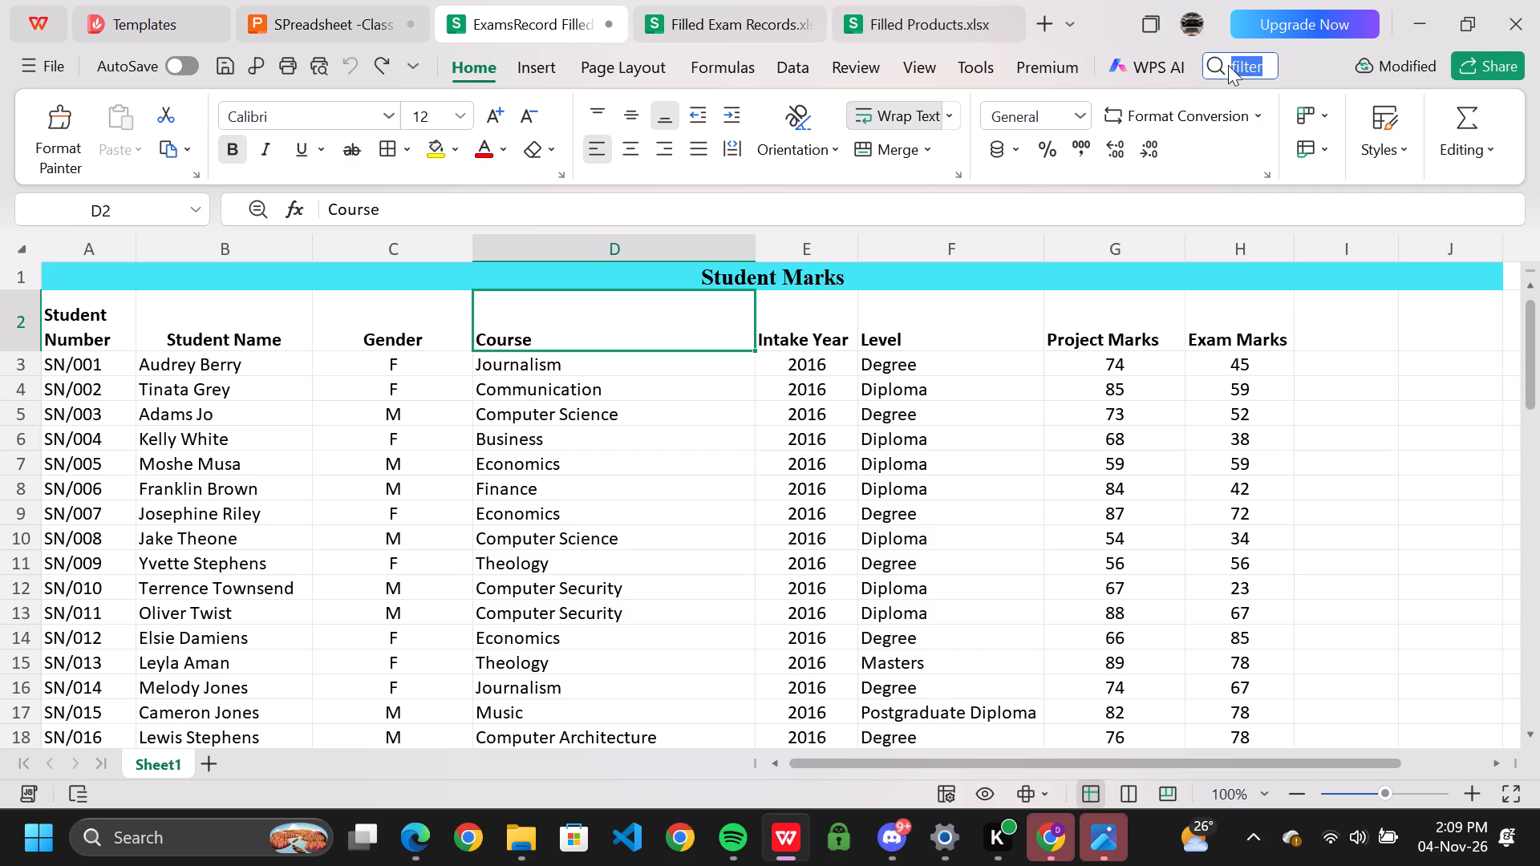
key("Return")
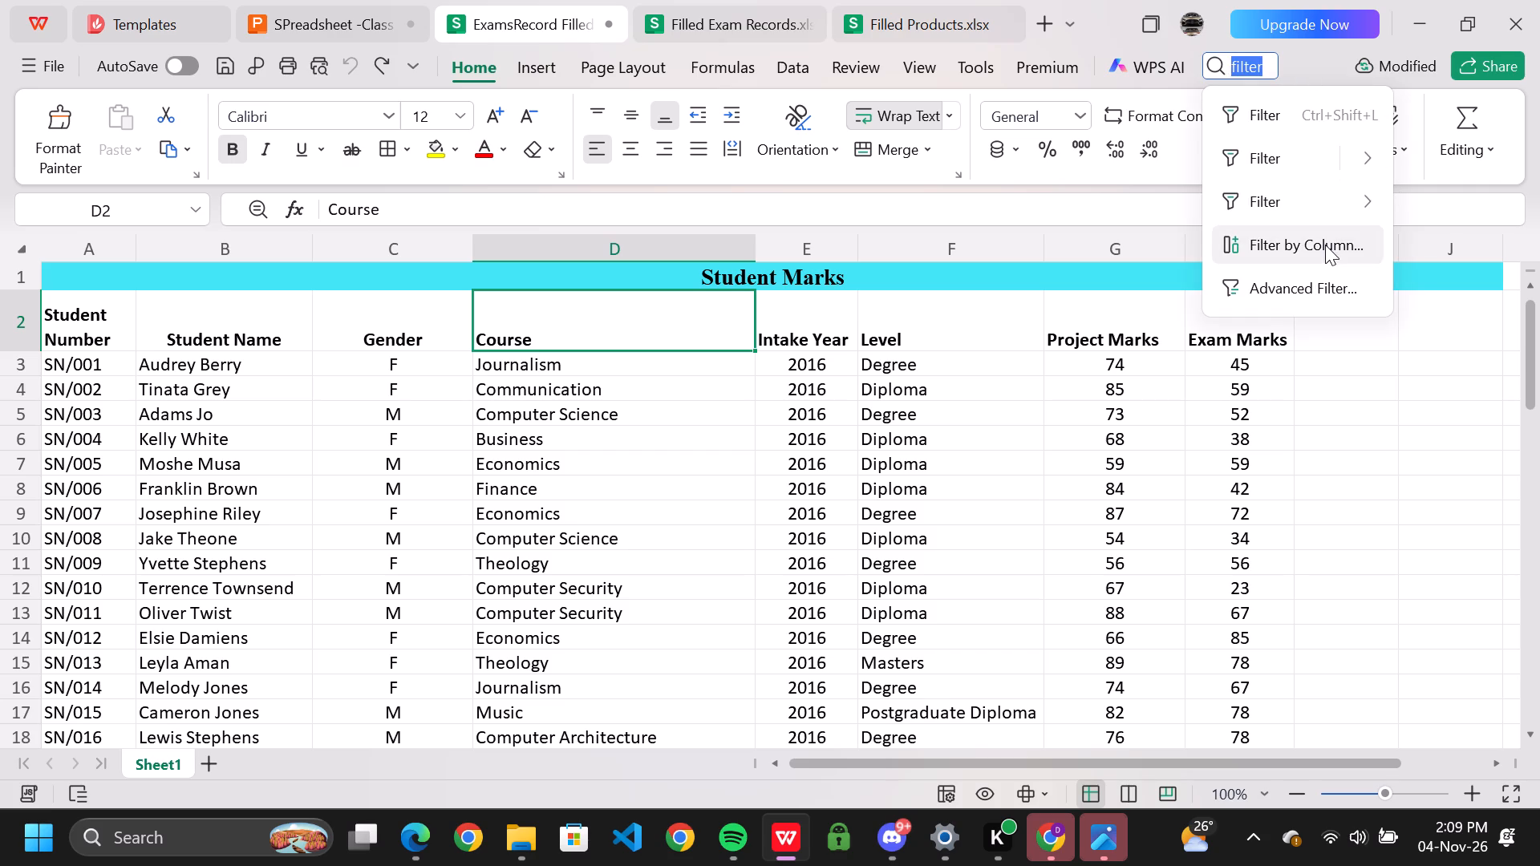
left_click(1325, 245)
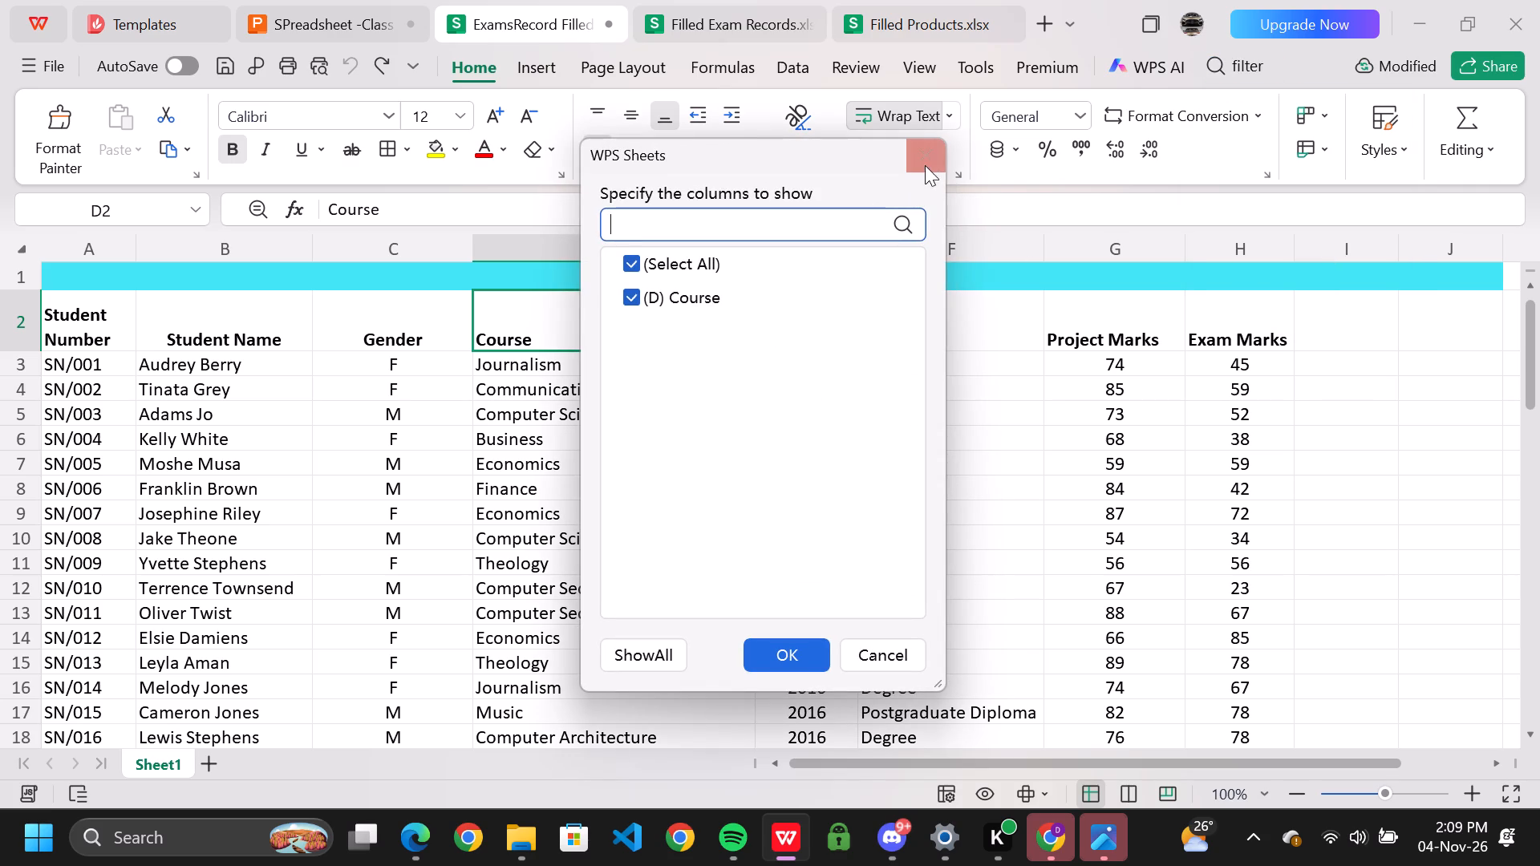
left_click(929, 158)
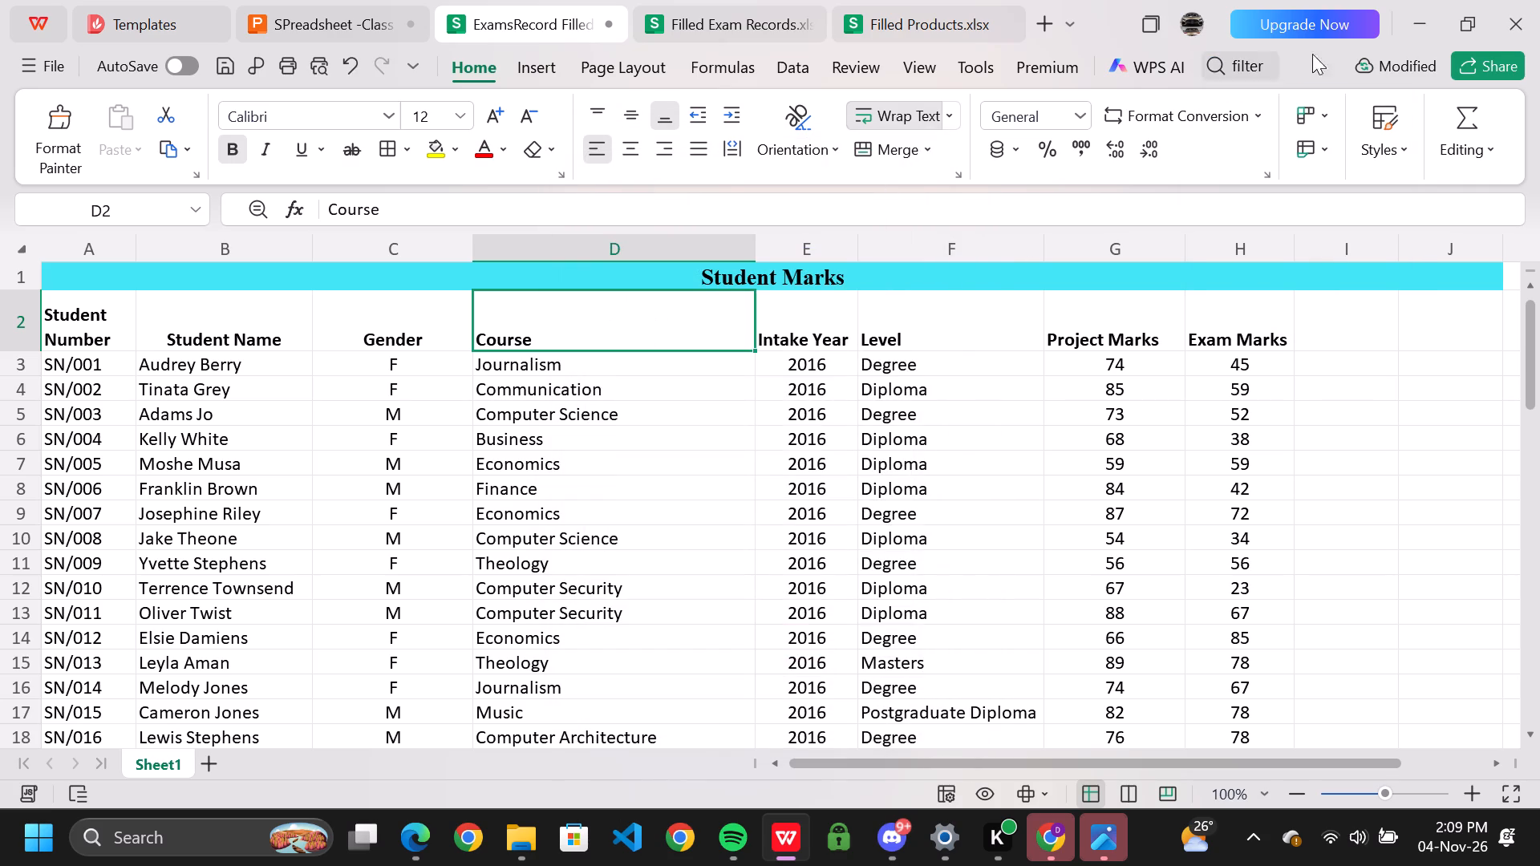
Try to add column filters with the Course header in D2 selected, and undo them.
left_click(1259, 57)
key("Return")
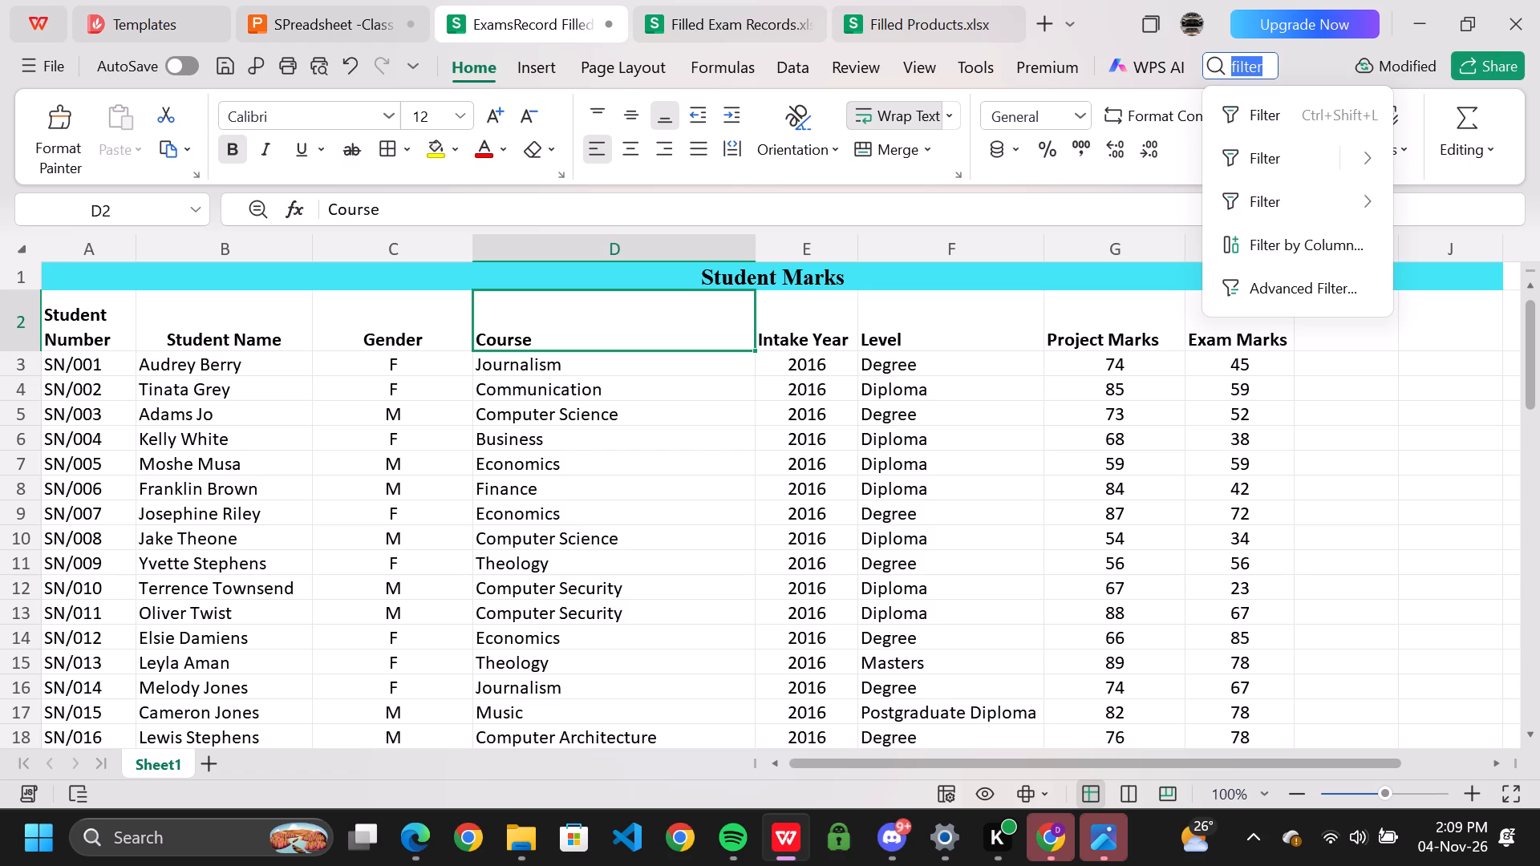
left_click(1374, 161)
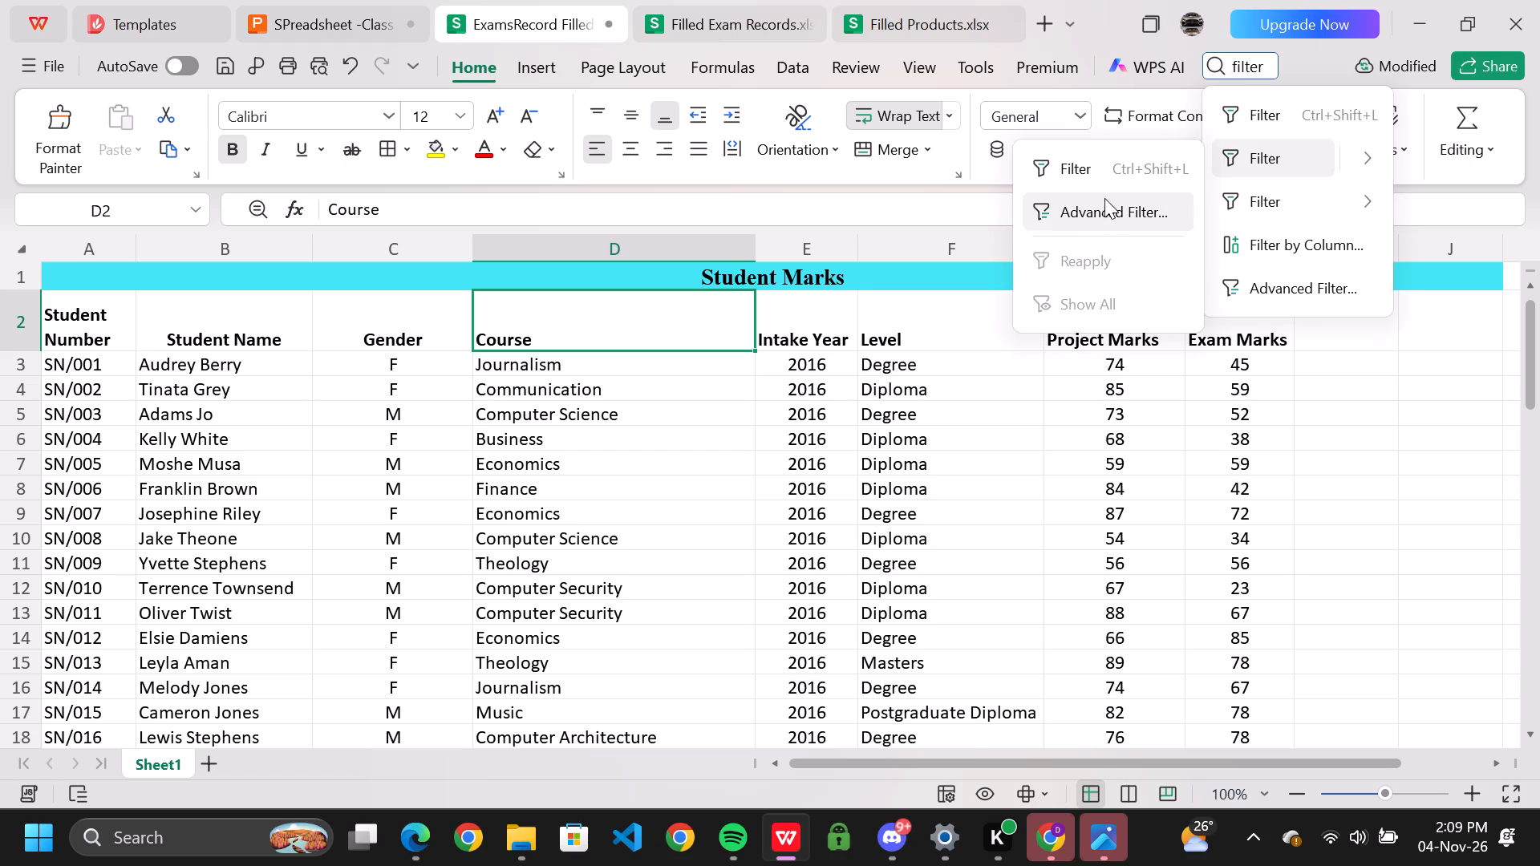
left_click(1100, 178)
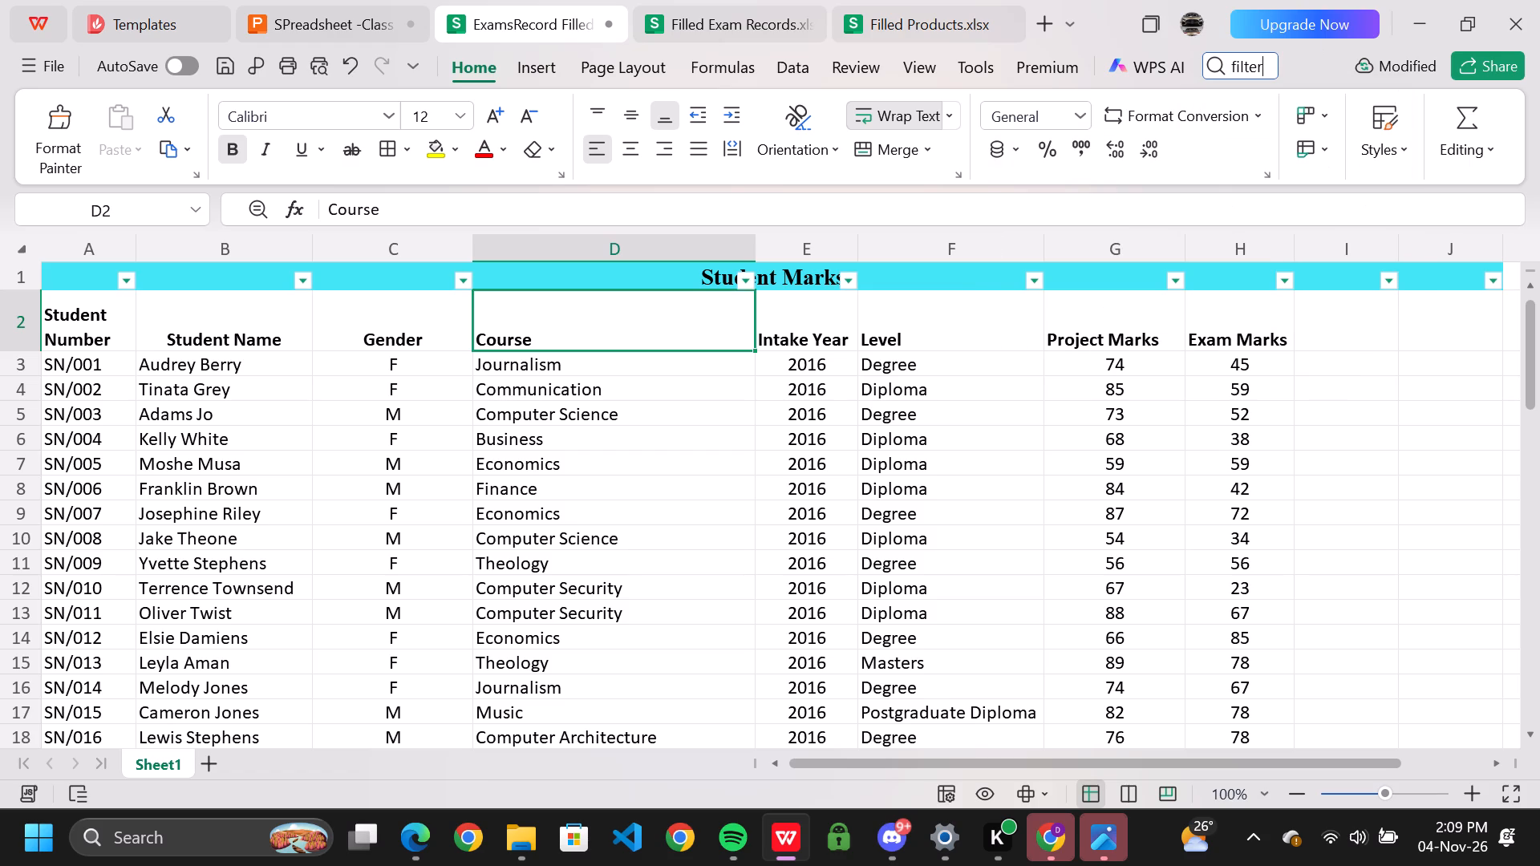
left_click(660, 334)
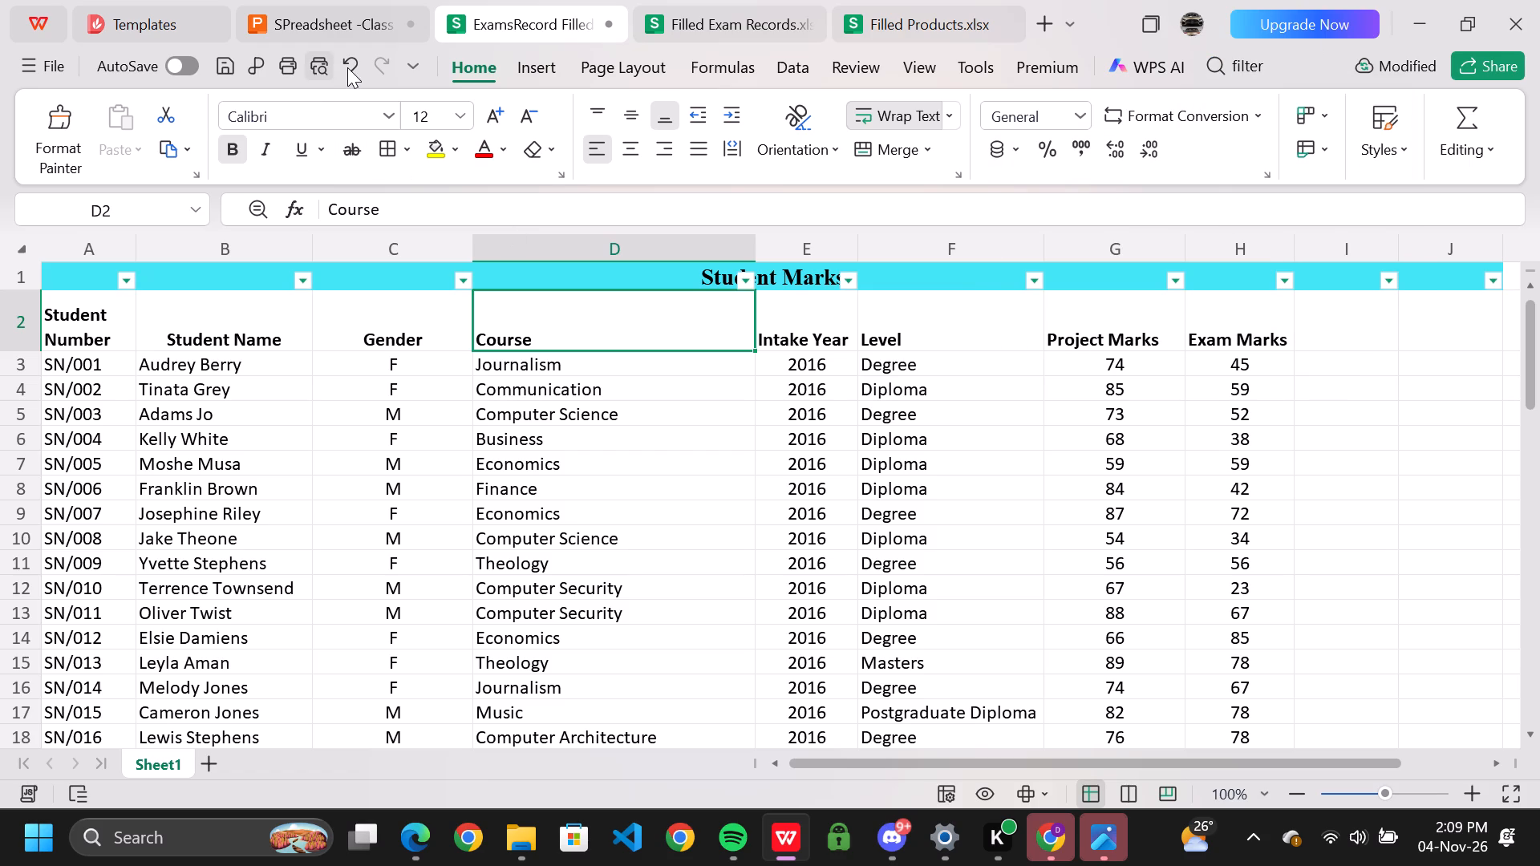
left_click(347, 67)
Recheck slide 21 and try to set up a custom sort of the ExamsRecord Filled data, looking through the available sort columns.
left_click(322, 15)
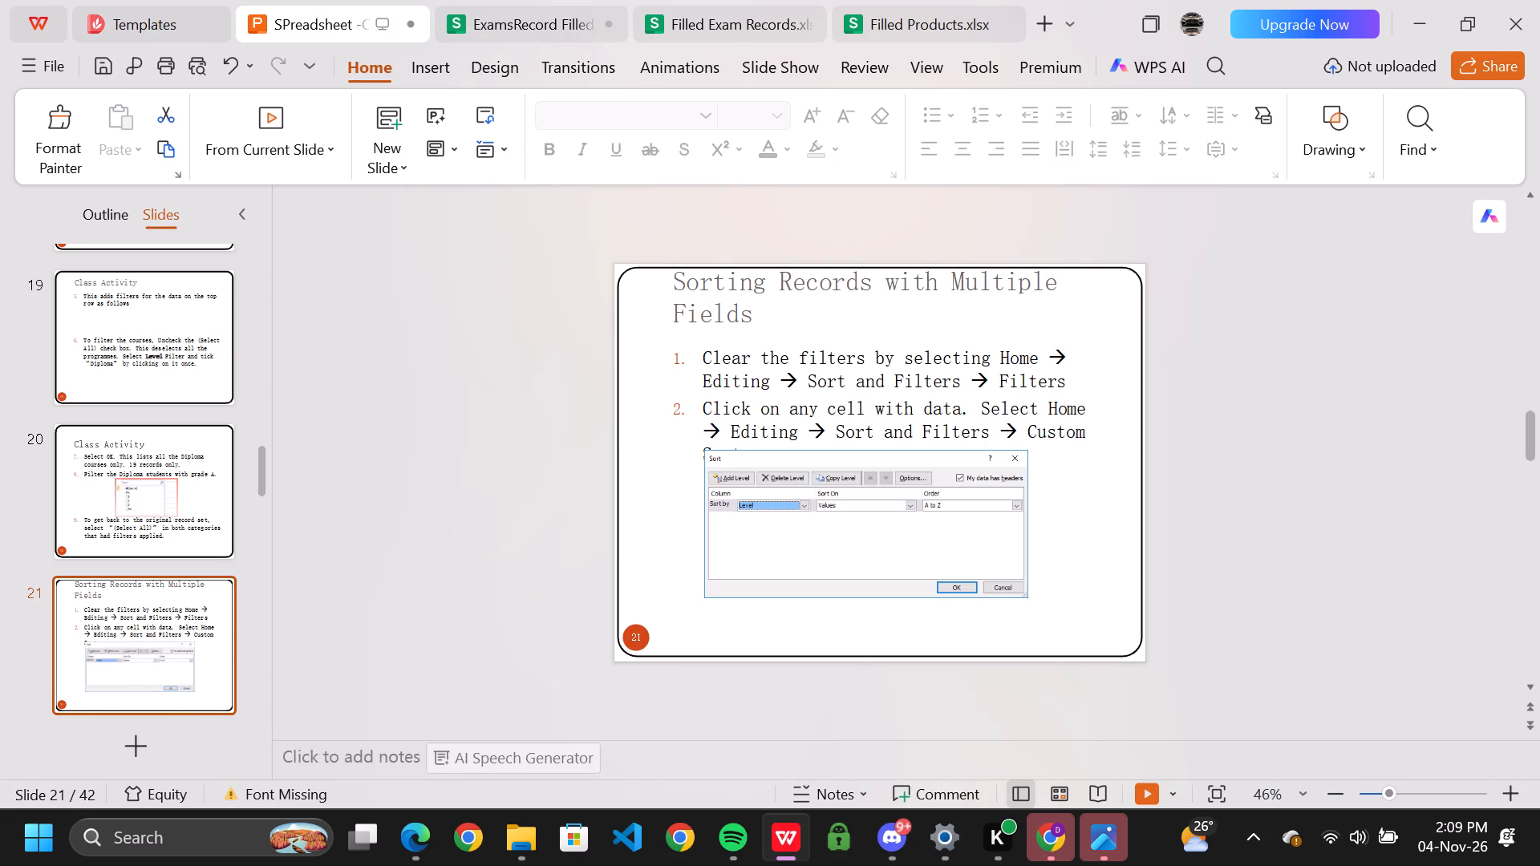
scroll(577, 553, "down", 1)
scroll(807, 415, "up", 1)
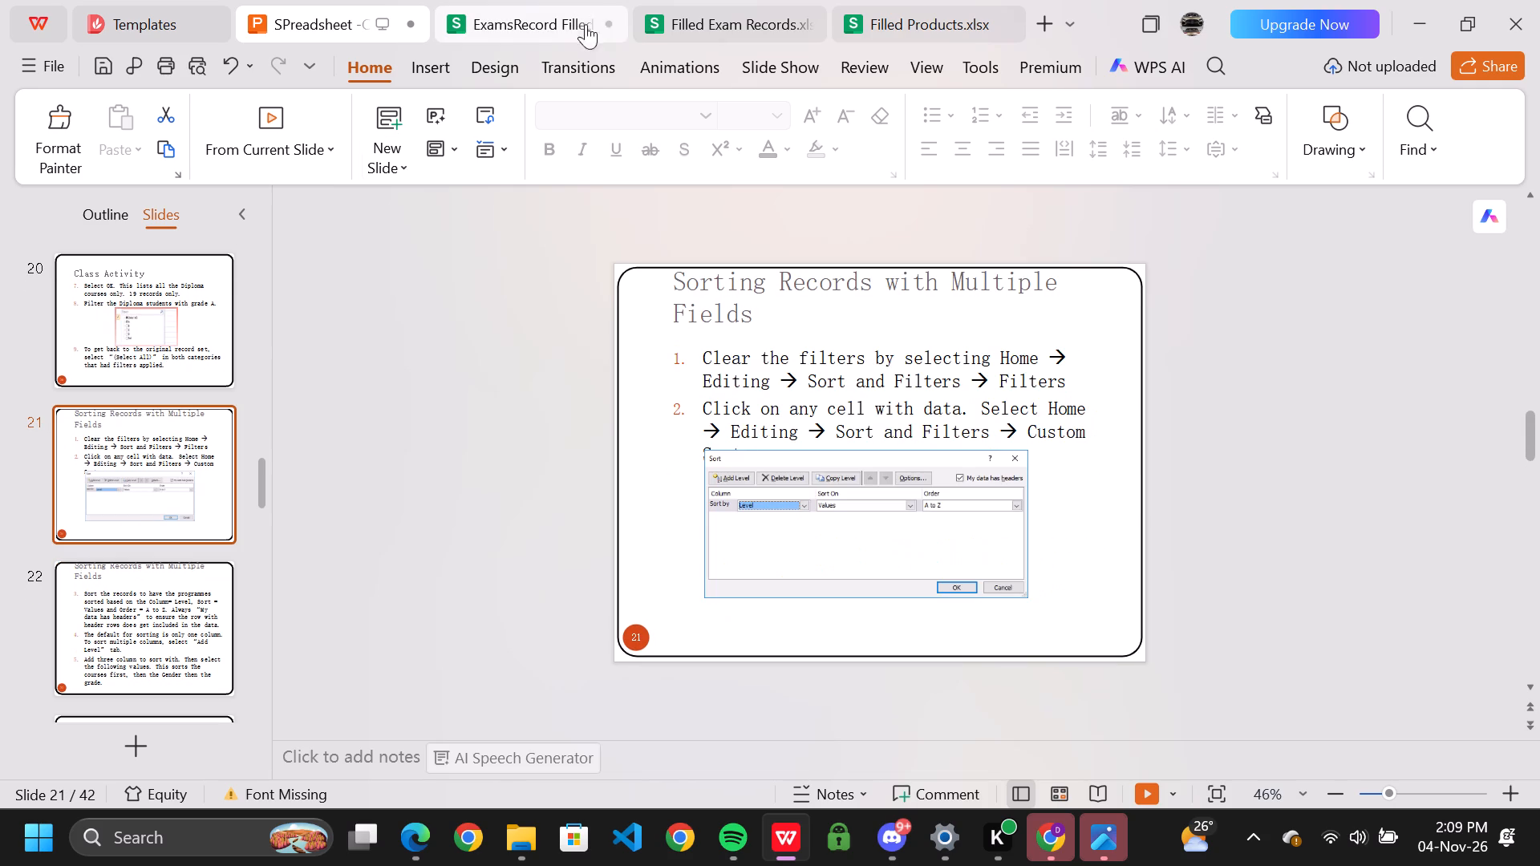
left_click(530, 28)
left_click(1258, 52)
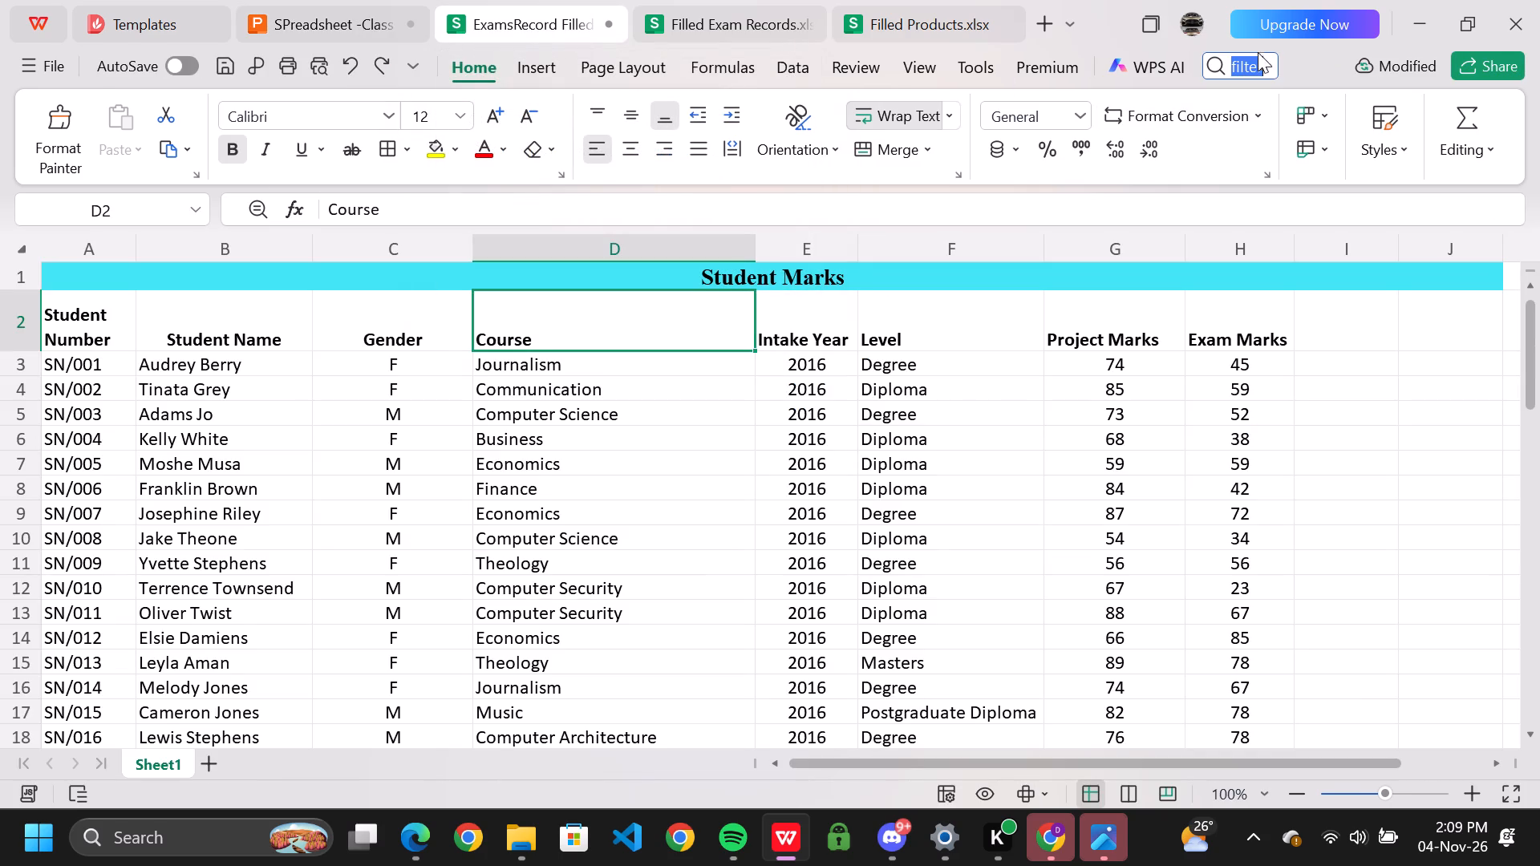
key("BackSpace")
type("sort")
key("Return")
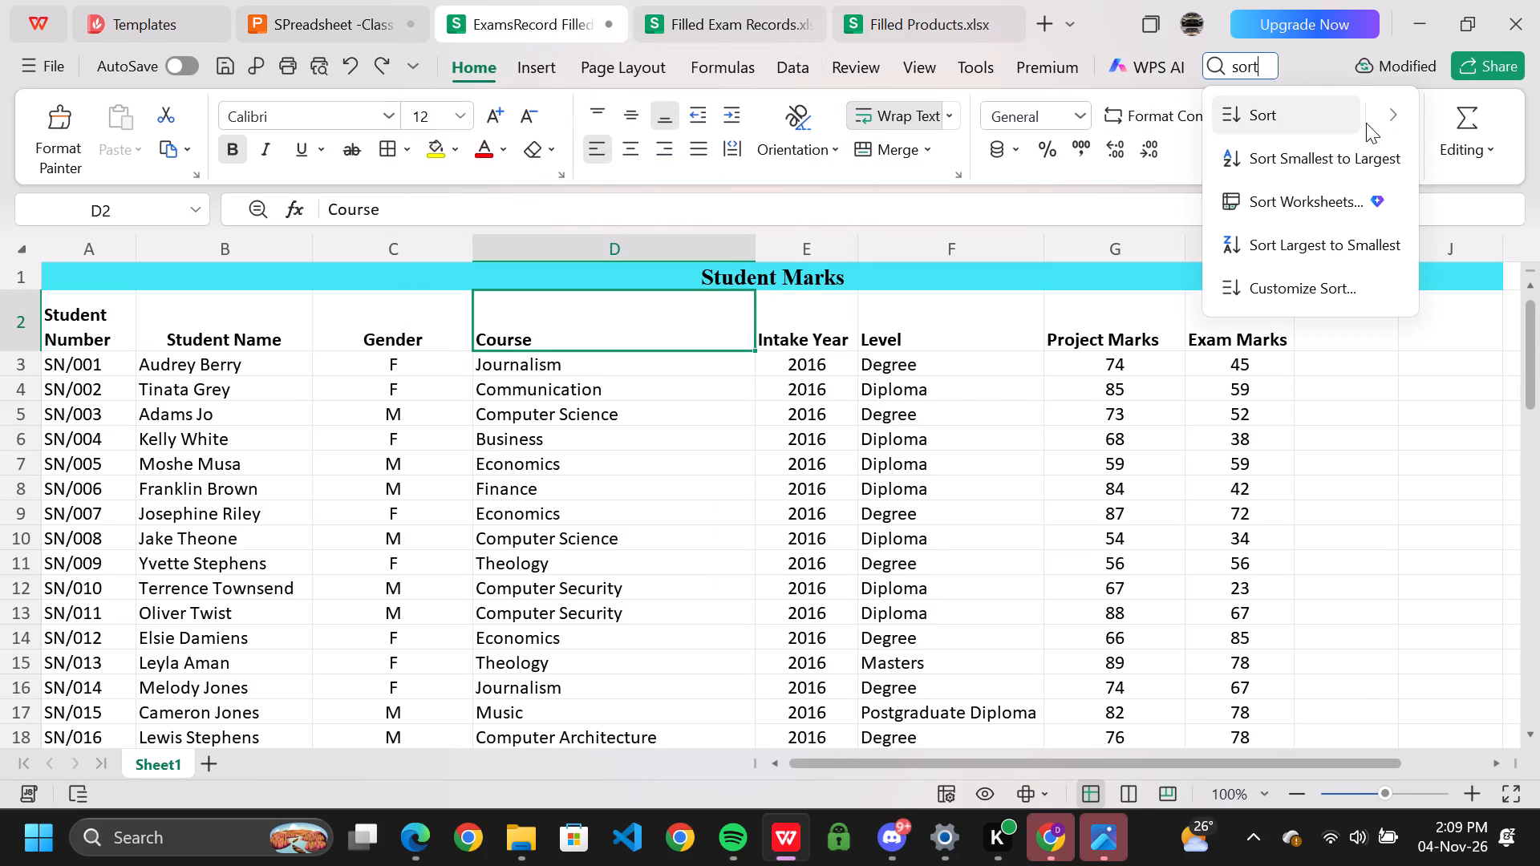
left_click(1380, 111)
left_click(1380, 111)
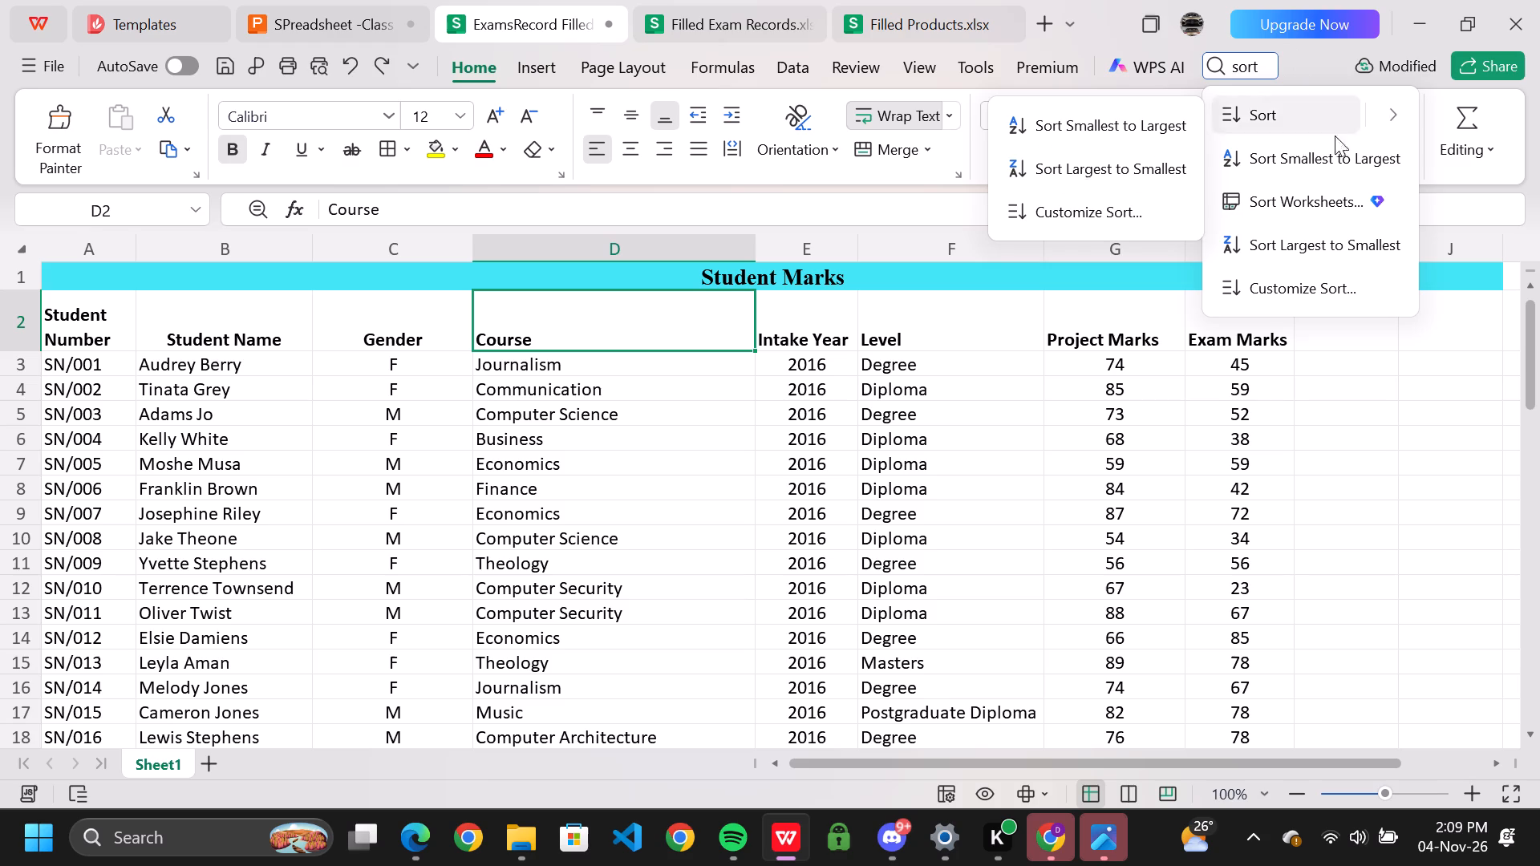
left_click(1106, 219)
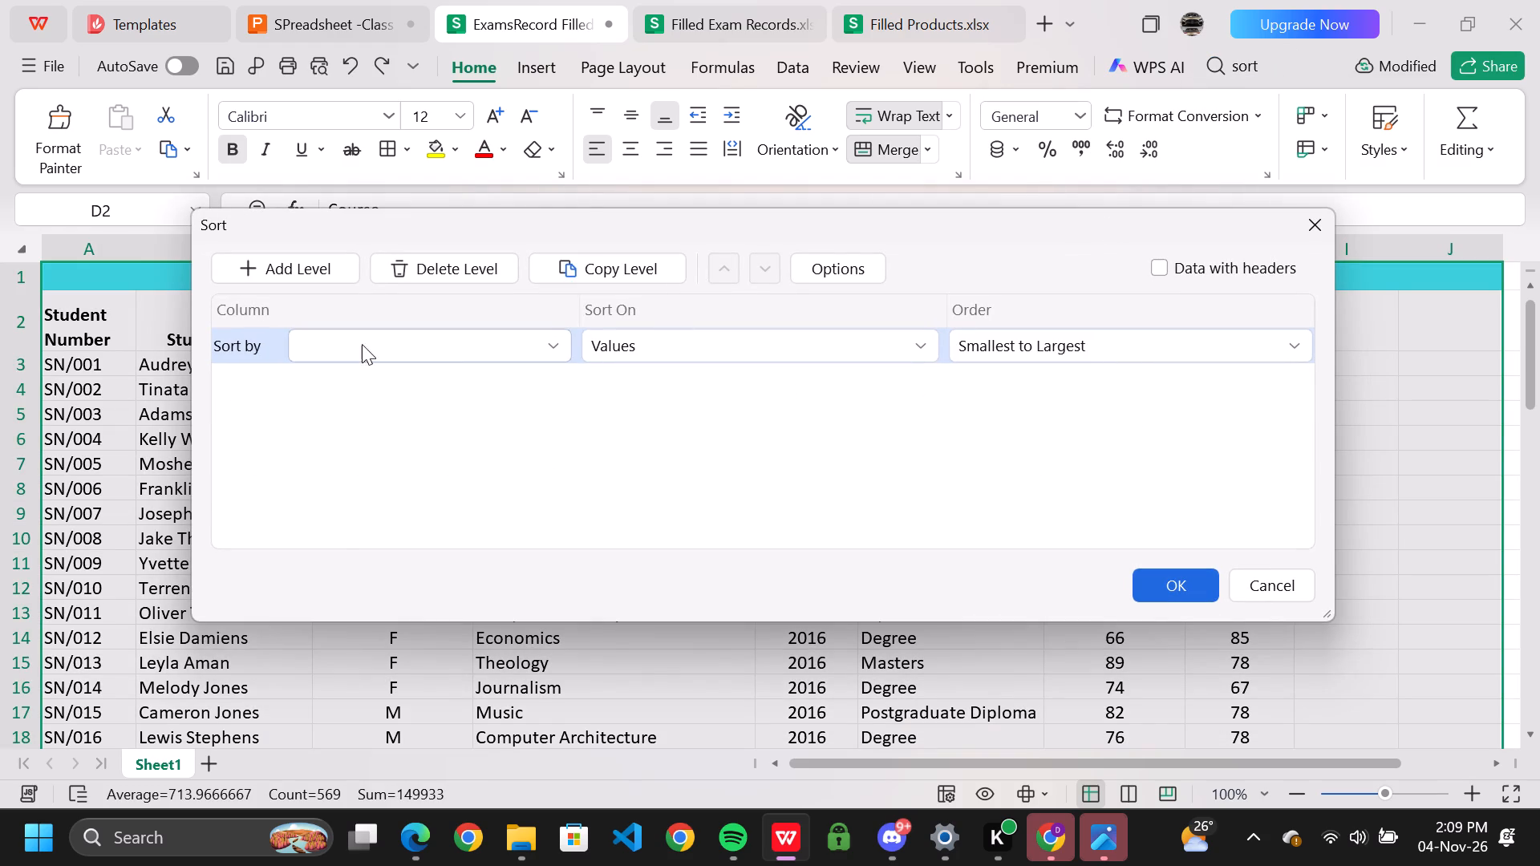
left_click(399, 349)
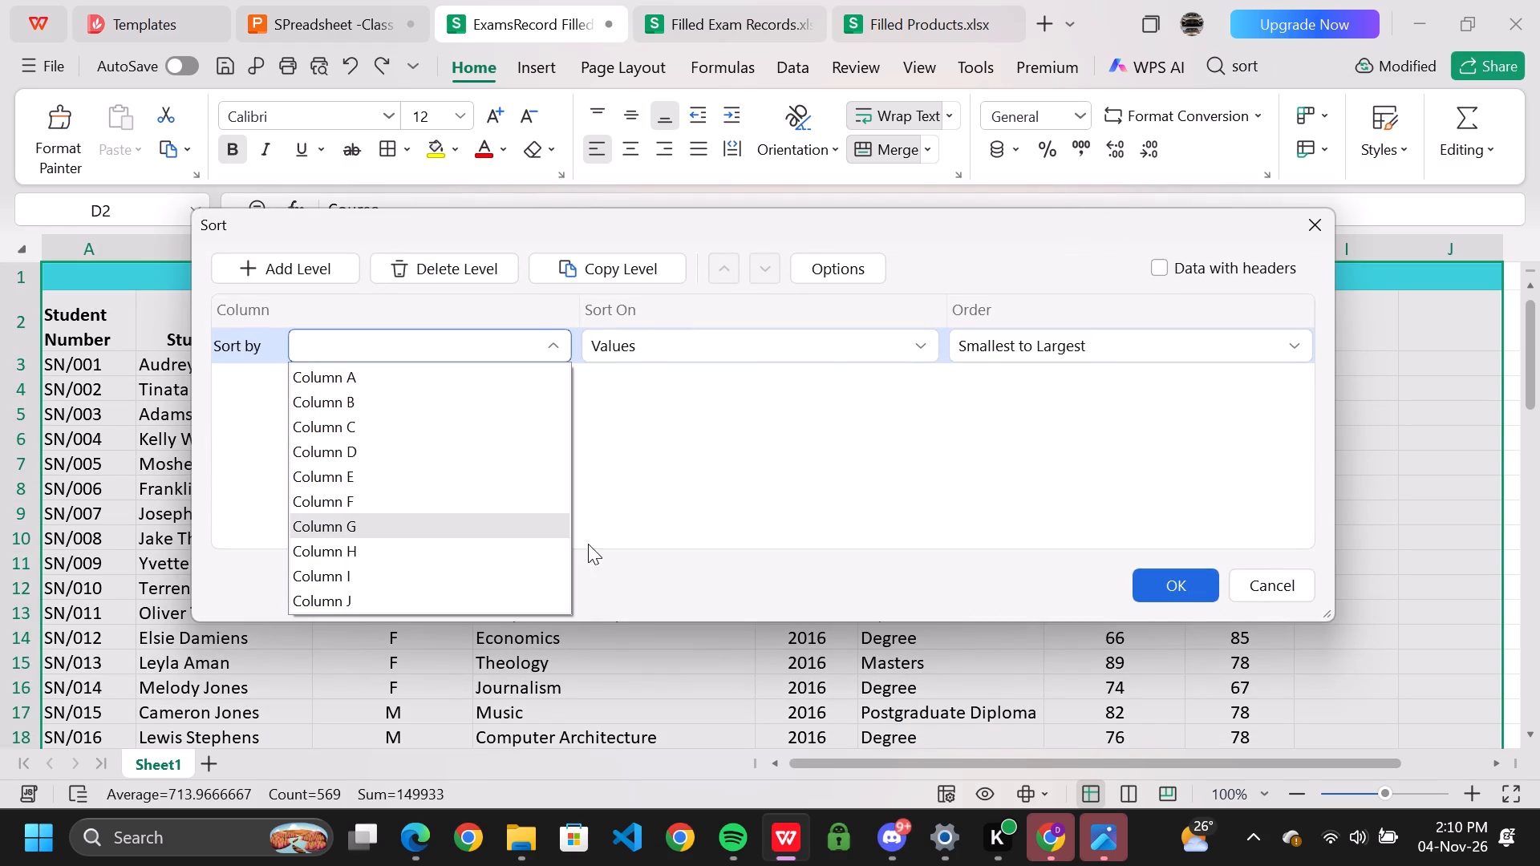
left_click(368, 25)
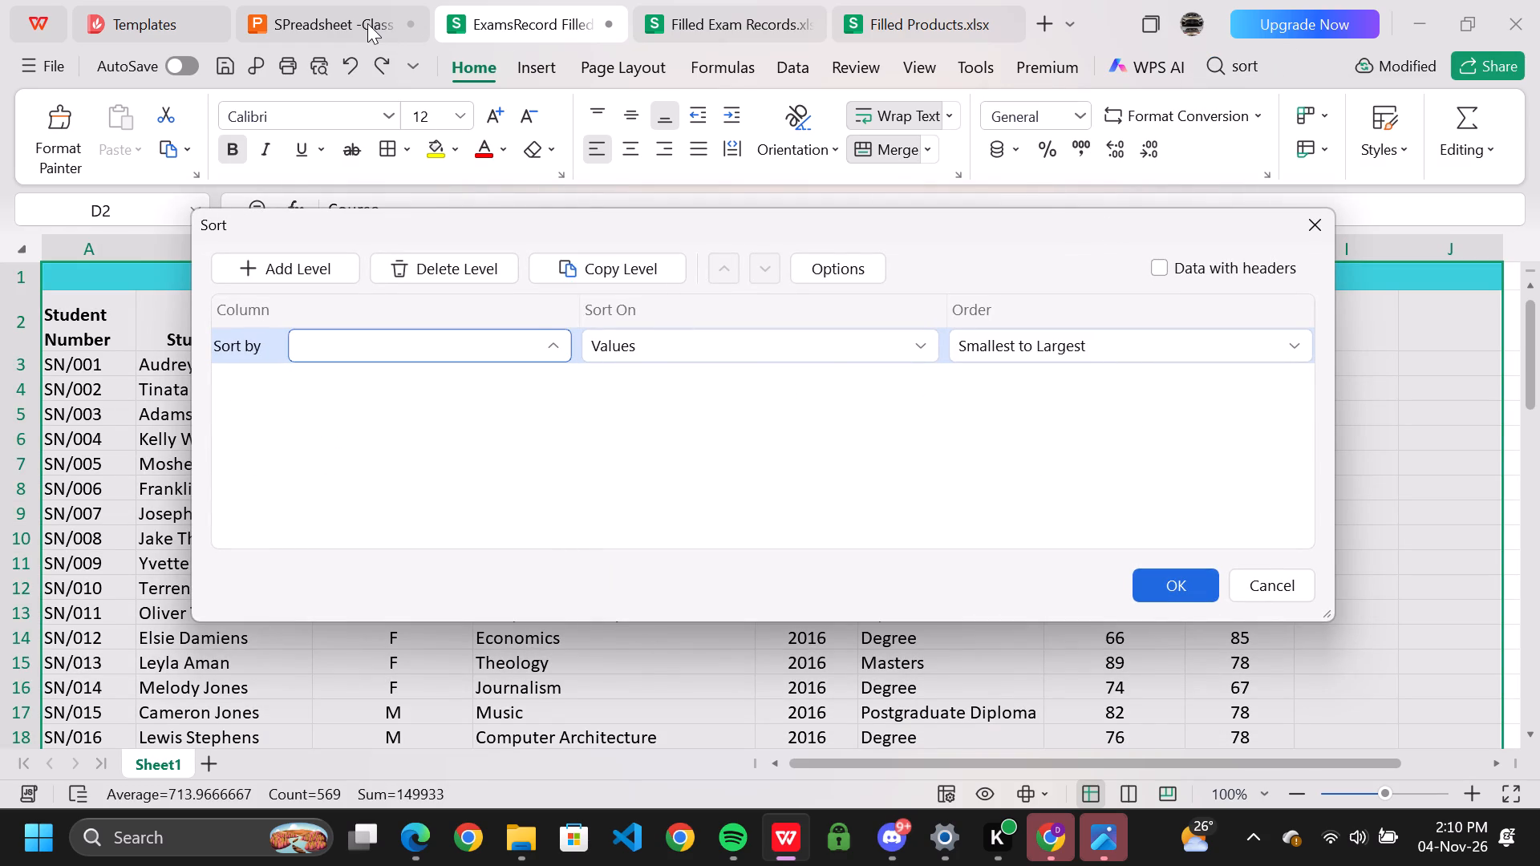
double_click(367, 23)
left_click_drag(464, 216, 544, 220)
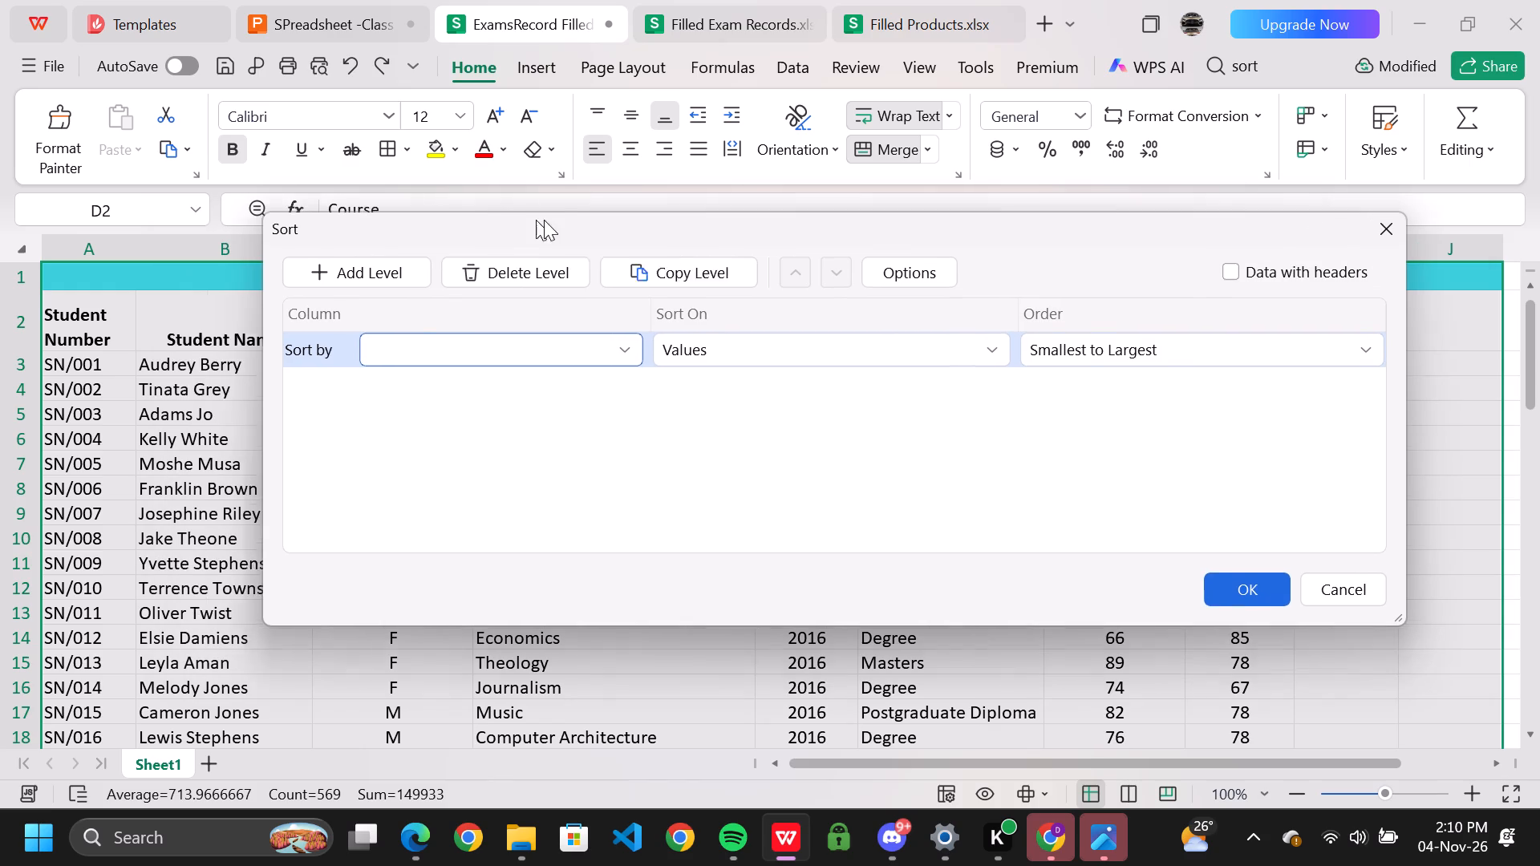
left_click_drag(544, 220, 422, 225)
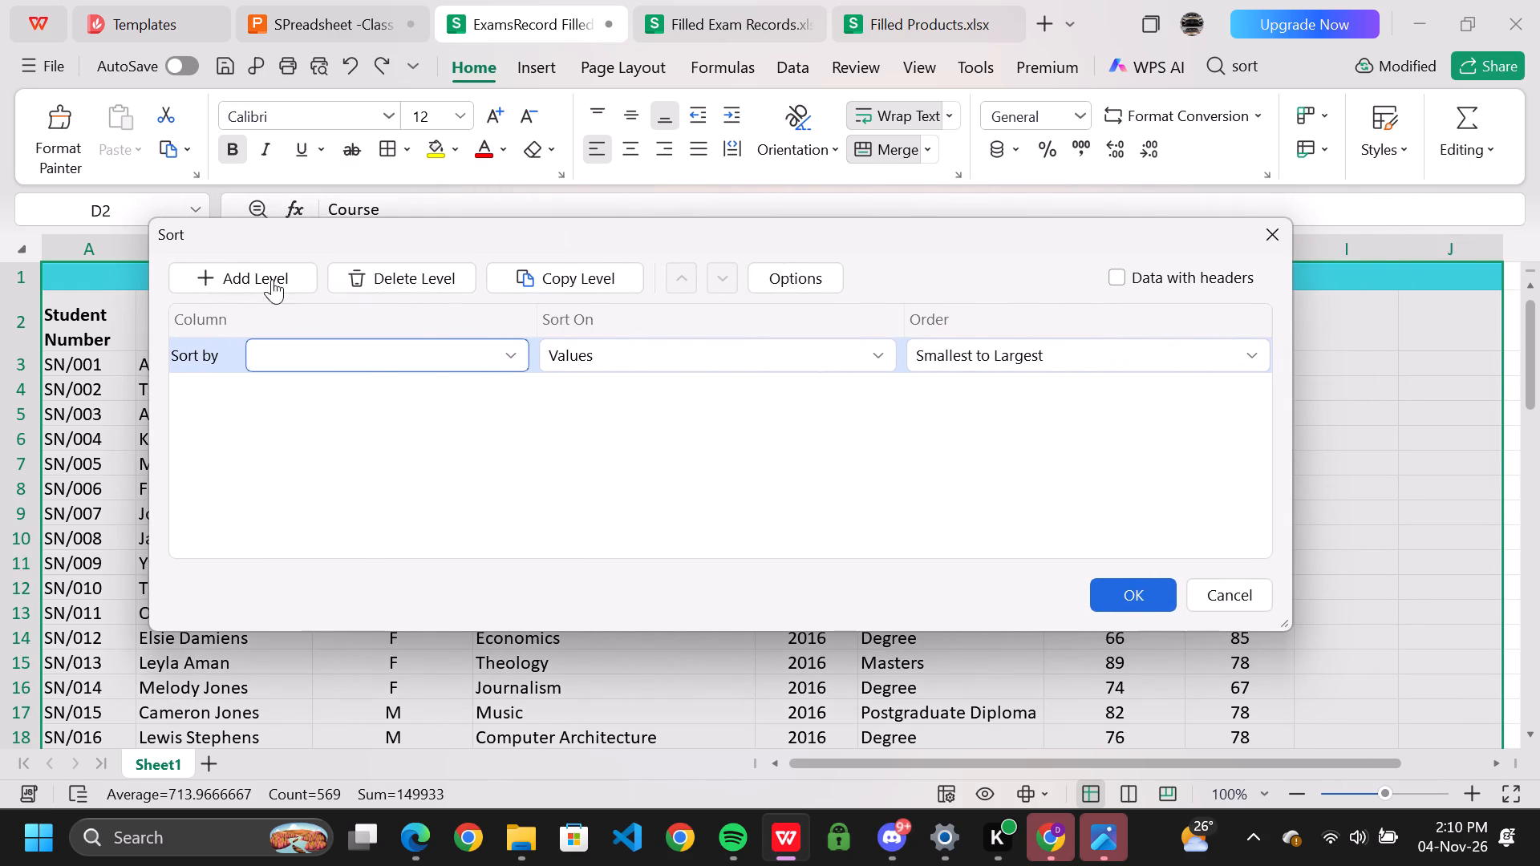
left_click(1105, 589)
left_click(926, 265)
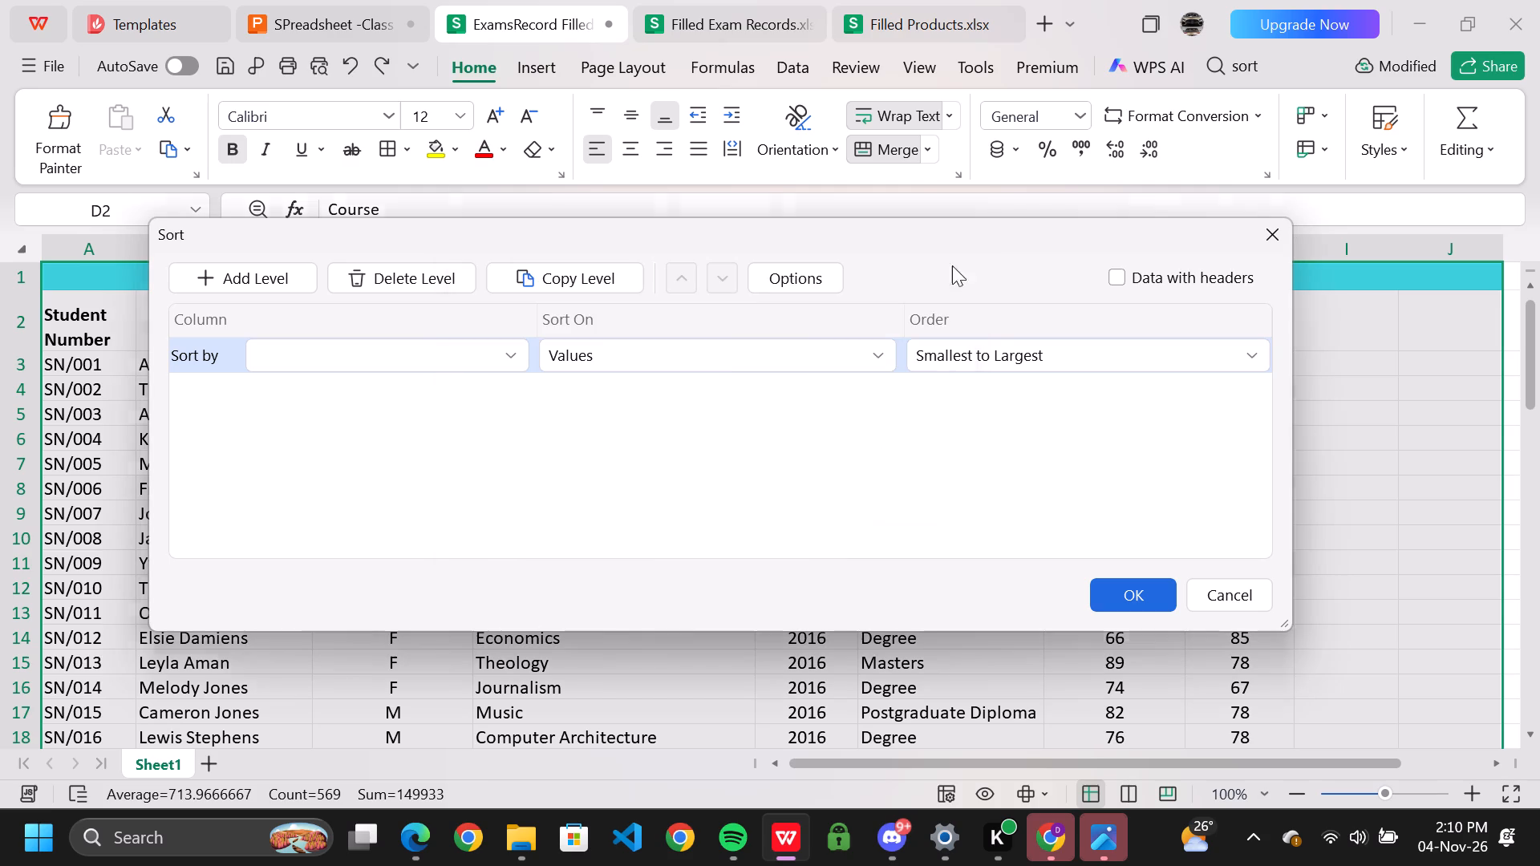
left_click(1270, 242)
Read the instructions on slide 22 of the class presentation about sorting records with multiple fields, and look ahead to slide 23.
left_click(322, 29)
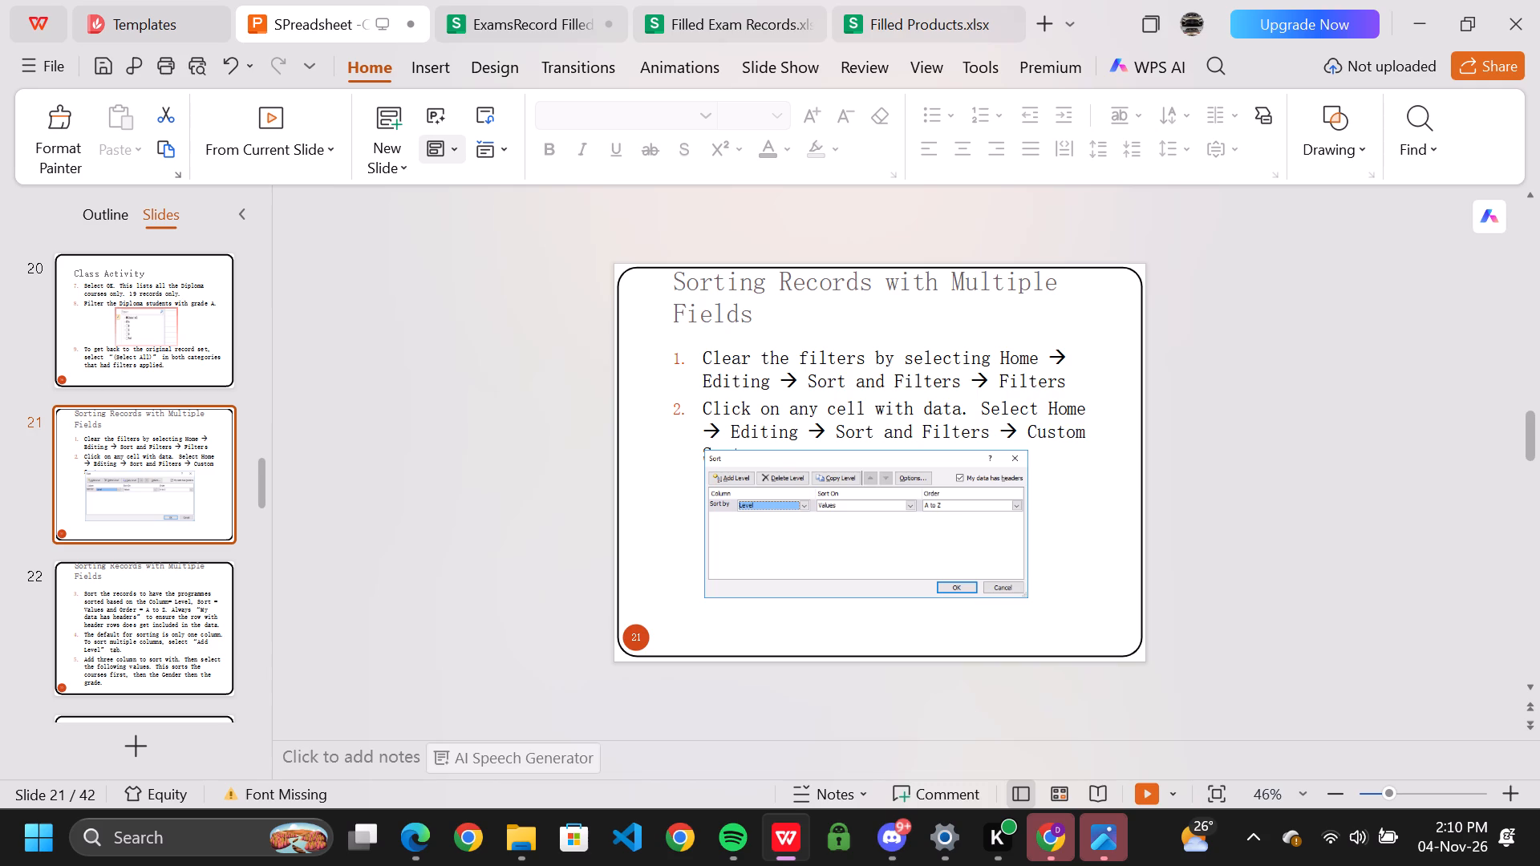
scroll(594, 500, "down", 1)
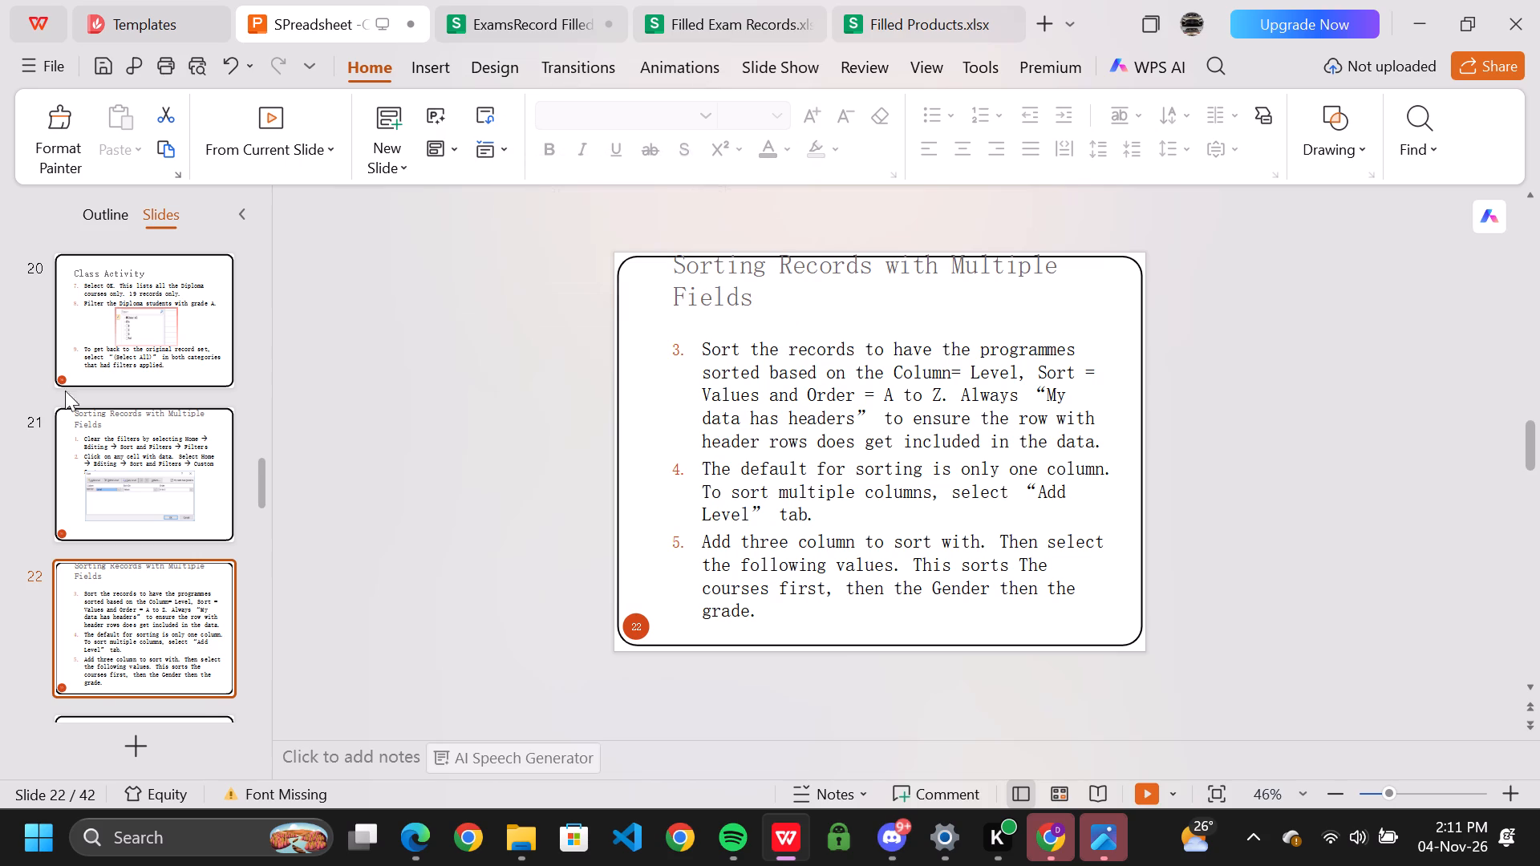
scroll(164, 626, "down", 1)
left_click(154, 586)
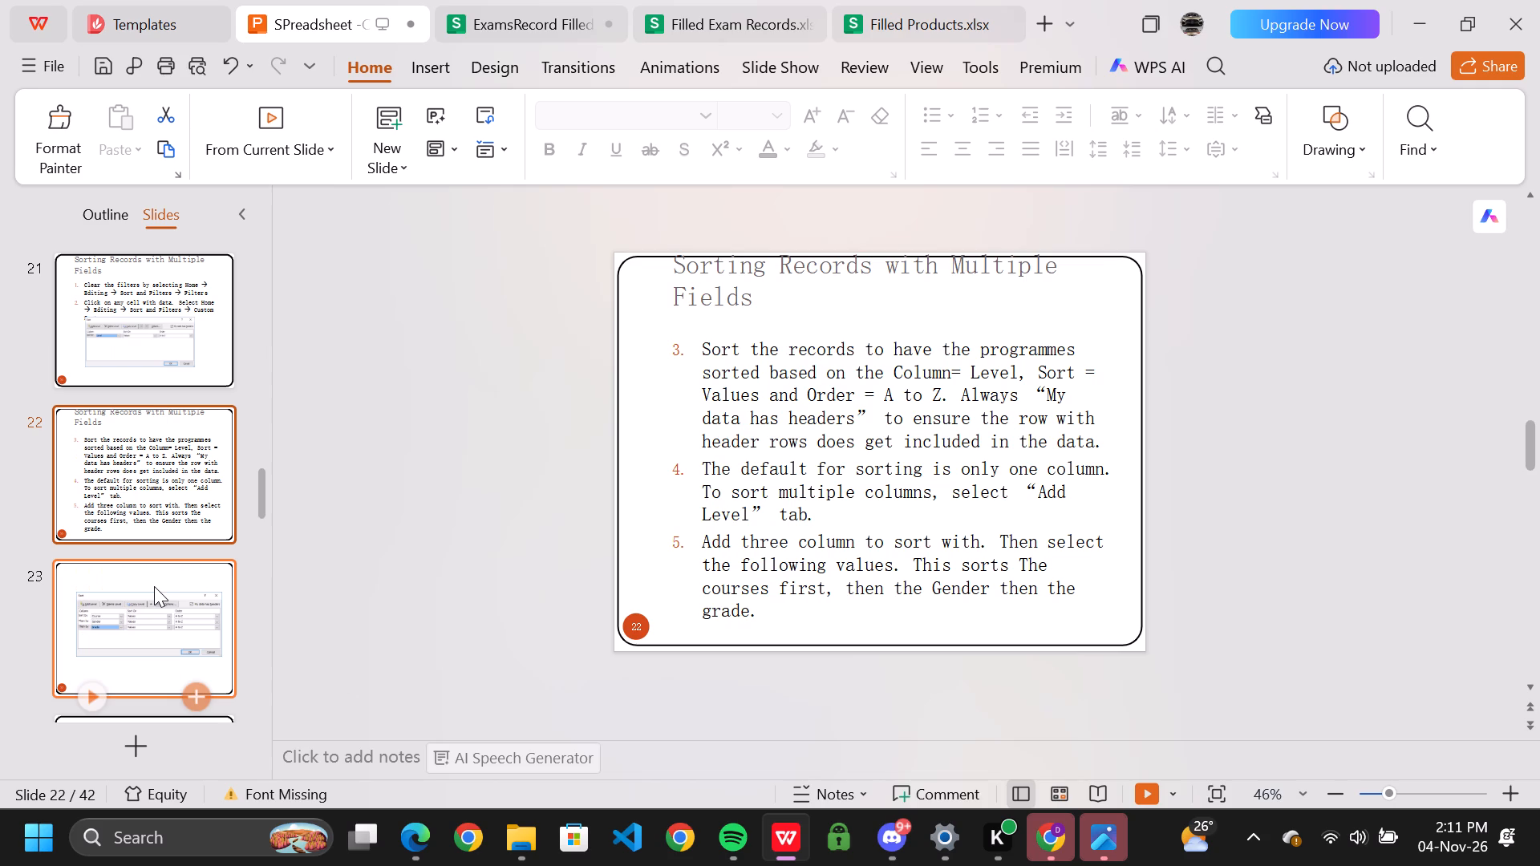
left_click(134, 498)
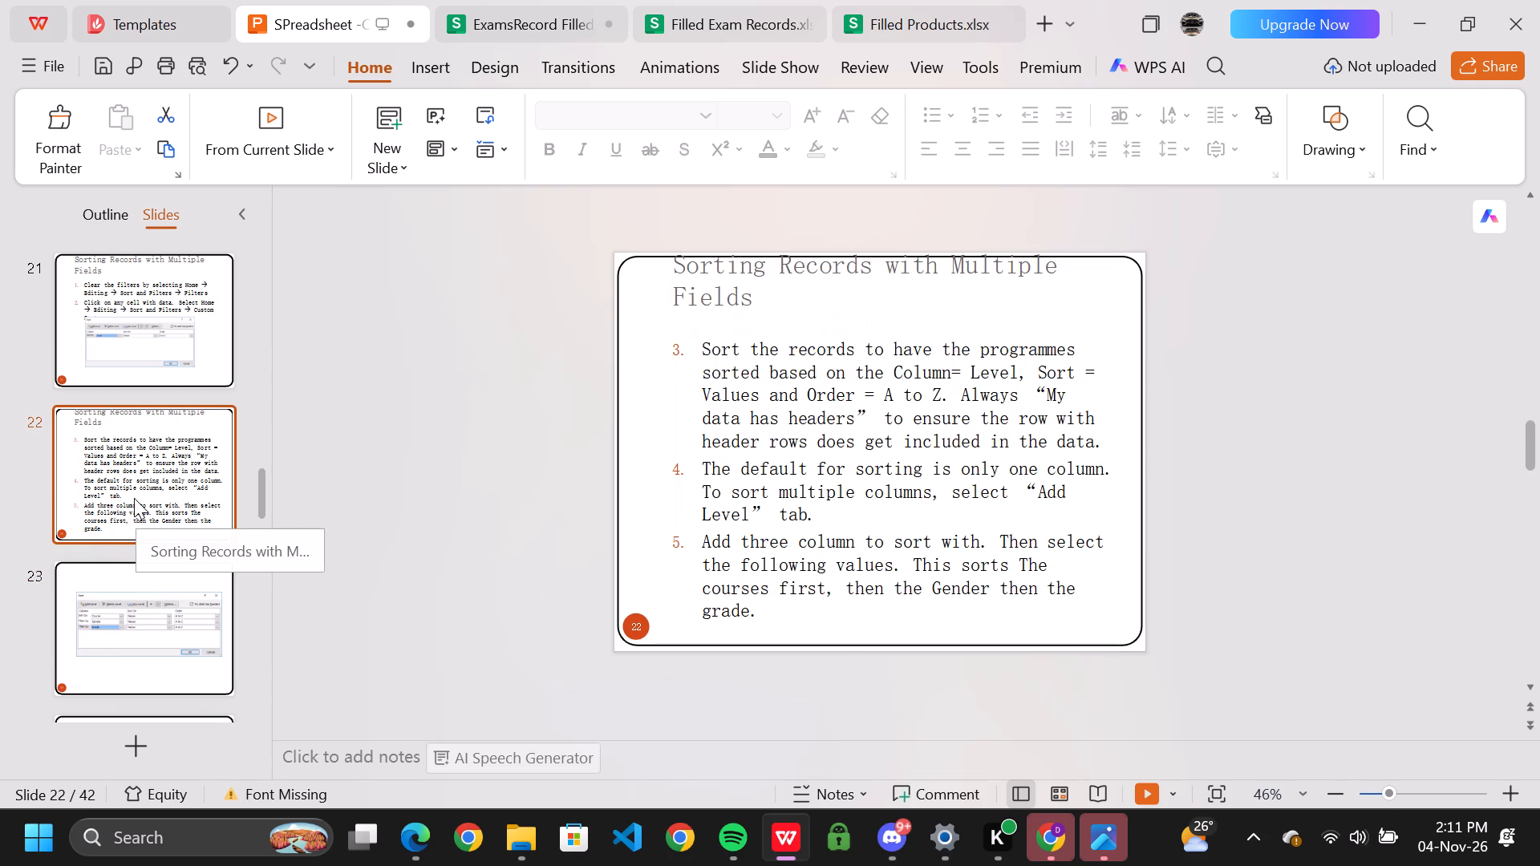
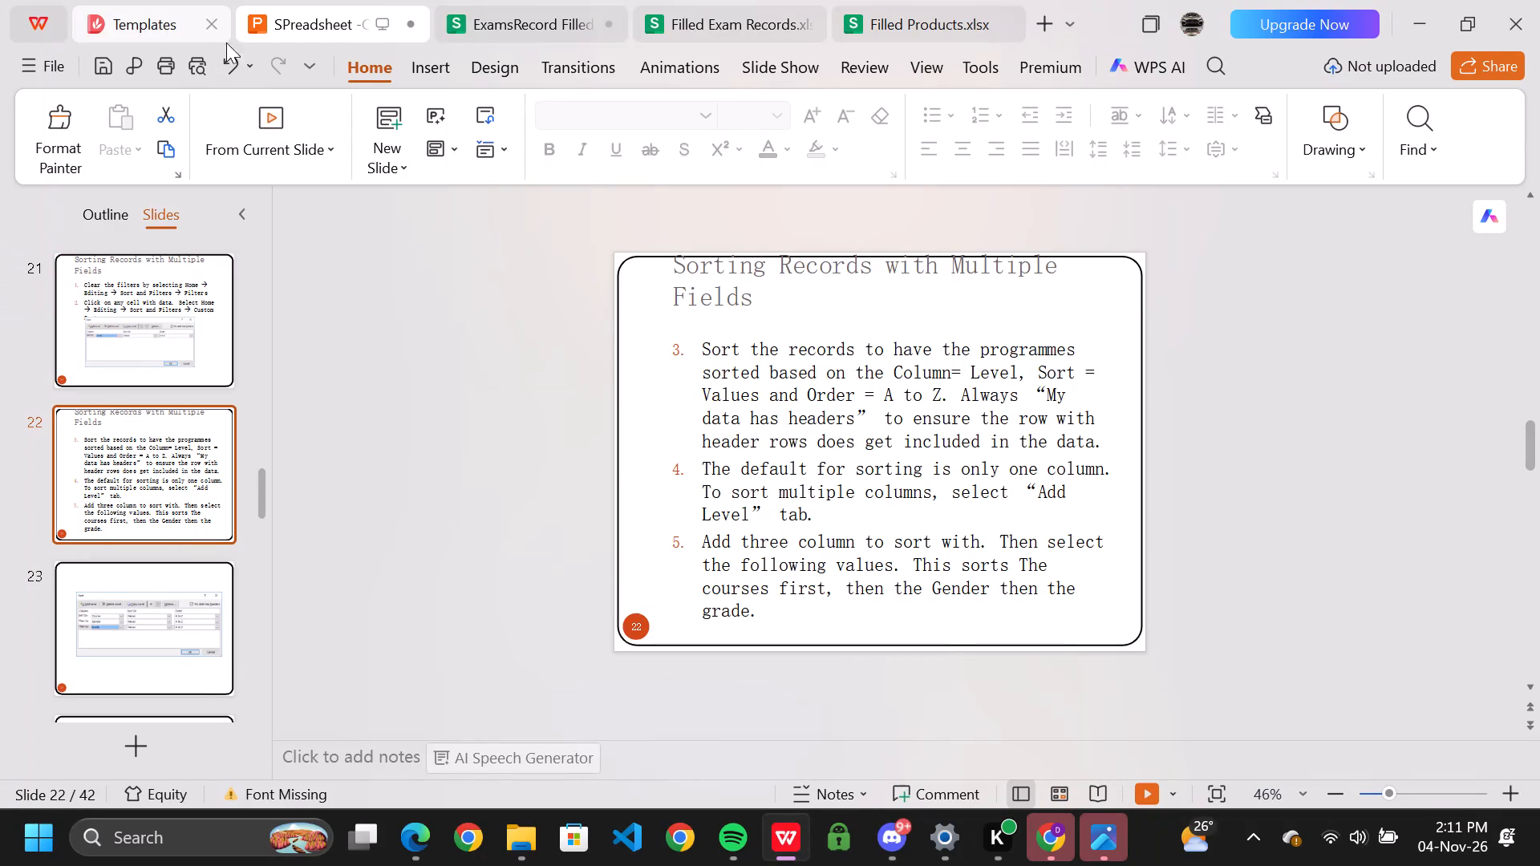
Consult the "Sorting Records with Multiple Fields" slides in the spreadsheet presentation for the sorting instructions.
left_click(476, 18)
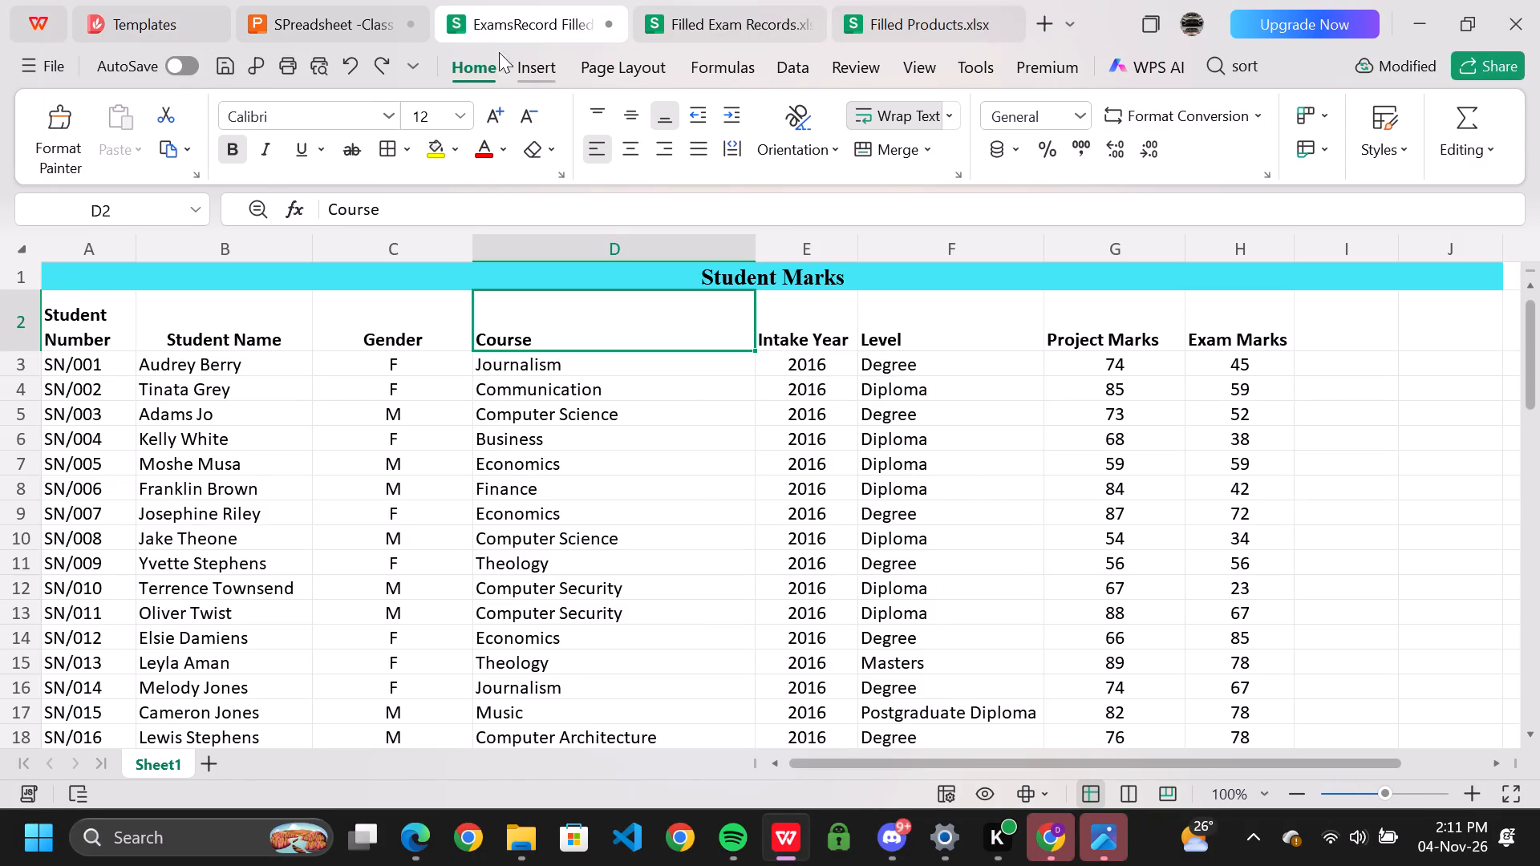
left_click(275, 19)
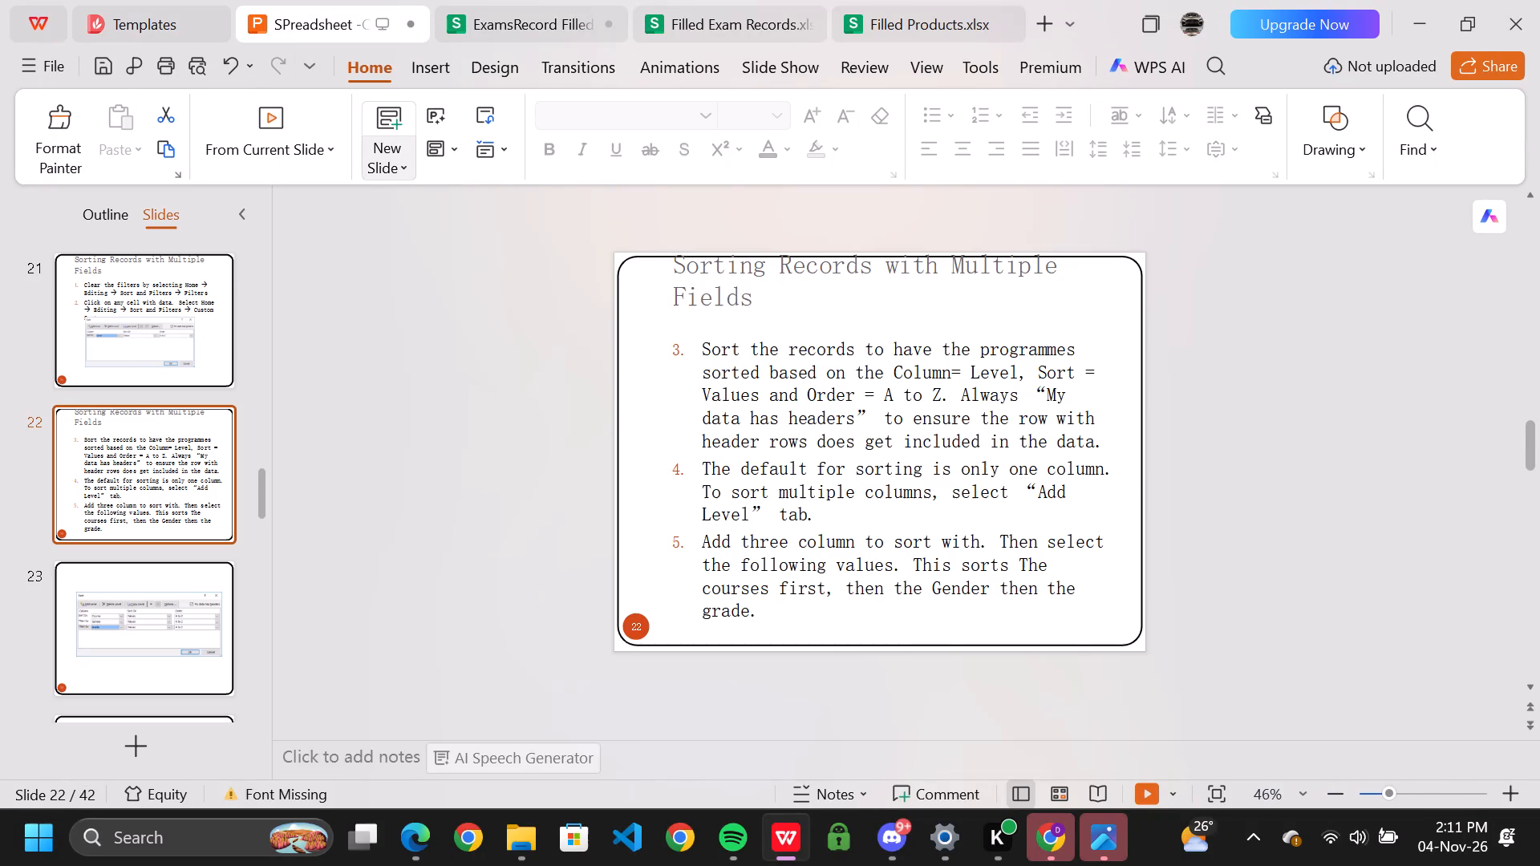
scroll(752, 363, "up", 2)
scroll(752, 363, "down", 2)
scroll(752, 363, "up", 1)
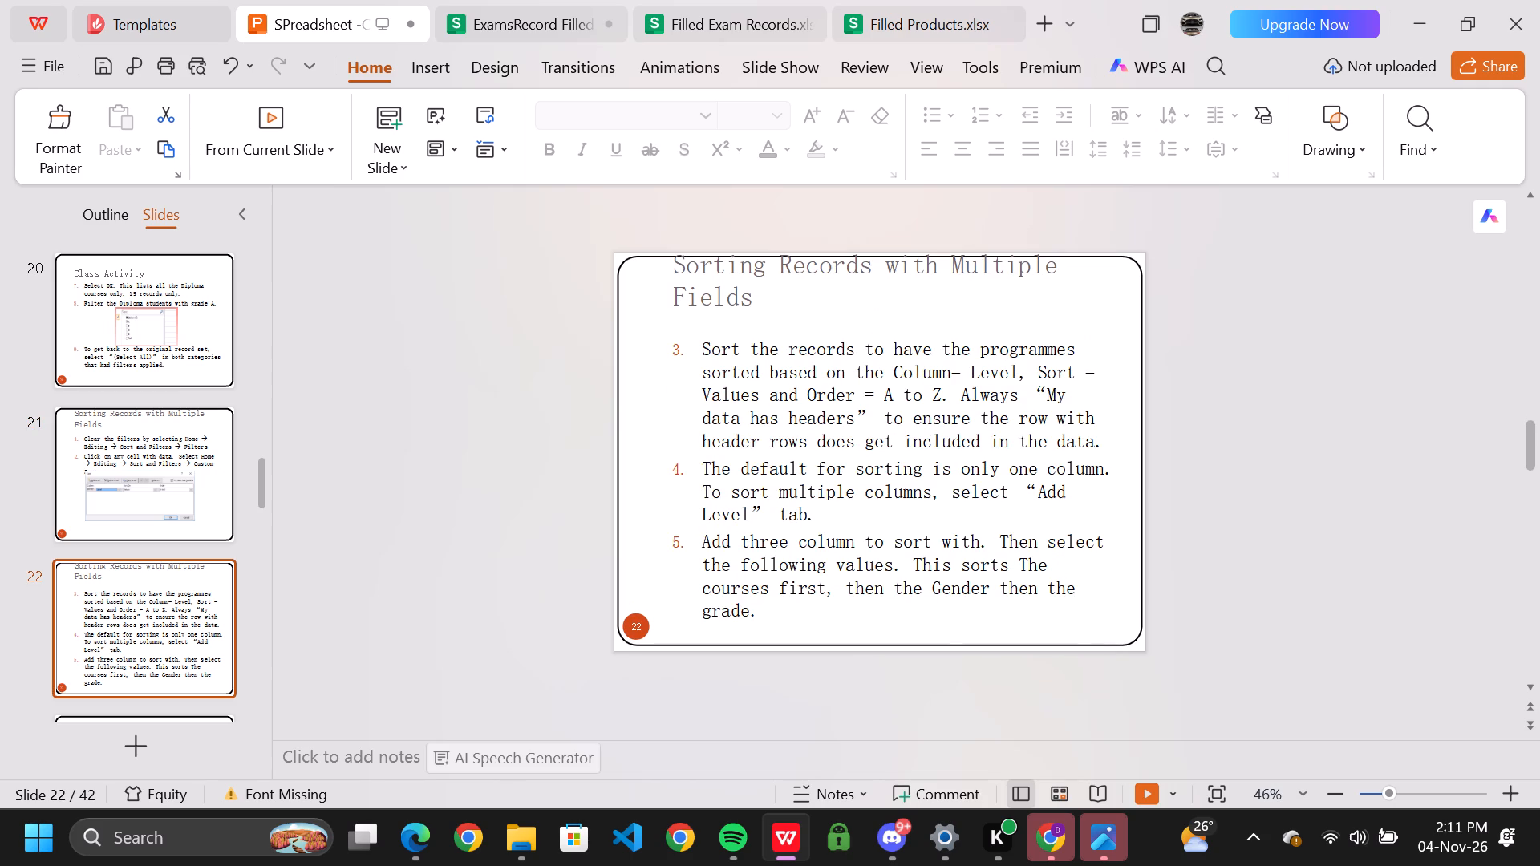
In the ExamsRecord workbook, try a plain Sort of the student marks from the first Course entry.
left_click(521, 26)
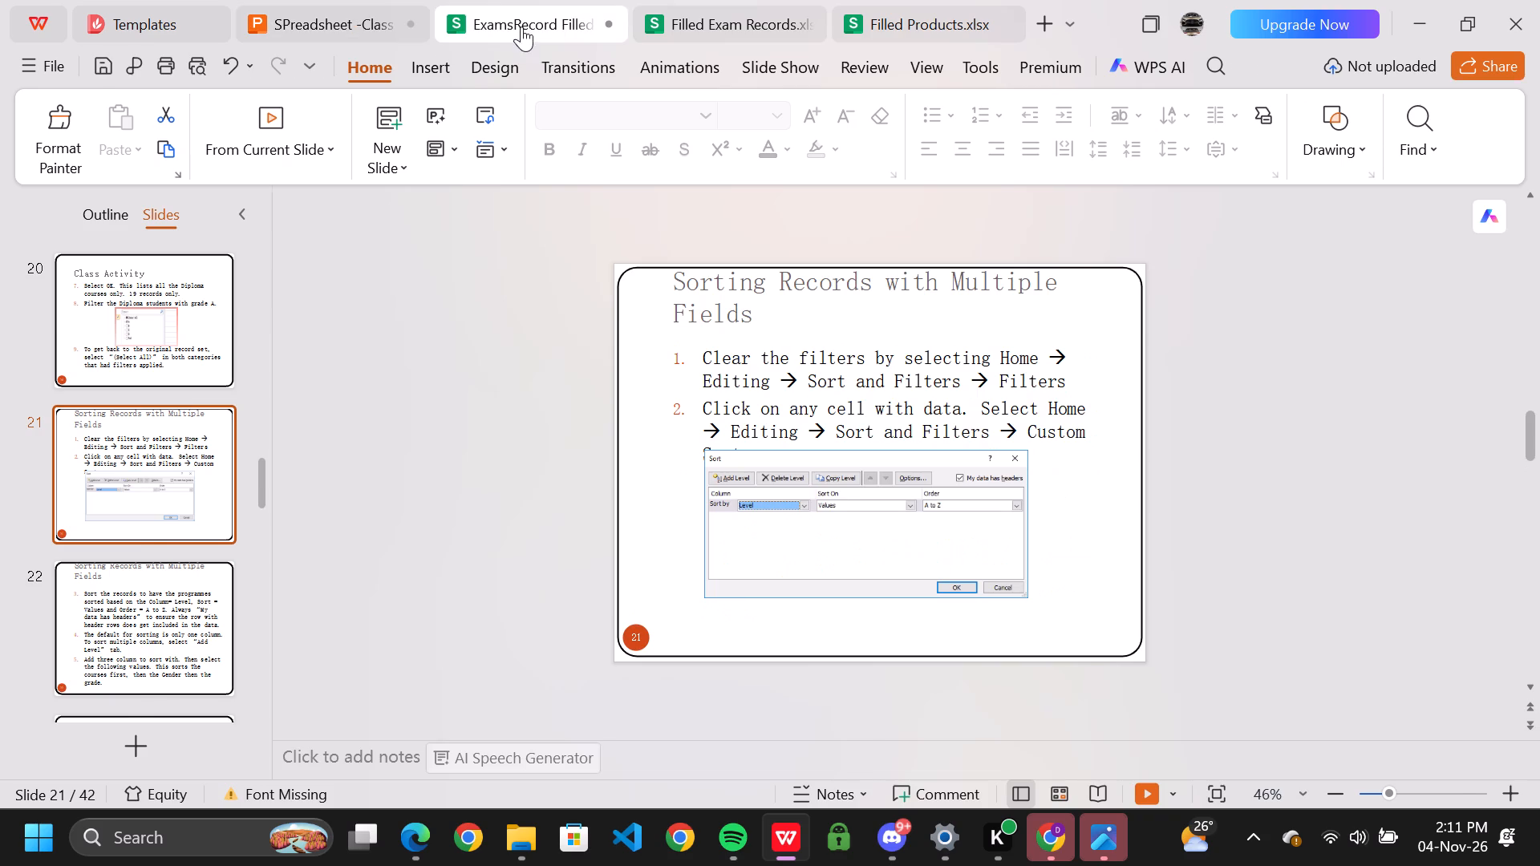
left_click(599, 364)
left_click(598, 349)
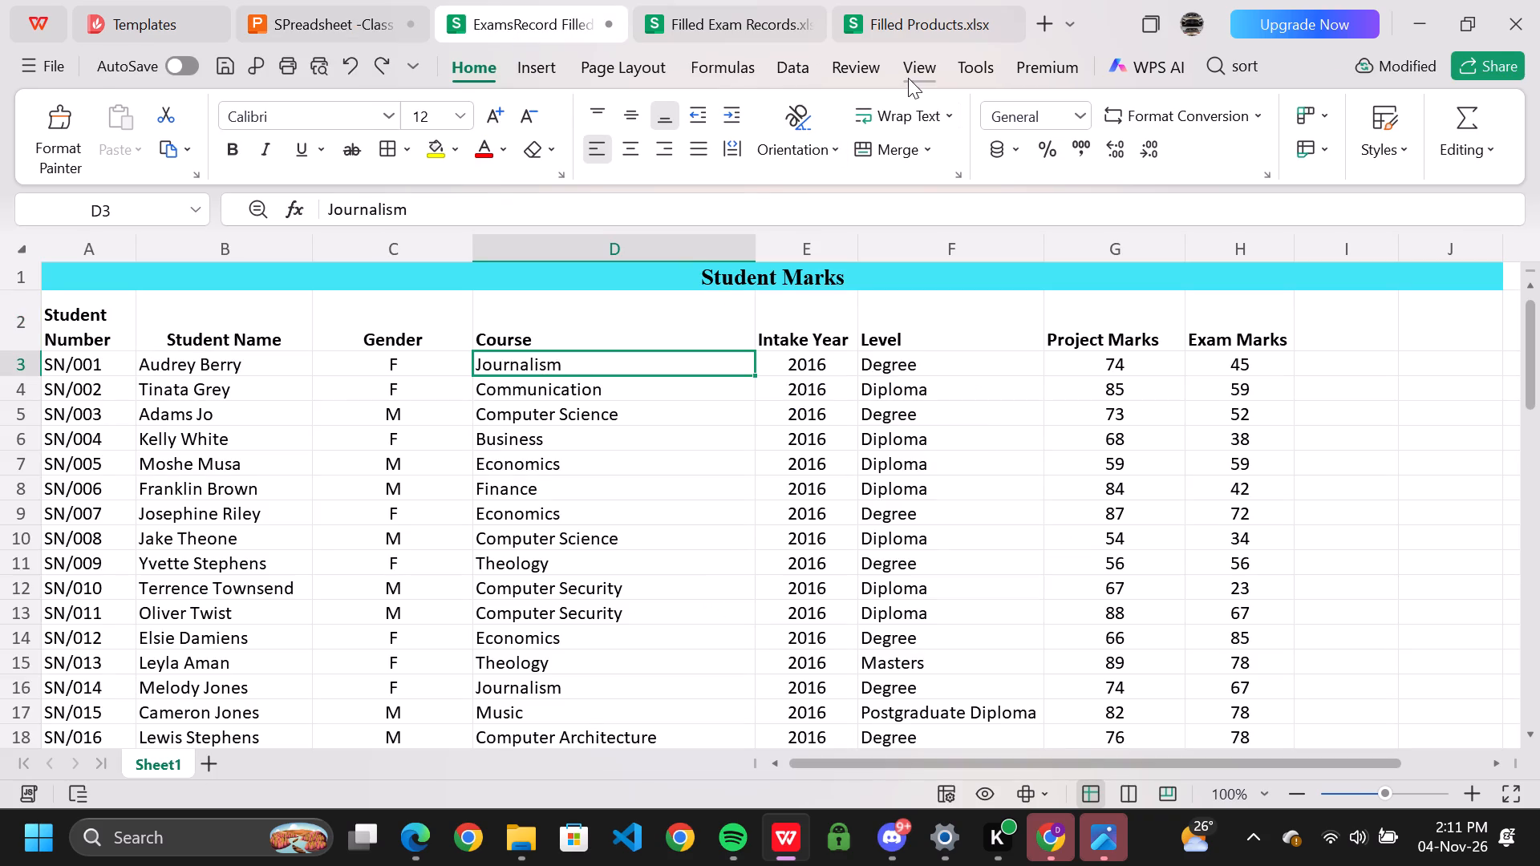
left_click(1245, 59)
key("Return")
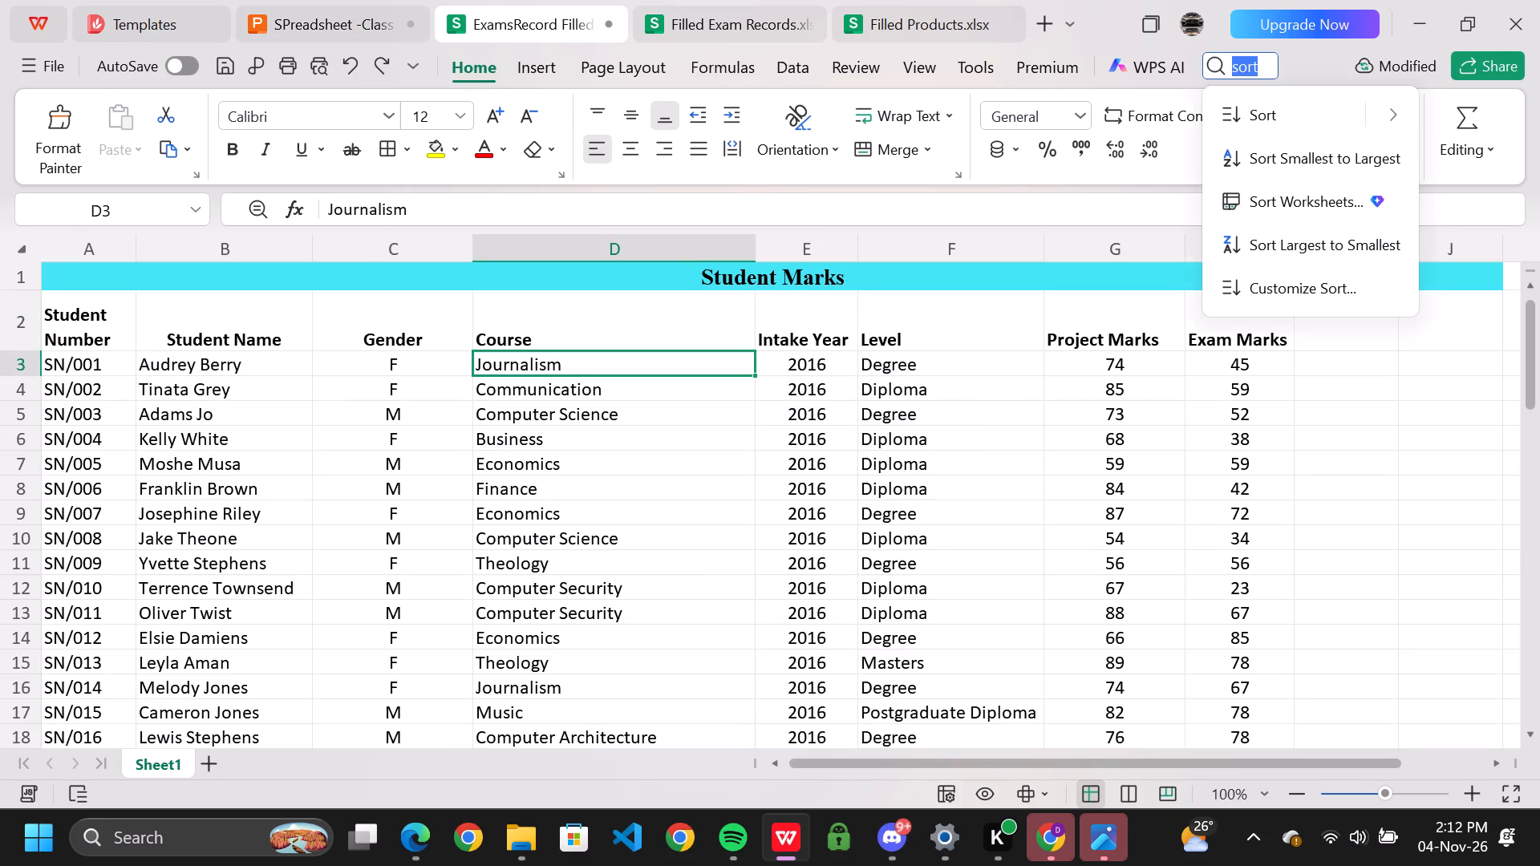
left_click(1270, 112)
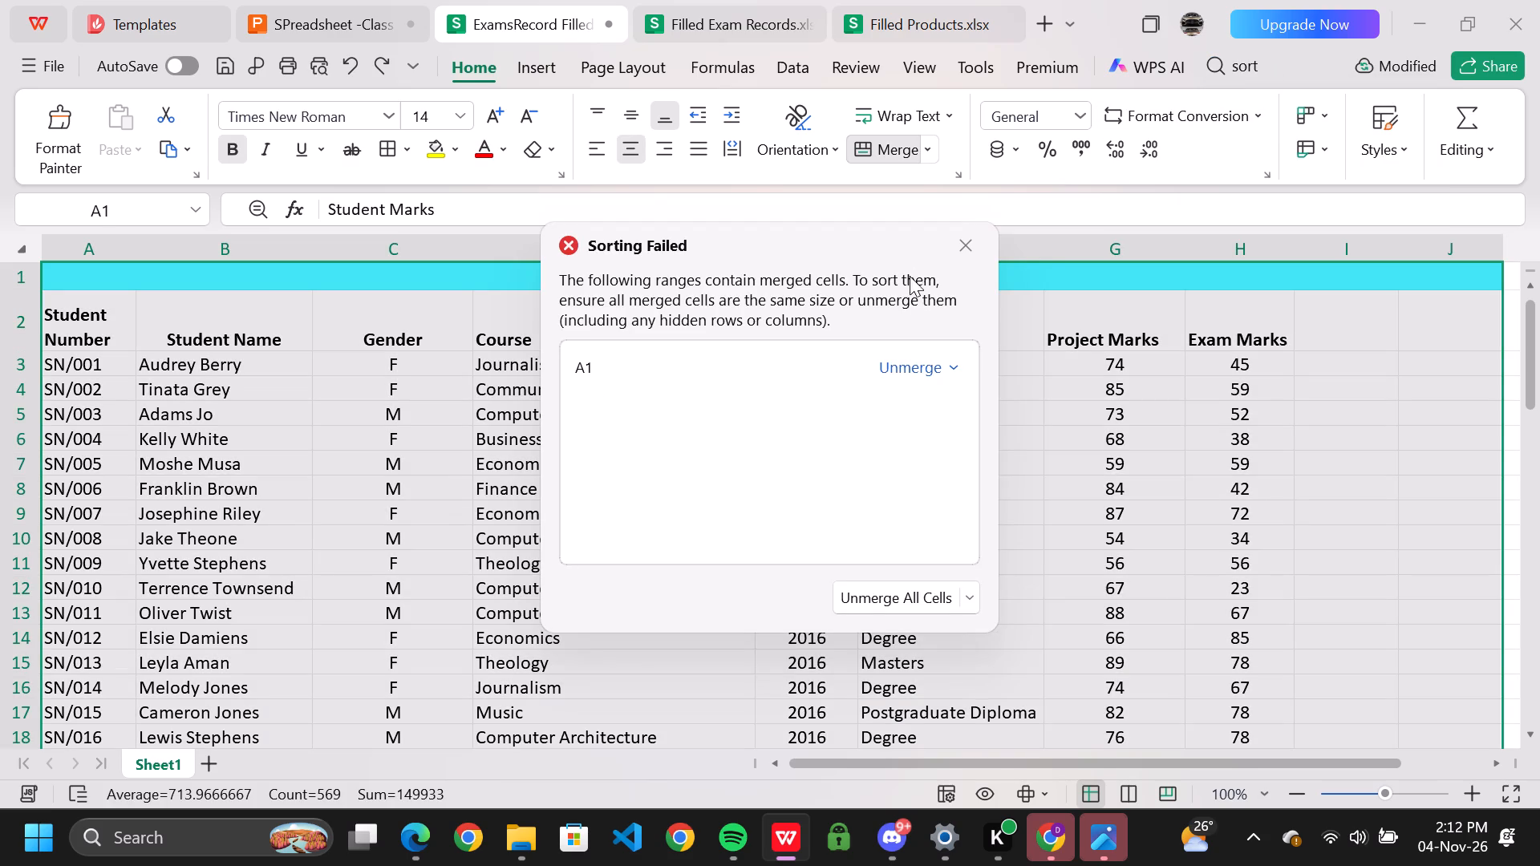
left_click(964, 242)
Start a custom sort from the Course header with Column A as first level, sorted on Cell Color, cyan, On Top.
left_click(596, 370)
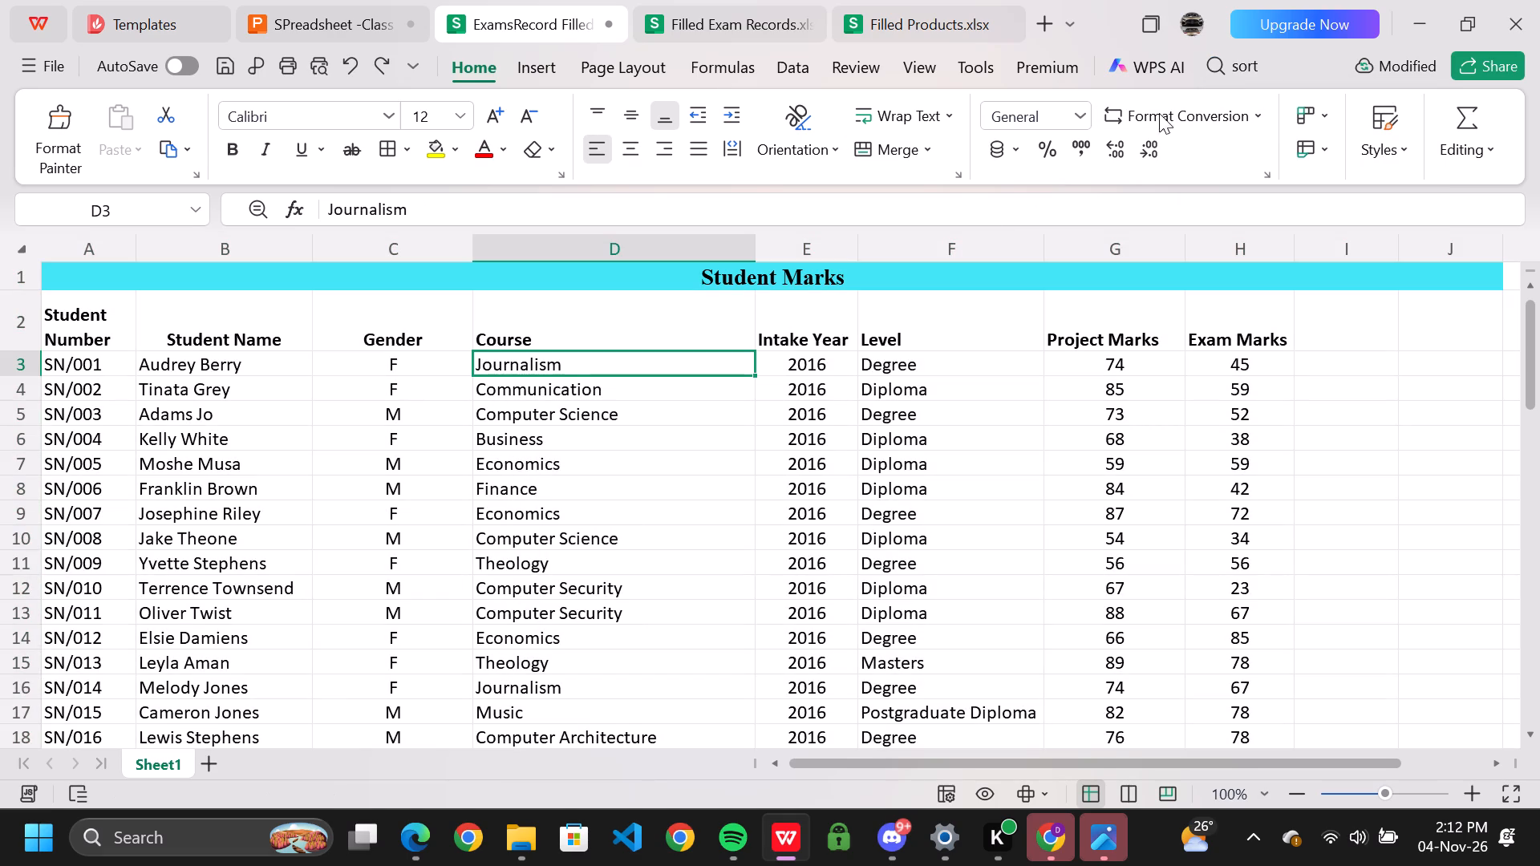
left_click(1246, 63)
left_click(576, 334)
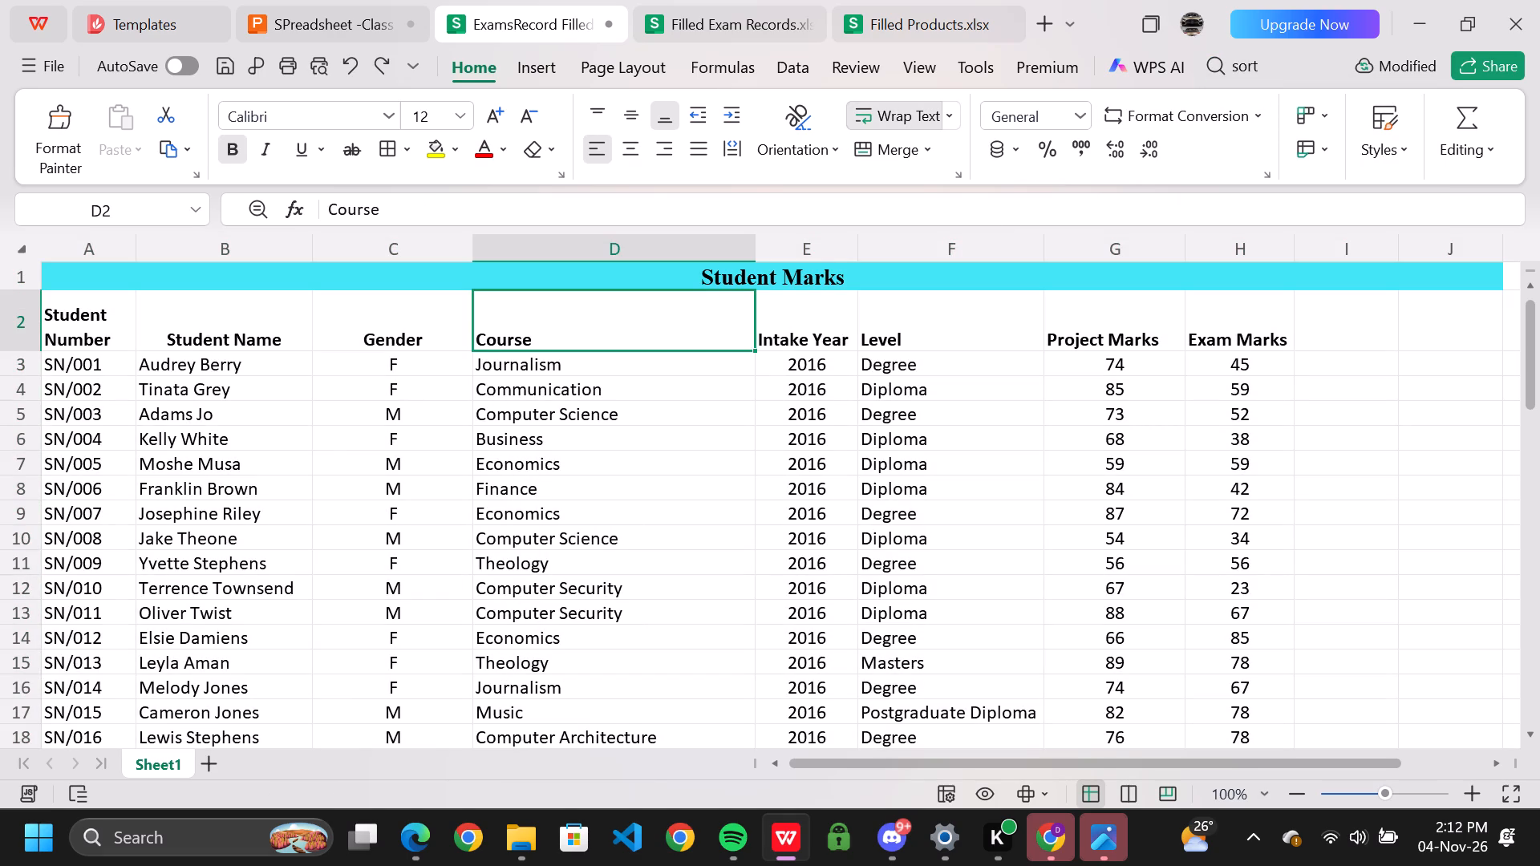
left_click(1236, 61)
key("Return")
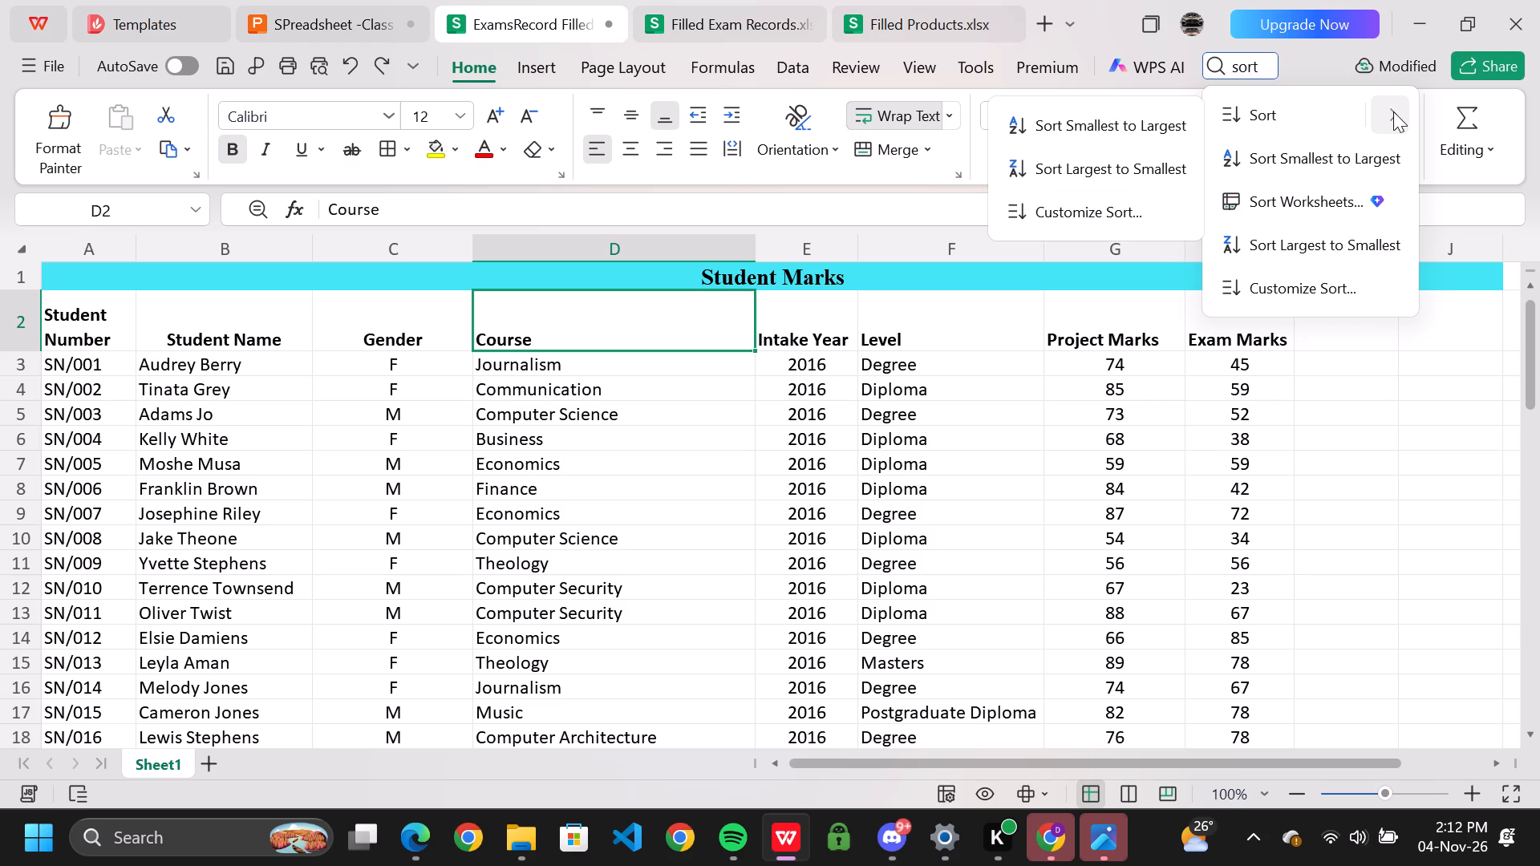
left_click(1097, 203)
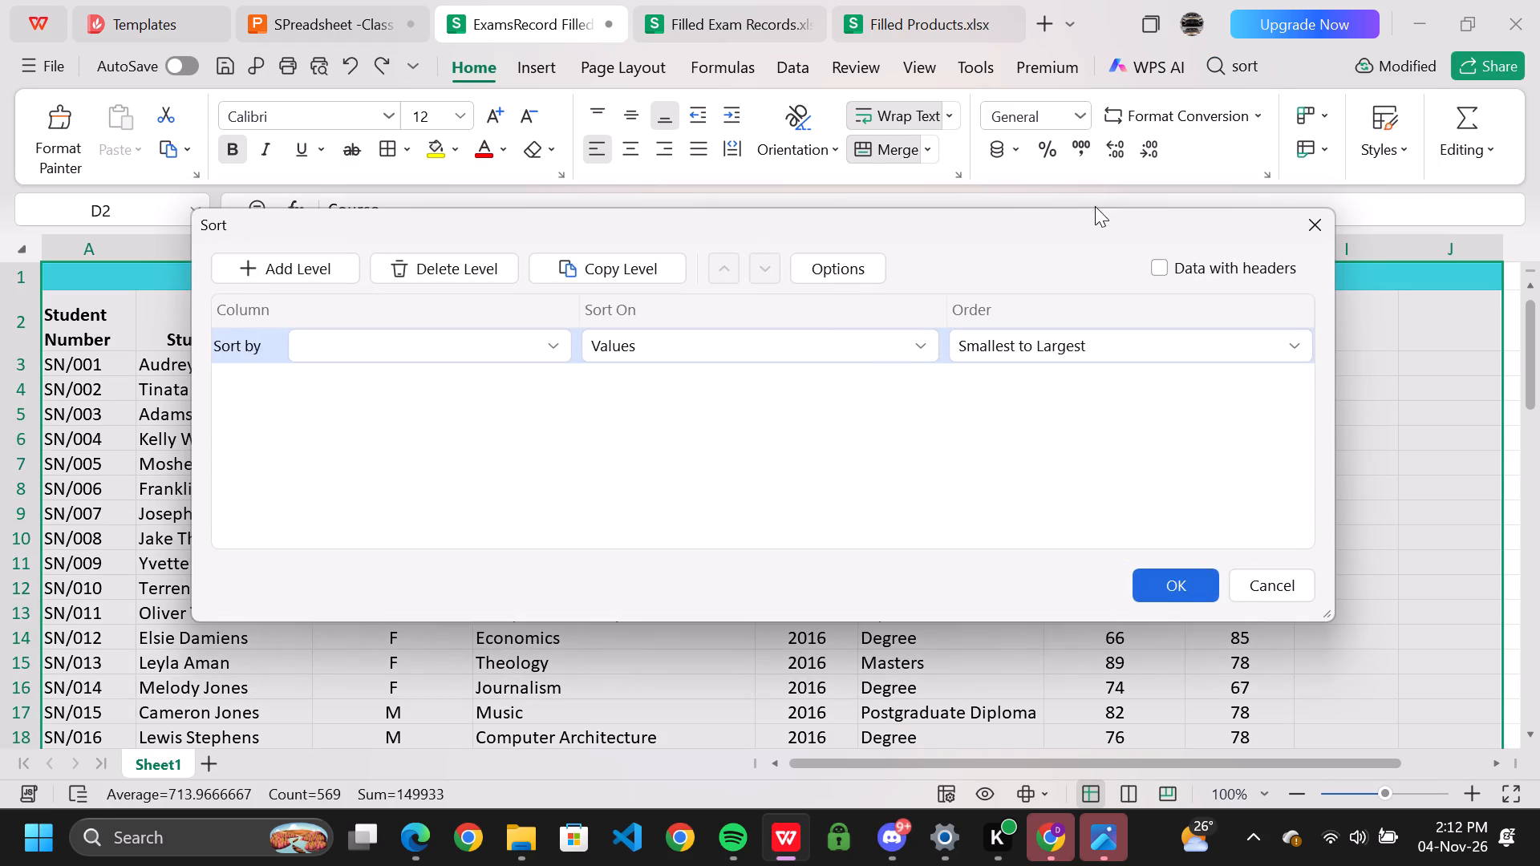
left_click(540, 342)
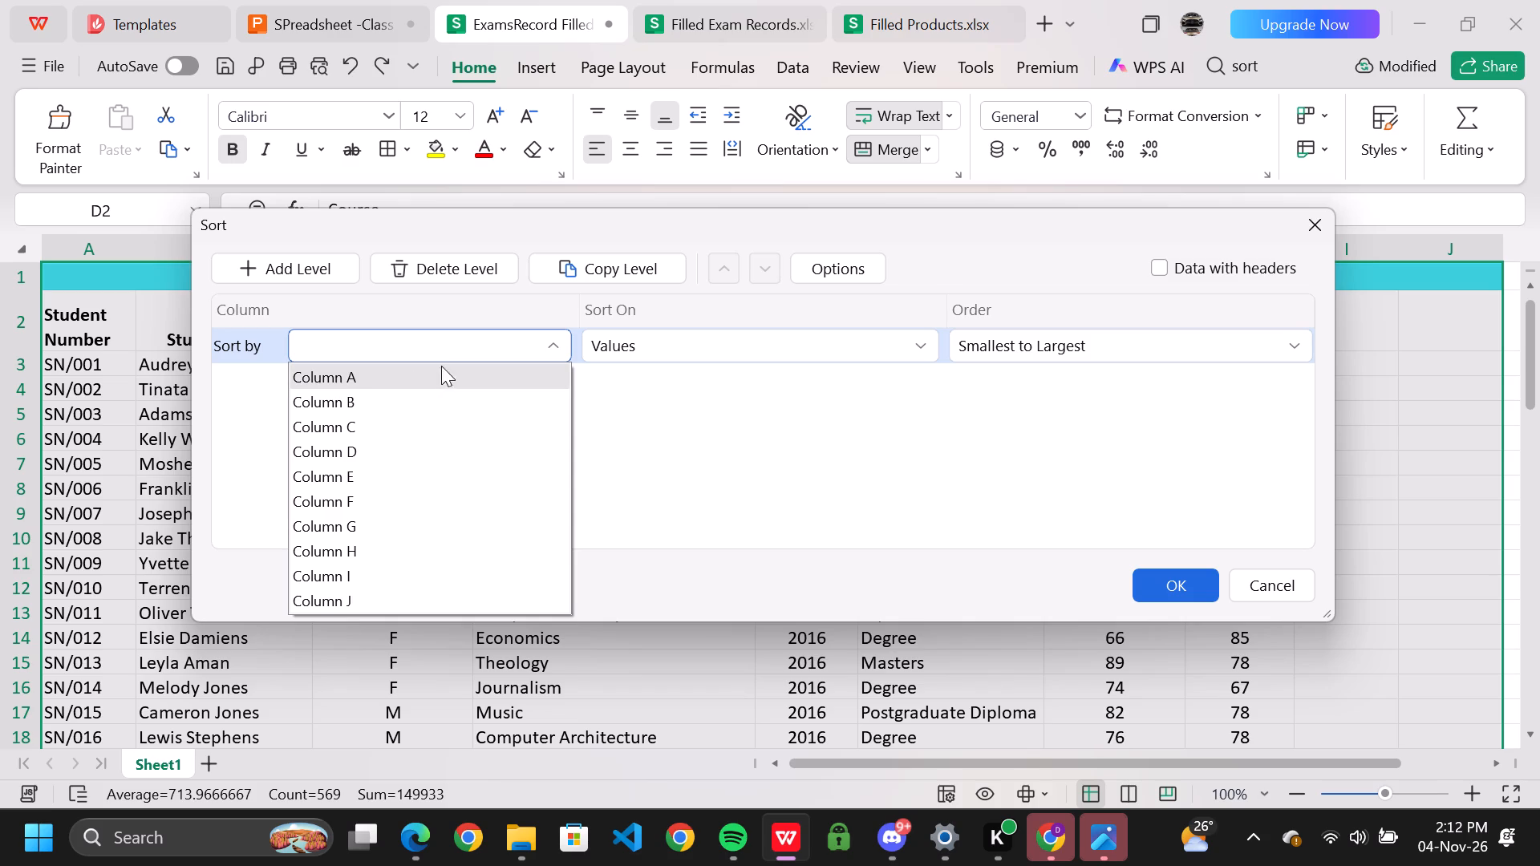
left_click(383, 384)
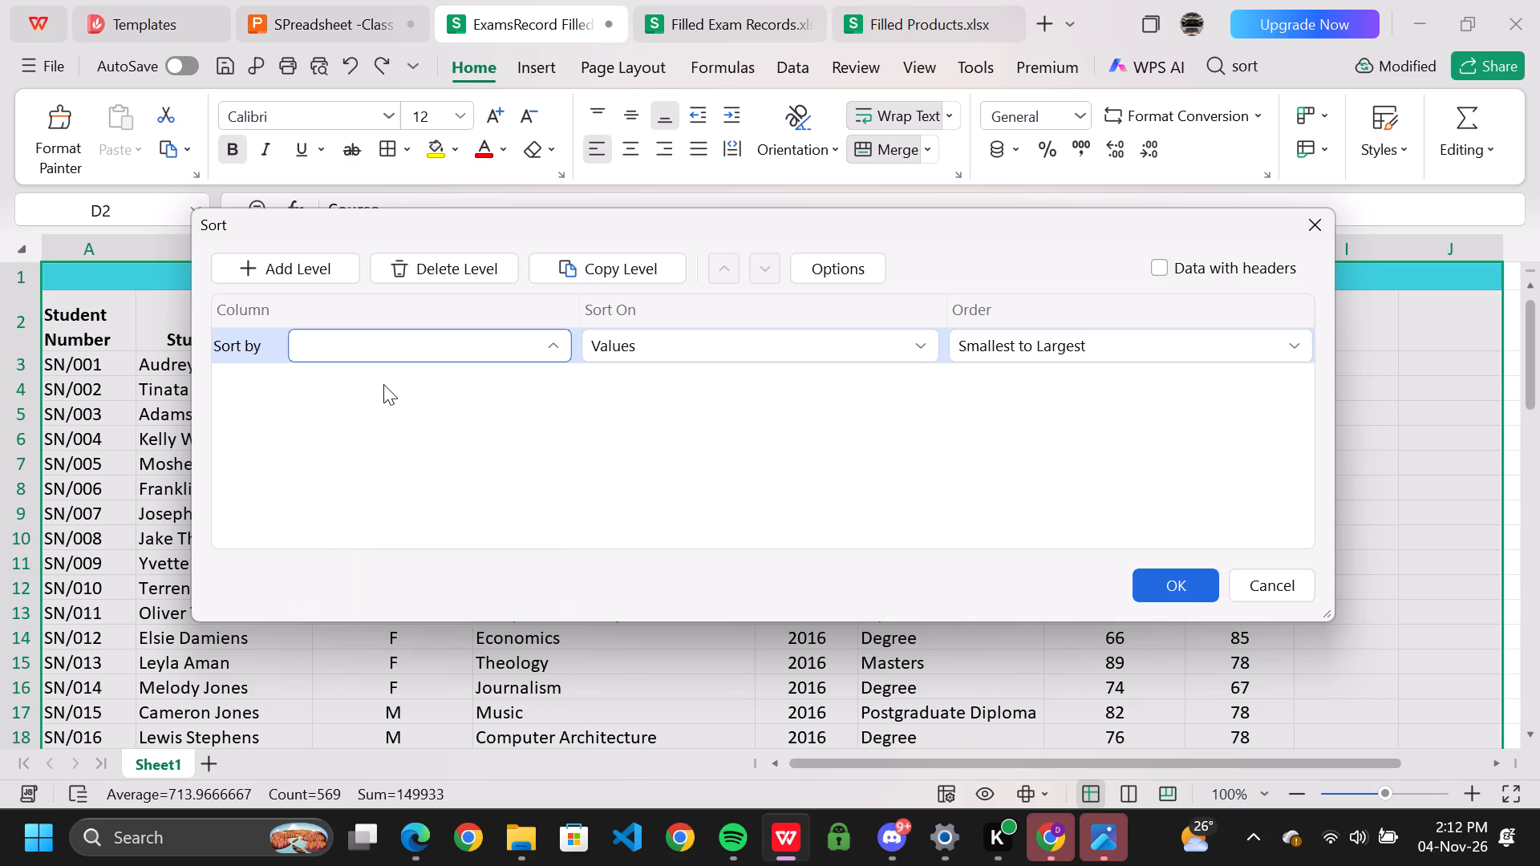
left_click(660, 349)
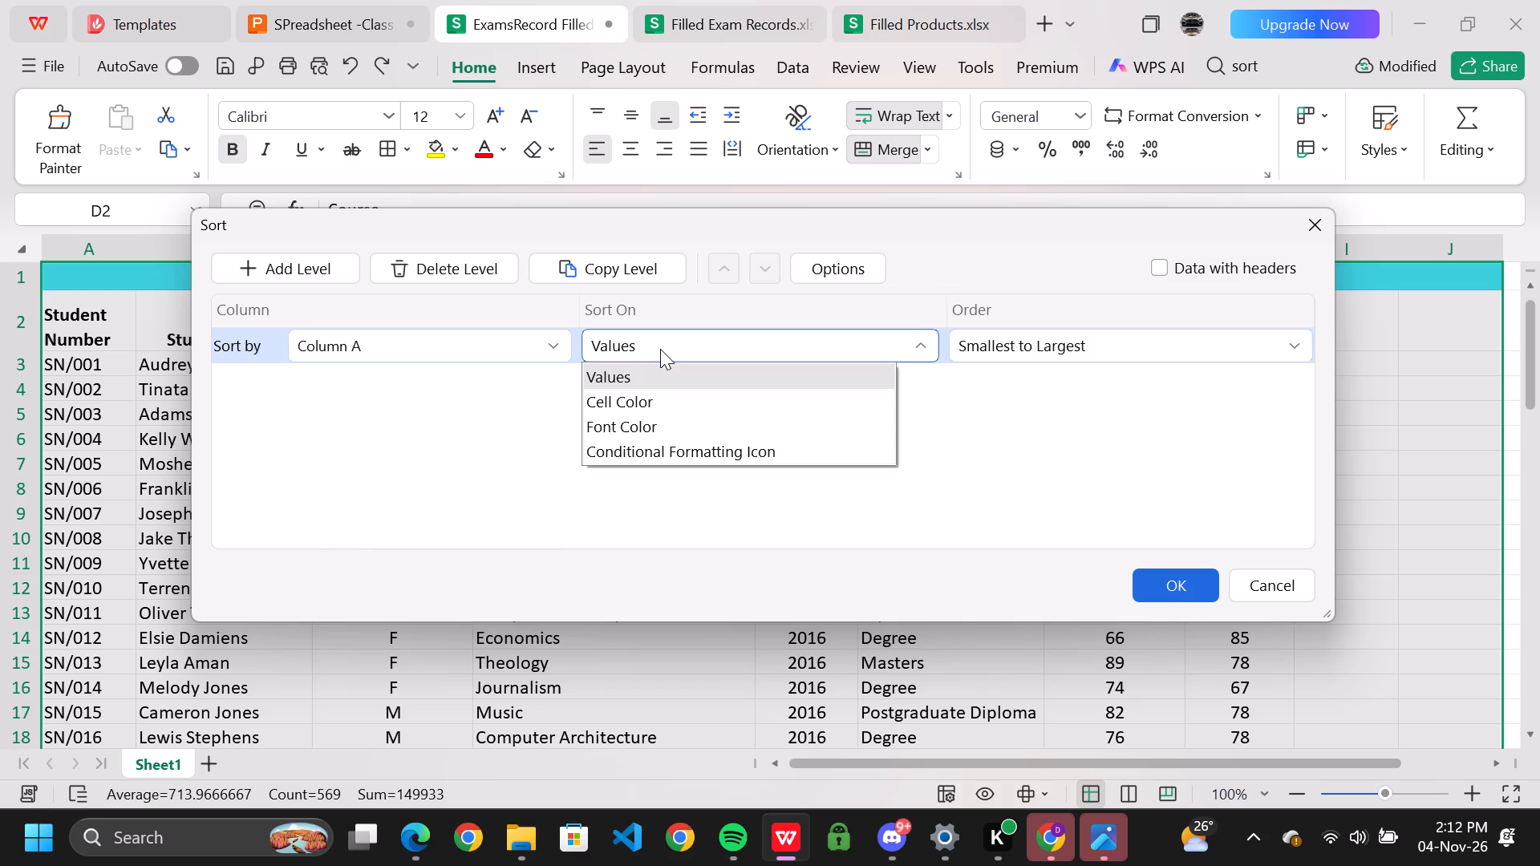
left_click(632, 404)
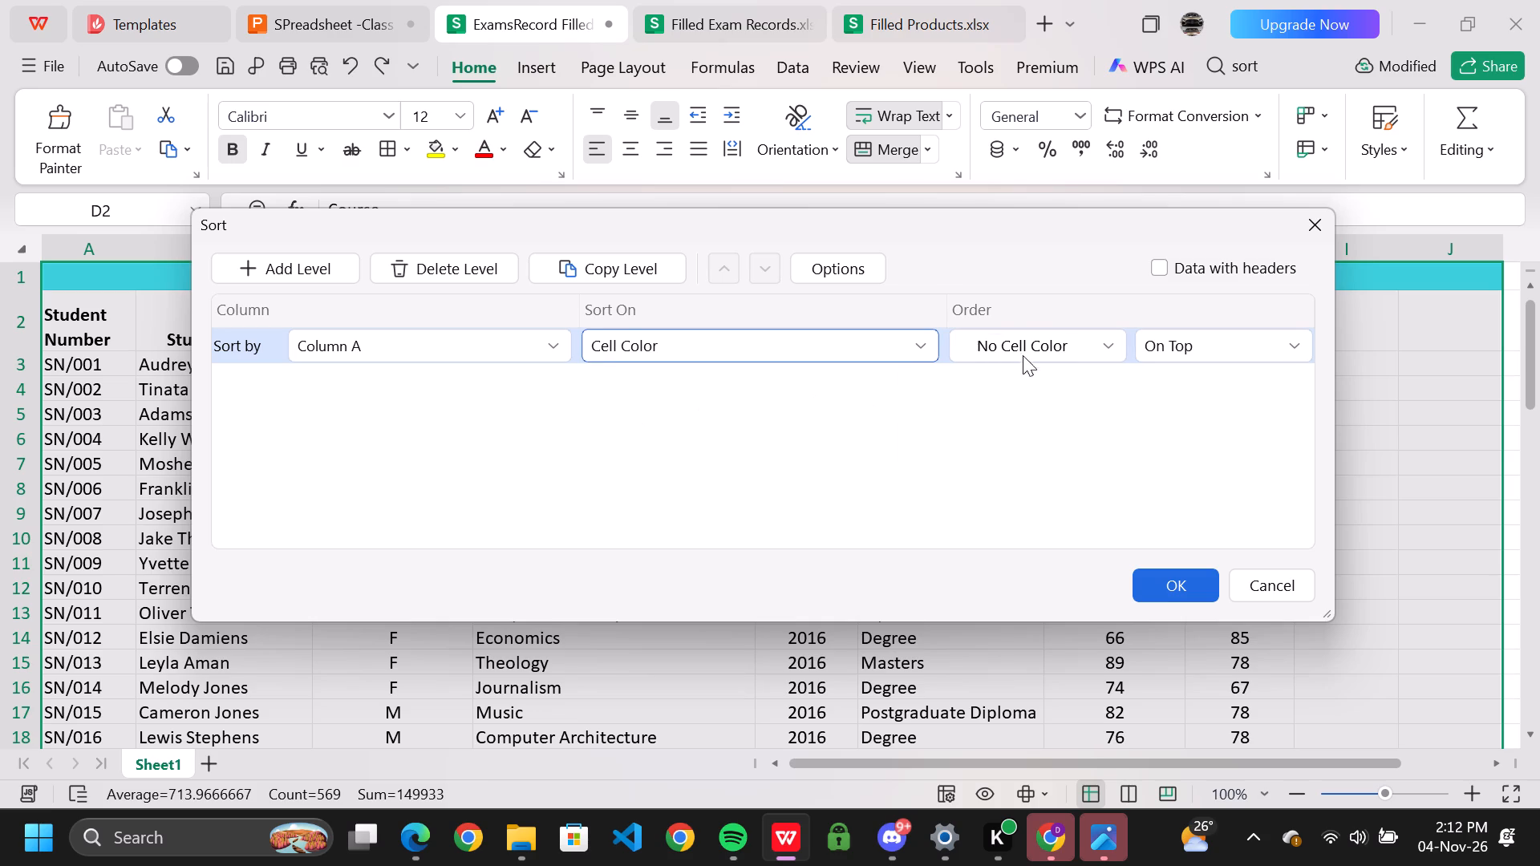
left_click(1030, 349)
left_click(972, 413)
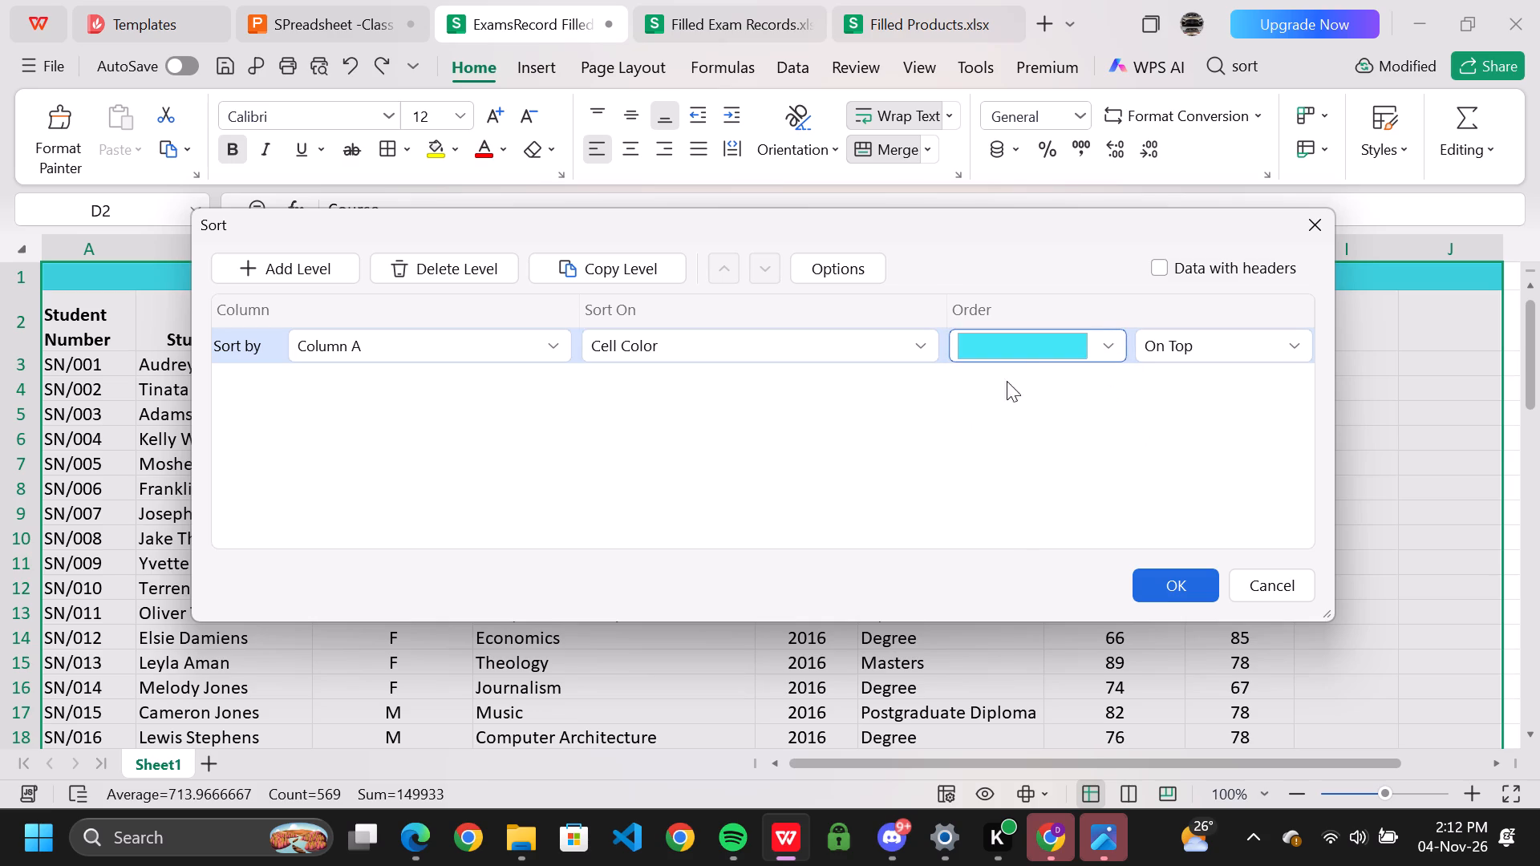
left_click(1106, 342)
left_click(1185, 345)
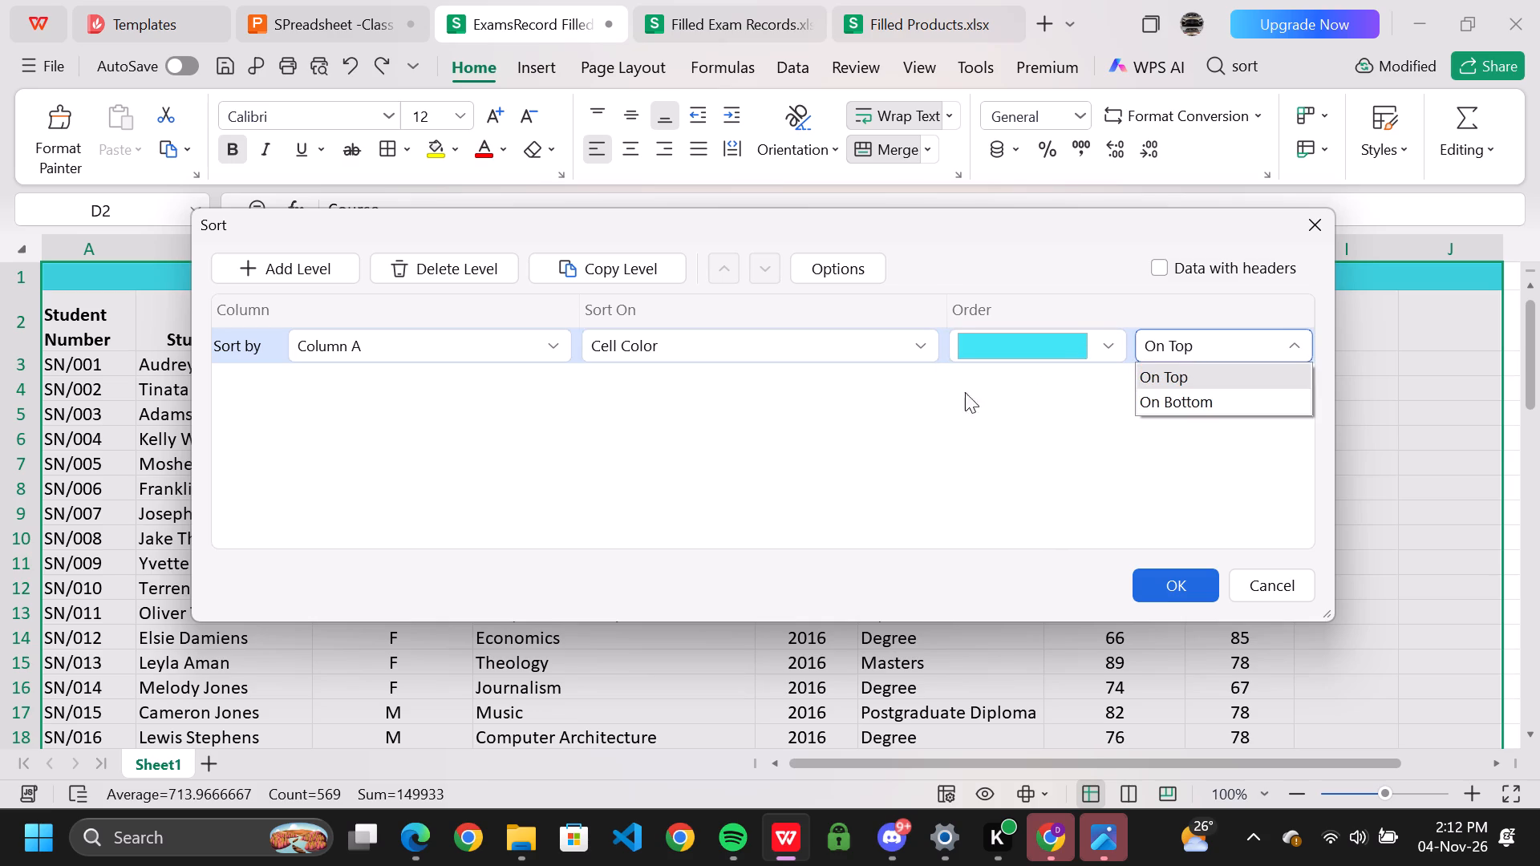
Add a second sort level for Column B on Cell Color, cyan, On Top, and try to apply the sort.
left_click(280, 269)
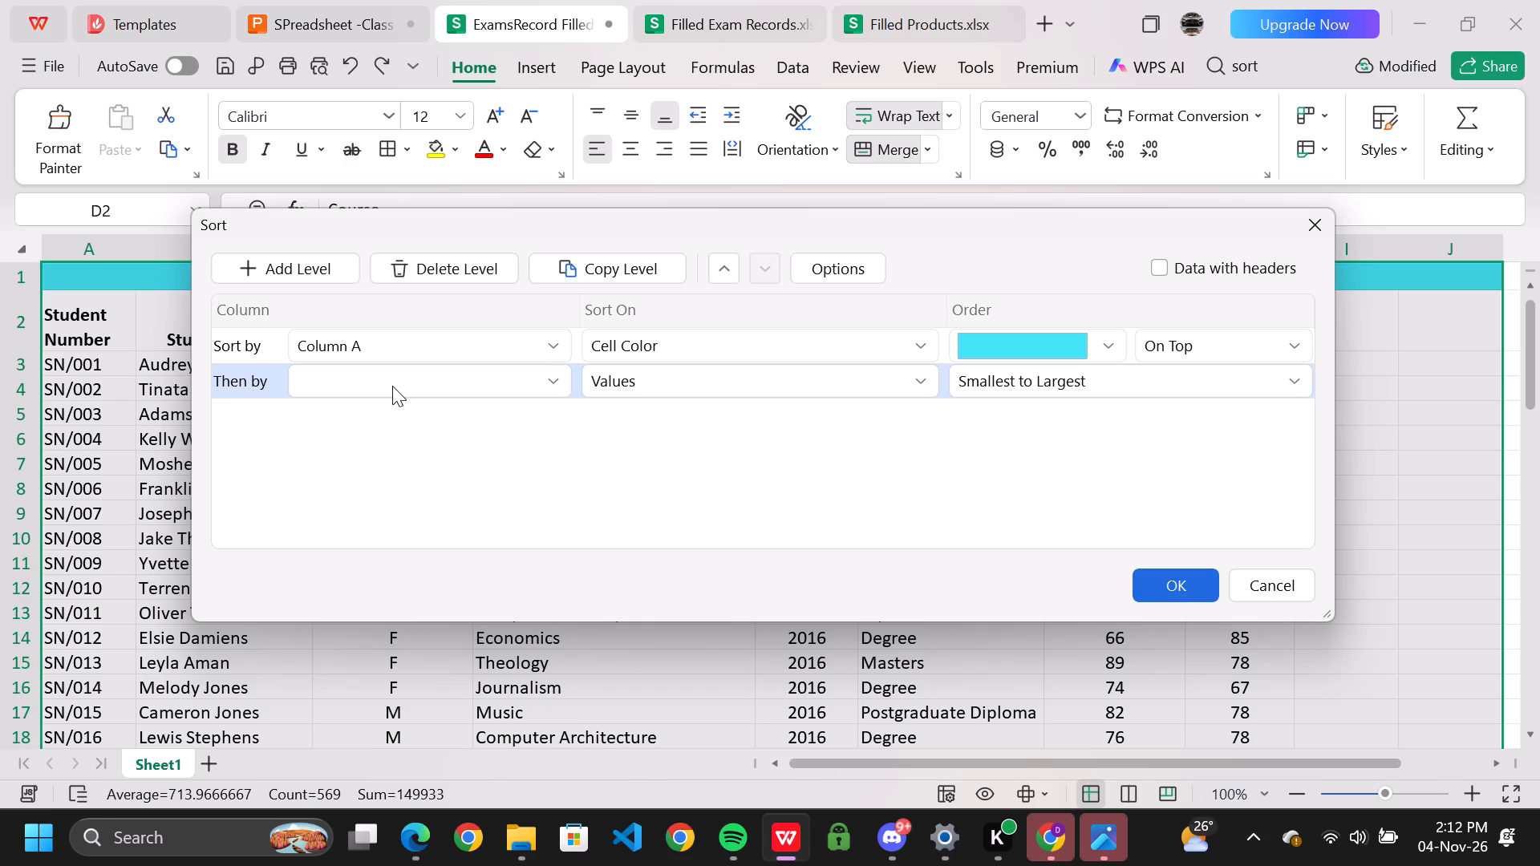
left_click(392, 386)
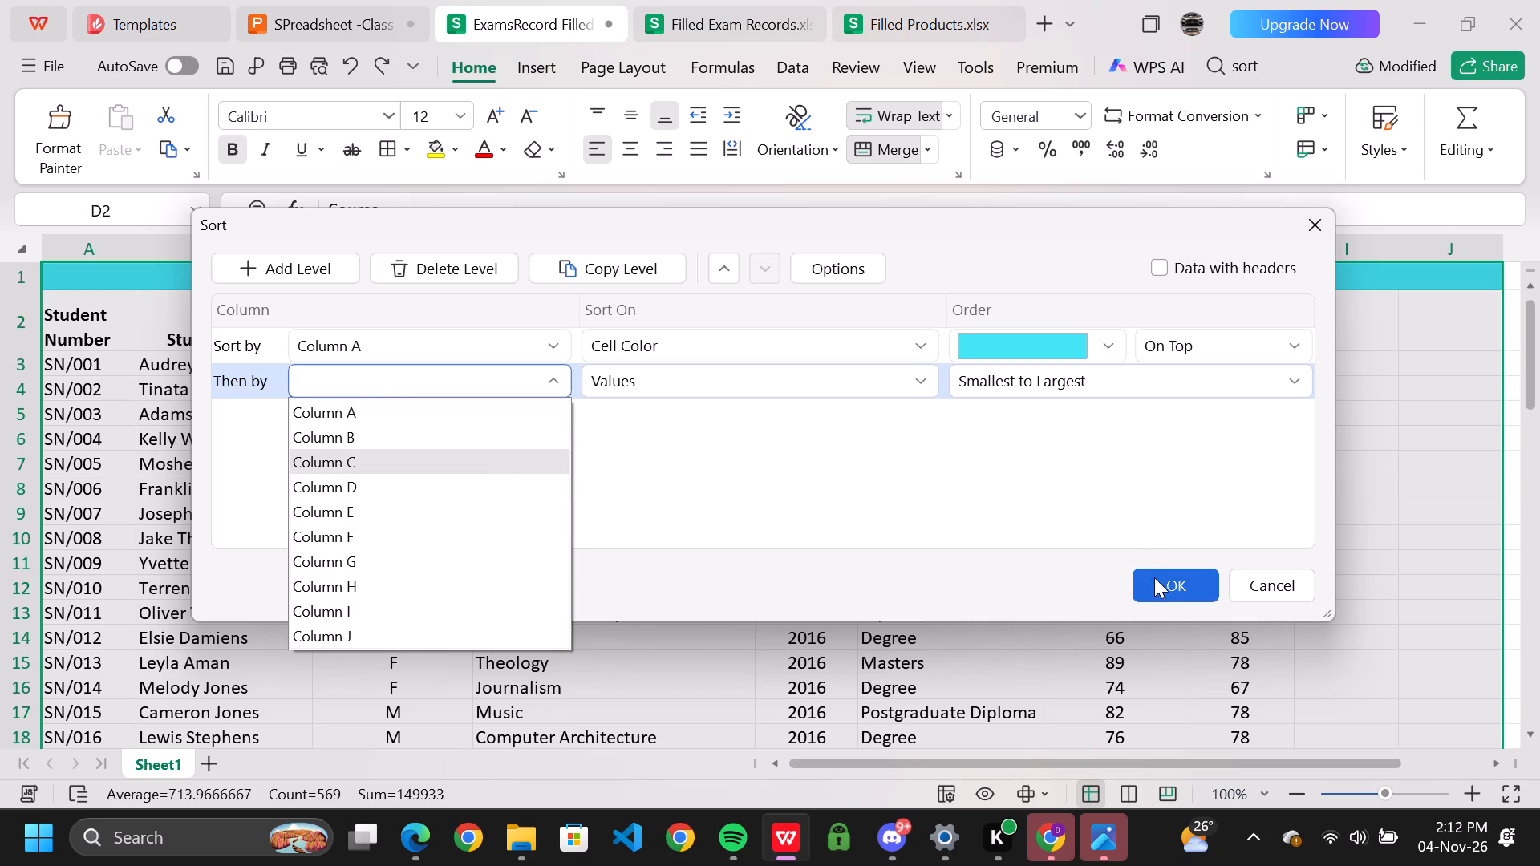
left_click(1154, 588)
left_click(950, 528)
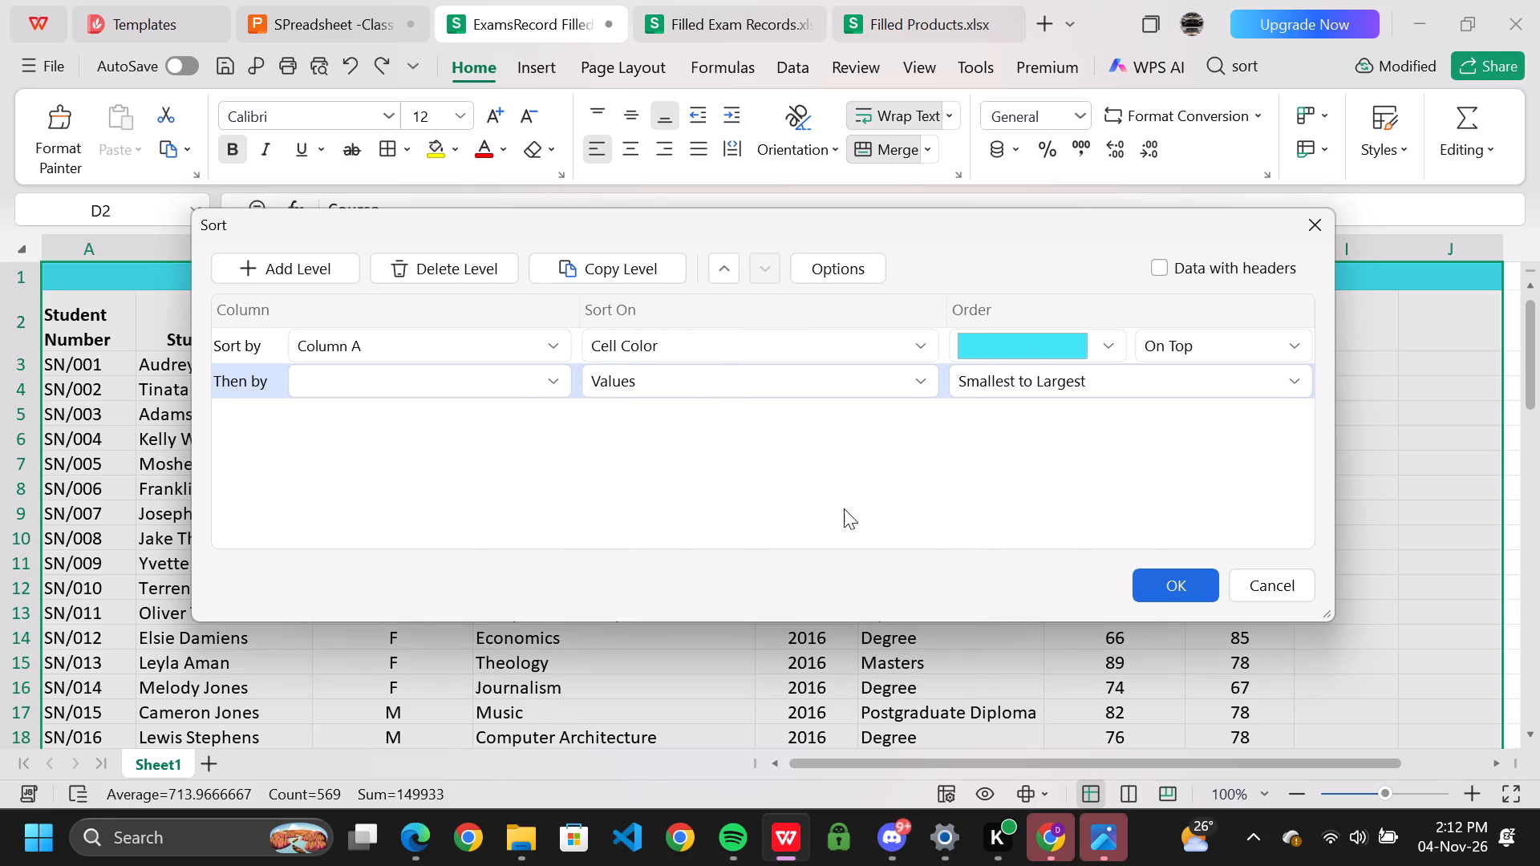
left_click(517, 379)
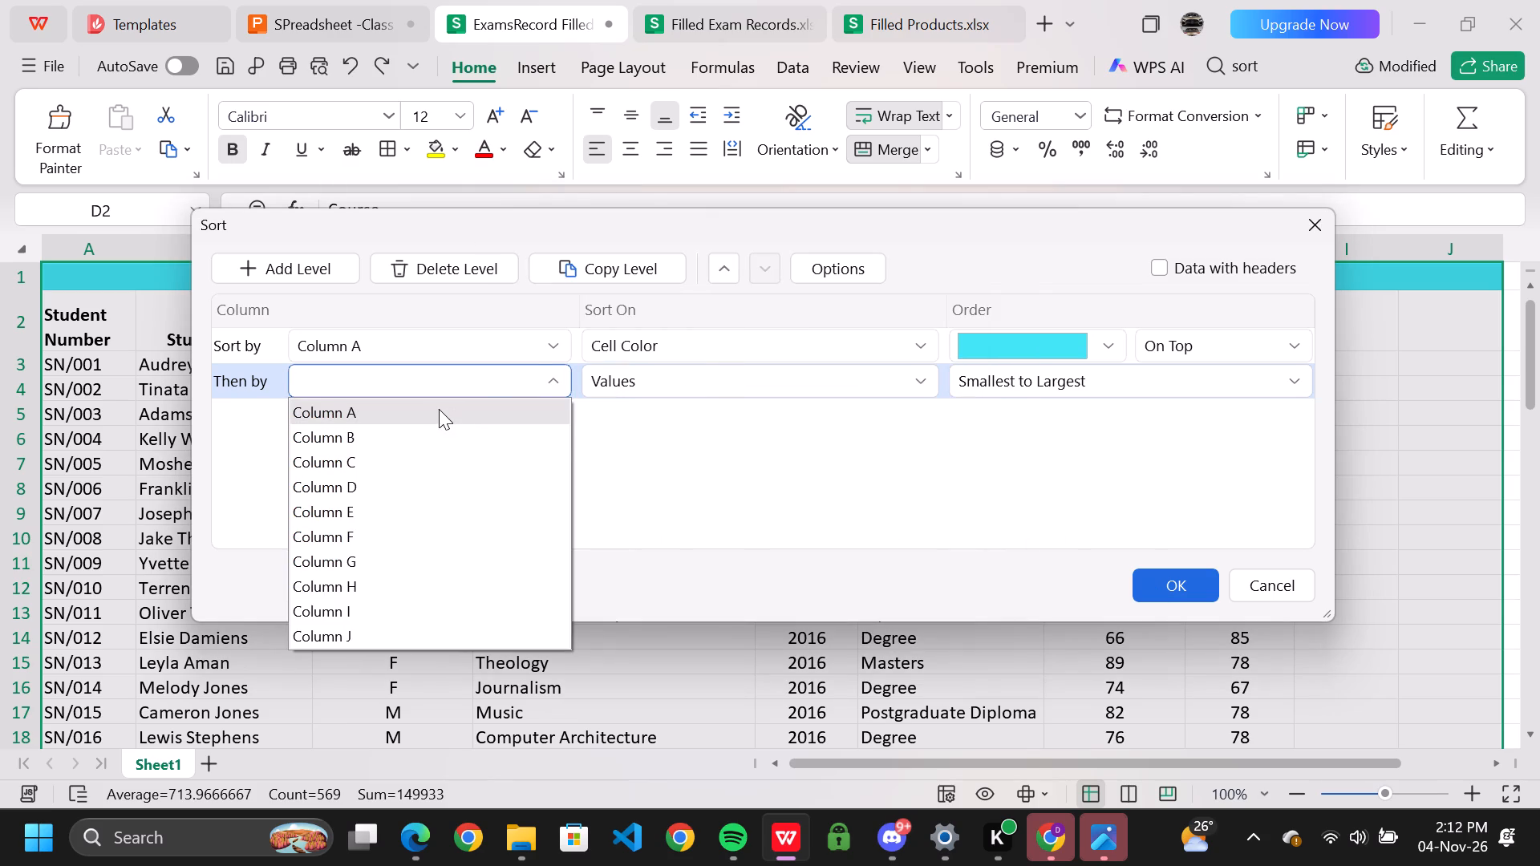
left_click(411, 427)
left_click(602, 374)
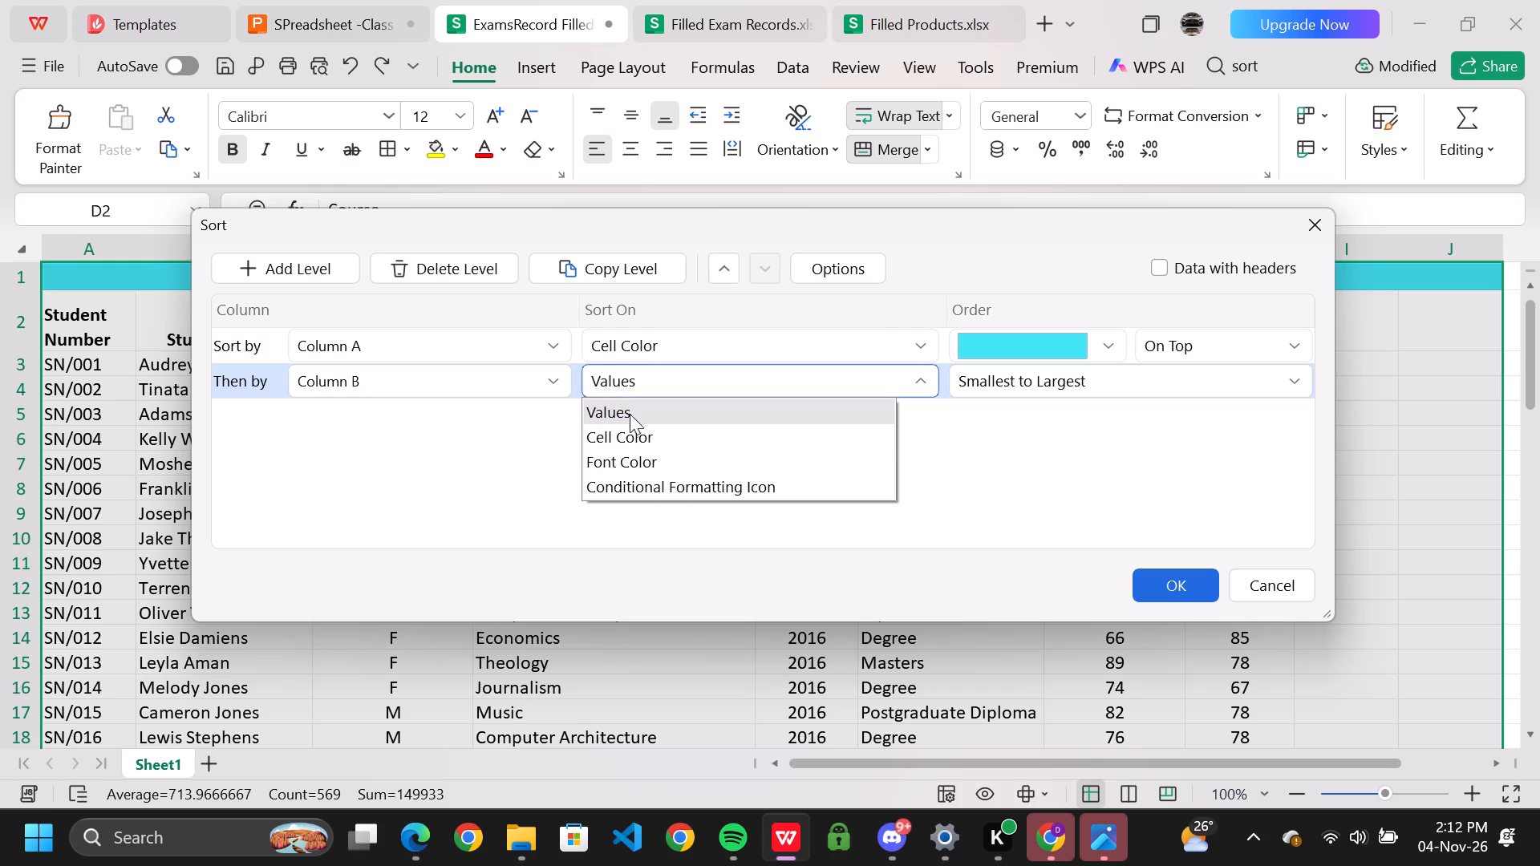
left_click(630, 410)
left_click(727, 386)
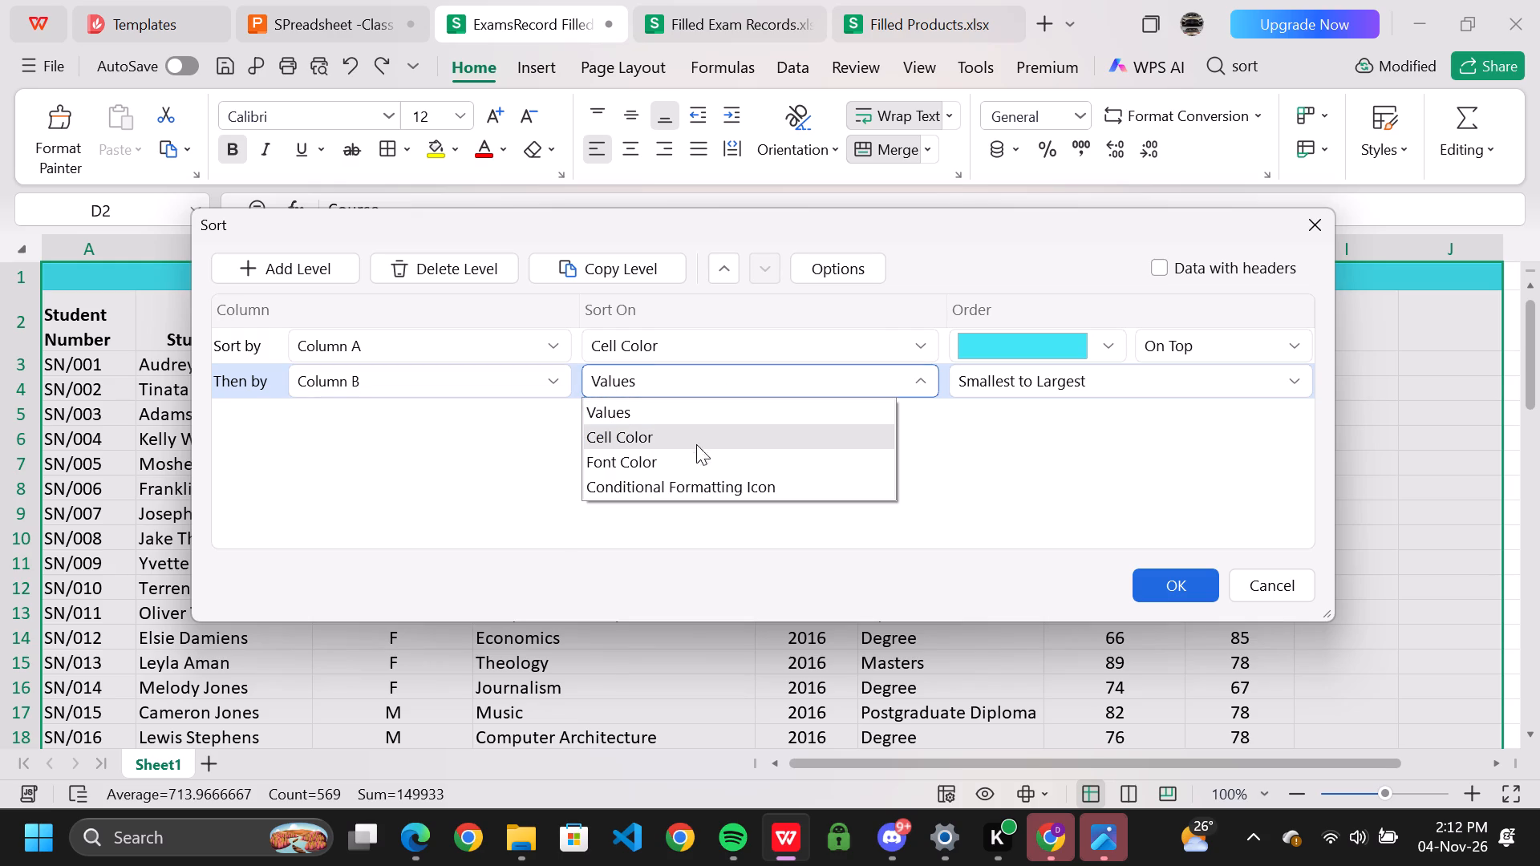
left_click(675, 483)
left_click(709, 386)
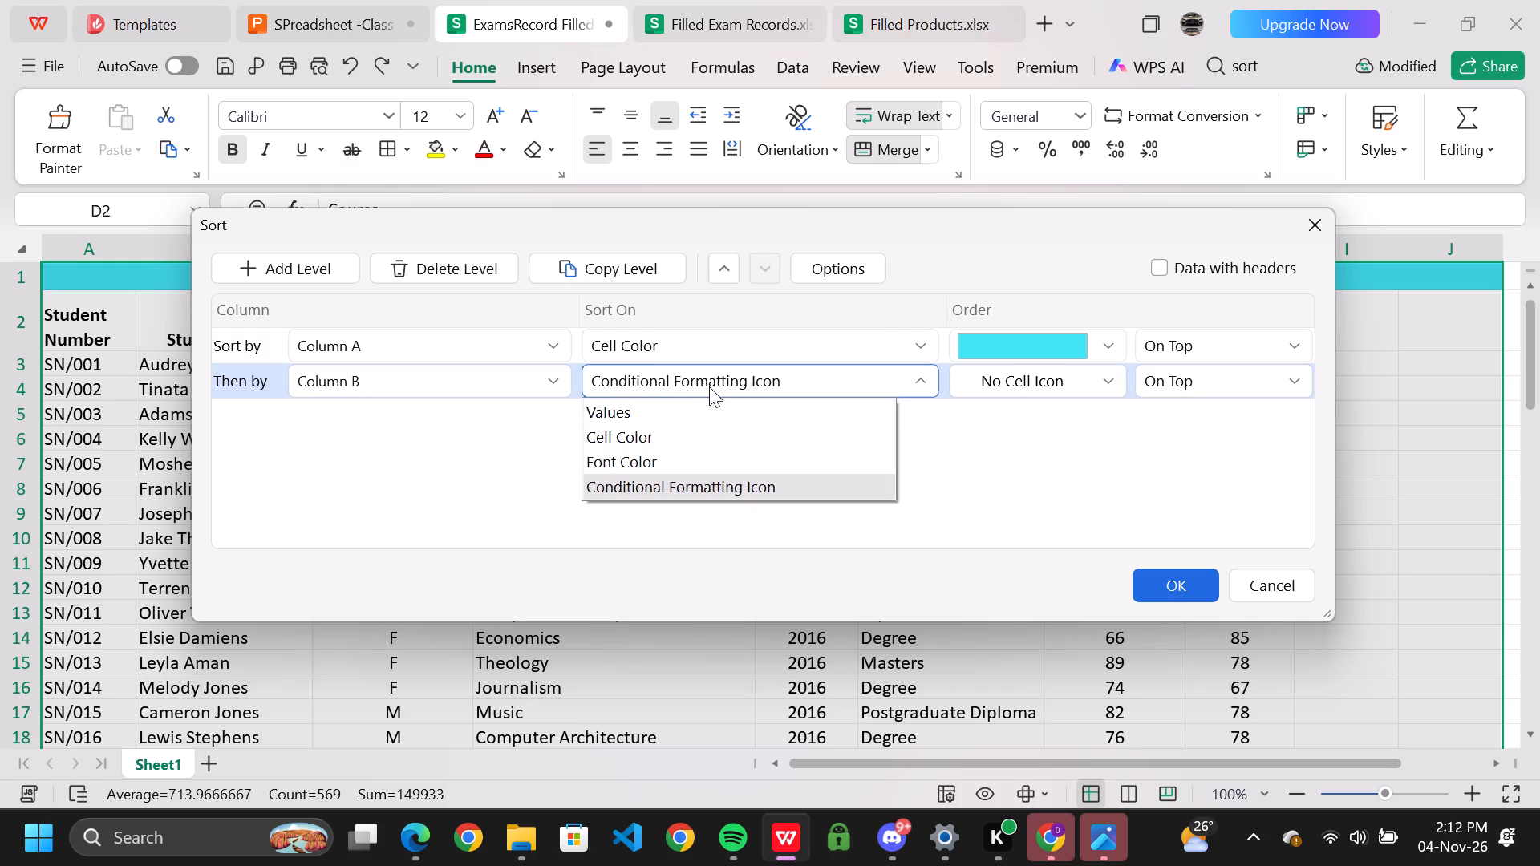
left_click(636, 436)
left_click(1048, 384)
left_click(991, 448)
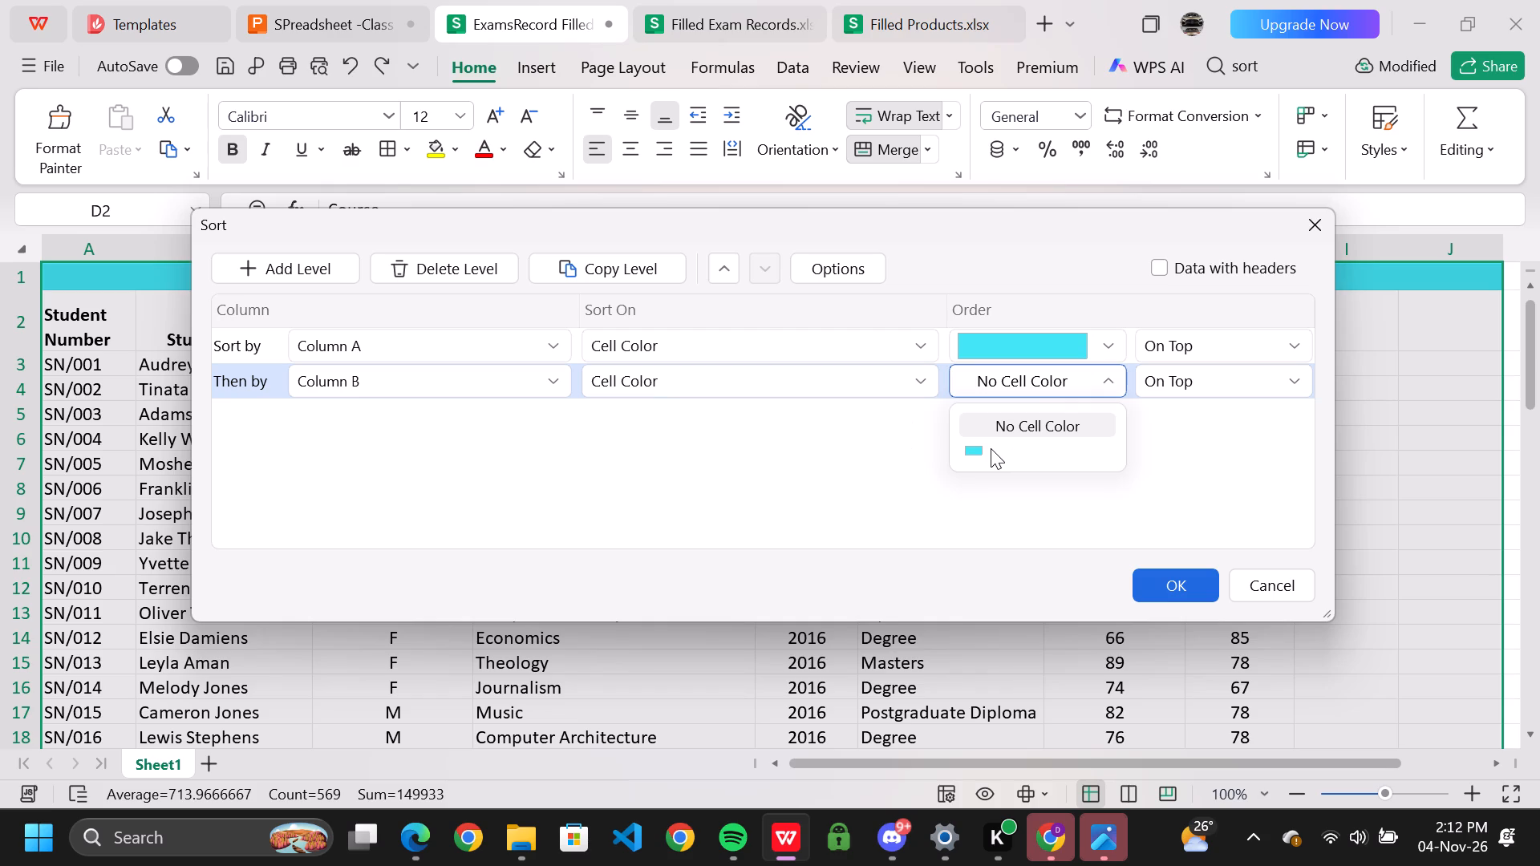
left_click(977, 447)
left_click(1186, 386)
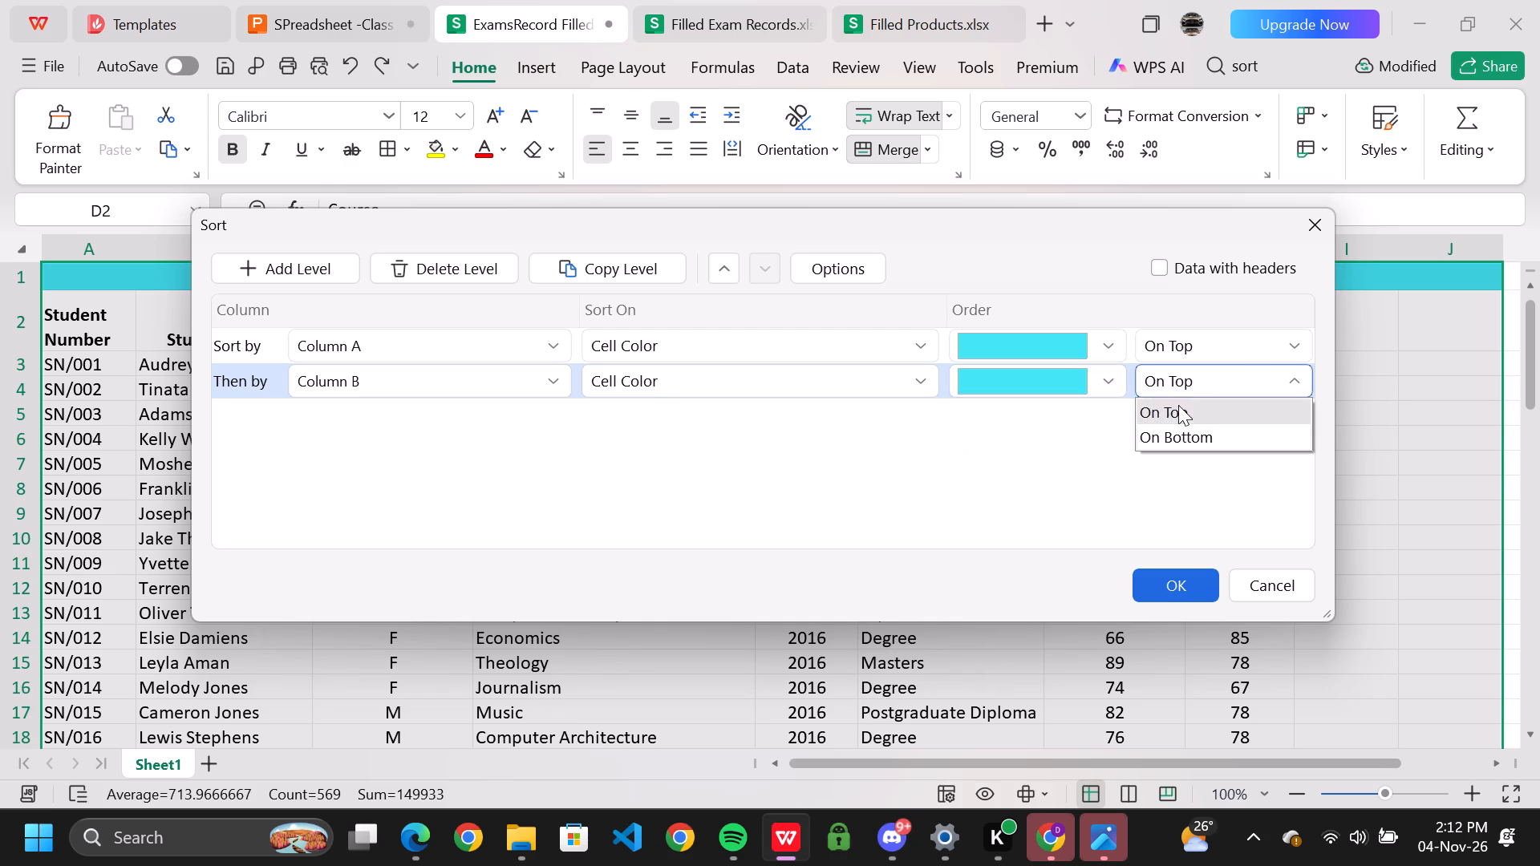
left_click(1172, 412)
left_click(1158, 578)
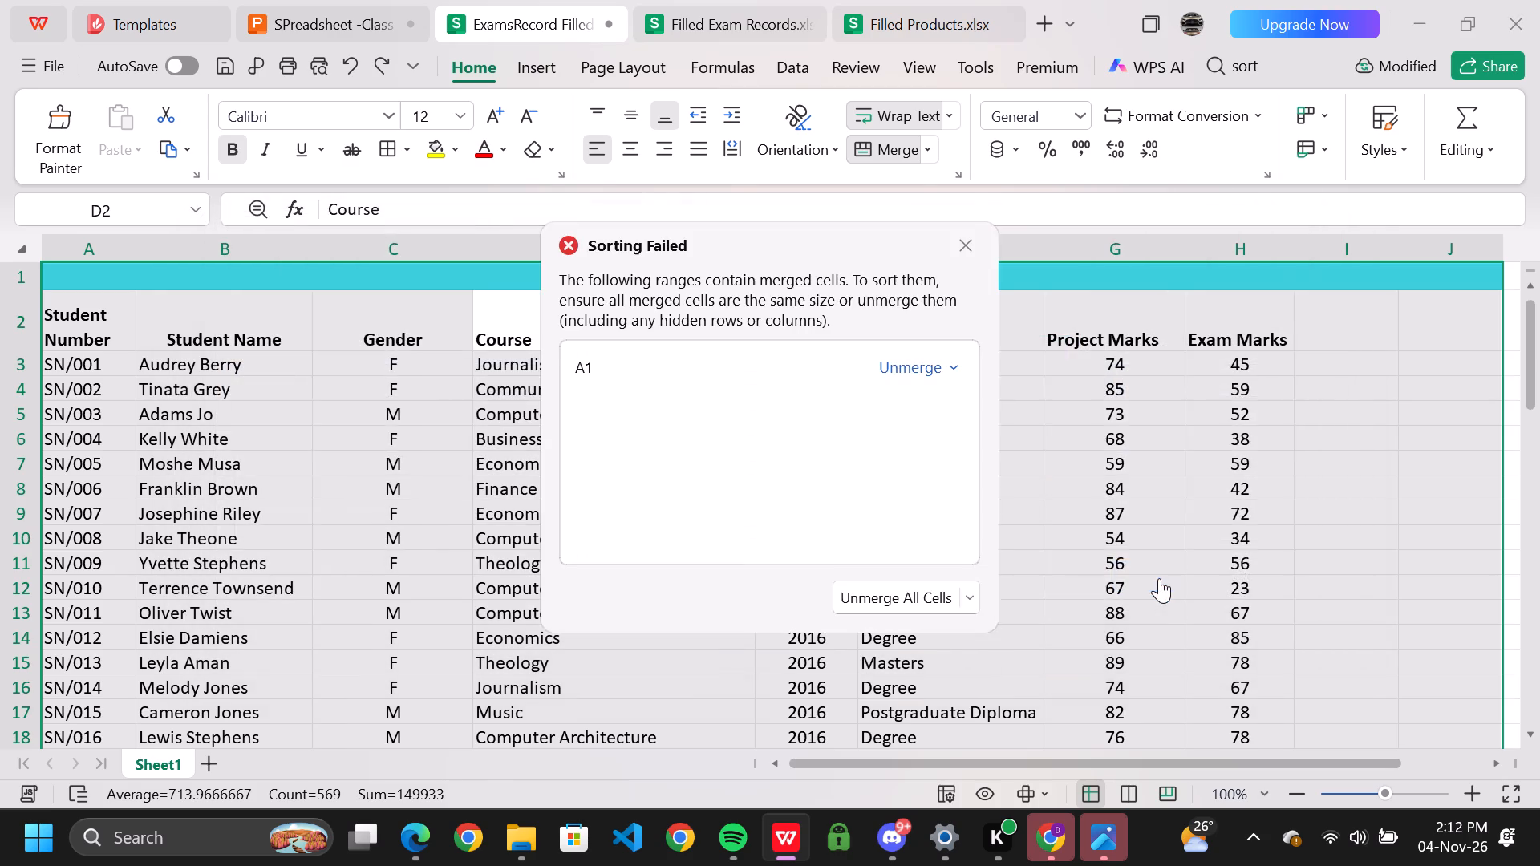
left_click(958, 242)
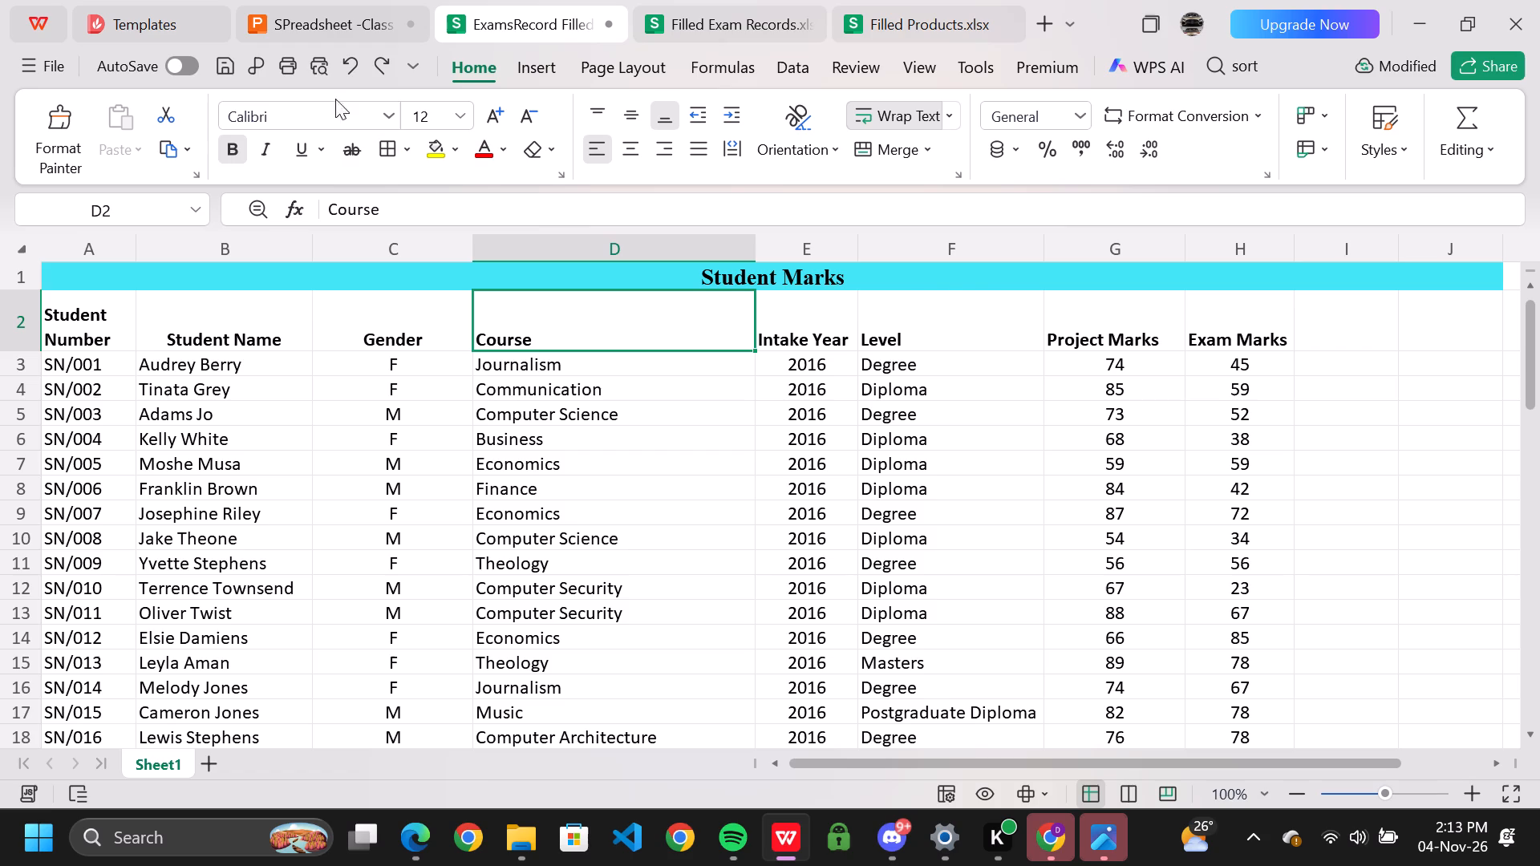
Review slides 21 to 23 of the presentation for the multi-field sort instructions and example Sort dialogs.
left_click(337, 0)
left_click(124, 630)
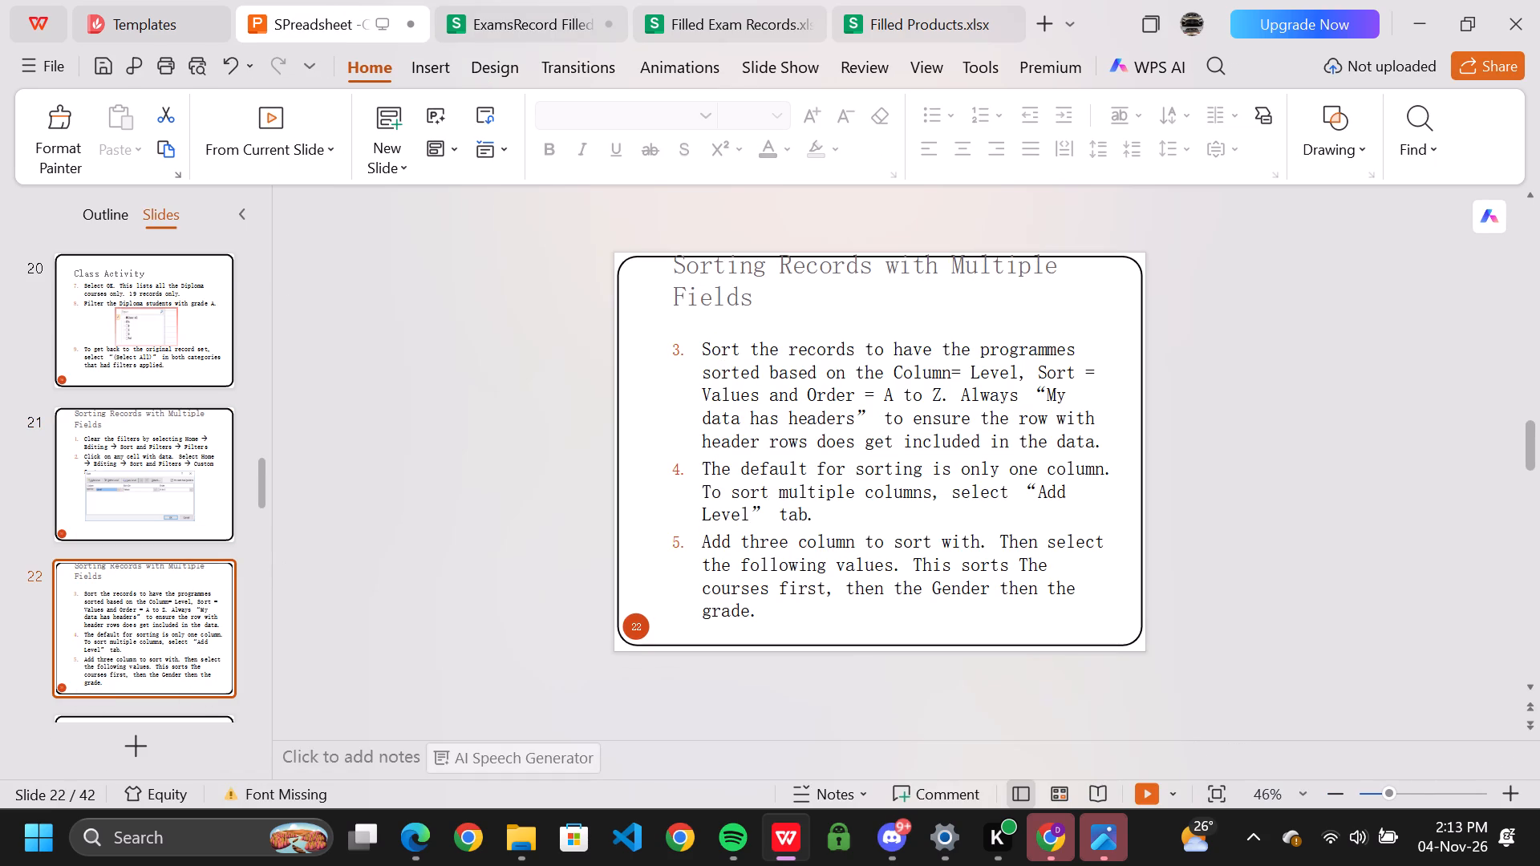
scroll(339, 527, "down", 1)
left_click(104, 610)
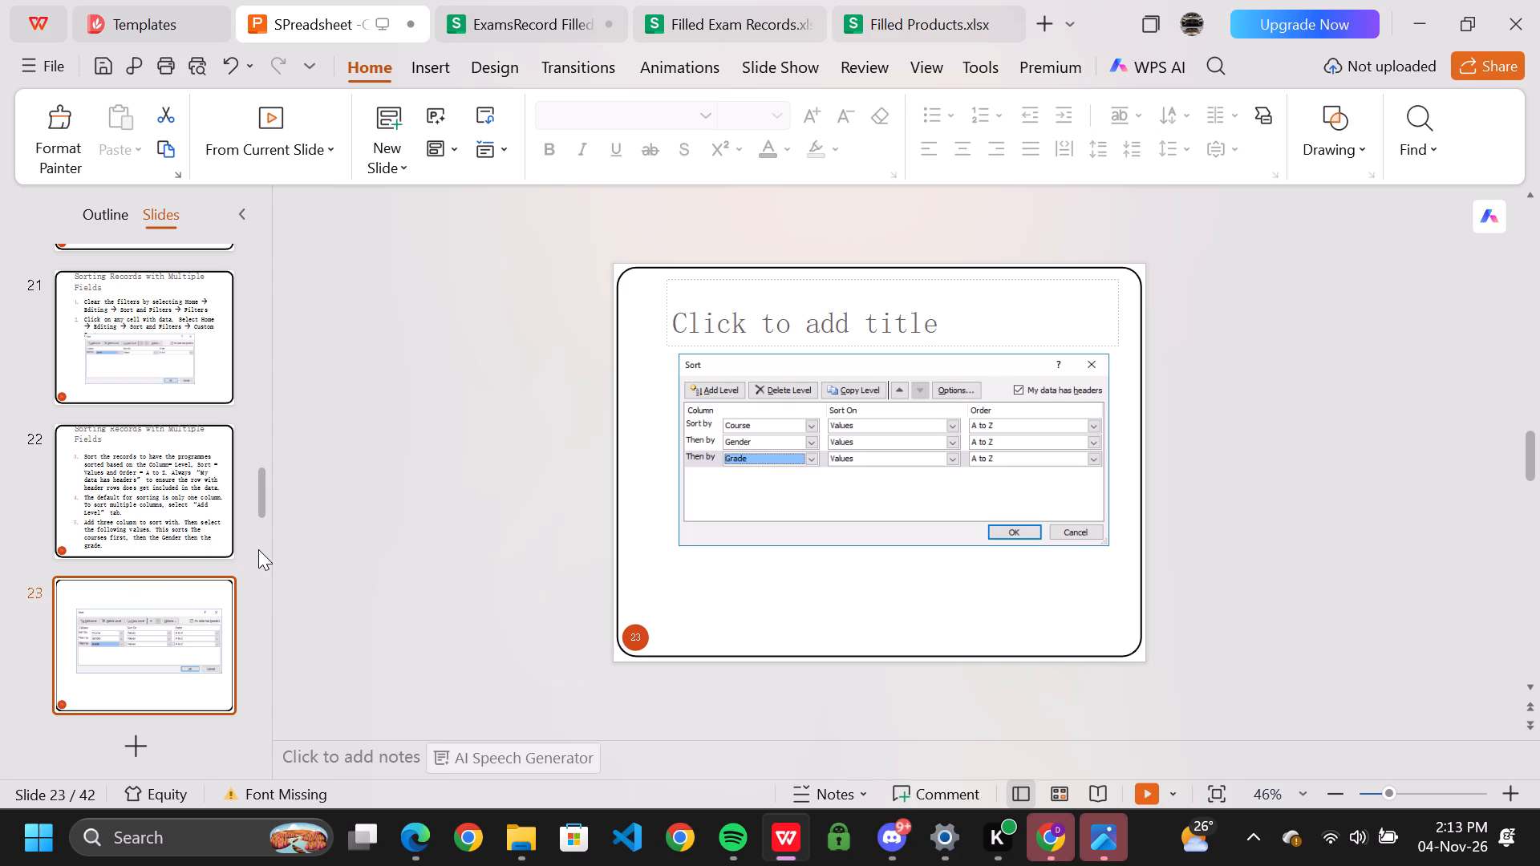
left_click(138, 360)
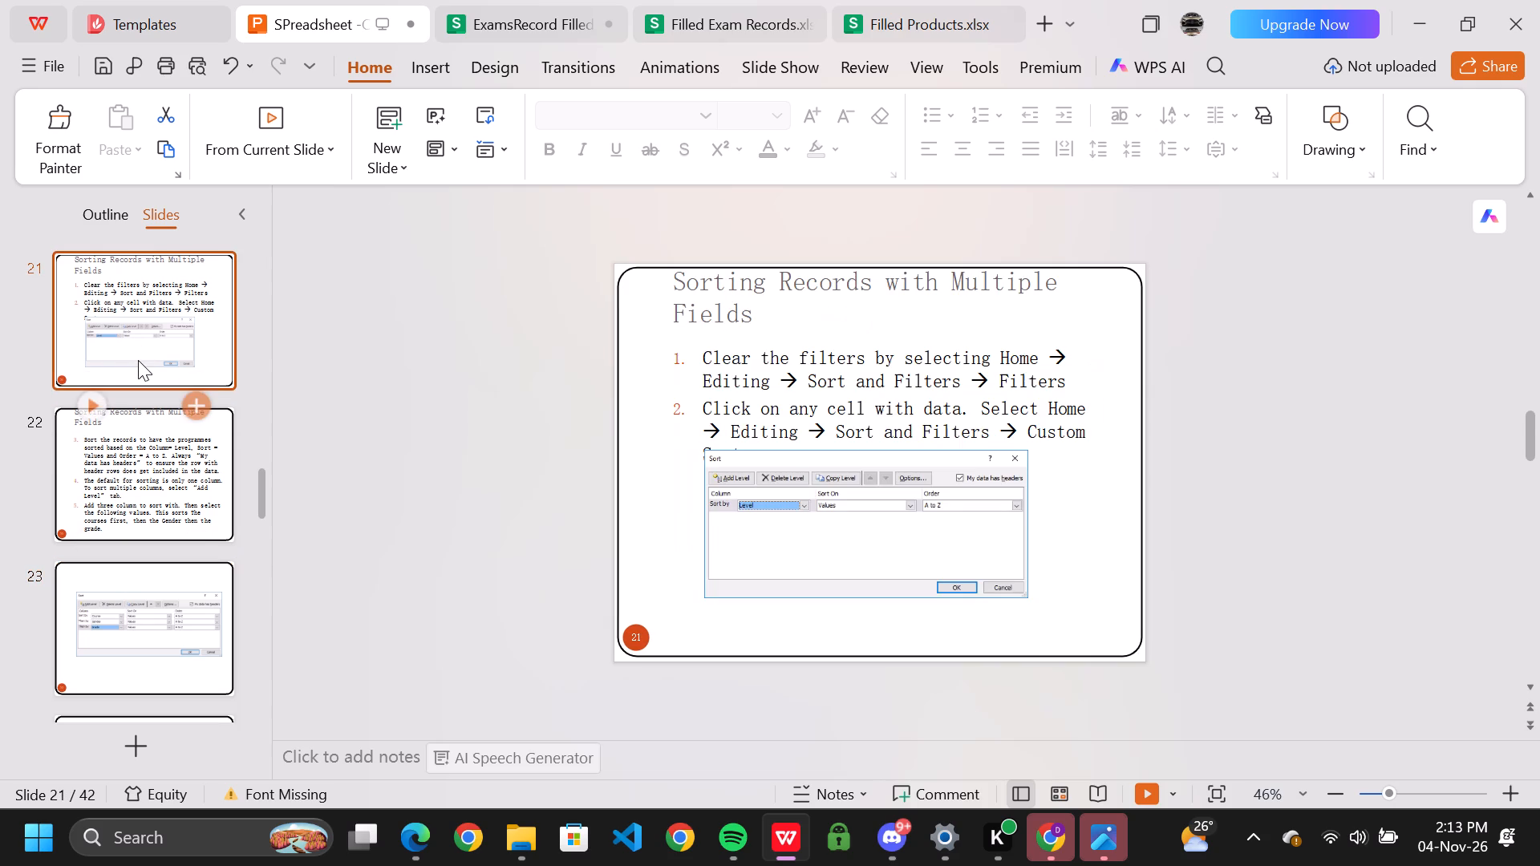
In the ExamsRecord workbook, select A2:H72 and start a custom sort by Level on Values, Smallest to Largest.
left_click(504, 22)
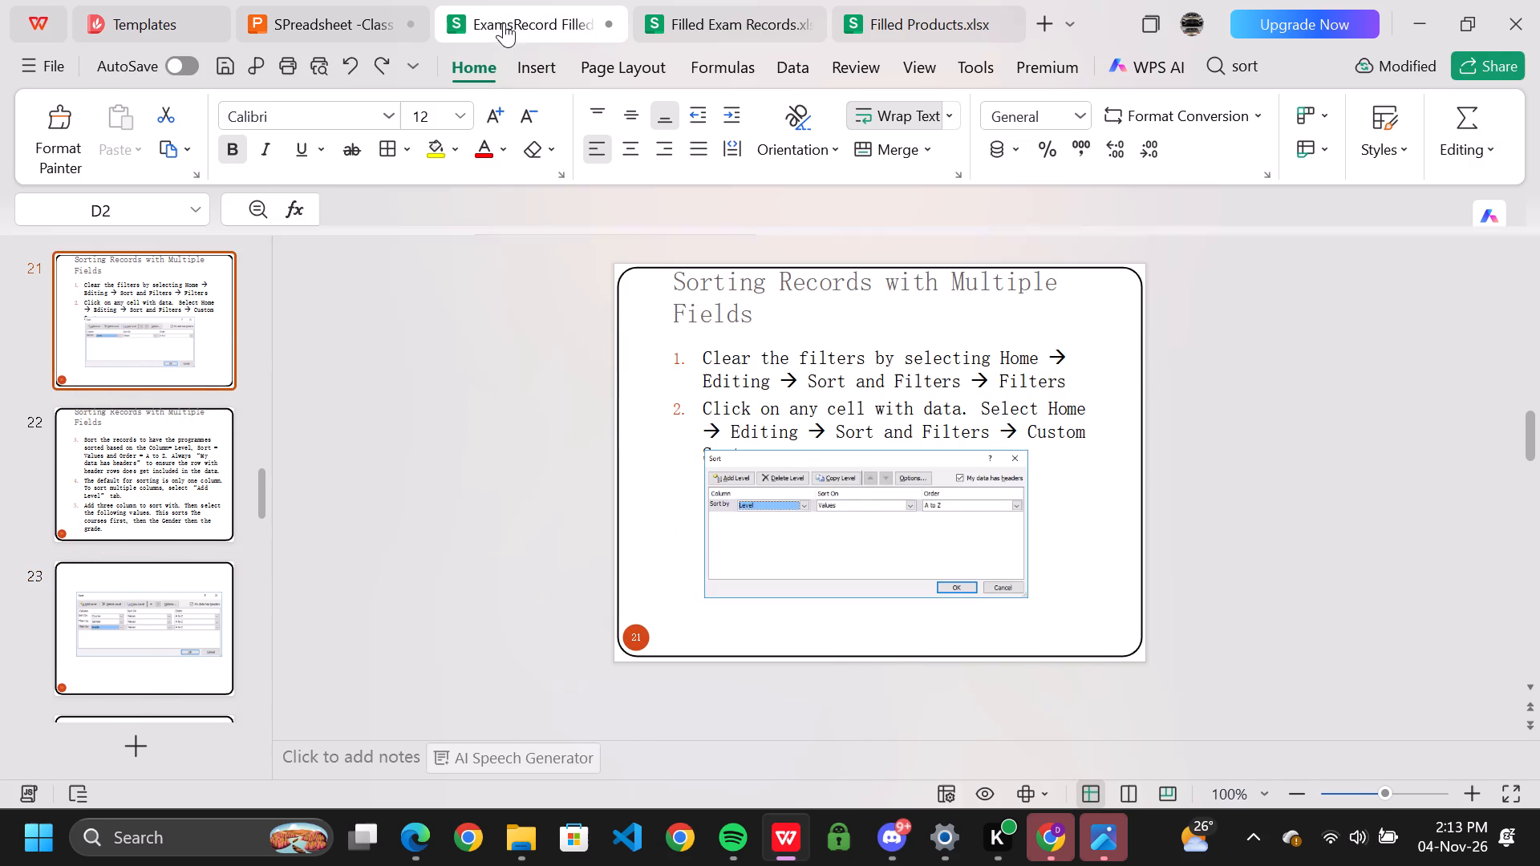
left_click(118, 336)
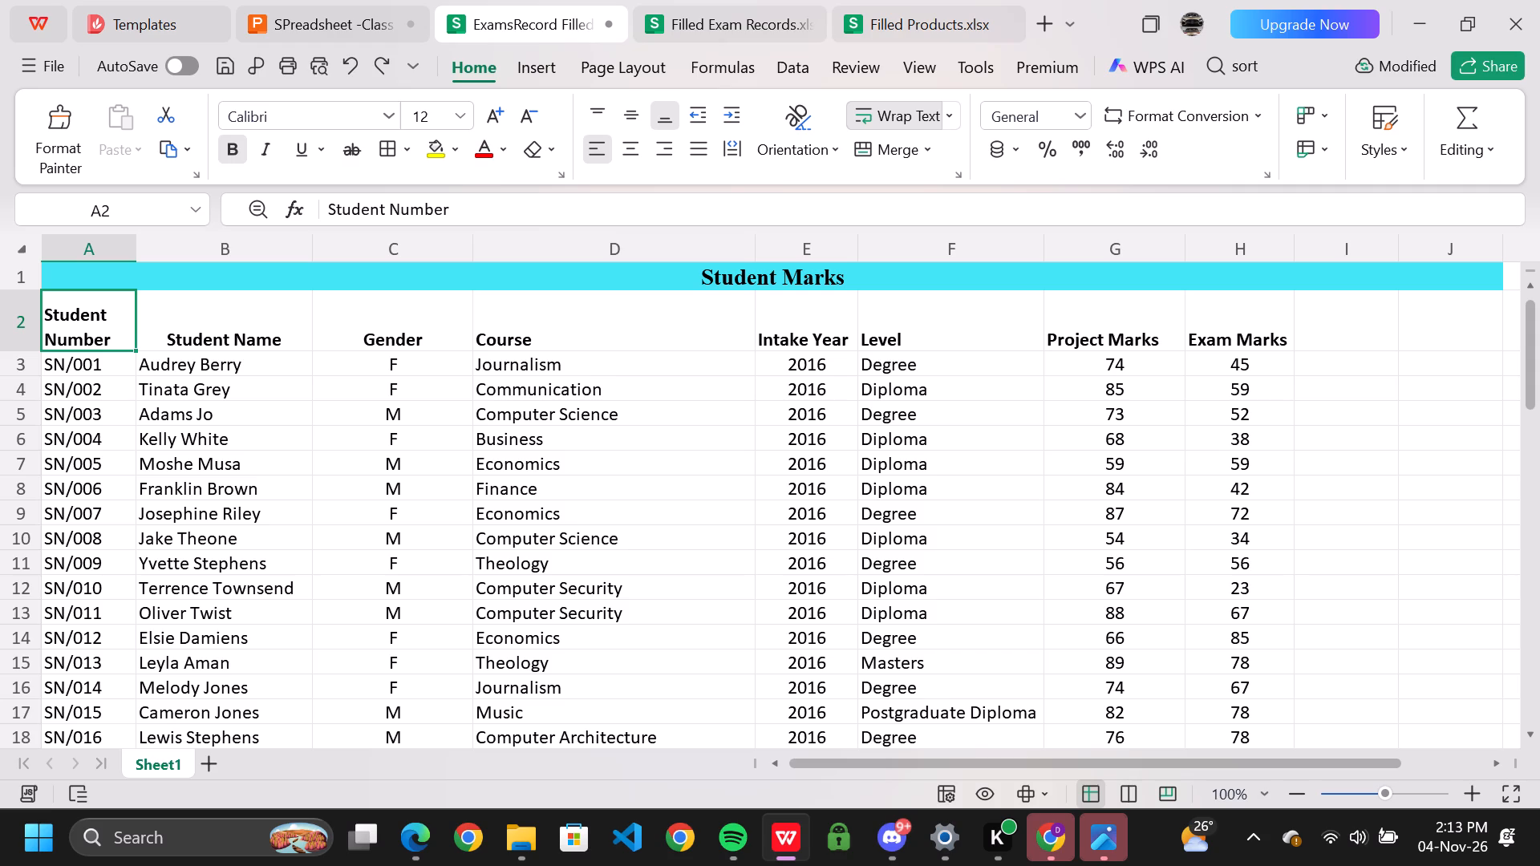
key("shift+Down")
key("shift+Right")
key("shift+Right")
key("shift+Right")
key("shift+Right")
key("shift+Right")
key("shift+Right")
key("shift+Right")
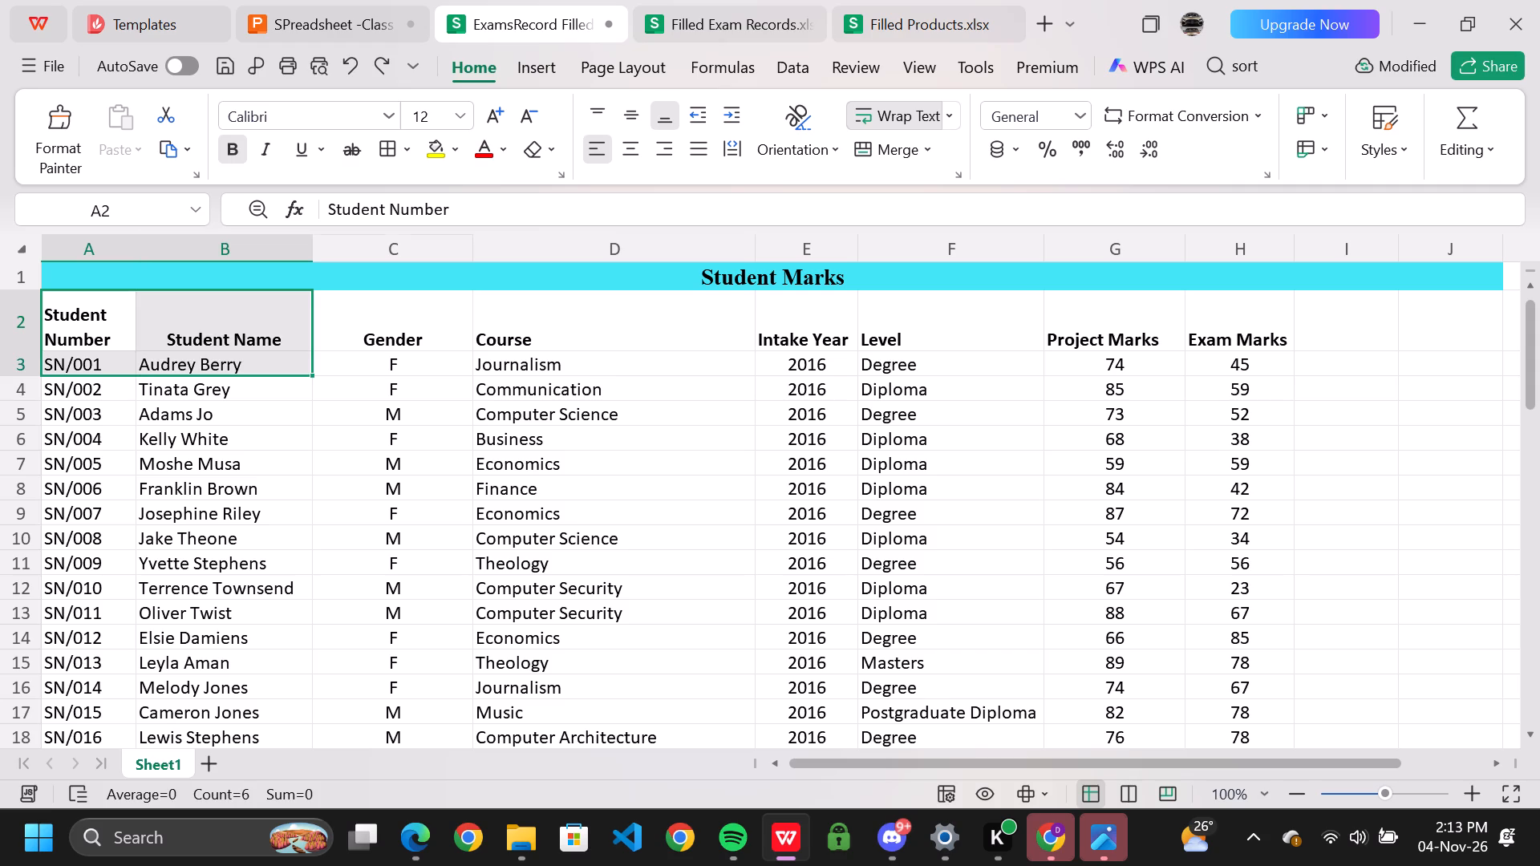
key("shift+Left")
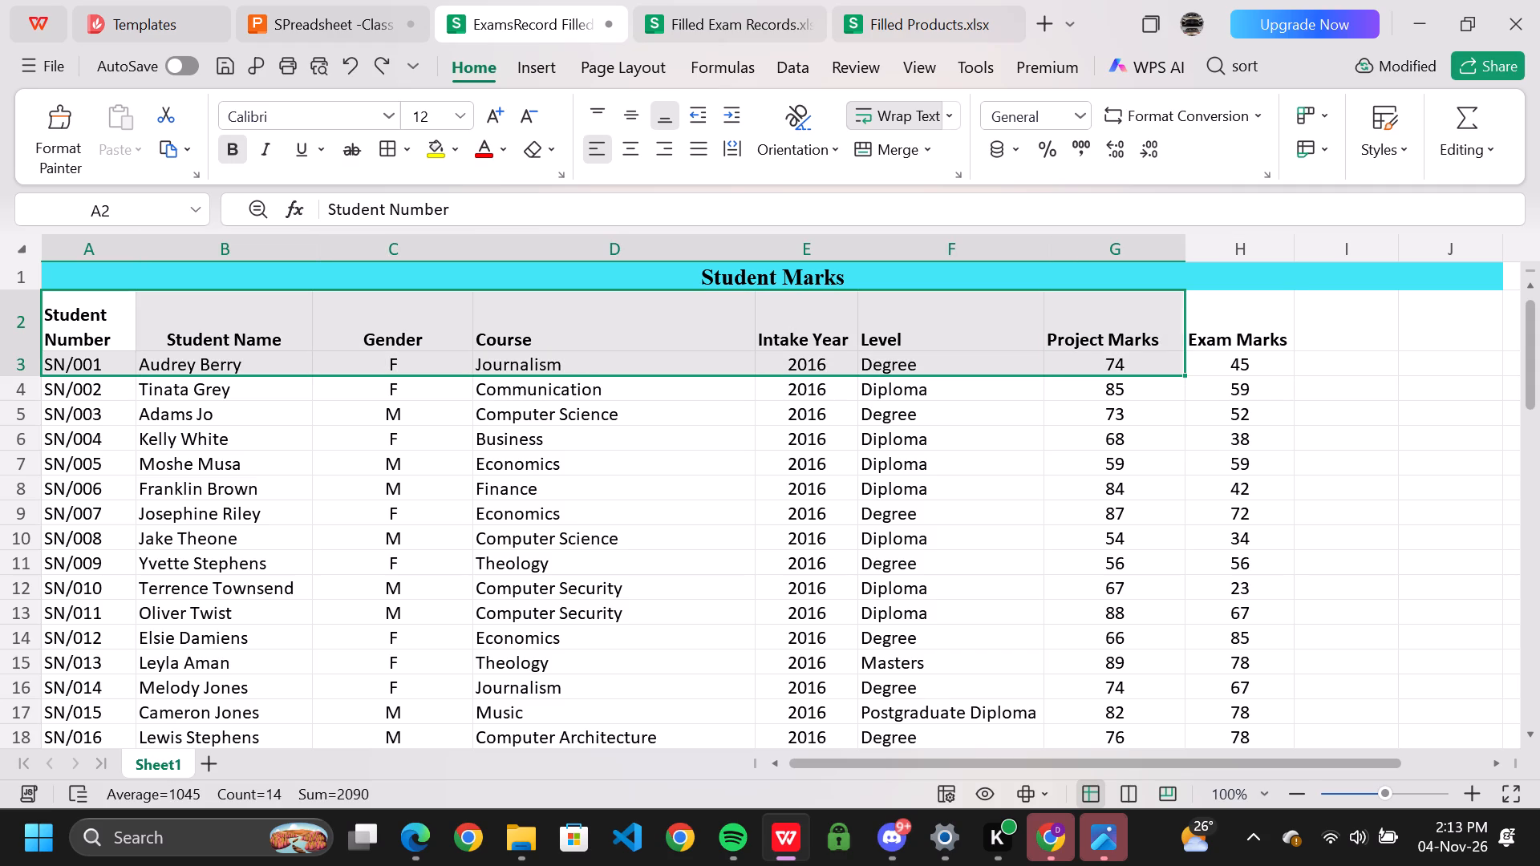
key("shift+Up")
key("shift+Right")
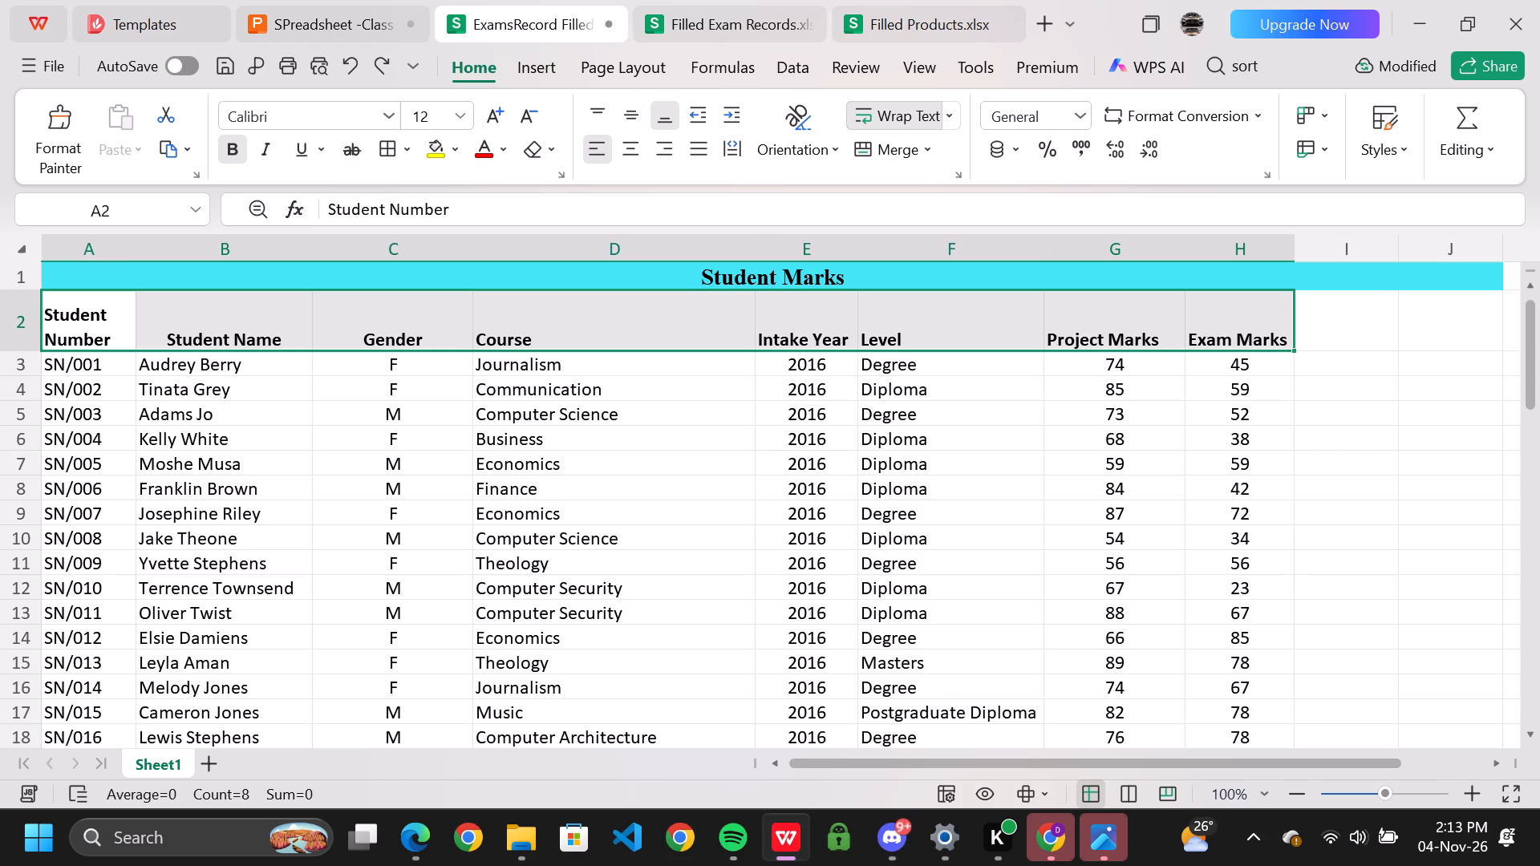
key("shift+Down")
key("shift+Down")
key("shift+Down")
key("shift+Down")
key("shift+Down")
key("shift+Down")
key("shift+Down")
key("shift+Down")
key("shift+Down")
key("shift+Down")
key("shift+Down")
key("shift+Down")
key("shift+Down")
key("shift+Down")
key("shift+Down")
key("shift+Down")
key("shift+Down")
key("shift+Down")
key("shift+Down")
key("shift+Down")
key("shift+Down")
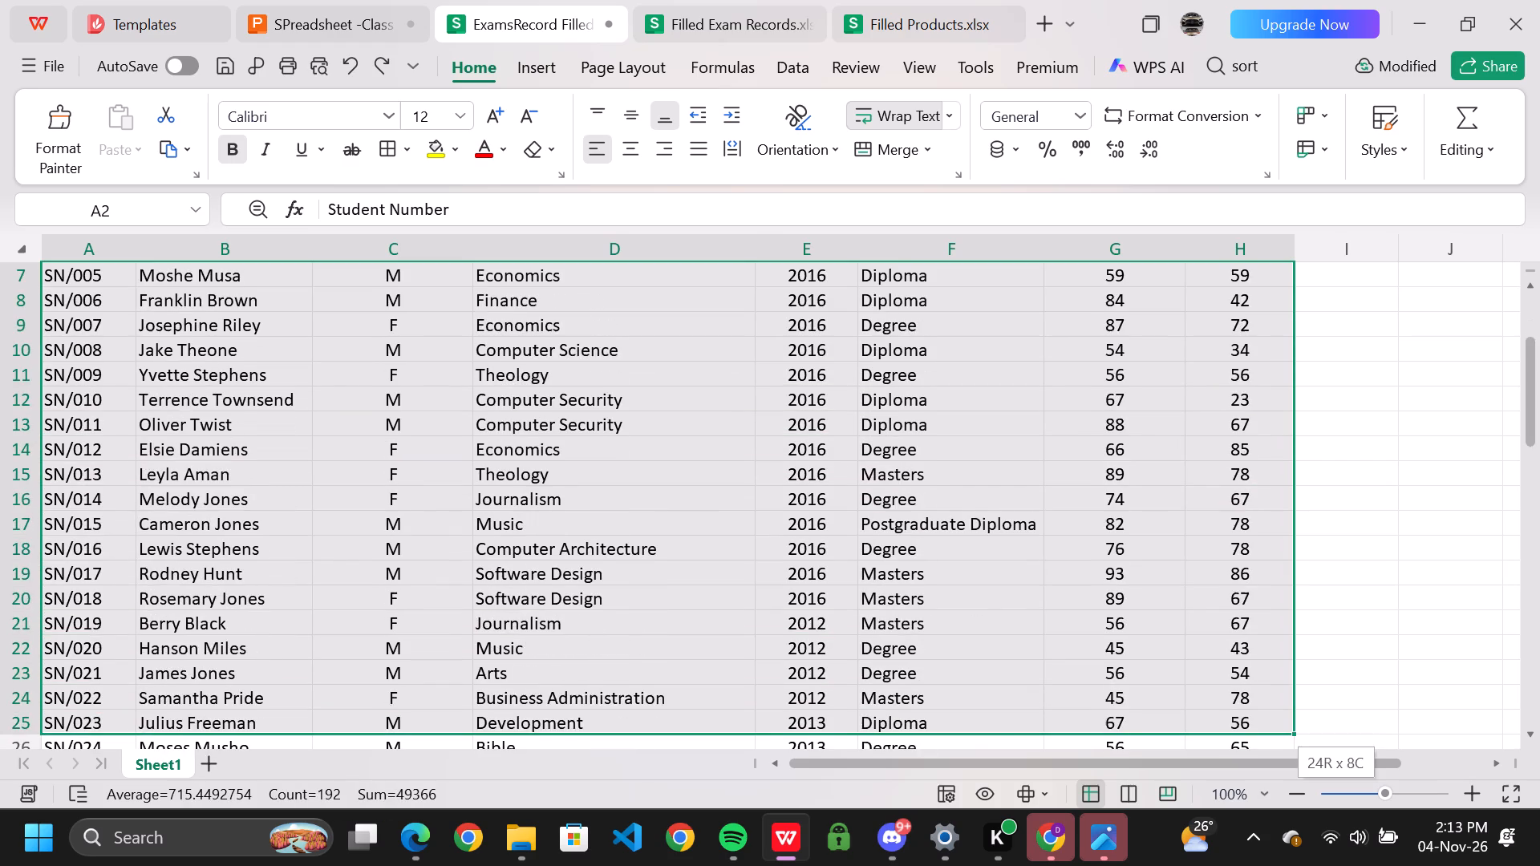
key("shift+Down")
key("shift+Down")
key("shift+Down")
key("shift+Down")
key("shift+Down")
key("shift+Down")
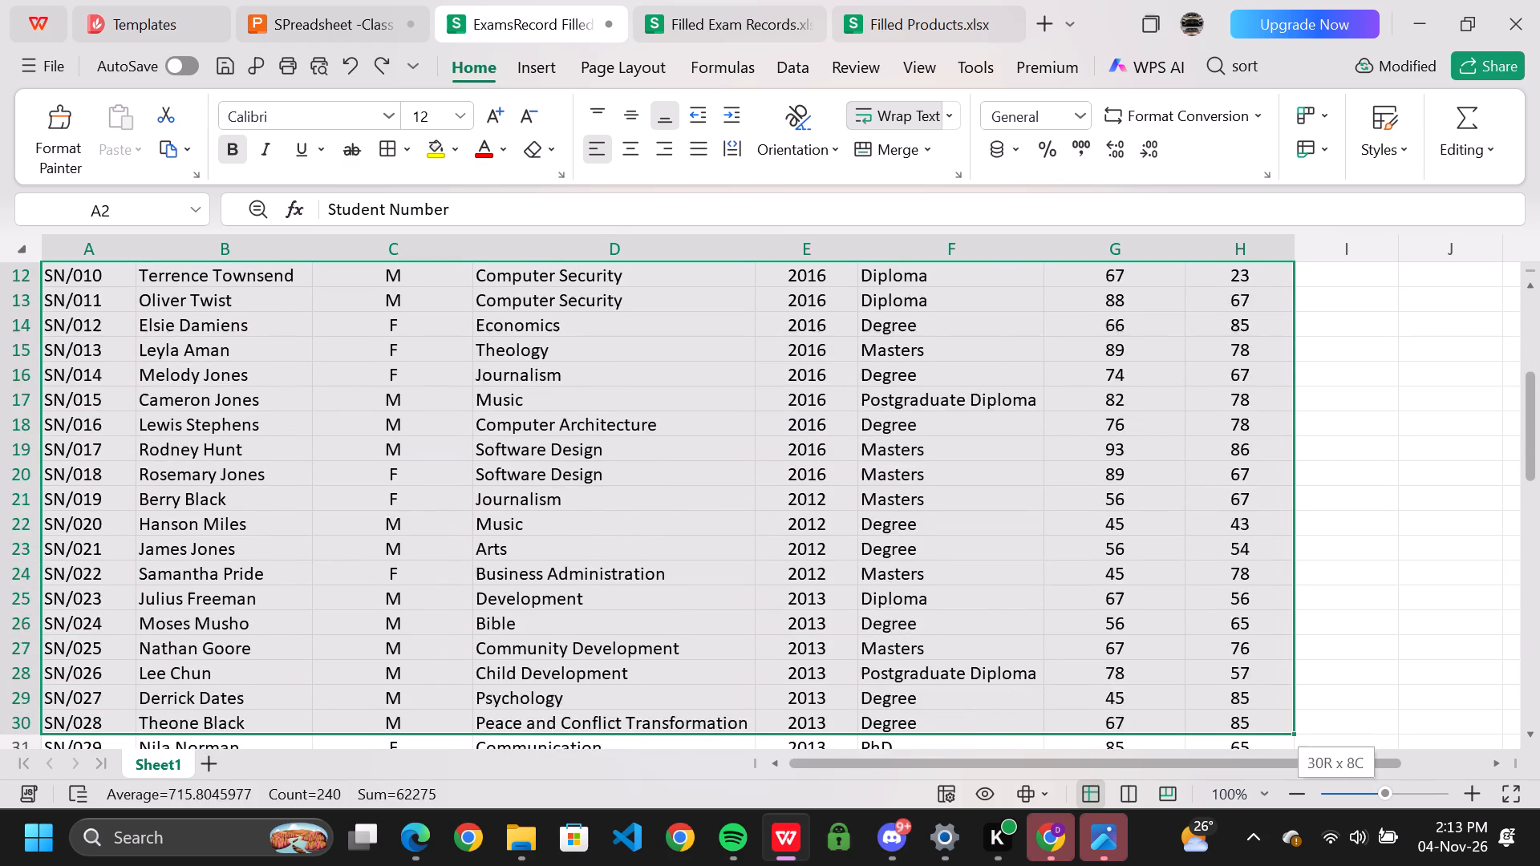
key("shift+Down")
key("shift+Down")
key("shift+Down")
key("shift+Down")
key("shift+Down")
key("shift+Down")
key("shift+Down")
key("shift+Down")
key("shift+Down")
key("shift+Down")
key("shift+Down")
key("shift+Down")
key("shift+Down")
key("shift+Down")
key("shift+Down")
key("shift+Down")
key("shift+Down")
key("shift+Down")
key("shift+Down")
key("shift+Down")
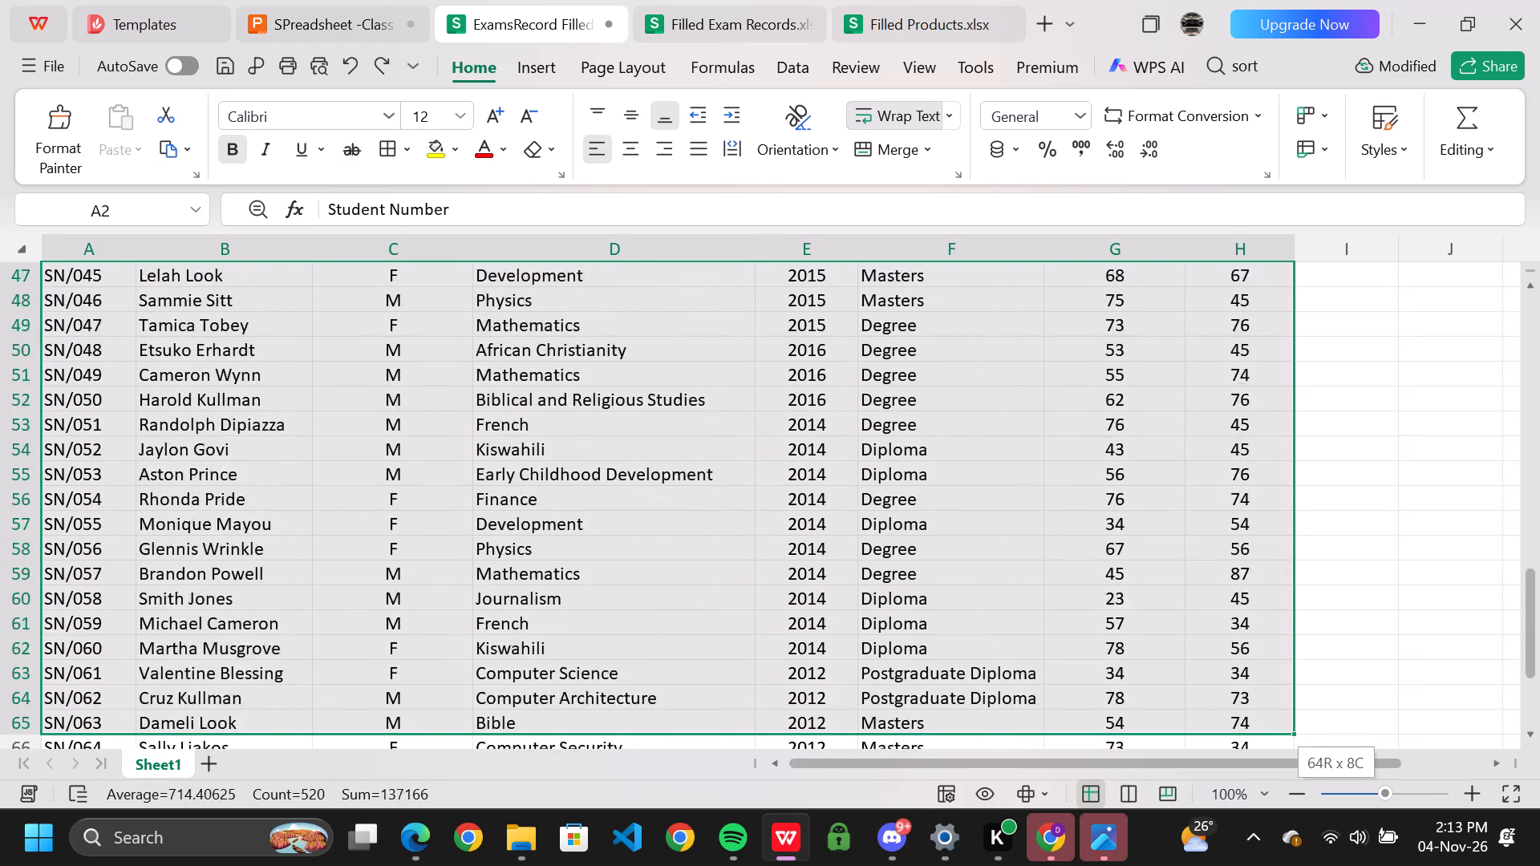
key("shift+Down")
key("shift+Down")
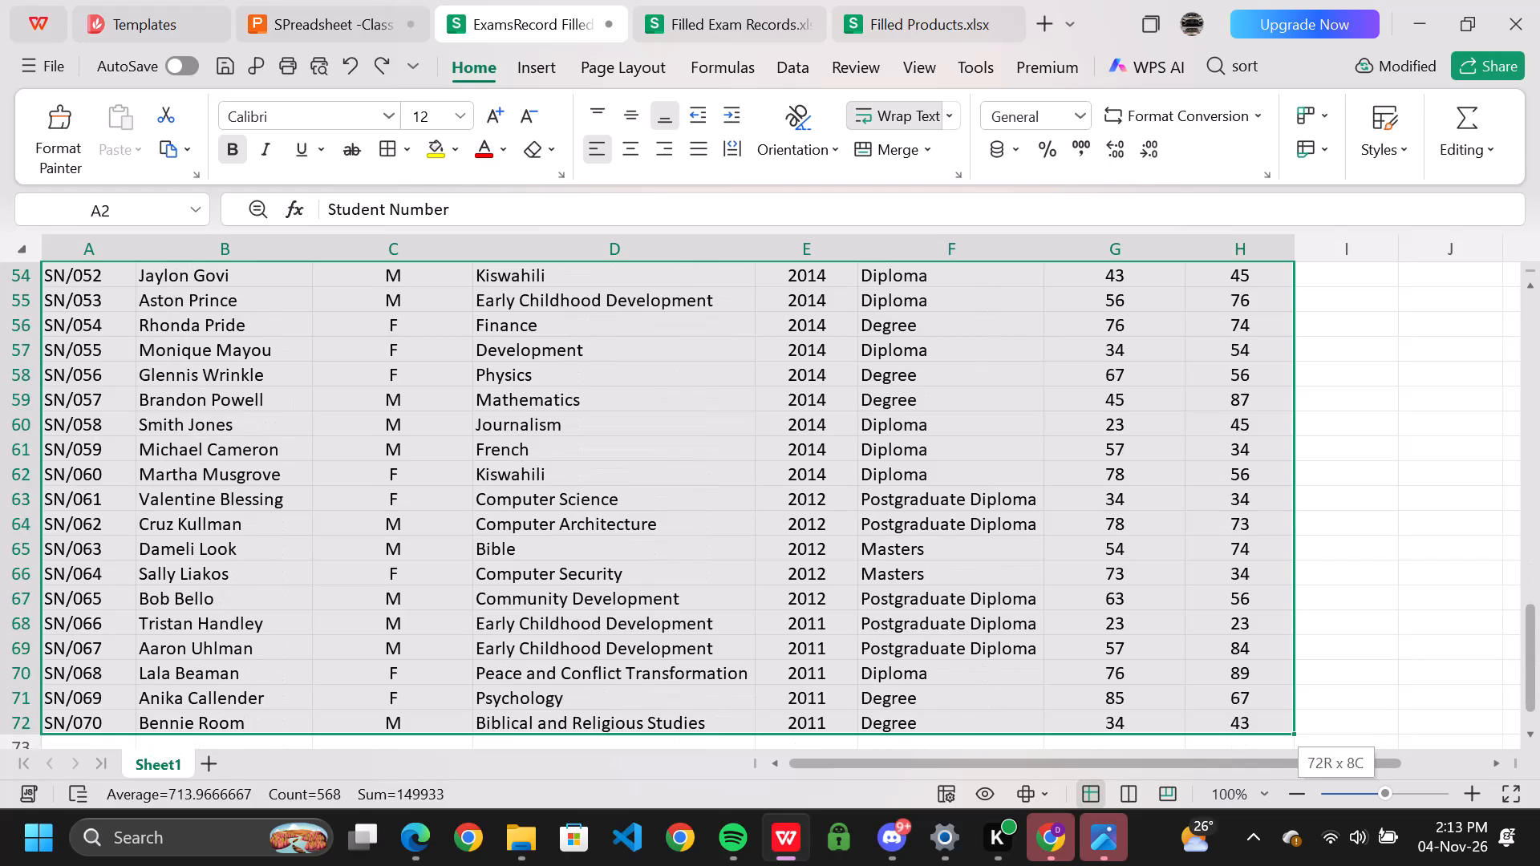
key("shift+Up")
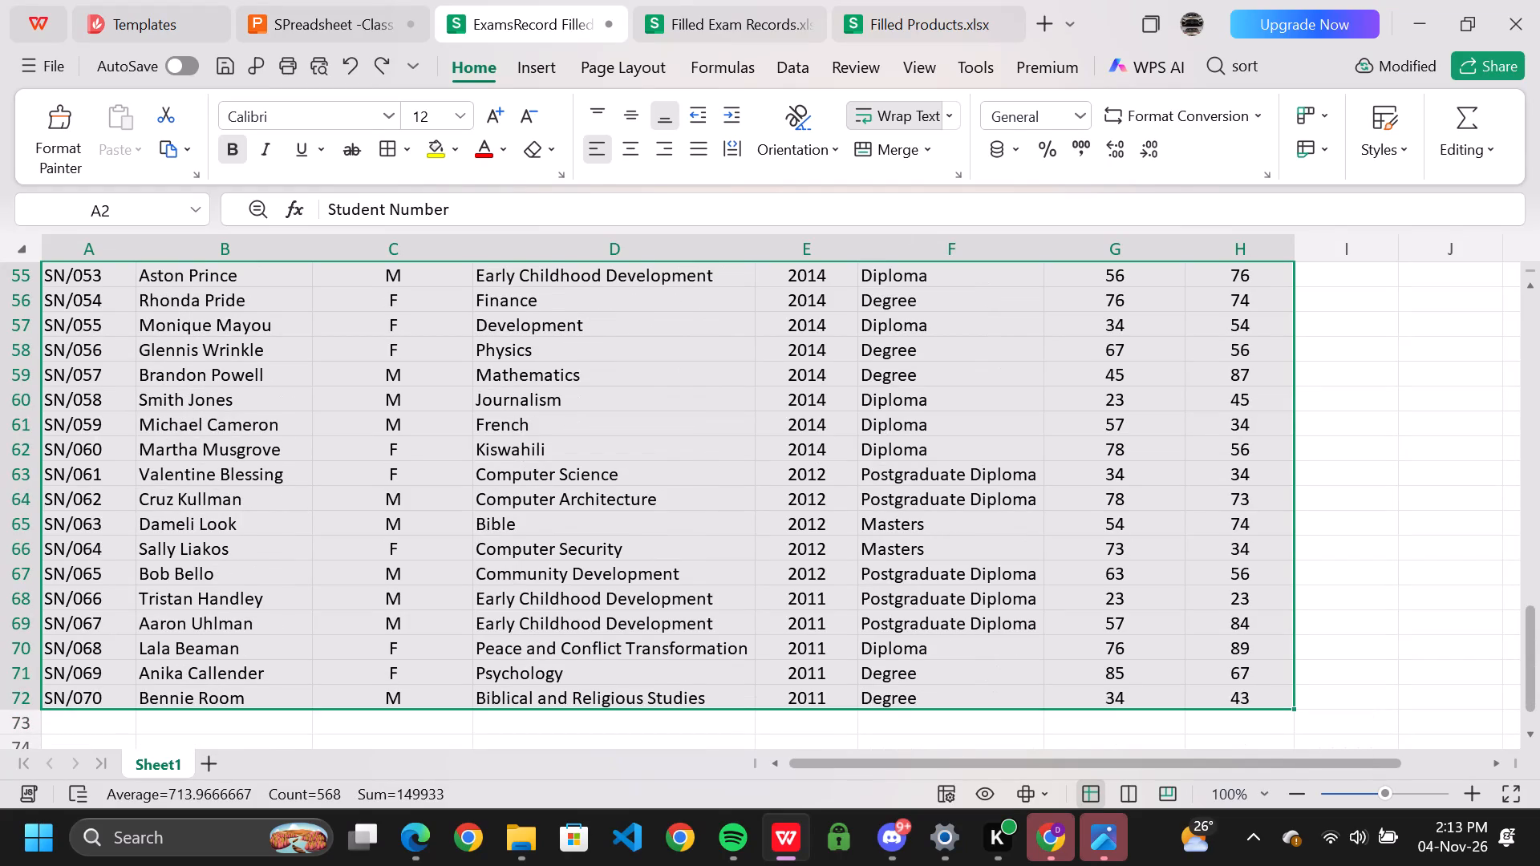
left_click(1249, 59)
key("Return")
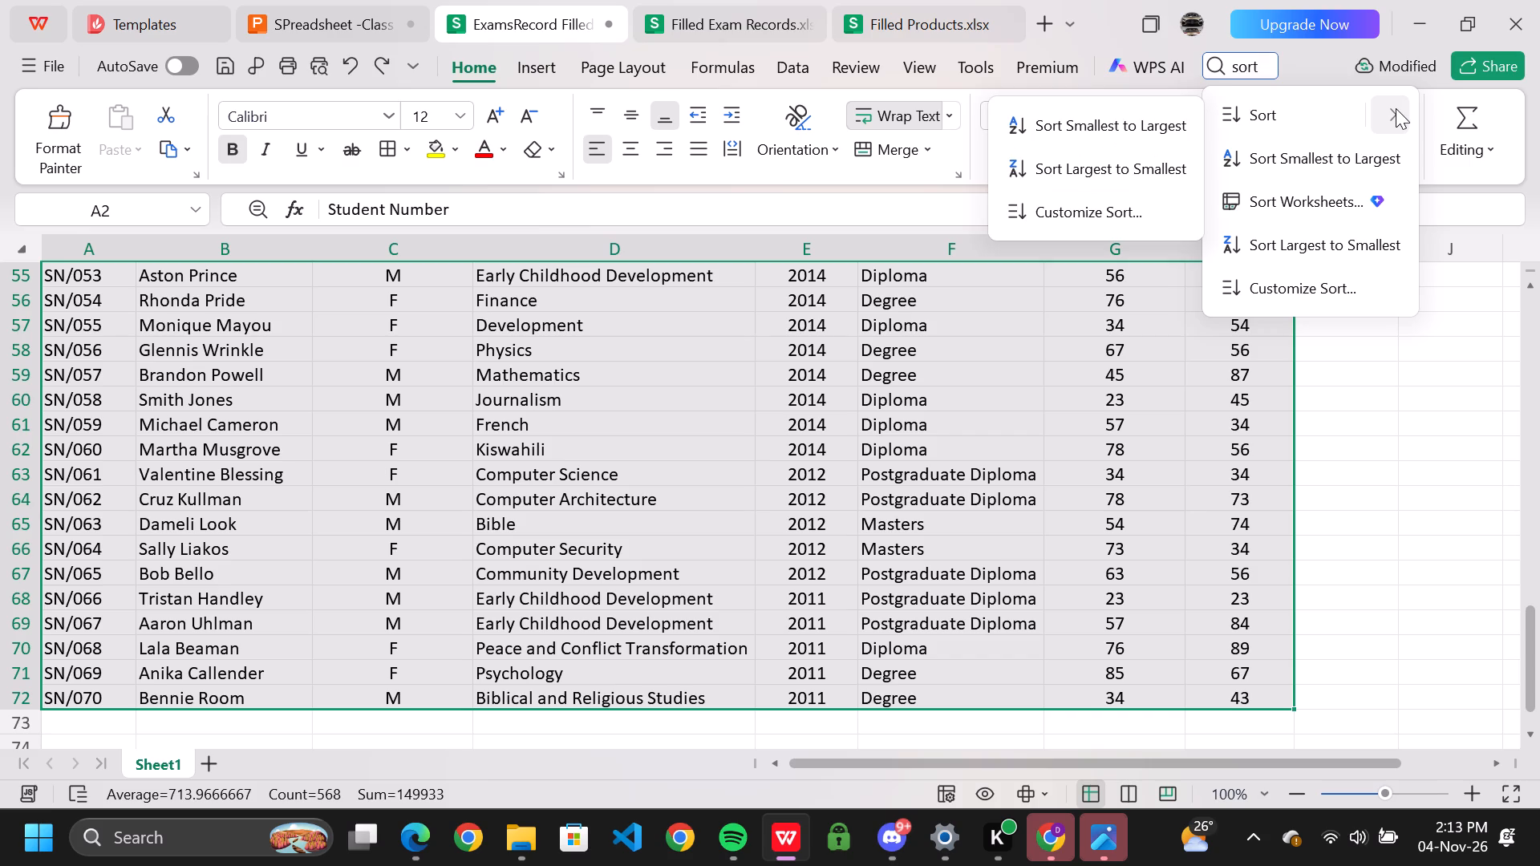
left_click(1127, 218)
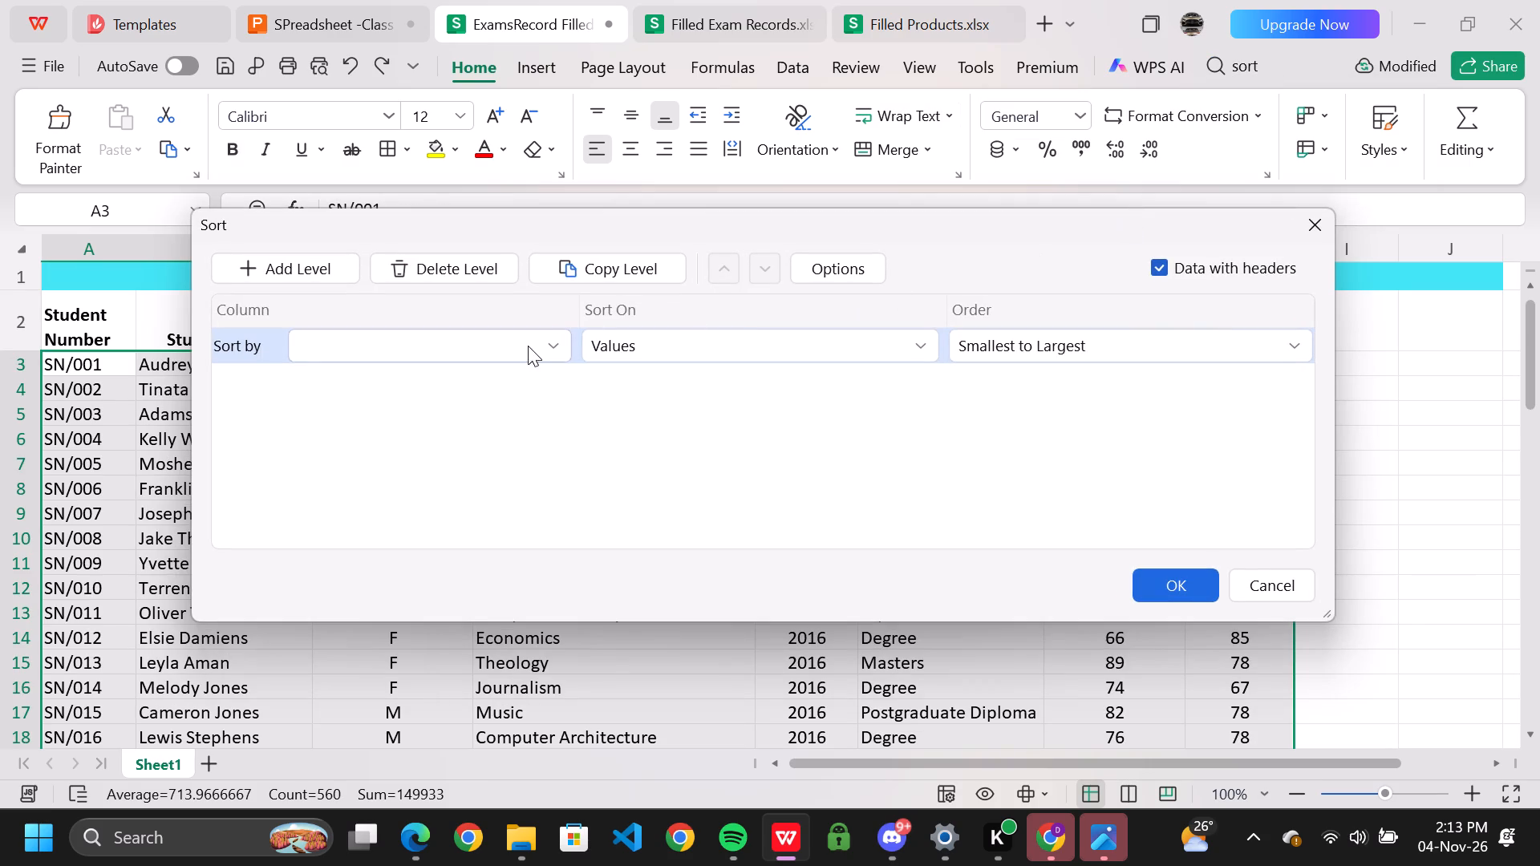
left_click(526, 346)
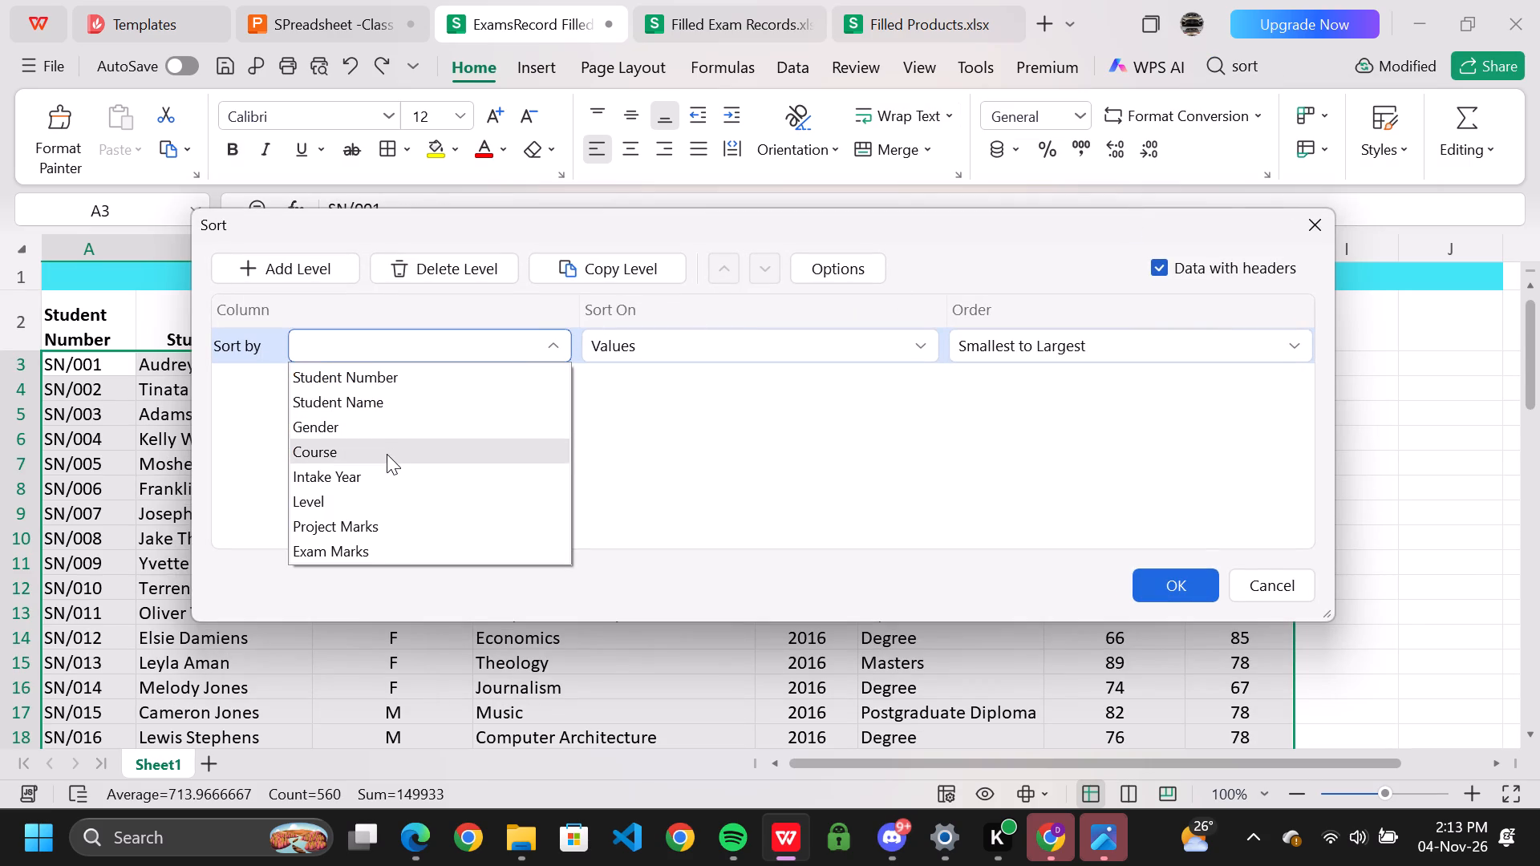
left_click(349, 509)
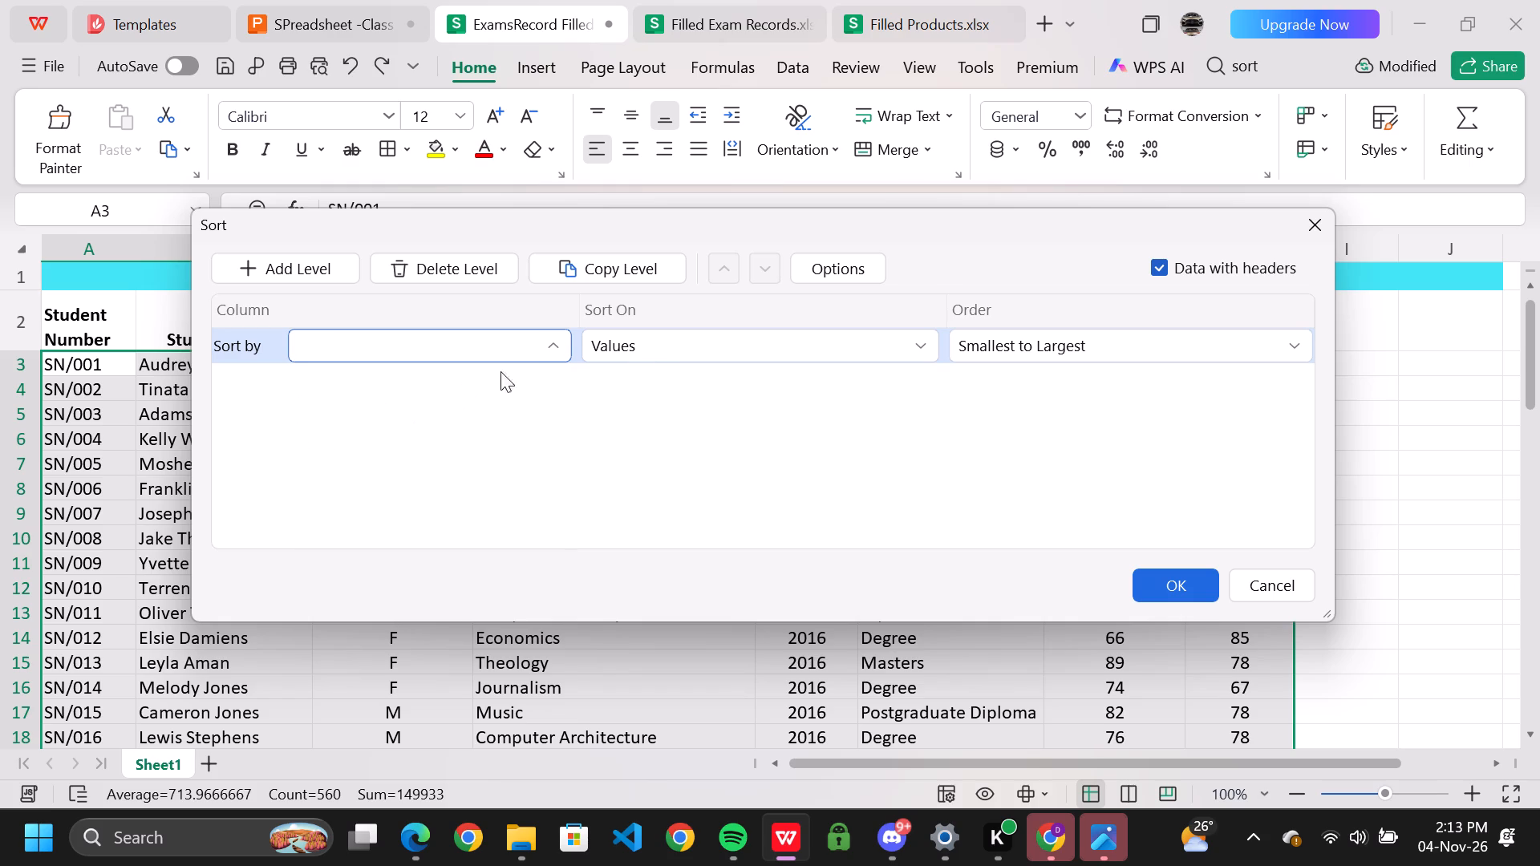
left_click(672, 348)
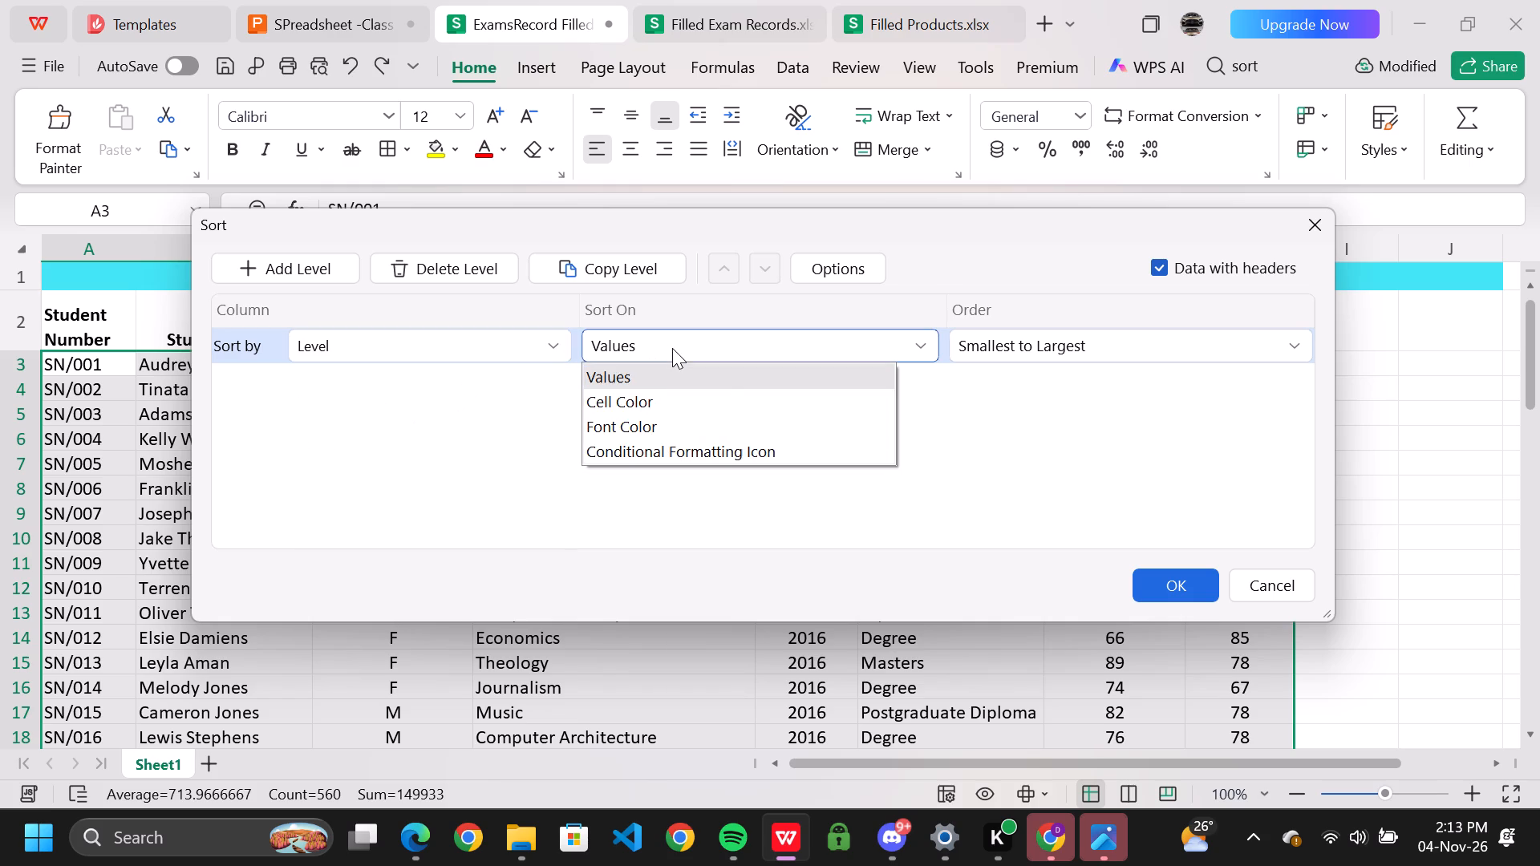
left_click(672, 348)
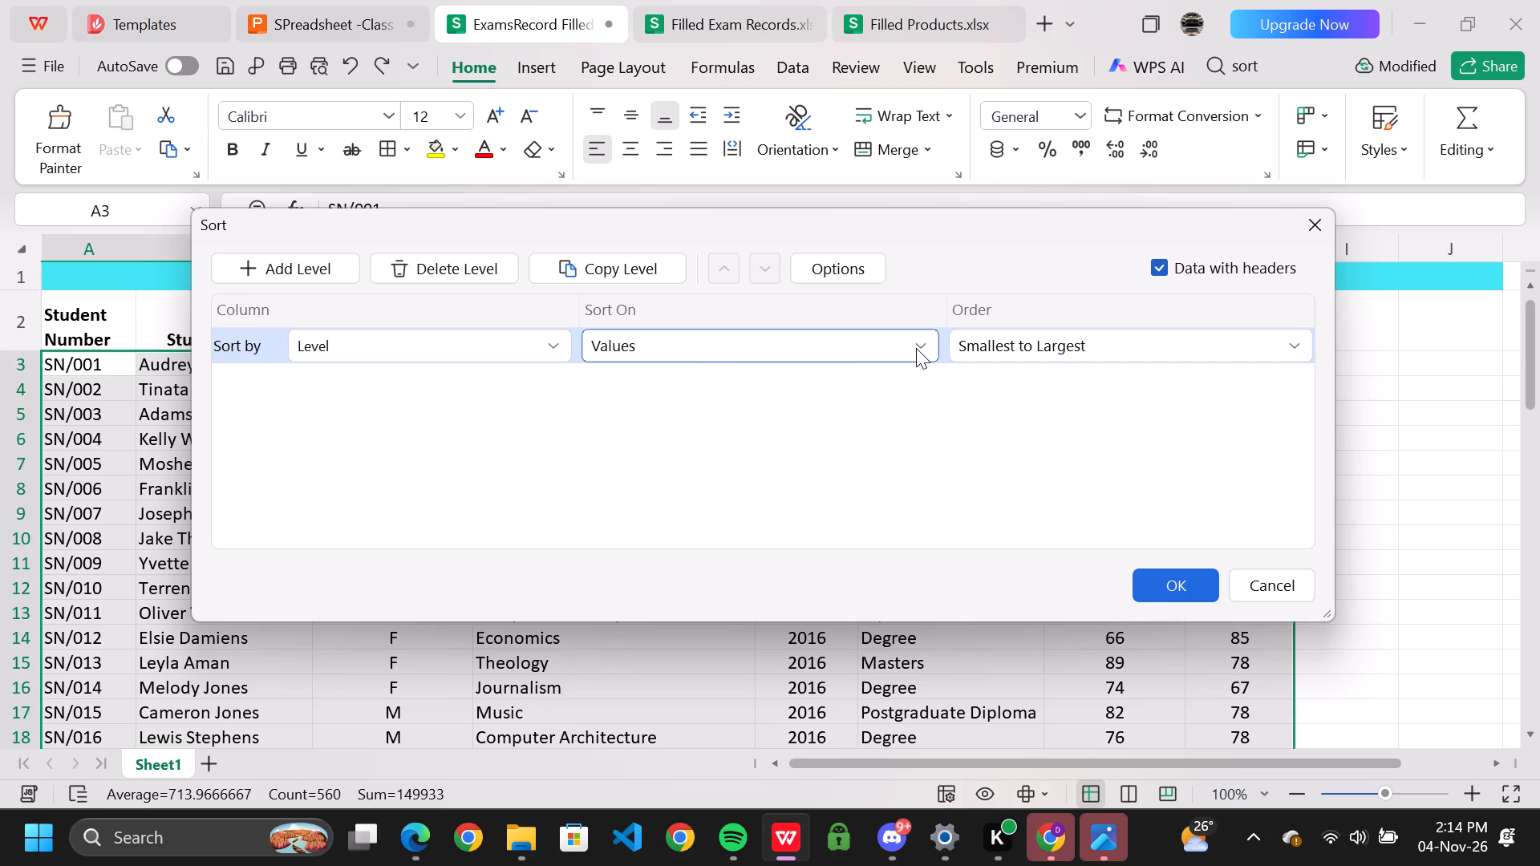
left_click(916, 348)
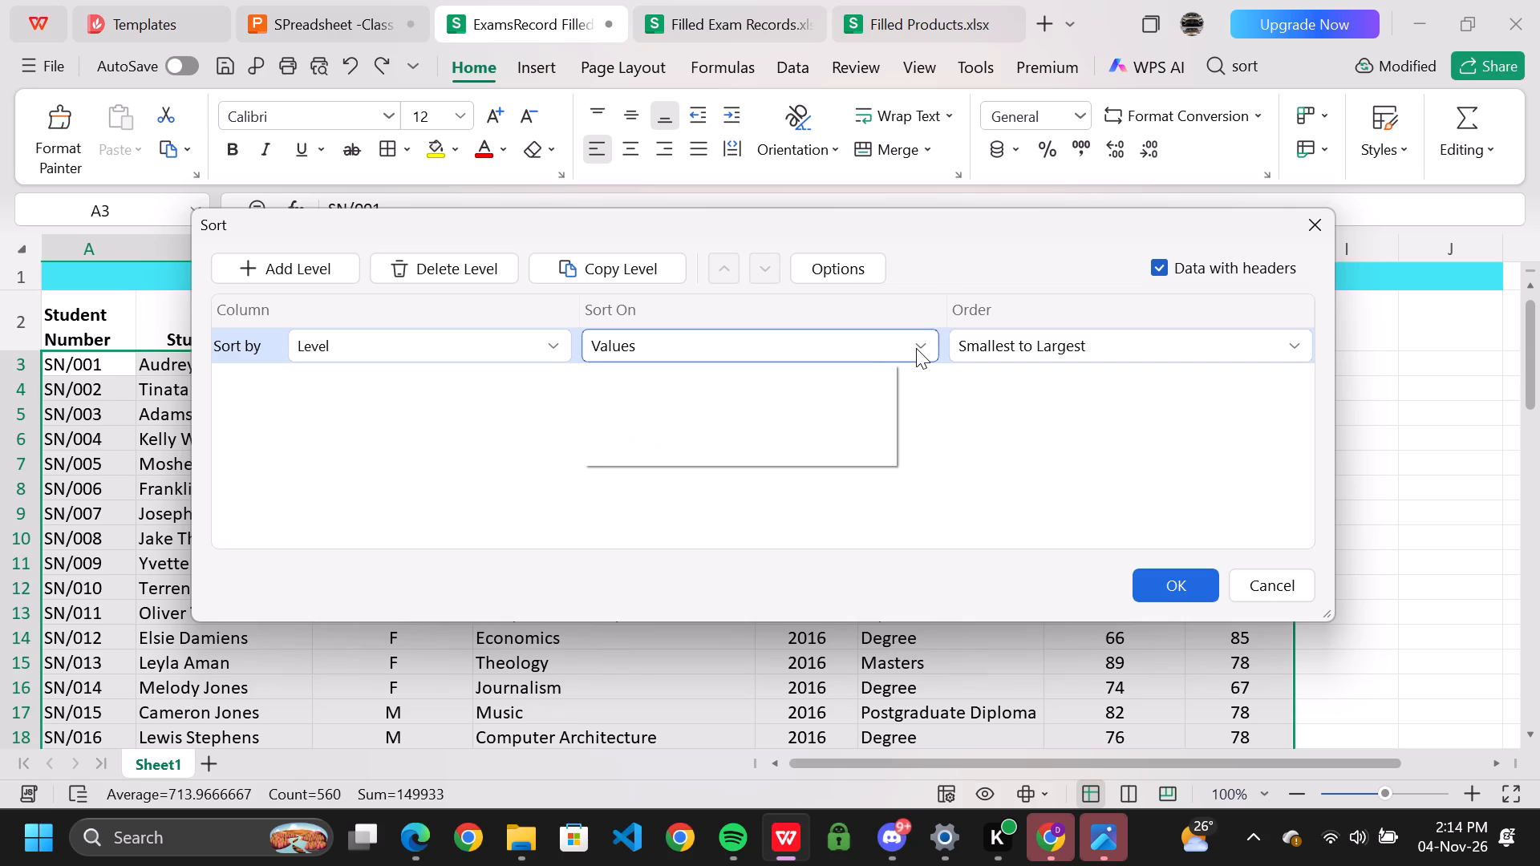
left_click(916, 348)
left_click(863, 269)
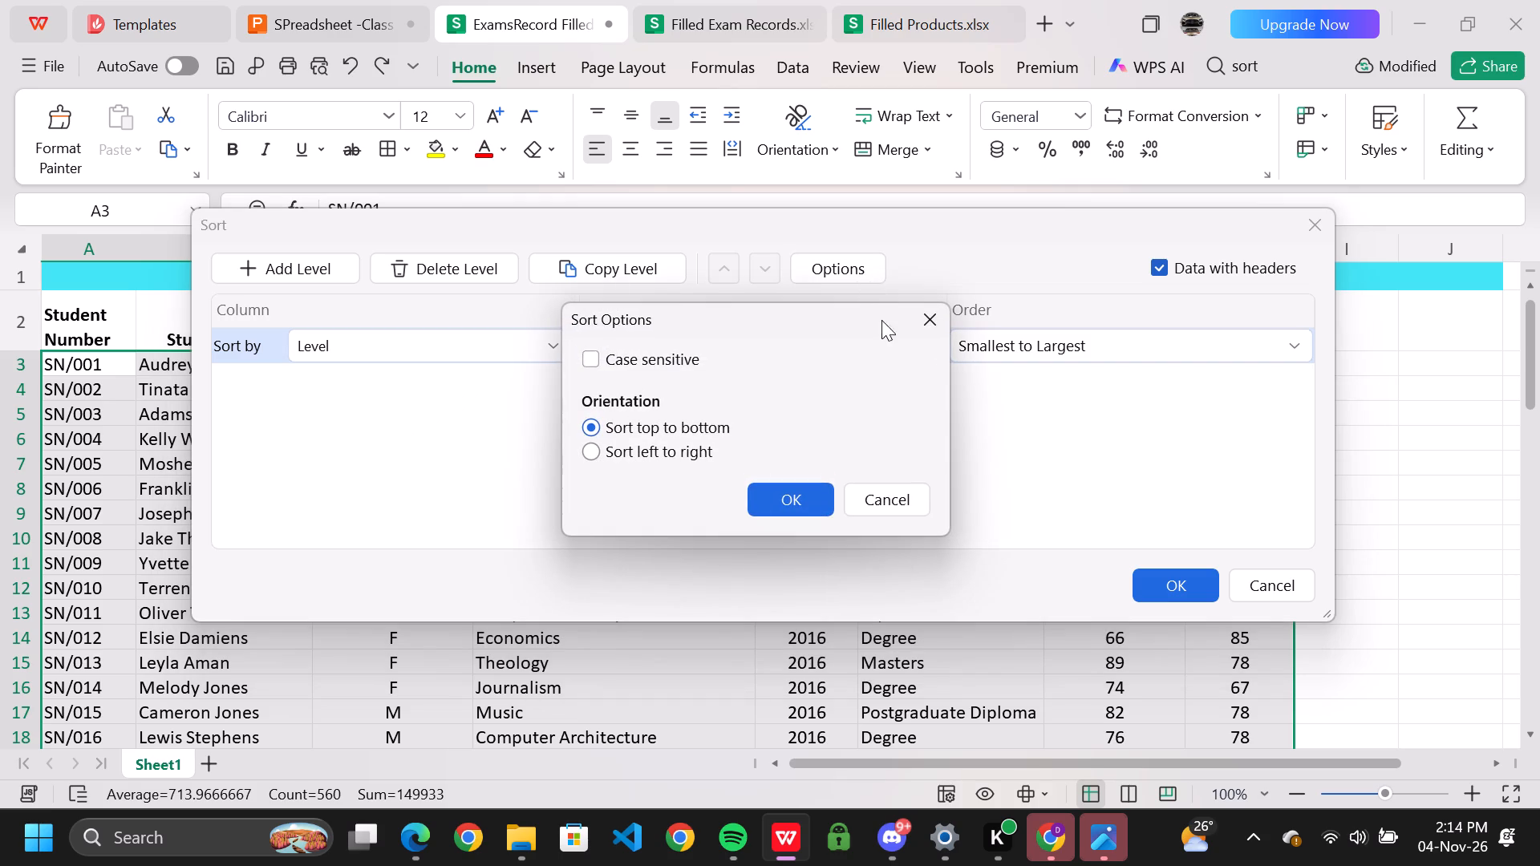
left_click(921, 330)
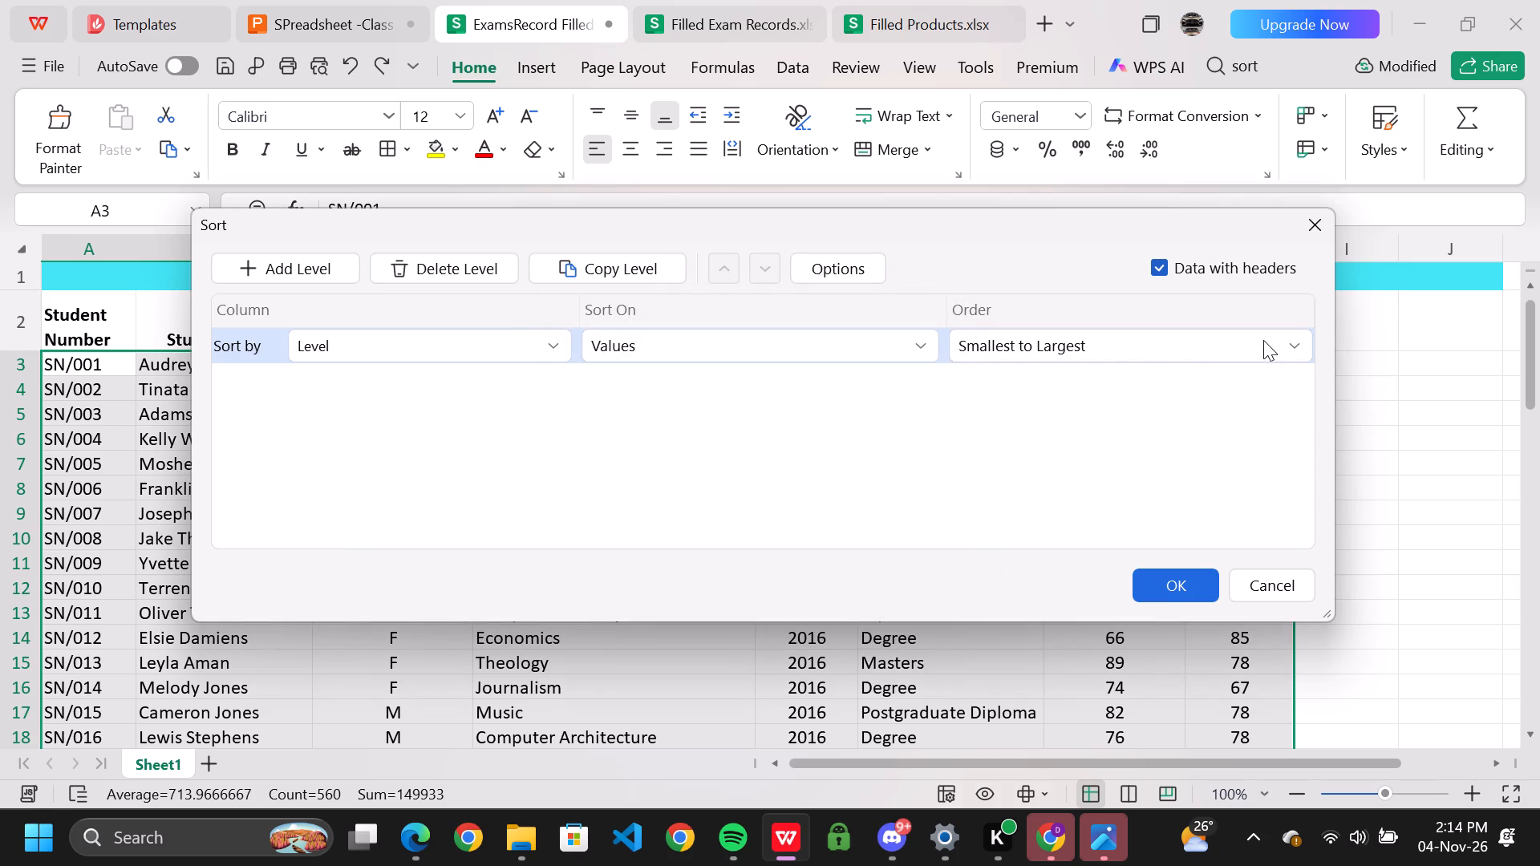
left_click(1263, 340)
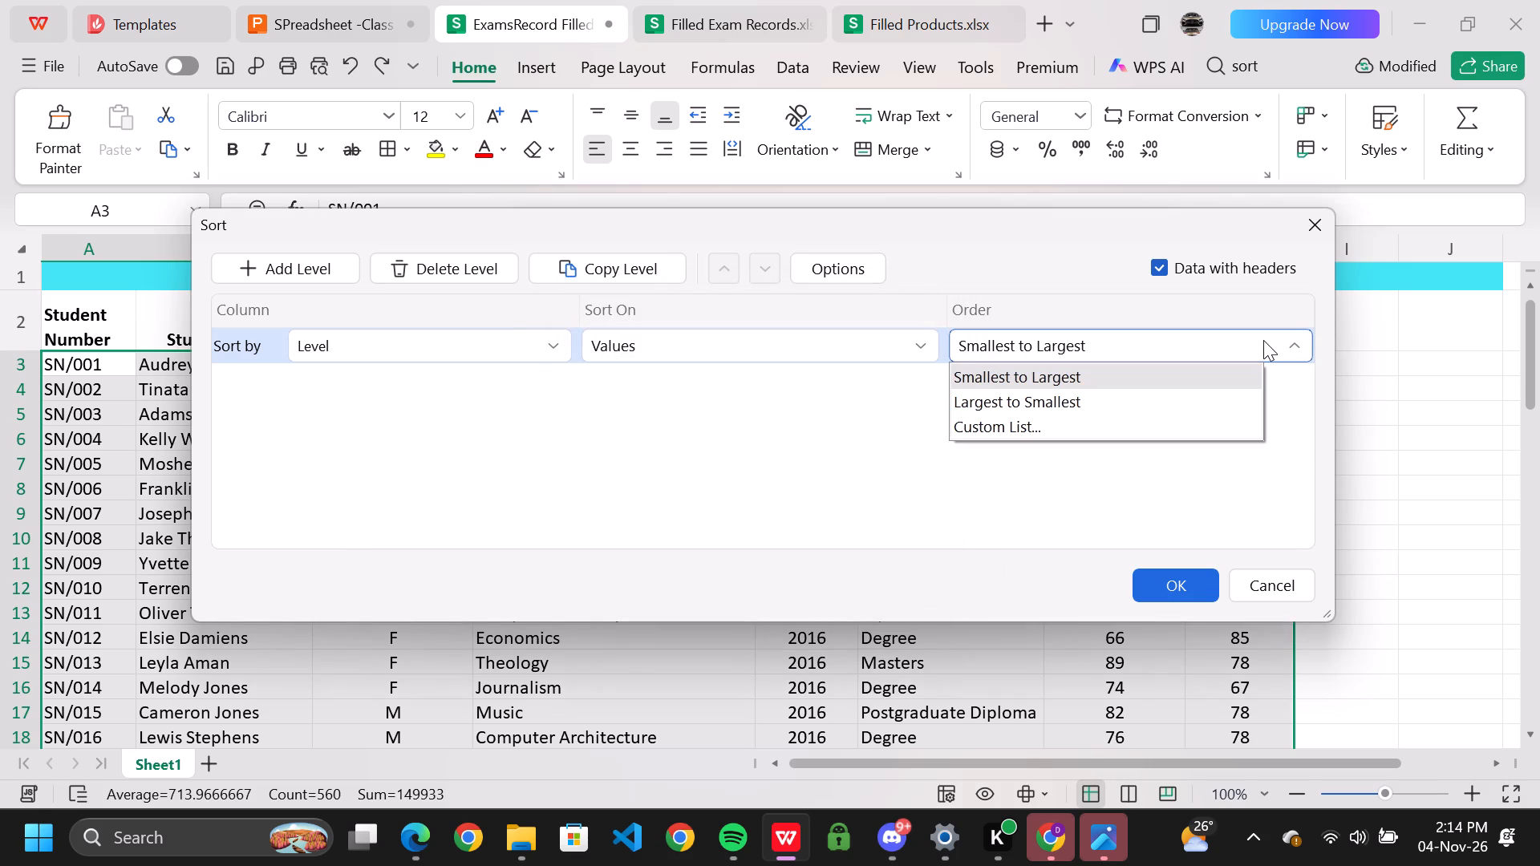
left_click(613, 465)
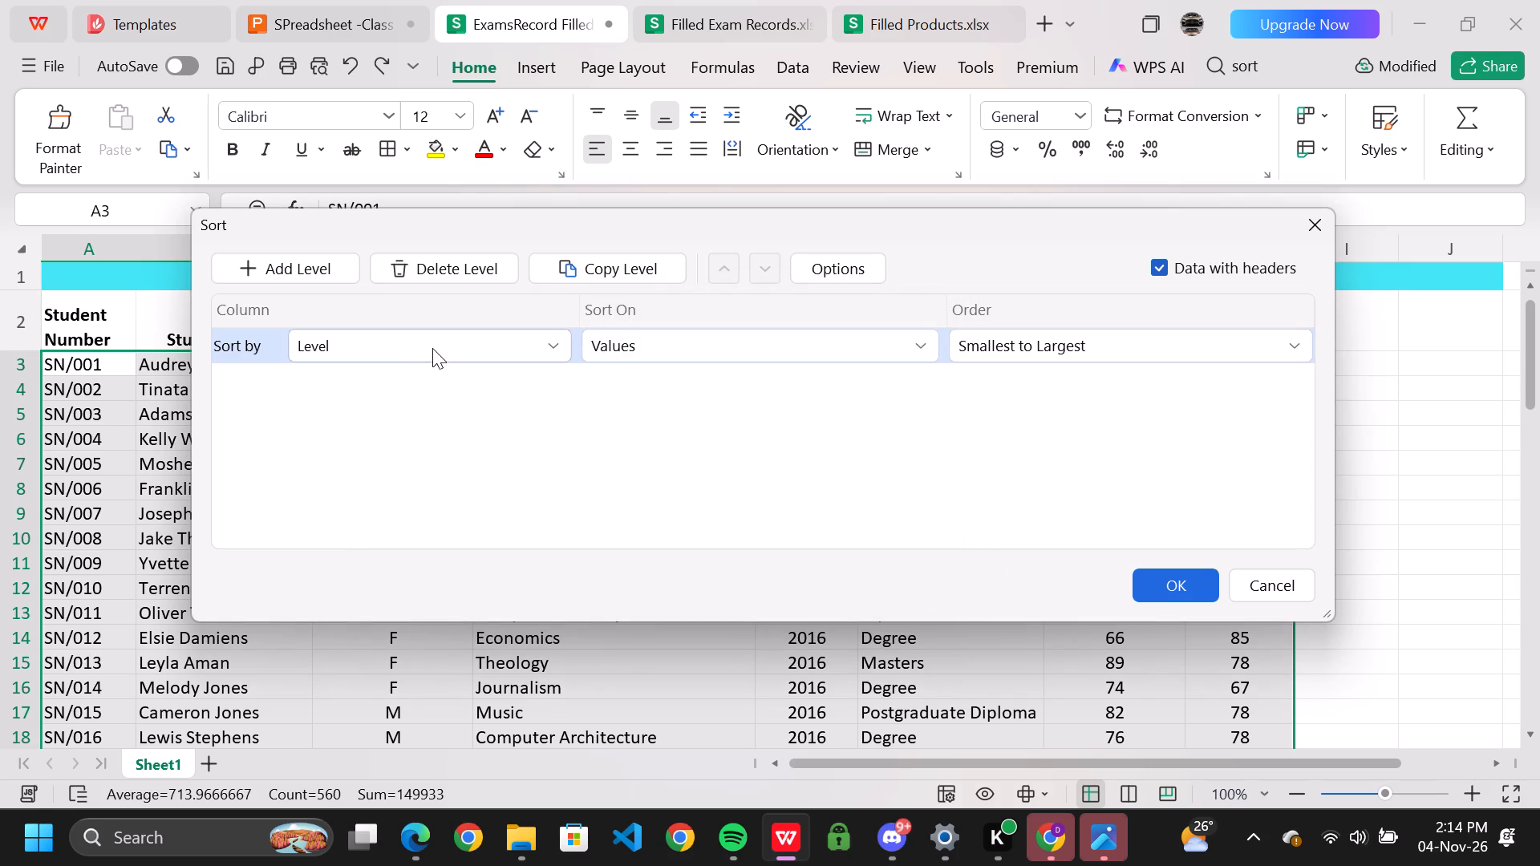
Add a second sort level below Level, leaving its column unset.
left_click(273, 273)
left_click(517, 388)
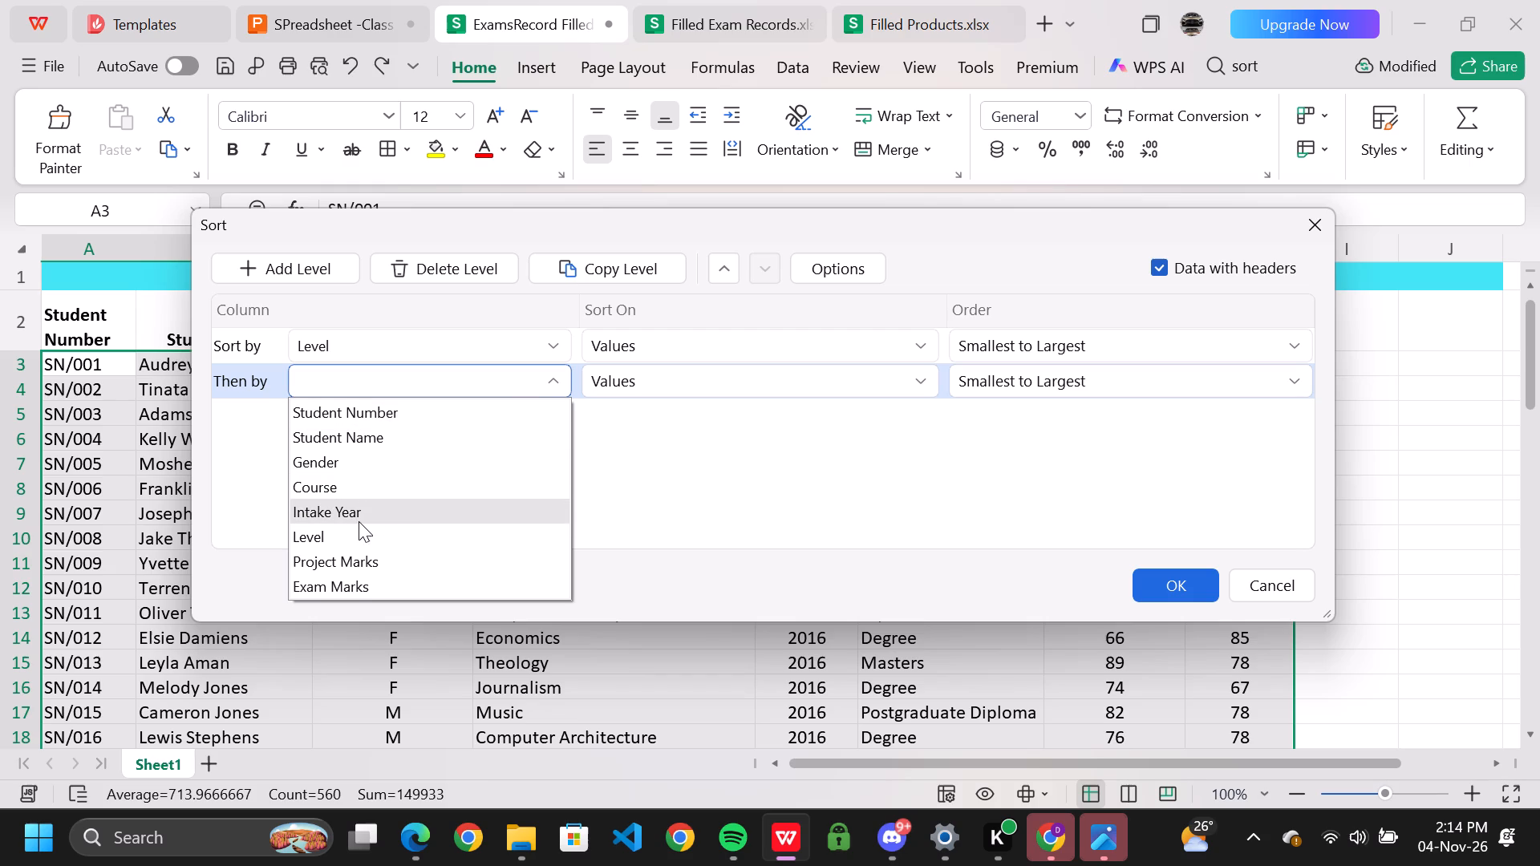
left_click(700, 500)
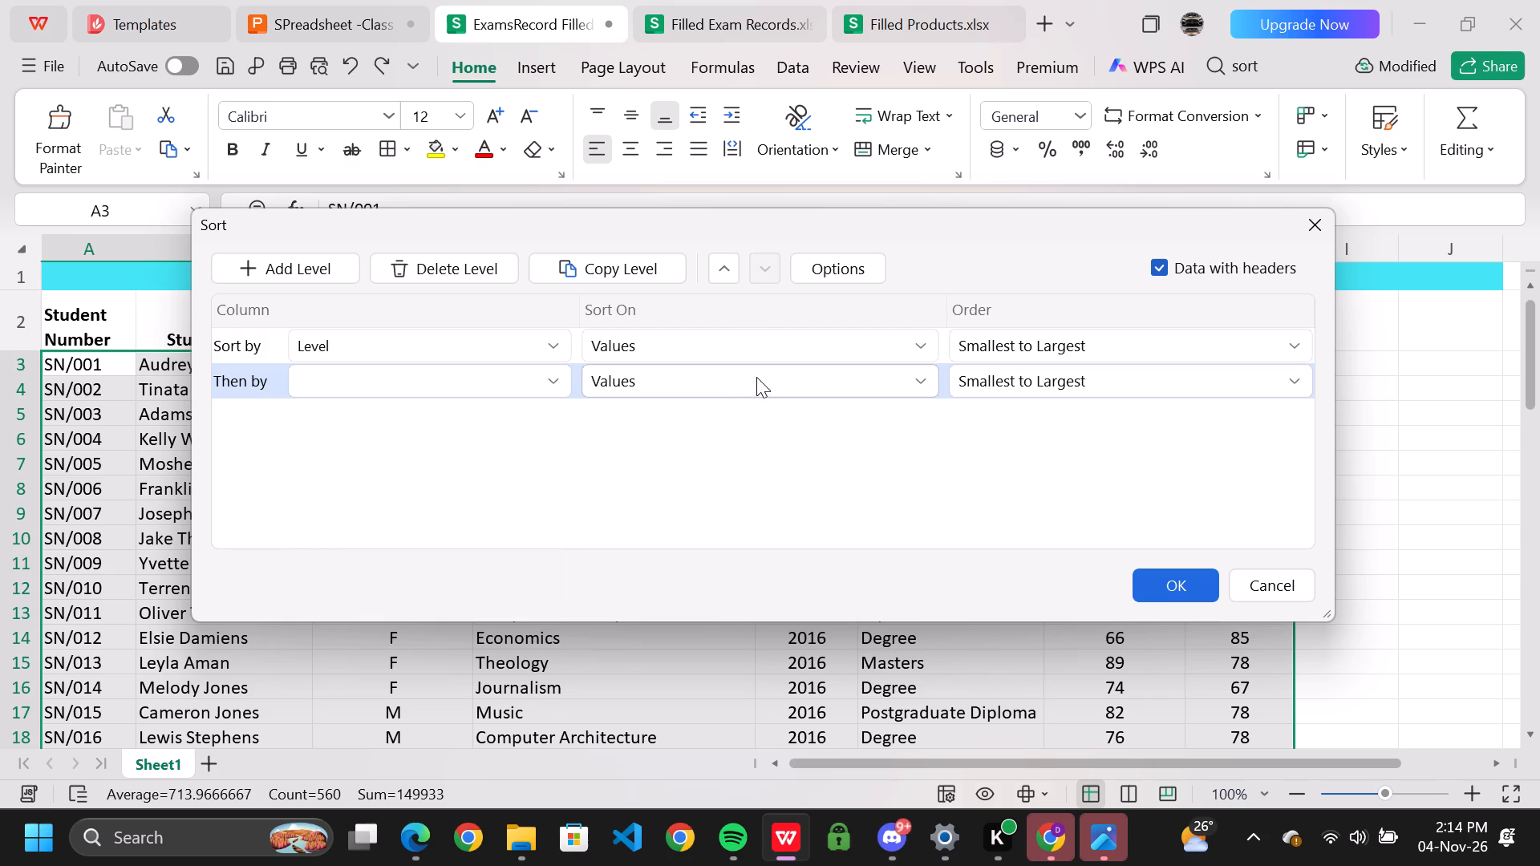
Set the Level sort to Conditional Formatting Icon, No Cell Icon, On Top, and try to apply it.
left_click(671, 344)
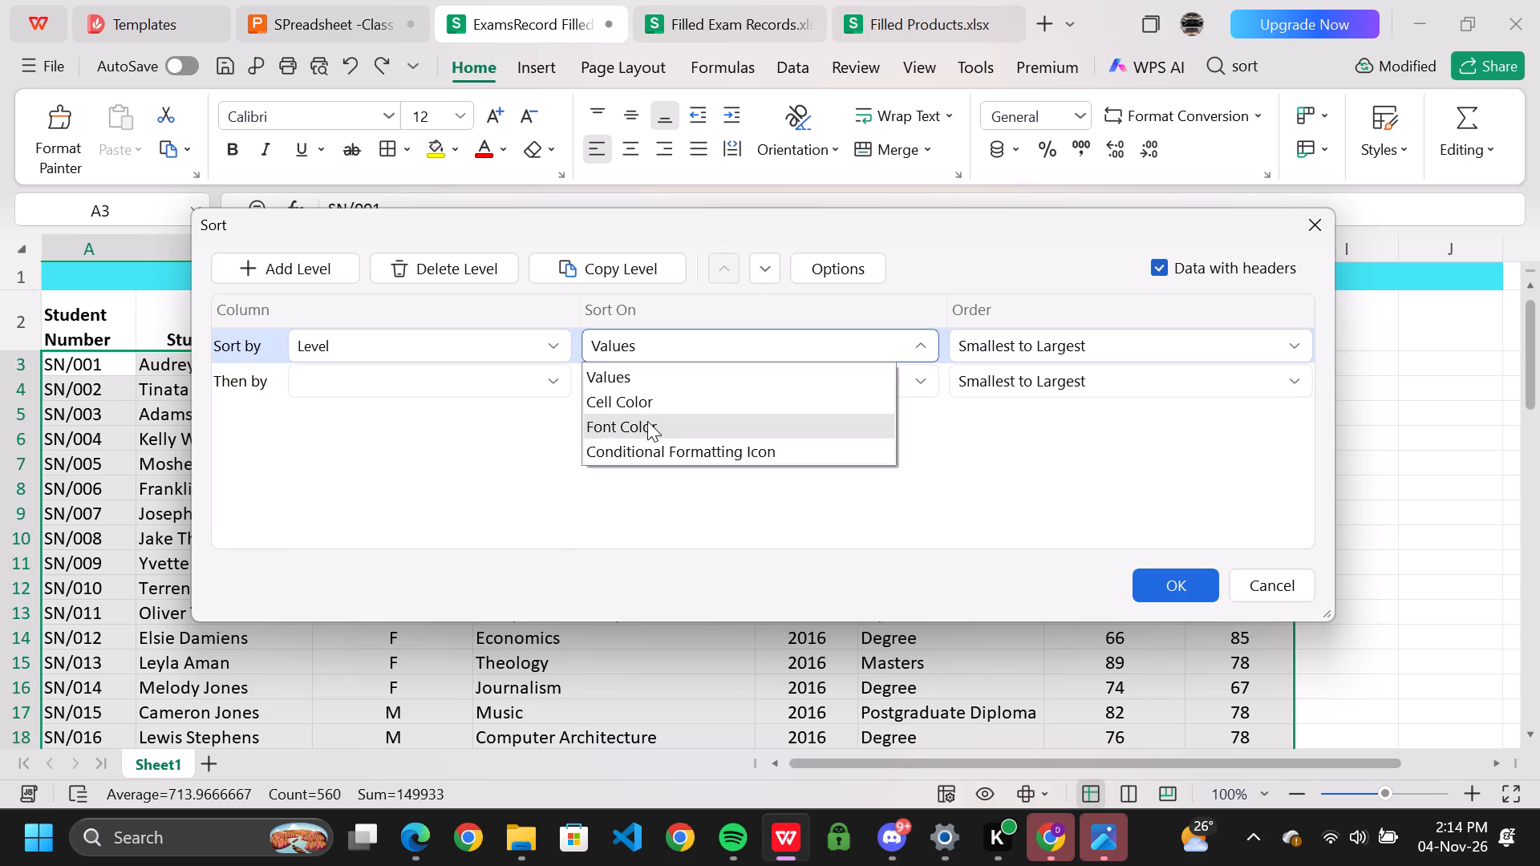
left_click(651, 380)
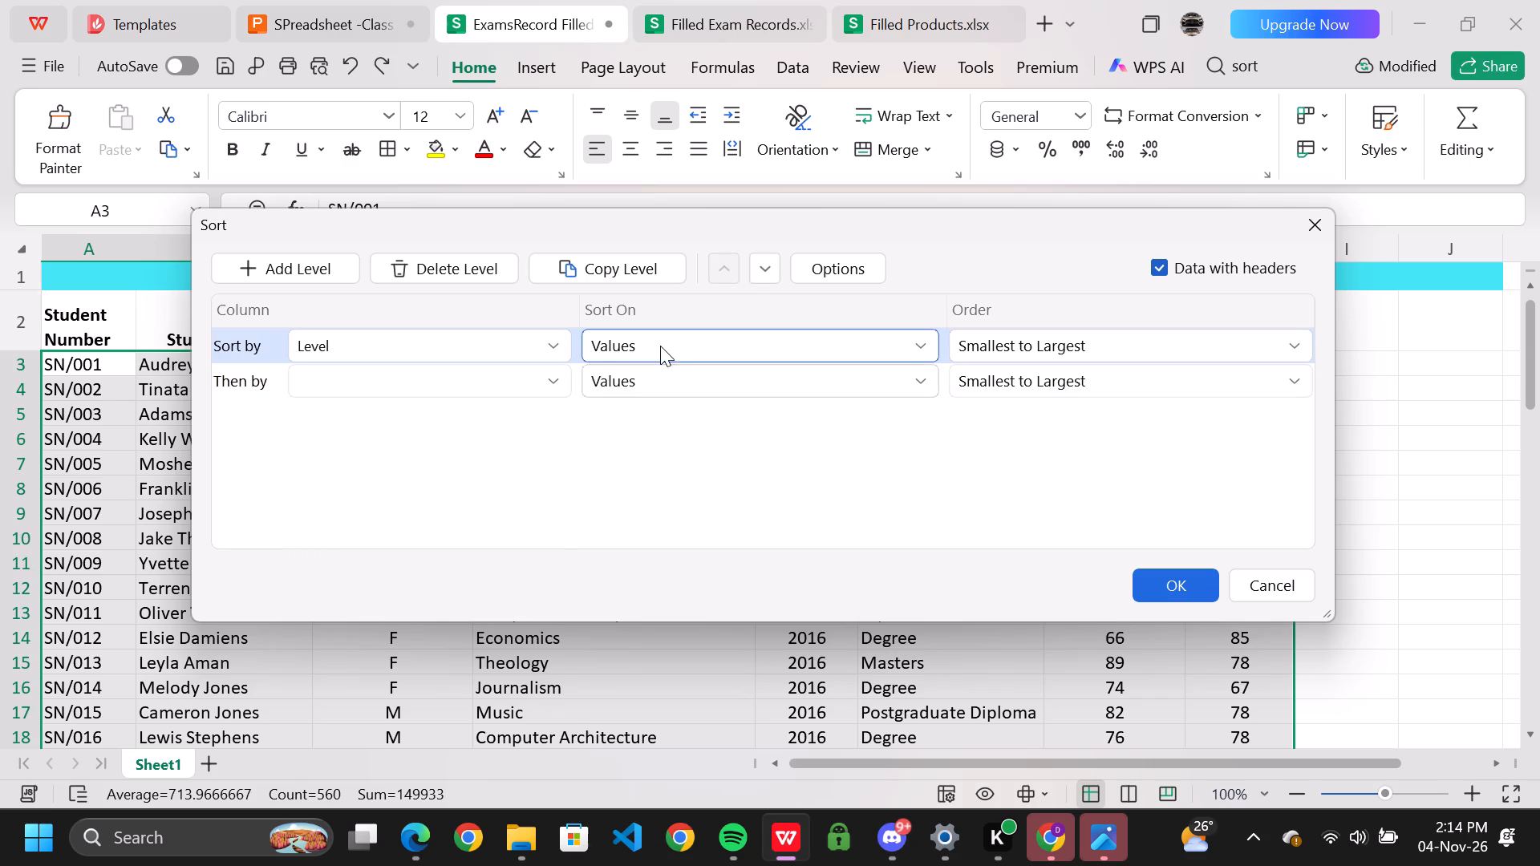
left_click(661, 346)
left_click(677, 457)
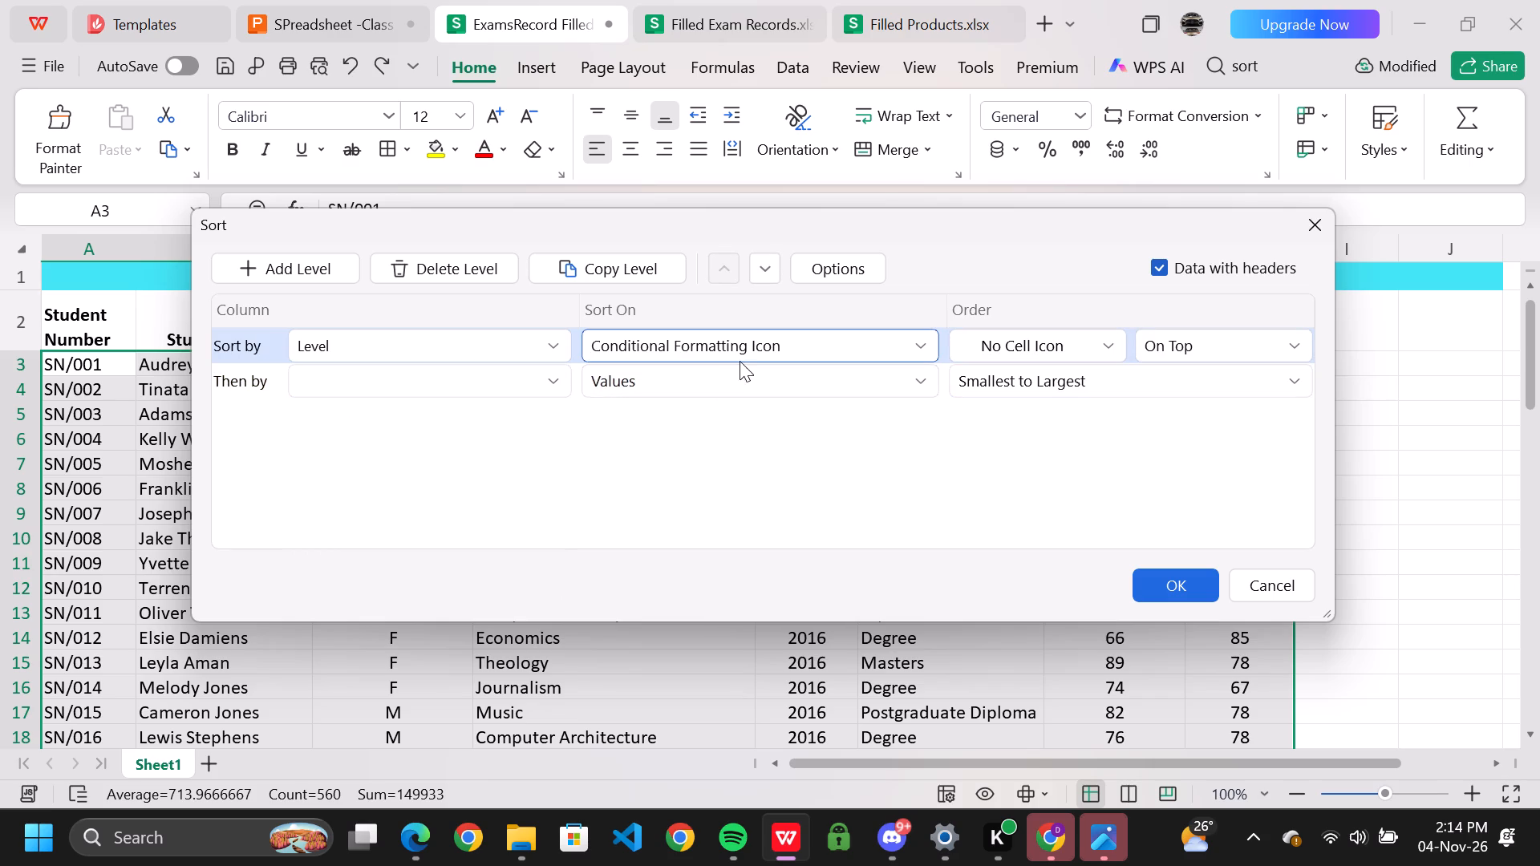
left_click(1030, 348)
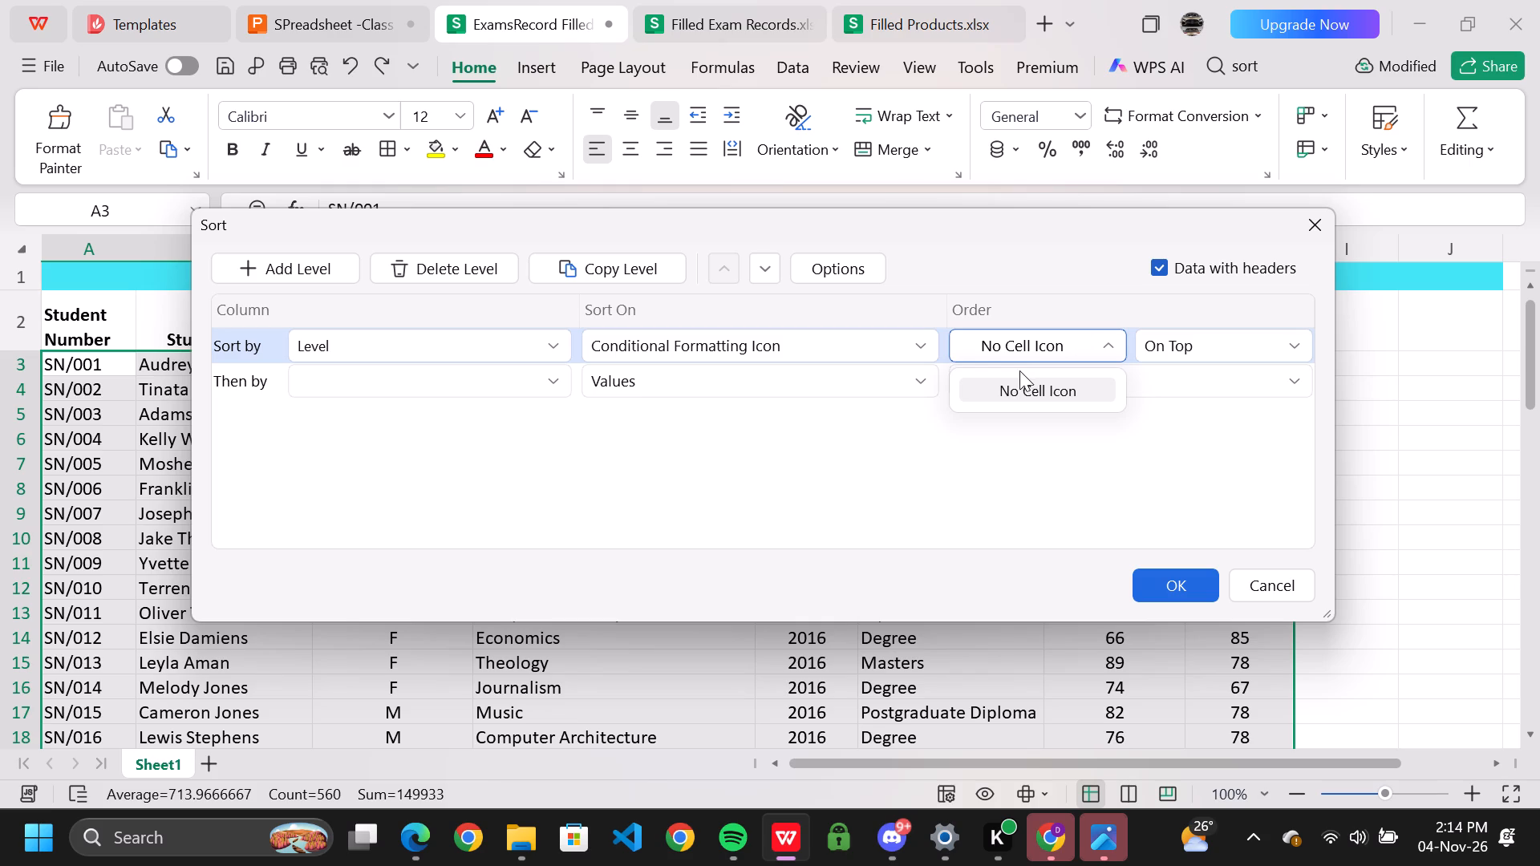
left_click(917, 354)
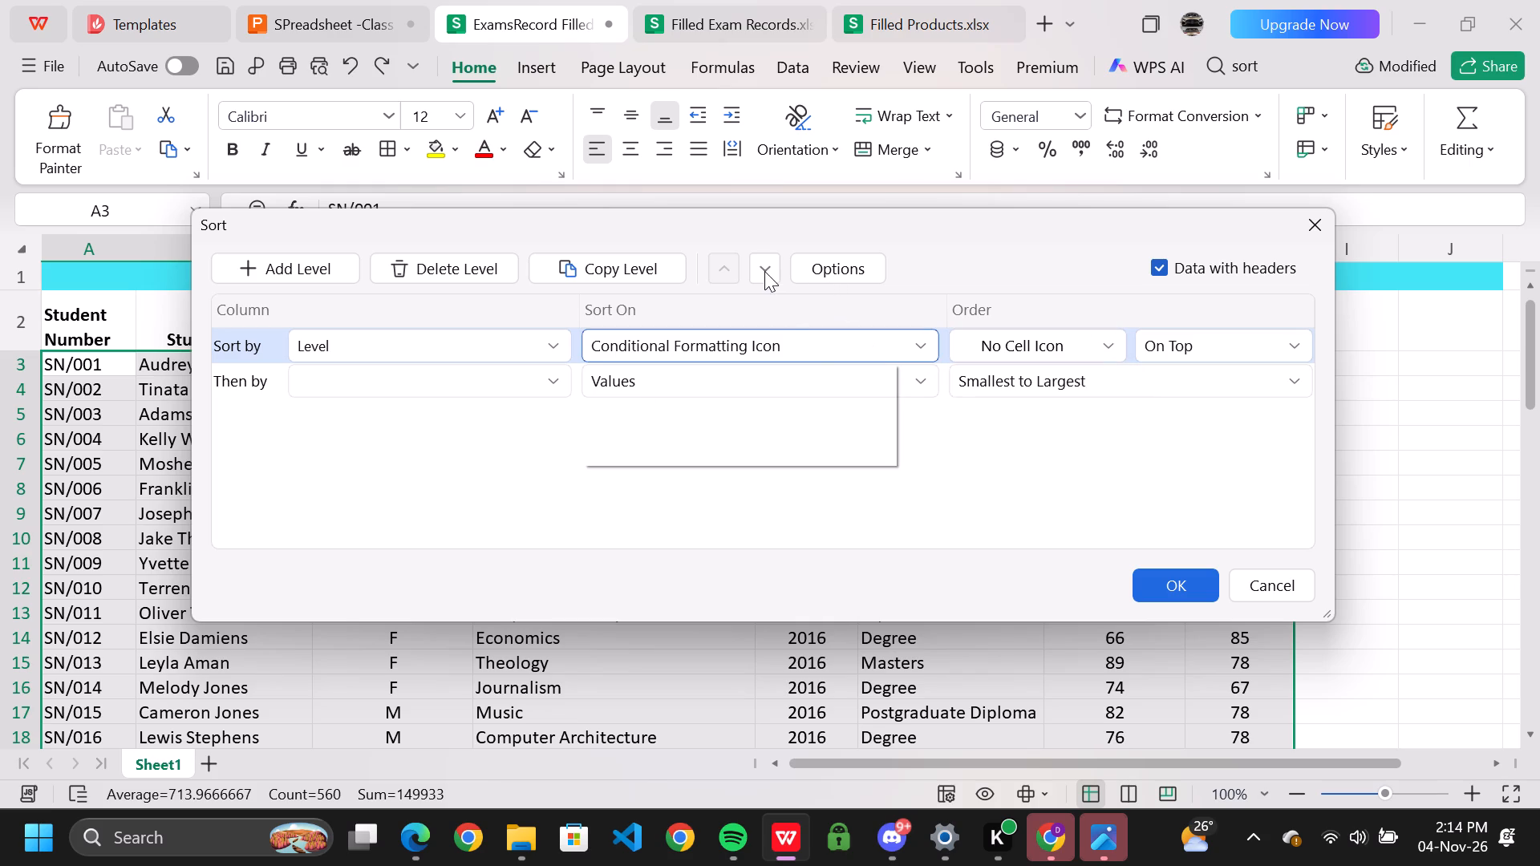
left_click(1170, 585)
left_click(931, 516)
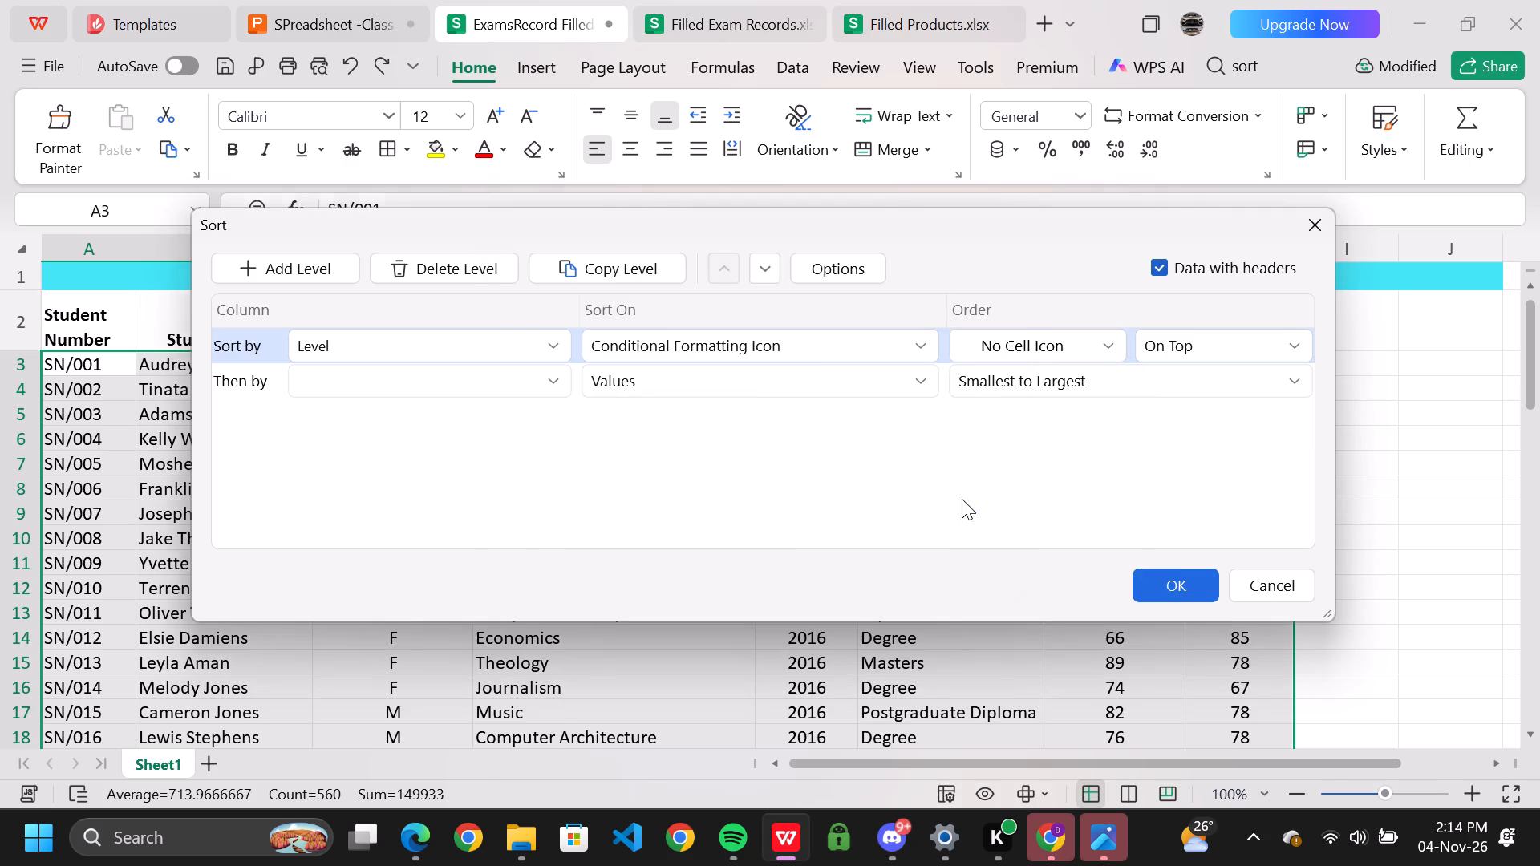
Delete the blank second sort level and apply the sort by Level.
left_click(394, 382)
left_click(399, 265)
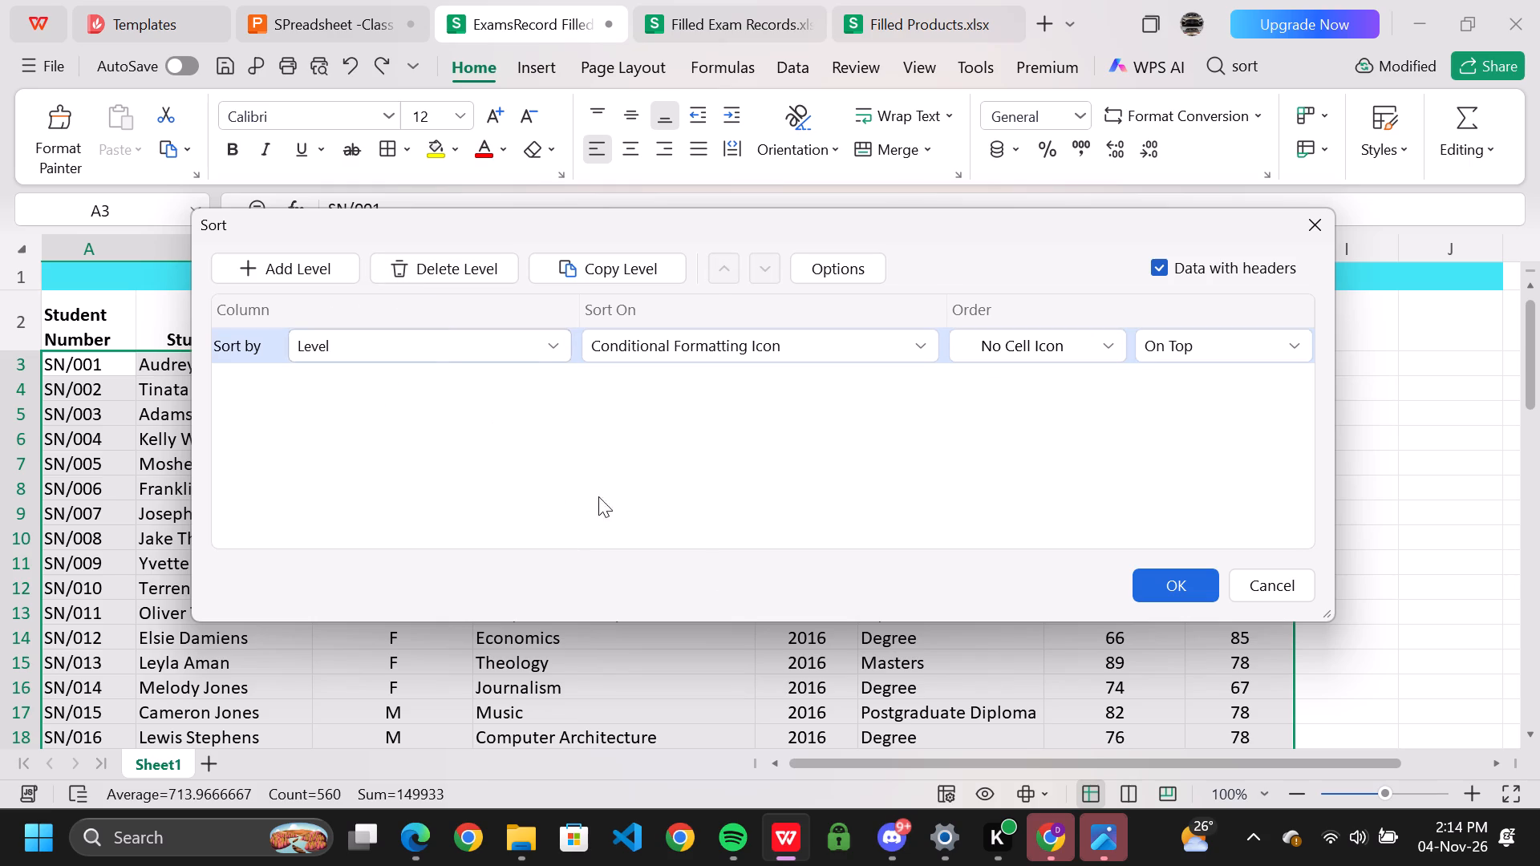
left_click(1156, 584)
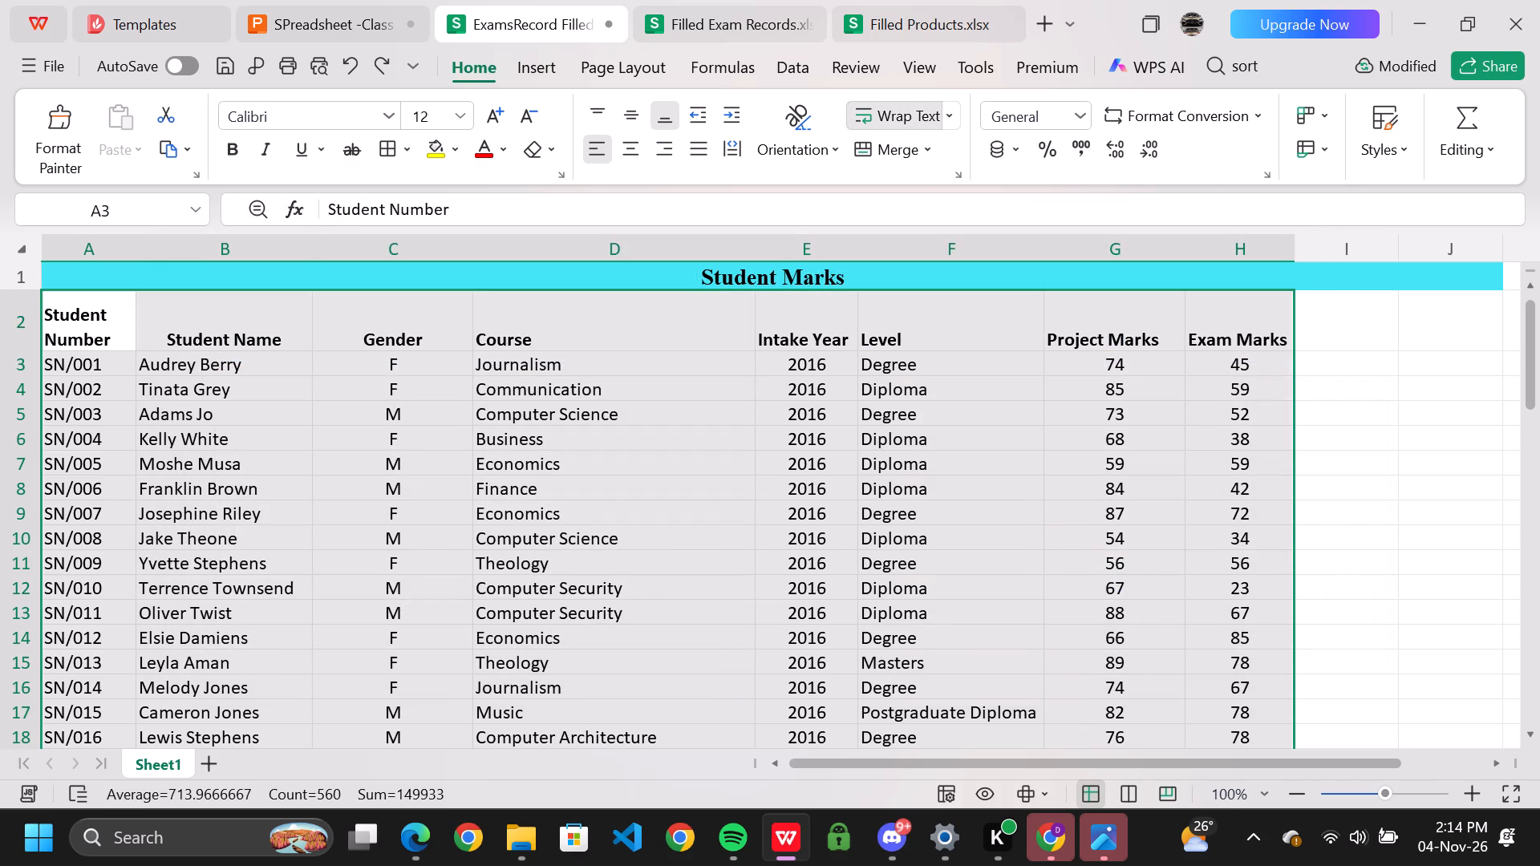
Recheck slides 21 to 23 of the presentation for the sort column, Sort On and Order settings of each level.
left_click(310, 23)
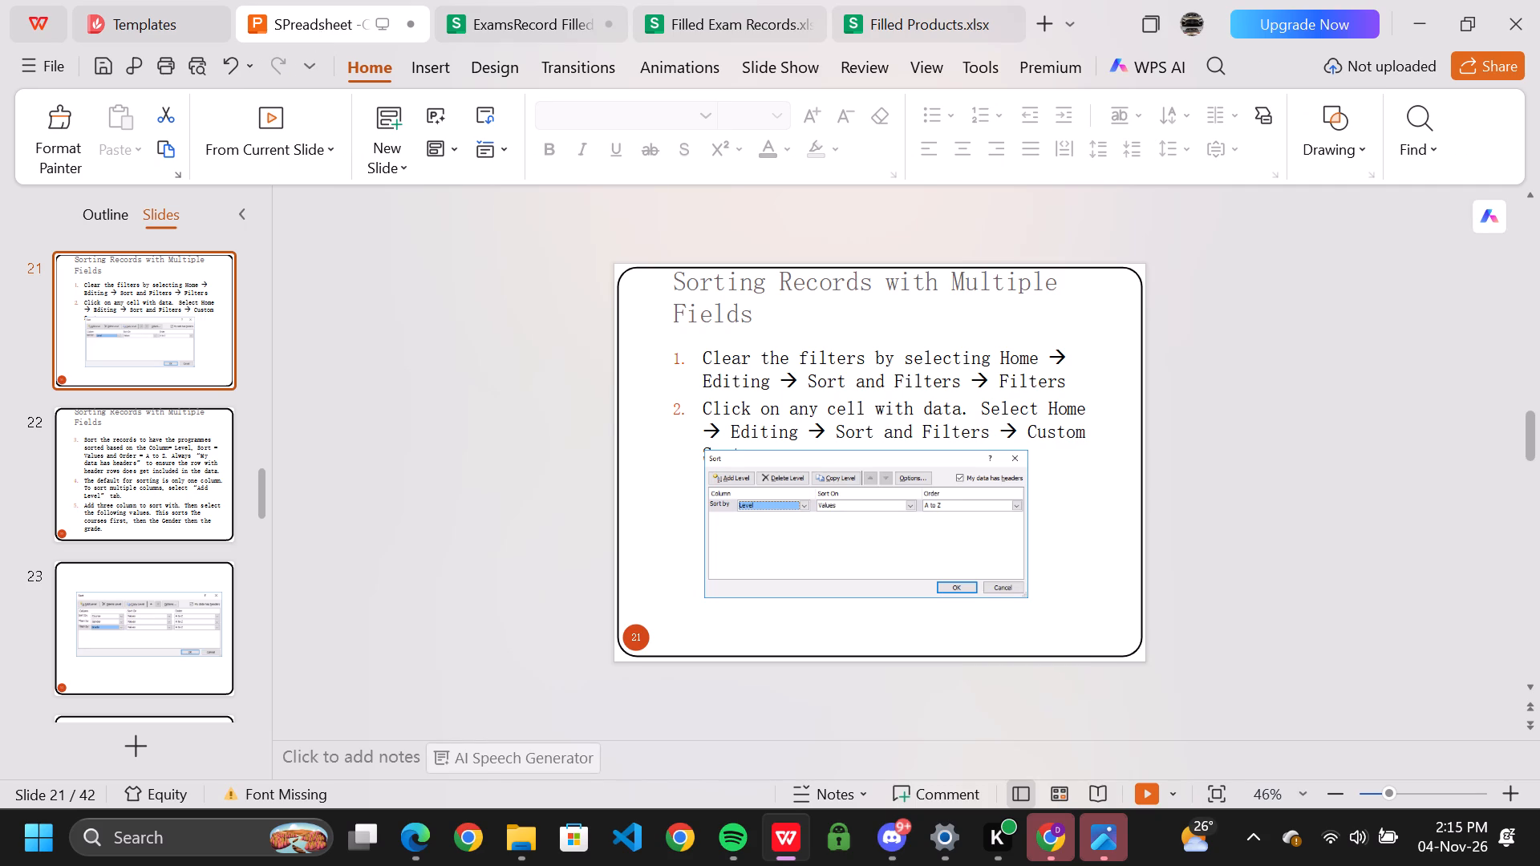
scroll(942, 514, "down", 1)
scroll(942, 514, "up", 1)
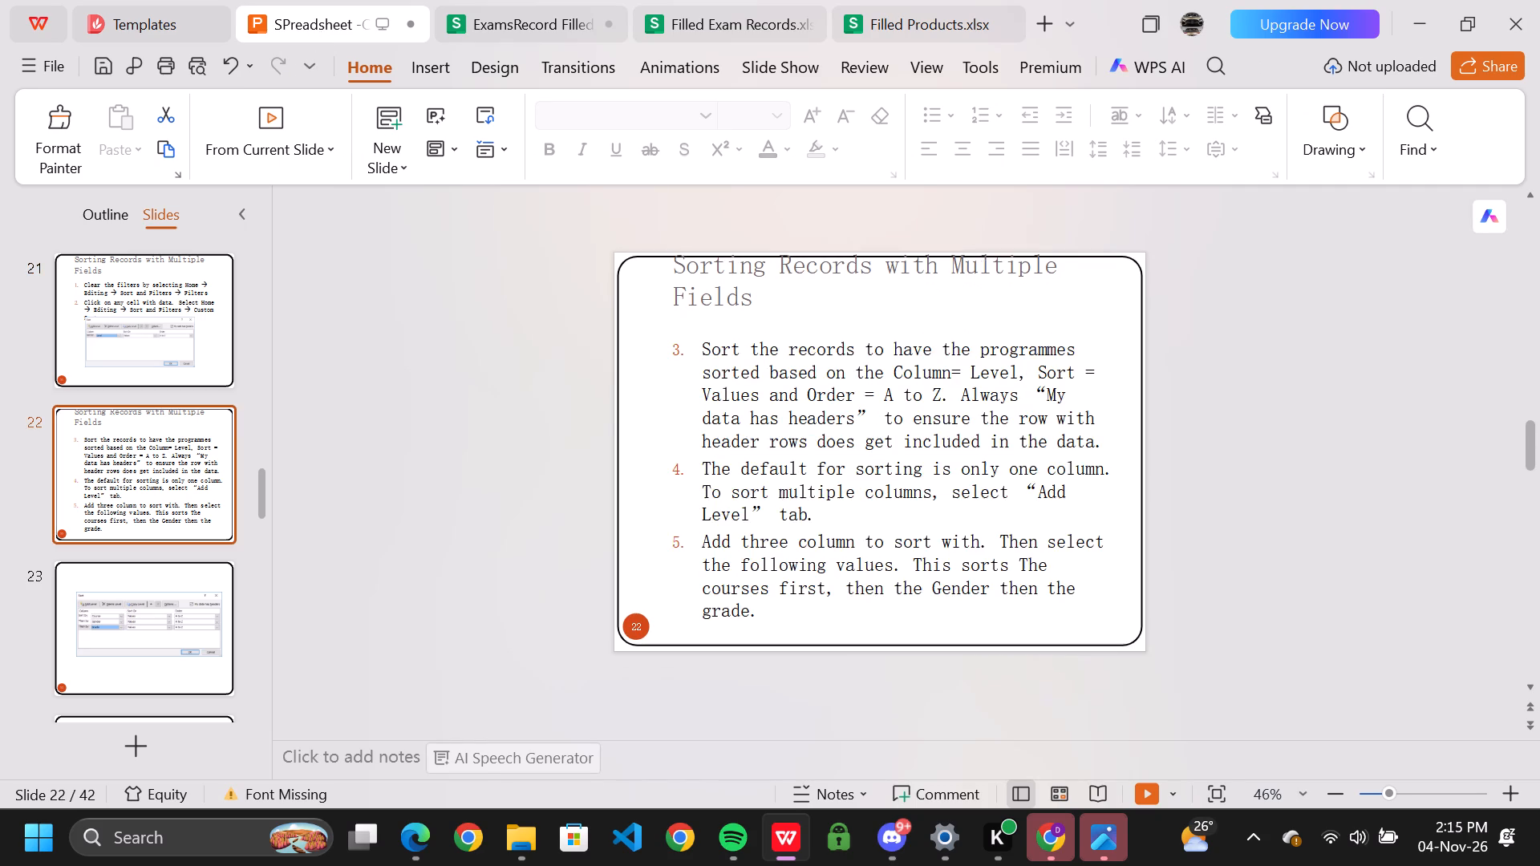
scroll(942, 514, "down", 2)
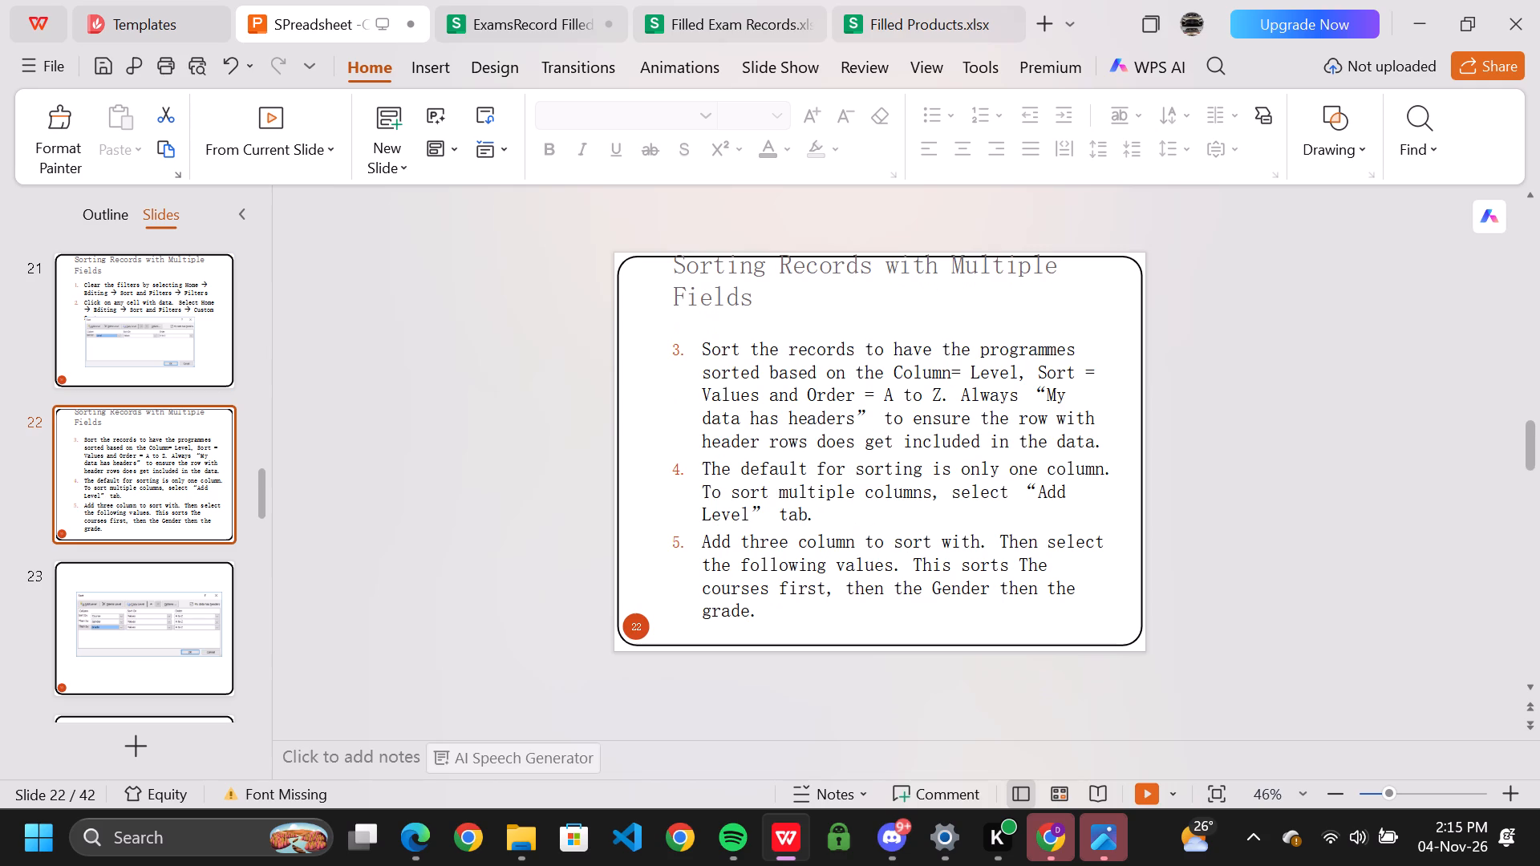
scroll(942, 514, "up", 2)
scroll(942, 514, "down", 2)
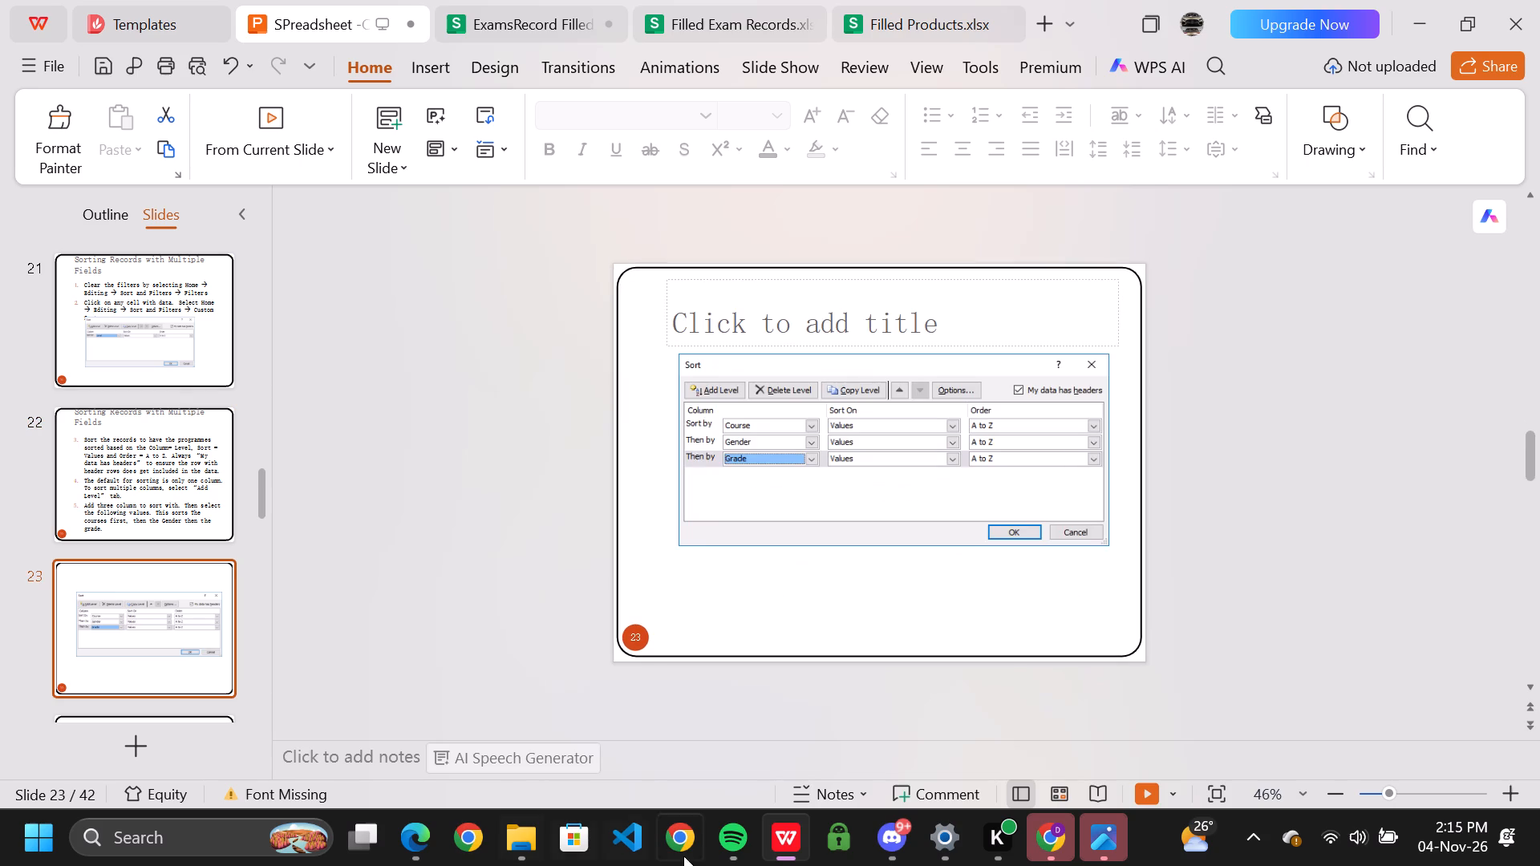
Switch to Chrome, play the Red Bull Symphonic 2026 performance on YouTube from the Bamthathile chapter, and return to the presentation.
left_click(469, 847)
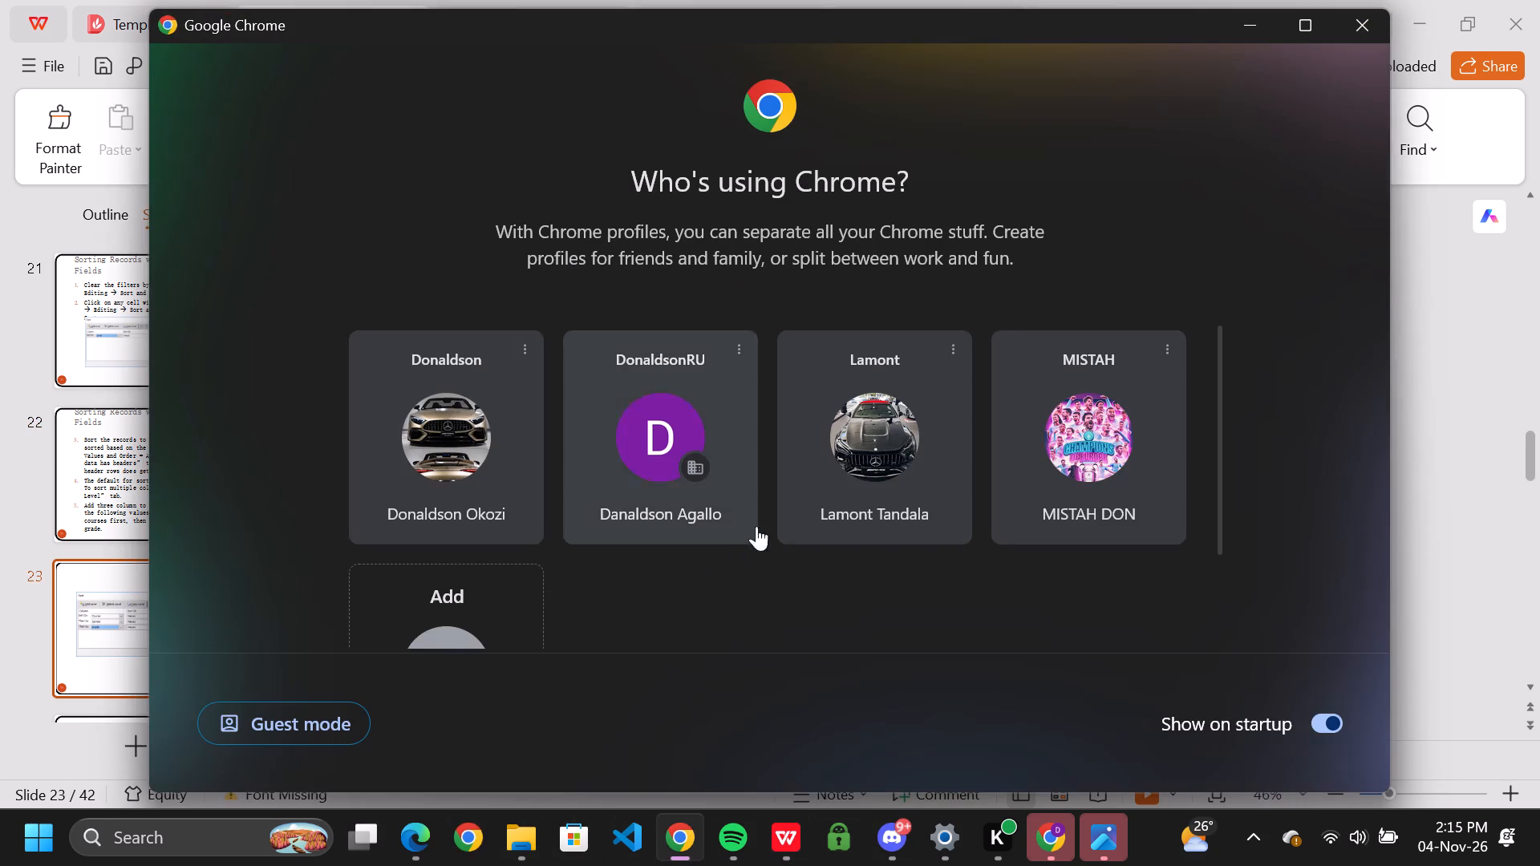
left_click(1050, 436)
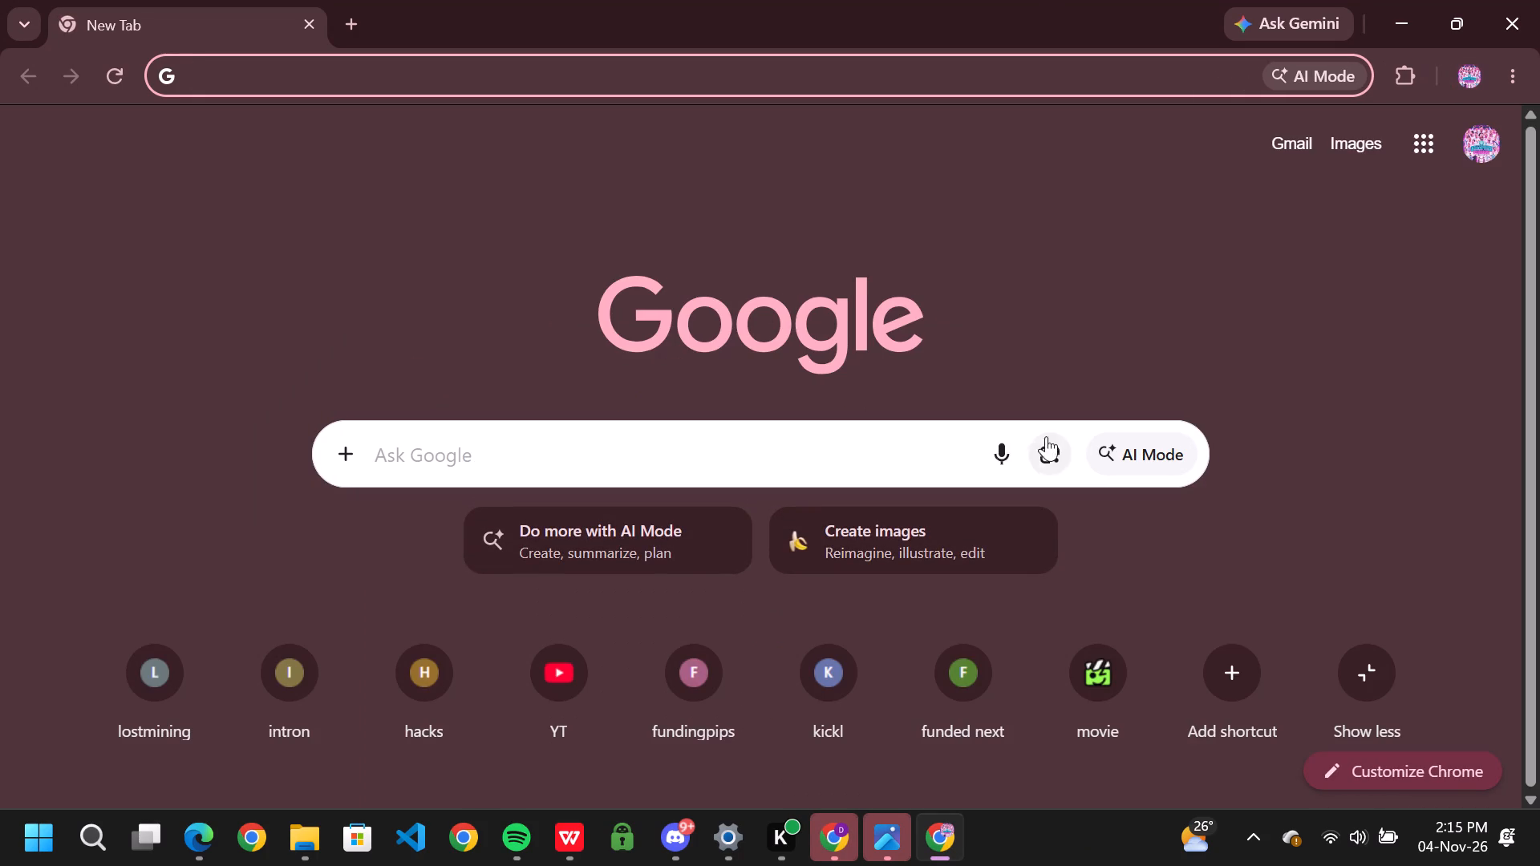
left_click(589, 654)
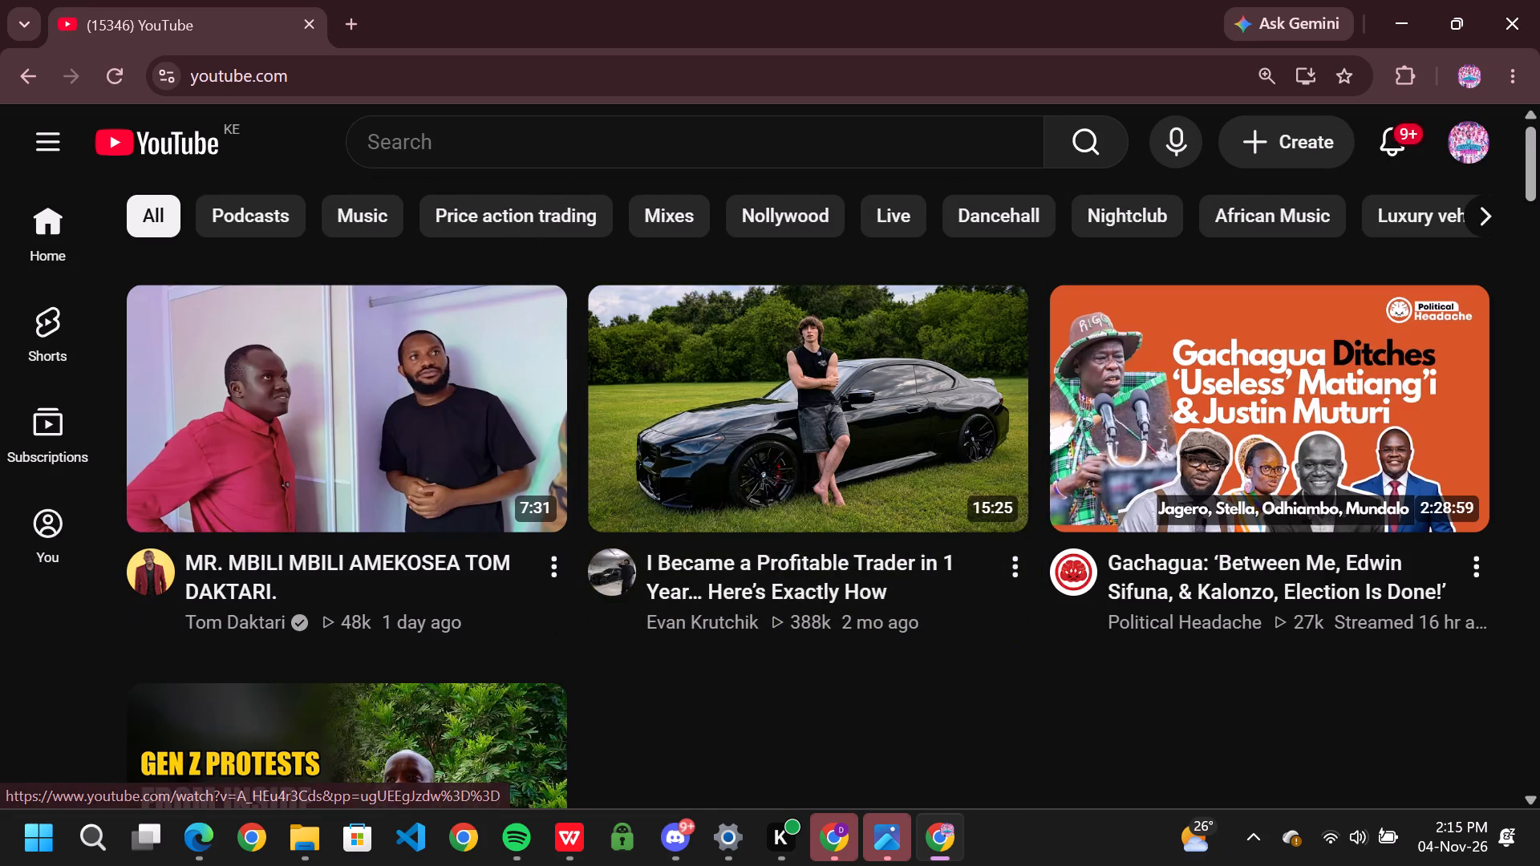
left_click(563, 144)
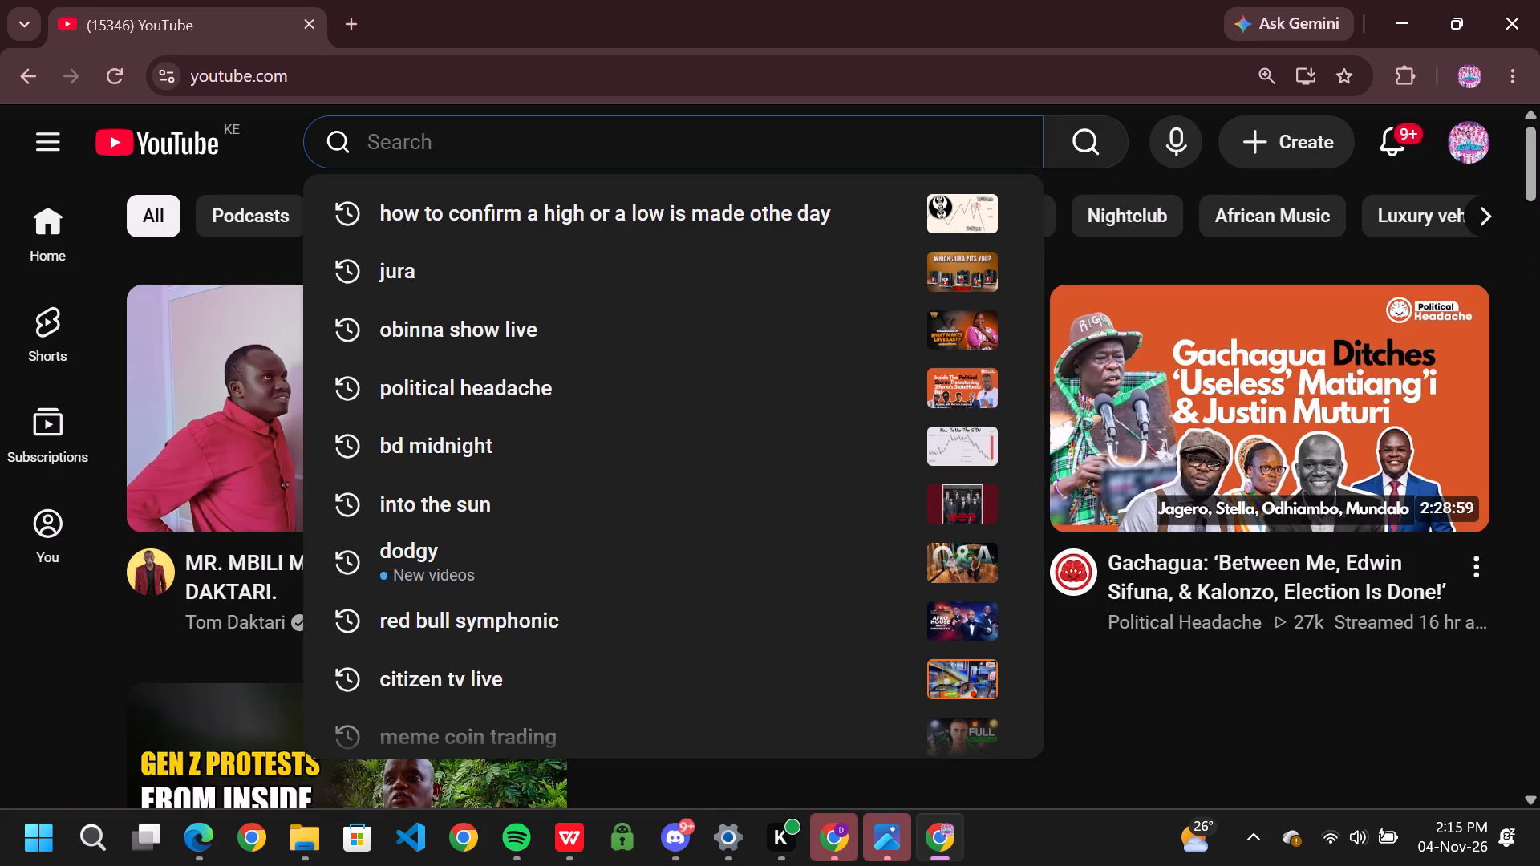
left_click(394, 621)
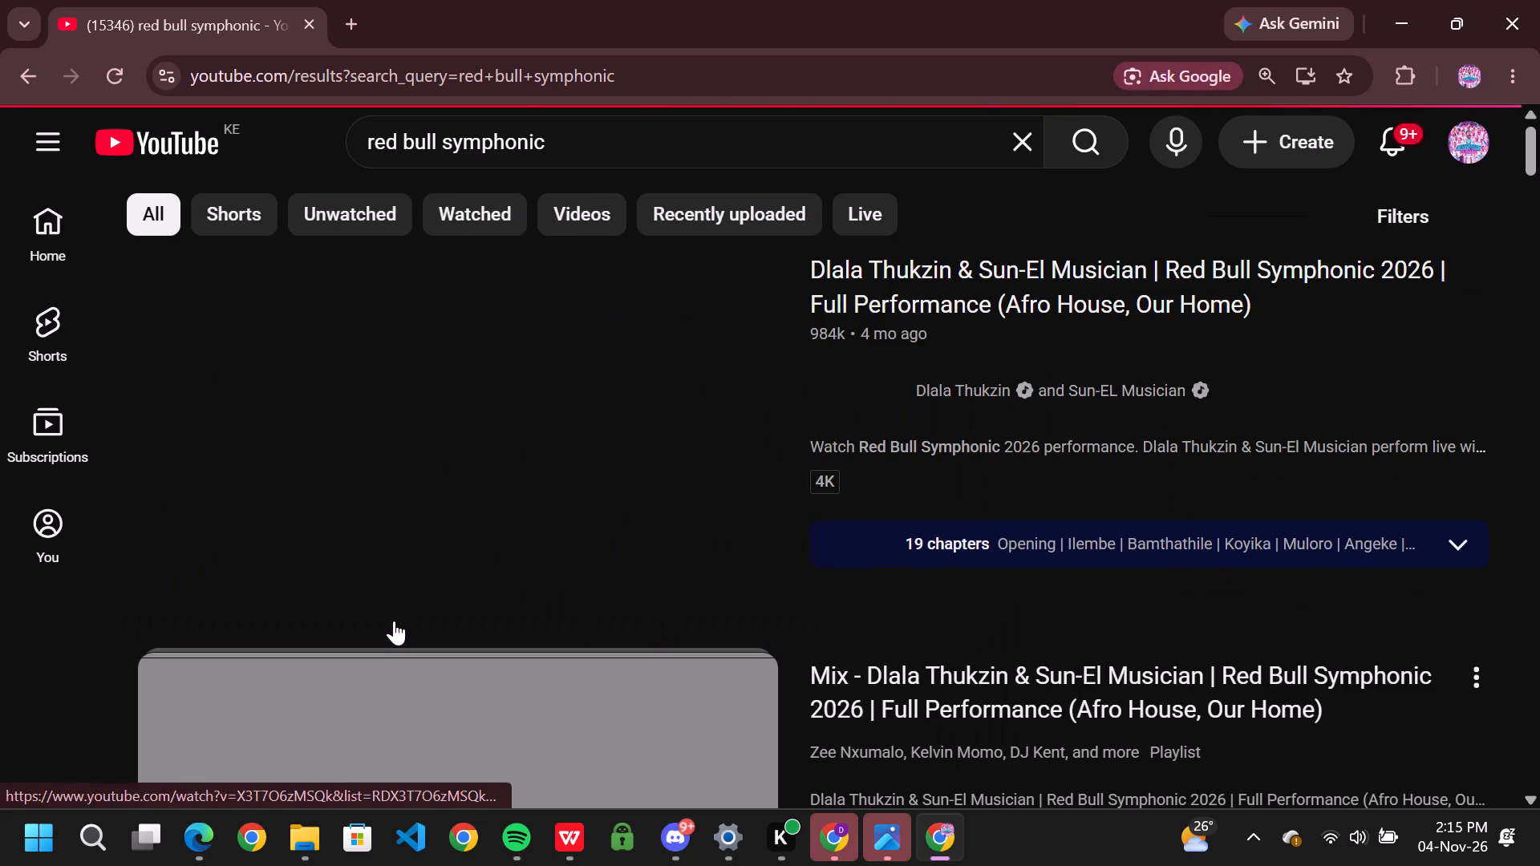
left_click(397, 567)
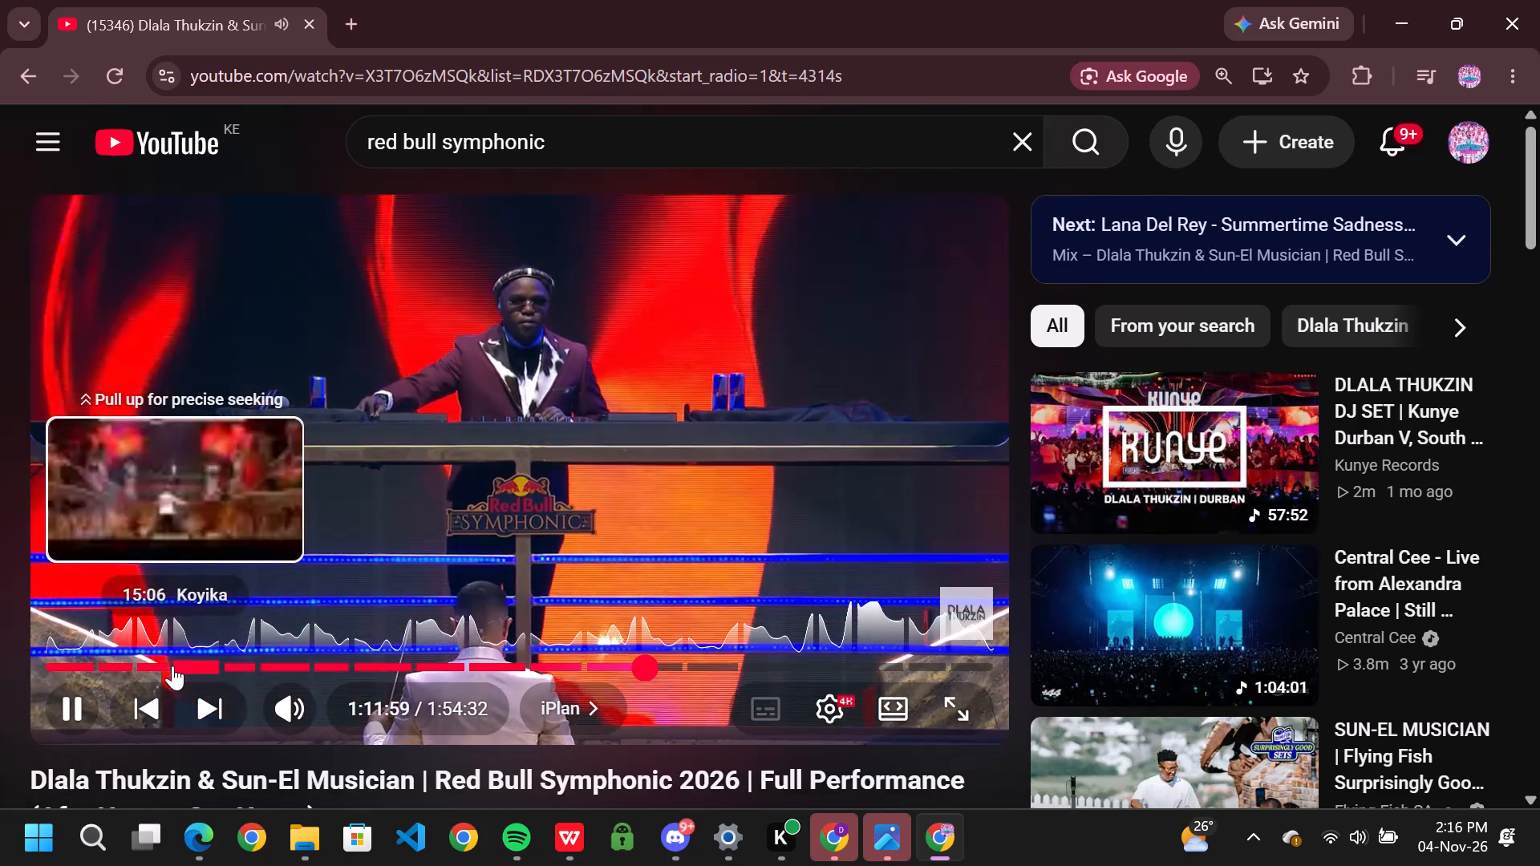
left_click(140, 667)
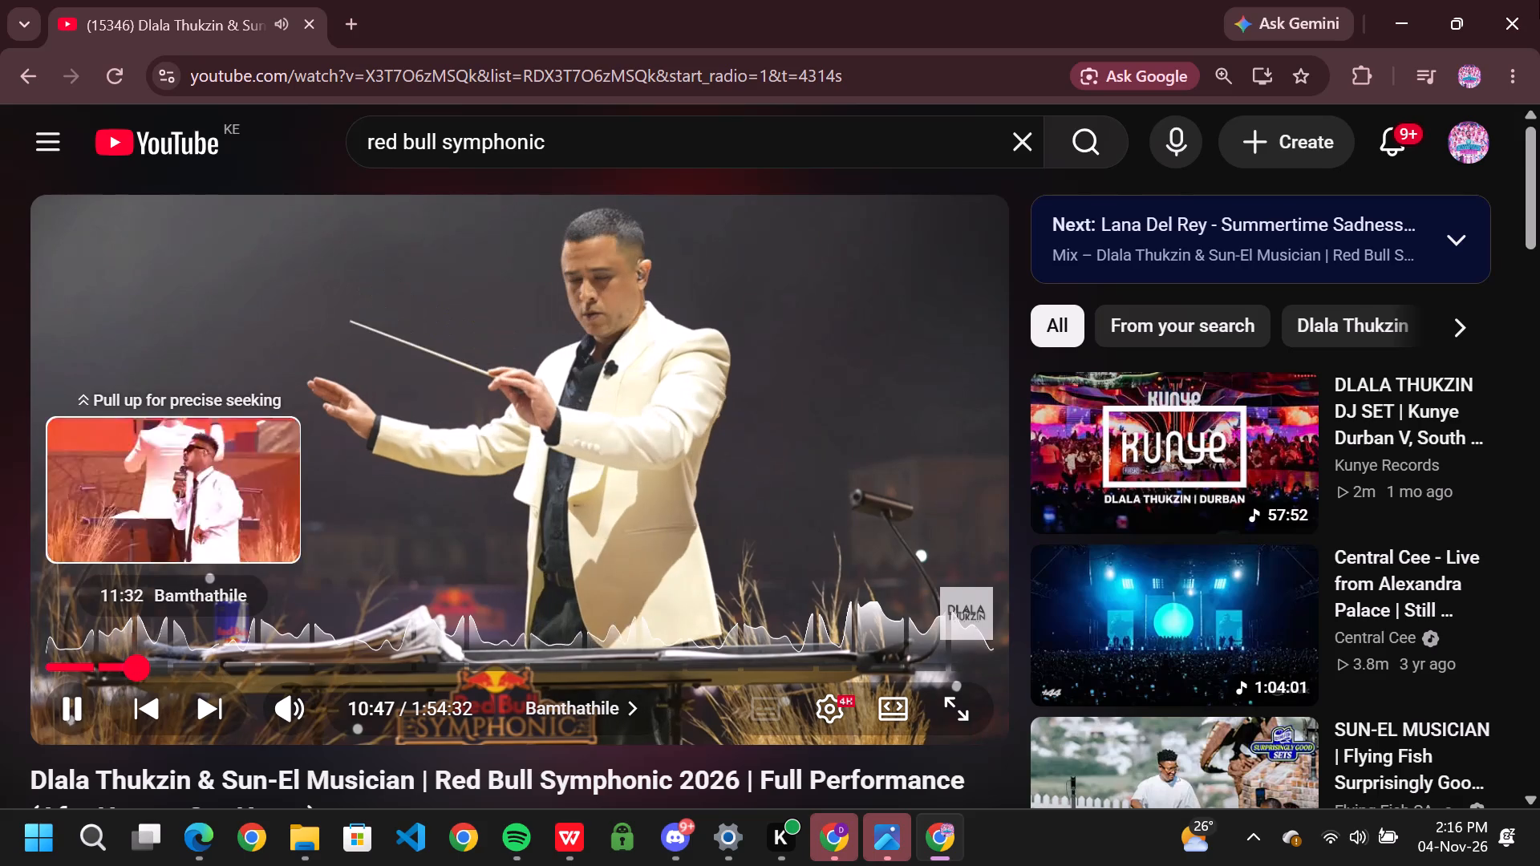
left_click(1392, 38)
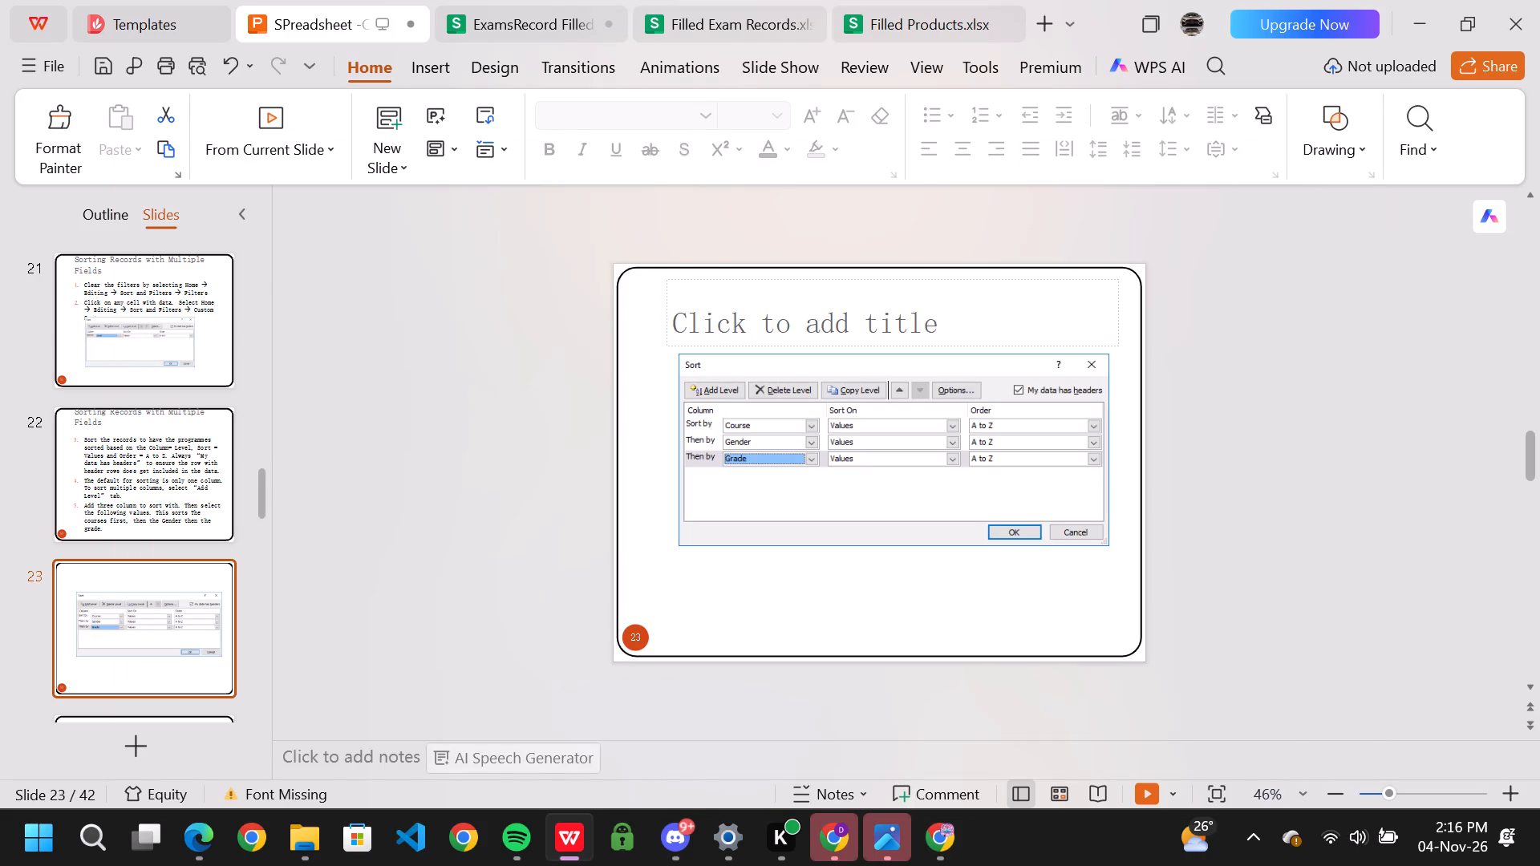
Reopen the custom sort for the ExamsRecord student marks and set the Level sort to use Values.
left_click(488, 5)
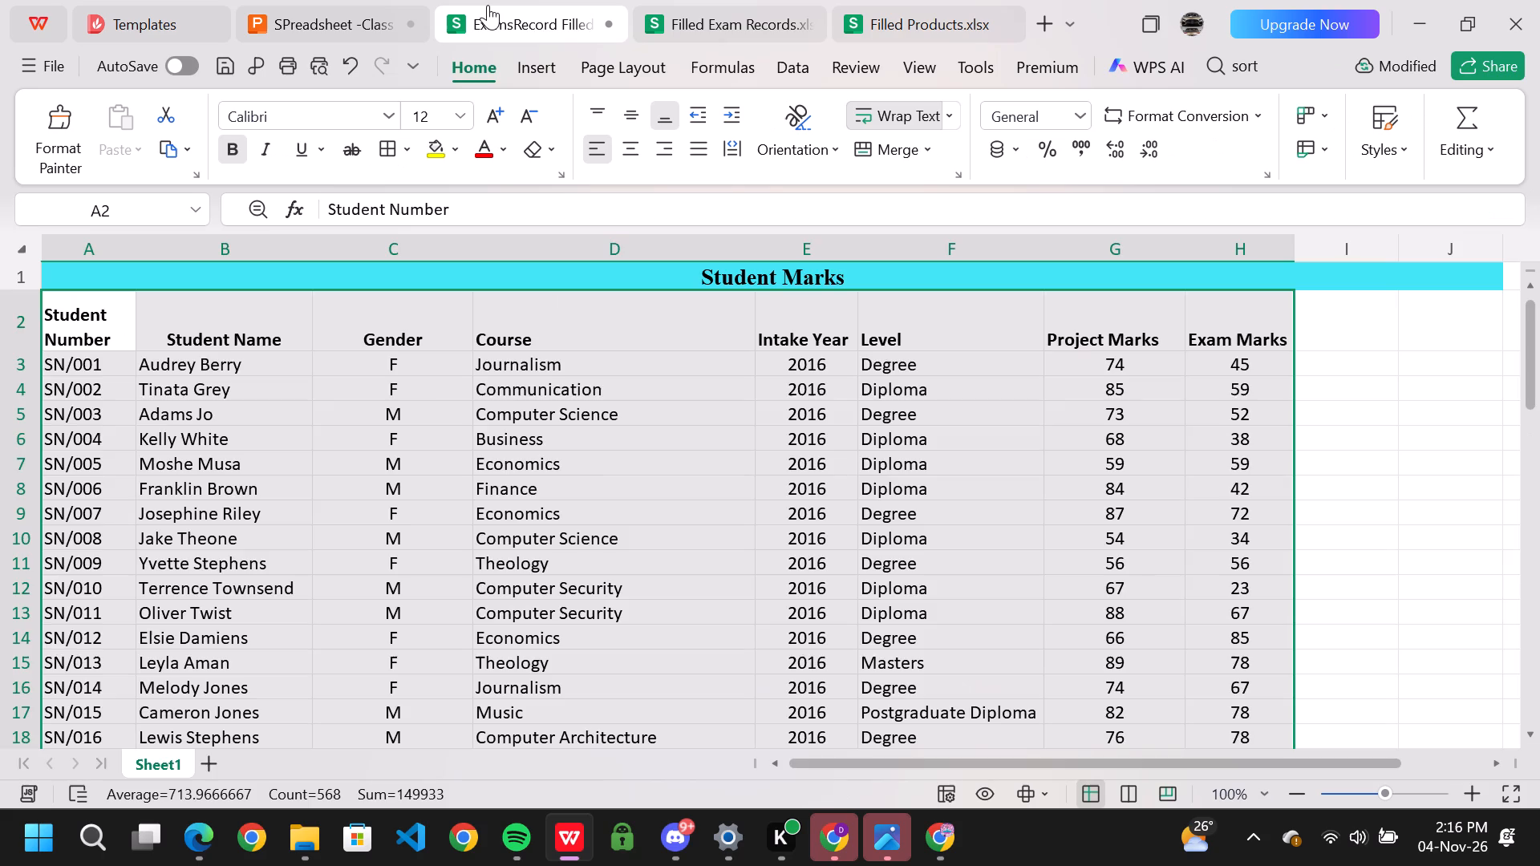
left_click(1243, 63)
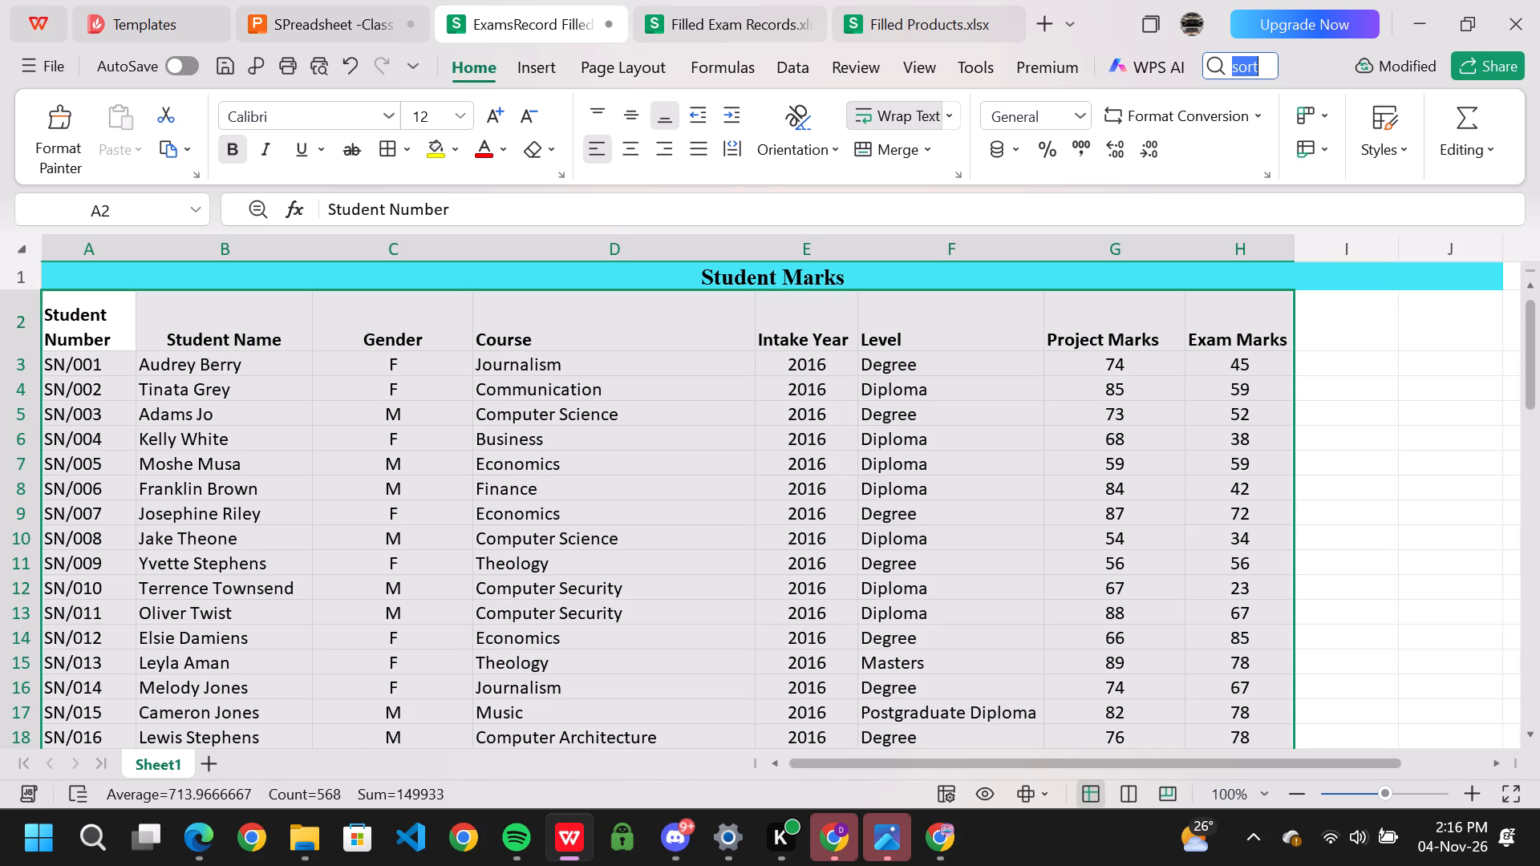
key("Return")
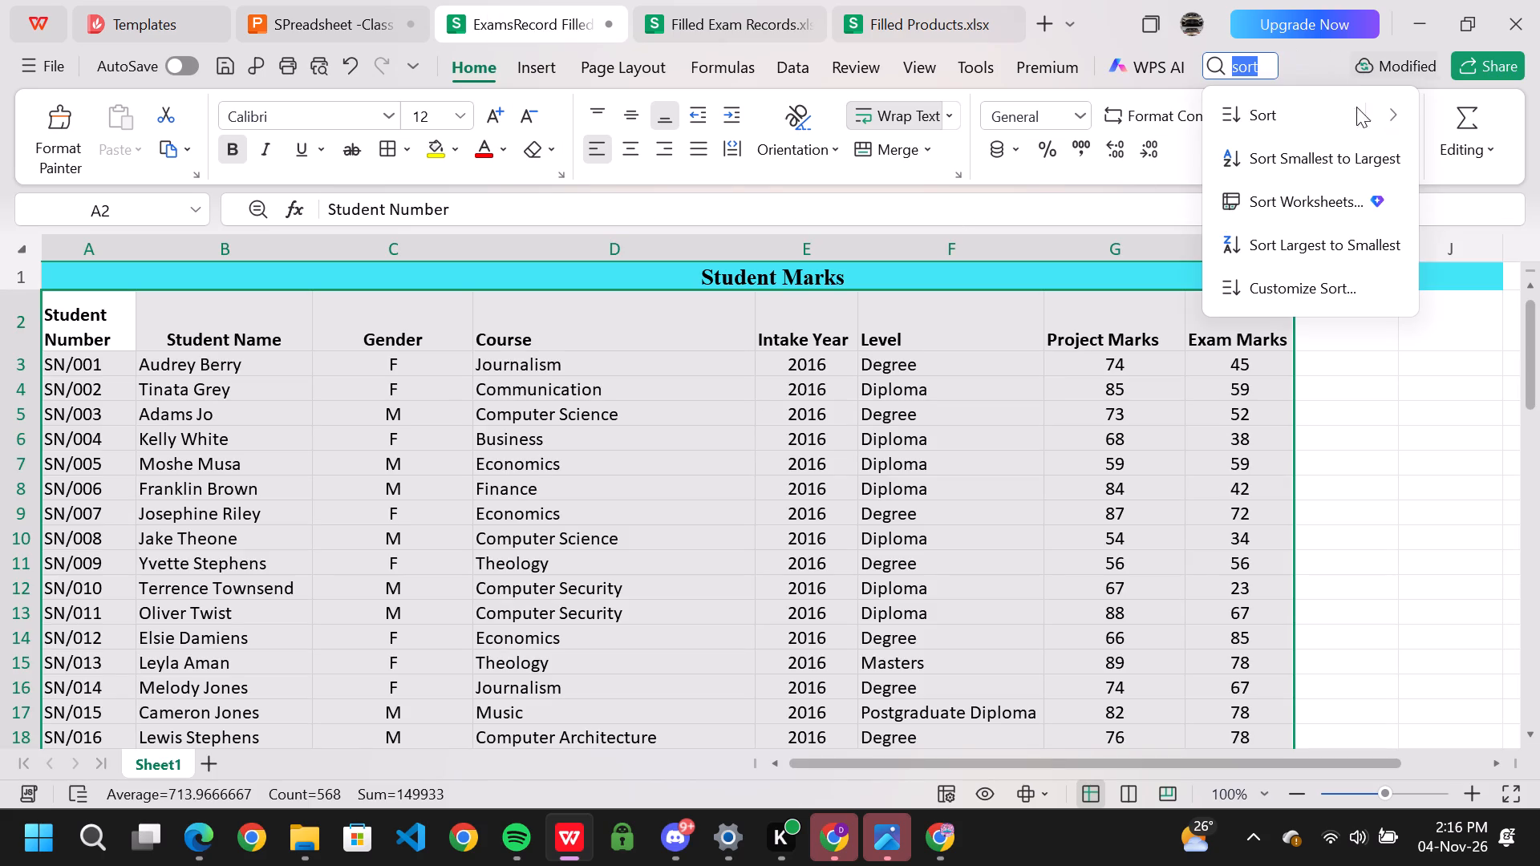
left_click(1387, 108)
left_click(1136, 216)
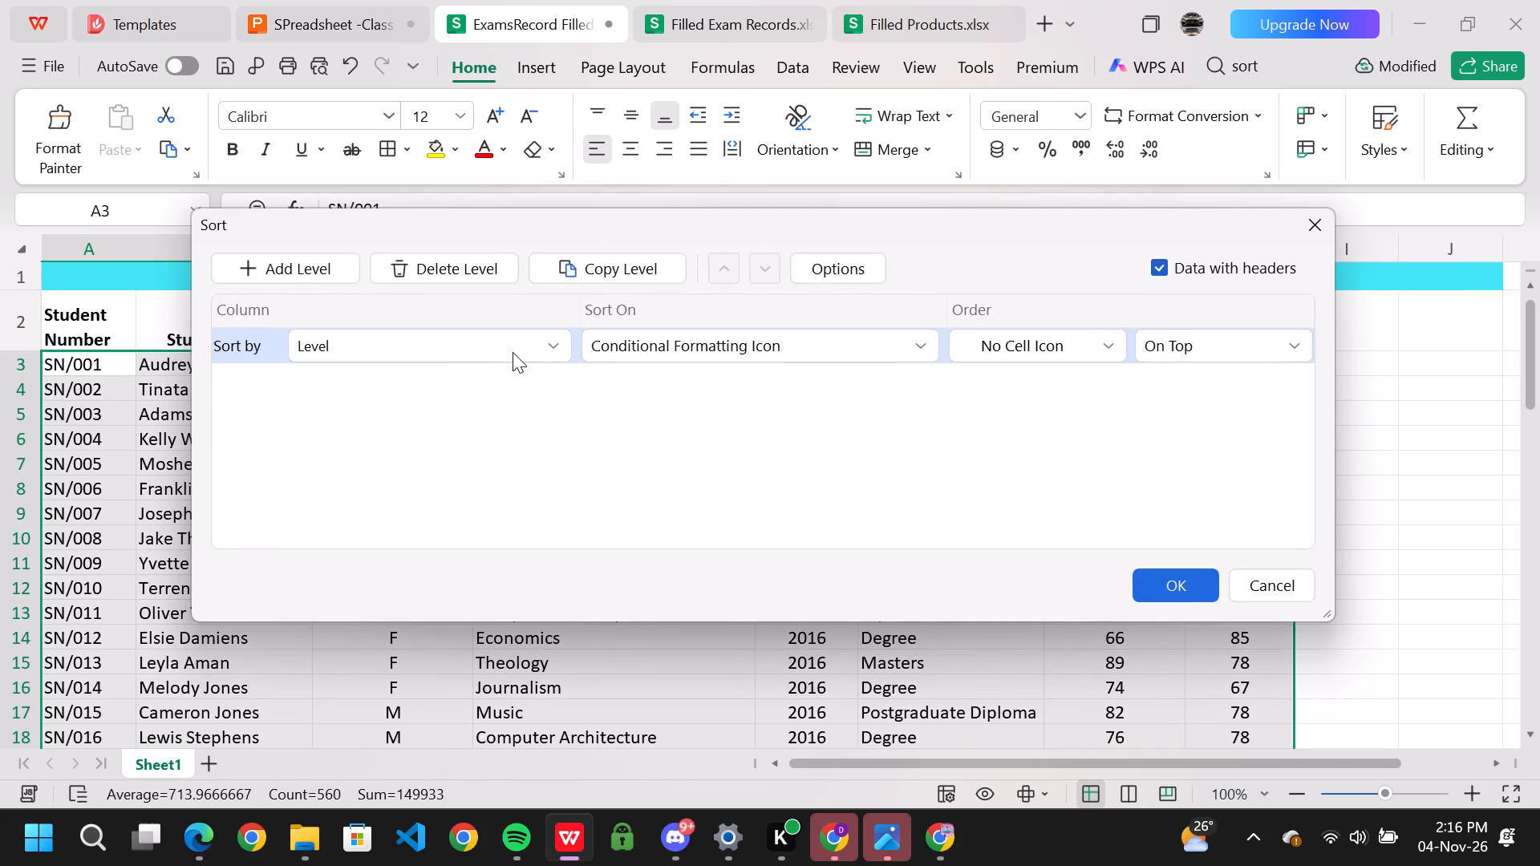
left_click(533, 344)
left_click(533, 344)
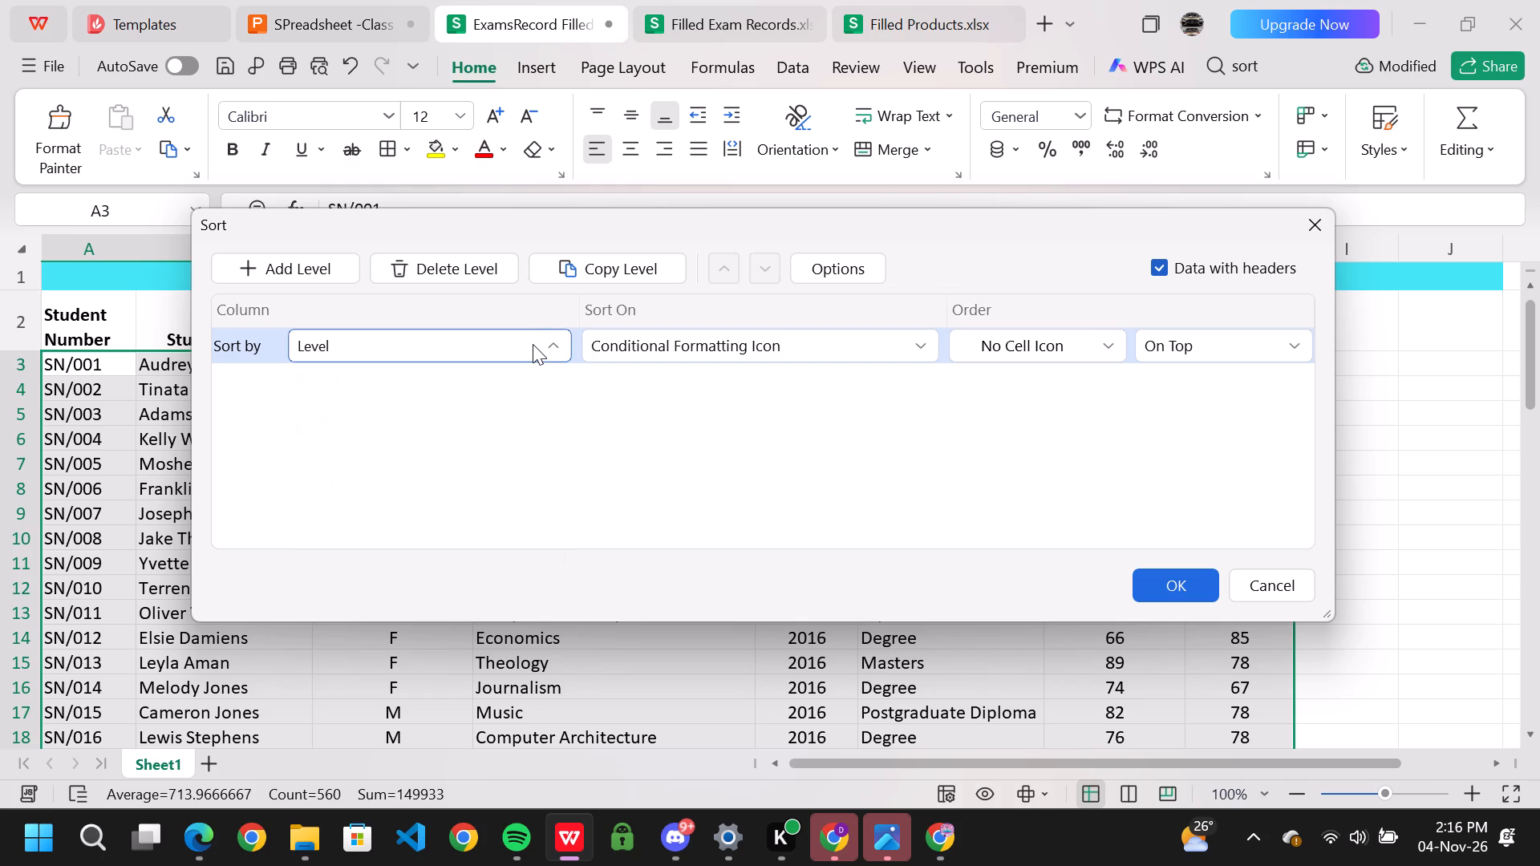
left_click(993, 339)
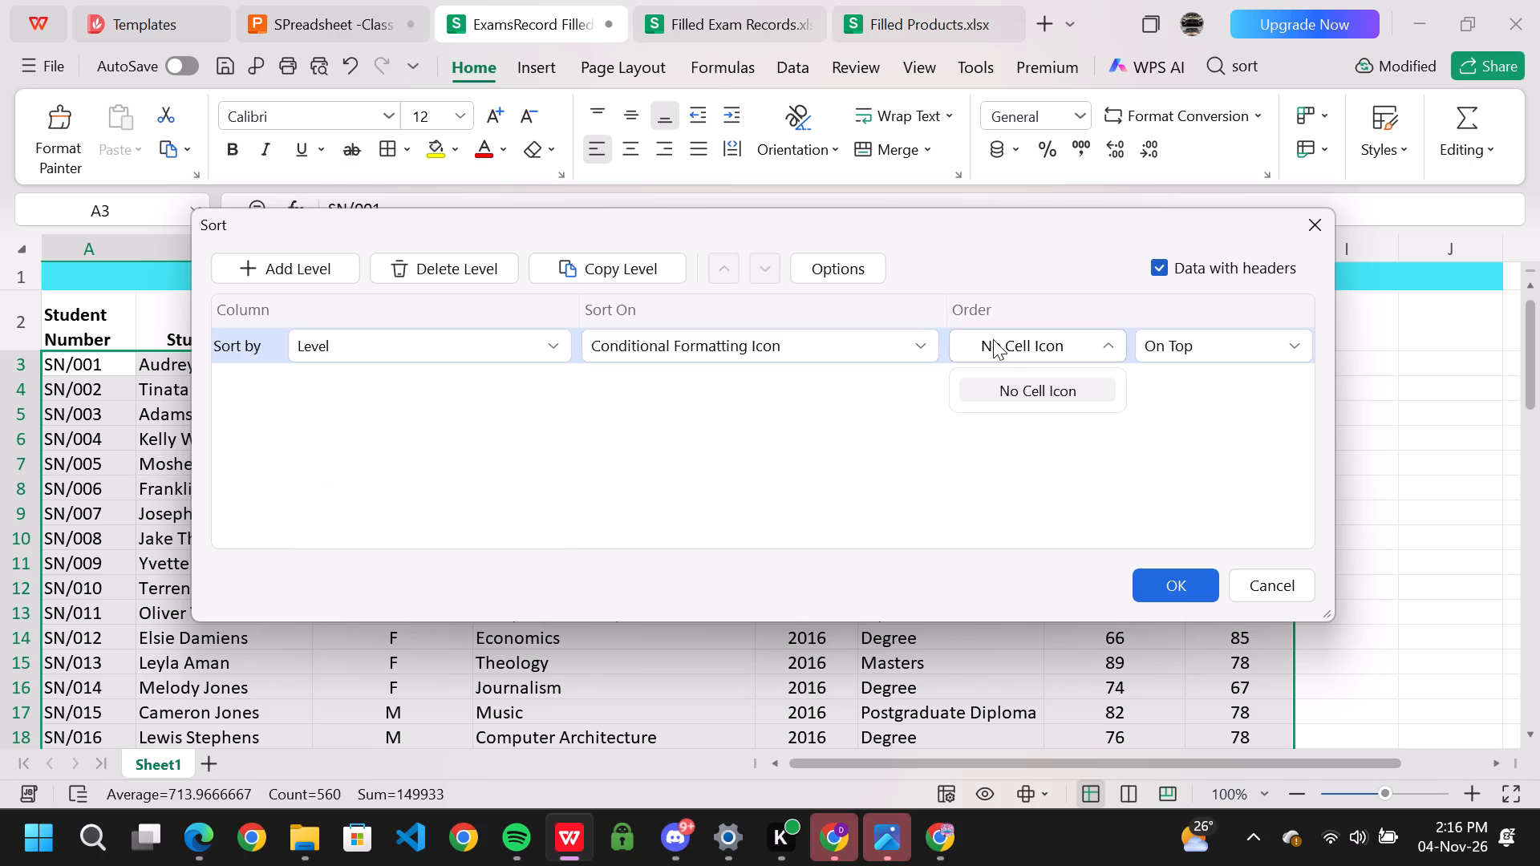
triple_click(1010, 339)
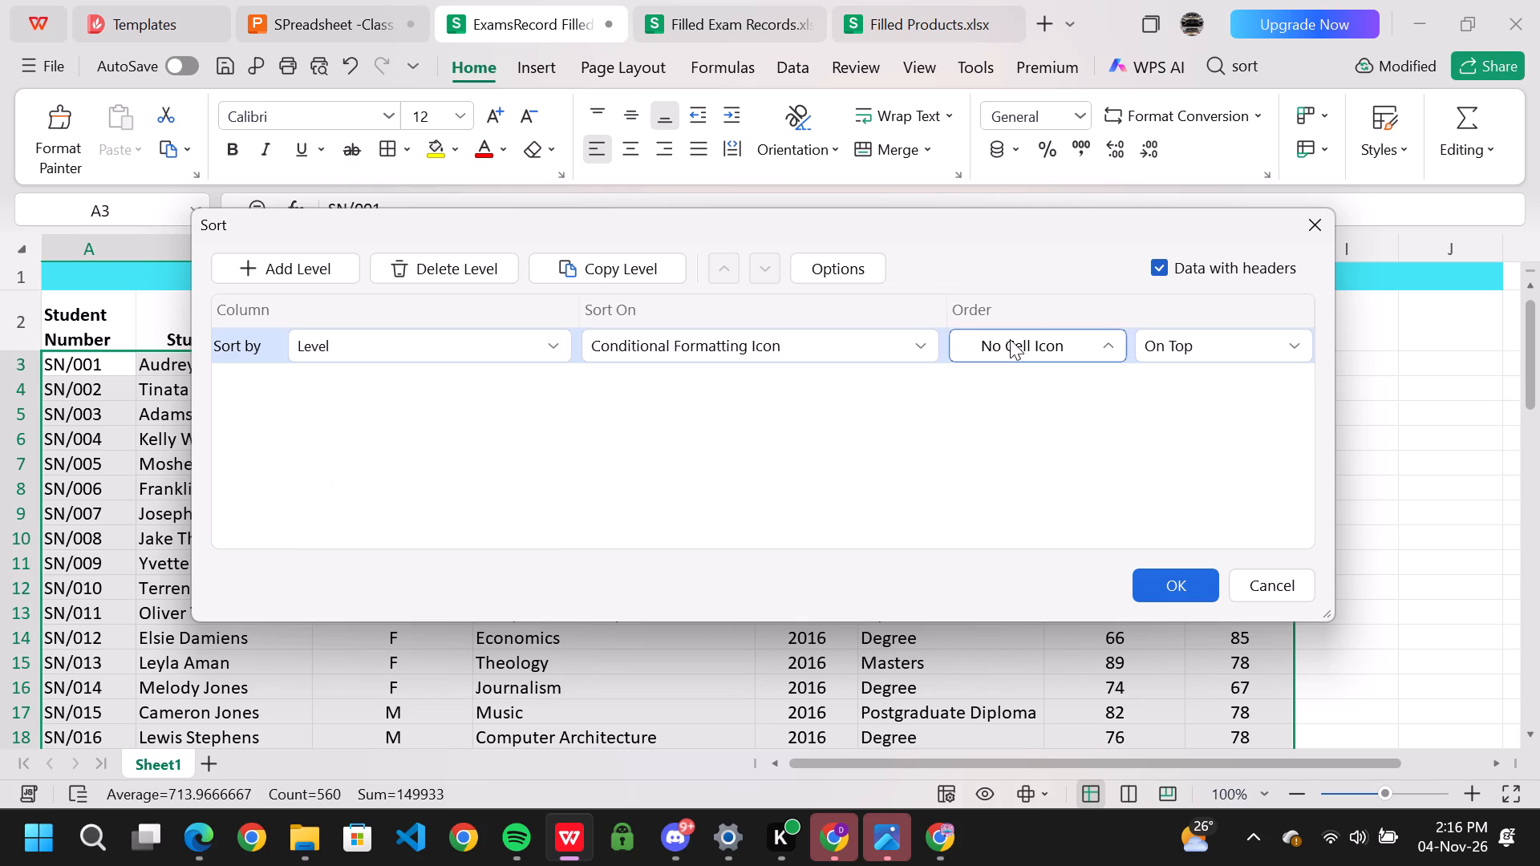
double_click(1010, 339)
left_click(829, 341)
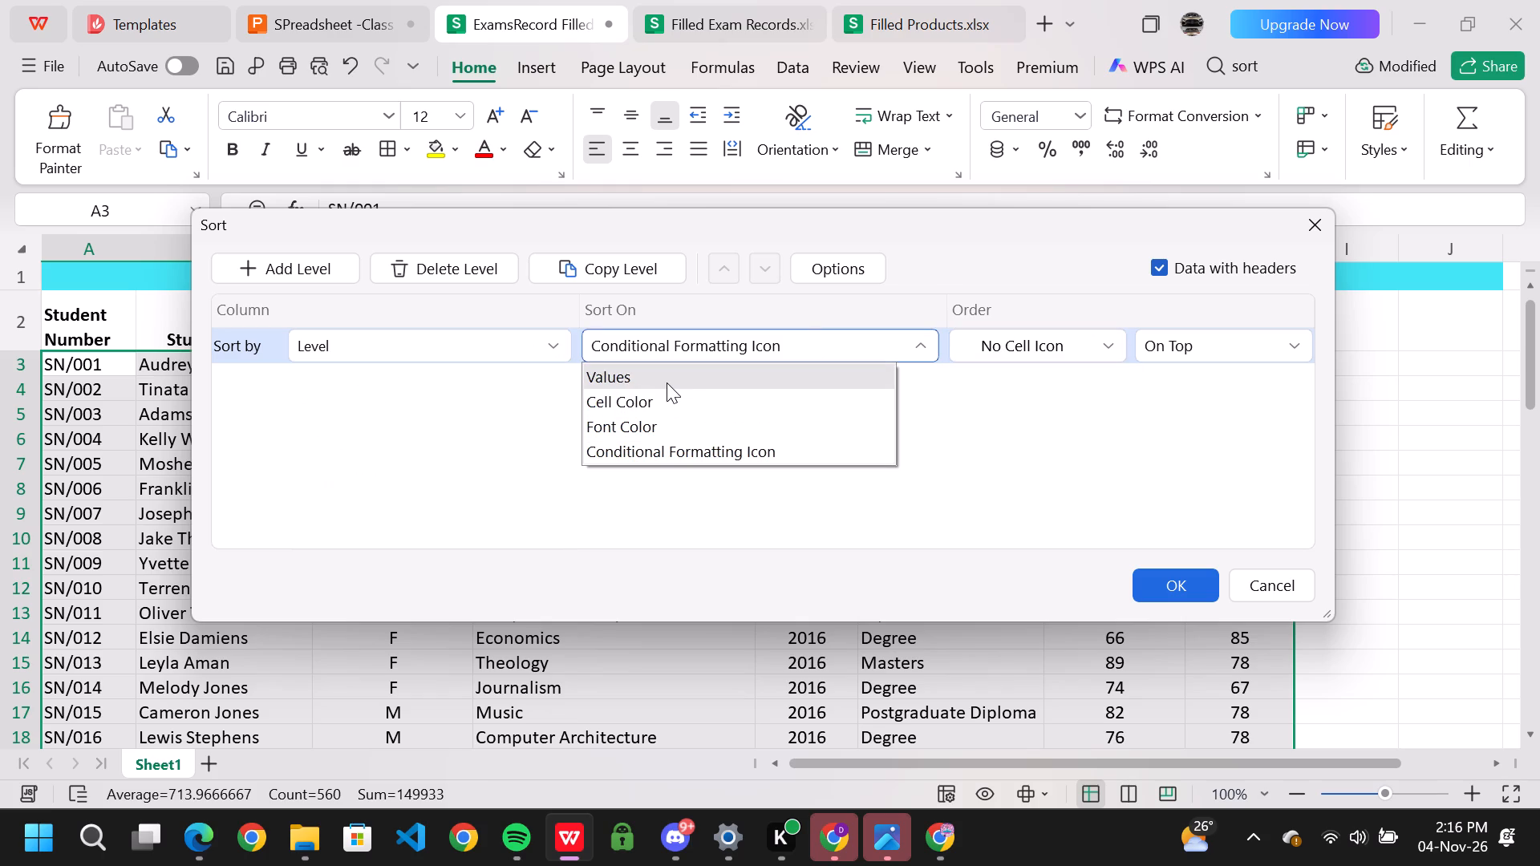
left_click(666, 378)
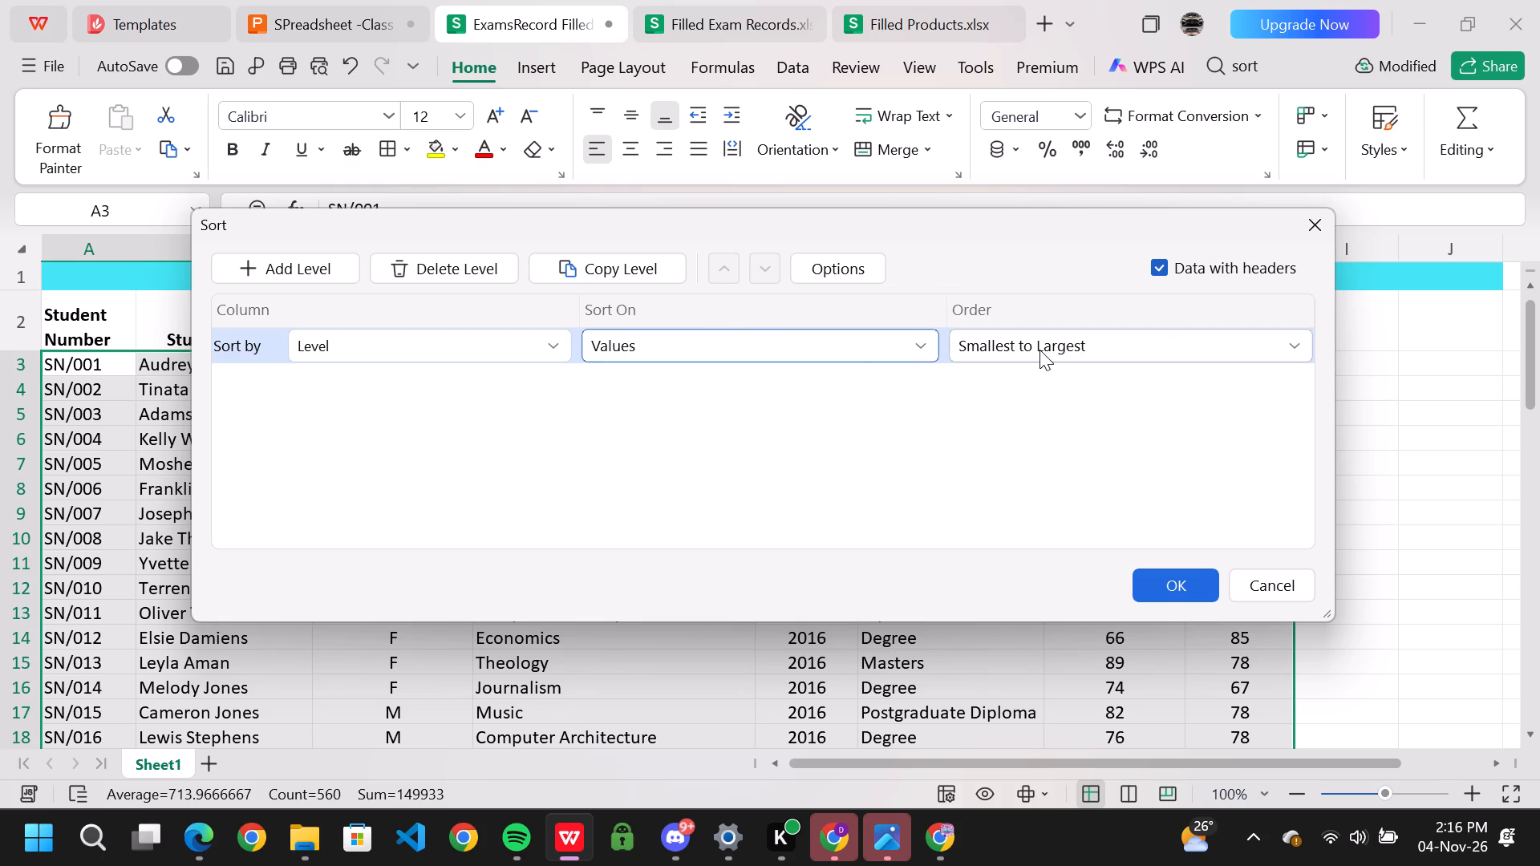
Create a custom list with the entry "A to Z" and use it as the order for the Level sort.
left_click(1039, 349)
left_click(1007, 427)
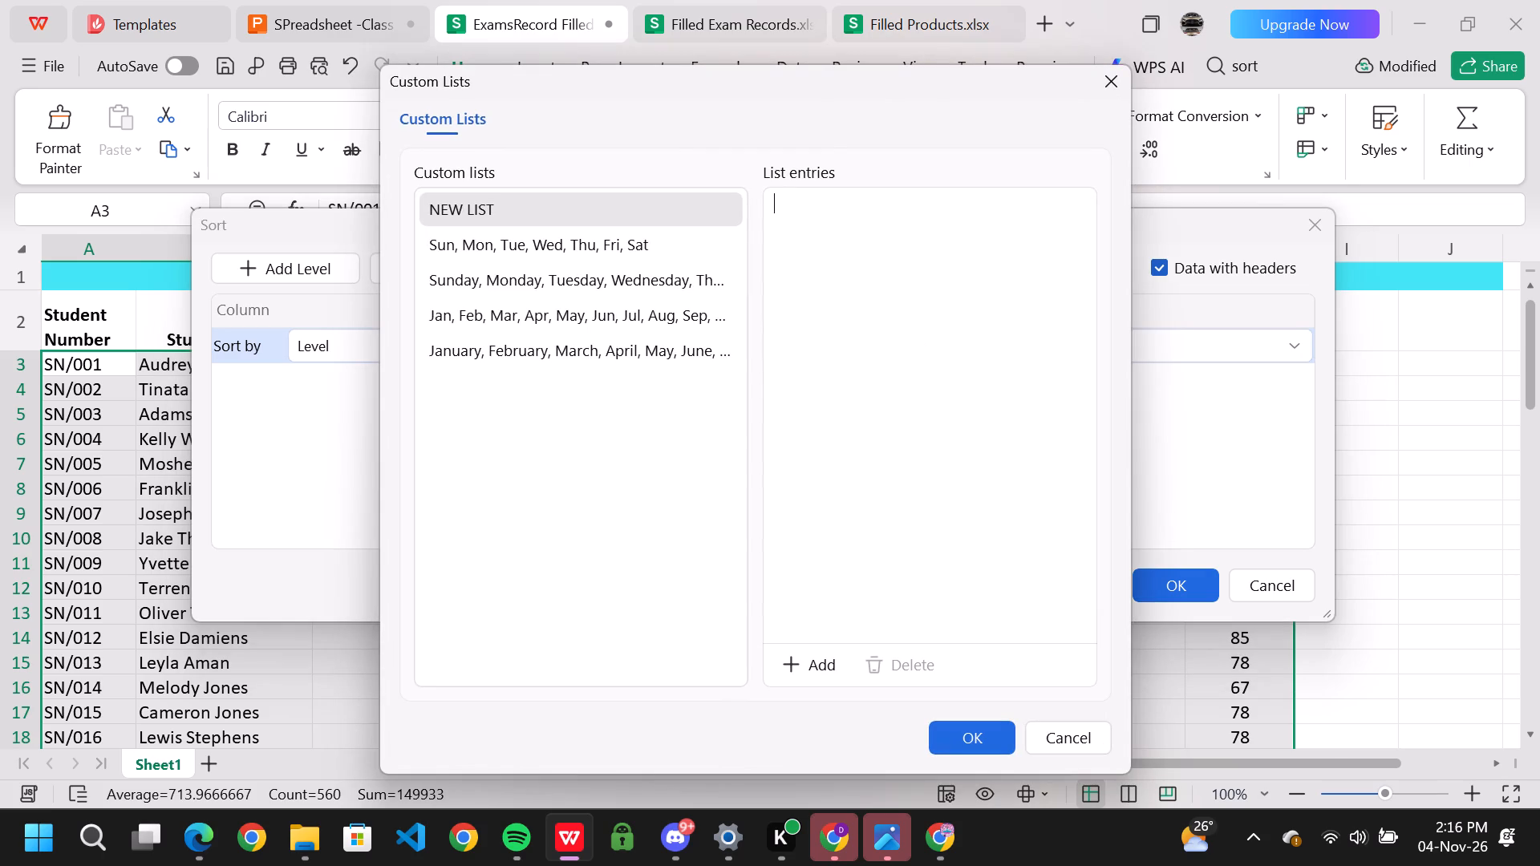
left_click(848, 249)
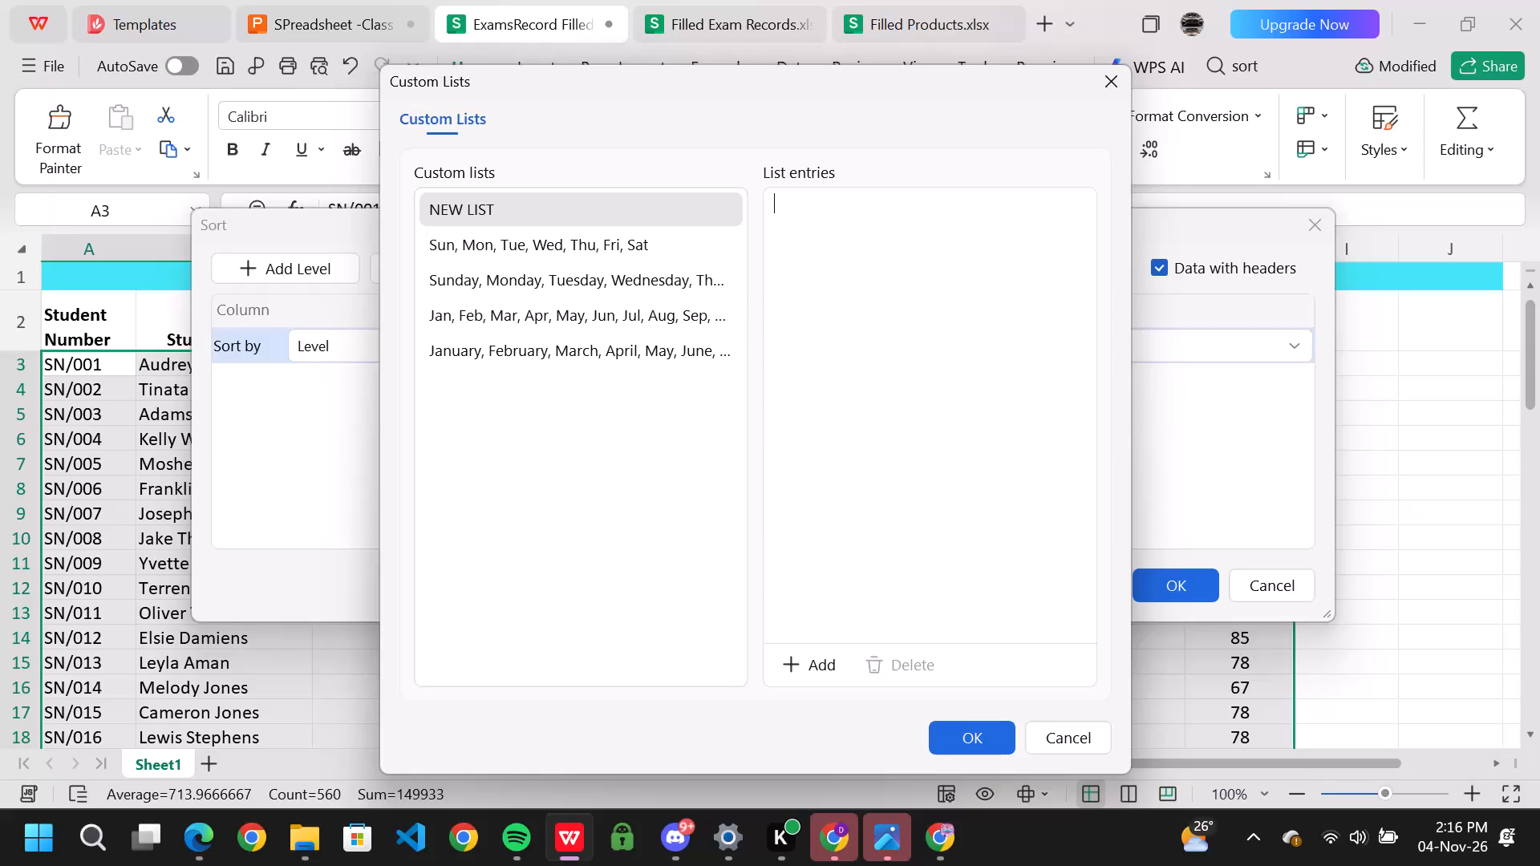
type("A to z")
key("BackSpace")
key("shift+z")
left_click(947, 728)
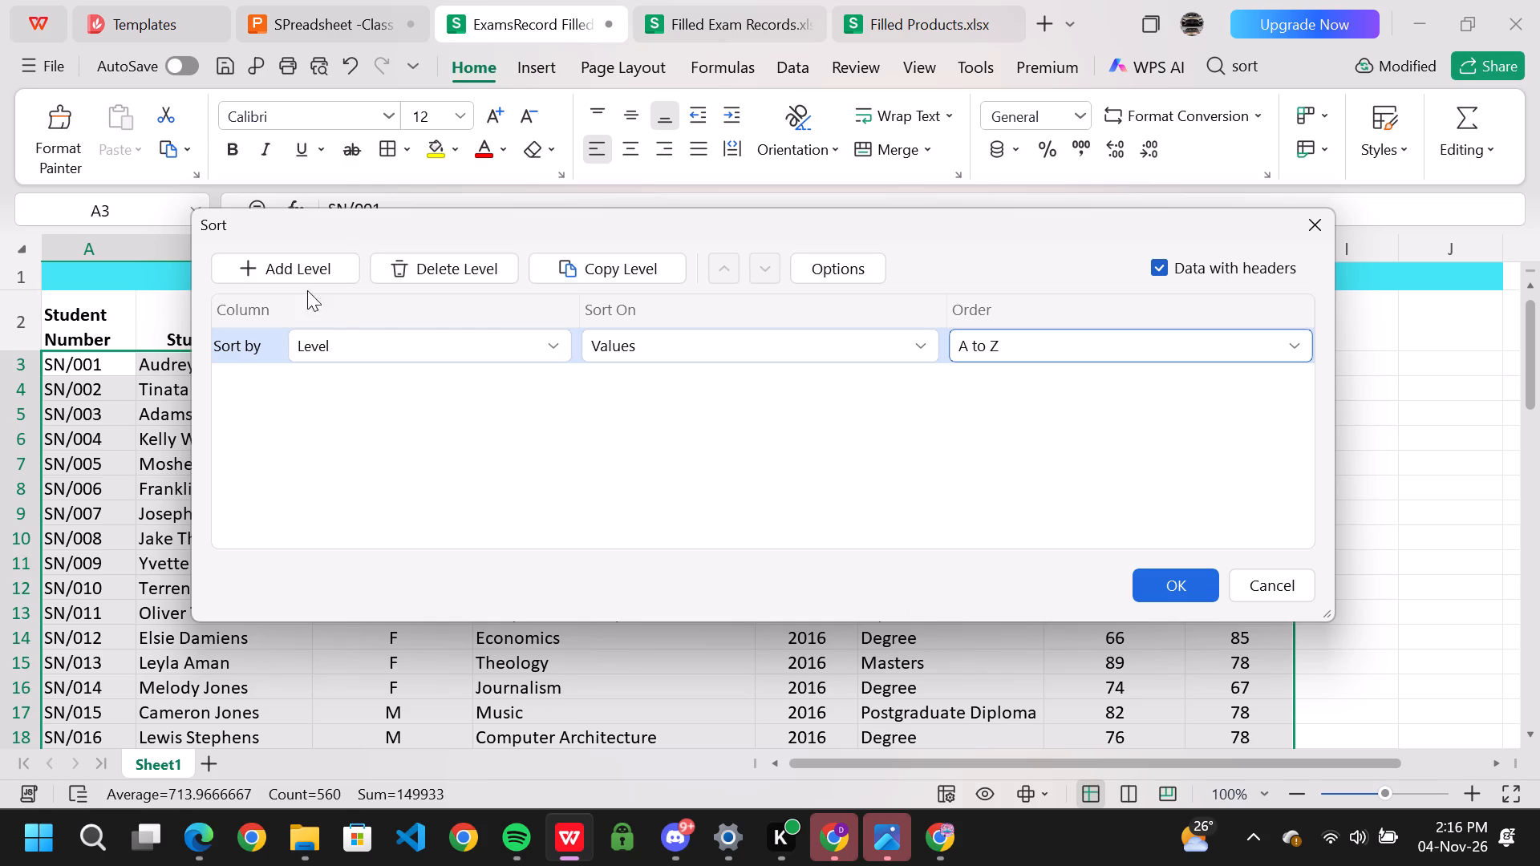
Add a second sort level on Gender, sorted on Values, using the A to Z custom list as its order.
left_click(318, 269)
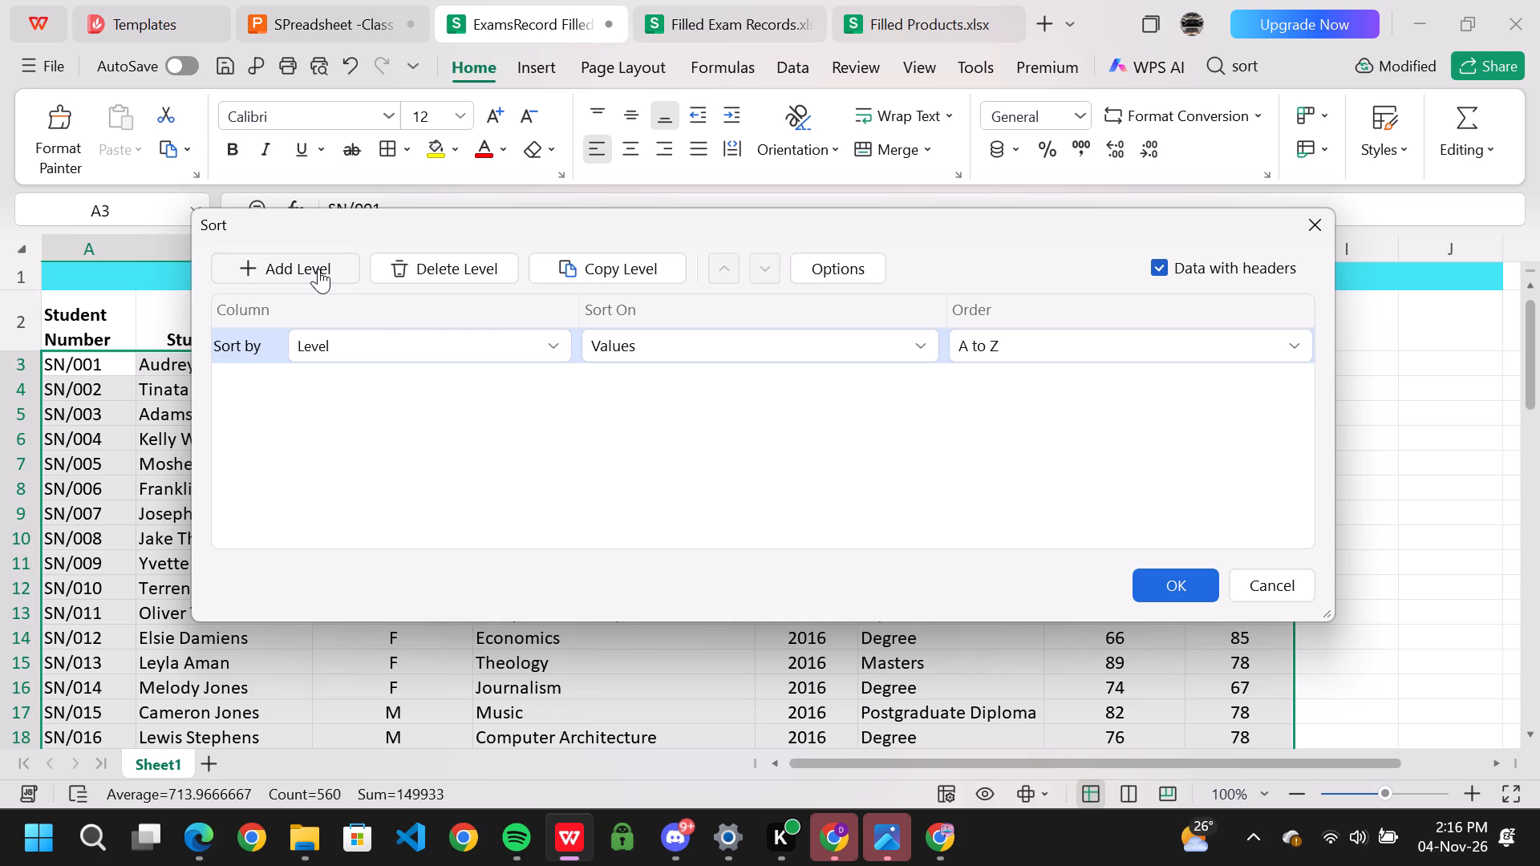
left_click(379, 377)
left_click(355, 457)
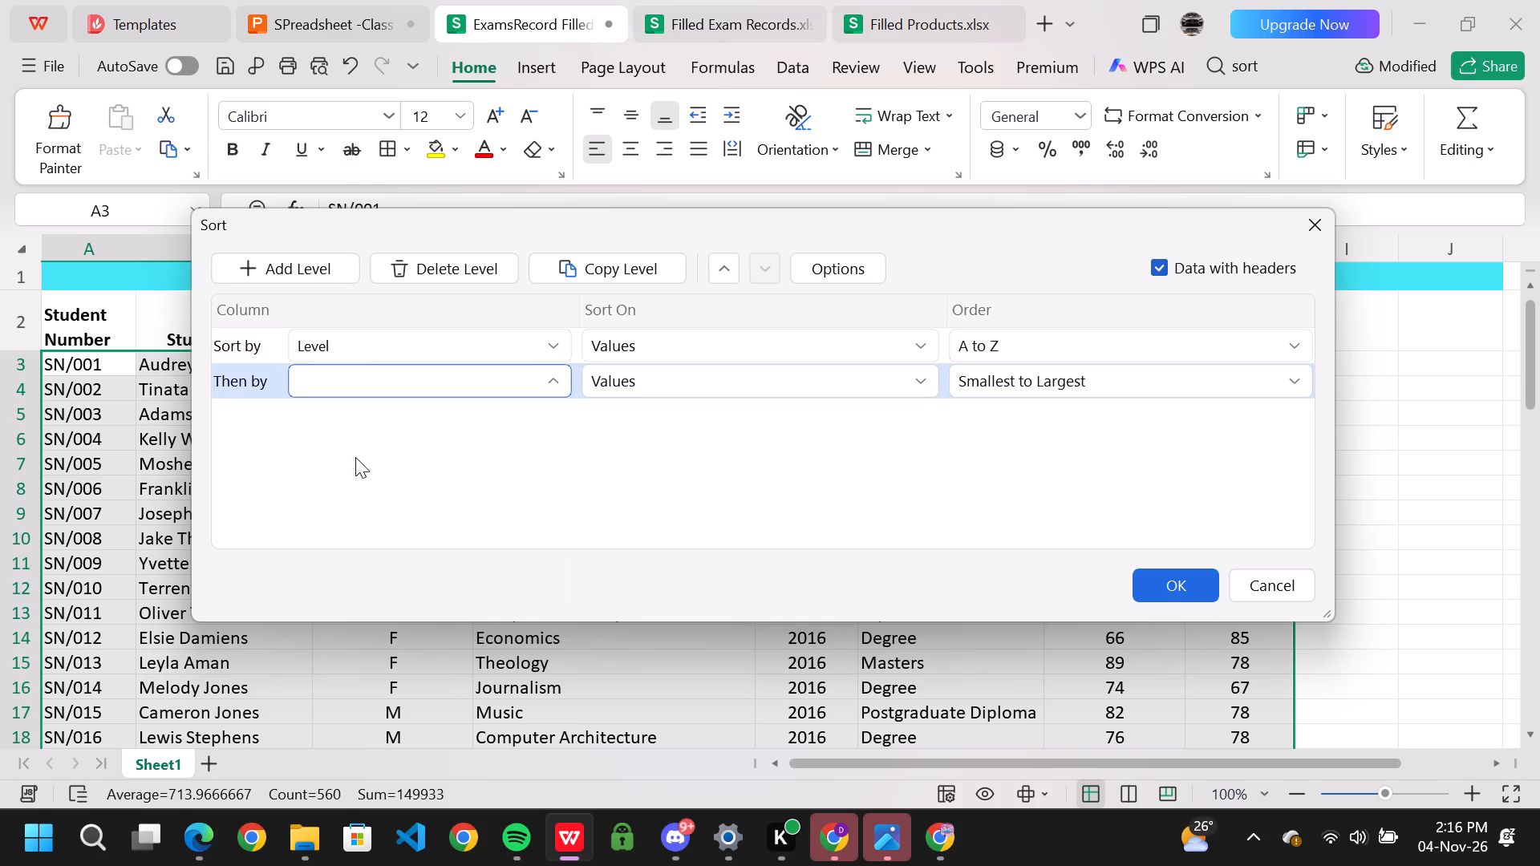
left_click(630, 380)
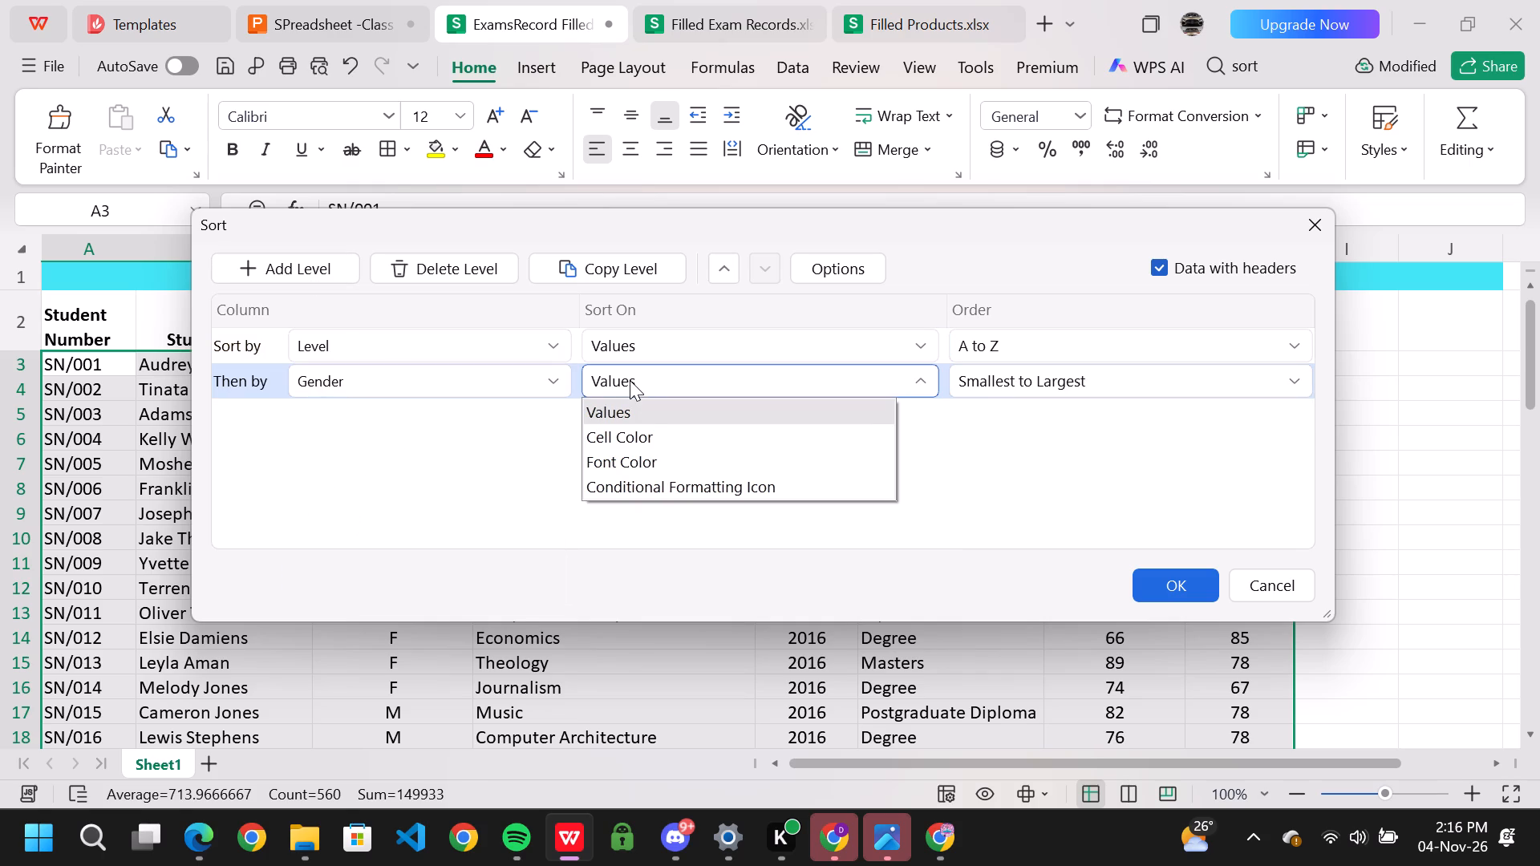
left_click(629, 414)
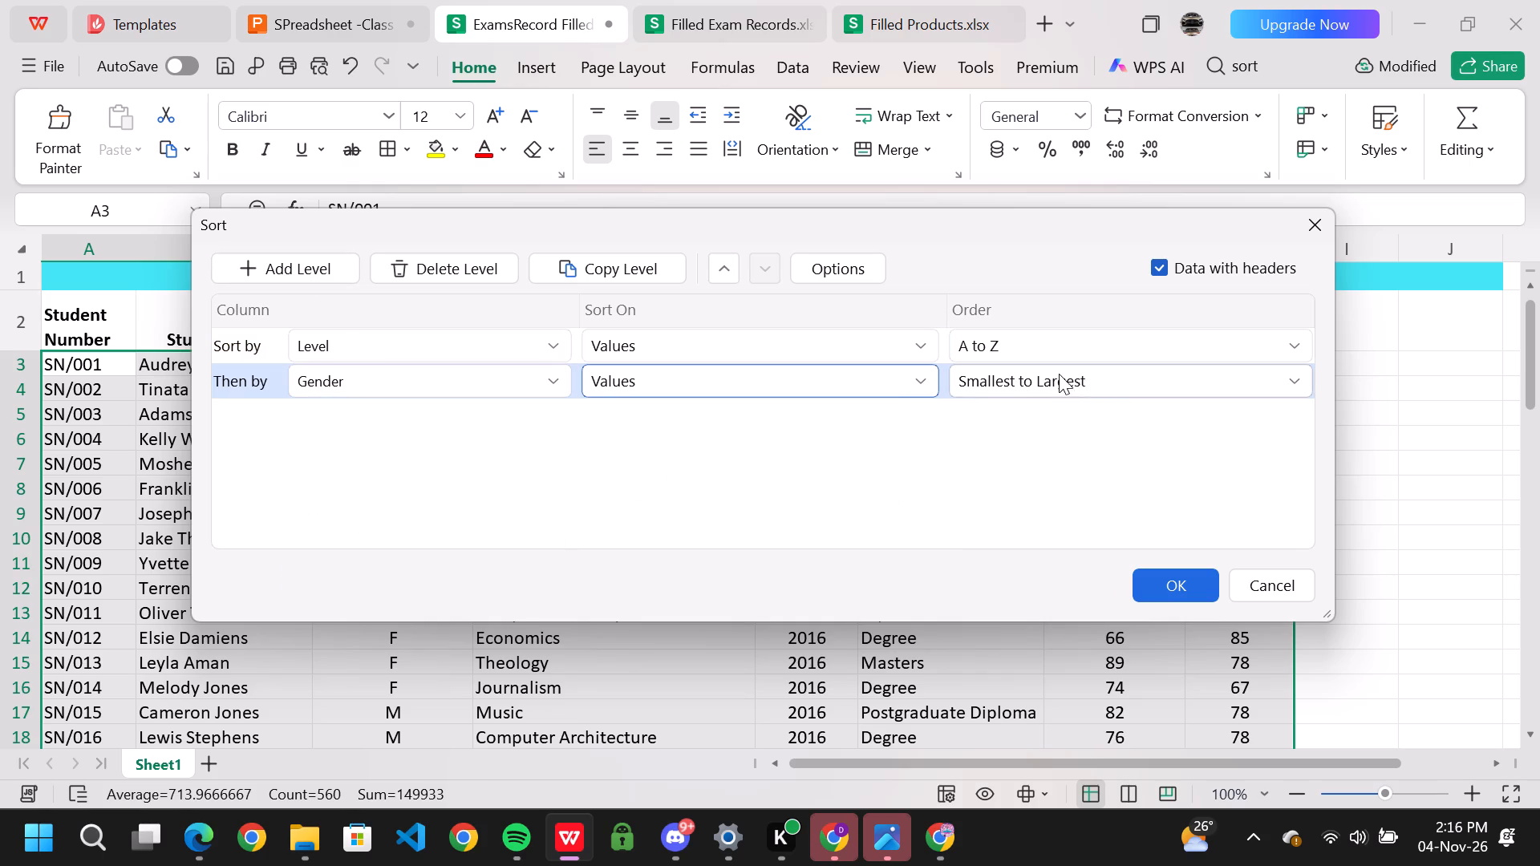
left_click(1028, 376)
left_click(998, 456)
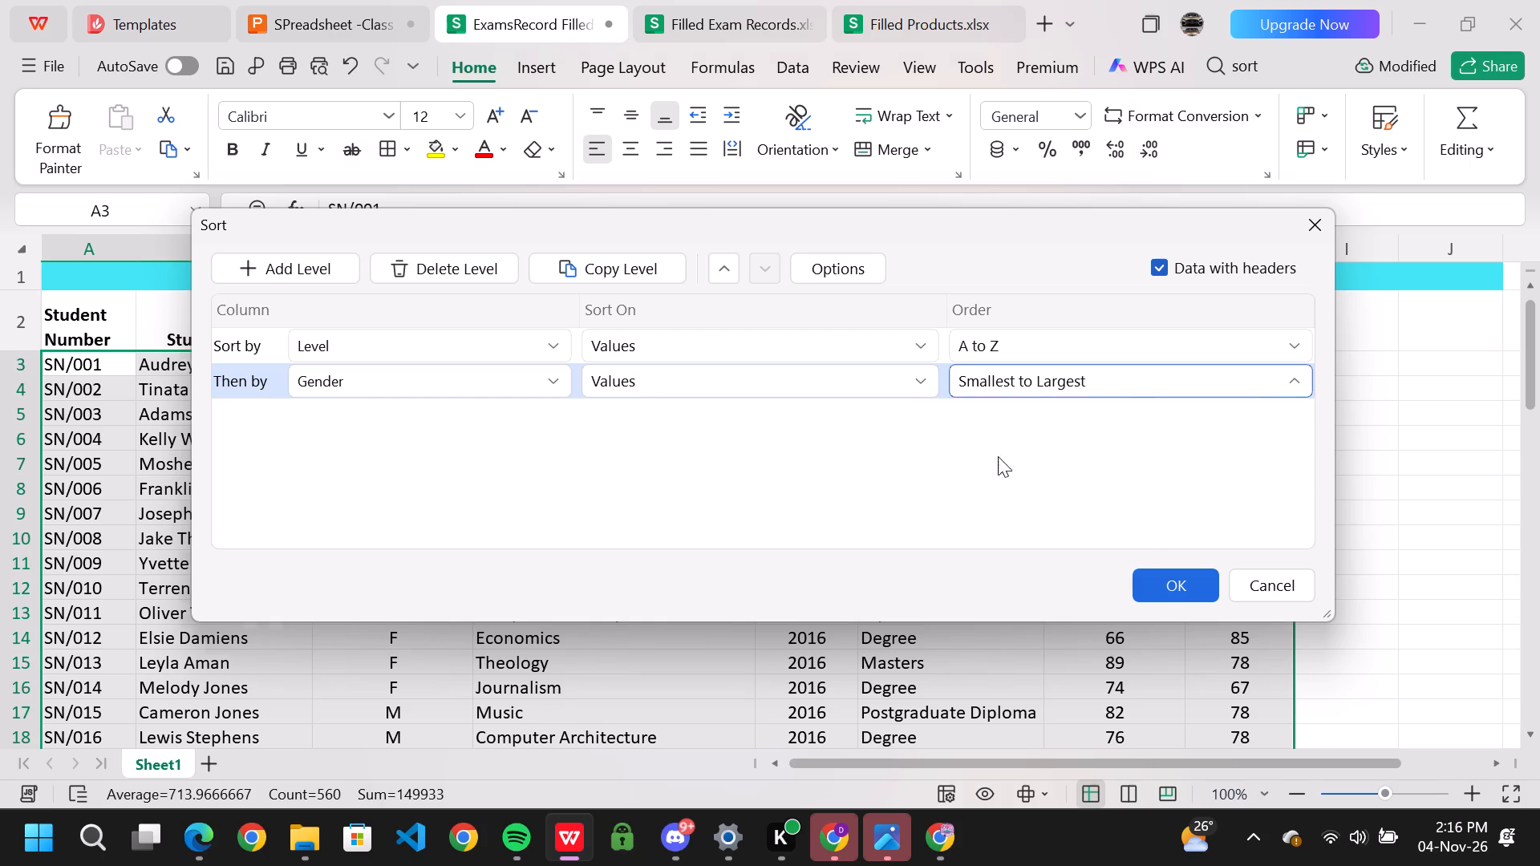
left_click(488, 379)
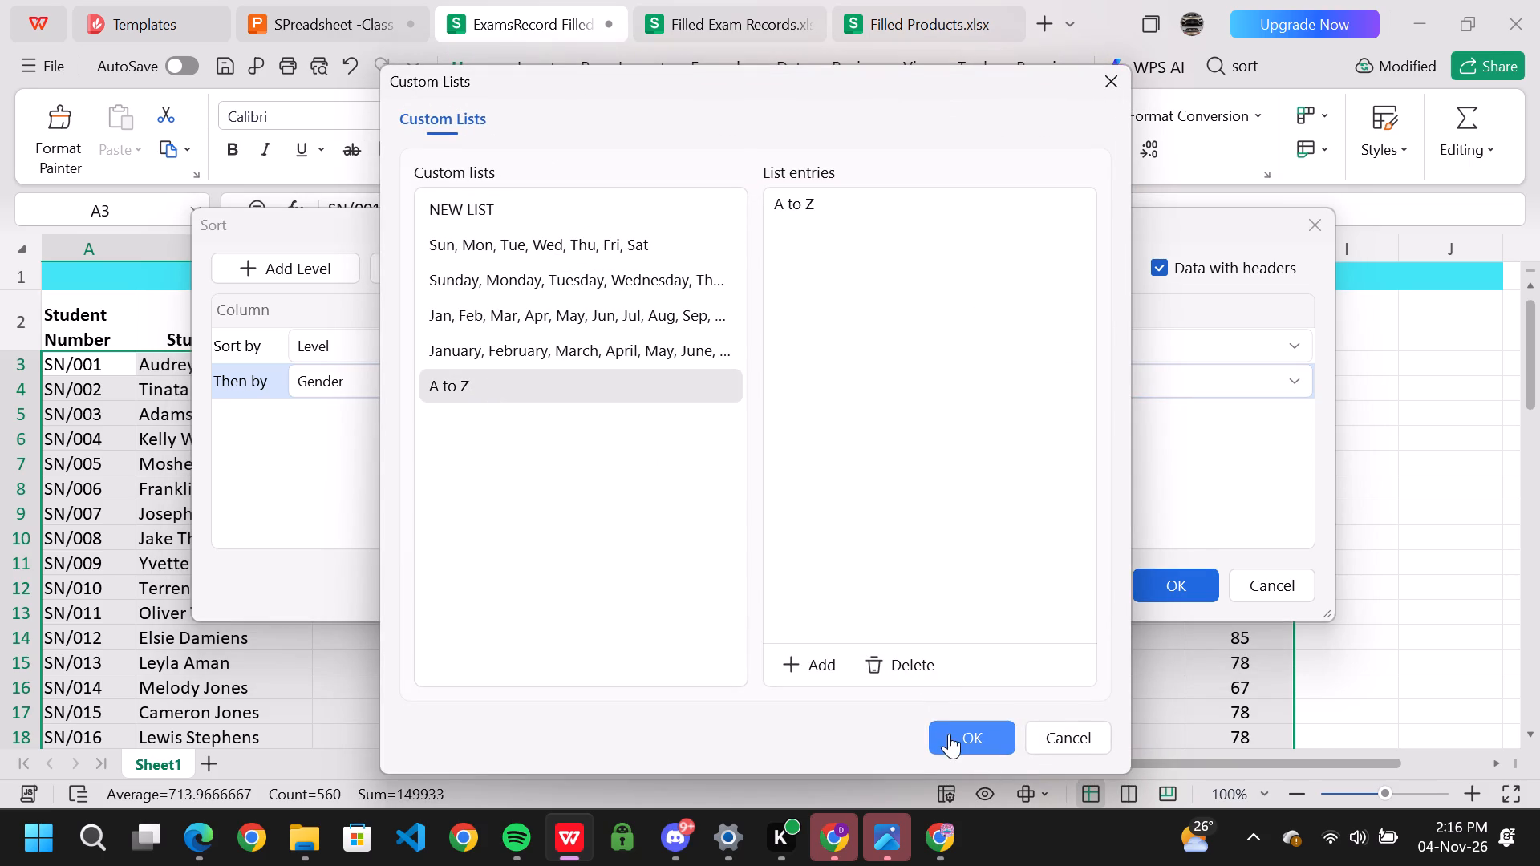
left_click(949, 734)
Add a third sort level on Exam Marks with the A to Z custom list as its order, and apply the three-level sort.
left_click(286, 268)
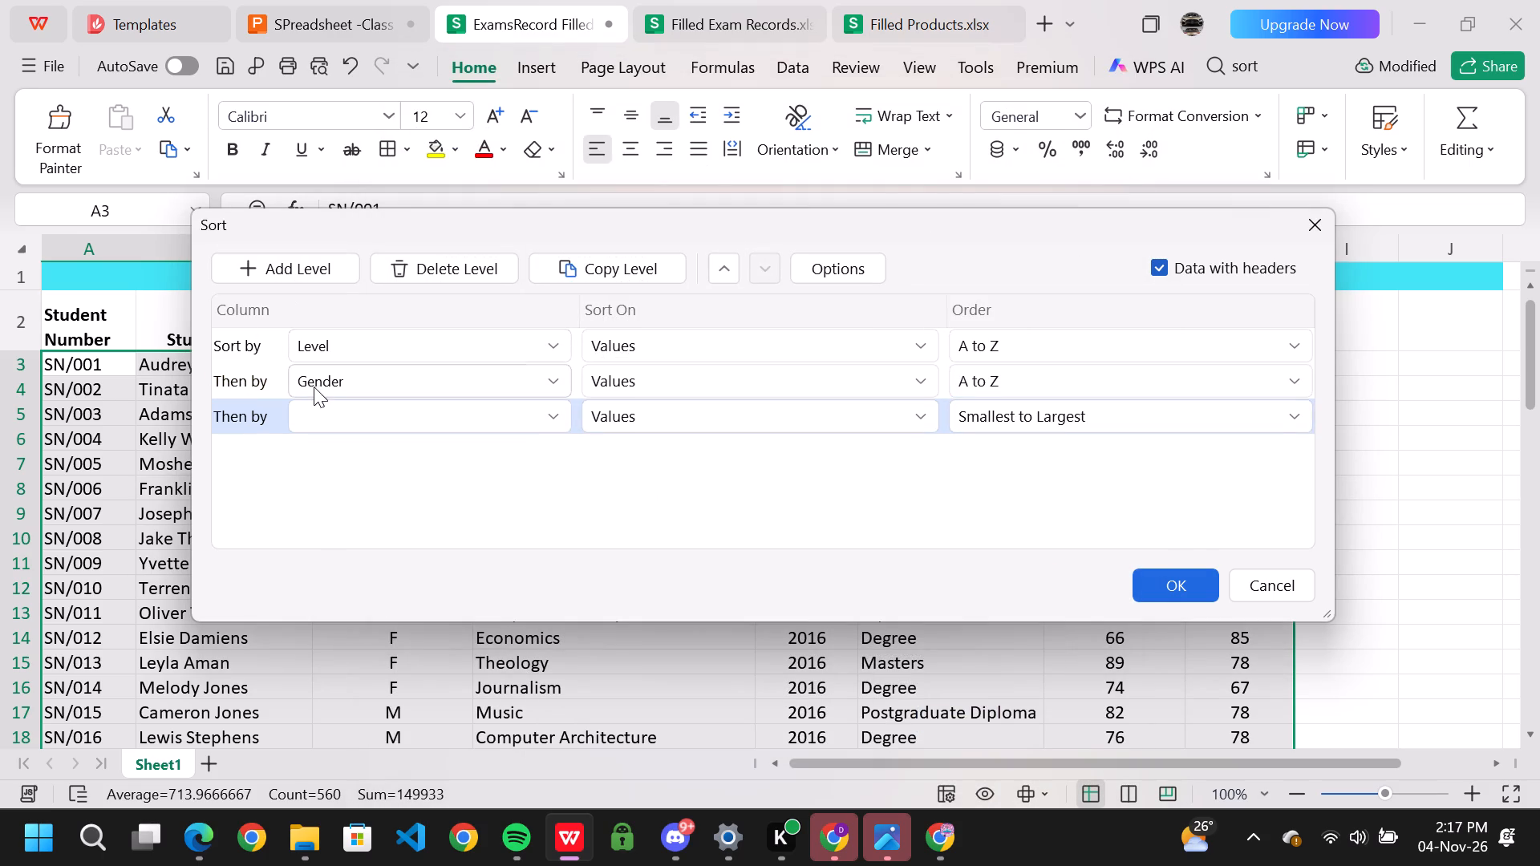
left_click(358, 419)
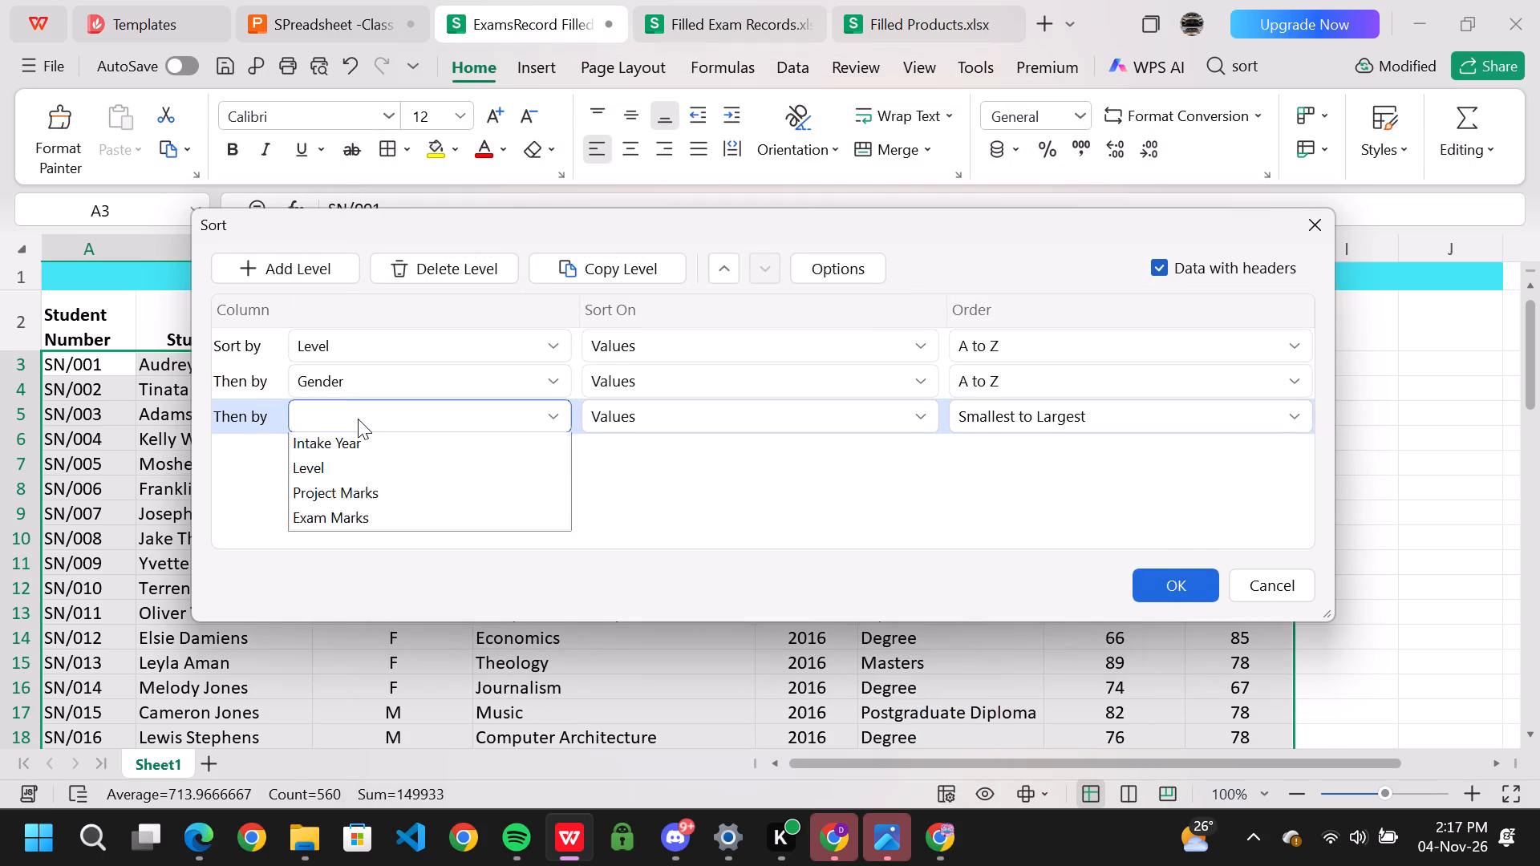
scroll(353, 585, "down", 3)
scroll(353, 585, "up", 3)
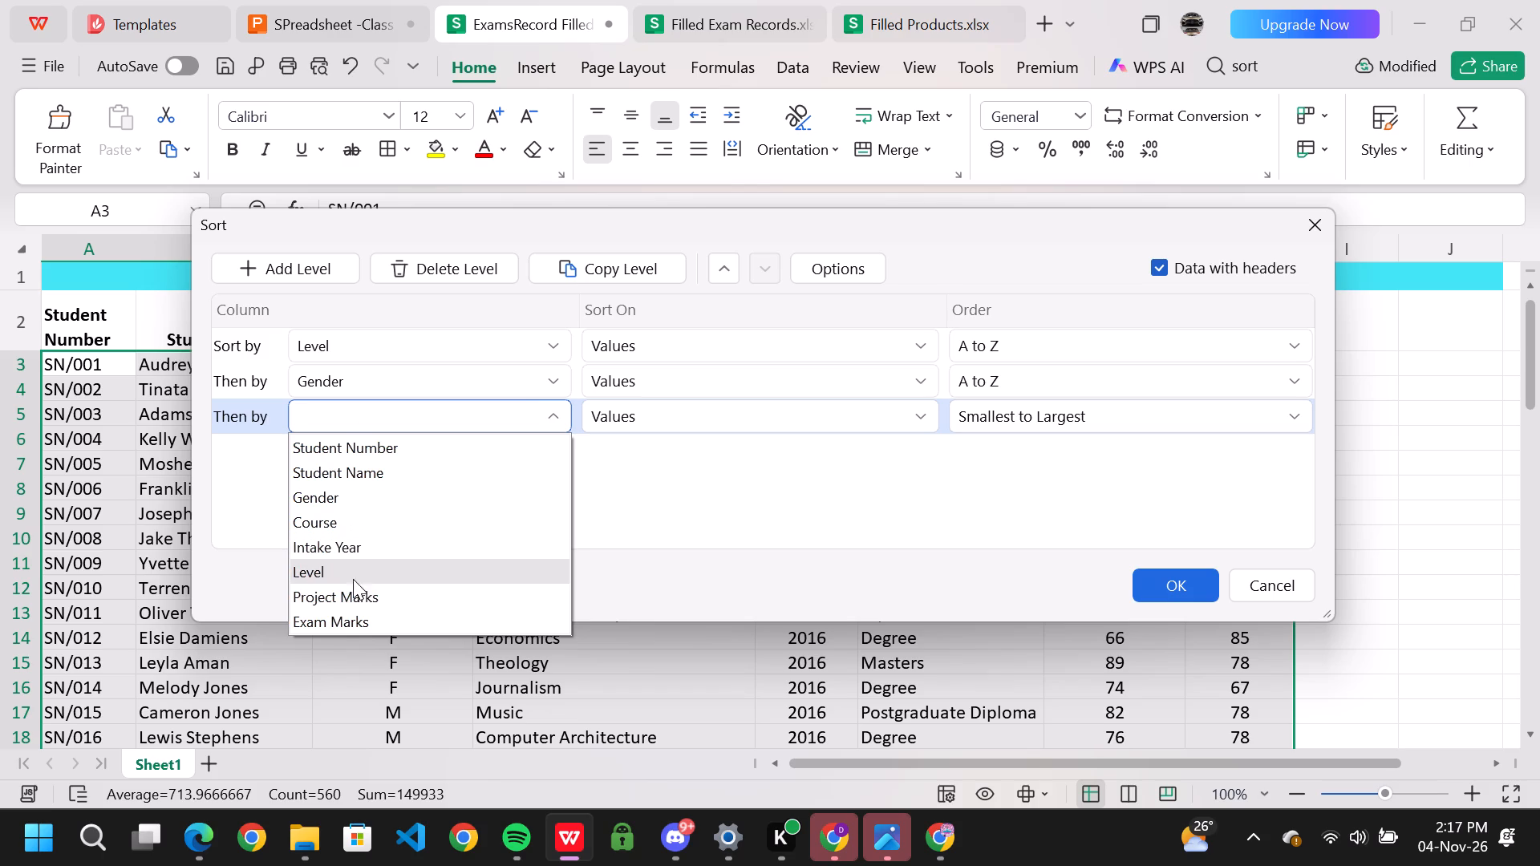
left_click(341, 629)
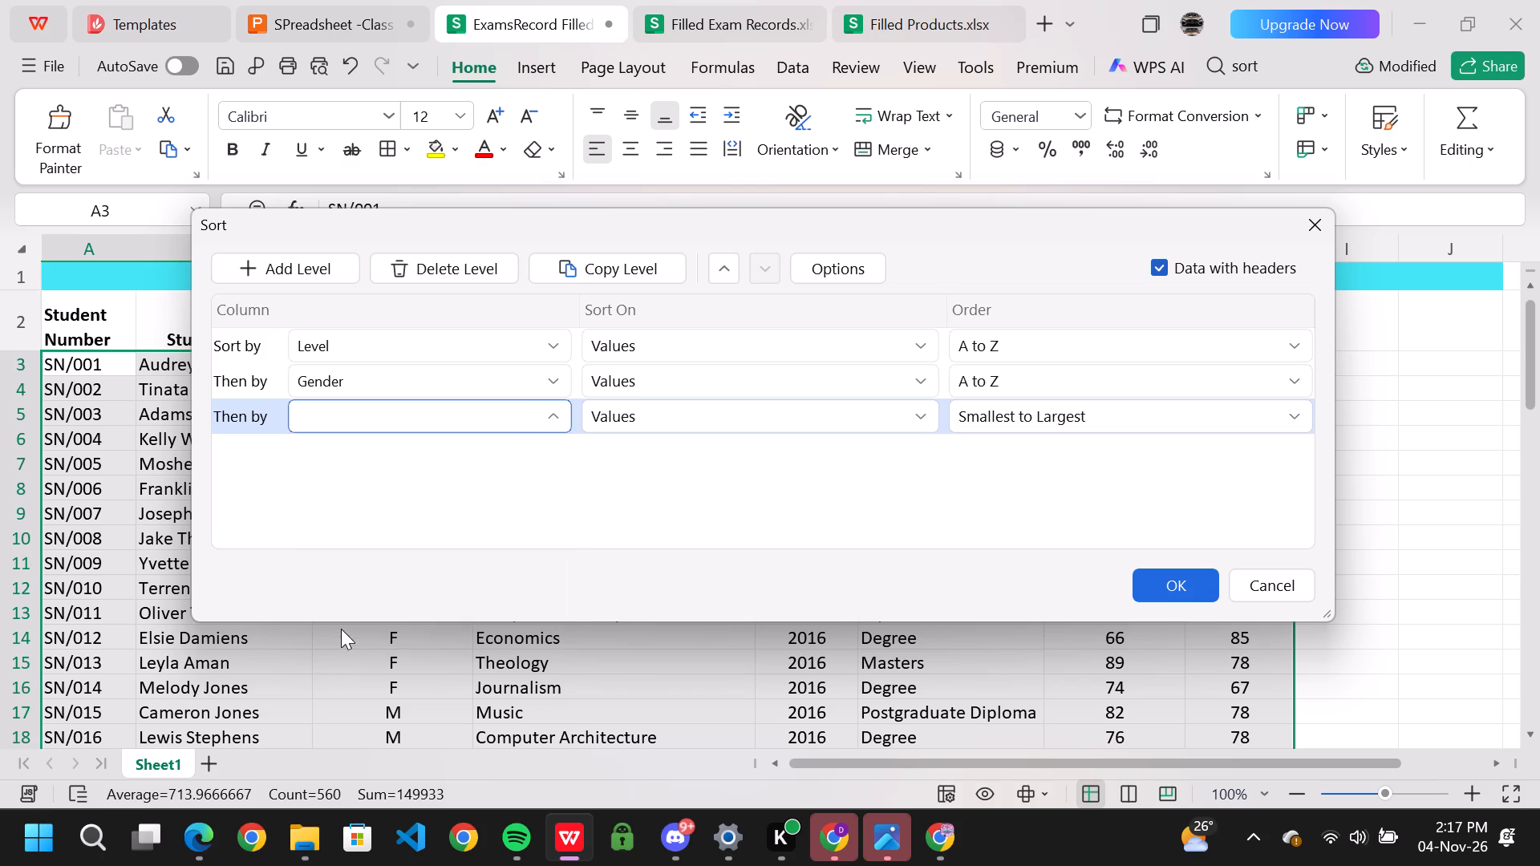
left_click(1049, 414)
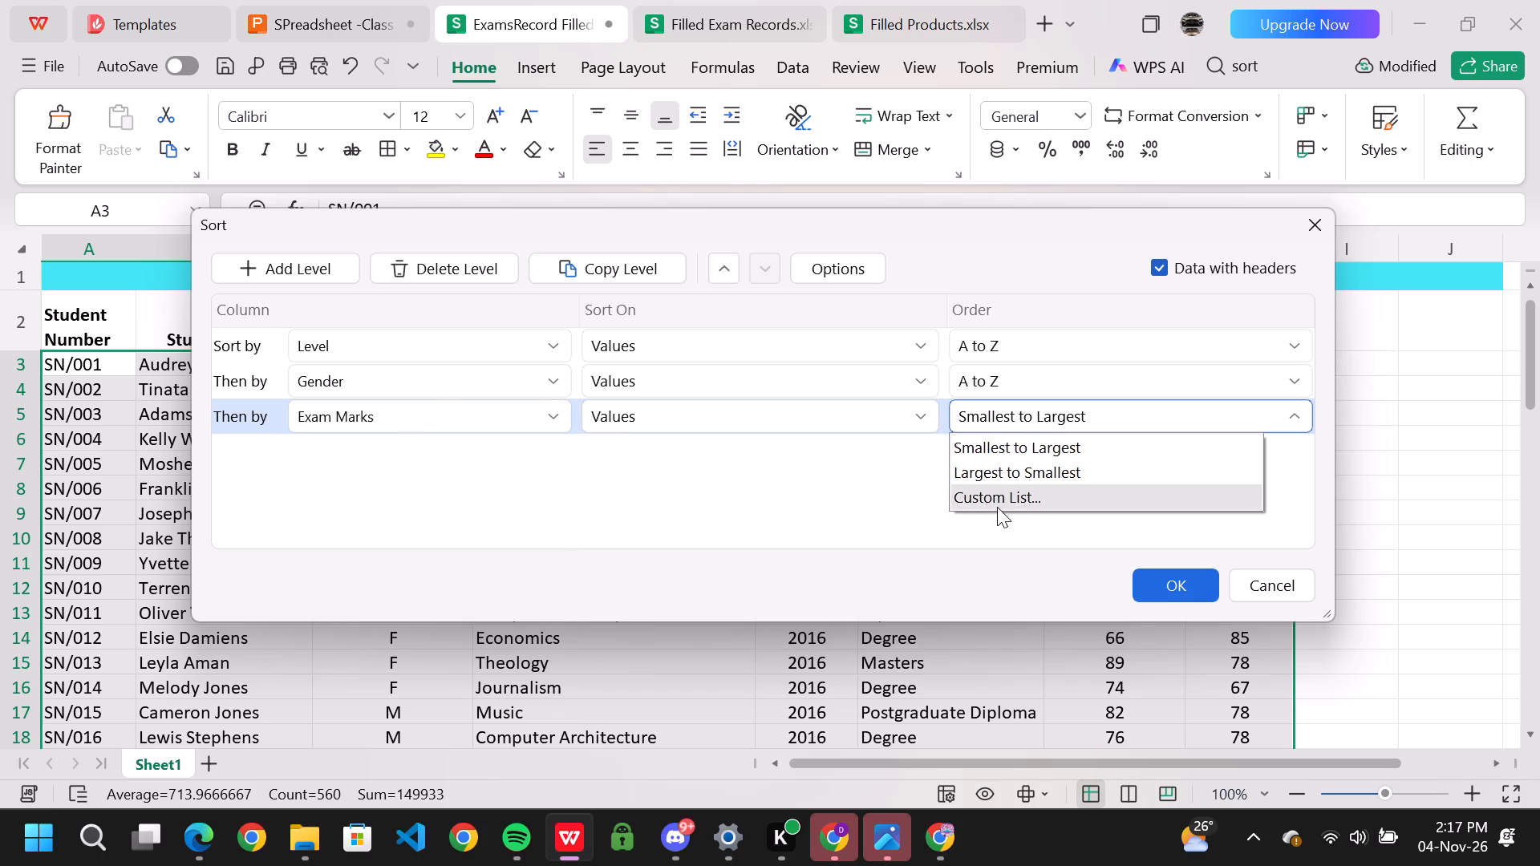
left_click(997, 502)
left_click(435, 389)
left_click(938, 734)
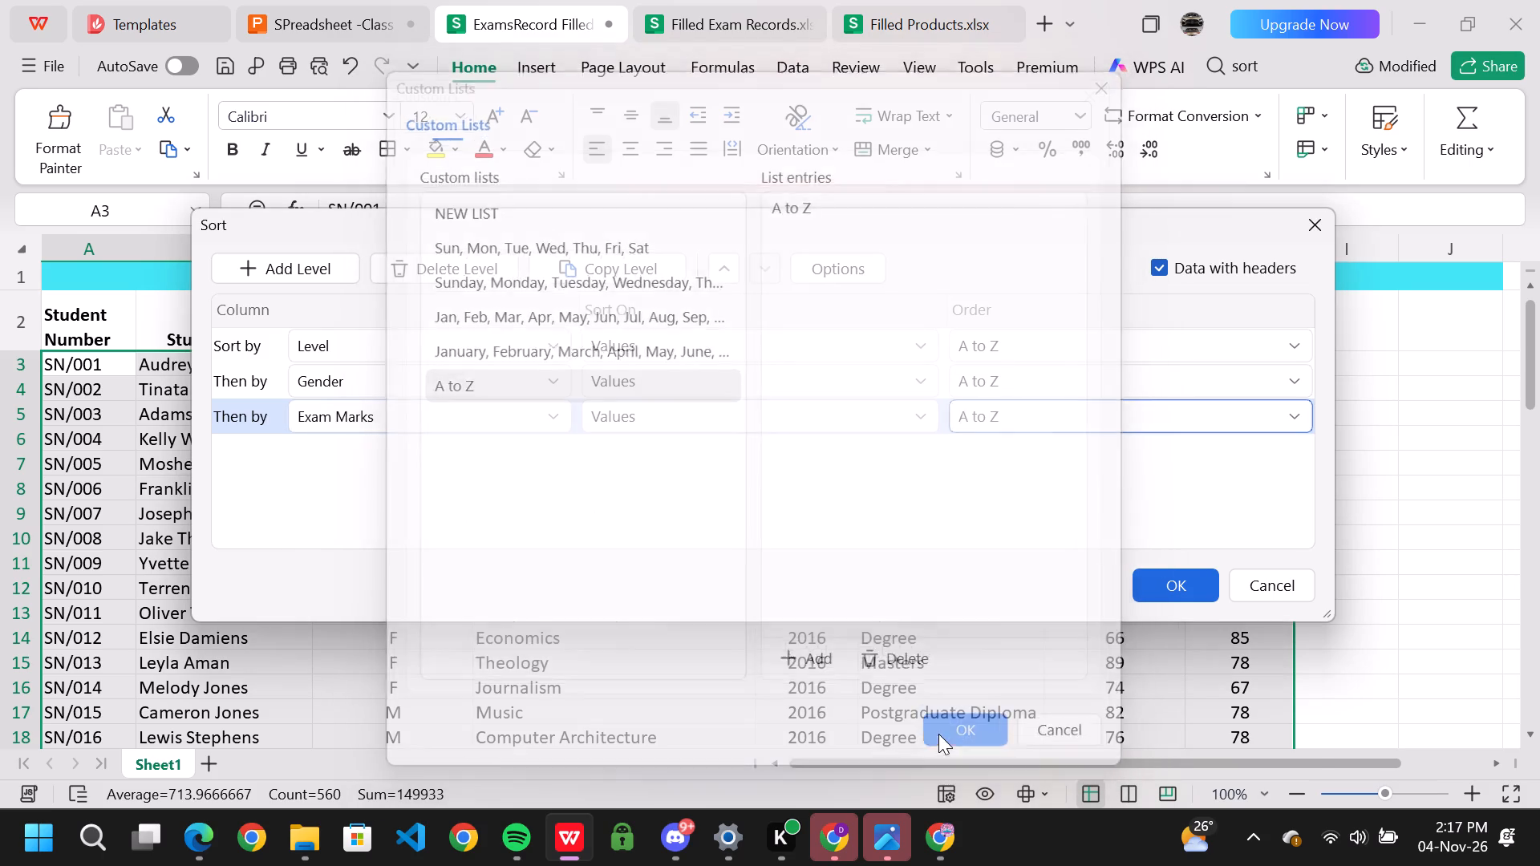
left_click(1155, 576)
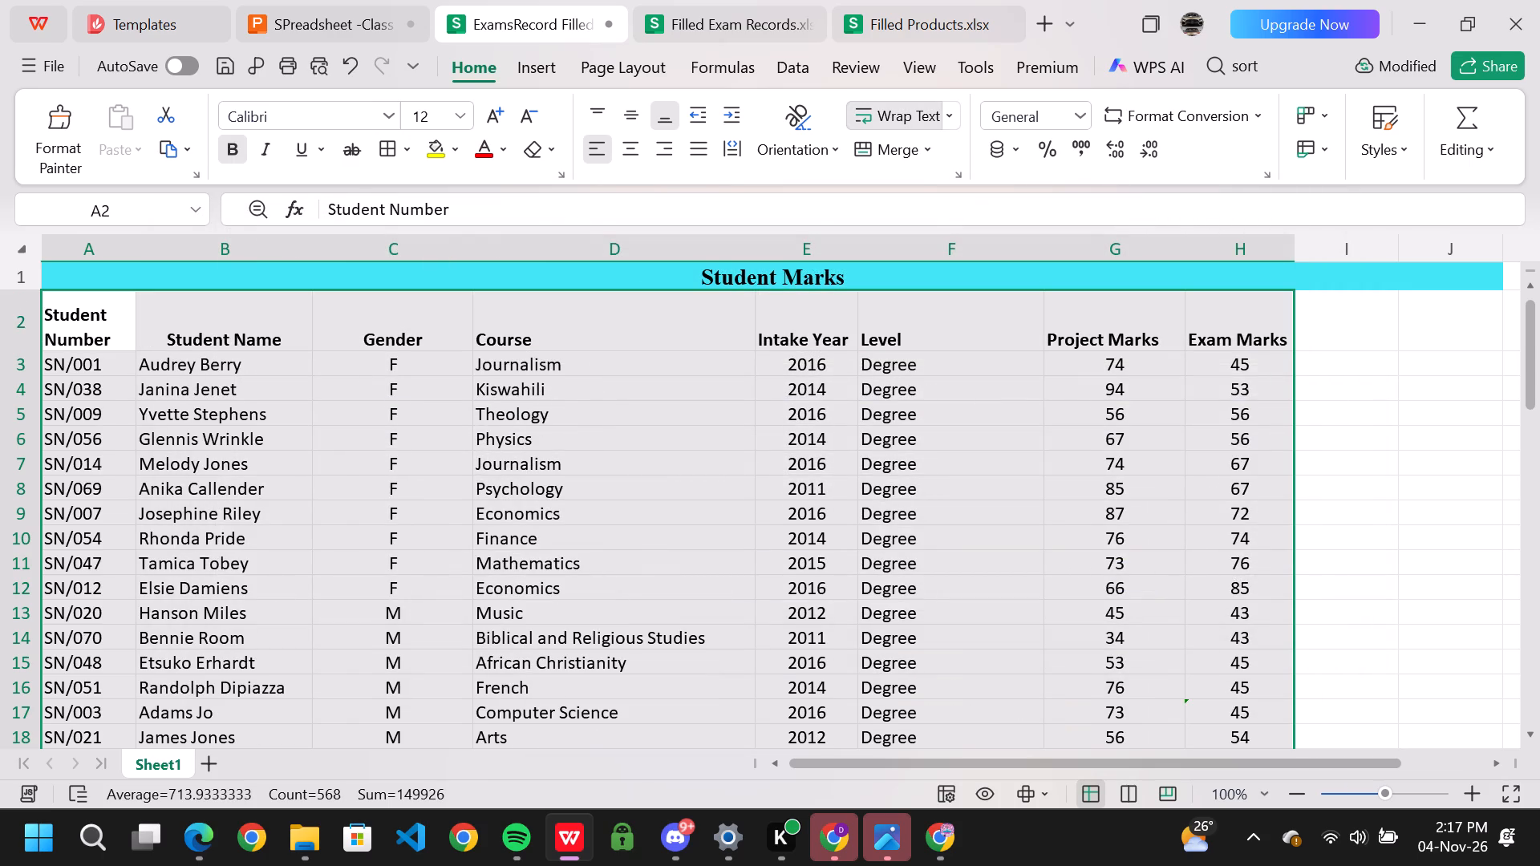
Review the presentation from the multi-field sorting slides through Grouping and Ungrouping Data to the Class Activity on slide 26.
left_click(323, 16)
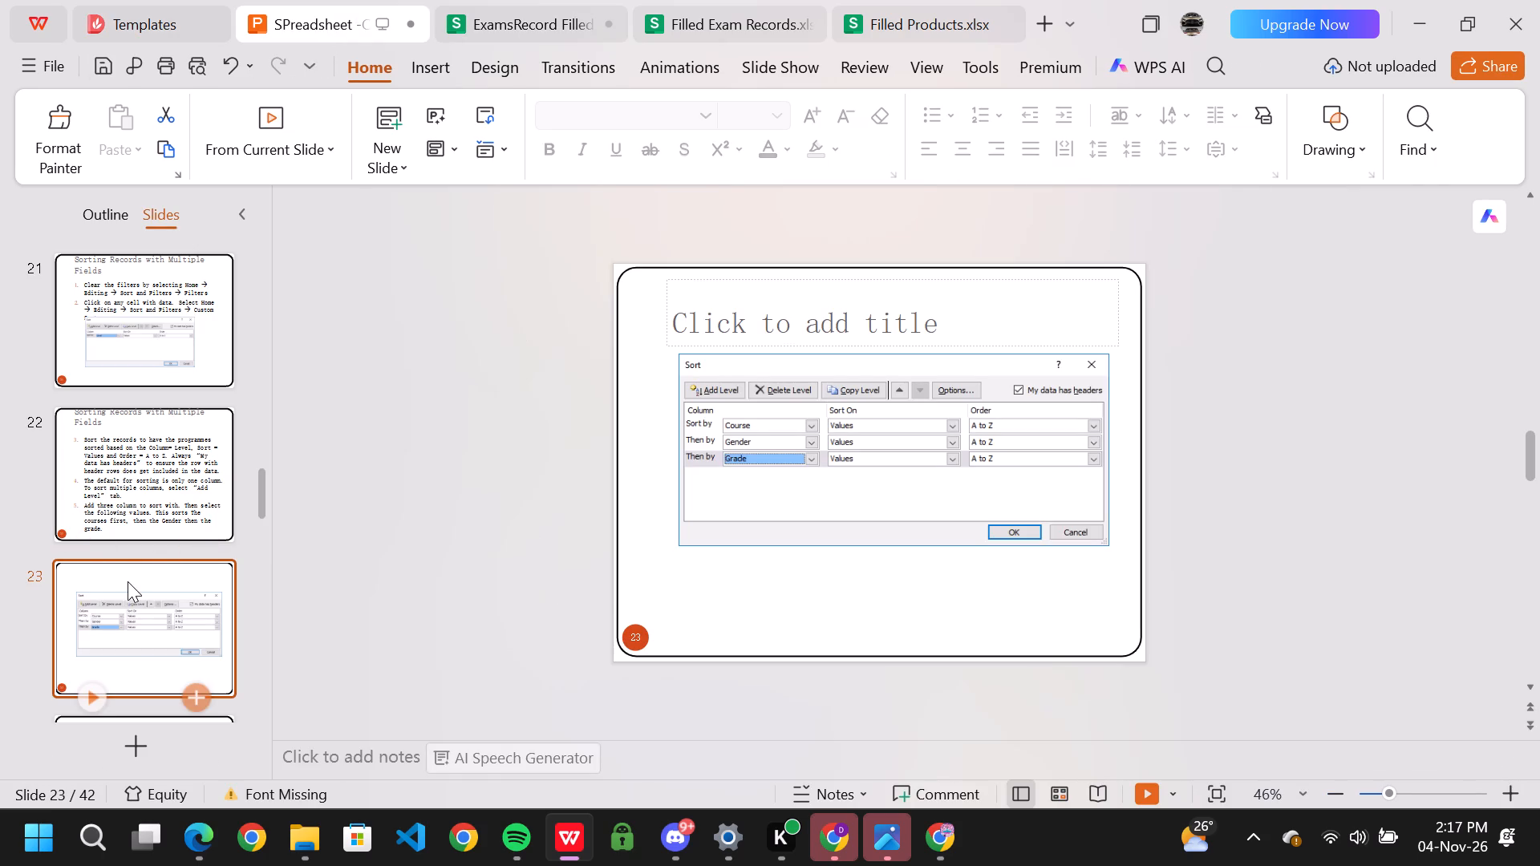
left_click(152, 494)
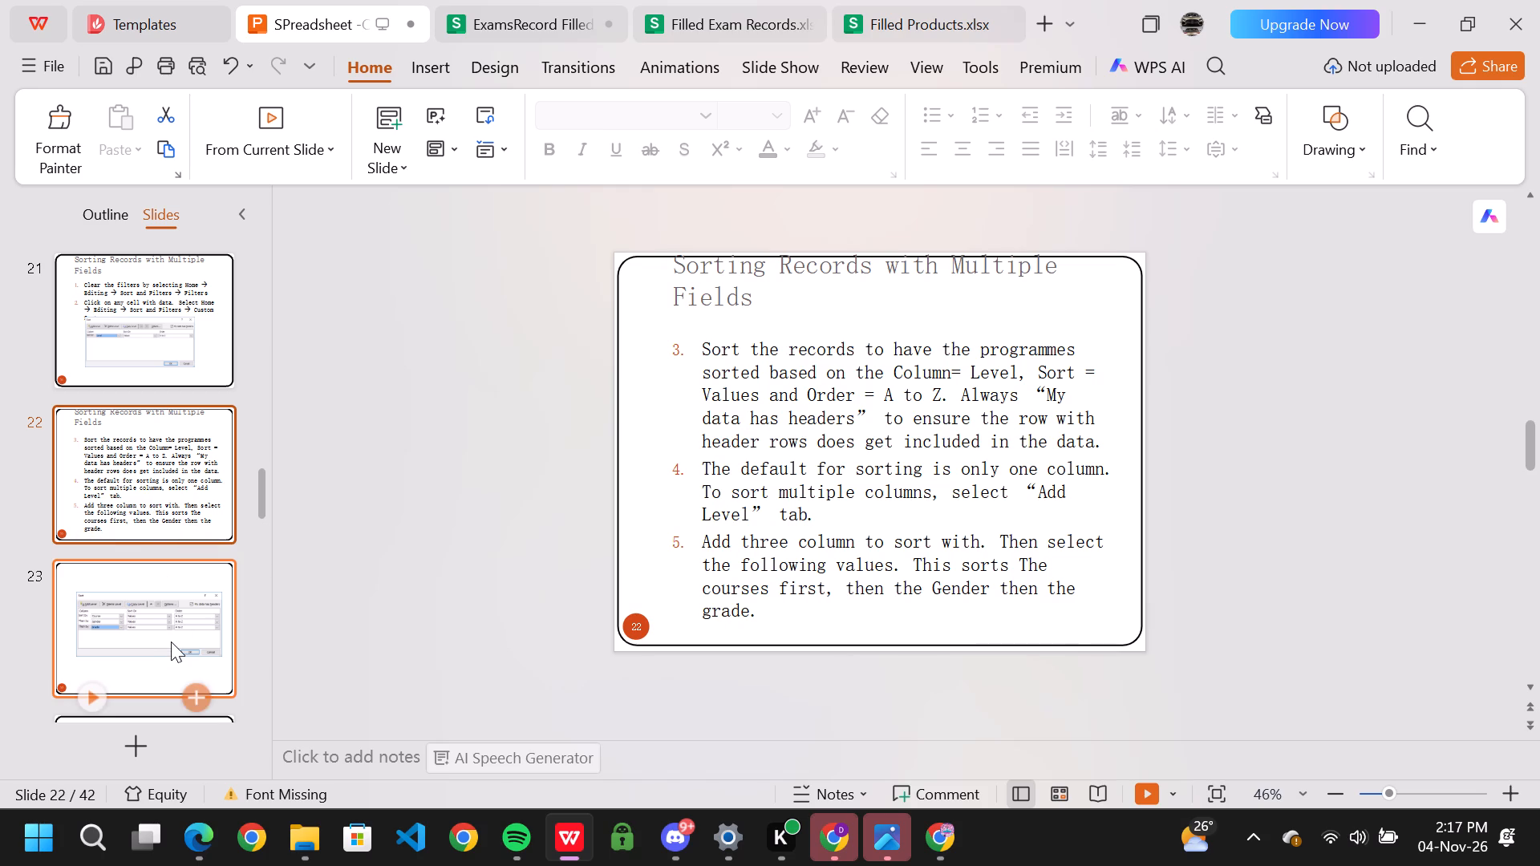
left_click(160, 642)
scroll(160, 642, "down", 1)
left_click(160, 642)
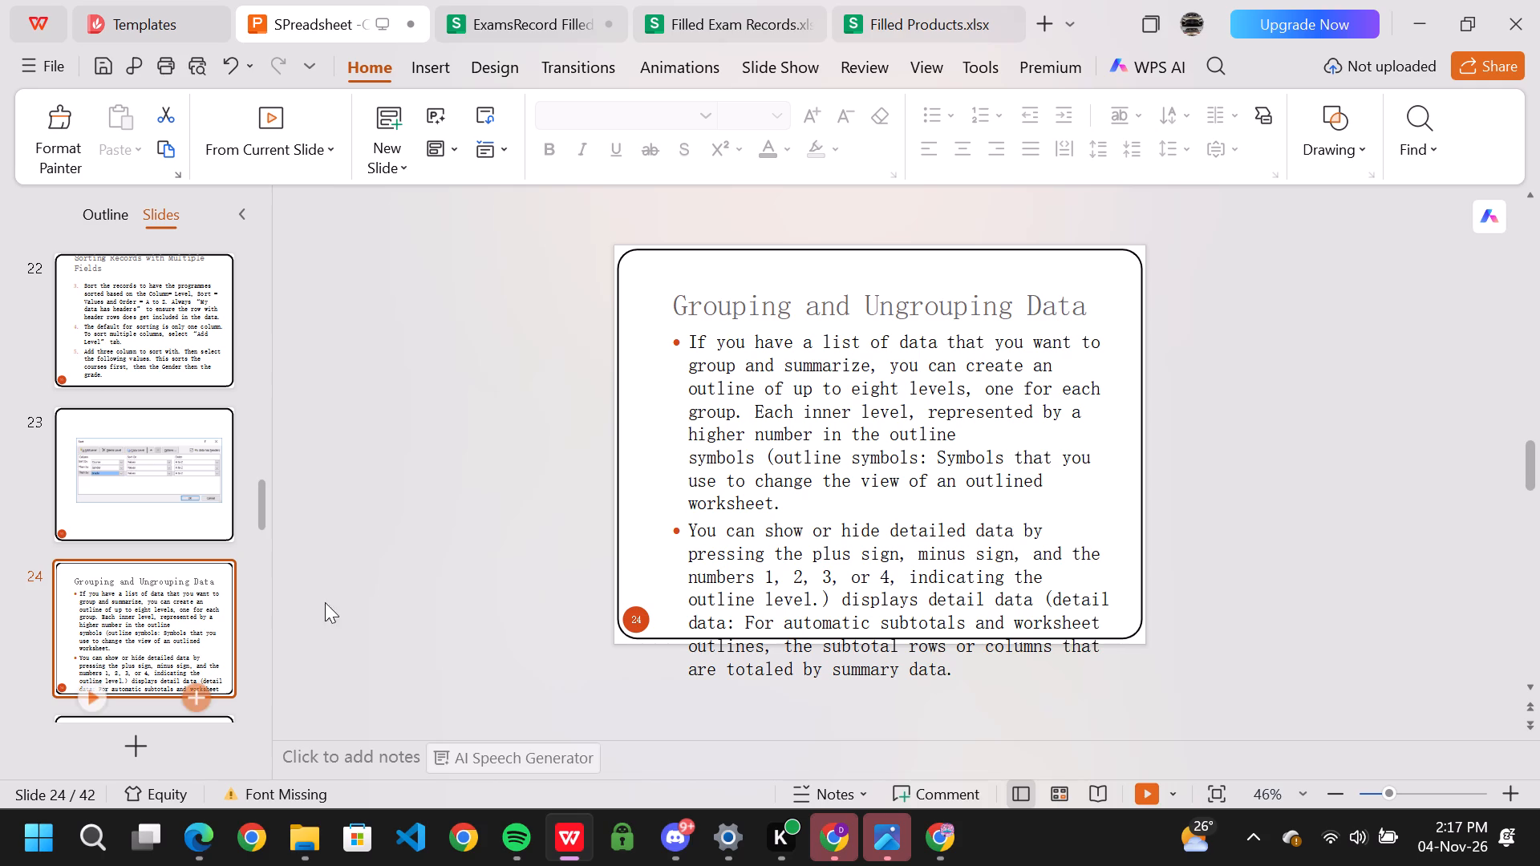
scroll(696, 567, "down", 1)
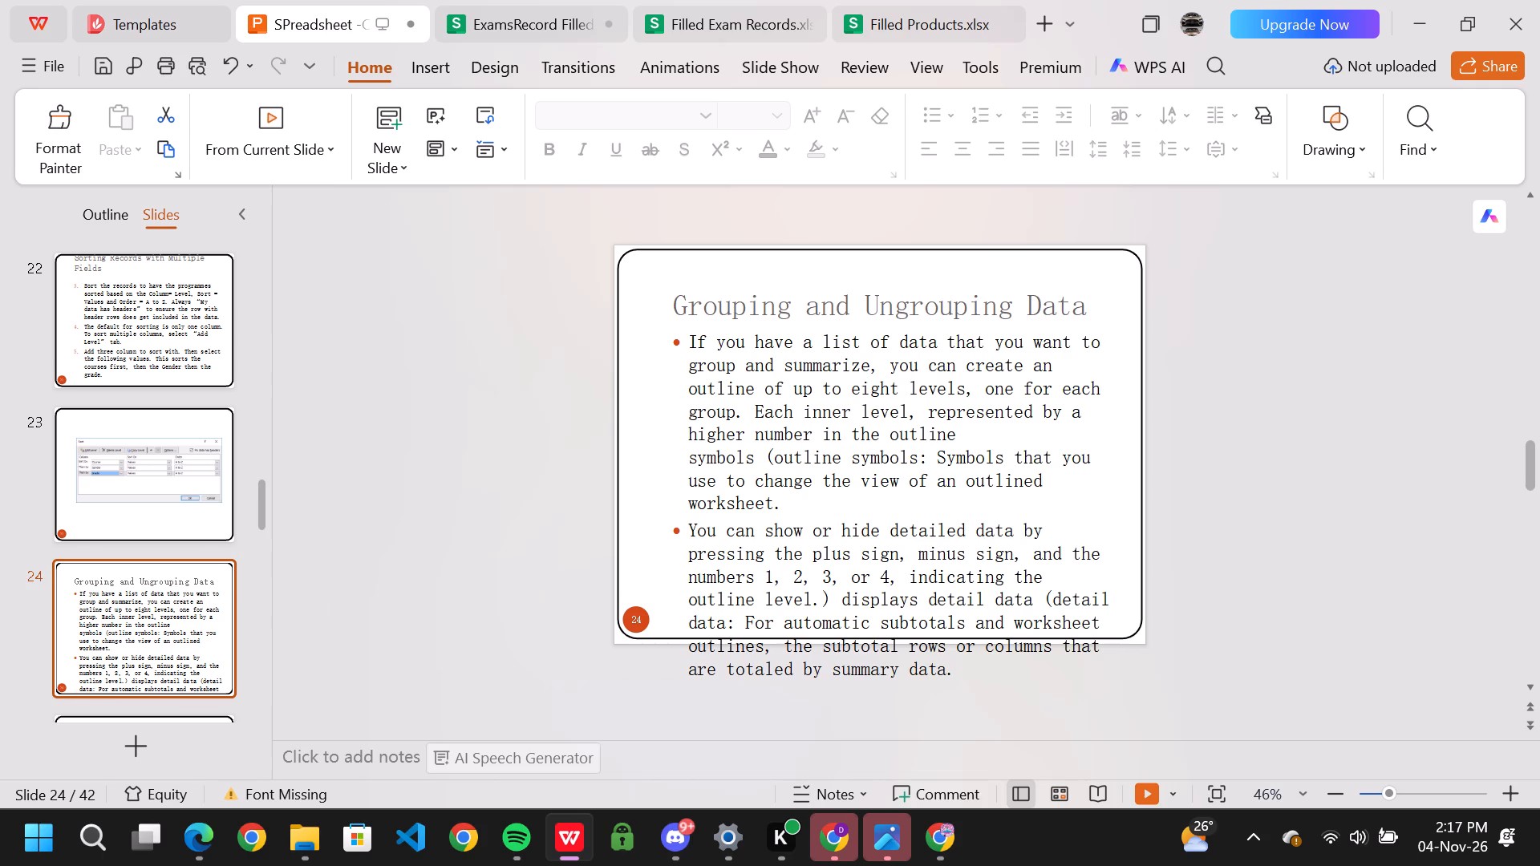
scroll(201, 605, "down", 1)
left_click(139, 610)
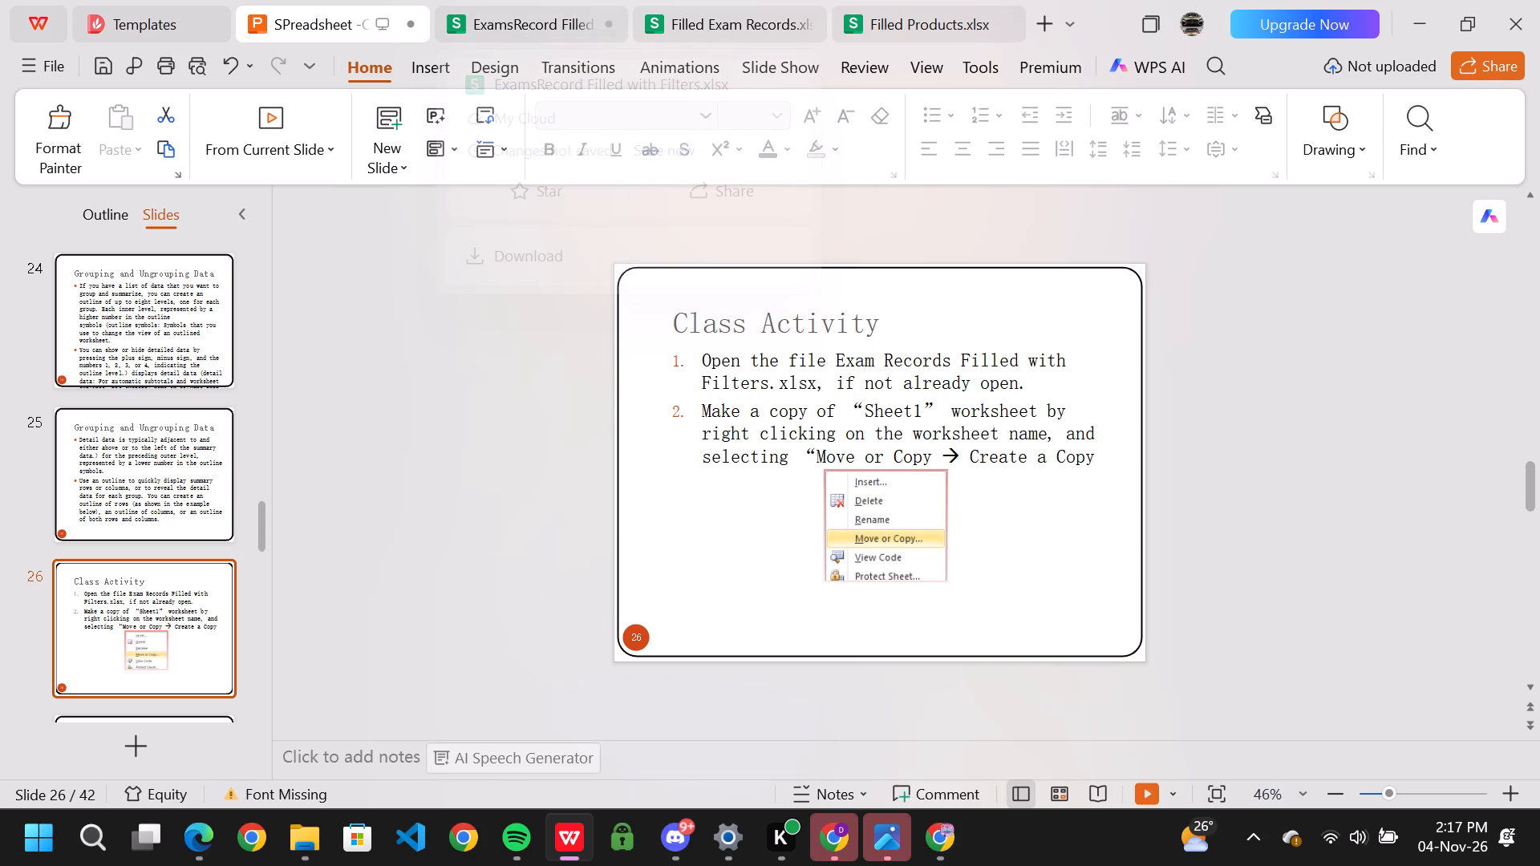
Create a copy of the Sheet1 worksheet in the ExamsRecord workbook.
left_click(536, 26)
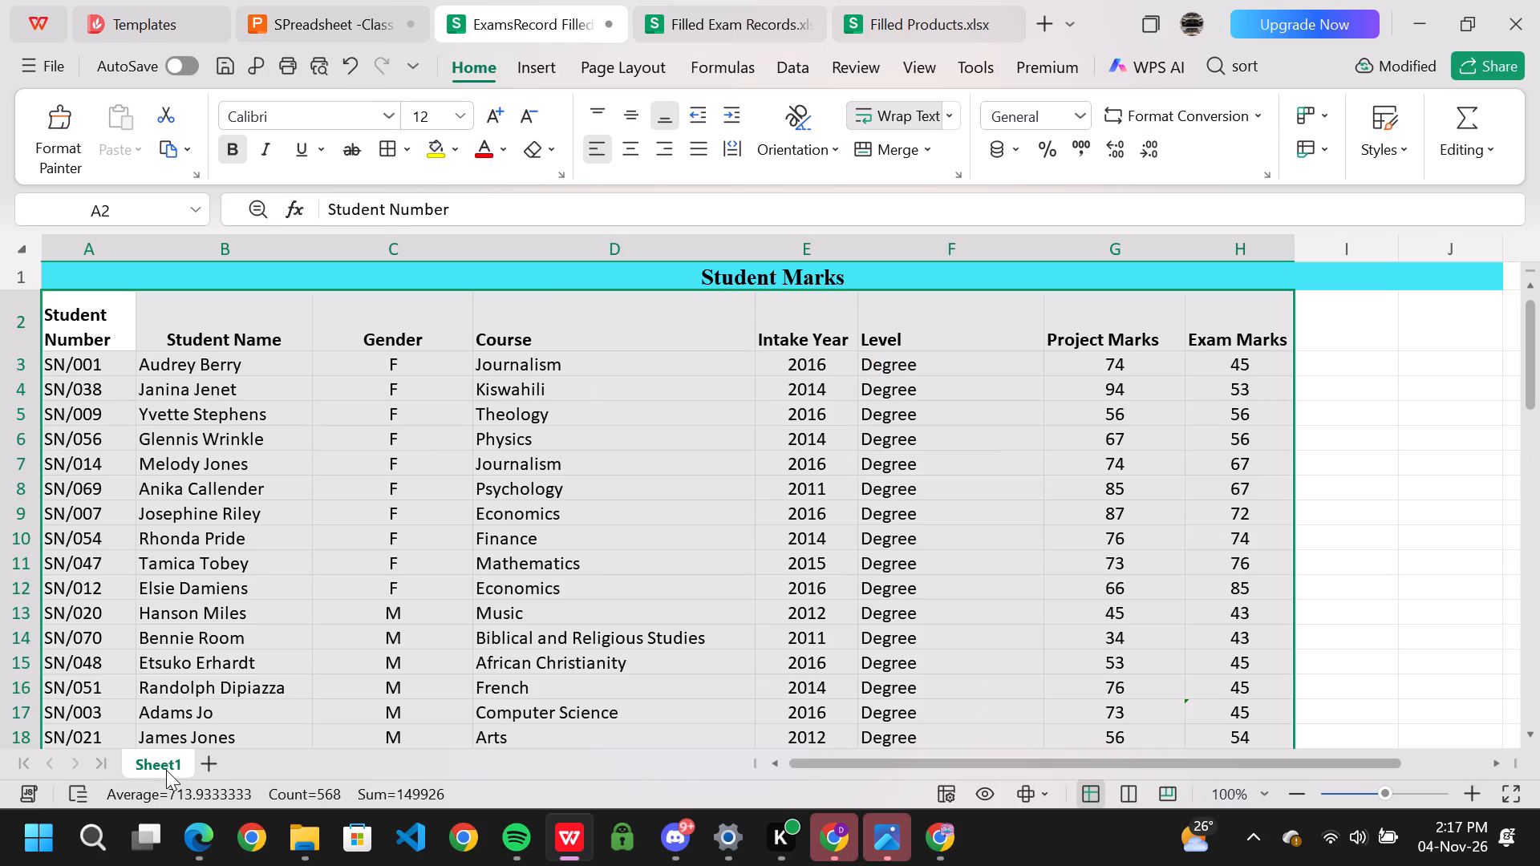
right_click(163, 761)
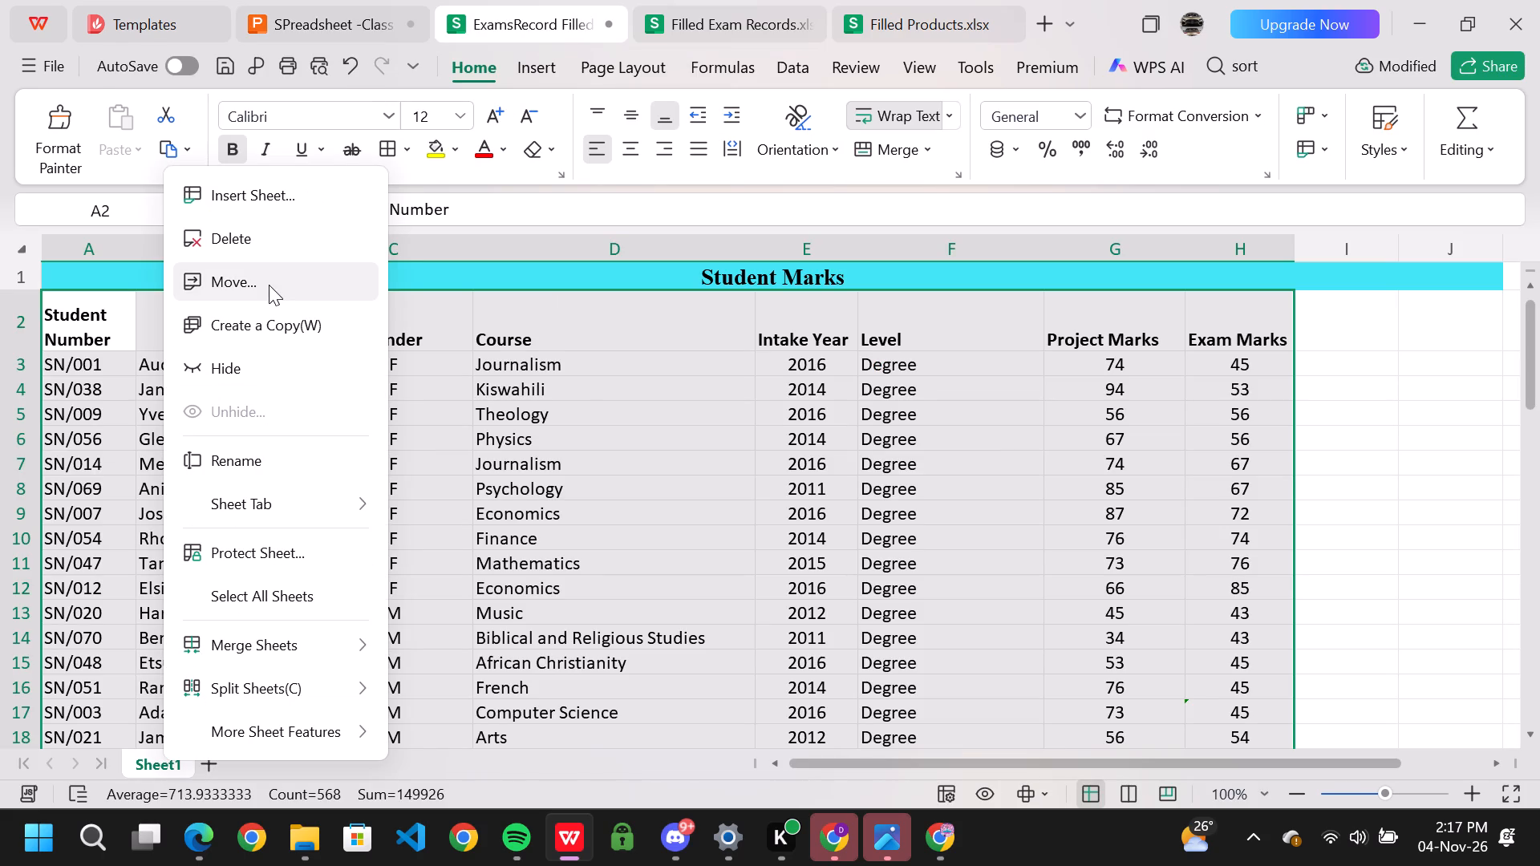
left_click(257, 330)
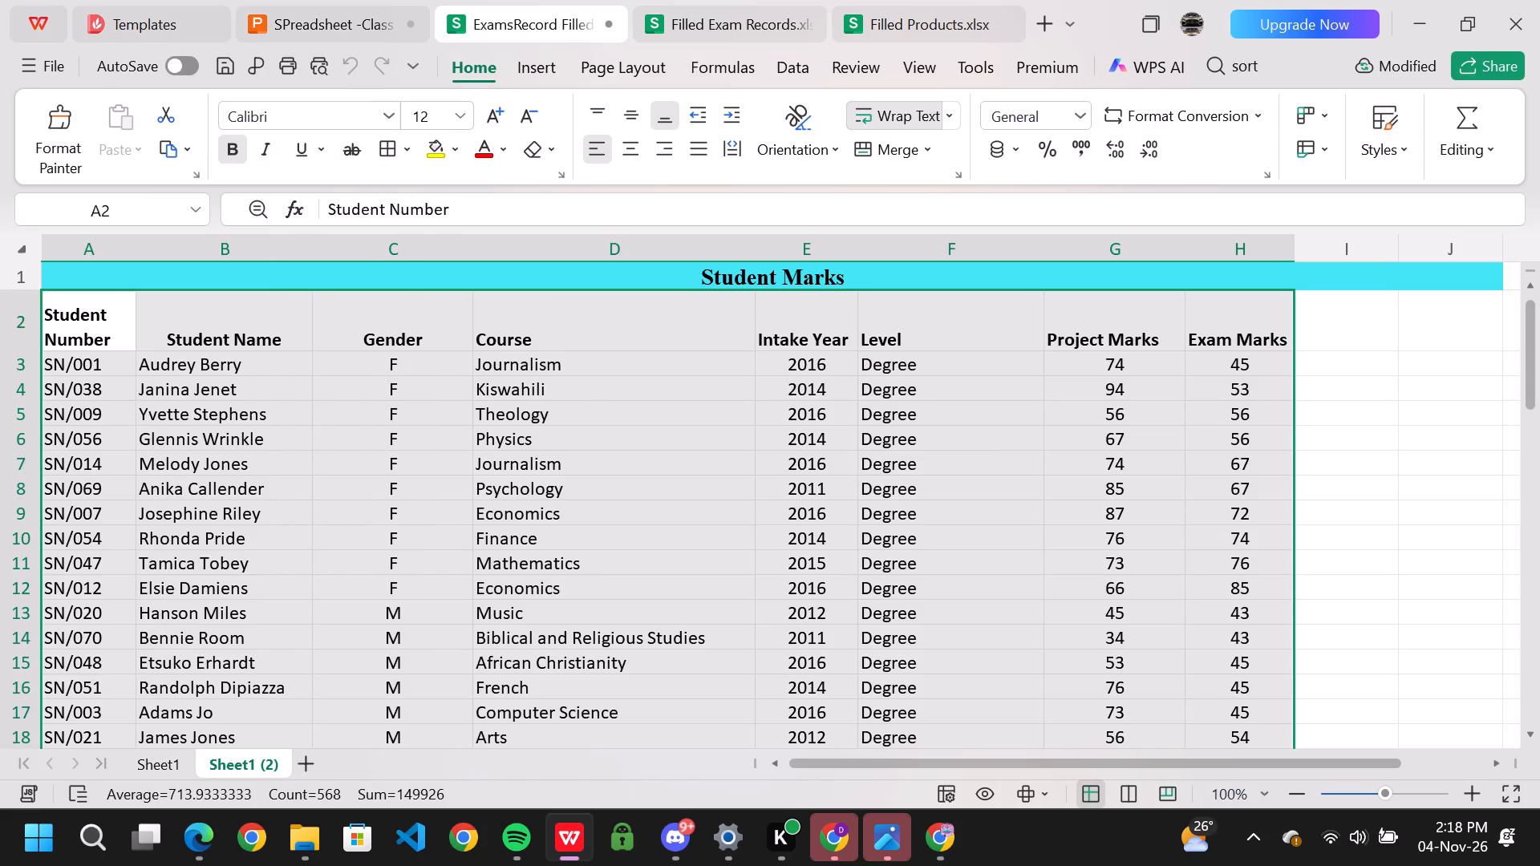
Following the Class Activity on slide 27, try to clear the copied sheet's Student Number column from its header down past the last record.
left_click(336, 35)
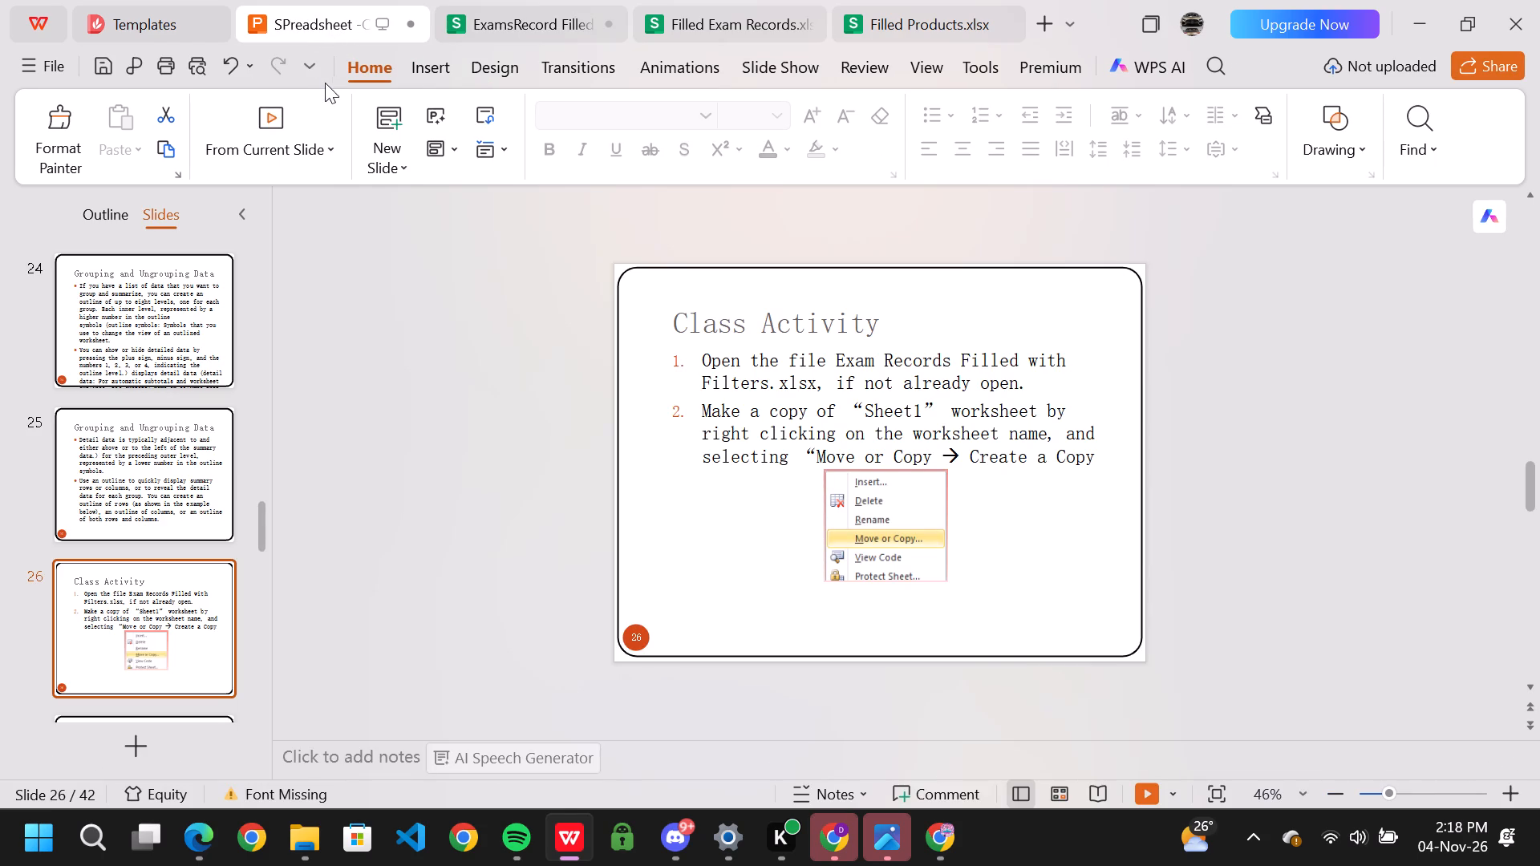
scroll(141, 578, "down", 1)
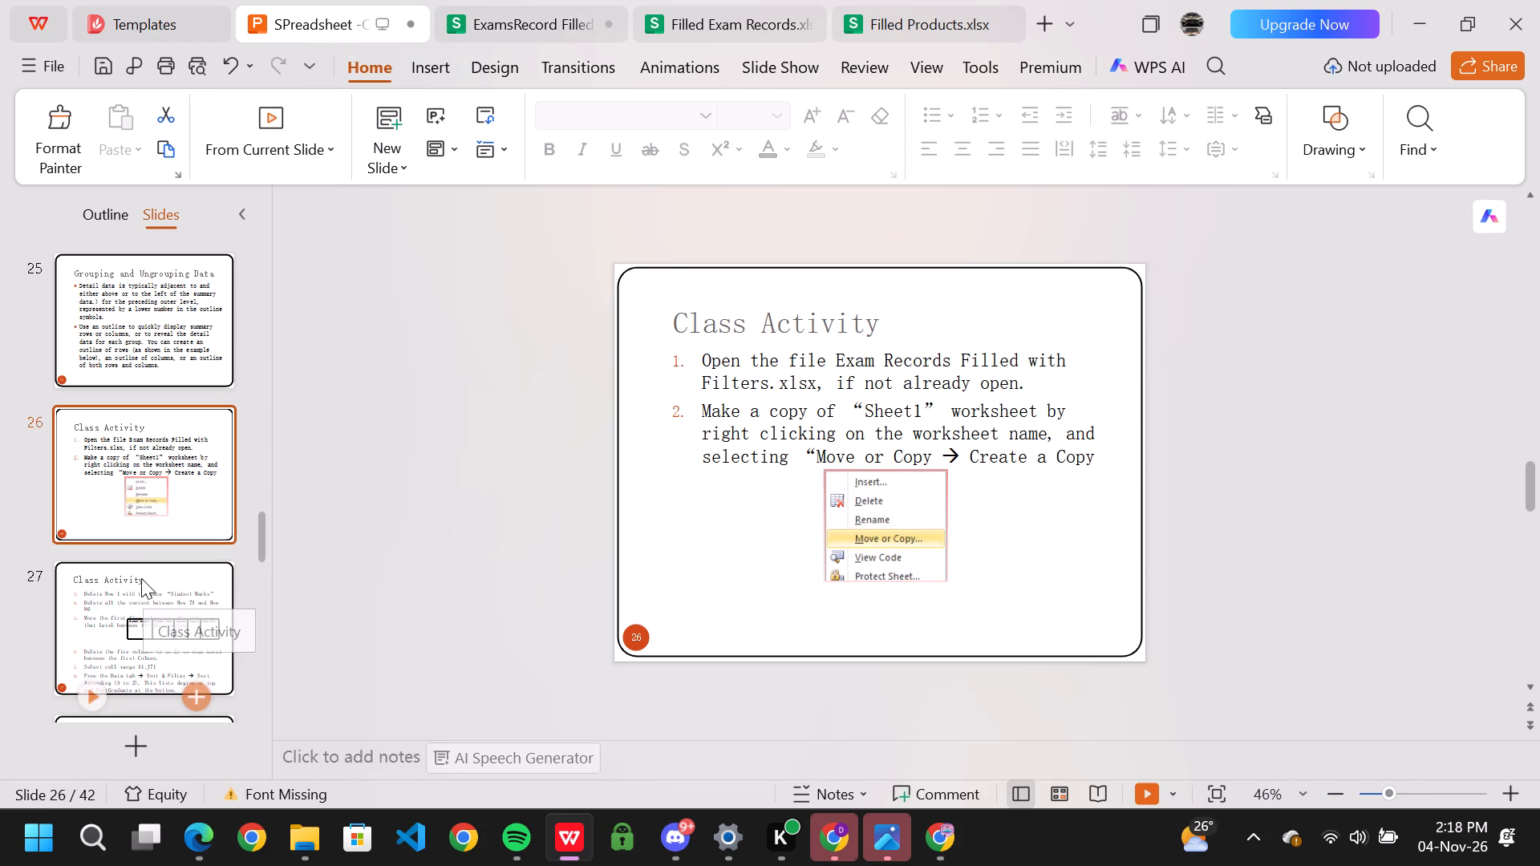
left_click(156, 605)
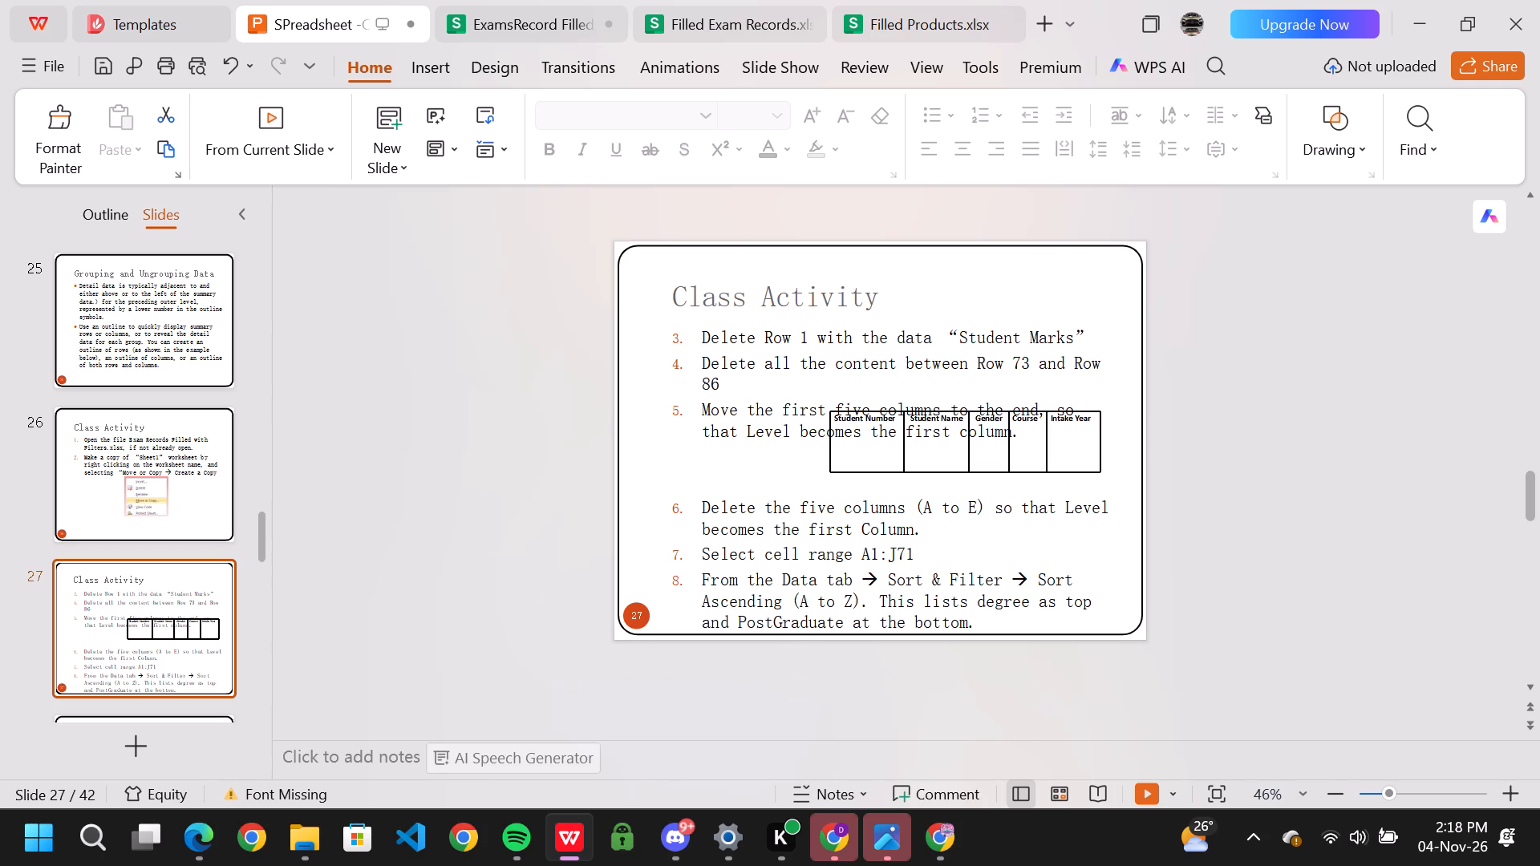
left_click(517, 21)
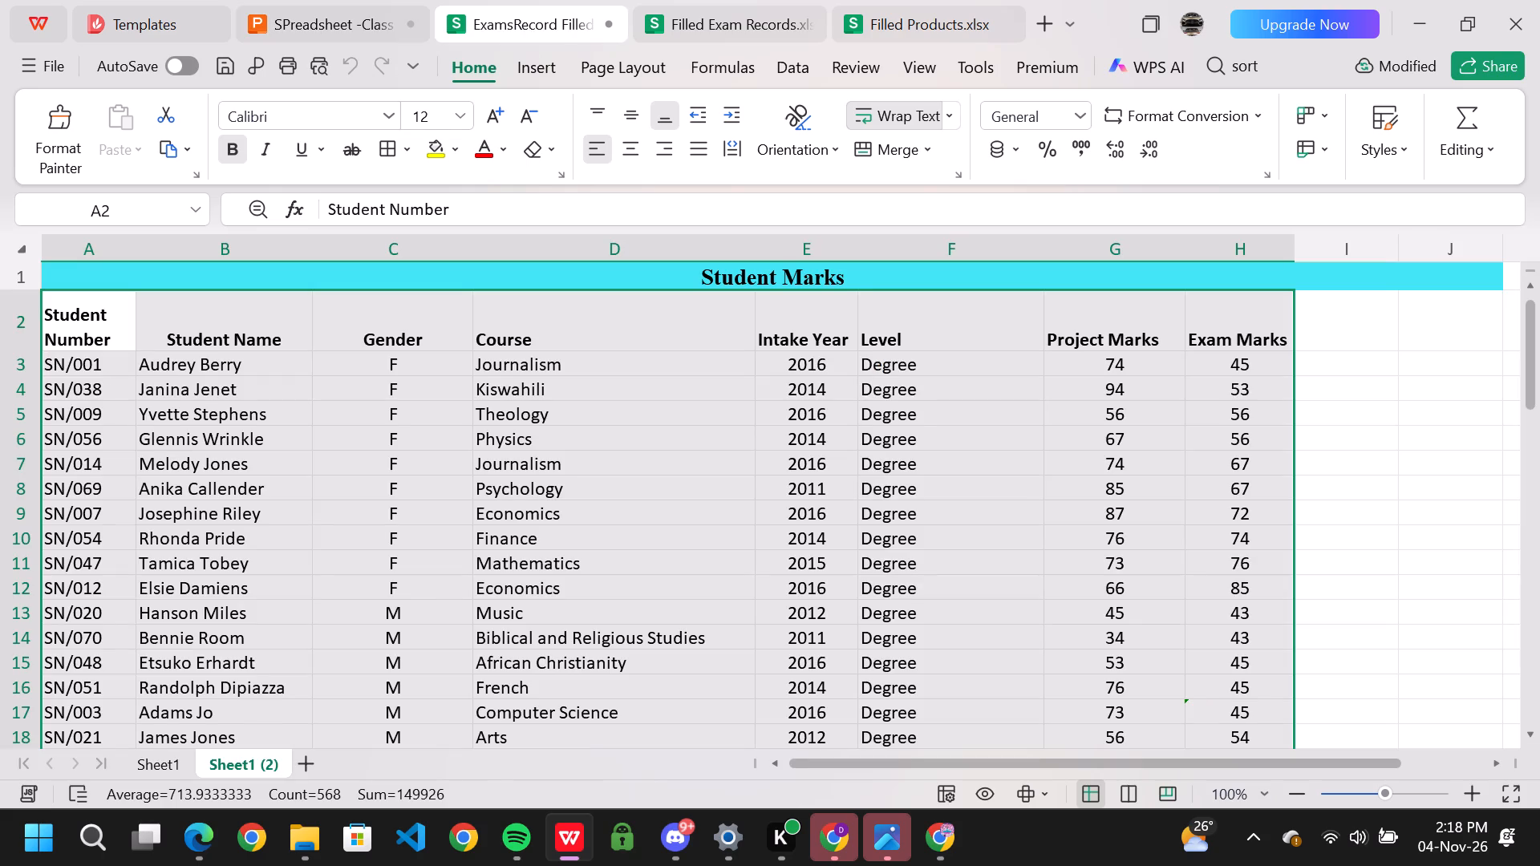
left_click(103, 335)
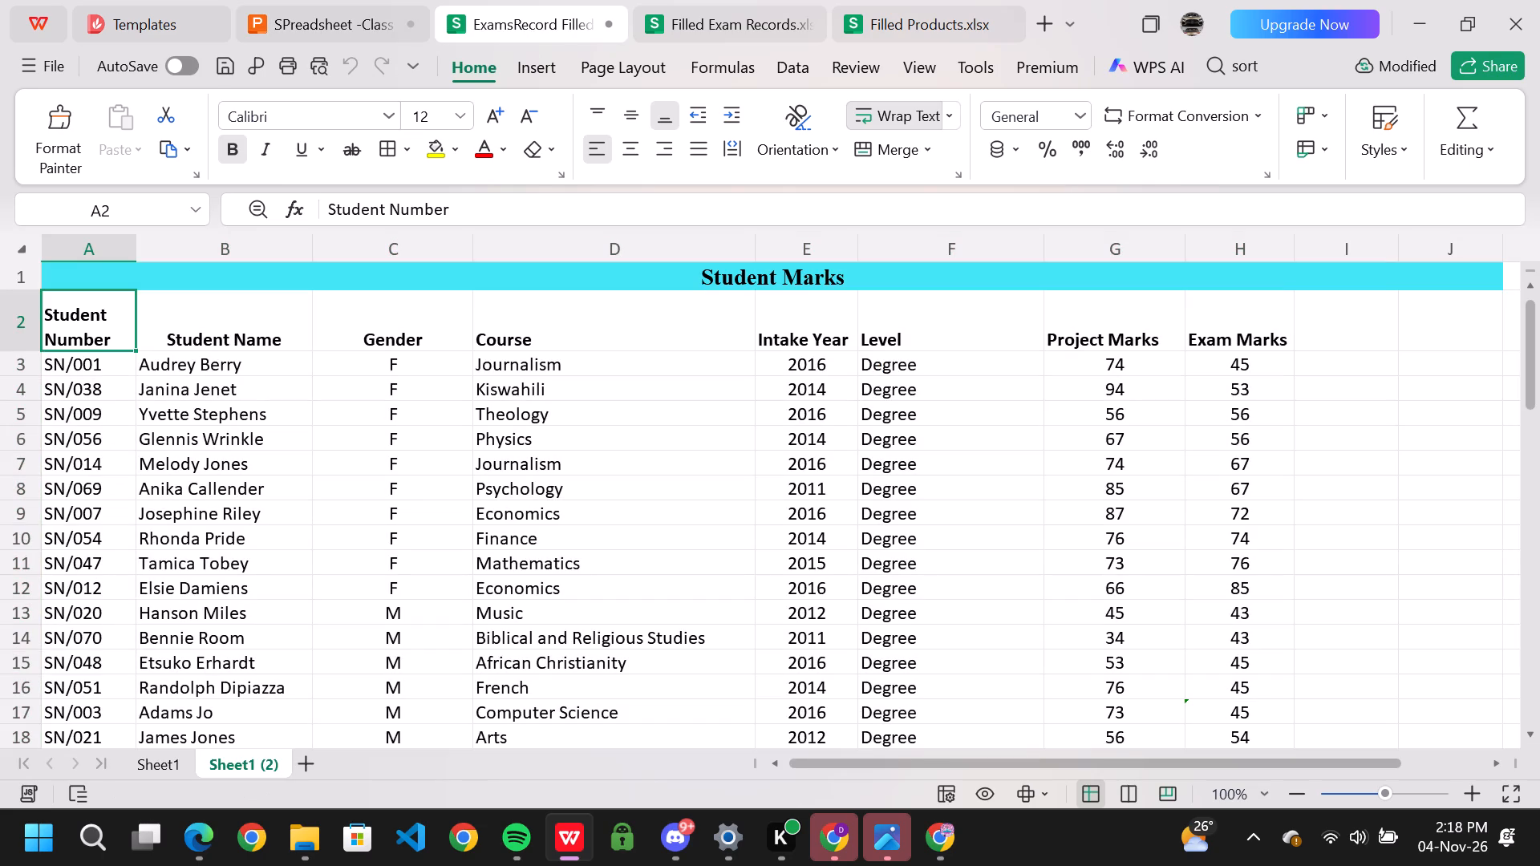
key("shift+Down")
key("shift+Down")
key("shift+Down")
key("shift+Down")
key("shift+Down")
key("shift+Down")
key("shift+Down")
key("shift+Down")
key("shift+Down")
key("shift+Down")
key("shift+Down")
key("shift+Down")
key("shift+Down")
key("shift+Down")
key("shift+Down")
key("shift+Down")
key("shift+Down")
key("shift+Down")
key("shift+Down")
key("shift+Down")
key("shift+Down")
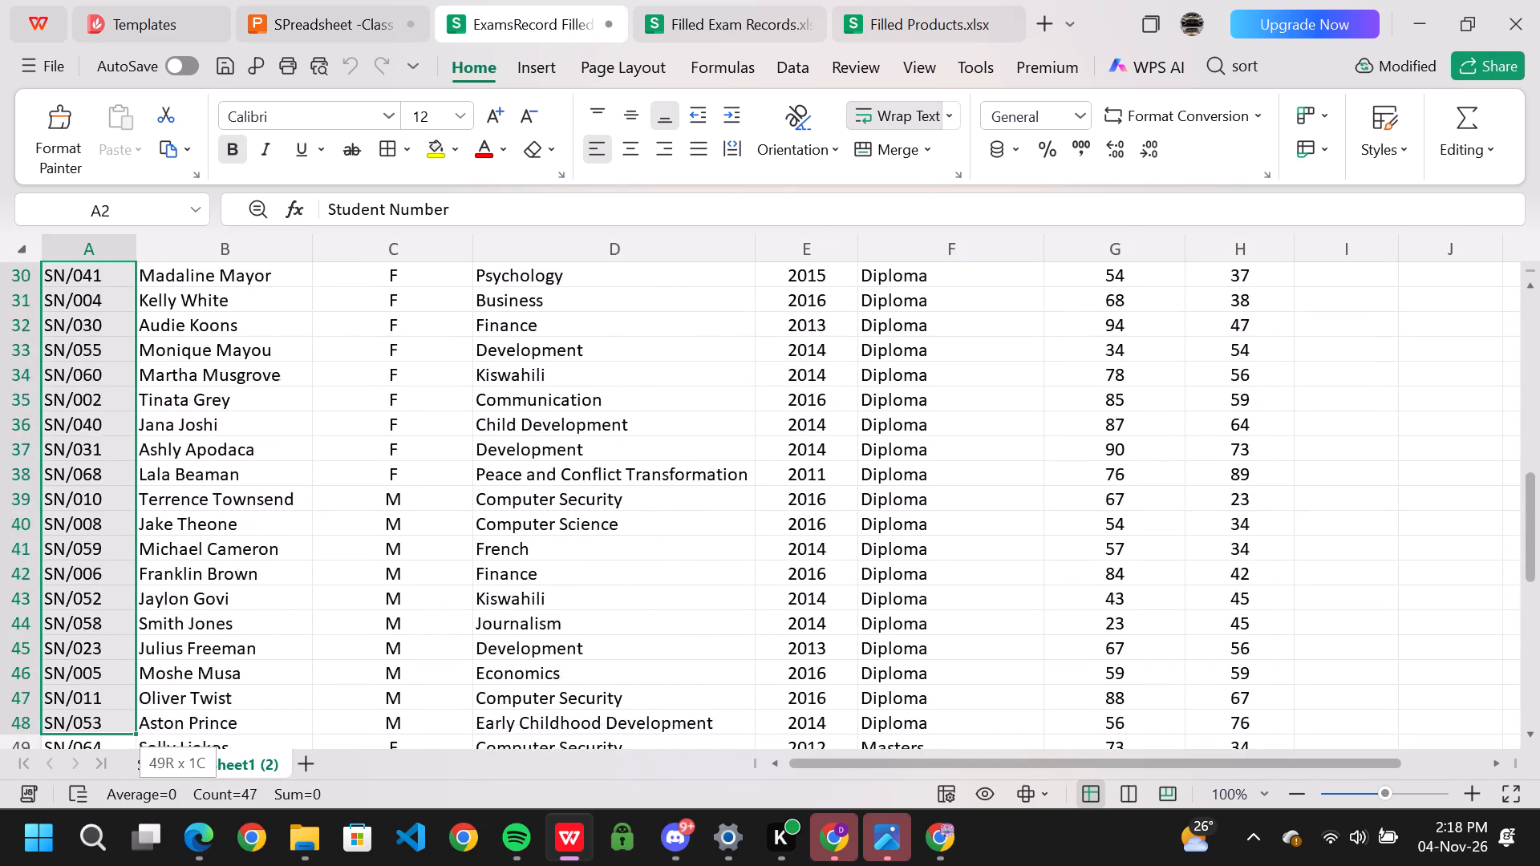
key("shift+Up")
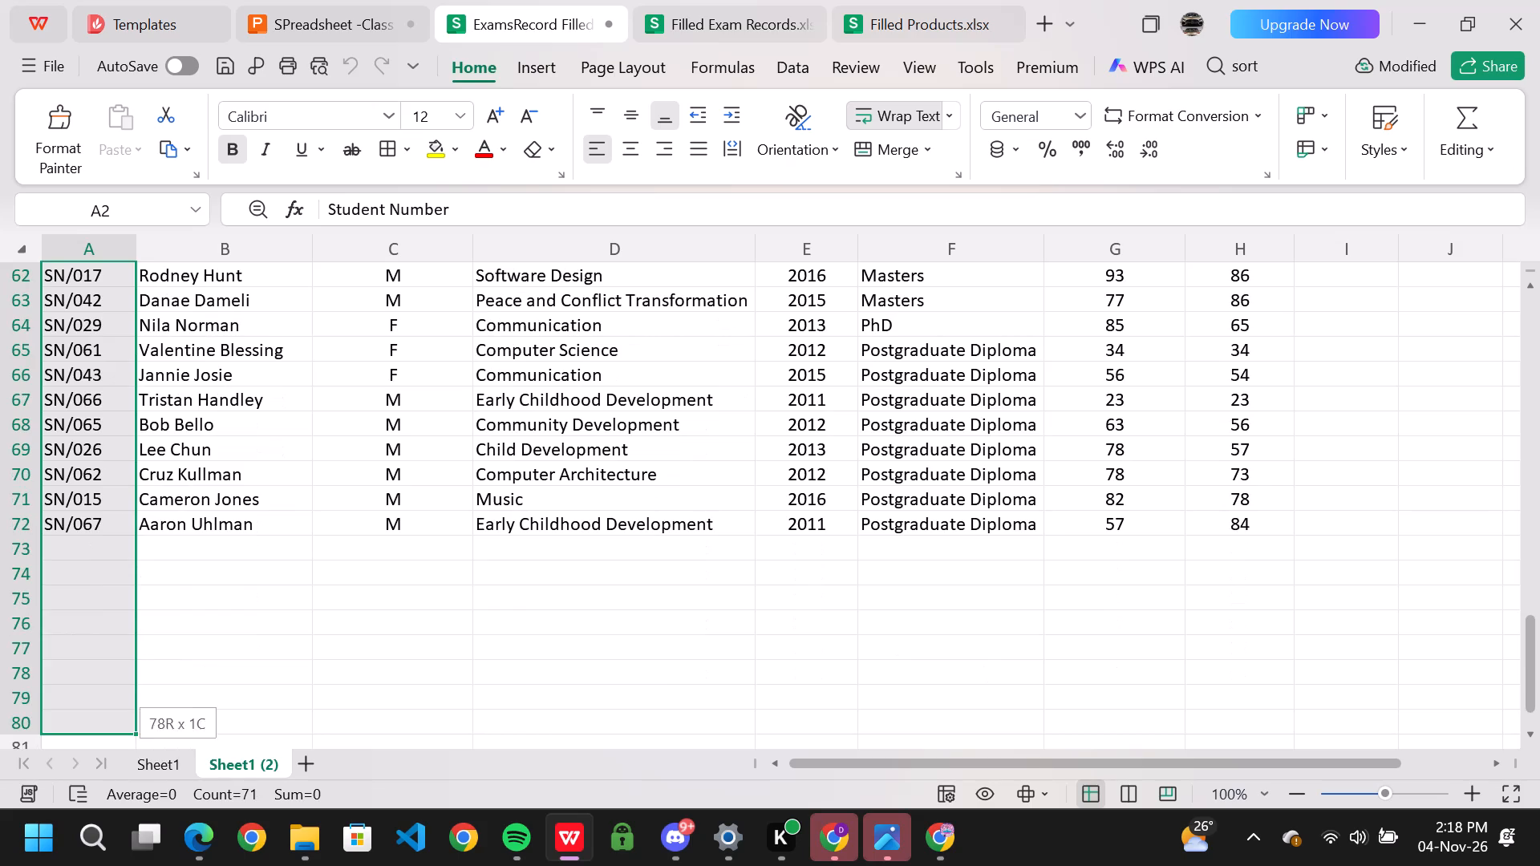
key("shift+Up")
key("shift+Up")
key("shift+Up")
key("shift+Up")
key("shift+Up")
key("shift+Up")
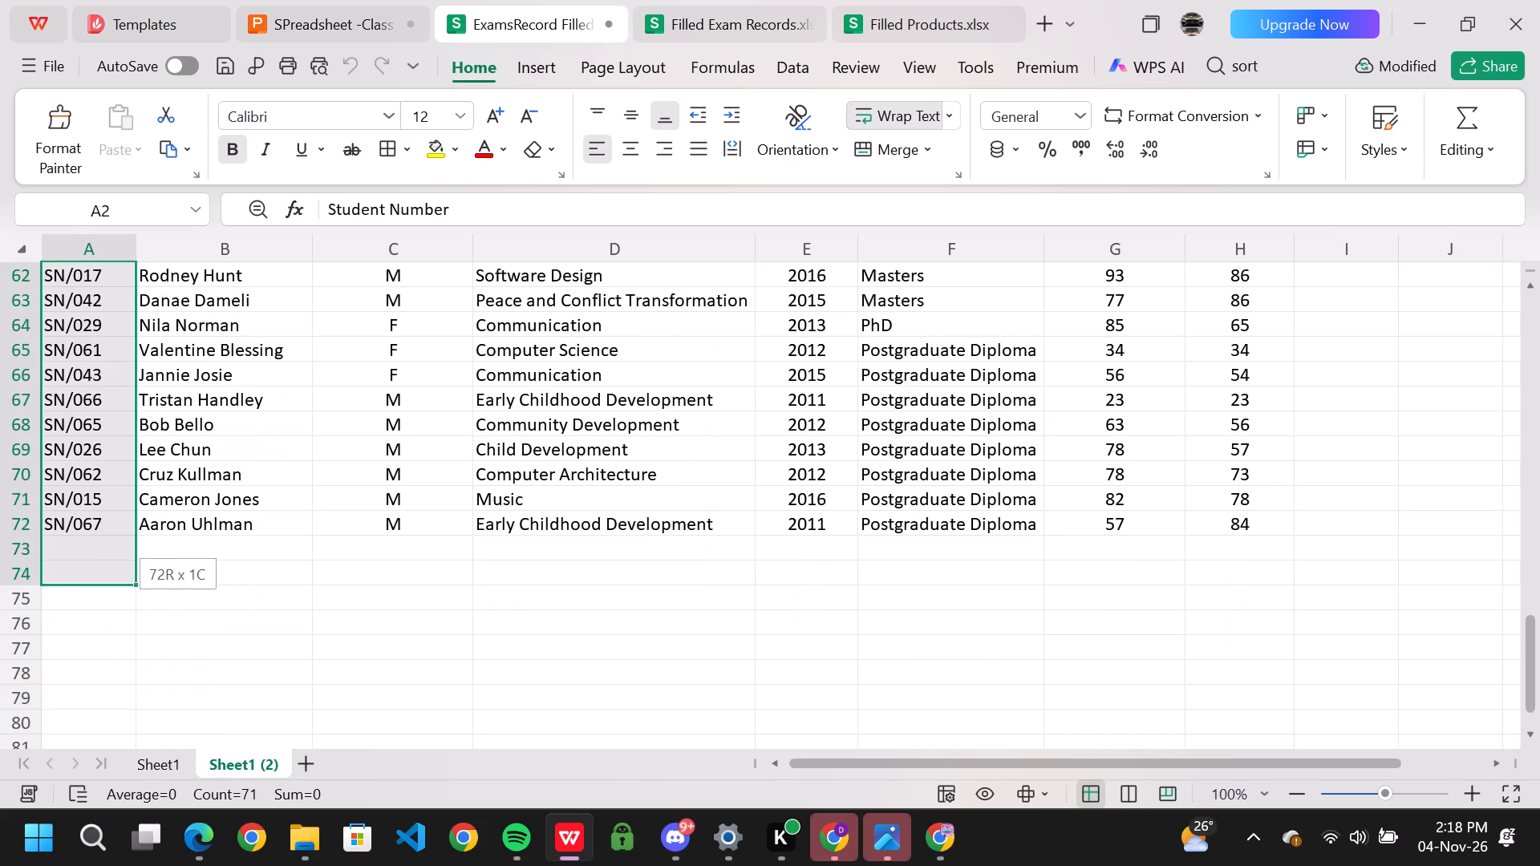
key("shift+Up")
key("BackSpace")
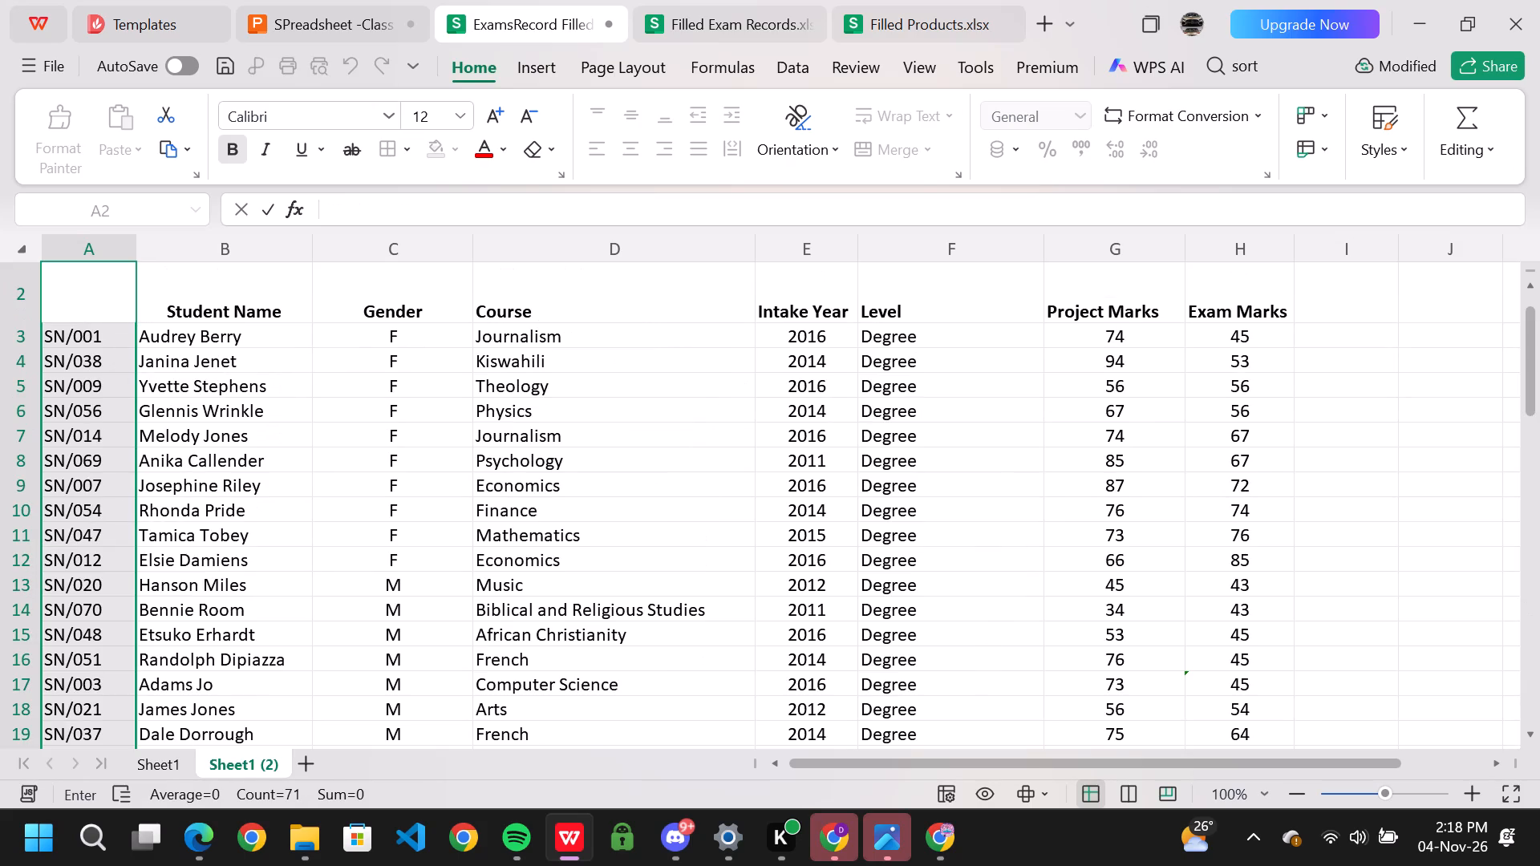
key("BackSpace")
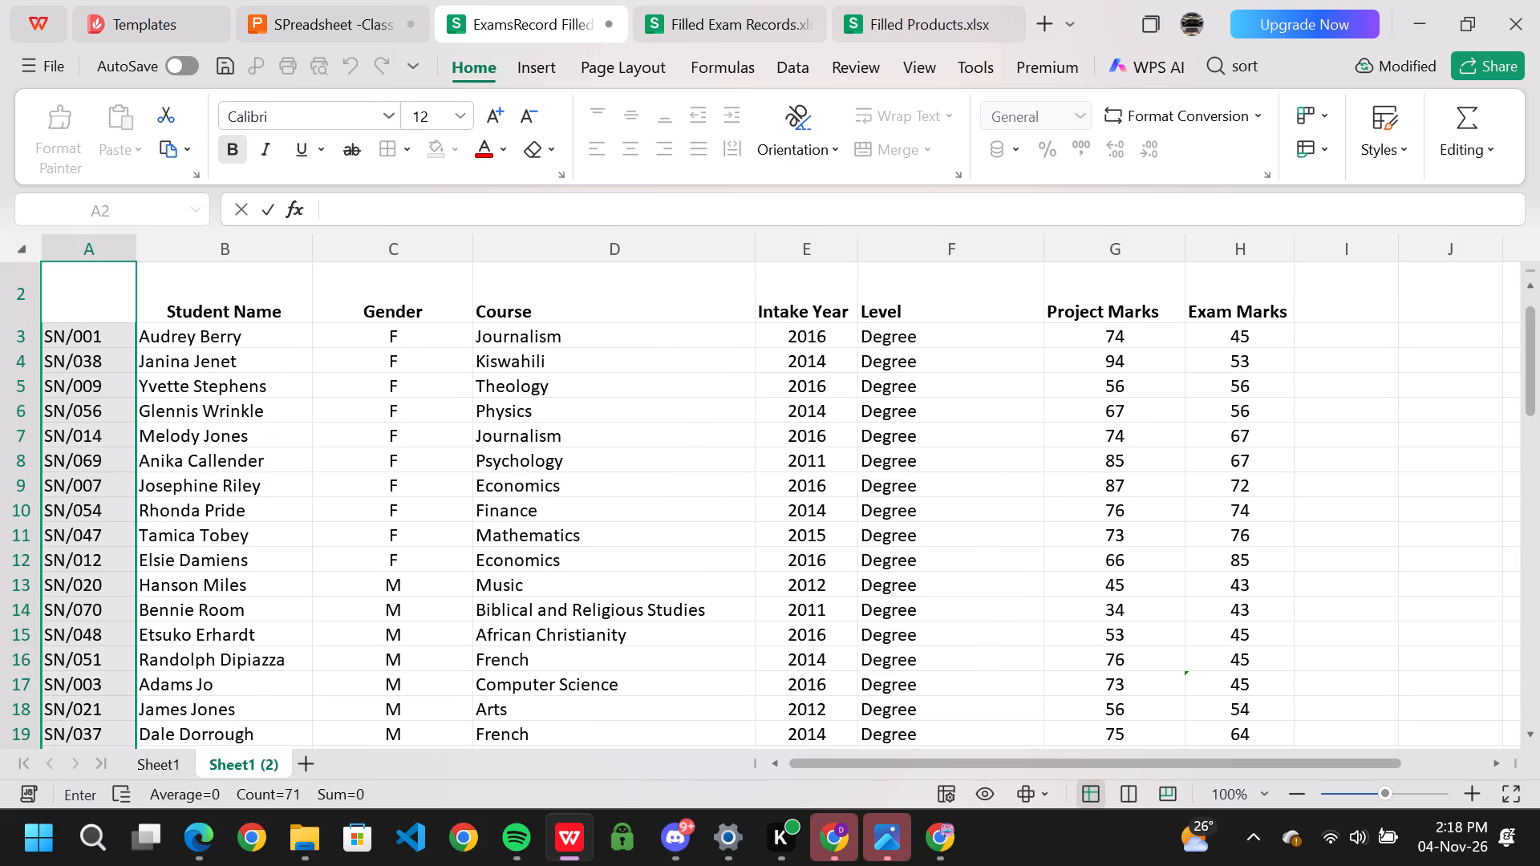
Clear the Student Number entries cell by cell in column A from row 3 to row 13.
left_click(96, 335)
key("BackSpace")
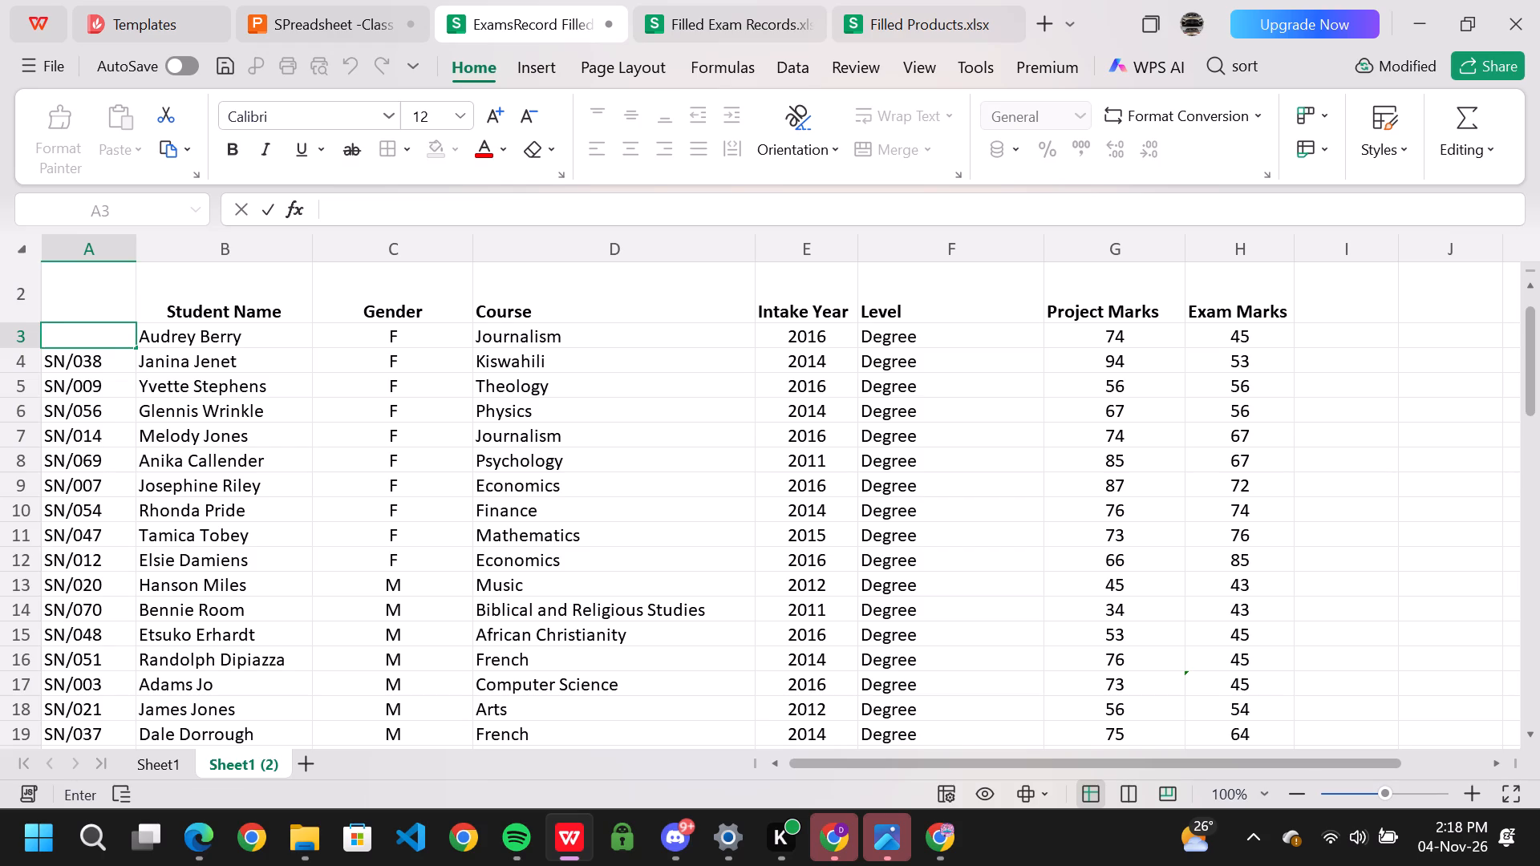
key("Down")
key("BackSpace")
key("Down")
key("BackSpace")
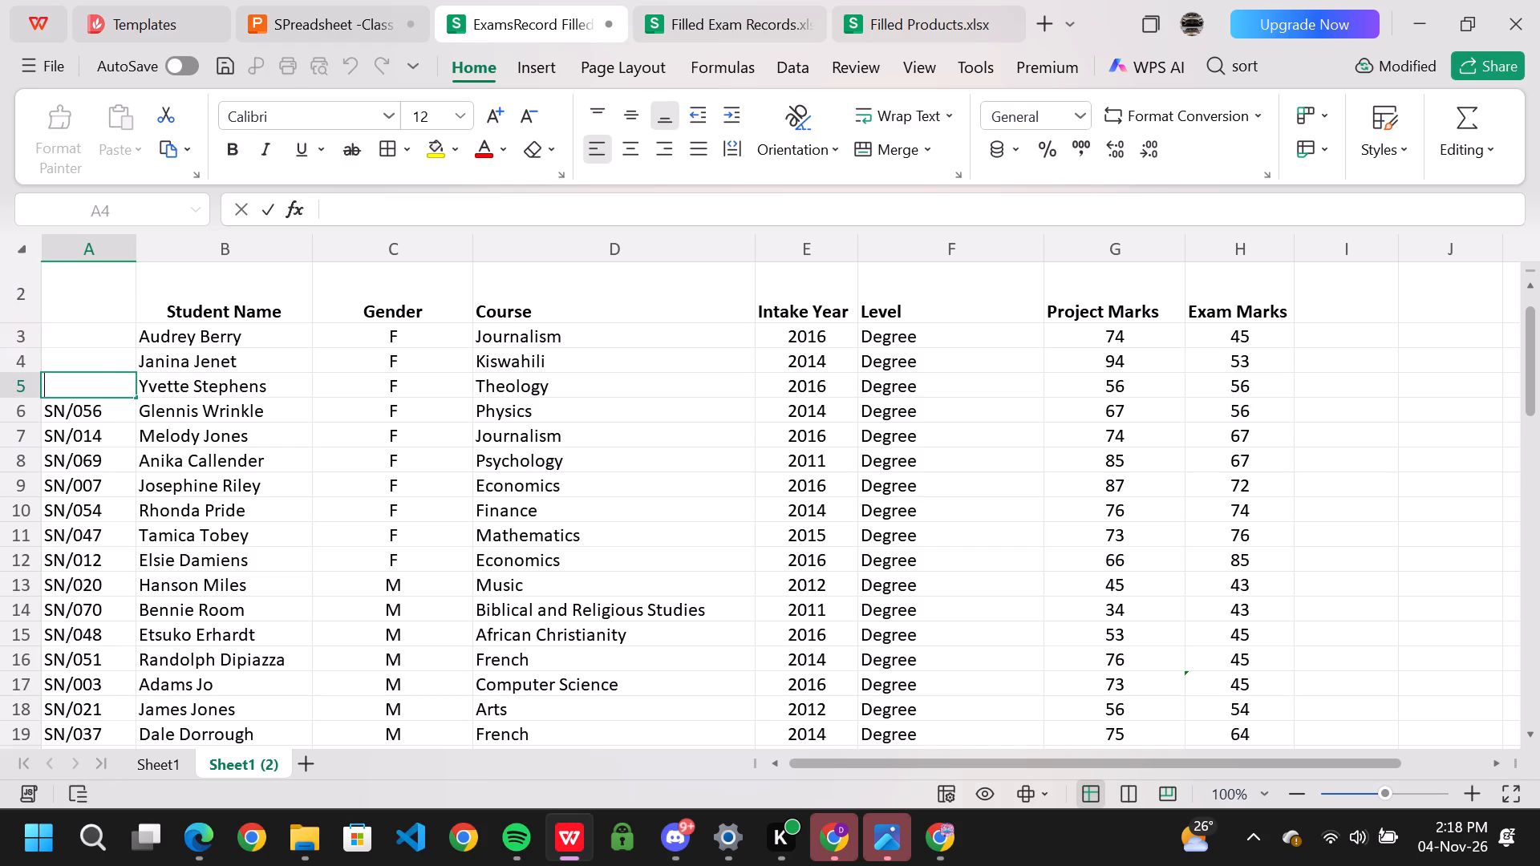
key("BackSpace")
key("Down")
key("BackSpace")
key("Down")
key("BackSpace")
key("Down")
key("BackSpace")
key("BackSpace")
key("Down")
key("BackSpace")
key("BackSpace")
key("BackSpace")
key("BackSpace")
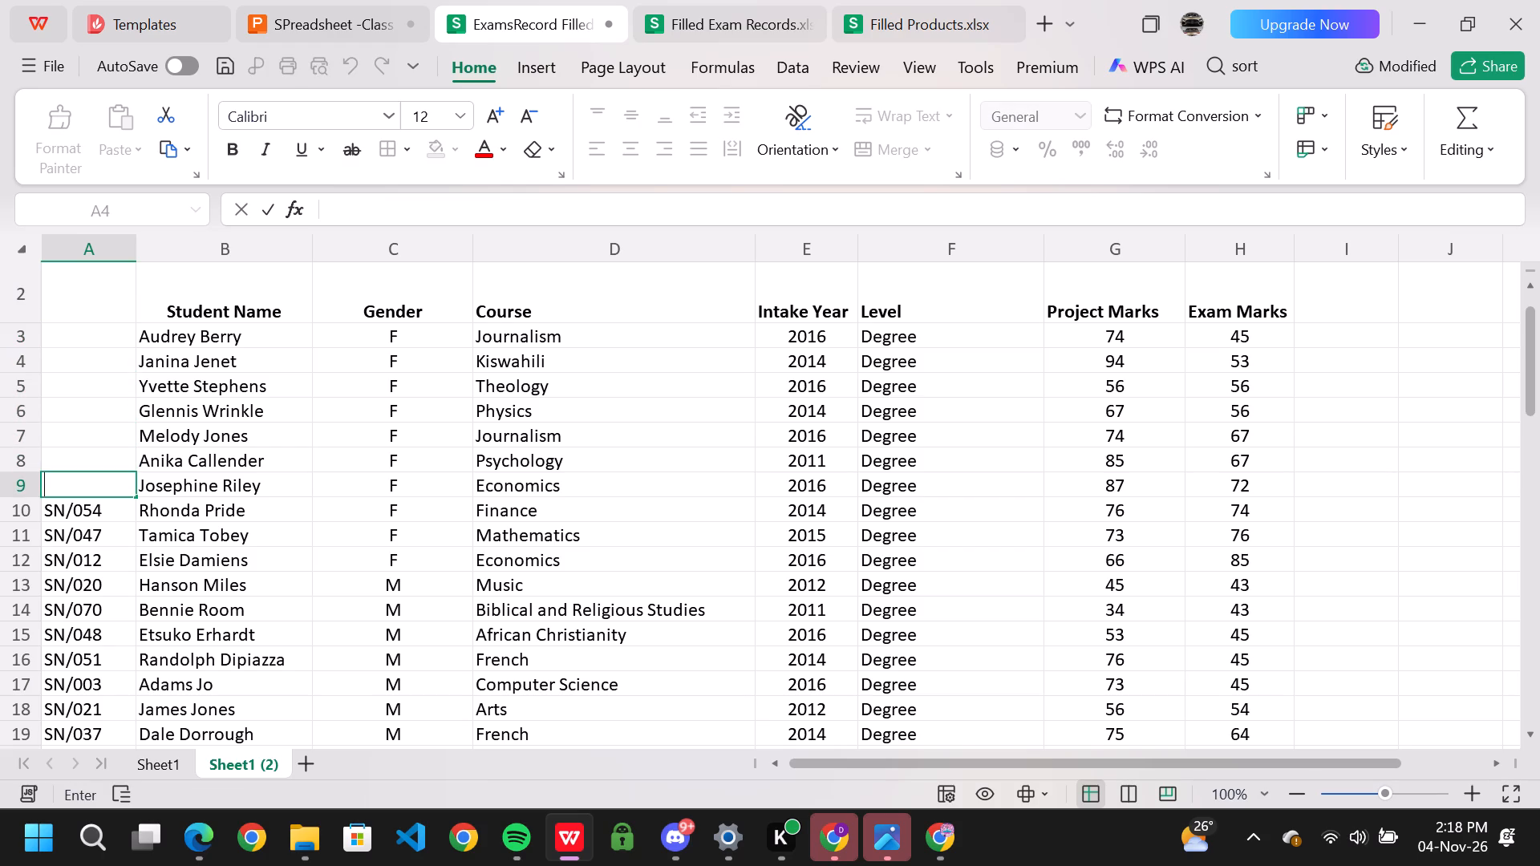
key("BackSpace")
key("Down")
key("BackSpace")
key("BackSpace")
key("BackSpace")
key("BackSpace")
key("Down")
key("BackSpace")
key("BackSpace")
key("BackSpace")
key("Down")
key("BackSpace")
key("Down")
key("BackSpace")
key("BackSpace")
key("BackSpace")
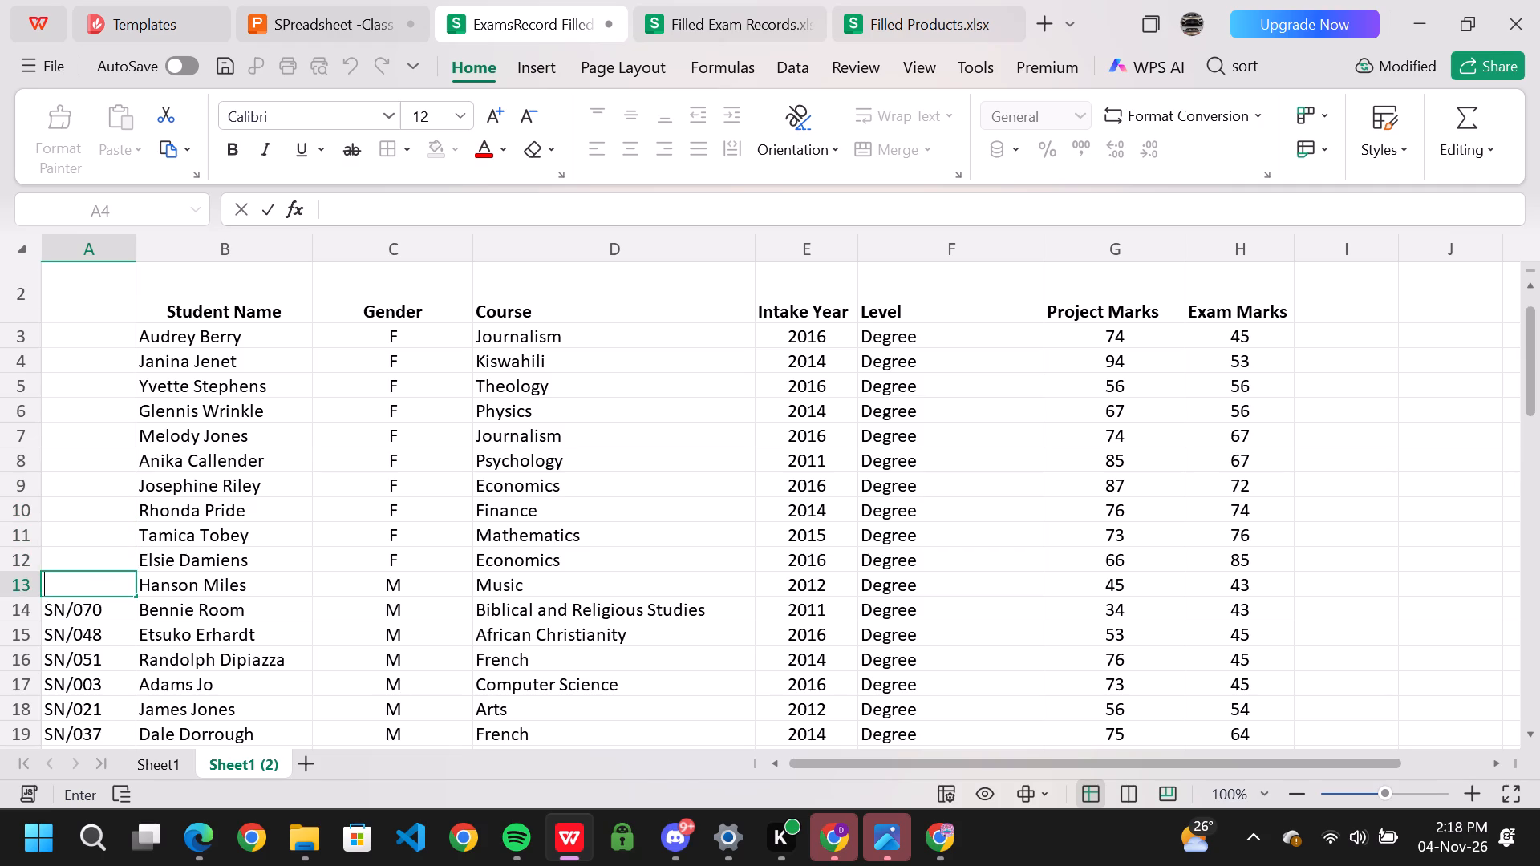
Continue clearing the Student Number entries down column A from row 14 to row 24.
key("Down")
key("BackSpace")
key("BackSpace")
key("Down")
key("BackSpace")
key("Down")
key("BackSpace")
key("BackSpace")
key("BackSpace")
key("BackSpace")
key("BackSpace")
key("Down")
key("Down")
key("BackSpace")
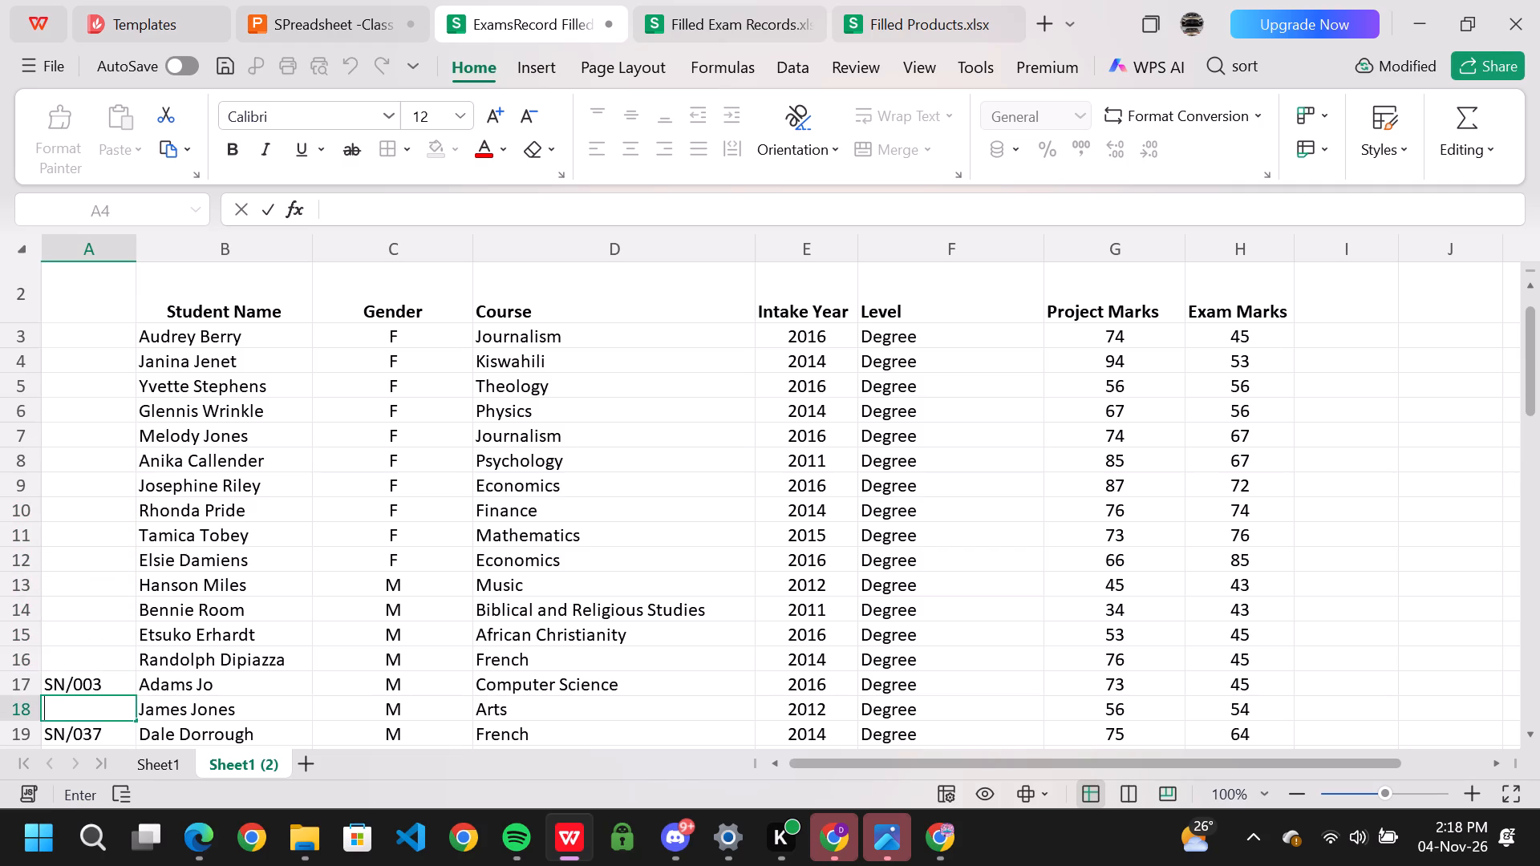
key("BackSpace")
key("Down")
key("BackSpace")
key("Down")
key("BackSpace")
key("Down")
key("BackSpace")
key("Down")
key("BackSpace")
key("Down")
key("BackSpace")
key("Down")
key("BackSpace")
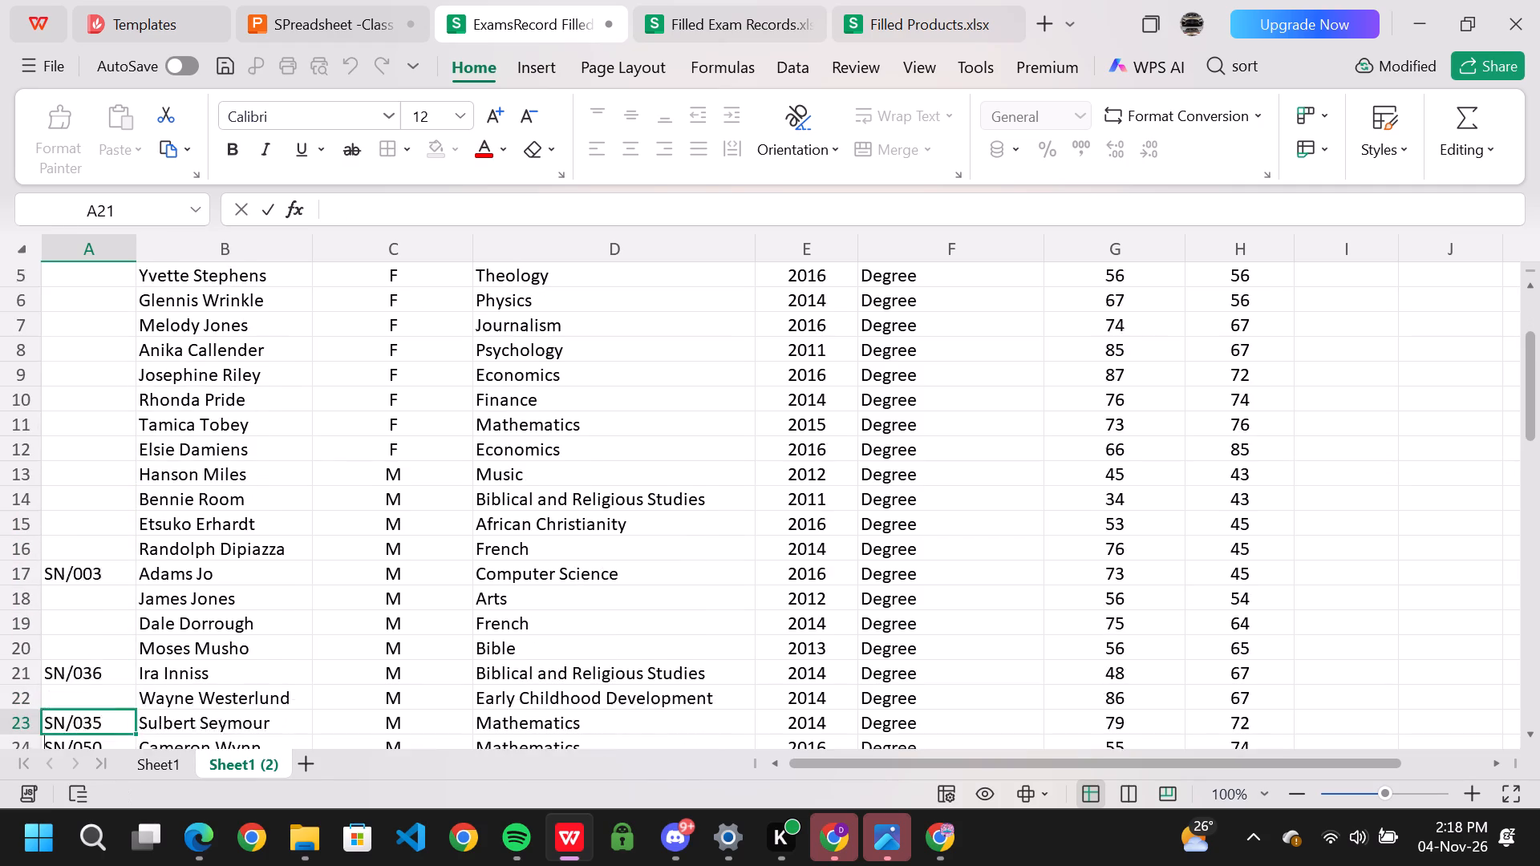
key("BackSpace")
key("BackSpace")
key("BackSpace")
key("BackSpace")
Continue clearing the Student Number entries down column A from row 25 to row 34.
key("Down")
key("BackSpace")
key("Down")
key("BackSpace")
key("Down")
key("BackSpace")
key("BackSpace")
key("BackSpace")
key("Down")
key("BackSpace")
key("Down")
key("BackSpace")
key("Down")
key("BackSpace")
key("BackSpace")
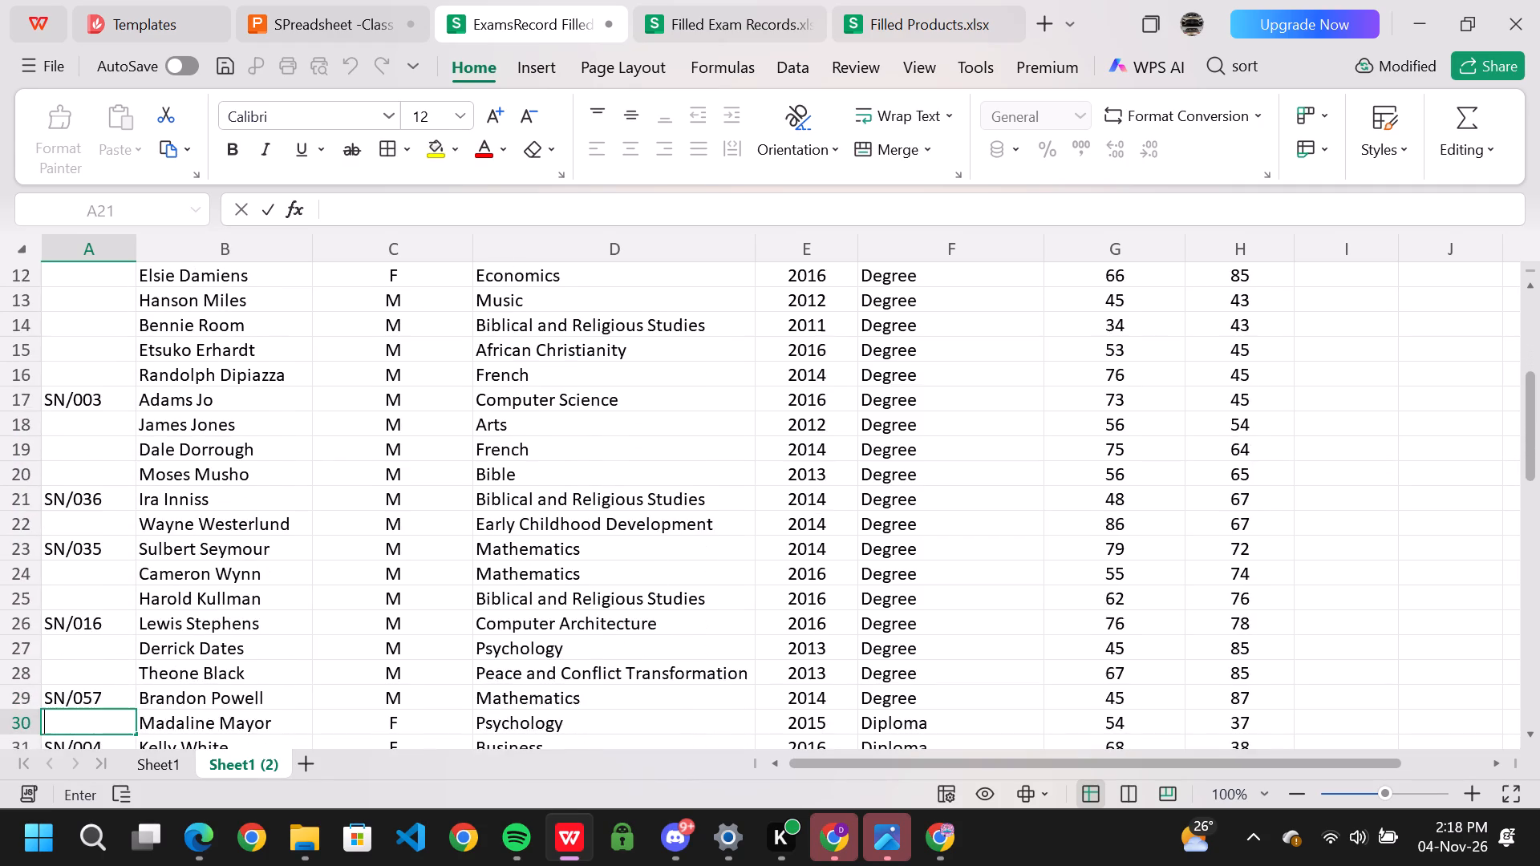
key("Down")
key("BackSpace")
key("Down")
key("BackSpace")
key("BackSpace")
key("Down")
key("BackSpace")
key("Down")
key("BackSpace")
key("Down")
key("BackSpace")
key("Down")
Clear the skipped Student Number entries in column A at rows 33, 29, 26, 23 and 21.
key("Up")
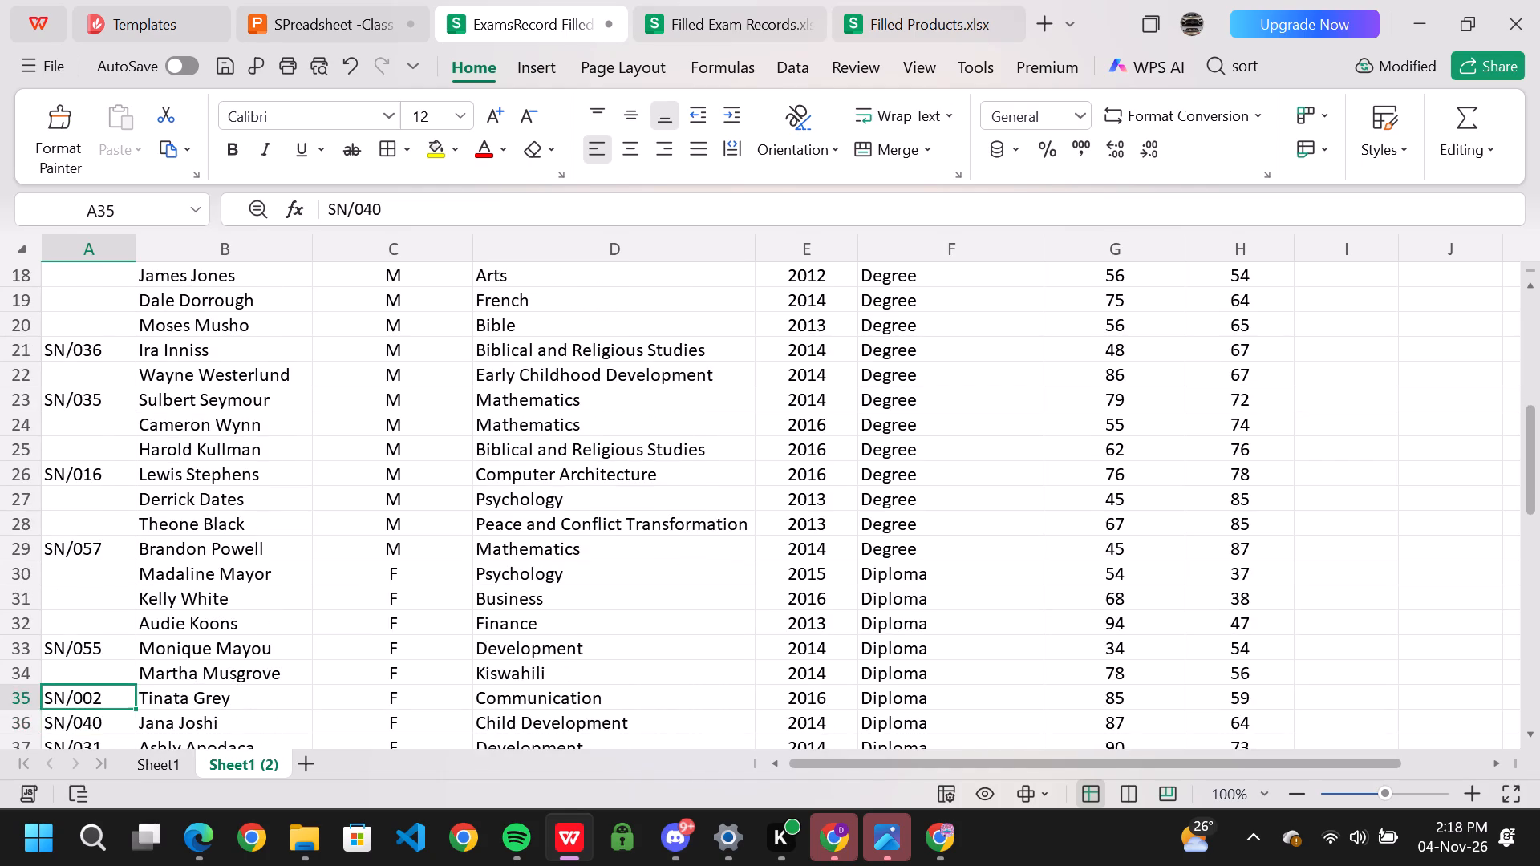
key("Up")
key("Up")
key("BackSpace")
key("Up")
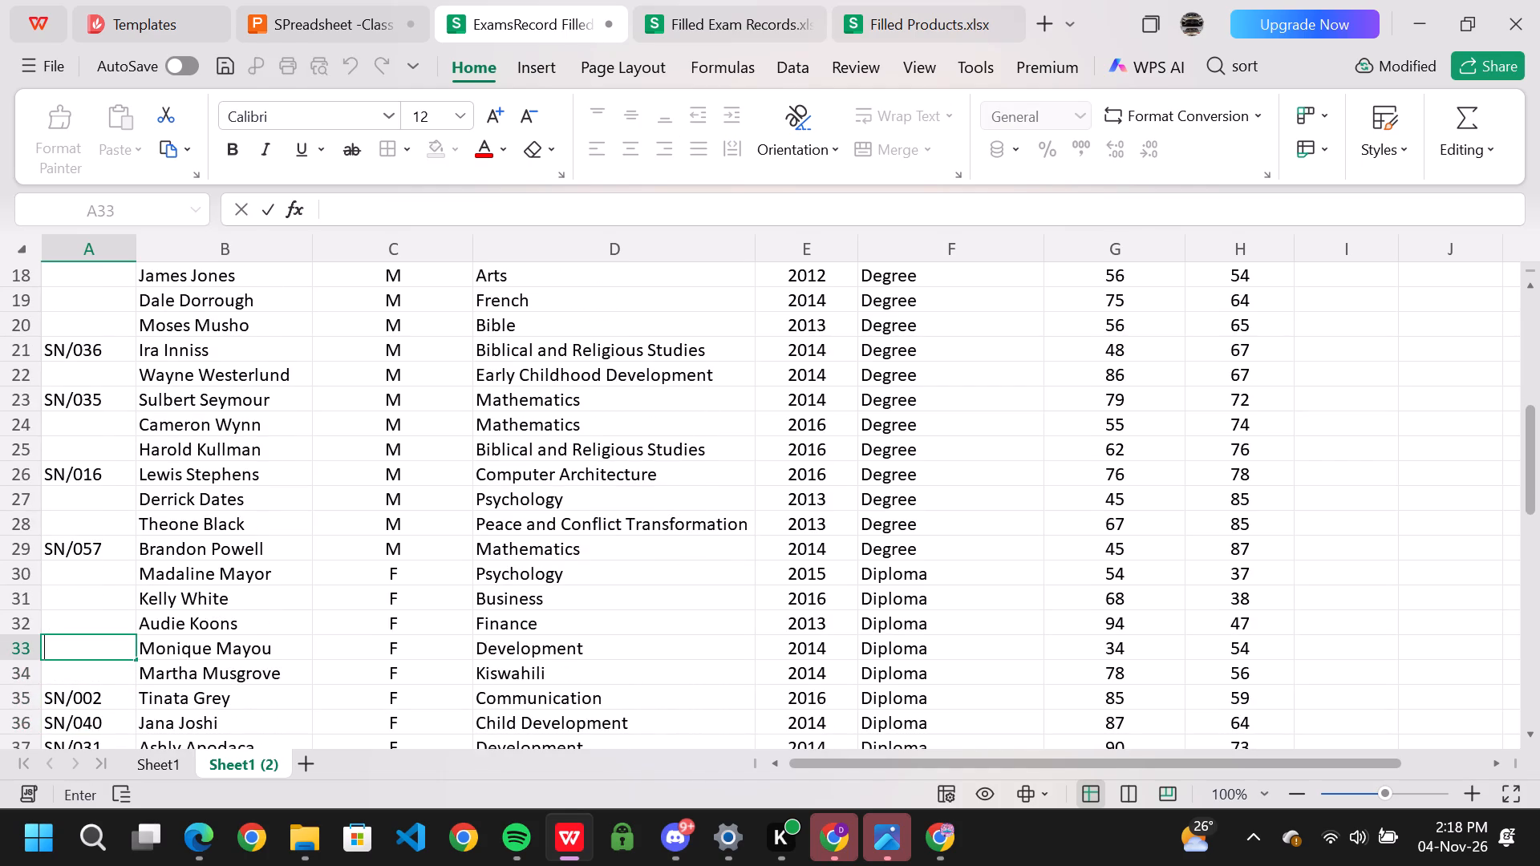
key("Up")
key("Up")
key("Up")
key("BackSpace")
key("Up")
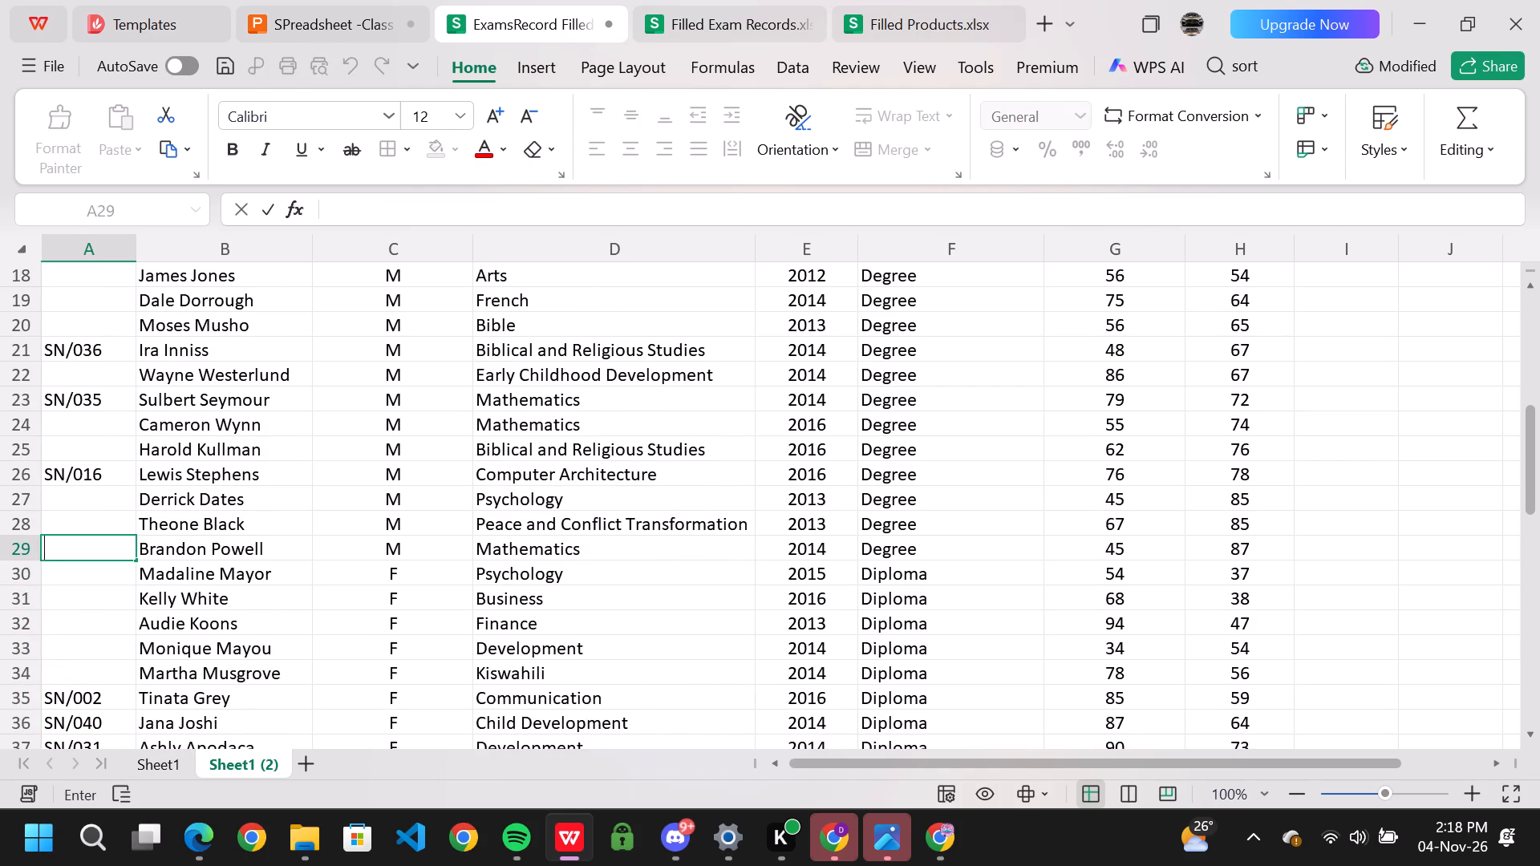
key("Up")
key("Up")
key("BackSpace")
key("Up")
key("Up")
key("Up")
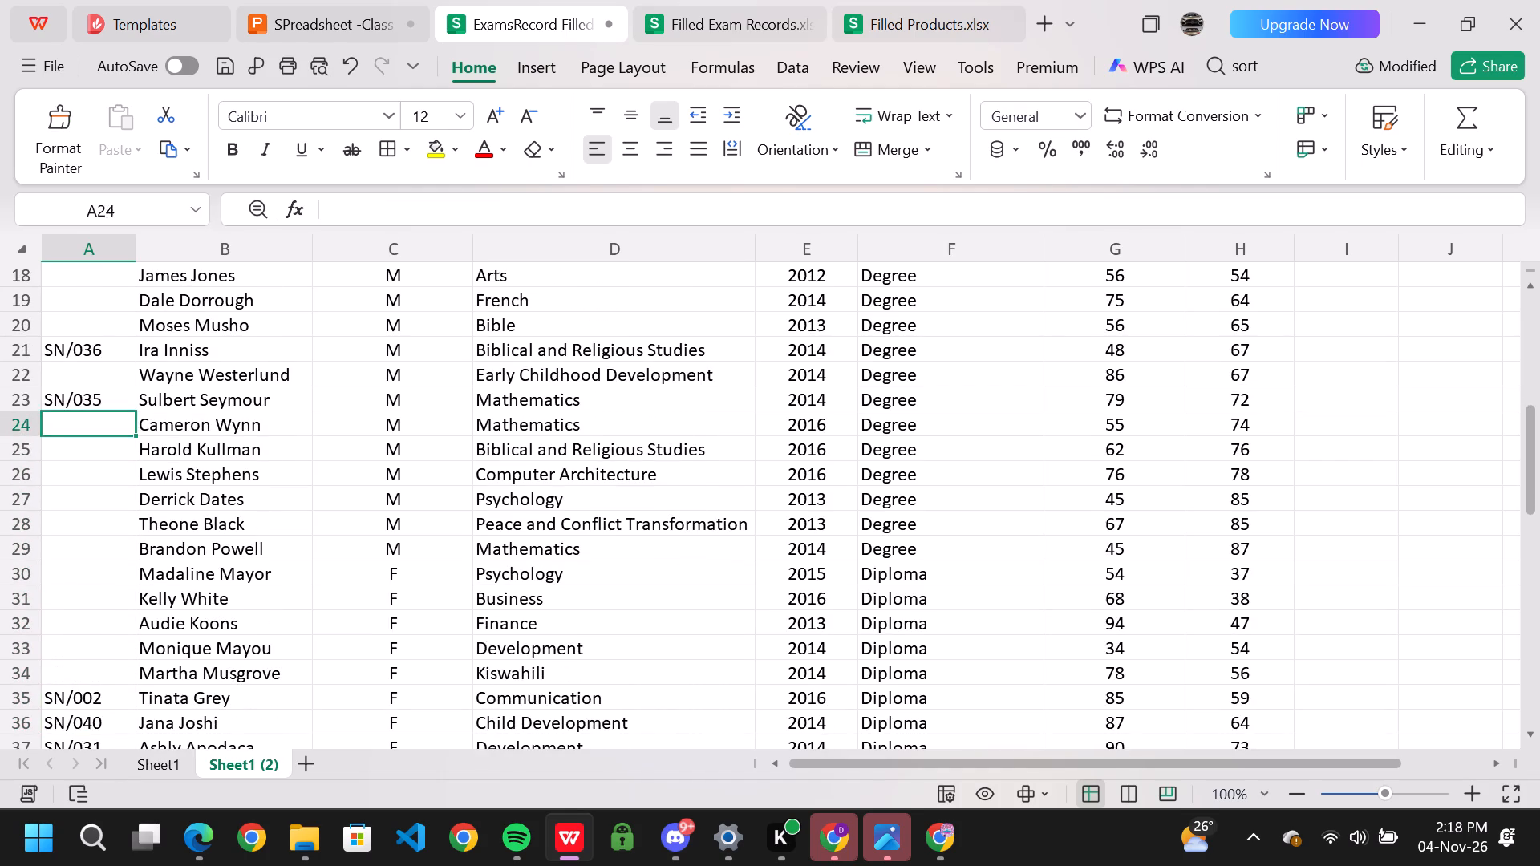
key("BackSpace")
key("Up")
key("Up")
key("BackSpace")
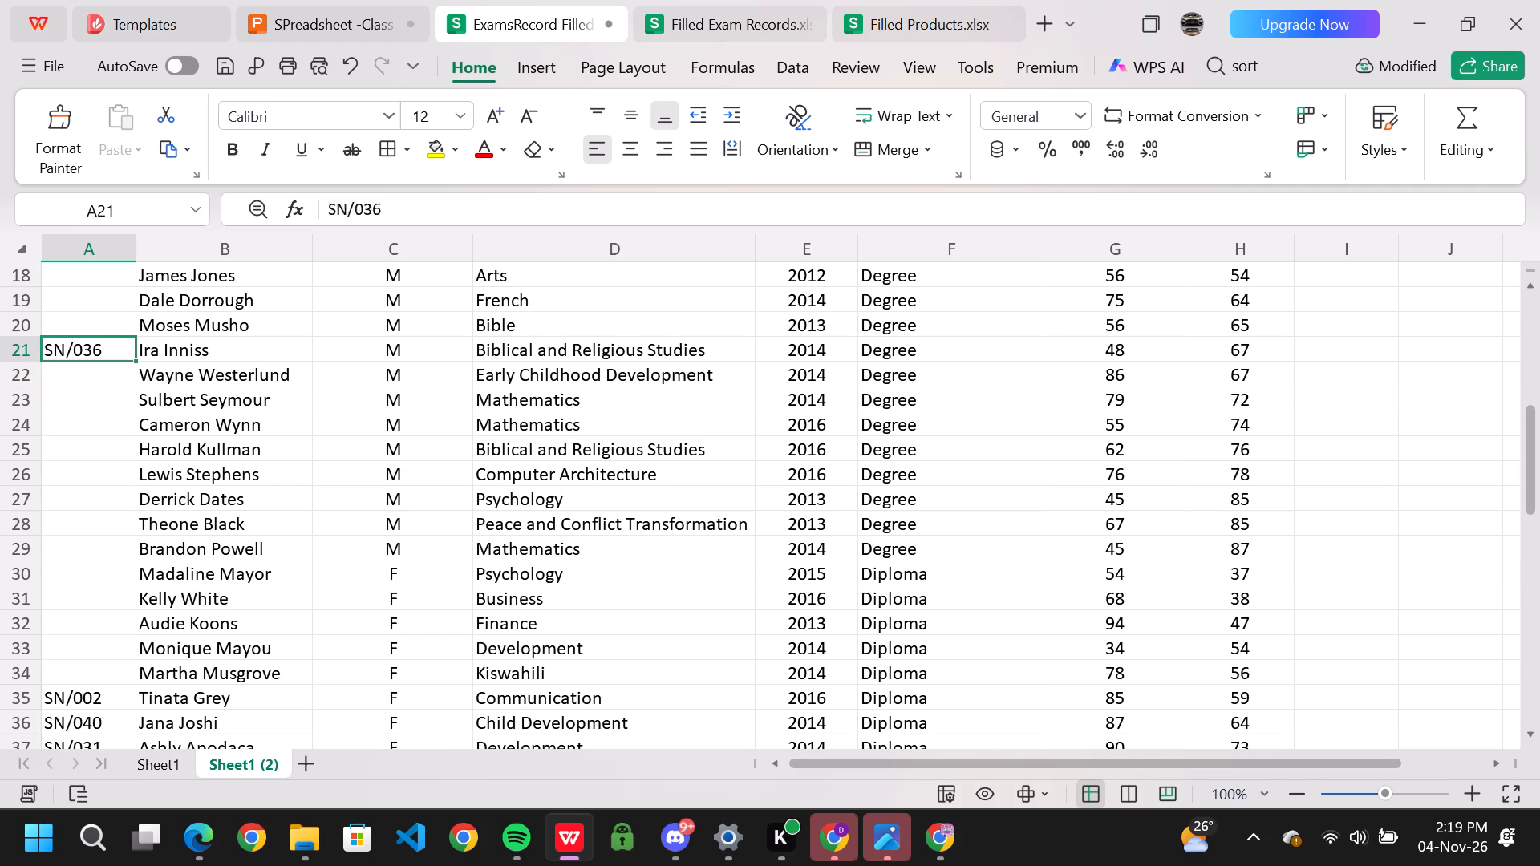
Continue clearing the Student Number entries down column A from row 35 to row 38.
key("Down")
key("Down")
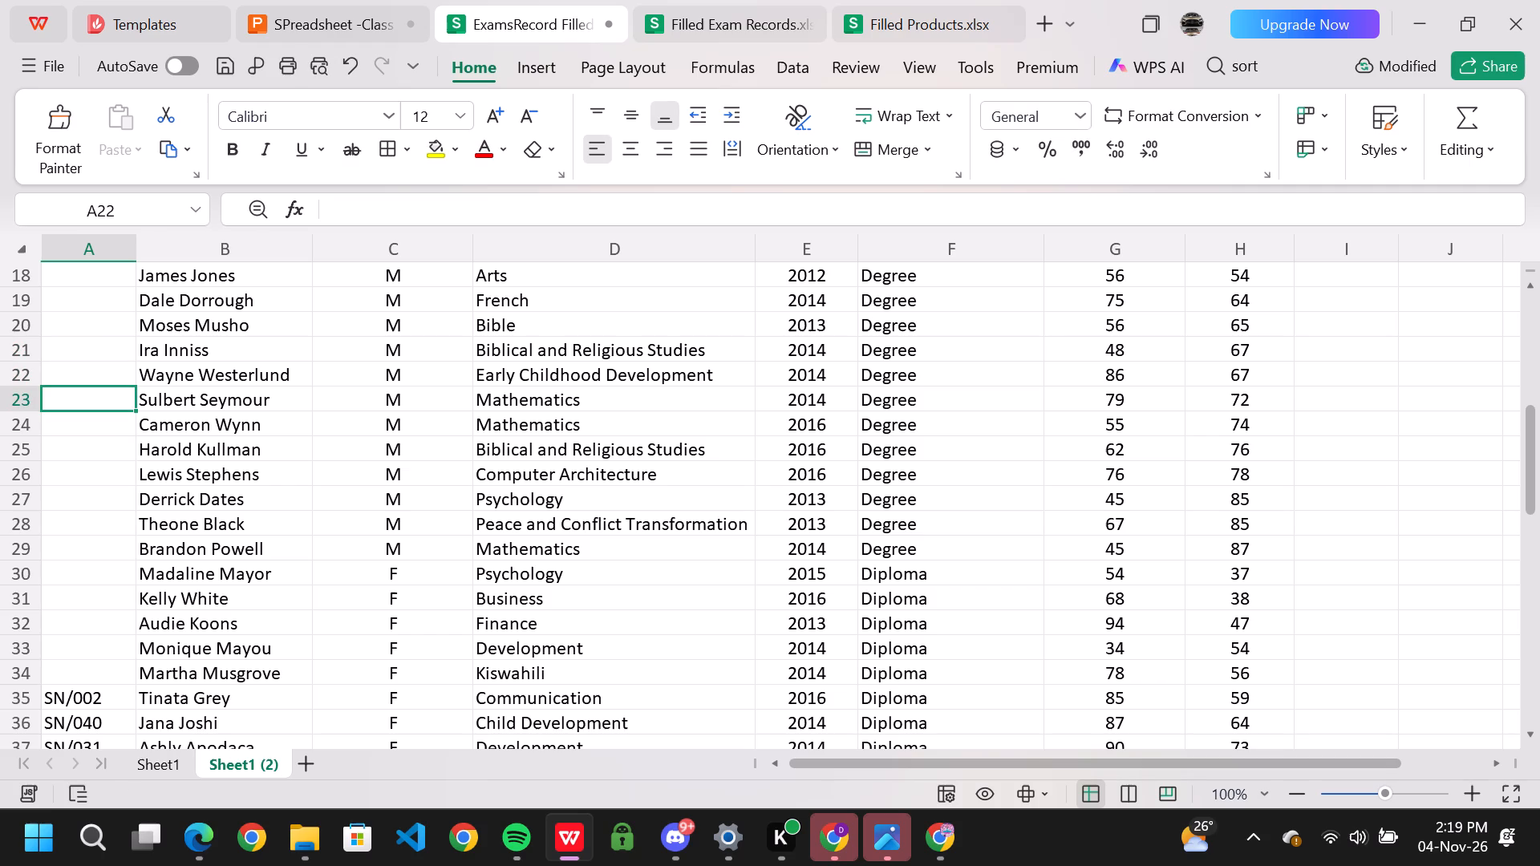
key("Down")
key("Down")
key("Down")
key("BackSpace")
key("BackSpace")
key("Down")
key("BackSpace")
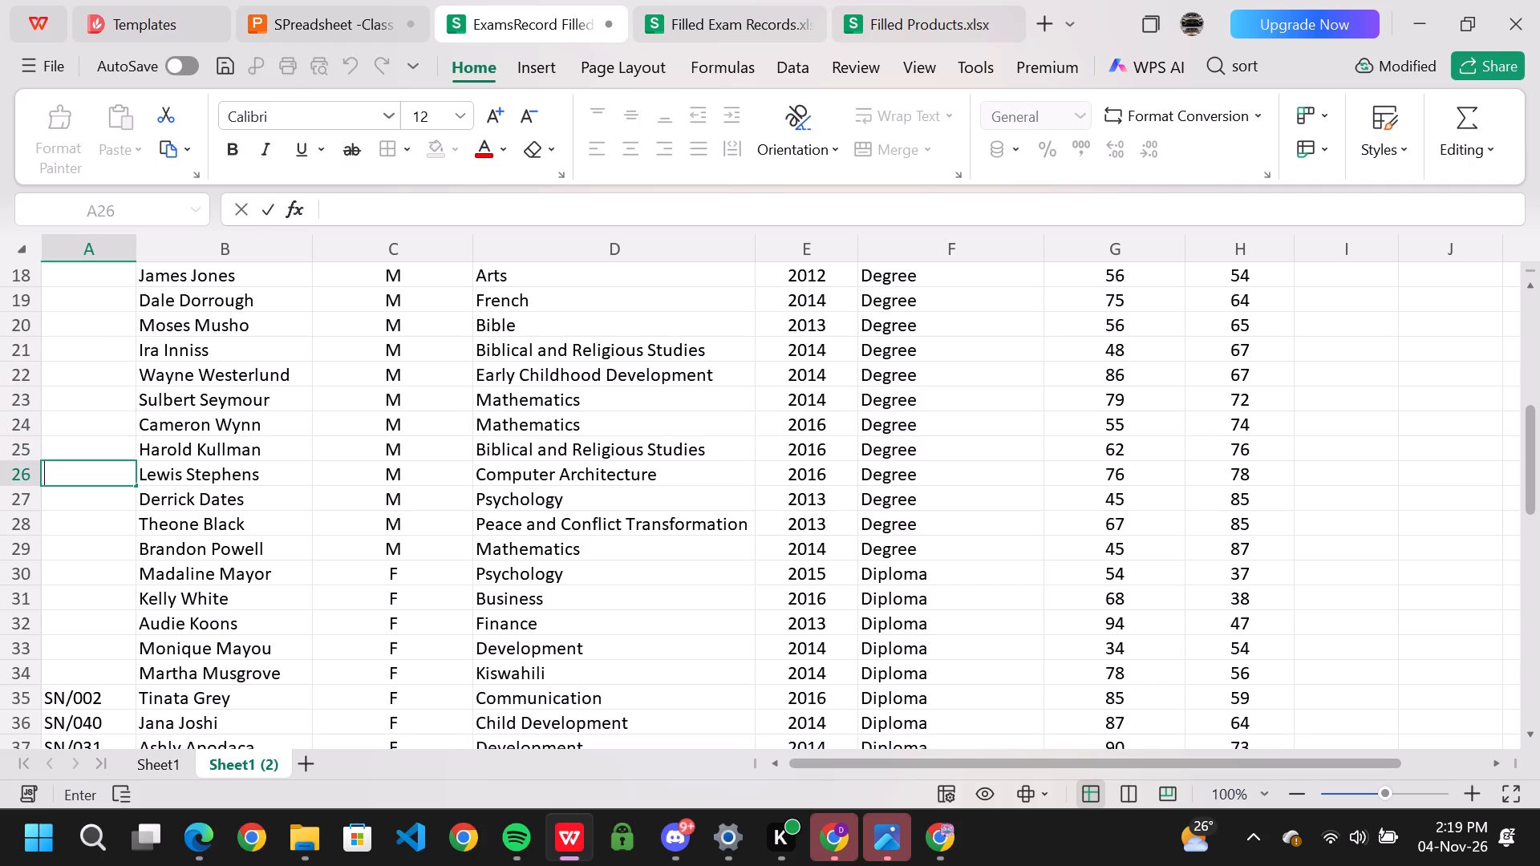
key("Down")
key("BackSpace")
key("BackSpace")
key("BackSpace")
key("Down")
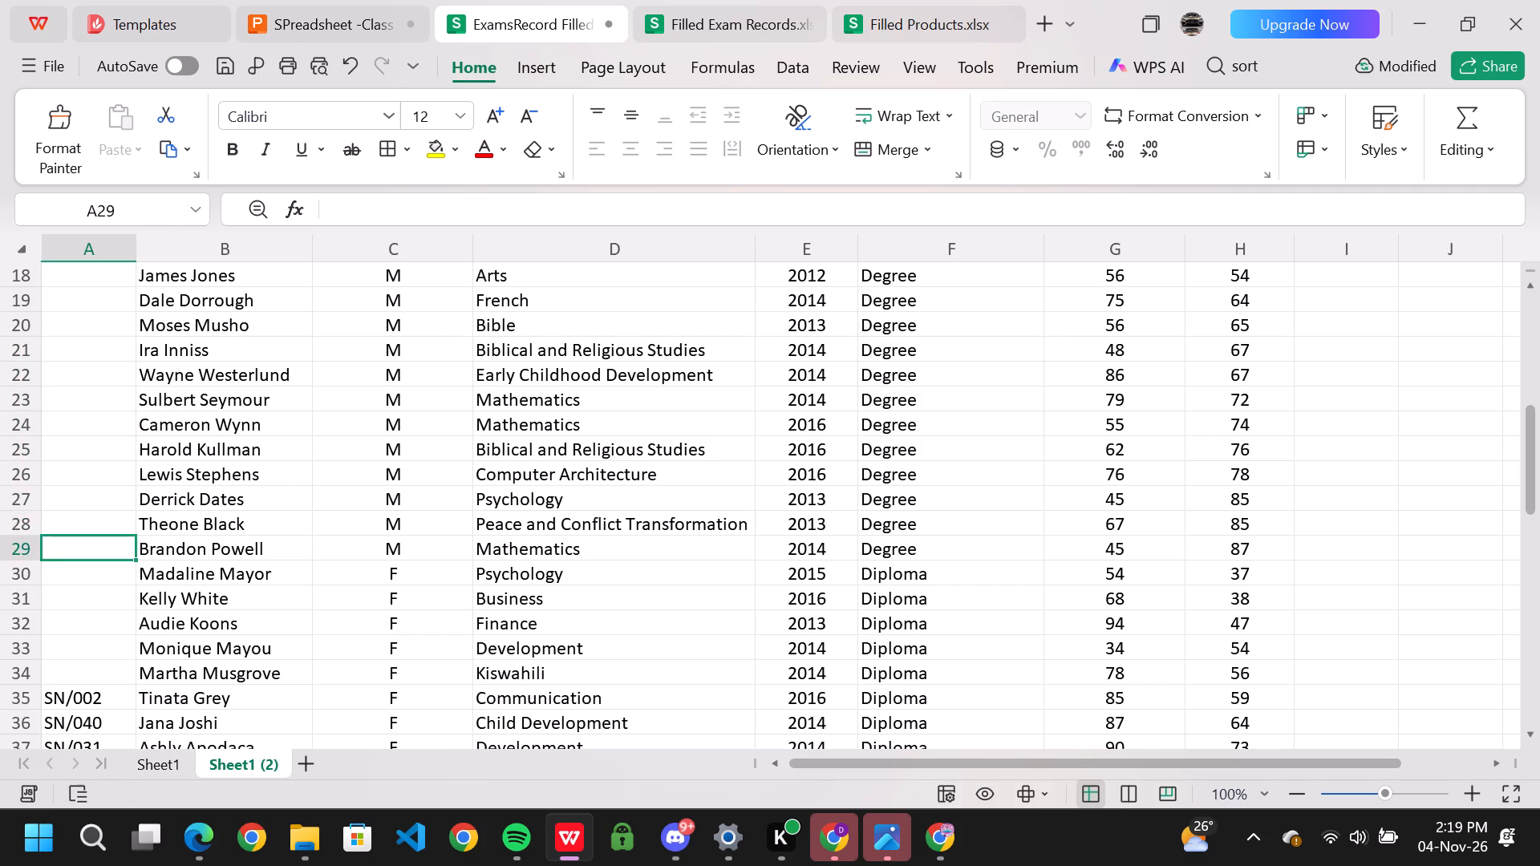
key("Down")
key("Down")
key("Down")
key("Down")
key("Down")
key("Down")
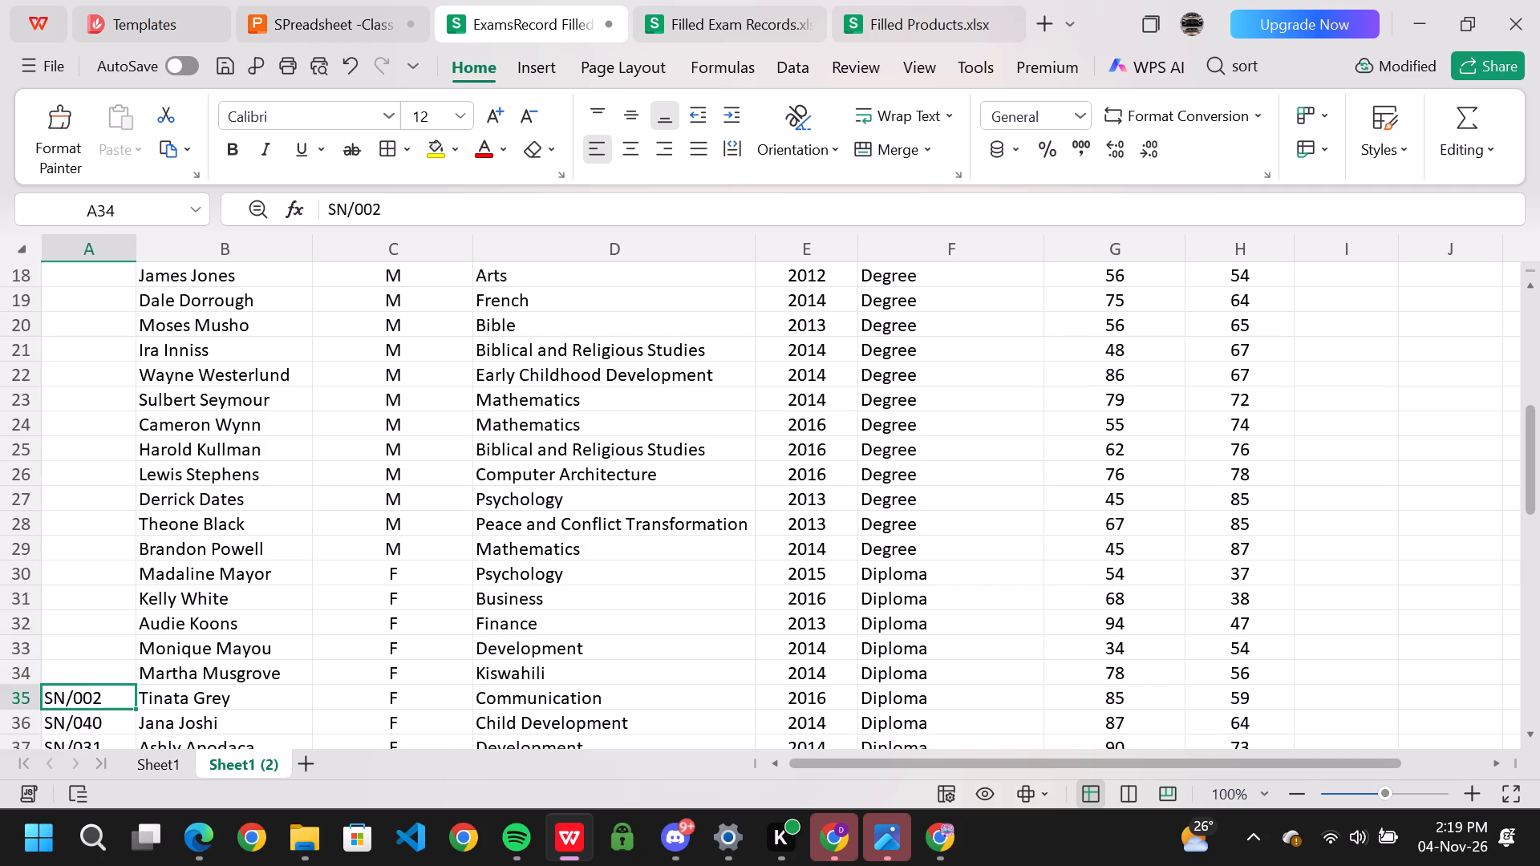
key("BackSpace")
key("Down")
key("BackSpace")
key("BackSpace")
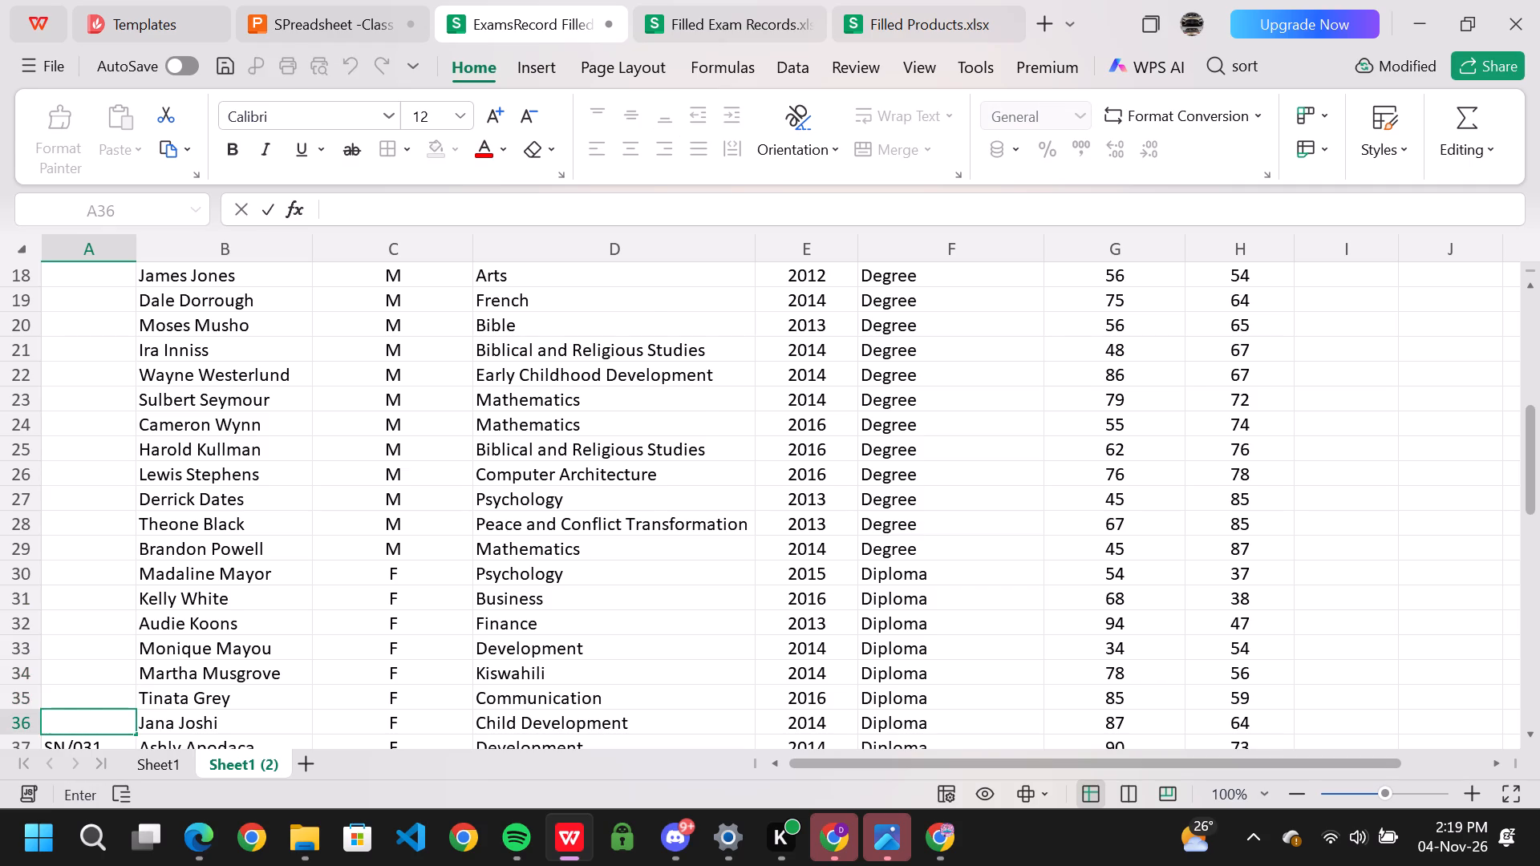
key("Down")
key("BackSpace")
key("BackSpace")
key("Down")
key("BackSpace")
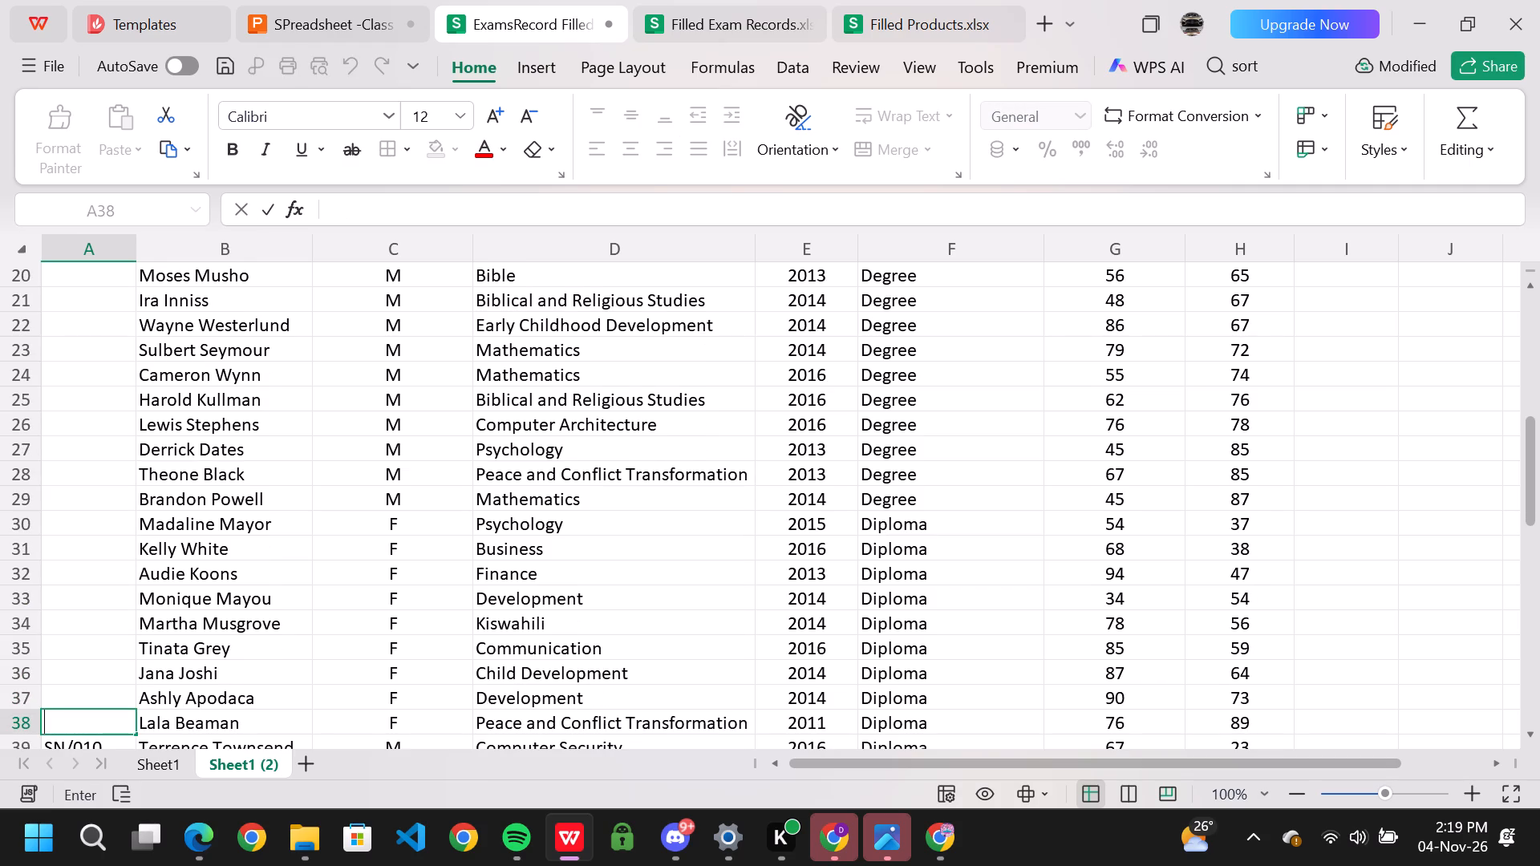
key("BackSpace")
key("BackSpace")
key("BackSpace")
Clear the Student Number entries cell by cell in column A from row 39 to row 43.
key("Down")
key("BackSpace")
key("BackSpace")
key("BackSpace")
key("BackSpace")
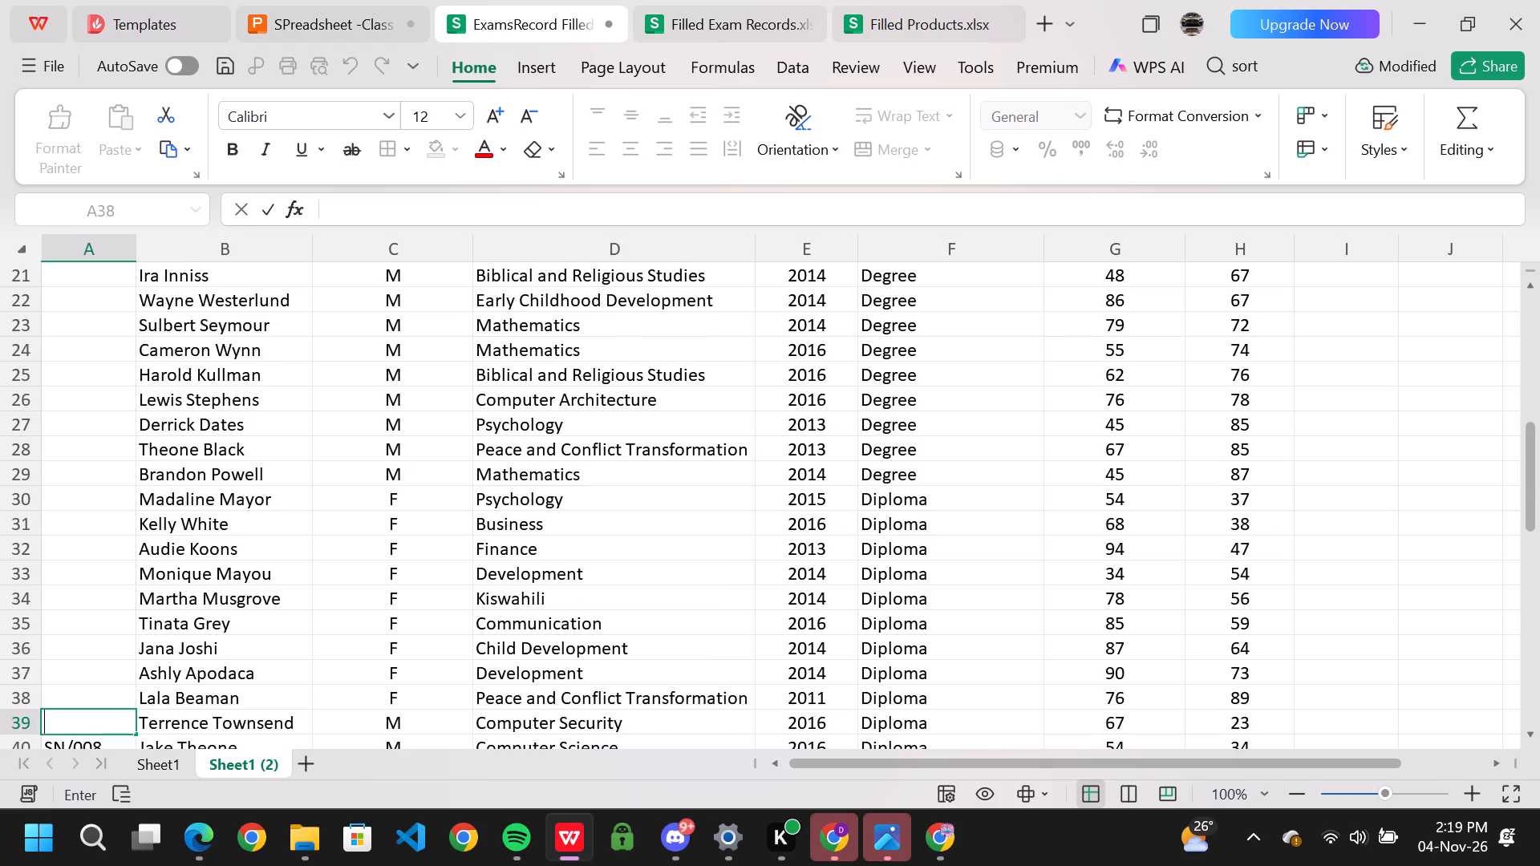
key("Down")
key("BackSpace")
key("BackSpace")
key("Down")
key("BackSpace")
key("Down")
key("BackSpace")
key("Down")
key("BackSpace")
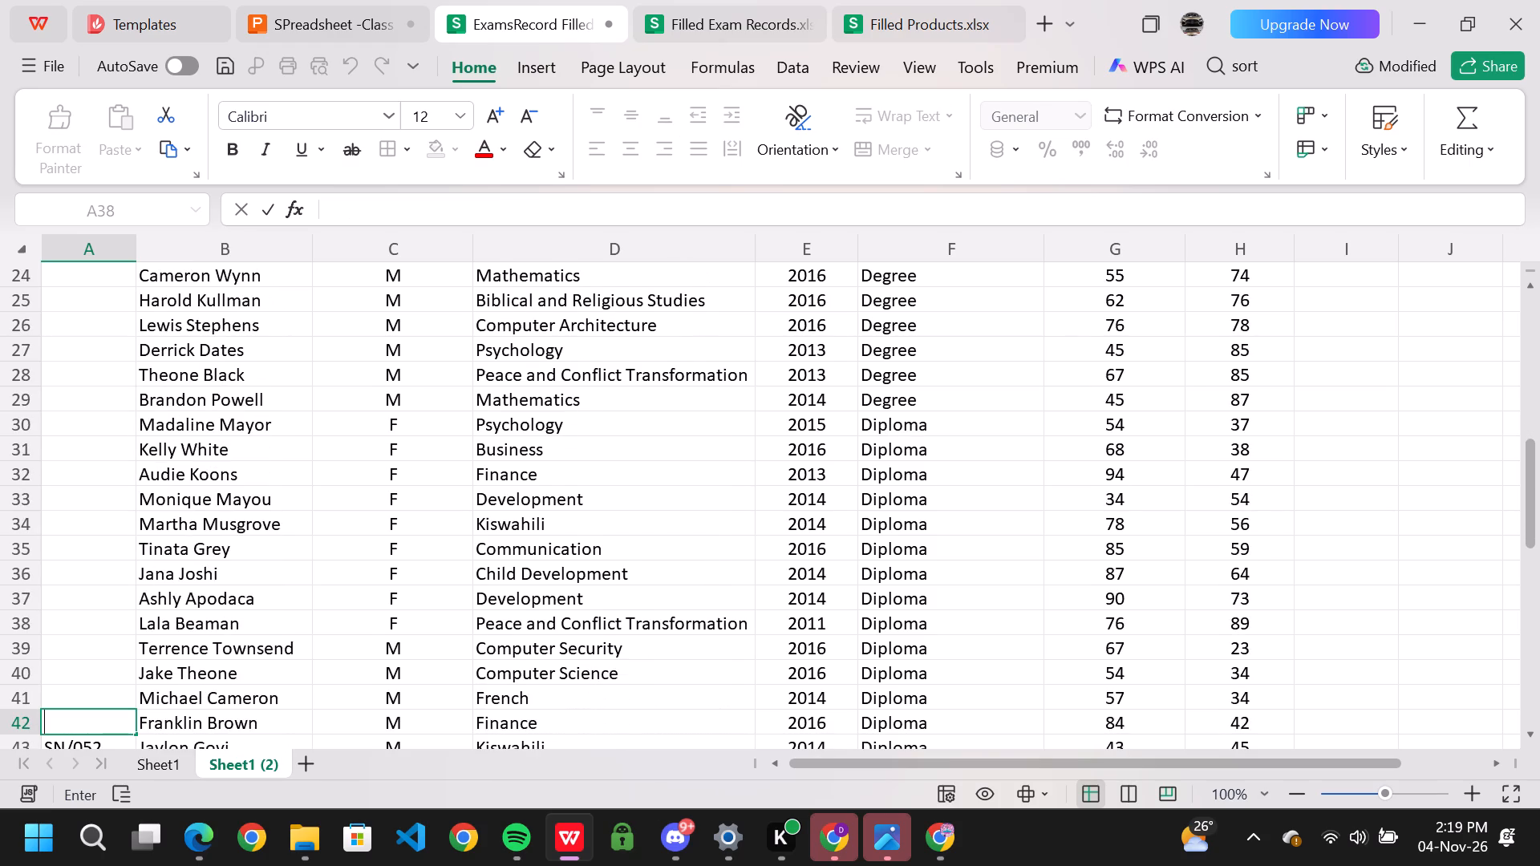
key("BackSpace")
Continue clearing the Student Number entries down column A from row 44 to row 48.
key("Down")
key("BackSpace")
key("BackSpace")
key("Down")
key("BackSpace")
key("BackSpace")
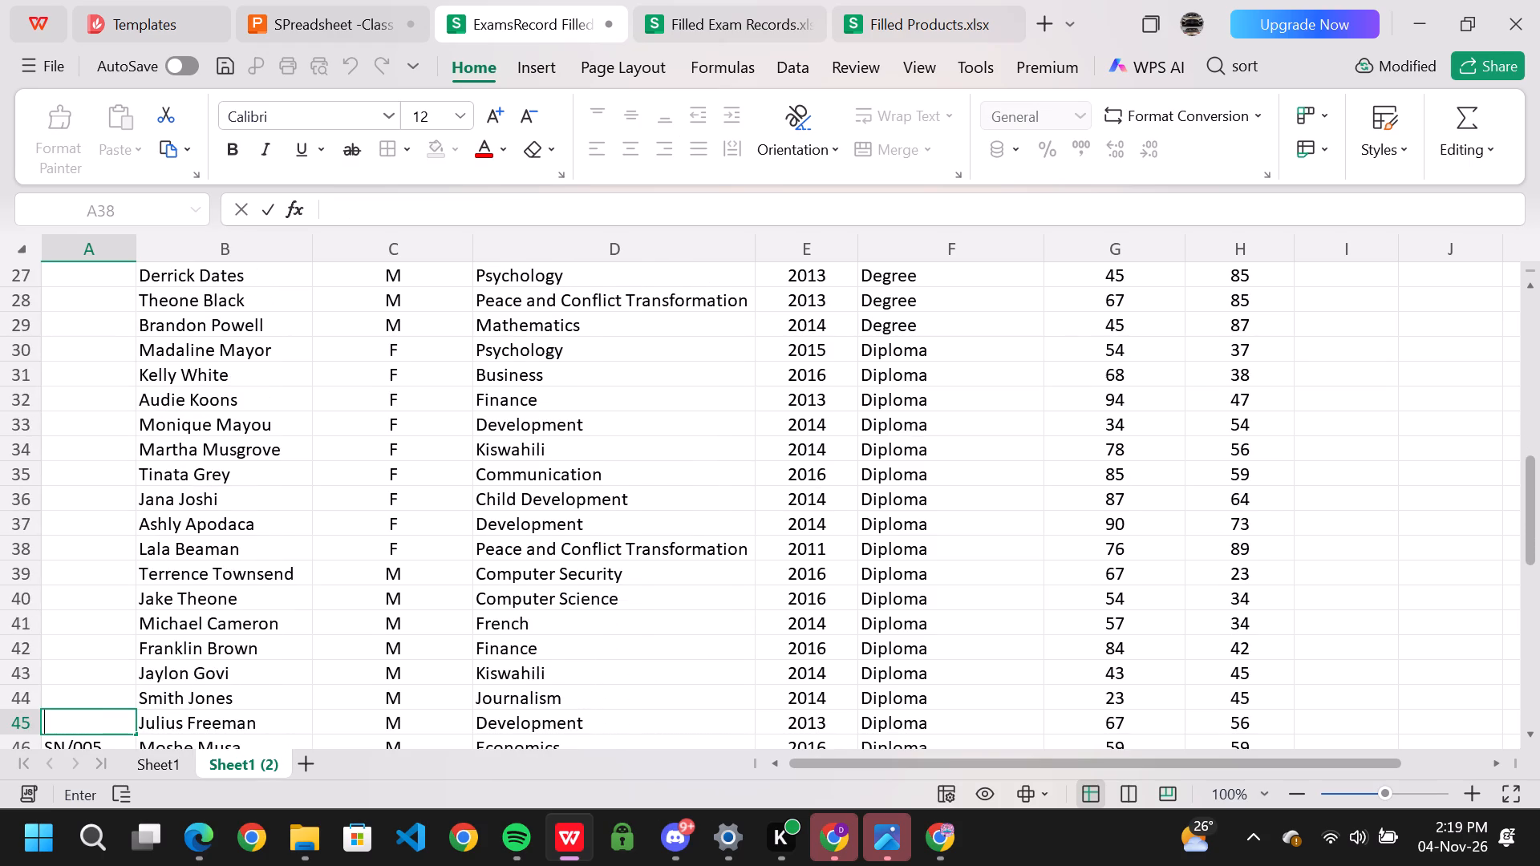
key("BackSpace")
key("BackSpace")
key("BackSpace")
key("BackSpace")
key("BackSpace")
key("BackSpace")
key("Down")
key("BackSpace")
key("BackSpace")
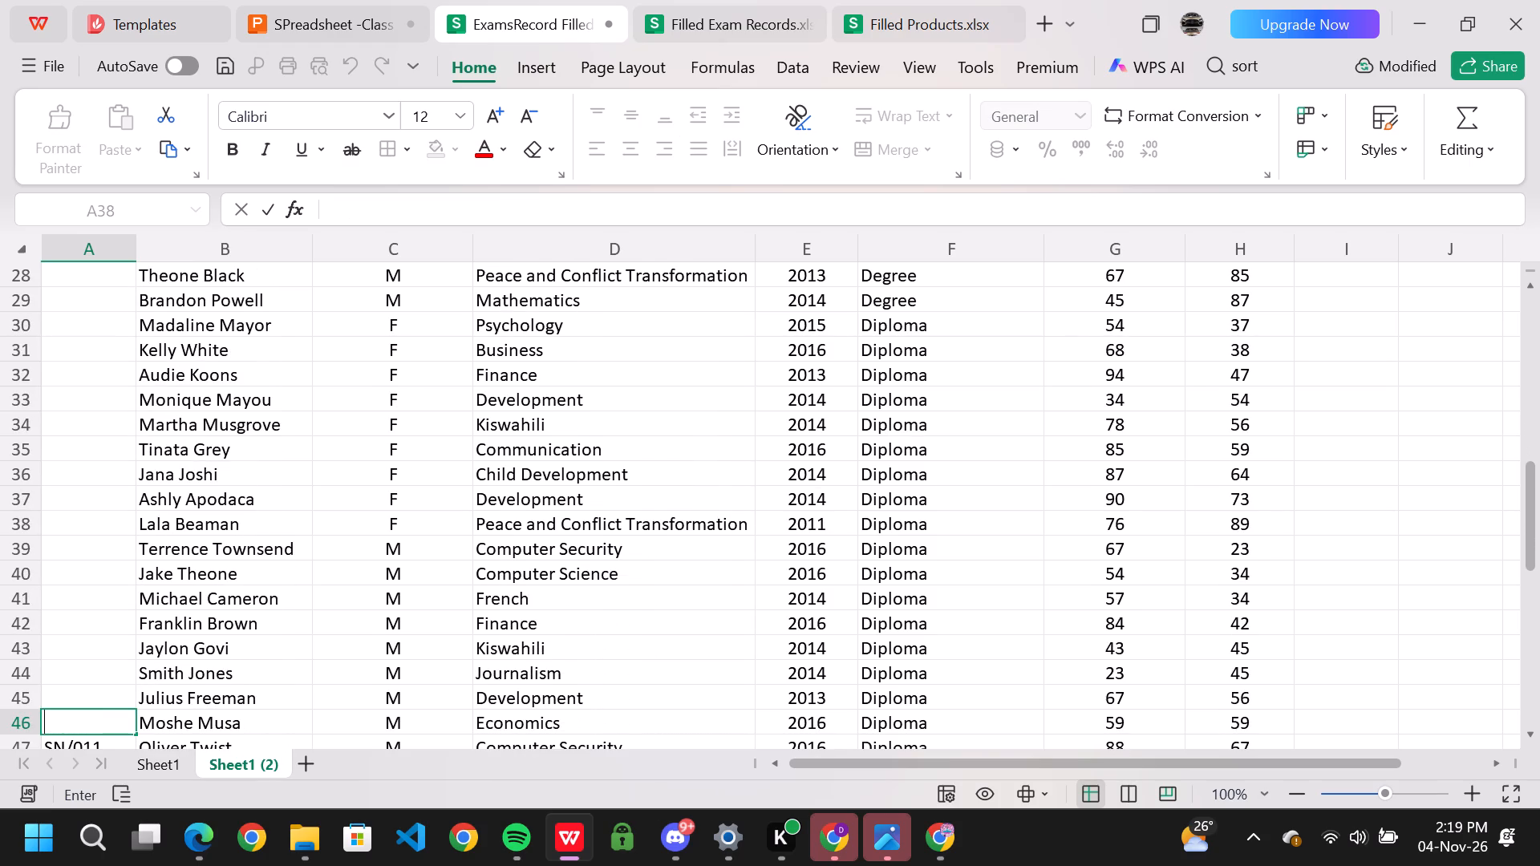
key("BackSpace")
key("BackSpace")
key("Down")
key("BackSpace")
key("Down")
key("BackSpace")
Clear the Student Number entries of the first four Masters records, rows 49 to 52 of column A.
key("Down")
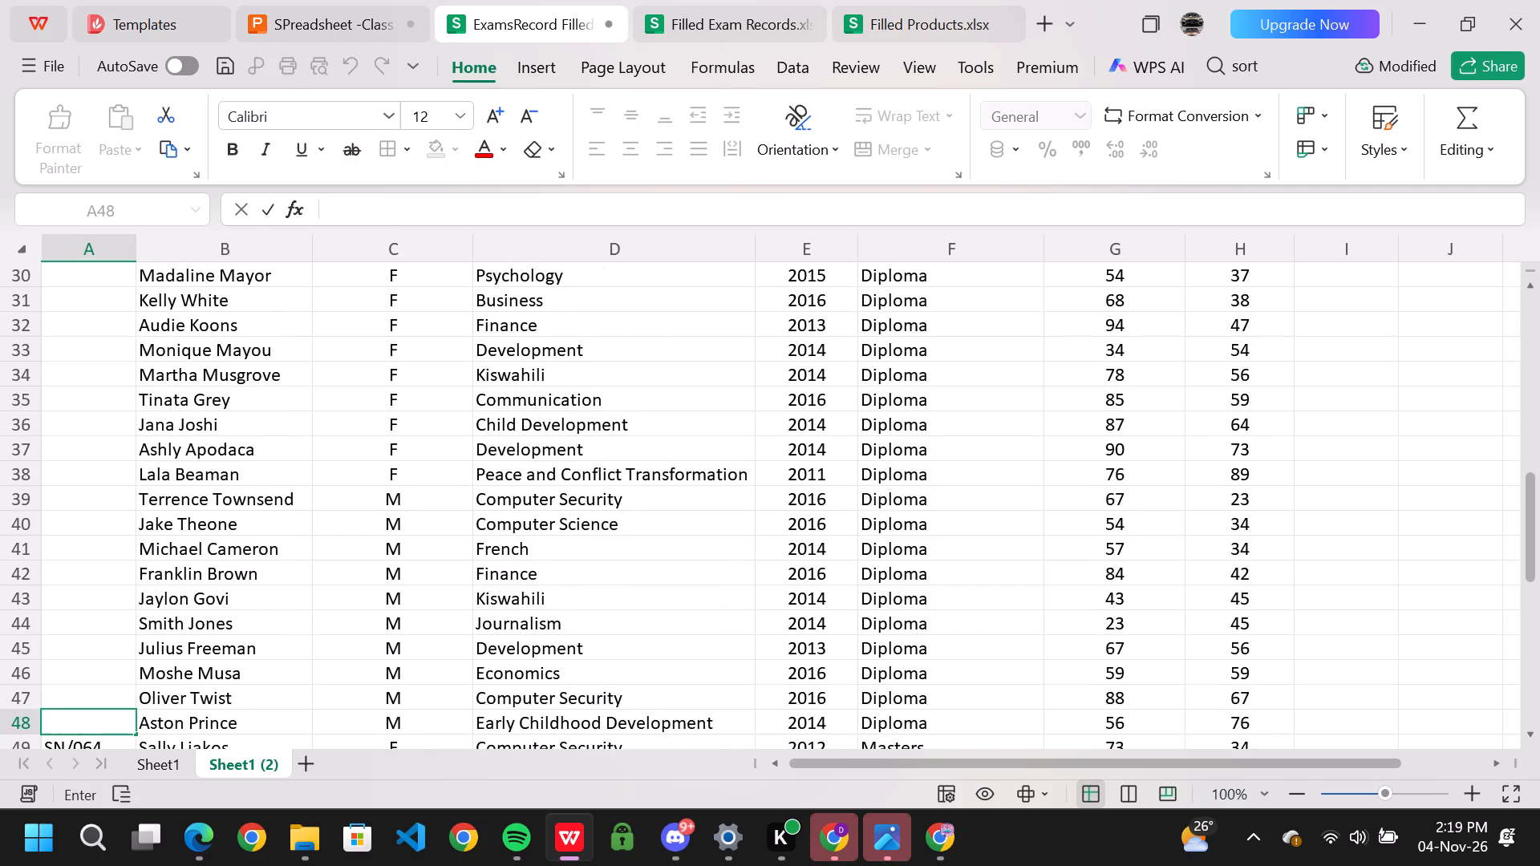
key("BackSpace")
key("Down")
key("BackSpace")
key("Down")
key("BackSpace")
key("Down")
key("BackSpace")
Clear the Student Number entries in column A from row 54 to row 59.
key("Down")
key("Down")
key("BackSpace")
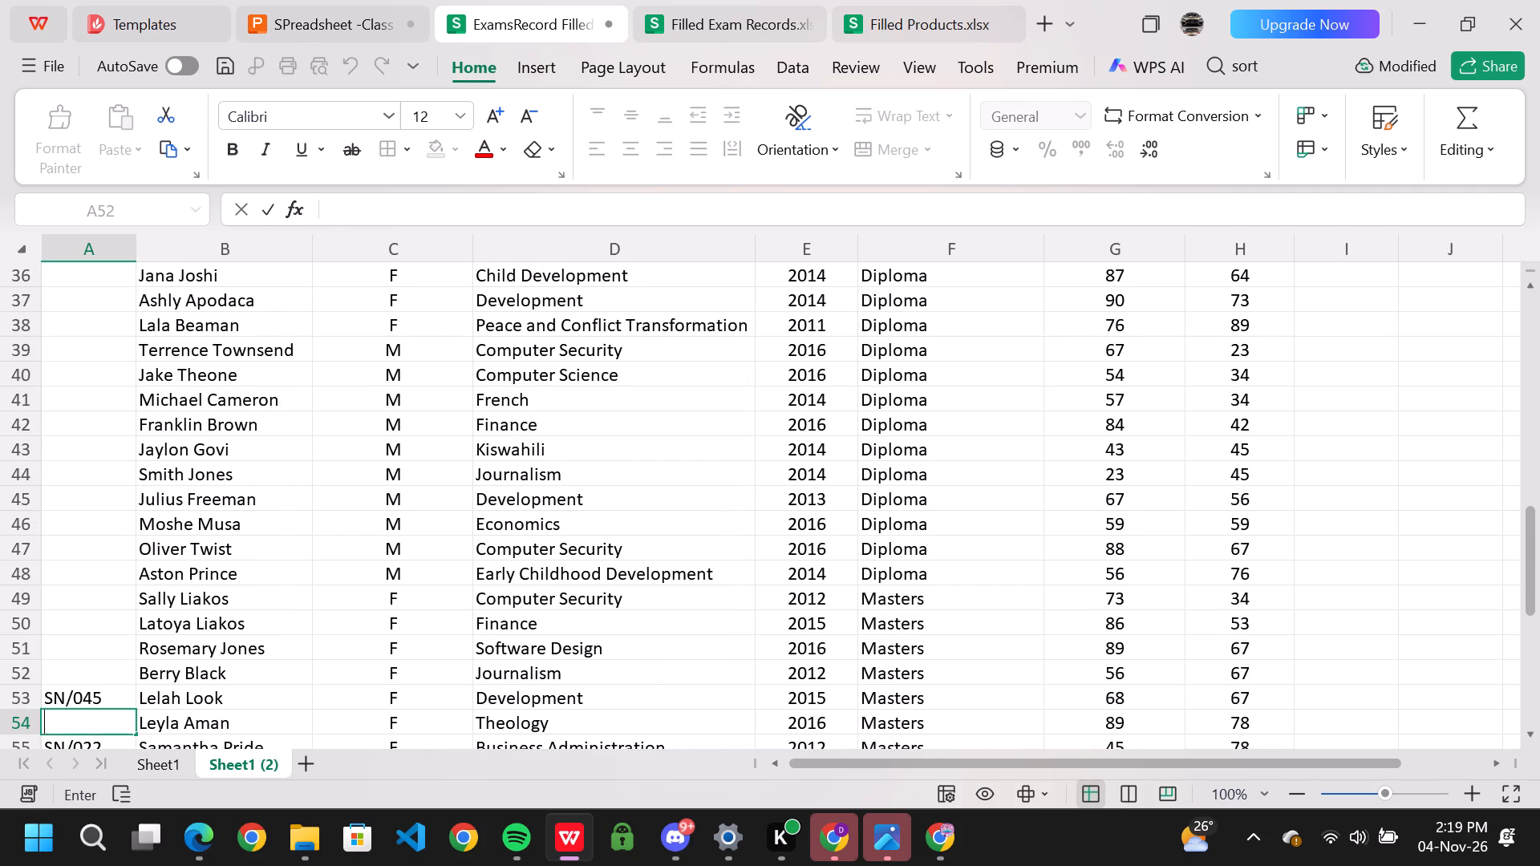
key("BackSpace")
key("Down")
key("BackSpace")
key("Down")
key("BackSpace")
key("Down")
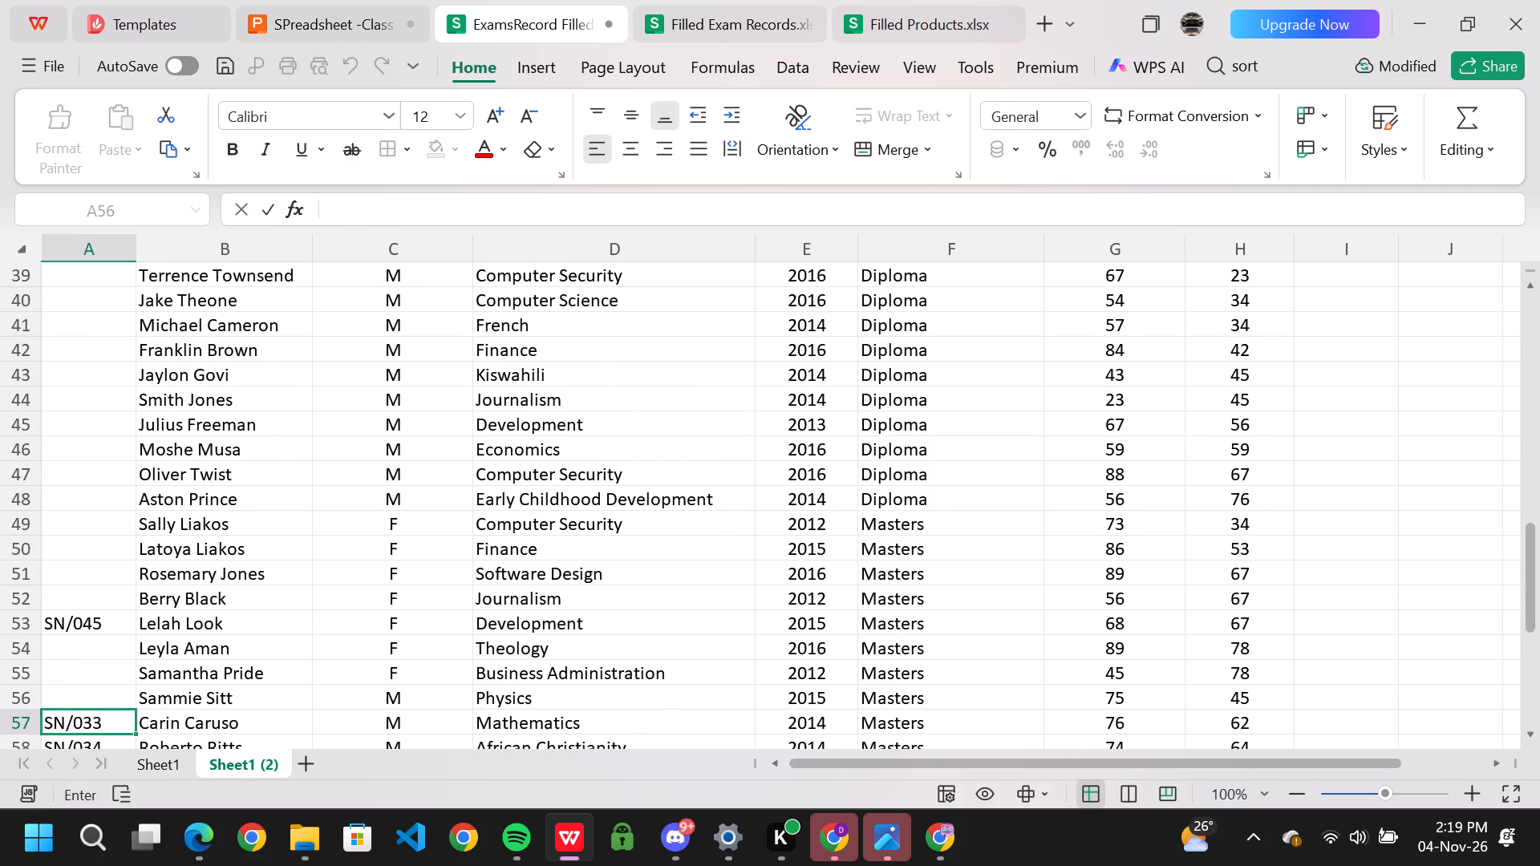
key("BackSpace")
key("Down")
key("BackSpace")
key("Down")
key("BackSpace")
Go back up column A and clear the skipped Student Number entry in row 53.
key("Down")
key("Up")
key("Up")
key("Up")
key("Up")
key("Up")
key("Up")
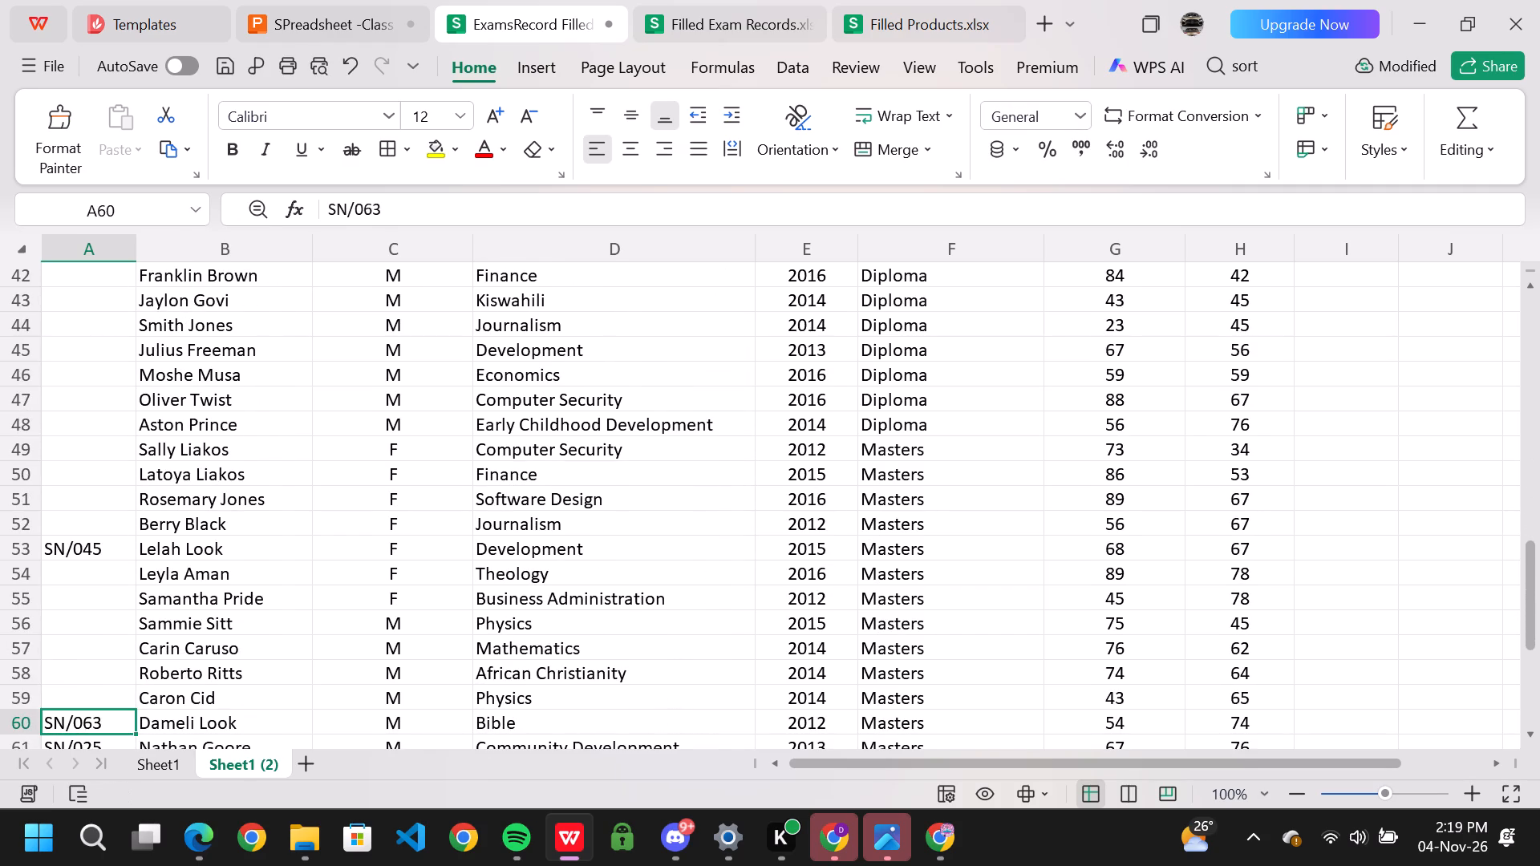
key("Up")
key("BackSpace")
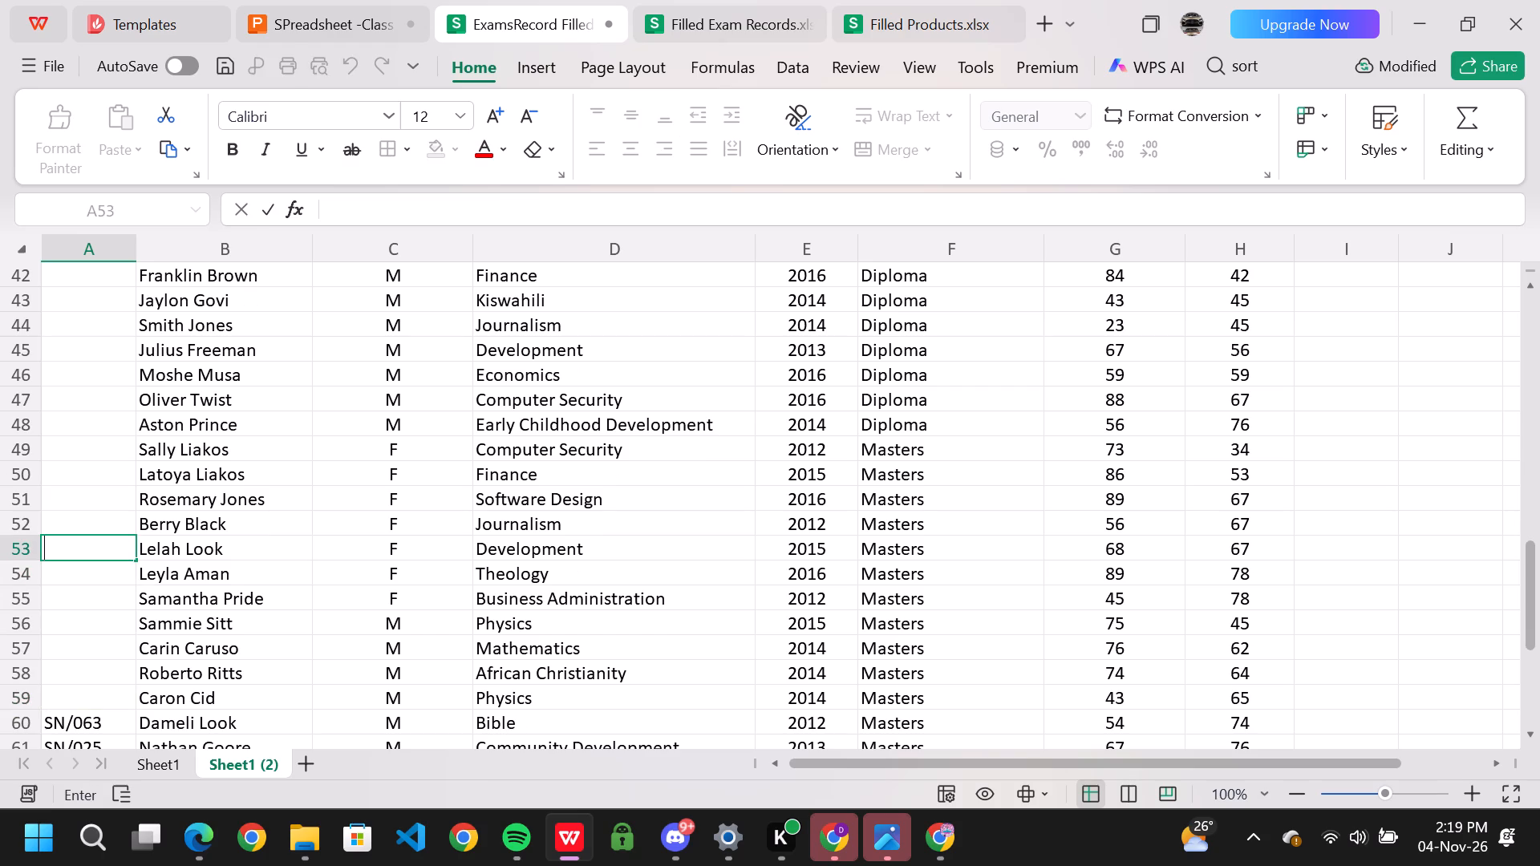
Clear the Student Number entries of the remaining Masters records, rows 60 to 63 of column A.
key("Down")
key("Down")
key("Down")
key("Down")
key("Down")
key("Down")
key("Down")
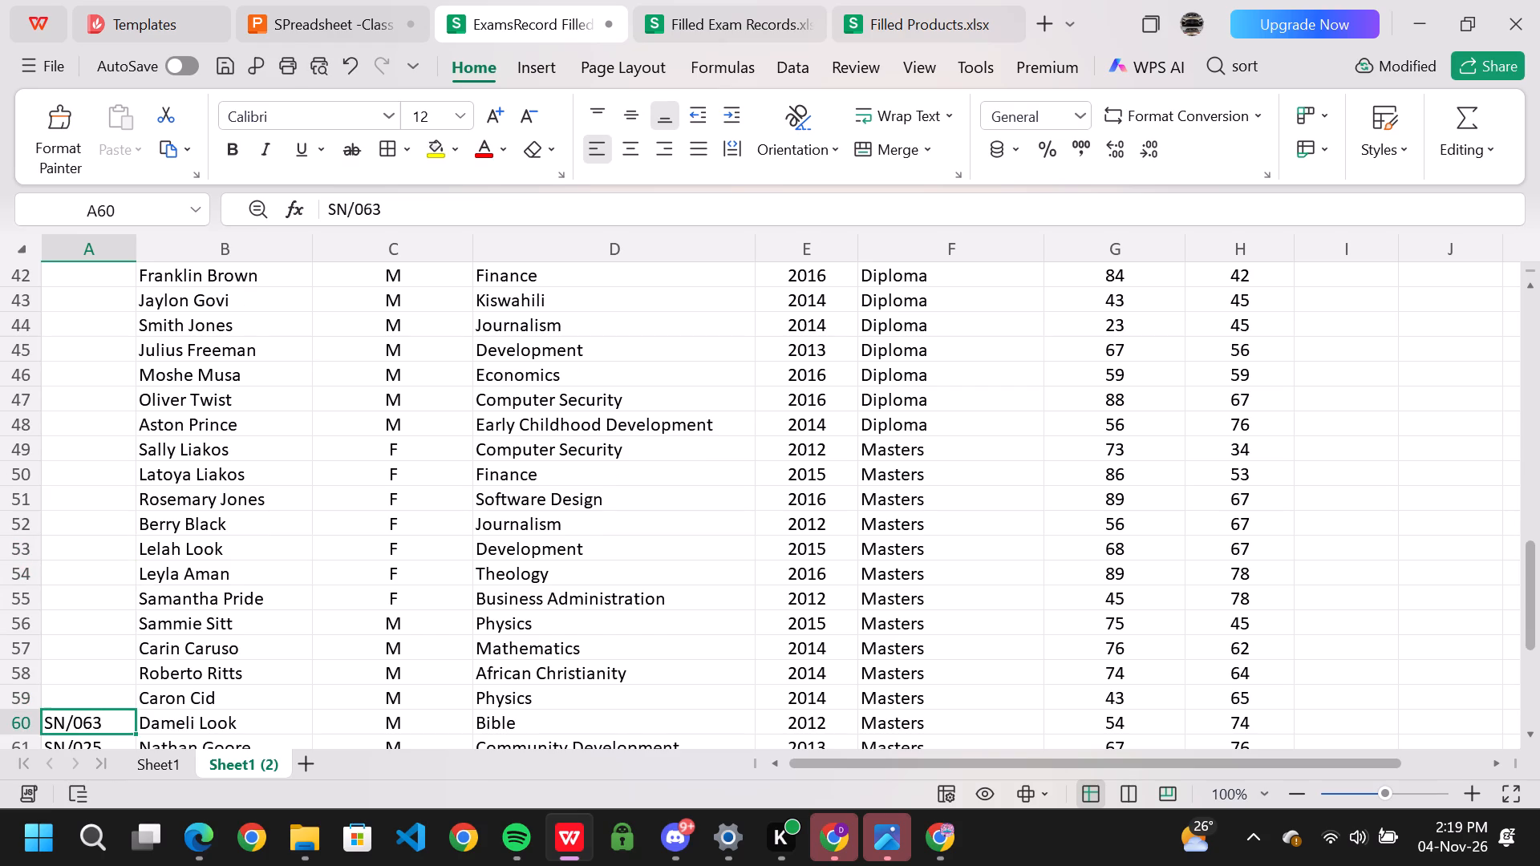
key("BackSpace")
key("BackSpace")
key("BackSpace")
key("Down")
key("BackSpace")
key("Down")
key("BackSpace")
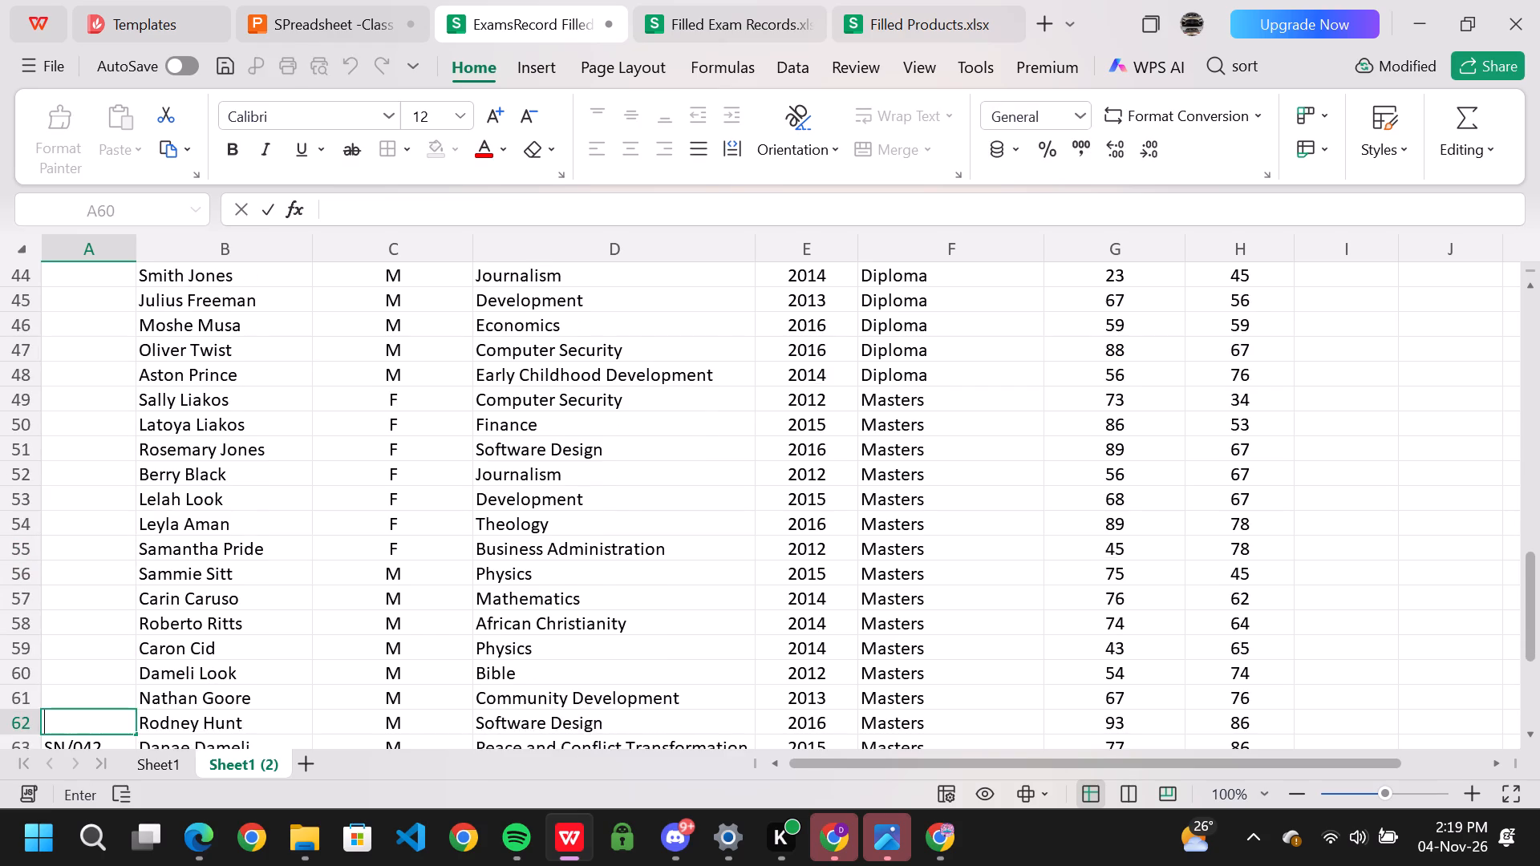
key("Down")
key("BackSpace")
Clear the Student Number entries of the PhD and first two Postgraduate Diploma records, rows 64 to 66 of column A.
key("Down")
key("BackSpace")
key("BackSpace")
key("Down")
key("BackSpace")
key("Down")
key("BackSpace")
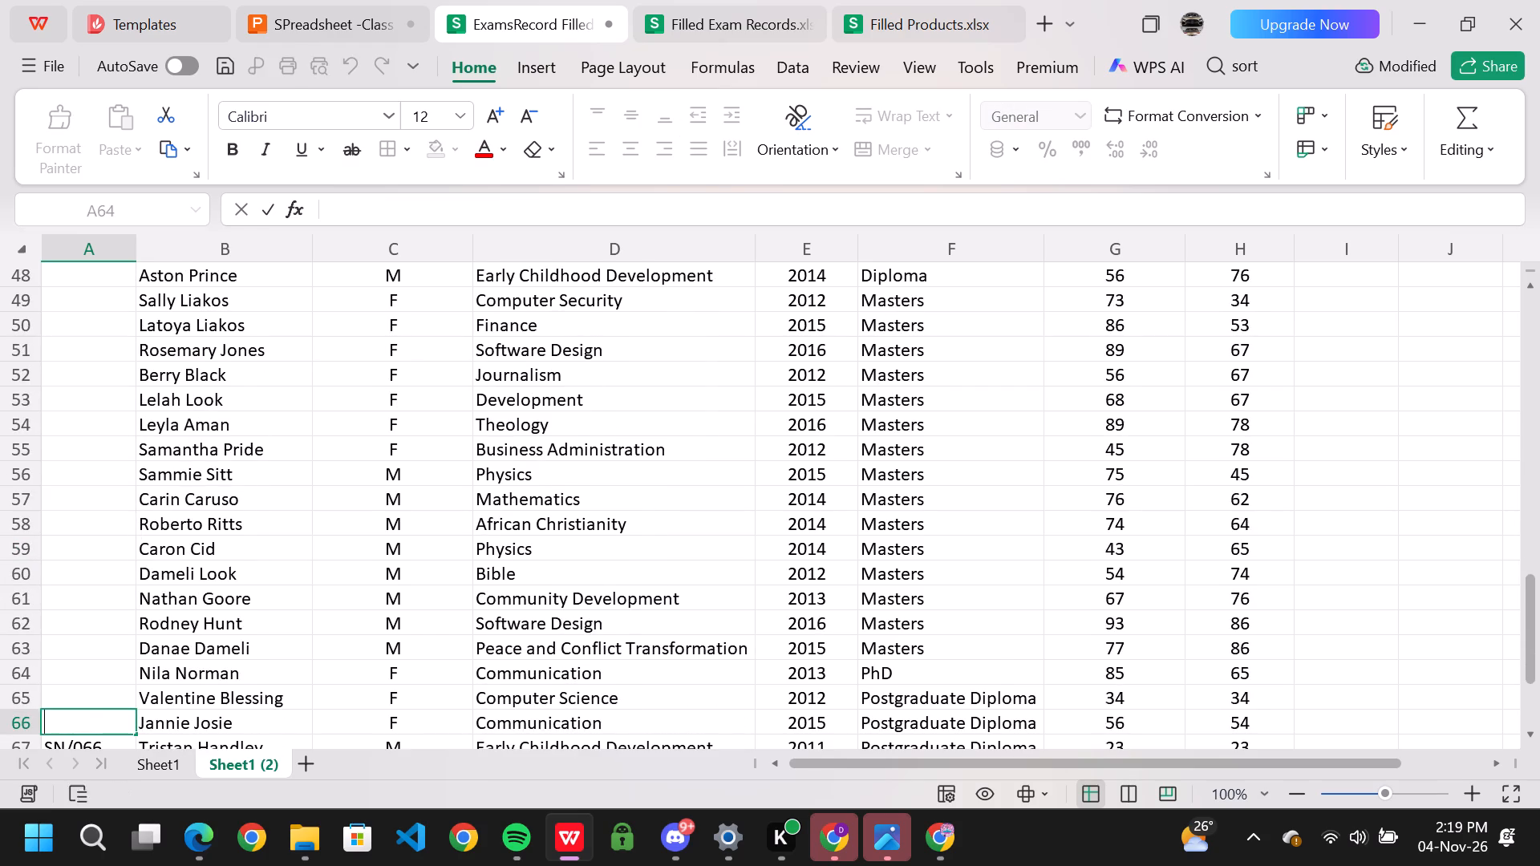
Clear the Student Number entries of the remaining Postgraduate Diploma records, rows 67 to 72 of column A.
key("Down")
key("BackSpace")
key("Down")
key("BackSpace")
key("Down")
key("BackSpace")
key("Down")
key("BackSpace")
key("Down")
key("BackSpace")
key("Down")
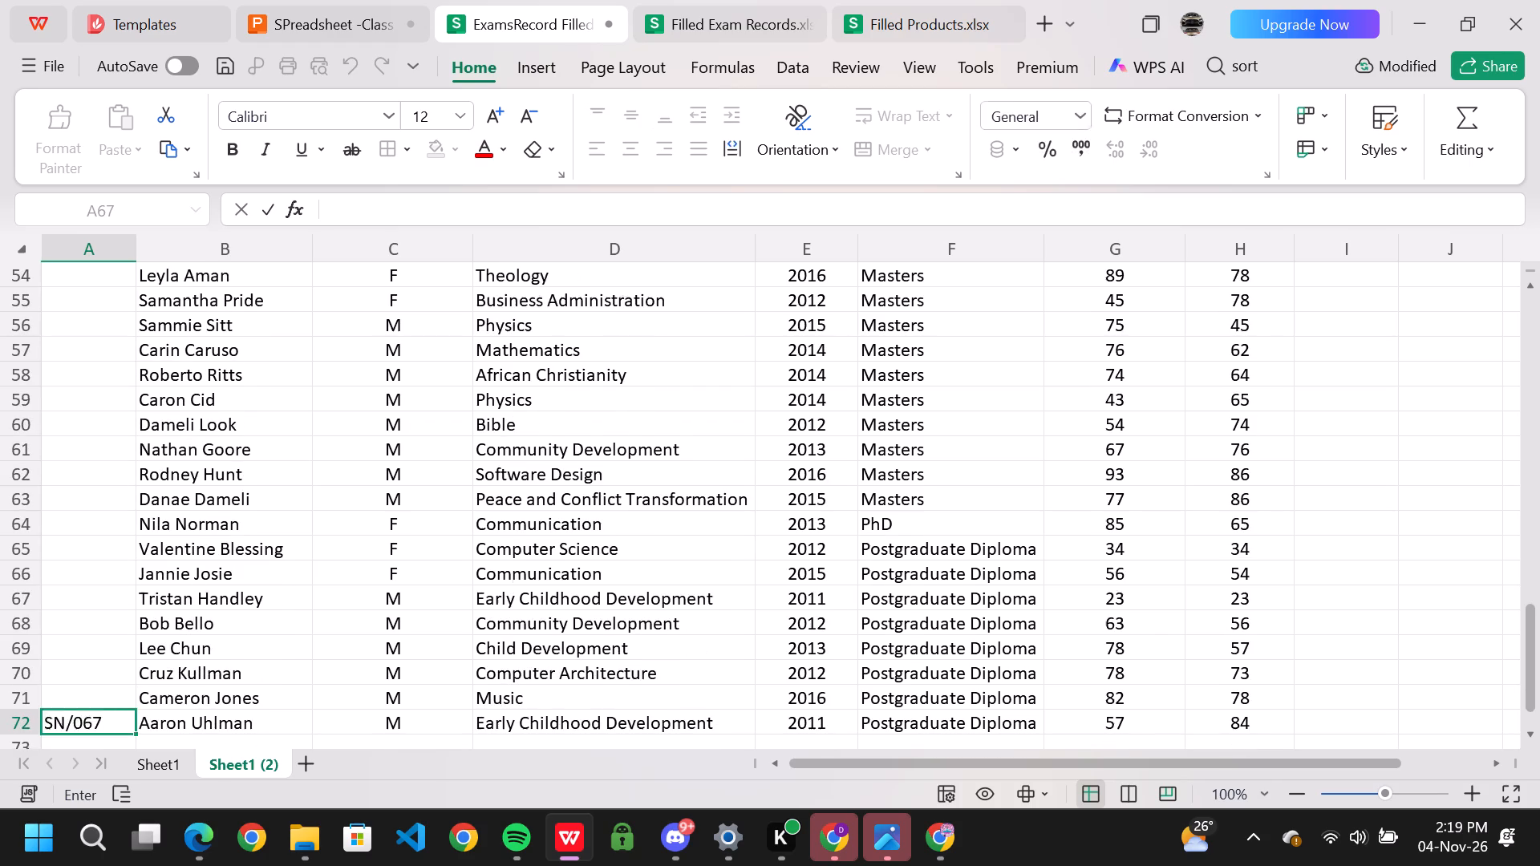
key("BackSpace")
key("BackSpace")
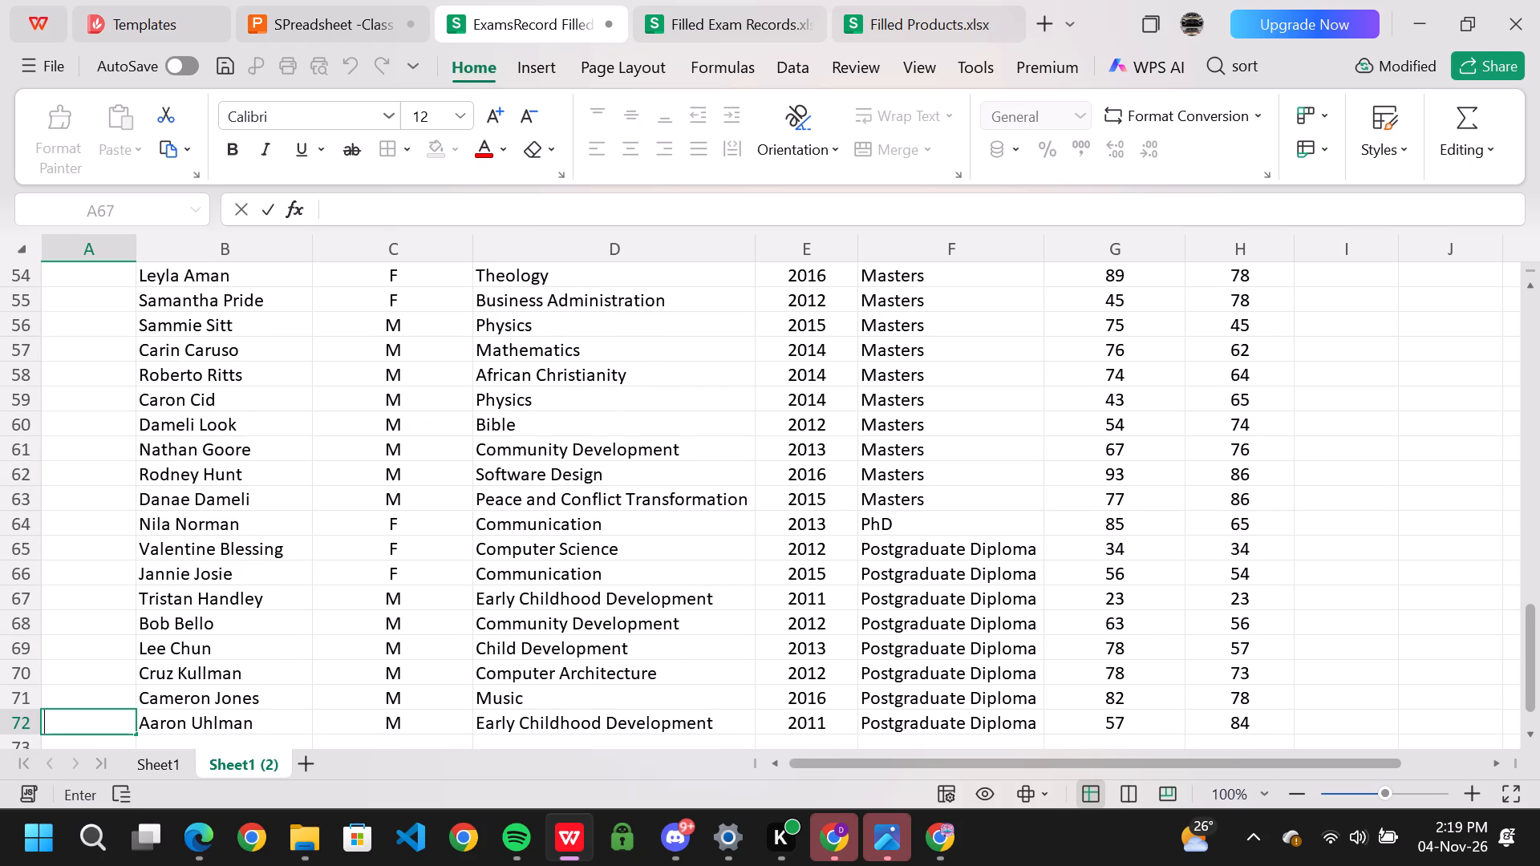
Check the Class Activity instructions on slide 27 against the rows below the records in Sheet1 (2) and the original records in Sheet1.
left_click(281, 0)
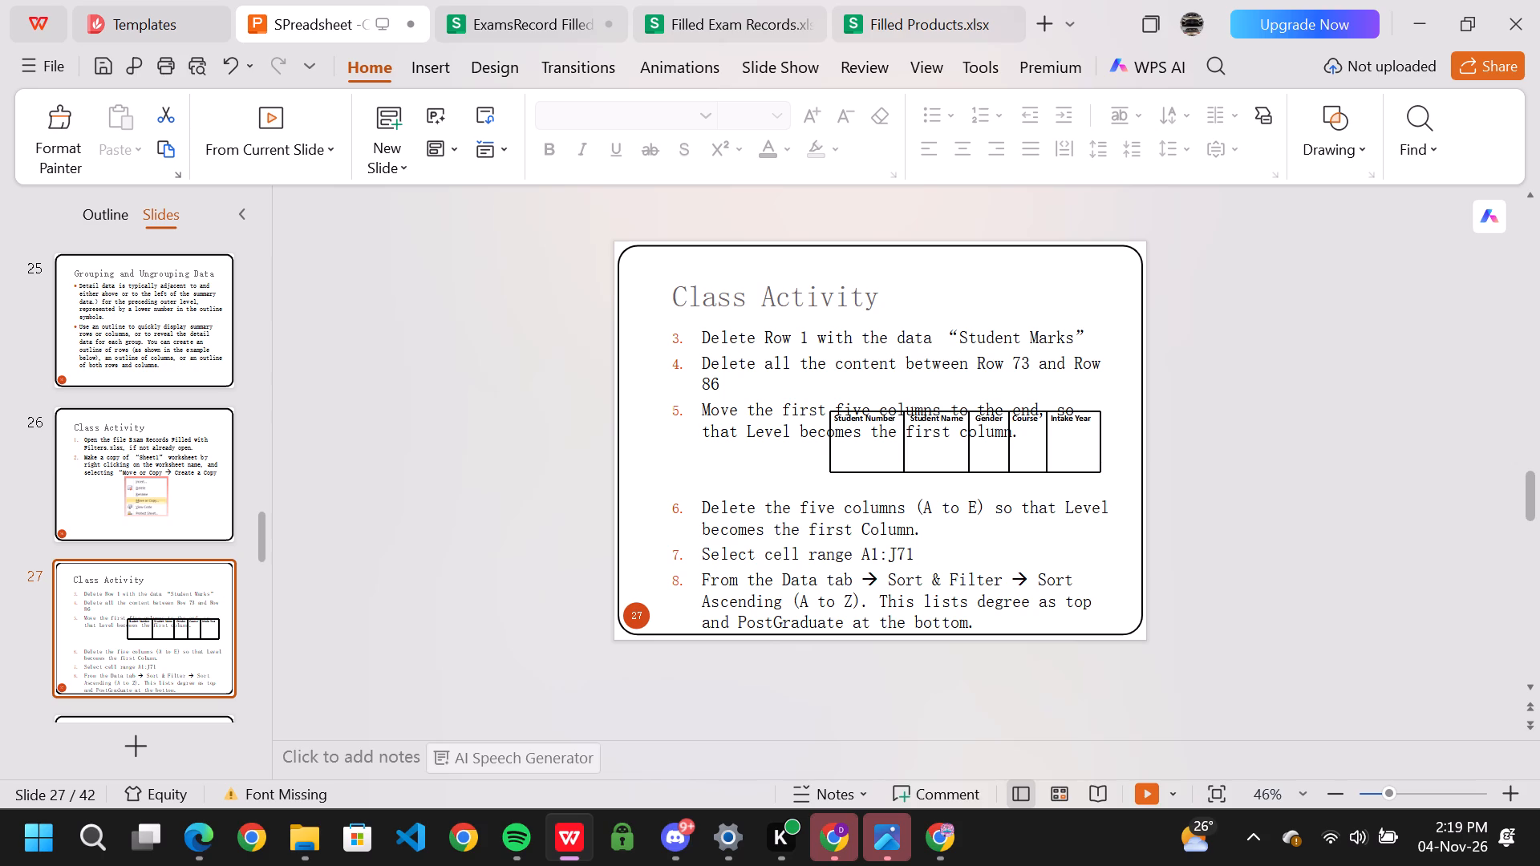
left_click(533, 13)
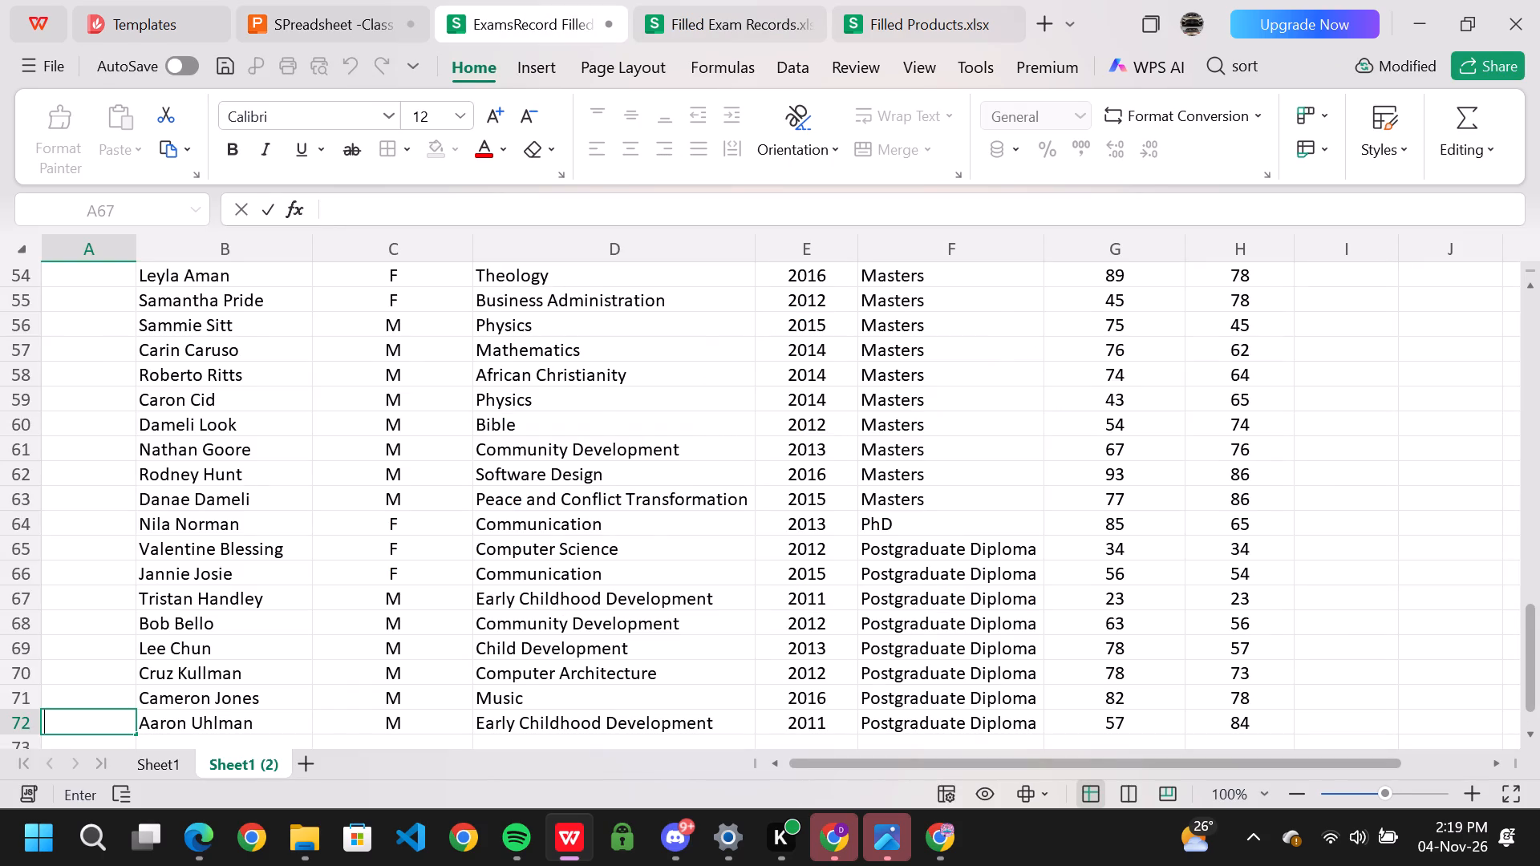
scroll(432, 636, "down", 3)
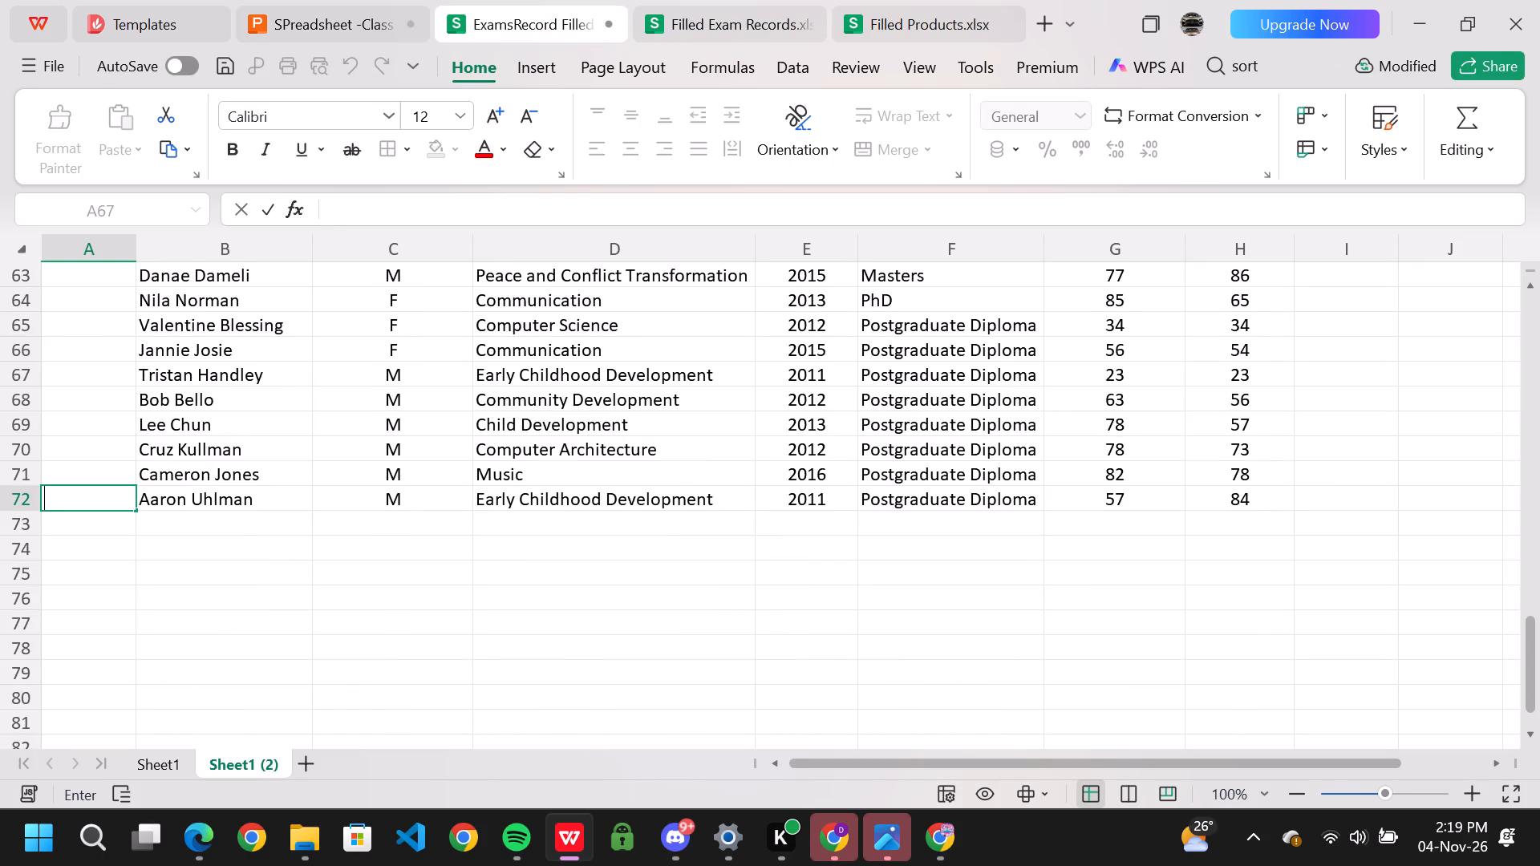
left_click(79, 526)
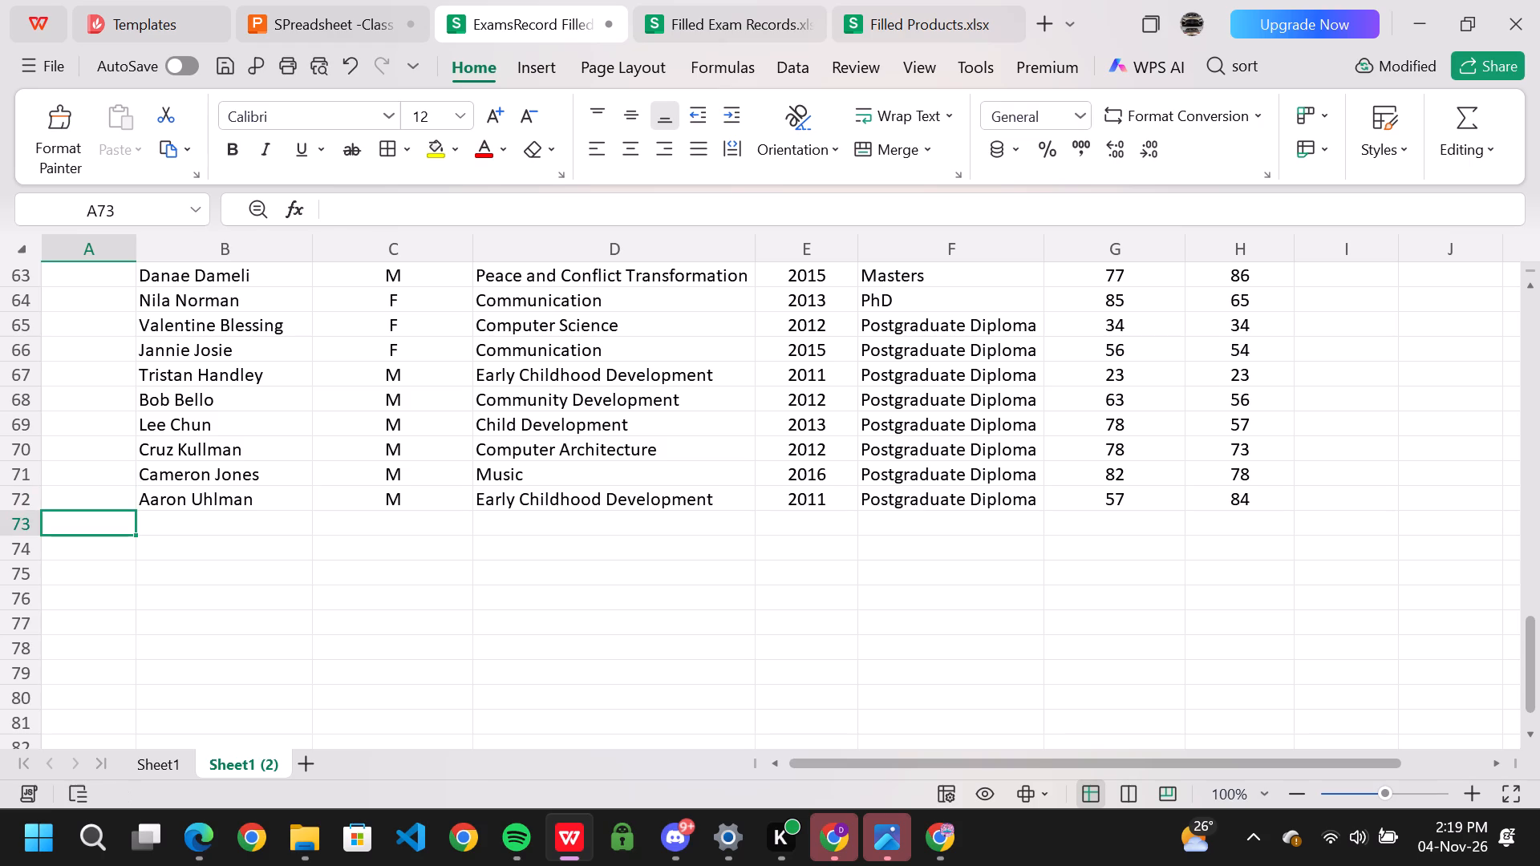
left_click(926, 831)
left_click(926, 831)
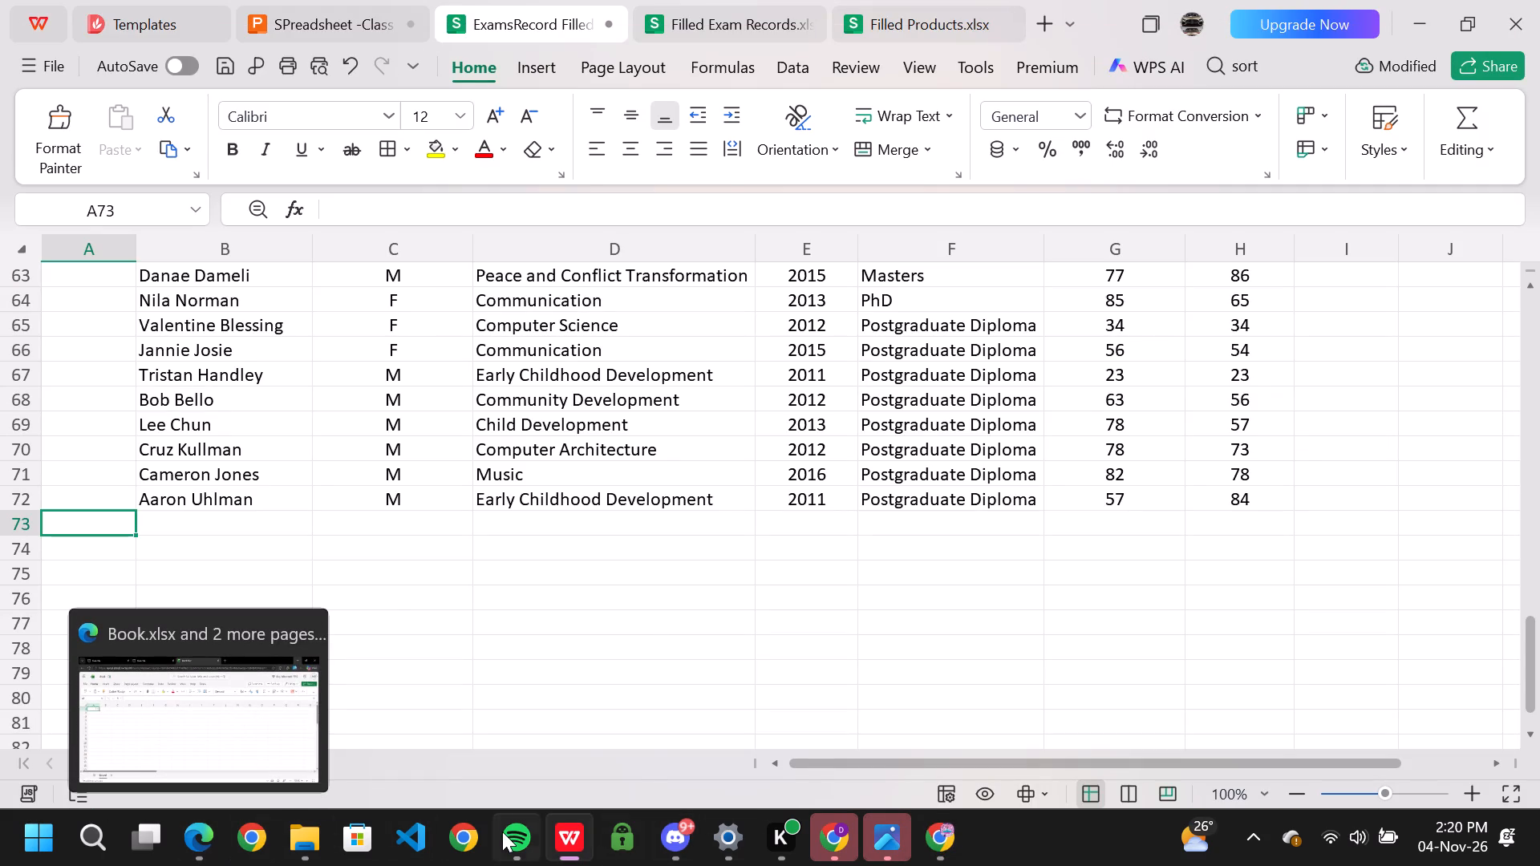
left_click(378, 18)
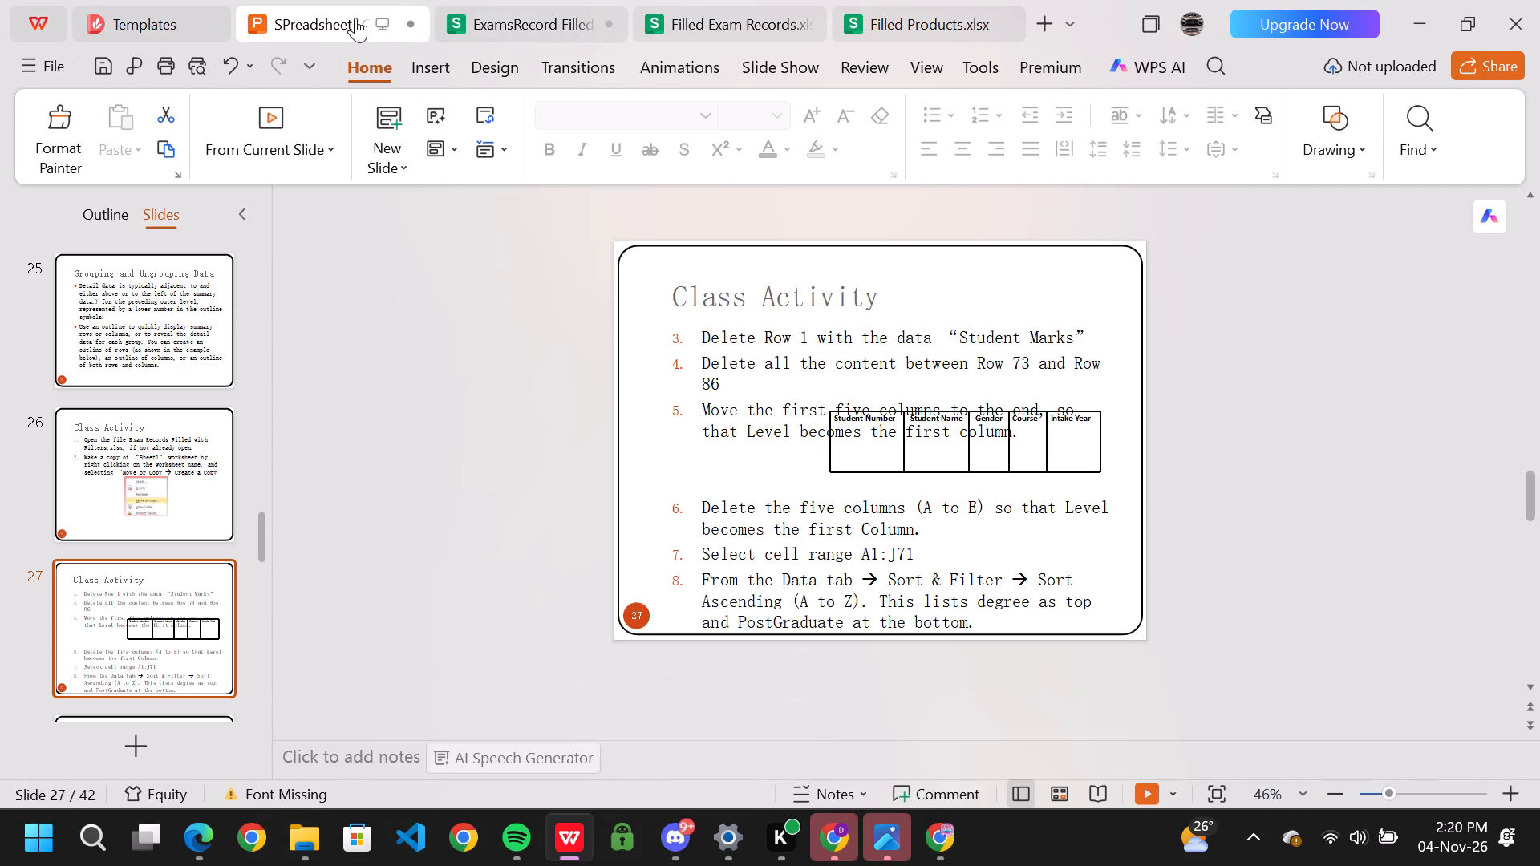
left_click(456, 18)
scroll(130, 565, "down", 2)
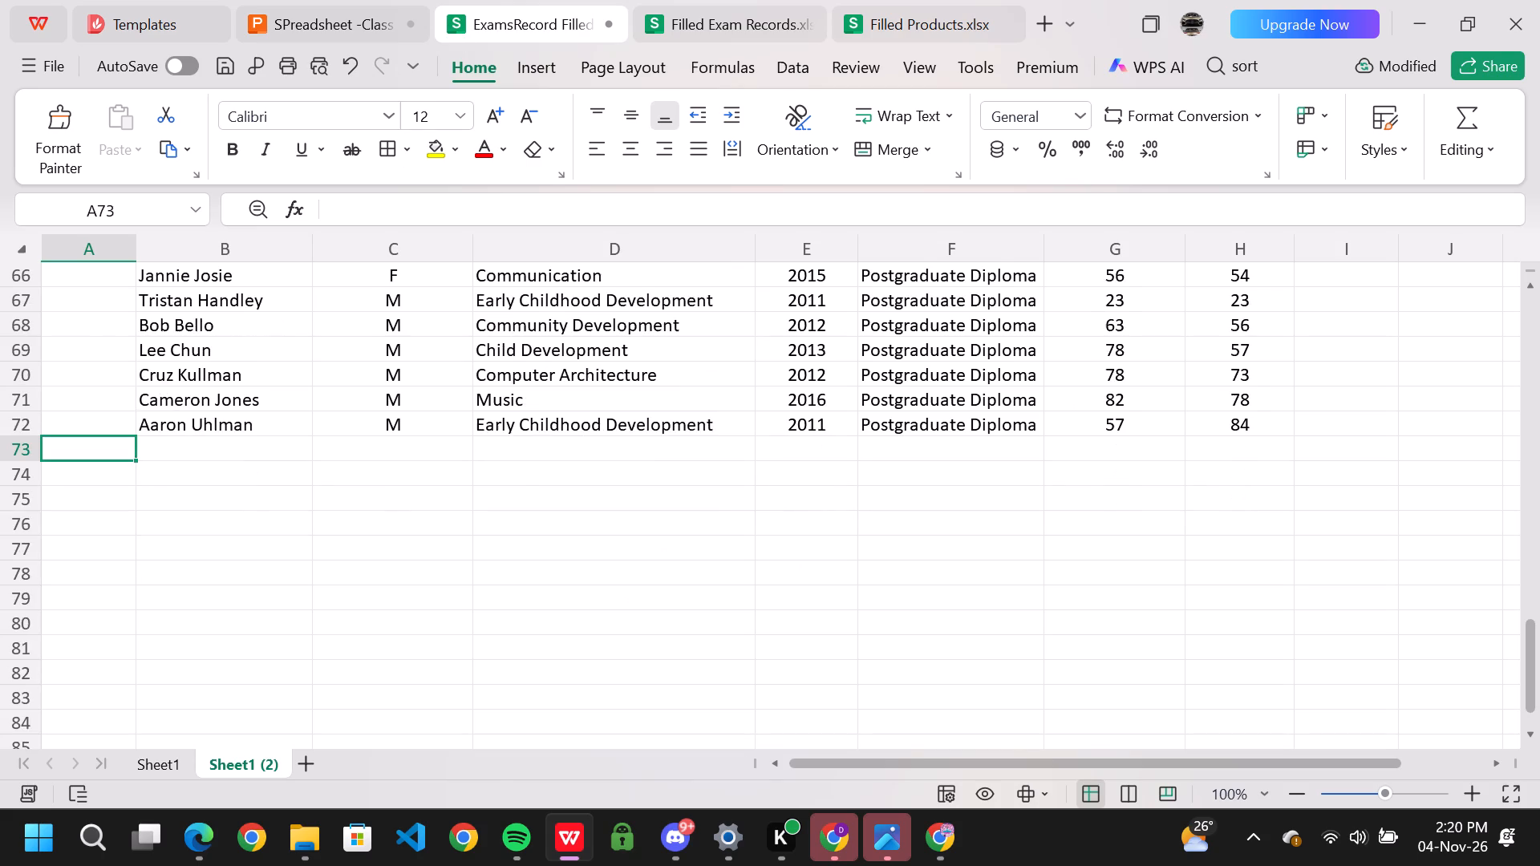
scroll(136, 489, "down", 9)
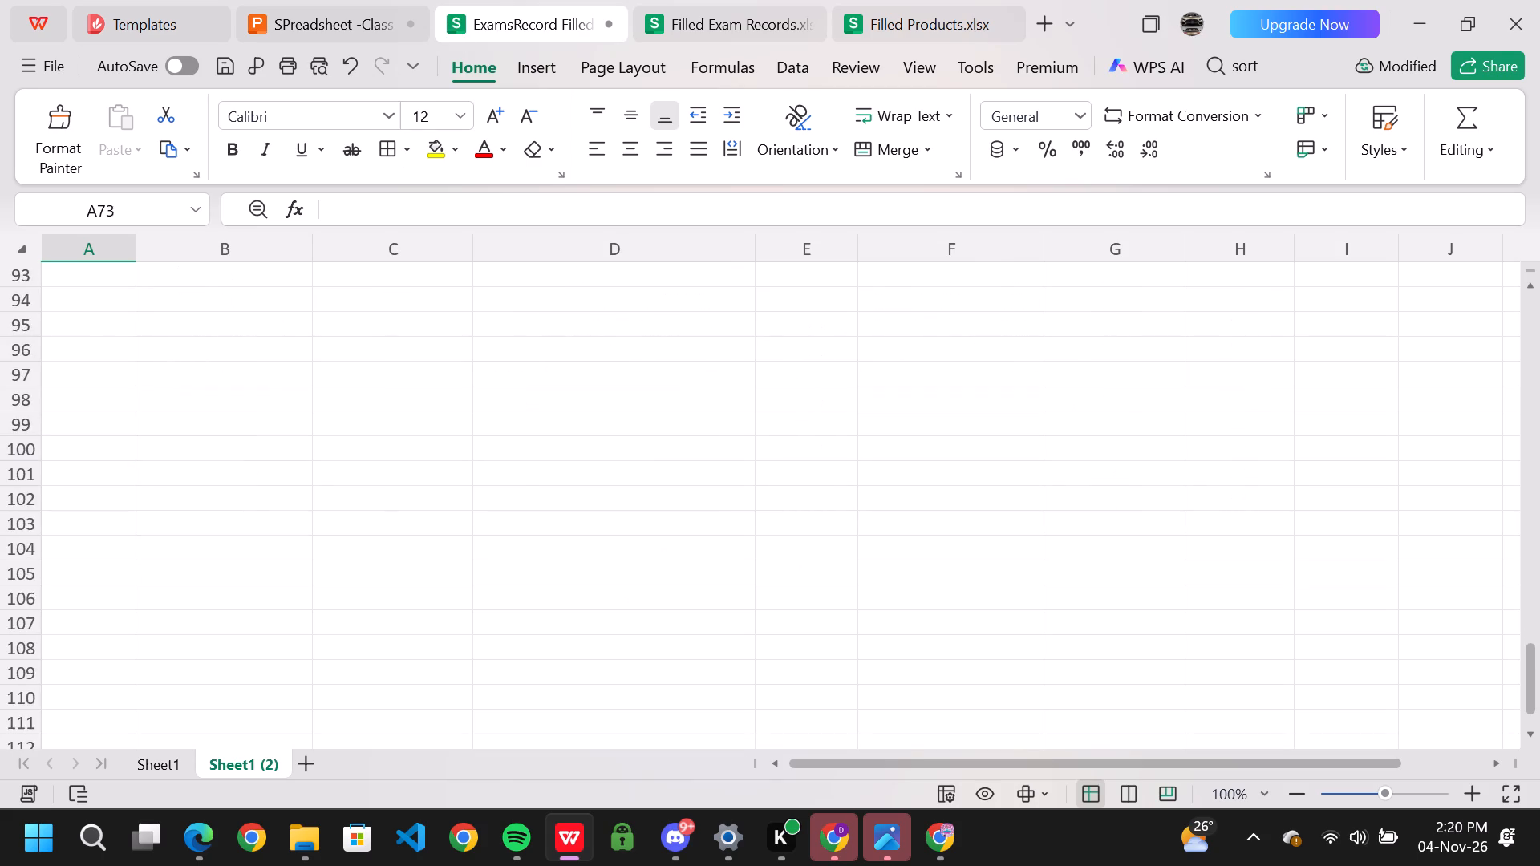
scroll(136, 489, "up", 9)
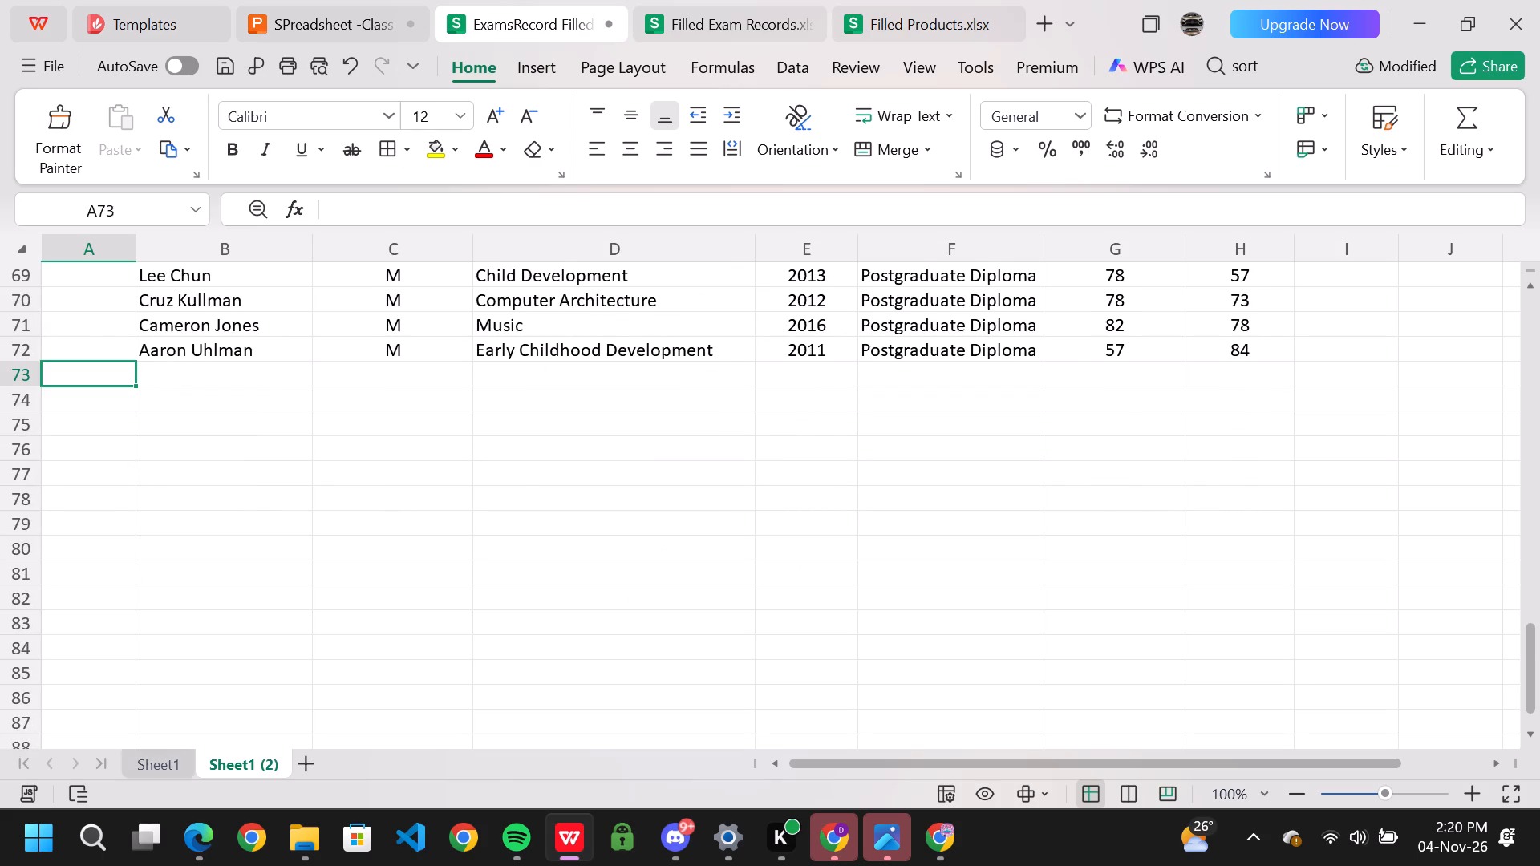
left_click(178, 763)
scroll(679, 554, "down", 19)
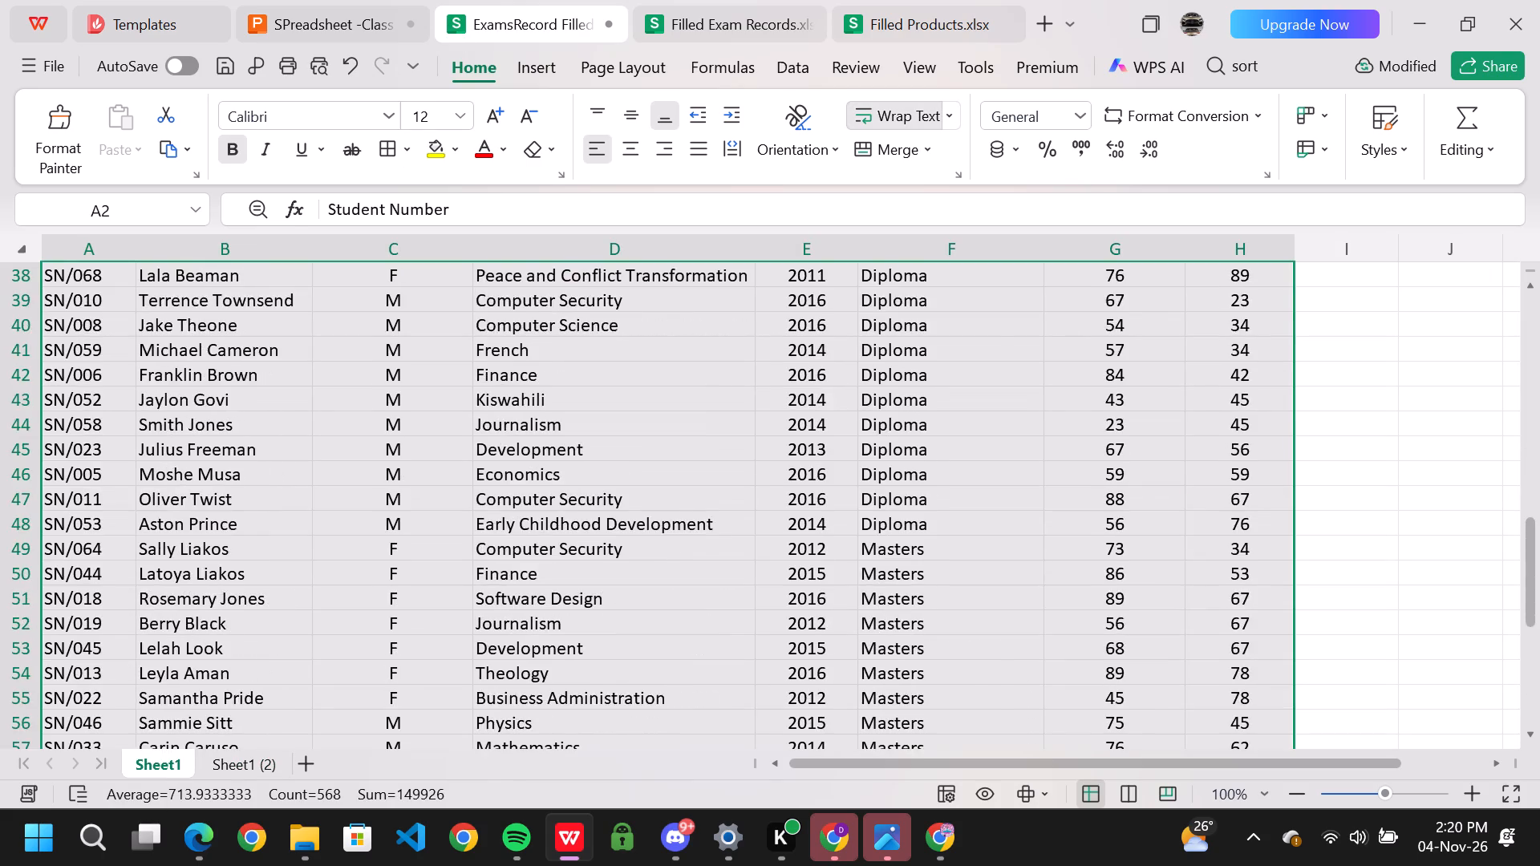
scroll(679, 556, "down", 11)
scroll(679, 556, "up", 18)
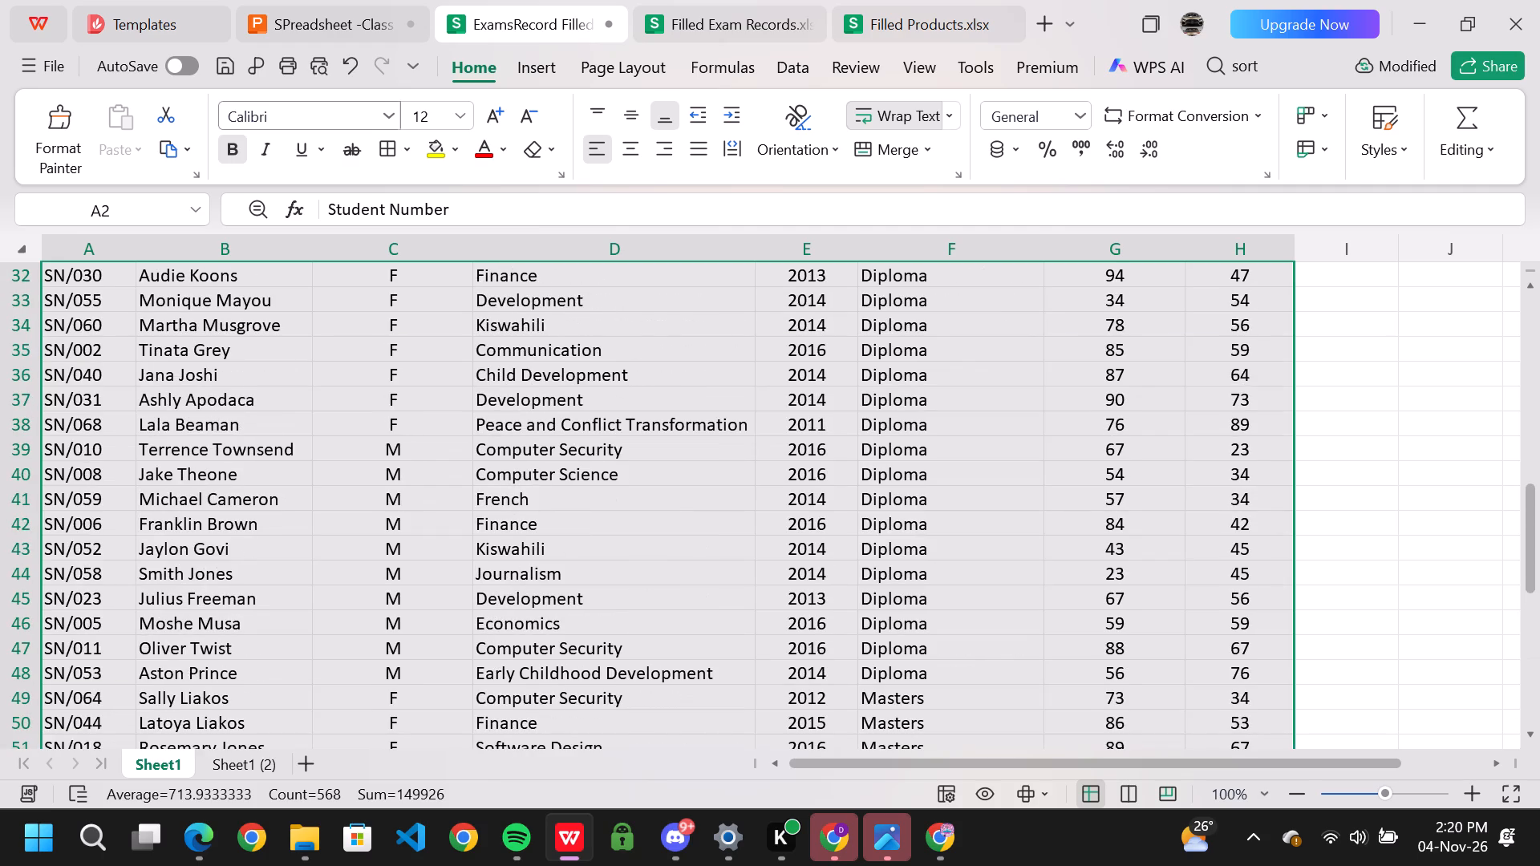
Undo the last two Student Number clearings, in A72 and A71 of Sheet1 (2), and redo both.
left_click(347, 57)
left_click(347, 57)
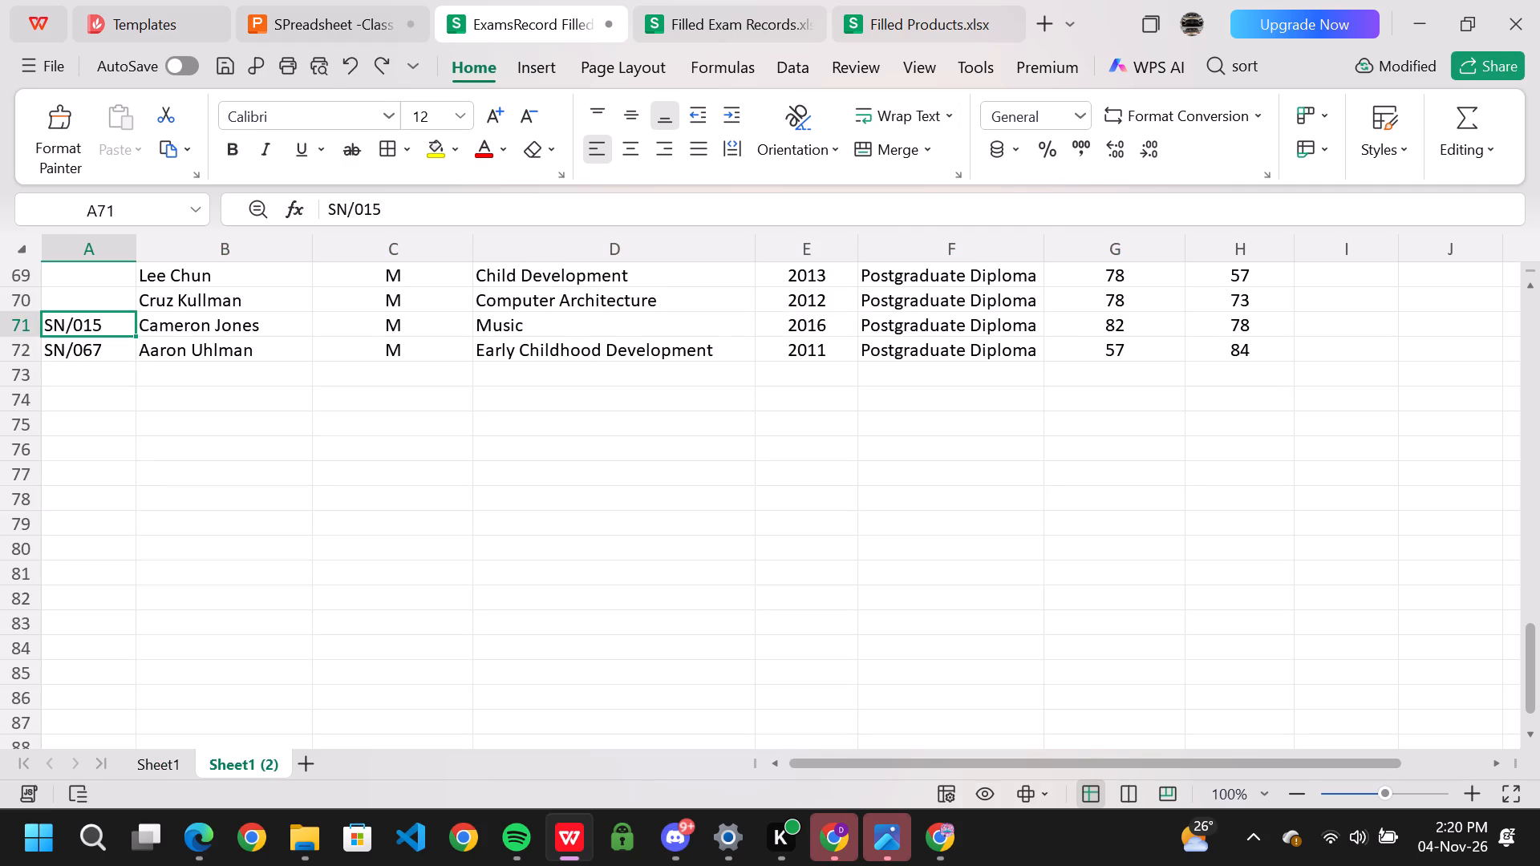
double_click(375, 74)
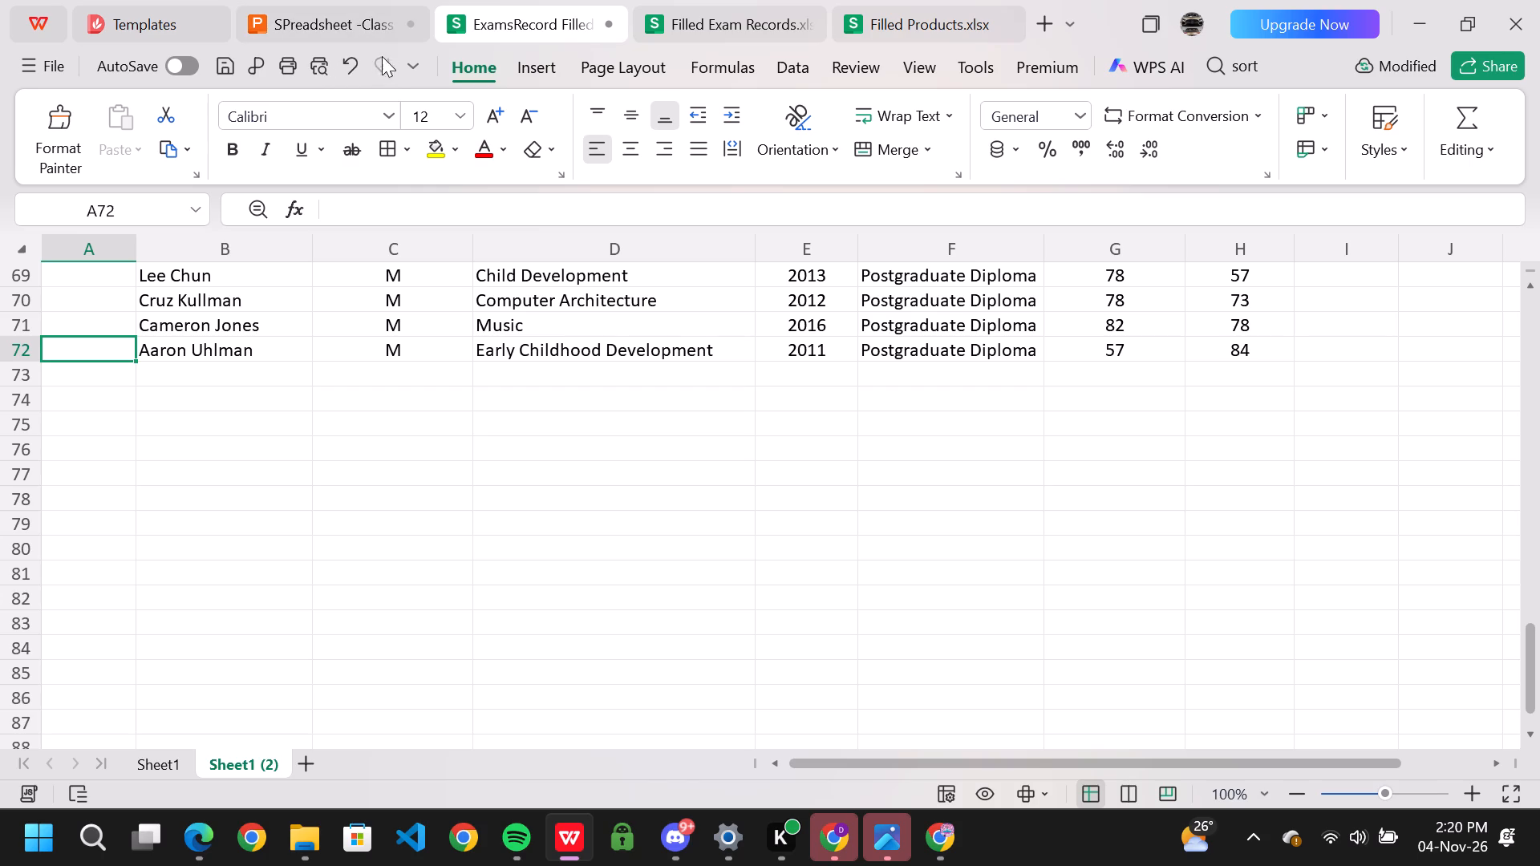
Review Class Activity slides 27 and 28 and compare the column-moving instructions with the headers and records of Sheet1 (2).
scroll(180, 544, "up", 5)
scroll(180, 544, "down", 13)
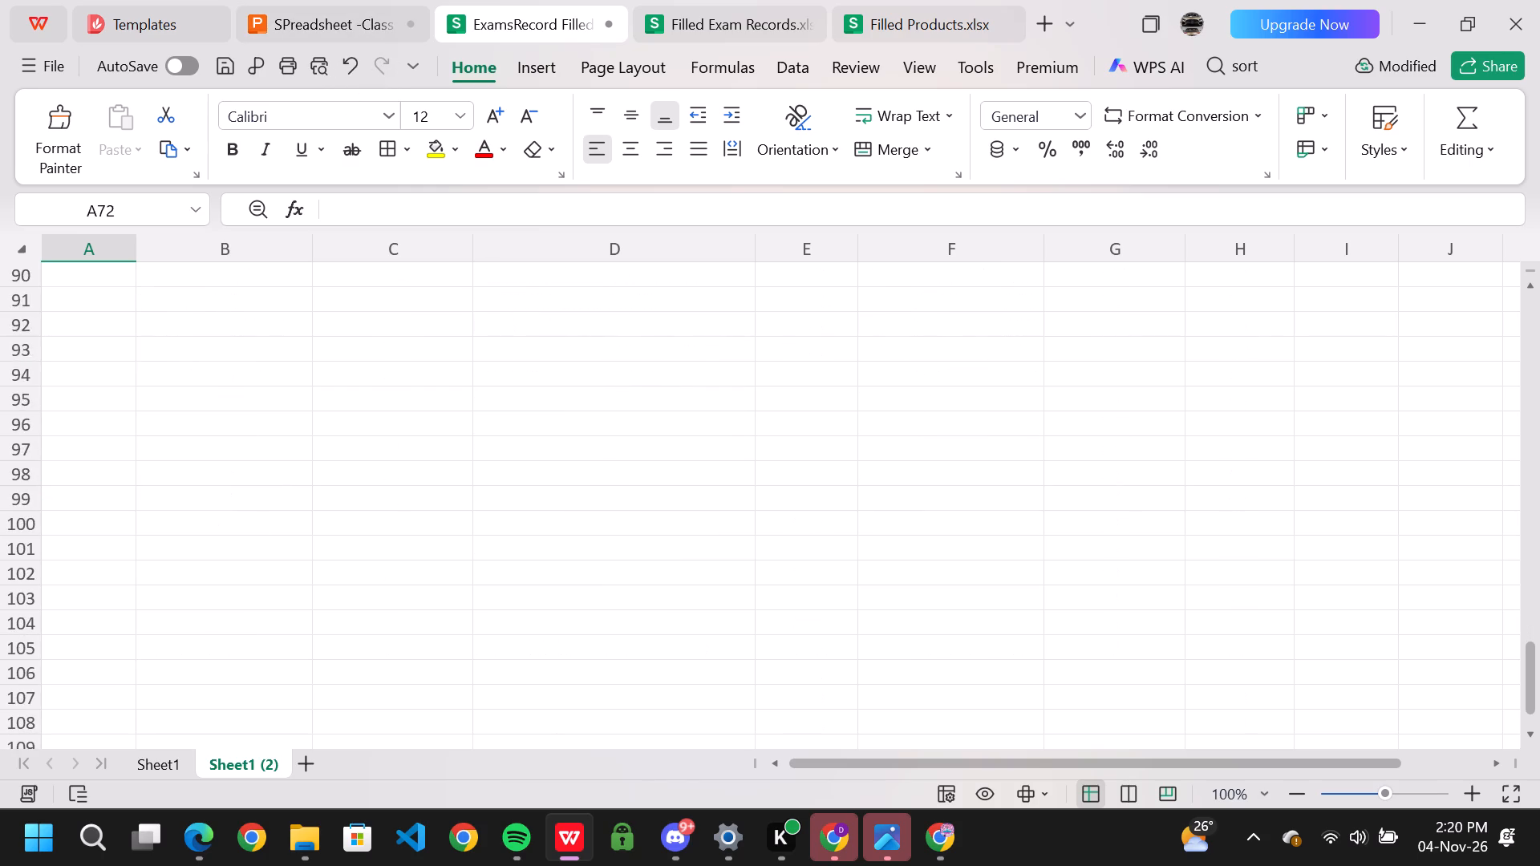
scroll(180, 544, "up", 20)
scroll(180, 544, "up", 7)
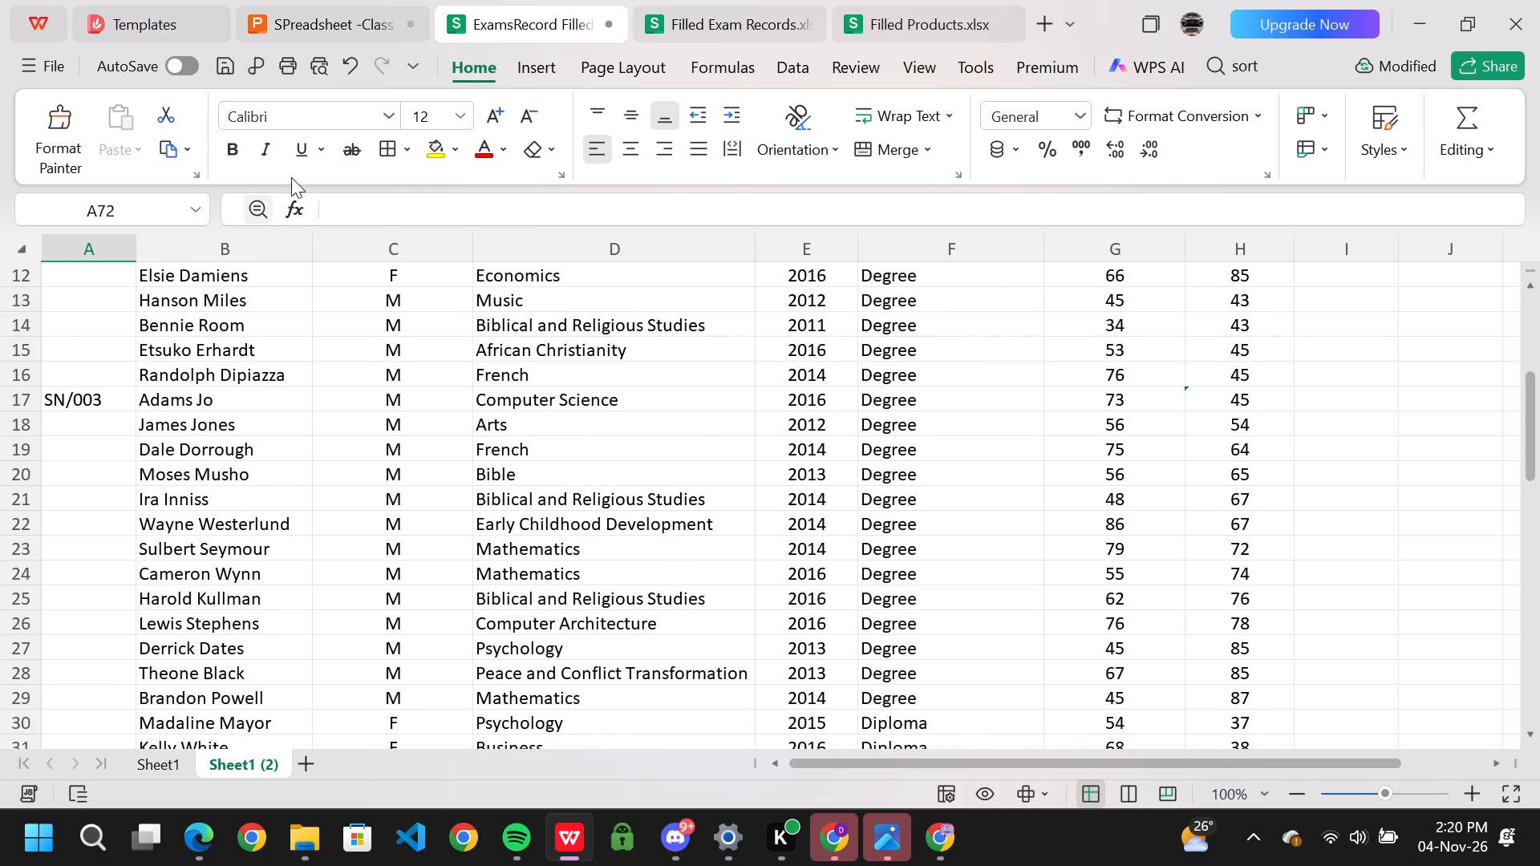
left_click(343, 17)
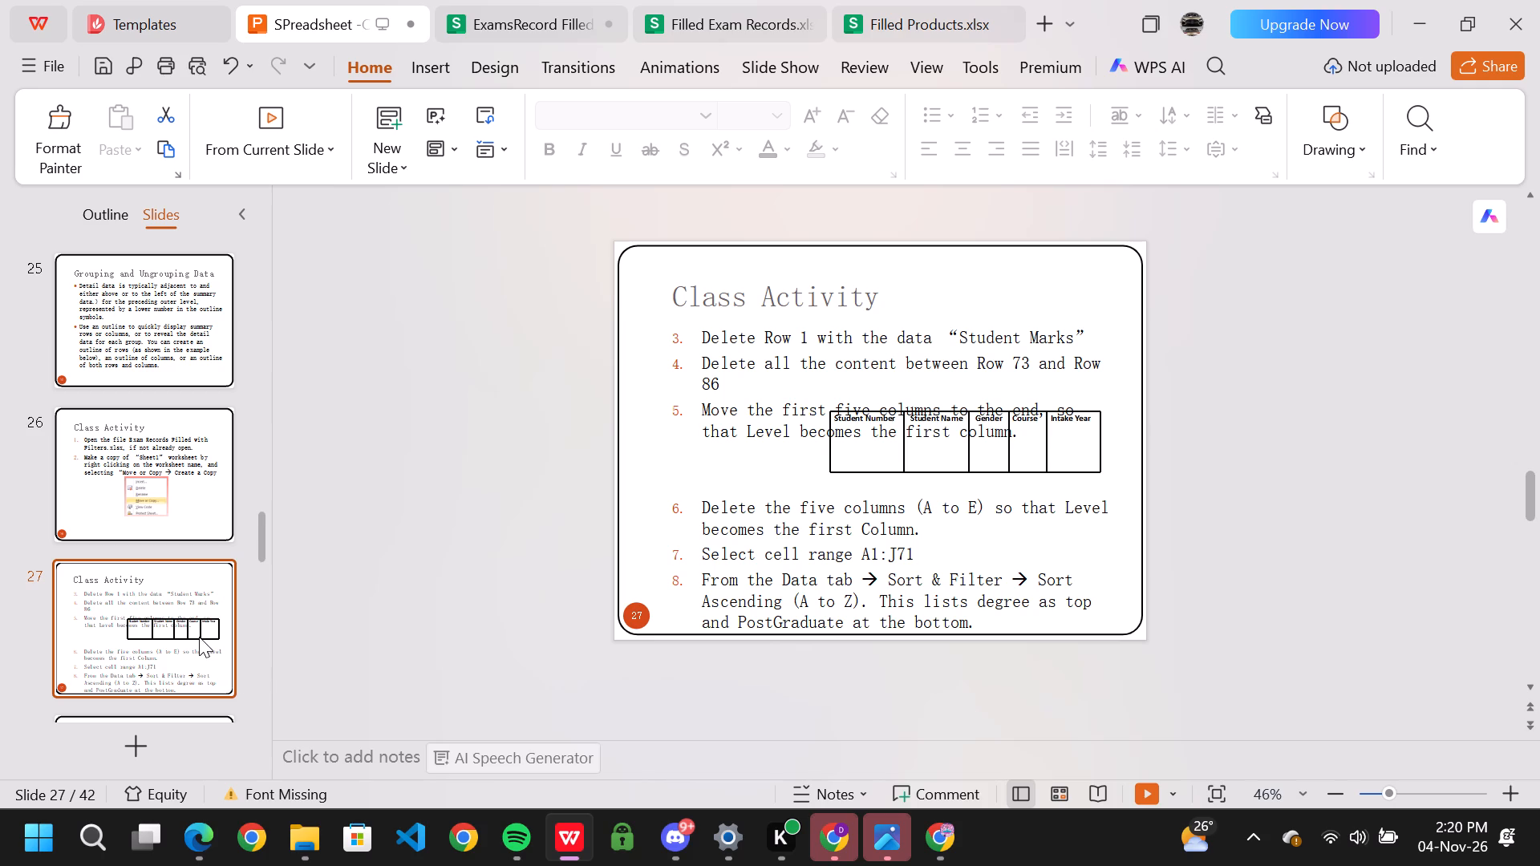
scroll(199, 637, "down", 2)
left_click(156, 522)
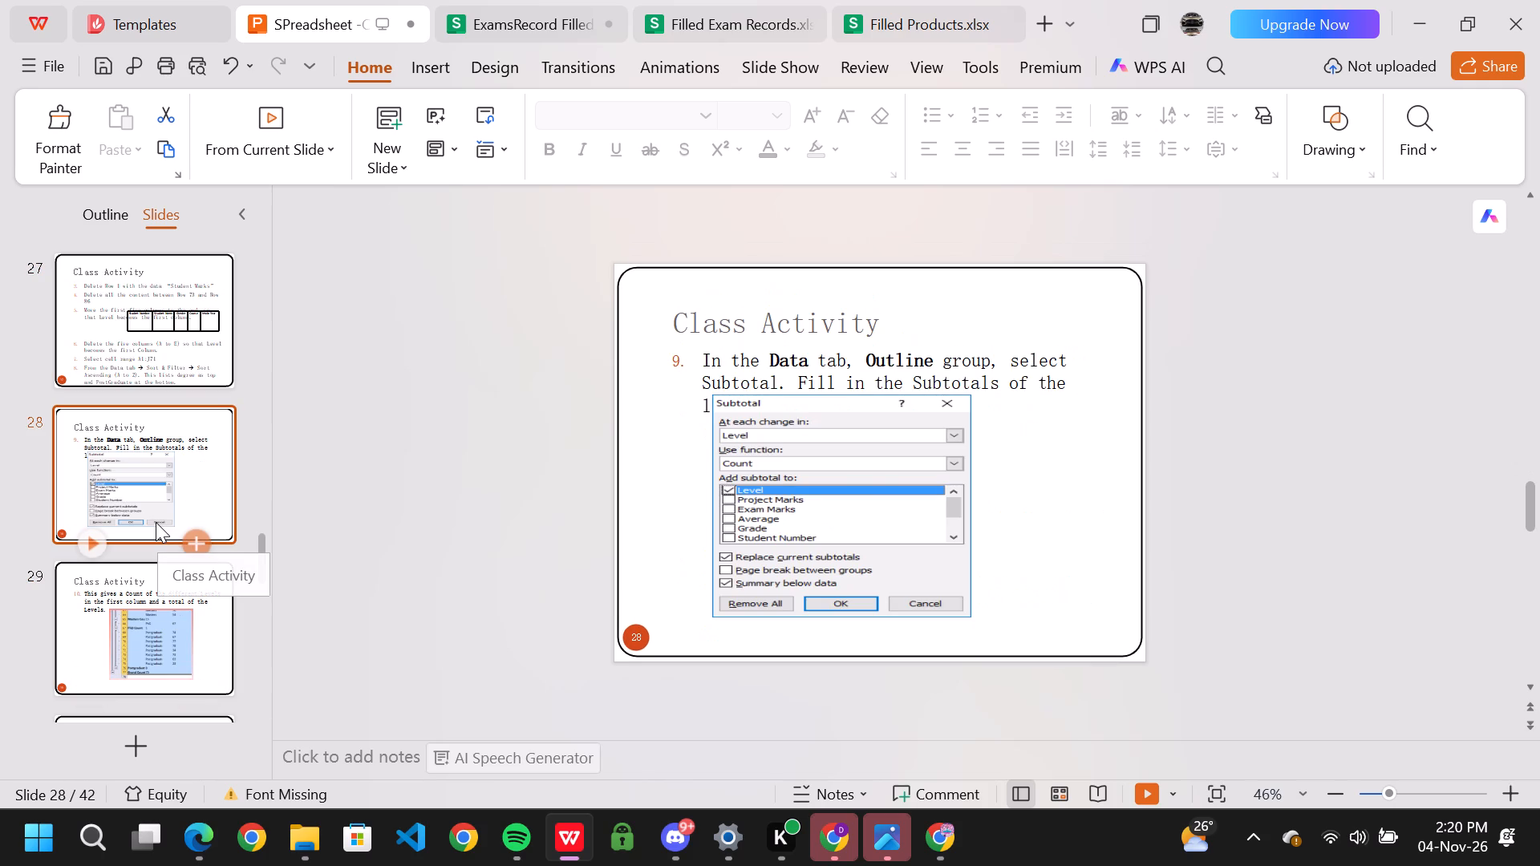
left_click(131, 374)
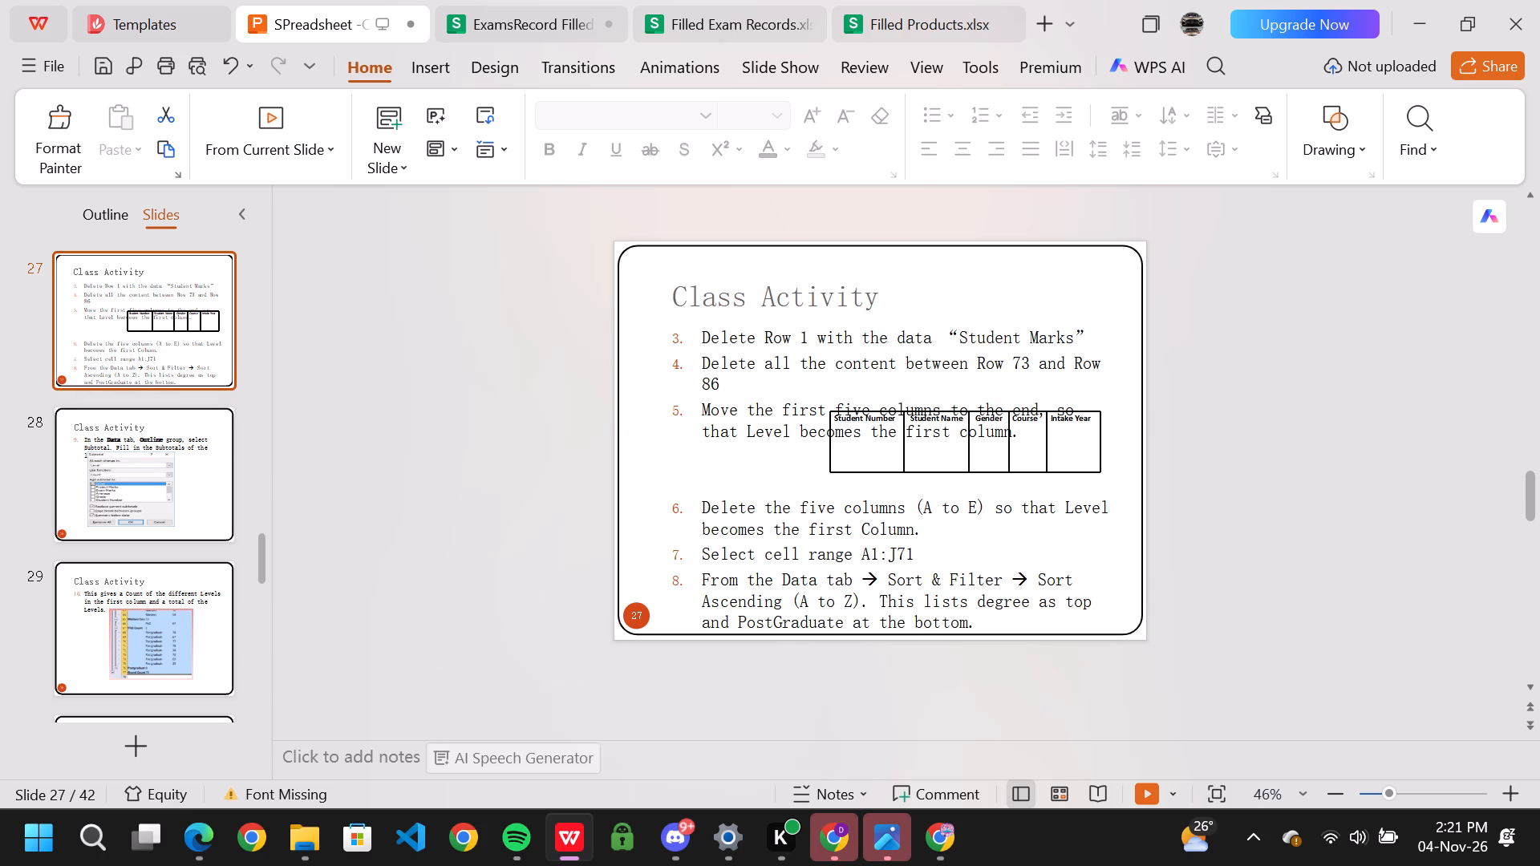
left_click(525, 2)
scroll(331, 488, "up", 9)
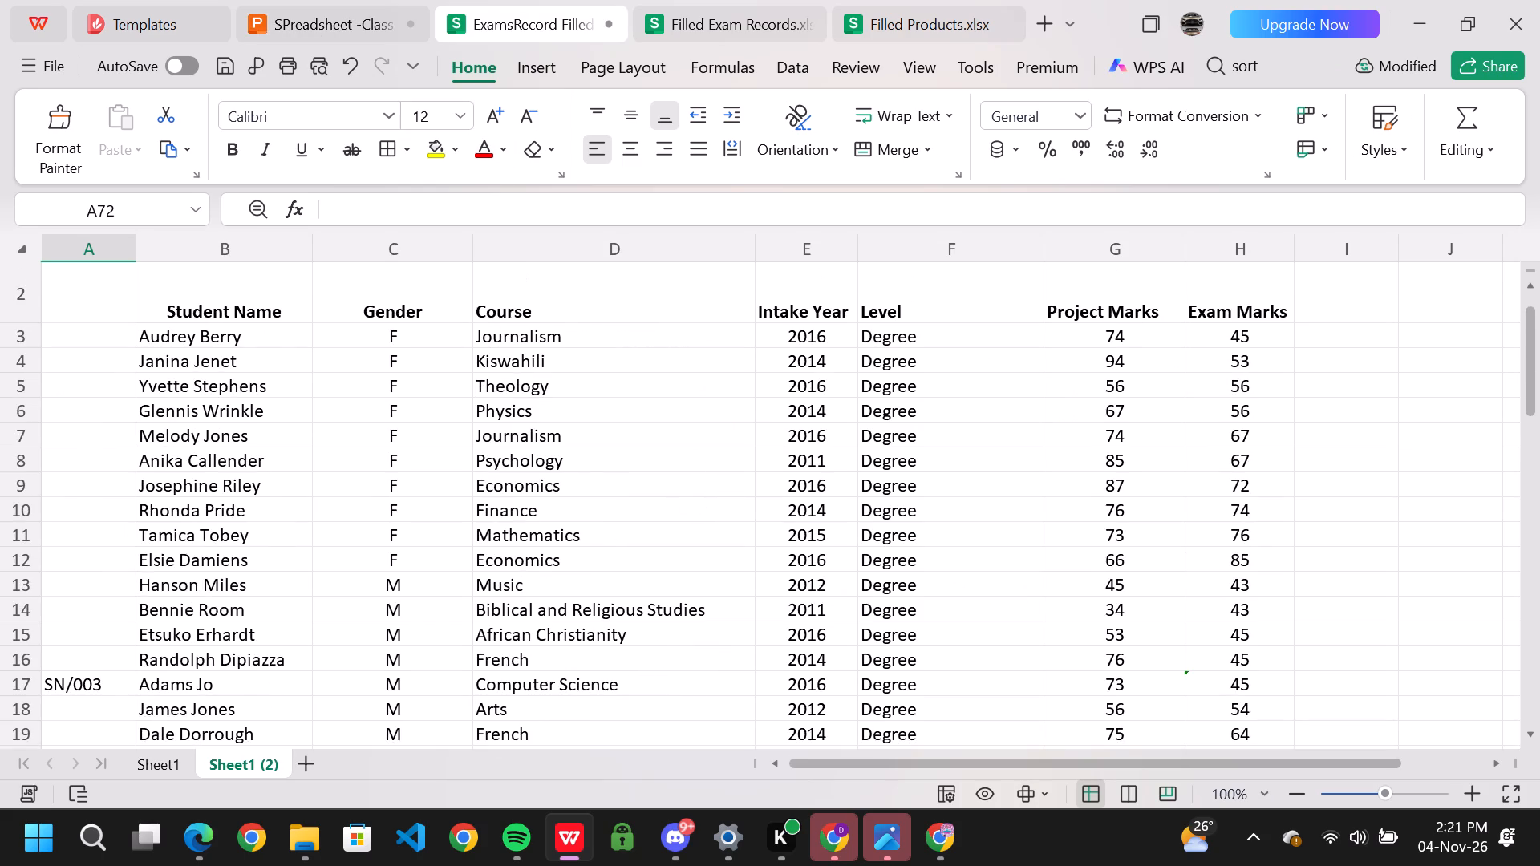
left_click(103, 320)
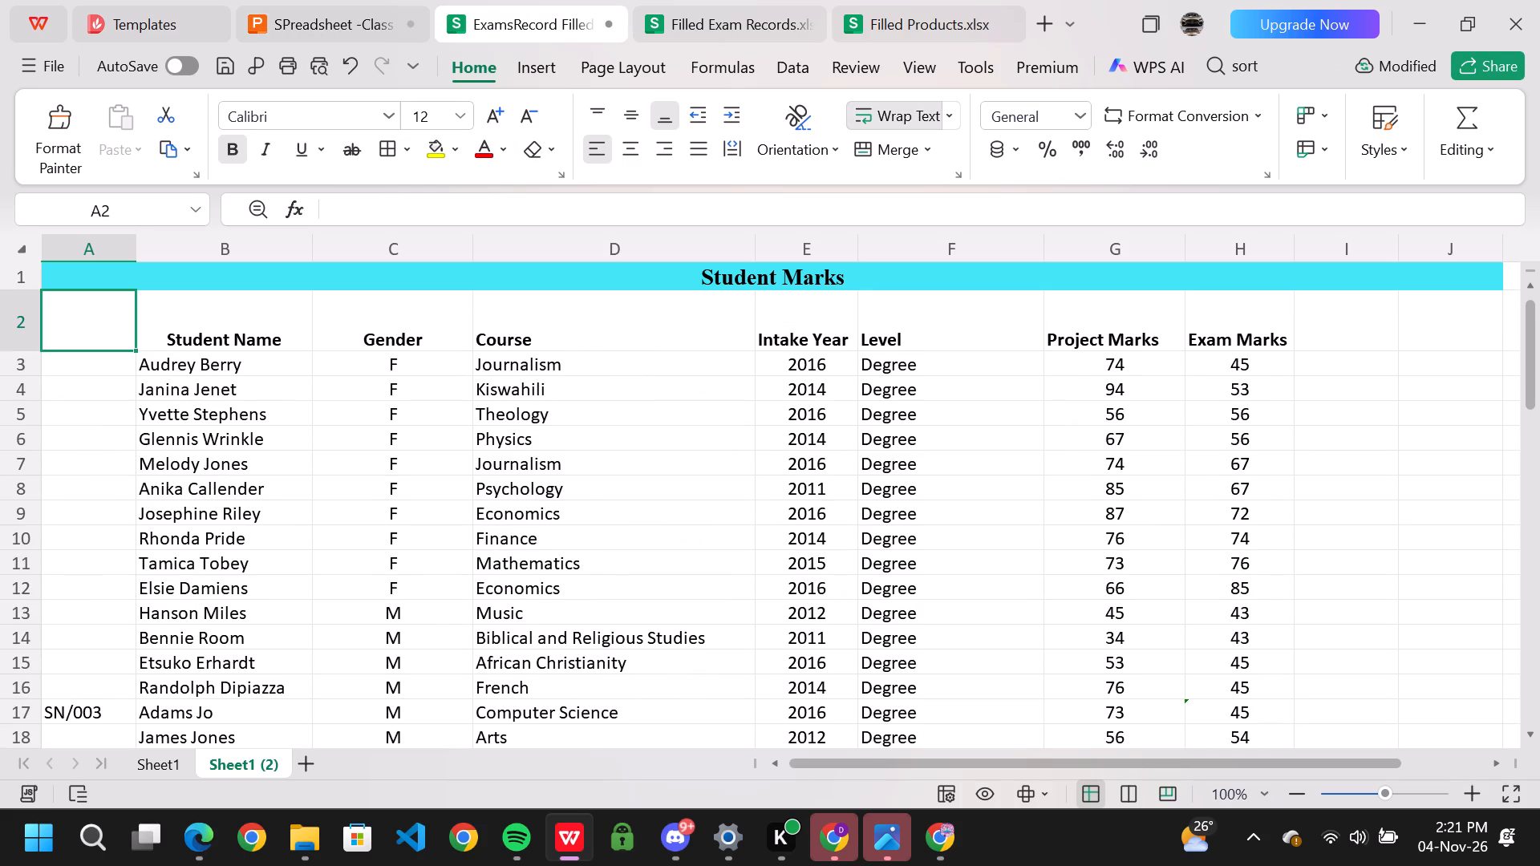
left_click(806, 321)
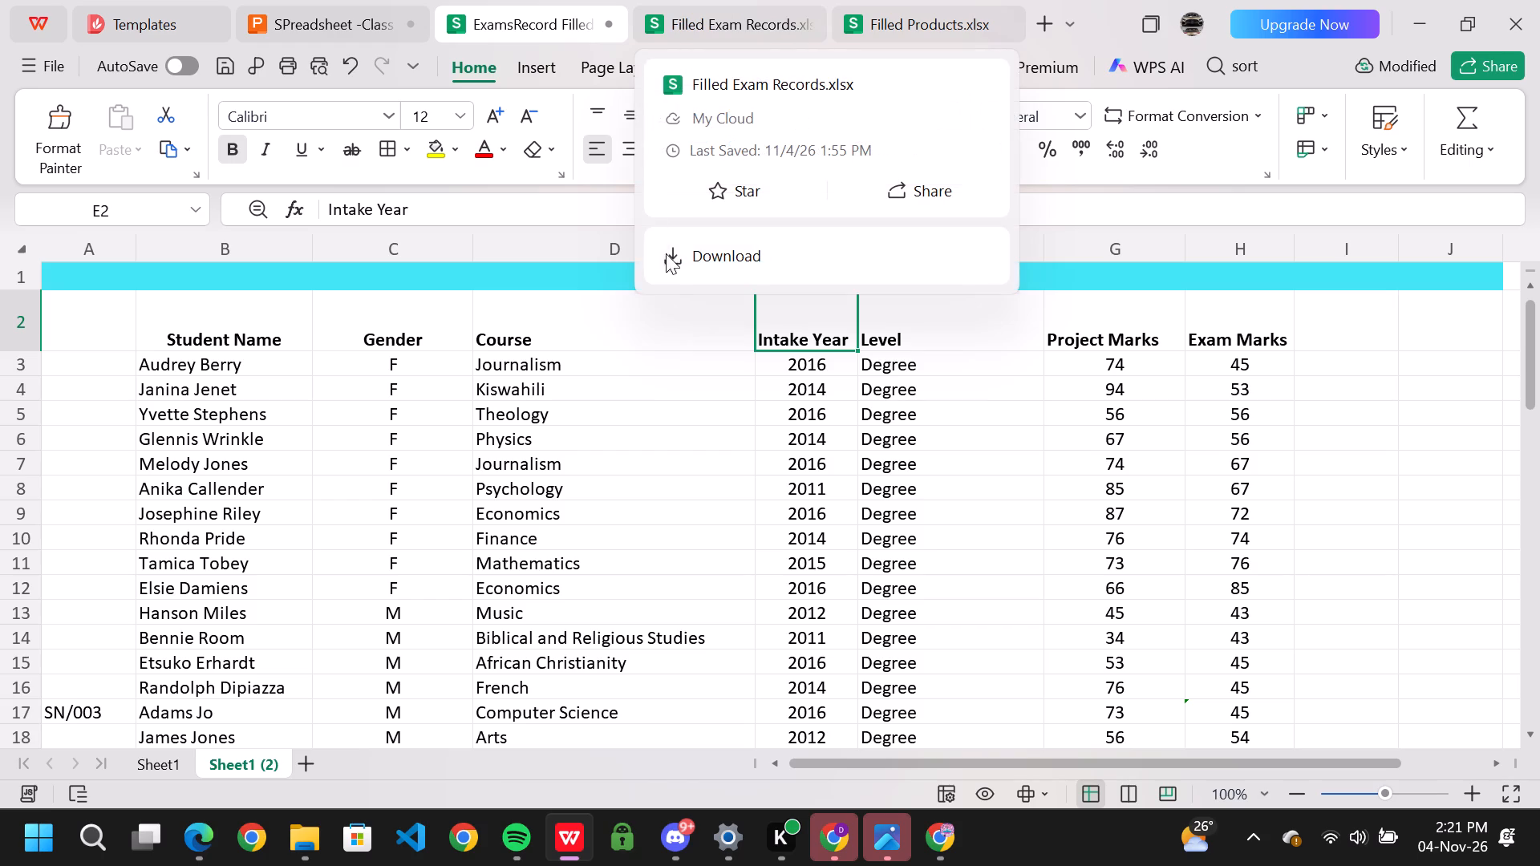
left_click(350, 40)
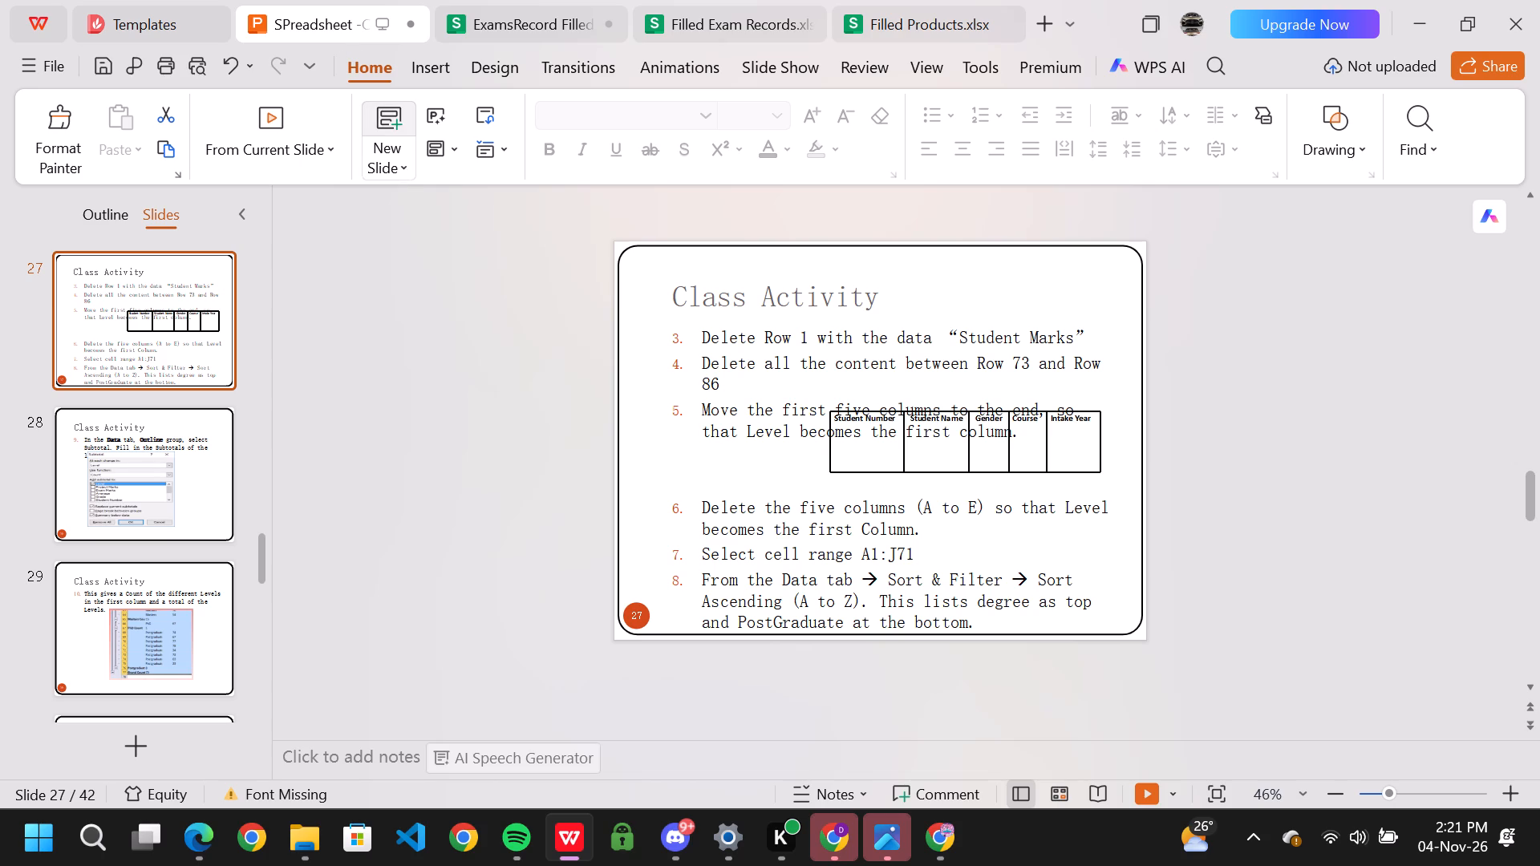
left_click_drag(694, 404, 1037, 434)
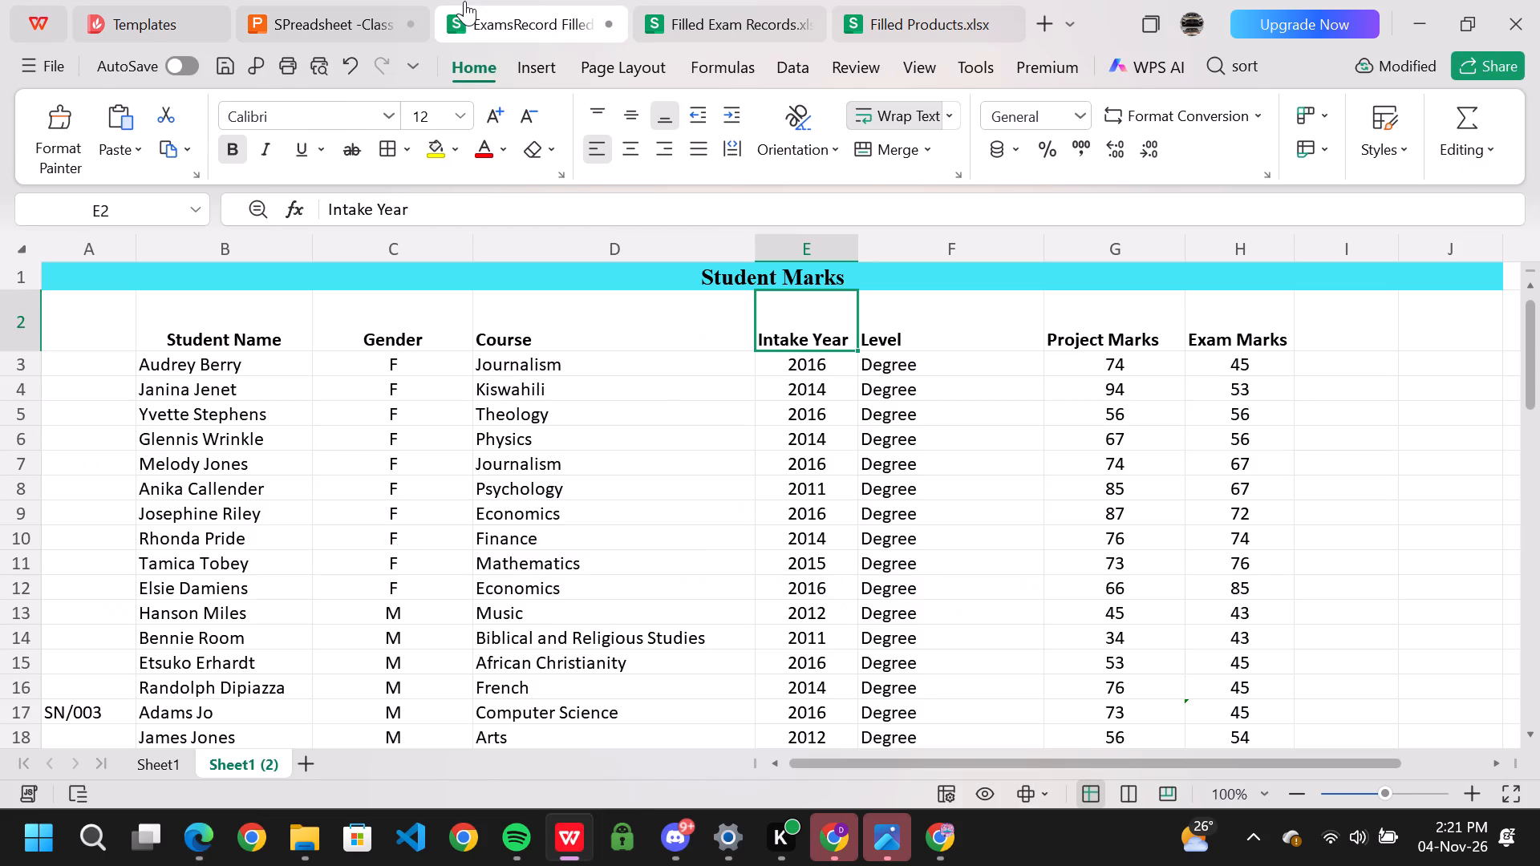
left_click(201, 336)
left_click(75, 329)
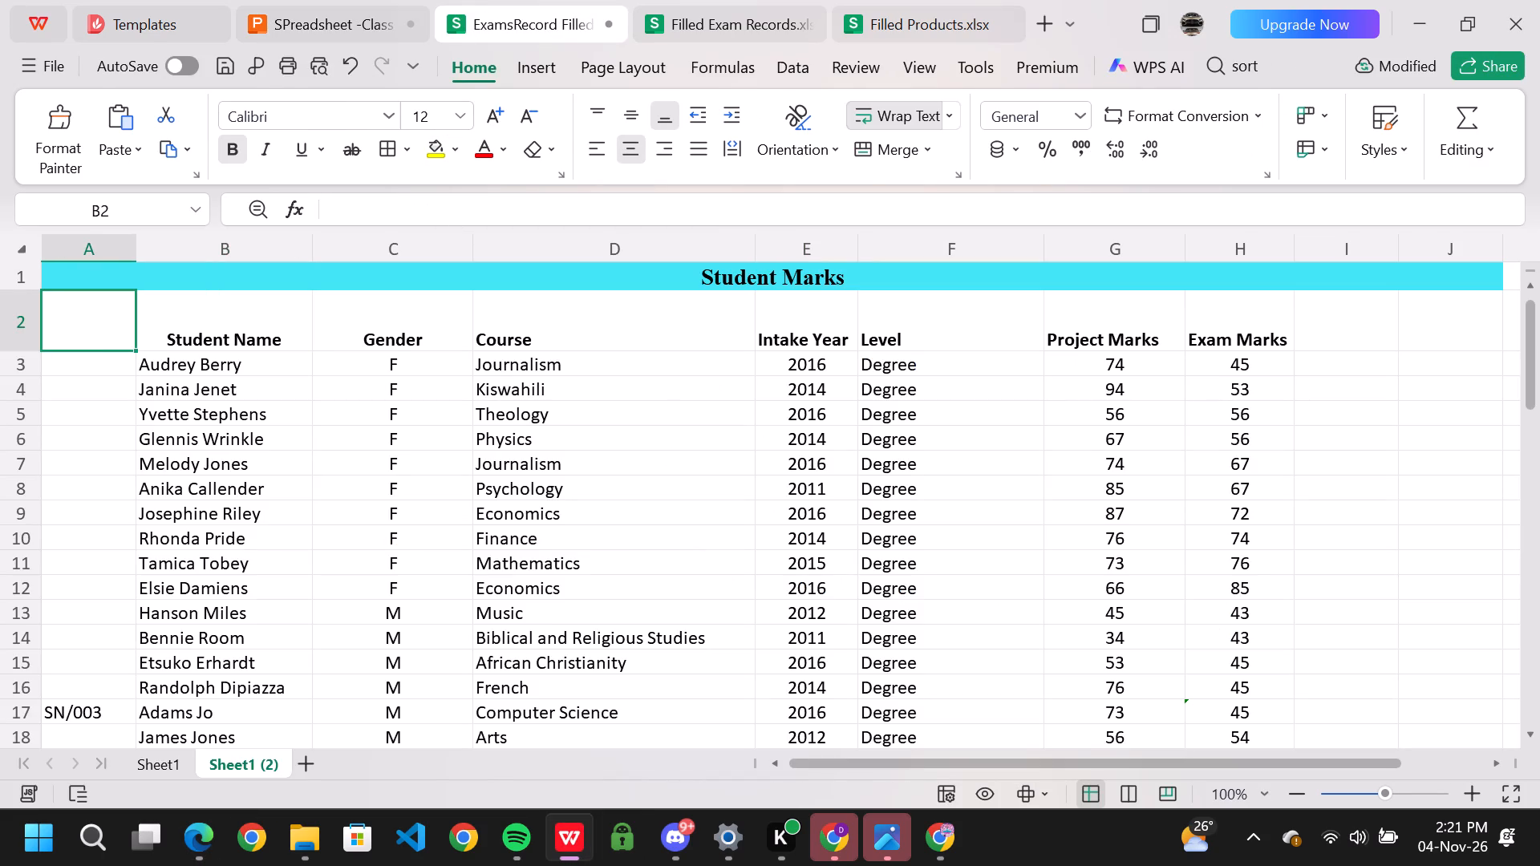
left_click(83, 718)
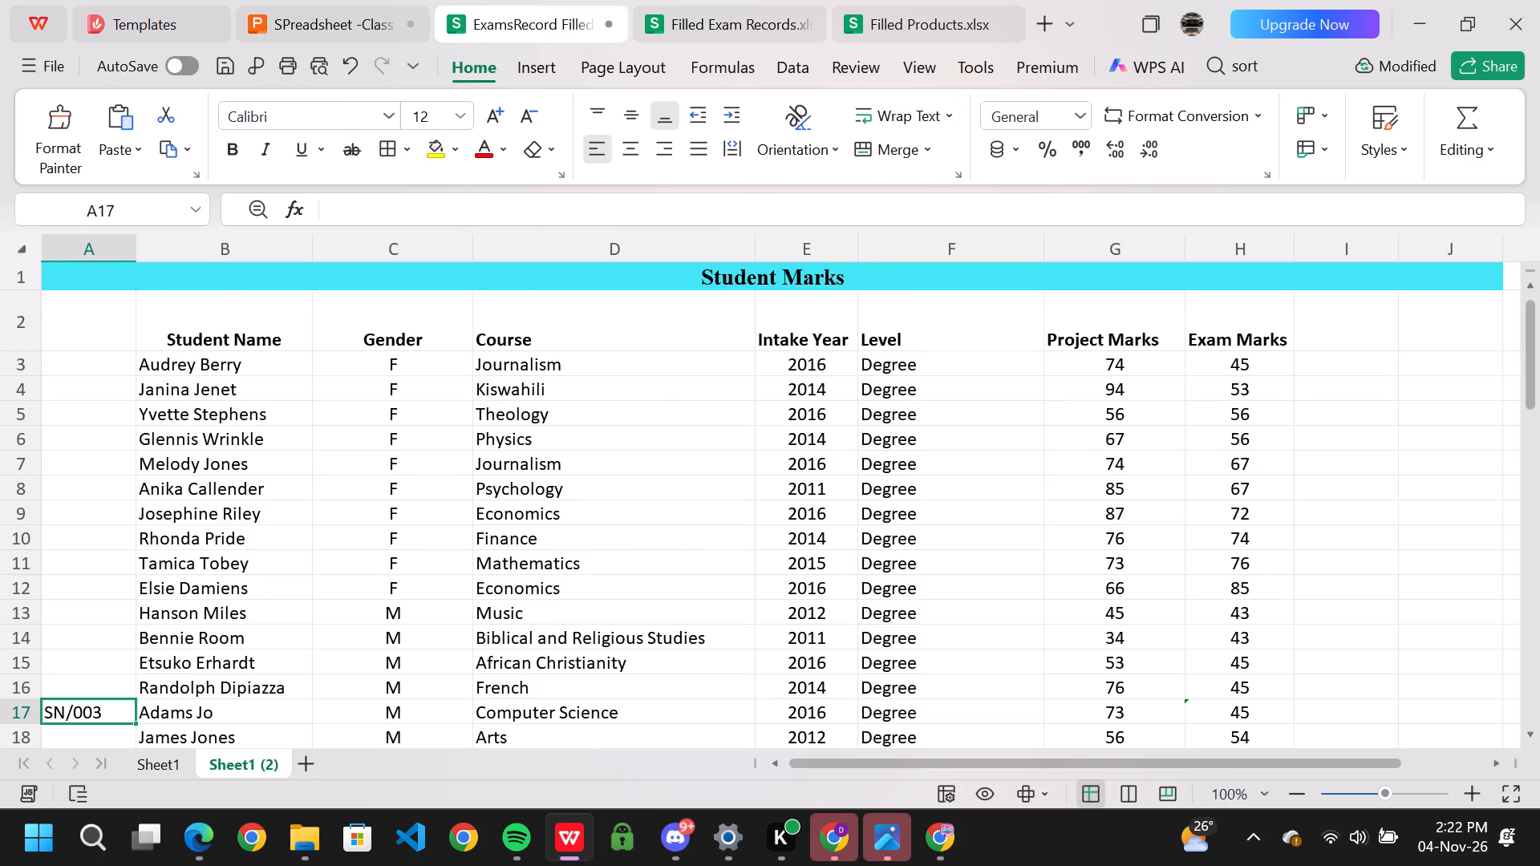
key("BackSpace")
scroll(120, 689, "down", 10)
scroll(120, 689, "up", 13)
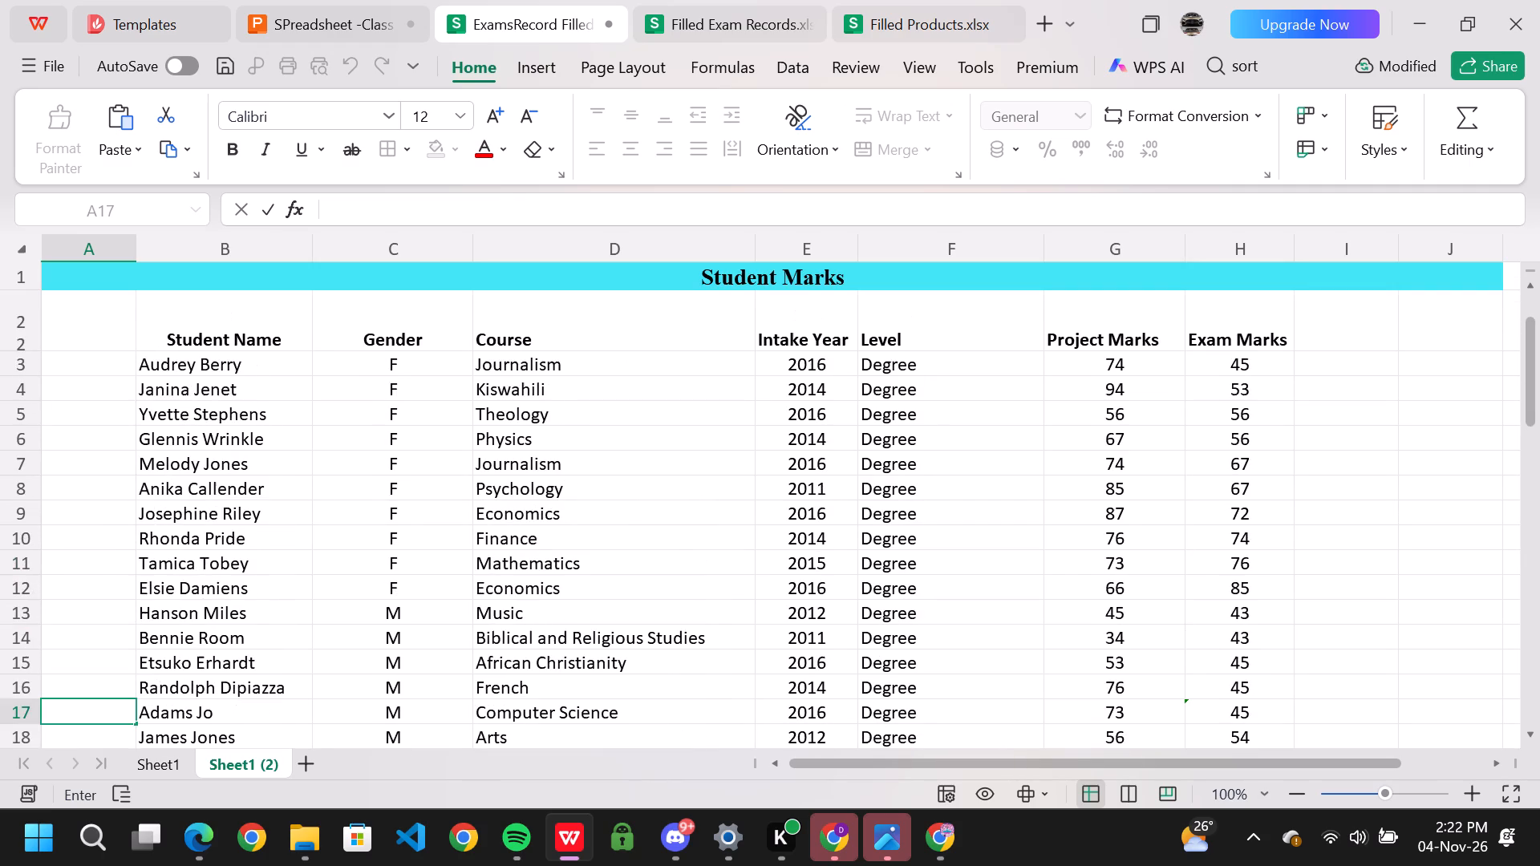
Finish the blank entry in A17 and return to cell A2 of Sheet1 (2).
scroll(120, 689, "up", 4)
left_click(63, 329)
key("Return")
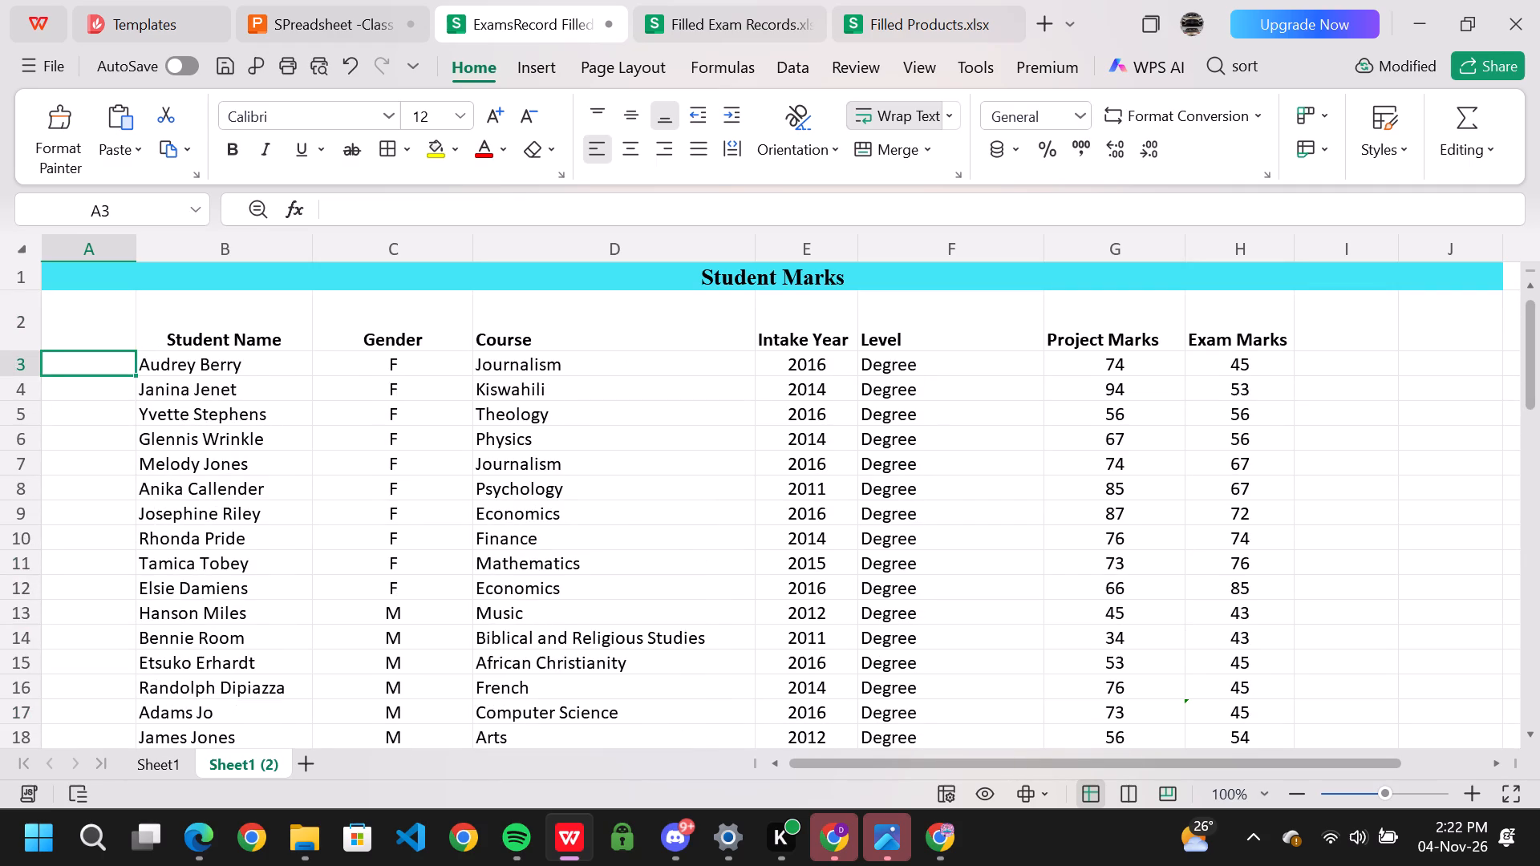
left_click(77, 301)
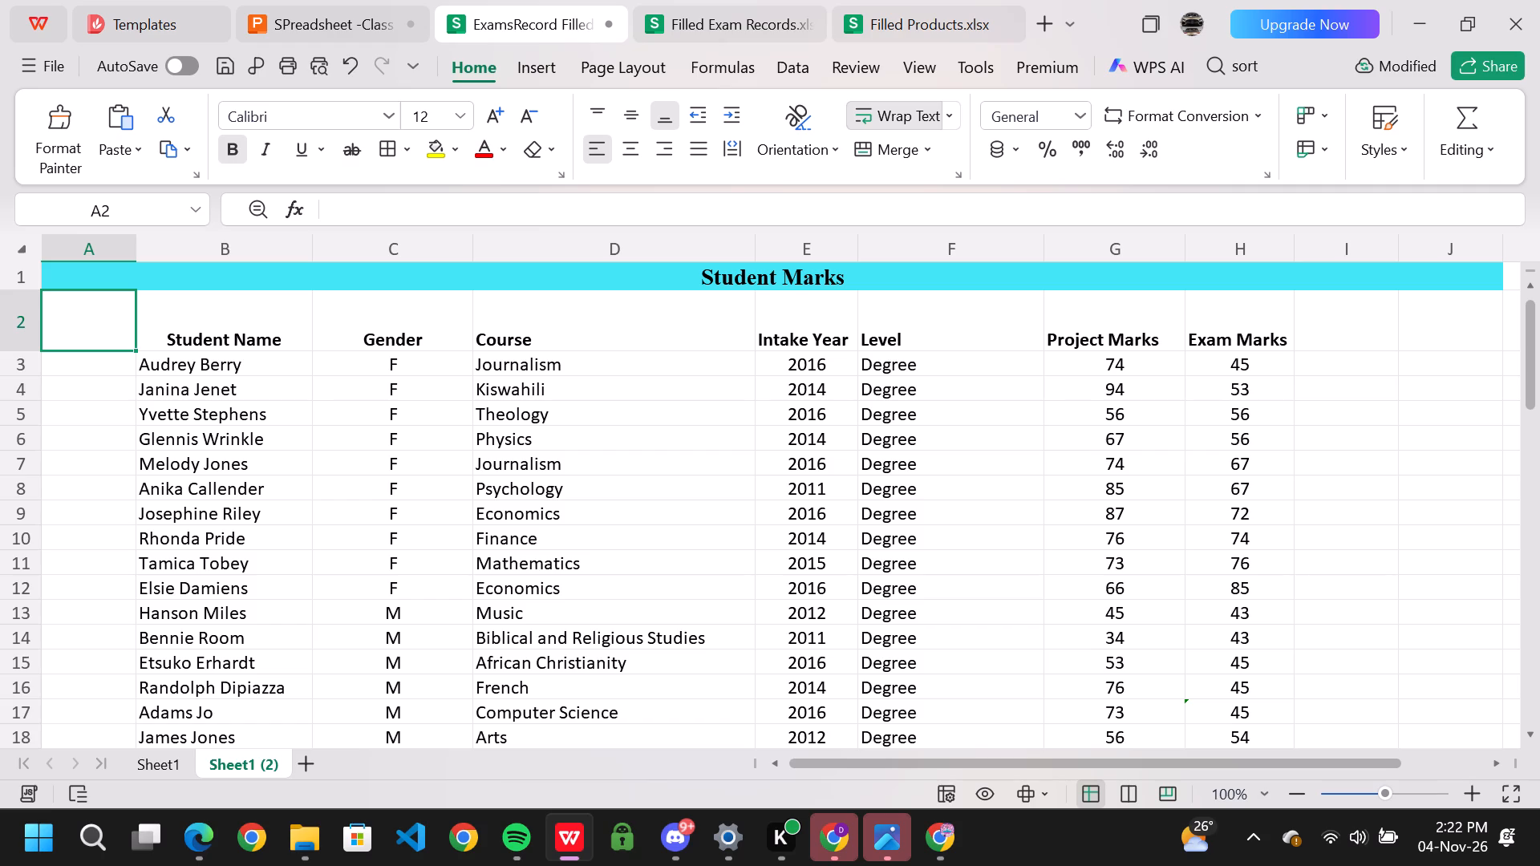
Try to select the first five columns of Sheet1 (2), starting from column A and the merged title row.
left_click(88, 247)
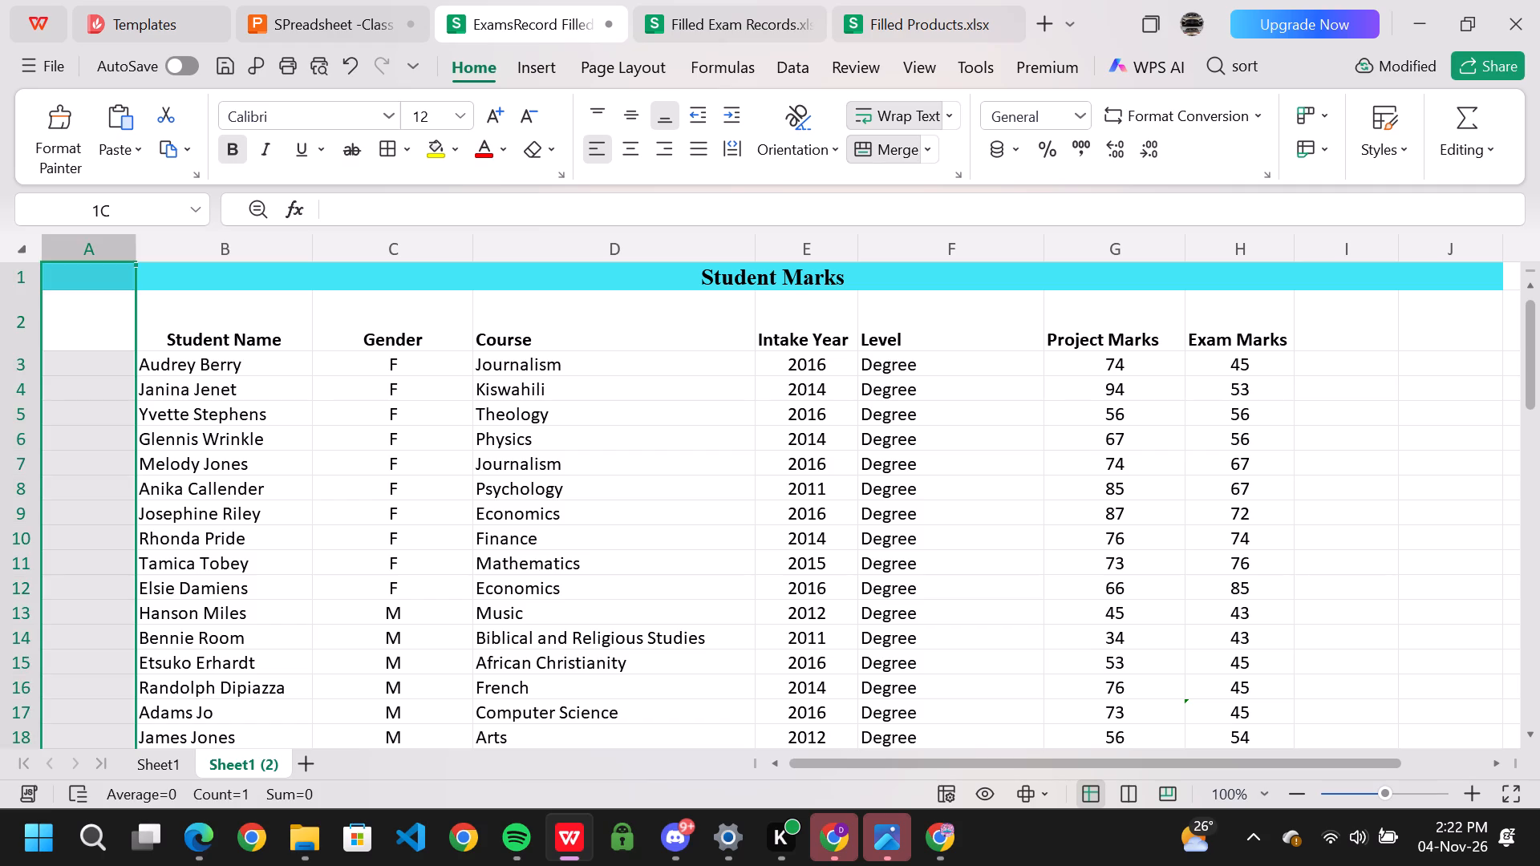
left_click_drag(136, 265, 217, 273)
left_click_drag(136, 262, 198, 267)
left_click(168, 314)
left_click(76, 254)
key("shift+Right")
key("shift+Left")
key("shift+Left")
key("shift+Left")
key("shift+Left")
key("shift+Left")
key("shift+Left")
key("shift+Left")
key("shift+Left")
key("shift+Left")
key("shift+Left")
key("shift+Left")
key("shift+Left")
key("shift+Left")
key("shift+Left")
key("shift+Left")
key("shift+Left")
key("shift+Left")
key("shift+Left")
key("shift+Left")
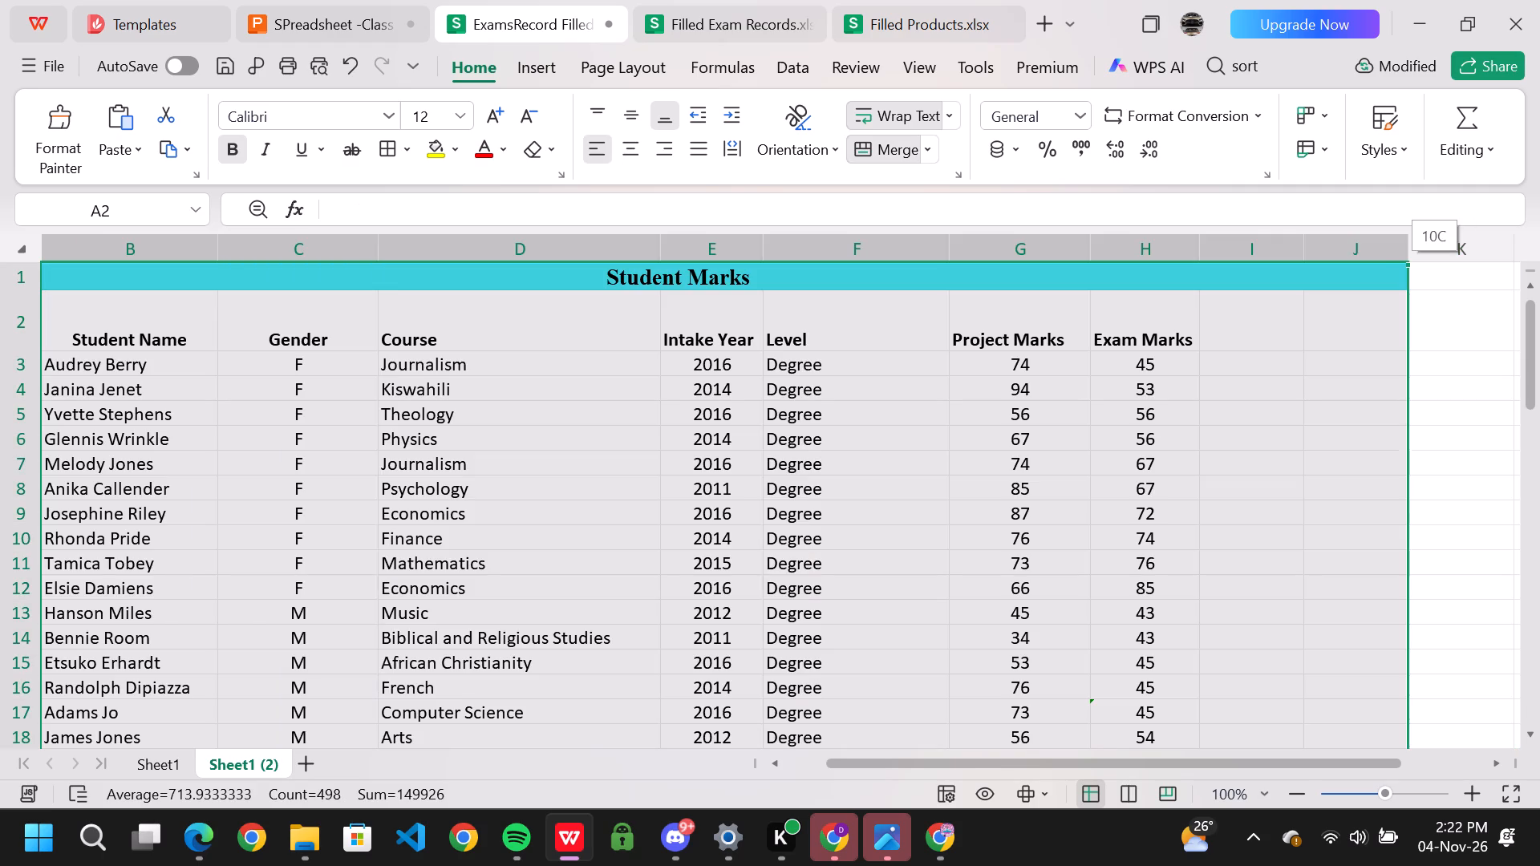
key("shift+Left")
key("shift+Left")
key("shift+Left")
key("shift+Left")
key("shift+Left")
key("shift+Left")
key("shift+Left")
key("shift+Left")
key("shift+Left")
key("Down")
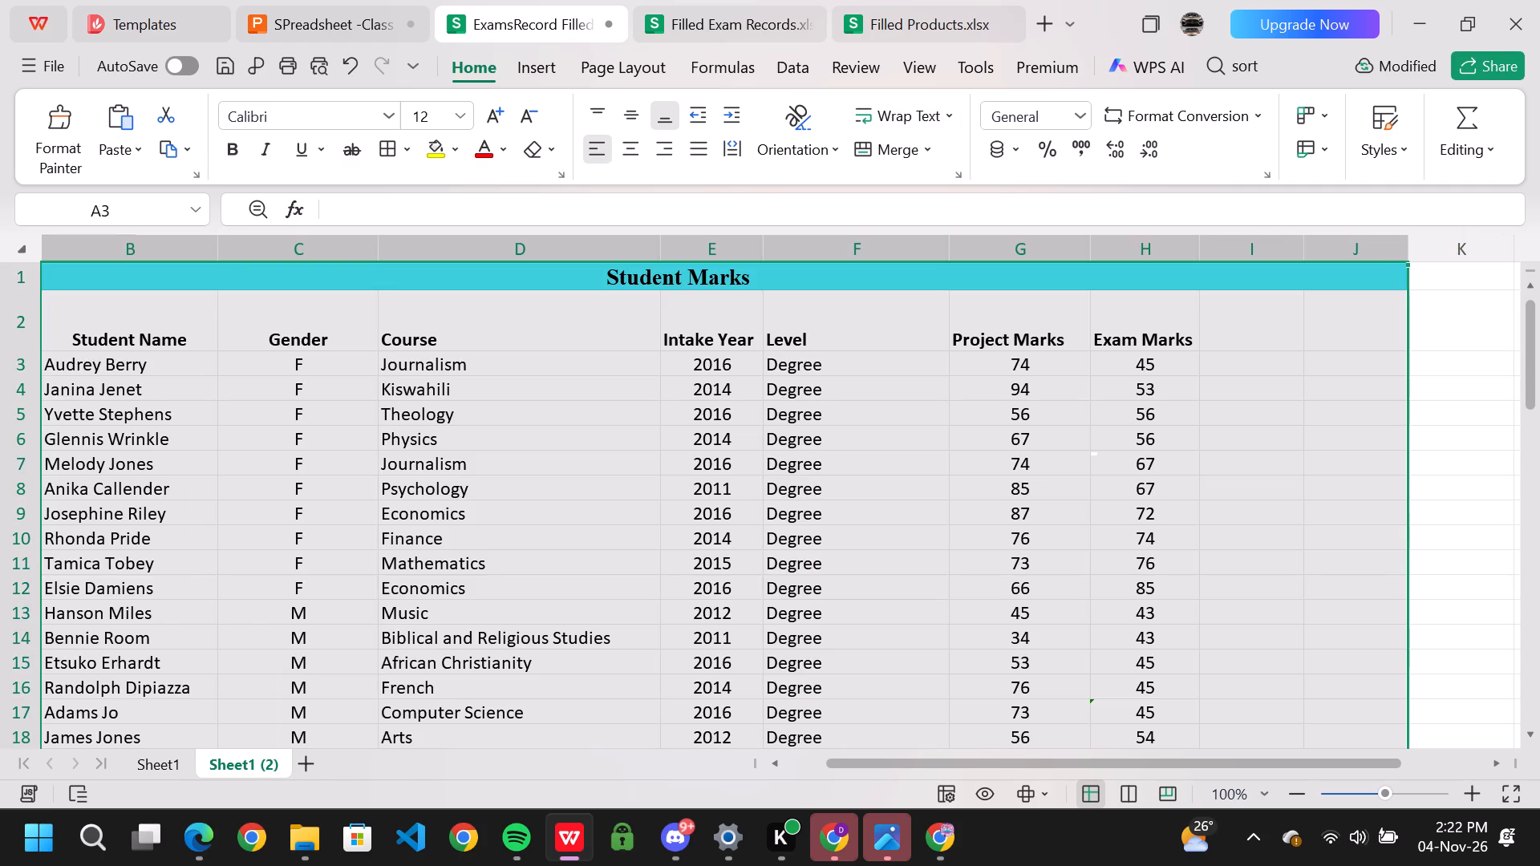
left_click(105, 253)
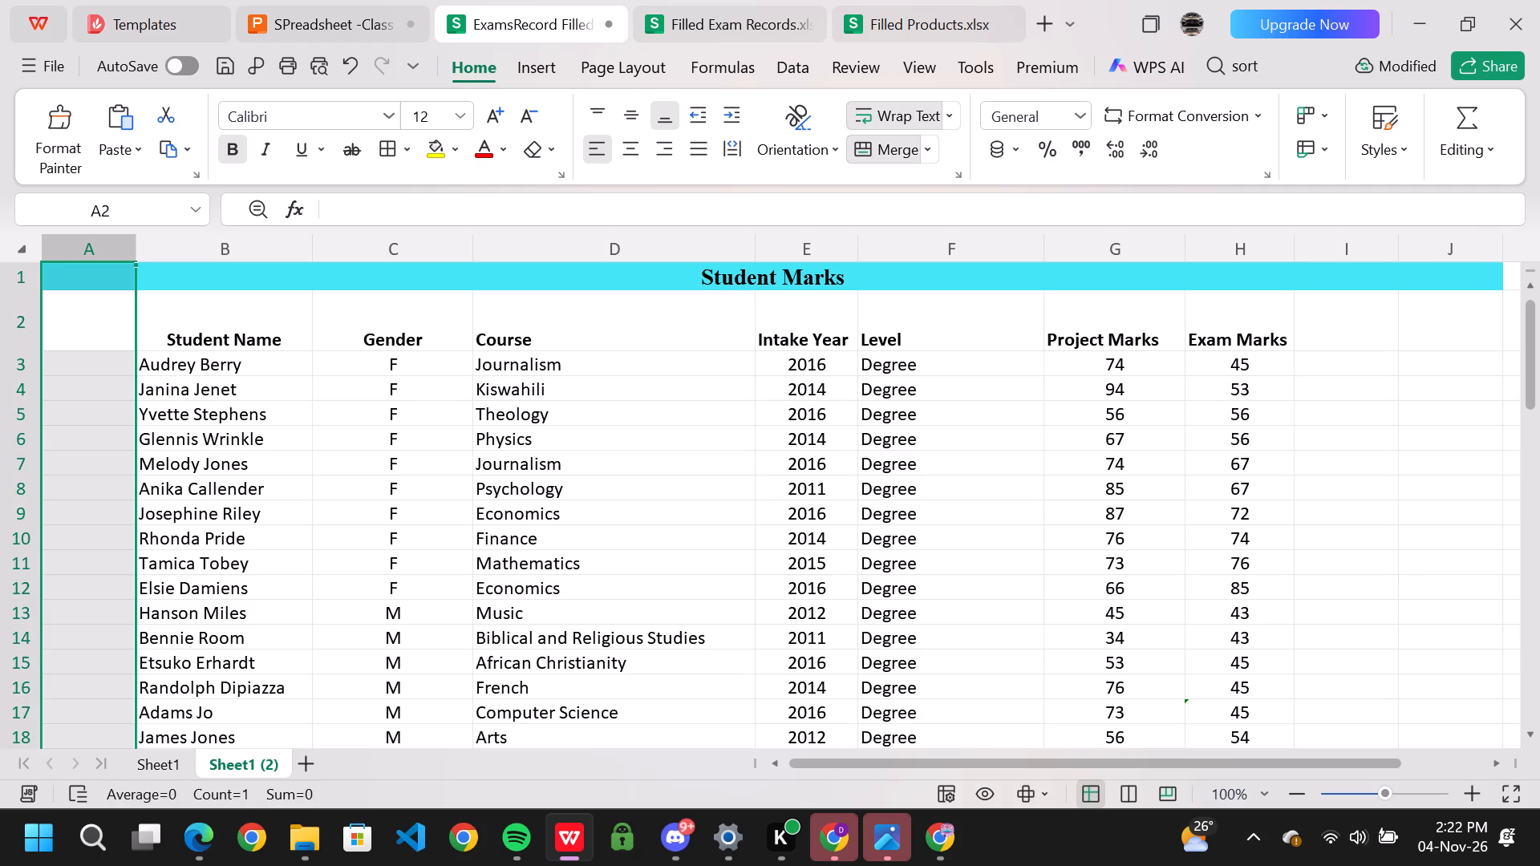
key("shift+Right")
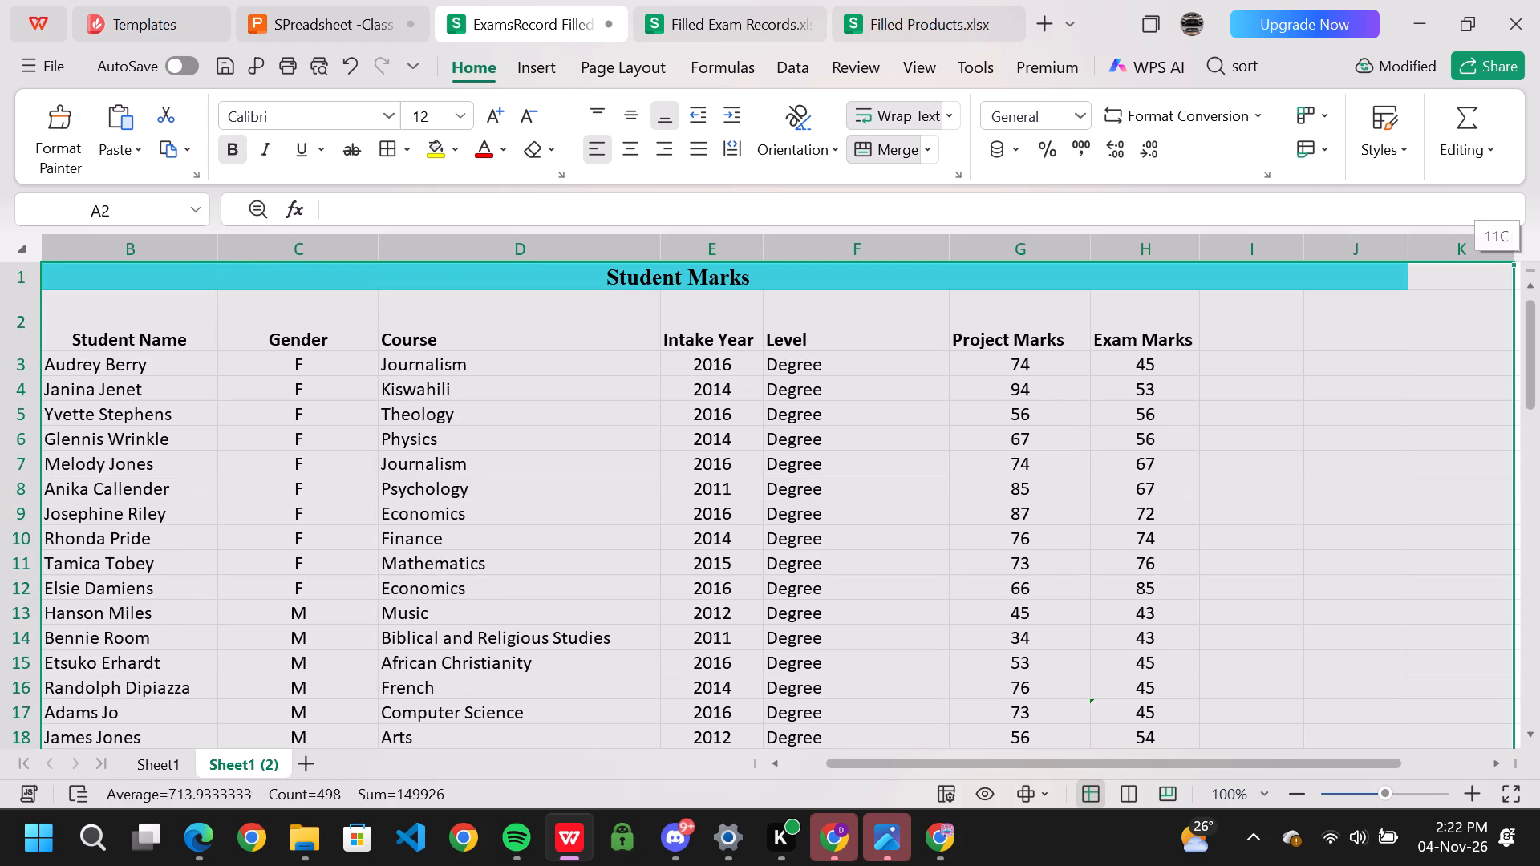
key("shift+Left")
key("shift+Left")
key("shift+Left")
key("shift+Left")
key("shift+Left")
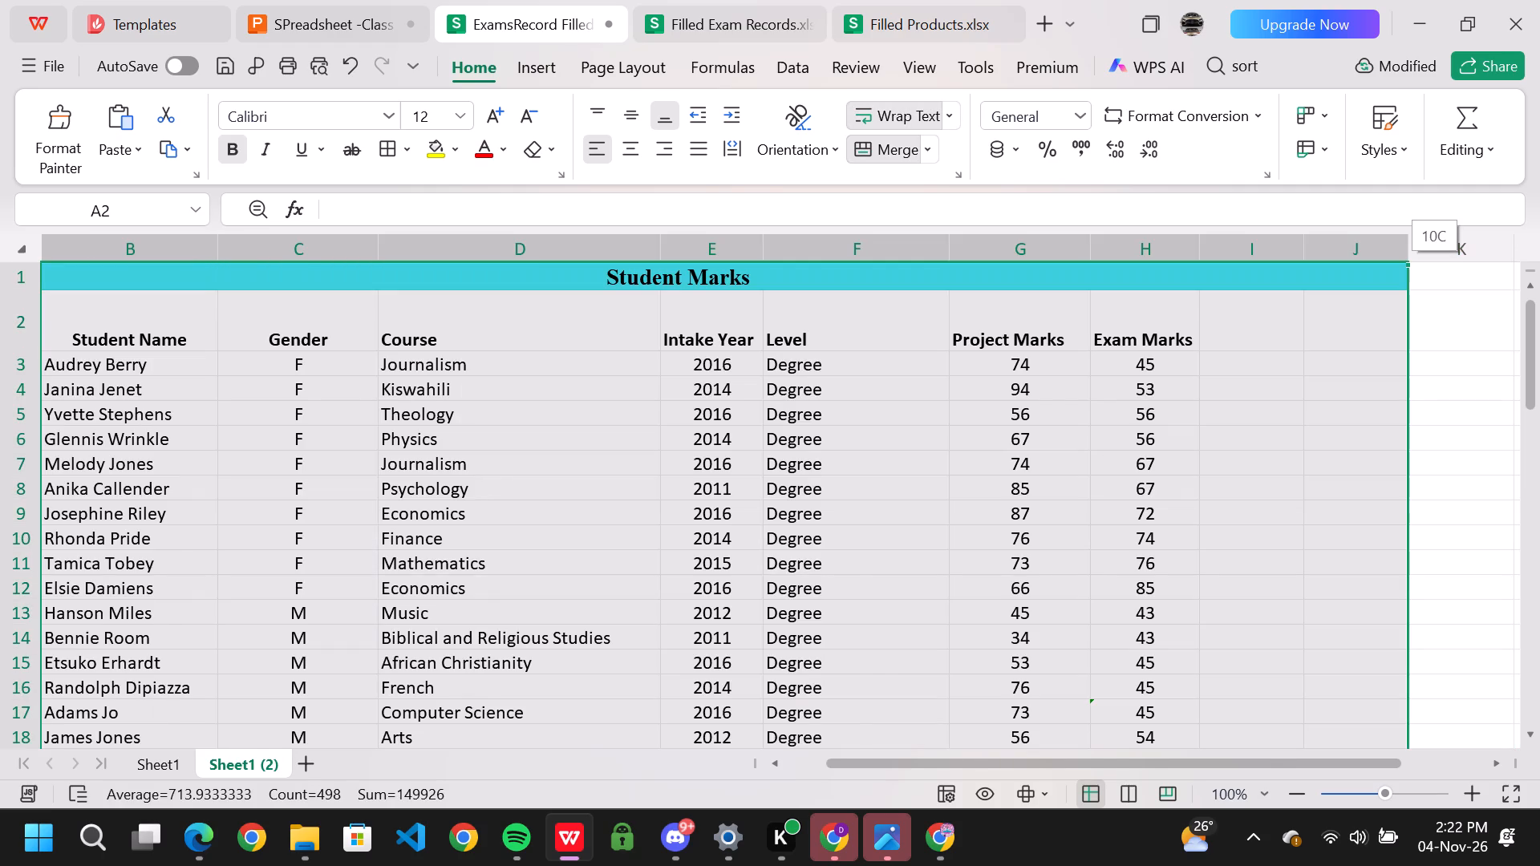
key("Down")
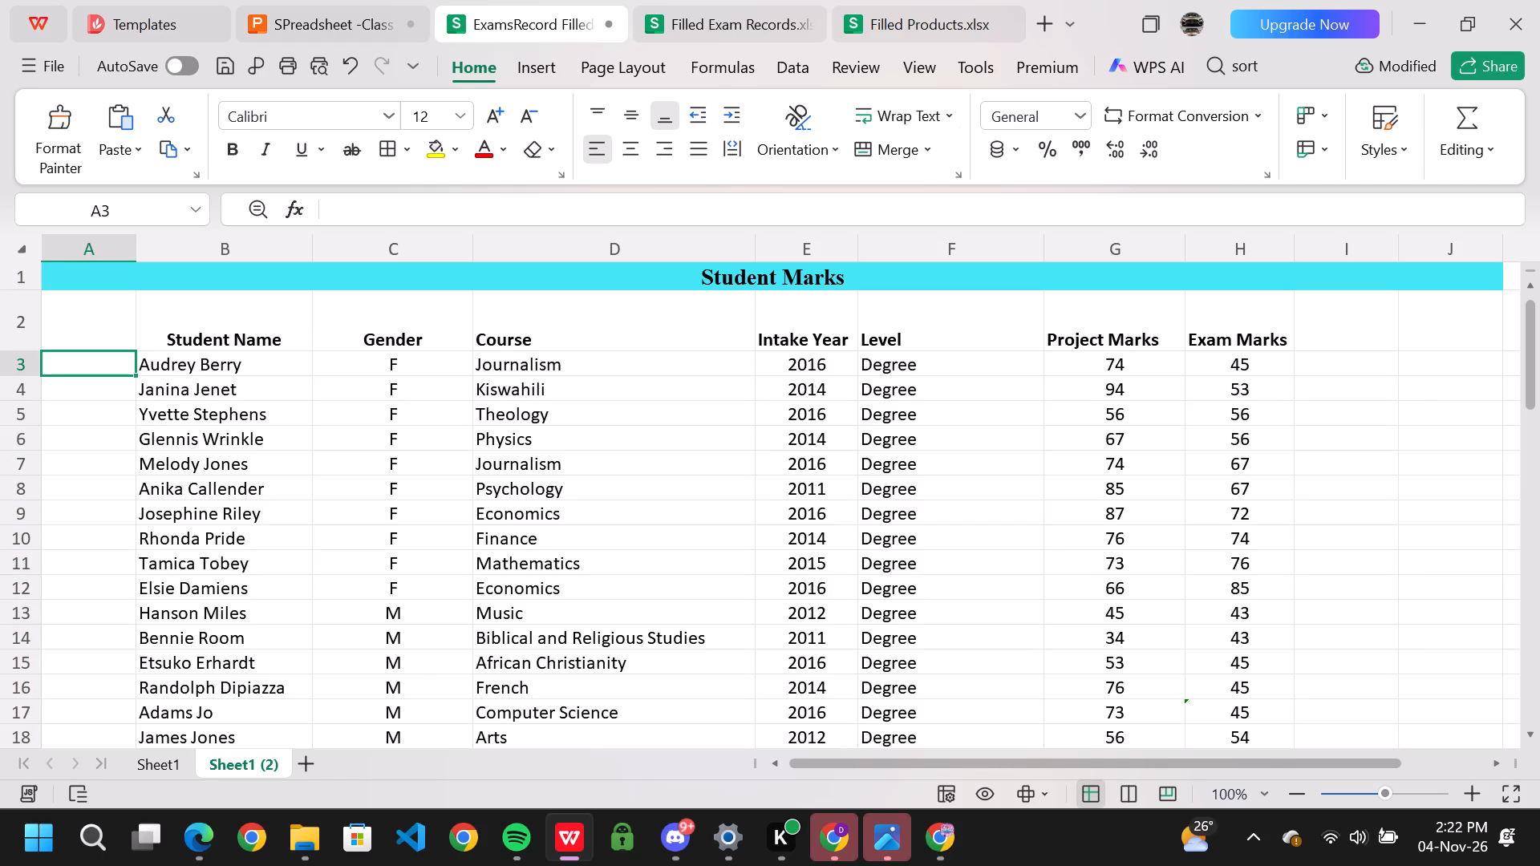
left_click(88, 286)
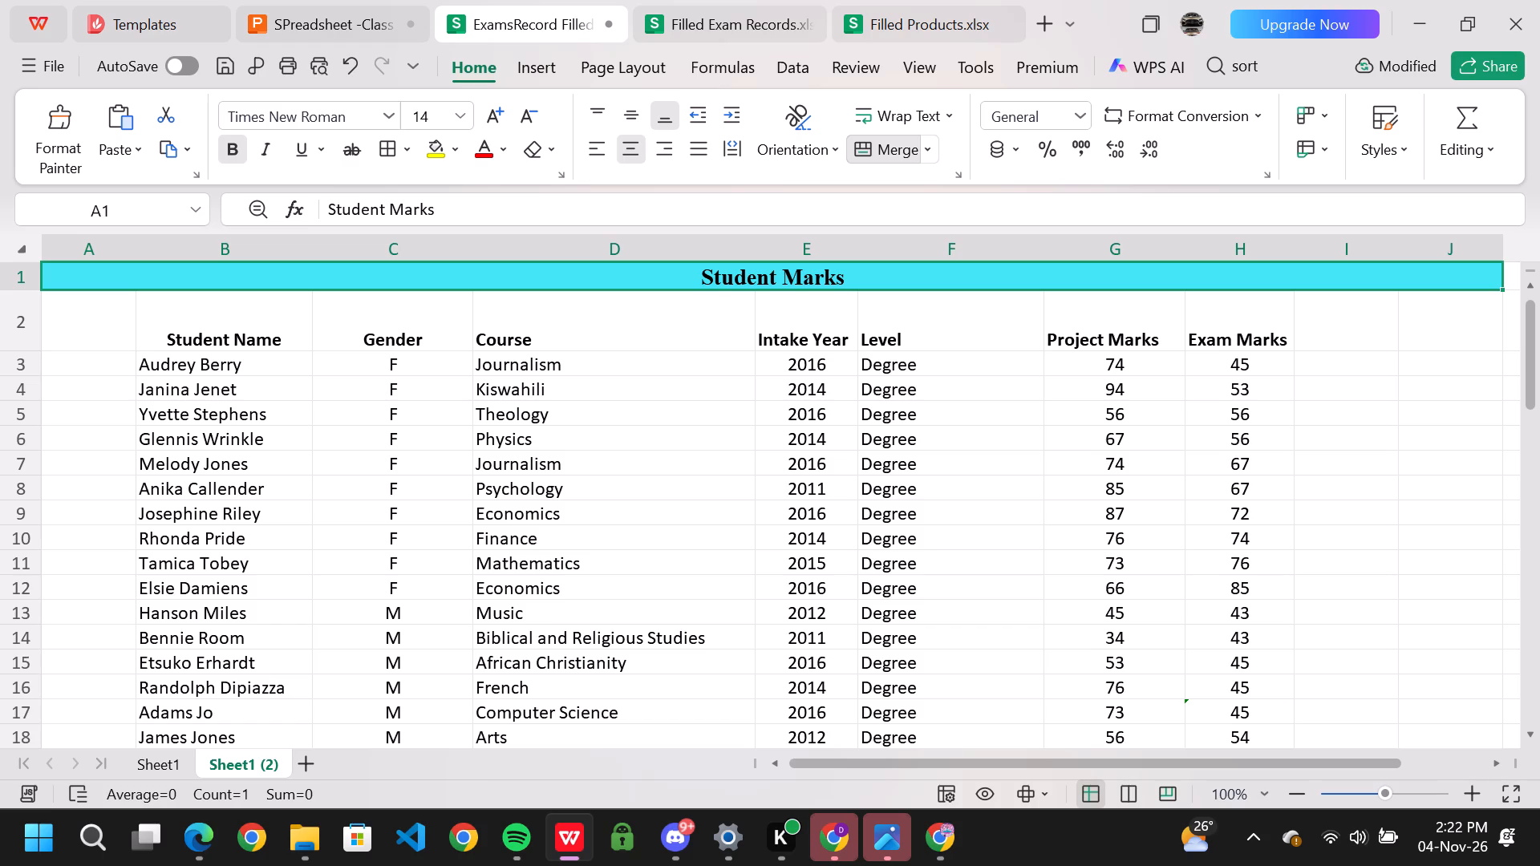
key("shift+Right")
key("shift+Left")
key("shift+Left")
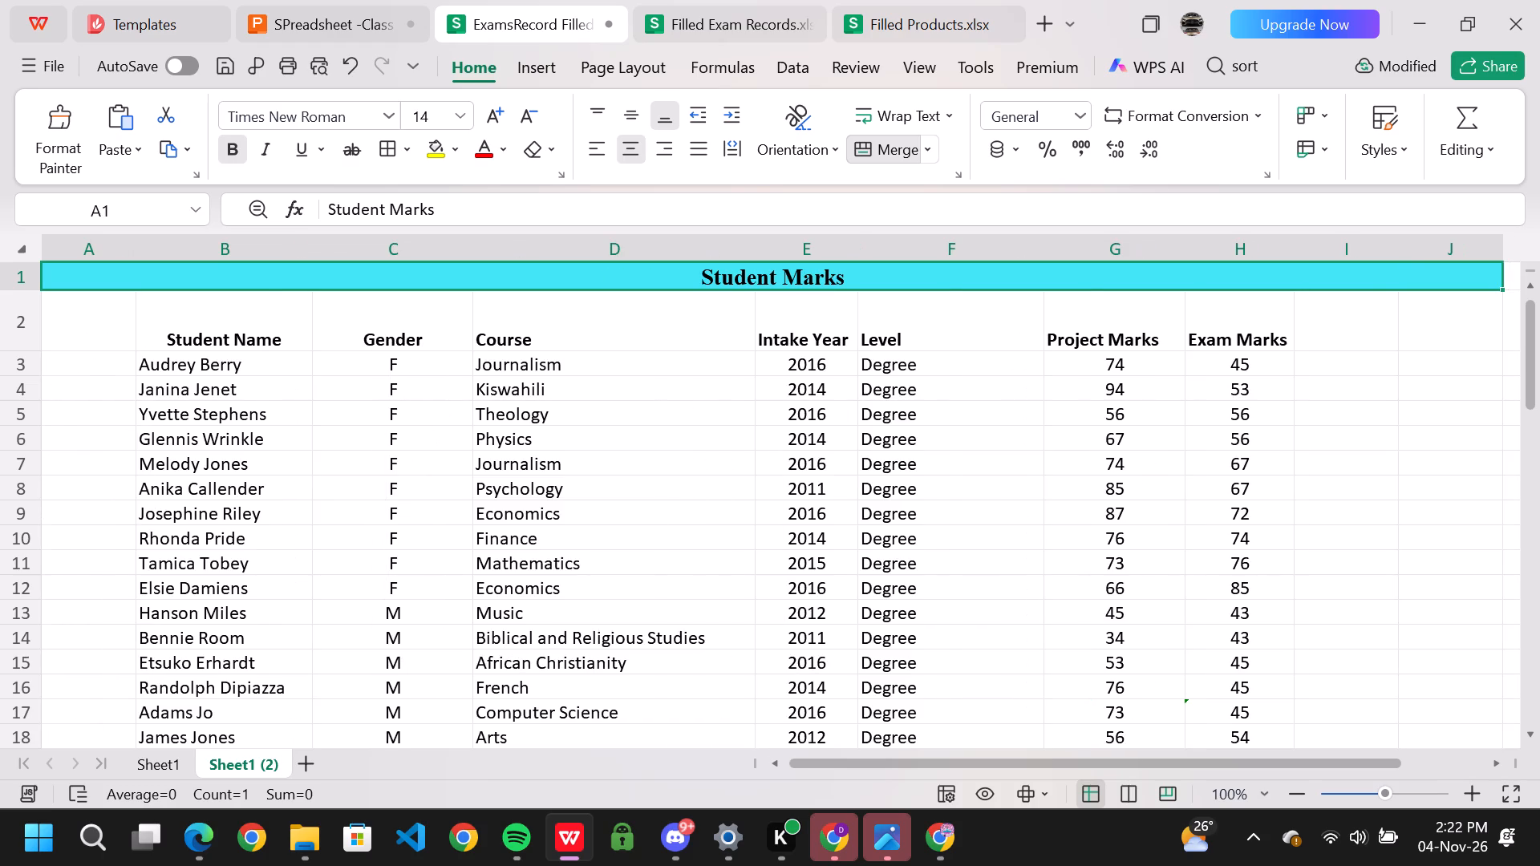
Select the range A2:E72, covering the first five columns from the header row to the last record.
left_click(82, 329)
key("shift+Right")
key("shift+Right")
key("shift+Right")
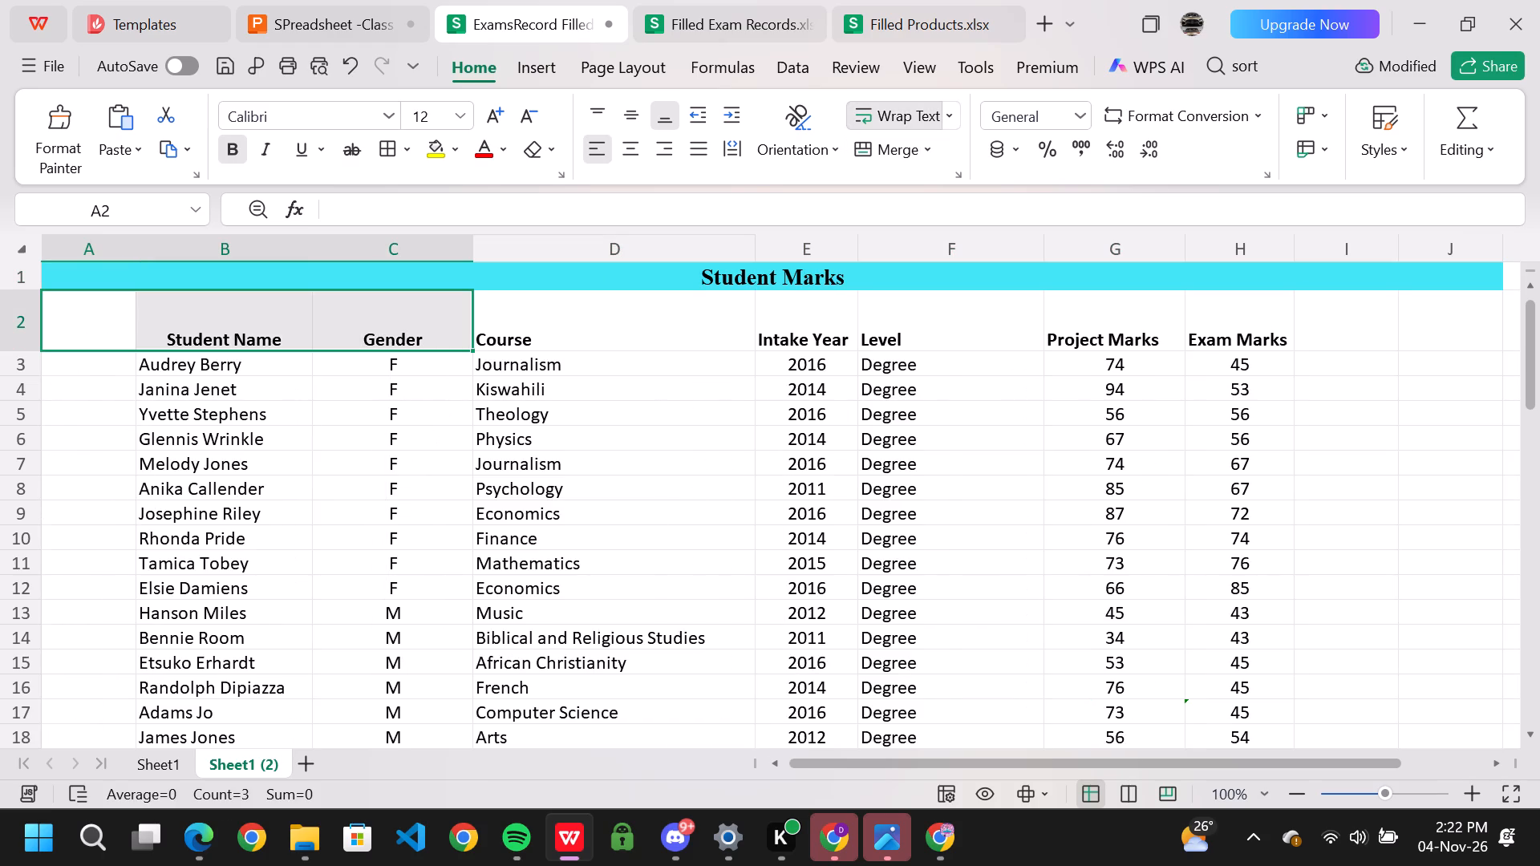
key("shift+Right")
left_click(82, 329)
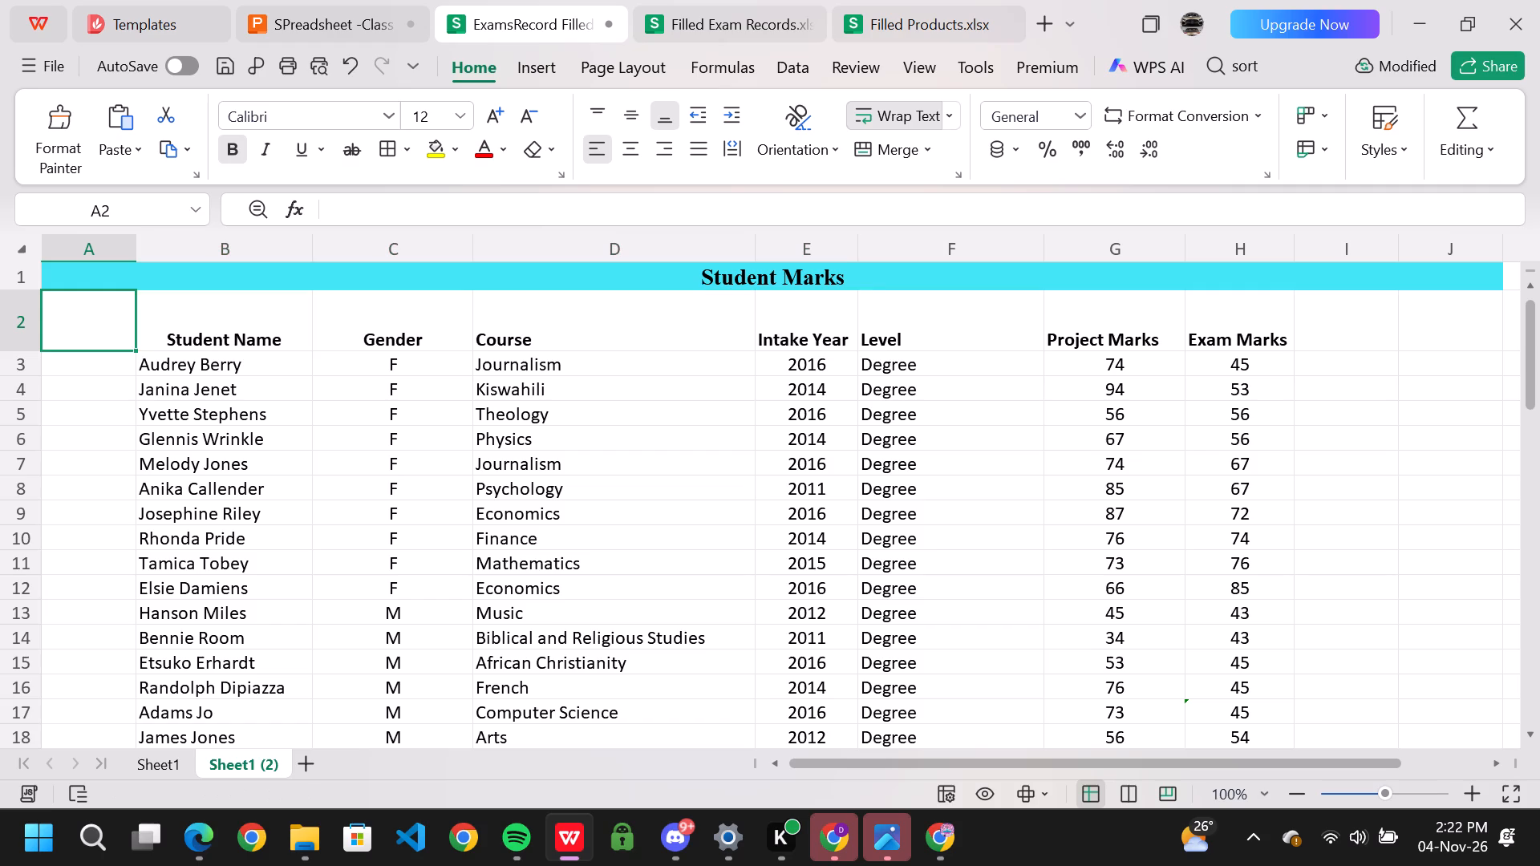
left_click(81, 319)
key("shift+Right")
key("shift+Right")
key("shift+Right")
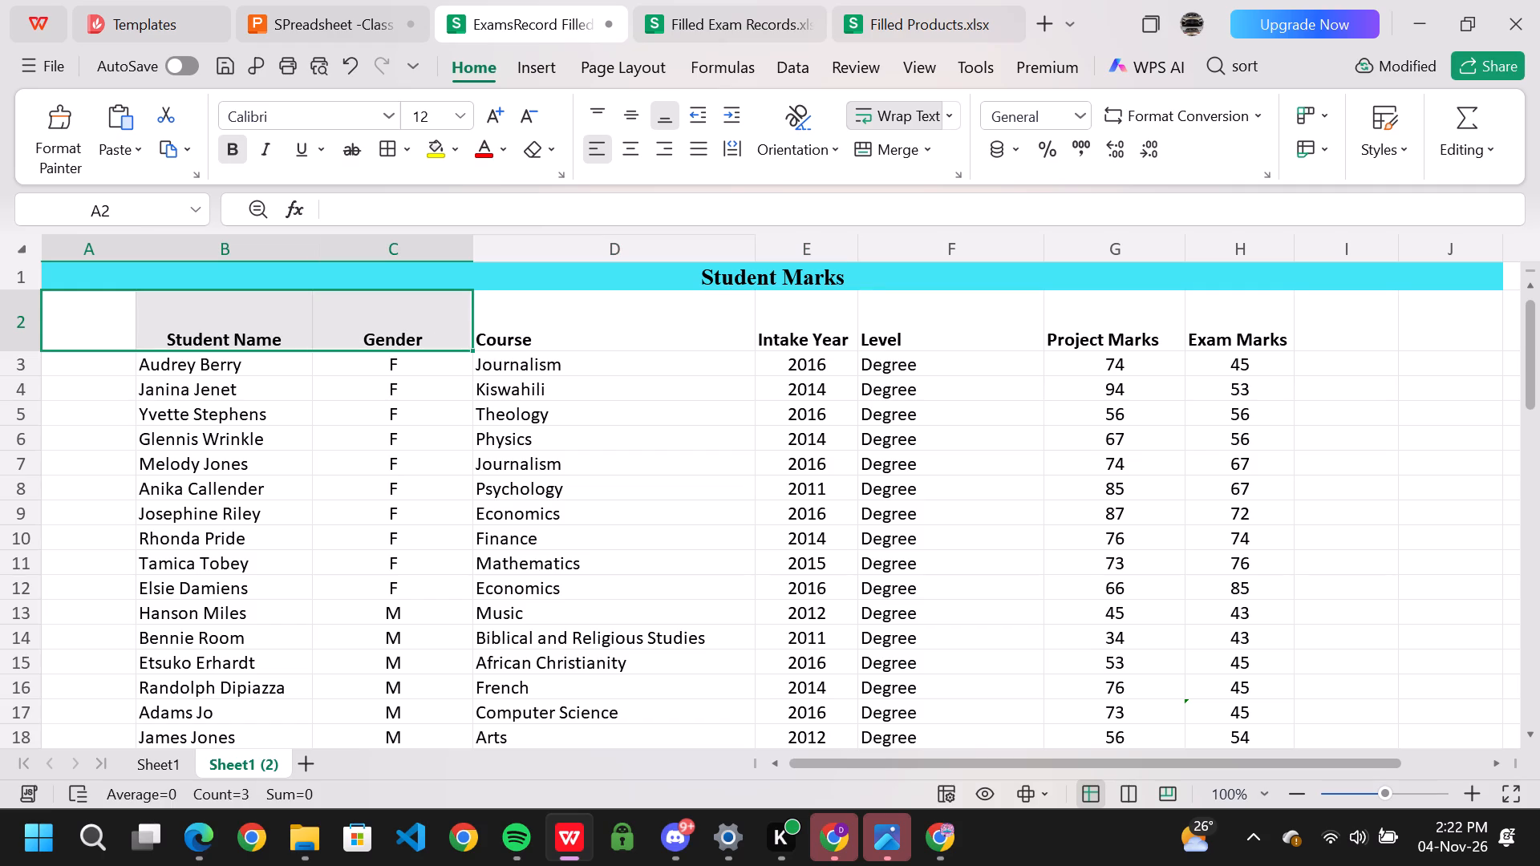
key("shift+Right")
key("shift+Down")
key("shift+Down")
key("shift+Down")
key("shift+Down")
key("shift+Down")
key("shift+Down")
key("shift+Down")
key("shift+Down")
key("shift+Down")
key("shift+Down")
key("shift+Down")
key("shift+Down")
key("shift+Down")
key("shift+Down")
key("shift+Down")
key("shift+Down")
key("shift+Down")
key("shift+Down")
key("shift+Down")
key("shift+Down")
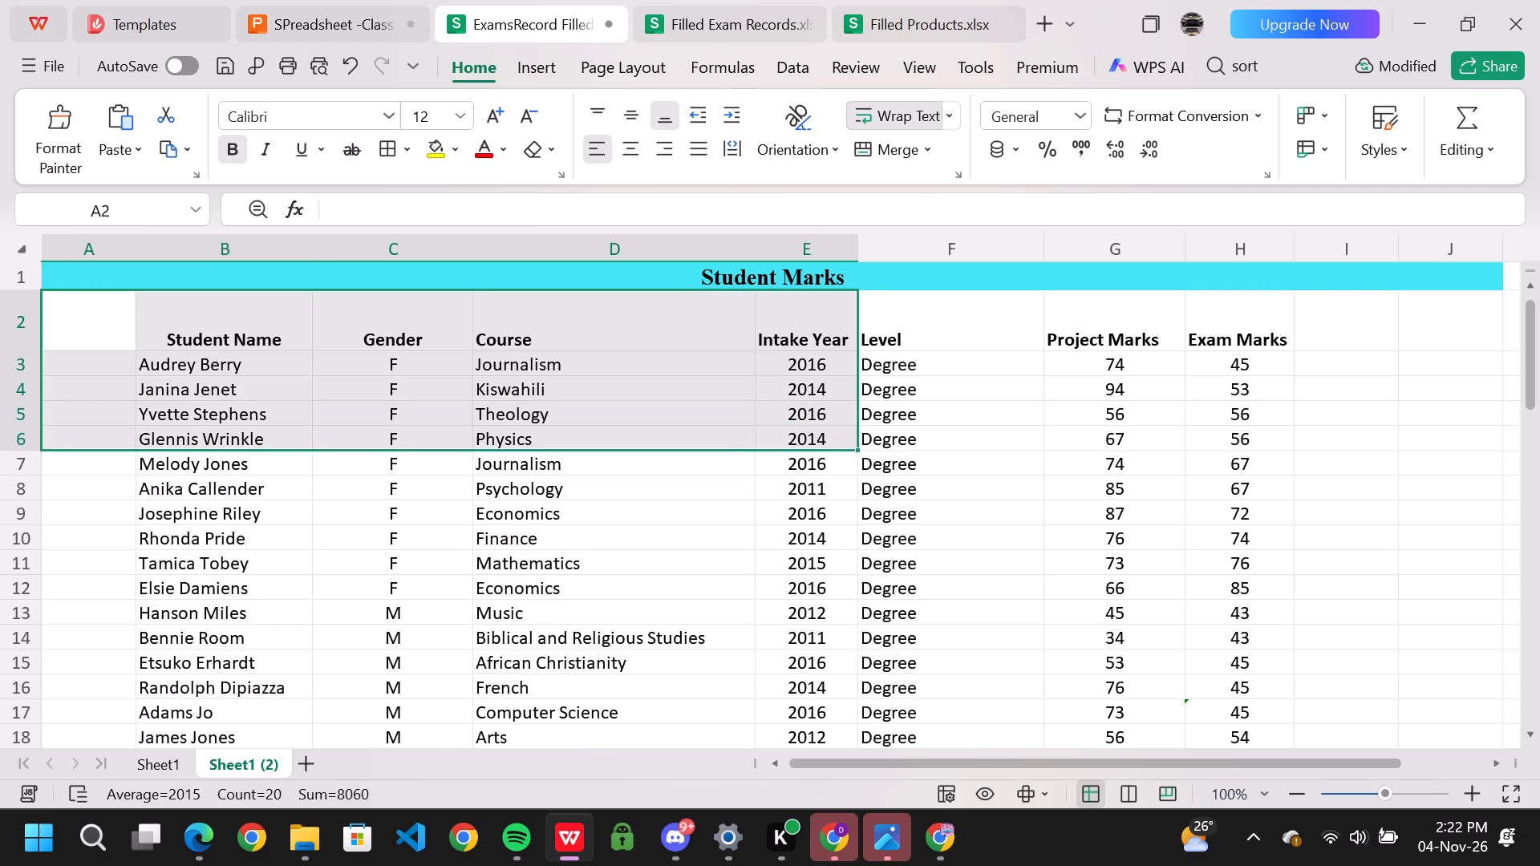
key("shift+Down")
key("shift+Down")
key("shift+Down")
key("shift+Down")
key("shift+Down")
key("shift+Down")
key("shift+Down")
key("shift+Down")
key("shift+Down")
key("shift+Down")
key("shift+Down")
key("shift+Down")
key("shift+Down")
key("shift+Down")
key("shift+Down")
key("shift+Down")
key("shift+Down")
key("shift+Down")
key("shift+Down")
key("shift+Down")
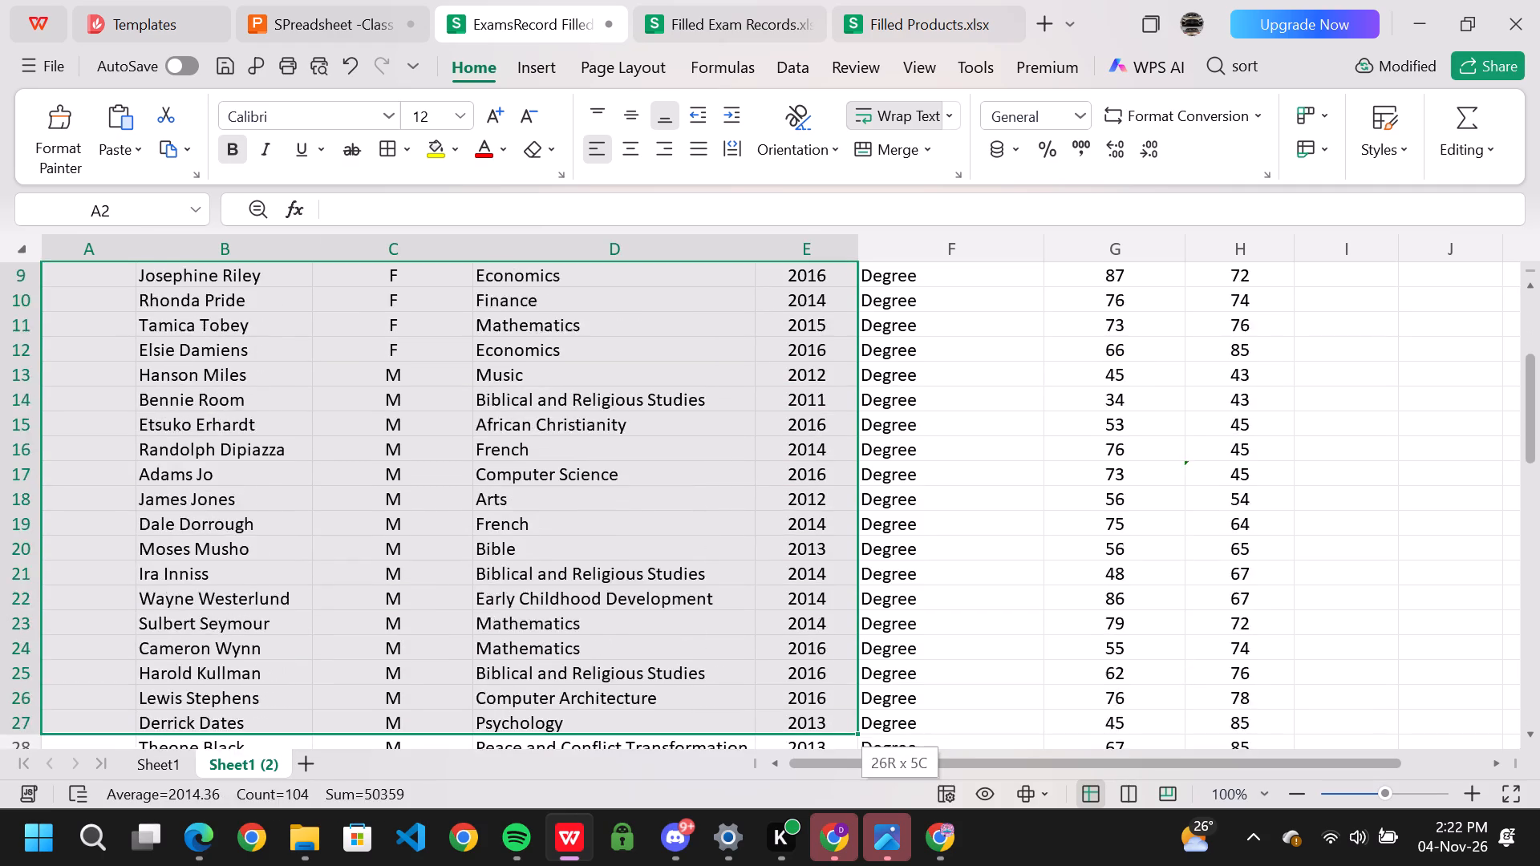
key("shift+Down")
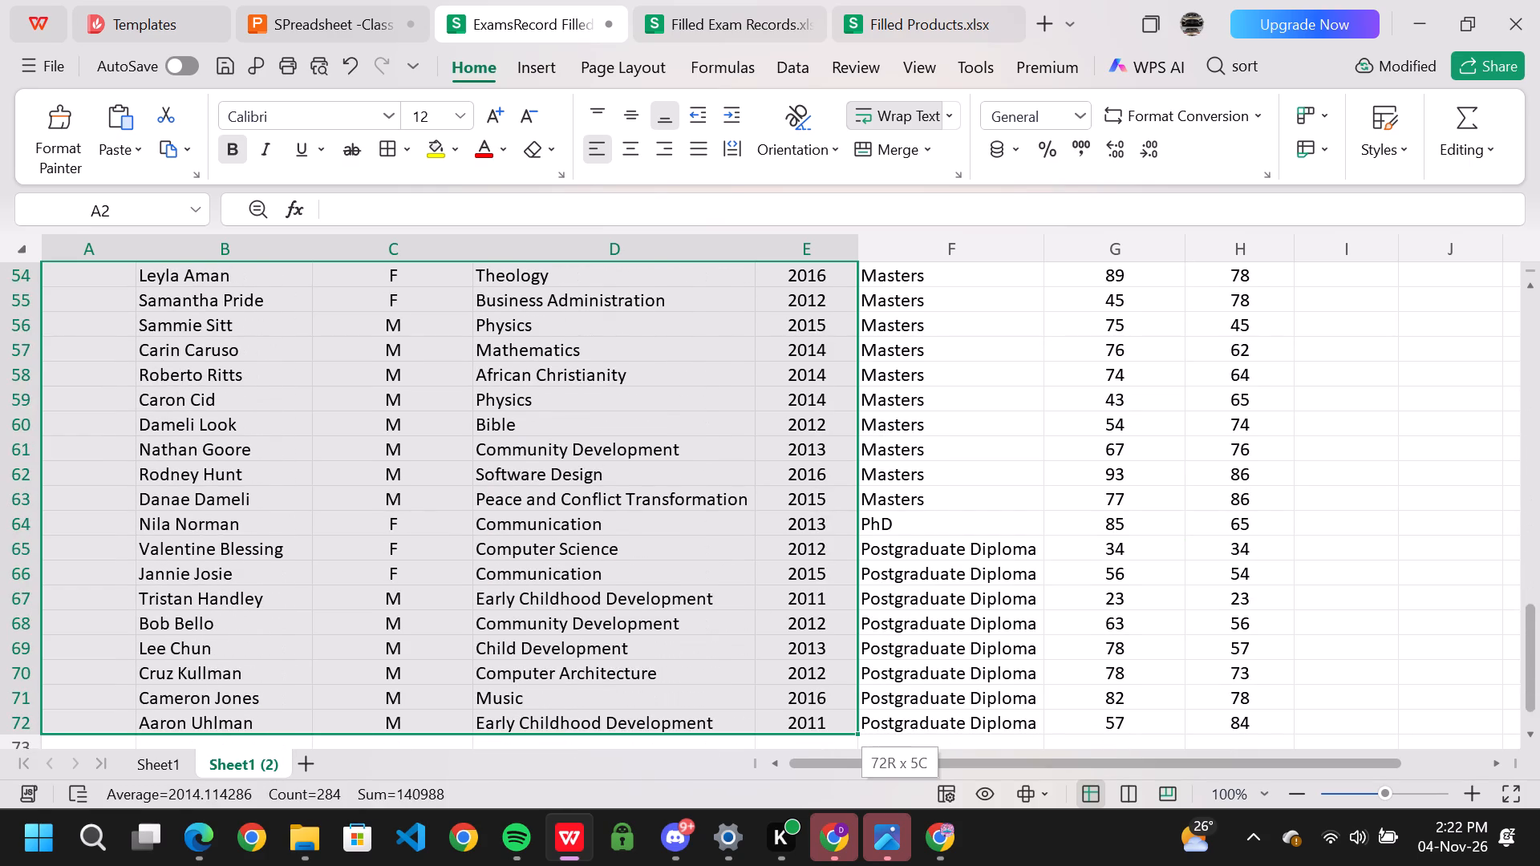
key("shift+Up")
key("shift+Up")
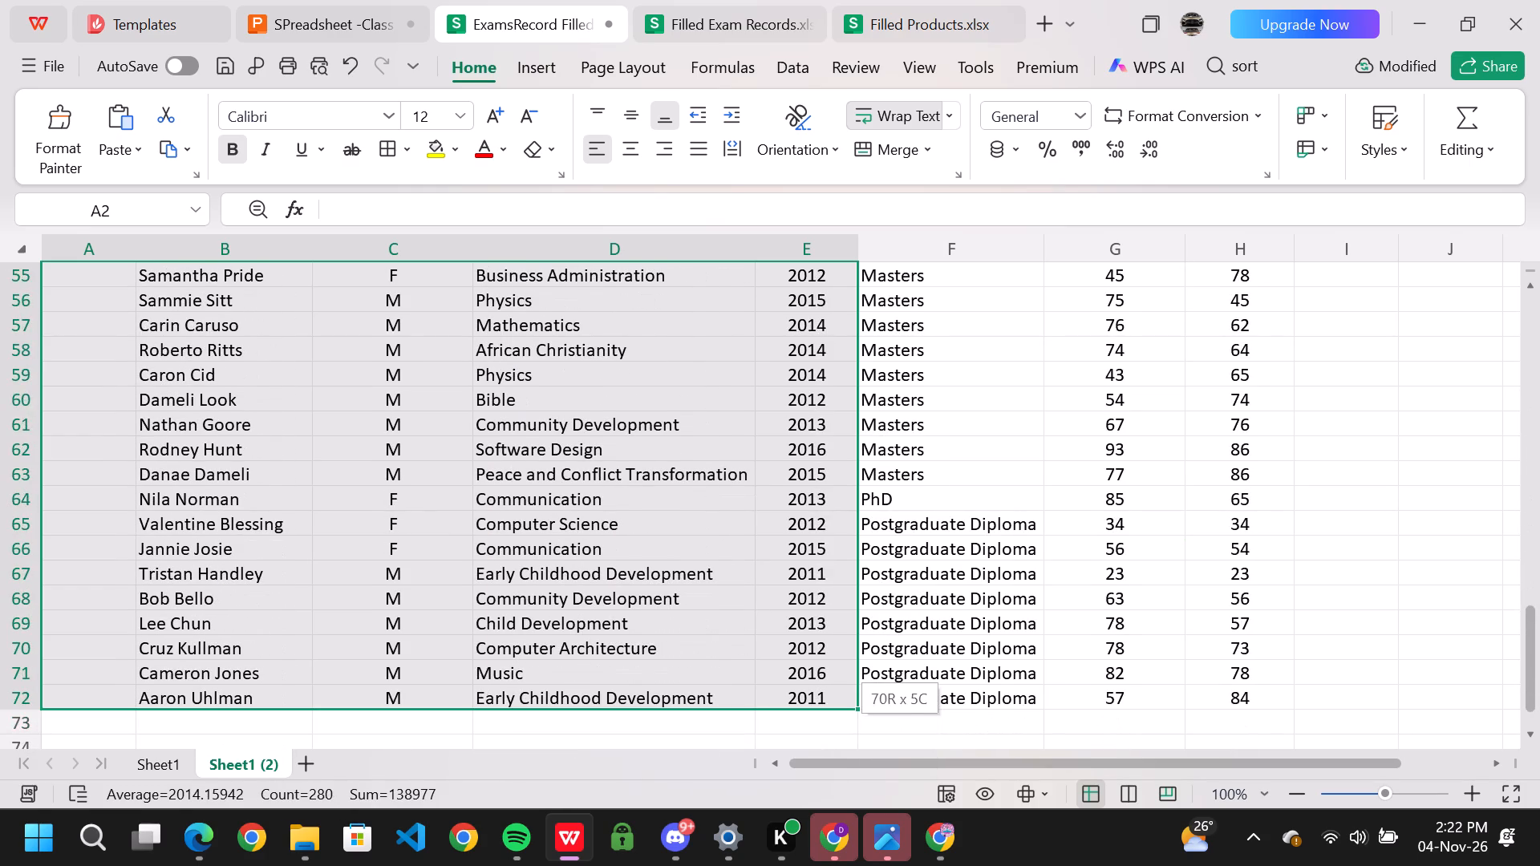
key("shift+Down")
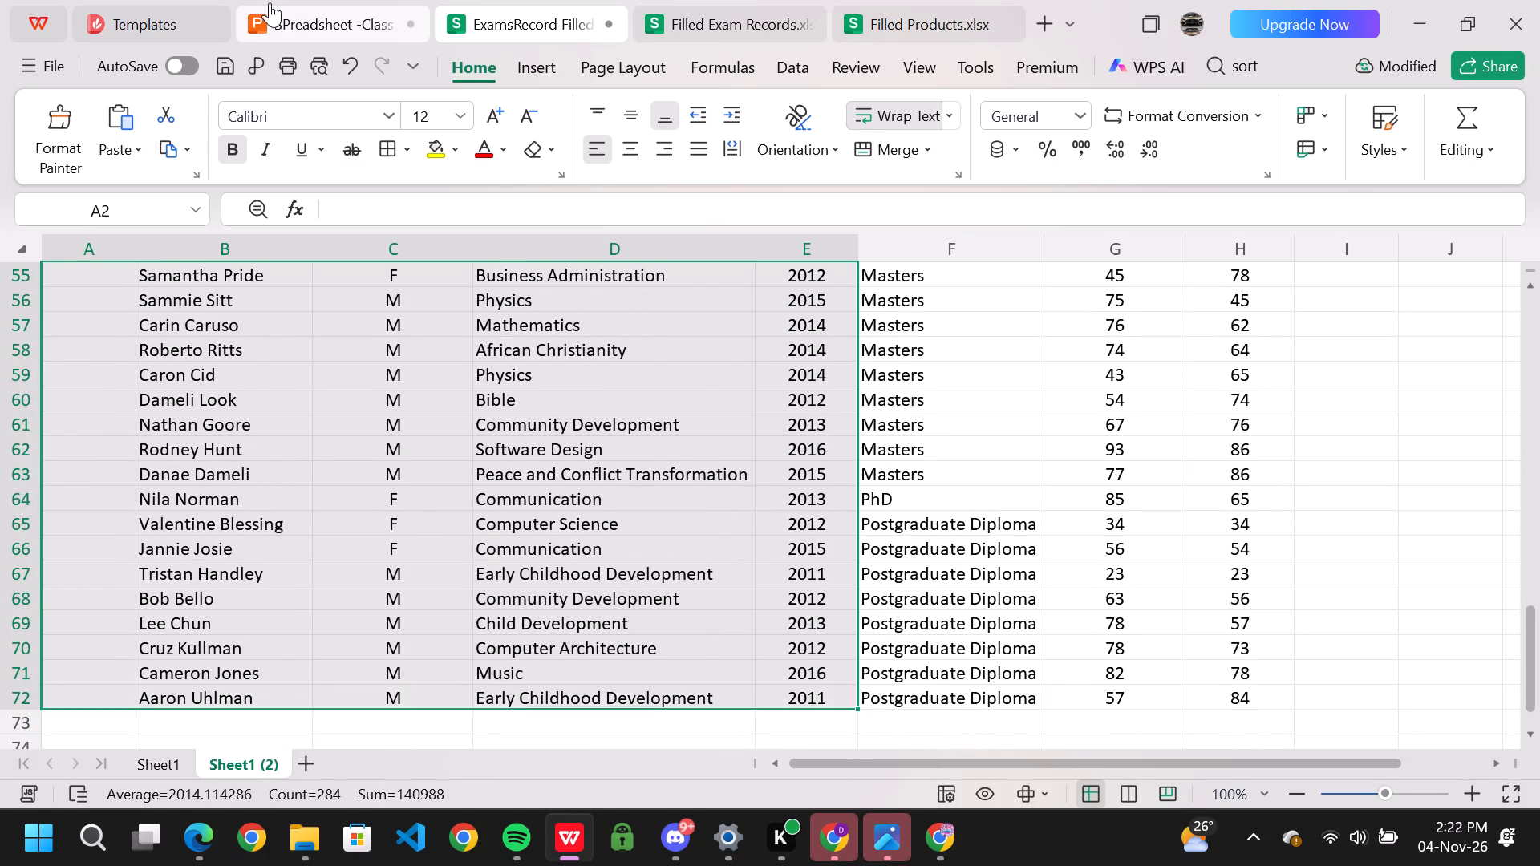
left_click(298, 6)
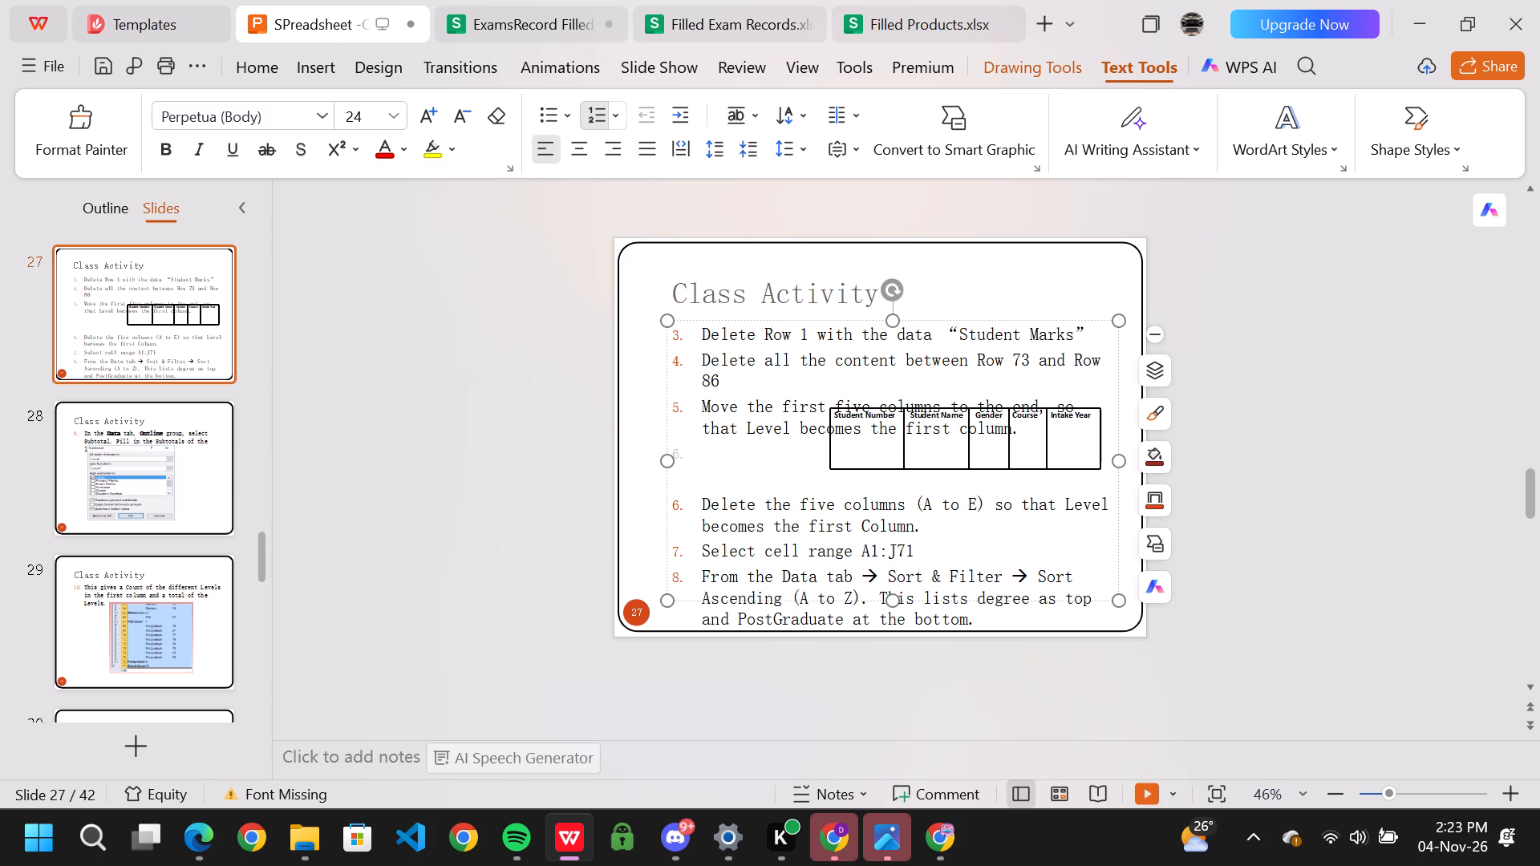
left_click_drag(872, 409, 777, 455)
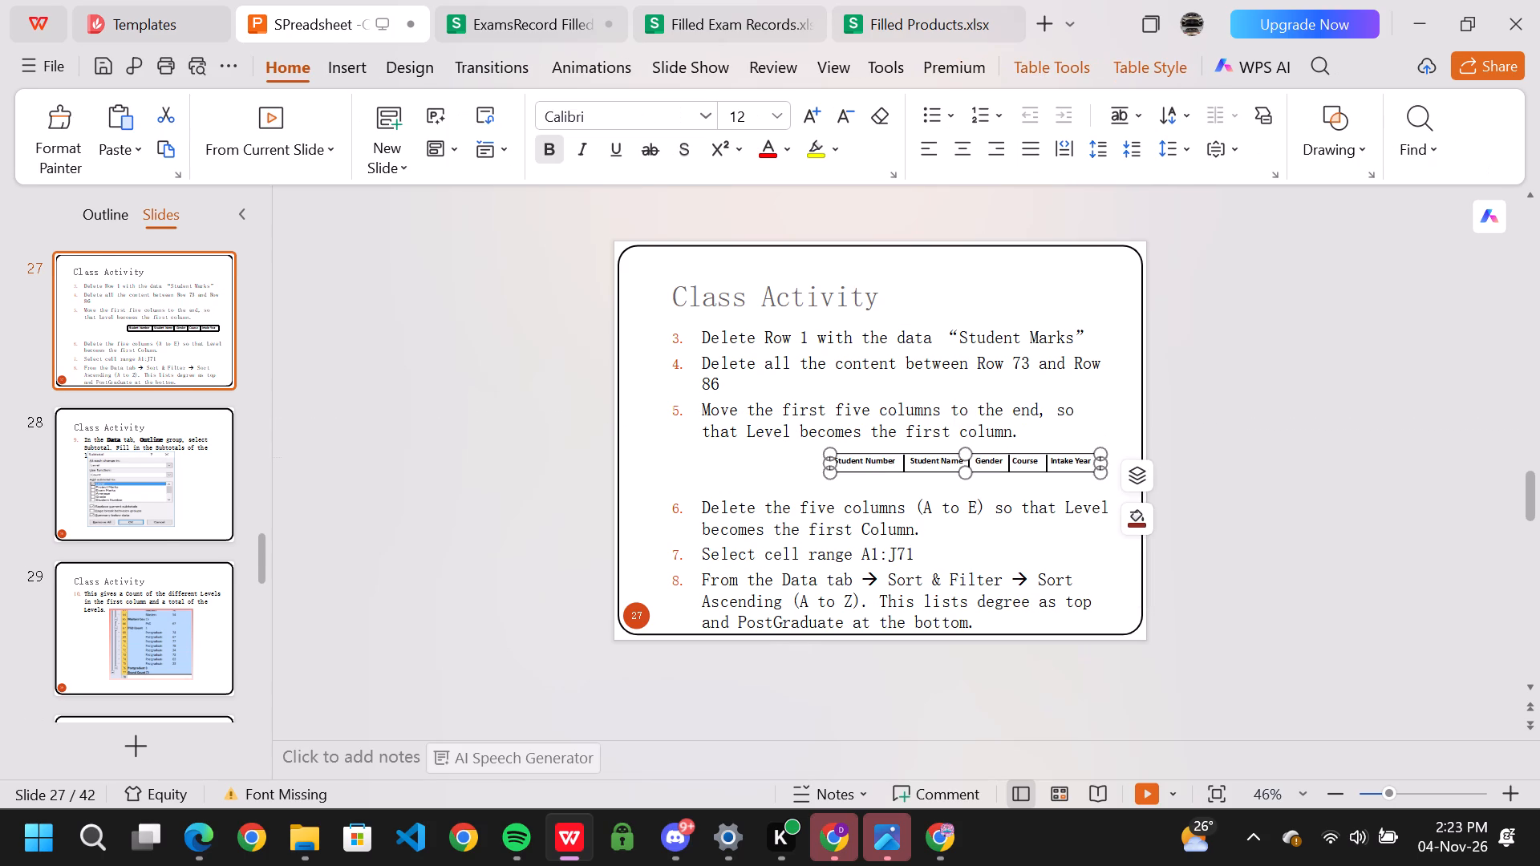
left_click(768, 466)
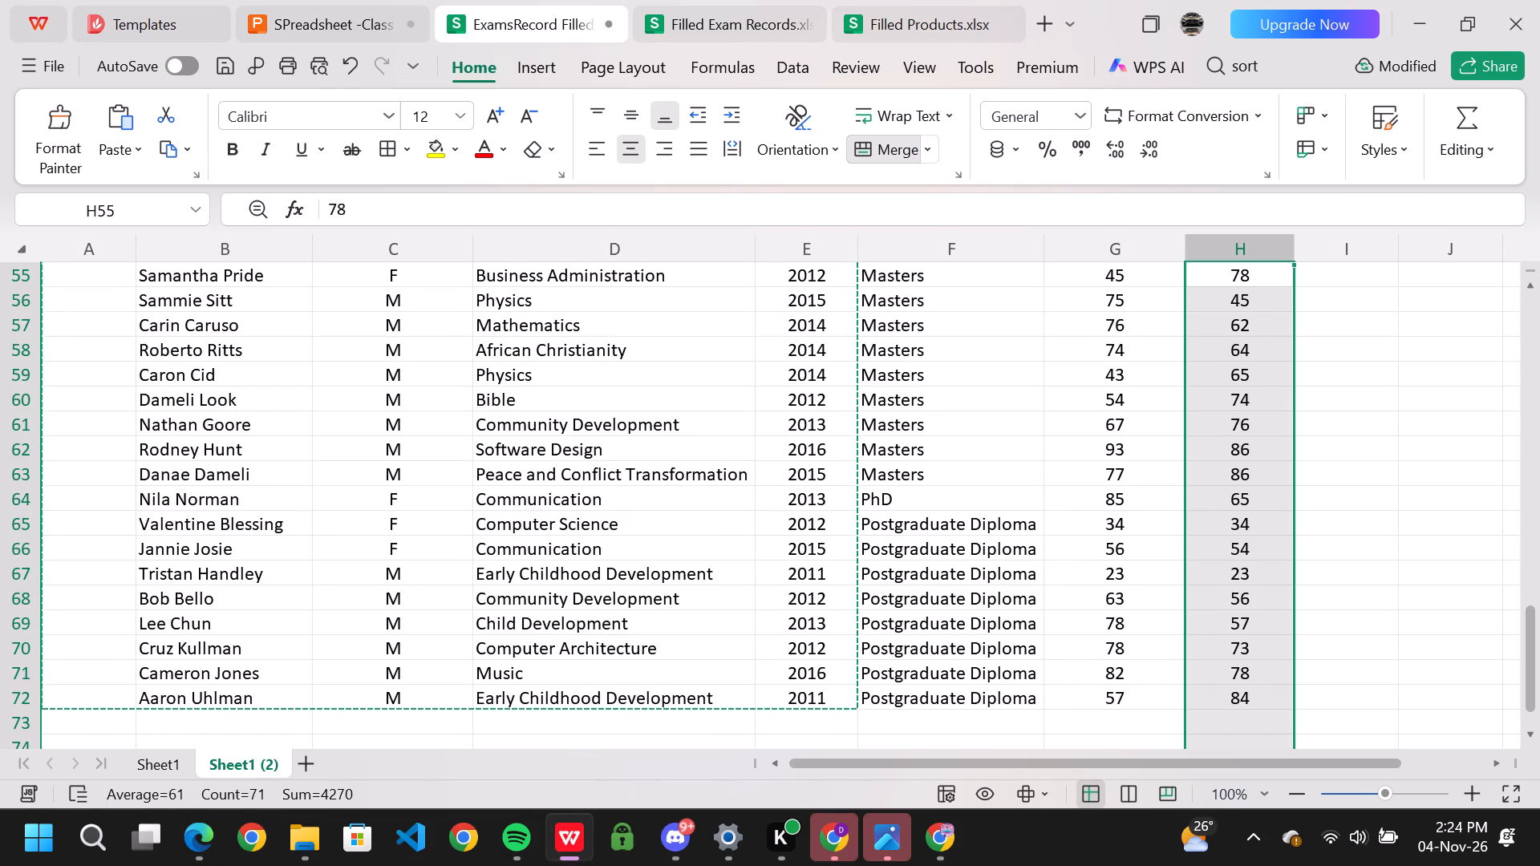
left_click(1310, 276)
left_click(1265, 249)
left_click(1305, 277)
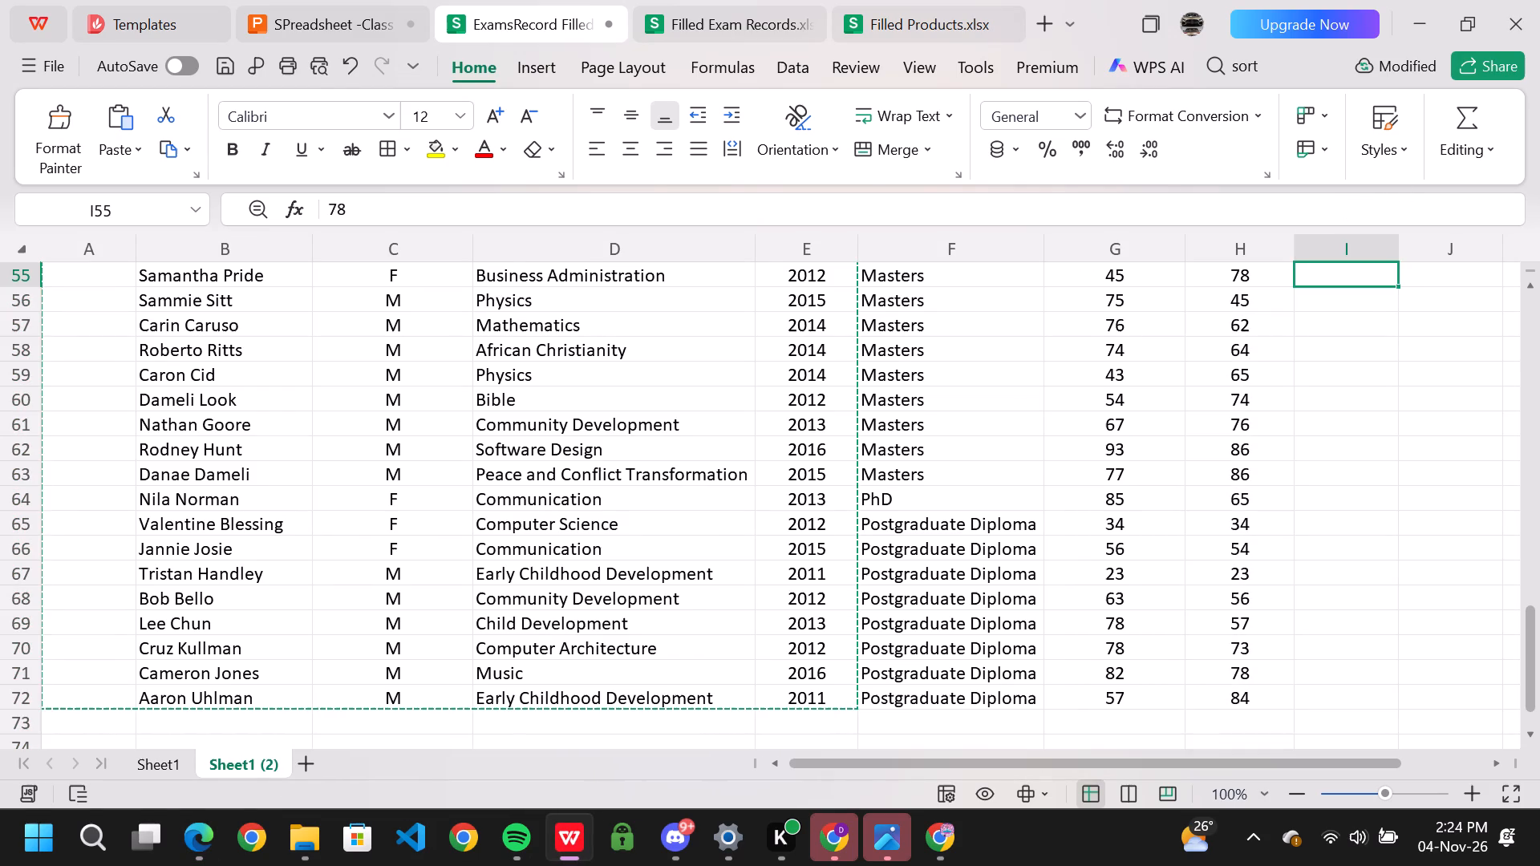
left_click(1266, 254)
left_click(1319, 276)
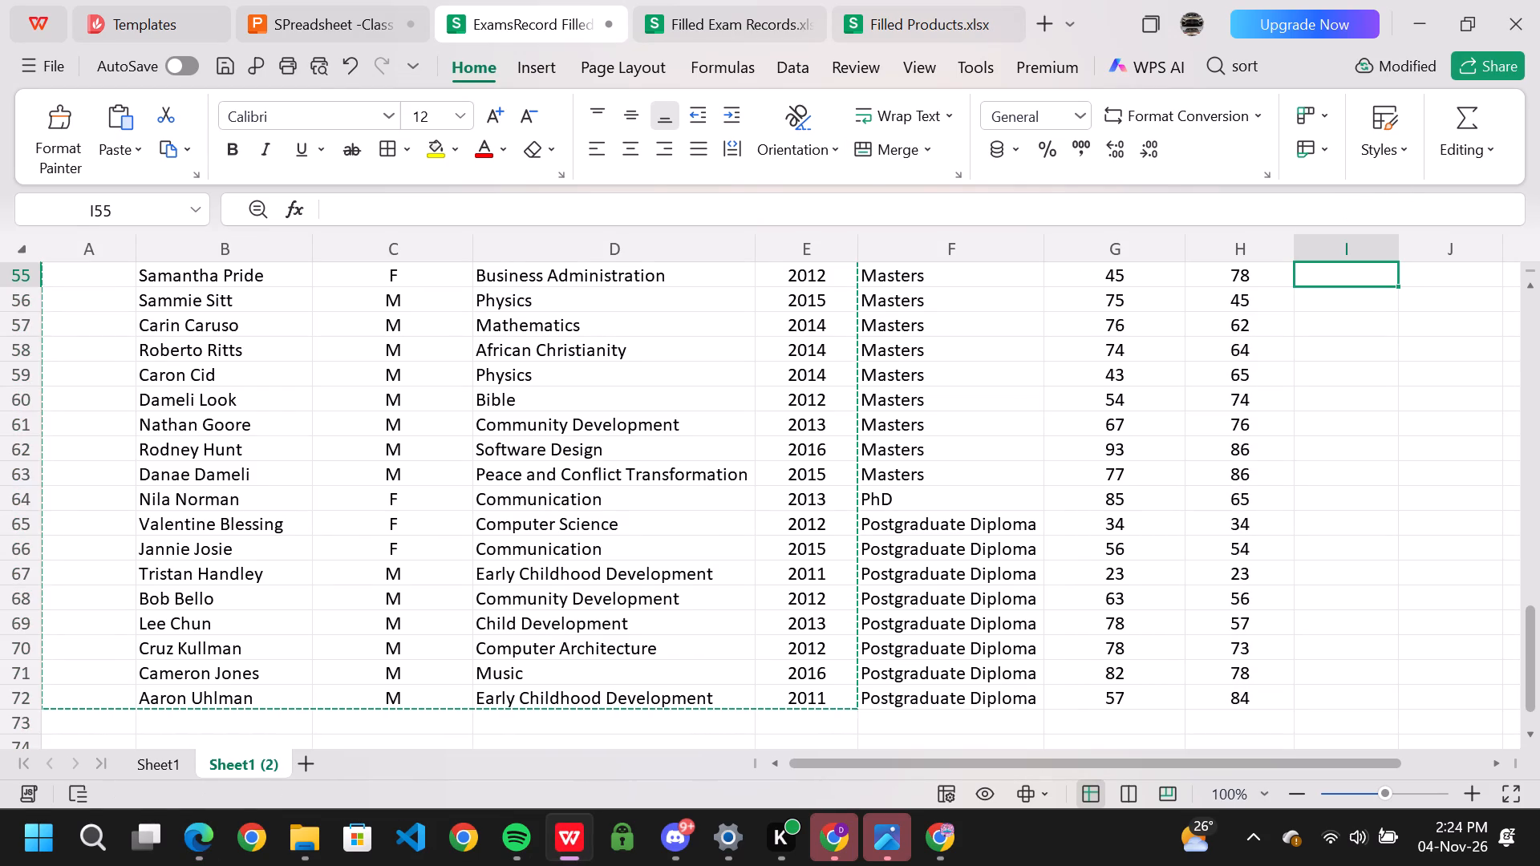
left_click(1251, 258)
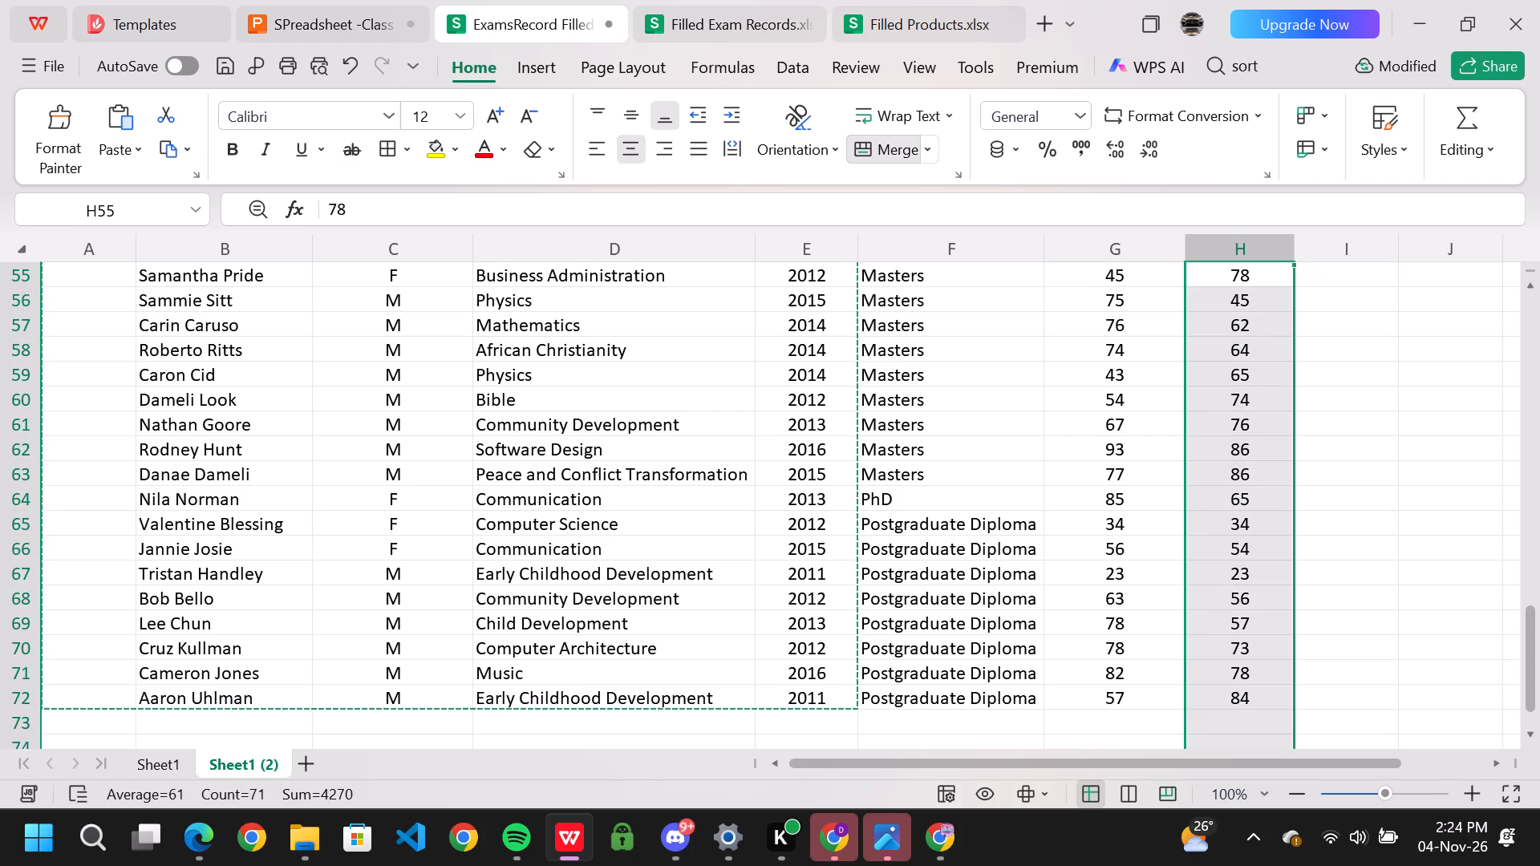
Overwrite the exam mark in cell H55 with k and take the typed letter back out.
key("k")
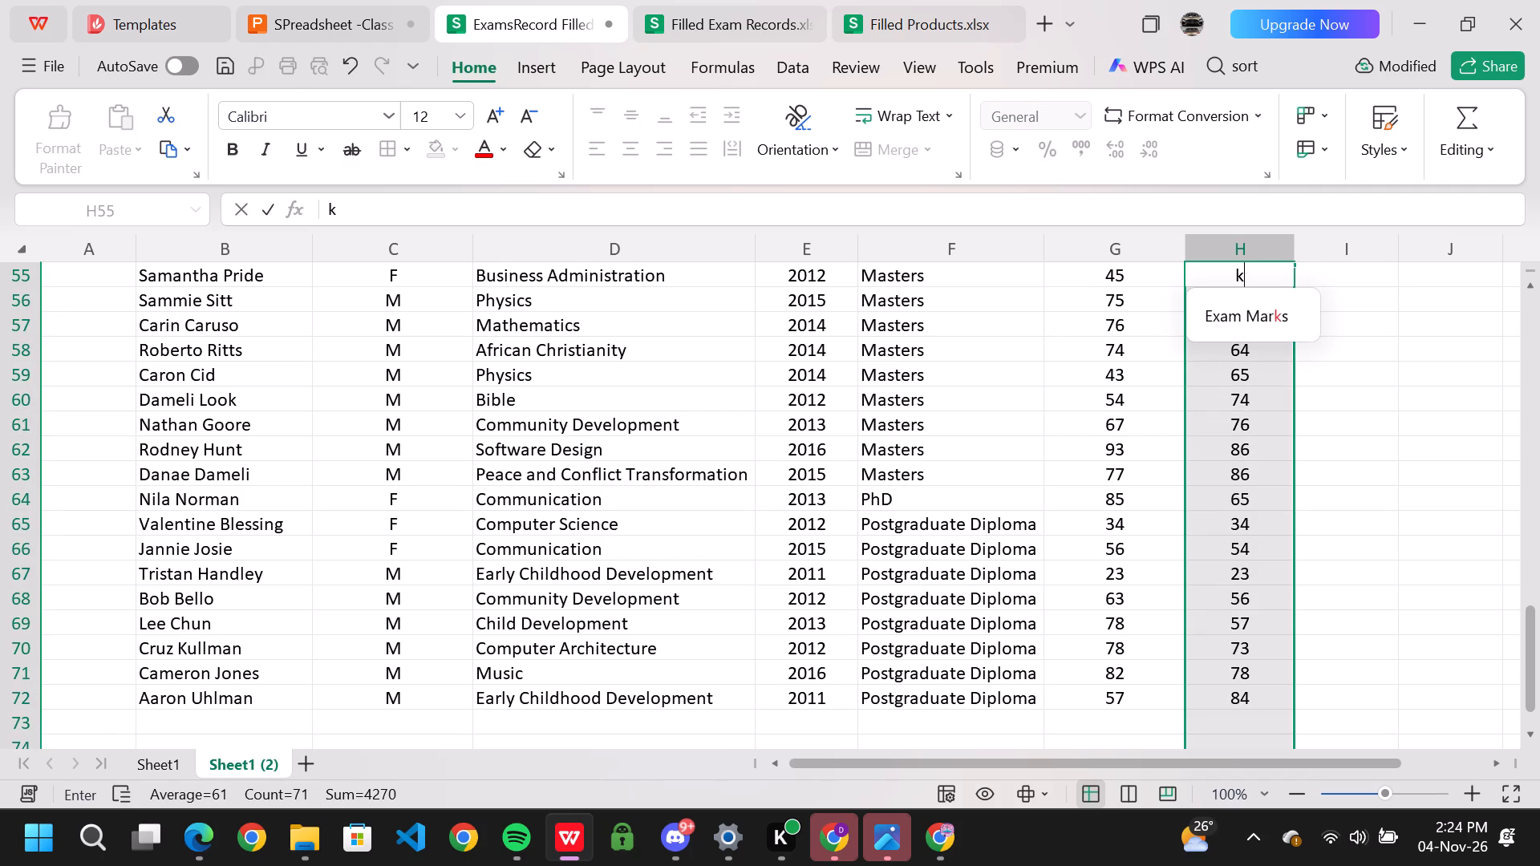
key("BackSpace")
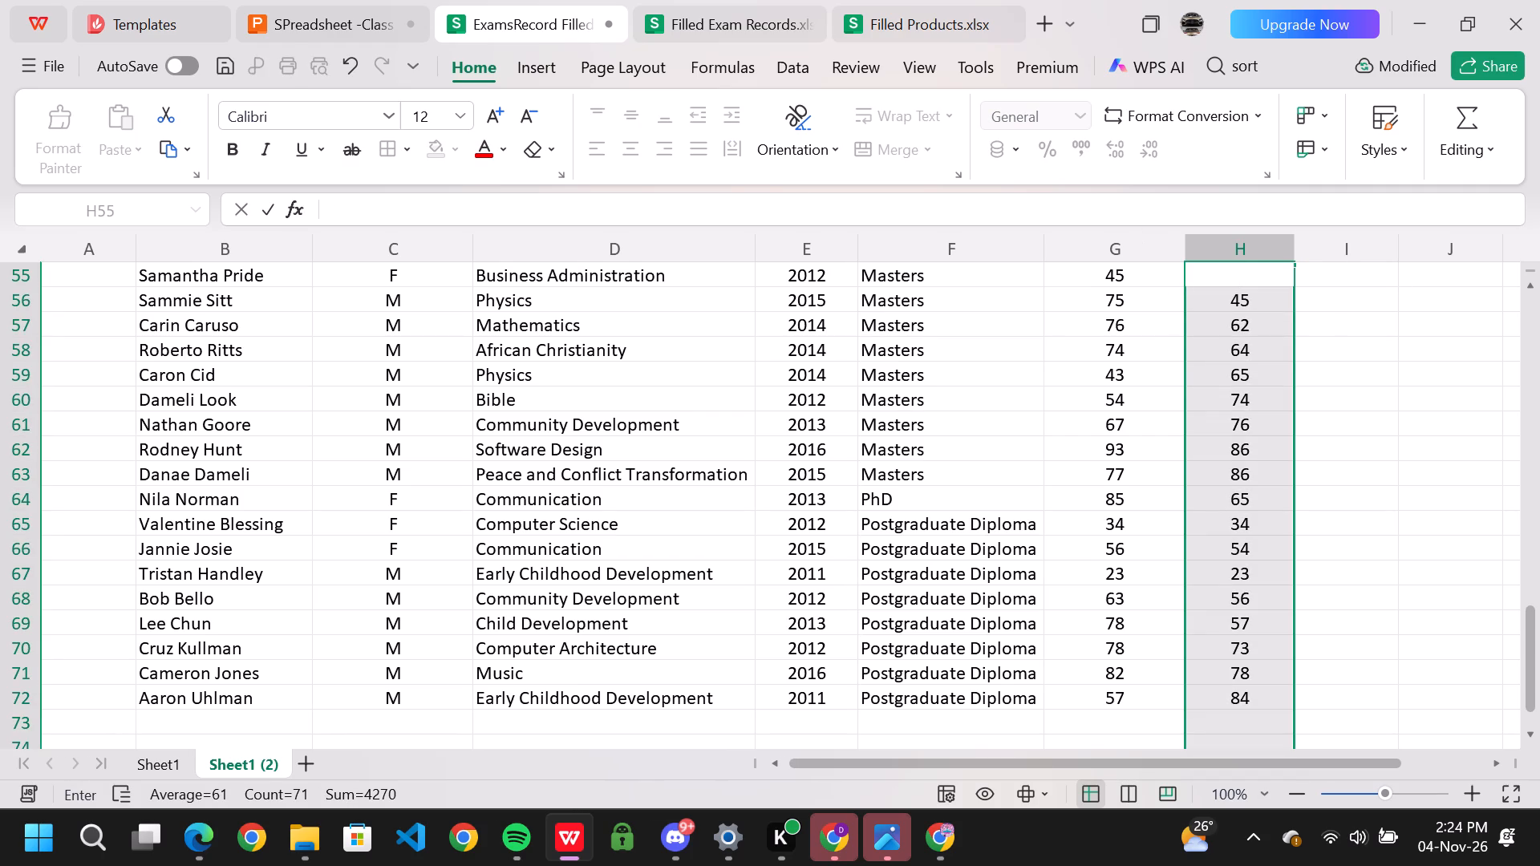
left_click(358, 73)
left_click(358, 73)
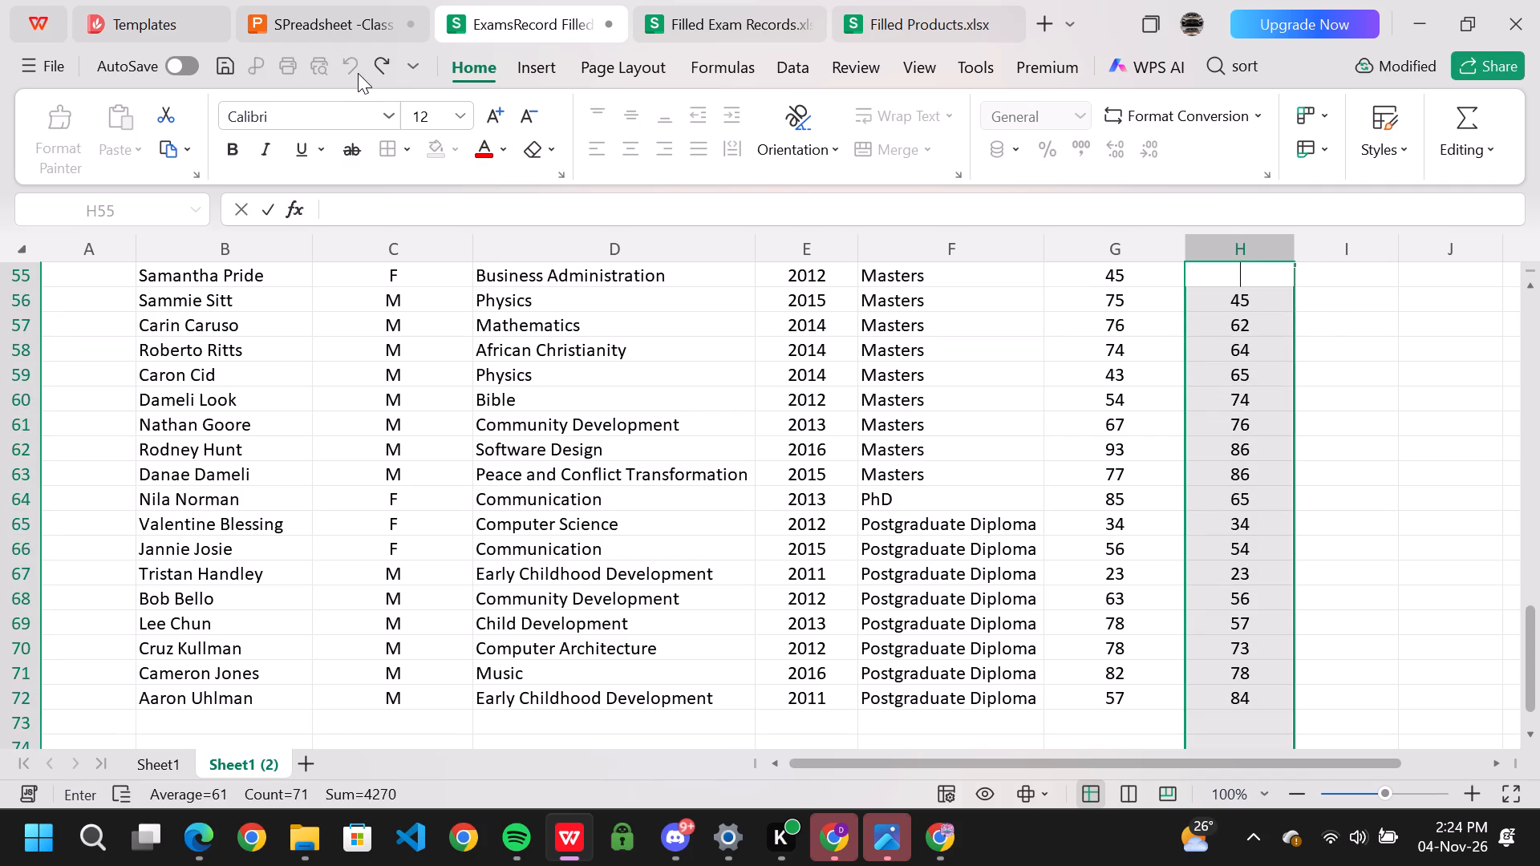
left_click(358, 73)
scroll(902, 475, "up", 10)
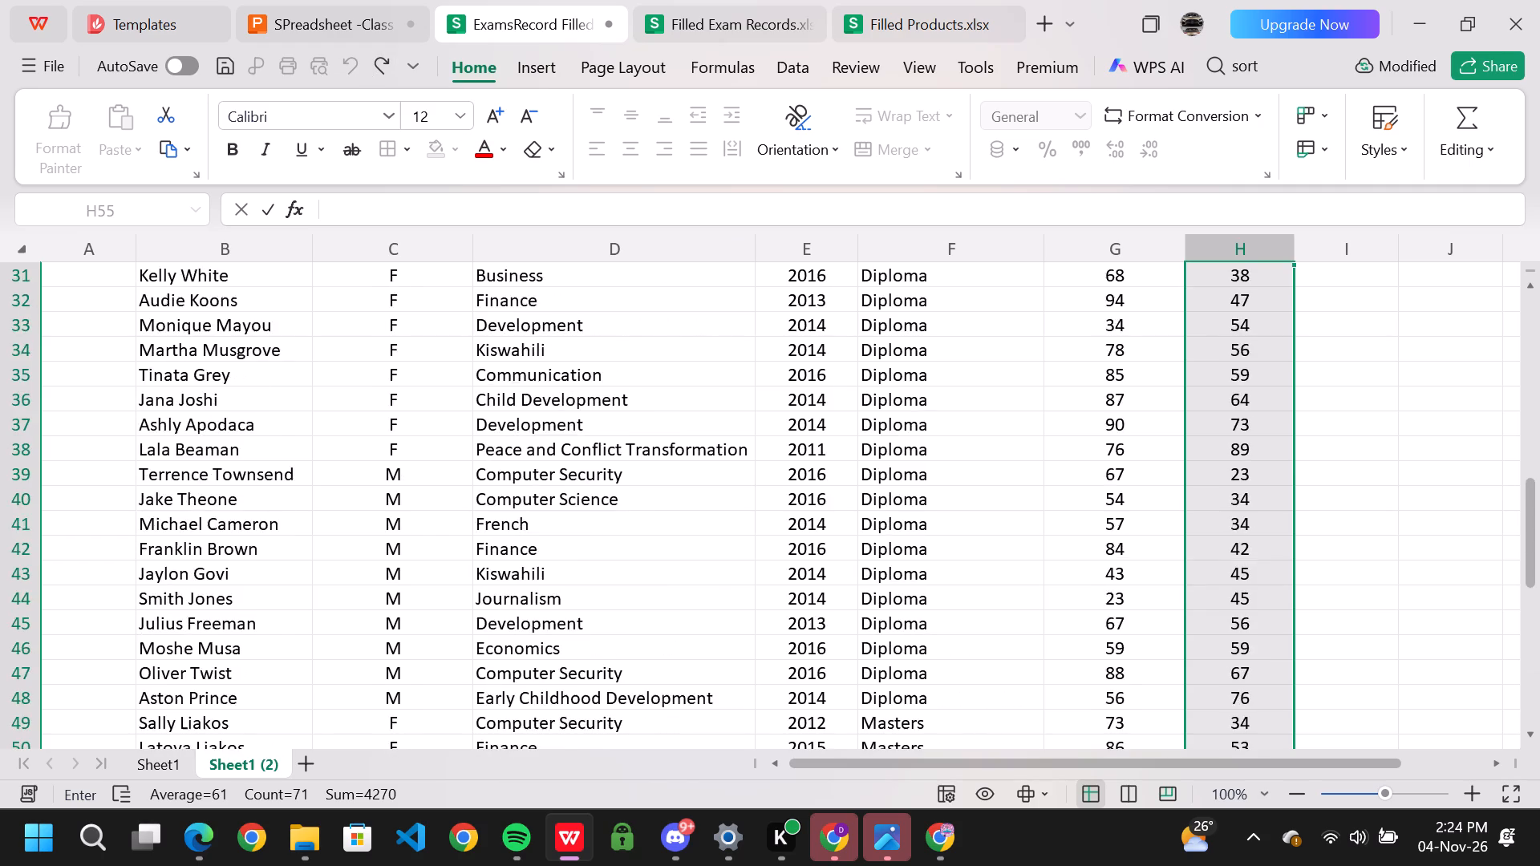
scroll(902, 475, "up", 17)
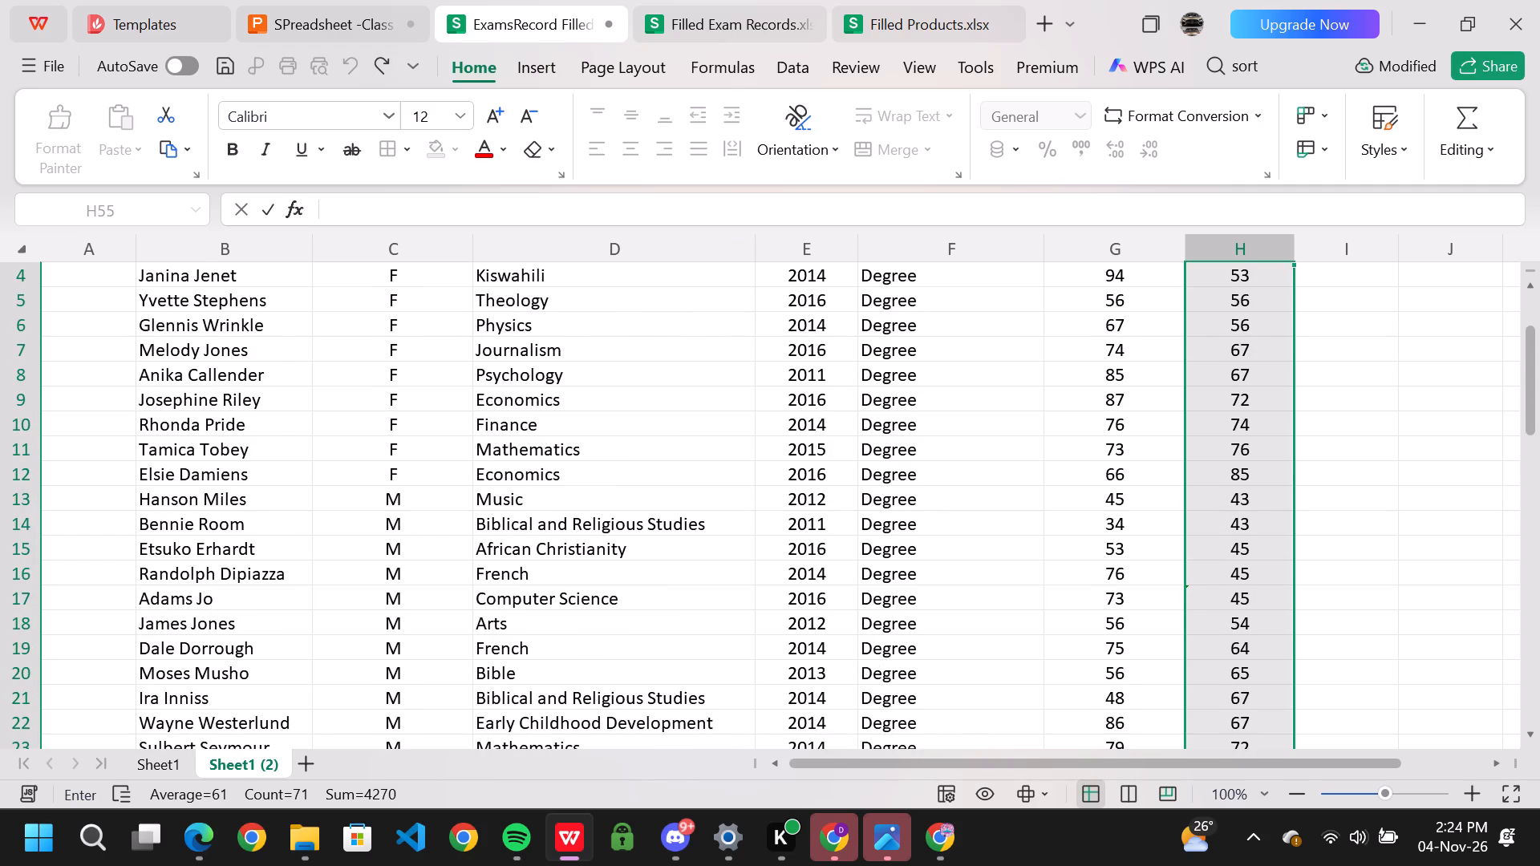
Overwrite the Exam Marks header in H2 with k, take the letter back out, and move to cell I2.
left_click(1243, 321)
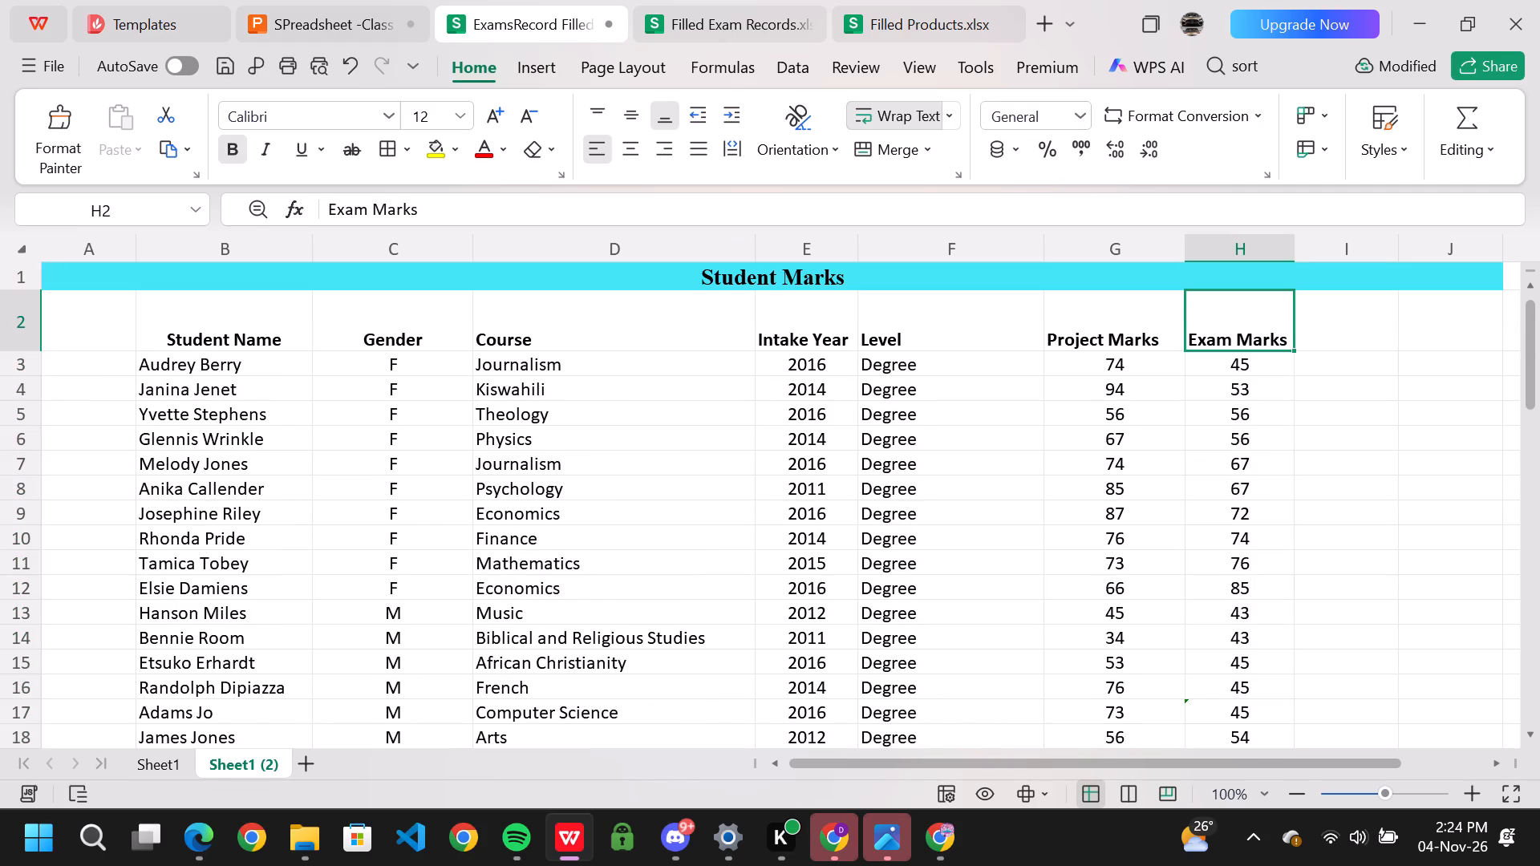
key("k")
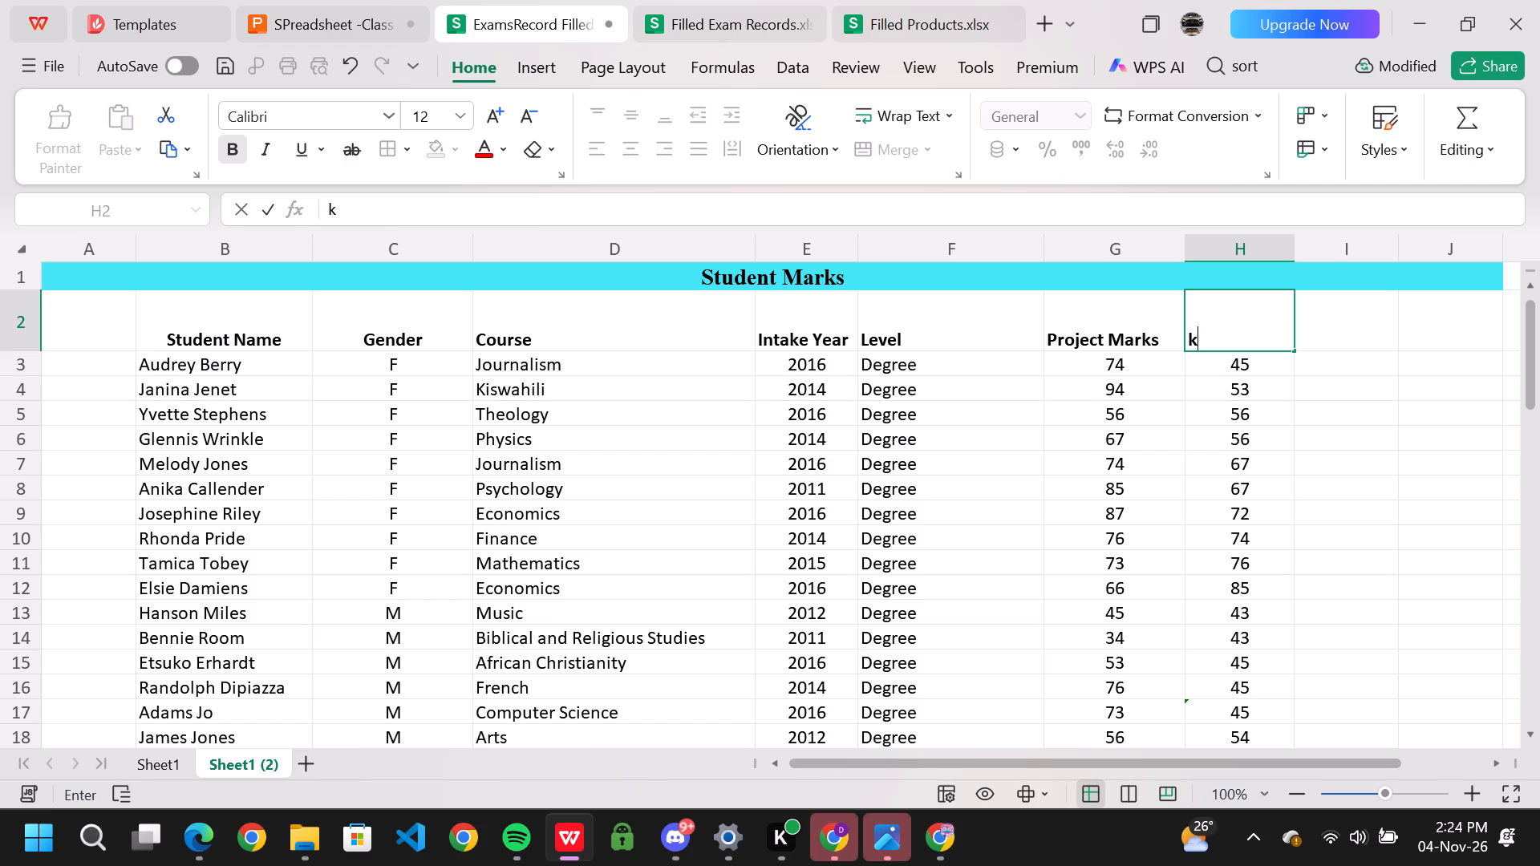
left_click(352, 68)
left_click(352, 68)
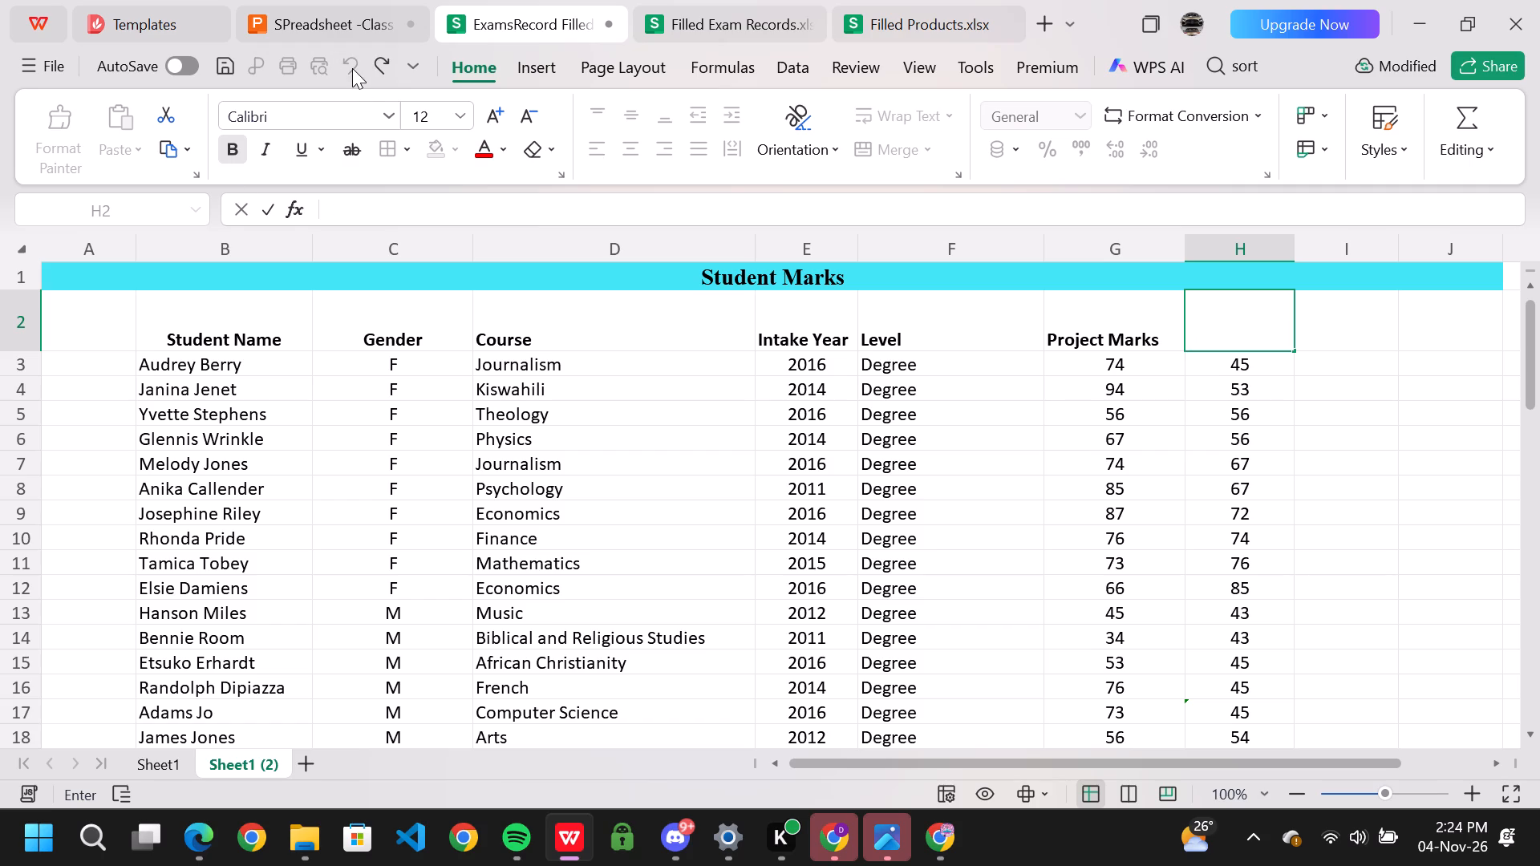
double_click(377, 67)
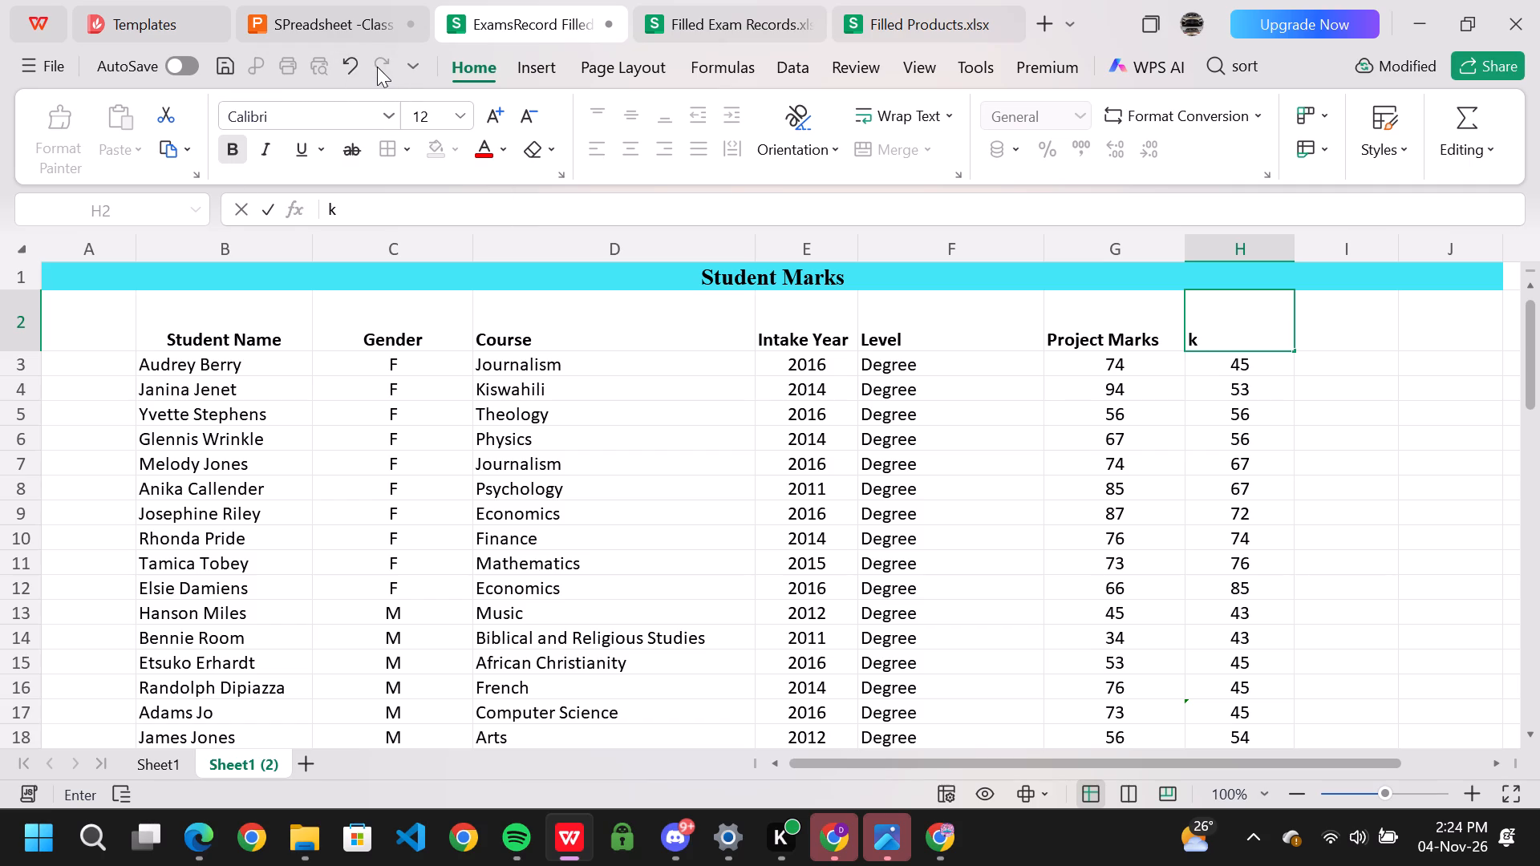
double_click(340, 75)
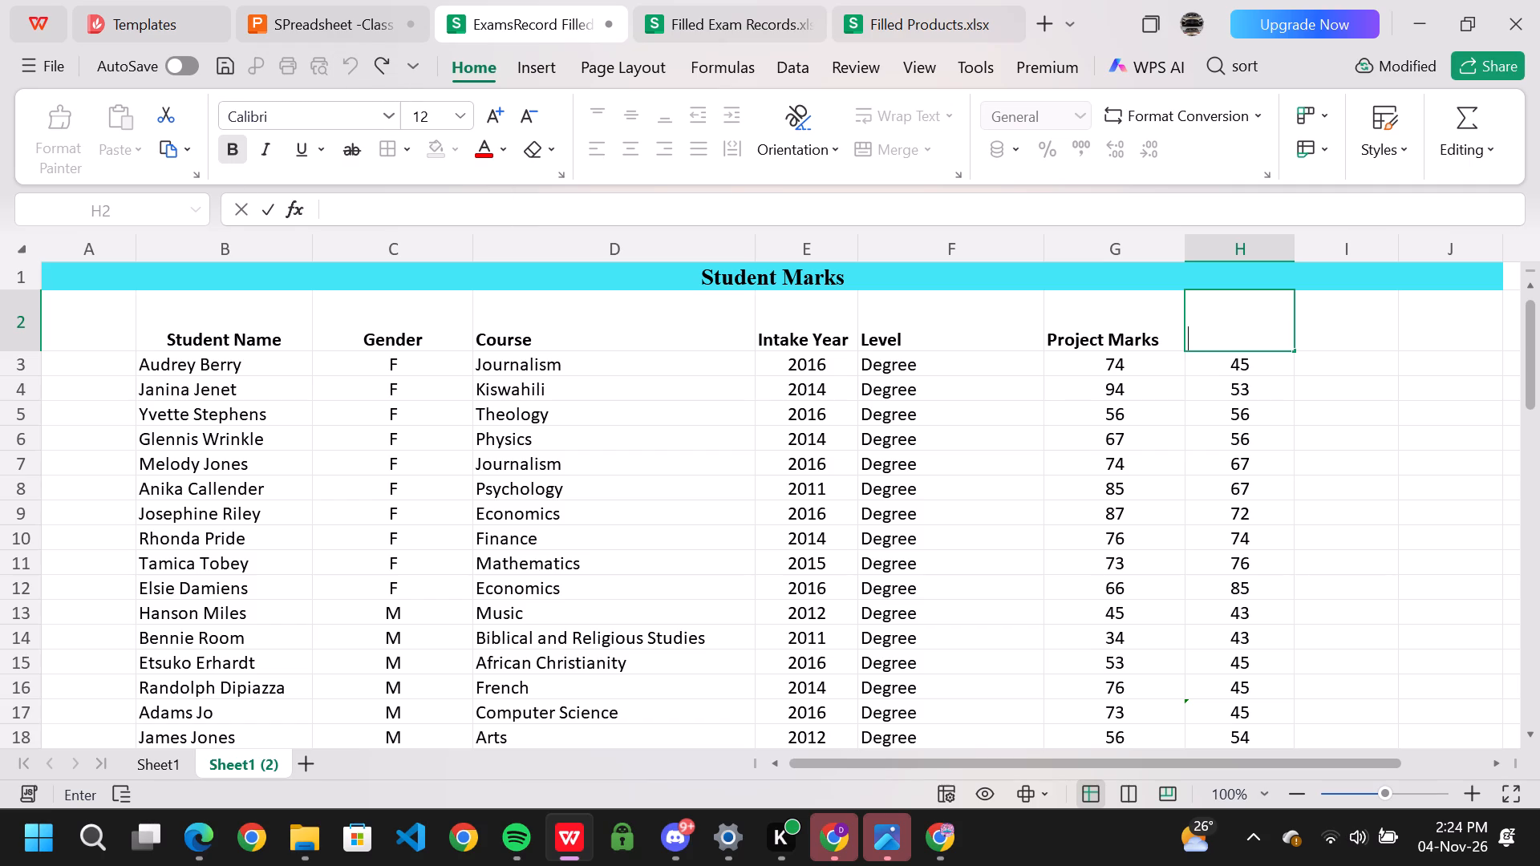
left_click(1297, 313)
left_click(1320, 322)
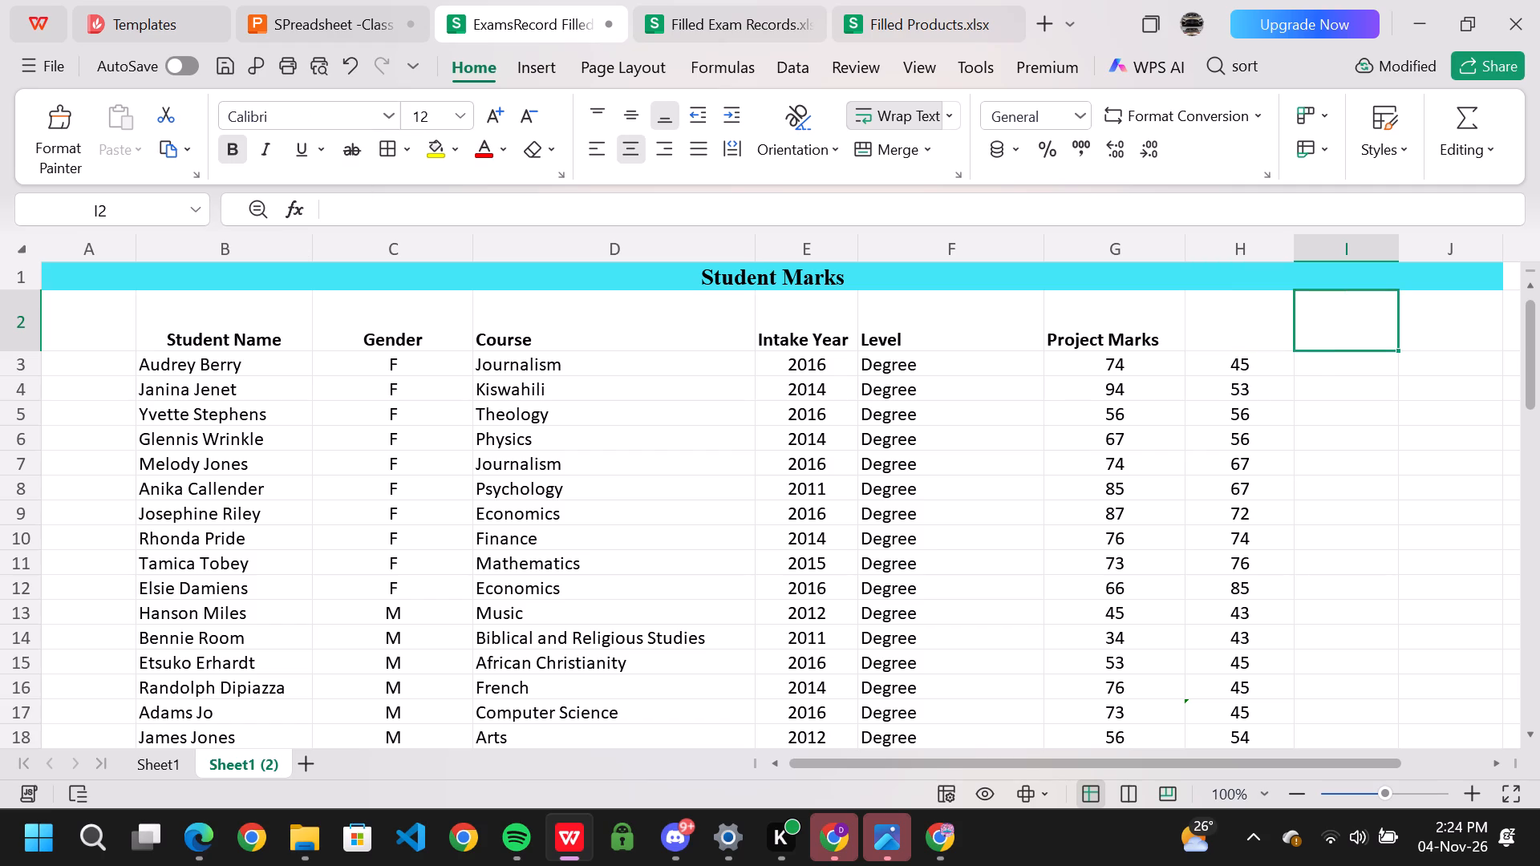
Select the range A2:E72, from the header row to the last record, and cut it.
left_click(112, 326)
key("shift+Right")
key("shift+Right")
key("shift+Right")
key("shift+Right")
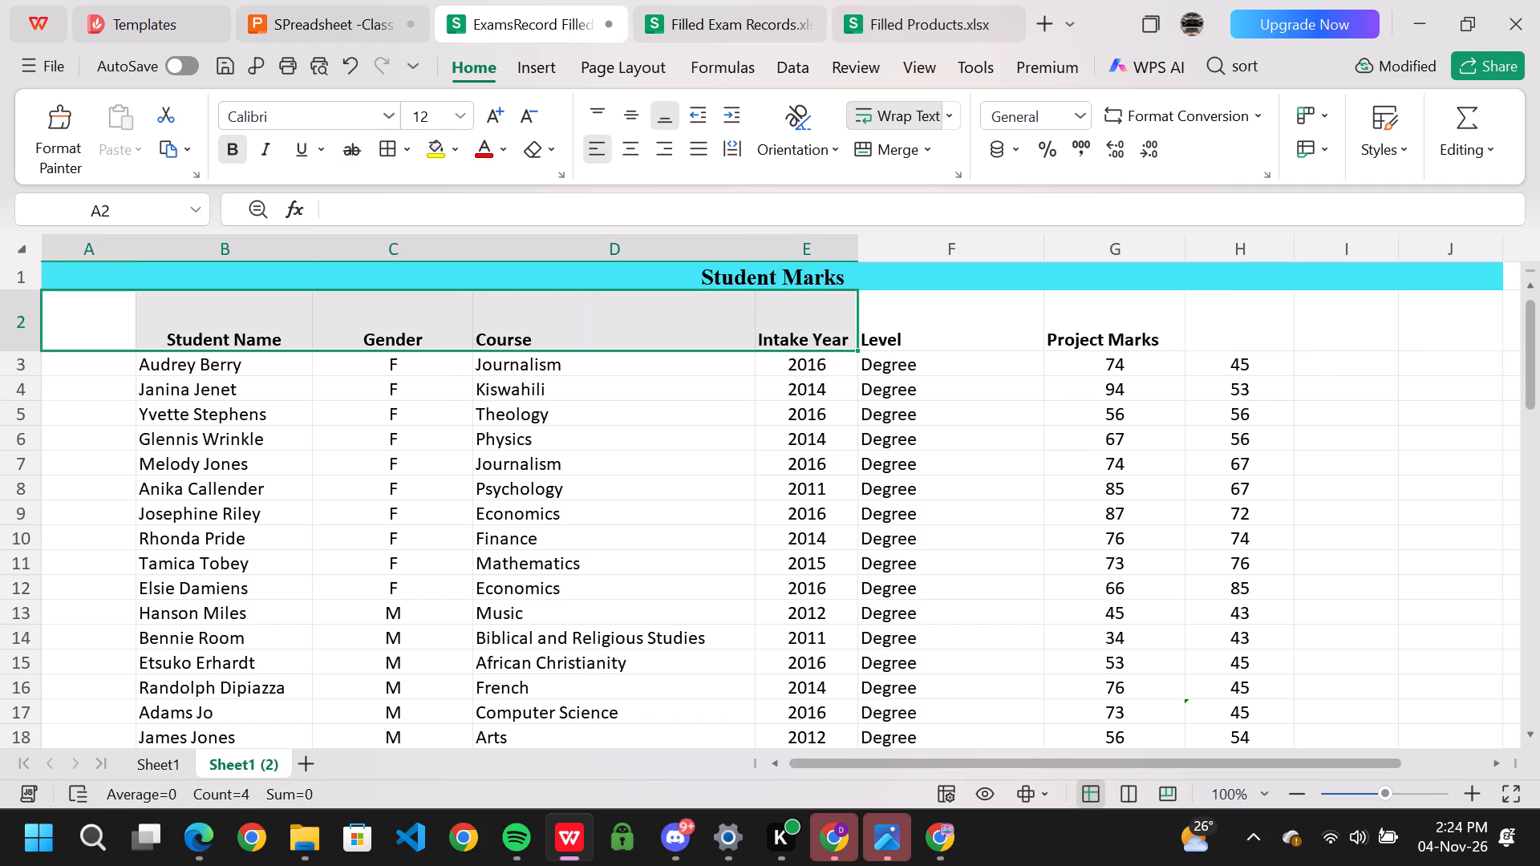
key("shift+Down")
key("shift+Down")
key("shift+Down")
key("shift+Down")
key("shift+Down")
key("shift+Down")
key("shift+Down")
key("shift+Down")
key("shift+Down")
key("shift+Down")
key("shift+Down")
key("shift+Down")
key("shift+Down")
key("shift+Down")
key("shift+Down")
key("shift+Down")
key("shift+Down")
key("shift+Down")
key("shift+Down")
key("shift+Down")
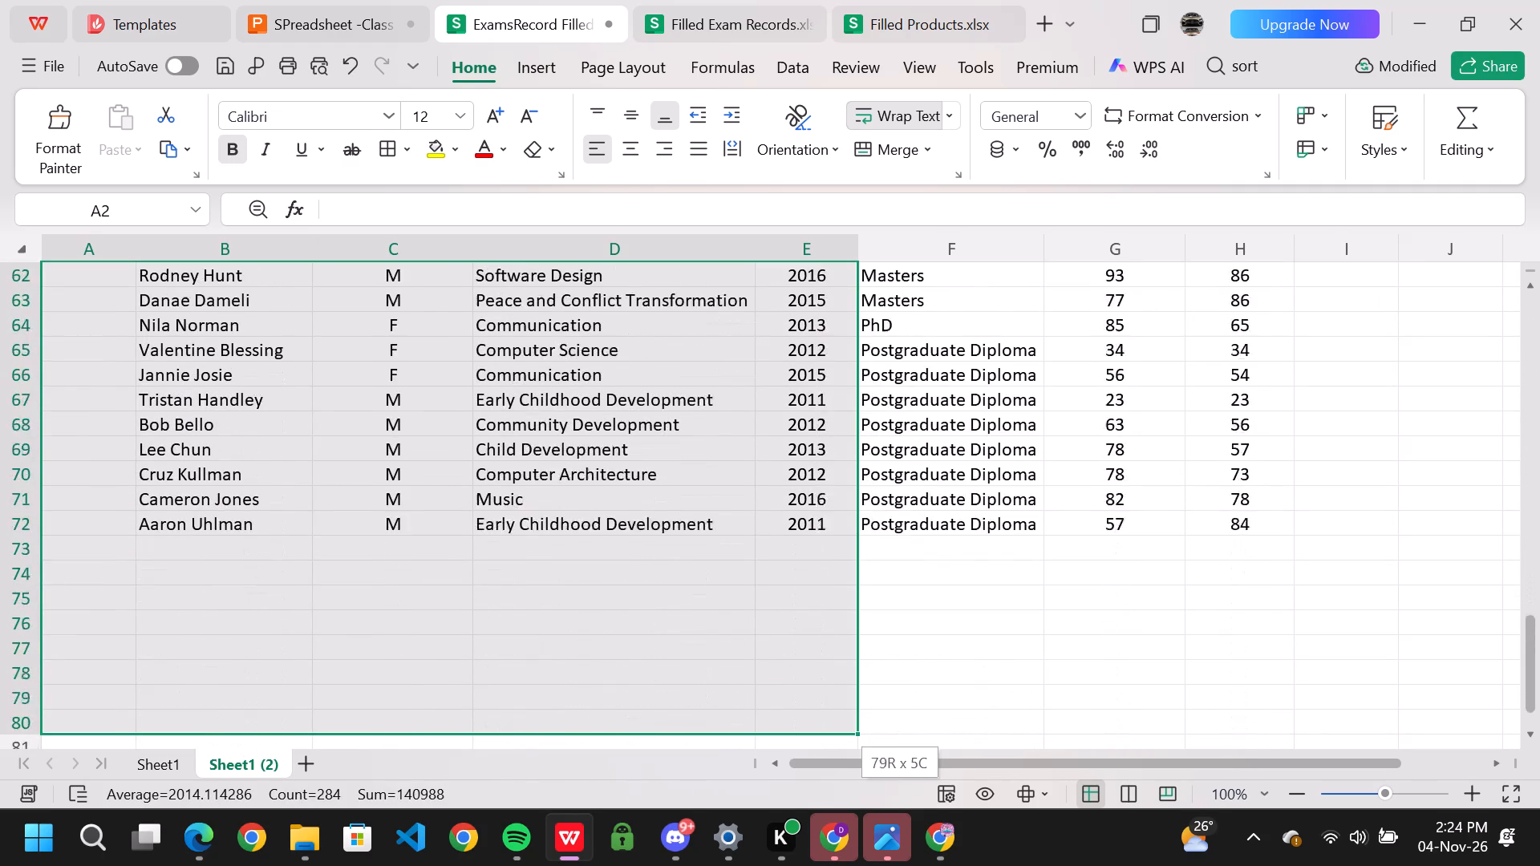
key("shift+Up")
key("shift+Up")
key("shift+Up")
key("shift+Up")
key("shift+Up")
key("shift+Up")
key("shift+Up")
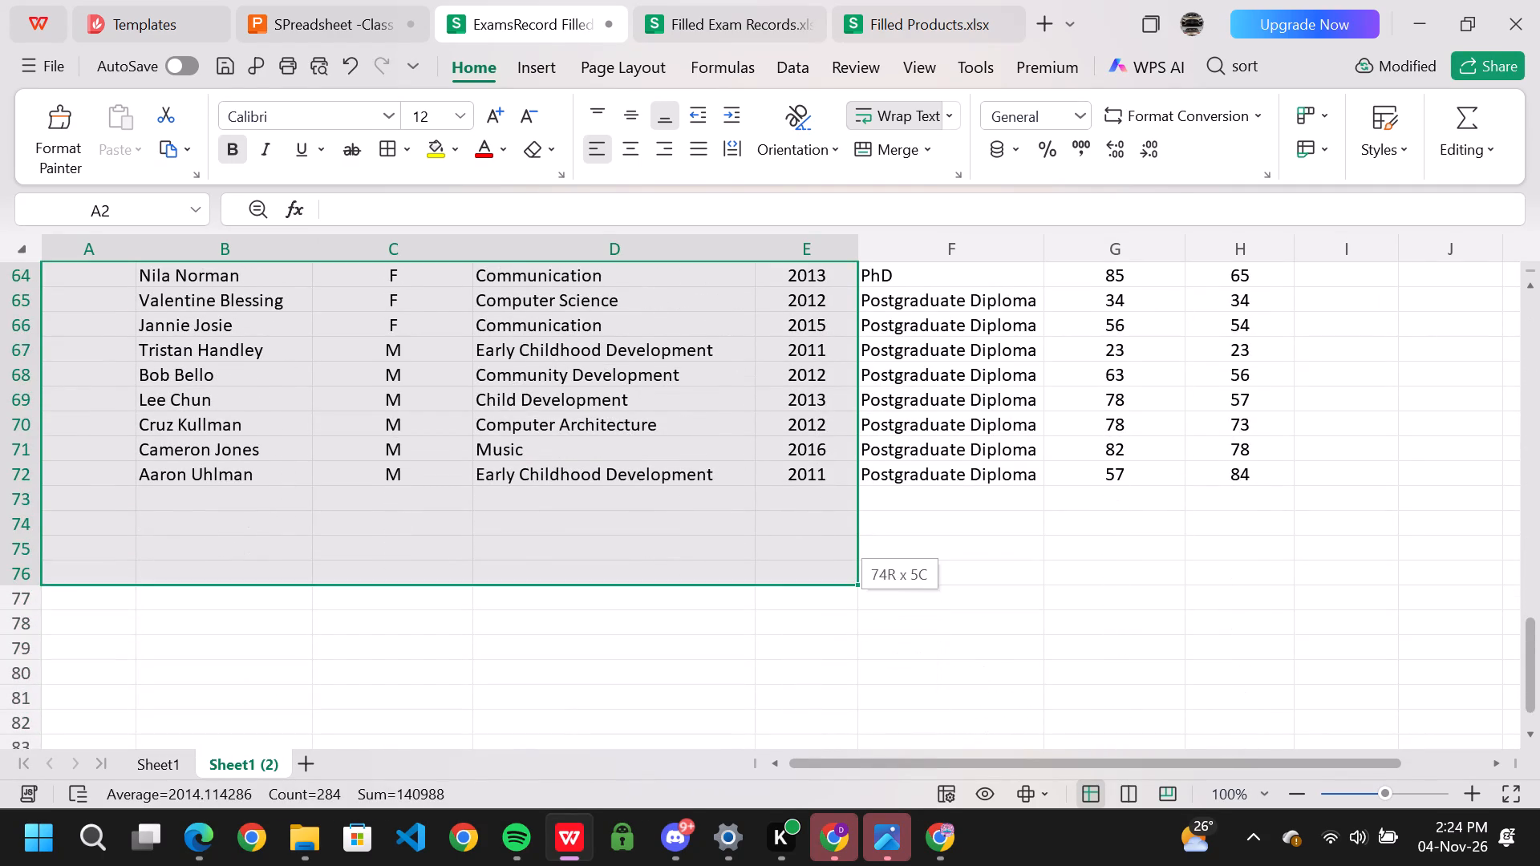
key("shift+Up")
key("shift+Up")
key("shift+Up")
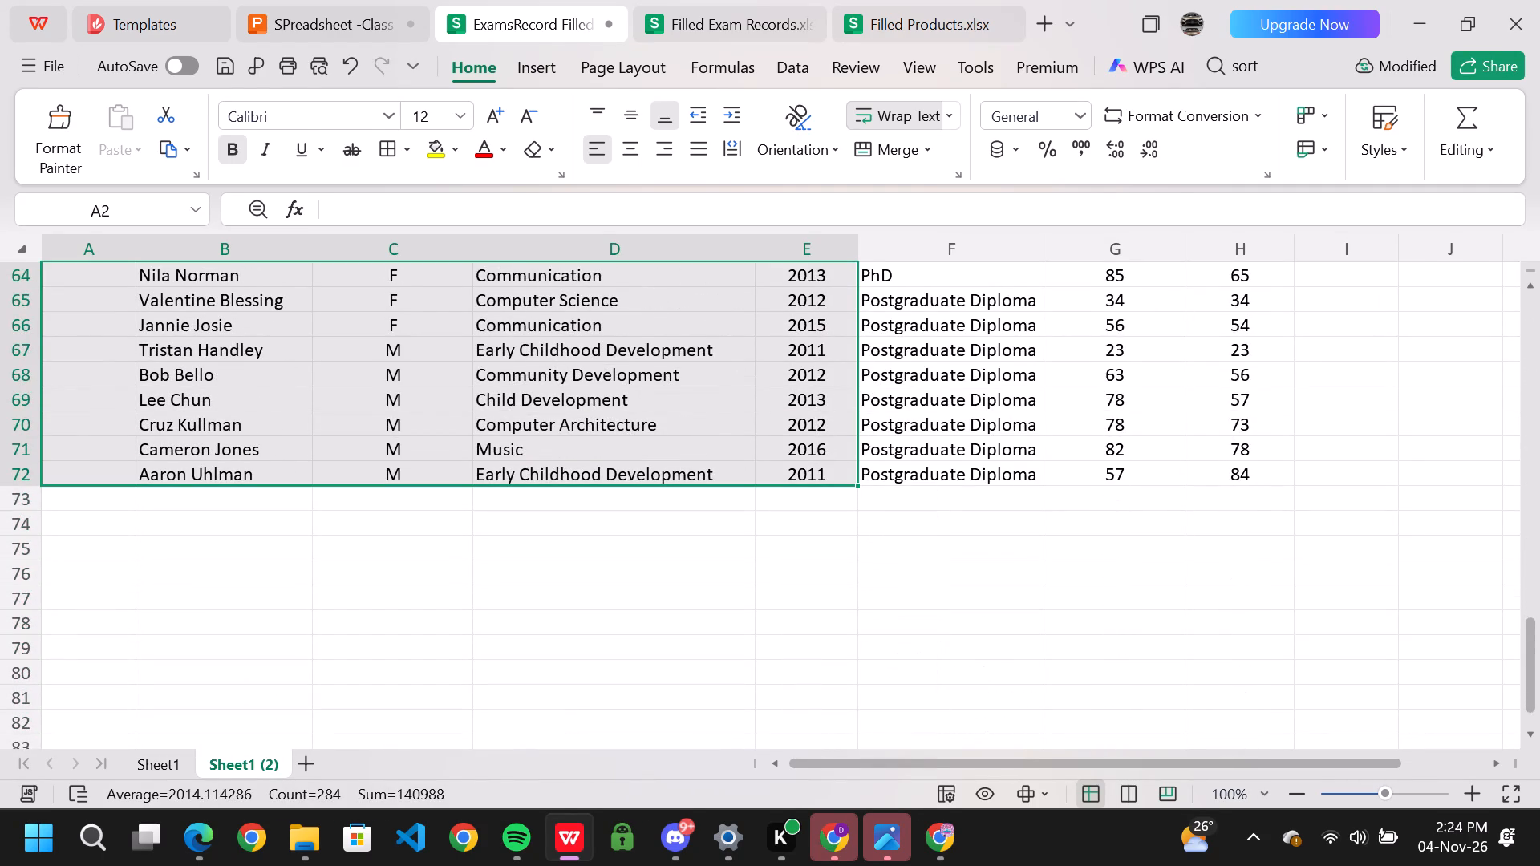
right_click(414, 413)
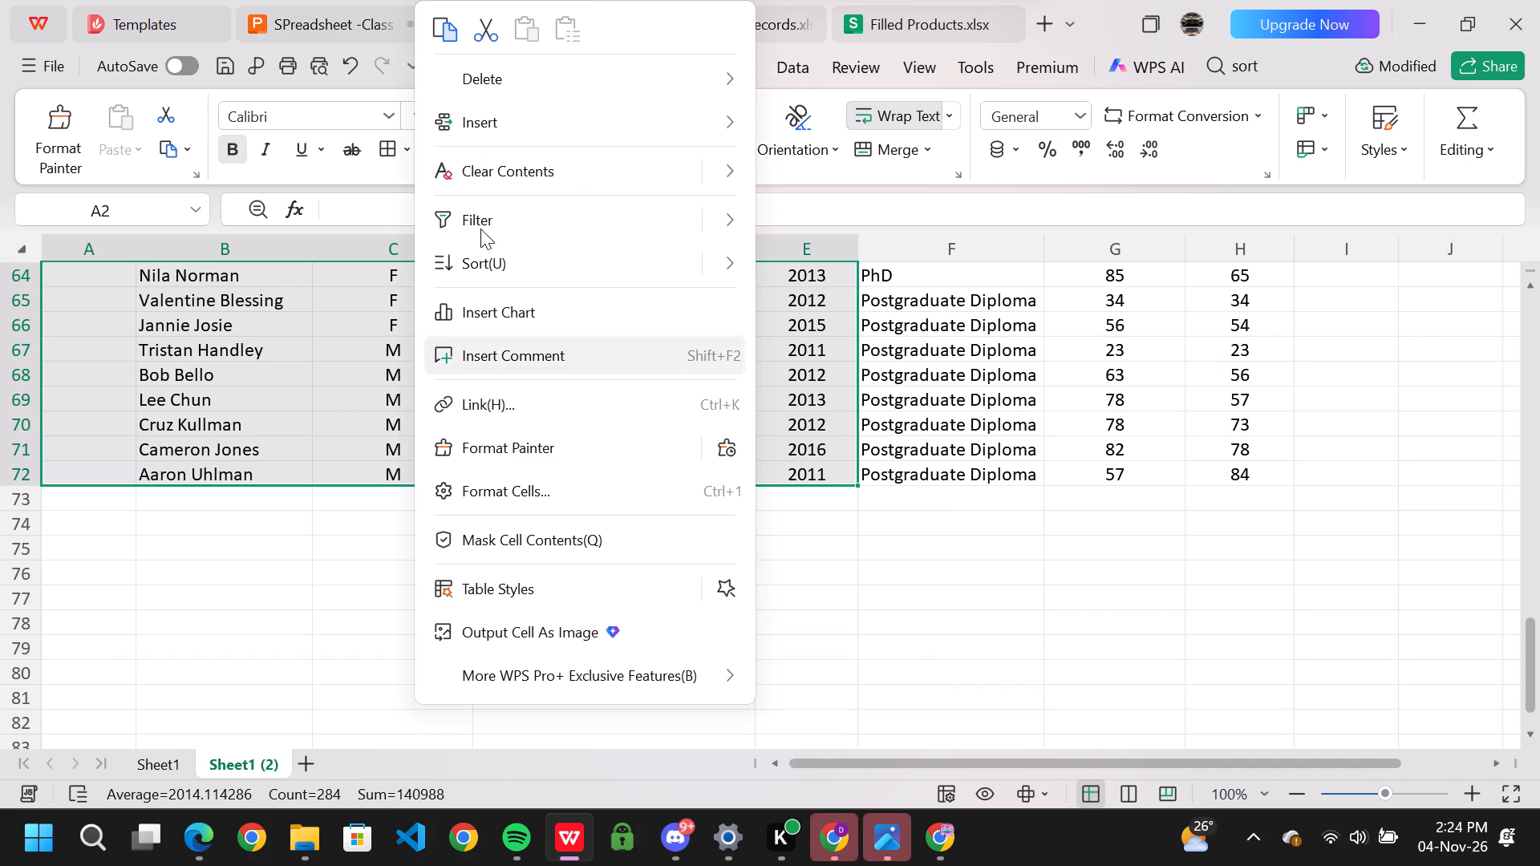
left_click(475, 20)
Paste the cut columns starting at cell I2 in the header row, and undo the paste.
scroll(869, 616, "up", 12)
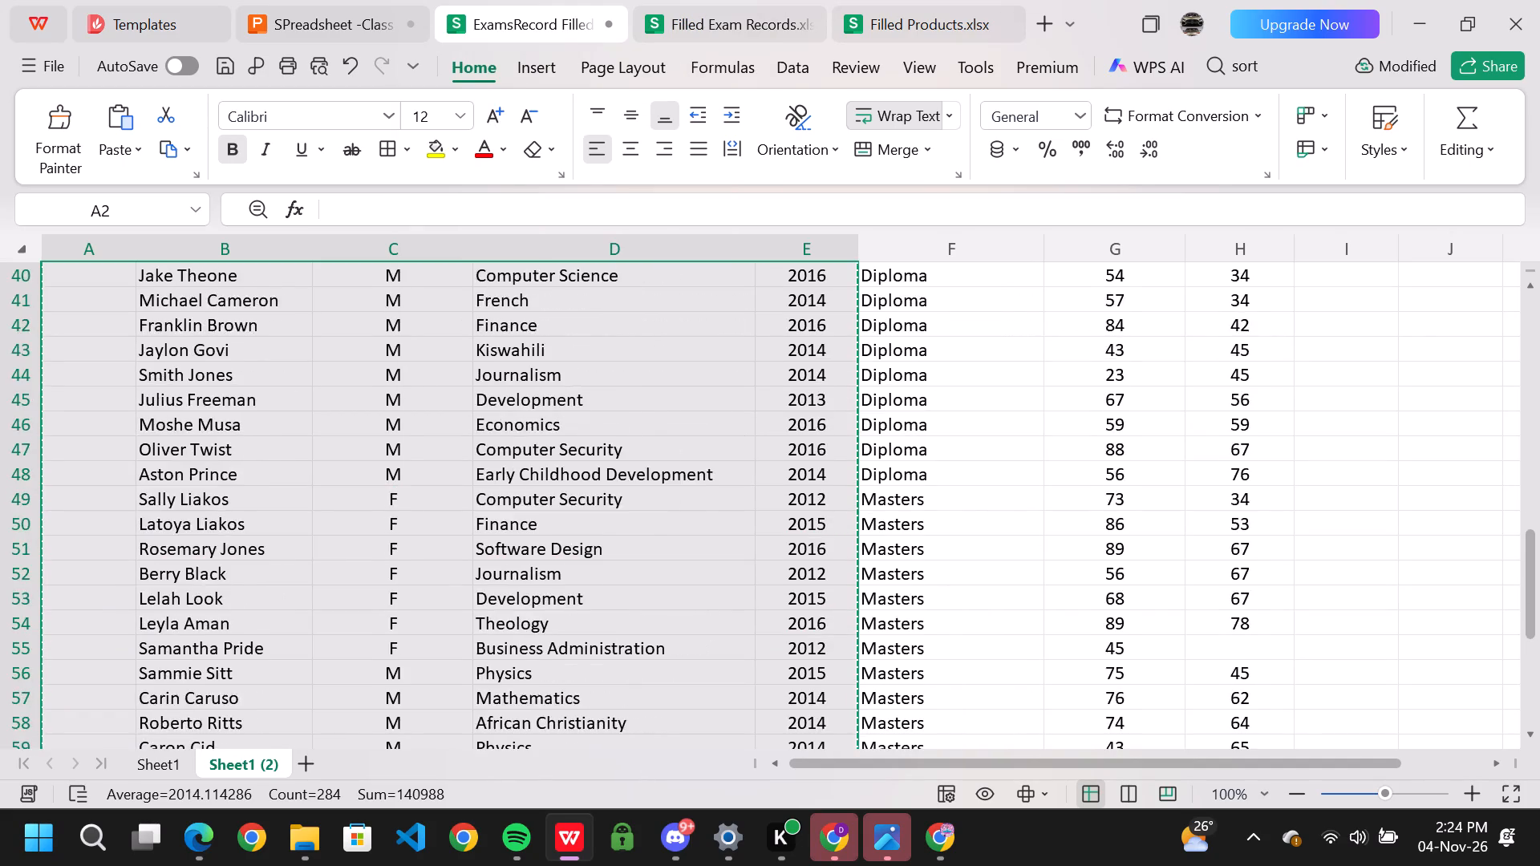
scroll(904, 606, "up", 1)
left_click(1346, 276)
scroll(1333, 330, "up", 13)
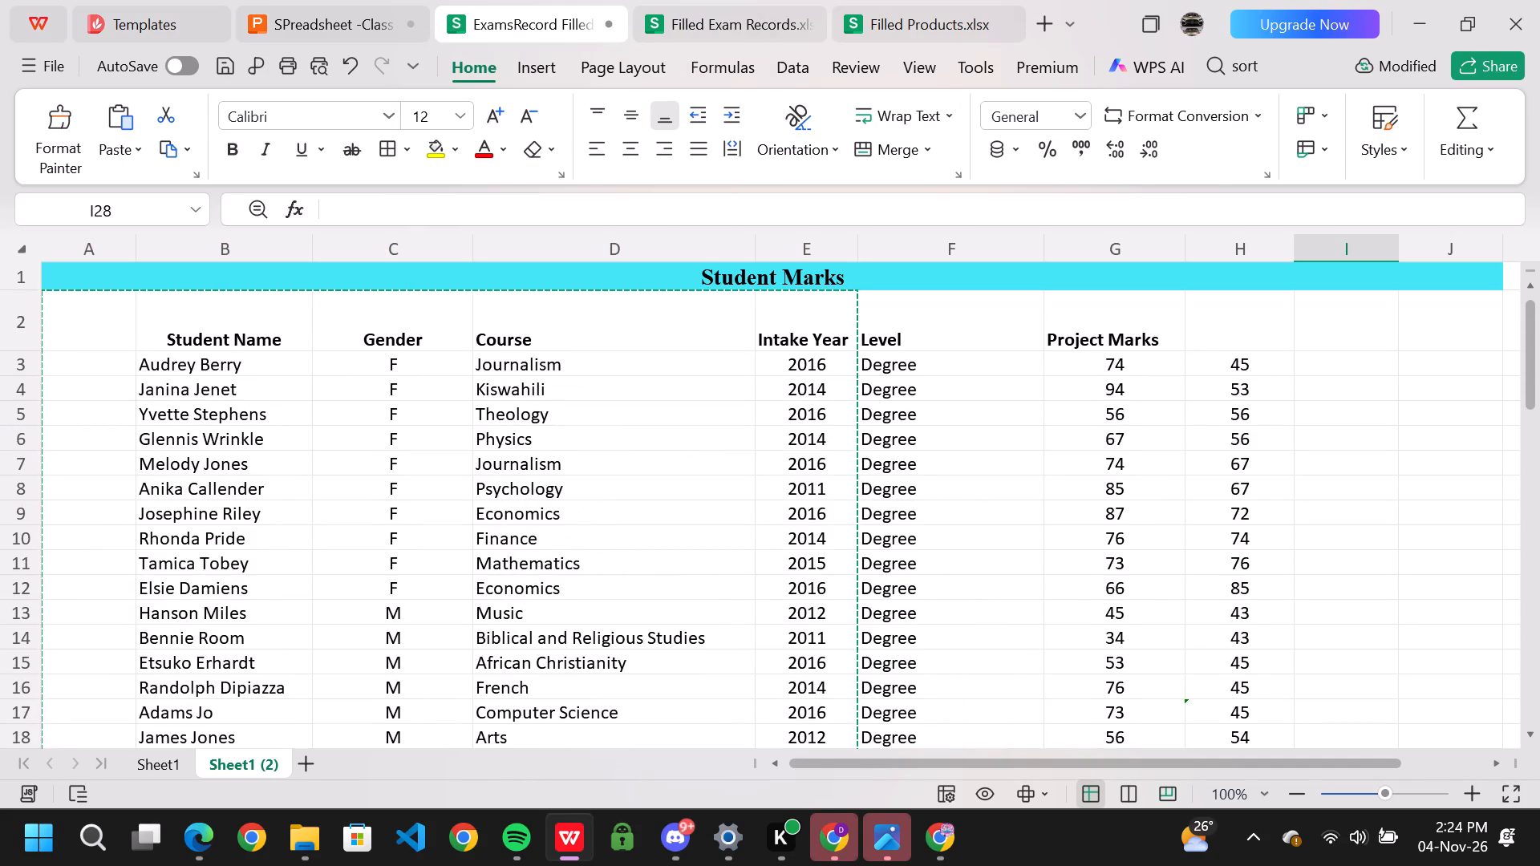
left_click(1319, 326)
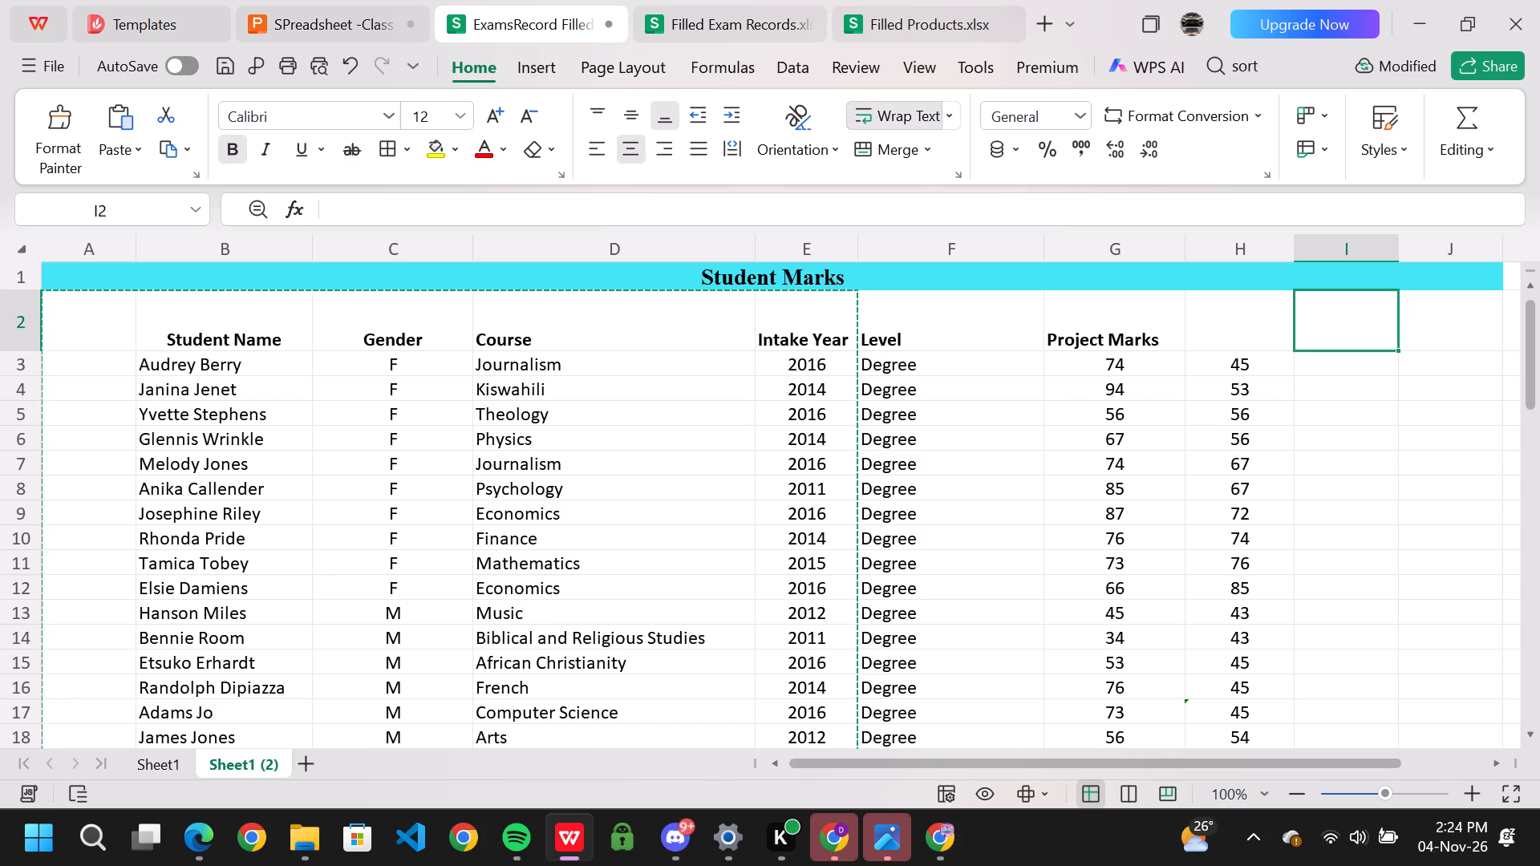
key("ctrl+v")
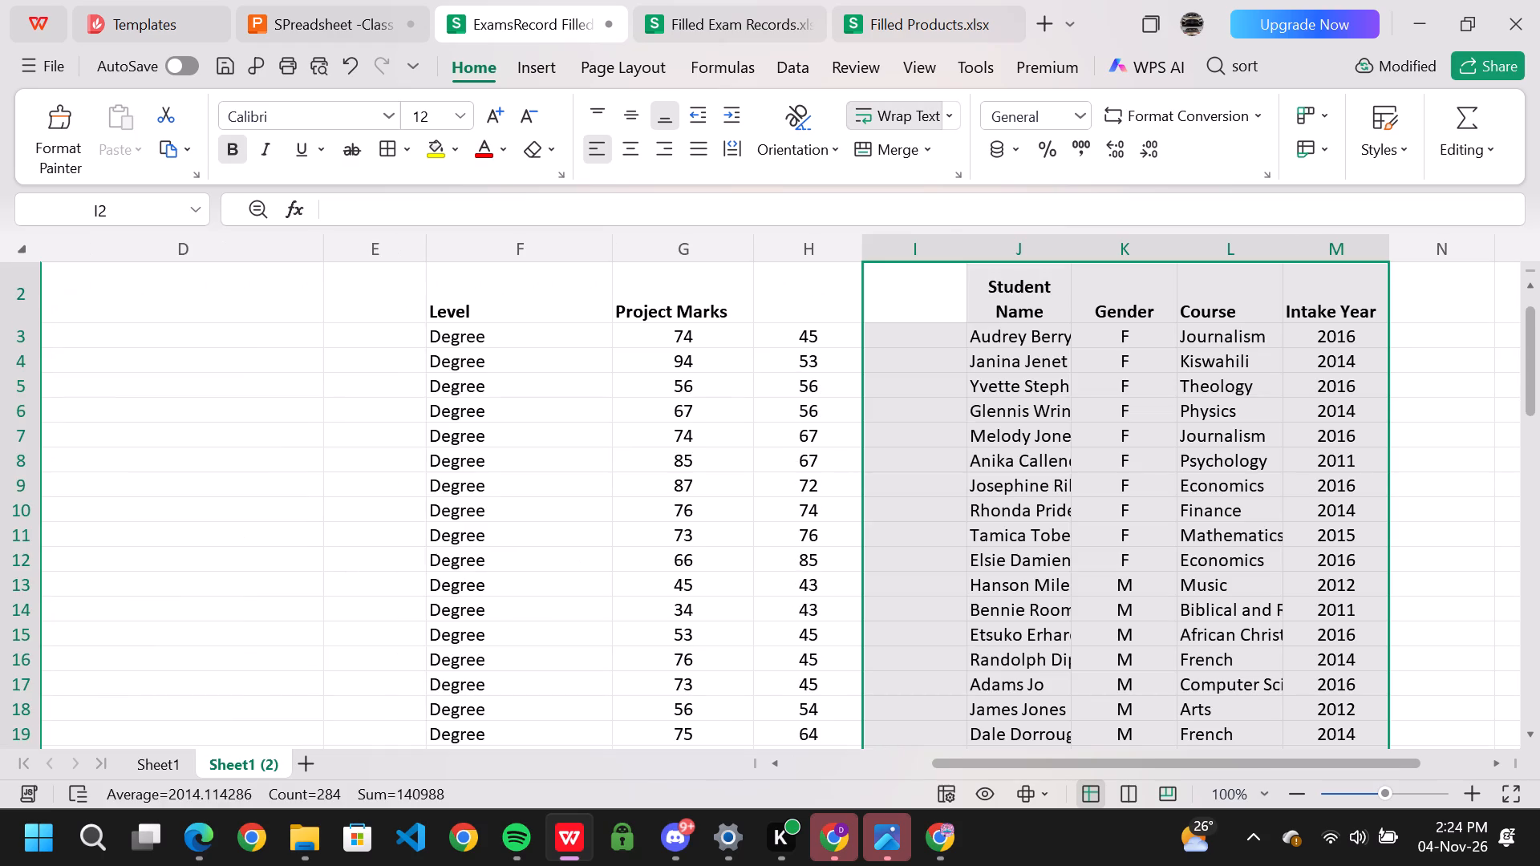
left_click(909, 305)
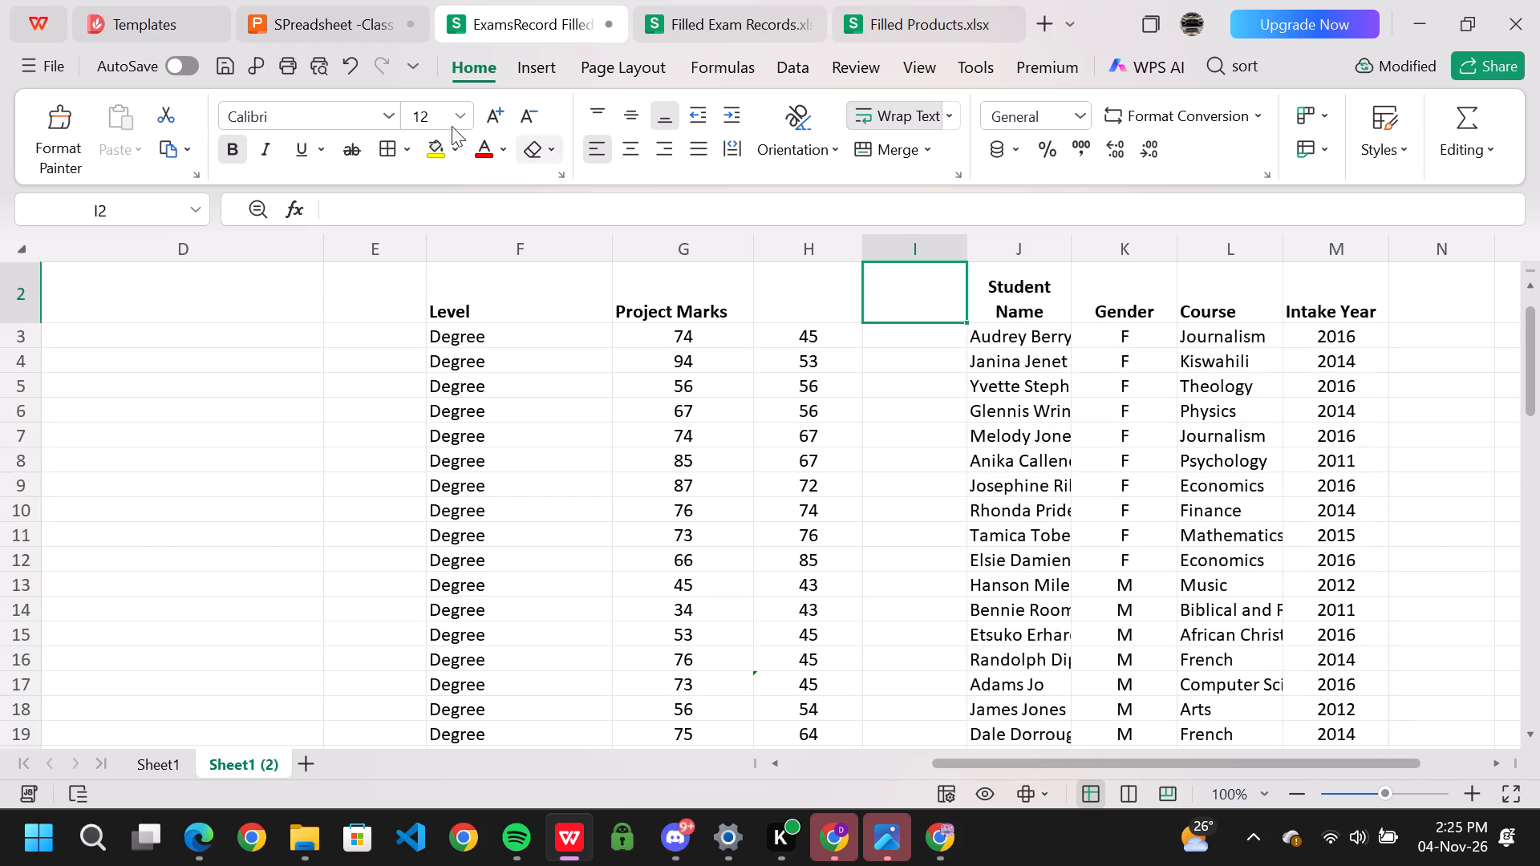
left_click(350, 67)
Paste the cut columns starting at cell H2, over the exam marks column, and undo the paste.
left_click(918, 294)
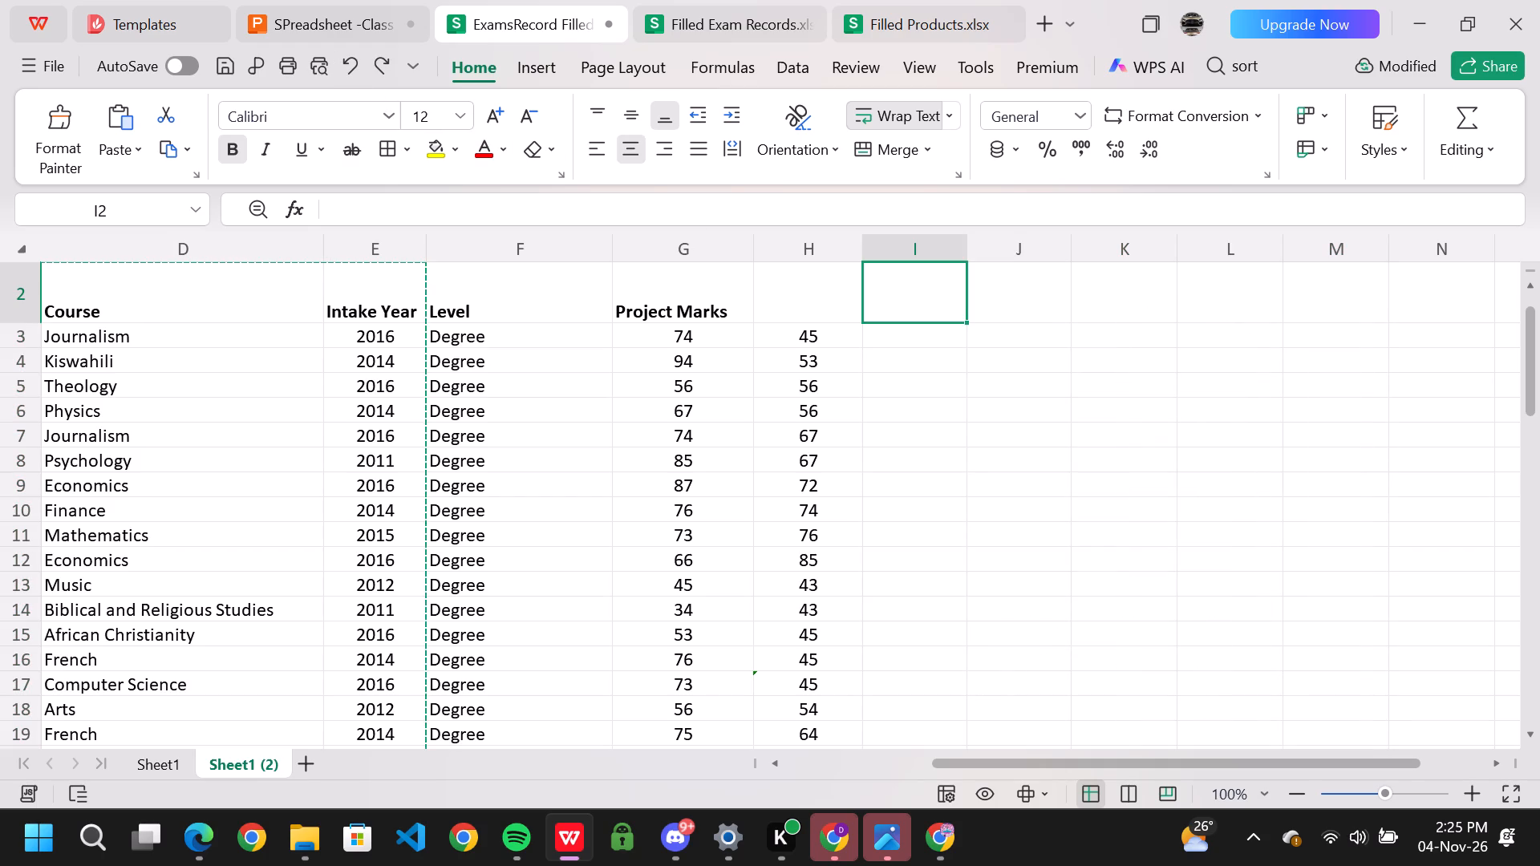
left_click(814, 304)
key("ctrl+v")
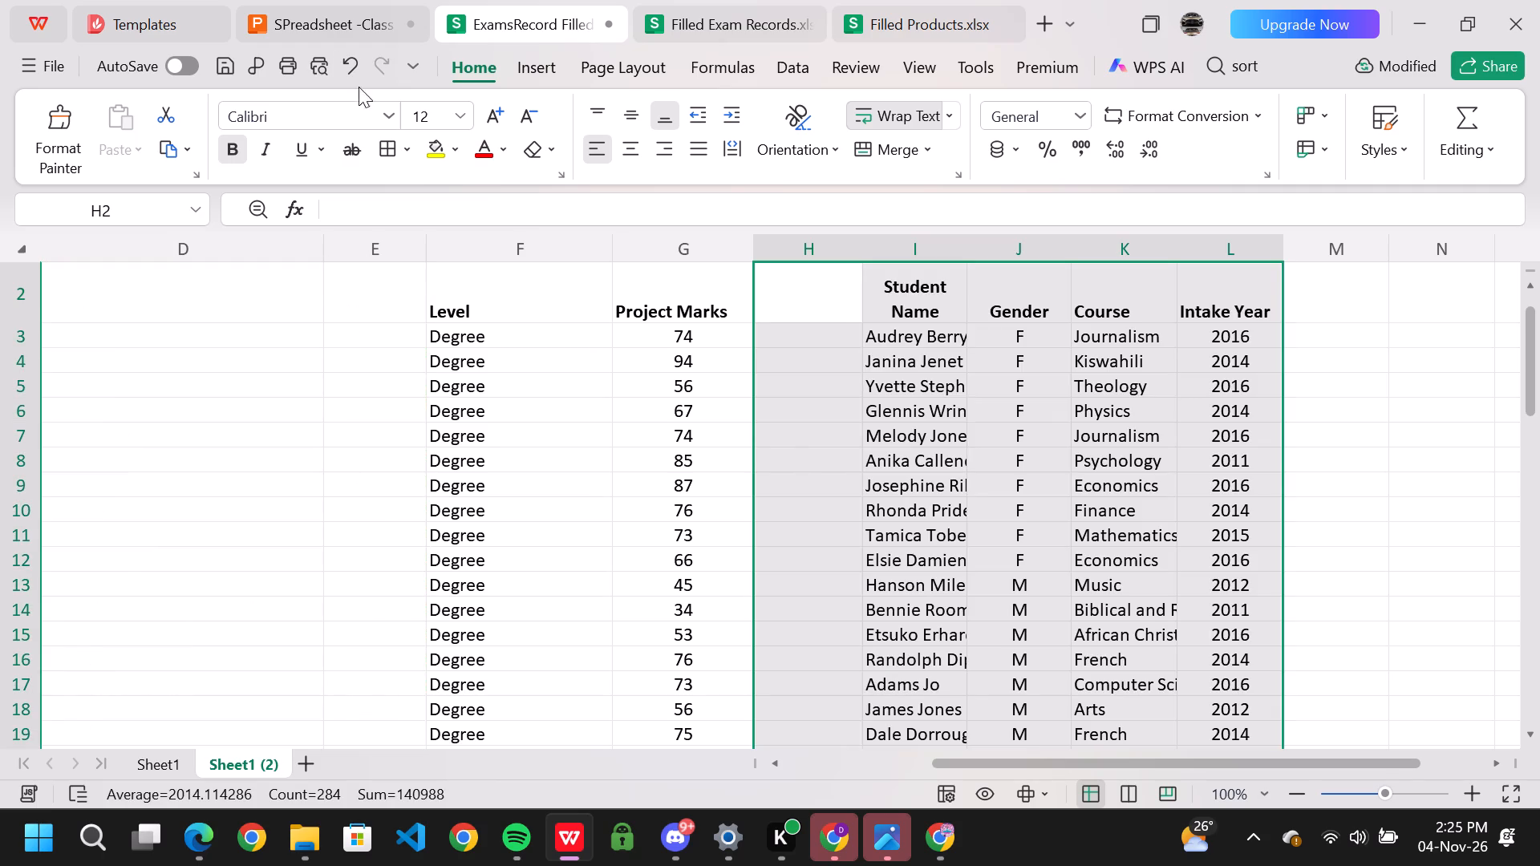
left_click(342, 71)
Paste the cut first five columns after the exam marks column, starting at cell I2.
left_click(915, 337)
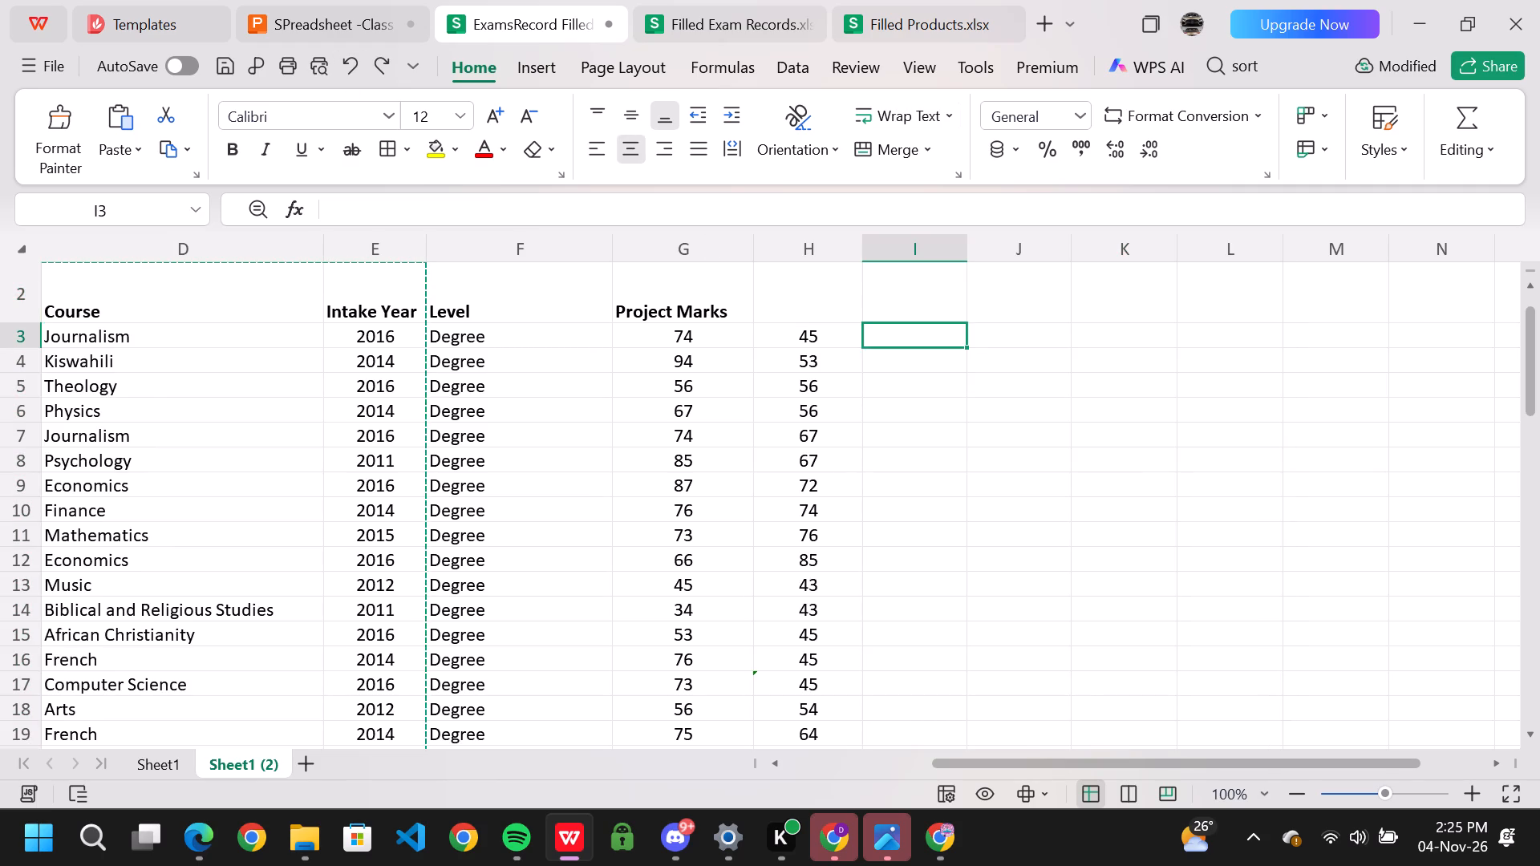
left_click(916, 306)
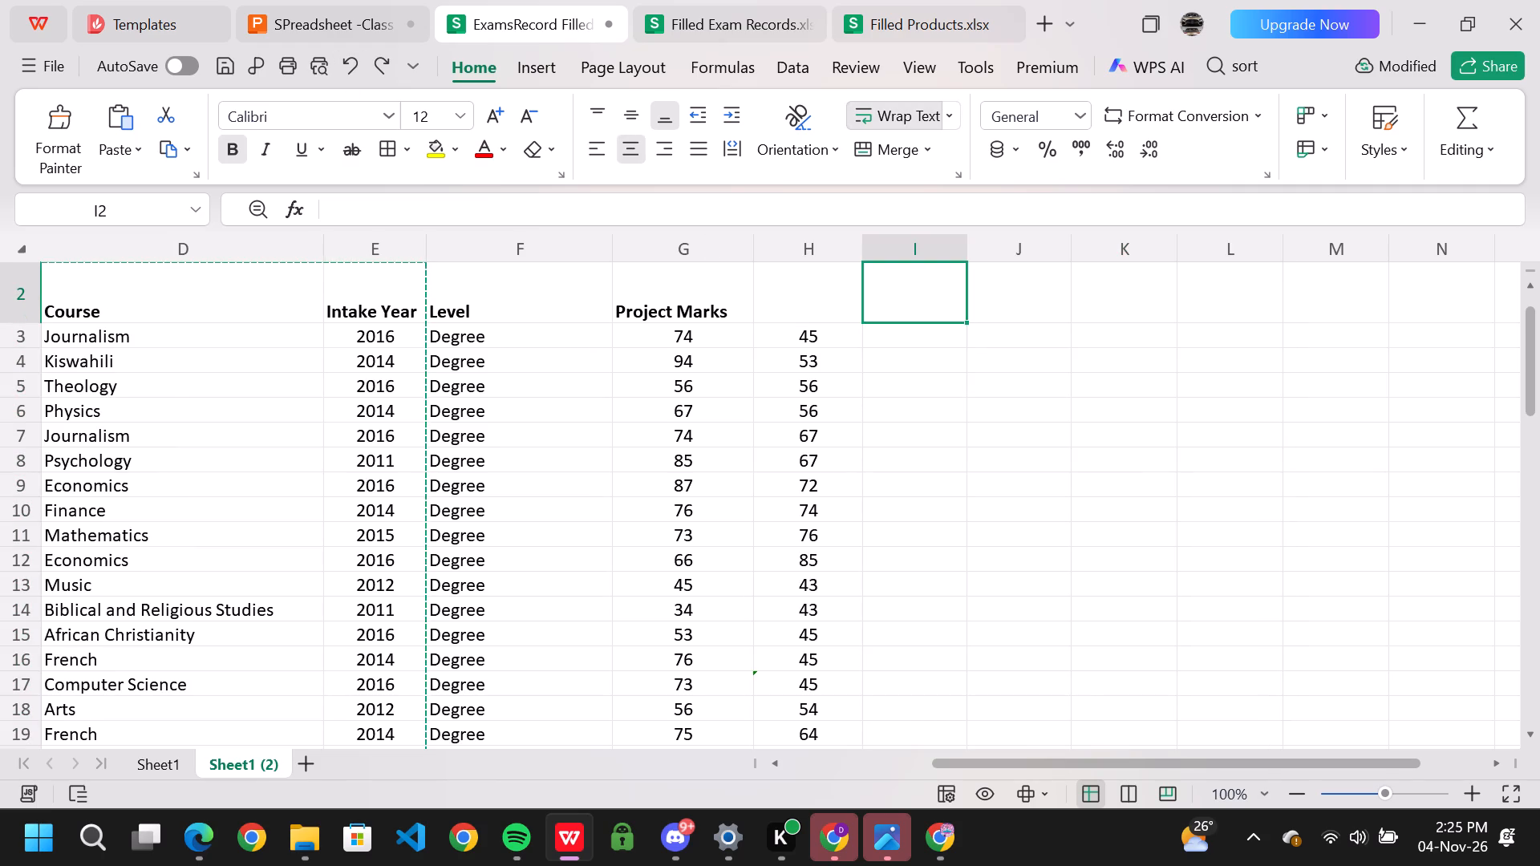
key("ctrl+v")
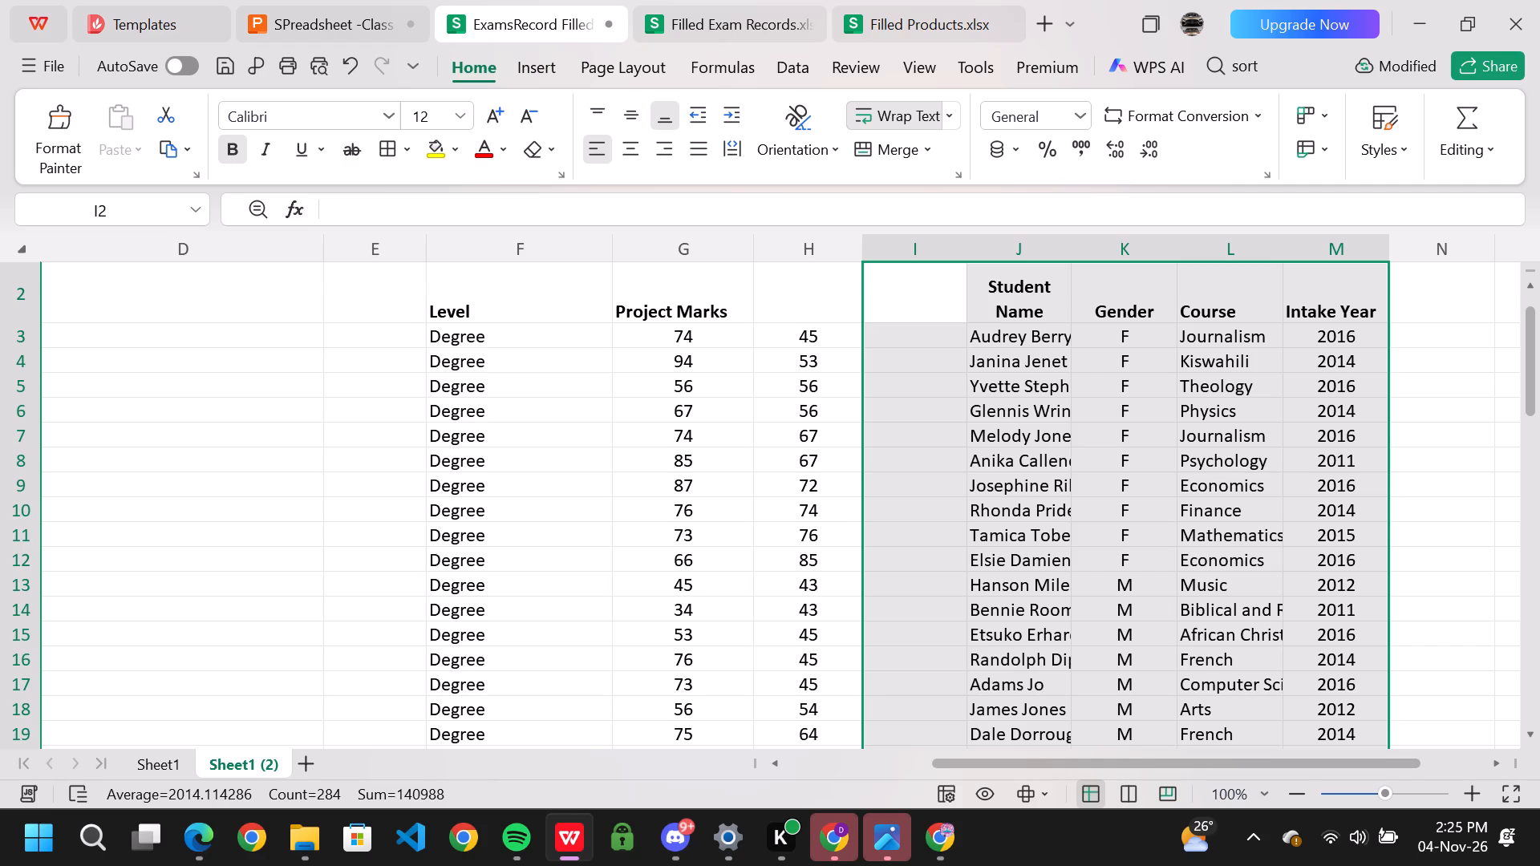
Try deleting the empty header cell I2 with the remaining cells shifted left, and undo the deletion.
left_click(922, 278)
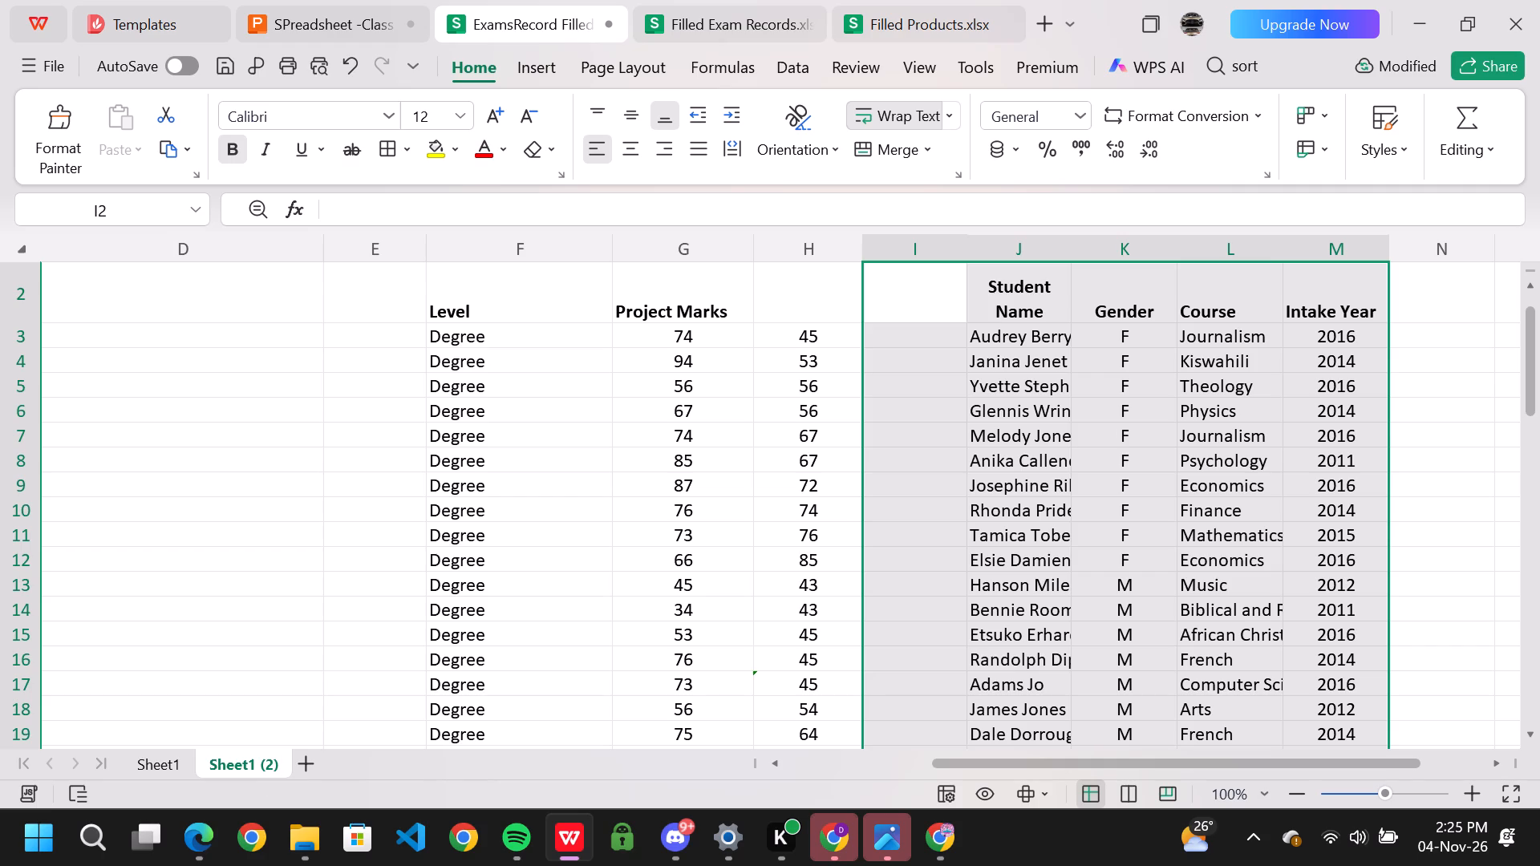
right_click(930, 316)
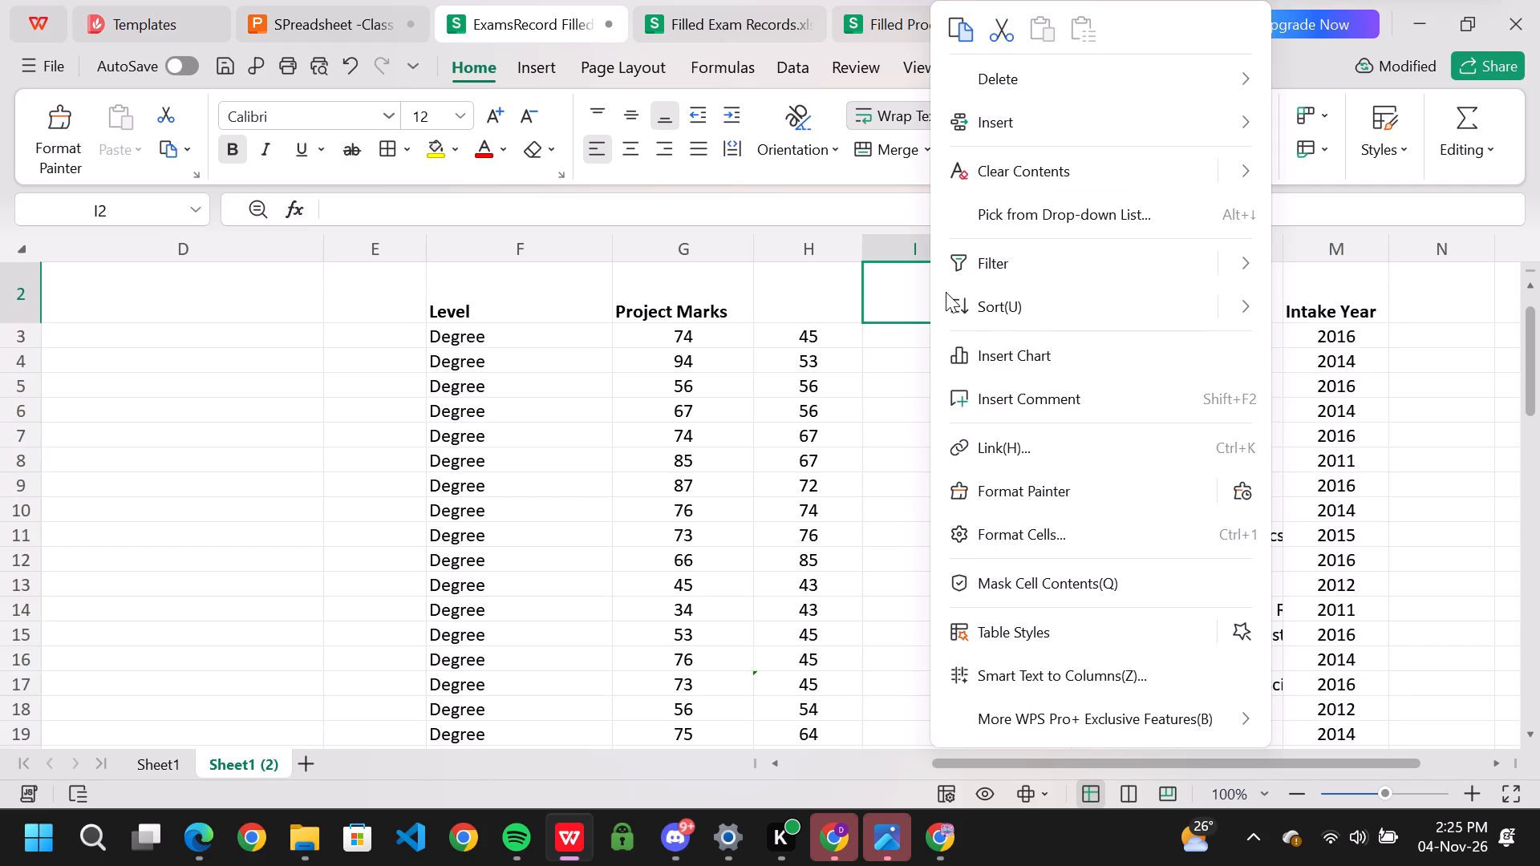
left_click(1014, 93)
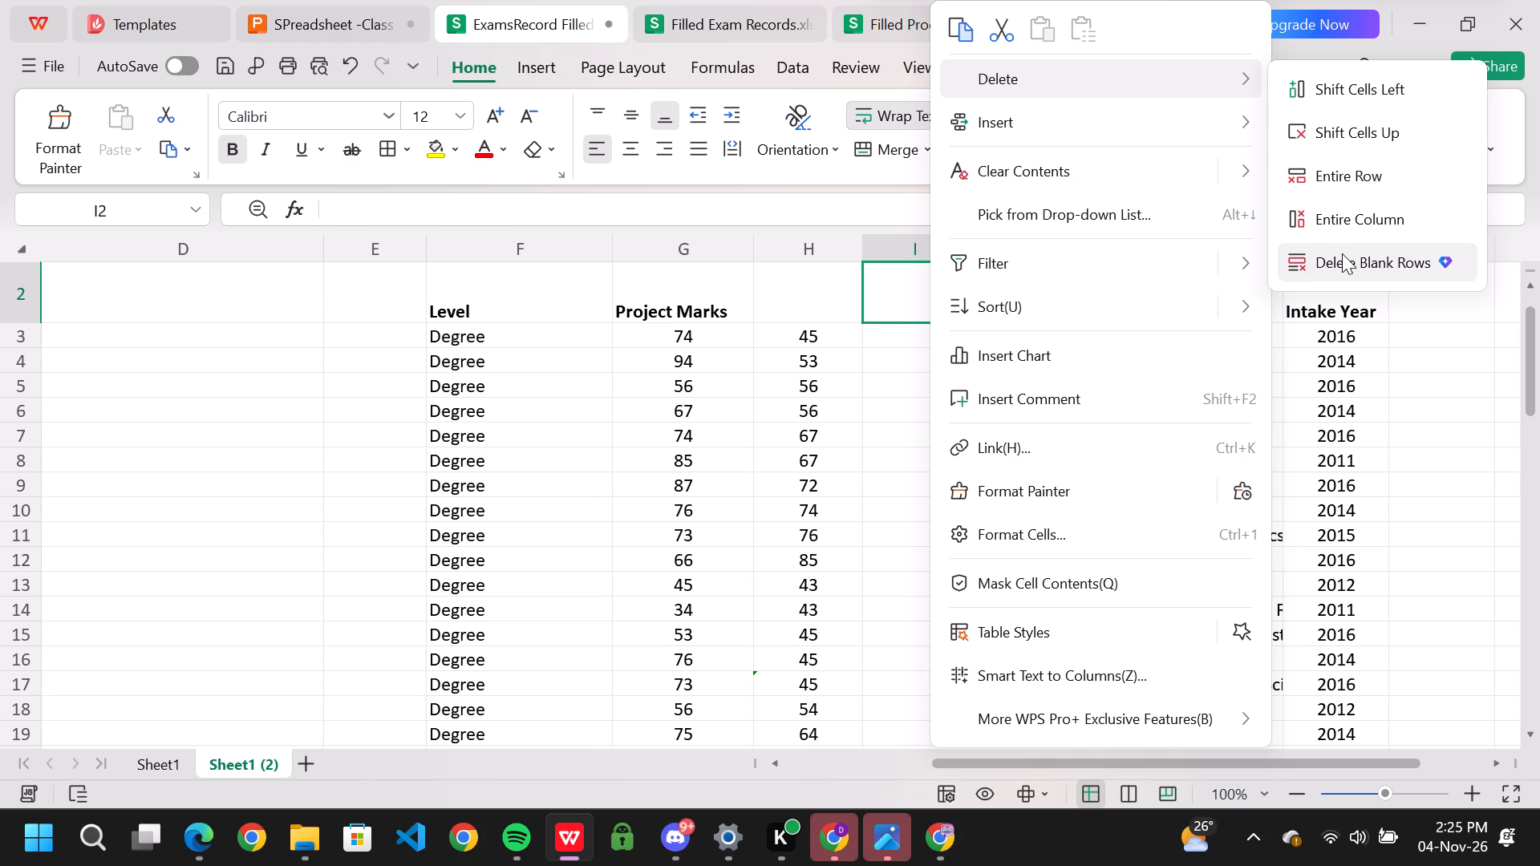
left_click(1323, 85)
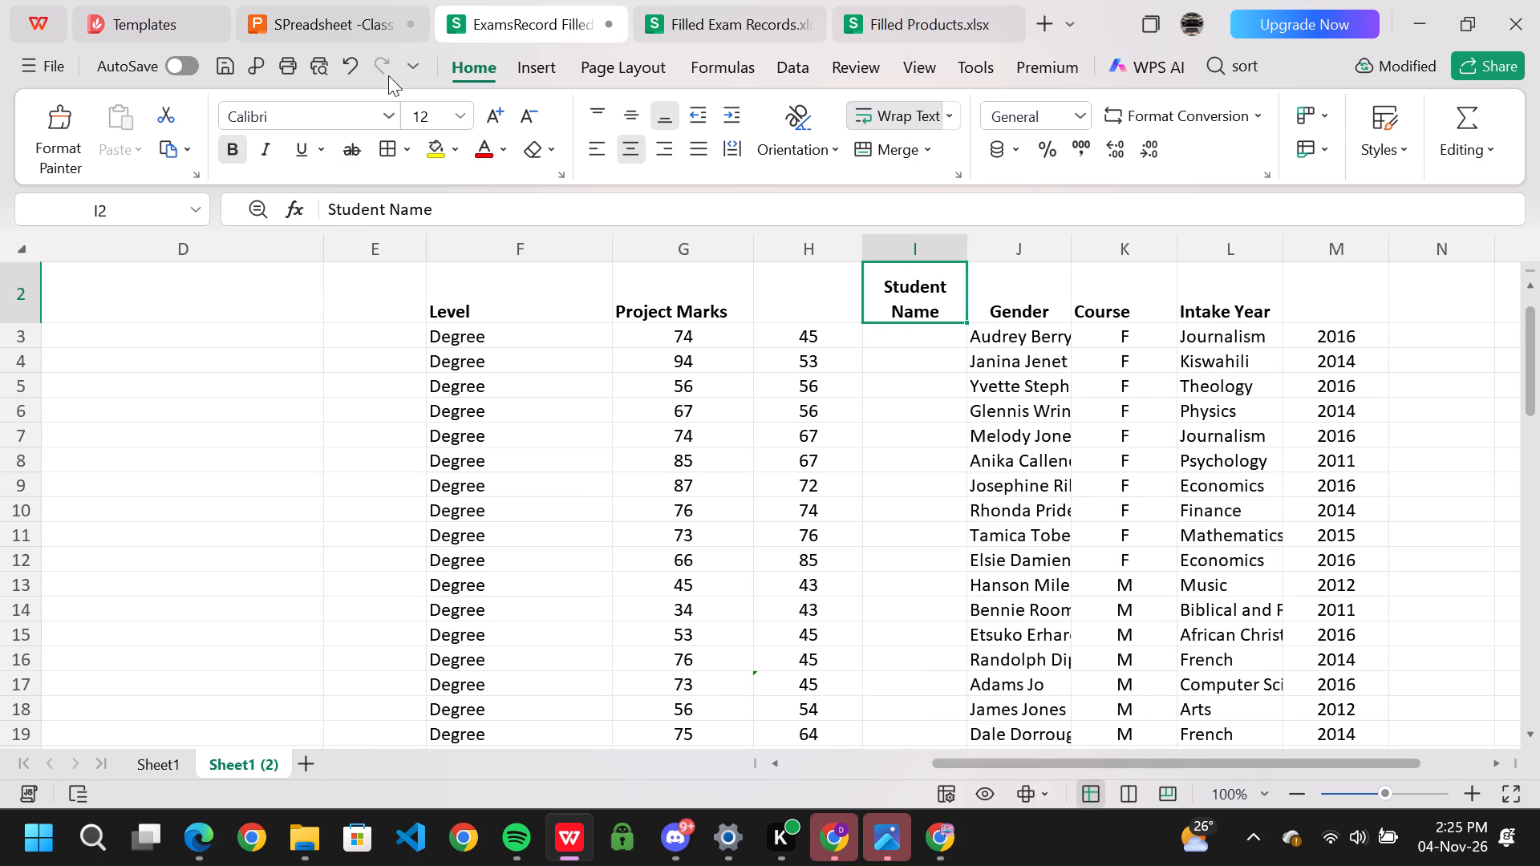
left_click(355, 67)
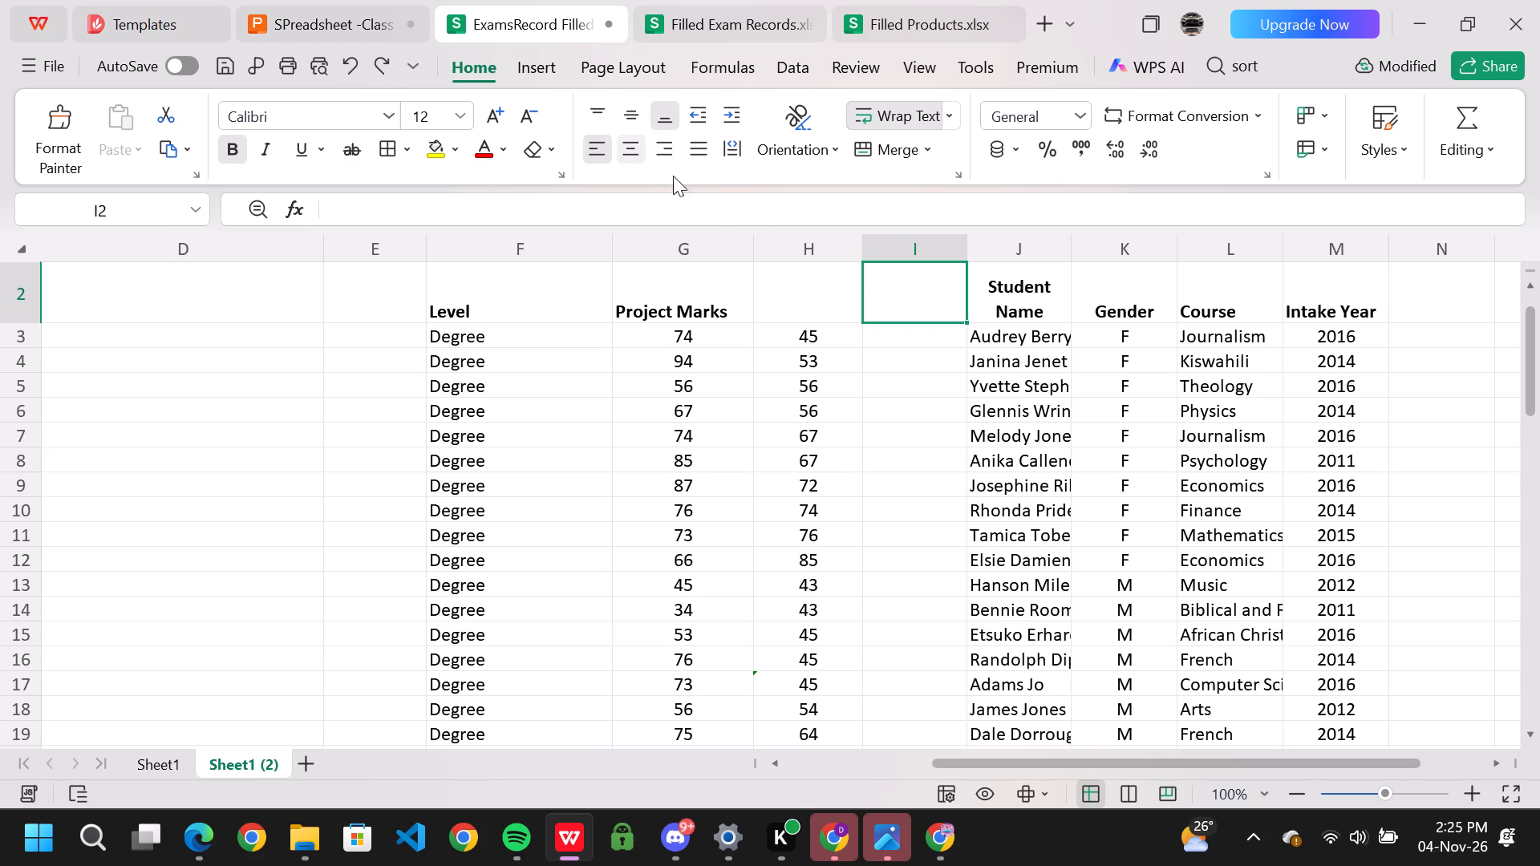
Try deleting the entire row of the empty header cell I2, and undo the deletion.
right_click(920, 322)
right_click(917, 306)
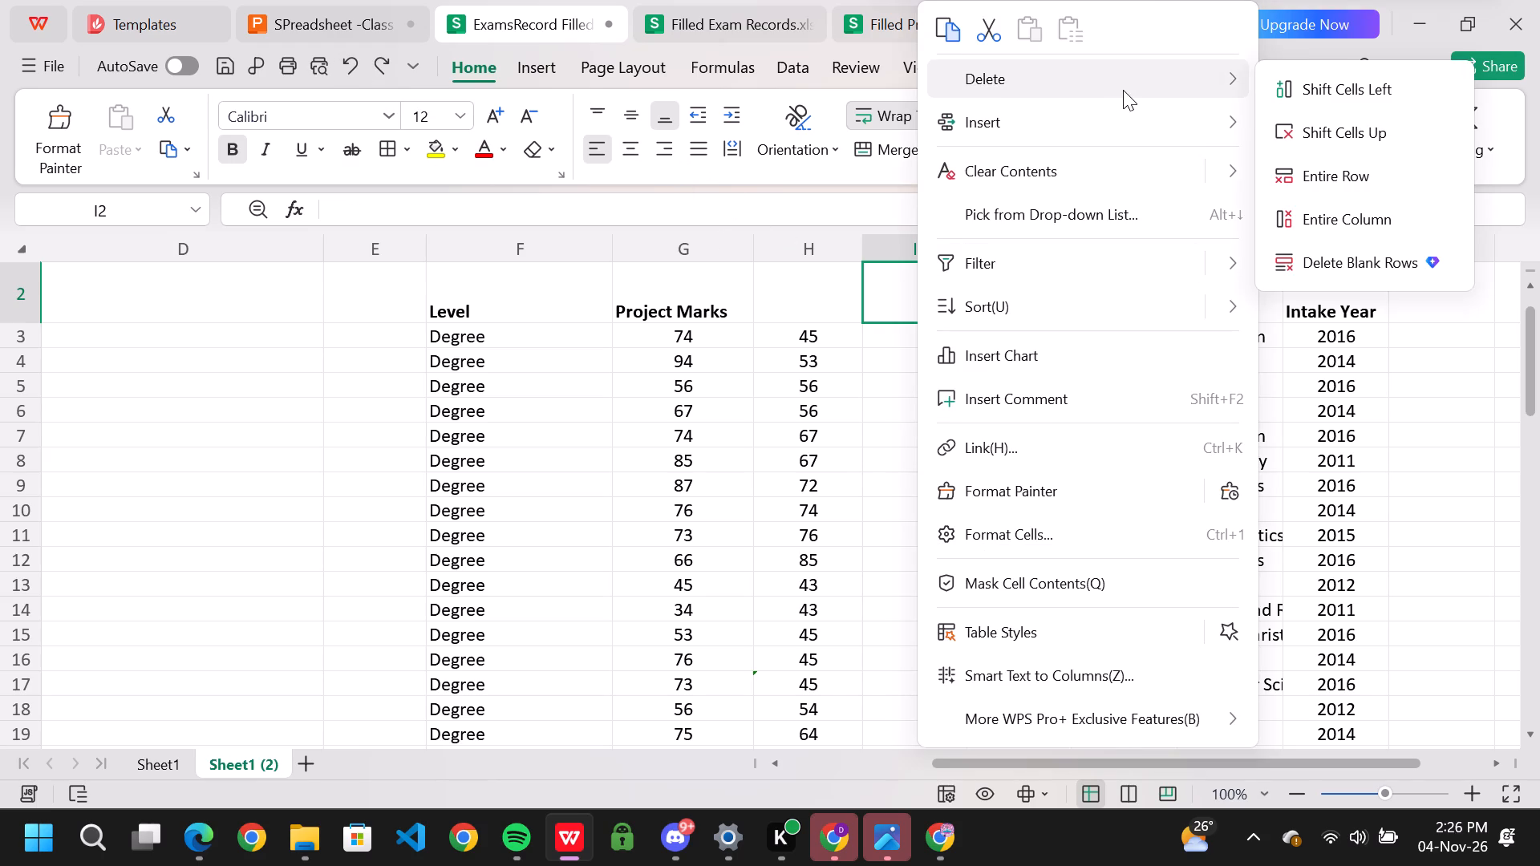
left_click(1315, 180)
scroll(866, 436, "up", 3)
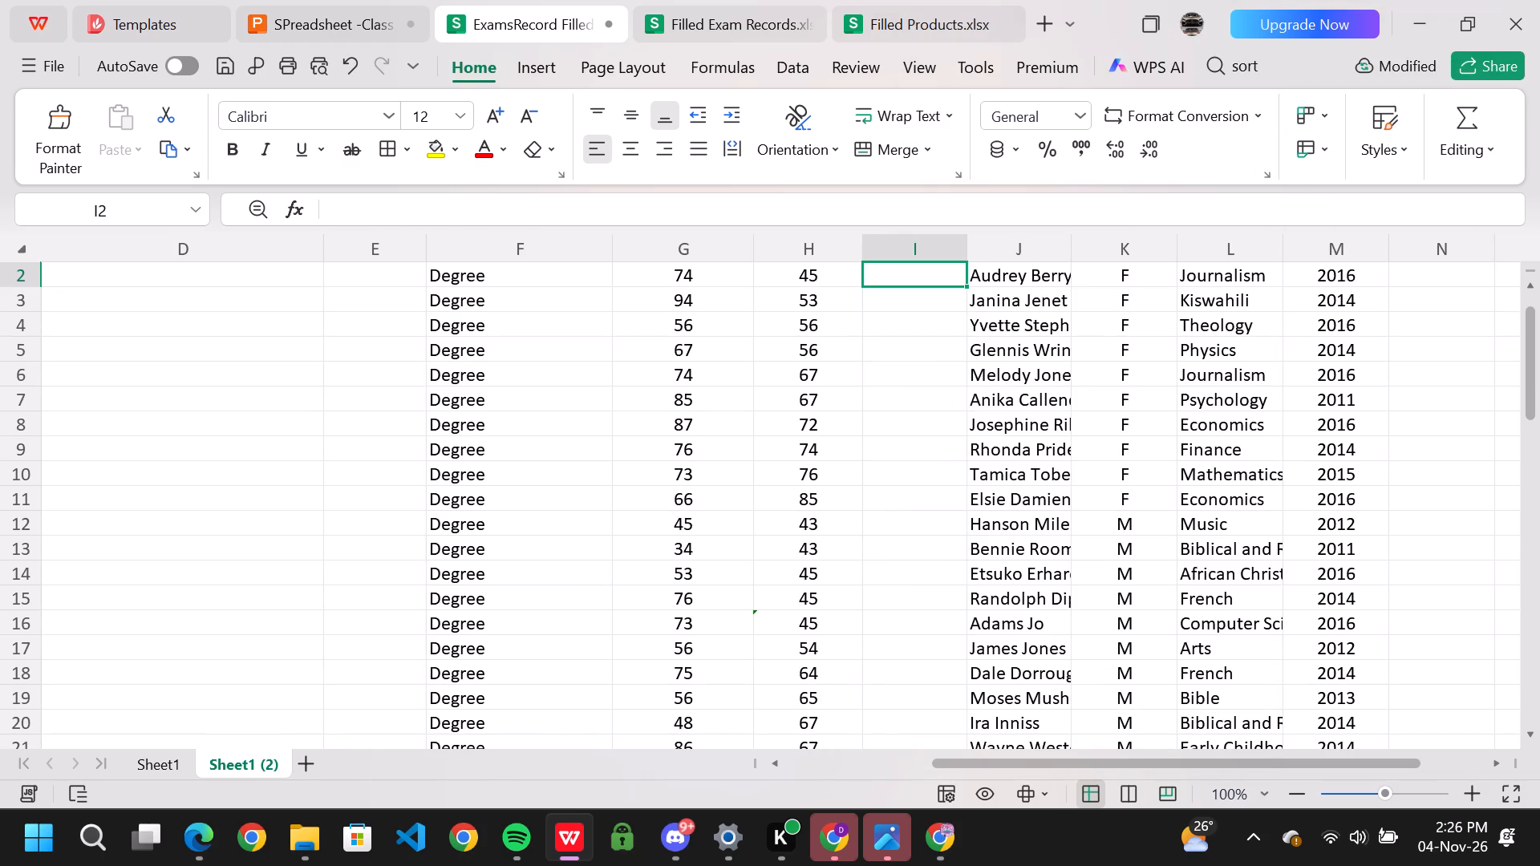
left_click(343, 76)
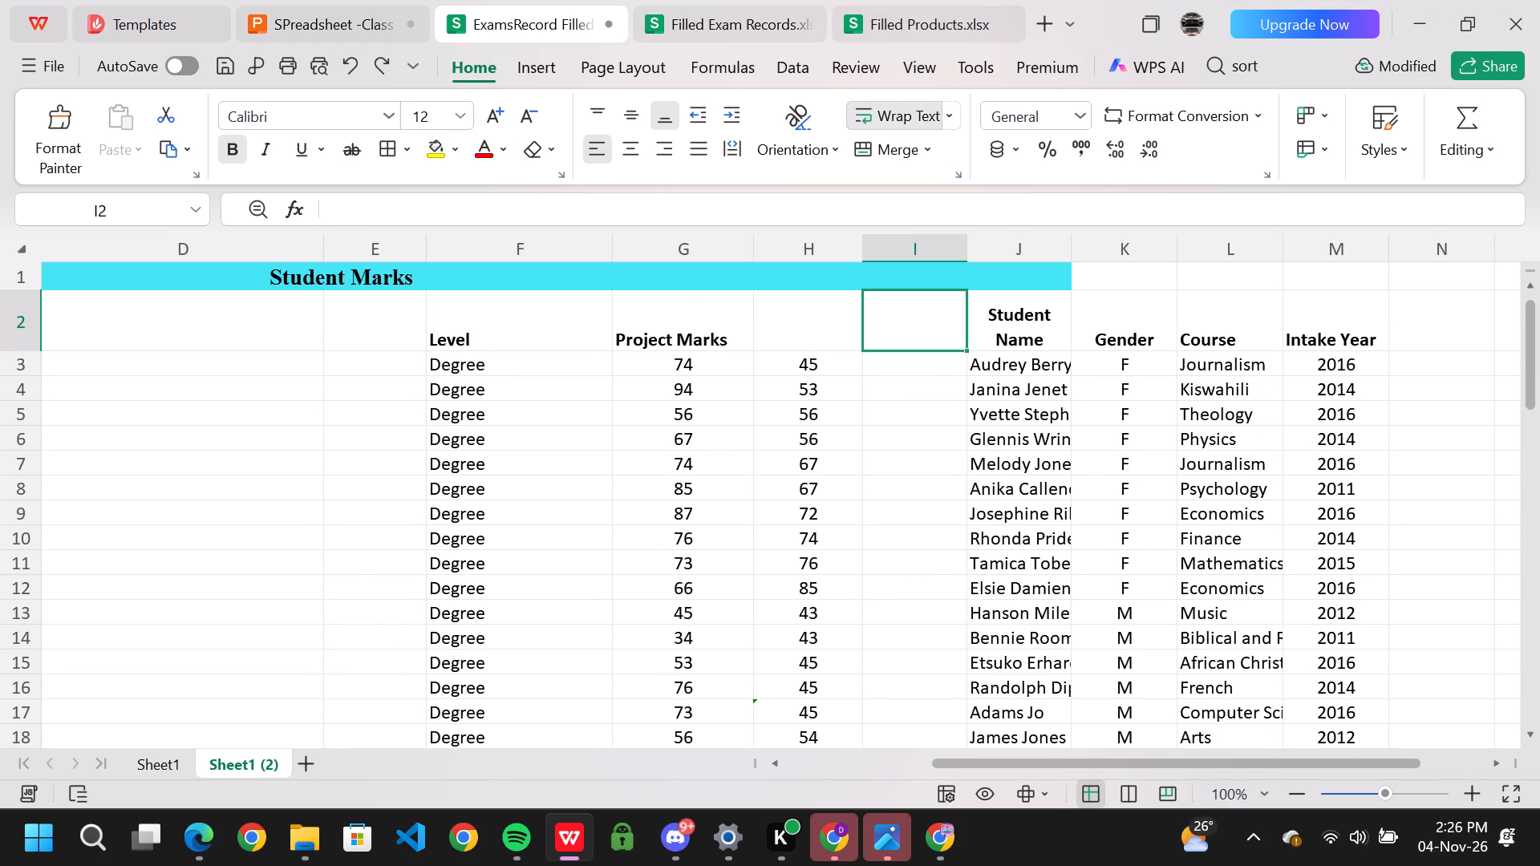
left_click(916, 363)
left_click(907, 314)
left_click(201, 848)
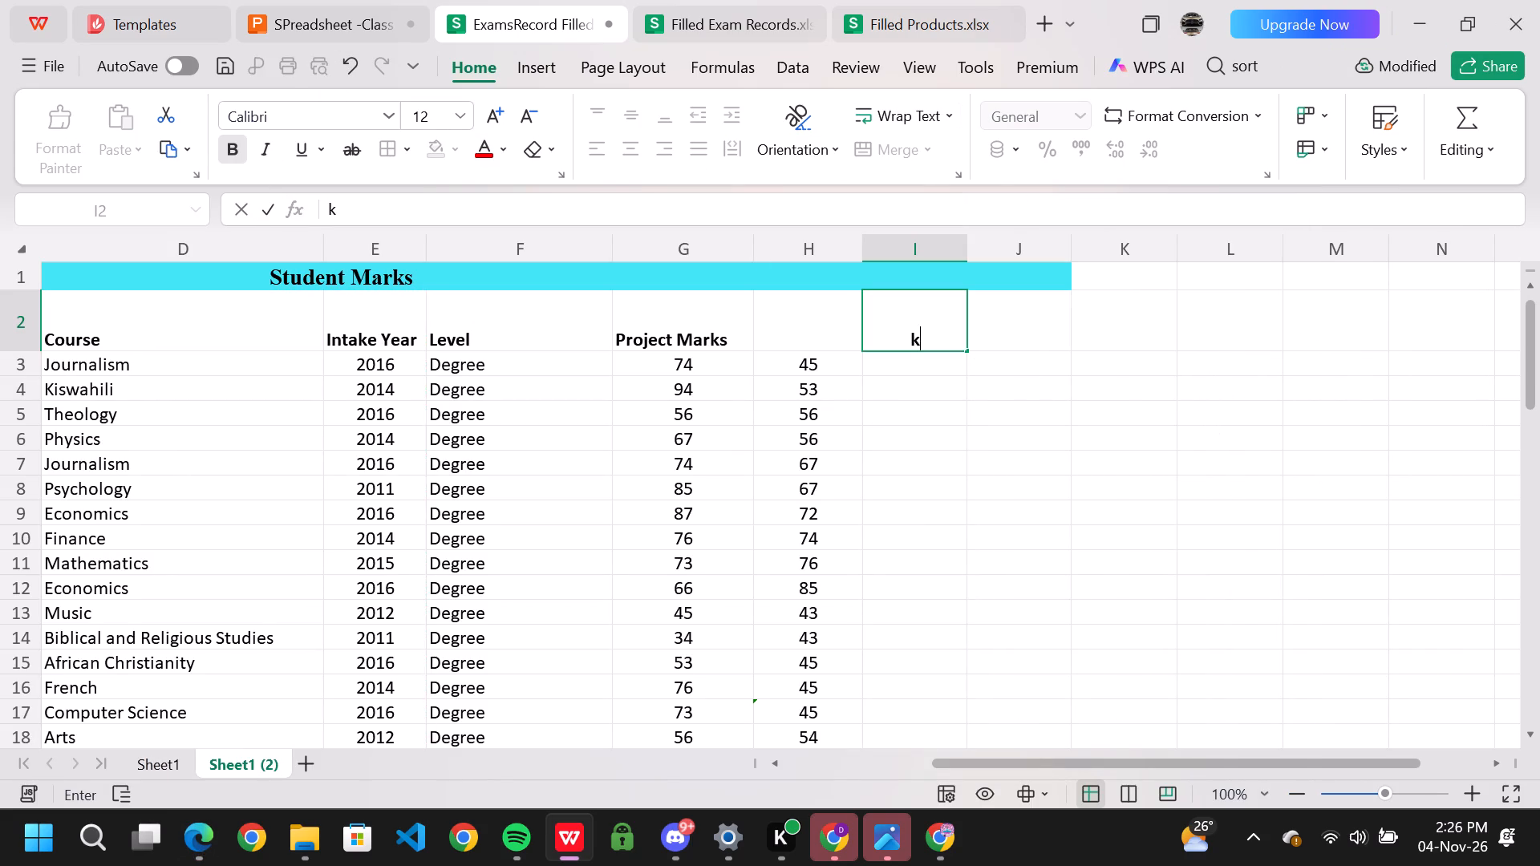
left_click(912, 366)
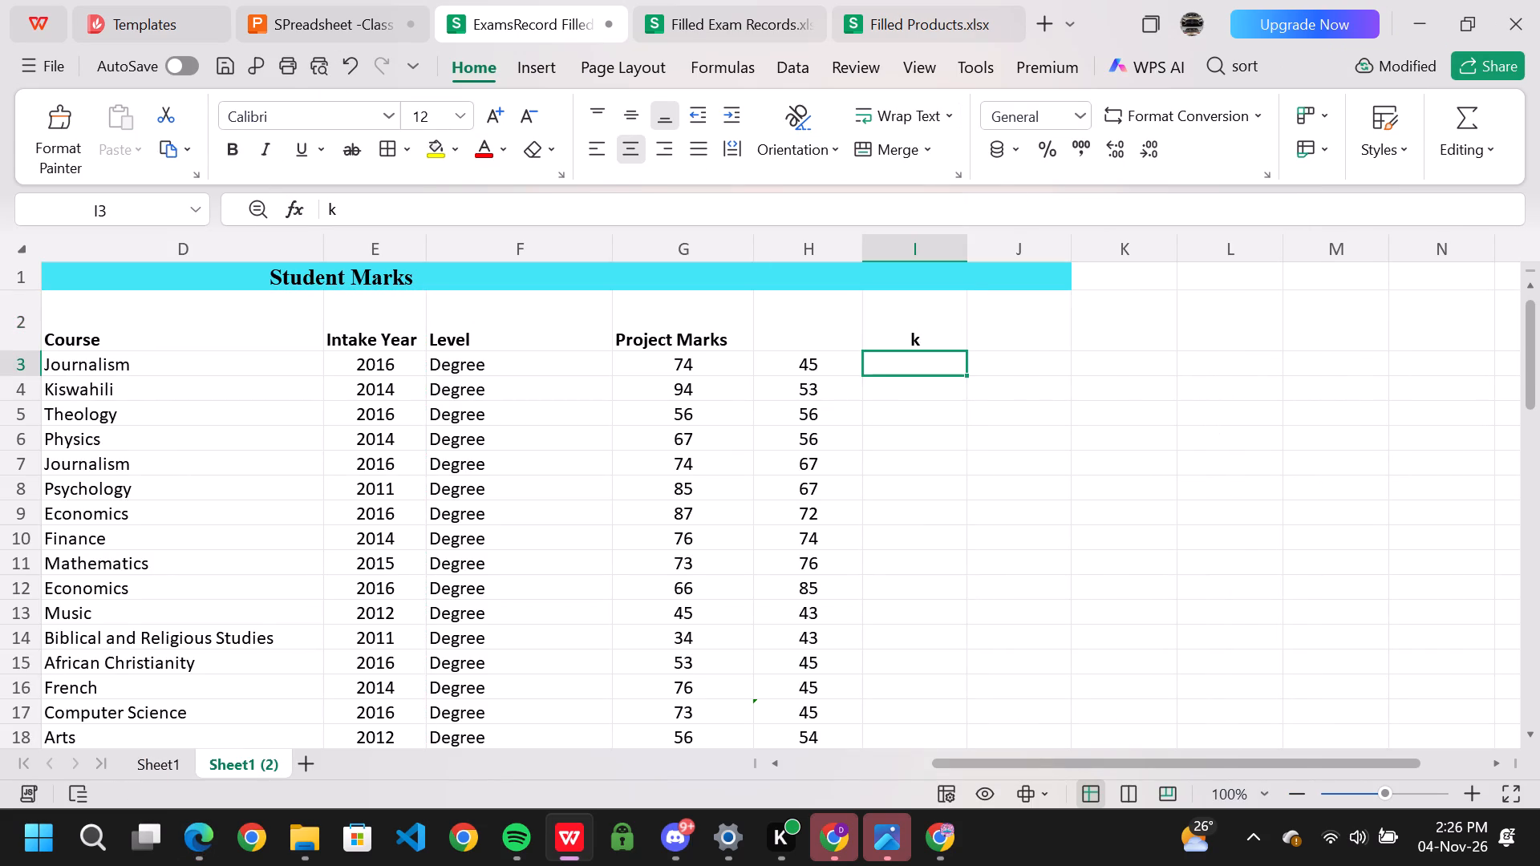
Examine the header cells of the first columns in row 2, from A2 to D2.
left_click(82, 319)
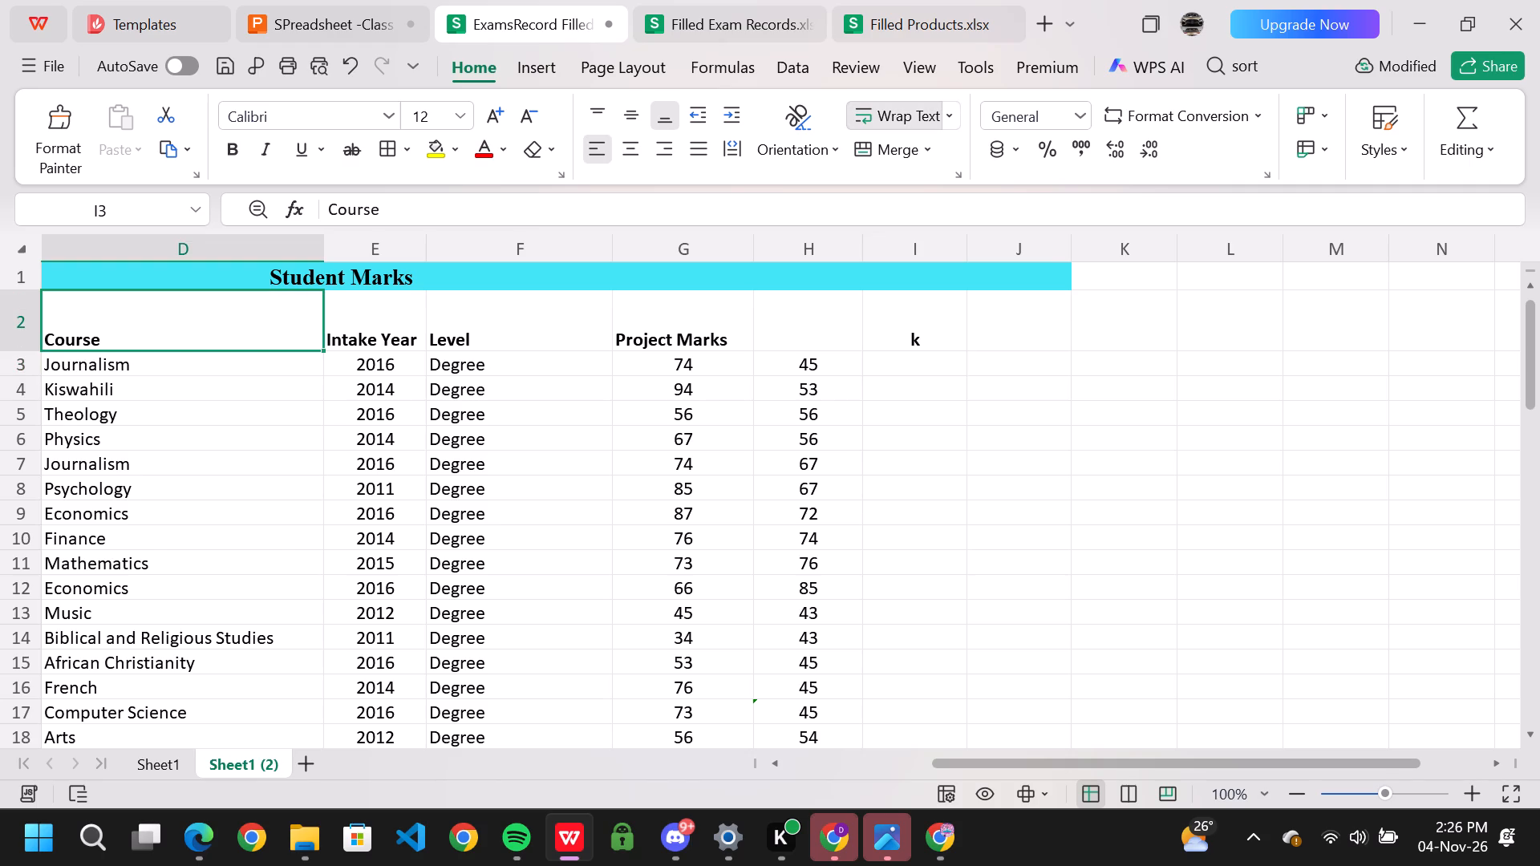
scroll(130, 364, "up", 3)
scroll(130, 364, "down", 4)
scroll(447, 621, "up", 3)
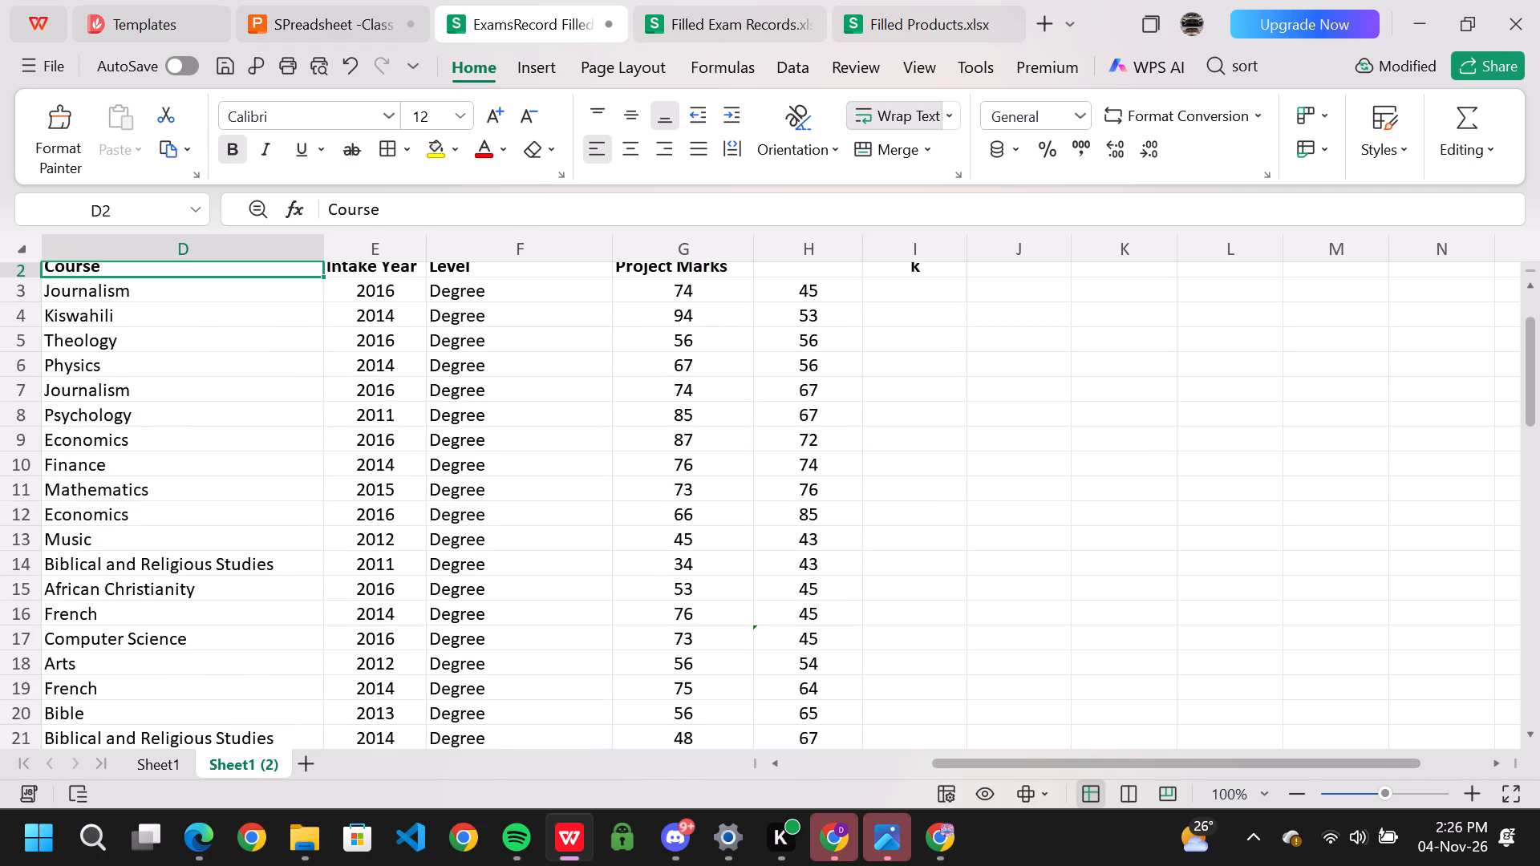
scroll(447, 621, "up", 6)
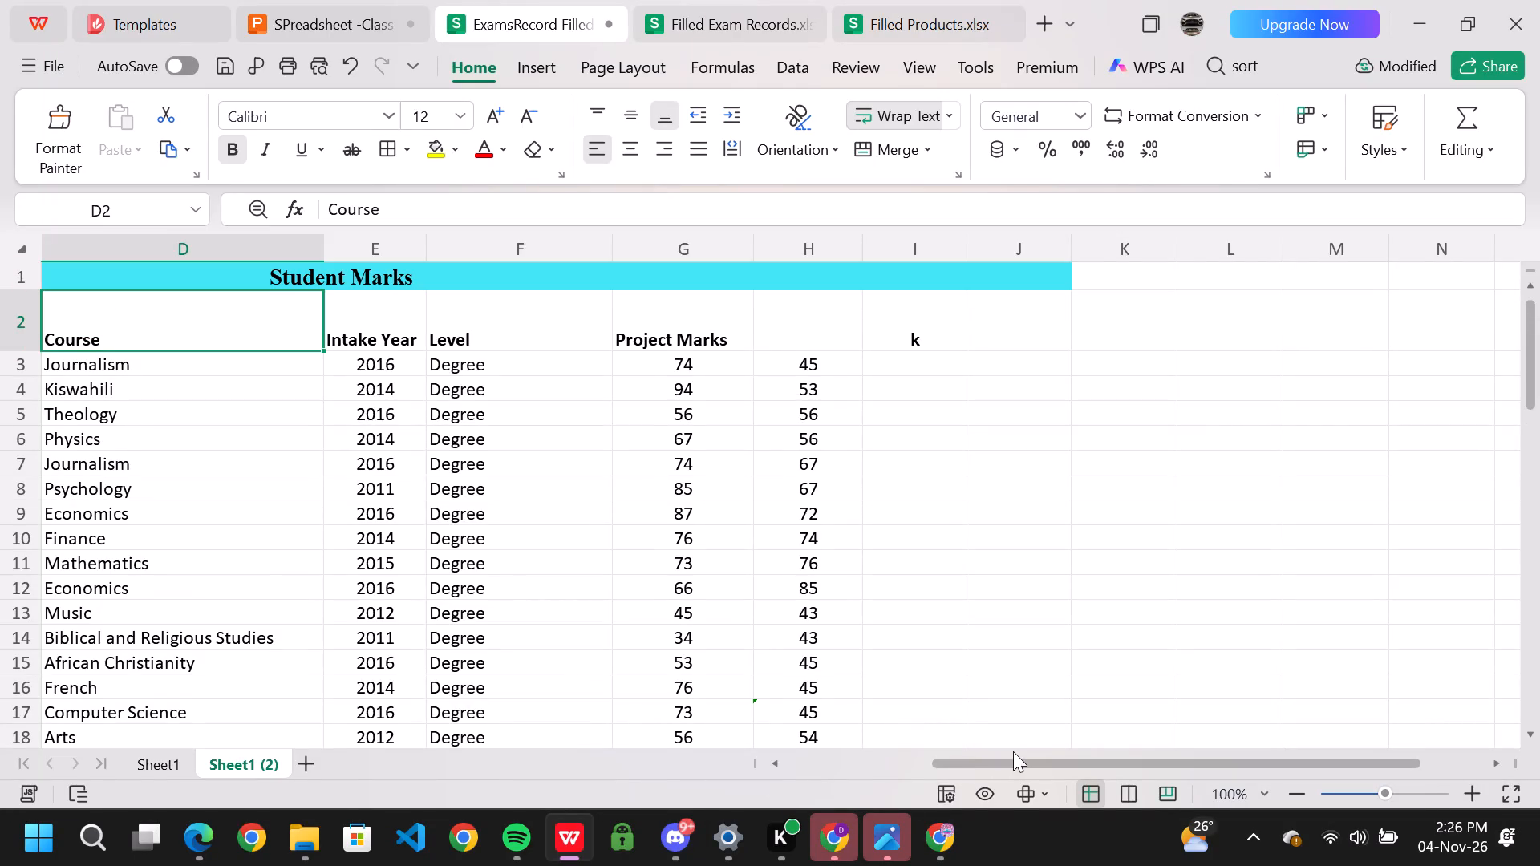
left_click_drag(994, 760, 611, 778)
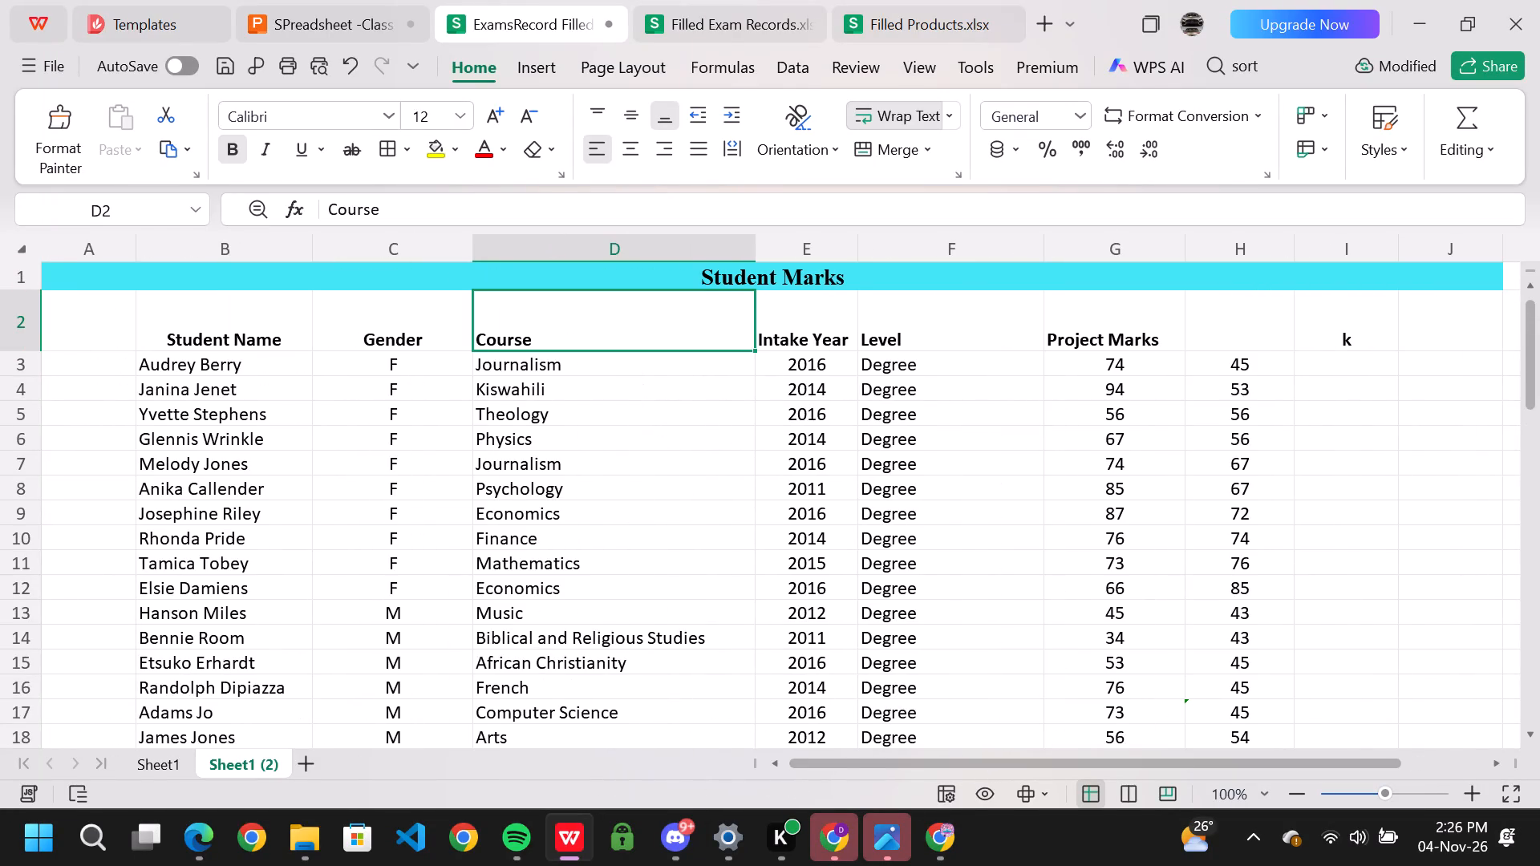
left_click(94, 318)
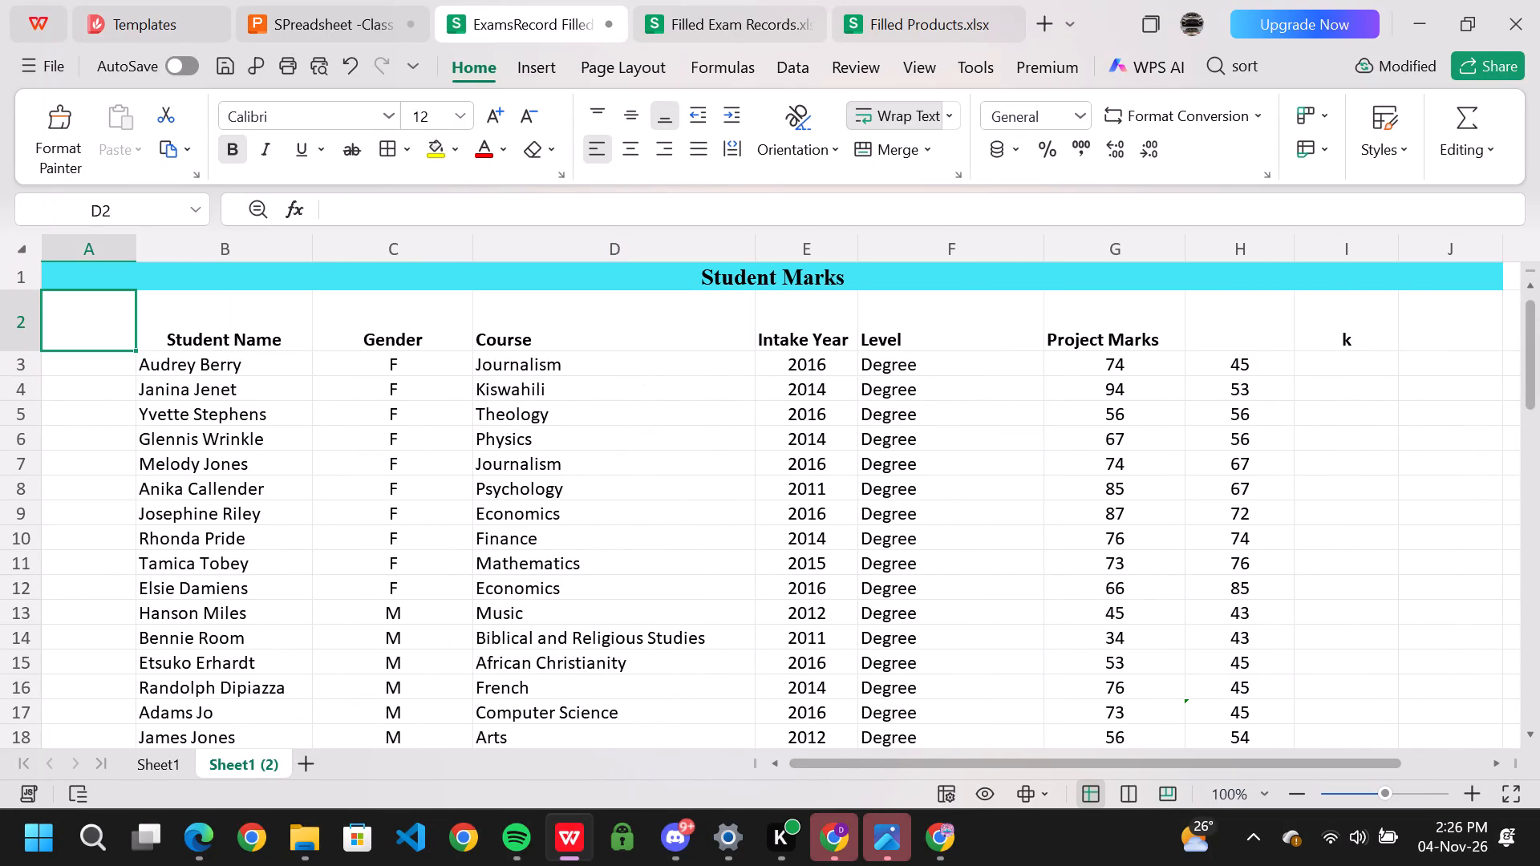
left_click(188, 316)
left_click(68, 320)
left_click(195, 334)
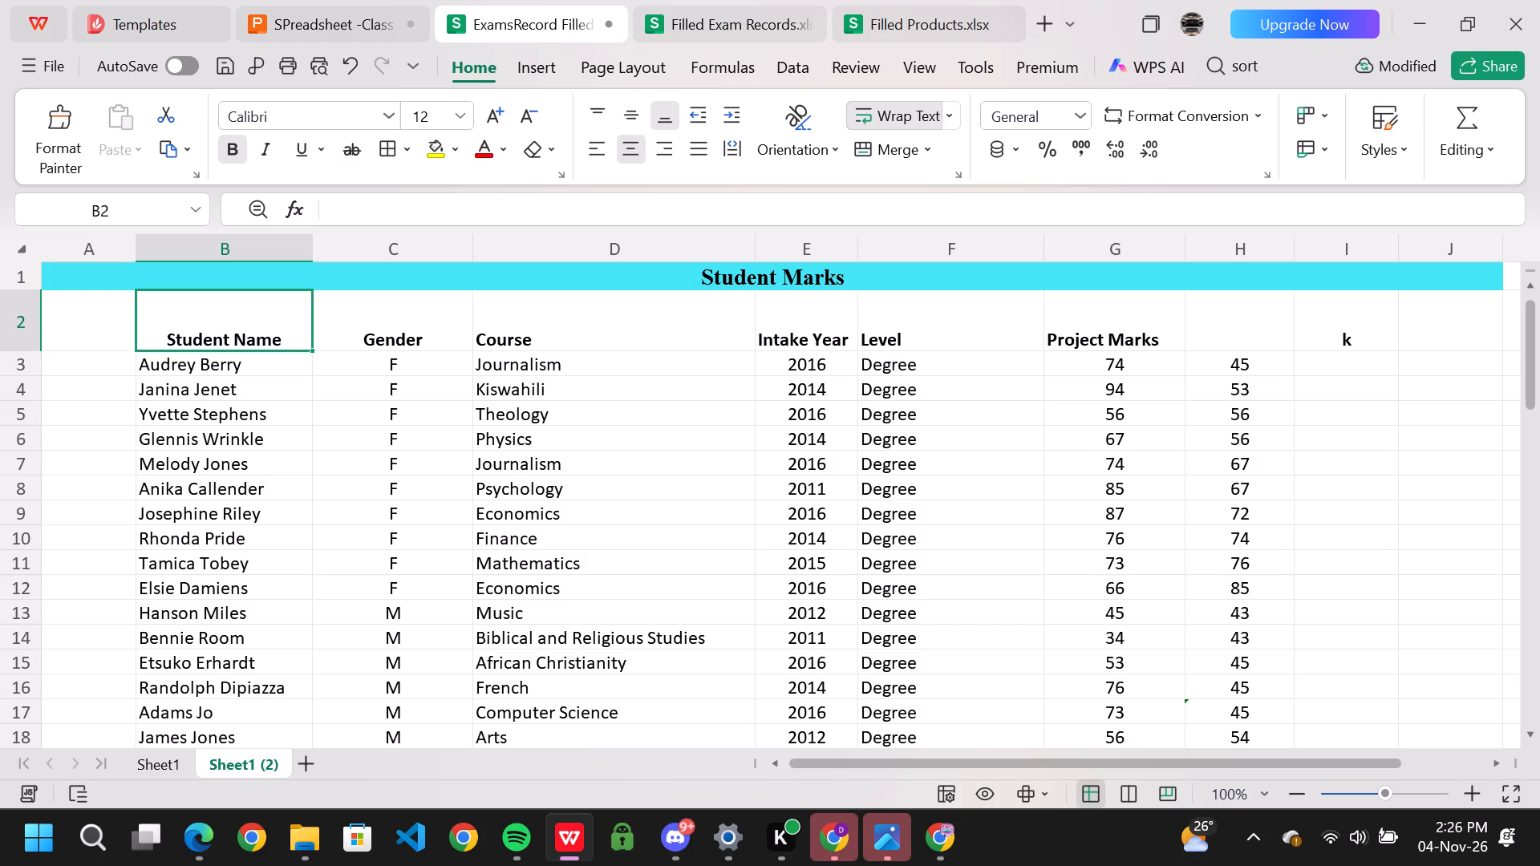
Reread the column-moving steps on the Class Activity slide 27 of the presentation, and return to the ExamsRecord workbook.
left_click(345, 16)
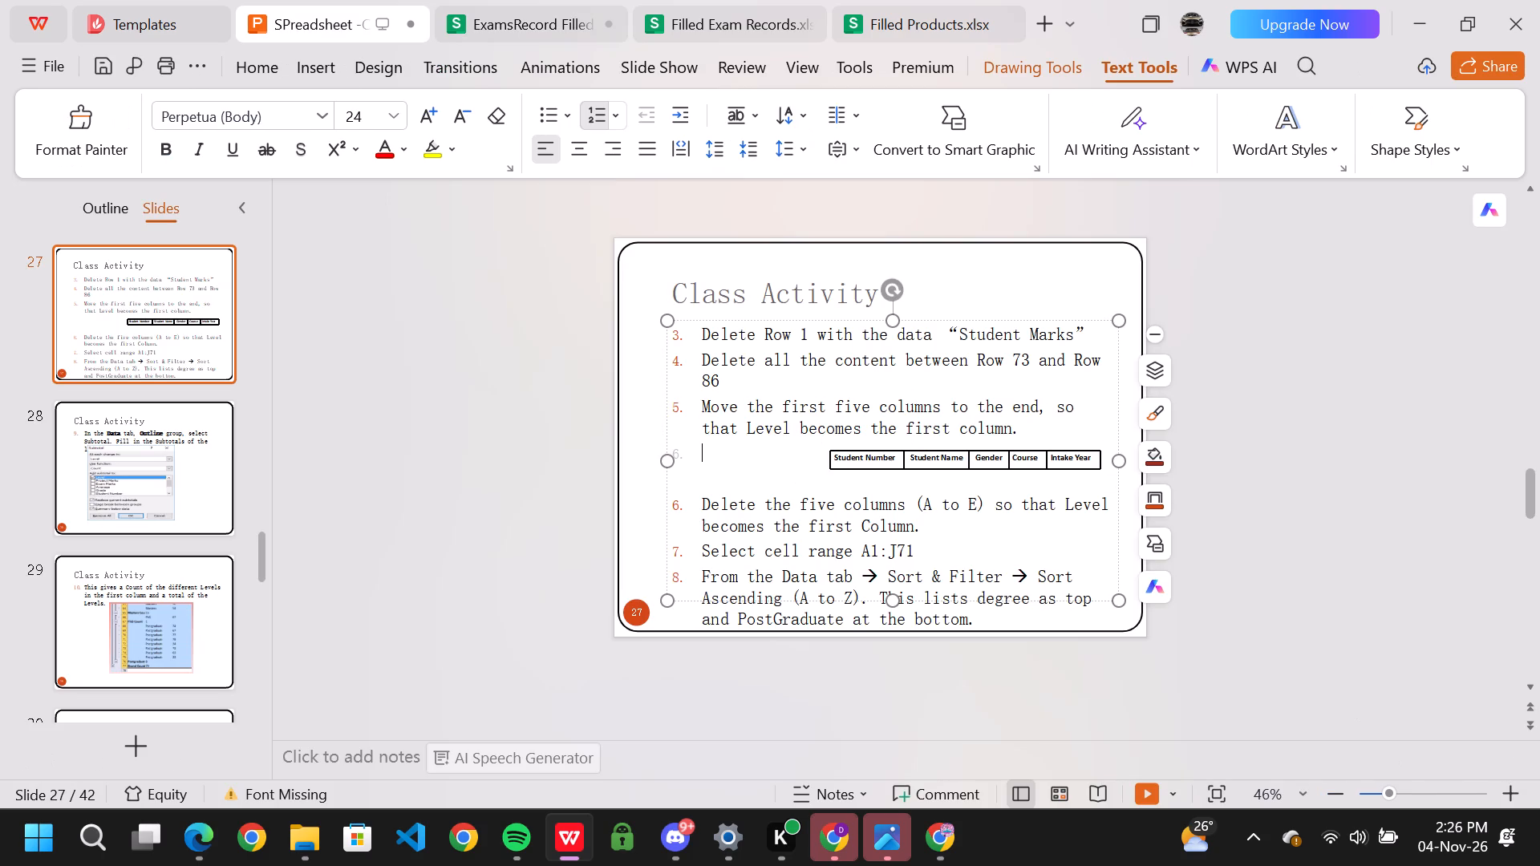
left_click(177, 38)
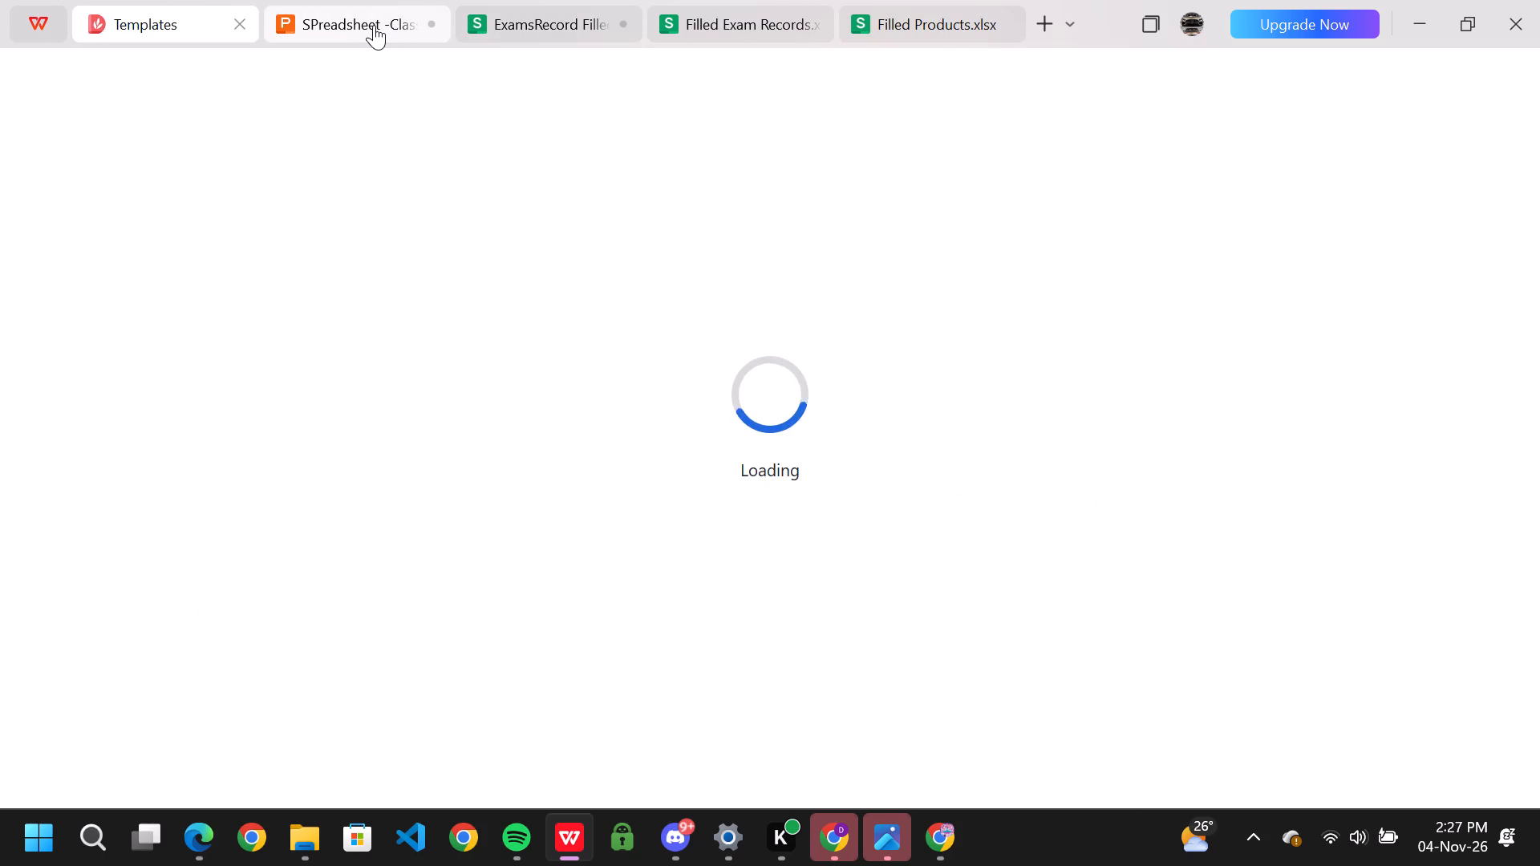
left_click(374, 25)
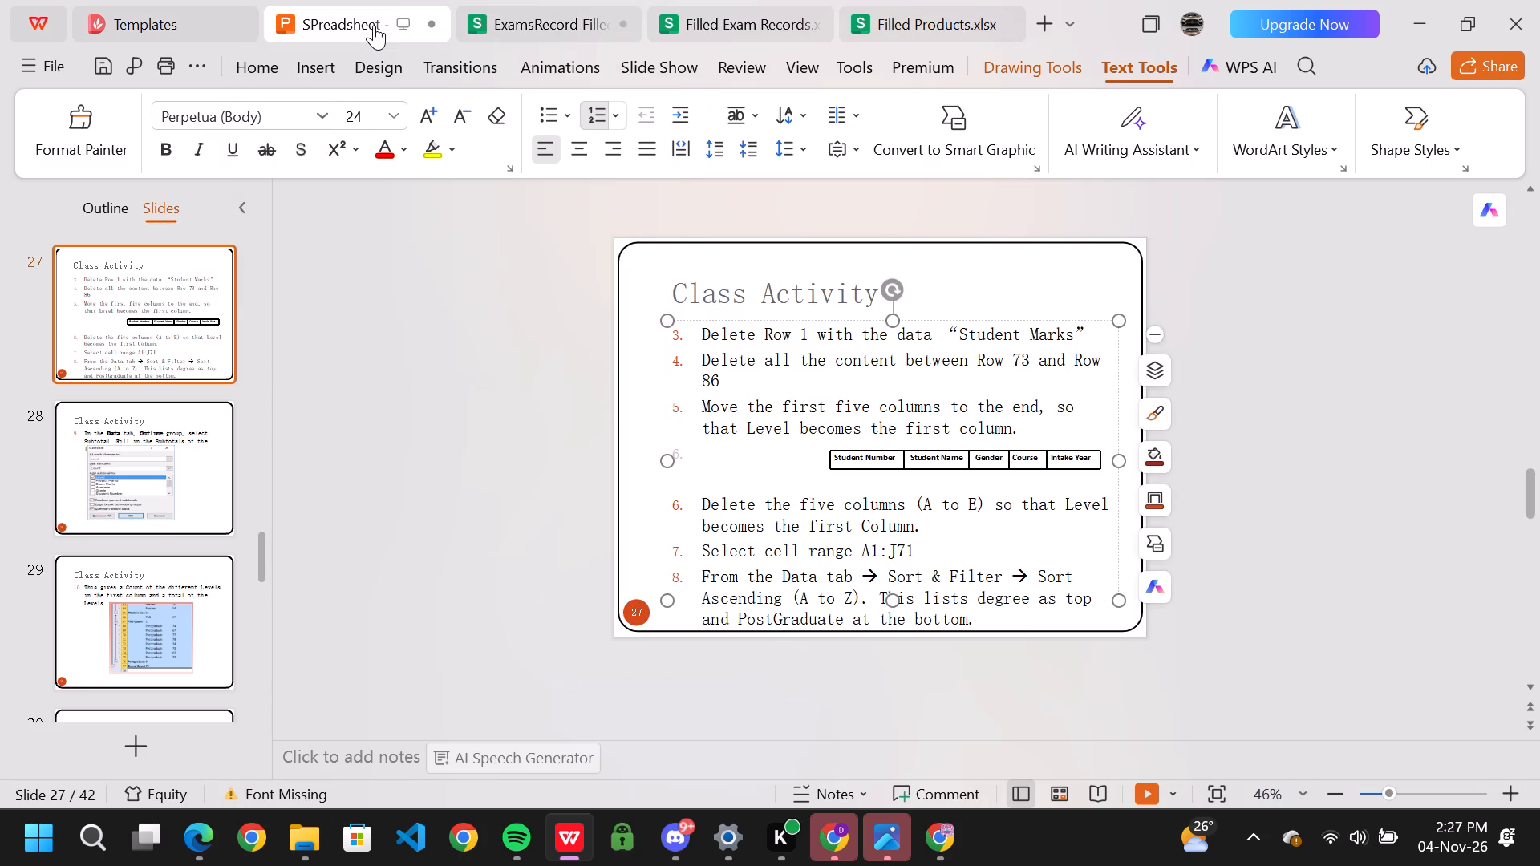
left_click(509, 7)
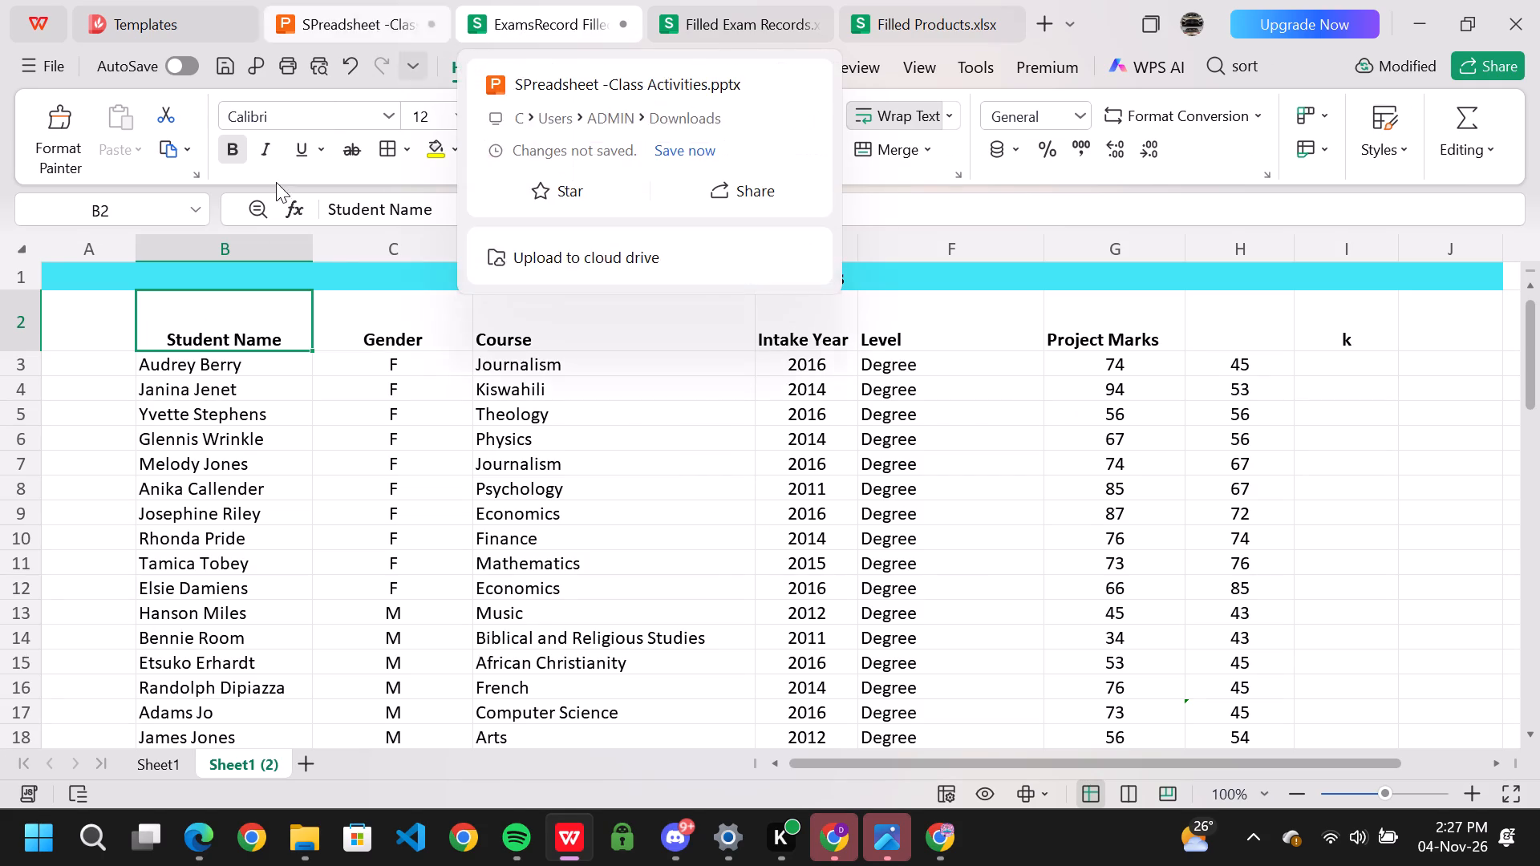
left_click(365, 17)
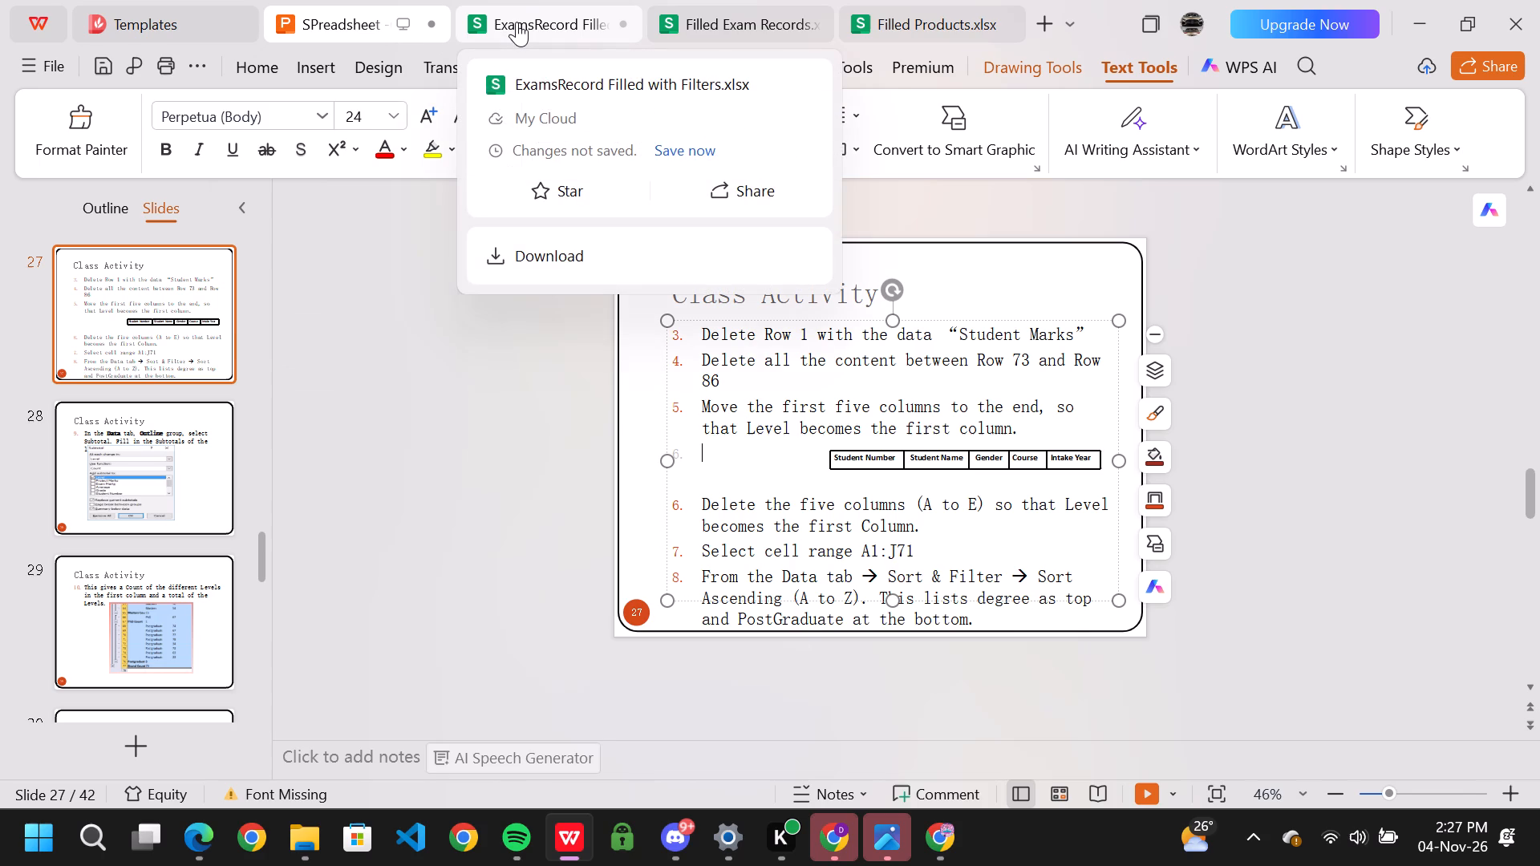
left_click(517, 22)
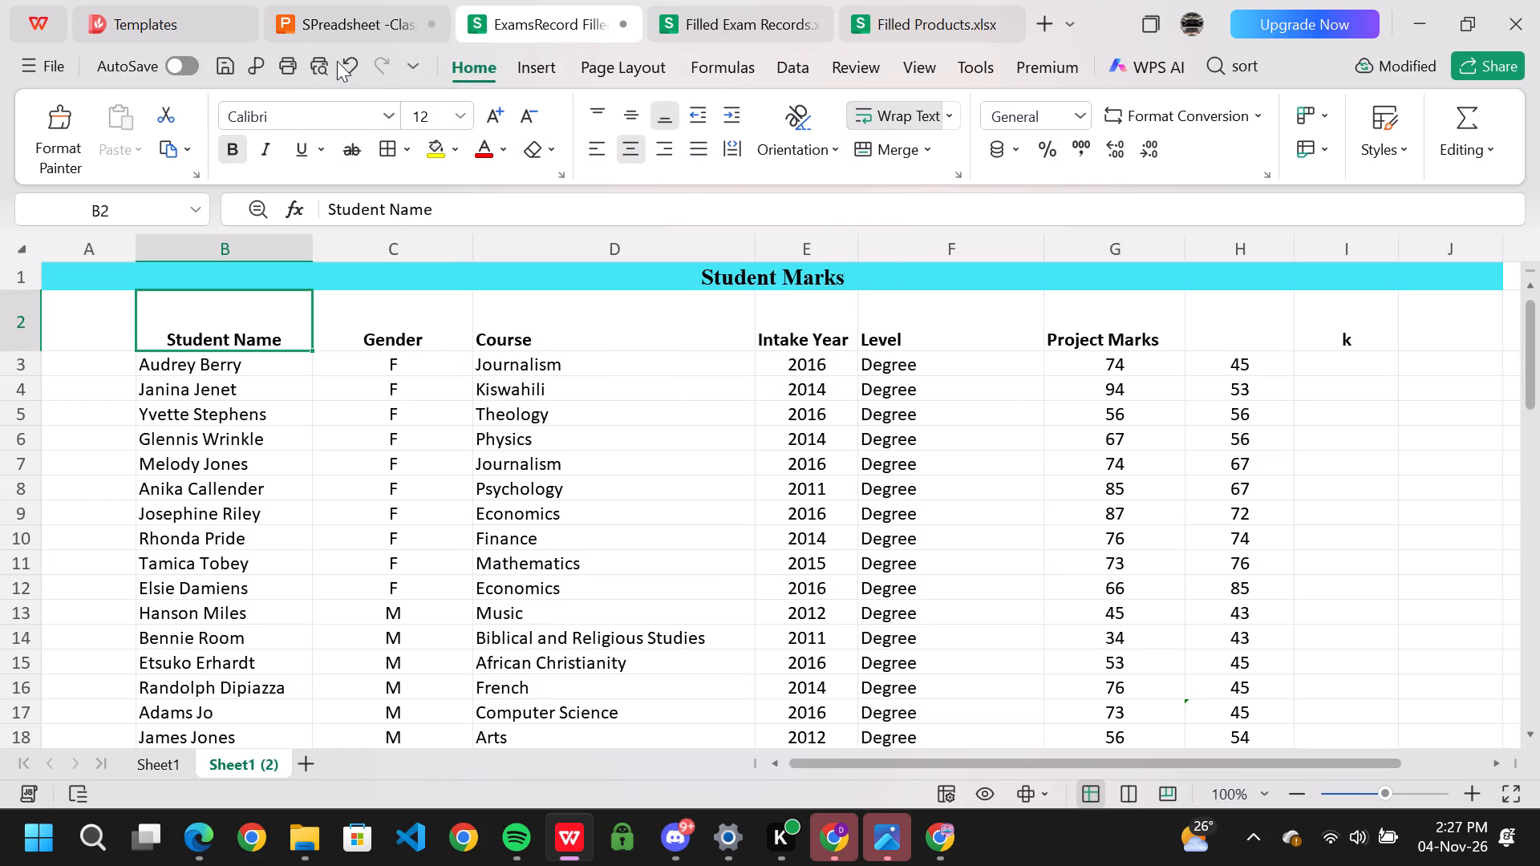
Cut the first five columns' data, A2:E72, and paste it at I2, over the k header.
left_click(179, 332)
left_click(71, 326)
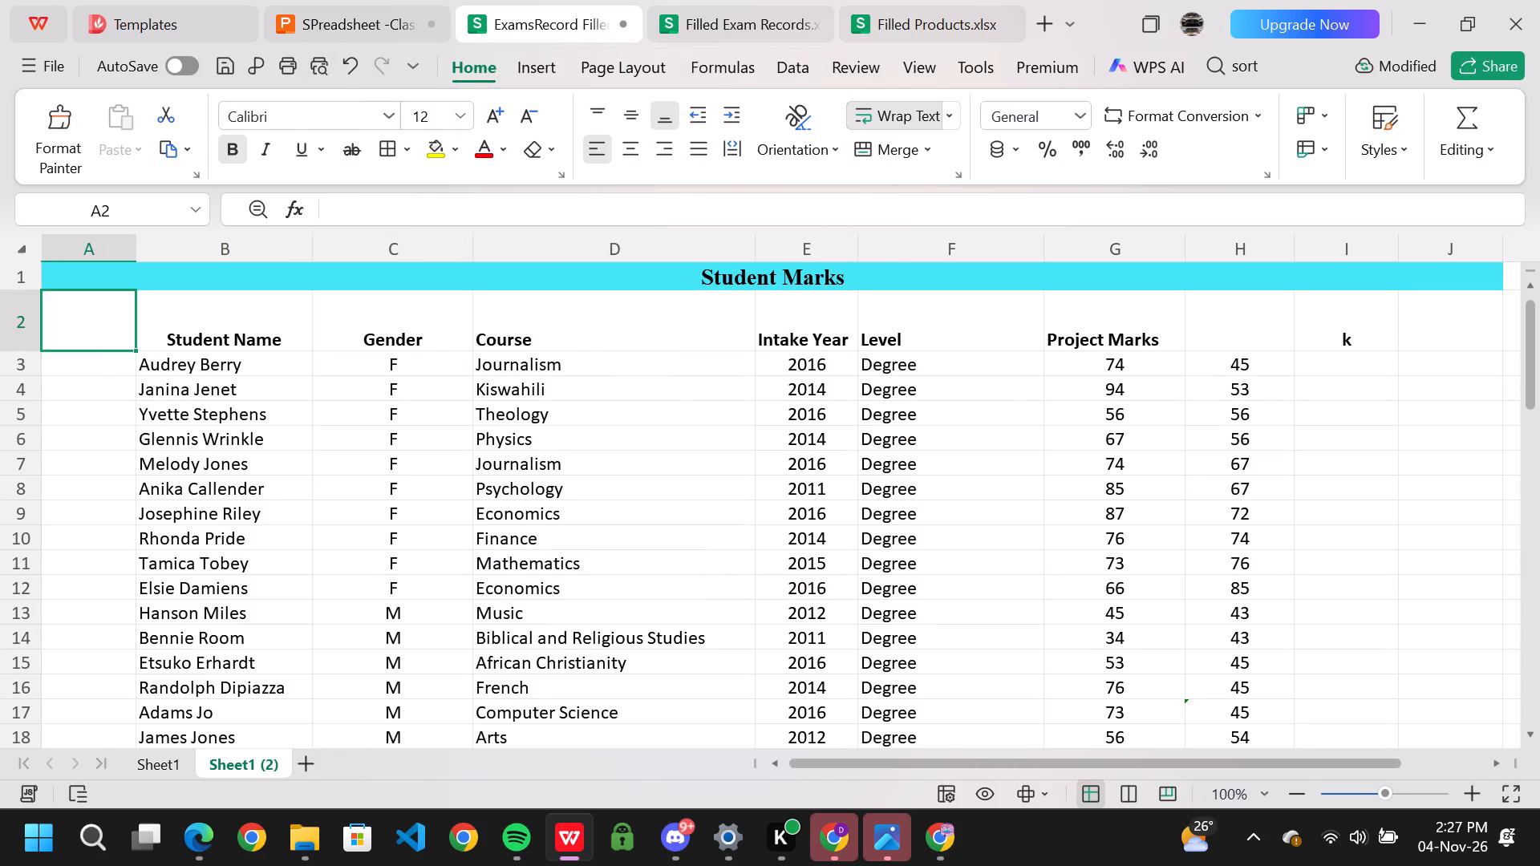
key("shift+Right")
key("shift+Right")
key("shift+Right")
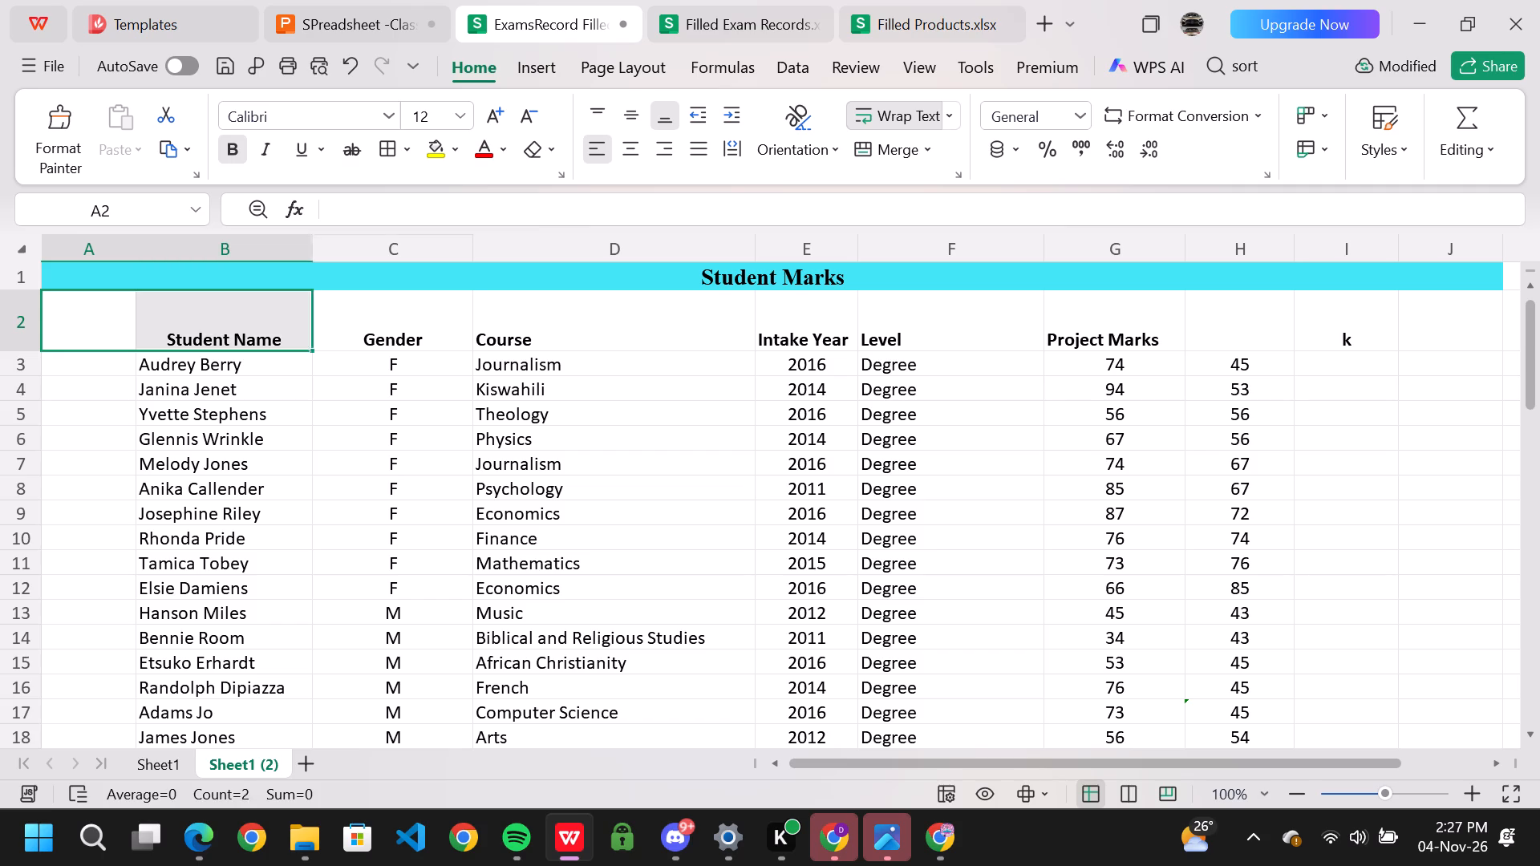
key("shift+Right")
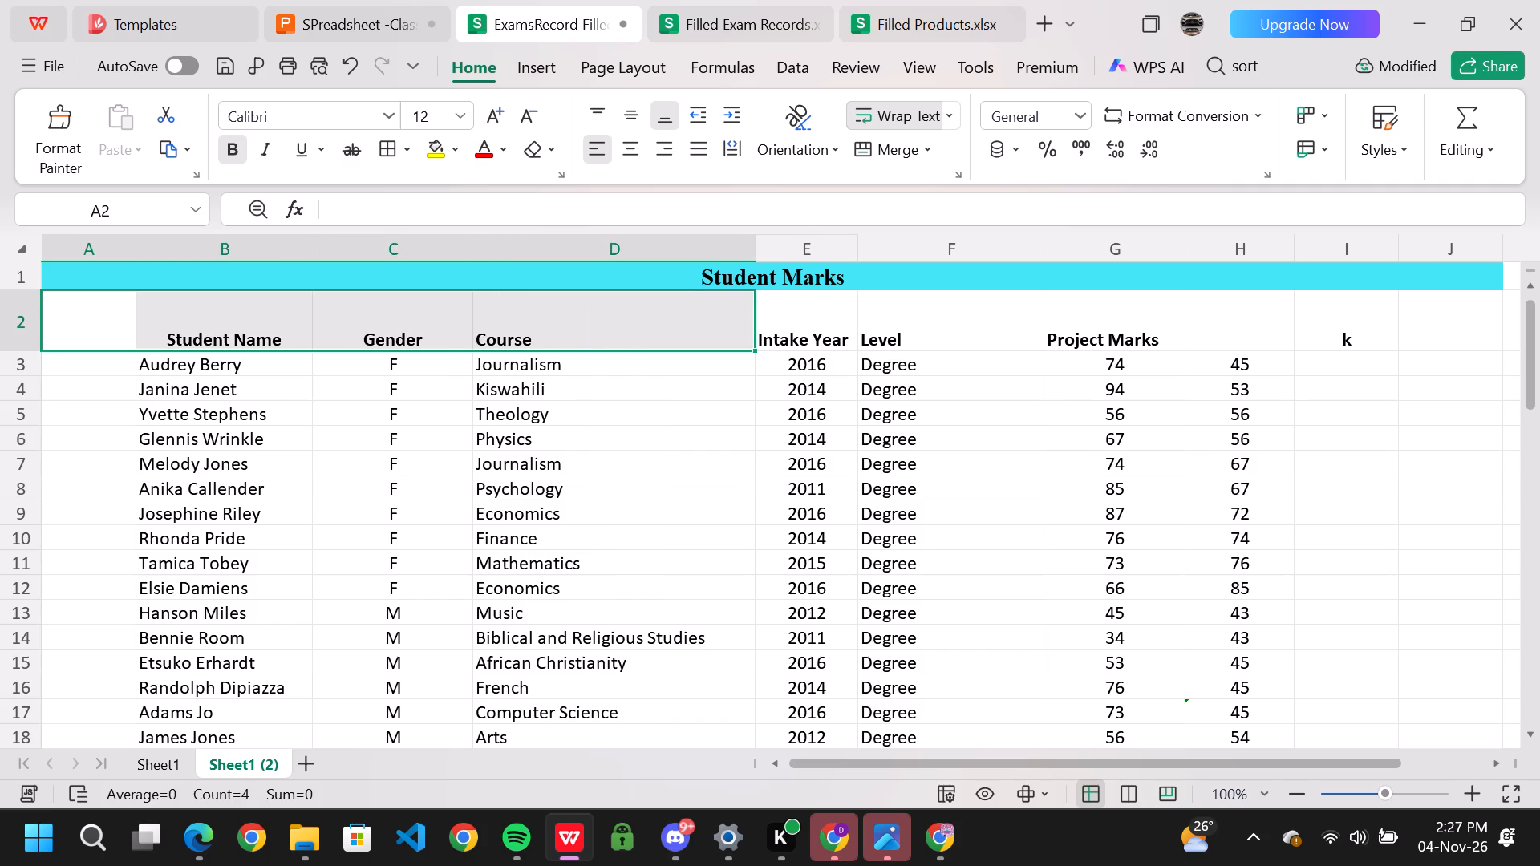
key("shift+Down")
key("shift+Down")
key("shift+Down")
key("shift+Down")
key("shift+Down")
key("shift+Down")
key("shift+Down")
key("shift+Down")
key("shift+Down")
key("shift+Down")
key("shift+Down")
key("shift+Down")
key("shift+Down")
key("shift+Down")
key("shift+Down")
key("shift+Down")
key("shift+Down")
key("shift+Down")
key("shift+Down")
key("shift+Down")
key("shift+Down")
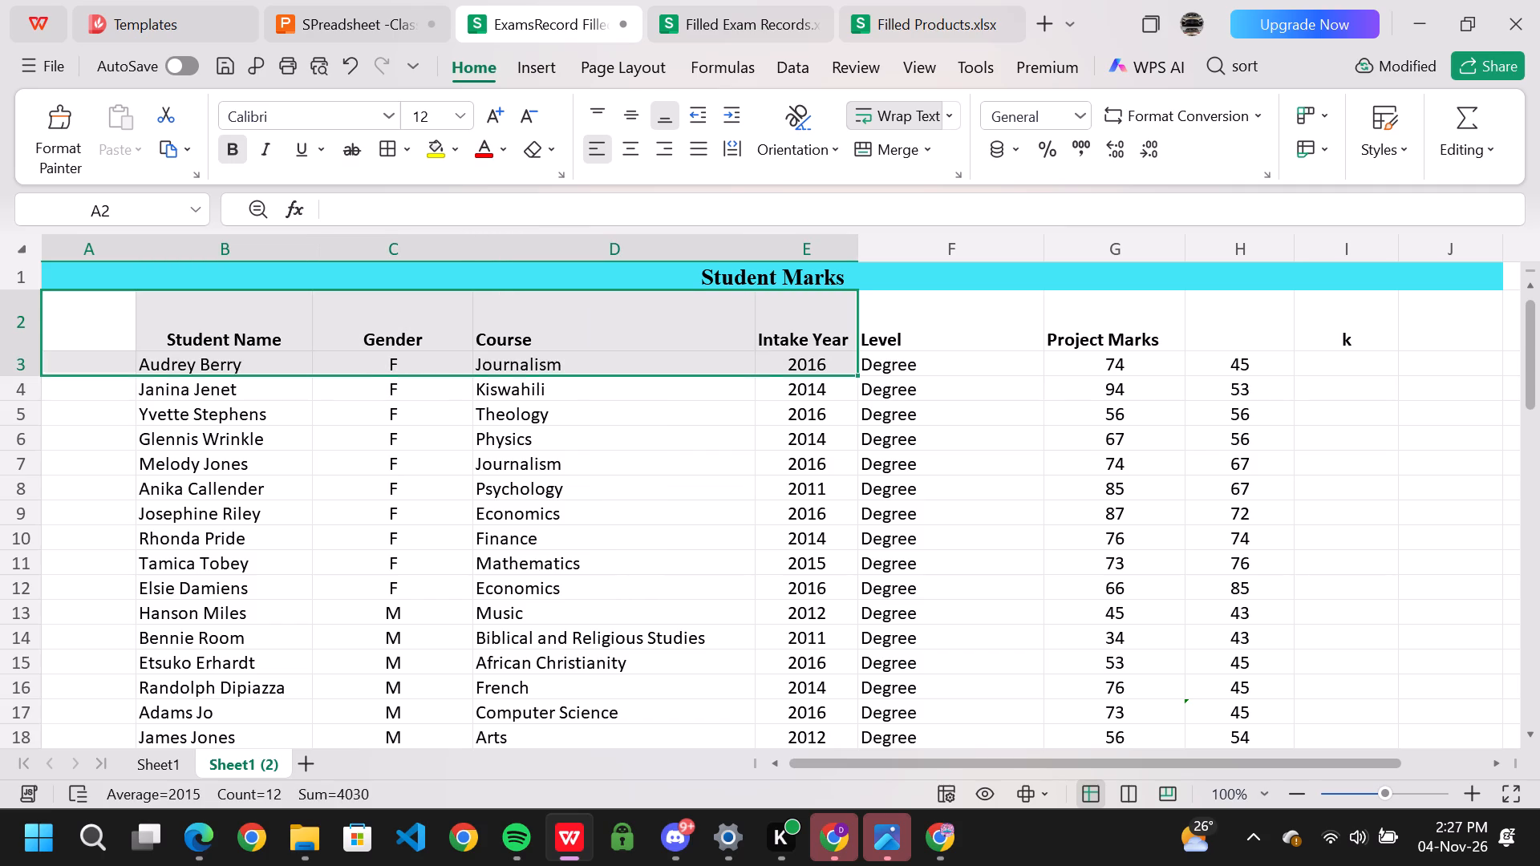
key("shift+Down")
key("shift+Down")
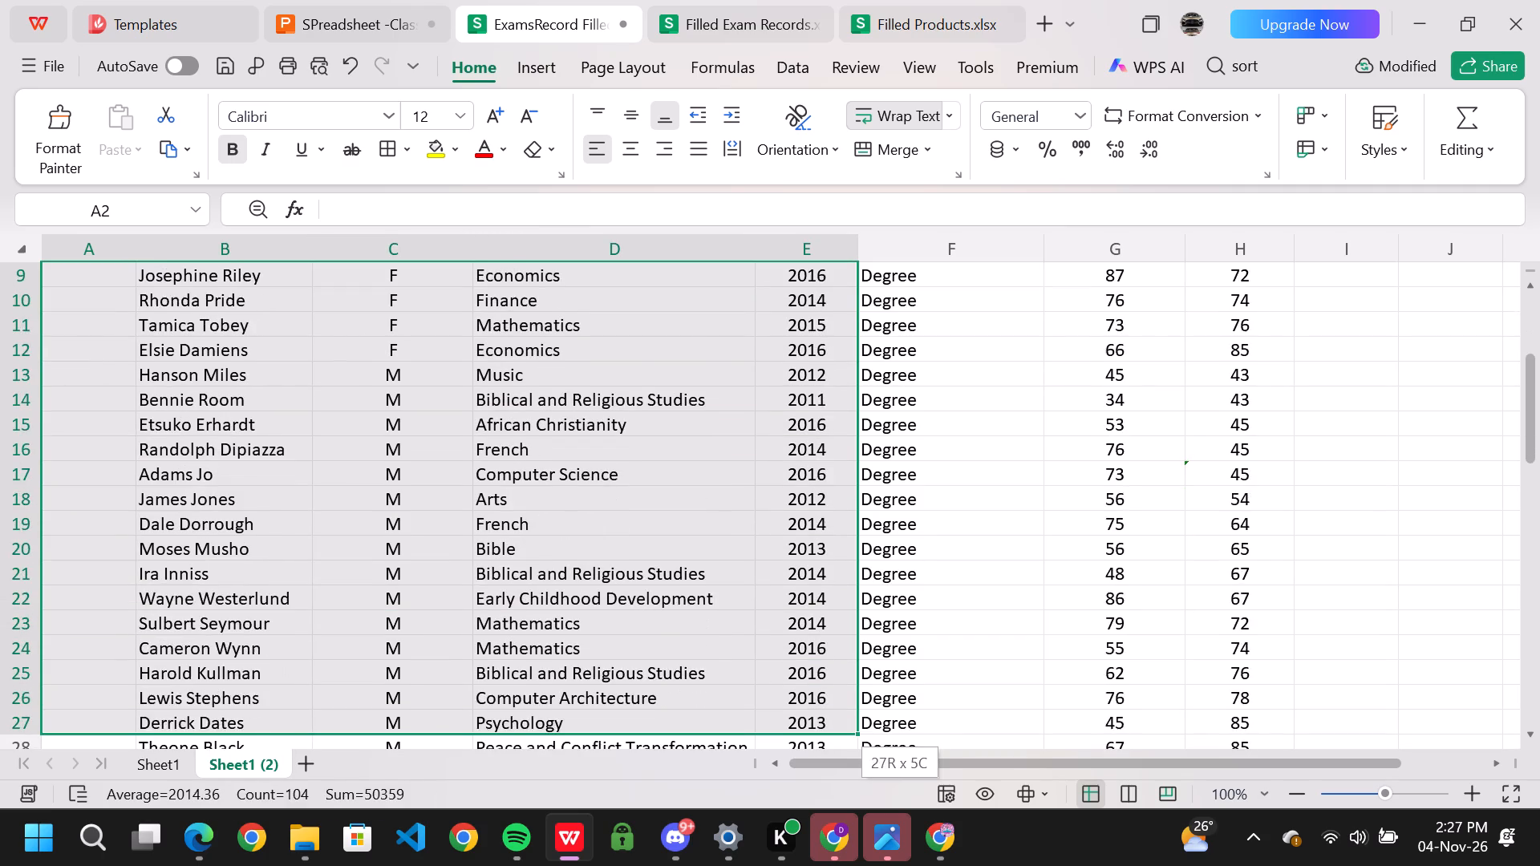
key("shift+Down")
key("shift+Down")
key("shift+Down")
key("shift+Down")
key("shift+Down")
key("shift+Down")
key("shift+Down")
key("shift+Down")
key("shift+Down")
key("shift+Down")
key("shift+Down")
key("shift+Down")
key("shift+Down")
key("shift+Down")
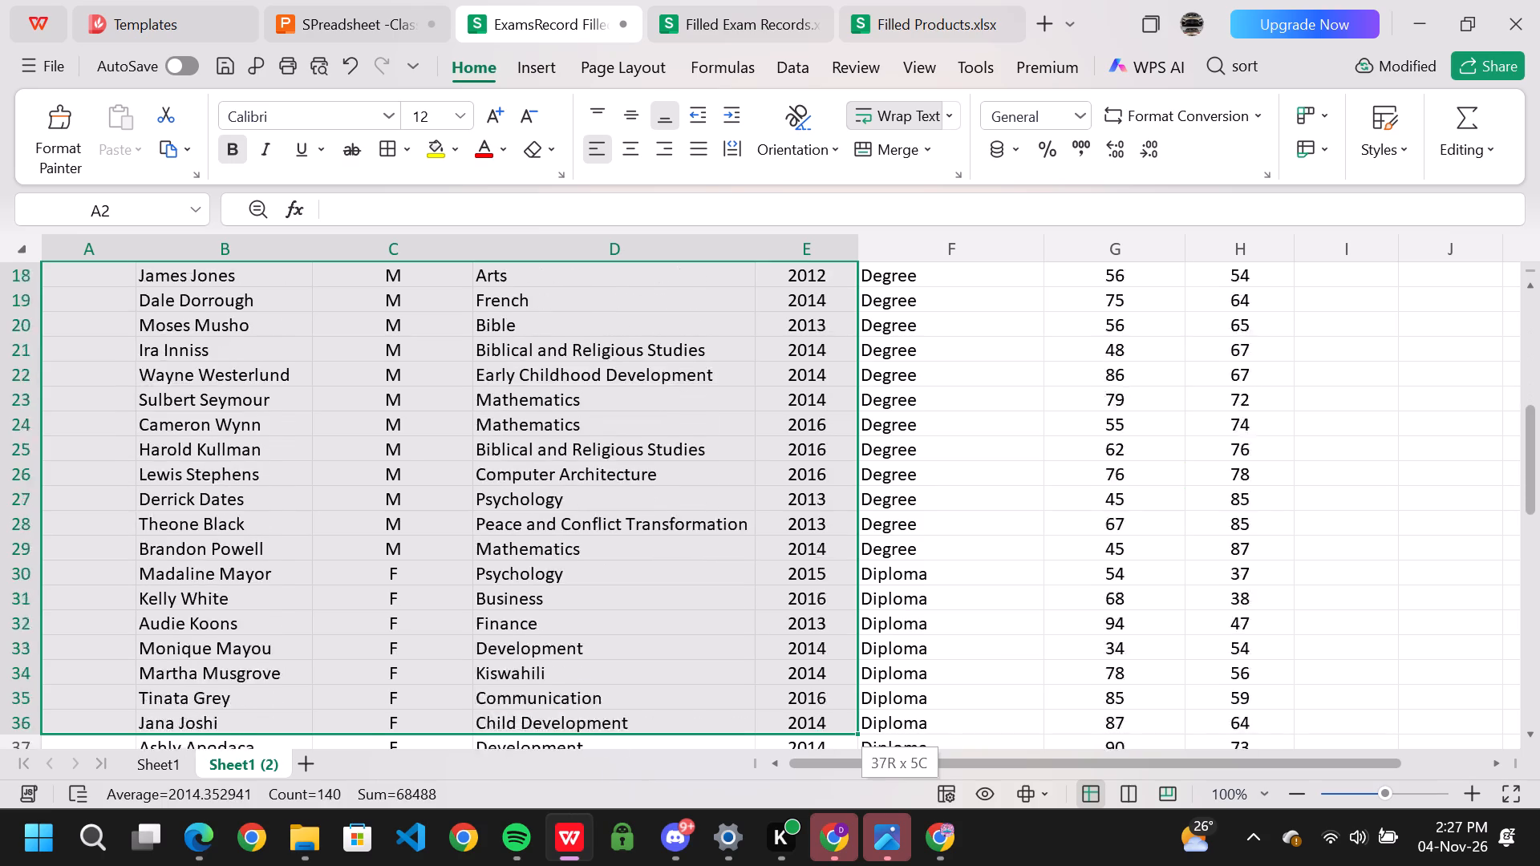
key("shift+Down")
key("shift+Down")
key("shift+Down")
key("shift+Down")
key("shift+Down")
key("shift+Down")
key("shift+Down")
key("shift+Down")
key("shift+Down")
key("shift+Down")
key("shift+Down")
key("shift+Down")
key("shift+Down")
key("shift+Down")
key("shift+Down")
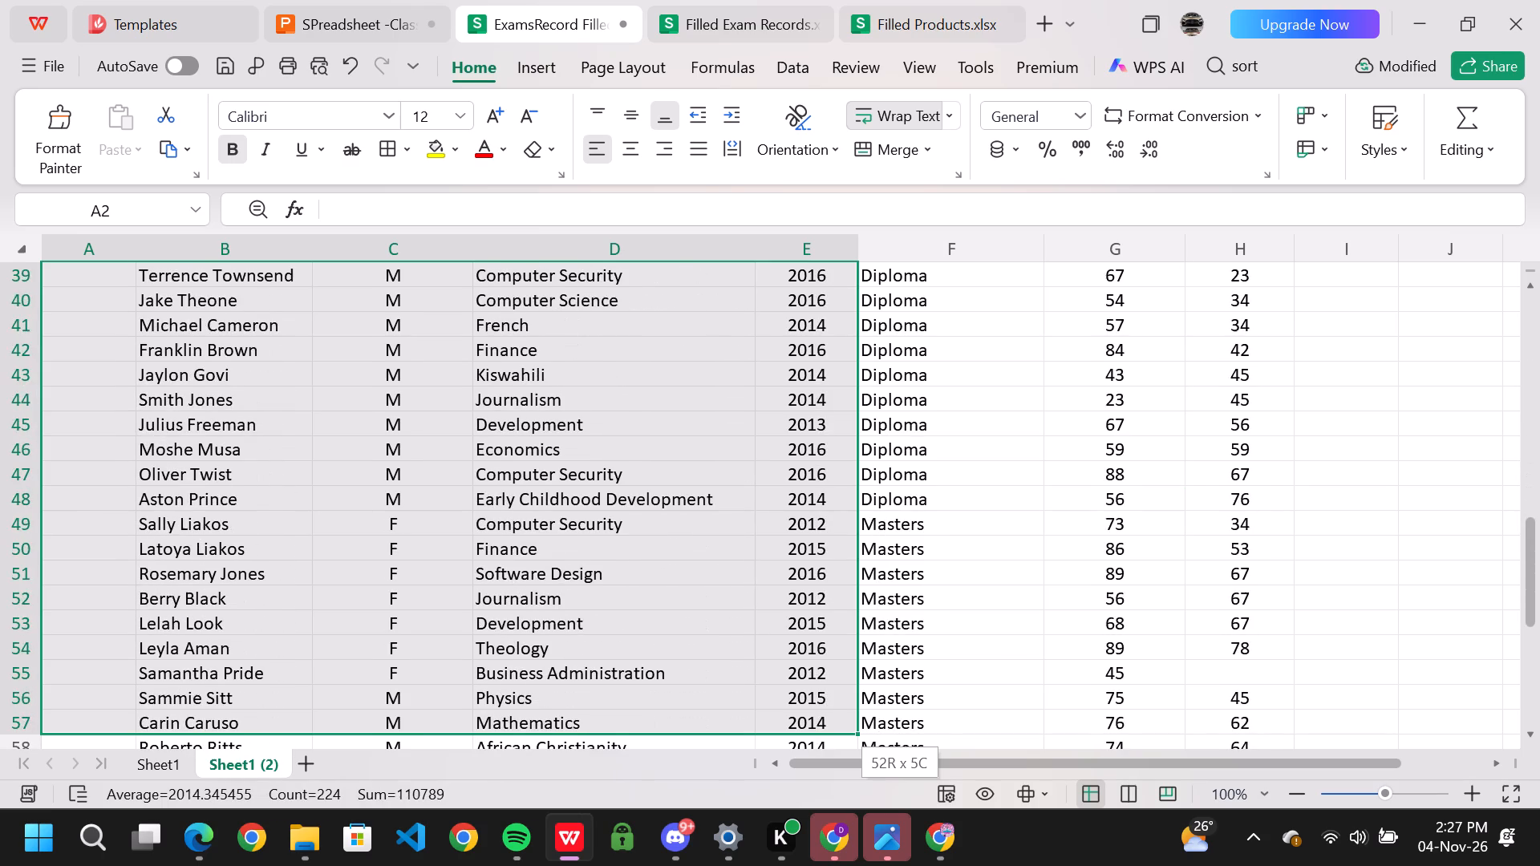
key("shift+Down")
key("shift+Down")
key("shift+Down")
key("shift+Down")
key("shift+Down")
key("shift+Down")
key("shift+Down")
key("shift+Down")
key("shift+Down")
key("shift+Down")
key("shift+Down")
key("shift+Down")
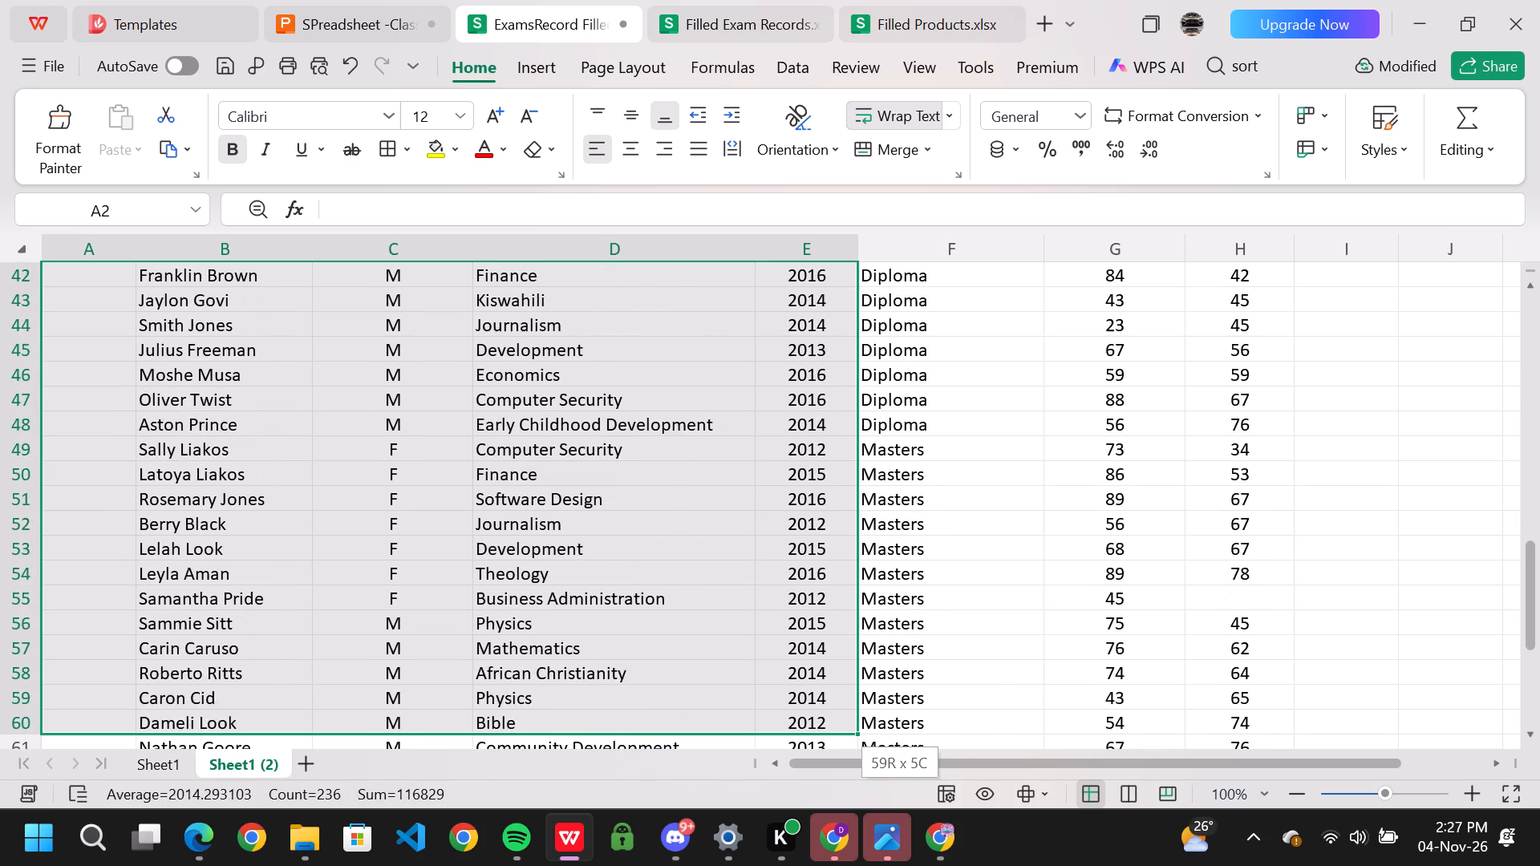
key("shift+Down")
key("shift+Down")
key("shift+Down")
key("shift+Down")
key("shift+Down")
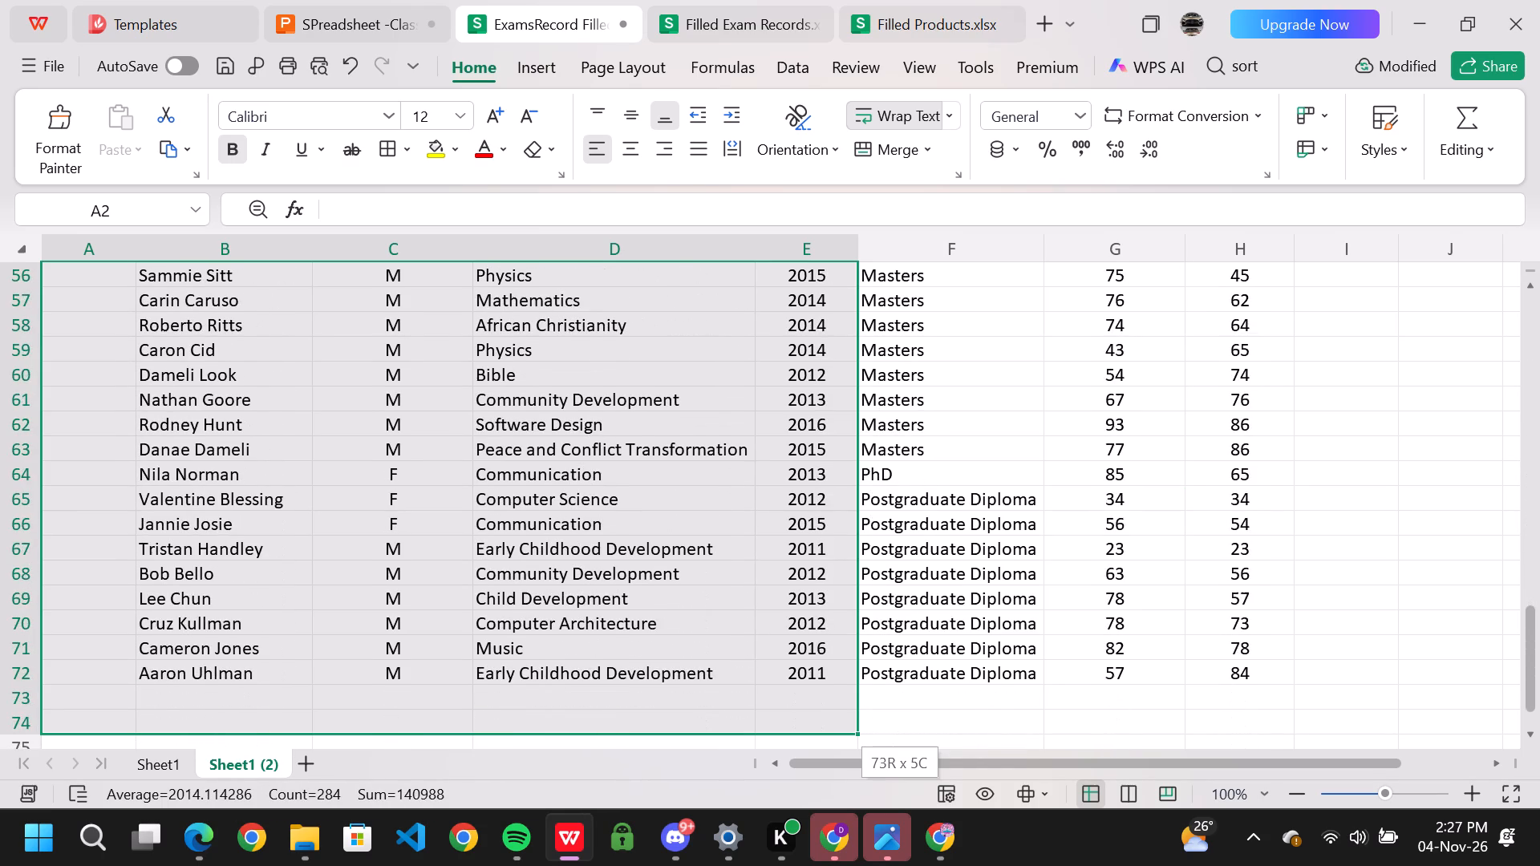
key("shift+Up")
key("shift+Up")
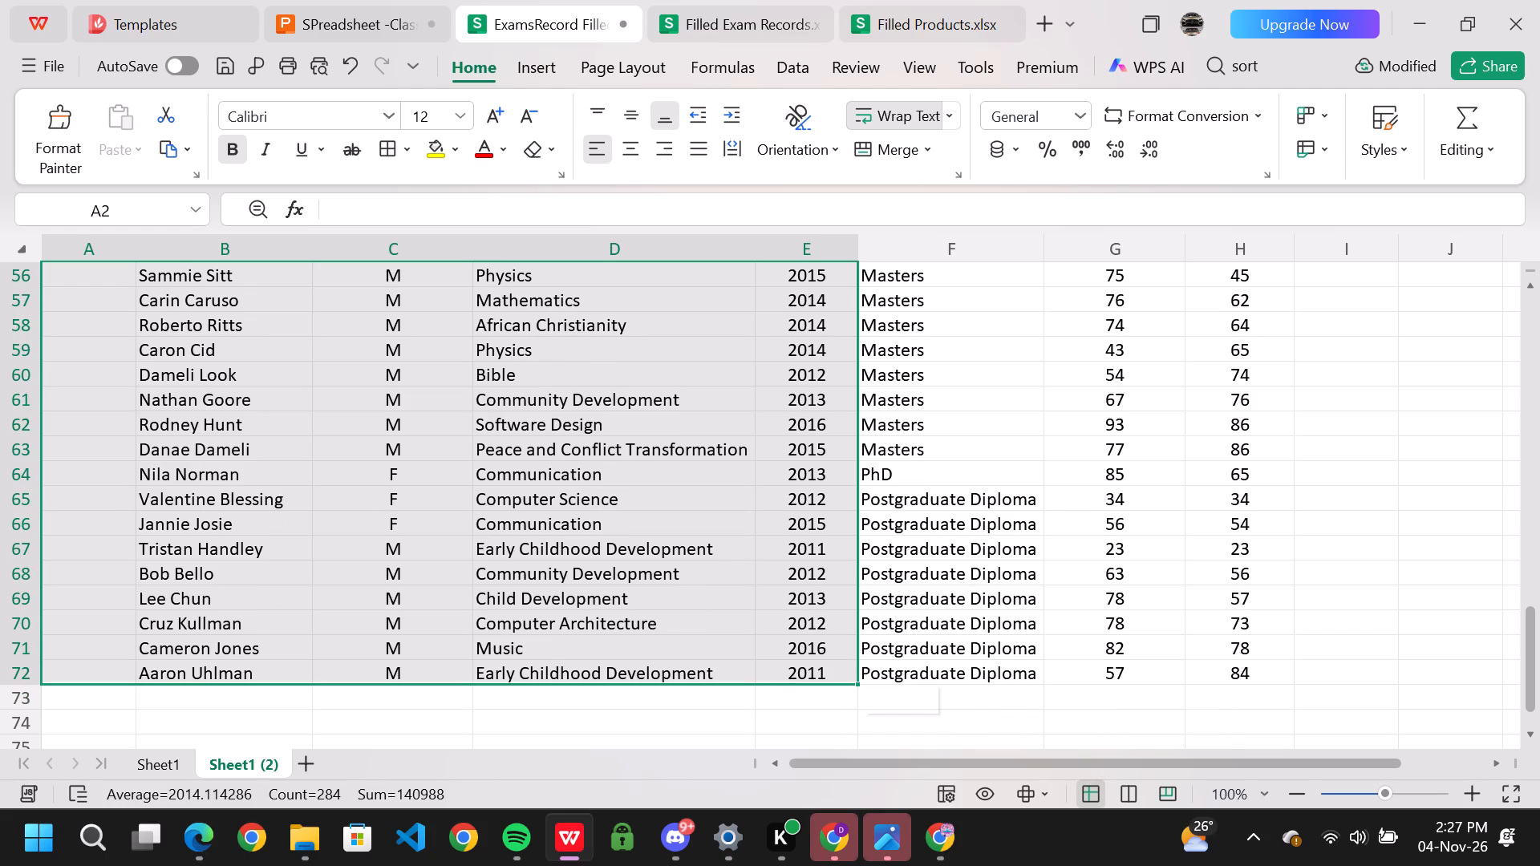
right_click(150, 427)
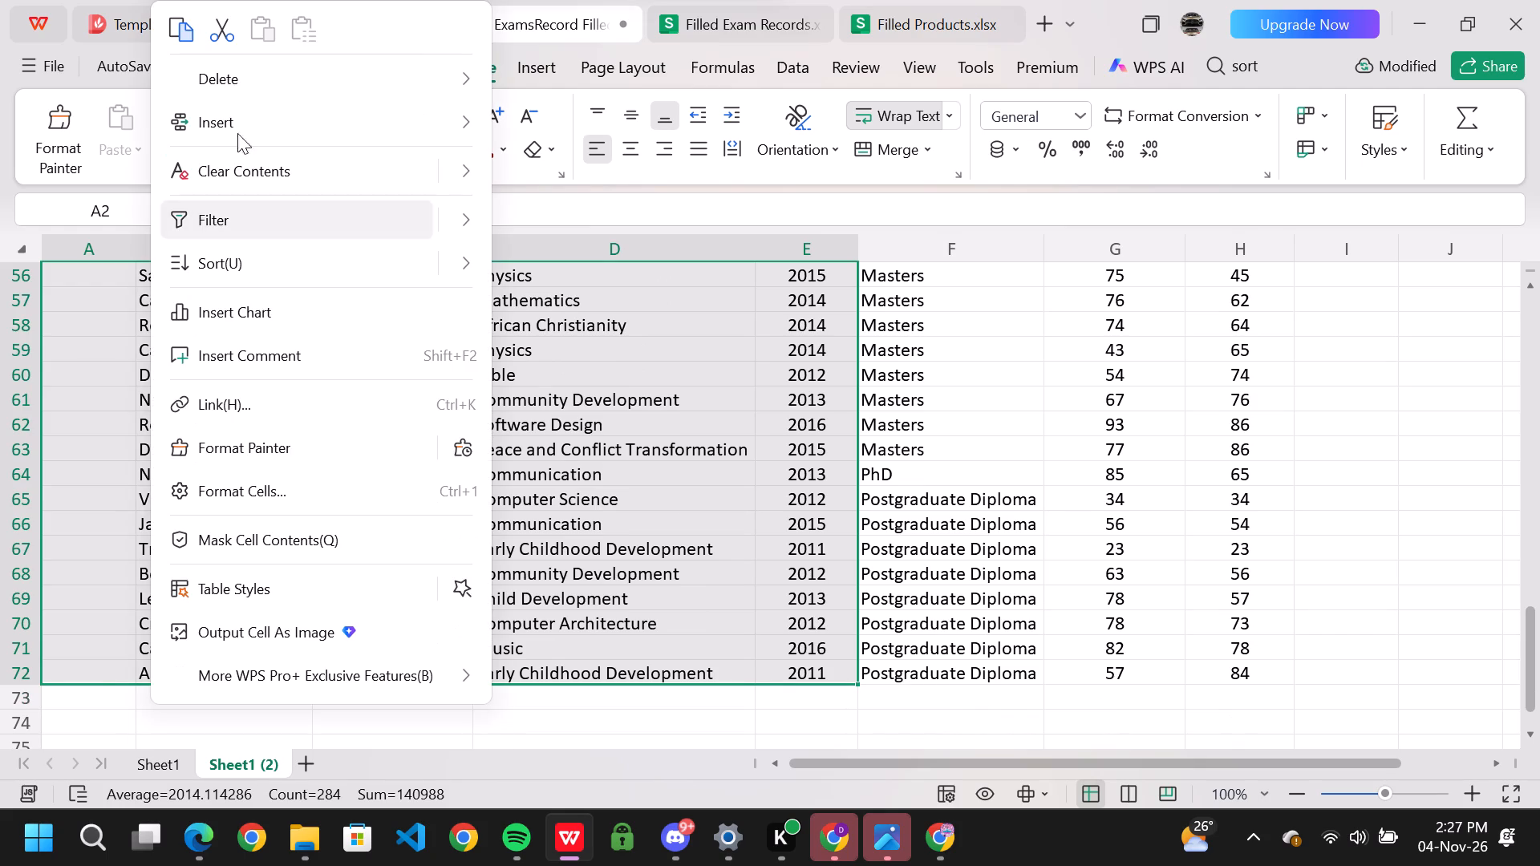
left_click(215, 23)
scroll(1188, 483, "up", 9)
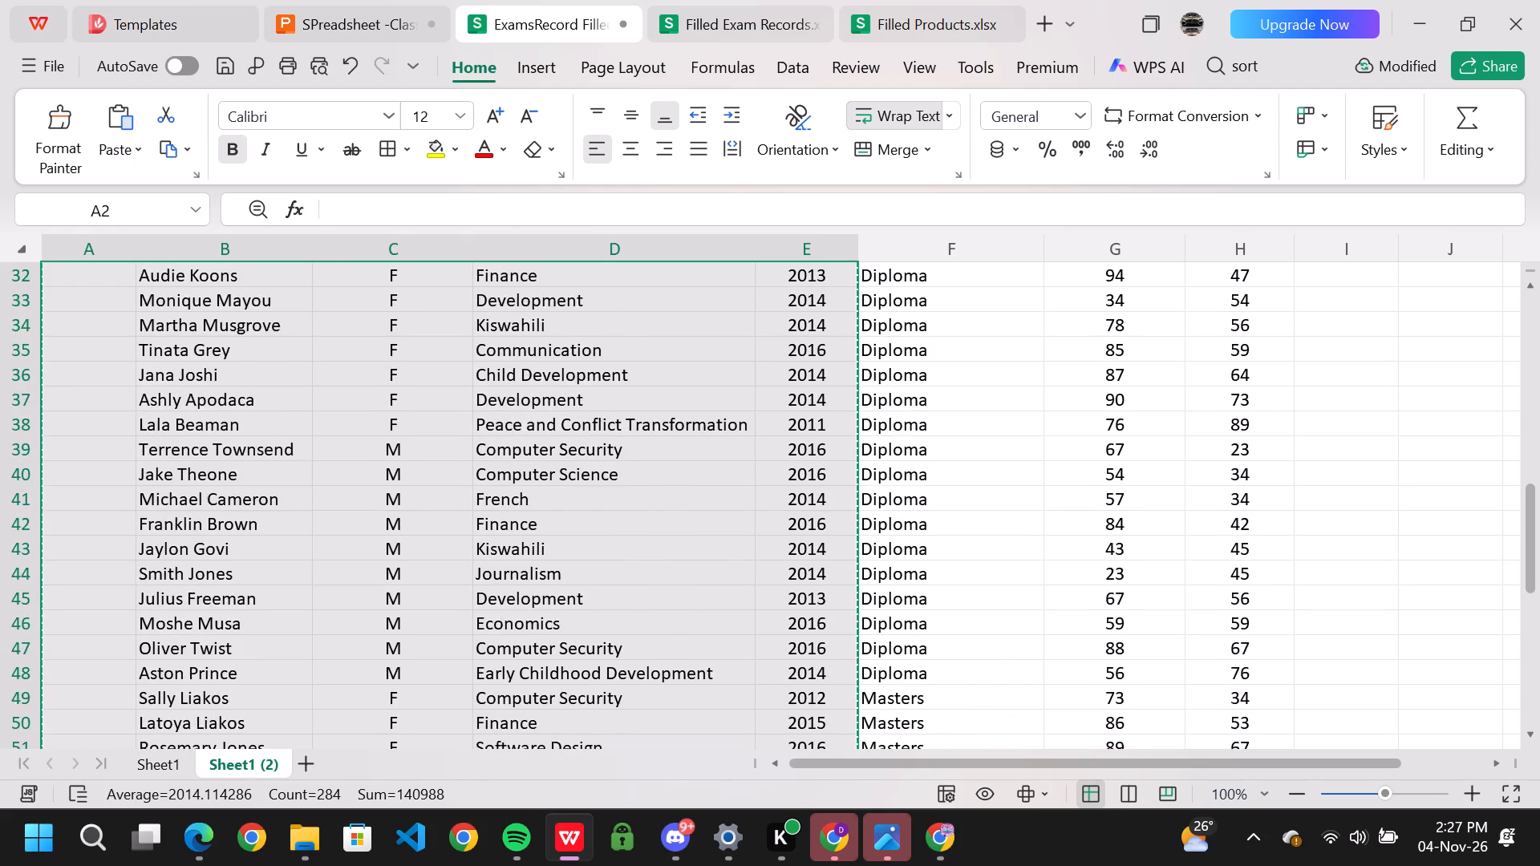
scroll(1189, 483, "up", 15)
left_click(1338, 324)
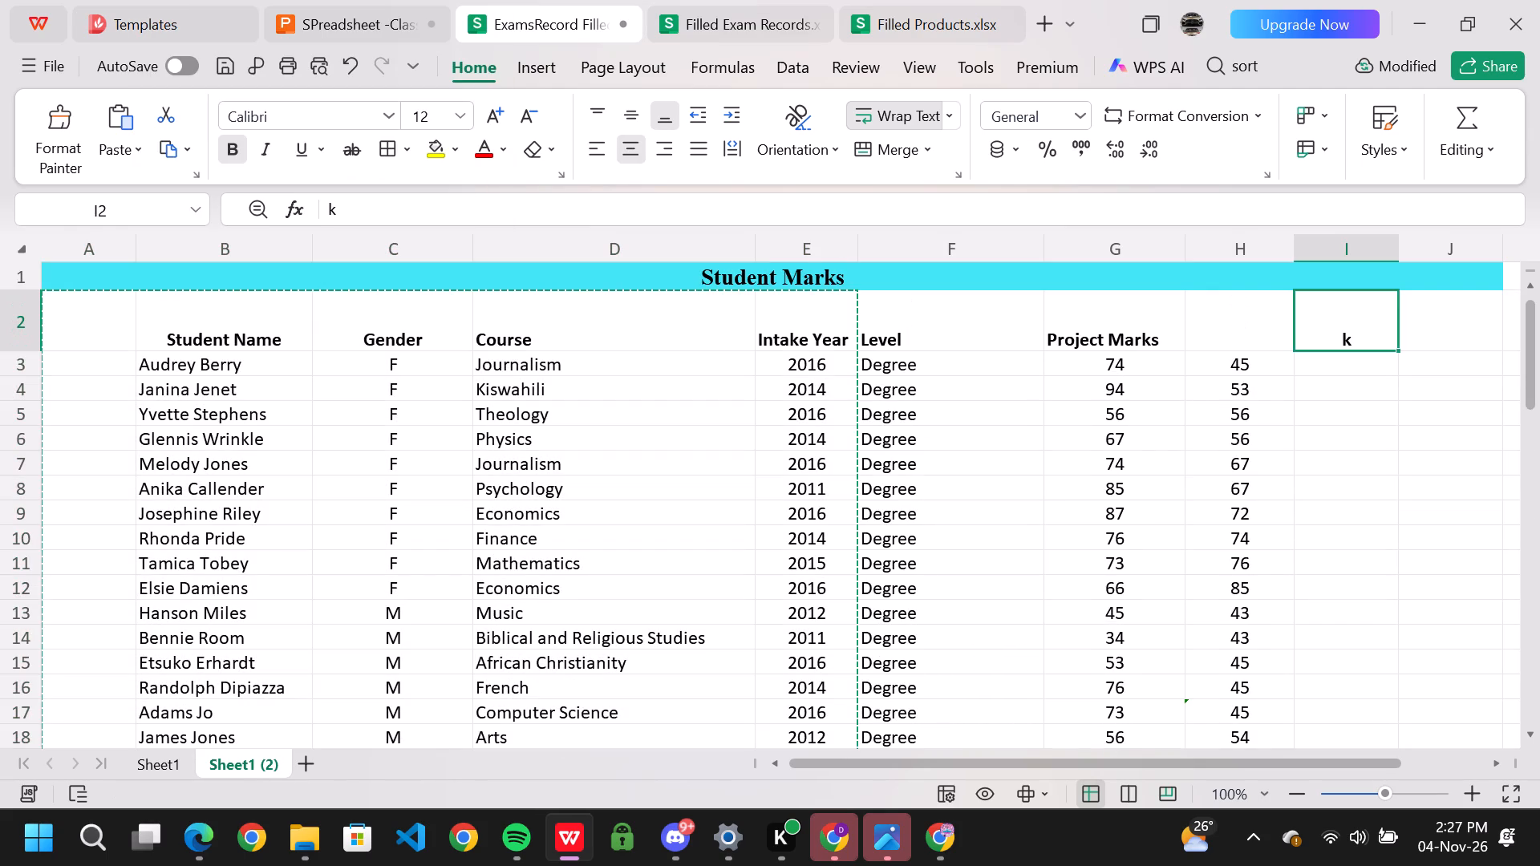
key("ctrl+v")
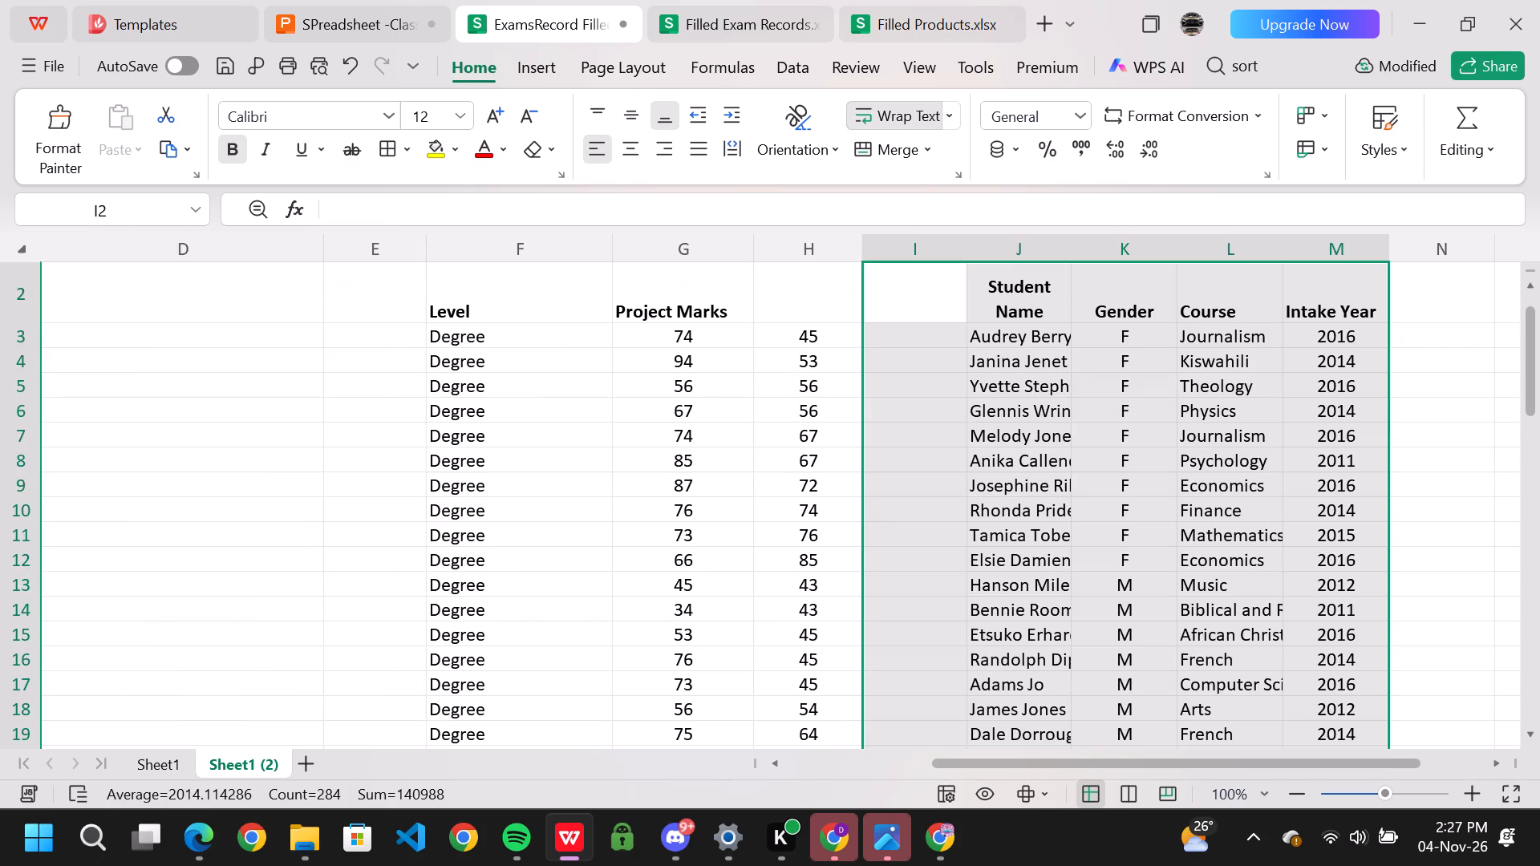
Copy the Student Number header from the table on Class Activity slide 27 and paste it into cell I2.
left_click(900, 322)
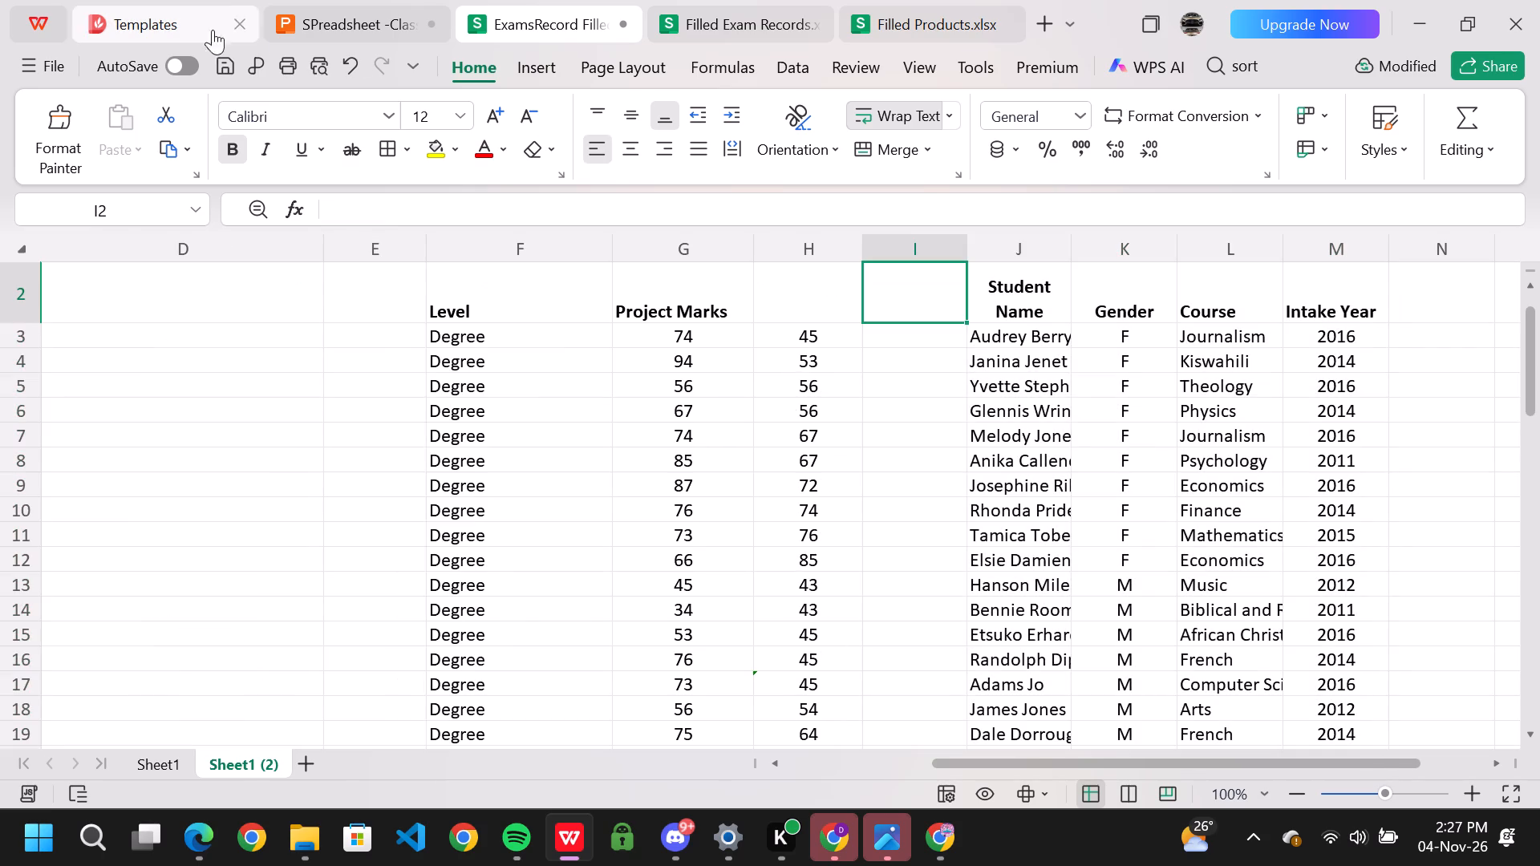
left_click(330, 6)
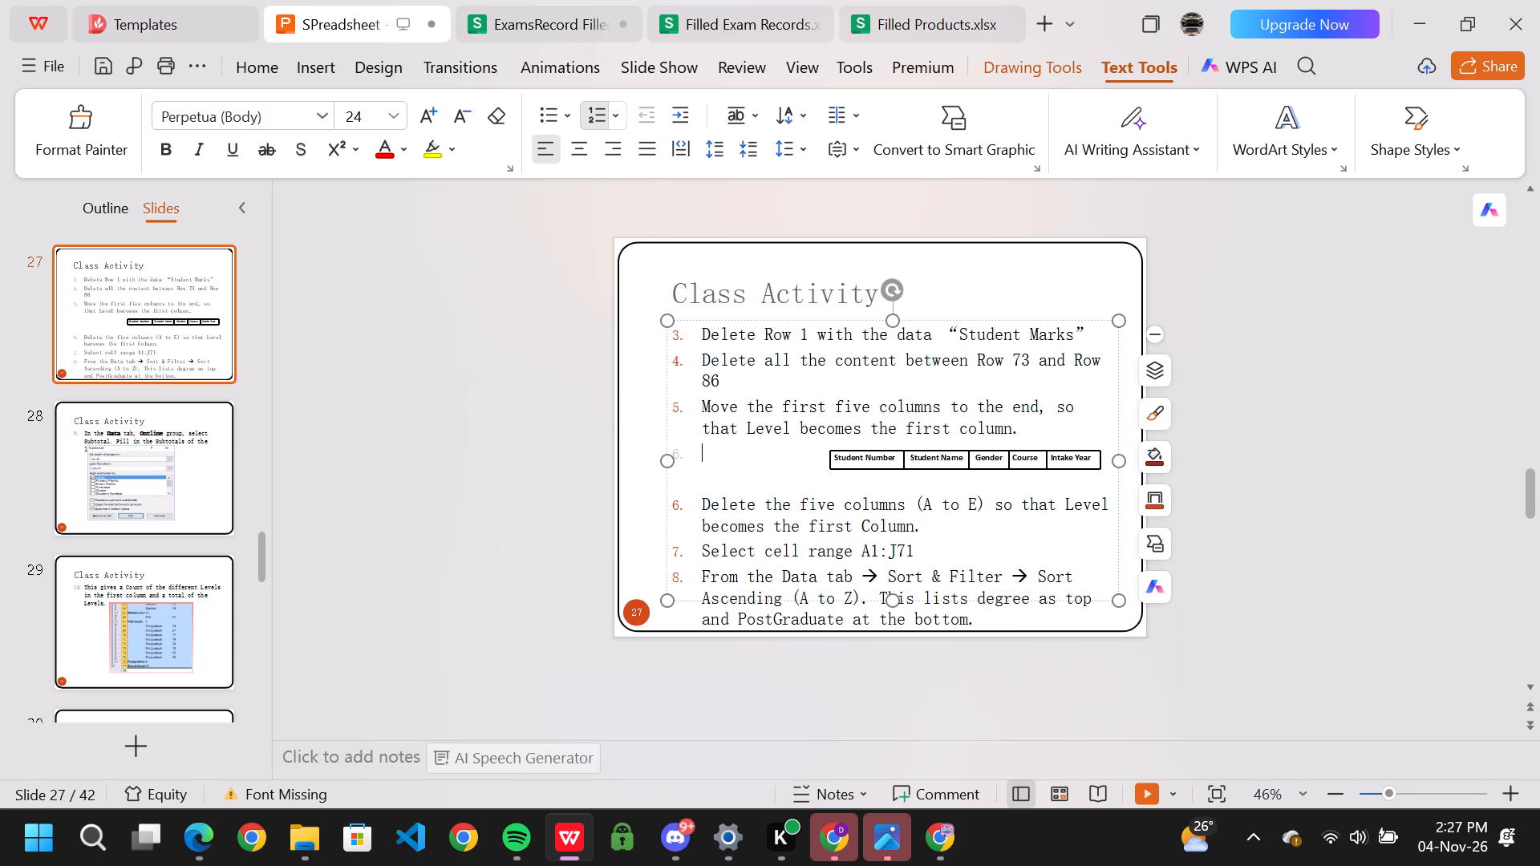
left_click_drag(896, 457, 831, 461)
key("ctrl+c")
left_click(513, 11)
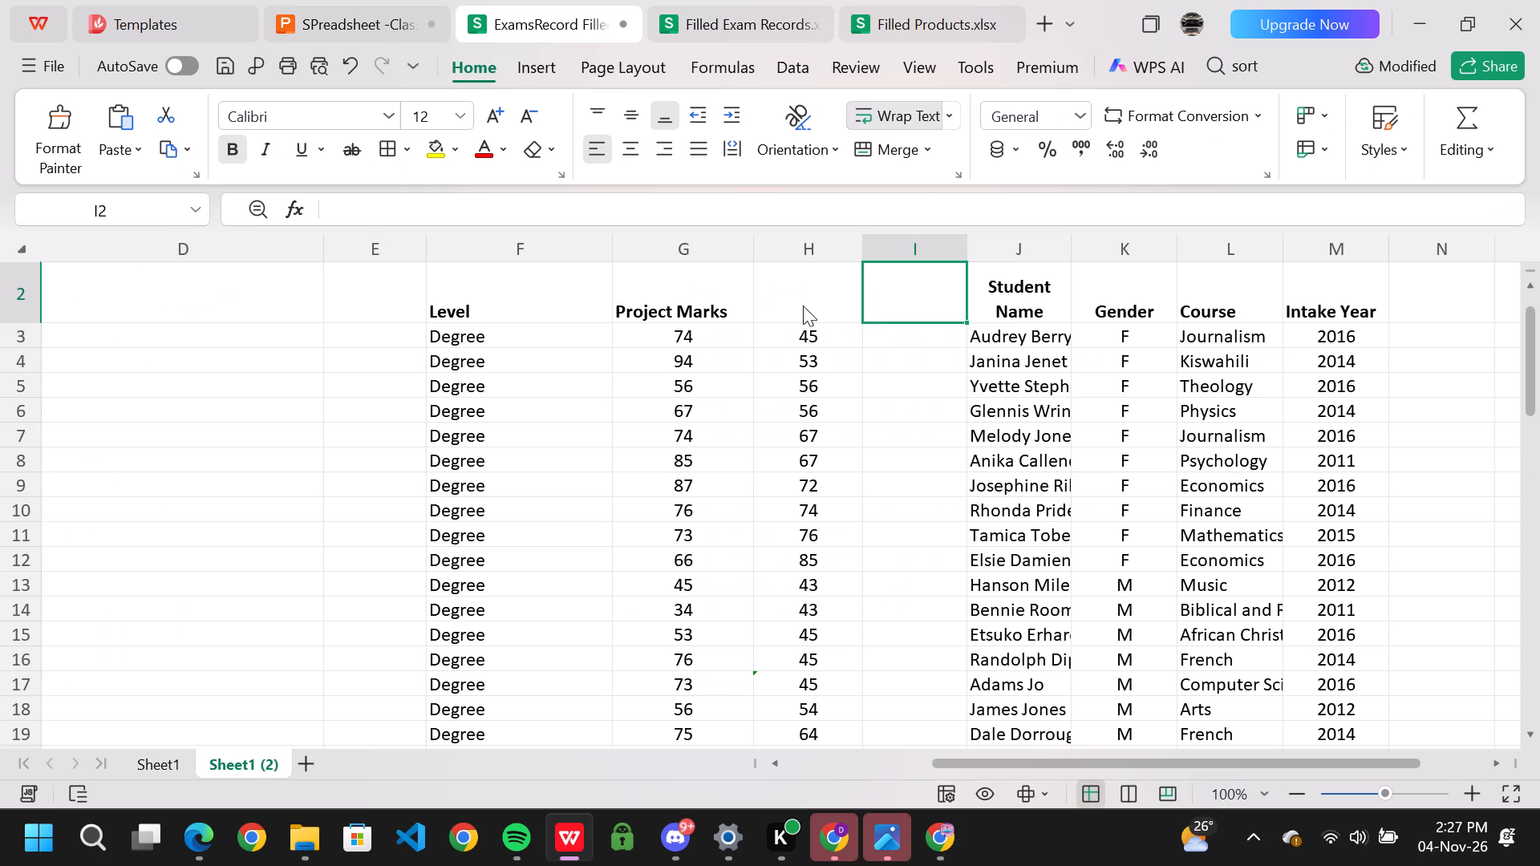
left_click(918, 291)
left_click(896, 305)
right_click(896, 305)
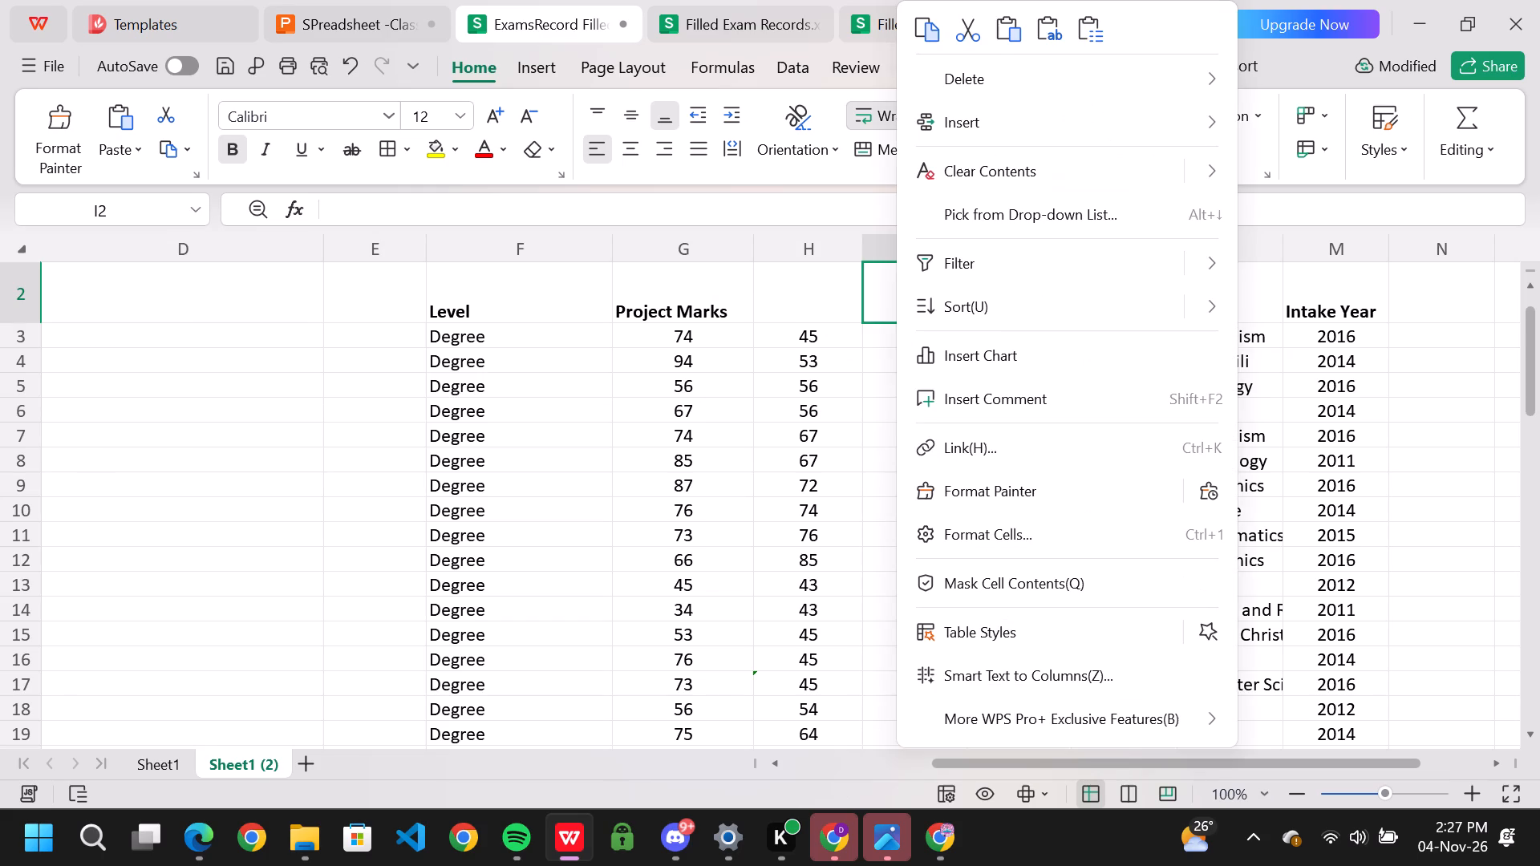
left_click(888, 289)
double_click(876, 293)
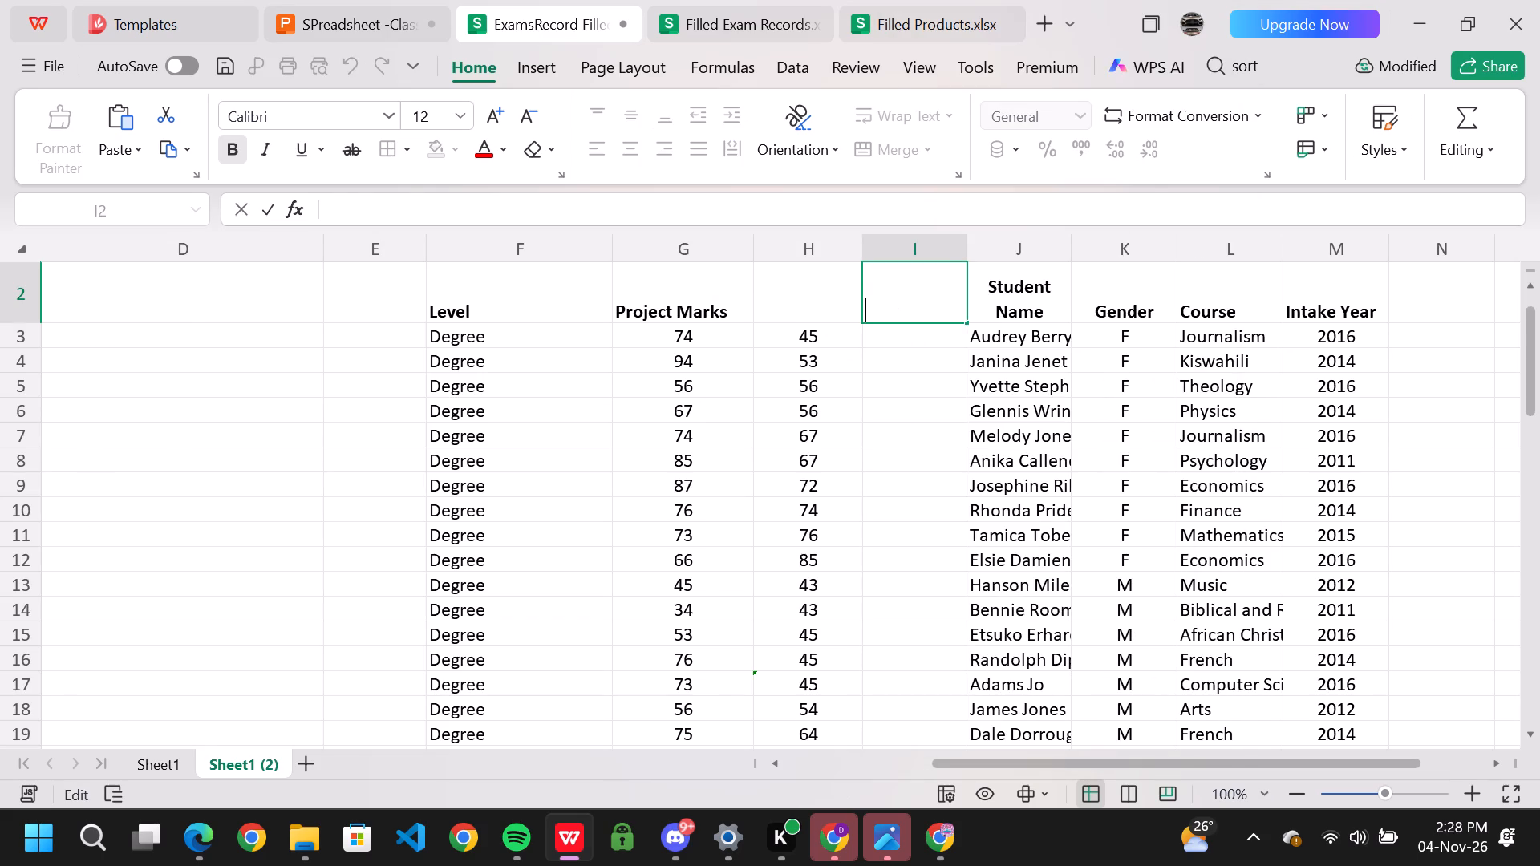
key("ctrl+v")
left_click(898, 357)
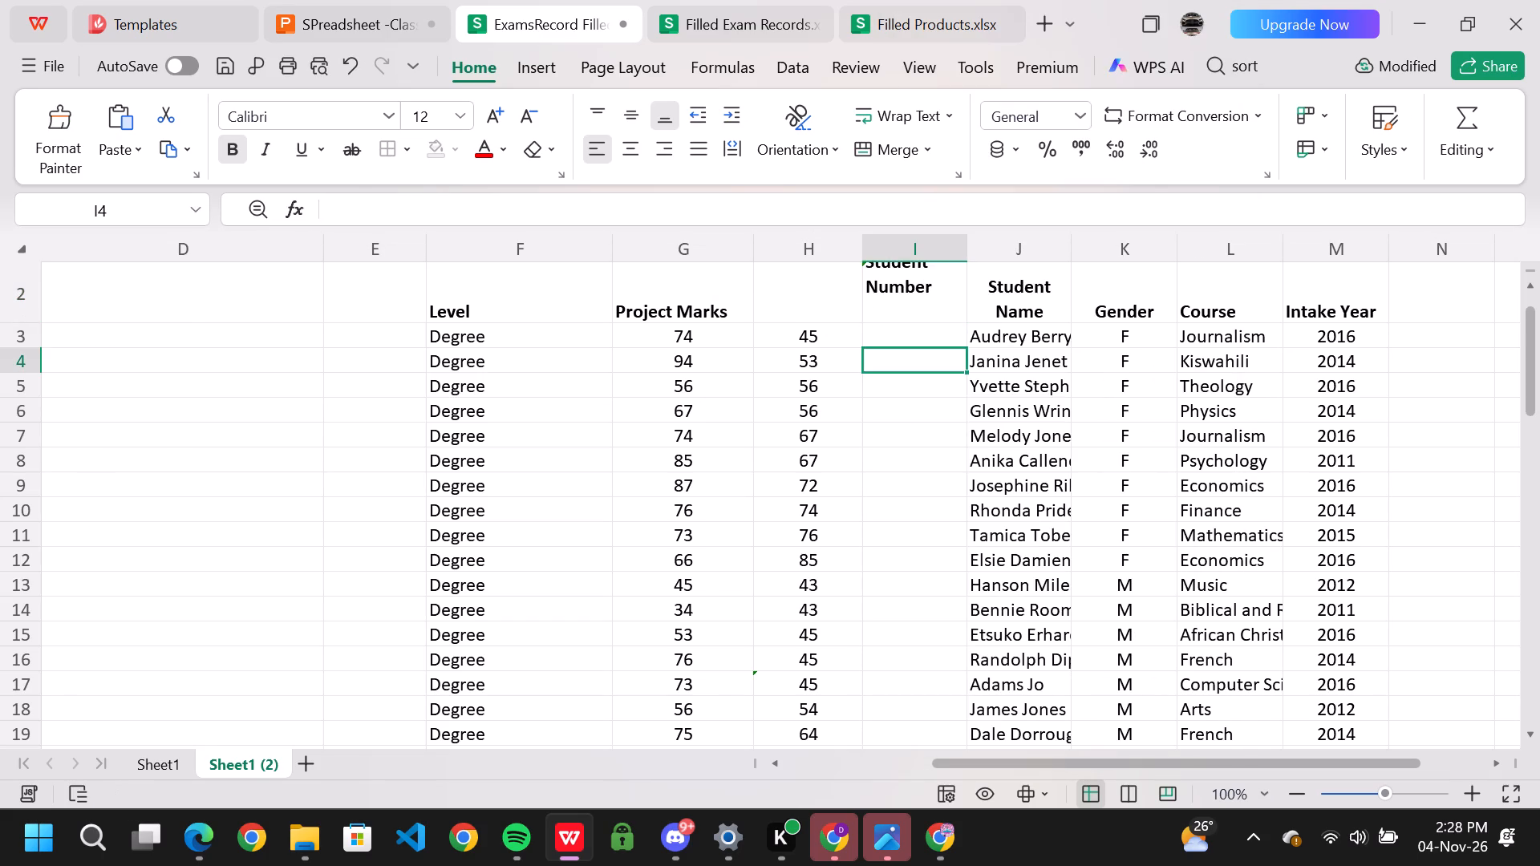
left_click(899, 341)
Check Class Activity slide 27 again, and move all the sheet's data, including the Student Marks title row, to start at A2.
left_click(332, 28)
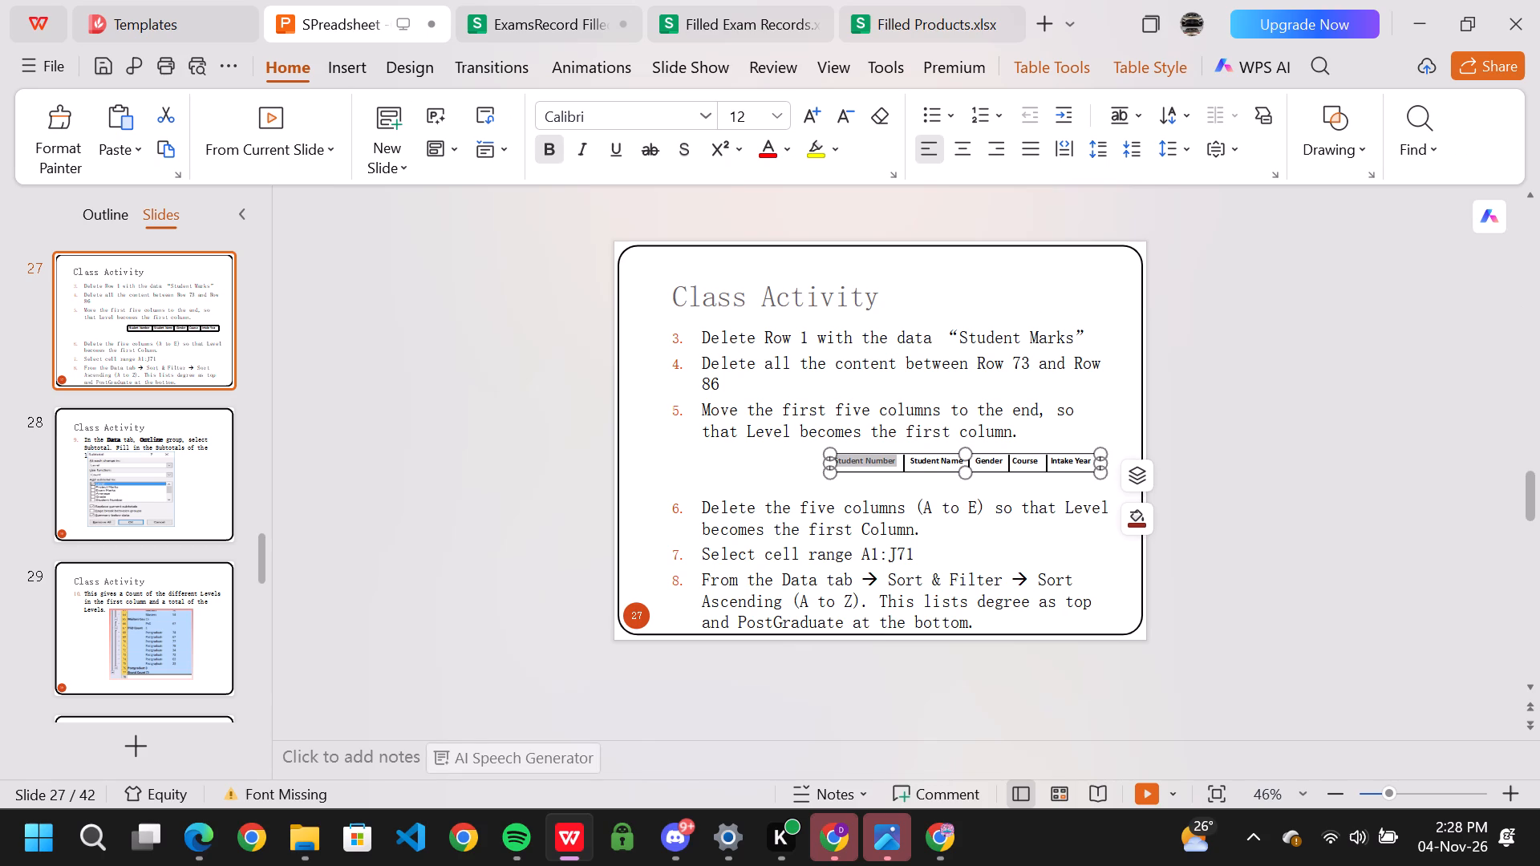
left_click(476, 16)
scroll(432, 424, "up", 2)
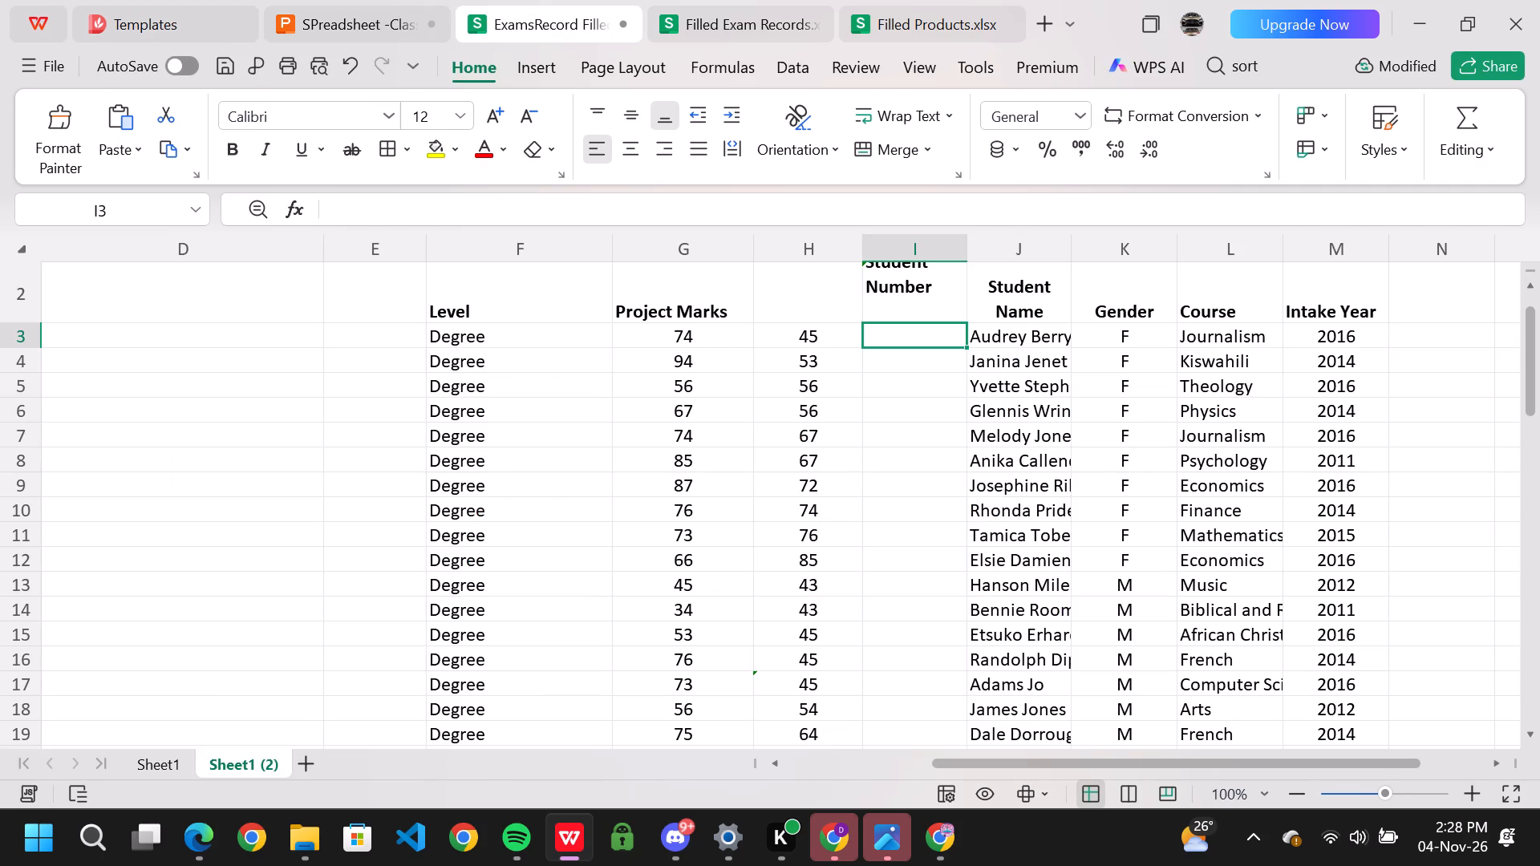
scroll(561, 399, "up", 3)
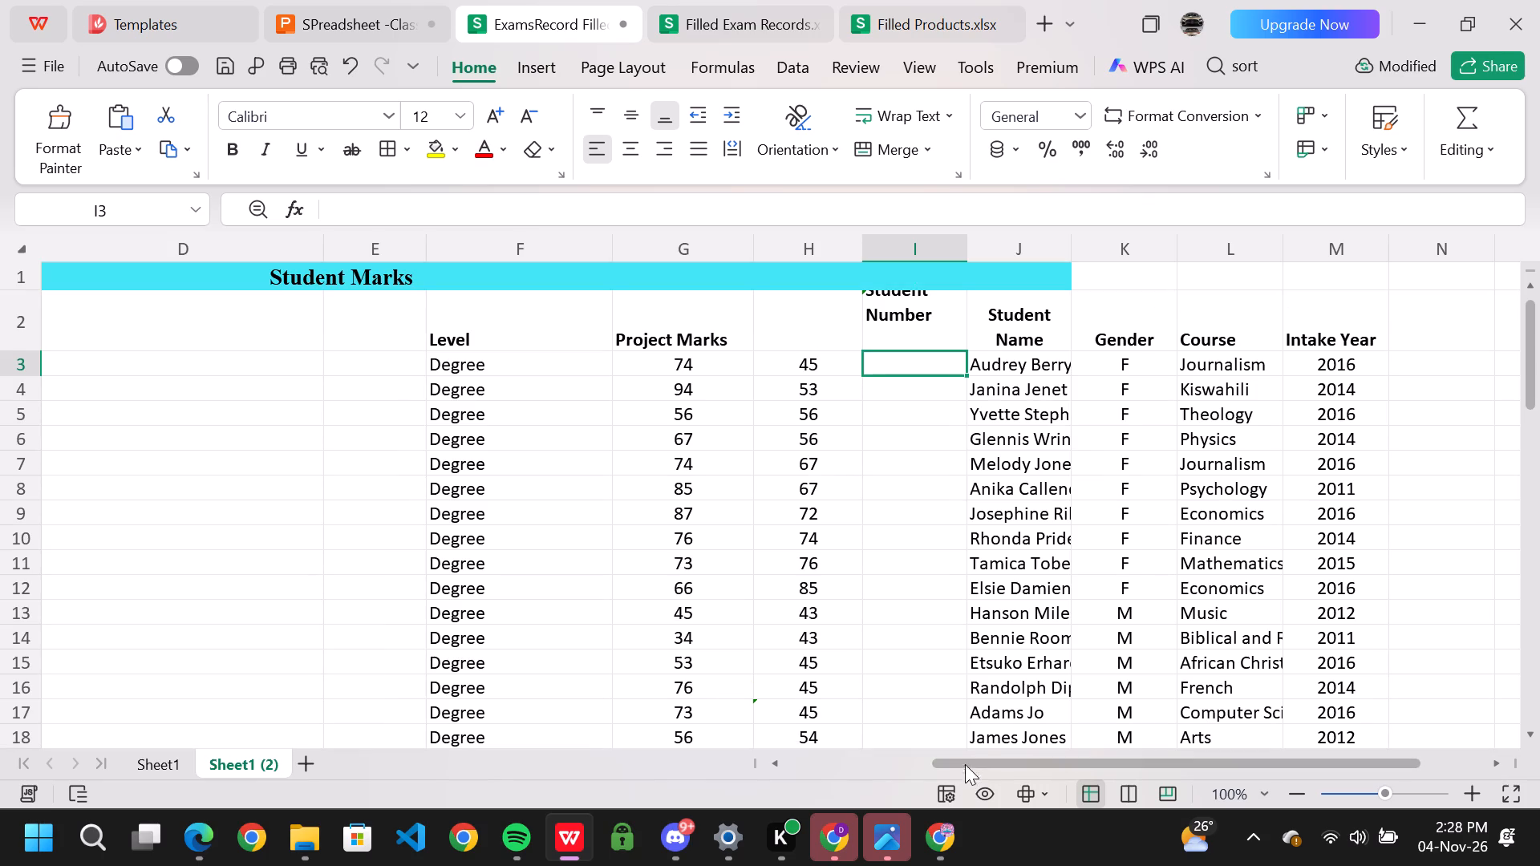
left_click(478, 336)
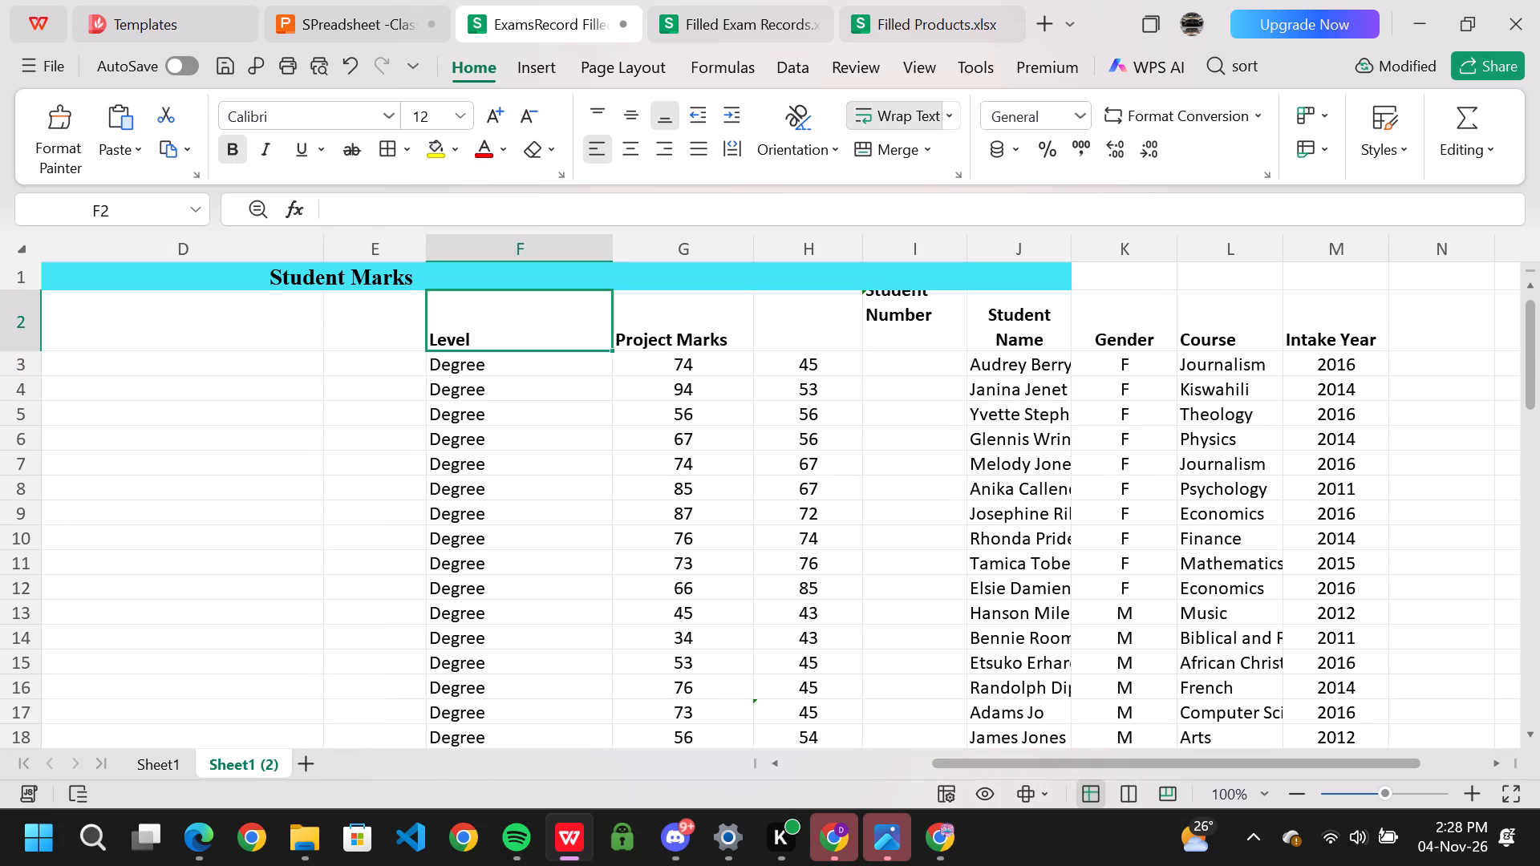
key("ctrl+a")
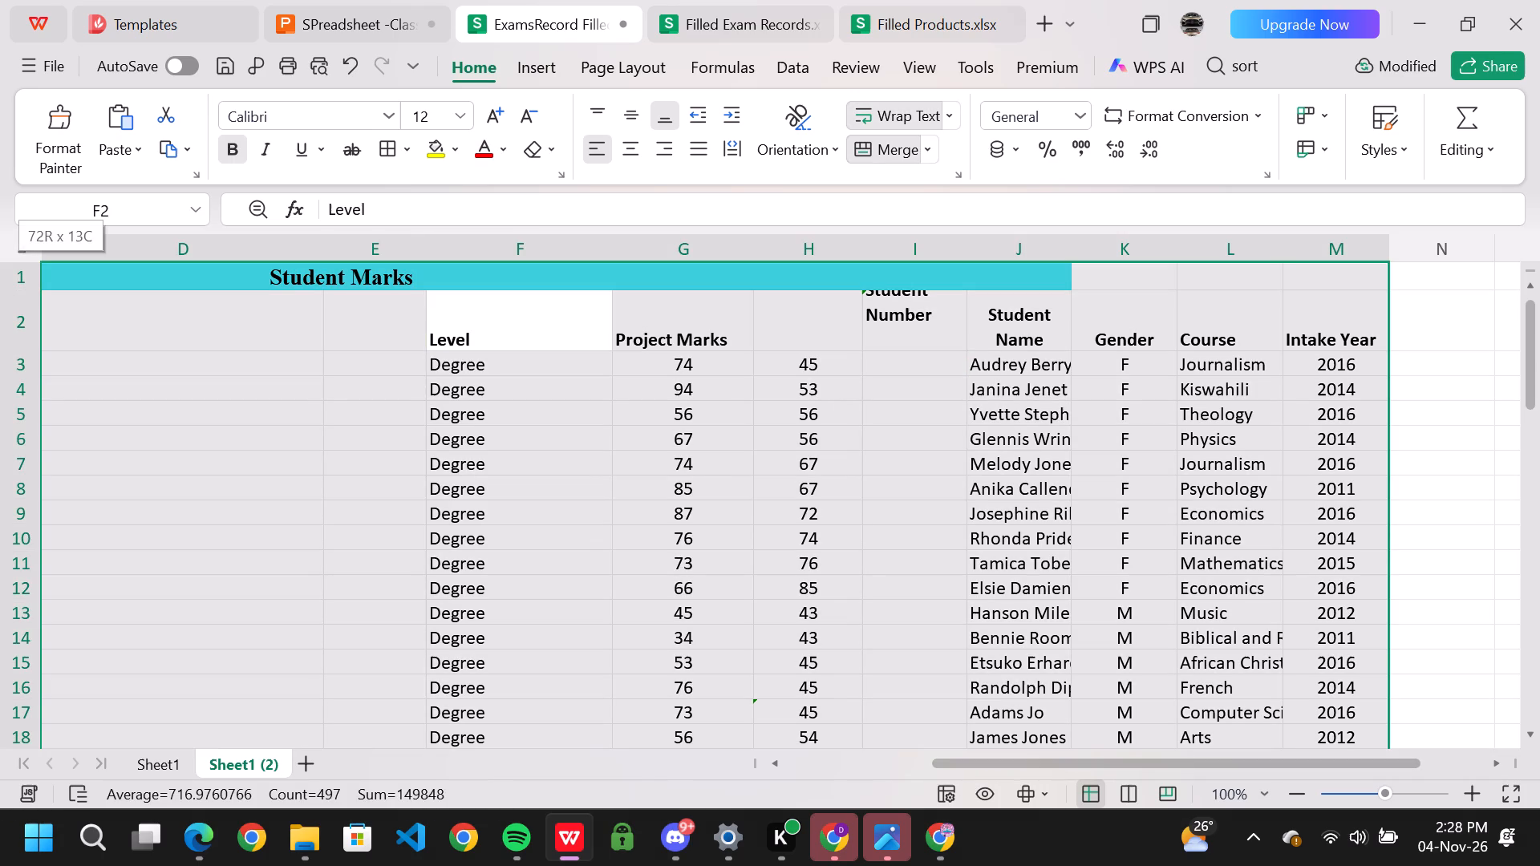
right_click(478, 336)
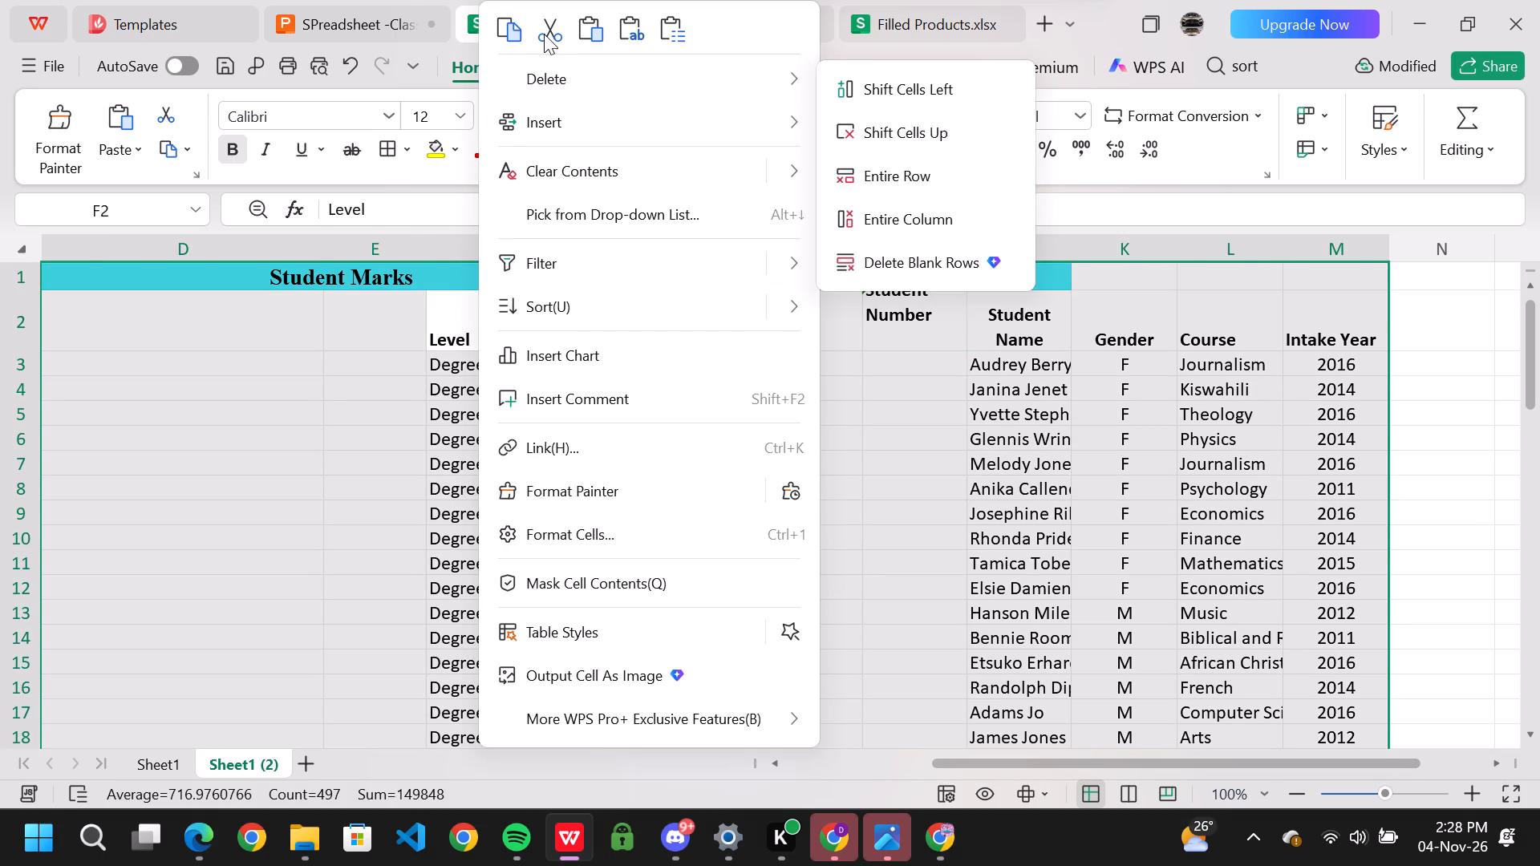
left_click(544, 34)
left_click(337, 348)
scroll(219, 391, "up", 1)
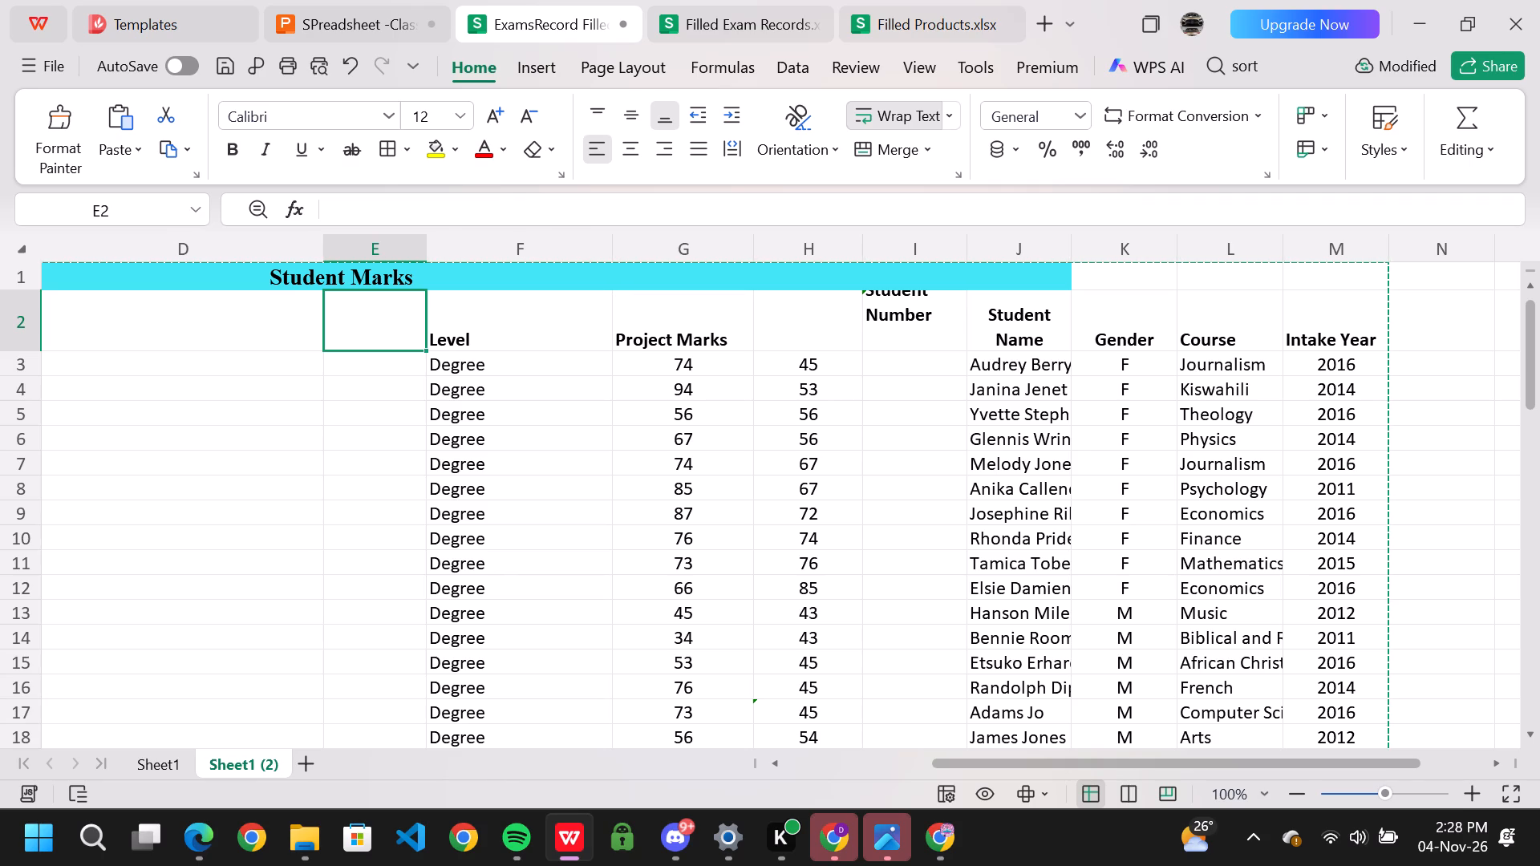
left_click_drag(938, 763, 673, 795)
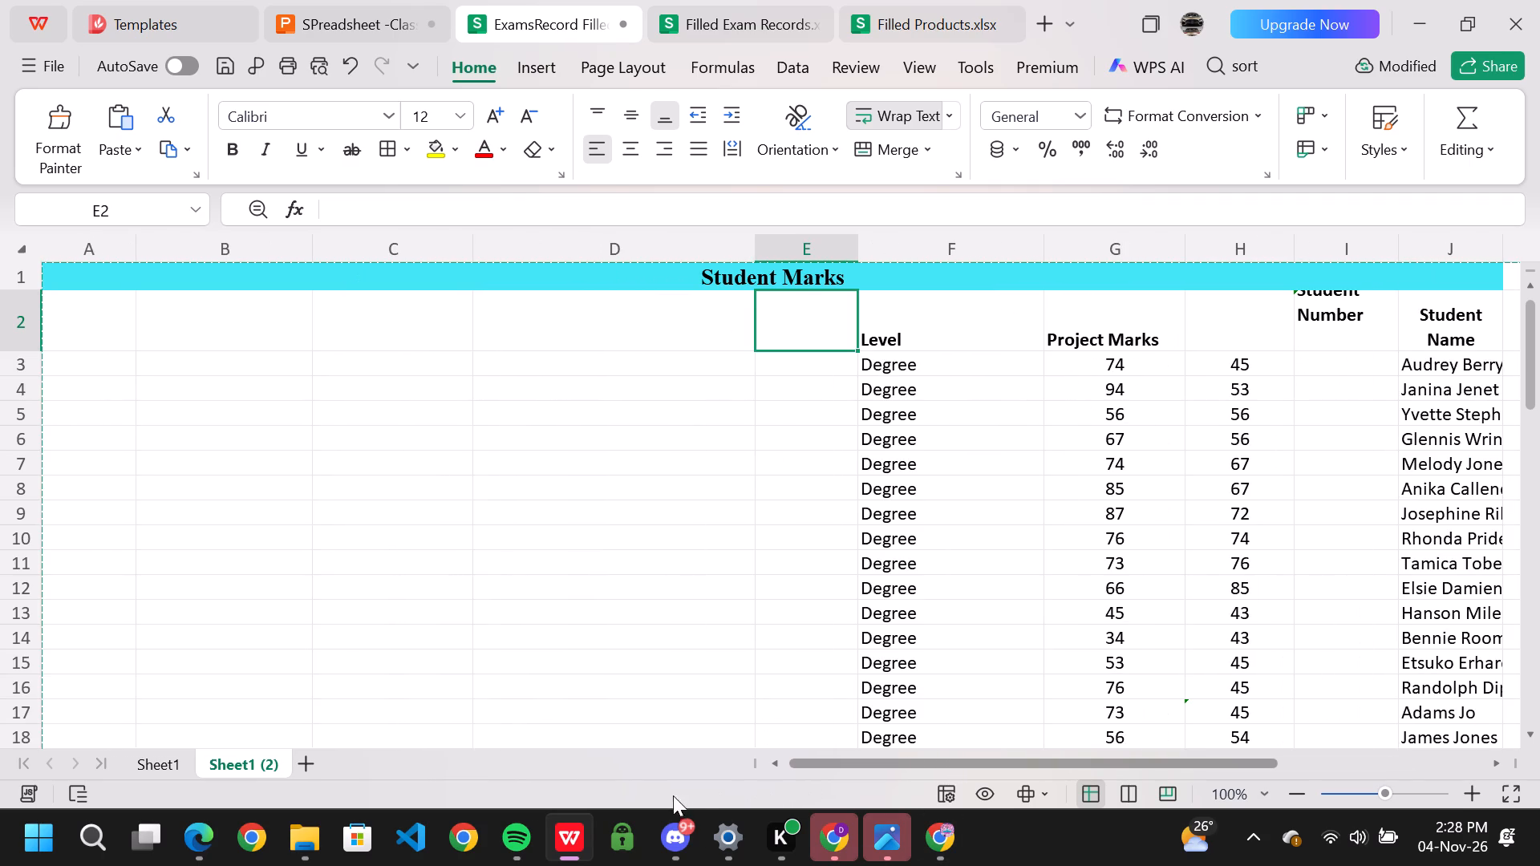
left_click_drag(673, 795, 672, 795)
left_click(82, 333)
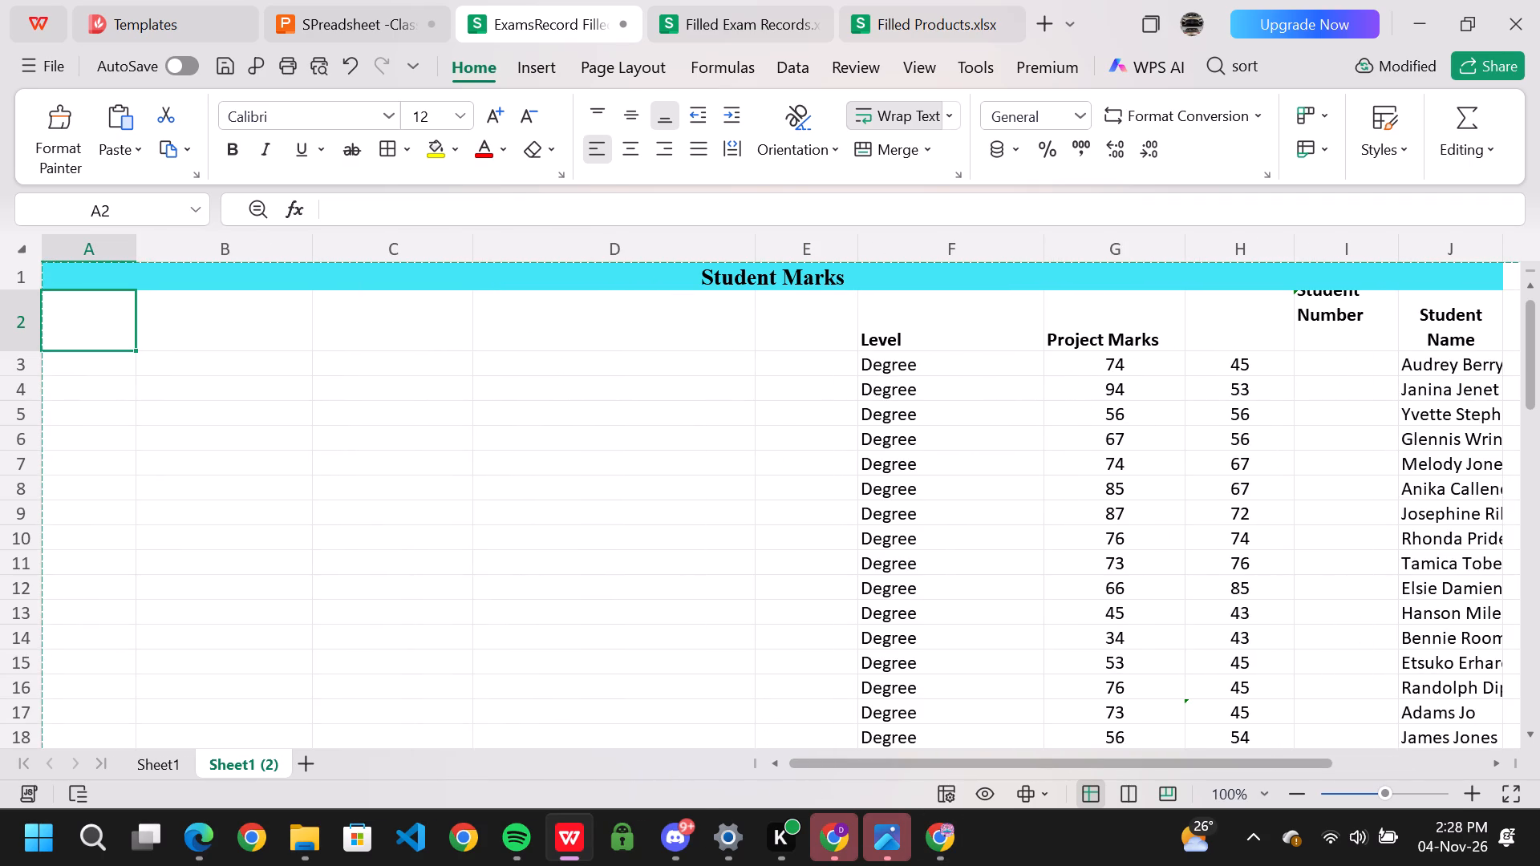
key("ctrl+v")
left_click(158, 355)
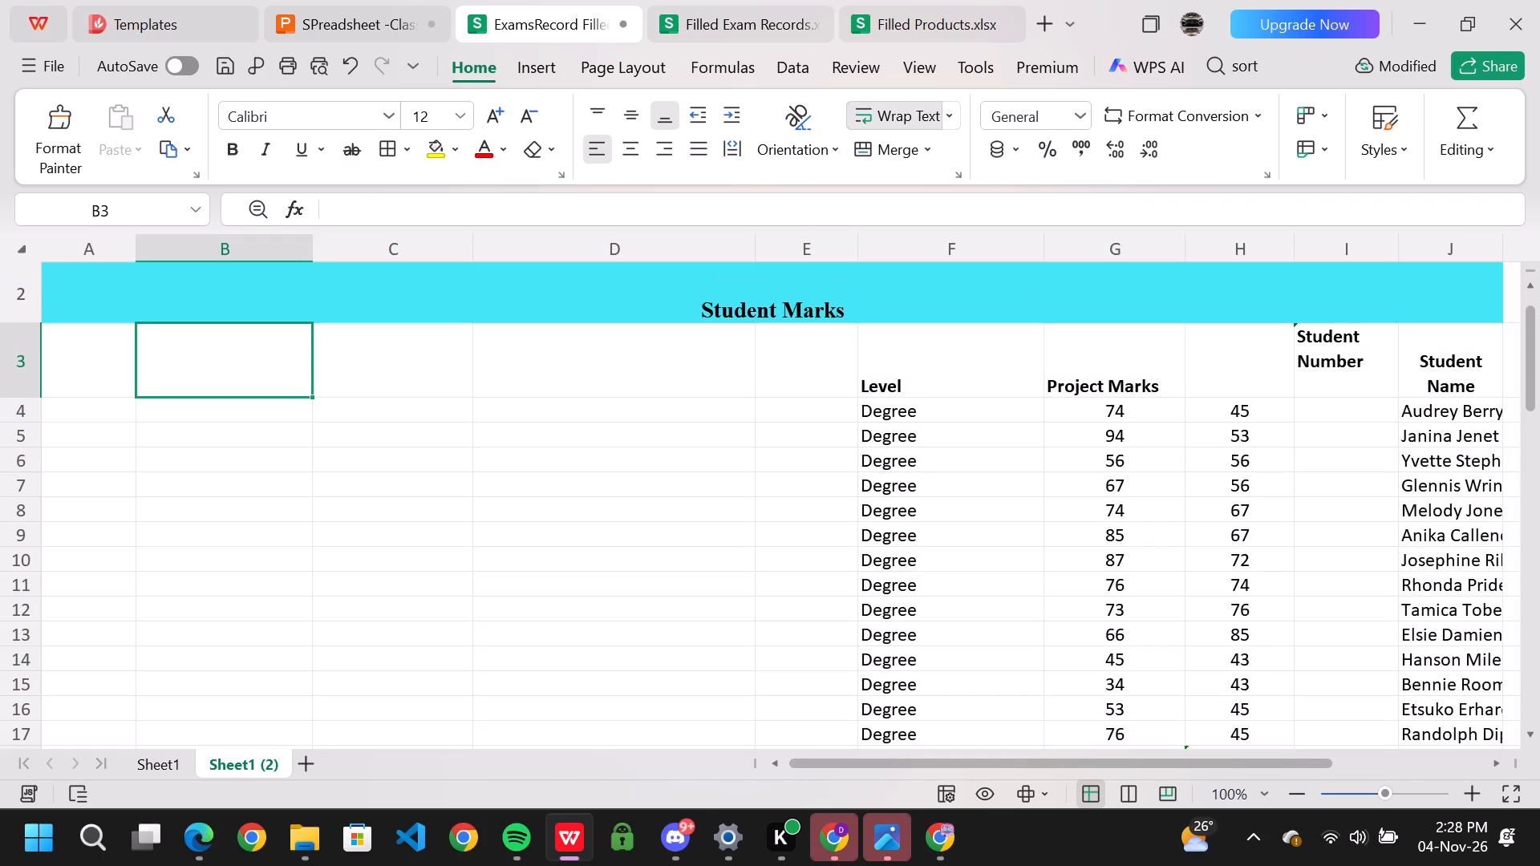
left_click(119, 359)
Cut the data block F3:M73, from Level through Intake Year, and paste it at A3 below the Student Marks title.
left_click(892, 369)
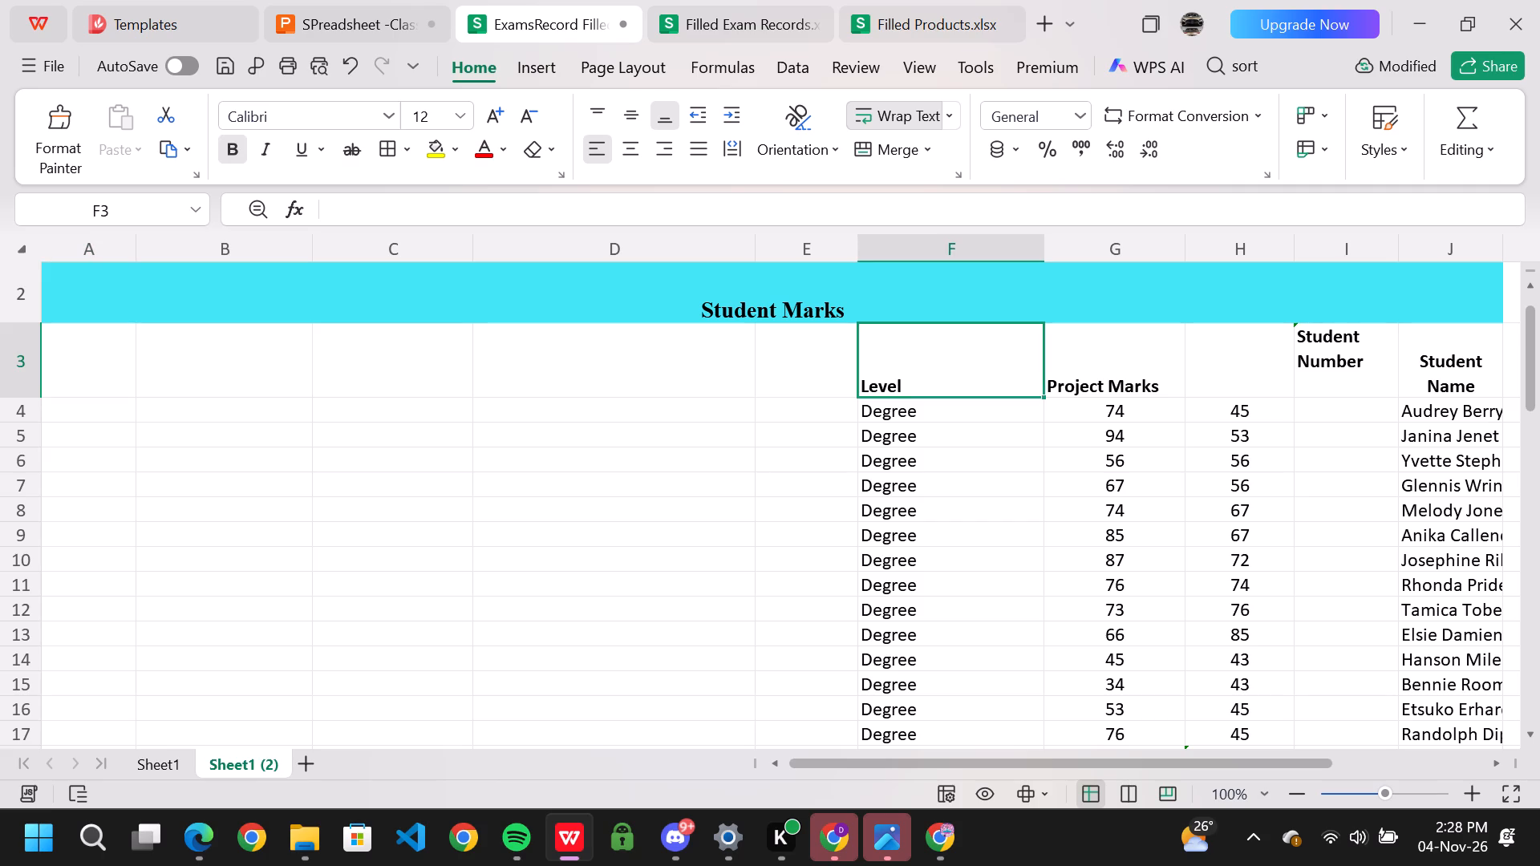
key("shift+Right")
key("shift+Right")
key("shift+Right")
key("shift+Right")
key("shift+Right")
key("shift+Right")
key("shift+Right")
key("shift+Right")
key("shift+Right")
key("shift+Right")
key("shift+Right")
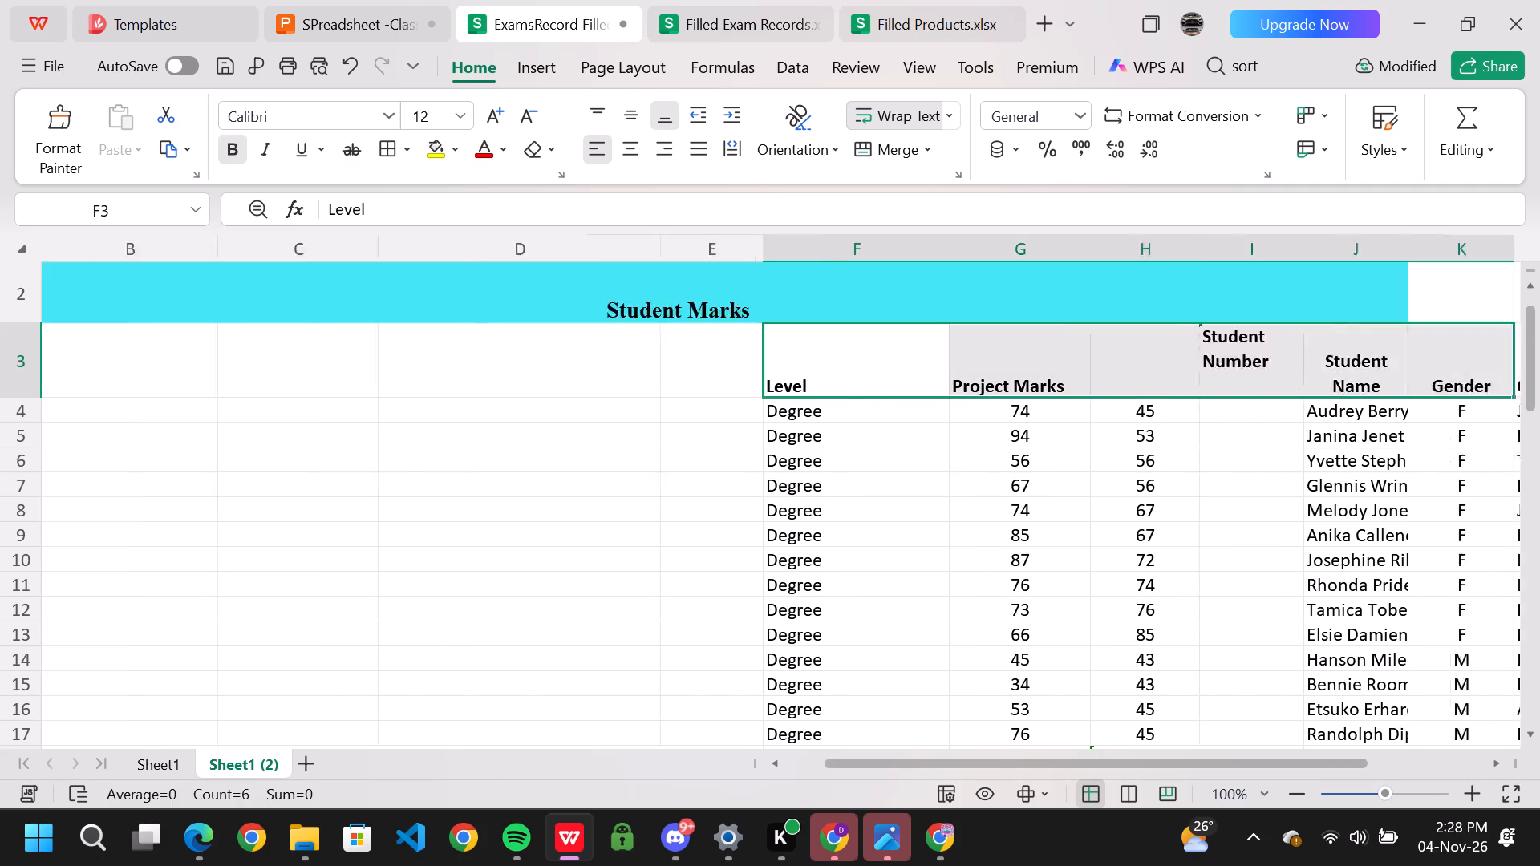
key("shift+Left")
key("shift+Left")
key("shift+Left")
key("shift+Left")
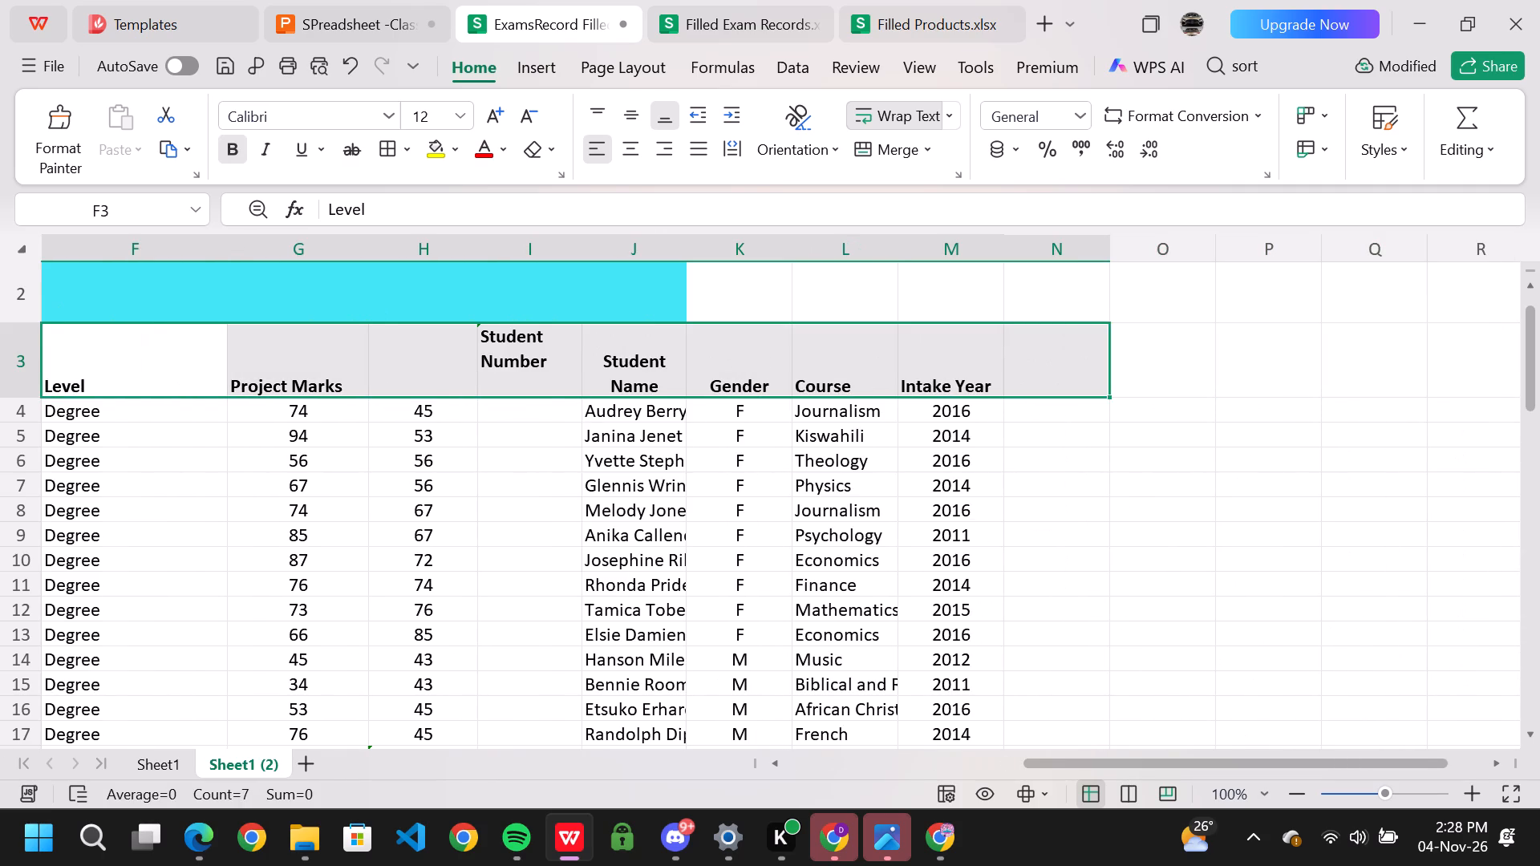
key("shift+Down")
key("shift+Down")
key("shift+Down")
key("shift+Down")
key("shift+Down")
key("shift+Down")
key("shift+Down")
key("shift+Down")
key("shift+Down")
key("shift+Down")
key("shift+Down")
key("shift+Down")
key("shift+Down")
key("shift+Down")
key("shift+Down")
key("shift+Down")
key("shift+Down")
key("shift+Down")
key("shift+Down")
key("shift+Down")
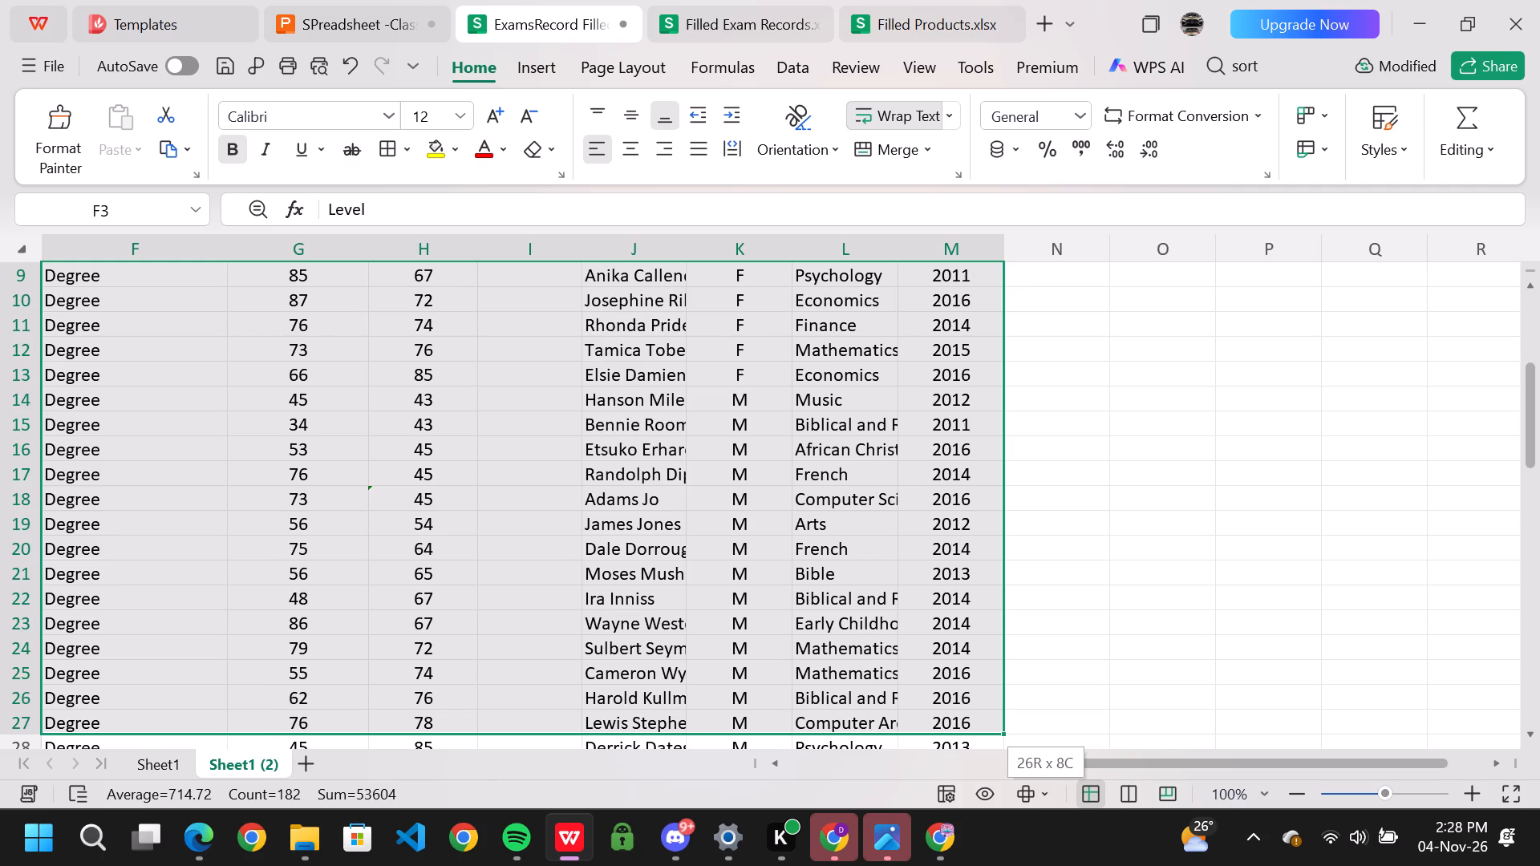
key("shift+Down")
key("shift+Down")
key("shift+Down")
key("shift+Down")
key("shift+Down")
key("shift+Down")
key("shift+Down")
key("shift+Down")
key("shift+Down")
key("shift+Down")
key("shift+Down")
key("shift+Down")
key("shift+Down")
key("shift+Down")
key("shift+Down")
key("shift+Down")
key("shift+Down")
key("shift+Down")
key("shift+Down")
key("shift+Down")
key("shift+Down")
key("shift+Down")
key("shift+Down")
key("shift+Down")
key("shift+Down")
key("shift+Down")
key("shift+Down")
key("shift+Down")
key("shift+Down")
key("shift+Down")
key("shift+Down")
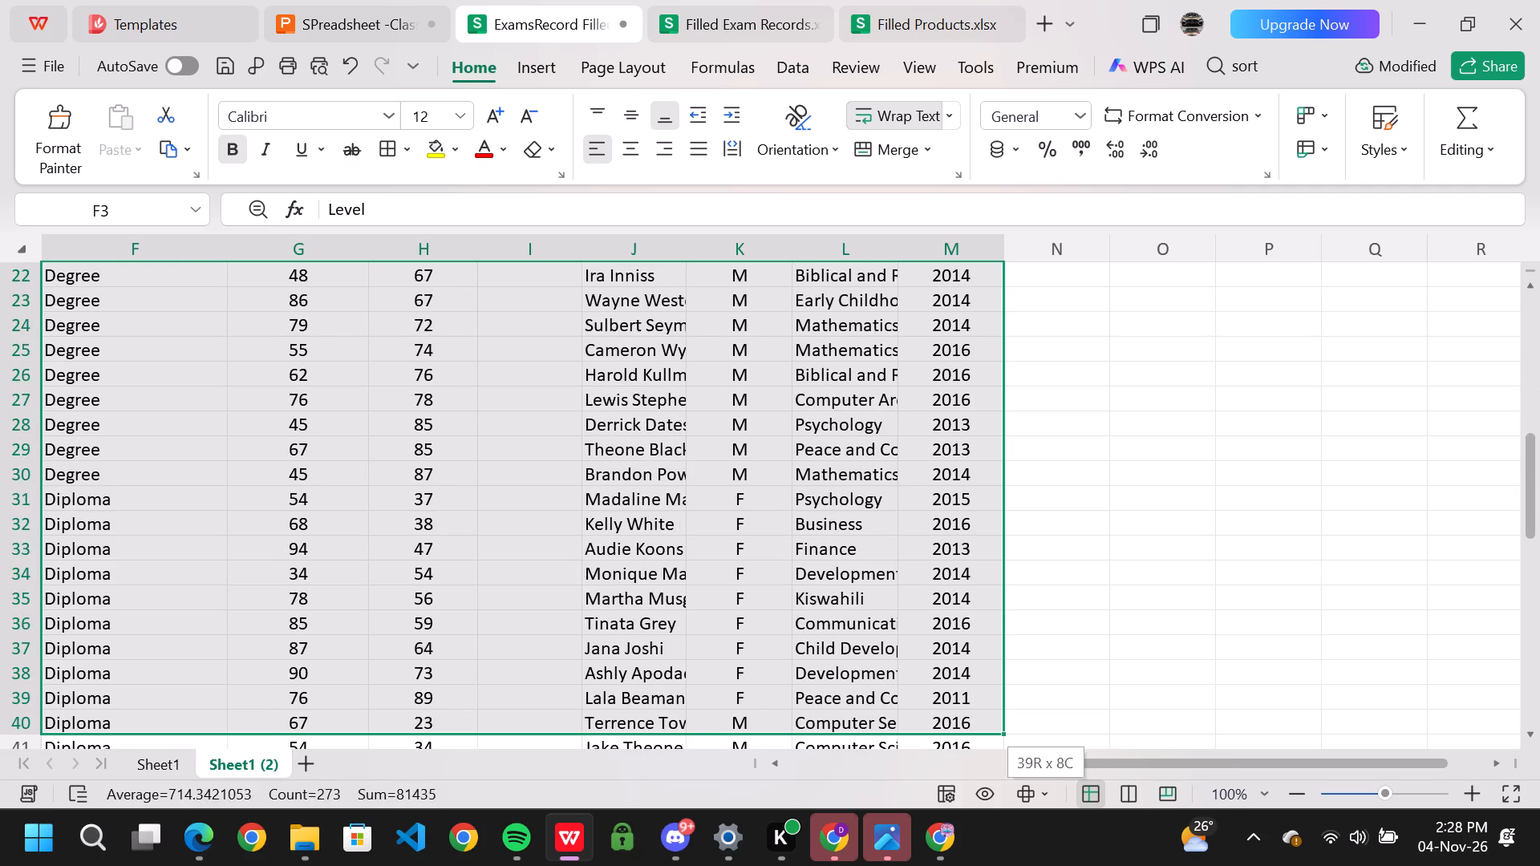
key("shift+Down")
key("shift+Down")
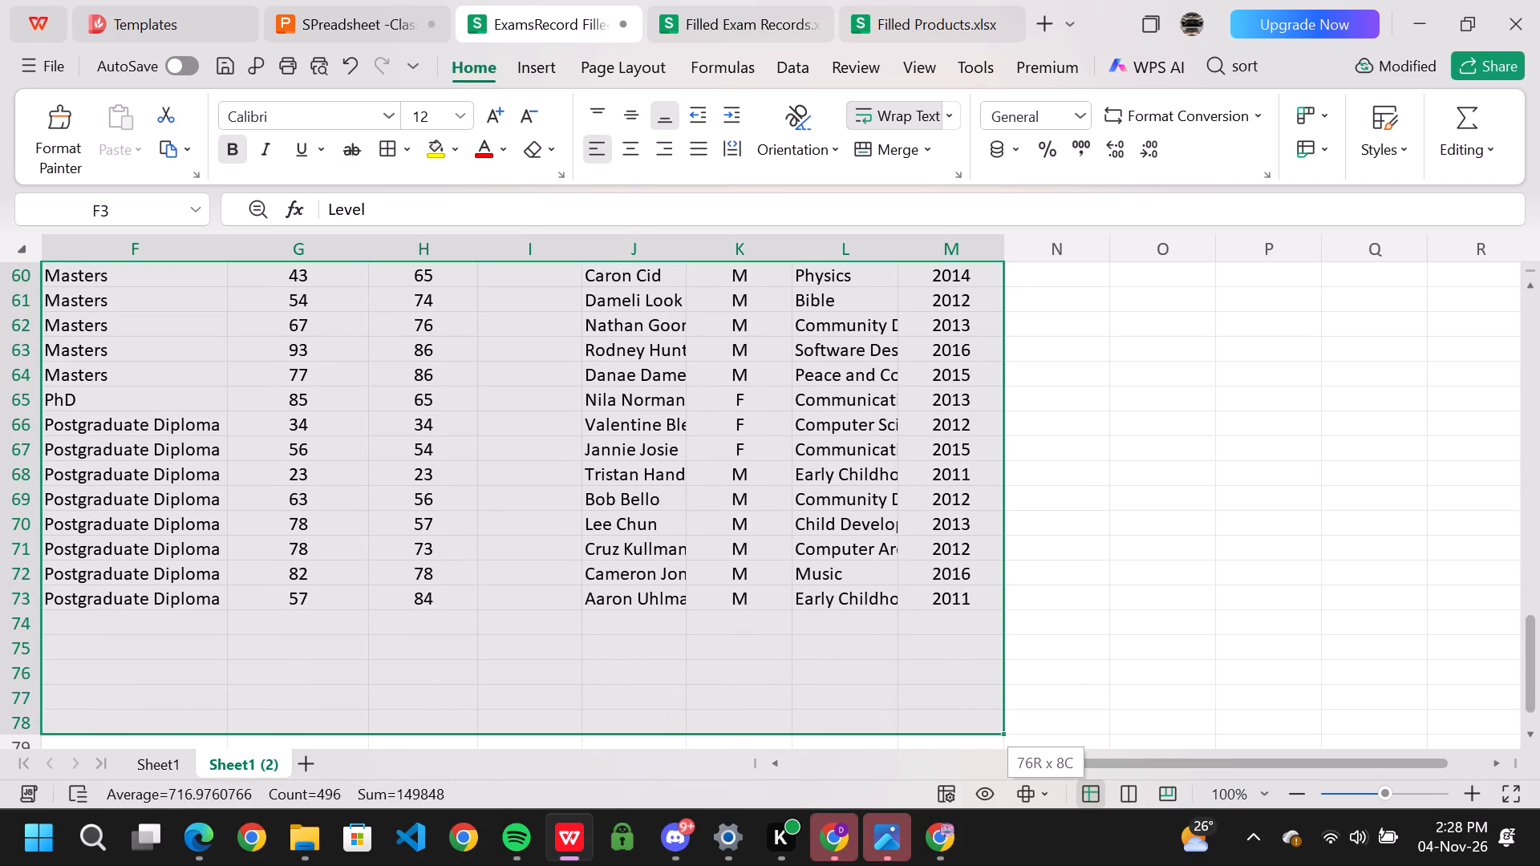
key("shift+Up")
key("shift+Up")
key("shift+Up")
key("shift+Up")
key("shift+Up")
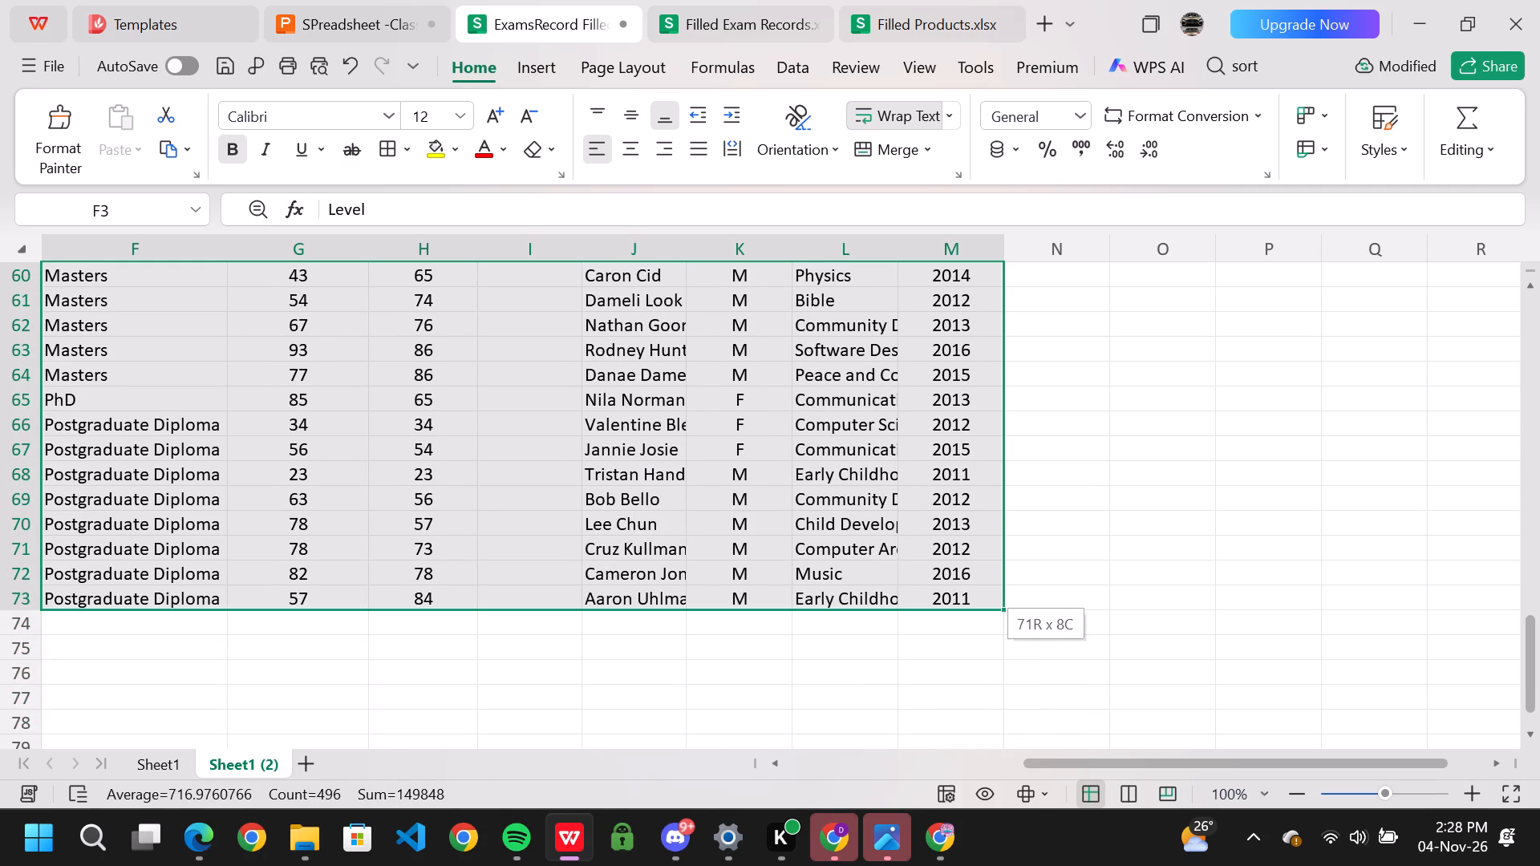
right_click(892, 369)
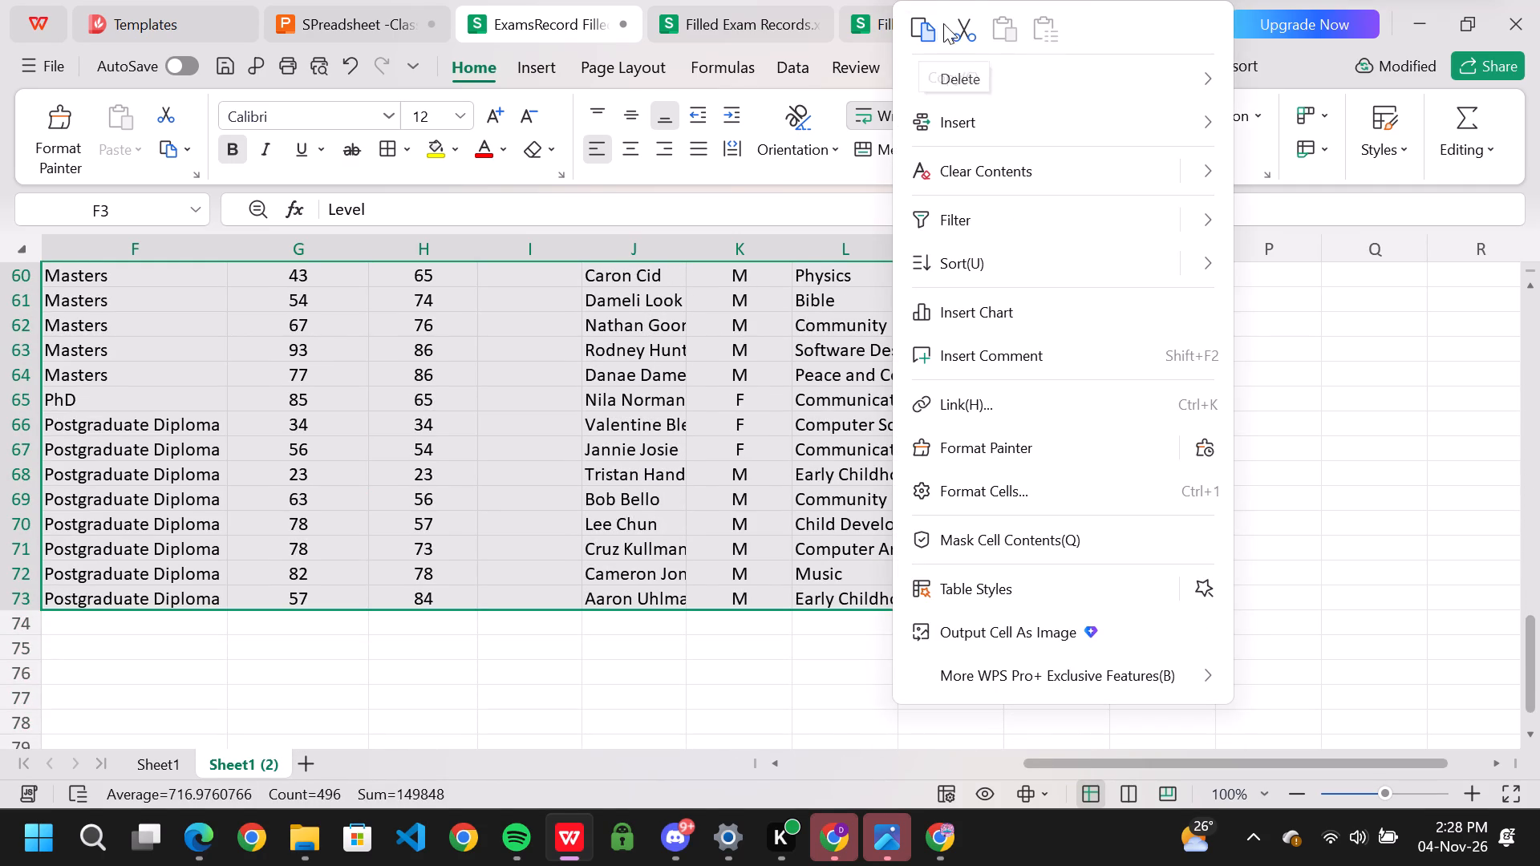
left_click(951, 18)
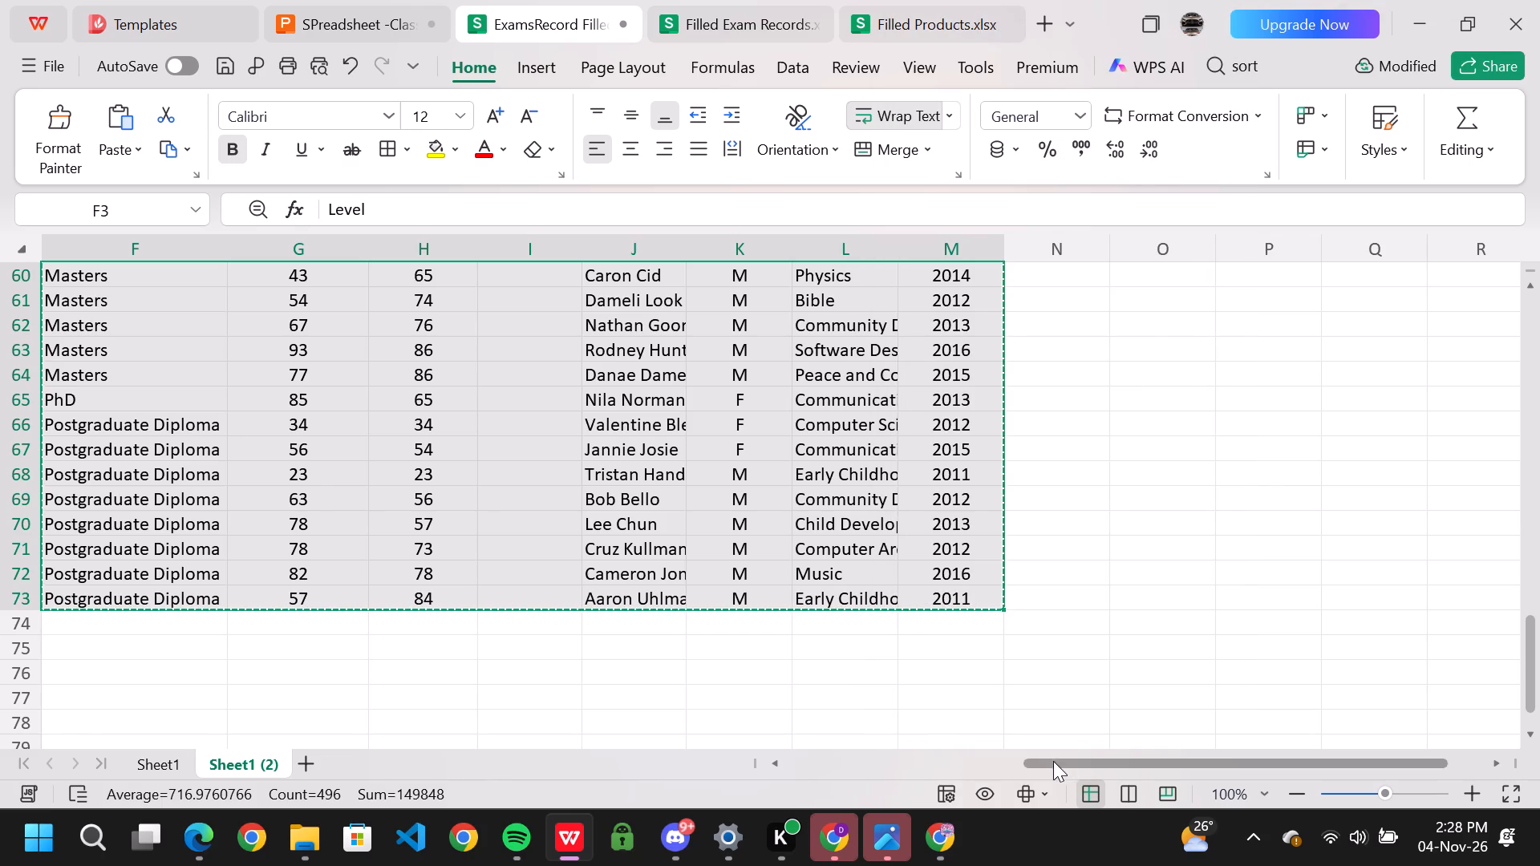
left_click_drag(1053, 760, 754, 784)
scroll(205, 459, "up", 8)
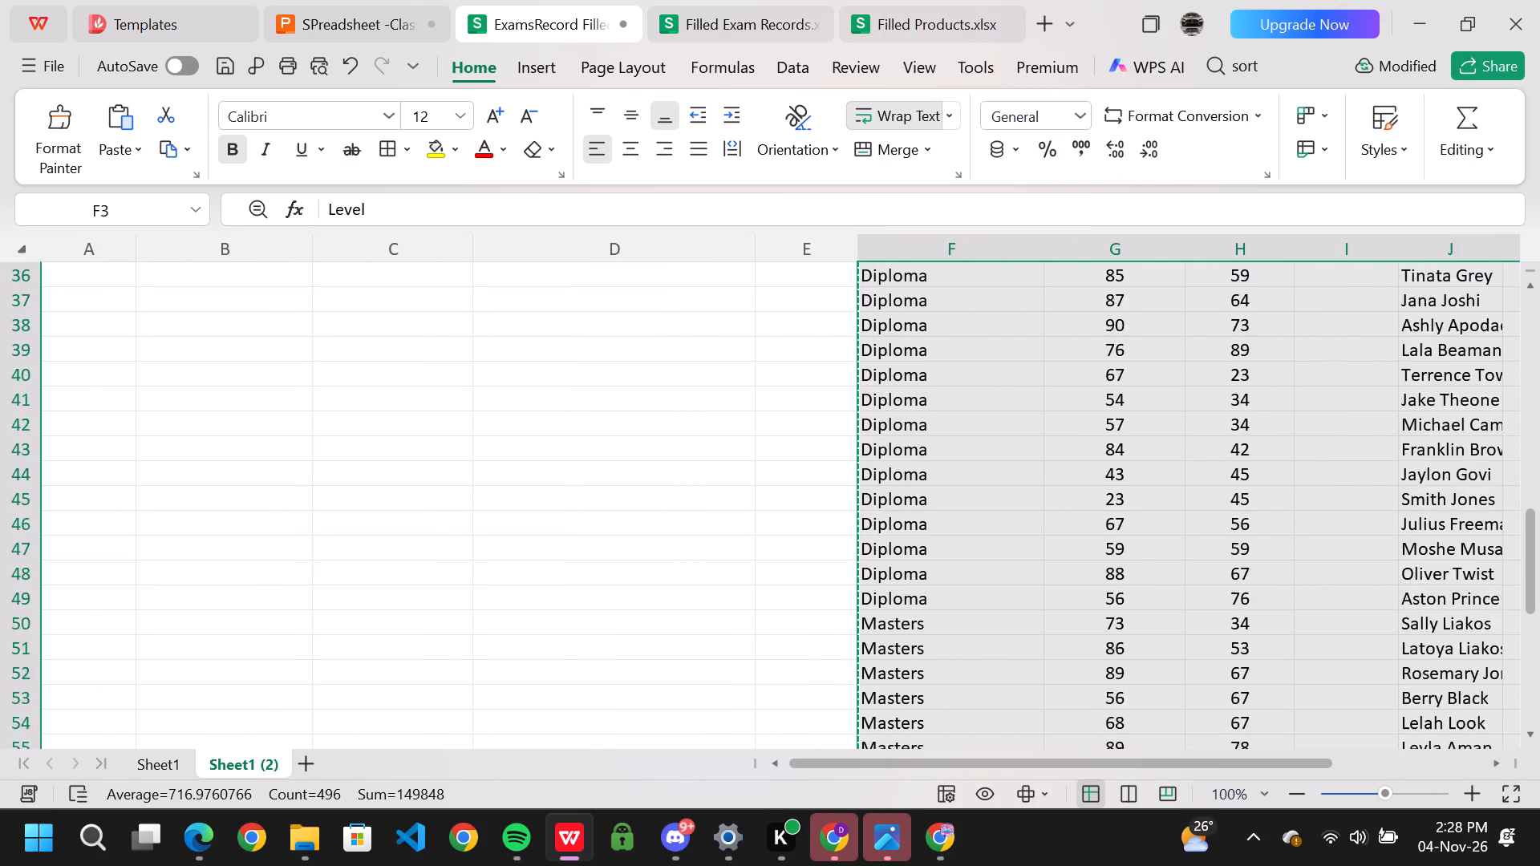
scroll(205, 459, "up", 17)
left_click(89, 397)
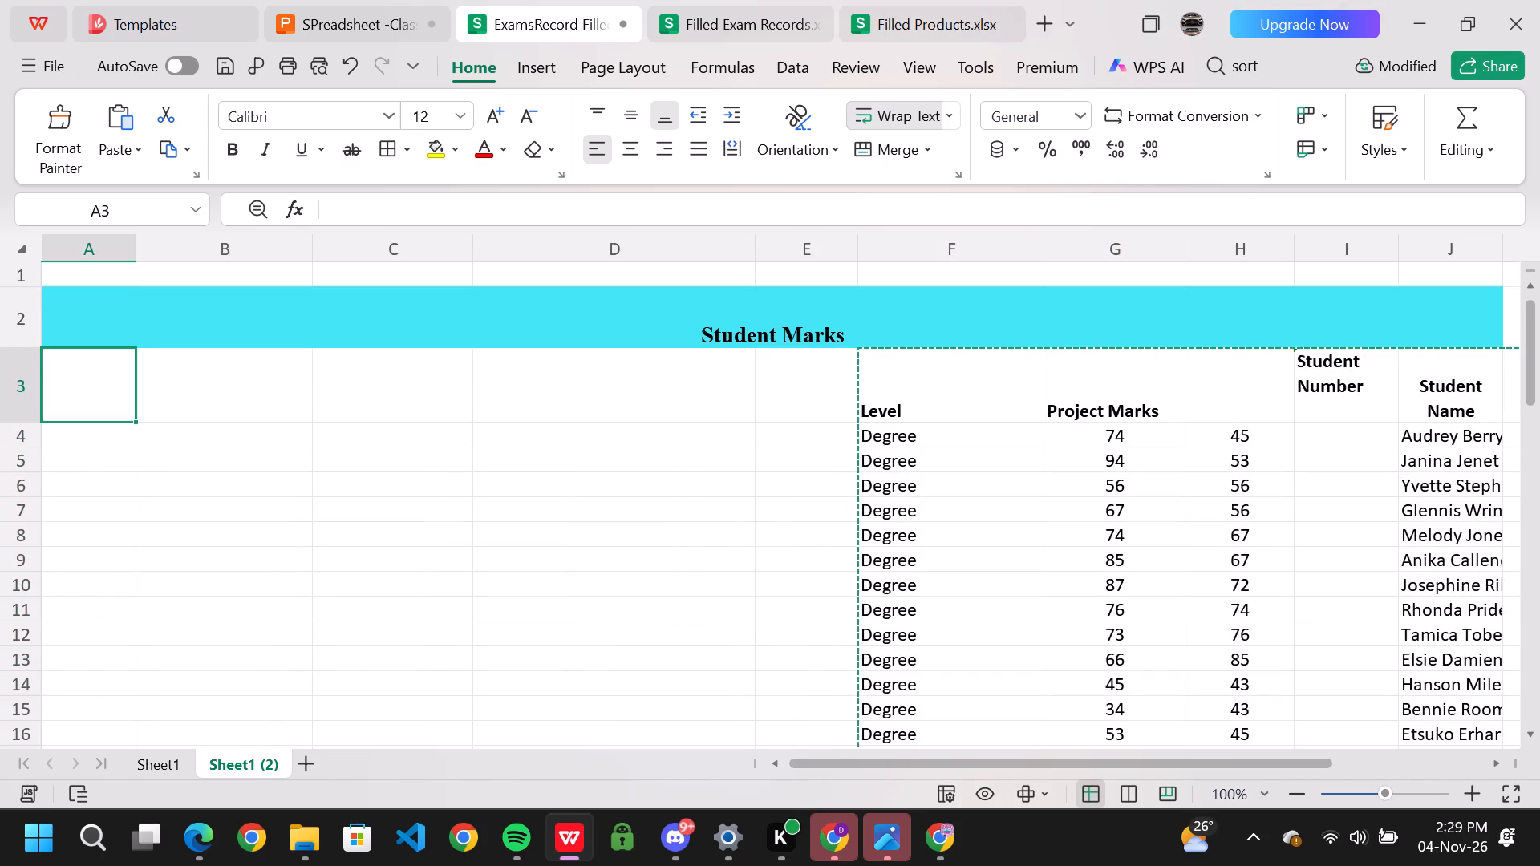
key("ctrl+v")
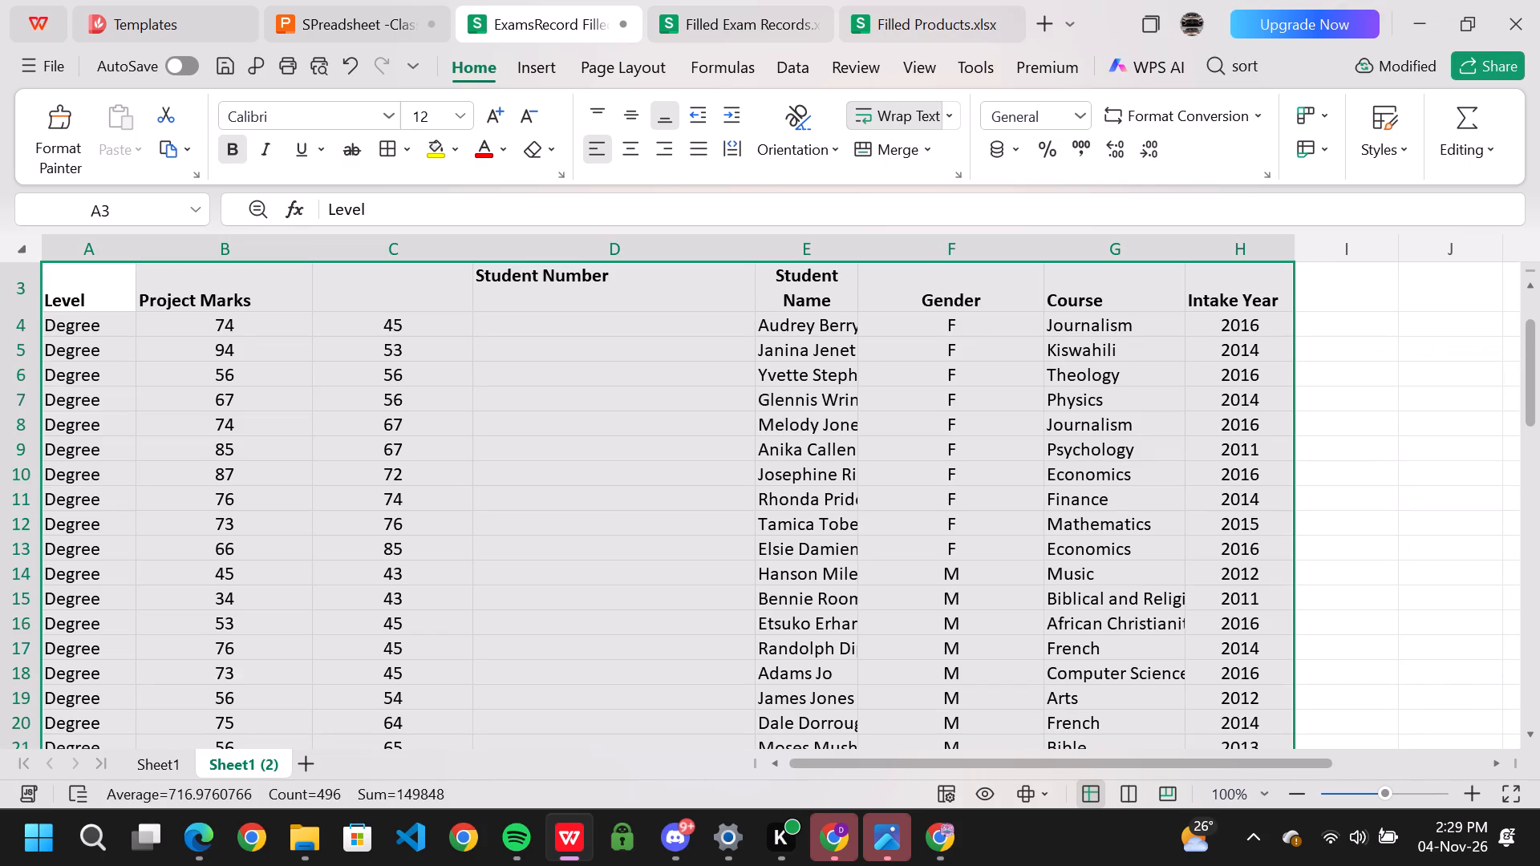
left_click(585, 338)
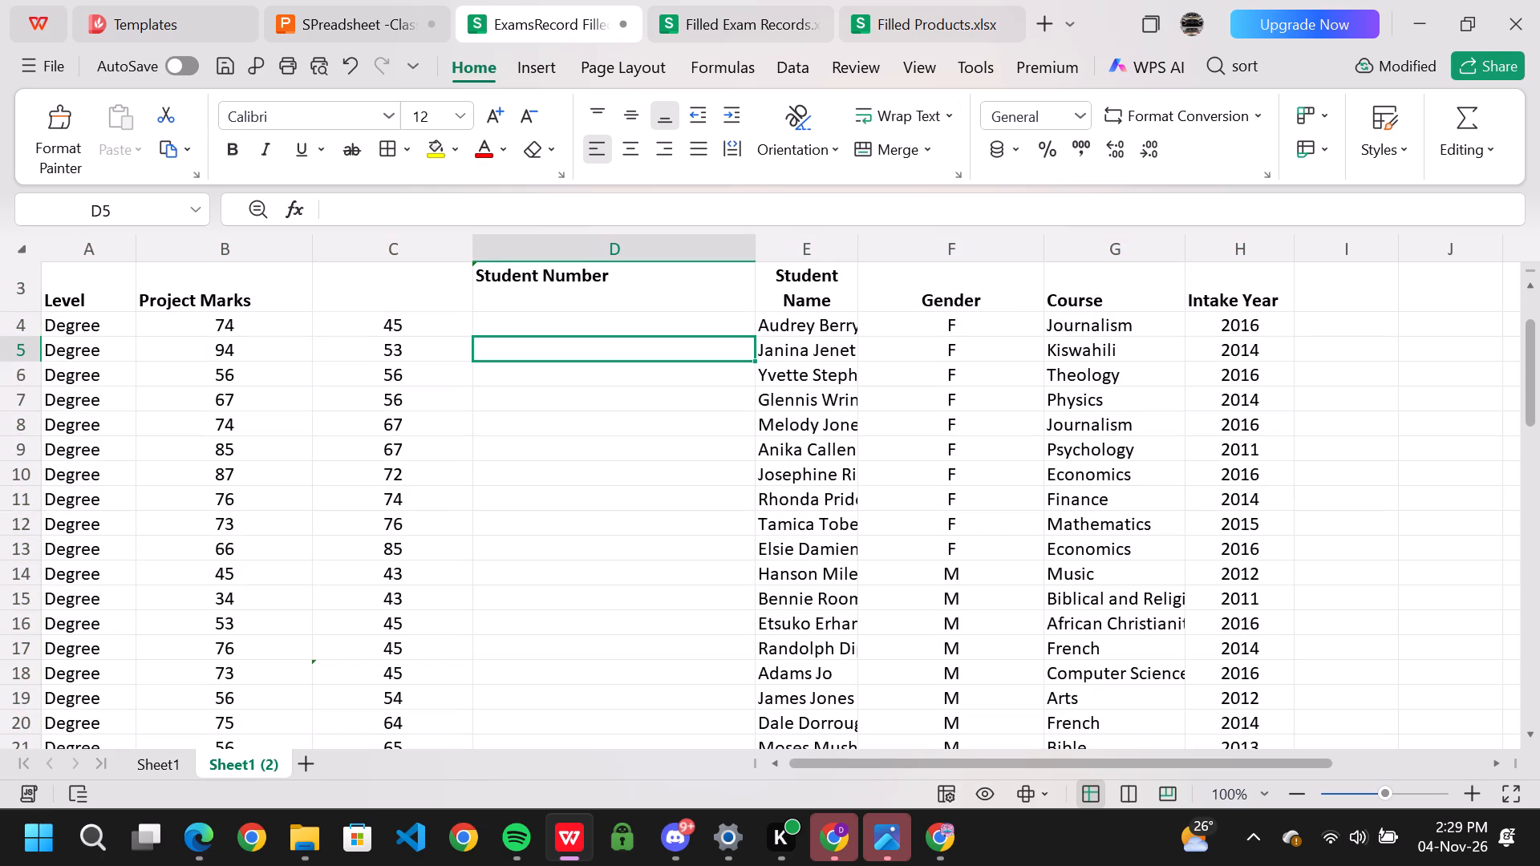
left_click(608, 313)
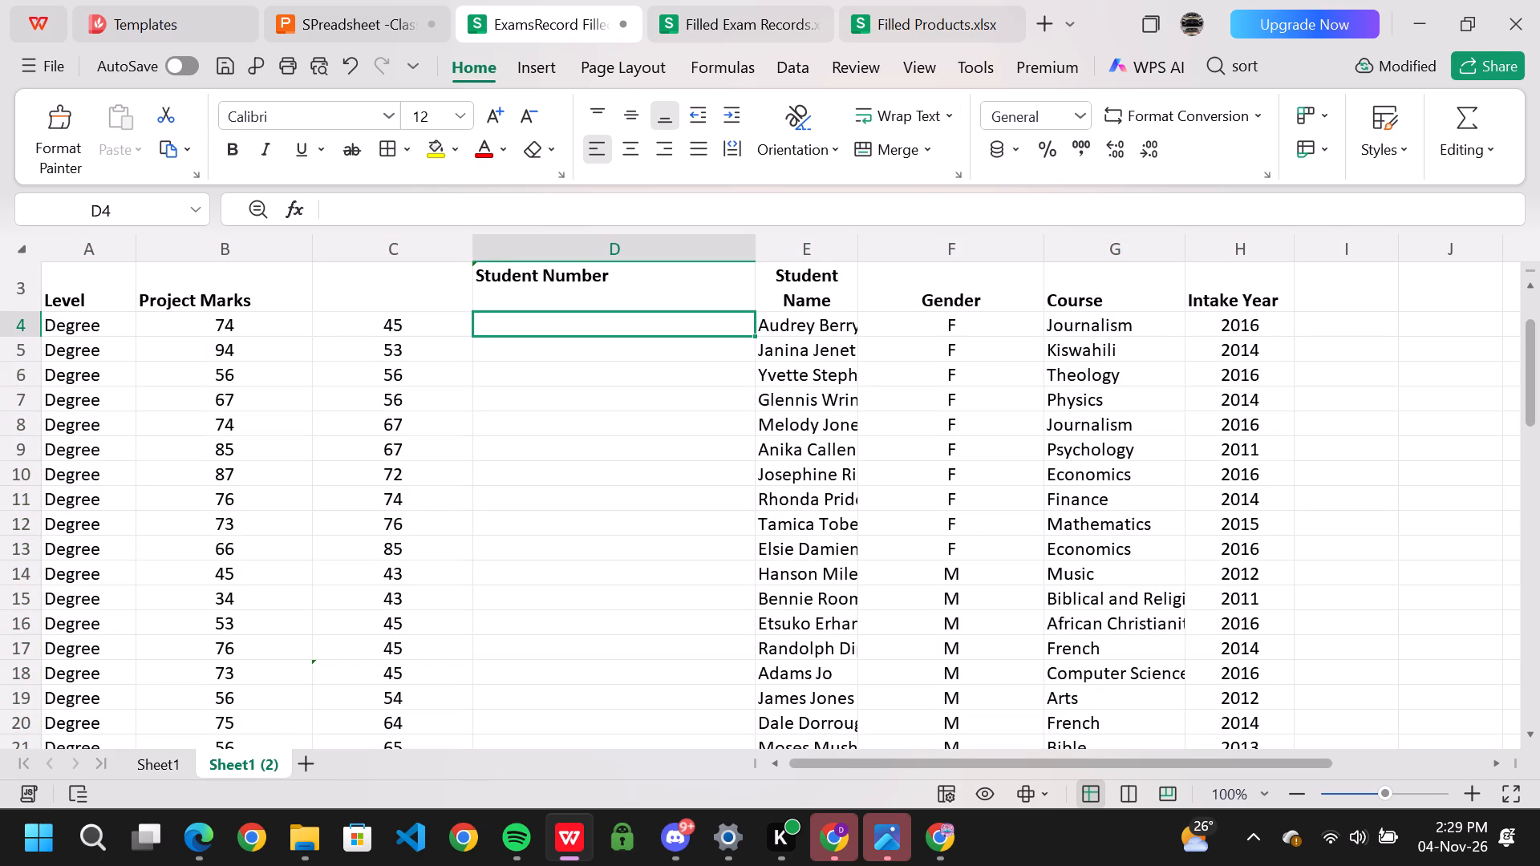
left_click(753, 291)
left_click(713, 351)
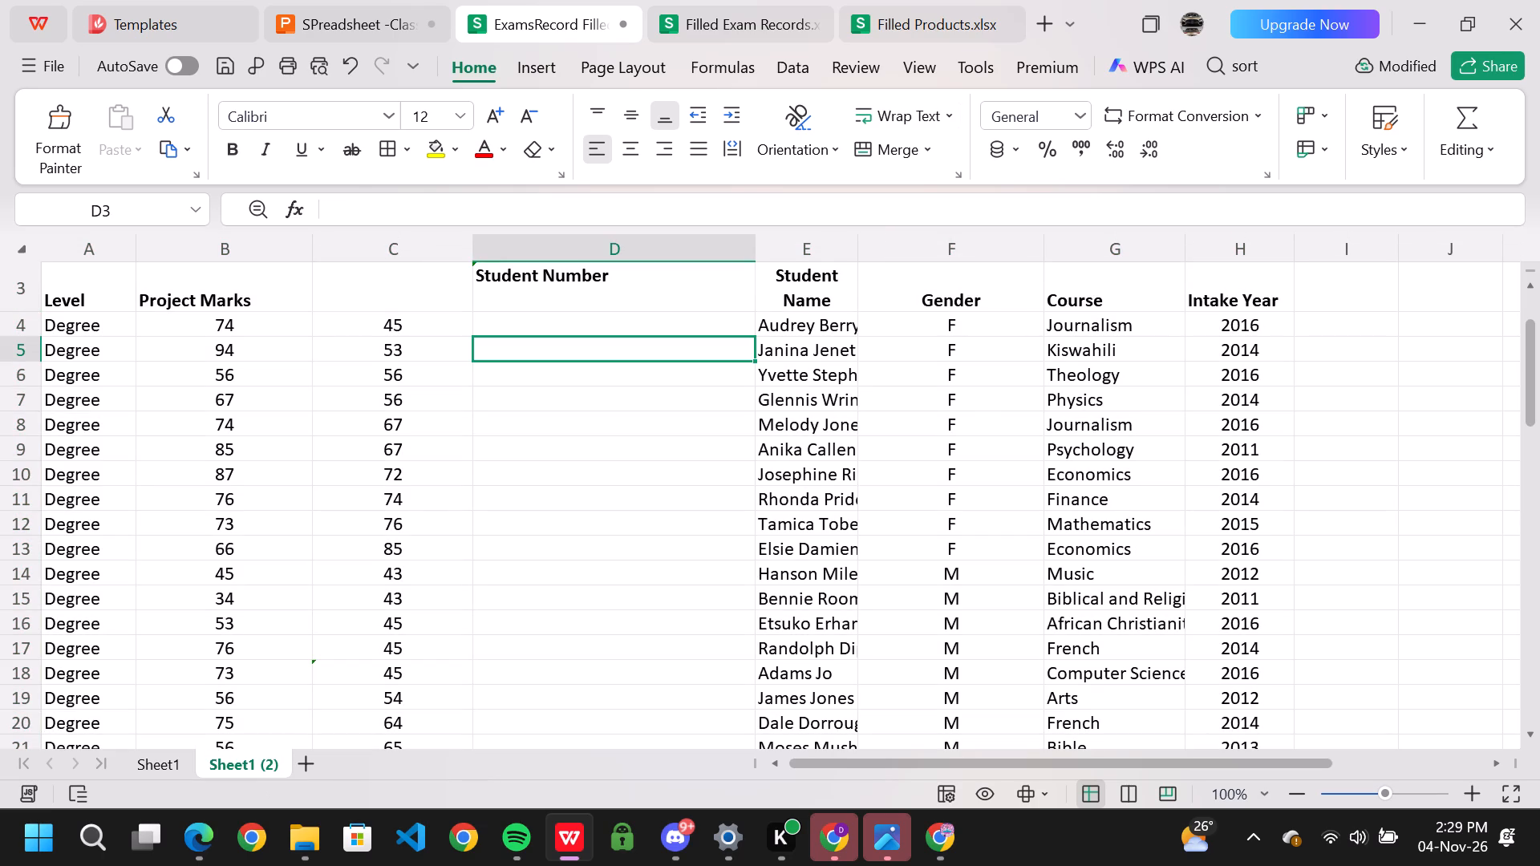
Check the Filled Exam Records workbook for the header missing from cell C3, and return to the ExamsRecord workbook.
left_click(378, 306)
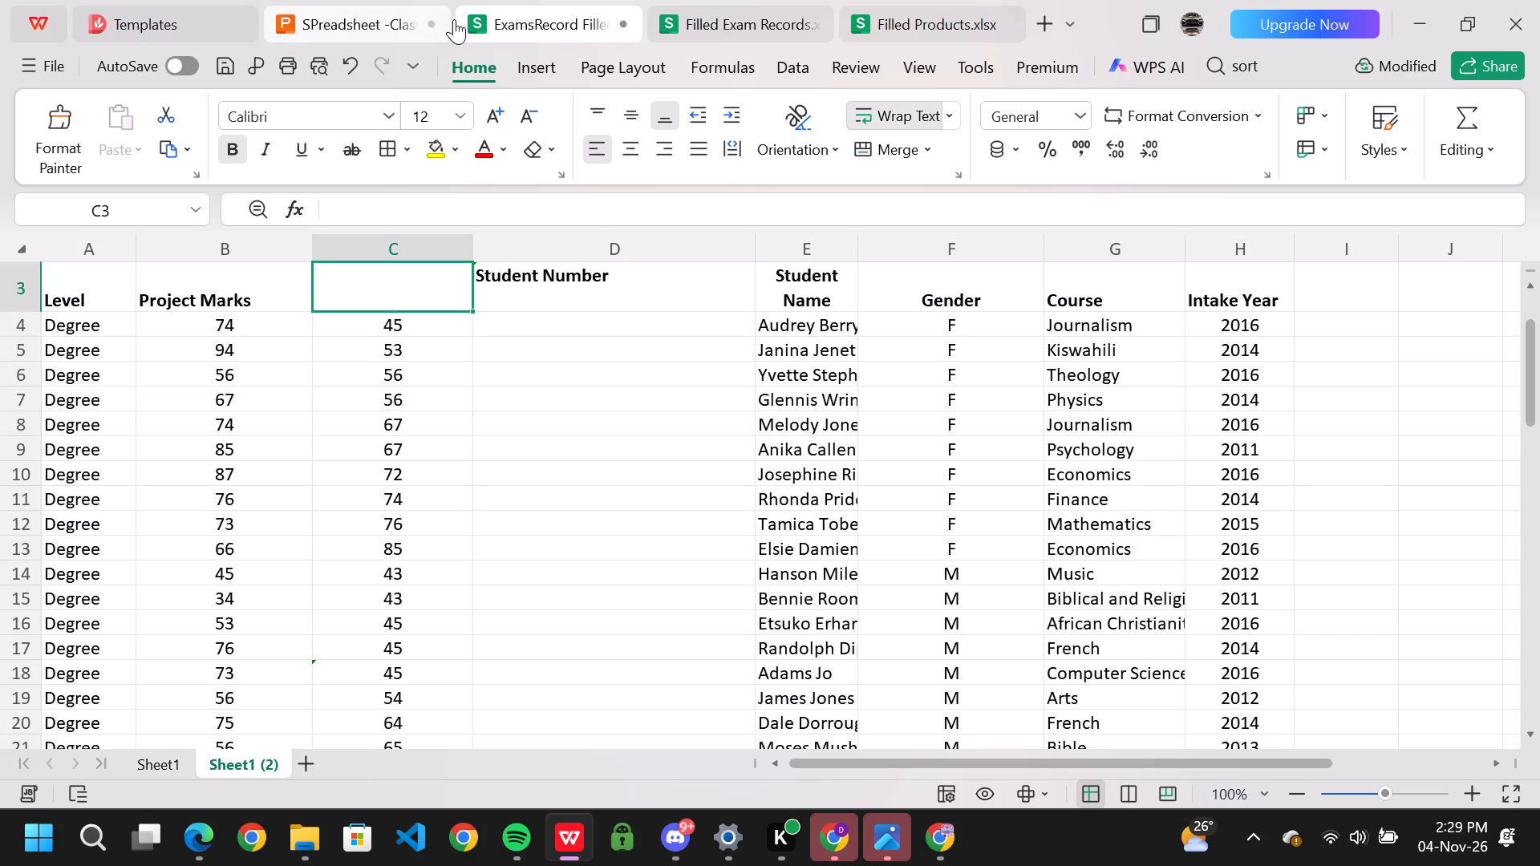
left_click(679, 18)
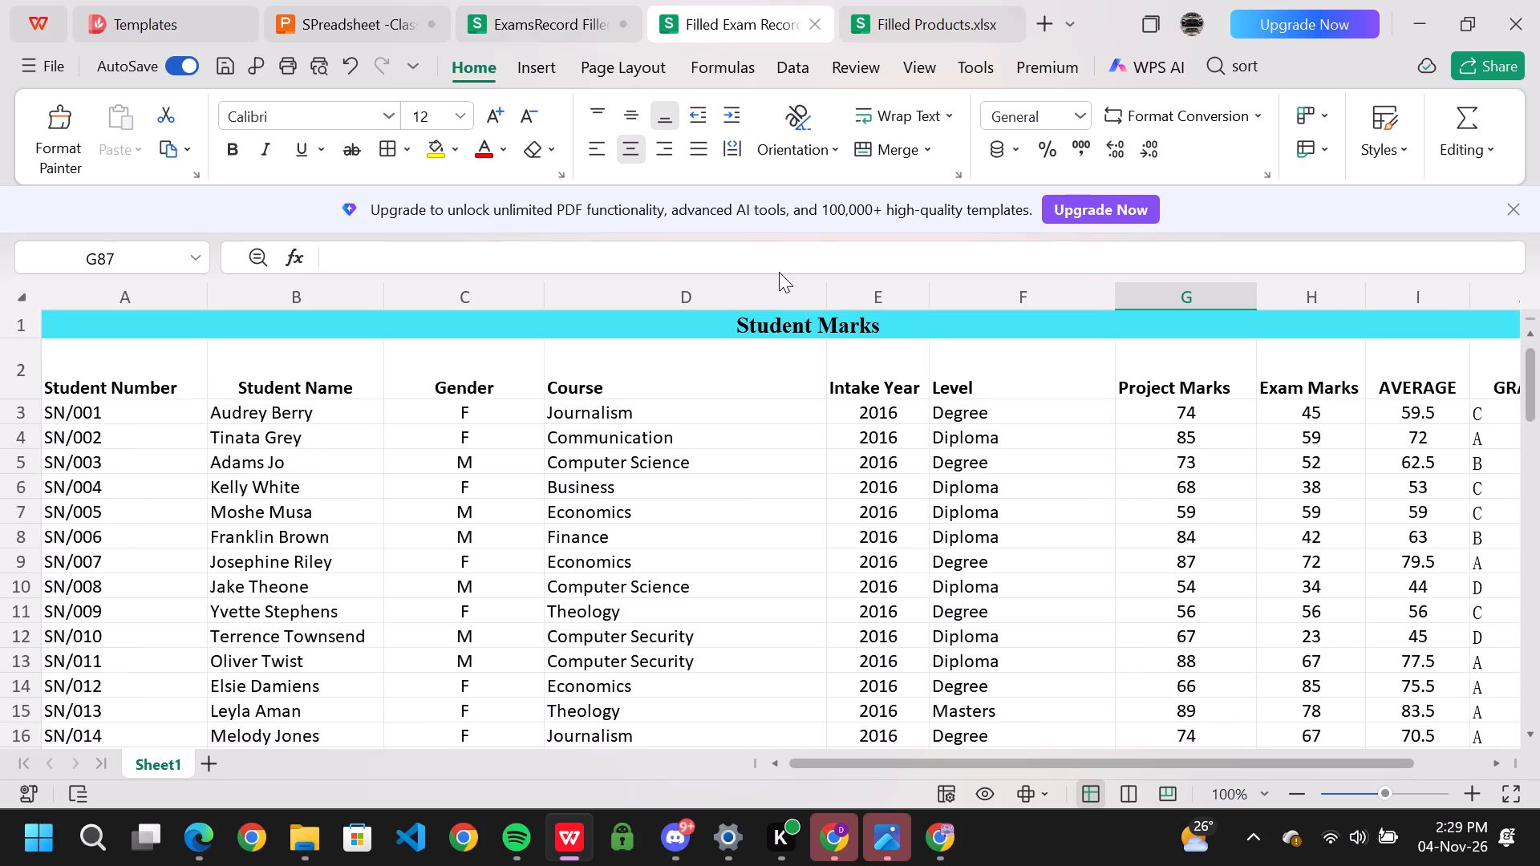
left_click(538, 13)
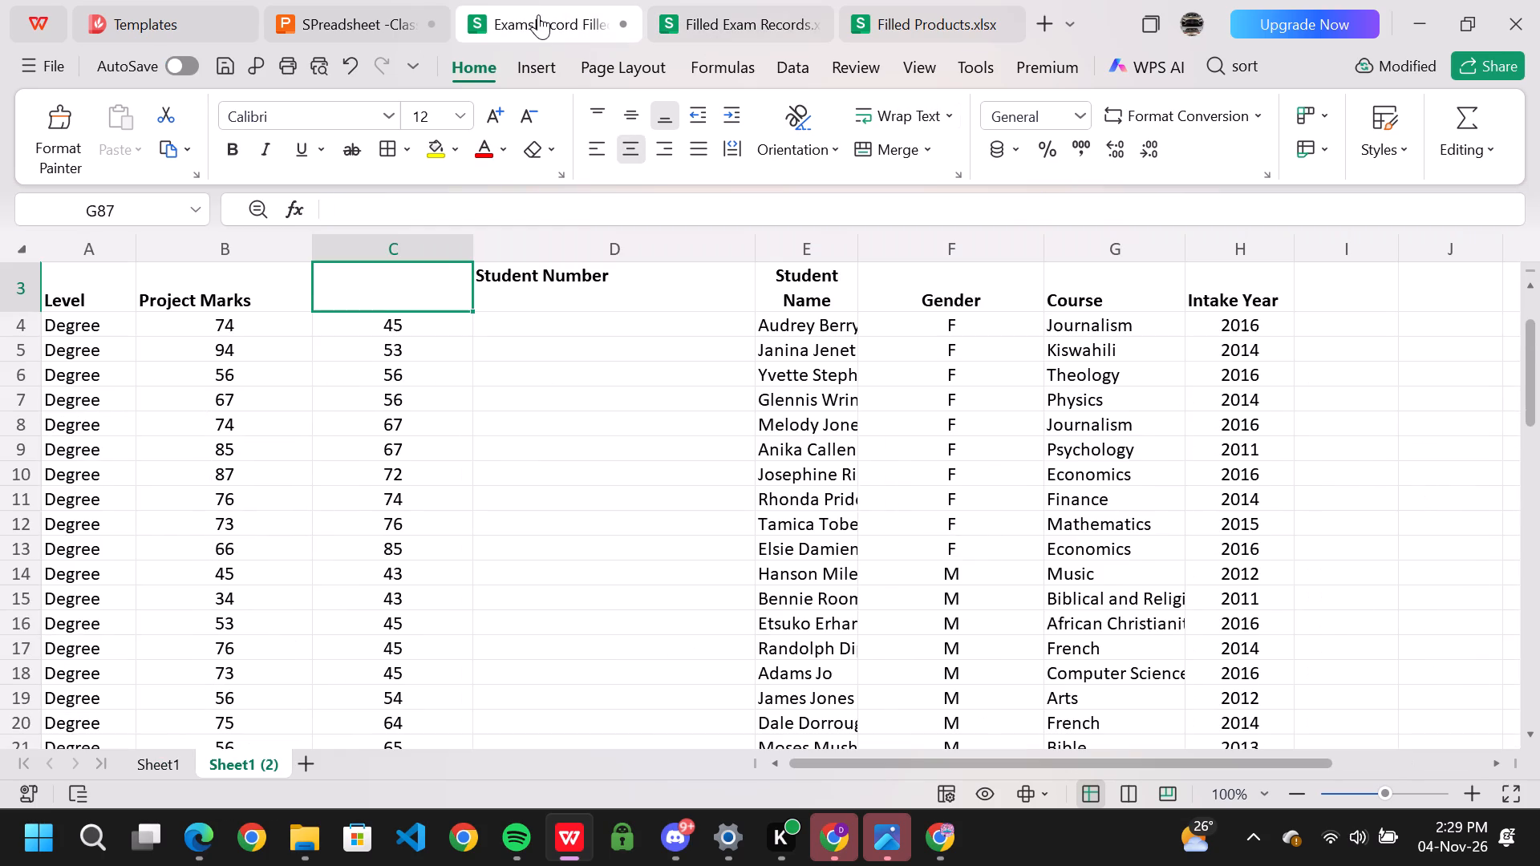
left_click(736, 8)
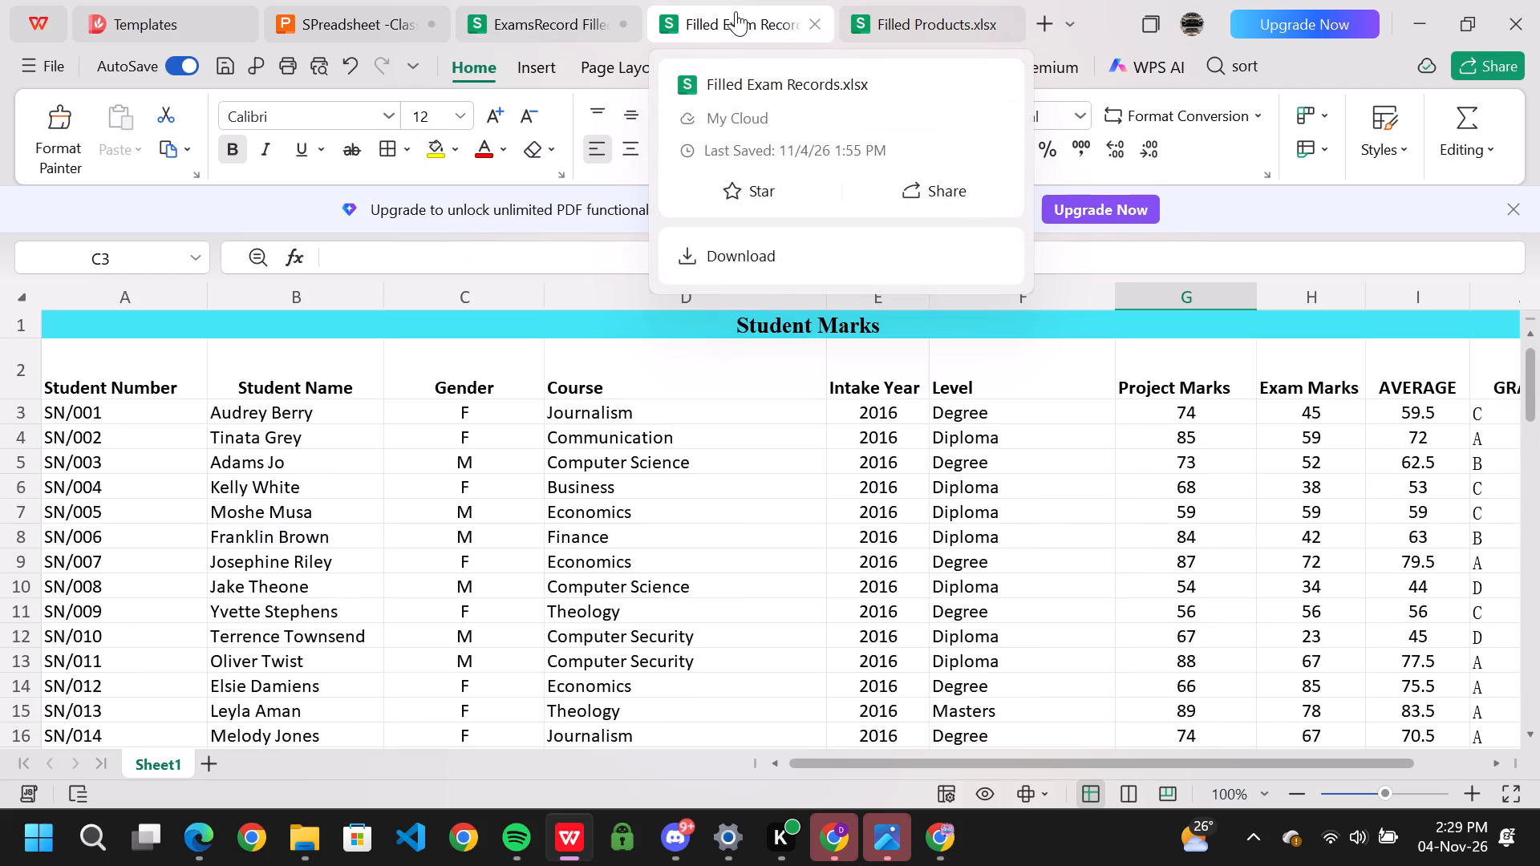
left_click(505, 30)
left_click(411, 286)
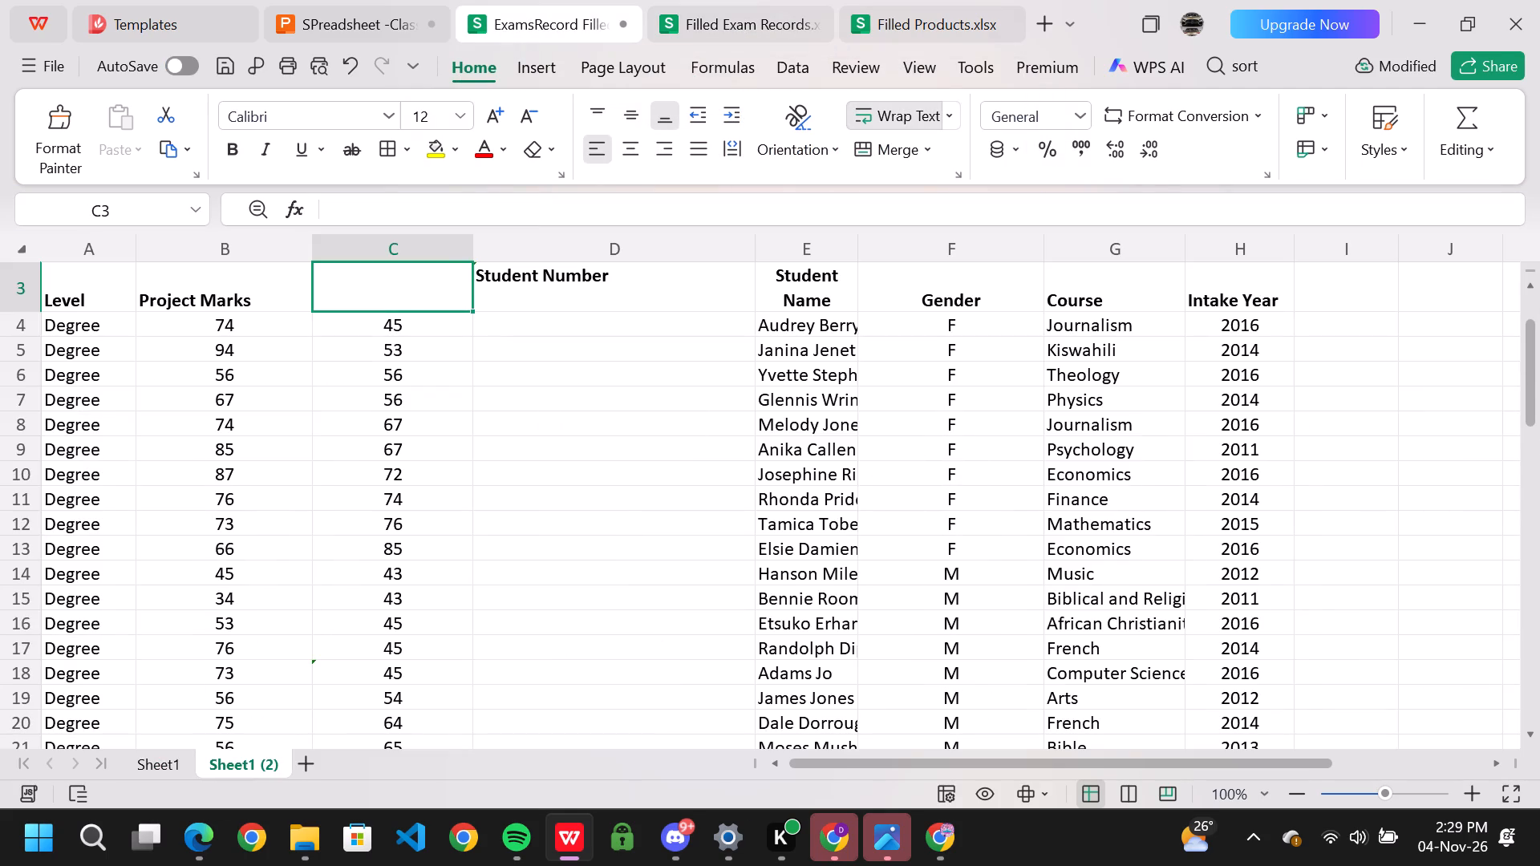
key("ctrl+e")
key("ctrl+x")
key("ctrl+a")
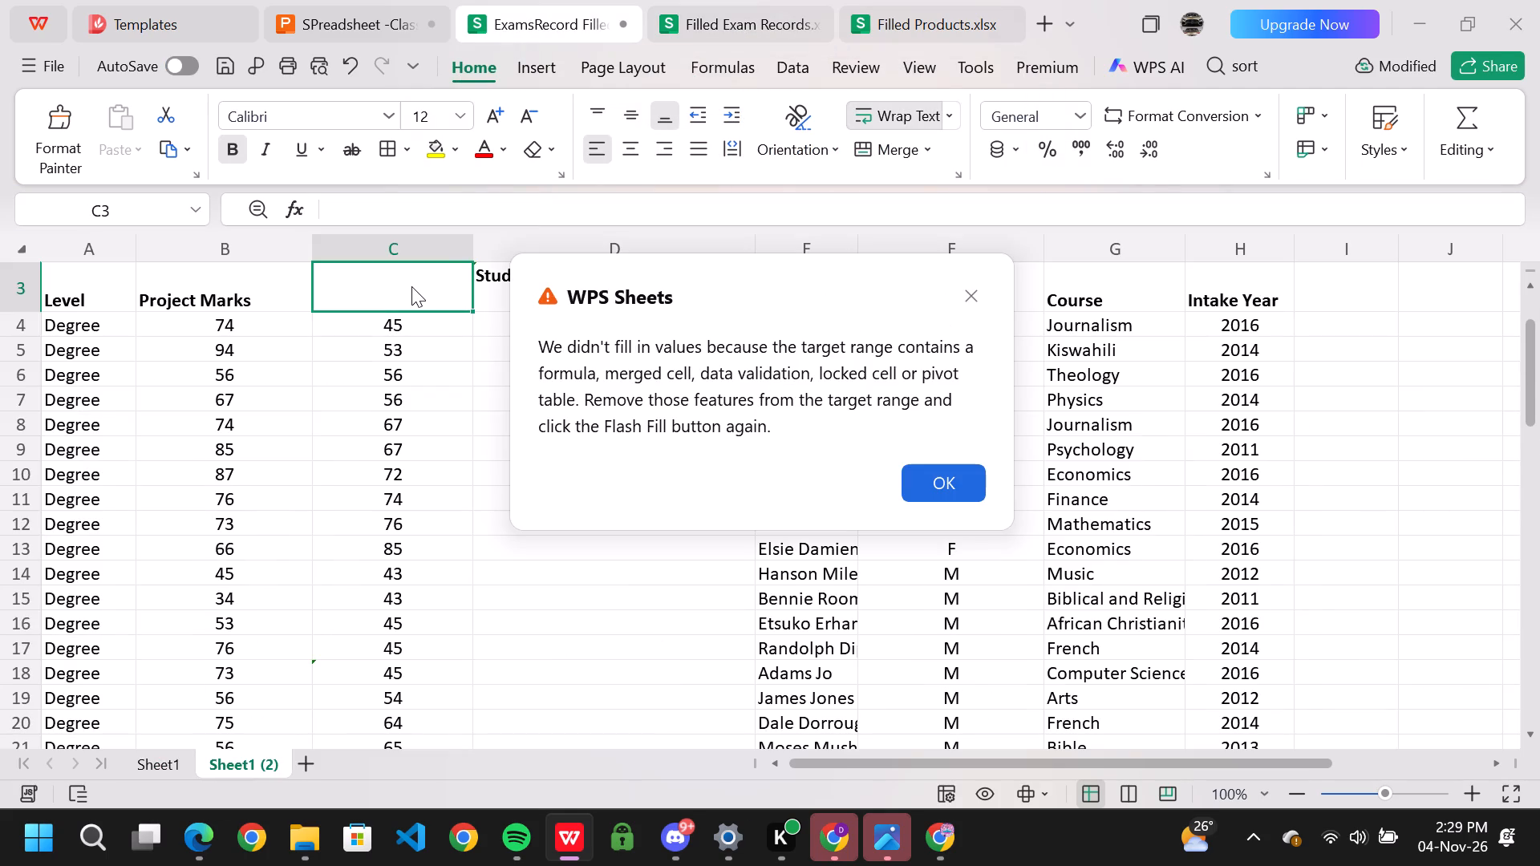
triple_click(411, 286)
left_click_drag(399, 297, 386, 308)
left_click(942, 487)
Enter Exam Marks as the header in cell C3.
double_click(329, 274)
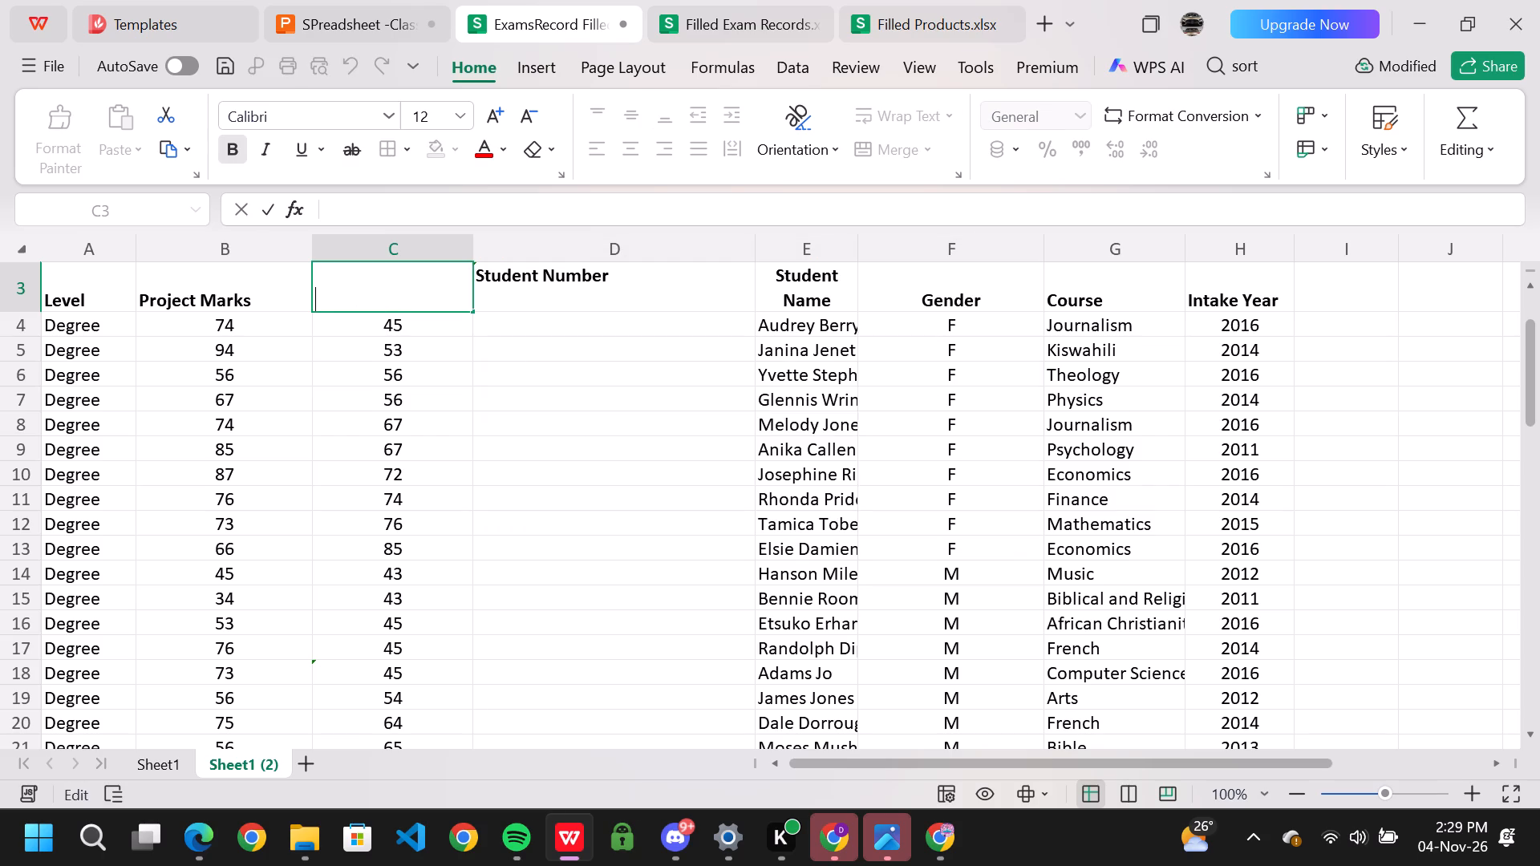
key("shift+e")
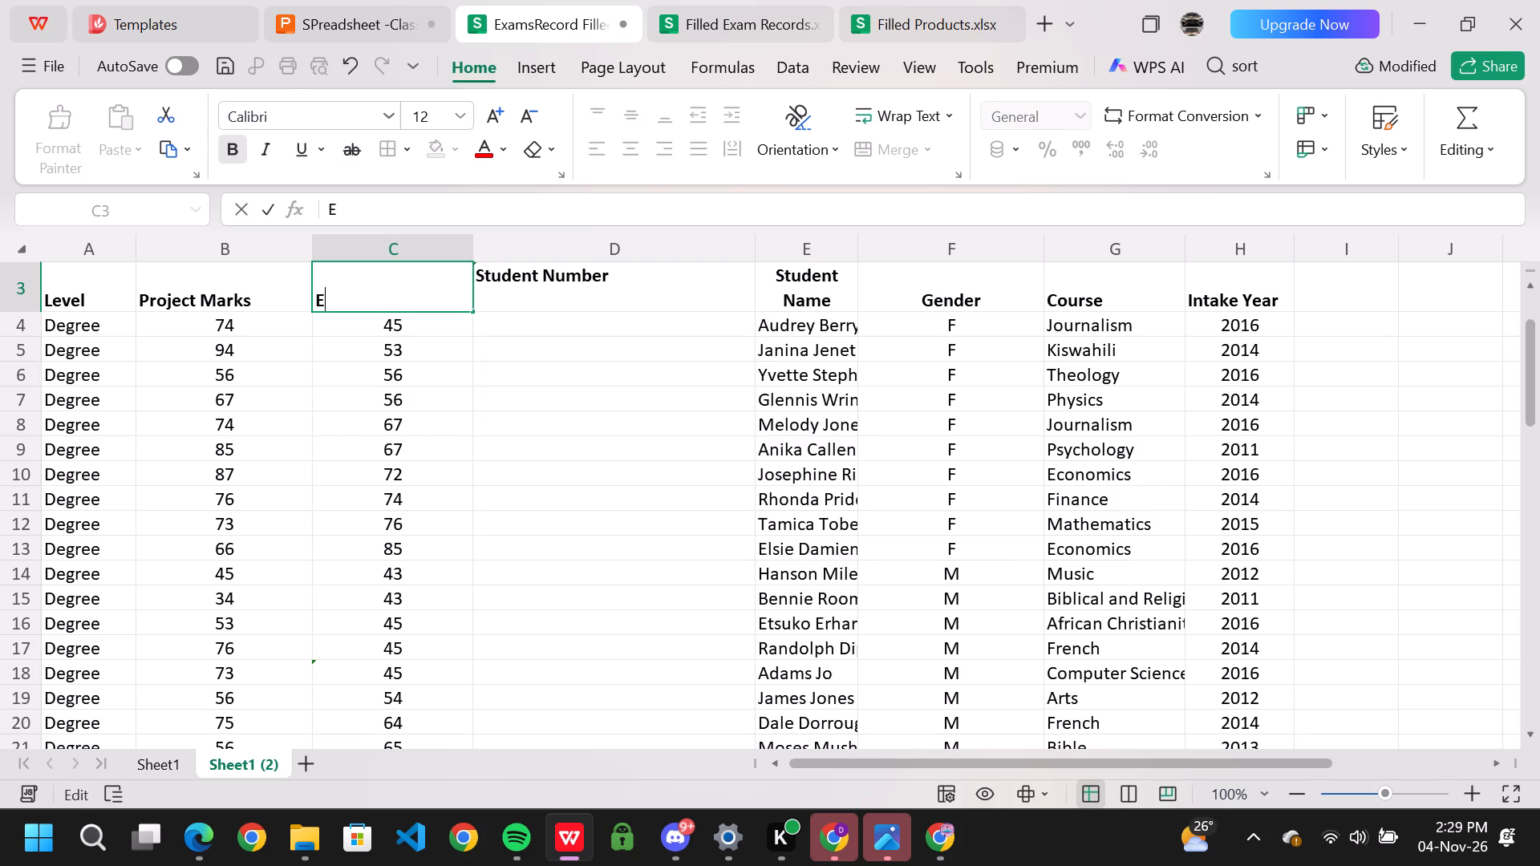
type("xam Mar")
type("ks")
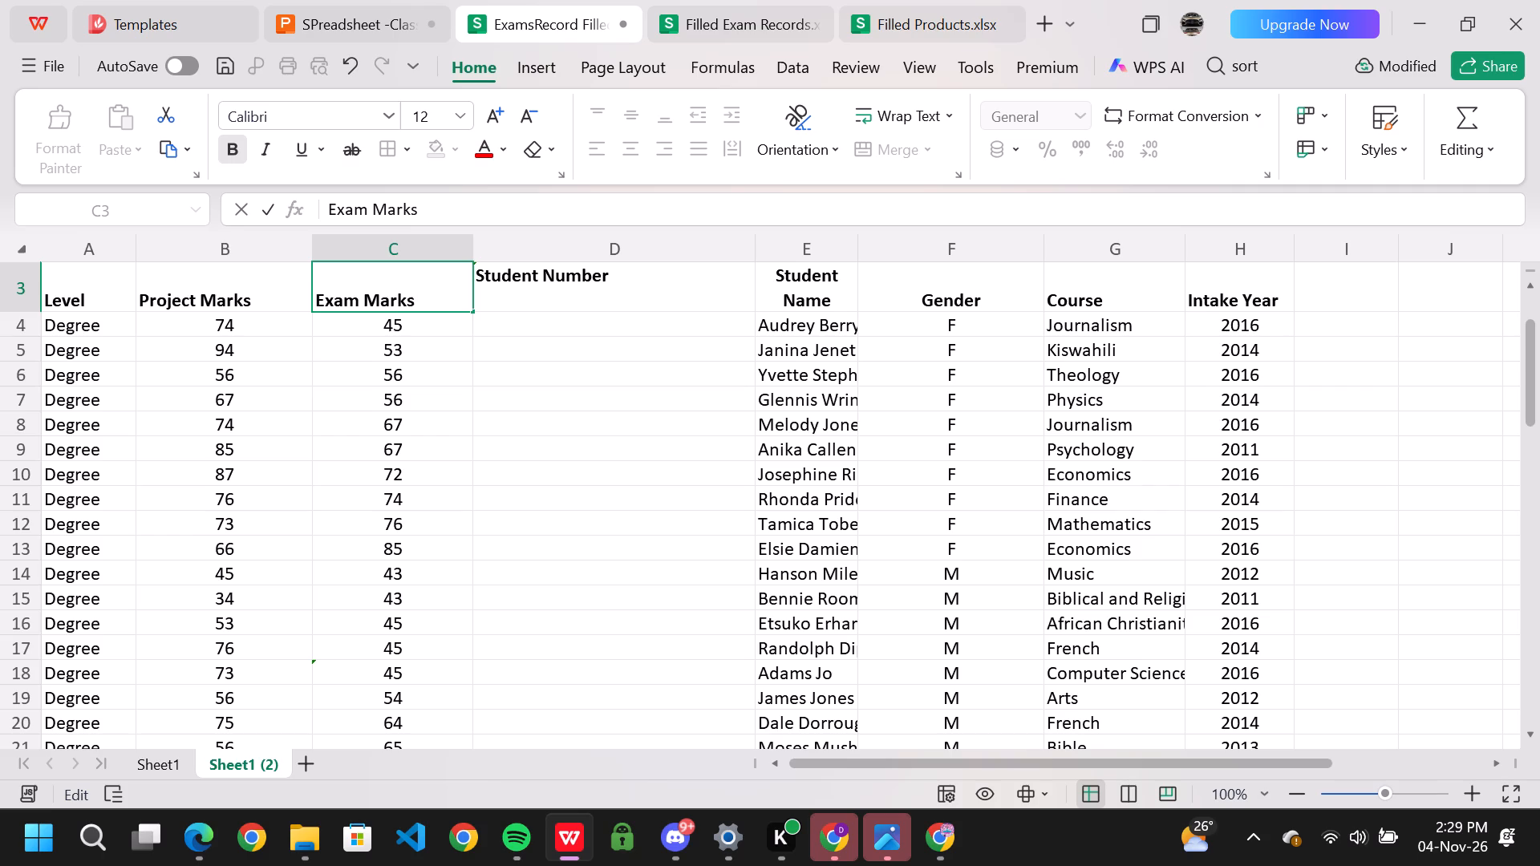
key("Return")
Scan the Exam Marks column down to the blank cell C56, and look through the Filled Exam Records workbook for the matching record.
scroll(388, 376, "down", 8)
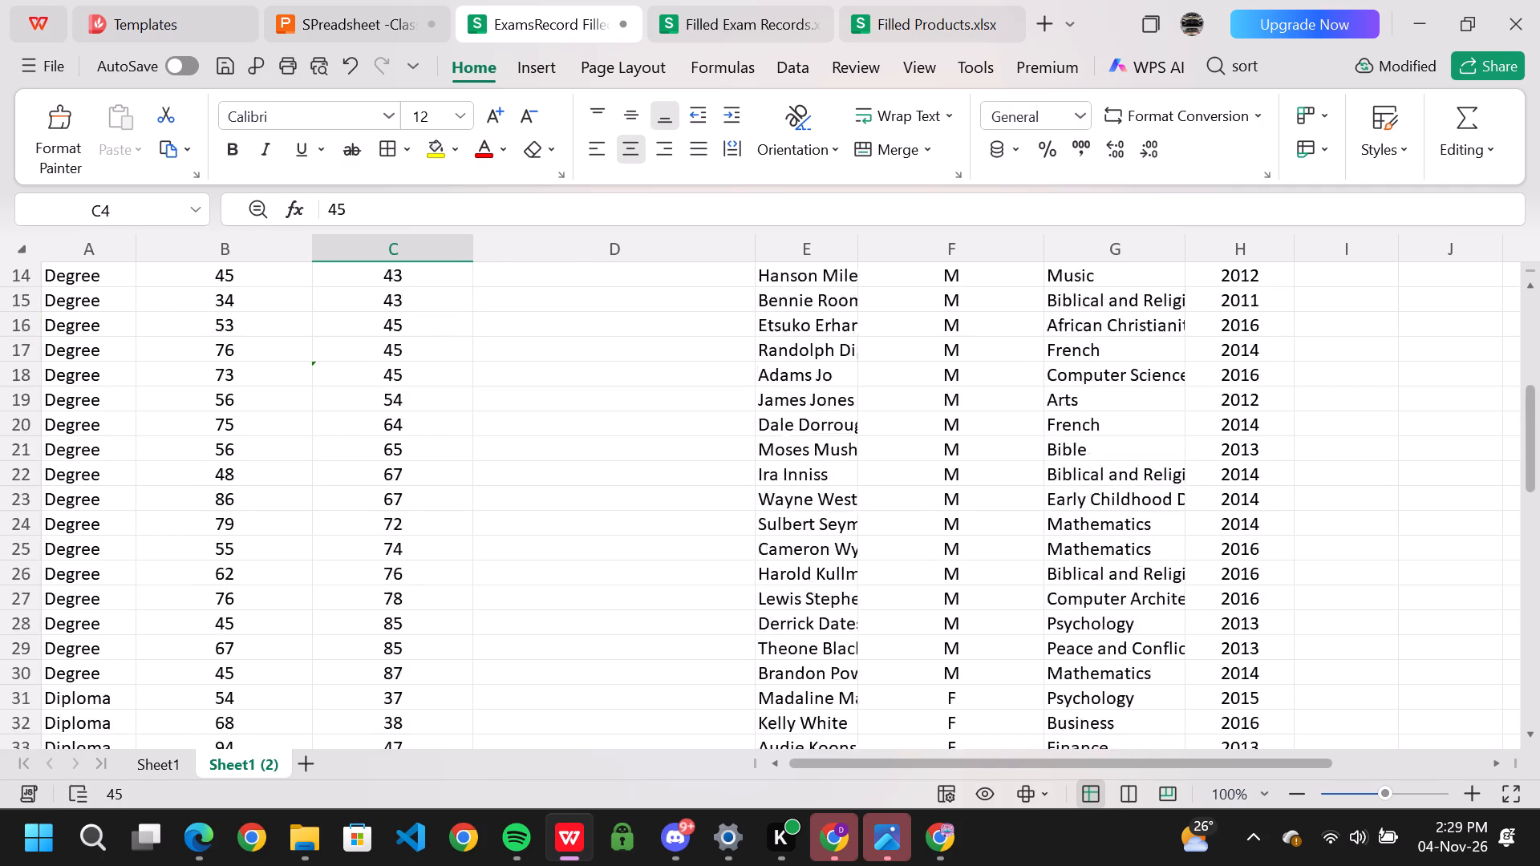
scroll(388, 376, "down", 1)
scroll(388, 376, "up", 1)
scroll(388, 376, "down", 13)
scroll(388, 386, "up", 5)
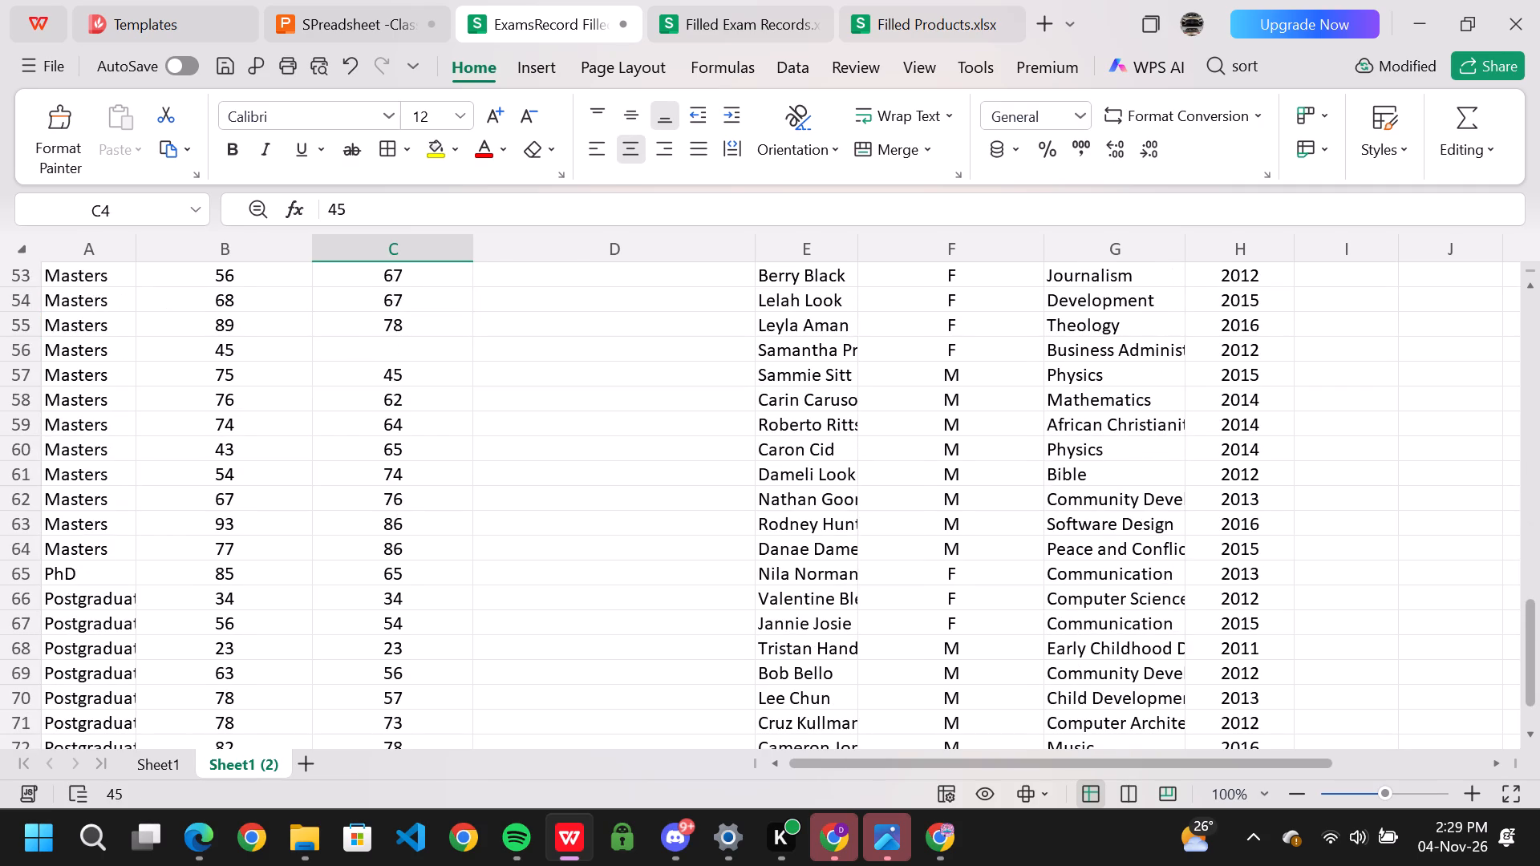
left_click(391, 421)
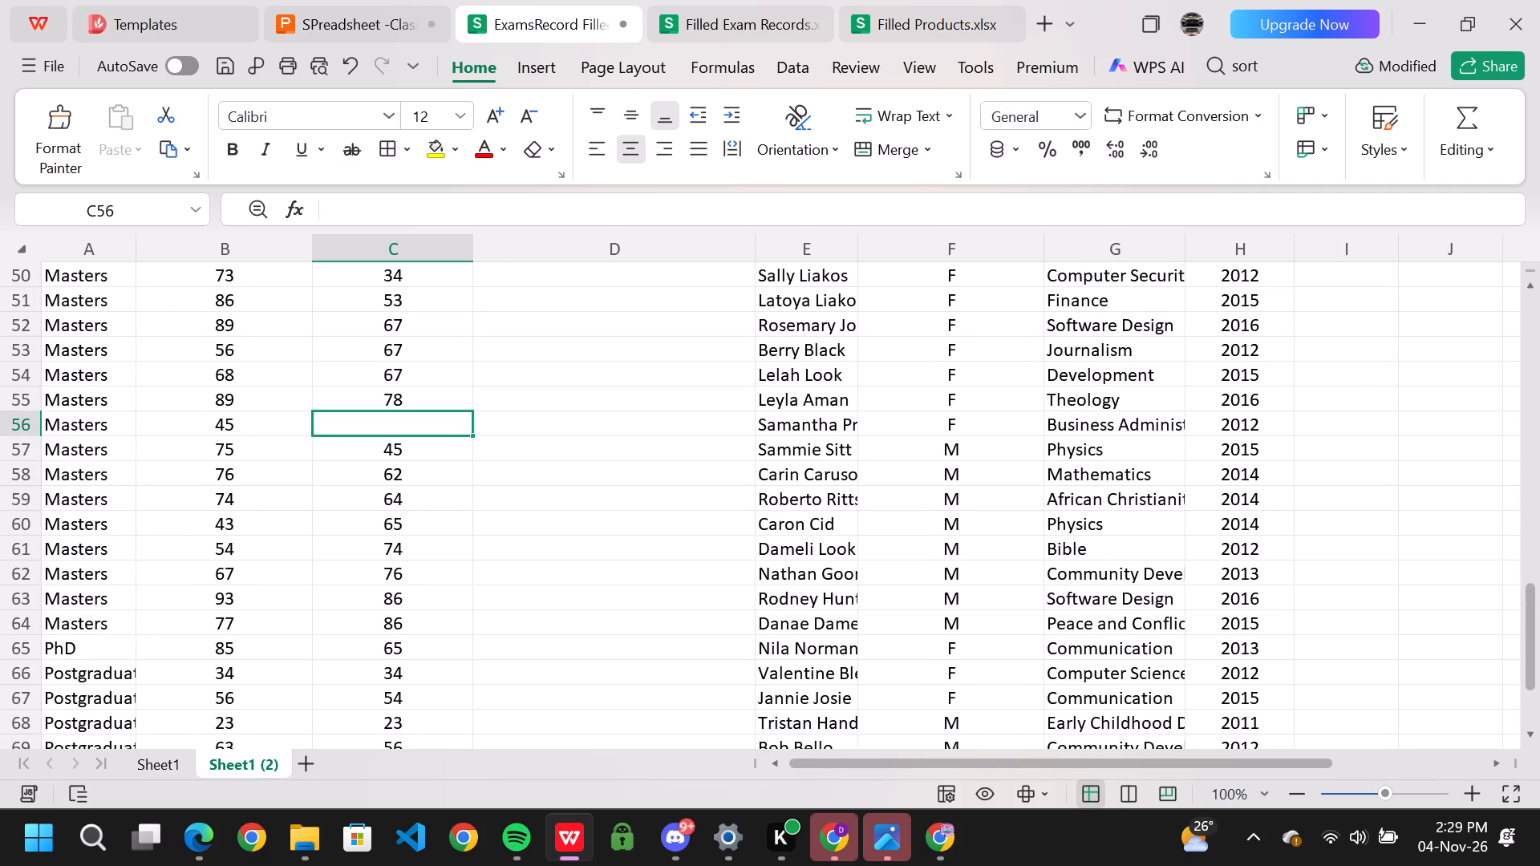
left_click(712, 30)
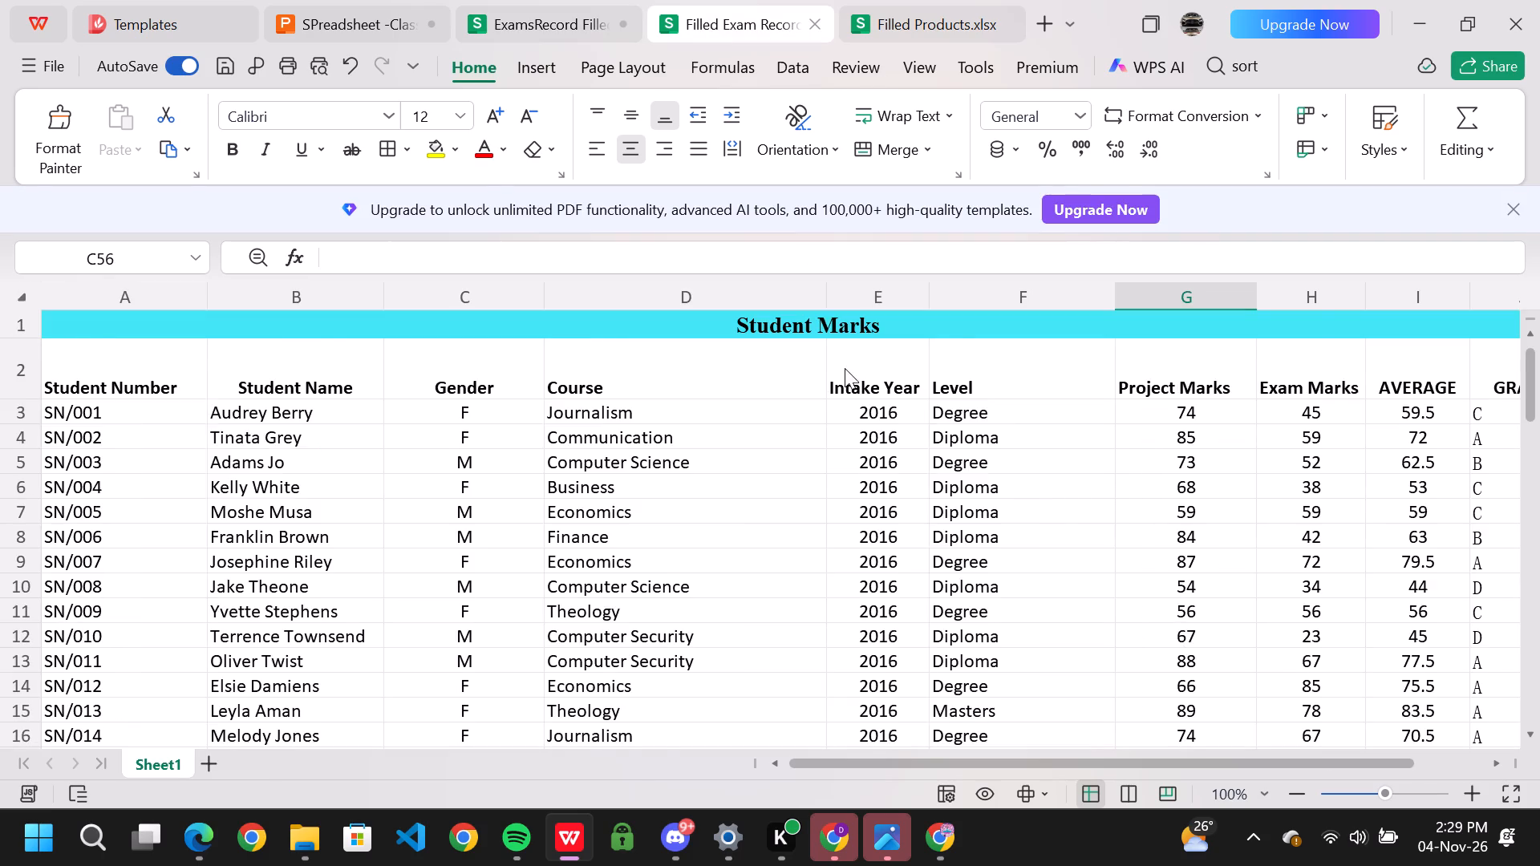
scroll(849, 484, "down", 18)
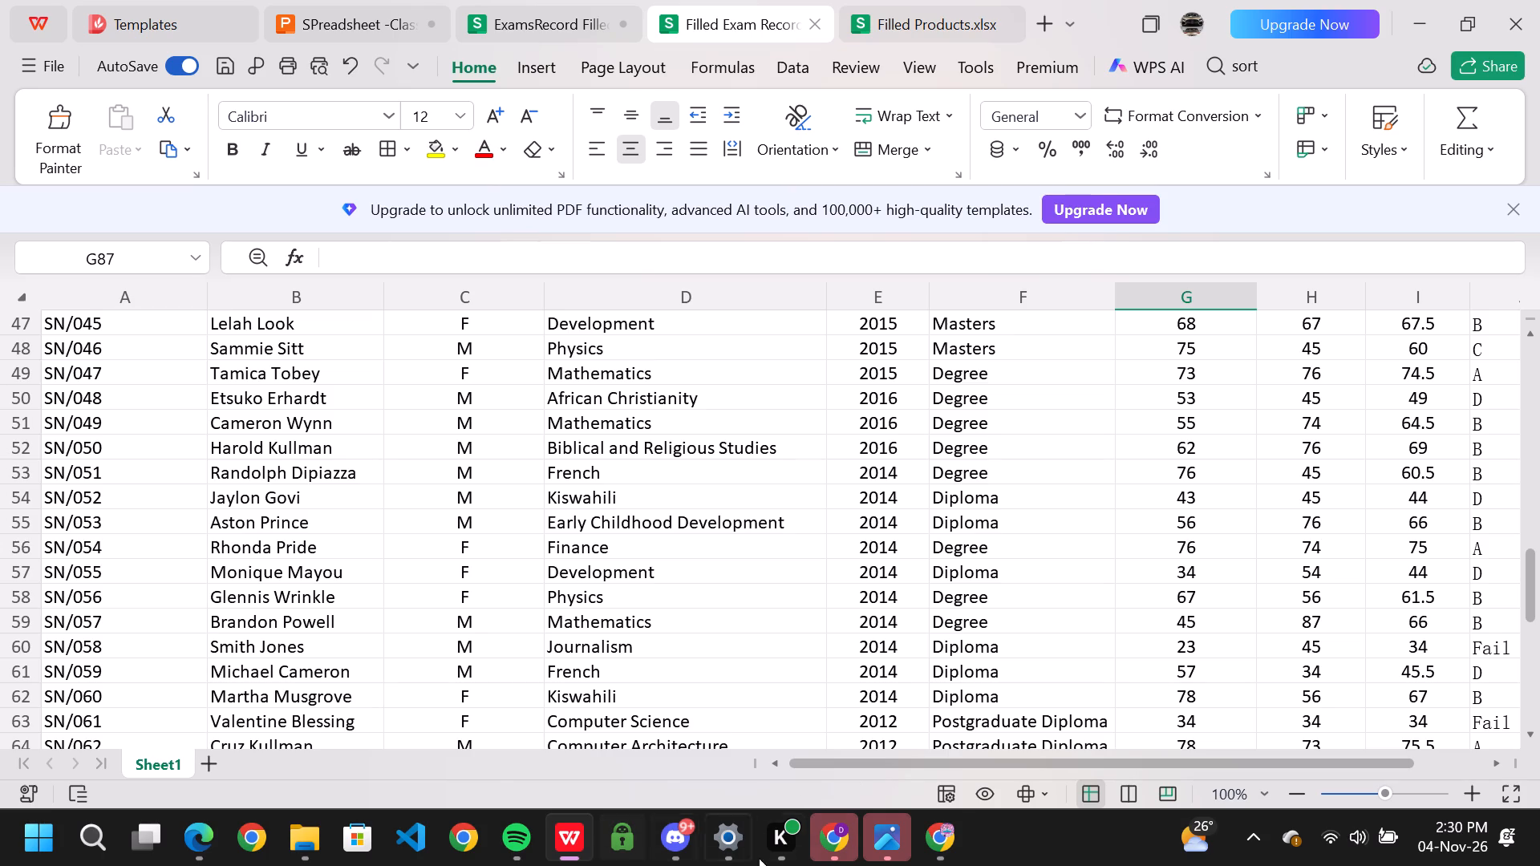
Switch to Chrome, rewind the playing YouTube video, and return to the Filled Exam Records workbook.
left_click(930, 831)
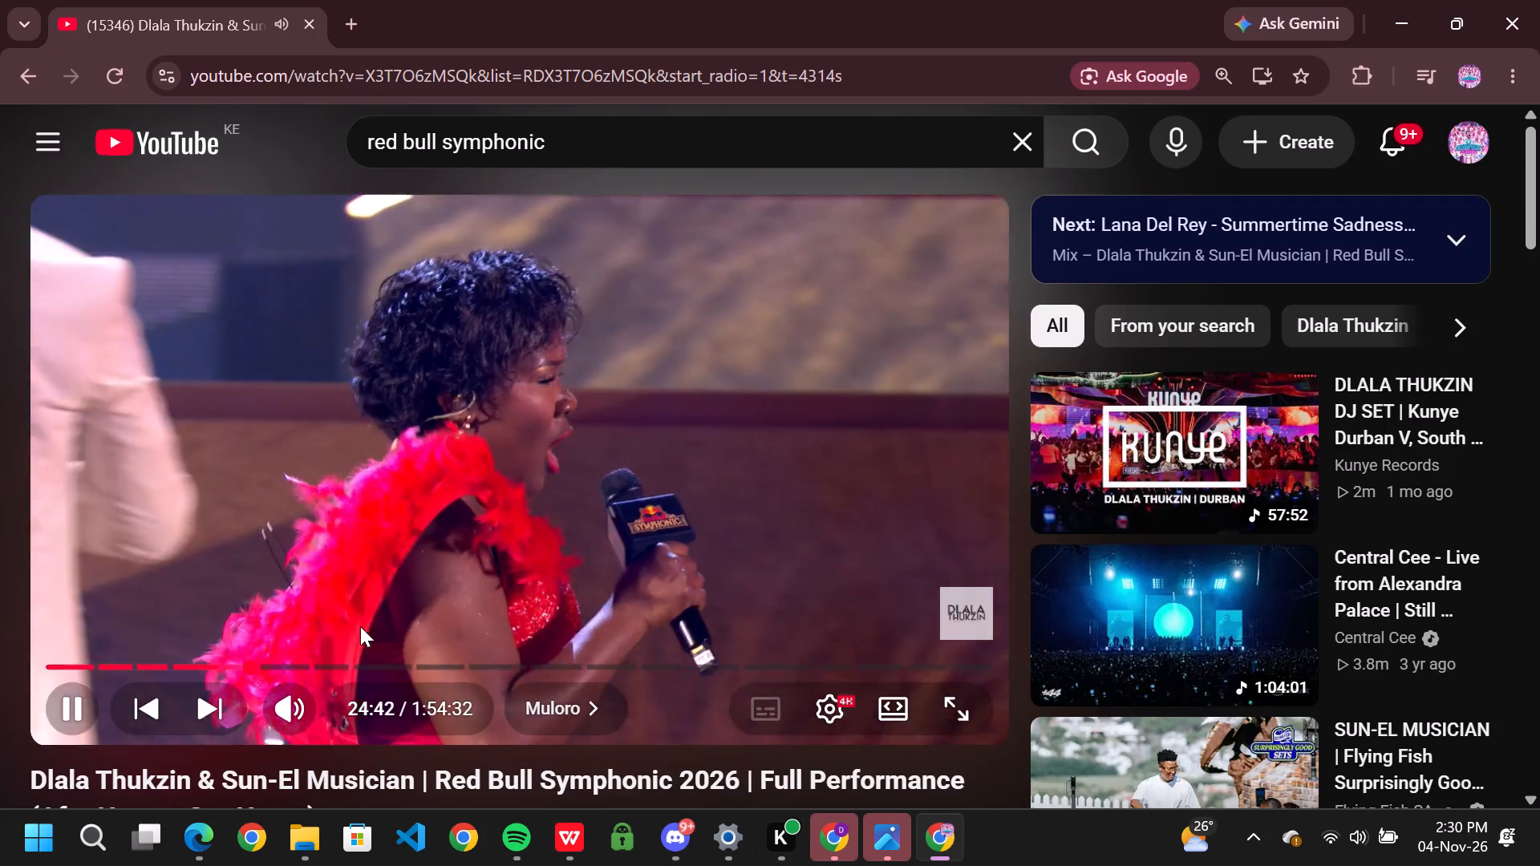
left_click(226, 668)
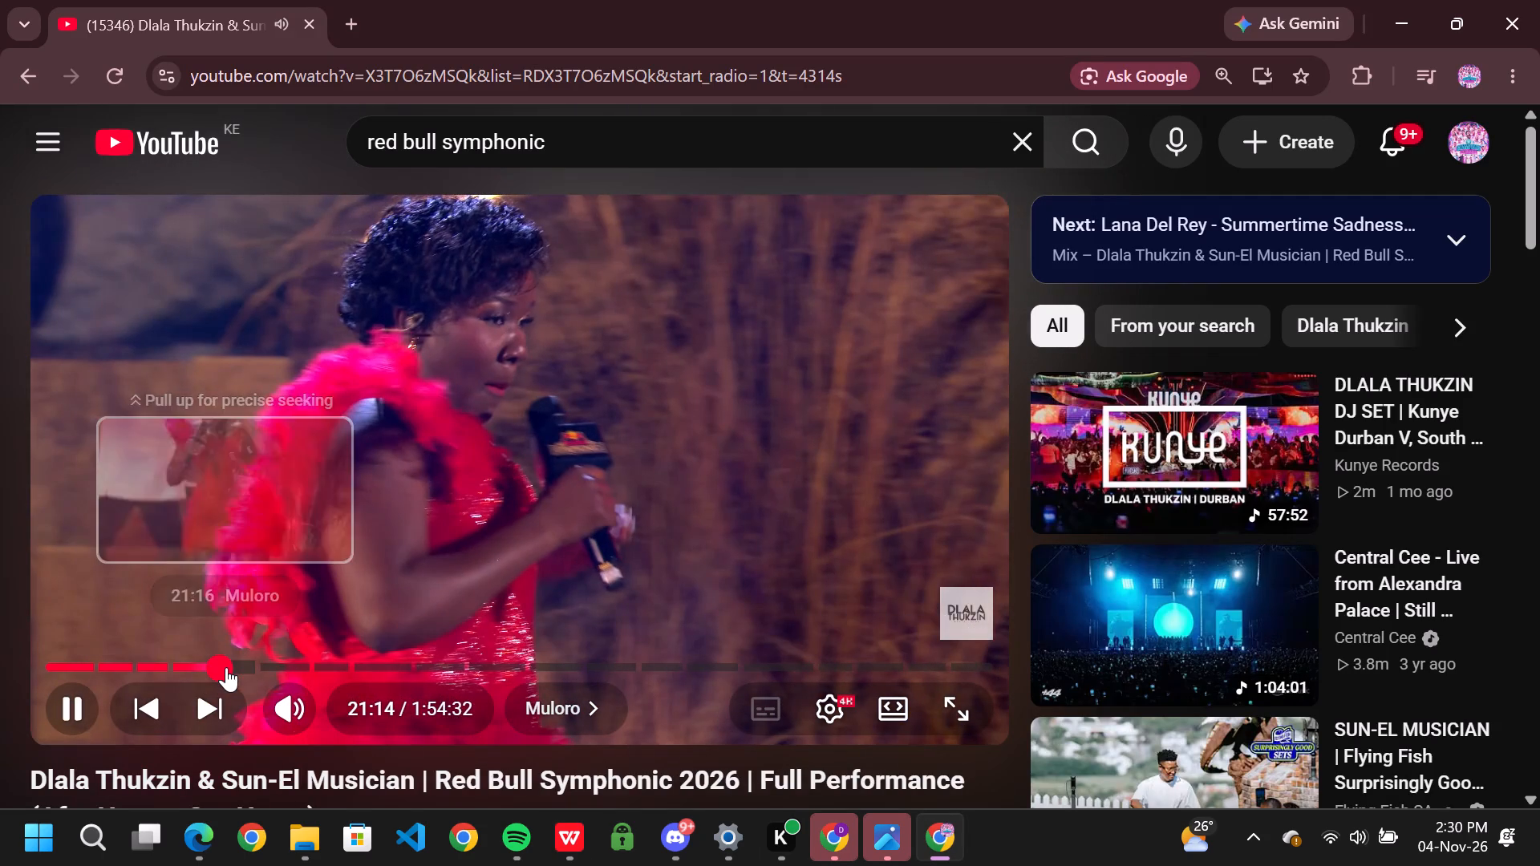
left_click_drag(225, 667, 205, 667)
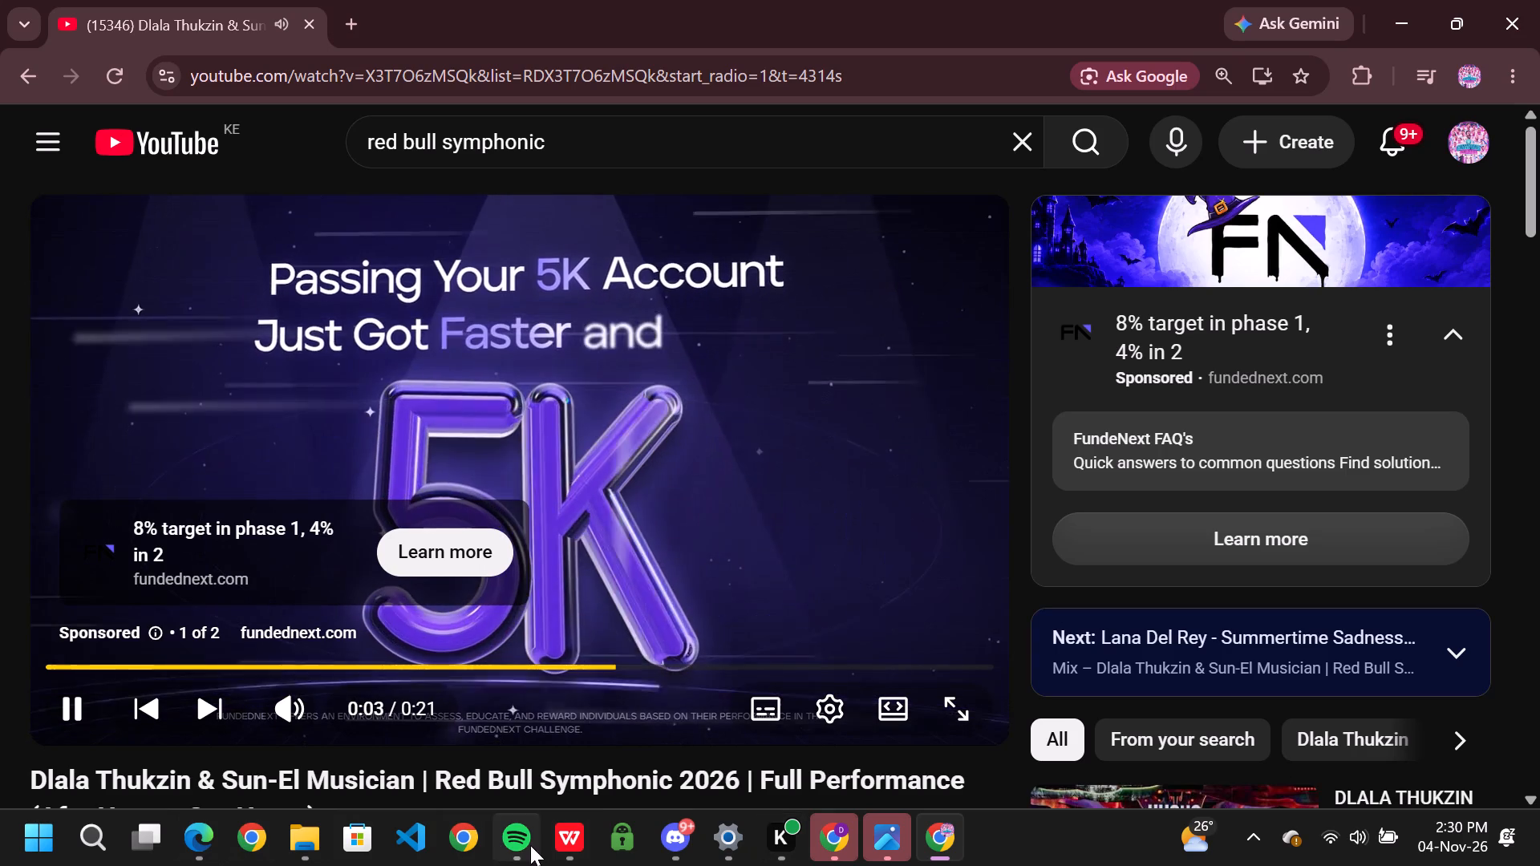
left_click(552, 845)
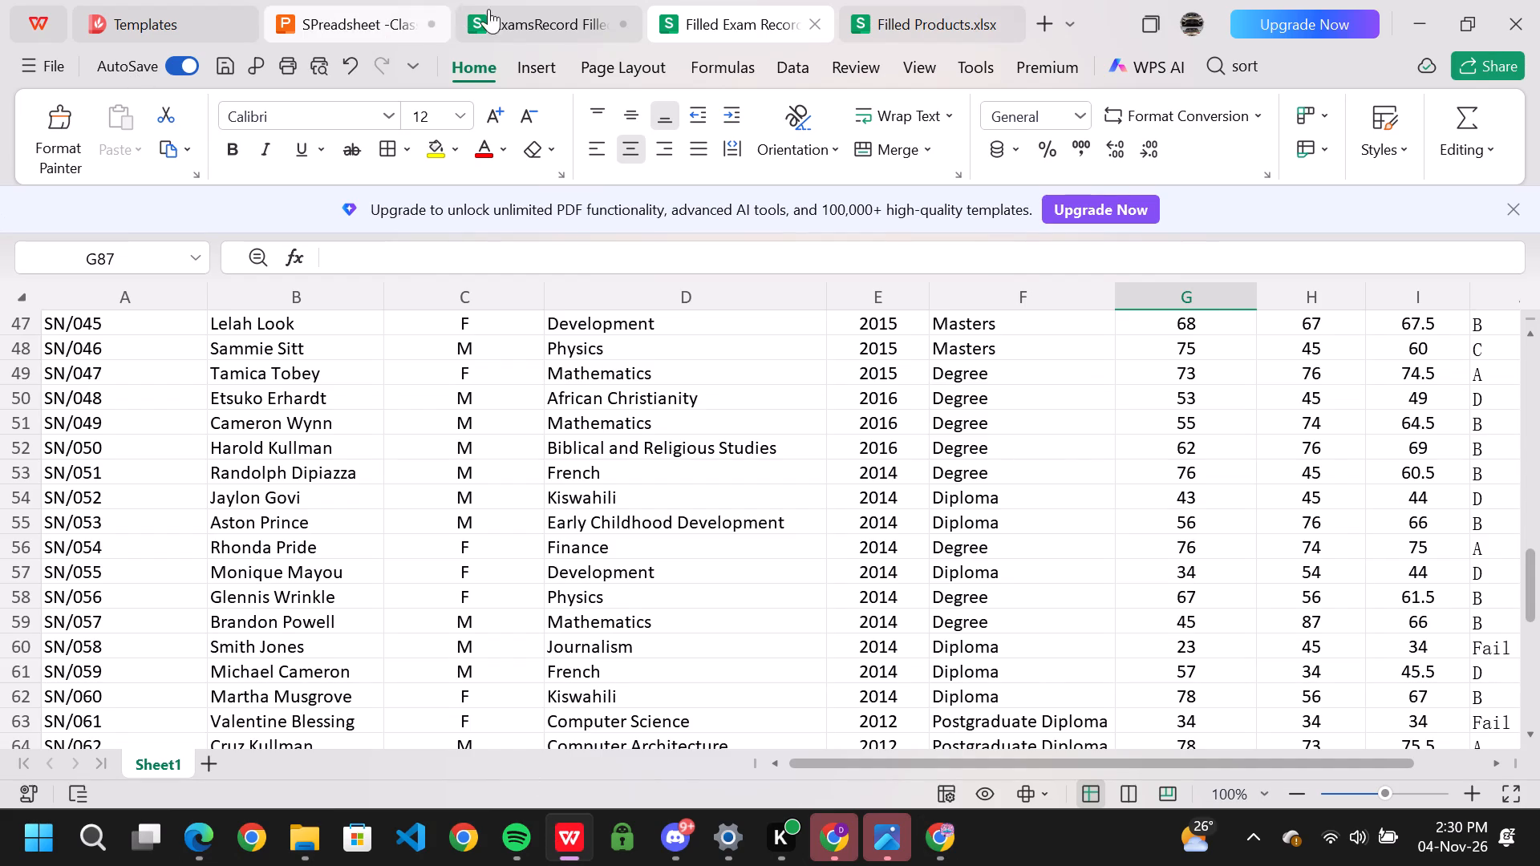
Return to the copied sheet in the ExamsRecord workbook, go back to its header rows, and check the presentation's Class Activity slide.
left_click(495, 8)
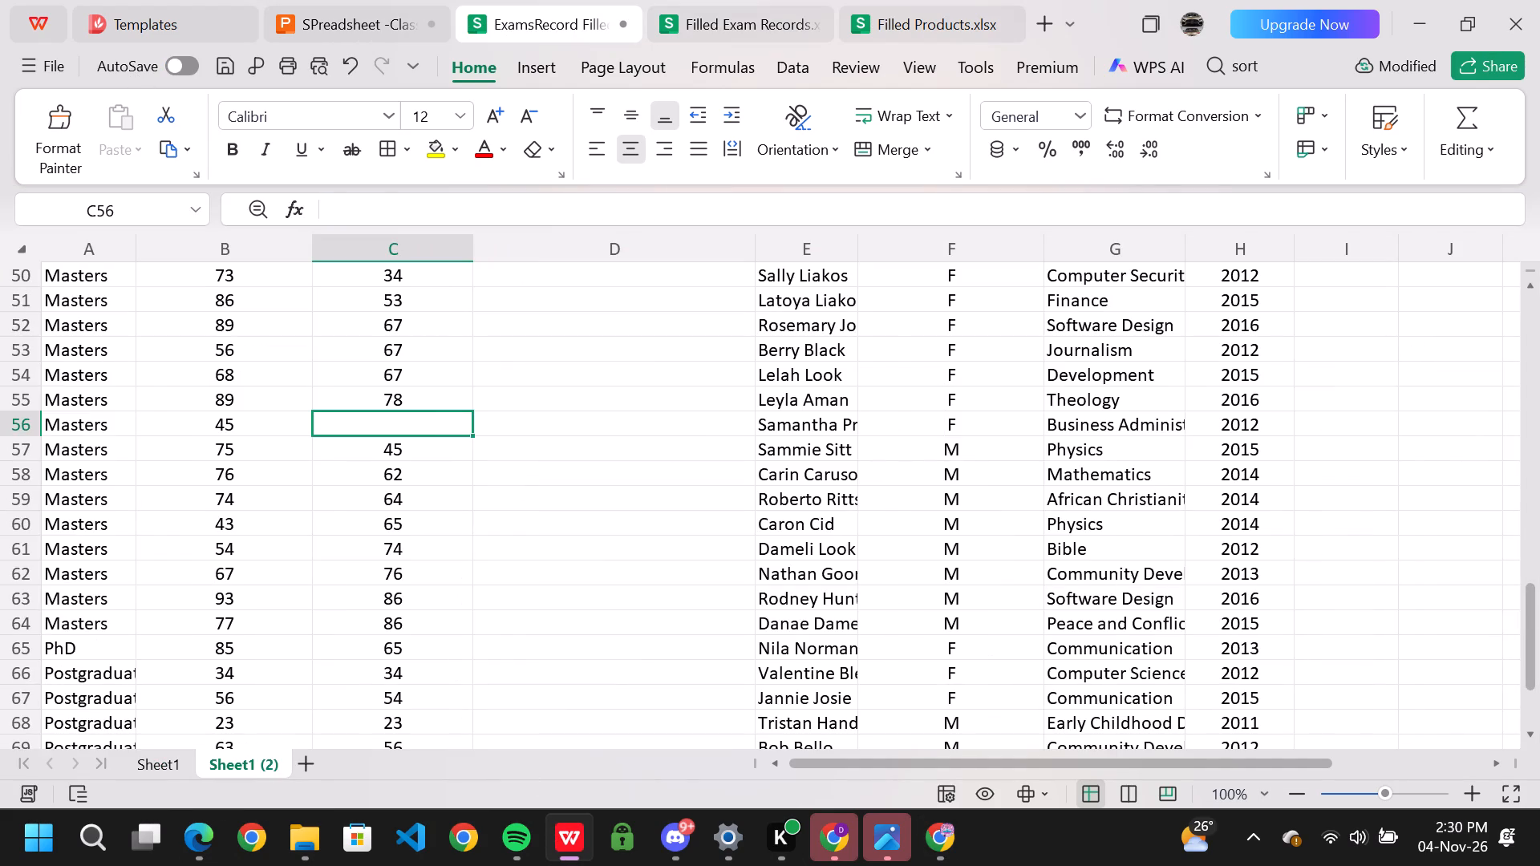
scroll(300, 455, "up", 4)
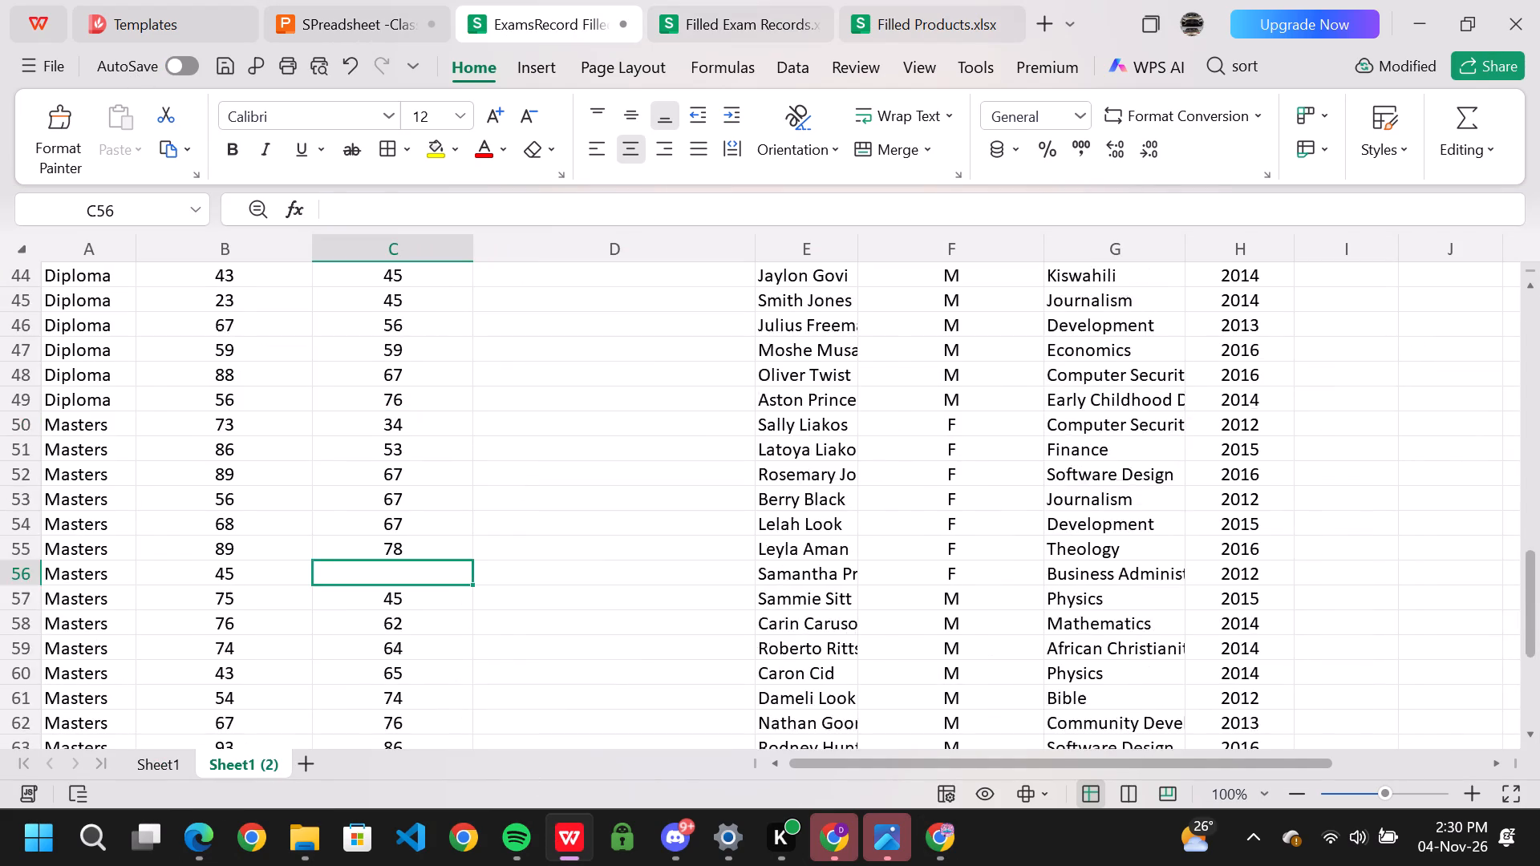
left_click_drag(899, 762, 822, 758)
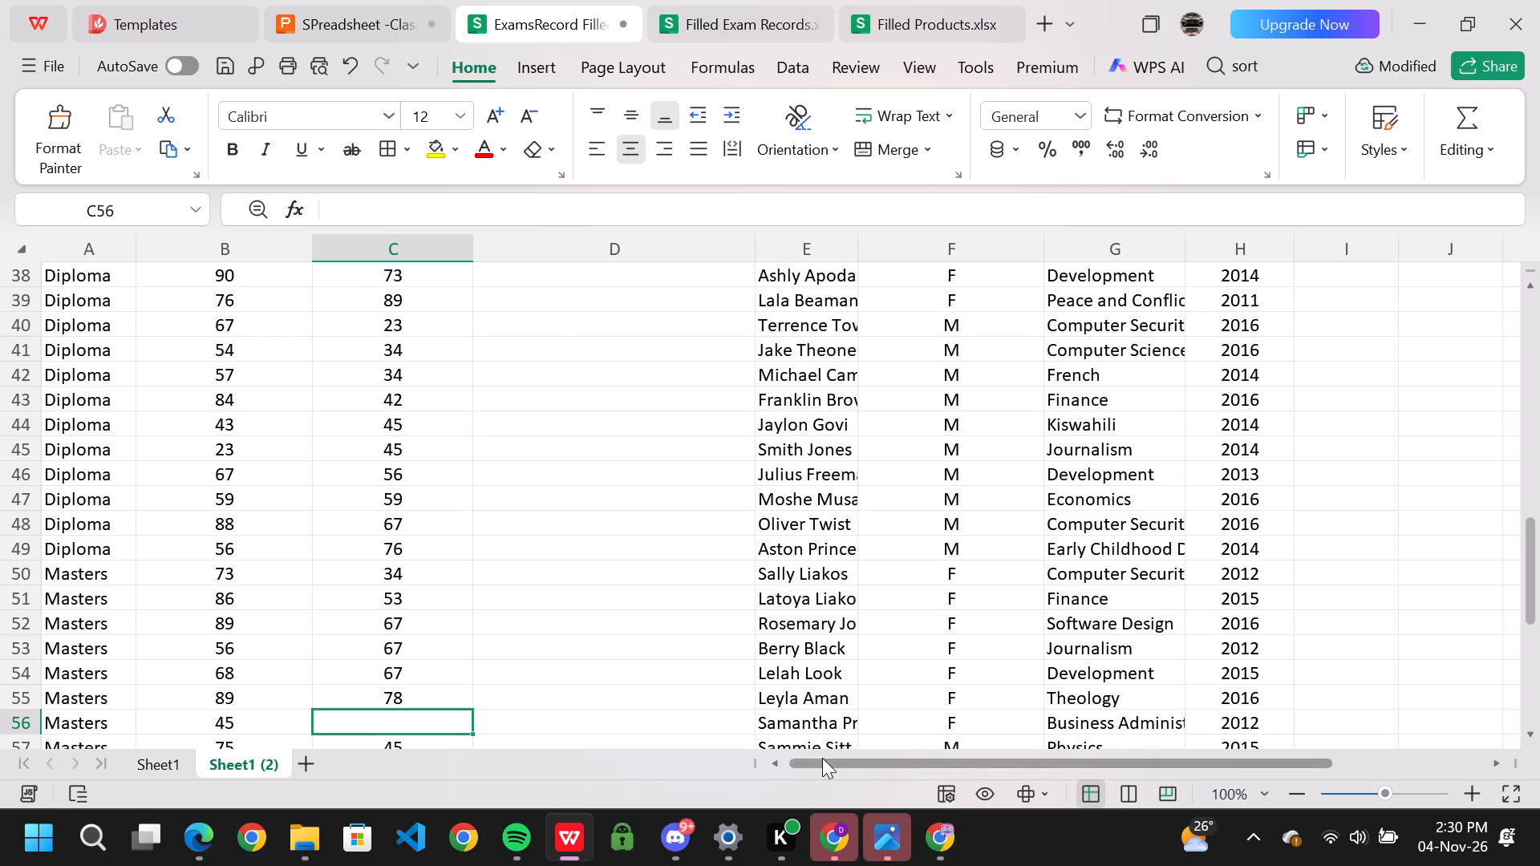
left_click_drag(822, 758, 722, 780)
scroll(428, 510, "up", 17)
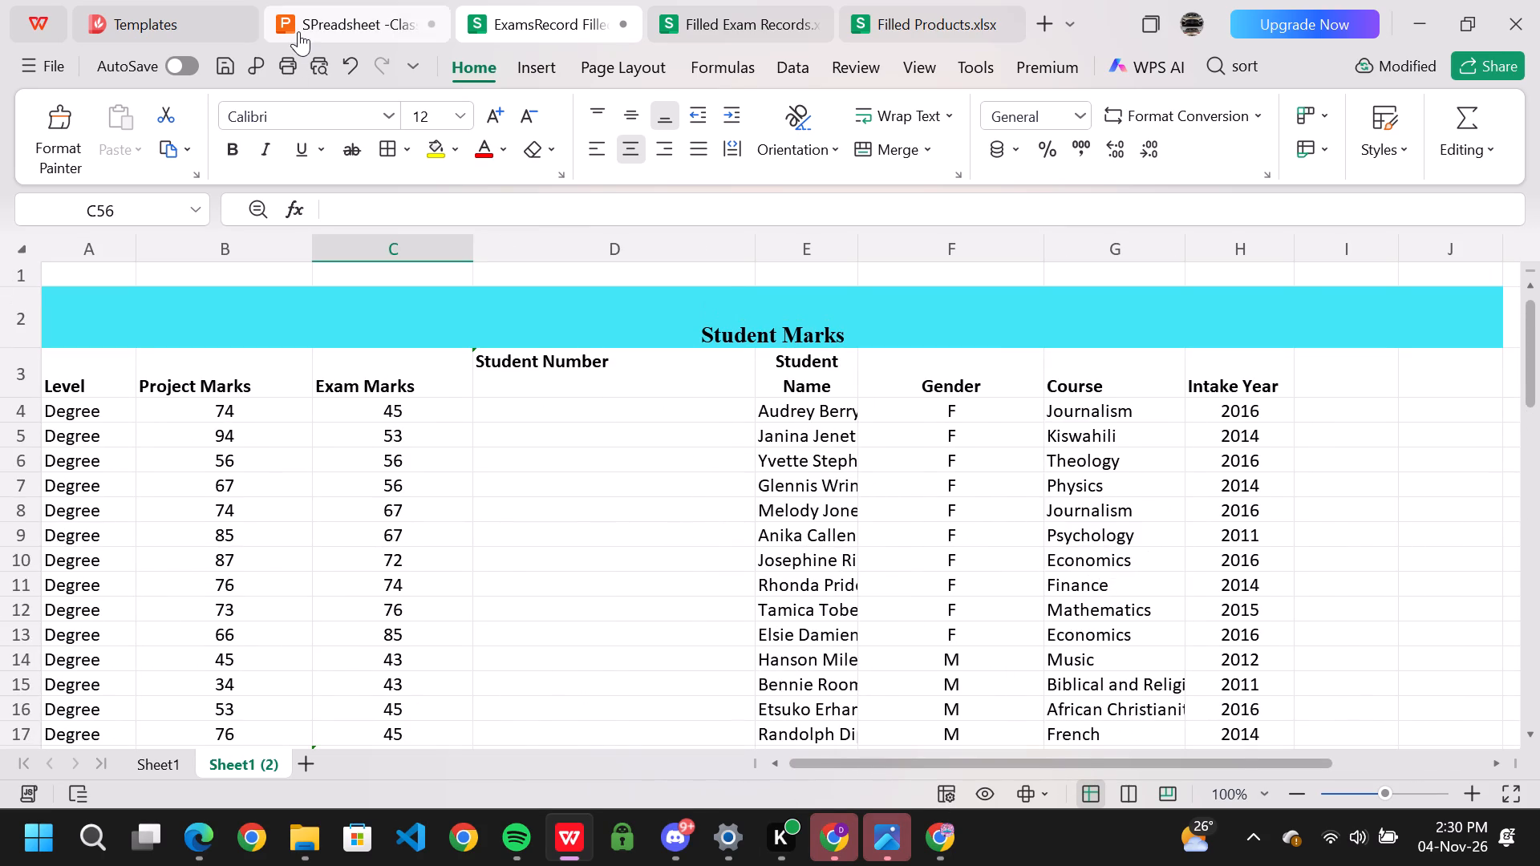
left_click(302, 25)
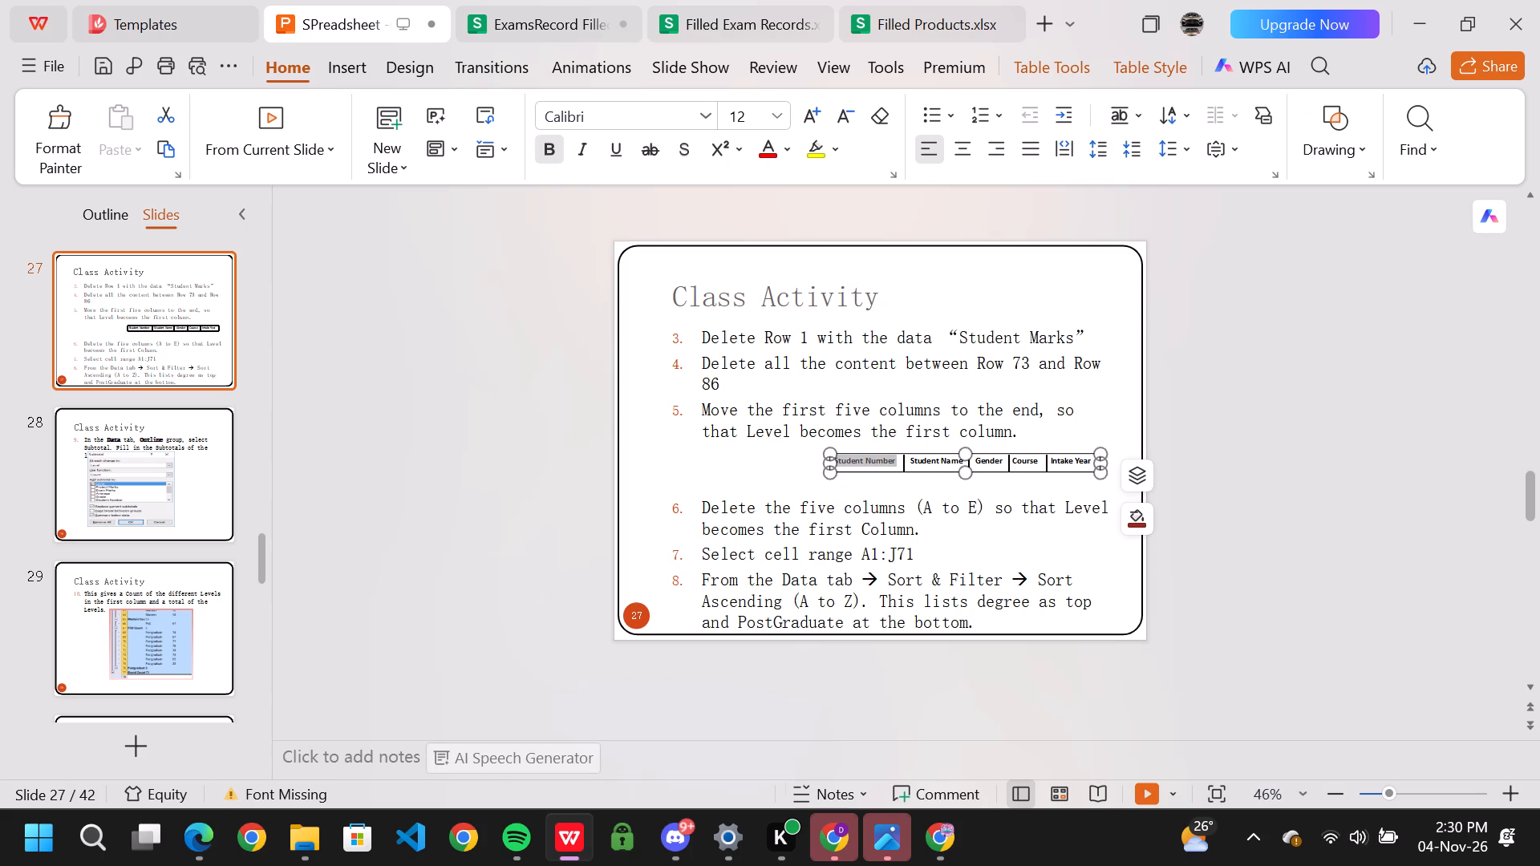
Switch to Chrome, skip the ad playing before the YouTube video, and return to the presentation.
left_click(943, 844)
left_click(916, 621)
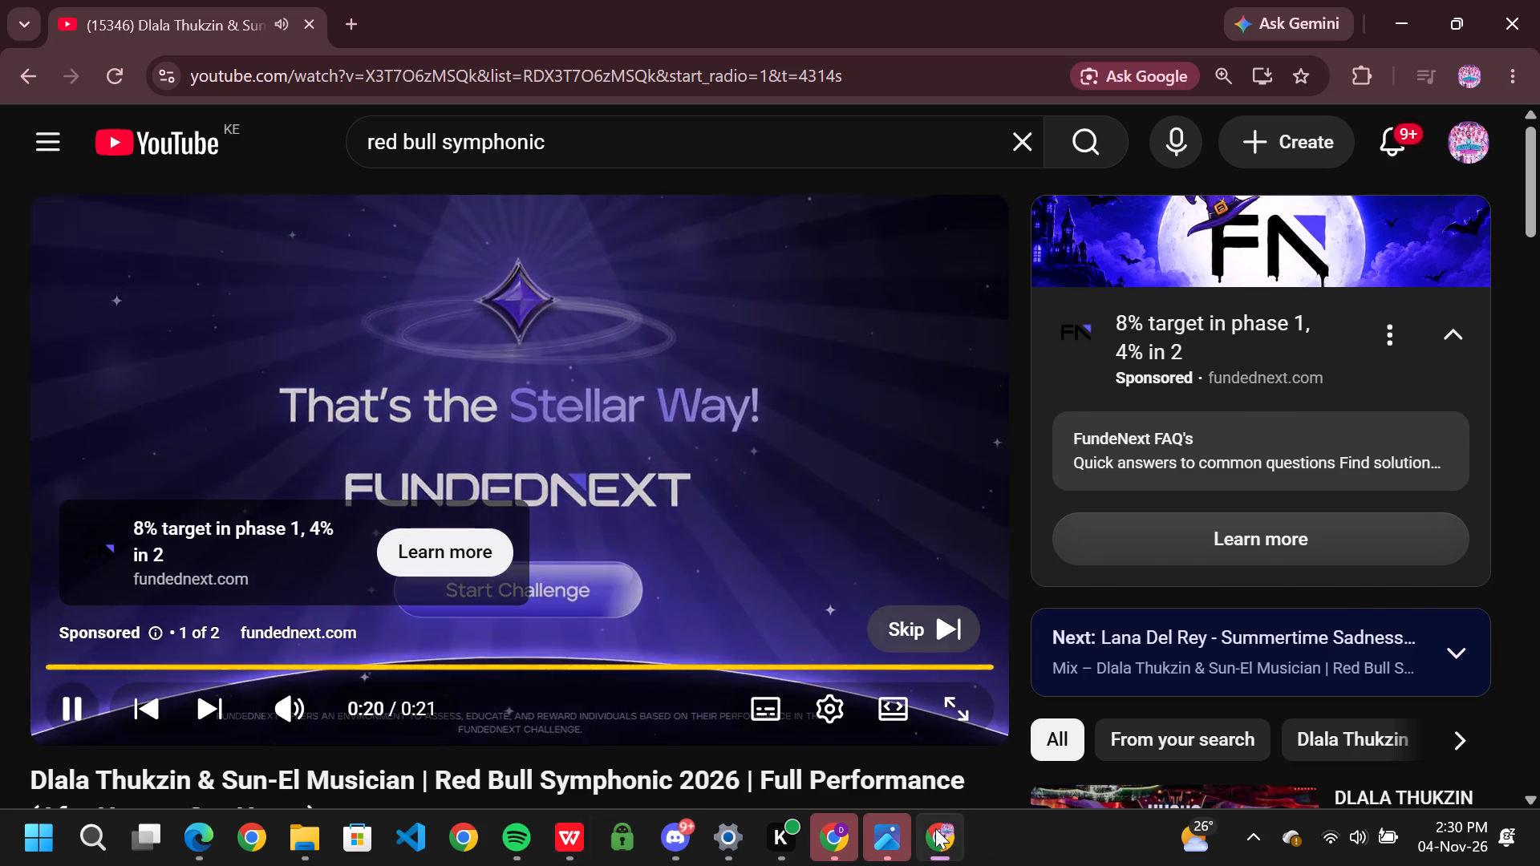
left_click(938, 849)
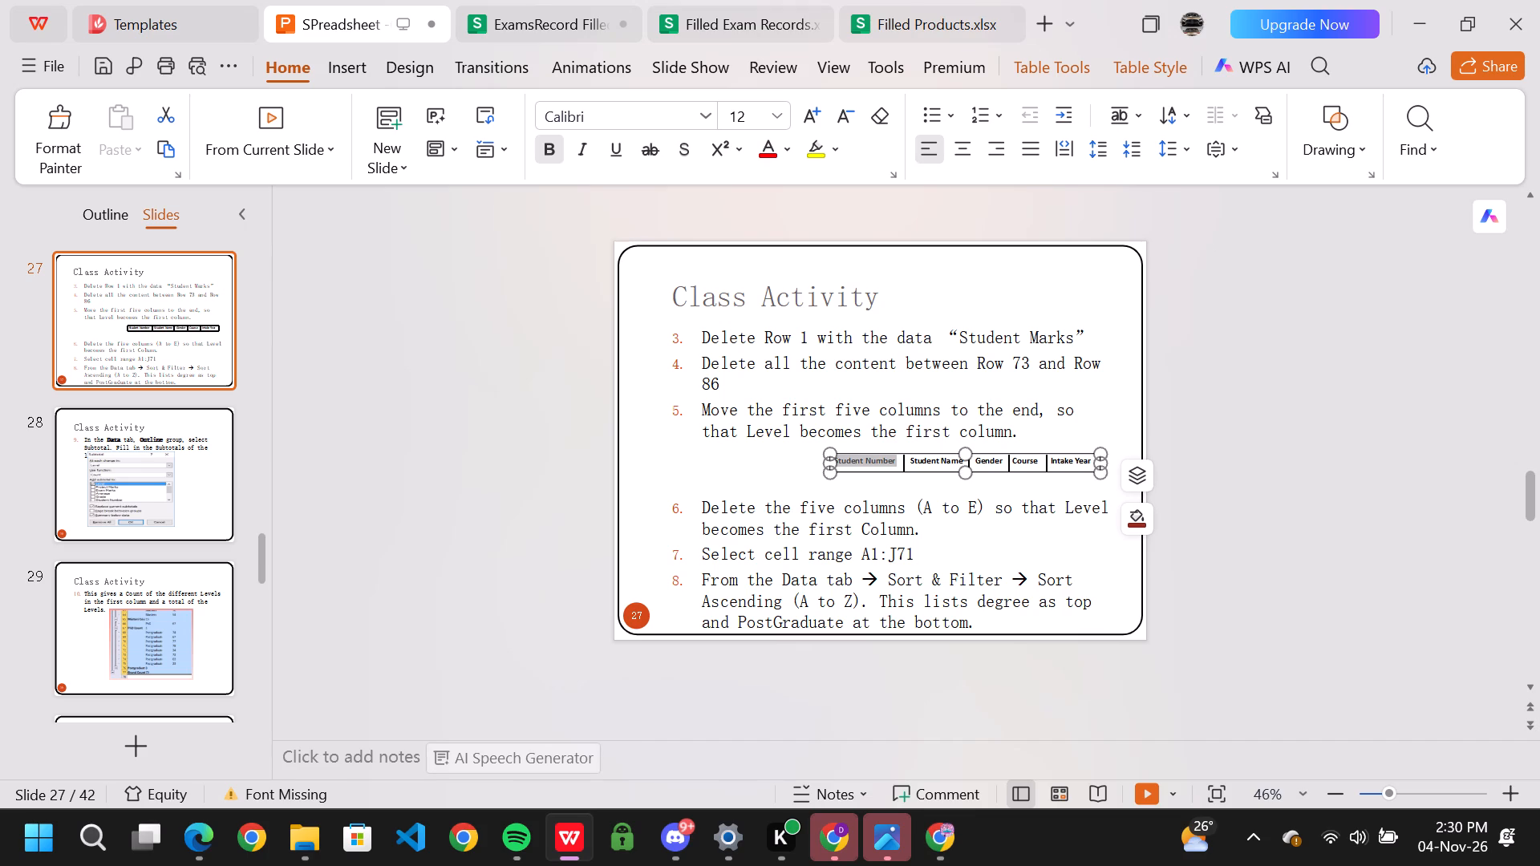
Compare the top of the copied ExamsRecord sheet with the Class Activity instructions on slide 27, and return to the sheet.
left_click(523, 23)
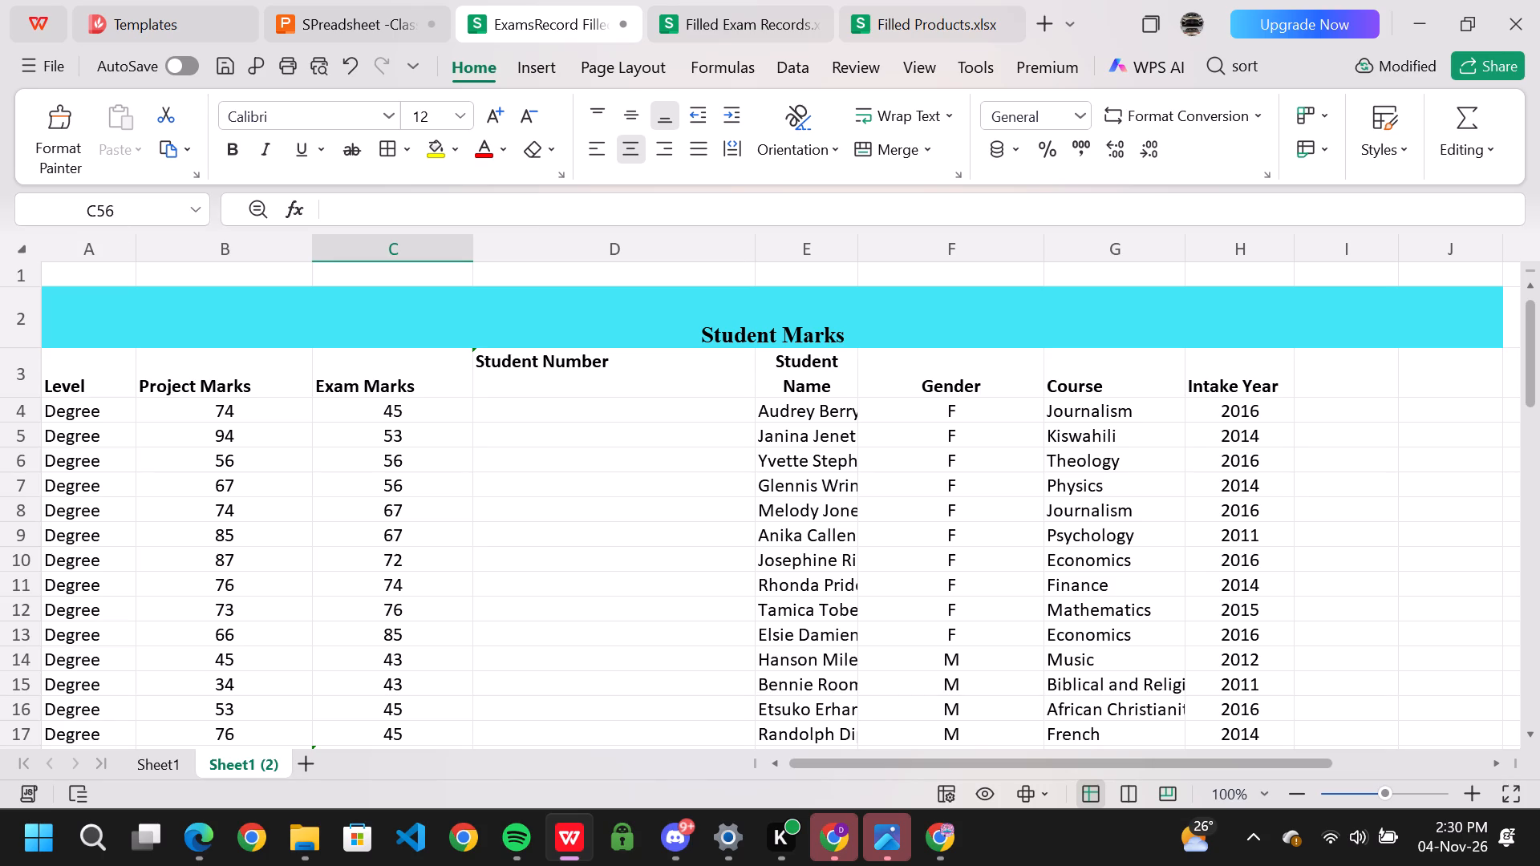
left_click(82, 277)
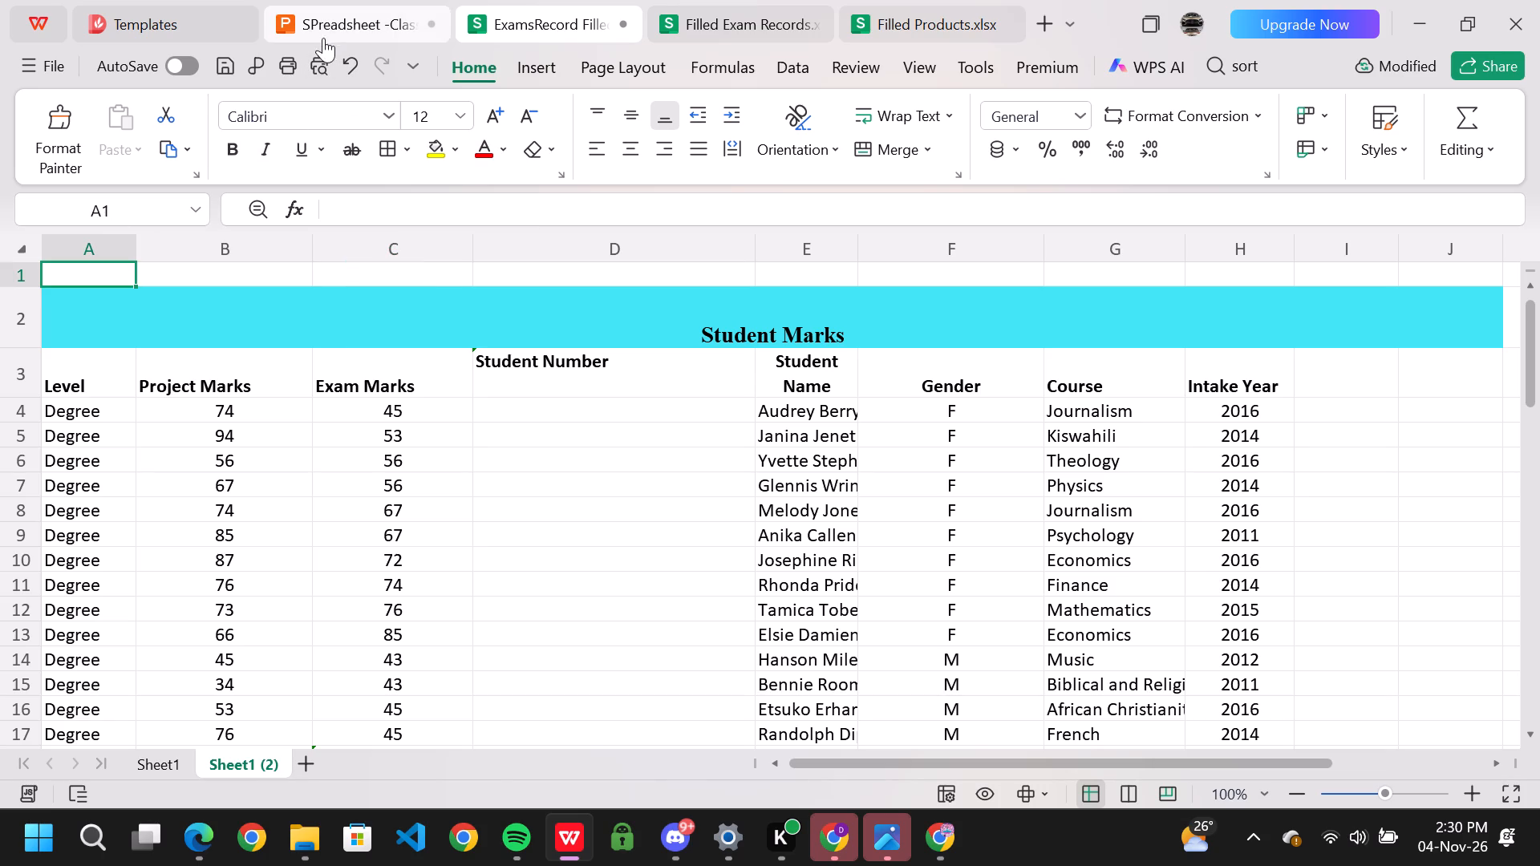
left_click(336, 31)
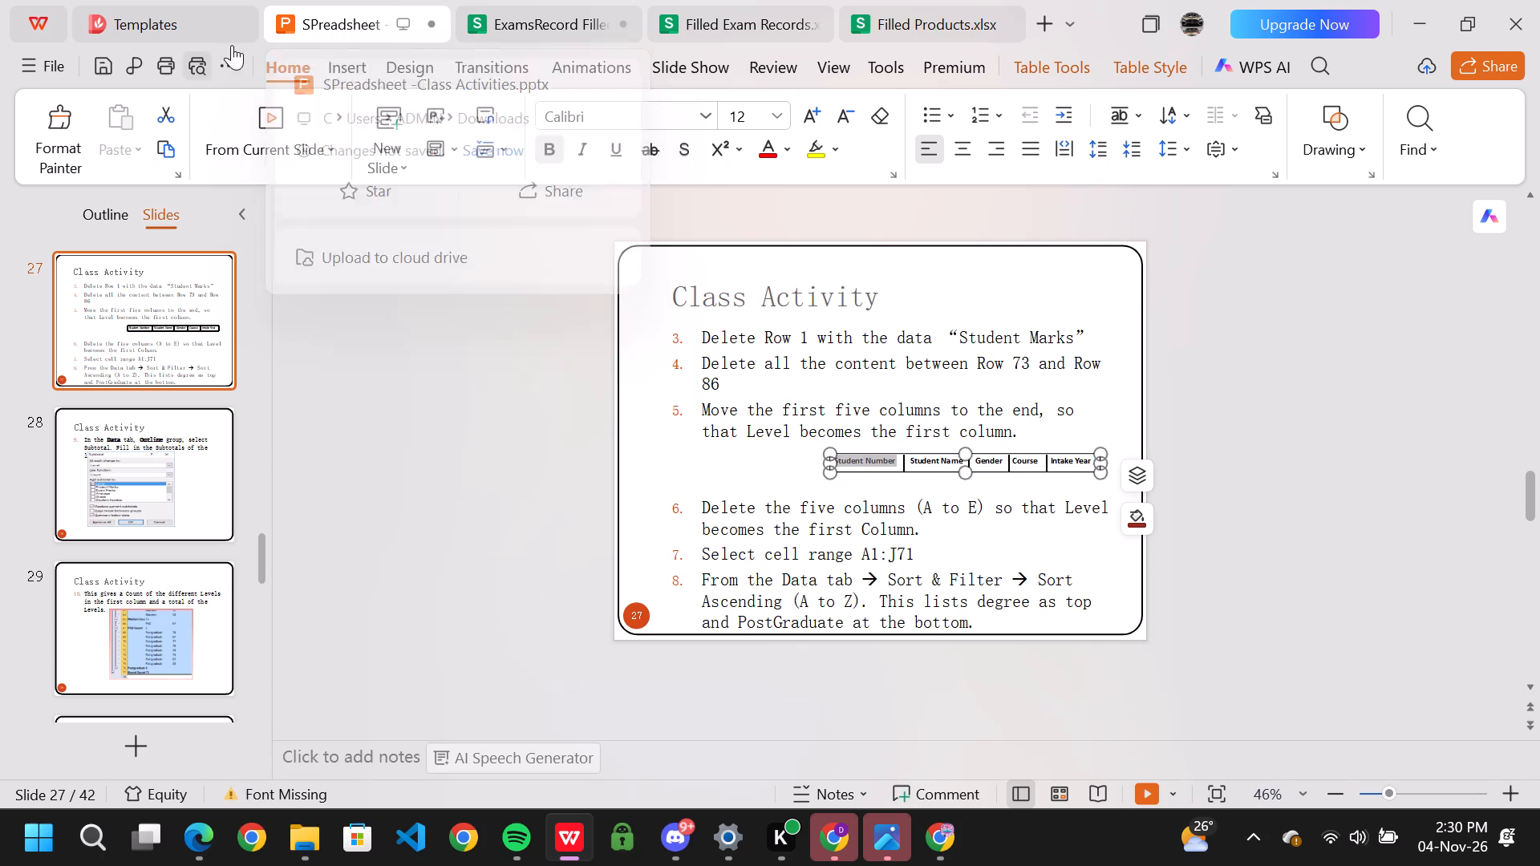
left_click(509, 1)
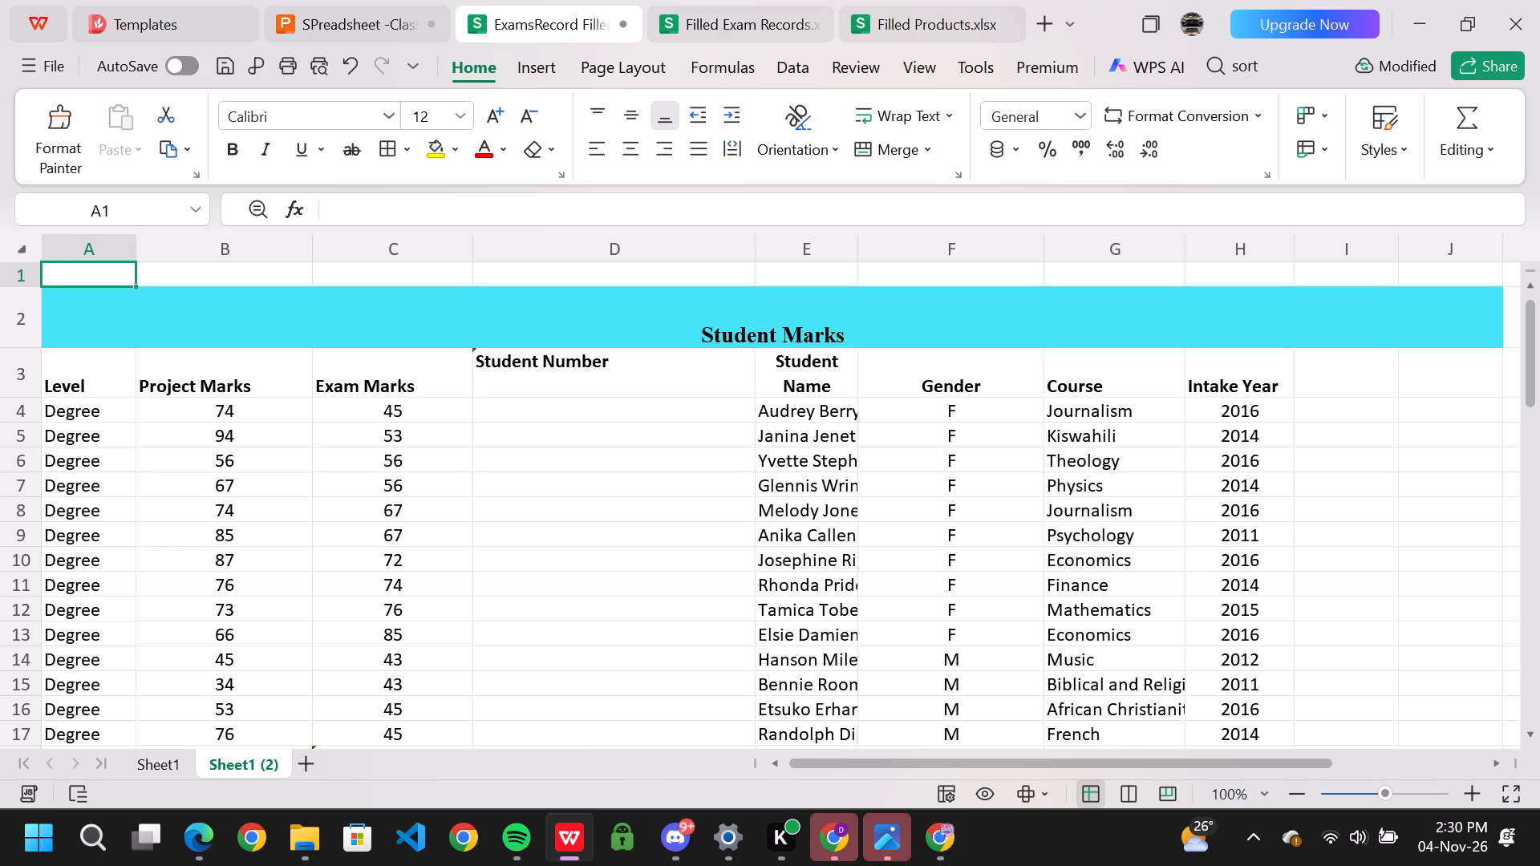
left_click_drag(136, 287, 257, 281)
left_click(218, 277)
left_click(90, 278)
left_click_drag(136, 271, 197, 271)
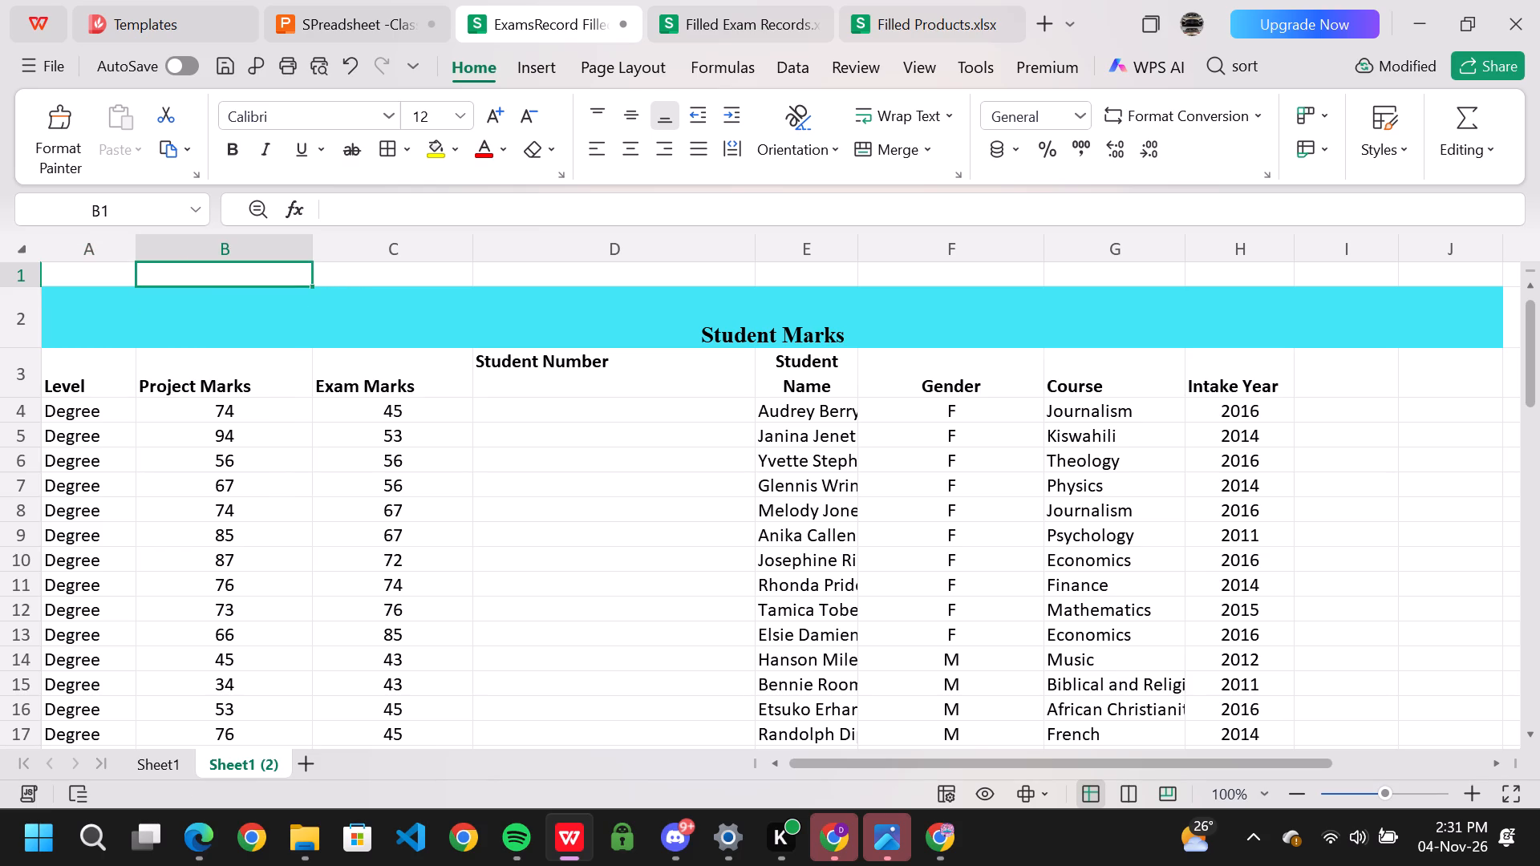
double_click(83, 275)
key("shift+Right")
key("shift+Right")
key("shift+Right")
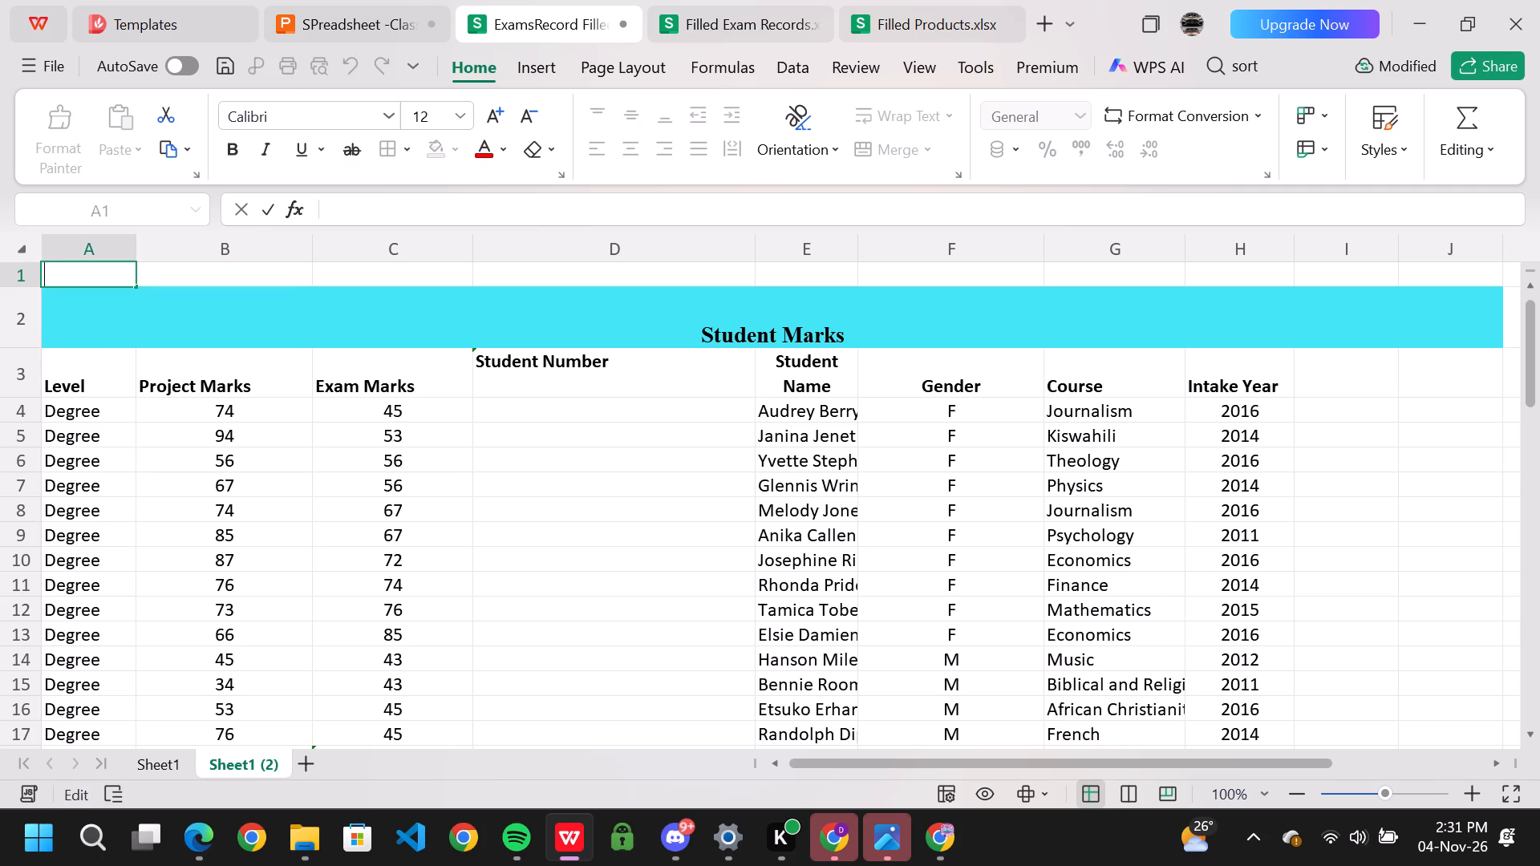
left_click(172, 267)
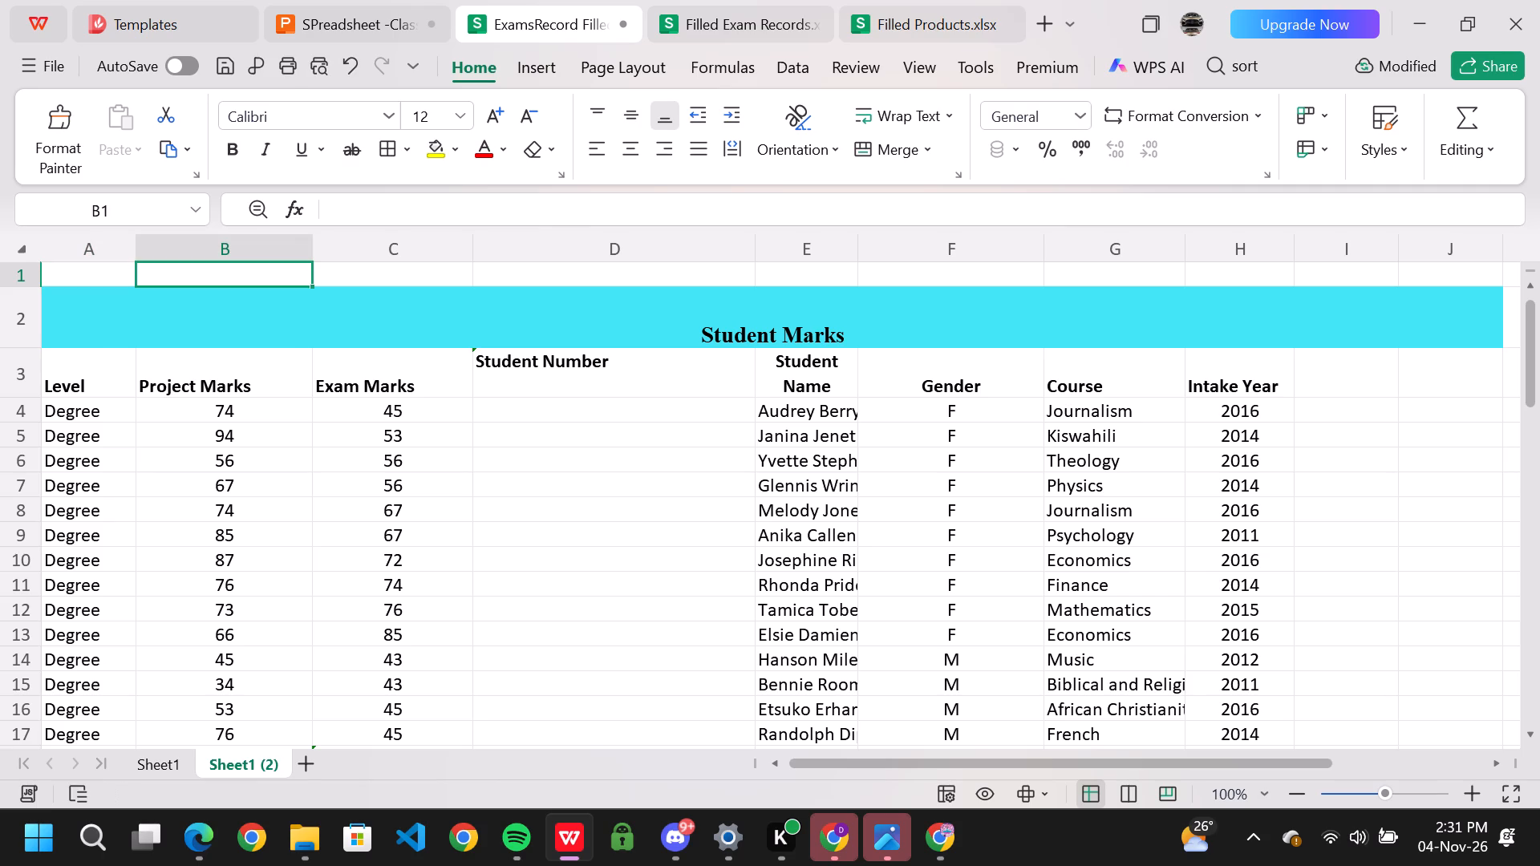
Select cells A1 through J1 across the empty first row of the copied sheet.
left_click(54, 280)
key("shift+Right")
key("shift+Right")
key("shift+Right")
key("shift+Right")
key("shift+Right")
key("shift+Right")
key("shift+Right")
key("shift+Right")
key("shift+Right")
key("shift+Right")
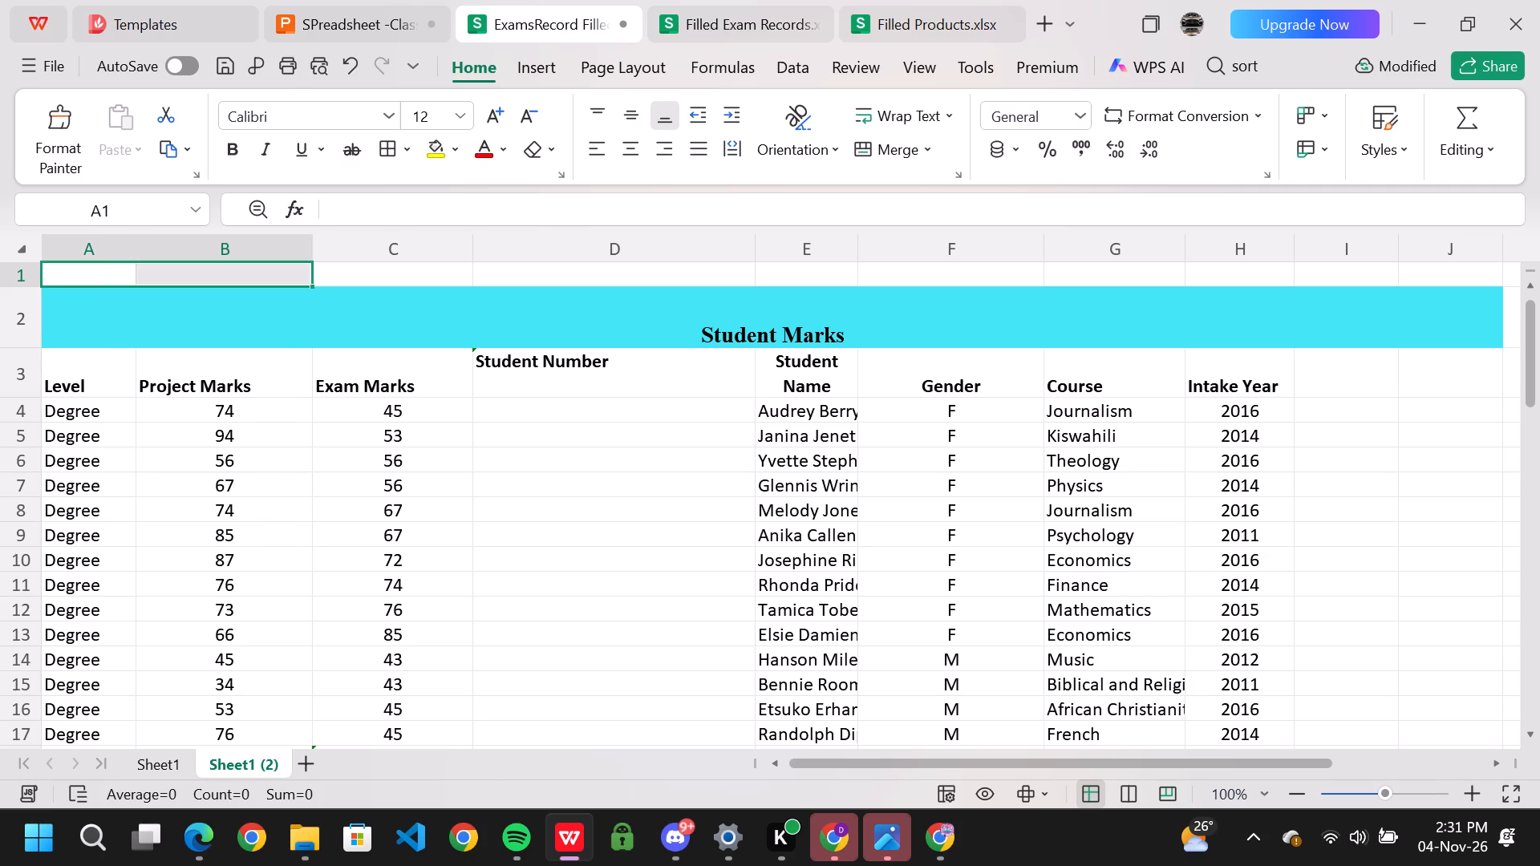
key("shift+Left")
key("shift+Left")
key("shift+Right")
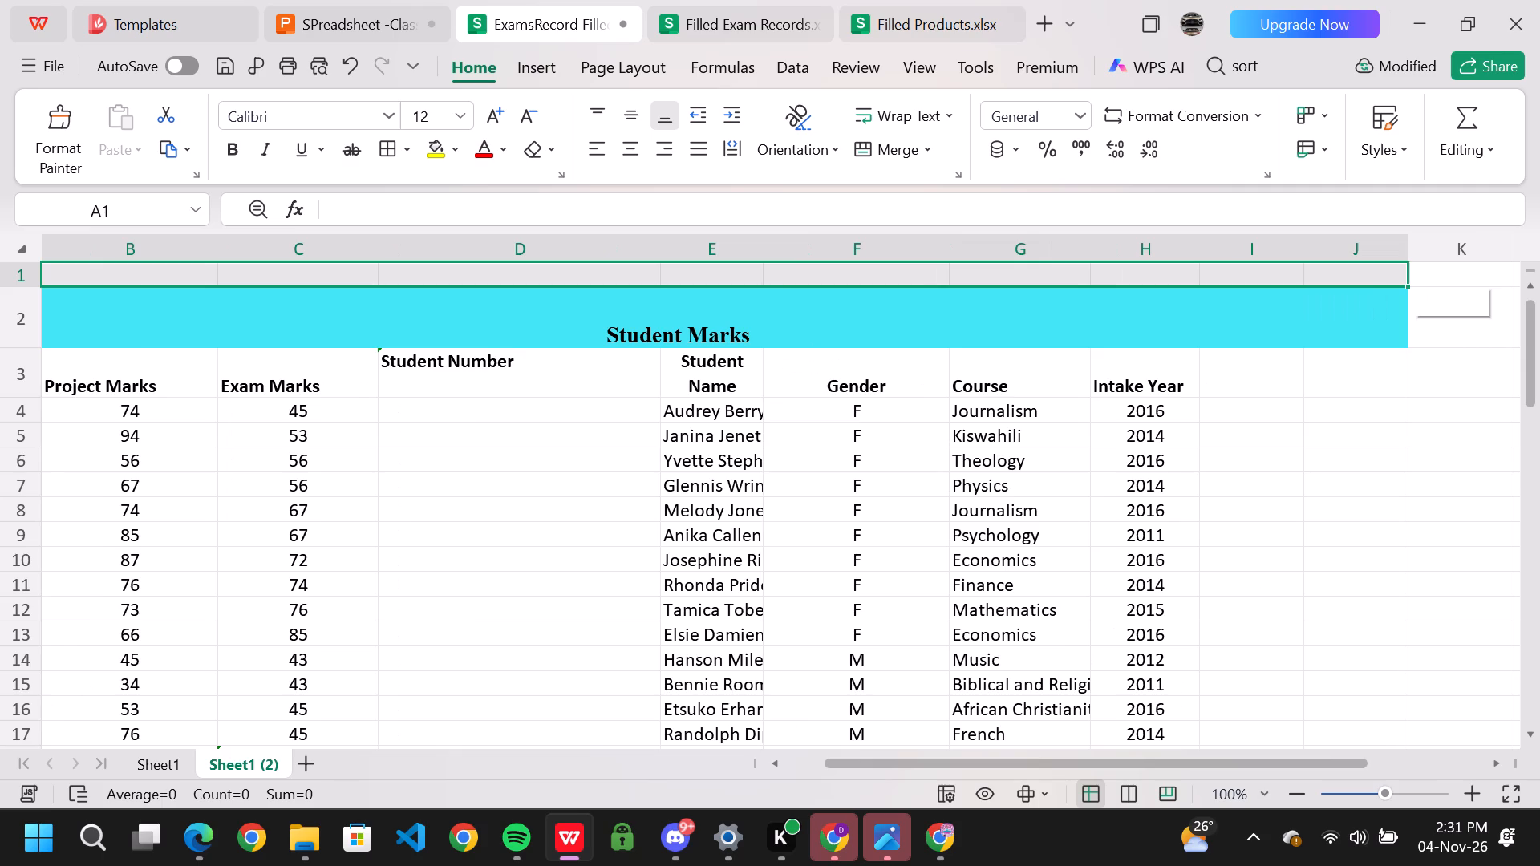
Recheck the range-selection instruction on the Class Activity slide, and look over the rows and columns of the copied ExamsRecord sheet.
left_click(367, 16)
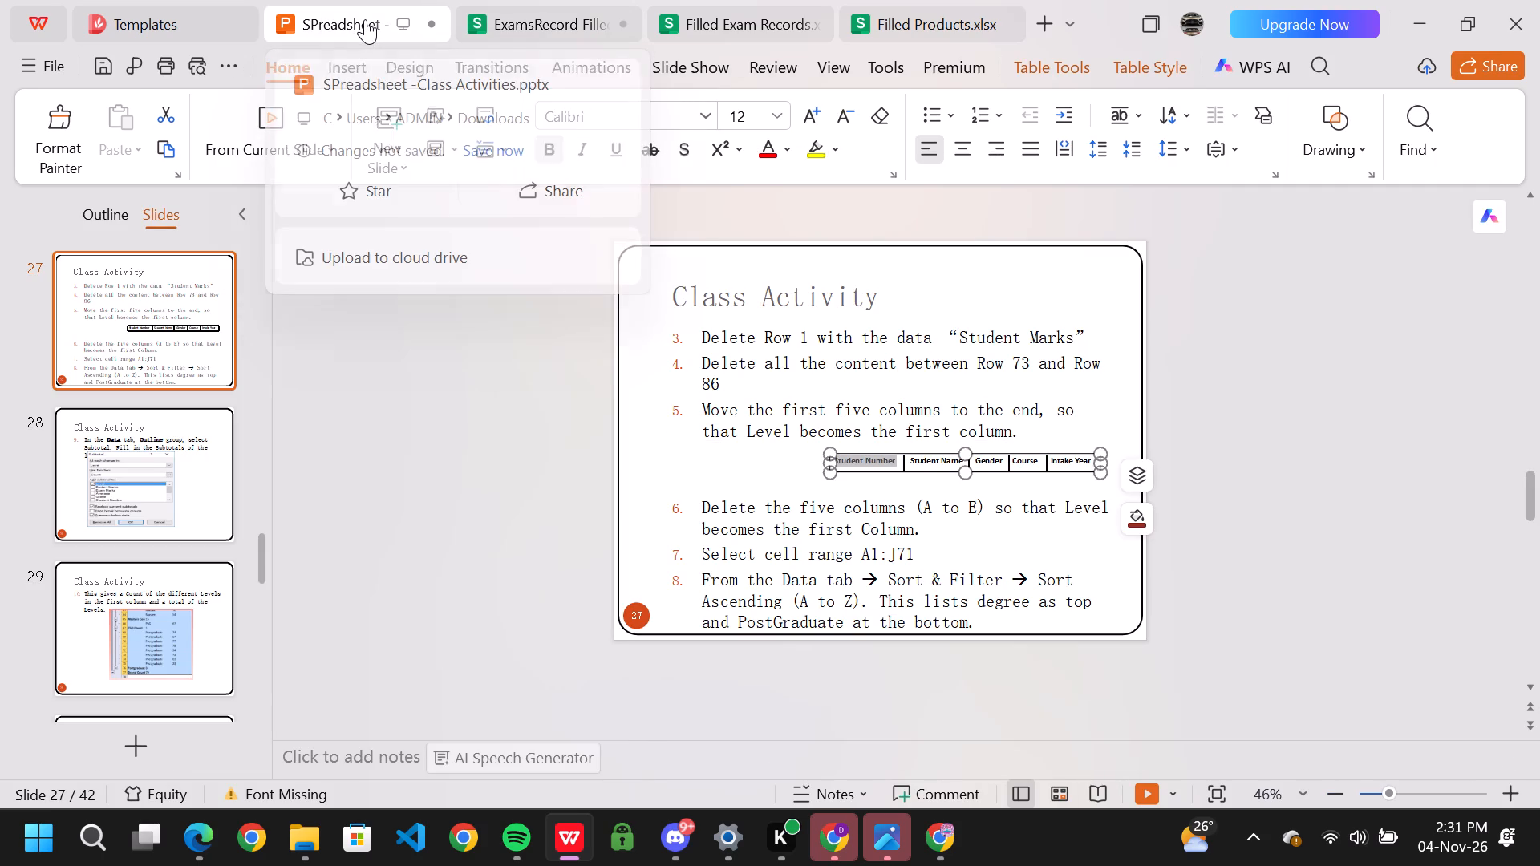
left_click(307, 28)
left_click(541, 15)
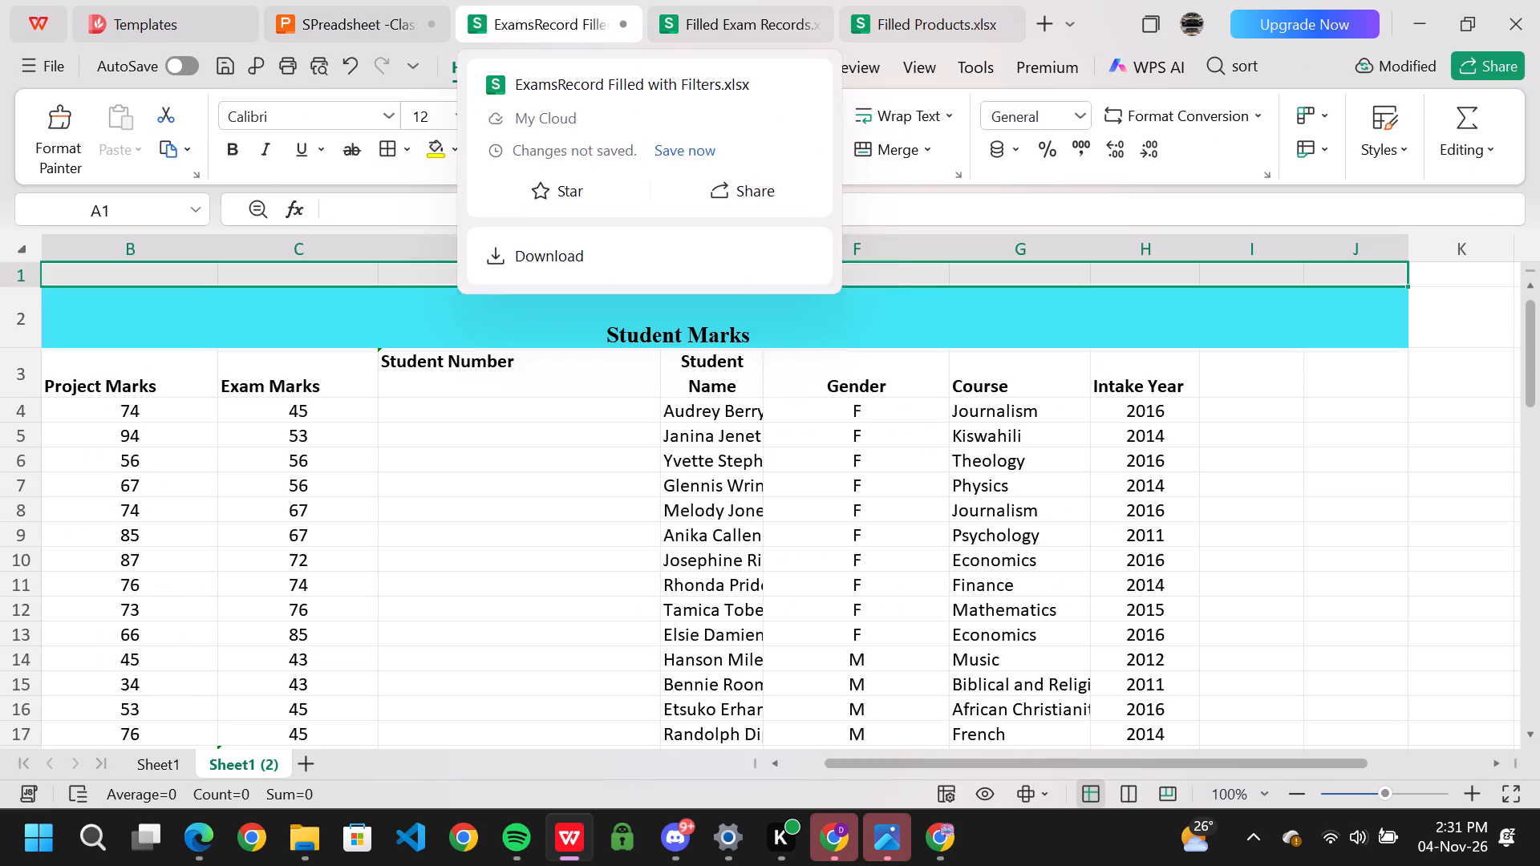
scroll(152, 380, "up", 4)
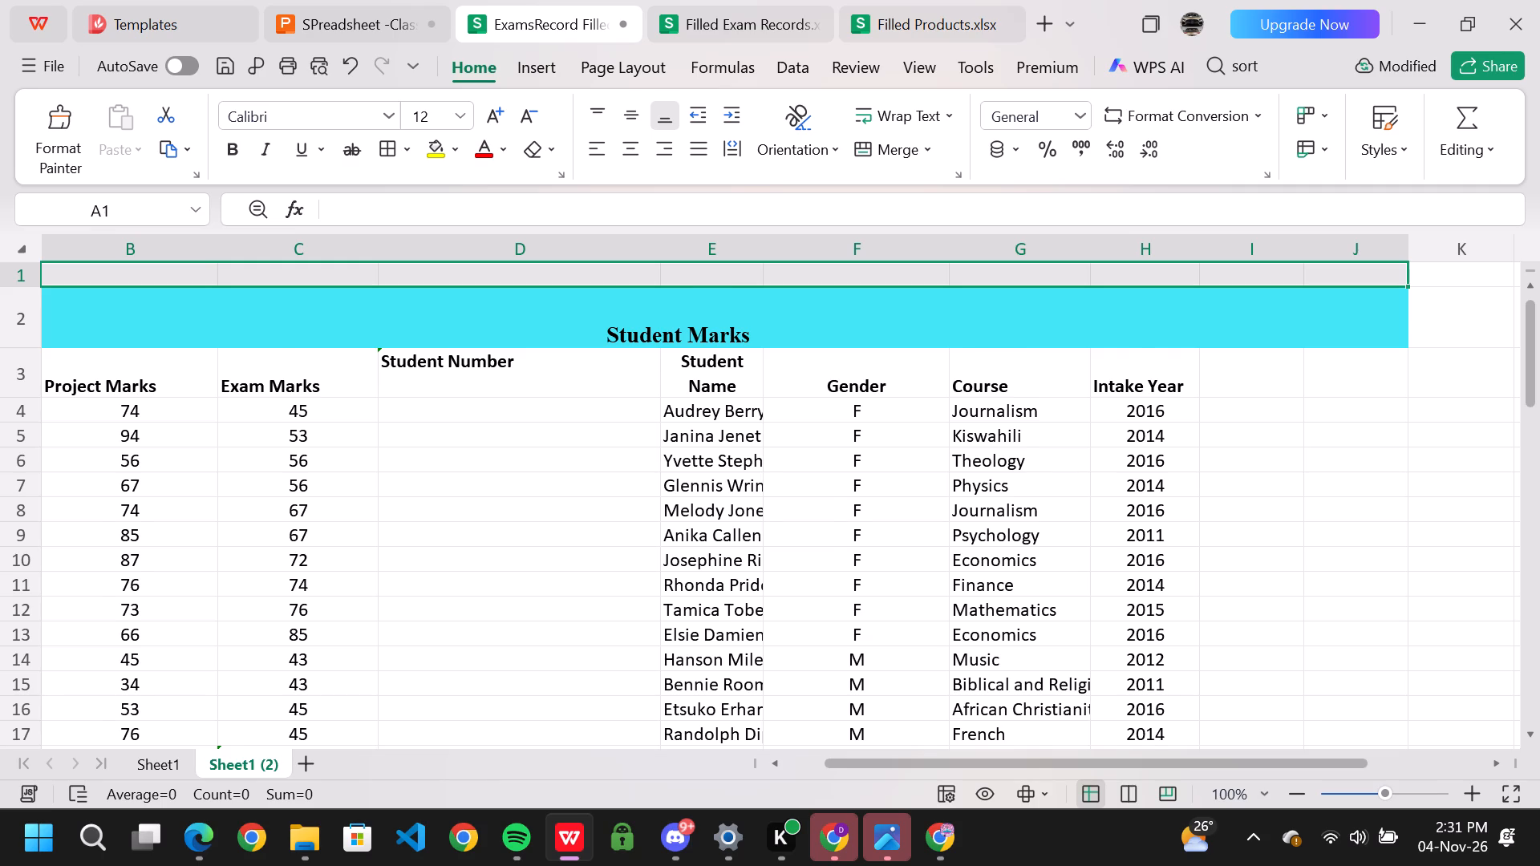
scroll(152, 380, "down", 5)
left_click_drag(863, 762, 731, 767)
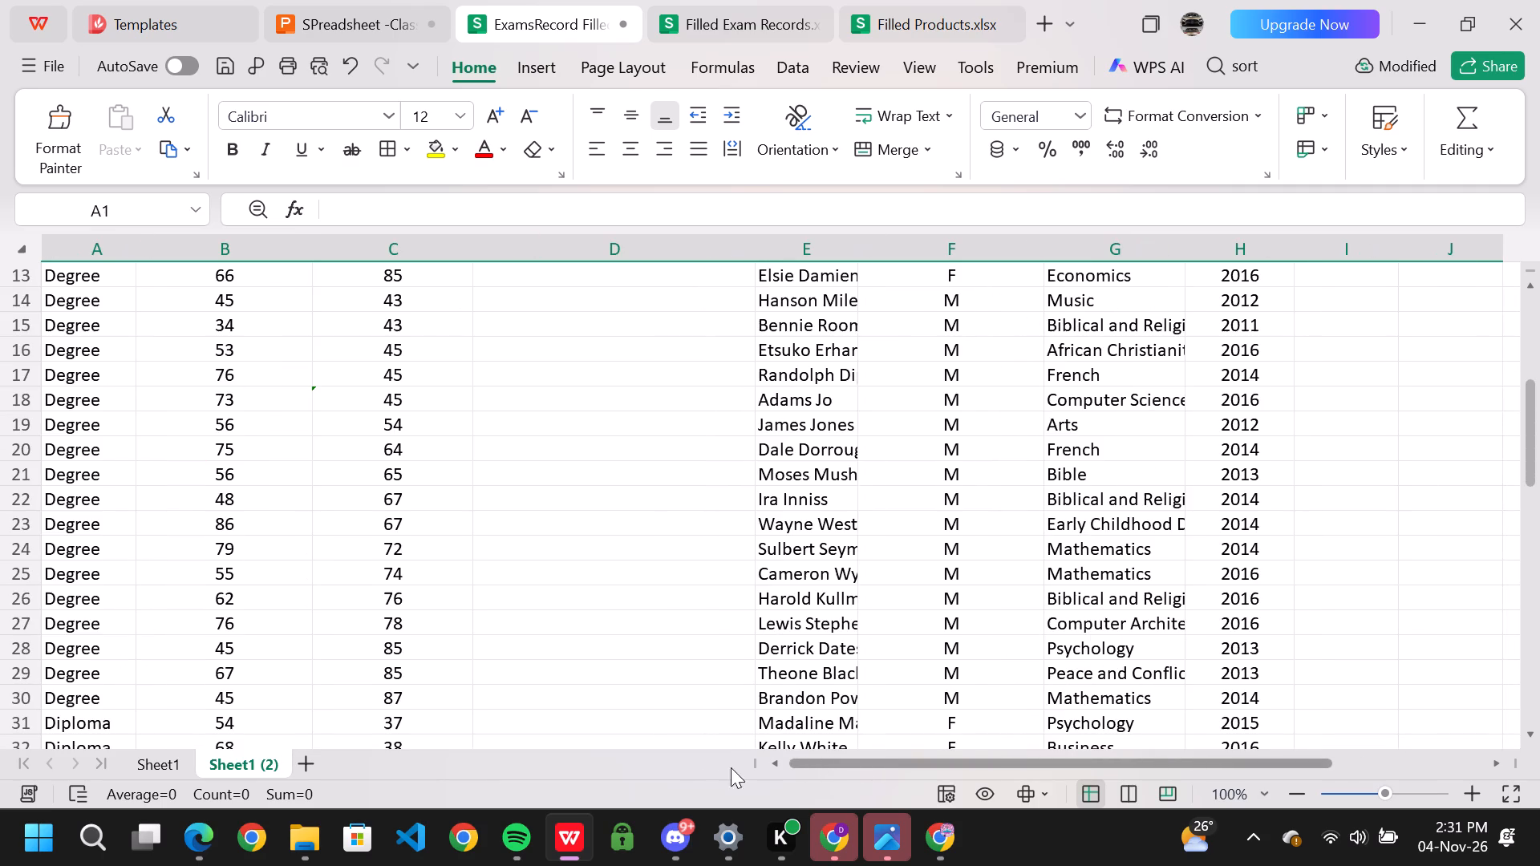
left_click_drag(731, 767, 675, 774)
scroll(113, 469, "up", 9)
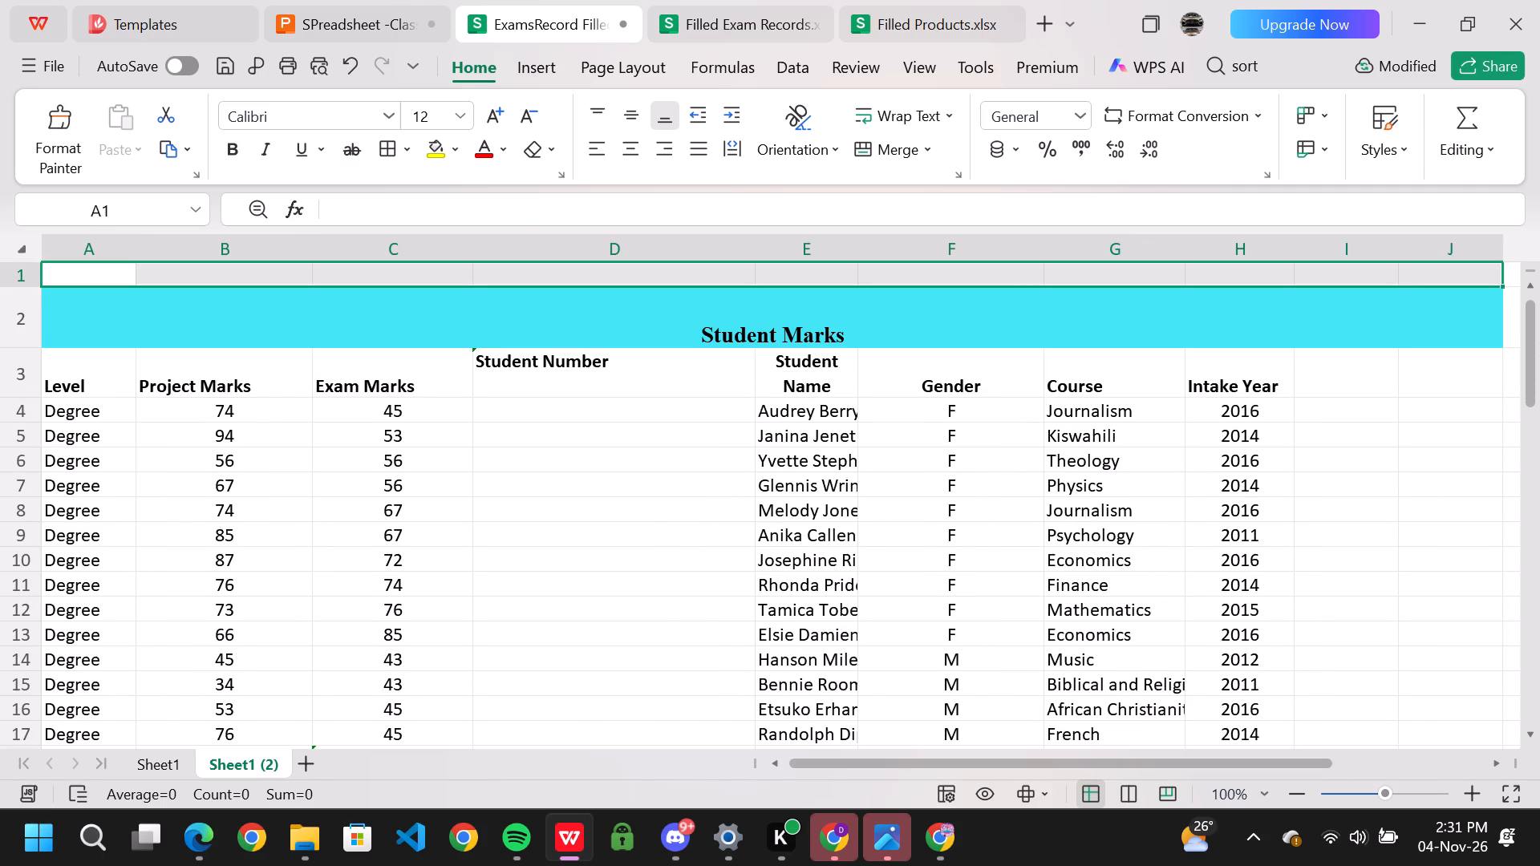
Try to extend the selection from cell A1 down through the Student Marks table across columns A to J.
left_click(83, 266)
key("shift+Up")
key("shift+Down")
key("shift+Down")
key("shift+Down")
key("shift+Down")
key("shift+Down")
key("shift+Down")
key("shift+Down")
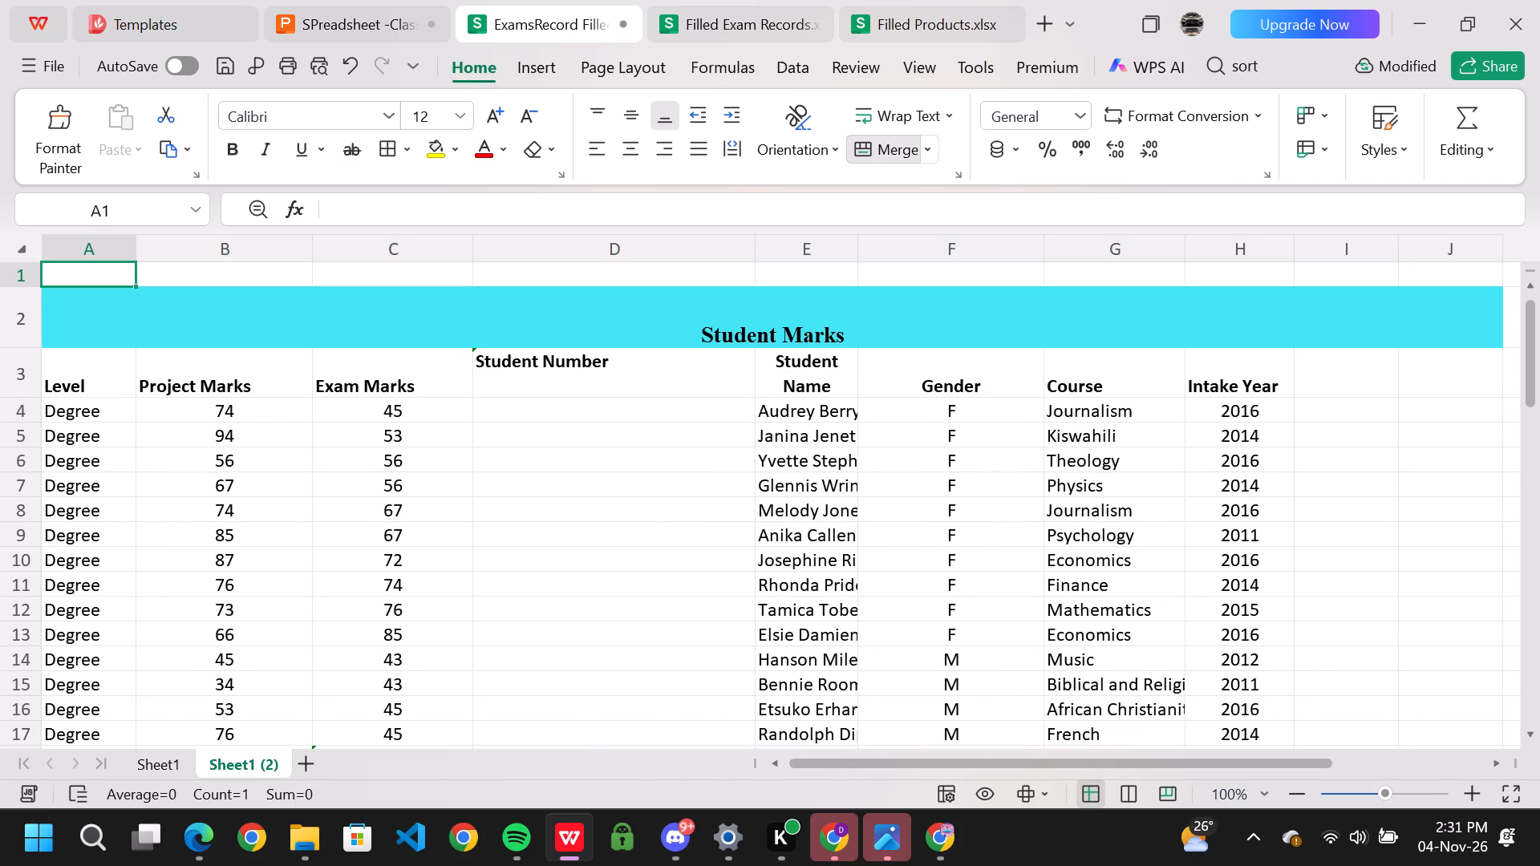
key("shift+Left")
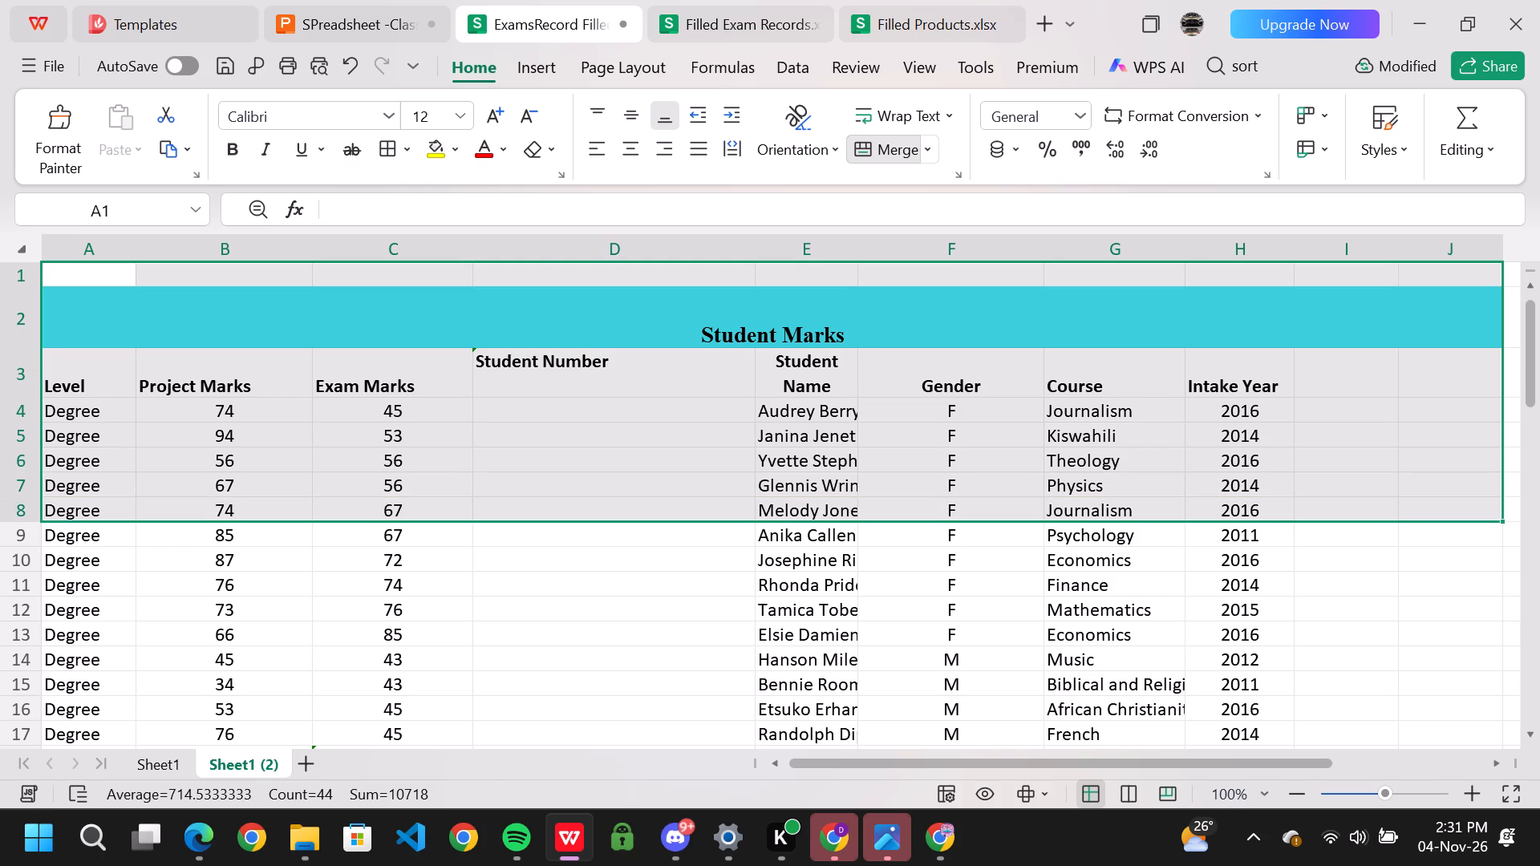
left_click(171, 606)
Select the cell range A1:J71 on the copied sheet, starting from cell A1.
left_click(99, 272)
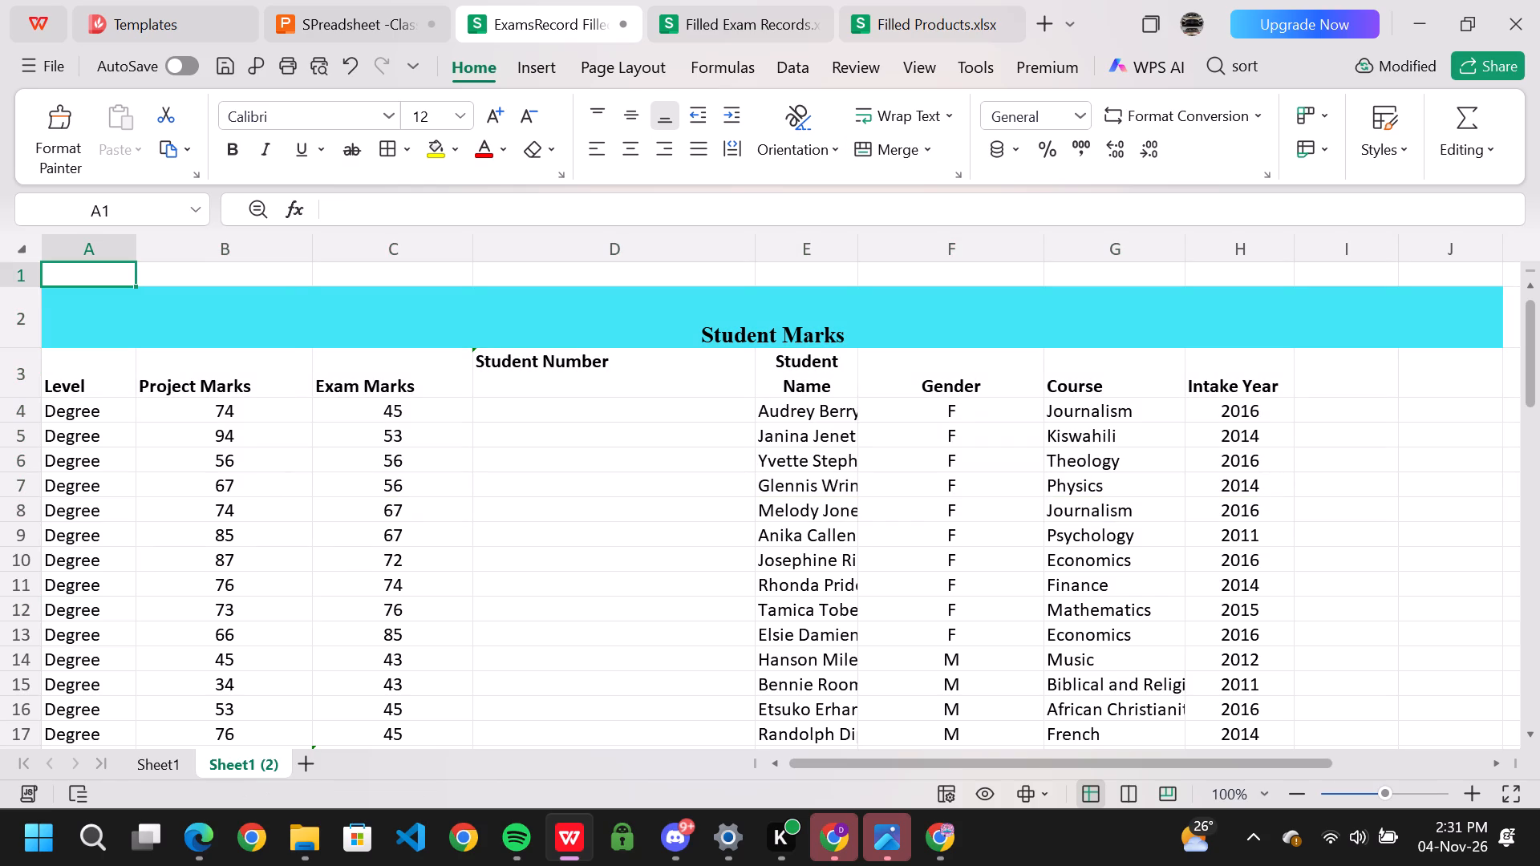
key("shift+Down")
key("shift+Down")
key("shift+Down")
key("shift+Down")
key("shift+Down")
key("shift+Down")
key("shift+Down")
key("shift+Down")
key("shift+Down")
key("shift+Down")
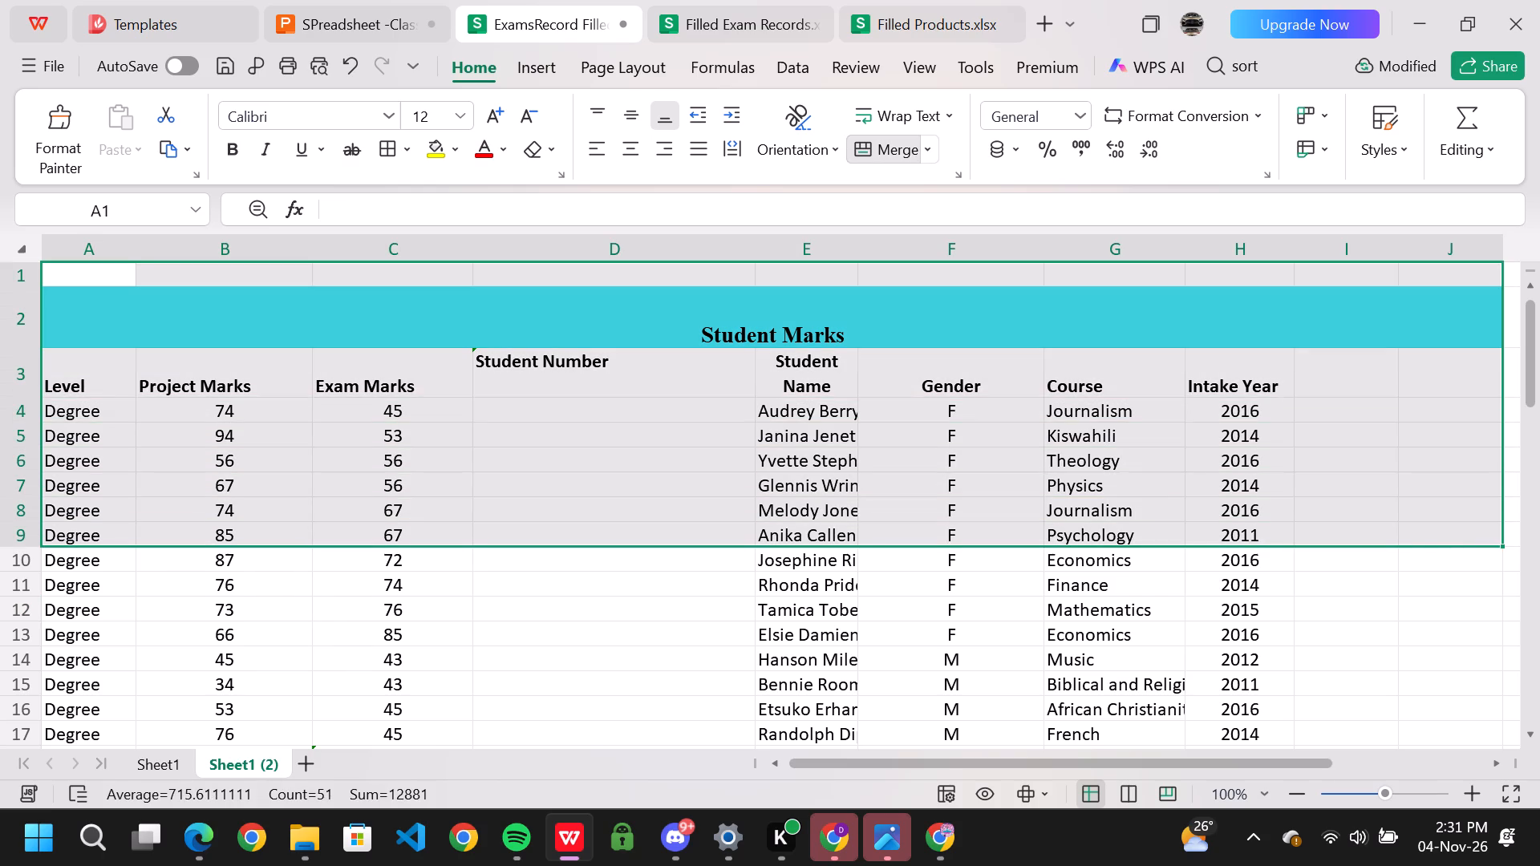
key("shift+Left")
key("shift+Left")
key("shift+Left")
key("shift+Left")
key("shift+Left")
key("shift+Left")
key("shift+Left")
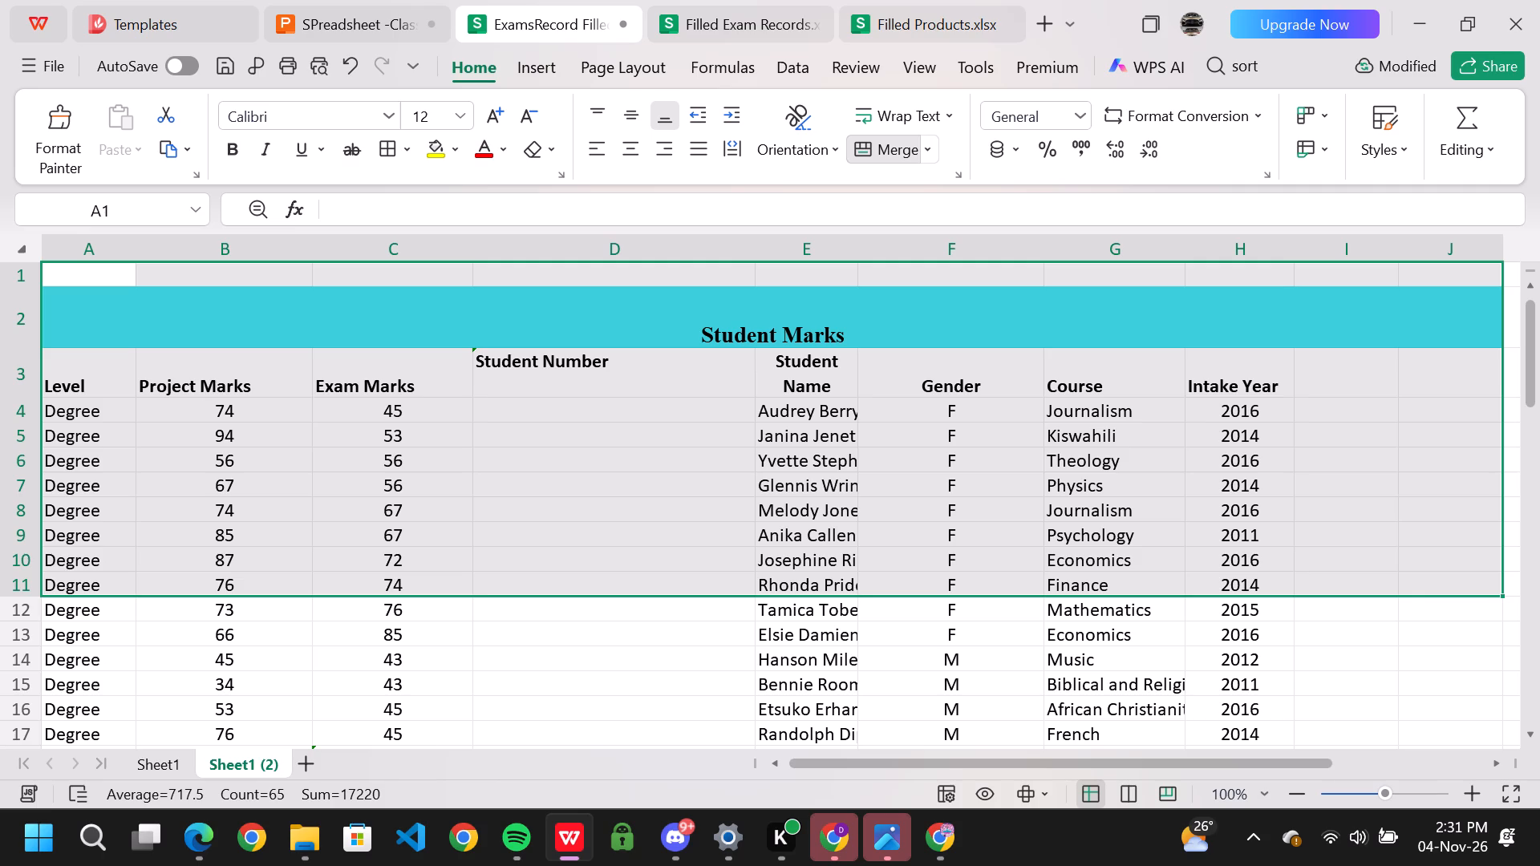
key("shift+Down")
key("shift+Down")
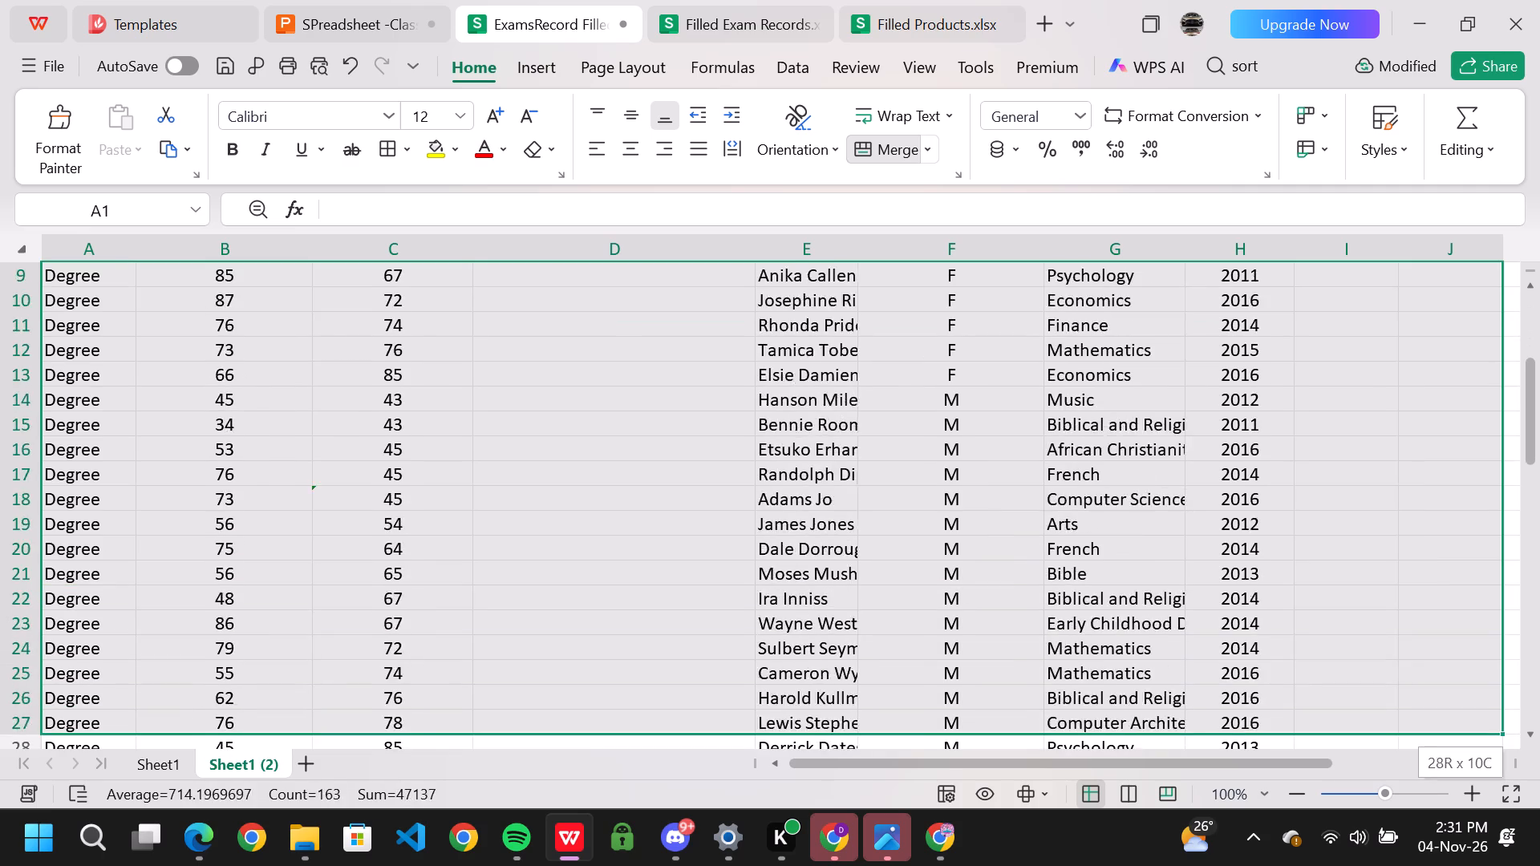
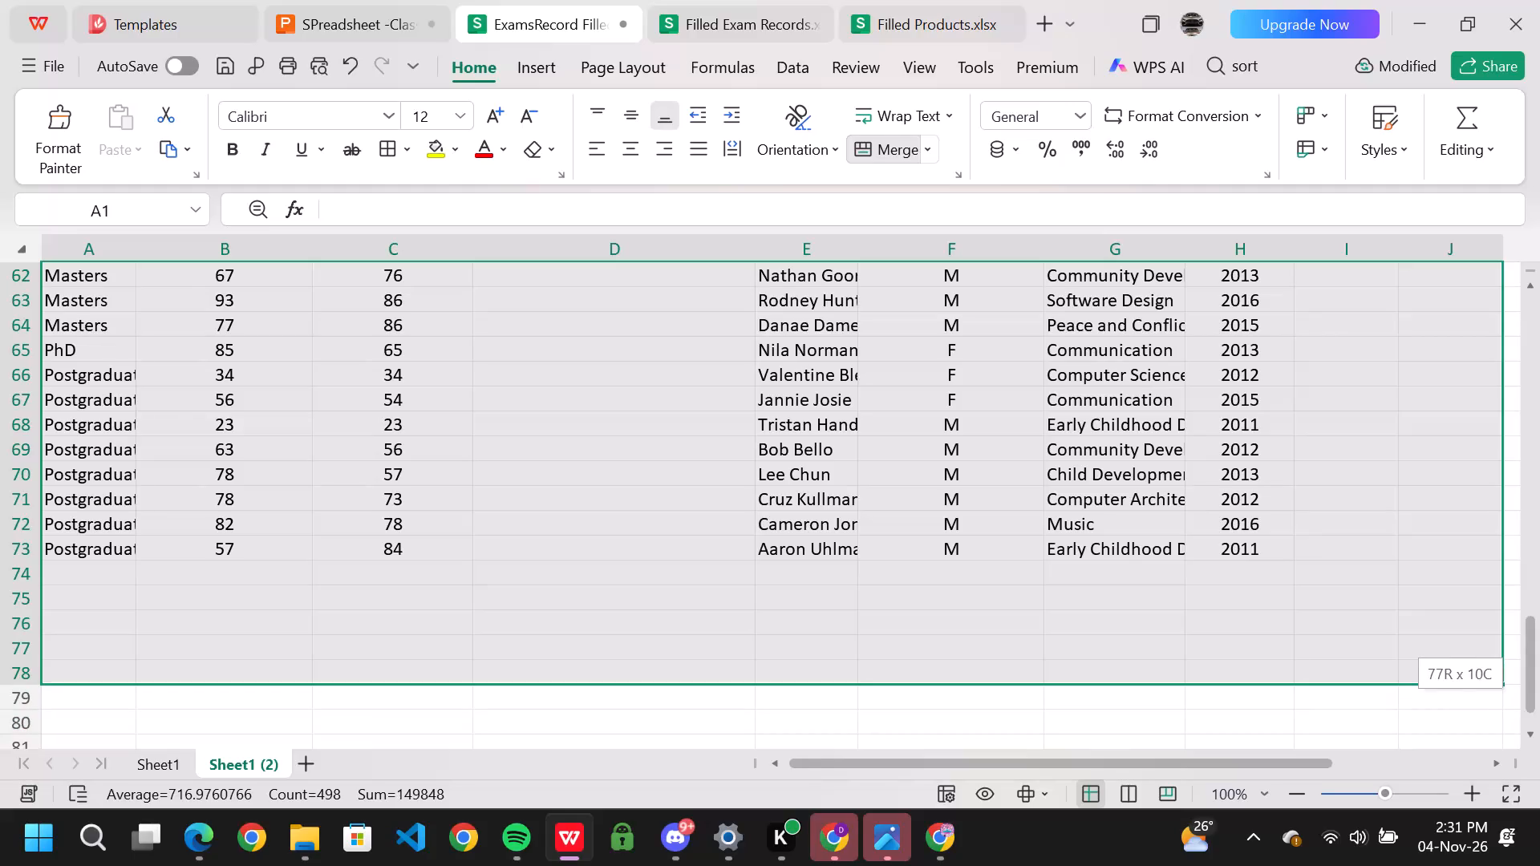
Shrink the selection across columns A to J on the copied sheet so that it ends at row 73.
key("shift+Up")
key("shift+Up")
key("shift+Up")
key("shift+Up")
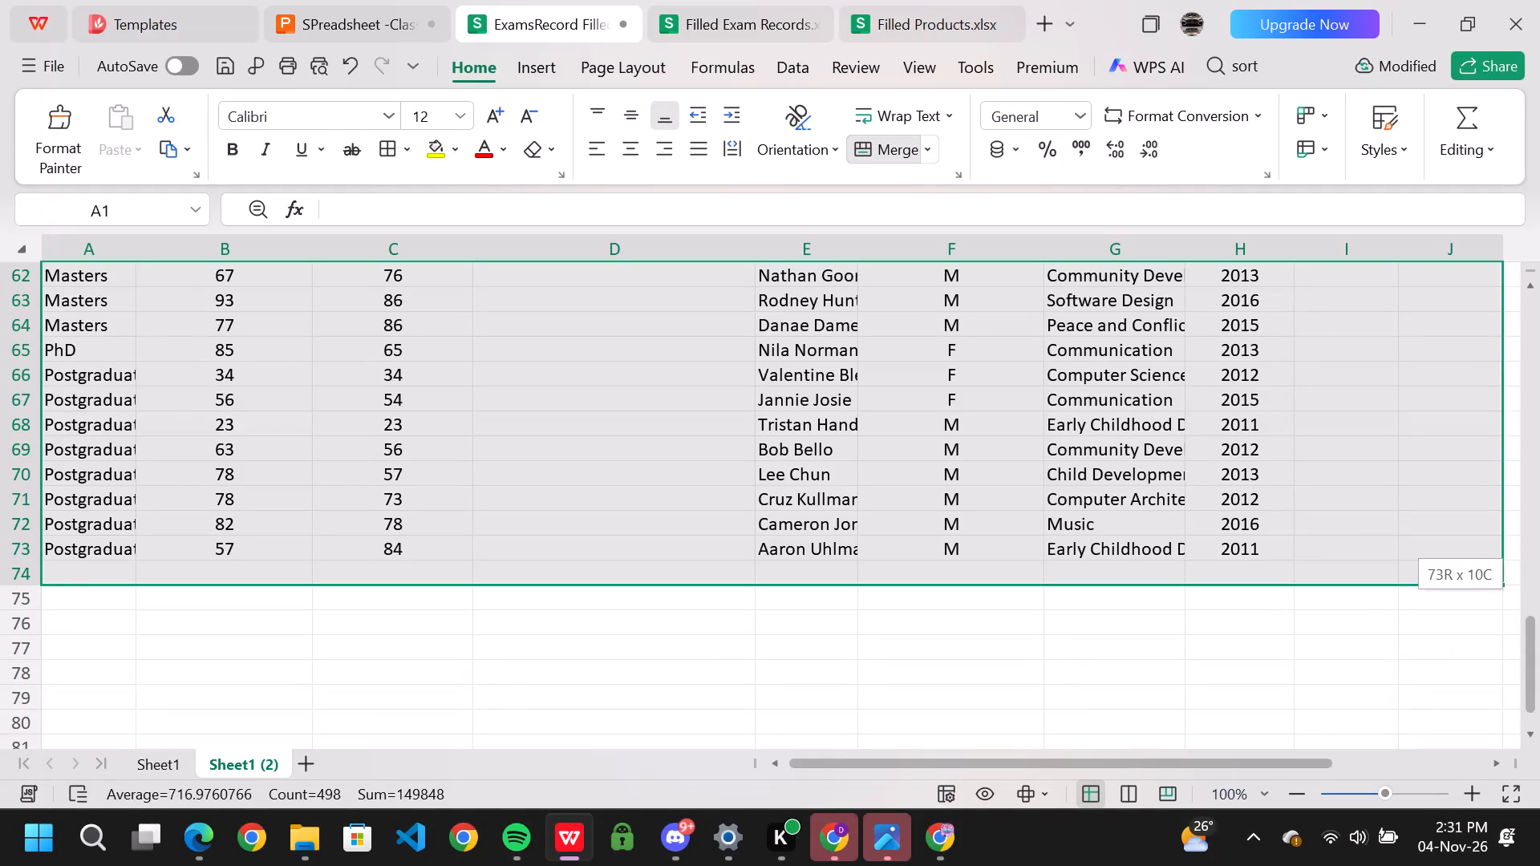
Review the sort and subtotal instructions on Class Activity slides 27 to 29 and return to the copied ExamsRecord sheet.
left_click(330, 26)
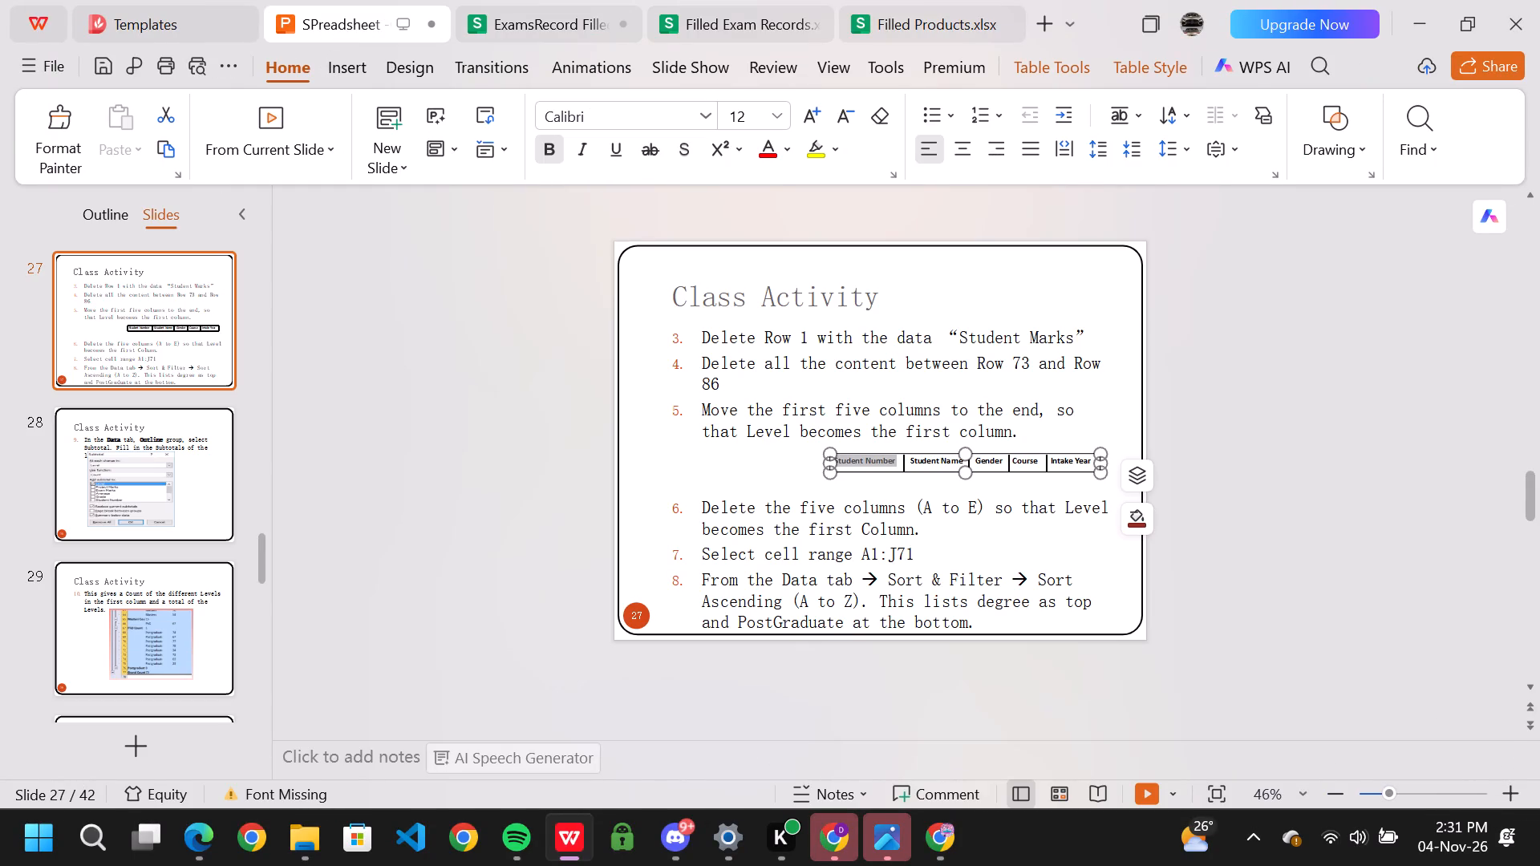
left_click(124, 597)
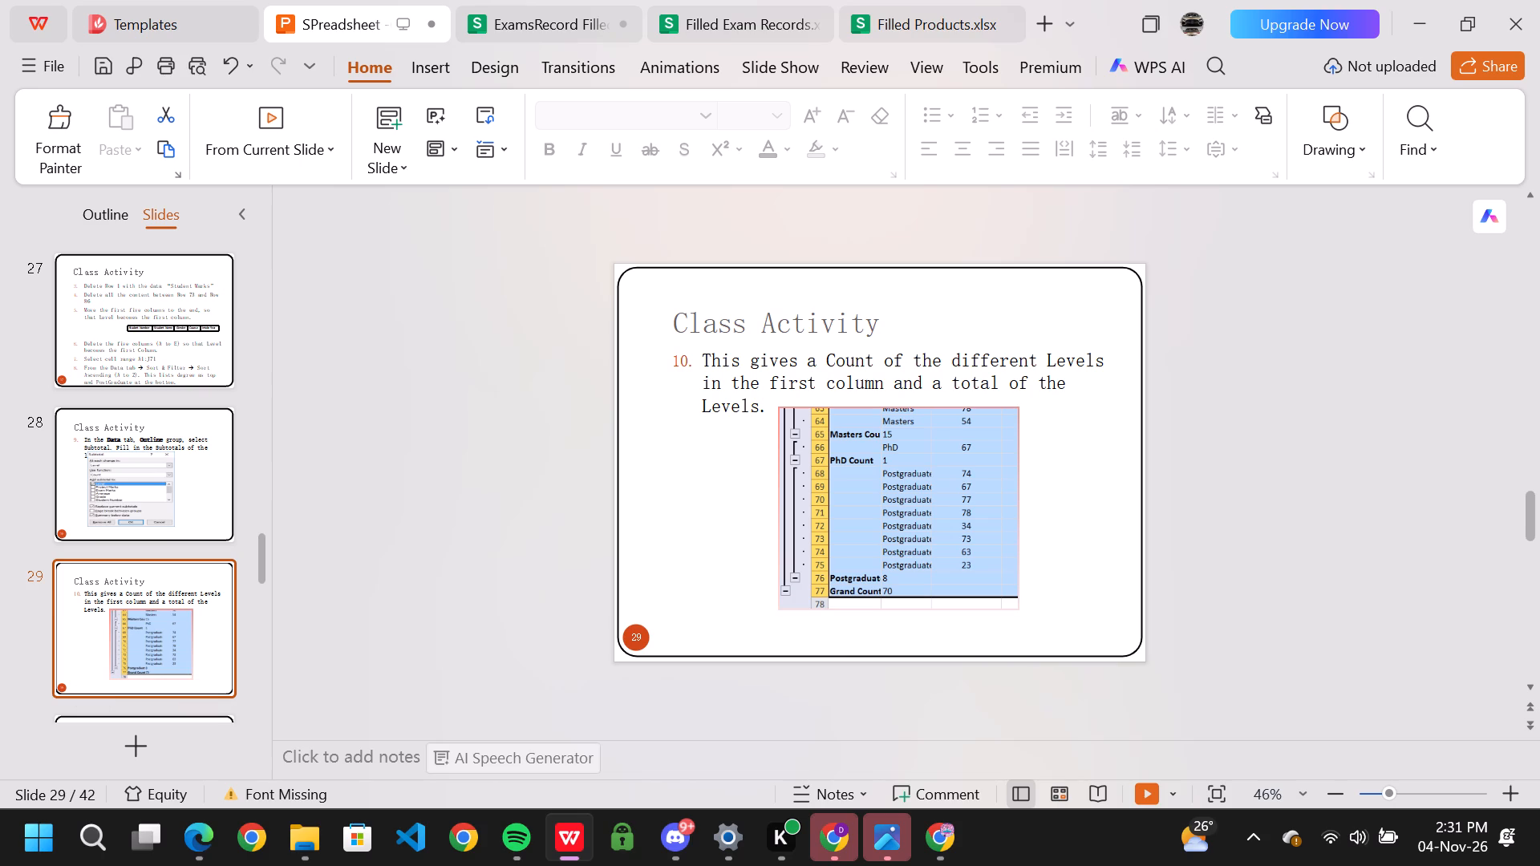
left_click(123, 487)
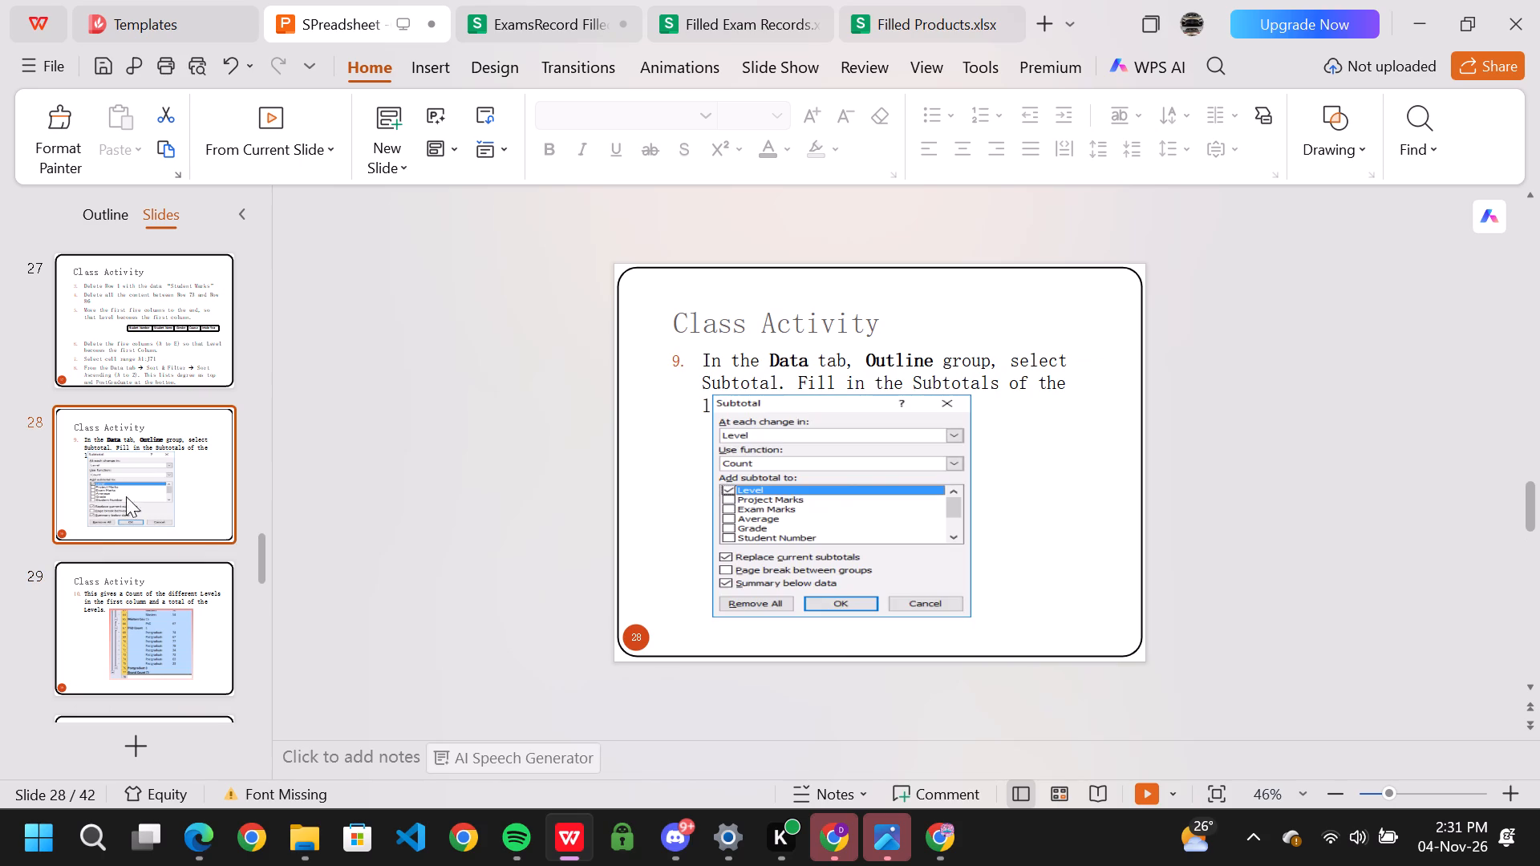
left_click(99, 355)
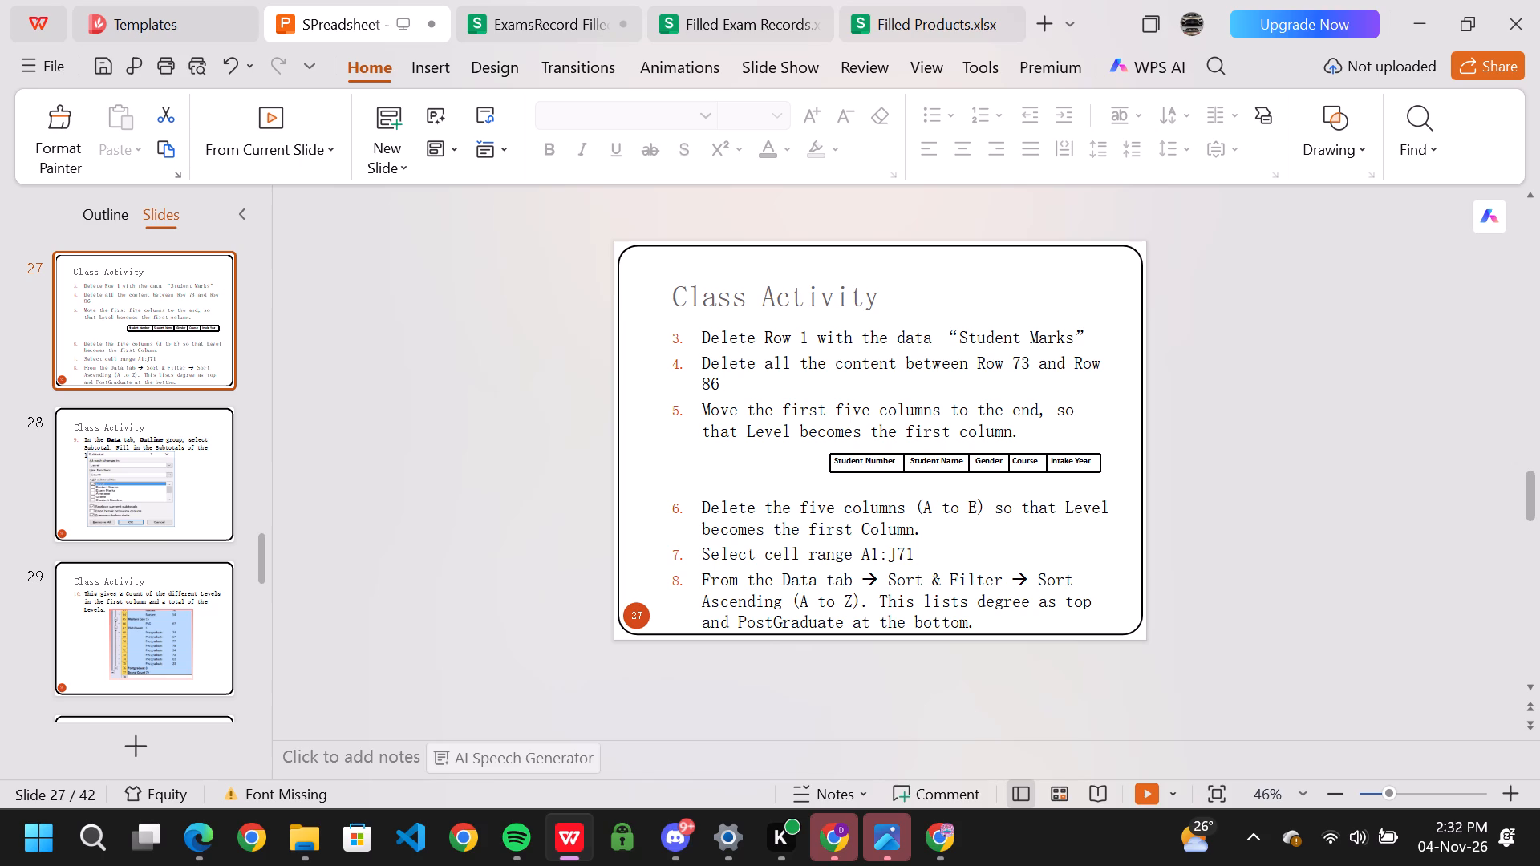
left_click(523, 0)
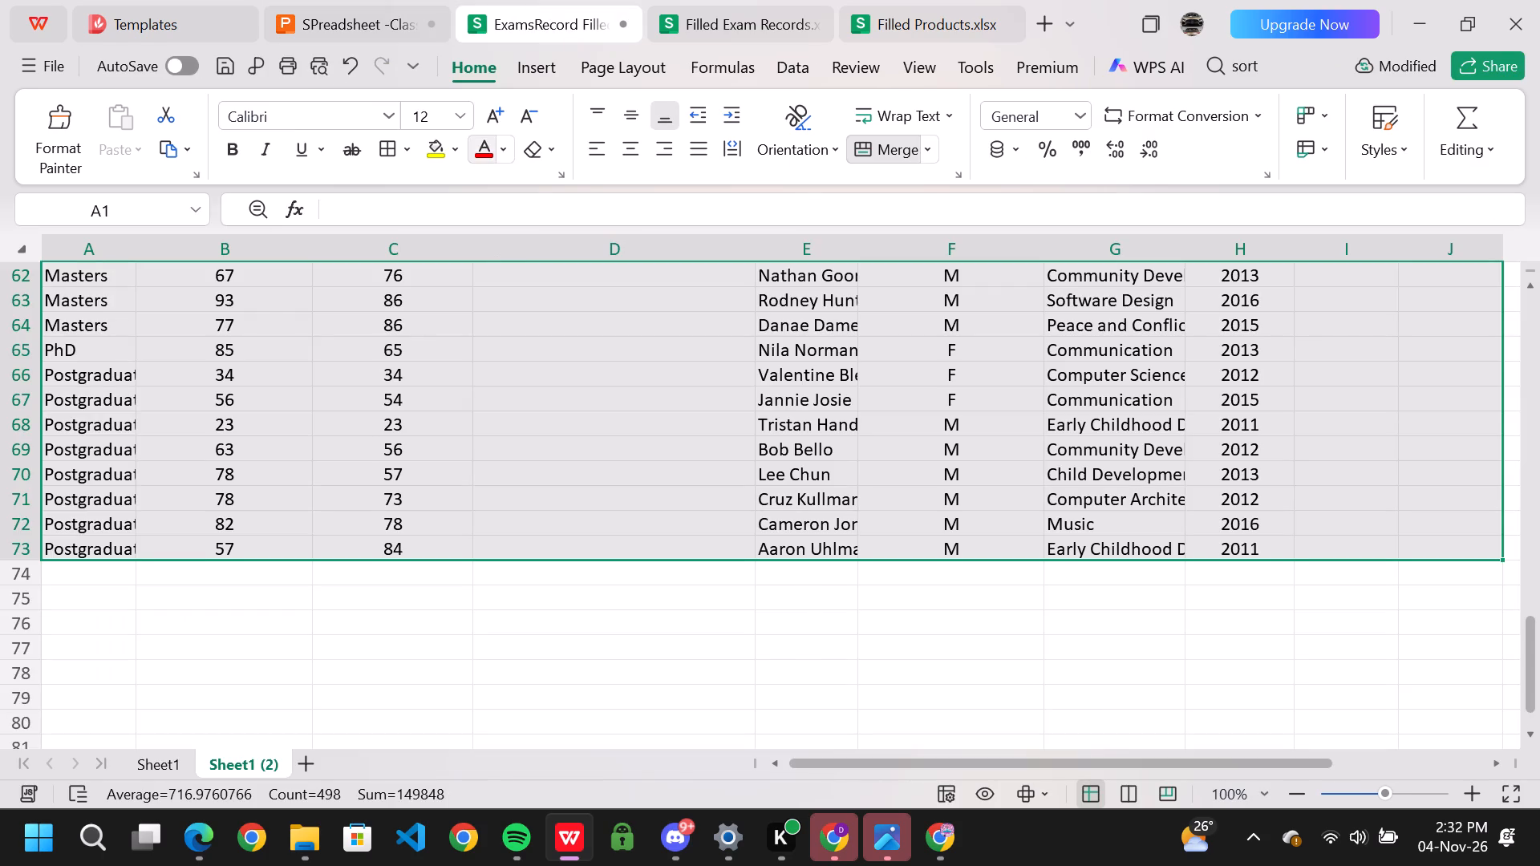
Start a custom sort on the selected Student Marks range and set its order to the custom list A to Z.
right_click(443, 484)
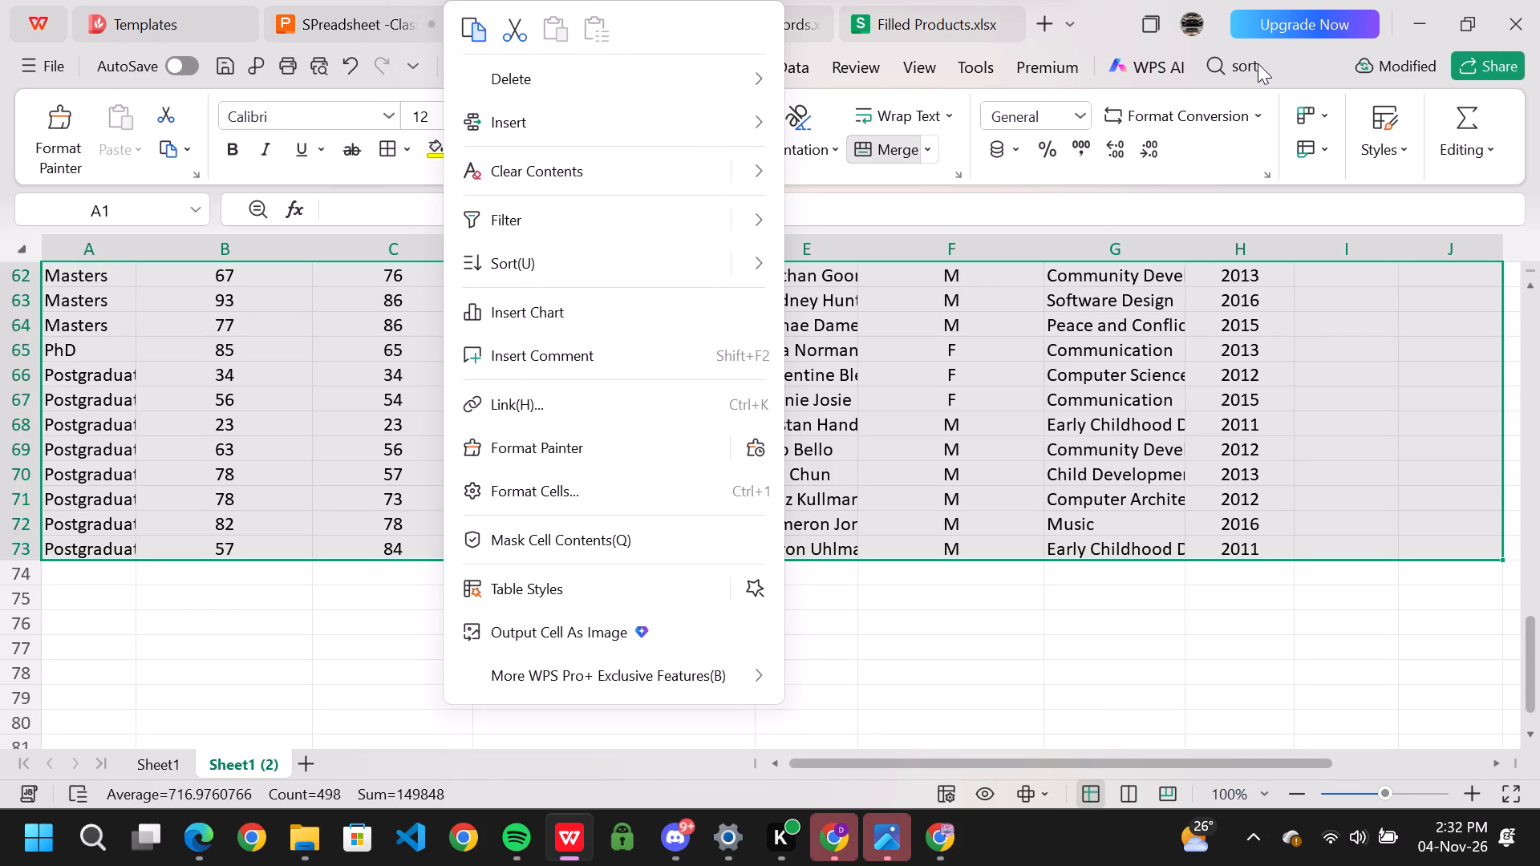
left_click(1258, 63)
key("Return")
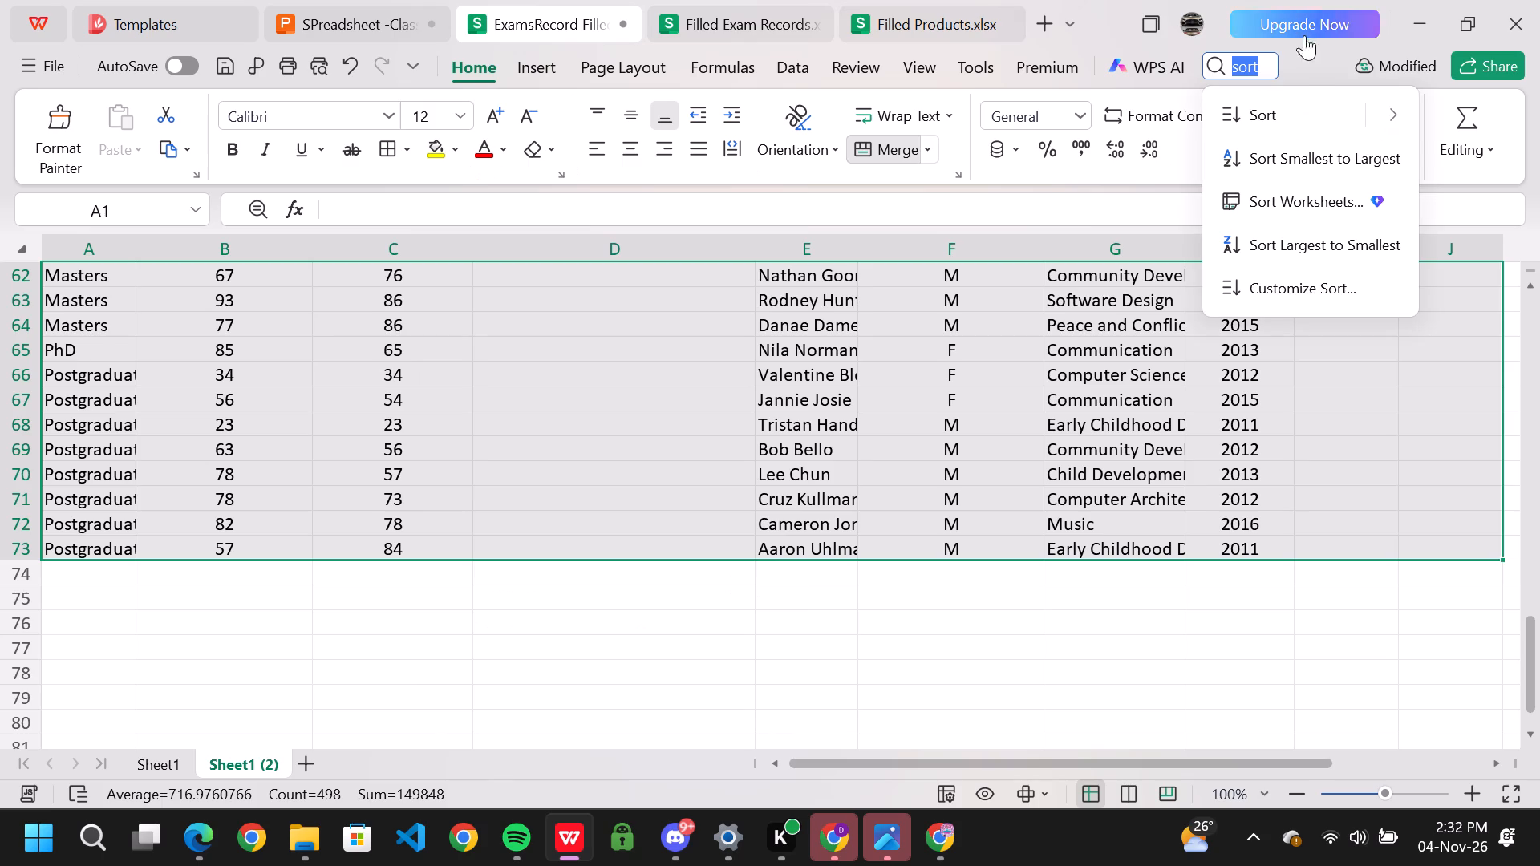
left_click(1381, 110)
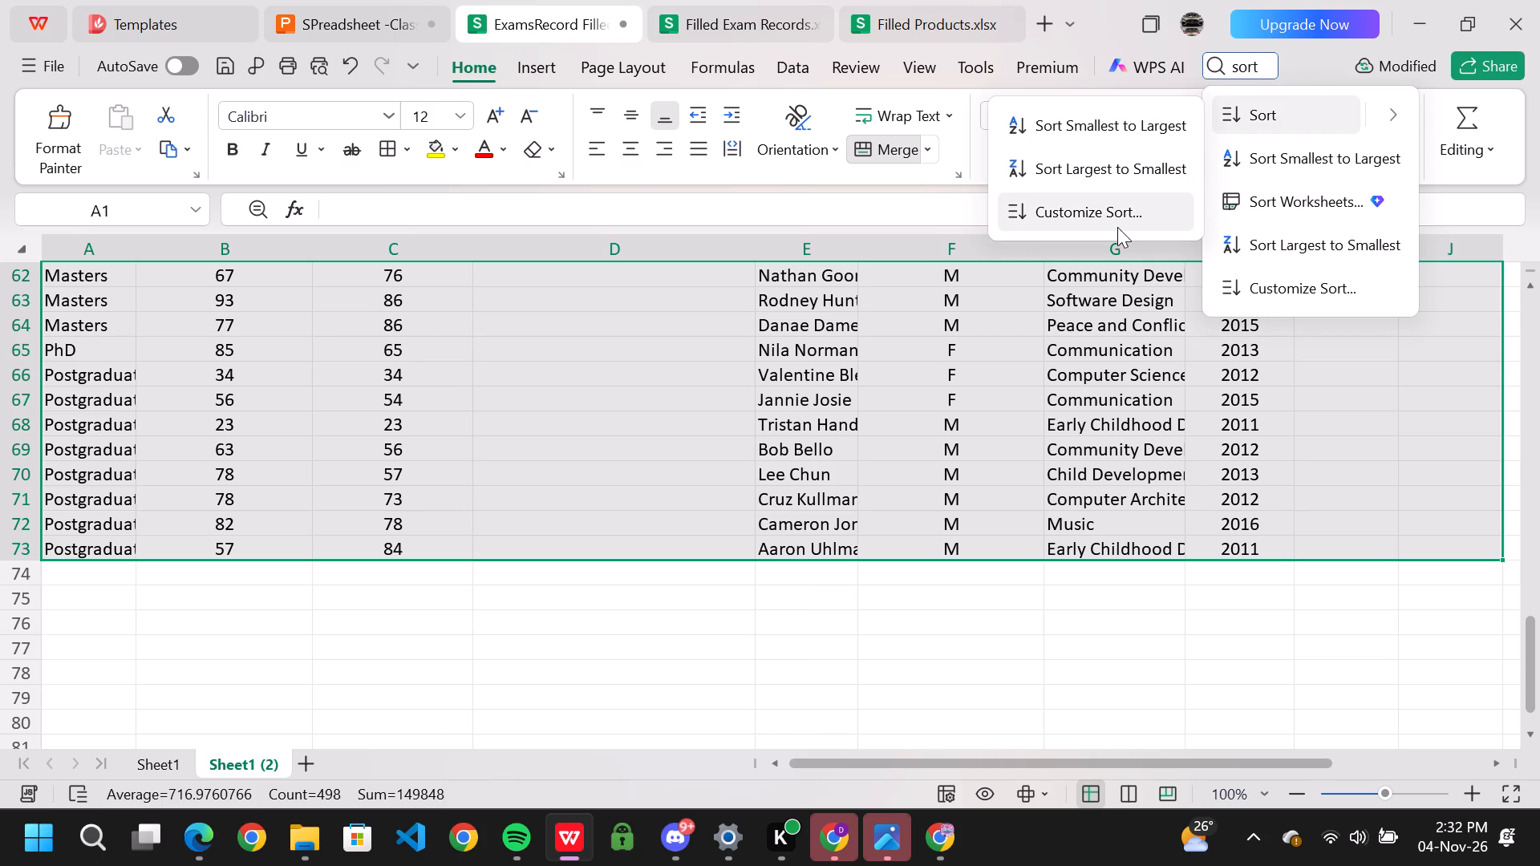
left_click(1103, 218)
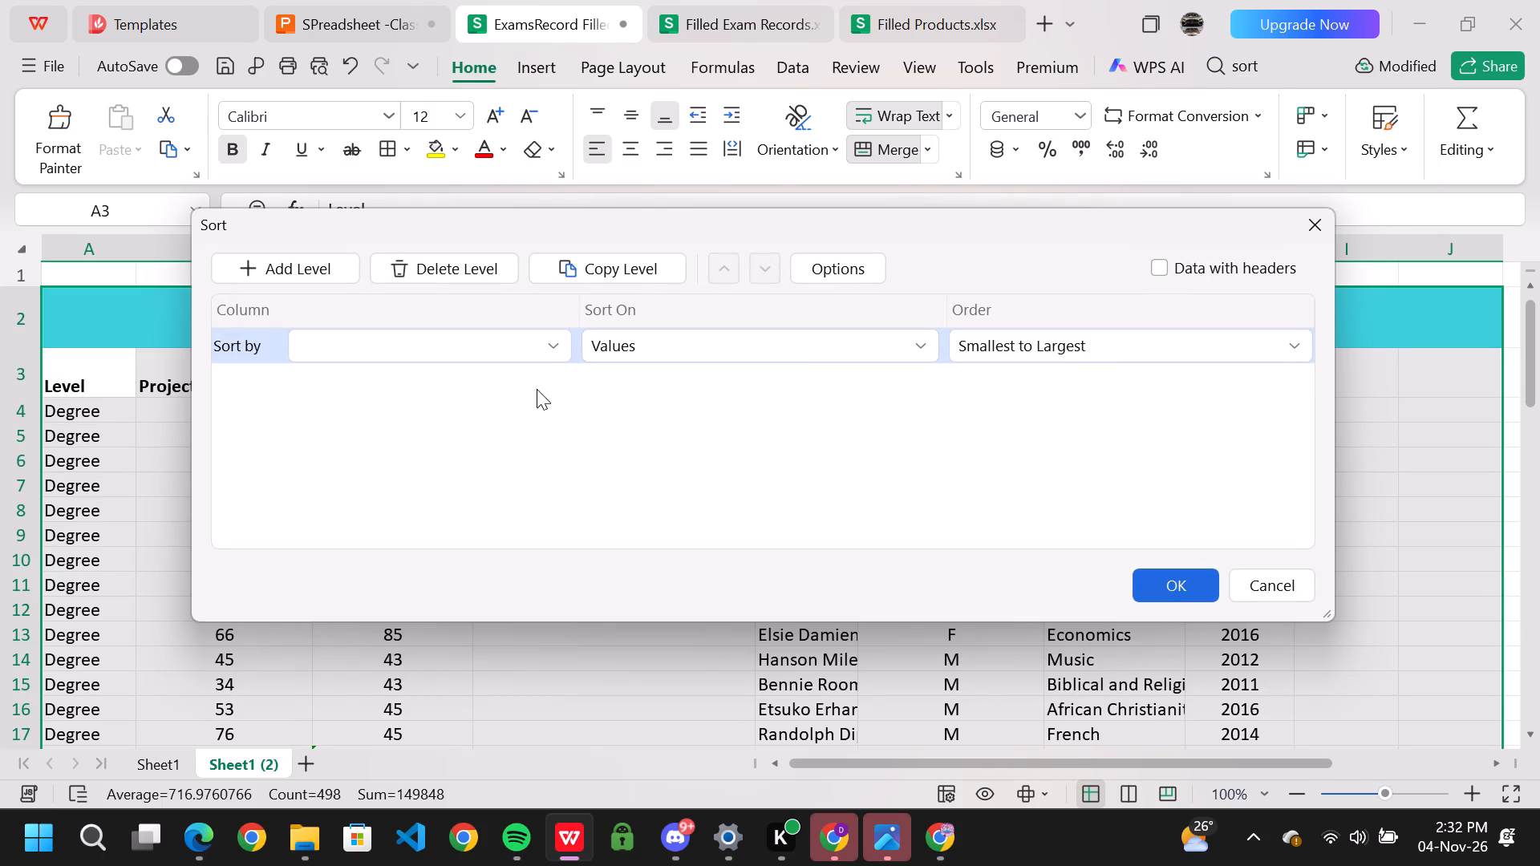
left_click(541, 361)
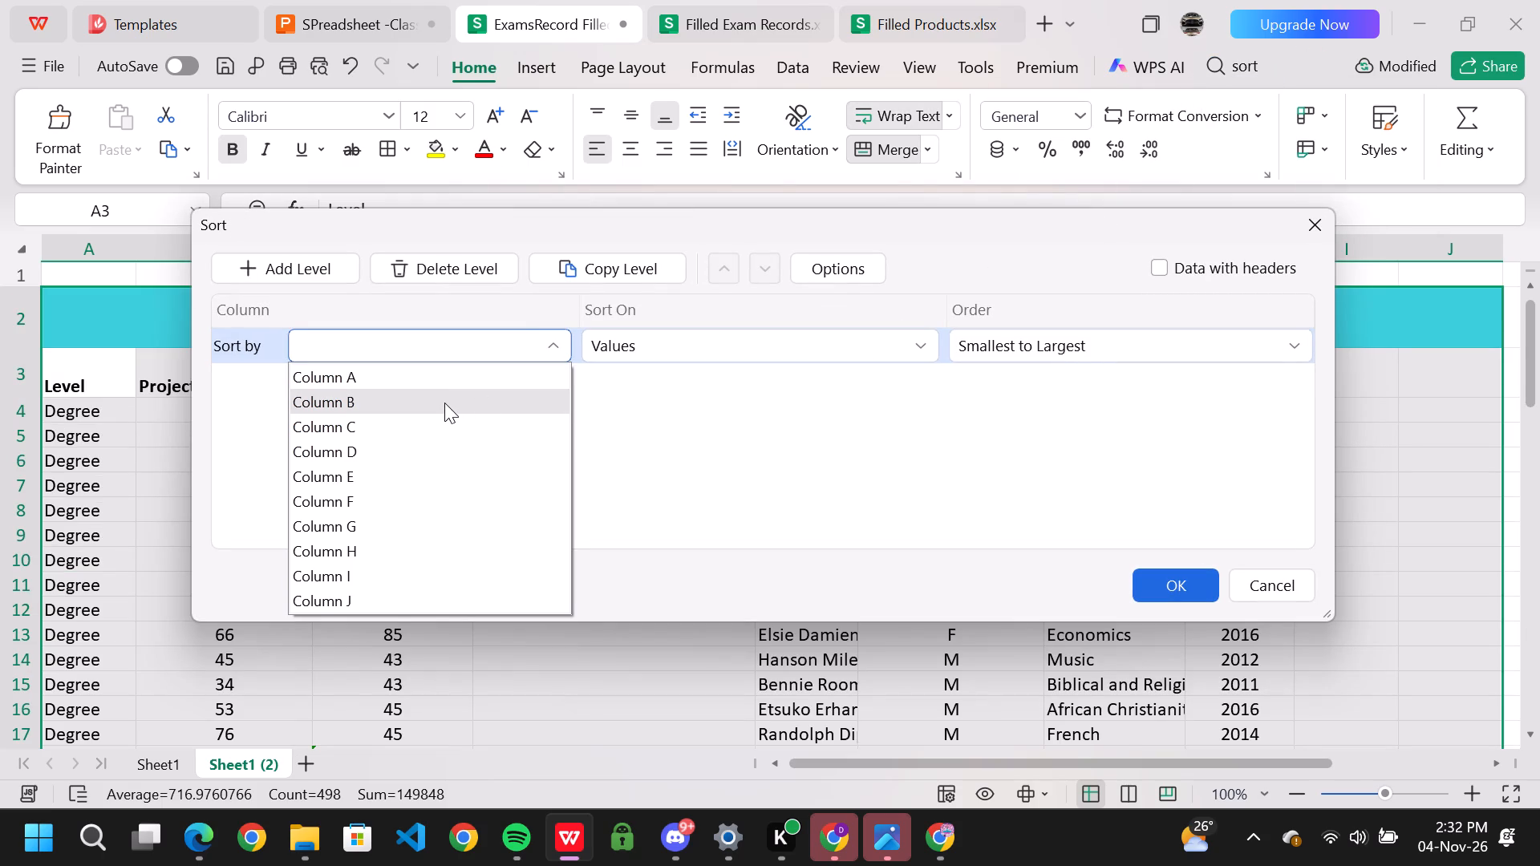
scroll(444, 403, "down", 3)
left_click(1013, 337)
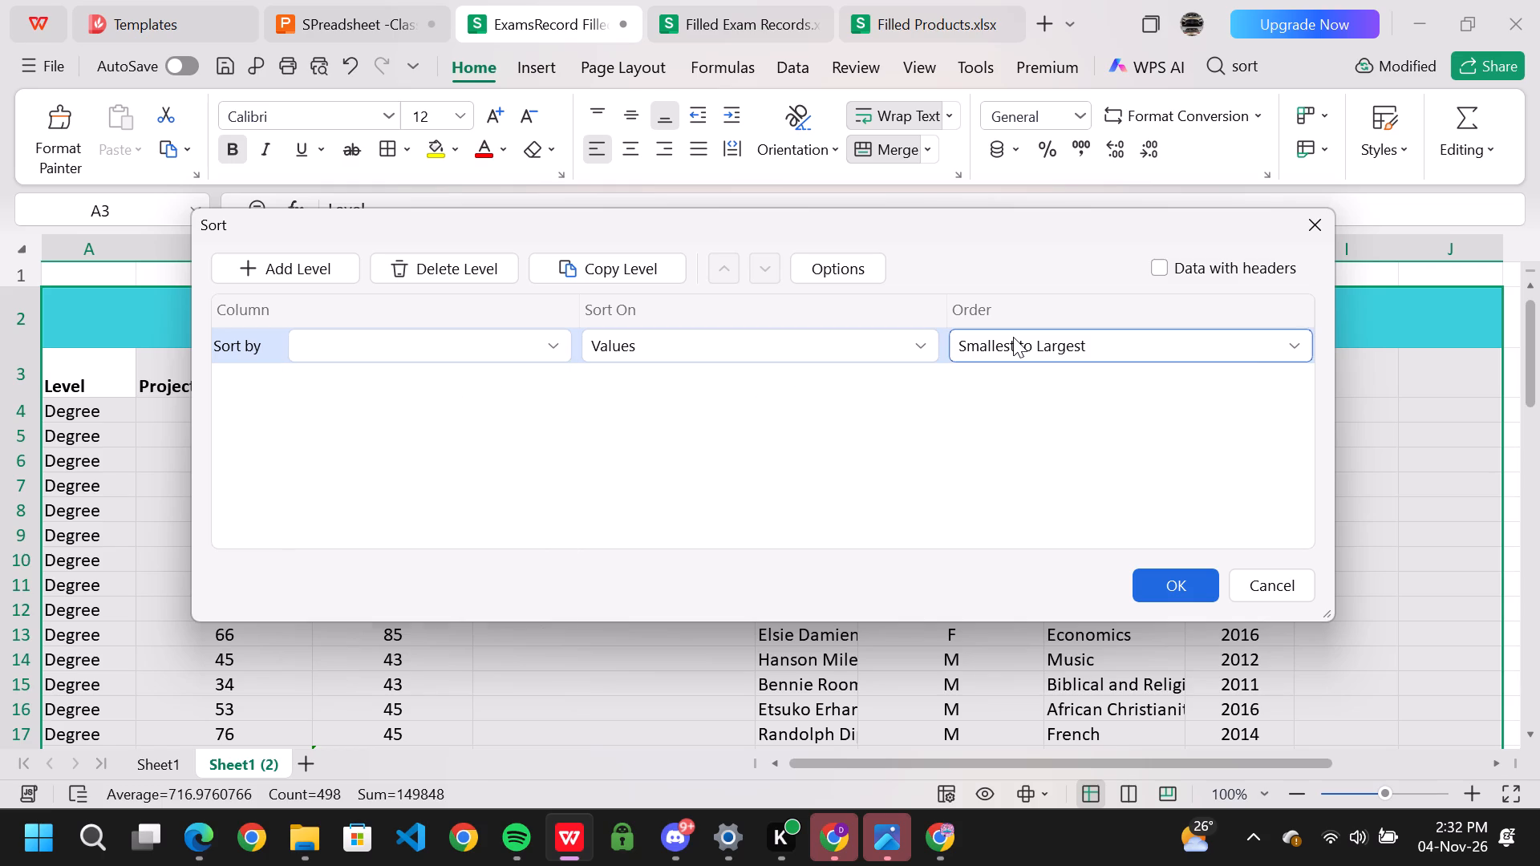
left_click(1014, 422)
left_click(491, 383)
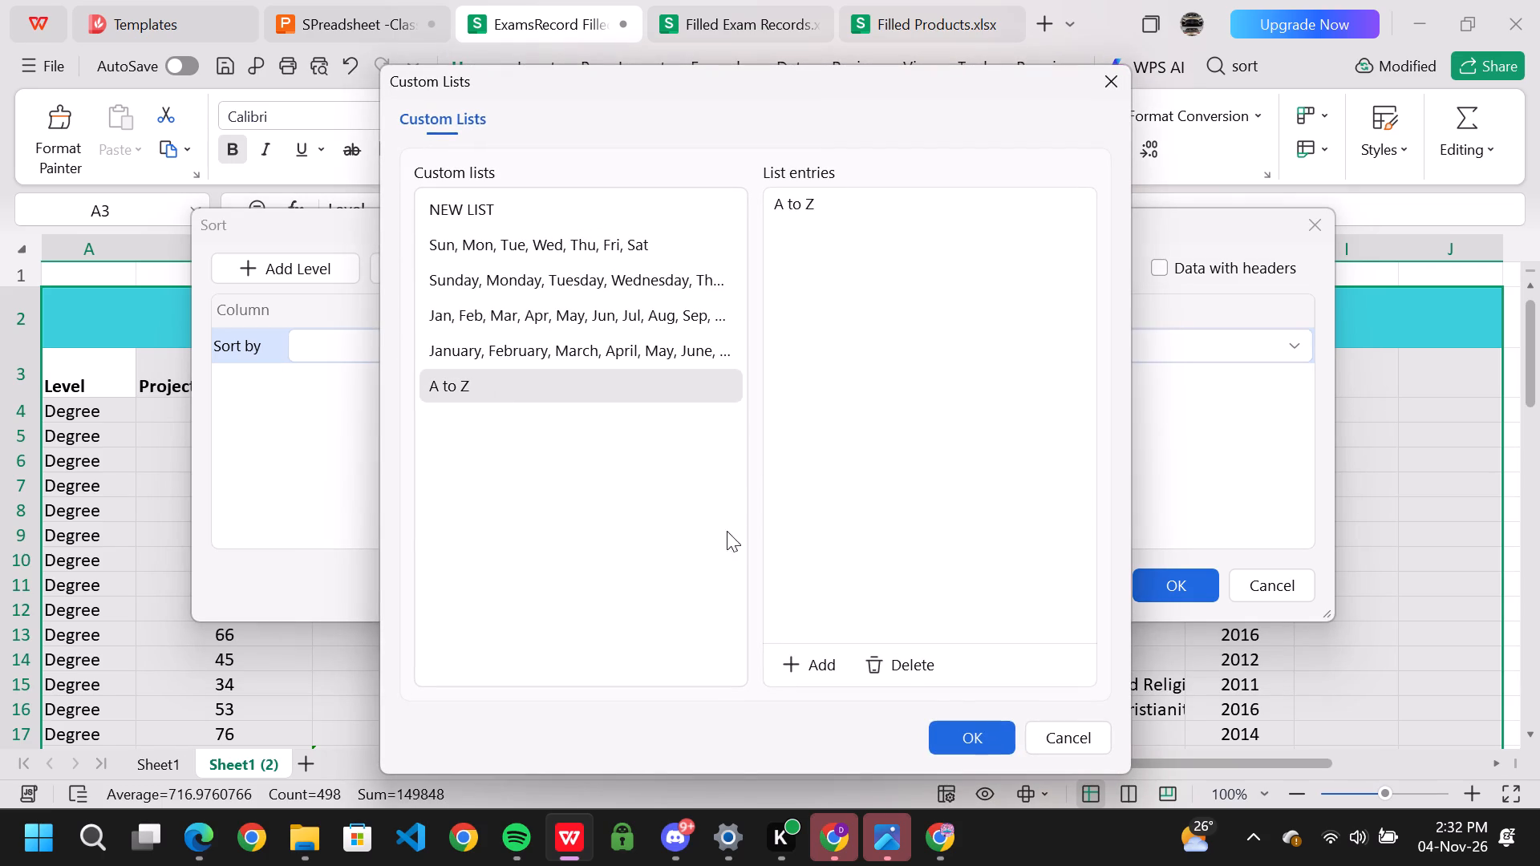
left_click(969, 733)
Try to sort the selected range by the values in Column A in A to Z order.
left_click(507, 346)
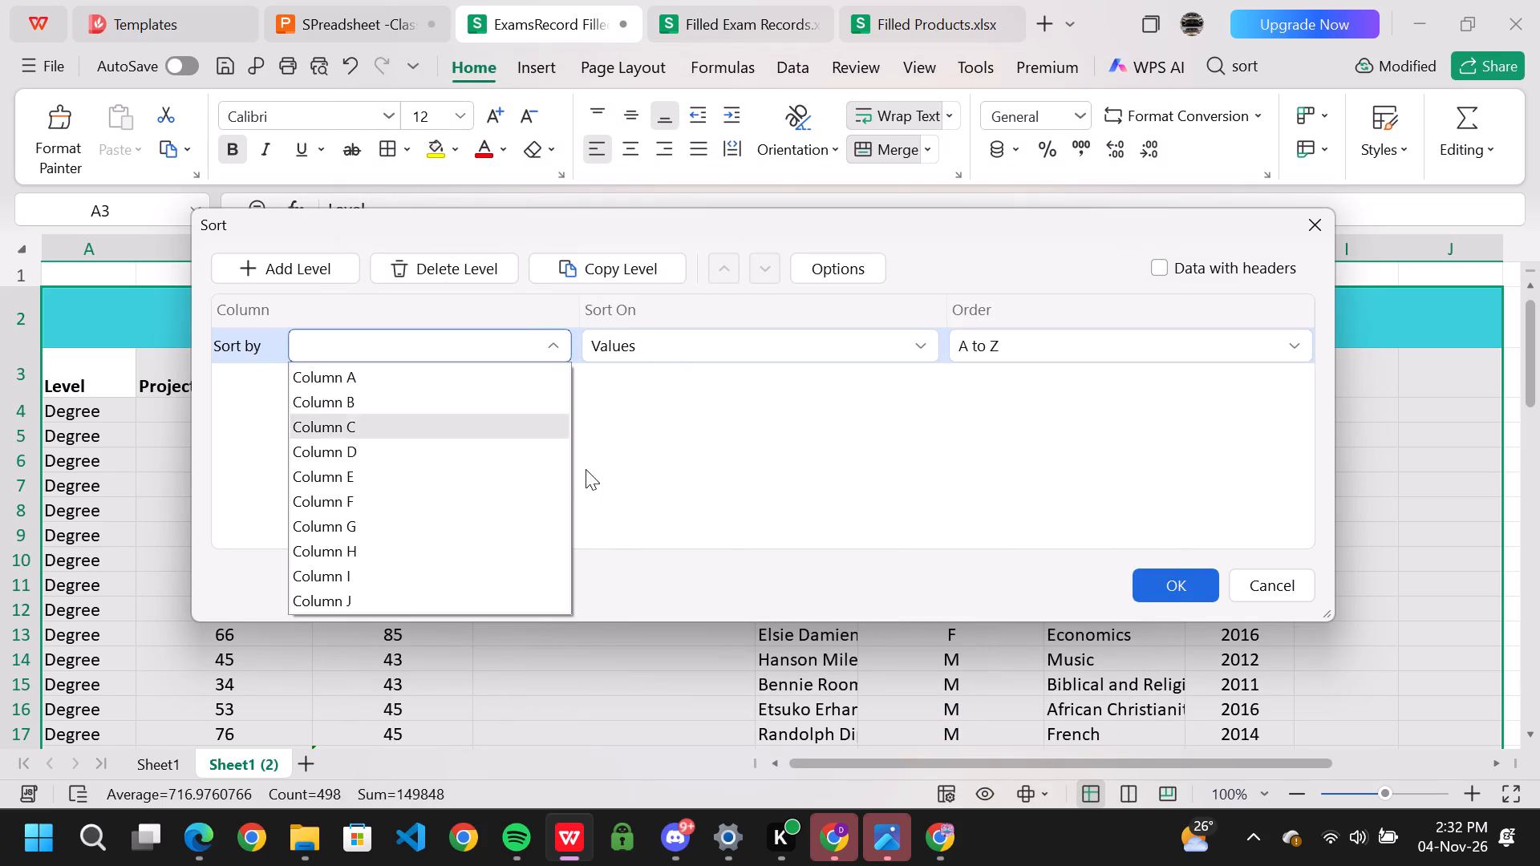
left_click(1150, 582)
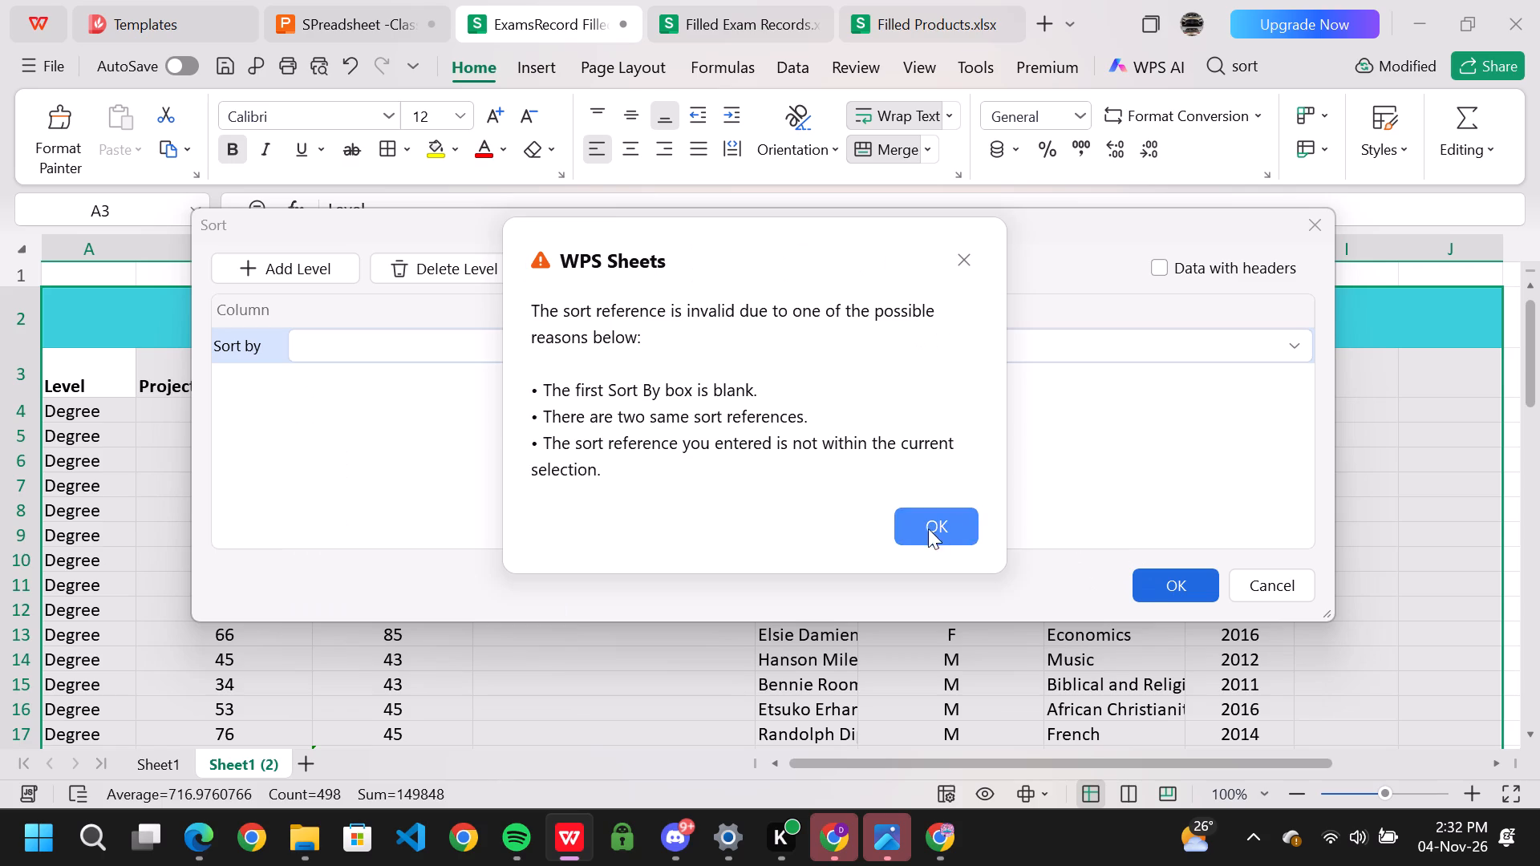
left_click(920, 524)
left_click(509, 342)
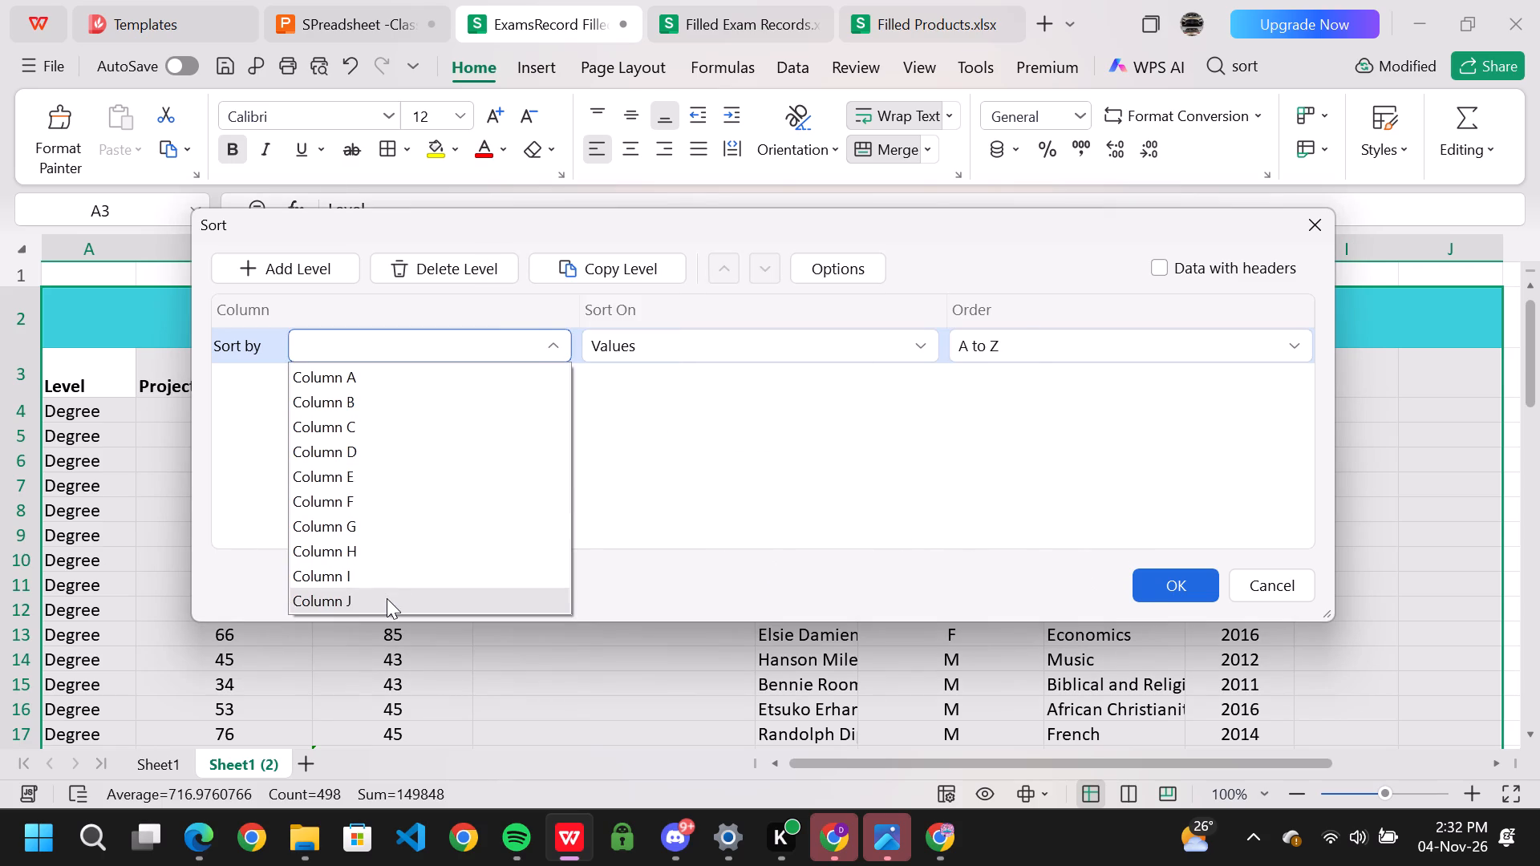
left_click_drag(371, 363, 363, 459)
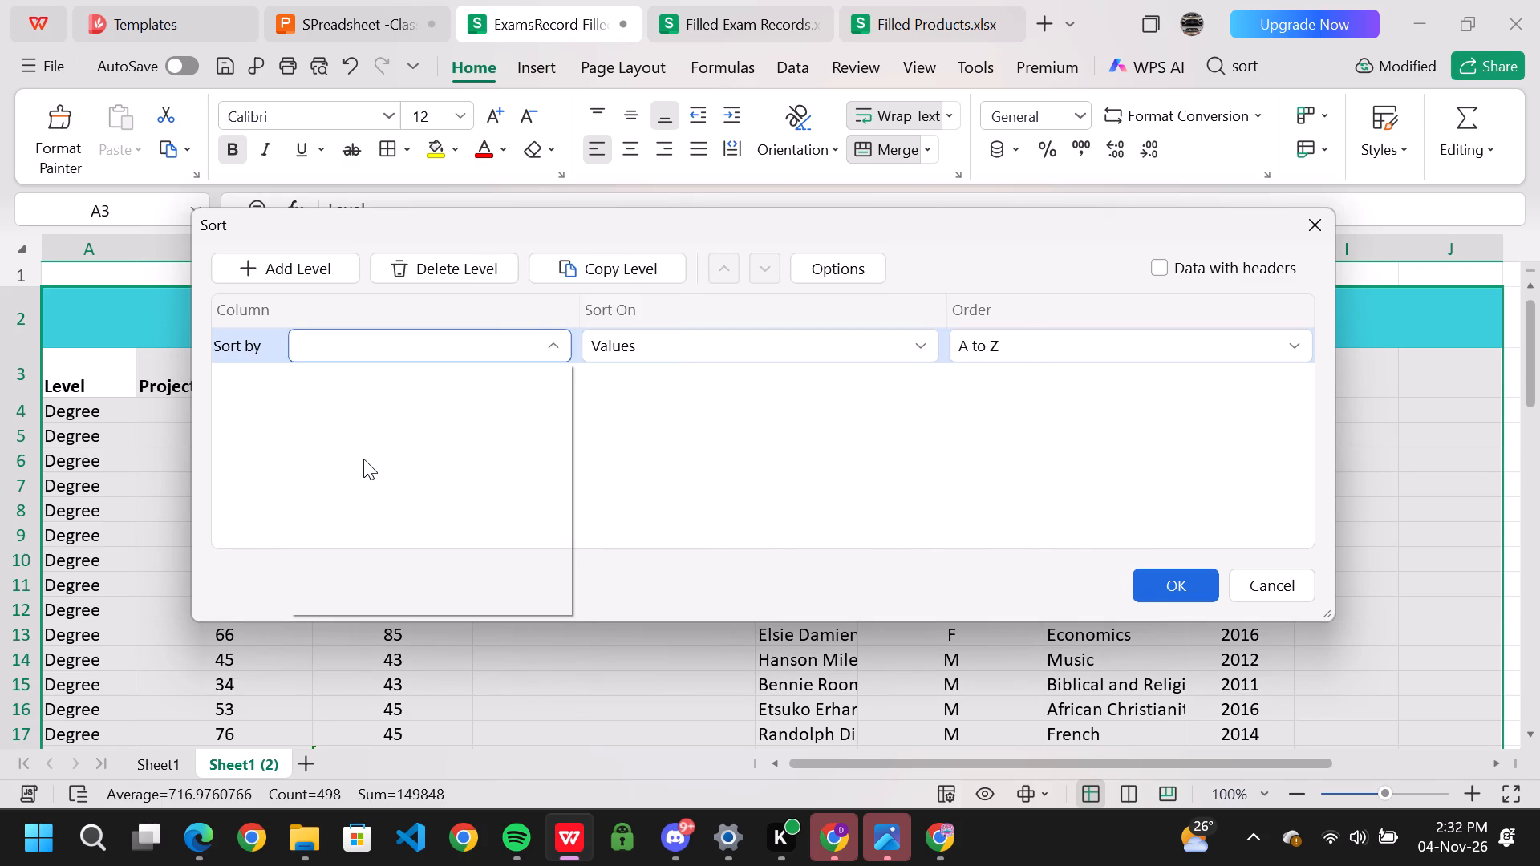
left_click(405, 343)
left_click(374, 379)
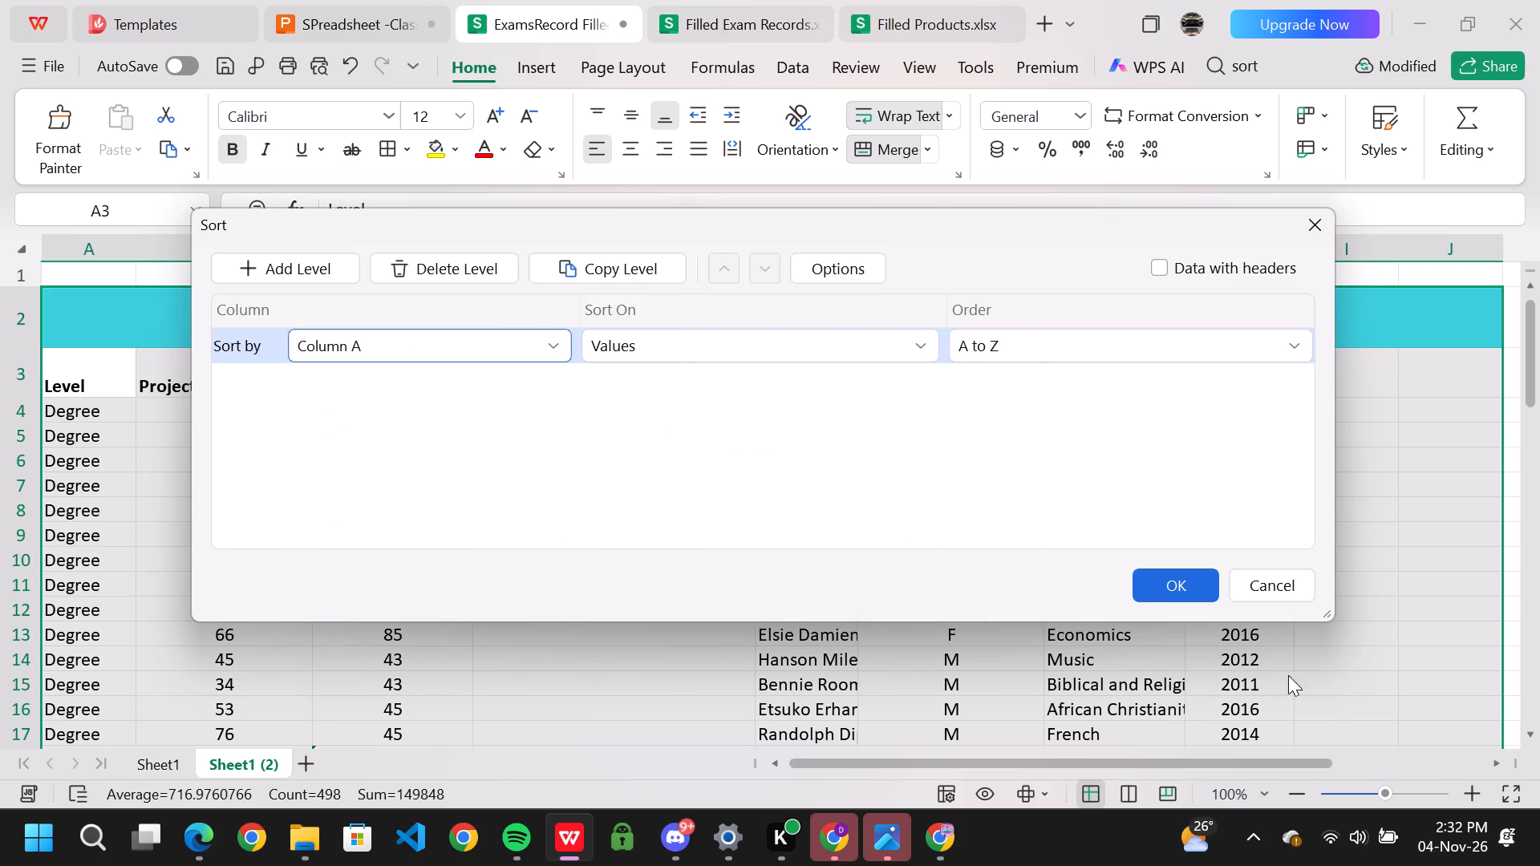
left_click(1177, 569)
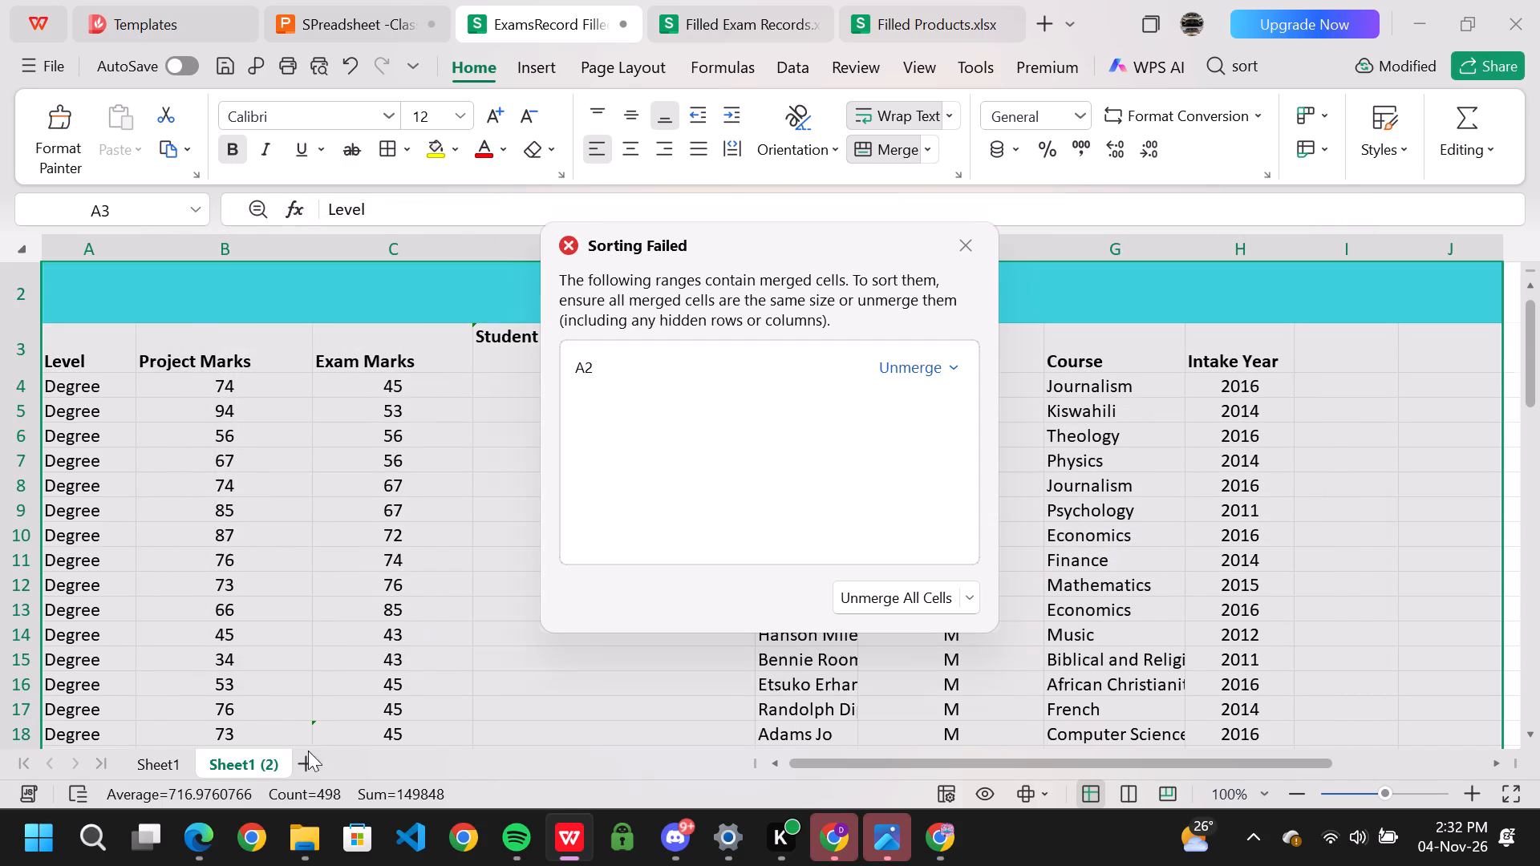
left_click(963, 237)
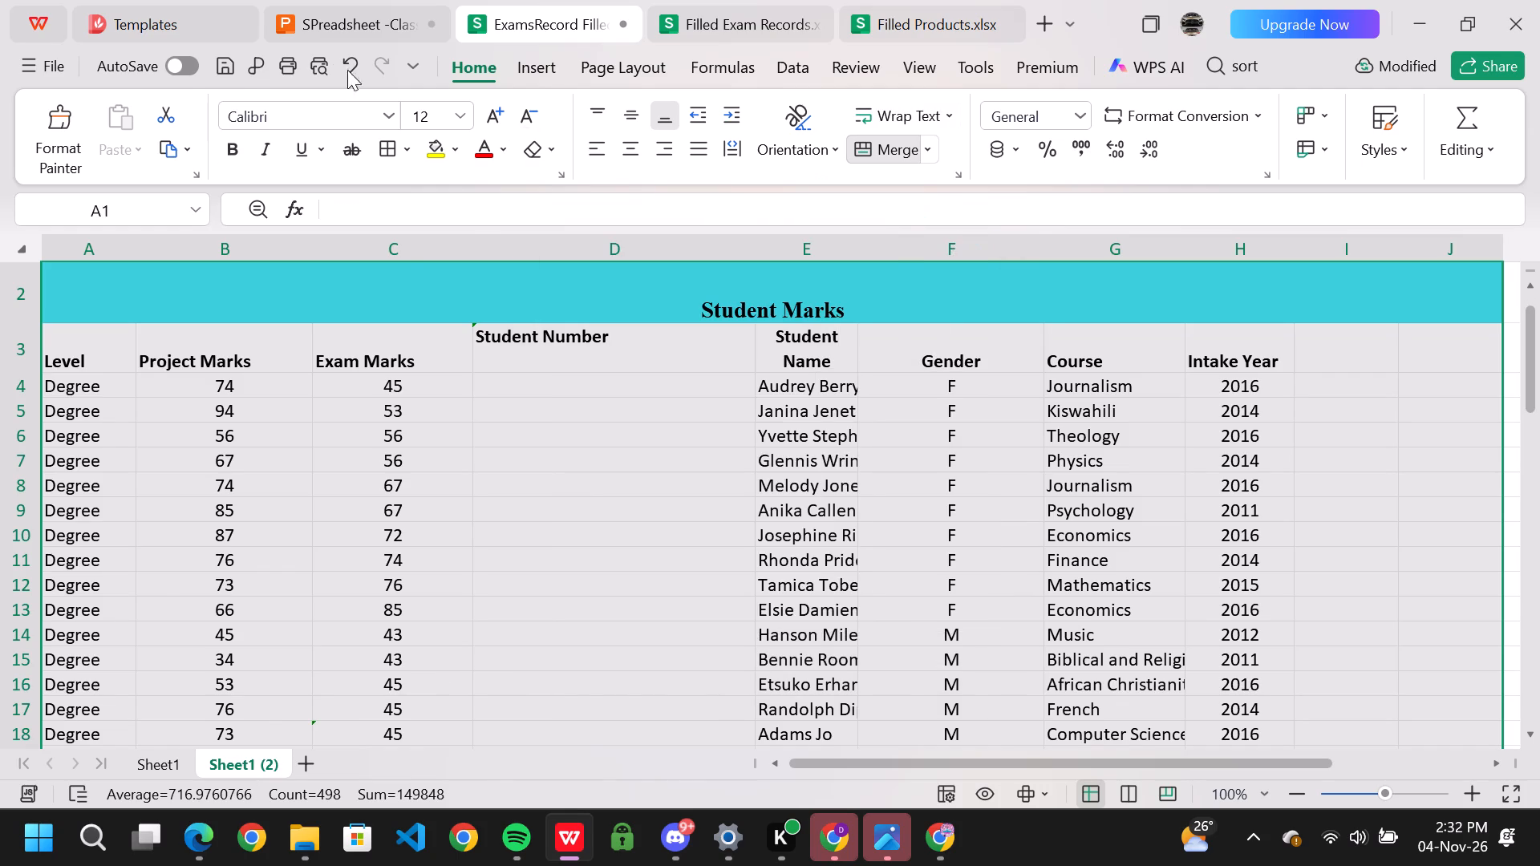
In the presentation, move the subtotal picture on Class Activity slide 29 down, clear of the item 10 text.
left_click(336, 22)
scroll(831, 594, "down", 5)
scroll(831, 594, "up", 2)
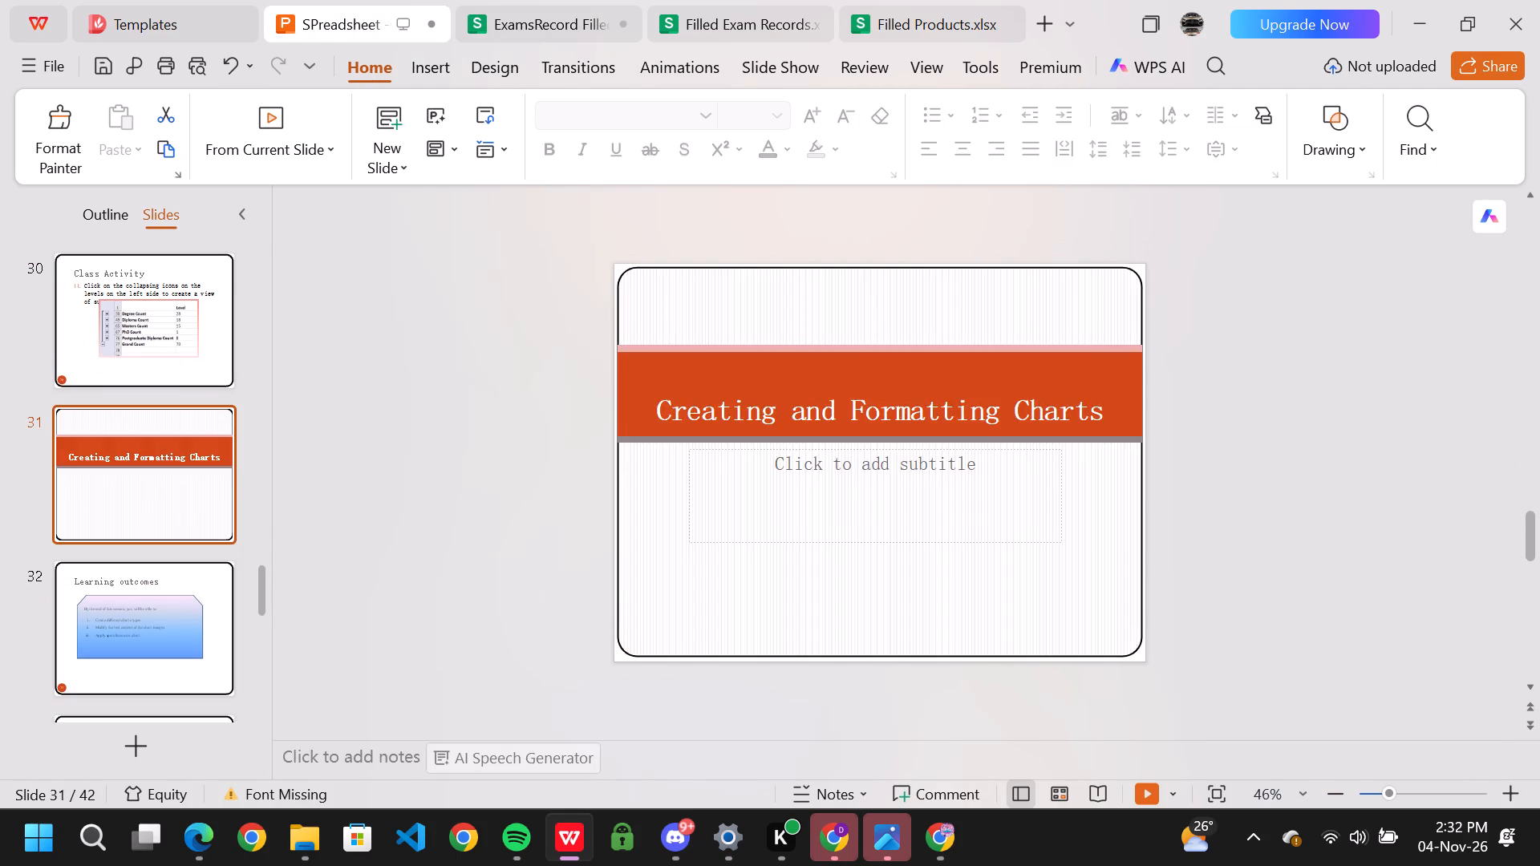
scroll(826, 570, "up", 1)
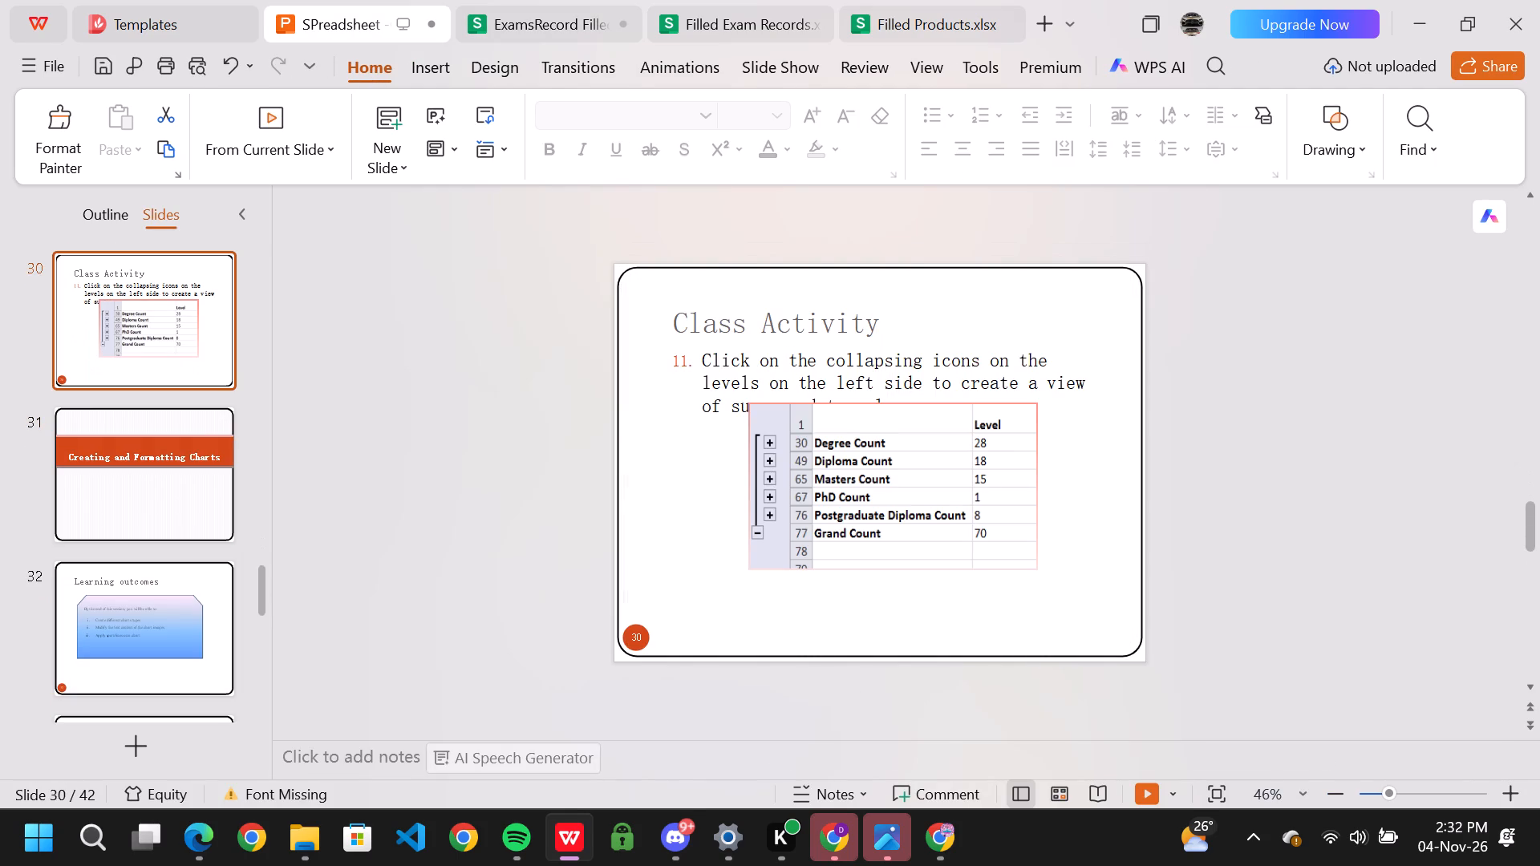
left_click(826, 570)
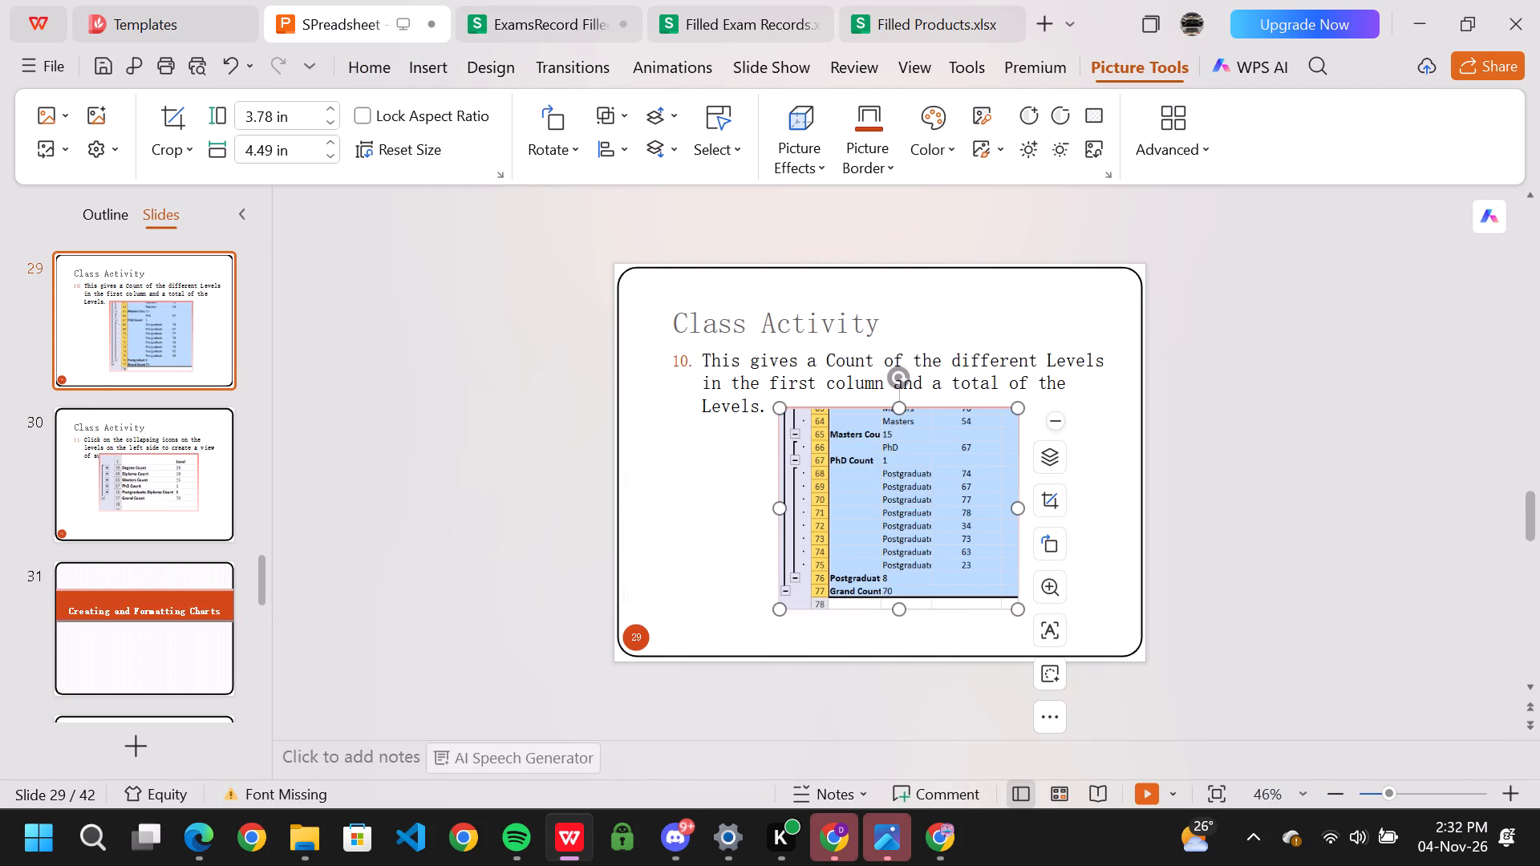
left_click_drag(835, 544, 850, 624)
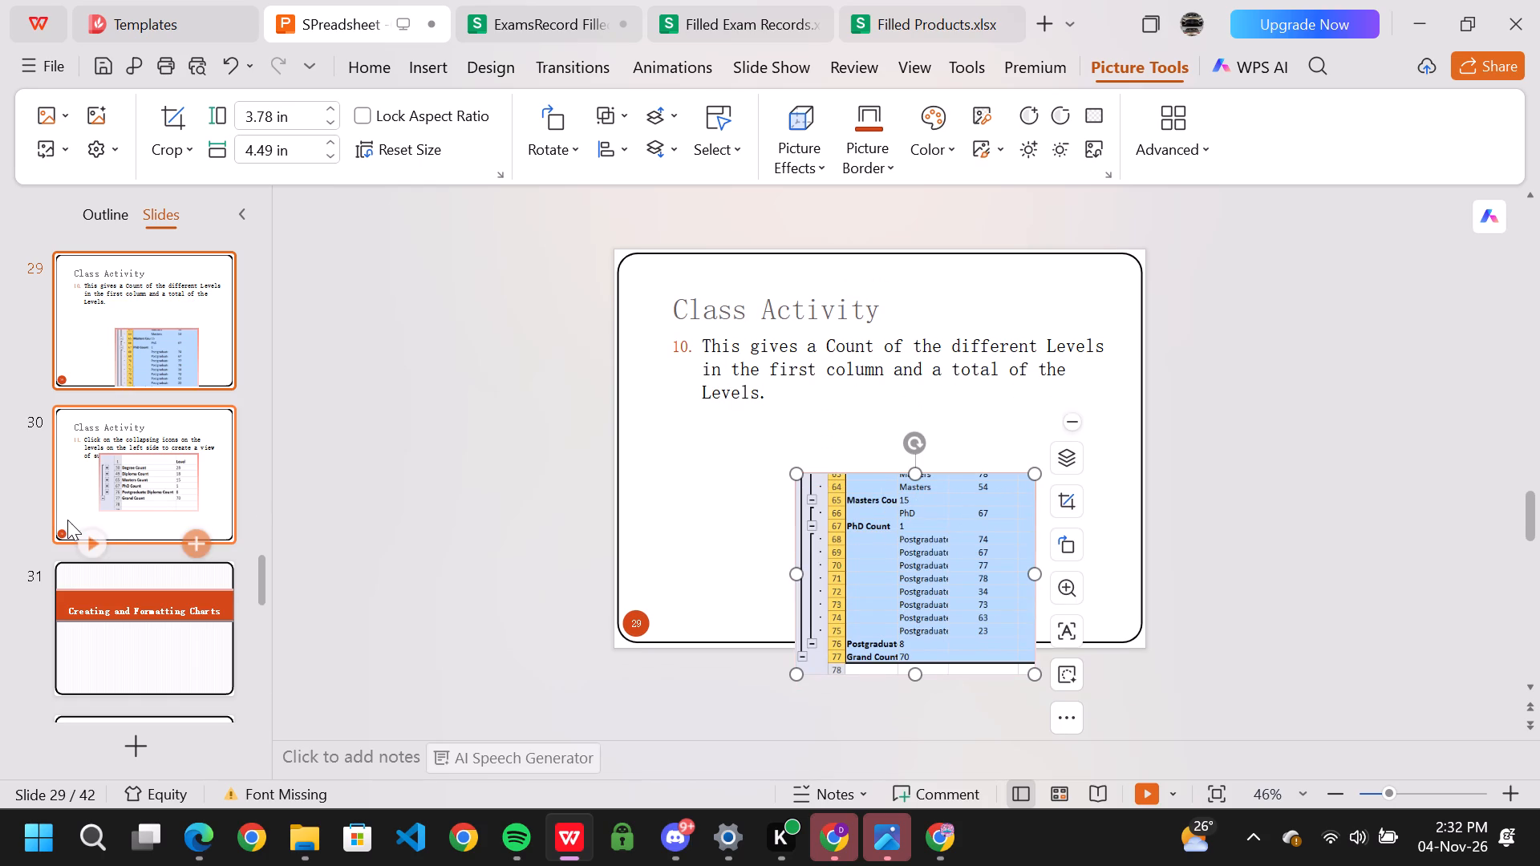
Look through the Creating and Formatting Charts slides, from the section title to the Class Exercise on slide 33.
left_click(122, 633)
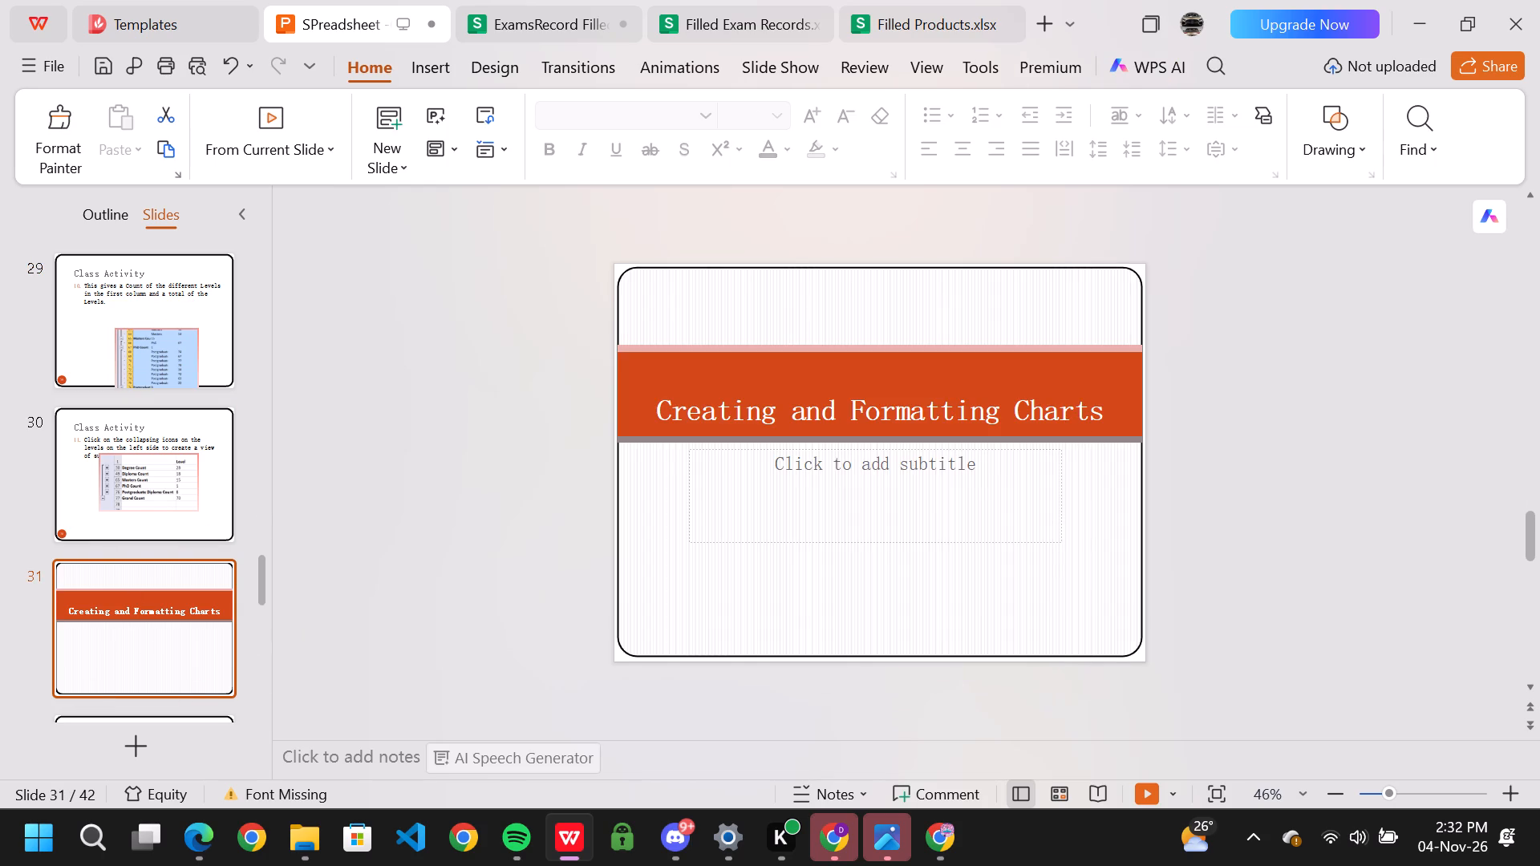
scroll(163, 661, "down", 1)
left_click(166, 592)
scroll(166, 592, "down", 2)
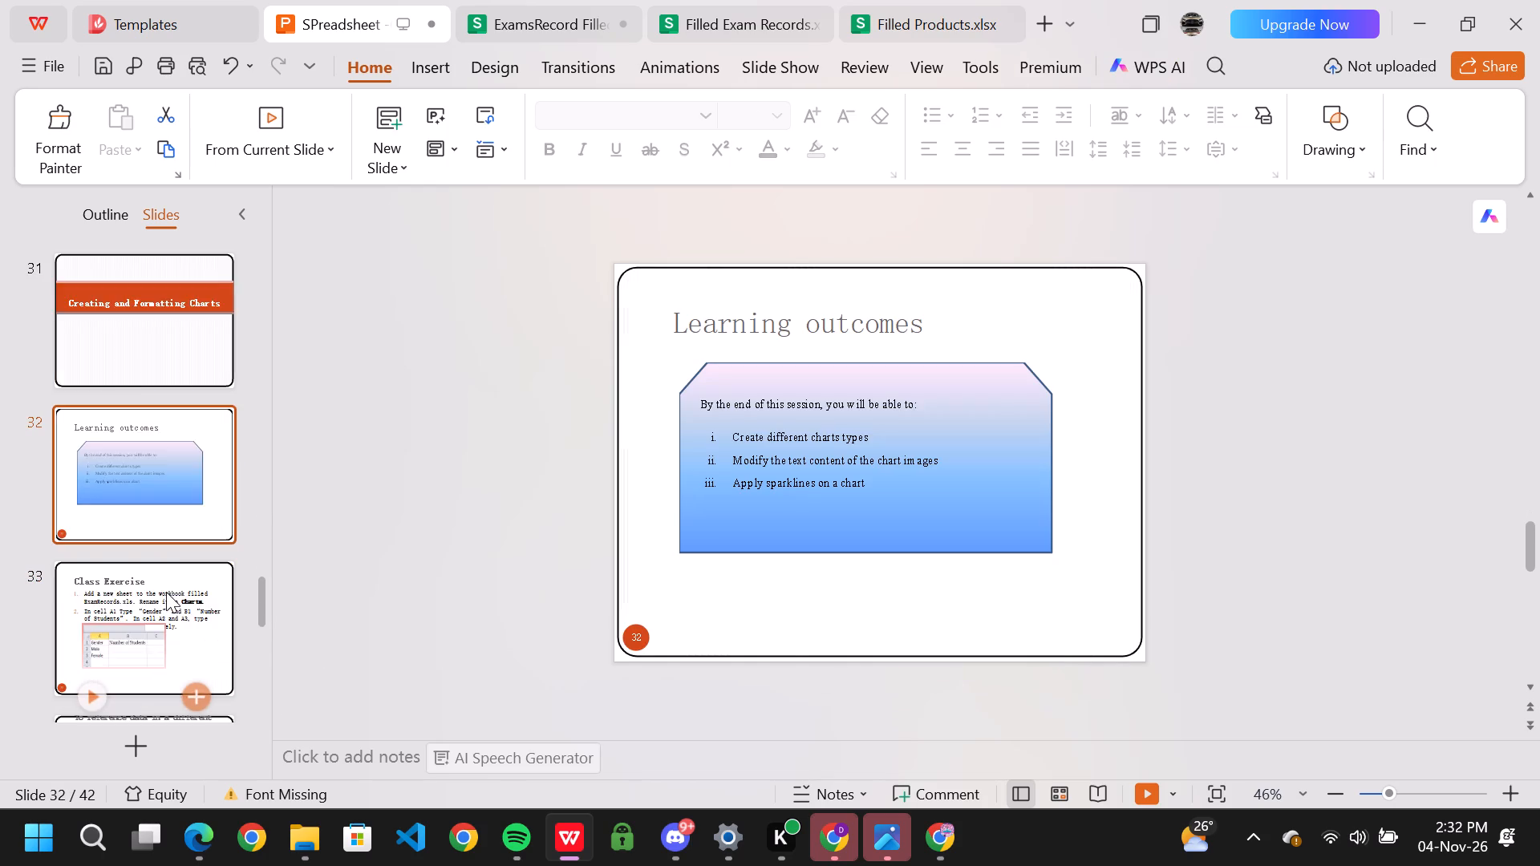
left_click(198, 480)
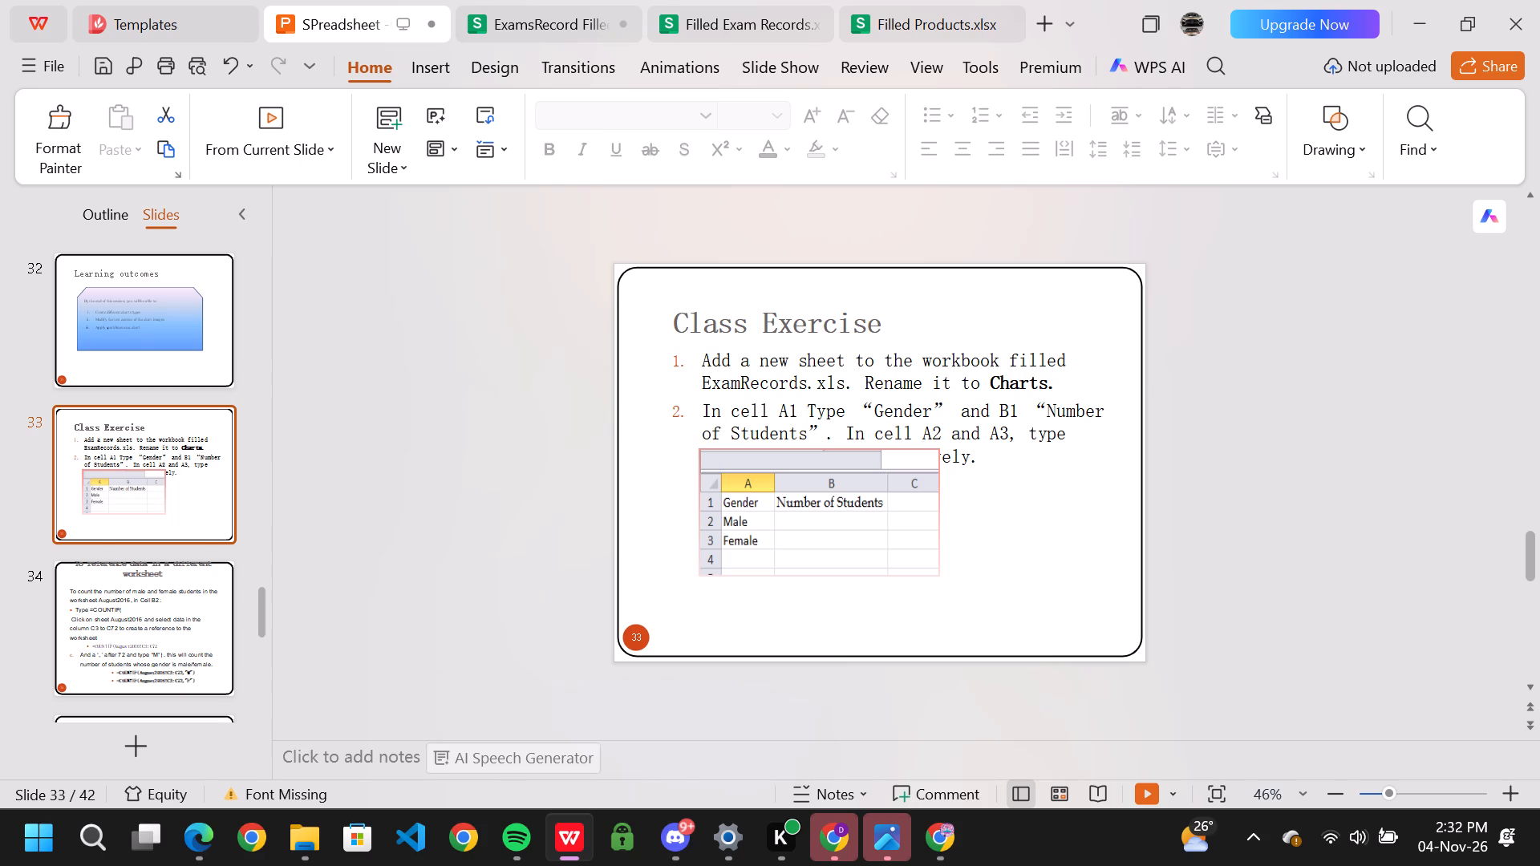
scroll(138, 495, "up", 3)
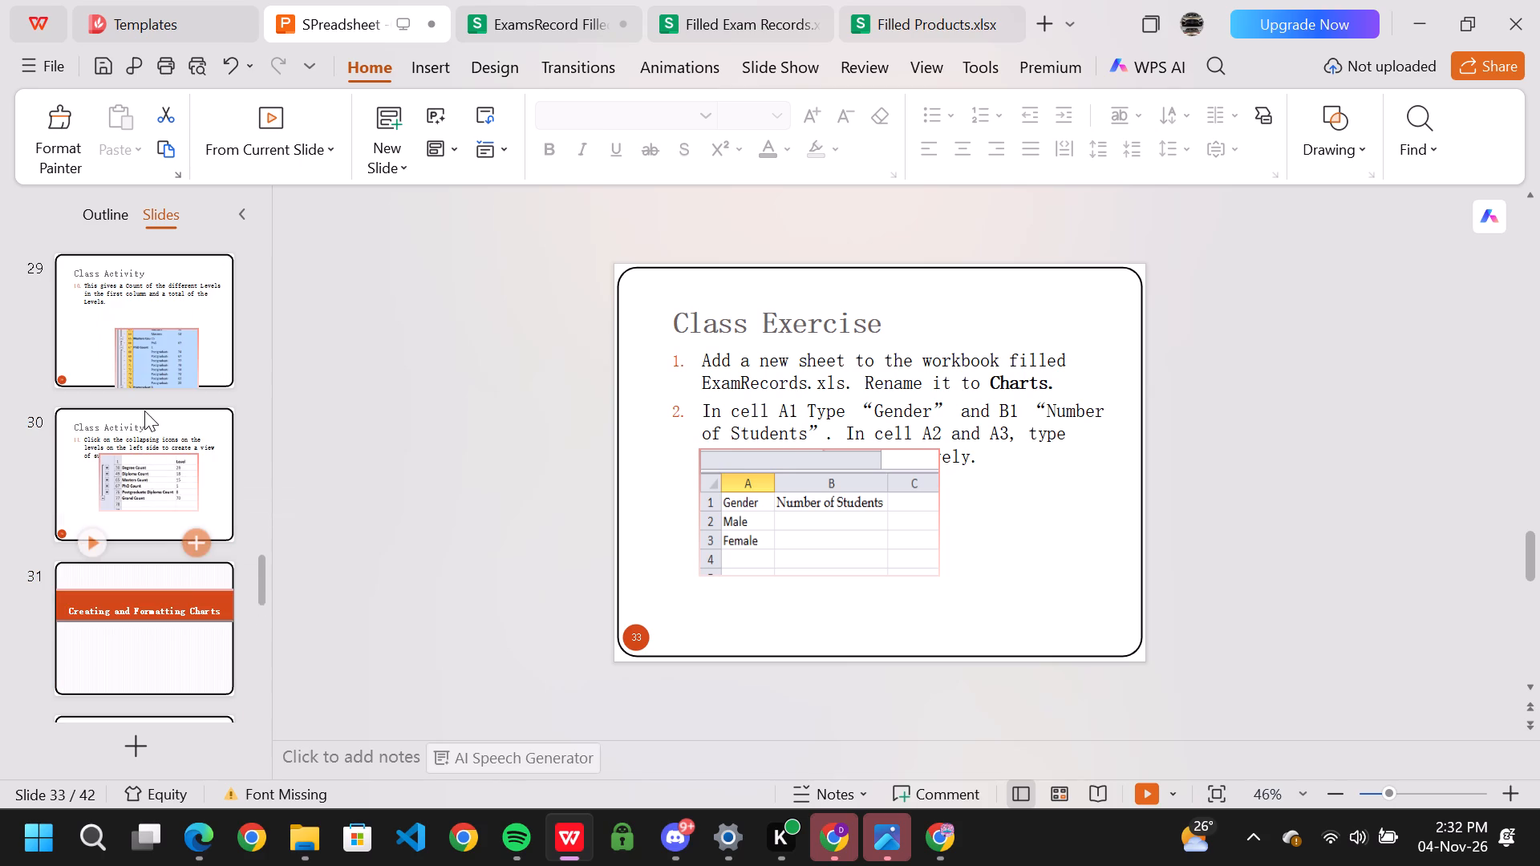
Move the summary data picture on Class Activity slide 30 down and to the right, clear of the item 11 text.
left_click(144, 411)
left_click_drag(882, 485, 1012, 582)
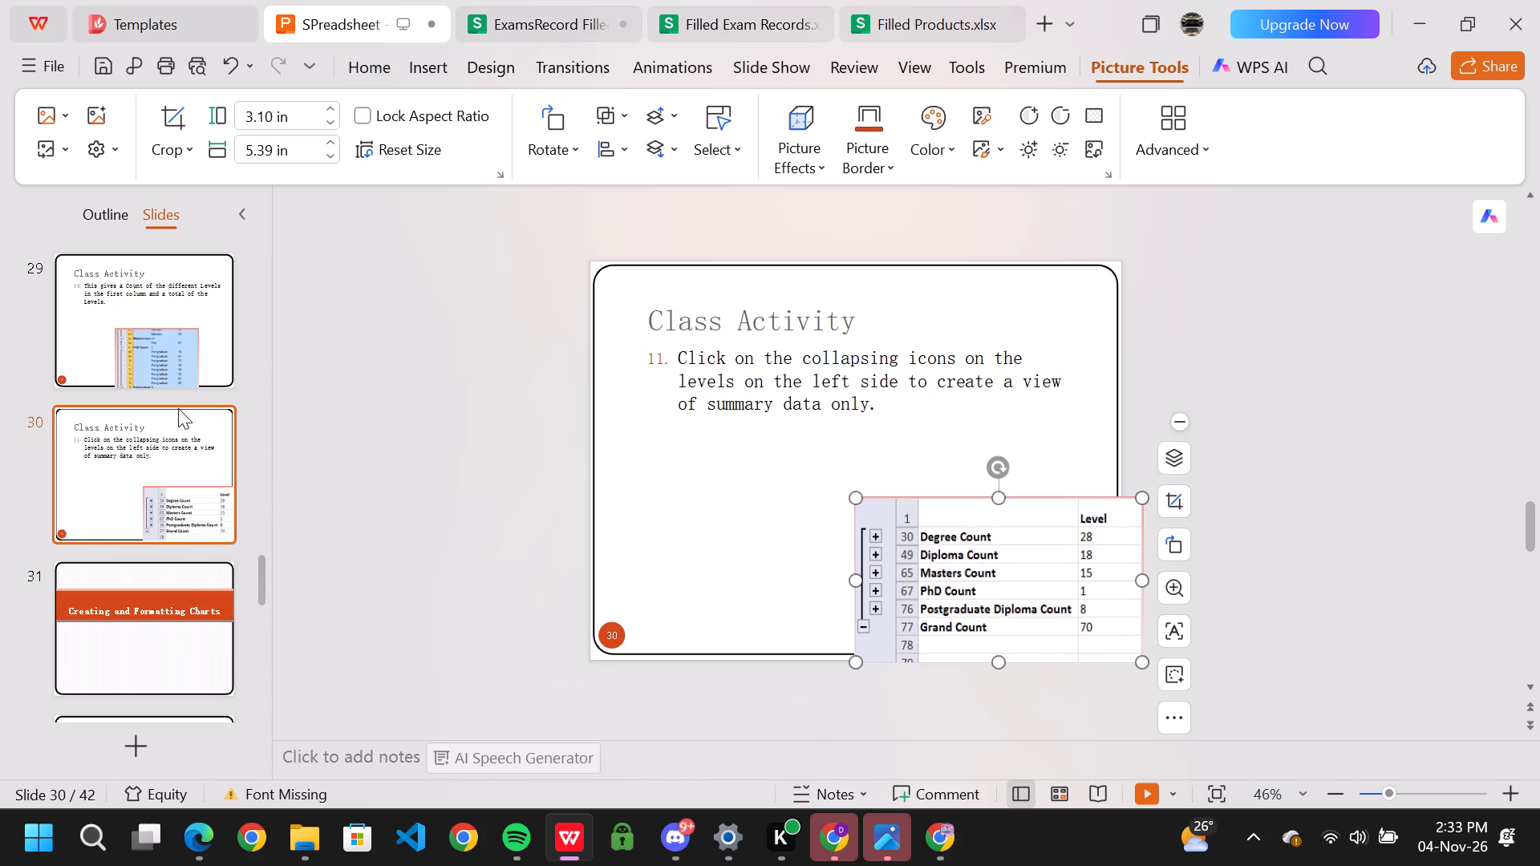
Recheck slide 29, and read the Class Exercise instructions on slide 33 about adding a Charts sheet.
left_click(159, 338)
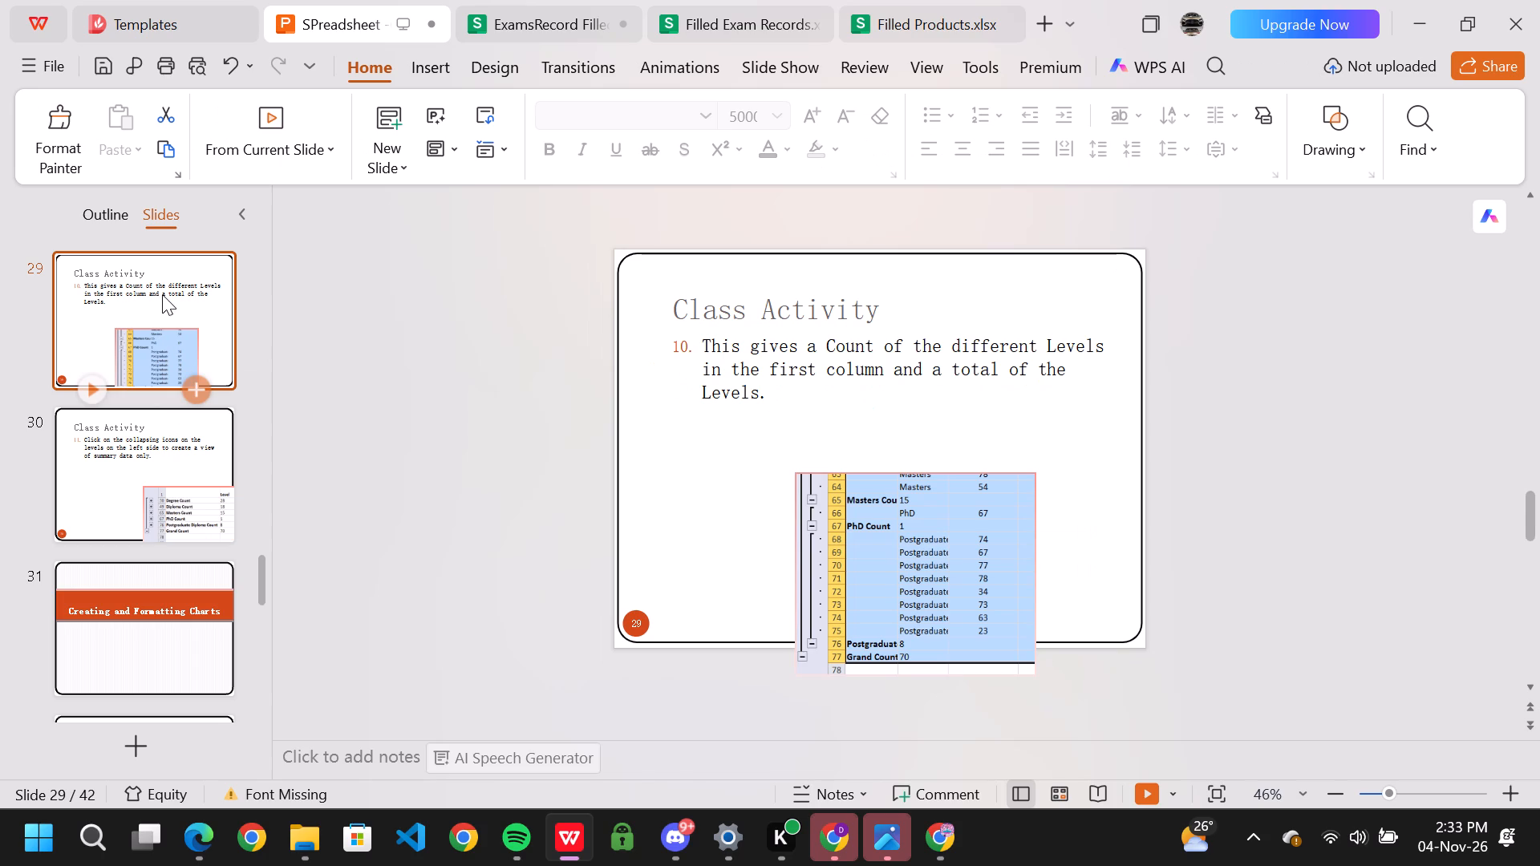
scroll(112, 641, "down", 1)
left_click(135, 621)
scroll(135, 621, "down", 2)
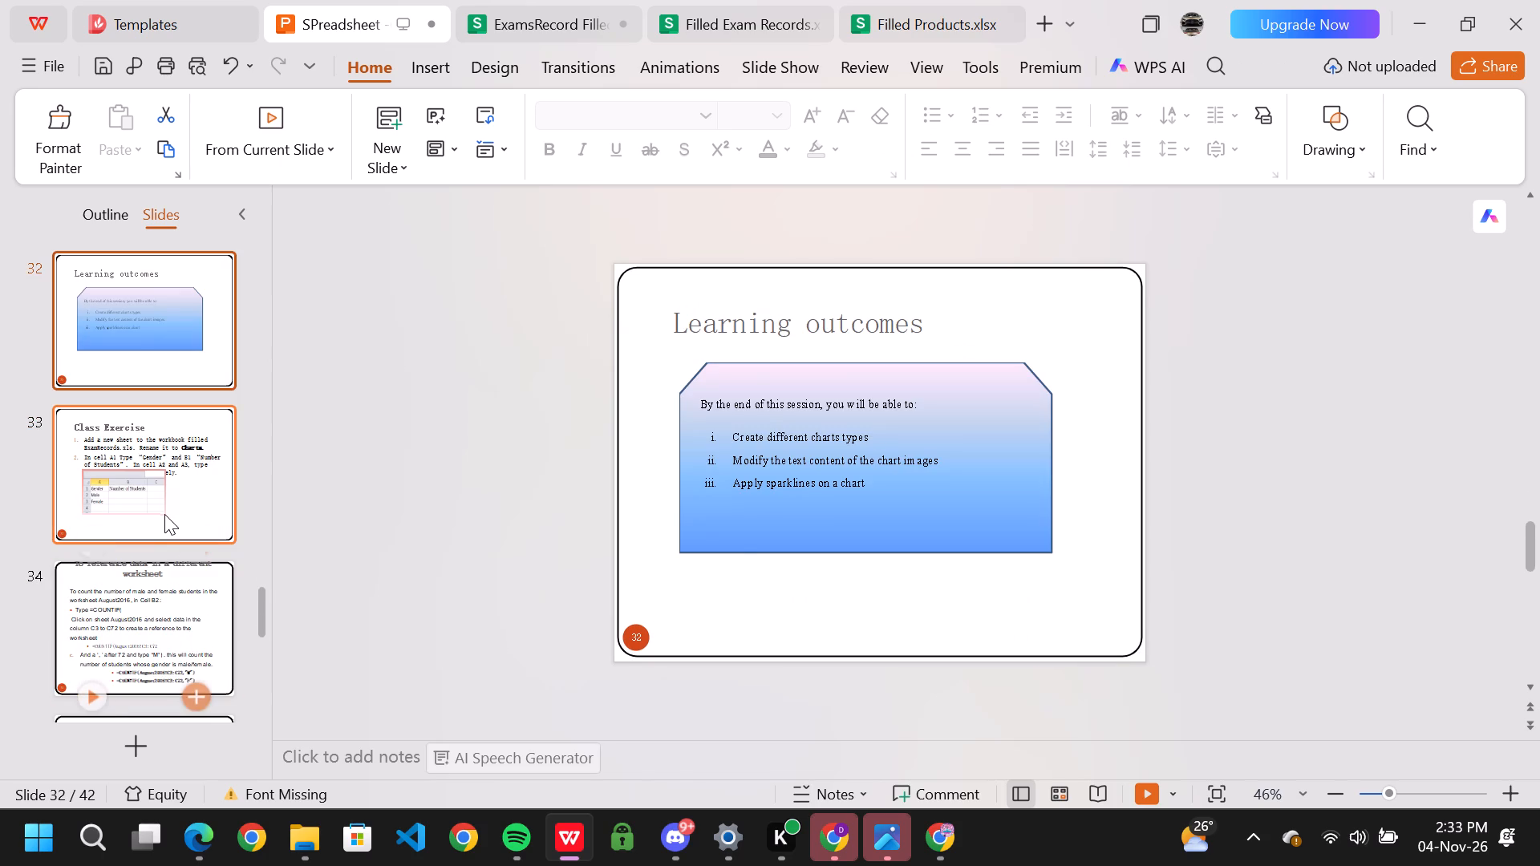
left_click(164, 513)
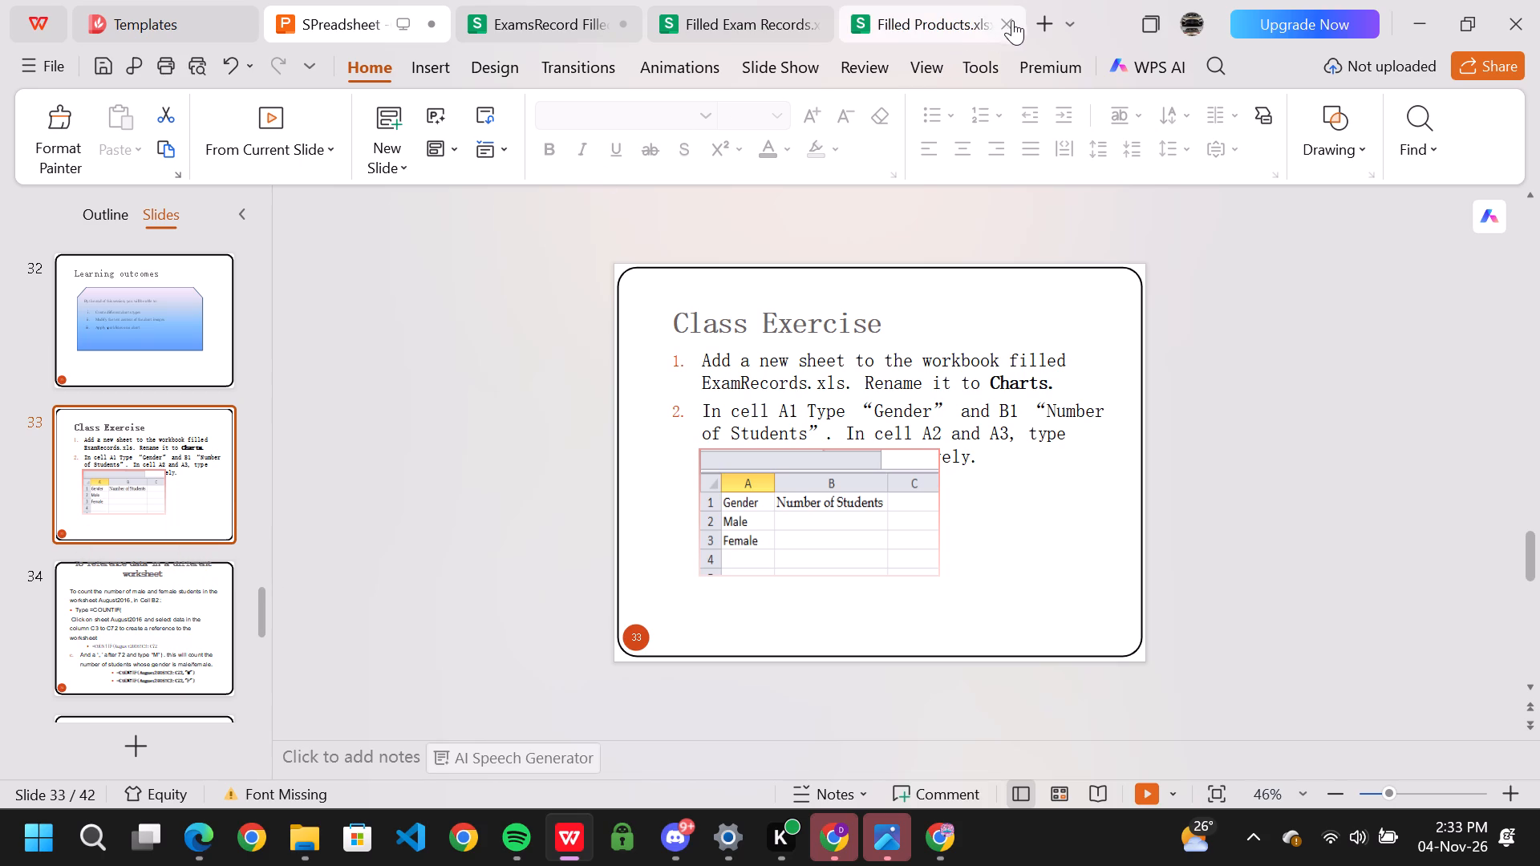
Open ExamRecords.xlsx from the recent files and move its document tab directly after the presentation's.
left_click(1039, 15)
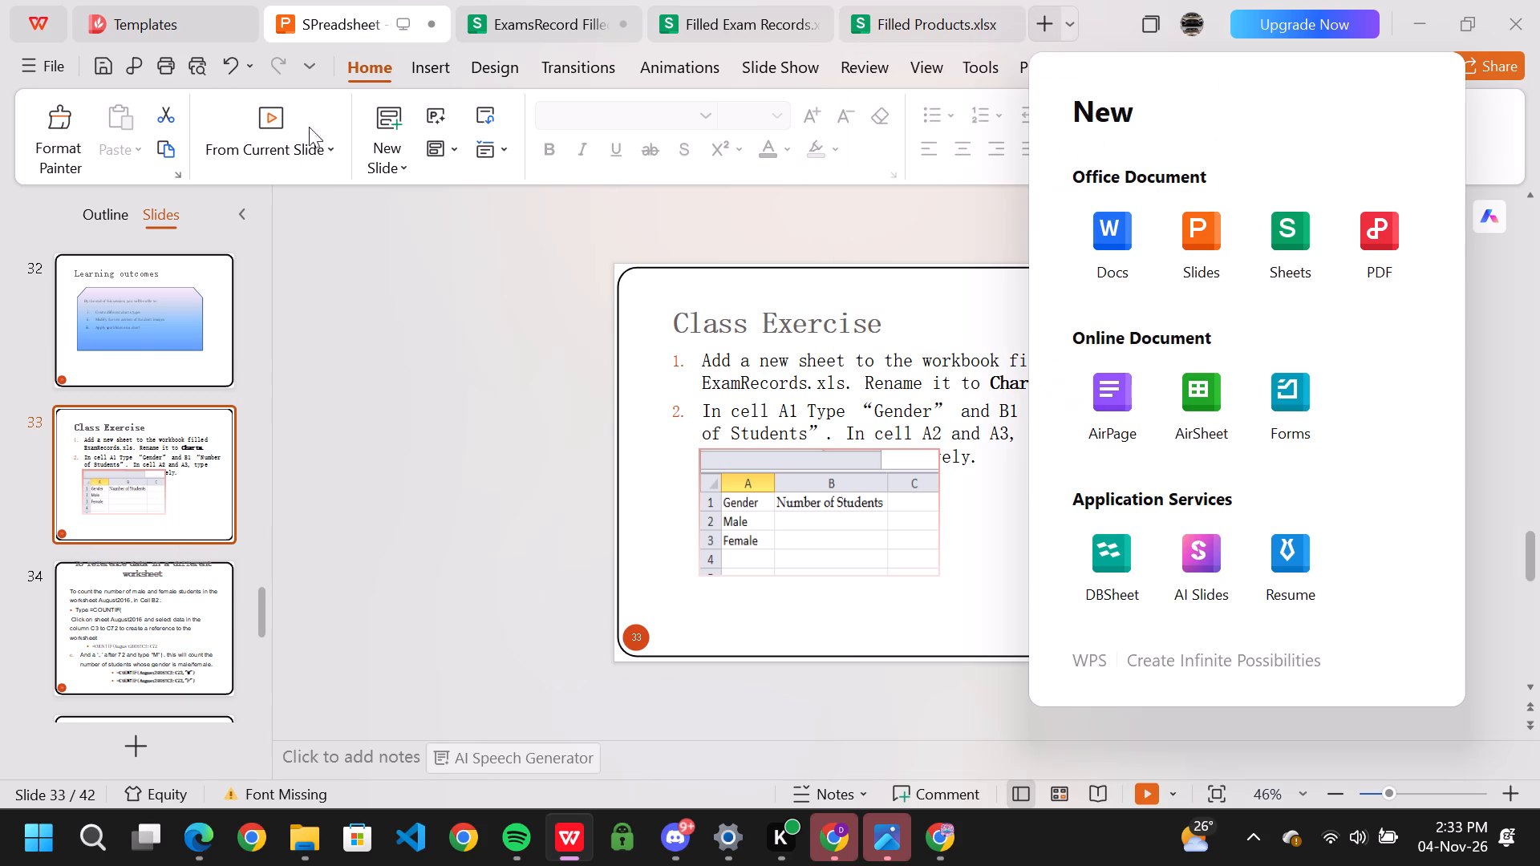
left_click(45, 17)
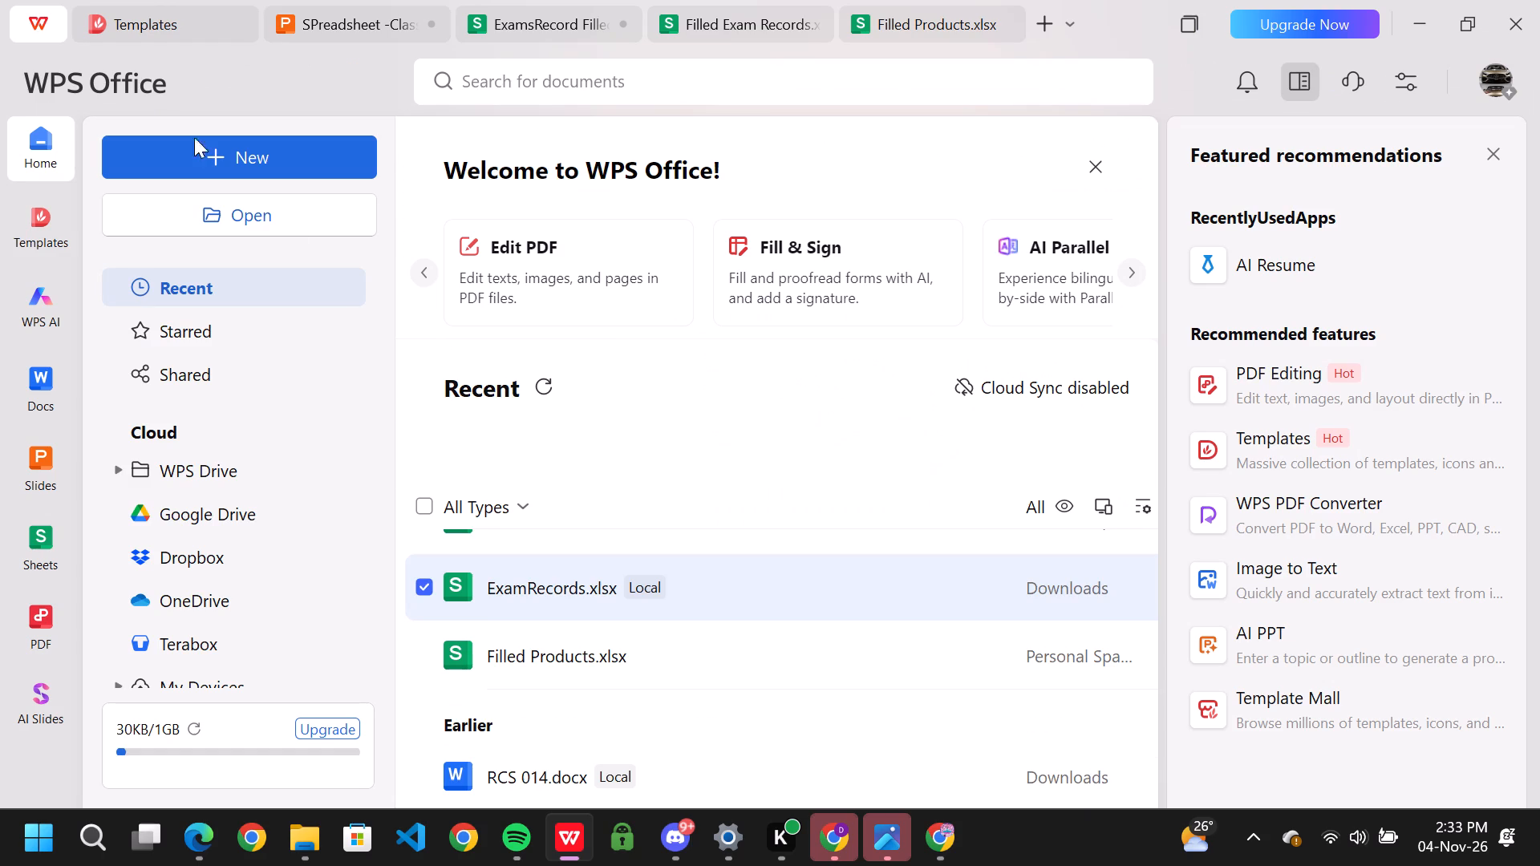
scroll(506, 594, "down", 2)
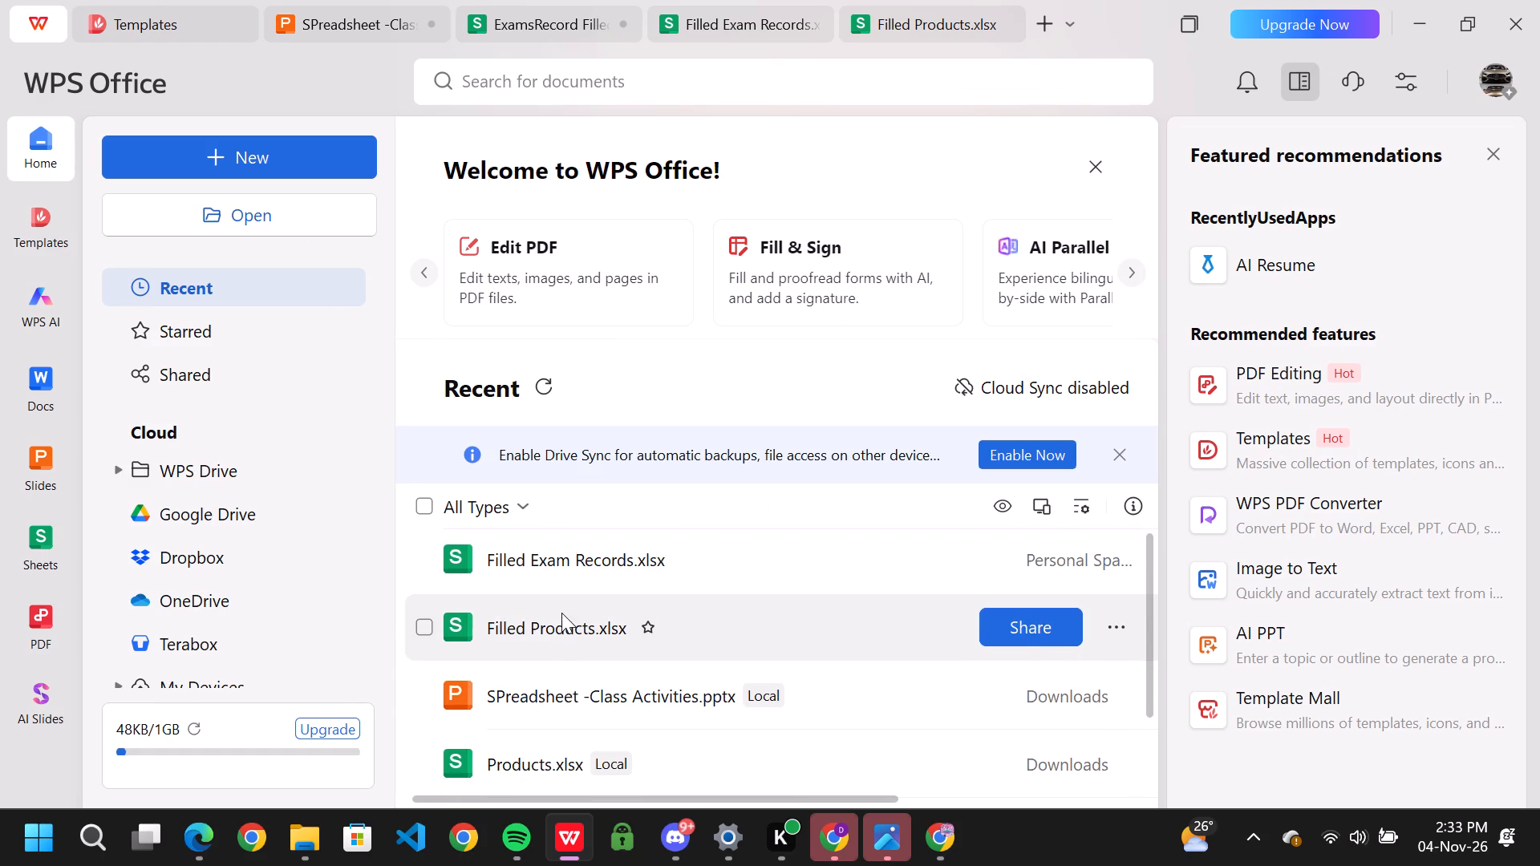
scroll(561, 613, "down", 1)
scroll(561, 664, "up", 3)
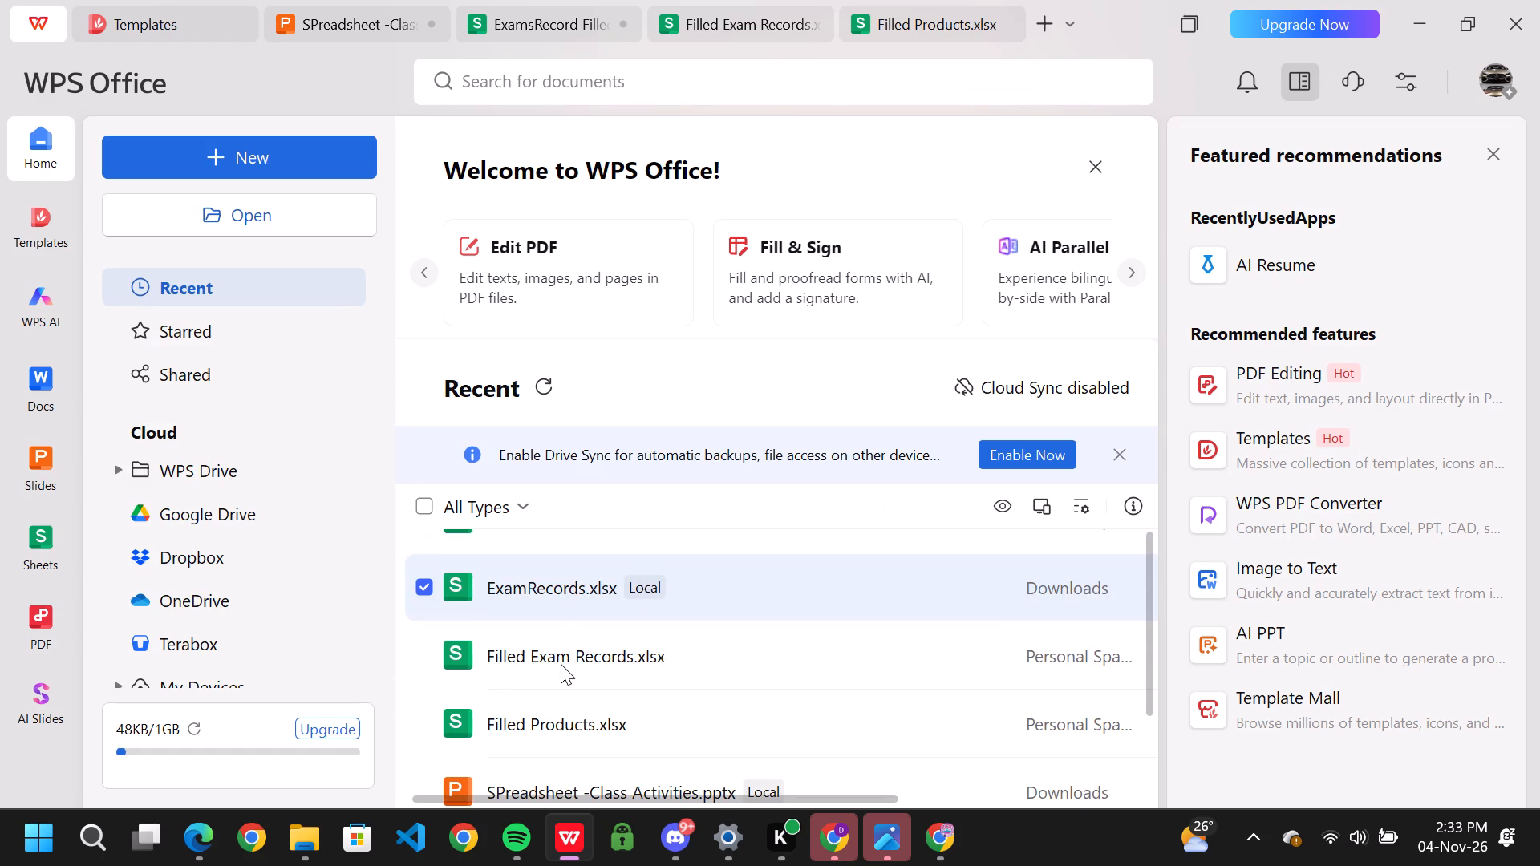
left_click(552, 590)
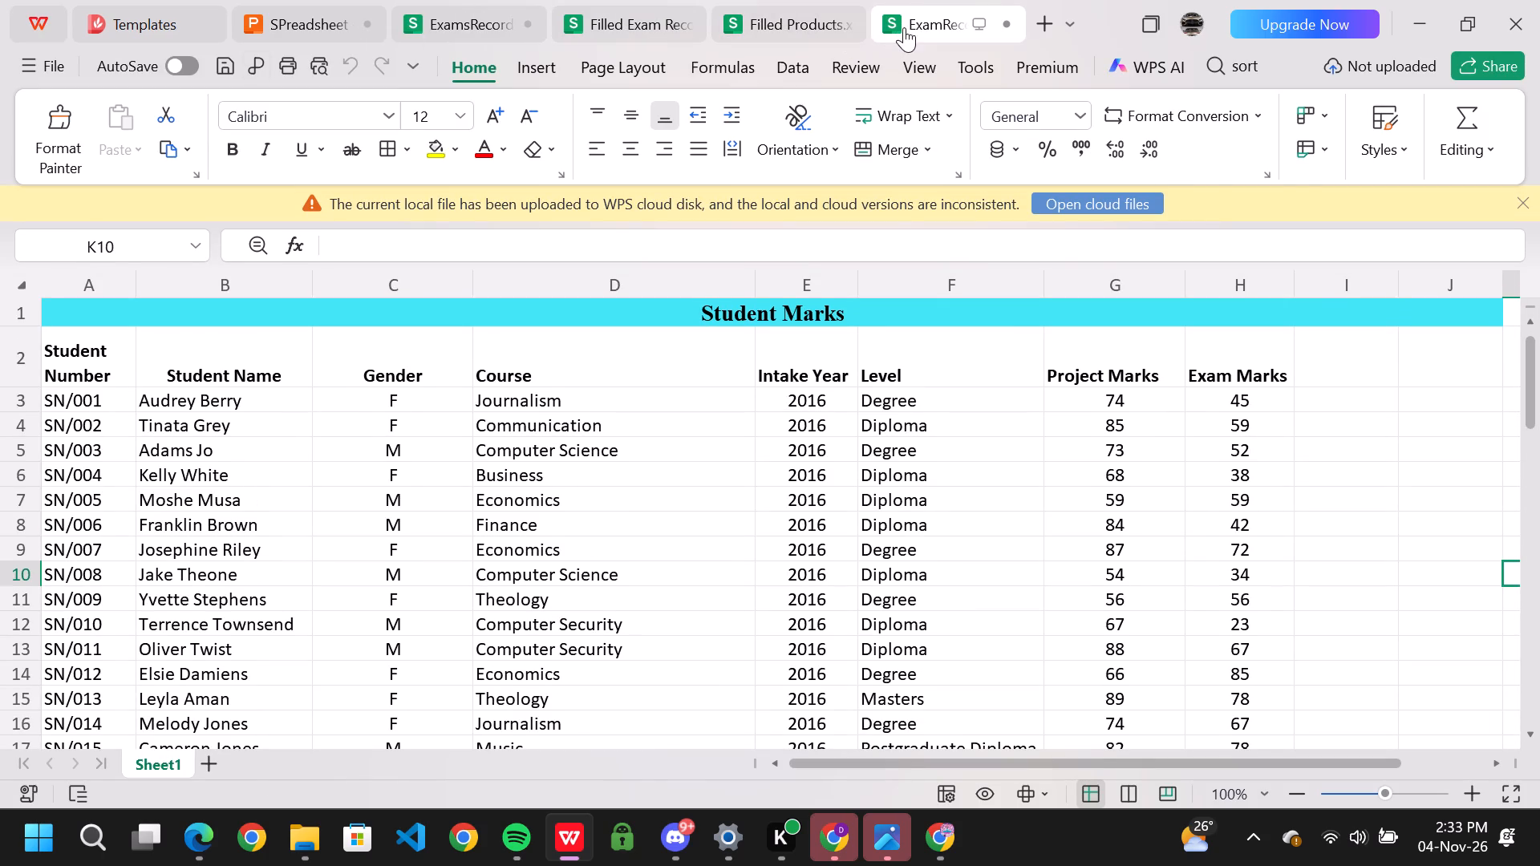
left_click_drag(906, 26, 387, 44)
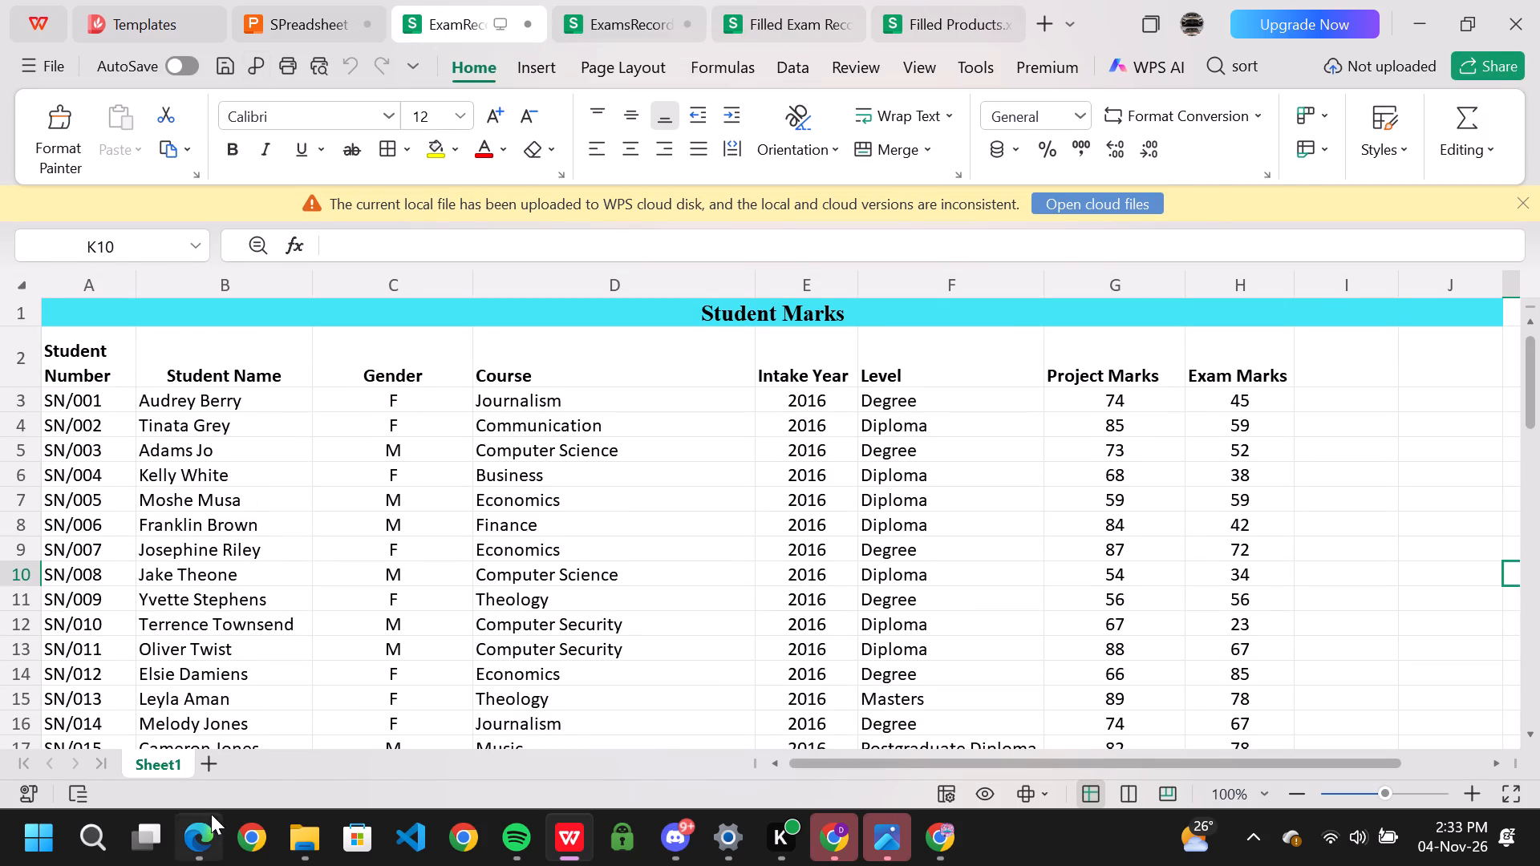
Add a new sheet to the ExamRecords workbook and rename it "chart", checking the exercise instructions on slide 33.
left_click(200, 770)
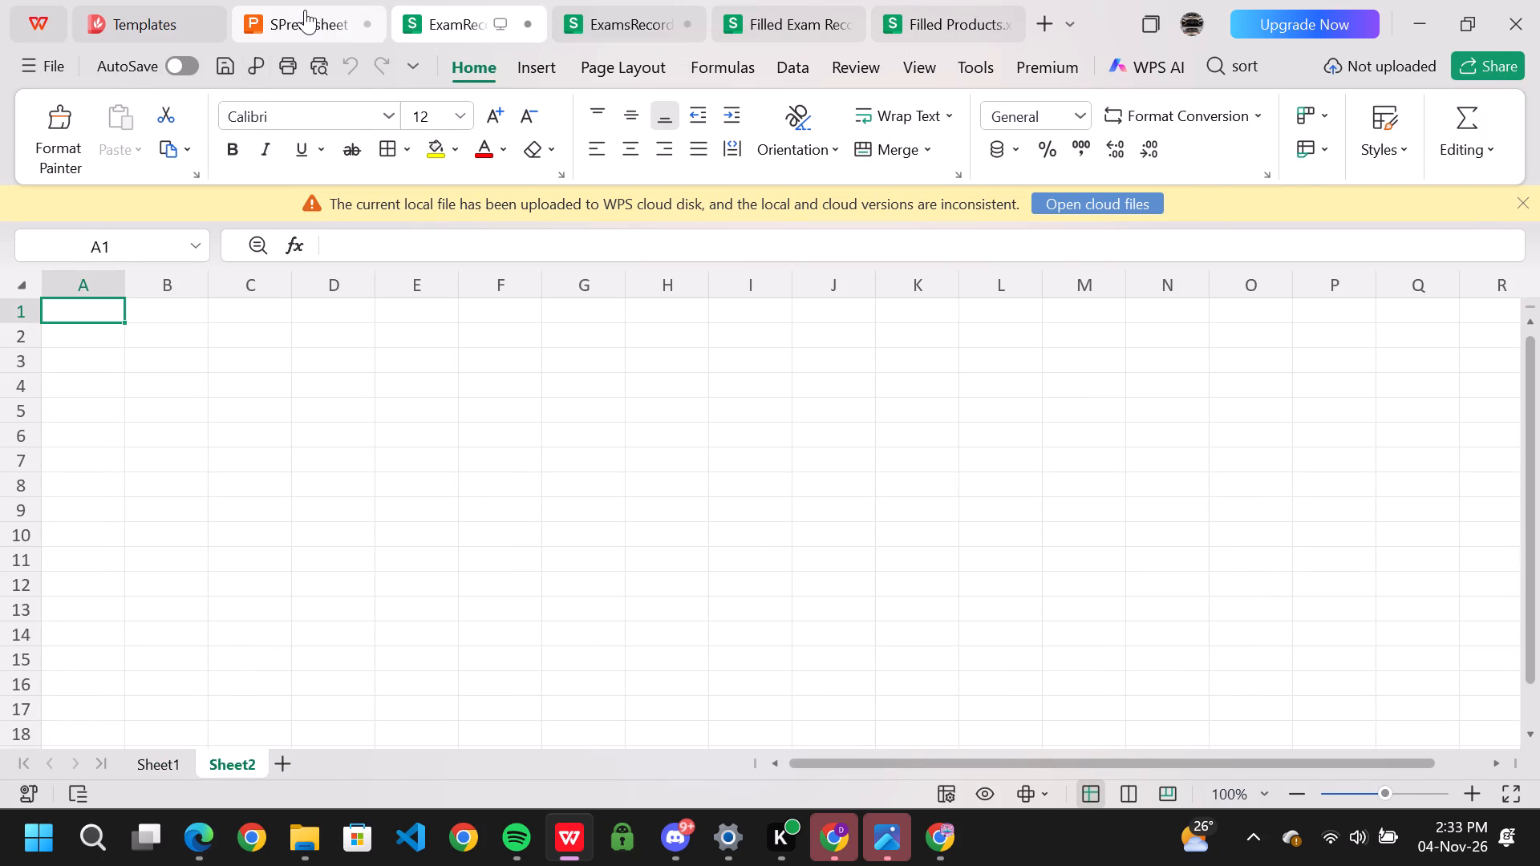
left_click(305, 10)
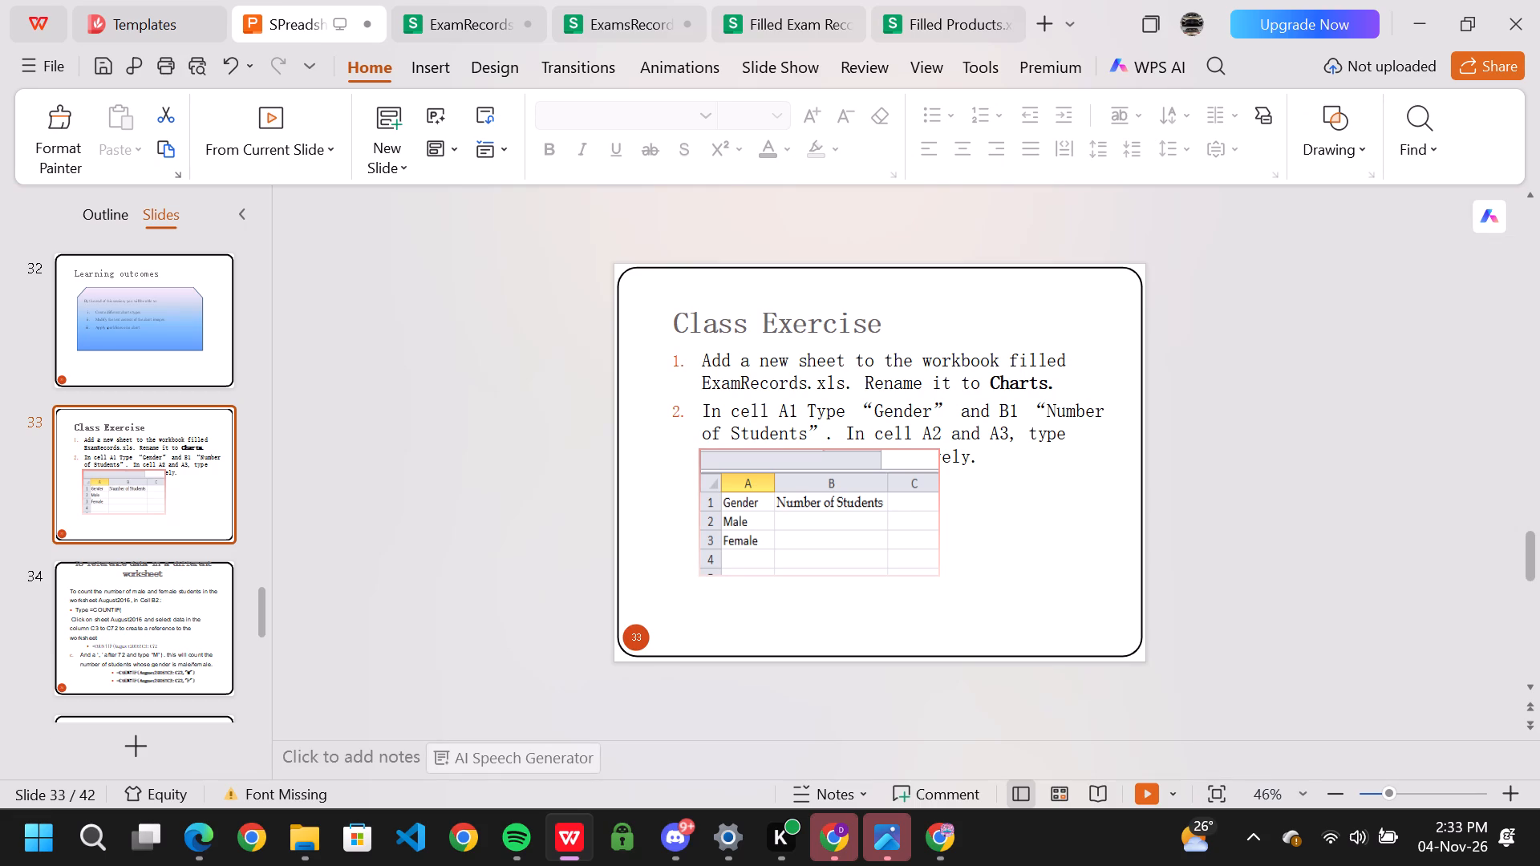
left_click(420, 17)
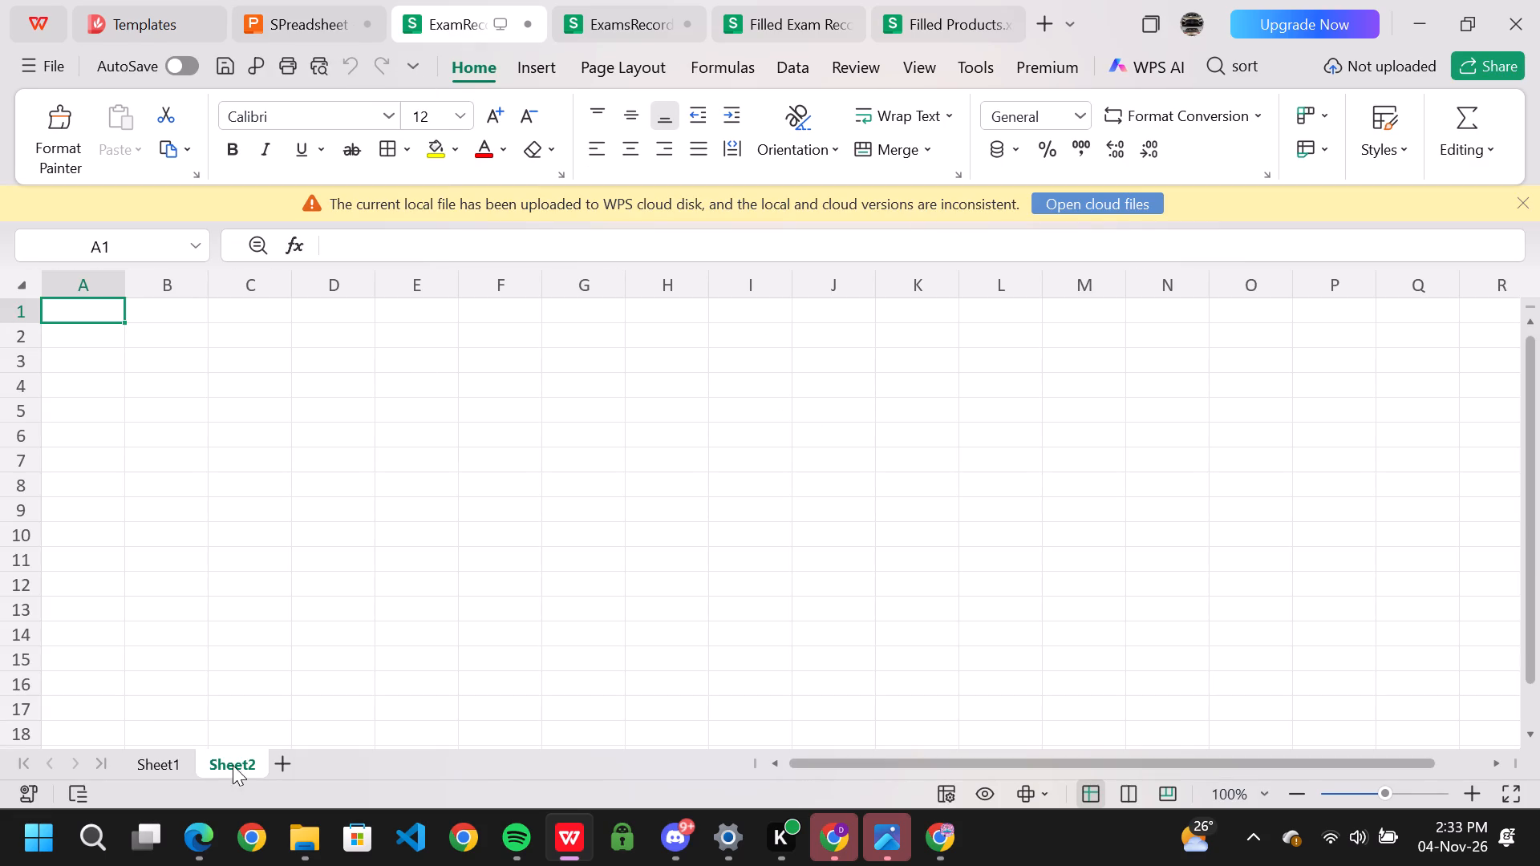
left_click(227, 755)
triple_click(232, 767)
double_click(231, 767)
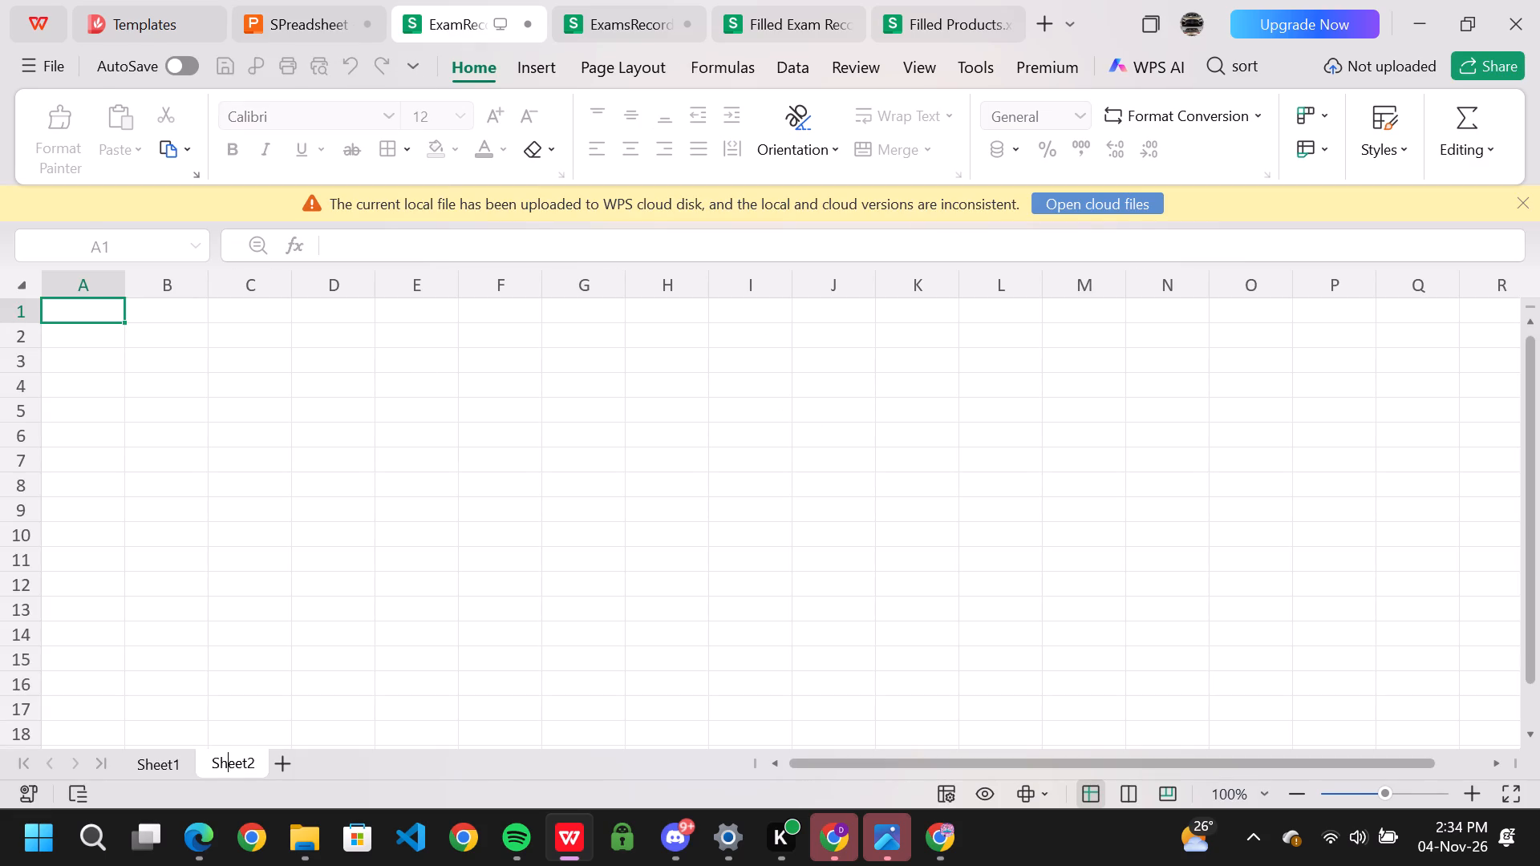
type("chart")
key("Return")
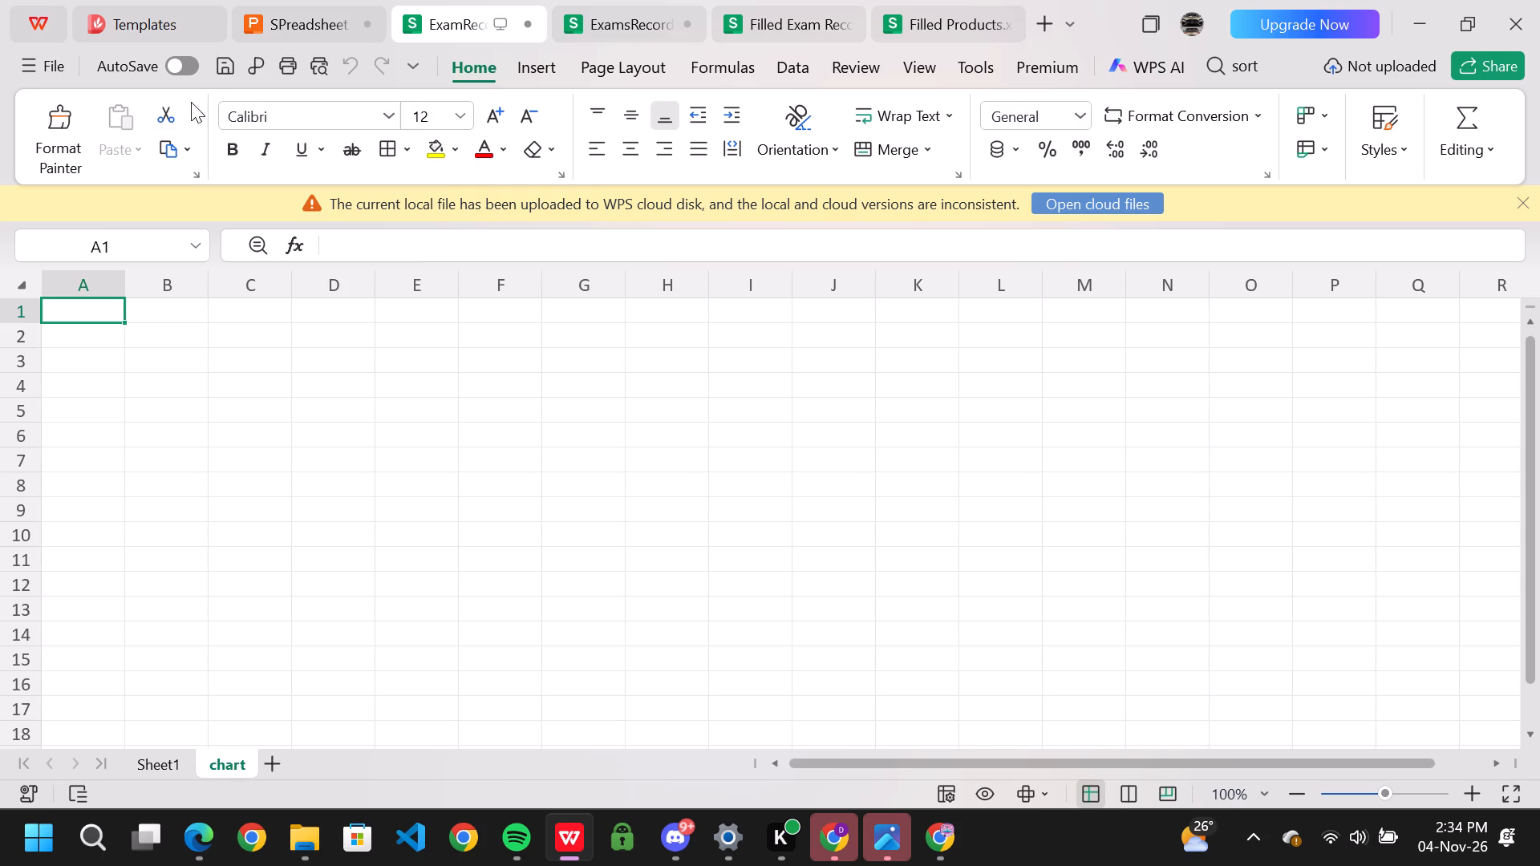
On the chart sheet, enter the headings "GENDER" in cell A1 and "Number of students" in cell B1, following slide 33.
left_click(321, 0)
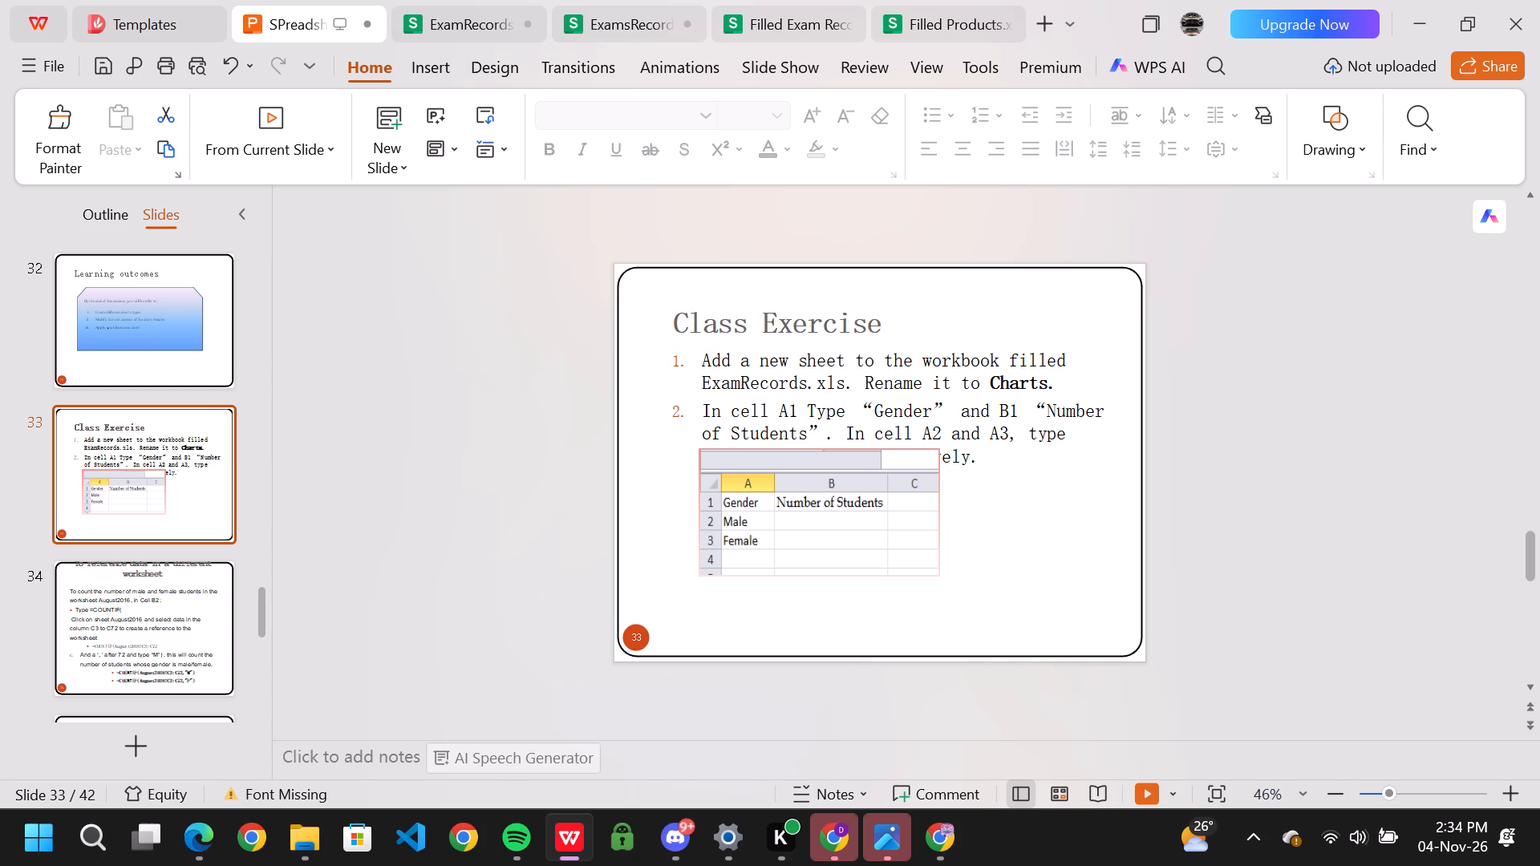
left_click(444, 18)
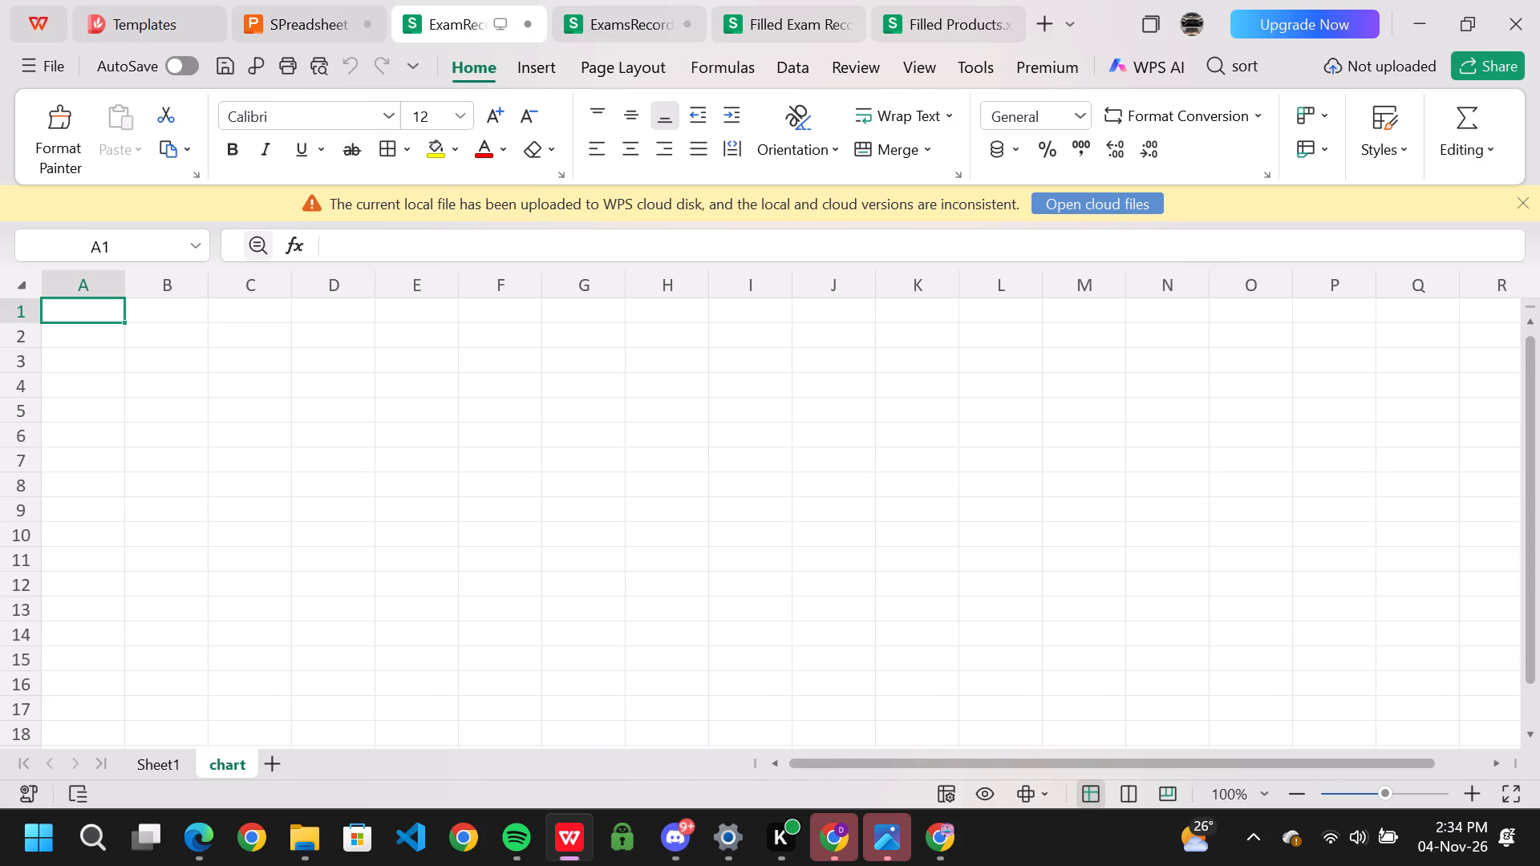
type("GE")
type("NDER")
left_click(168, 312)
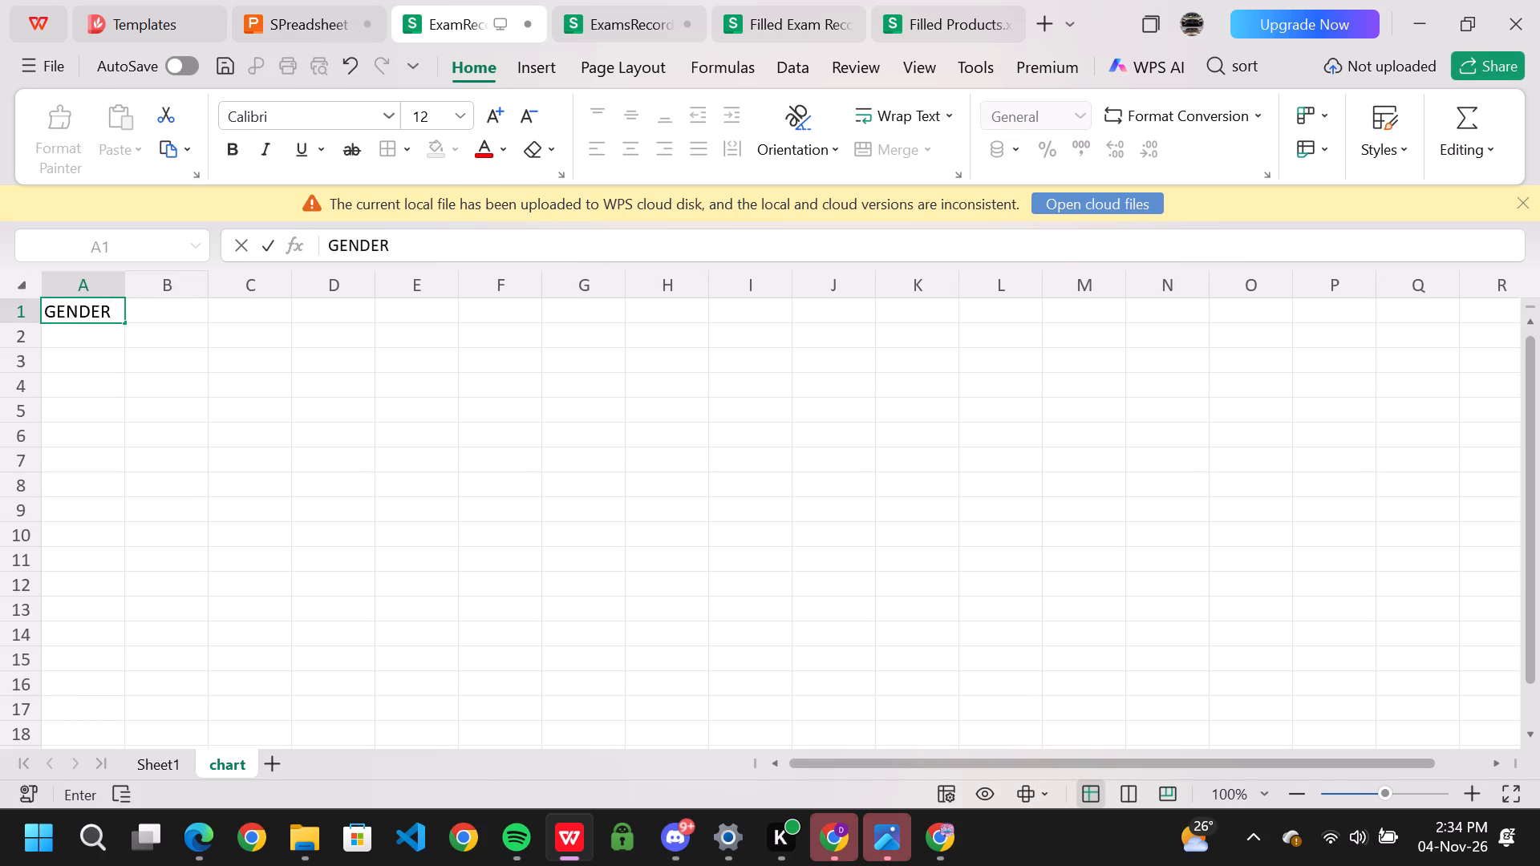
type("NUMBER")
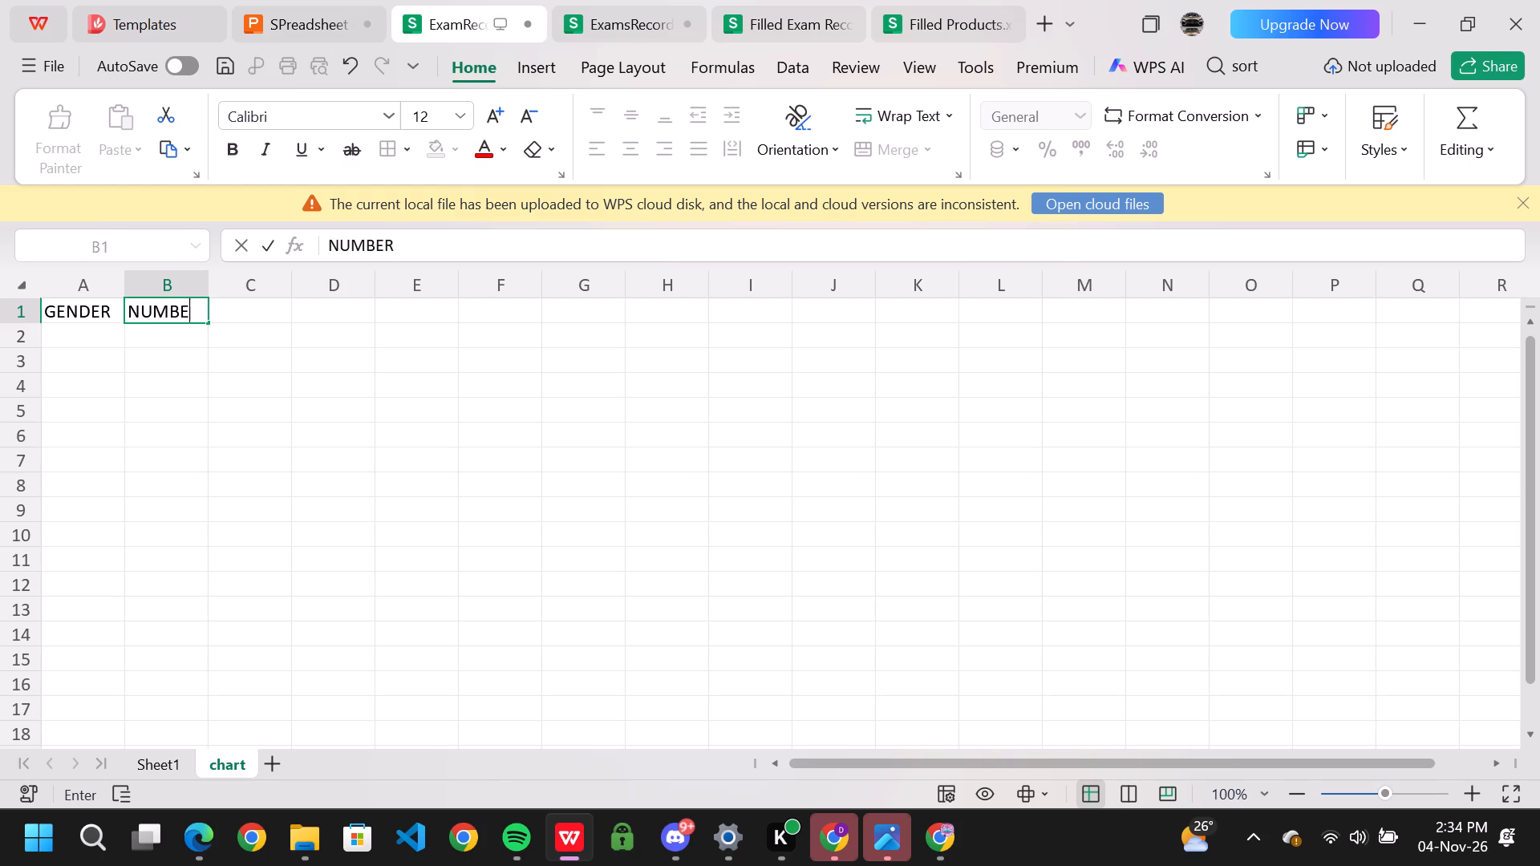
left_click(286, 28)
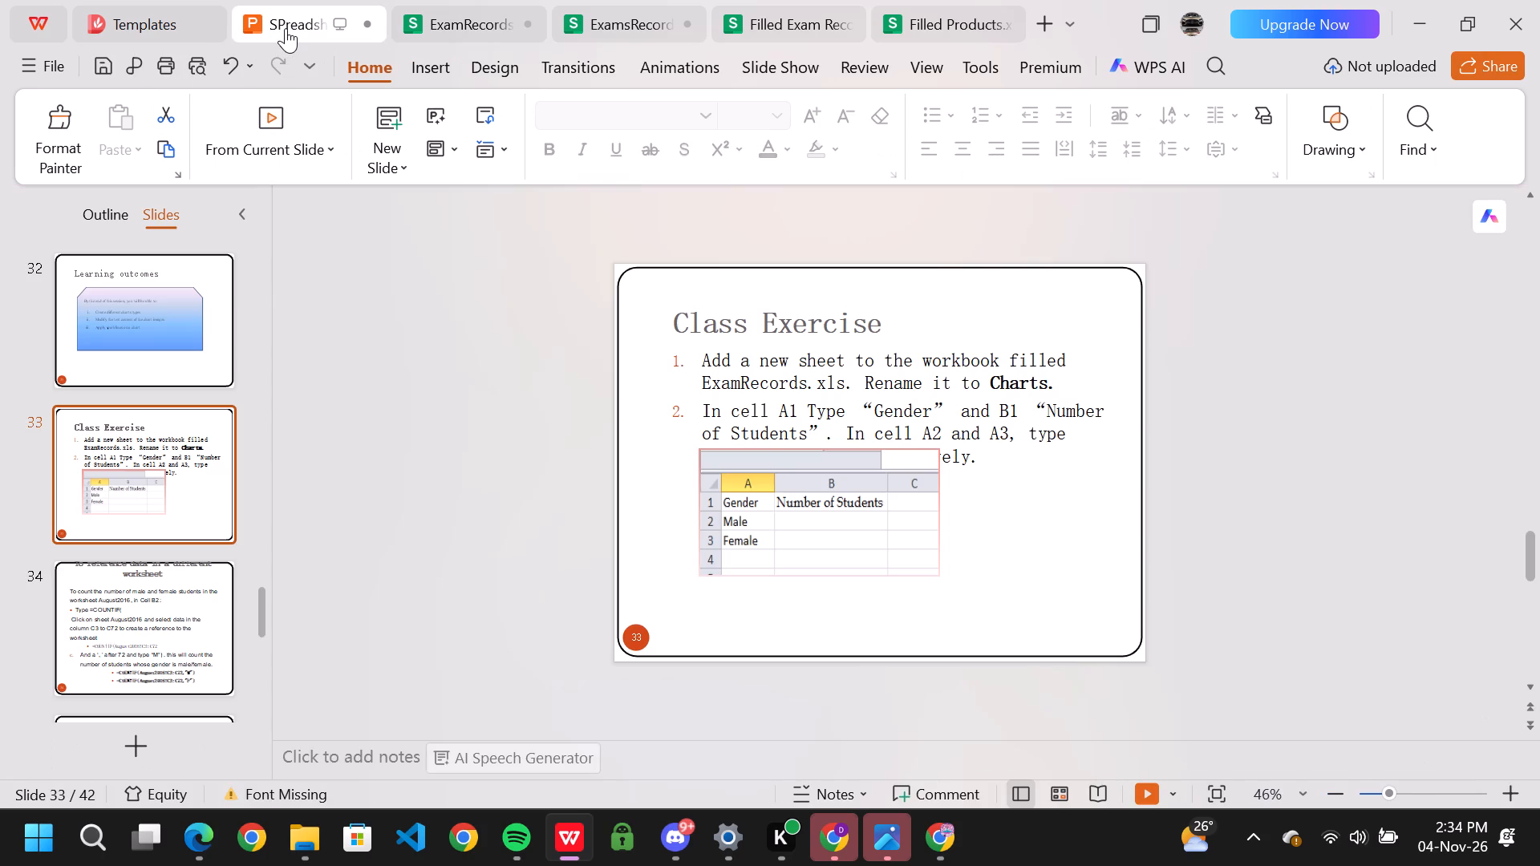
left_click(423, 11)
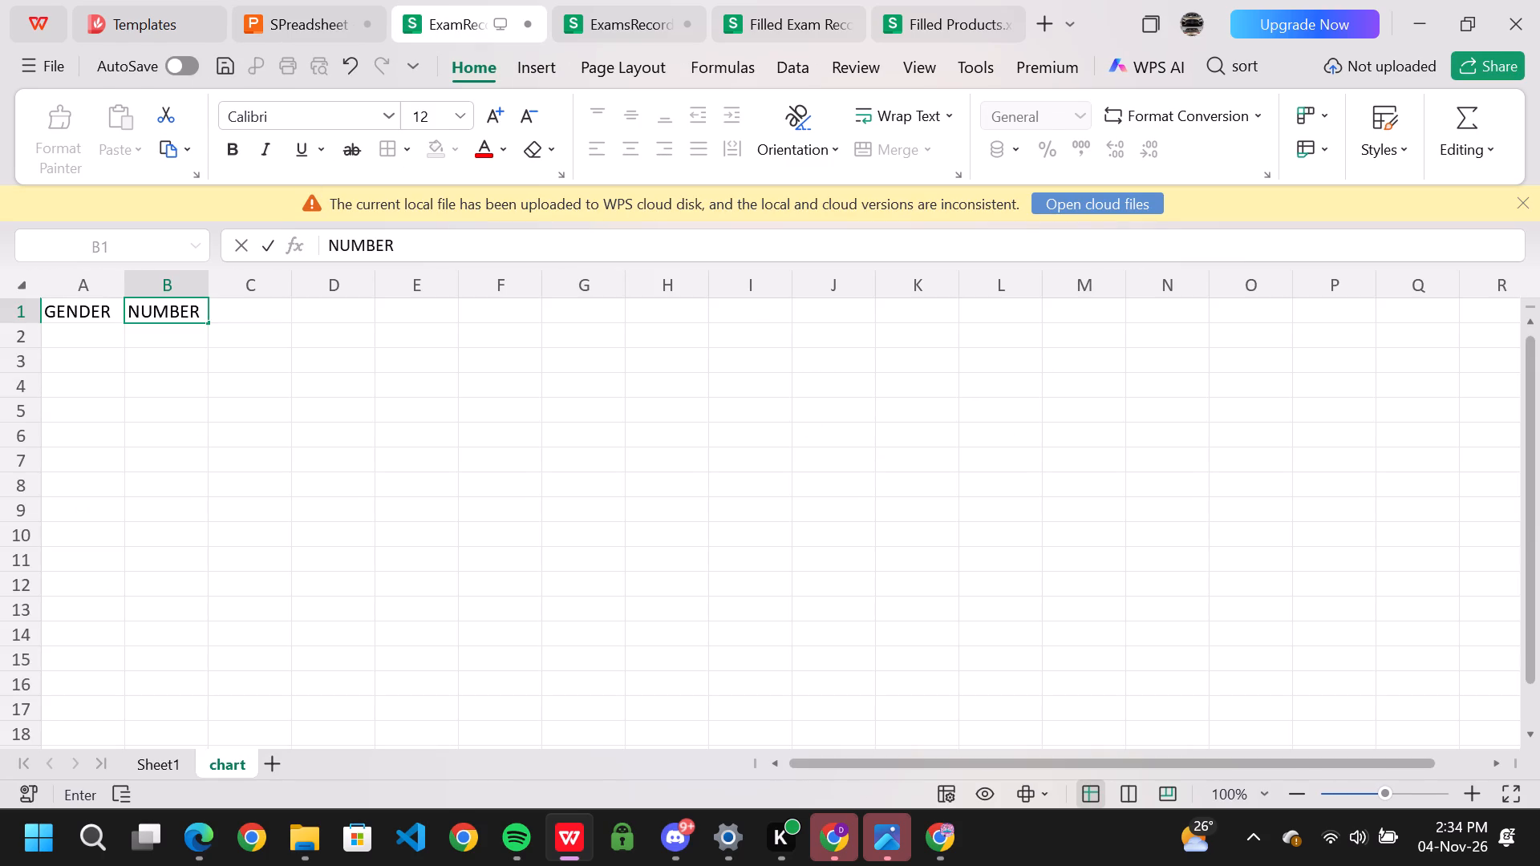
key("space")
type("oF")
key("BackSpace")
key("BackSpace")
key("BackSpace")
key("BackSpace")
key("BackSpace")
key("BackSpace")
key("BackSpace")
key("BackSpace")
key("BackSpace")
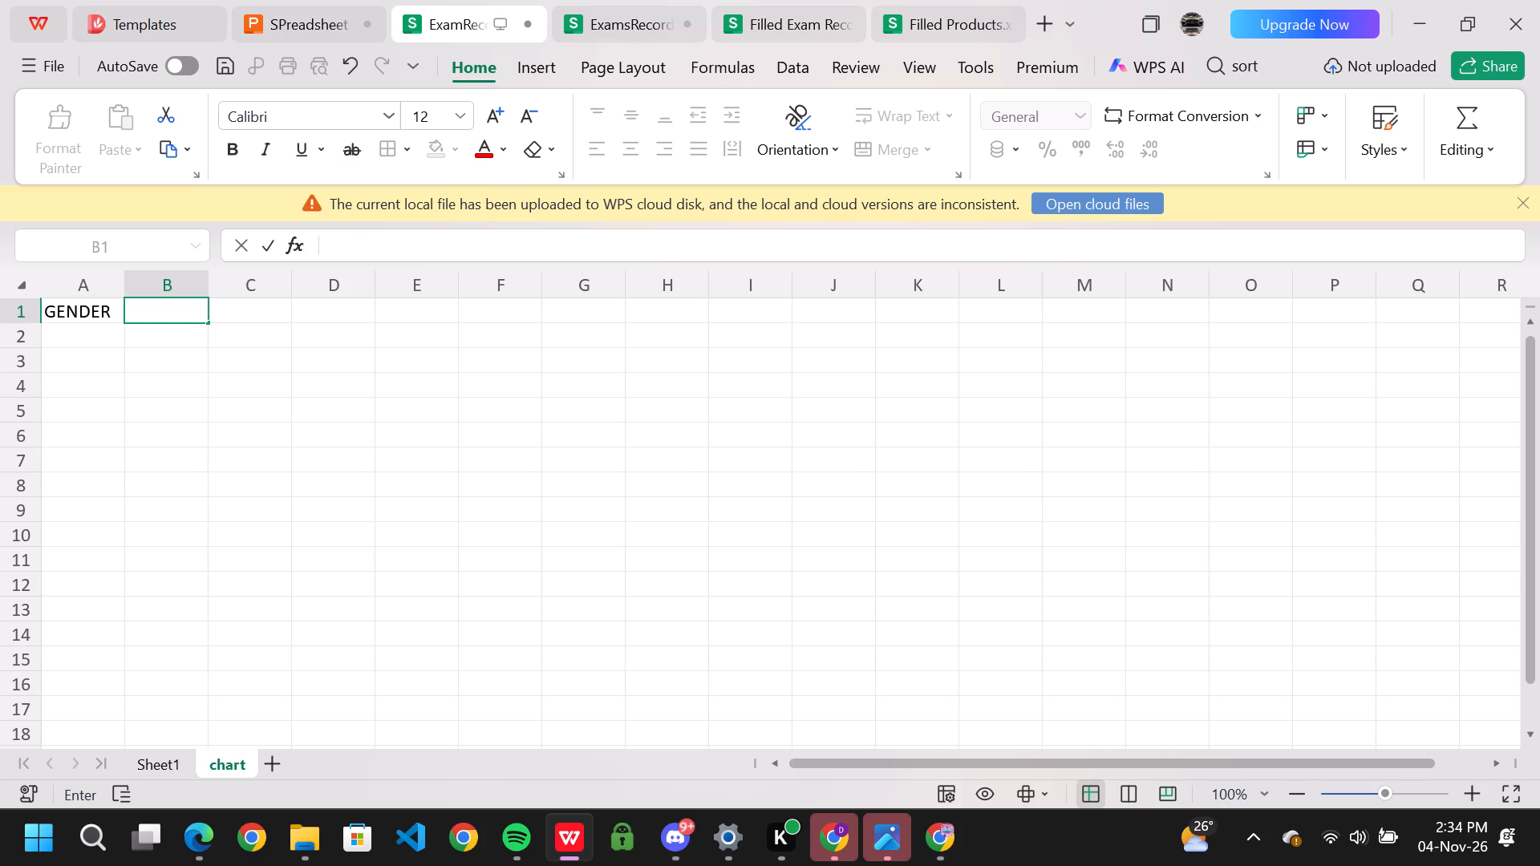
type("Num")
type("ber of students")
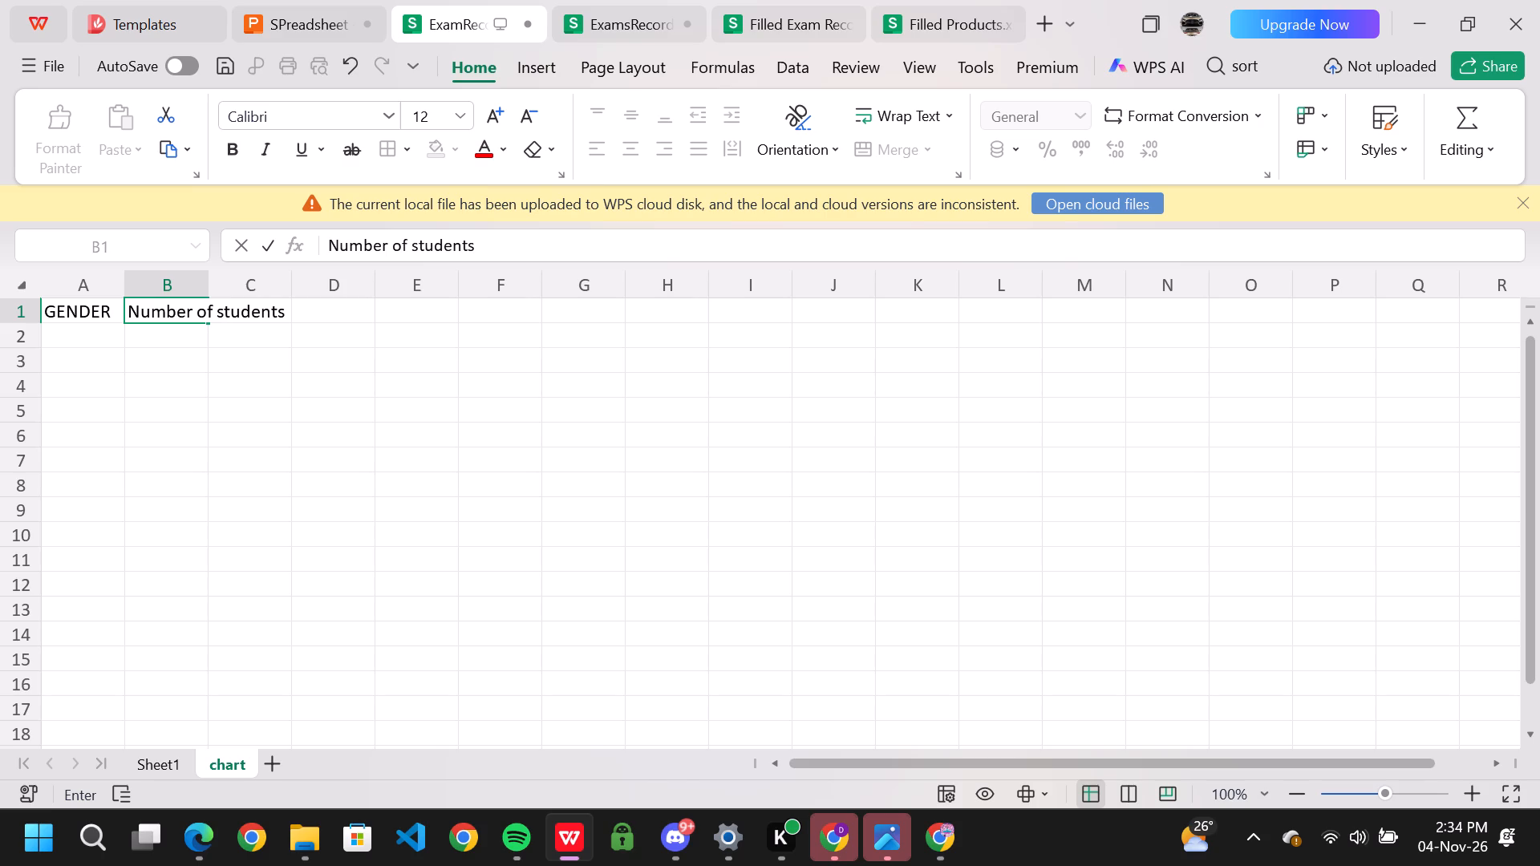
Change the heading in cell A1 to "Gender" in sentence case.
left_click(75, 302)
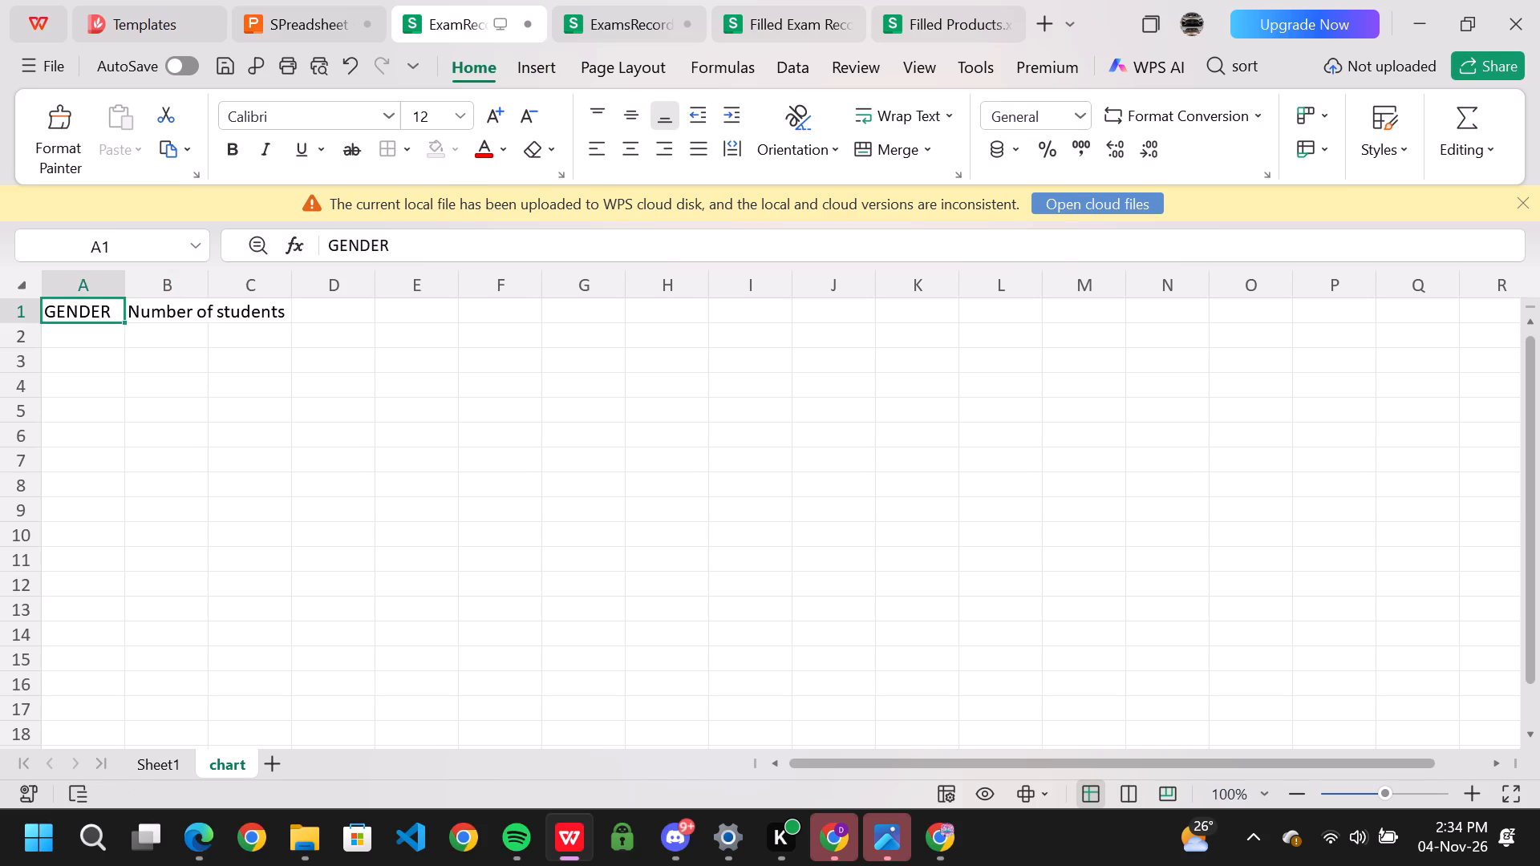
left_click(91, 306)
double_click(103, 310)
left_click(119, 312)
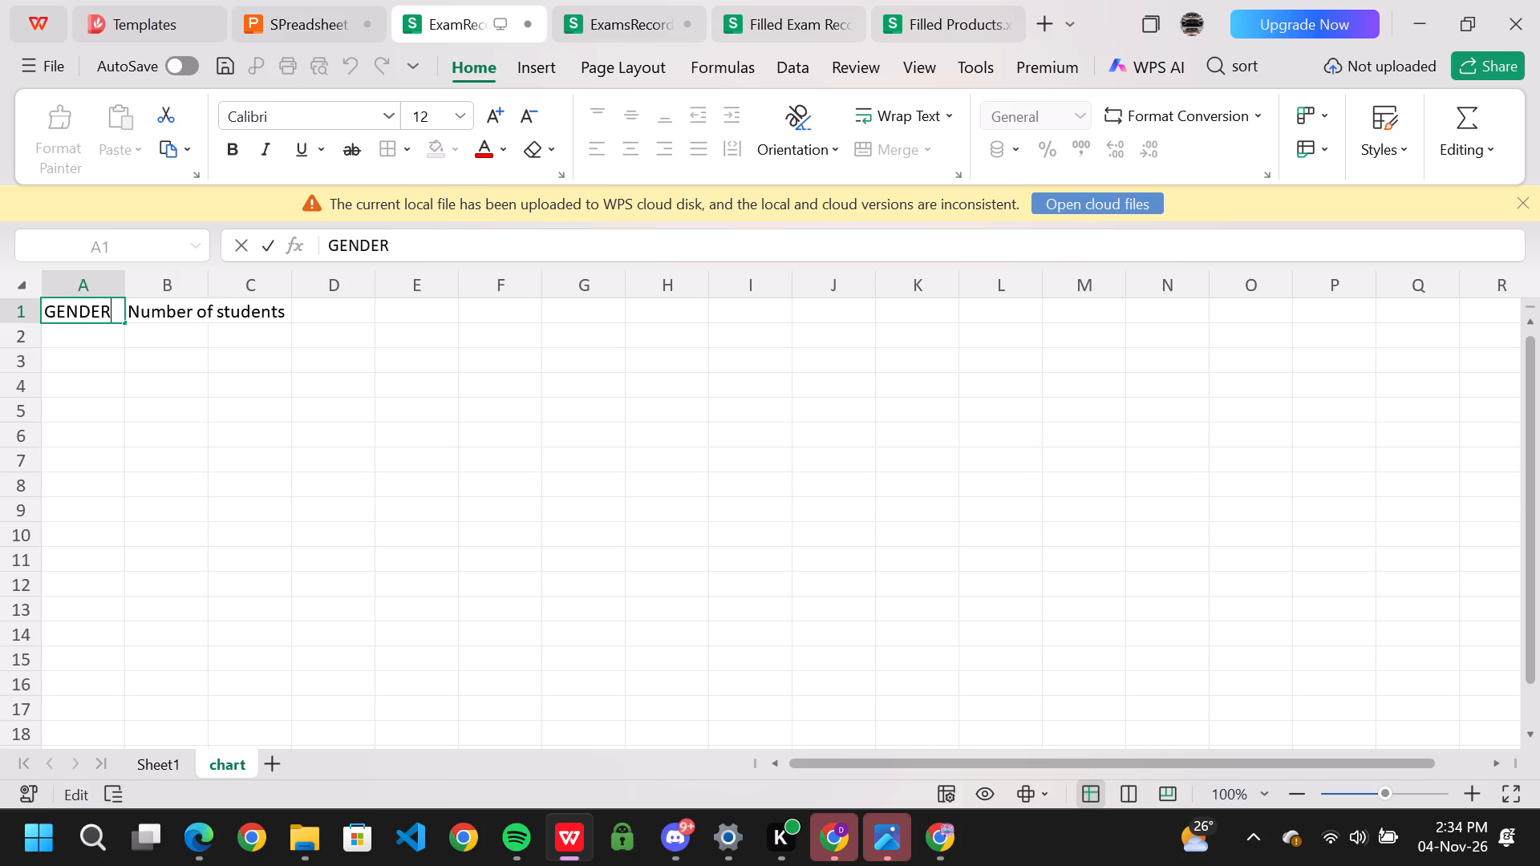
key("BackSpace")
key("BackSpace")
key("BackSpace")
key("BackSpace")
key("BackSpace")
type("ender")
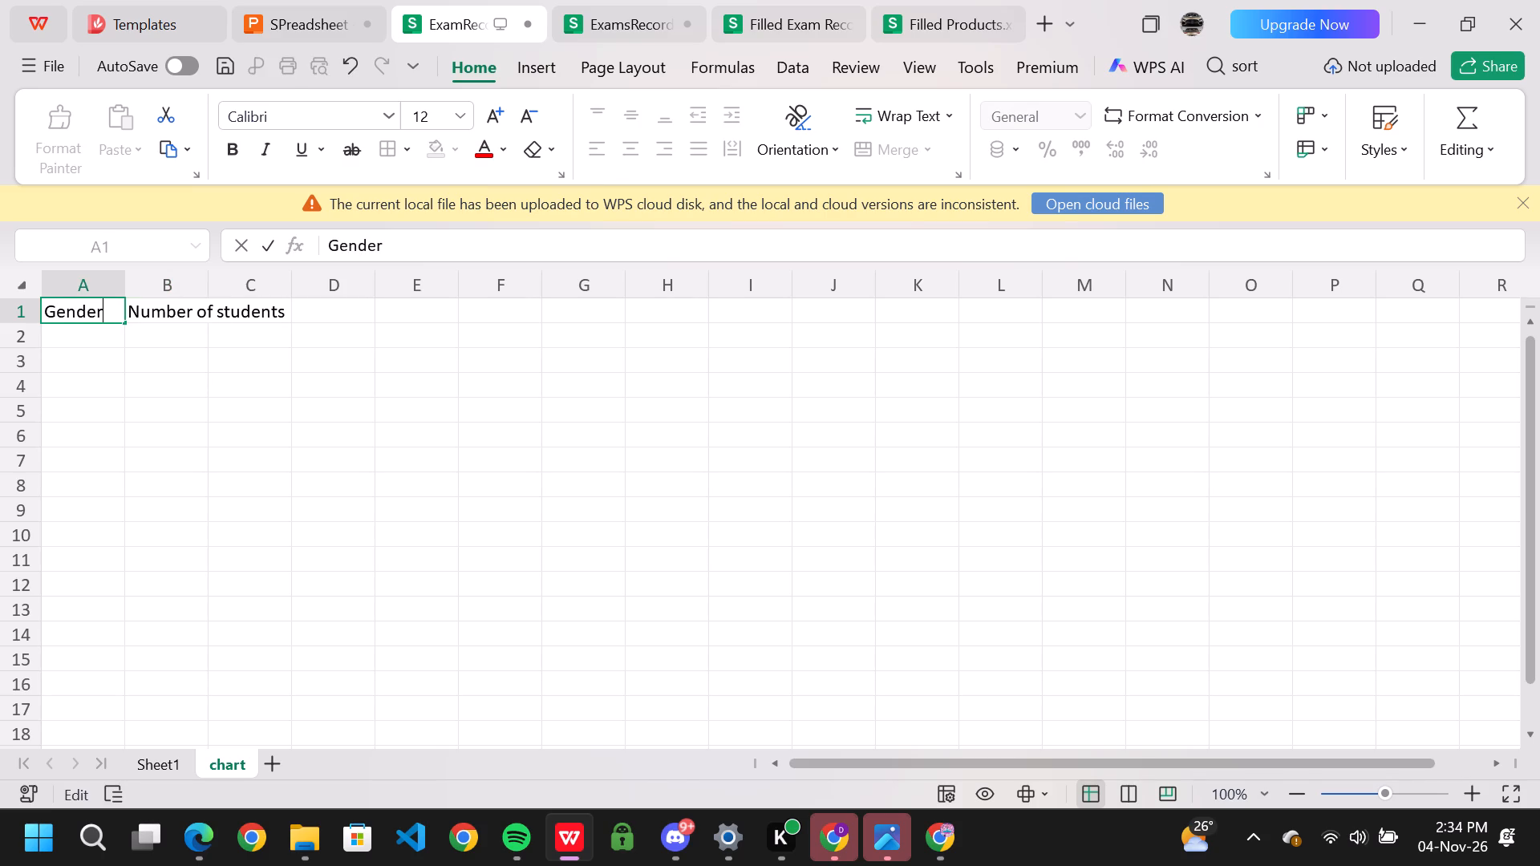
Widen column B of the chart sheet so that the whole heading fits inside it.
left_click(165, 321)
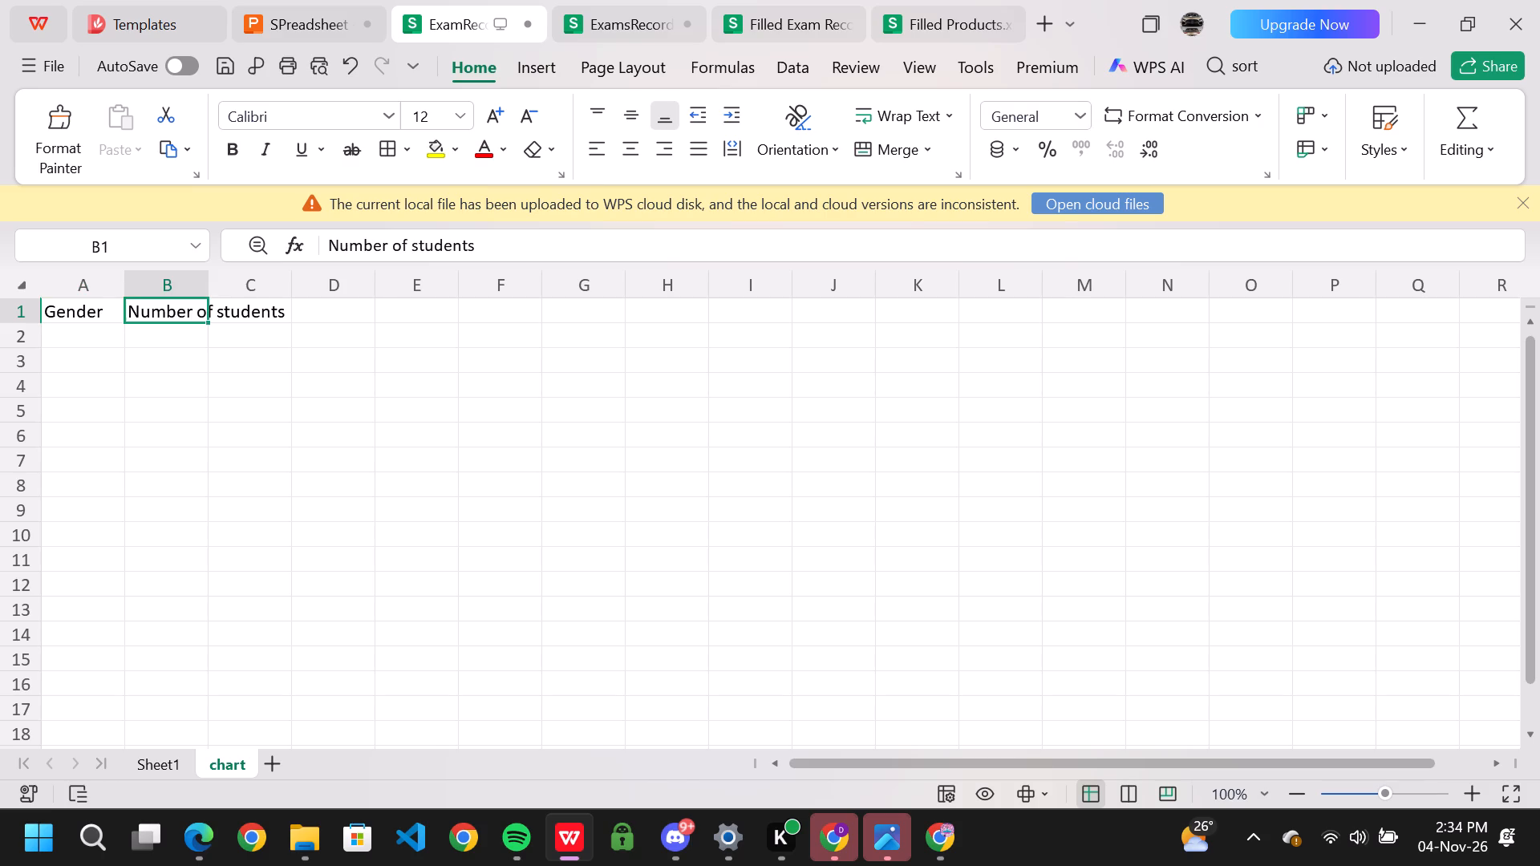
left_click_drag(210, 290, 320, 278)
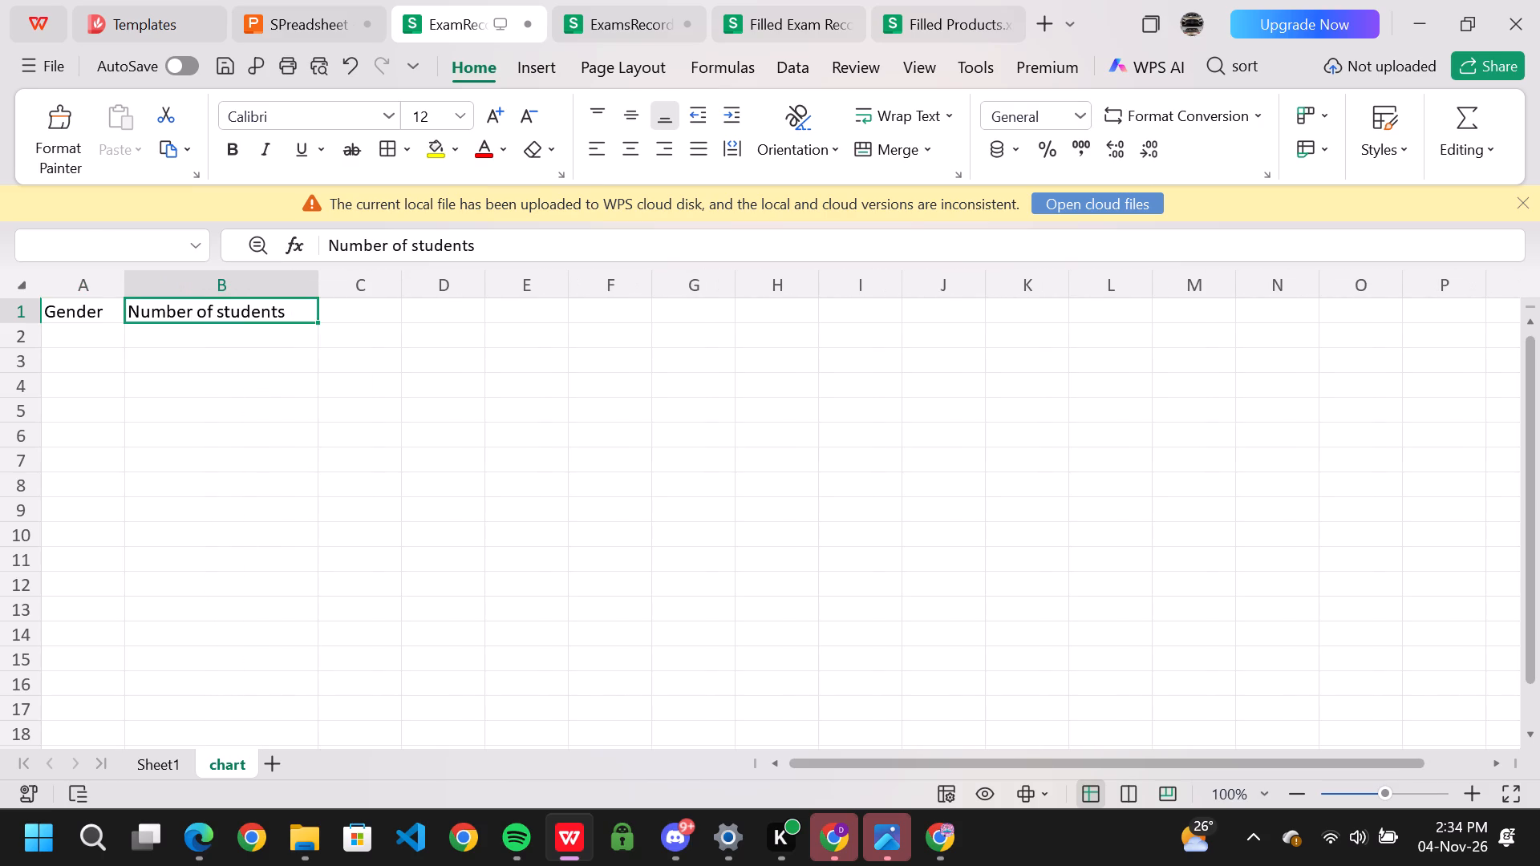
left_click(87, 316)
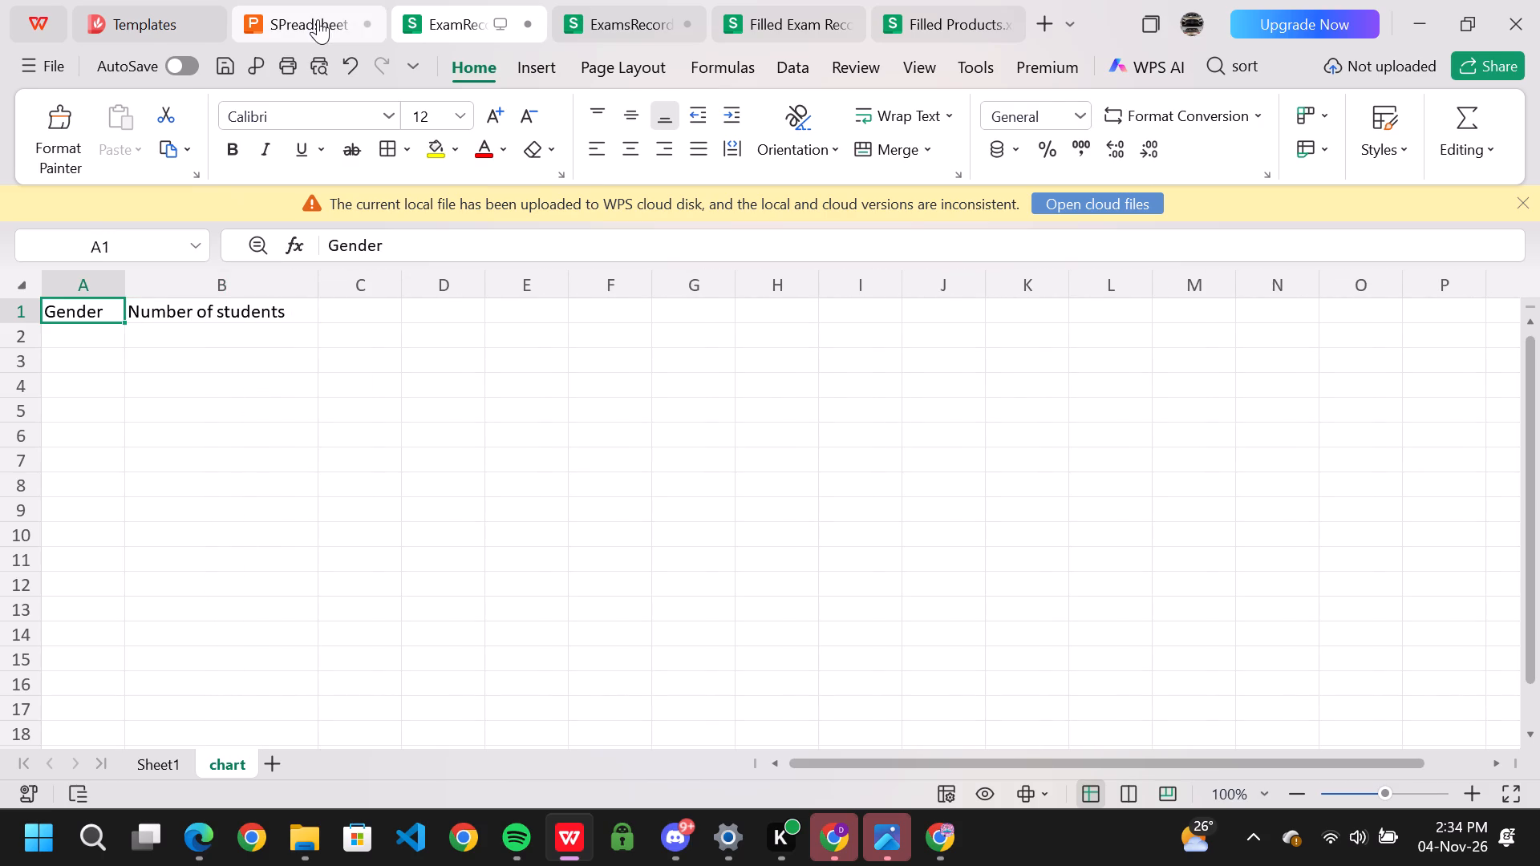
In the presentation, move the worksheet picture on Class Exercise slide 33 down, clear of the item 2 text.
left_click(318, 19)
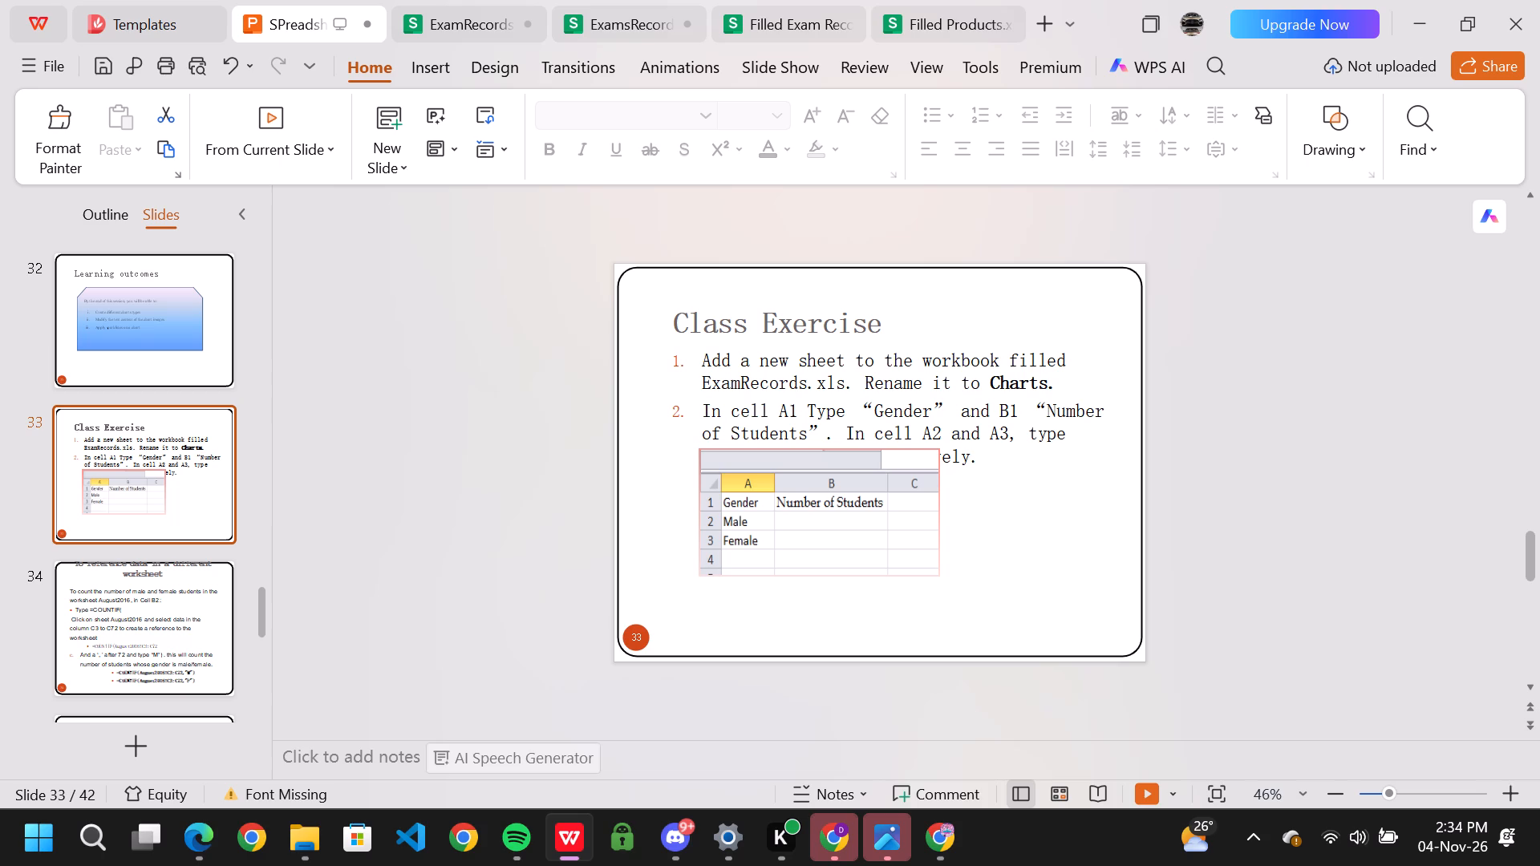
left_click_drag(857, 489, 856, 570)
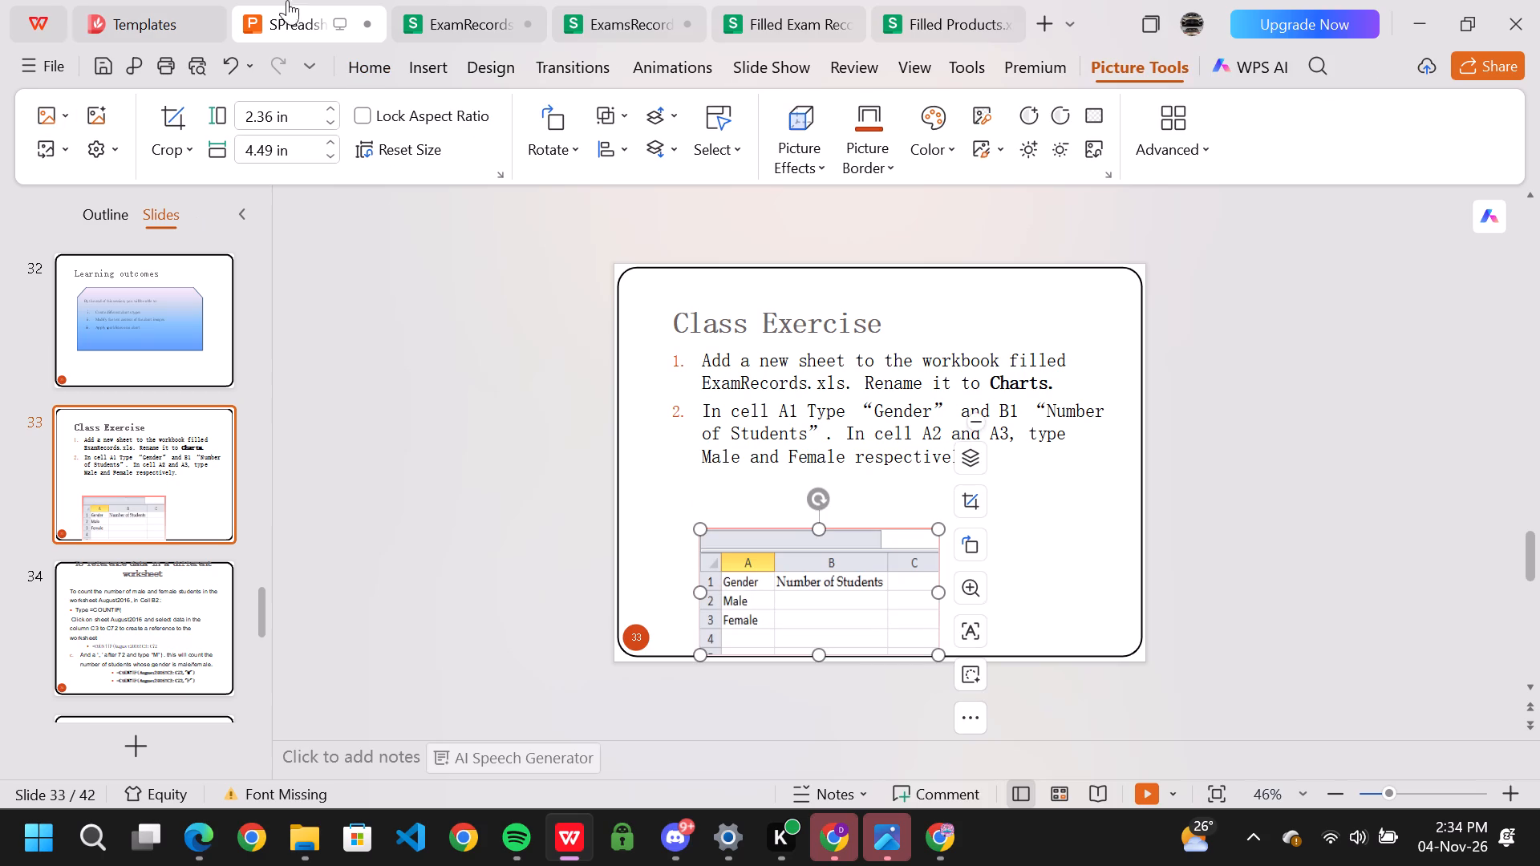
On the ExamRecords chart sheet, enter "Male" in cell A2 and "Female" in cell A3.
left_click(424, 20)
left_click(74, 340)
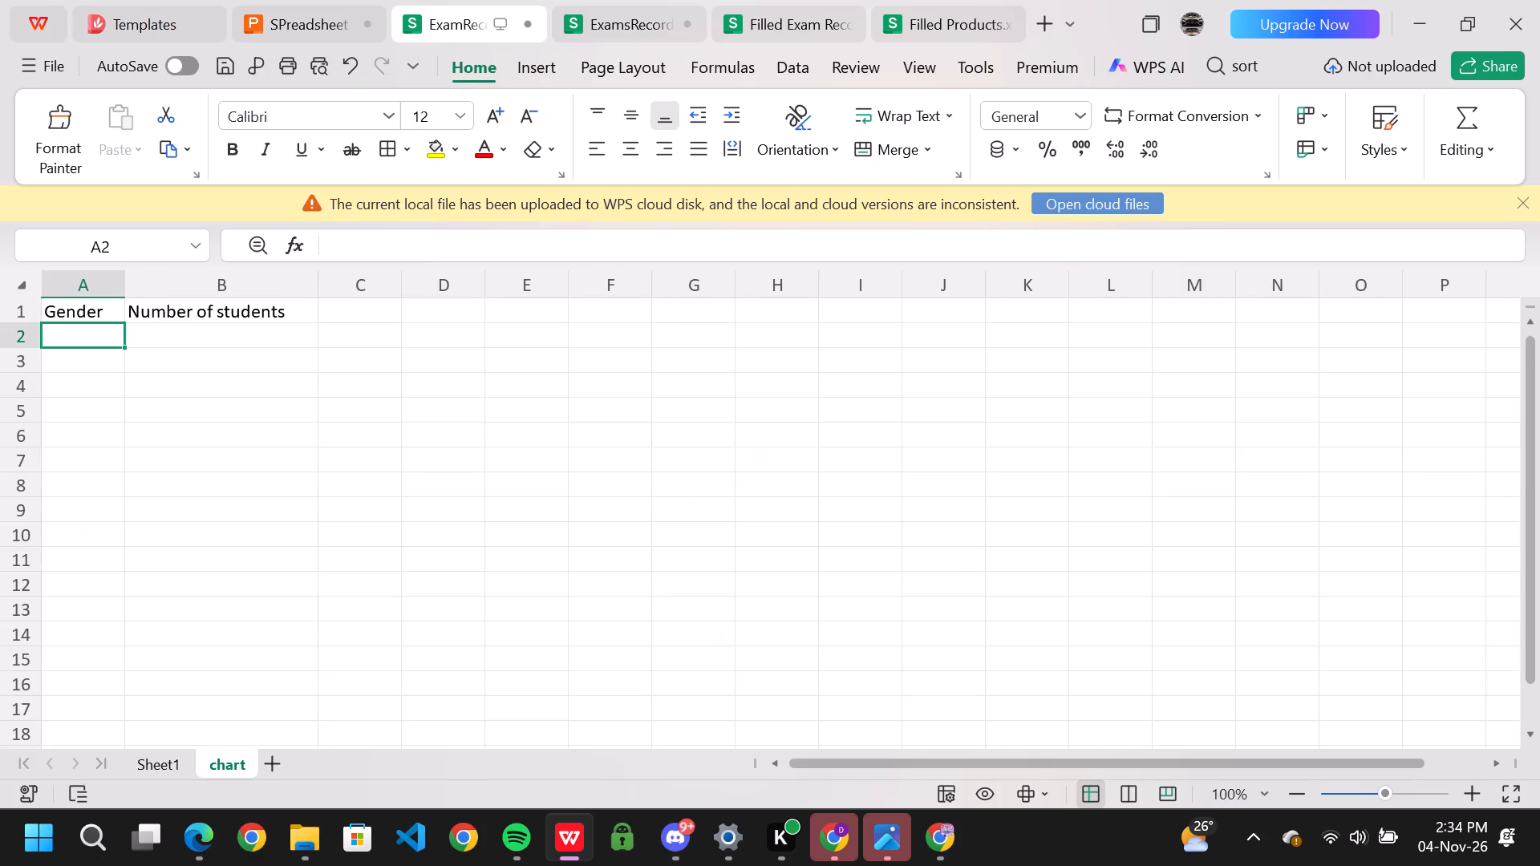
type("Male")
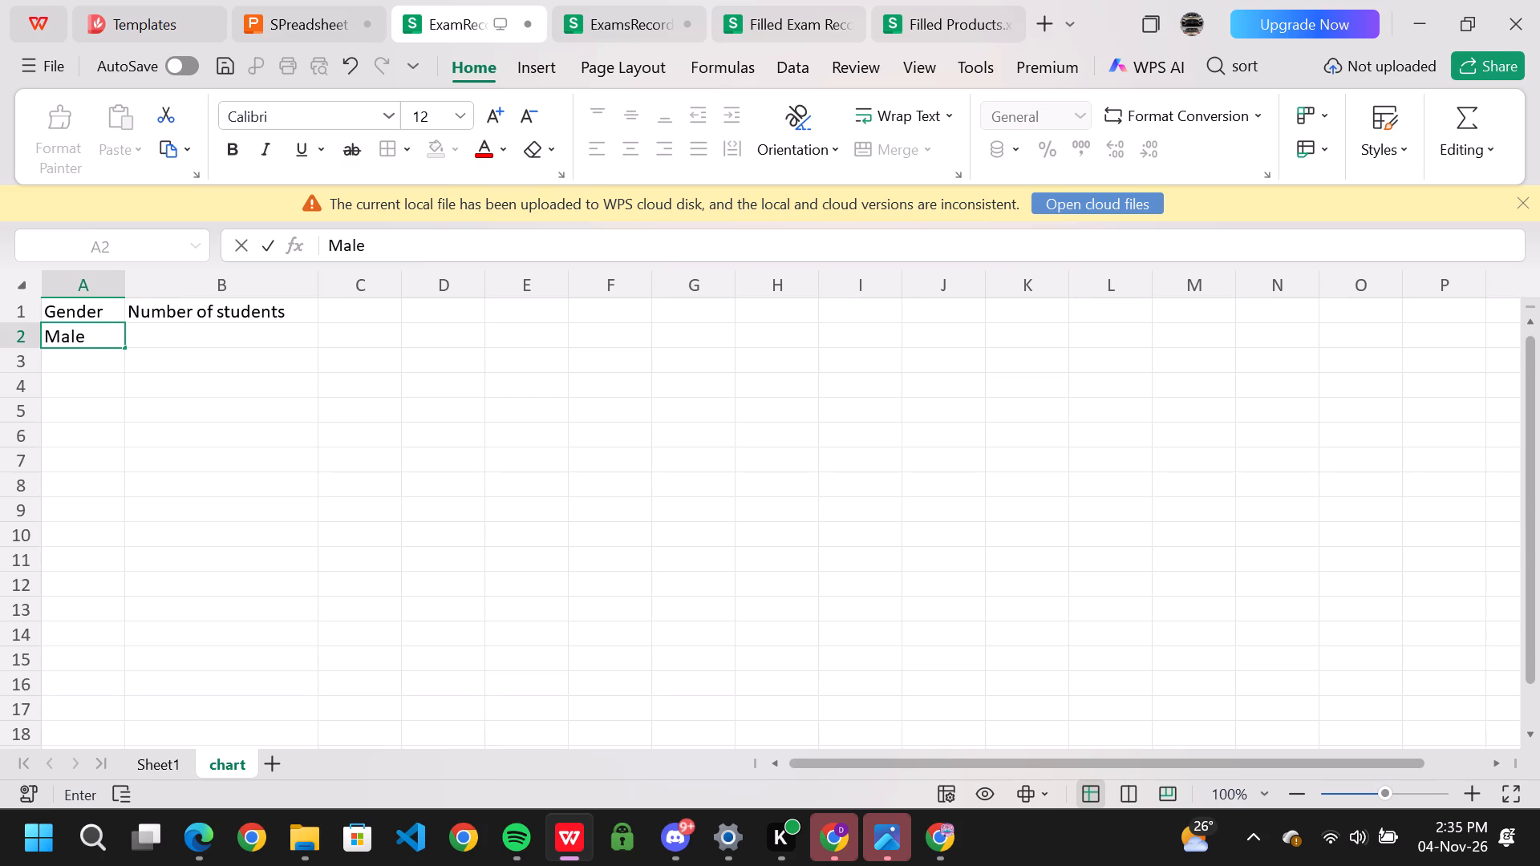
left_click(55, 362)
type("Fe")
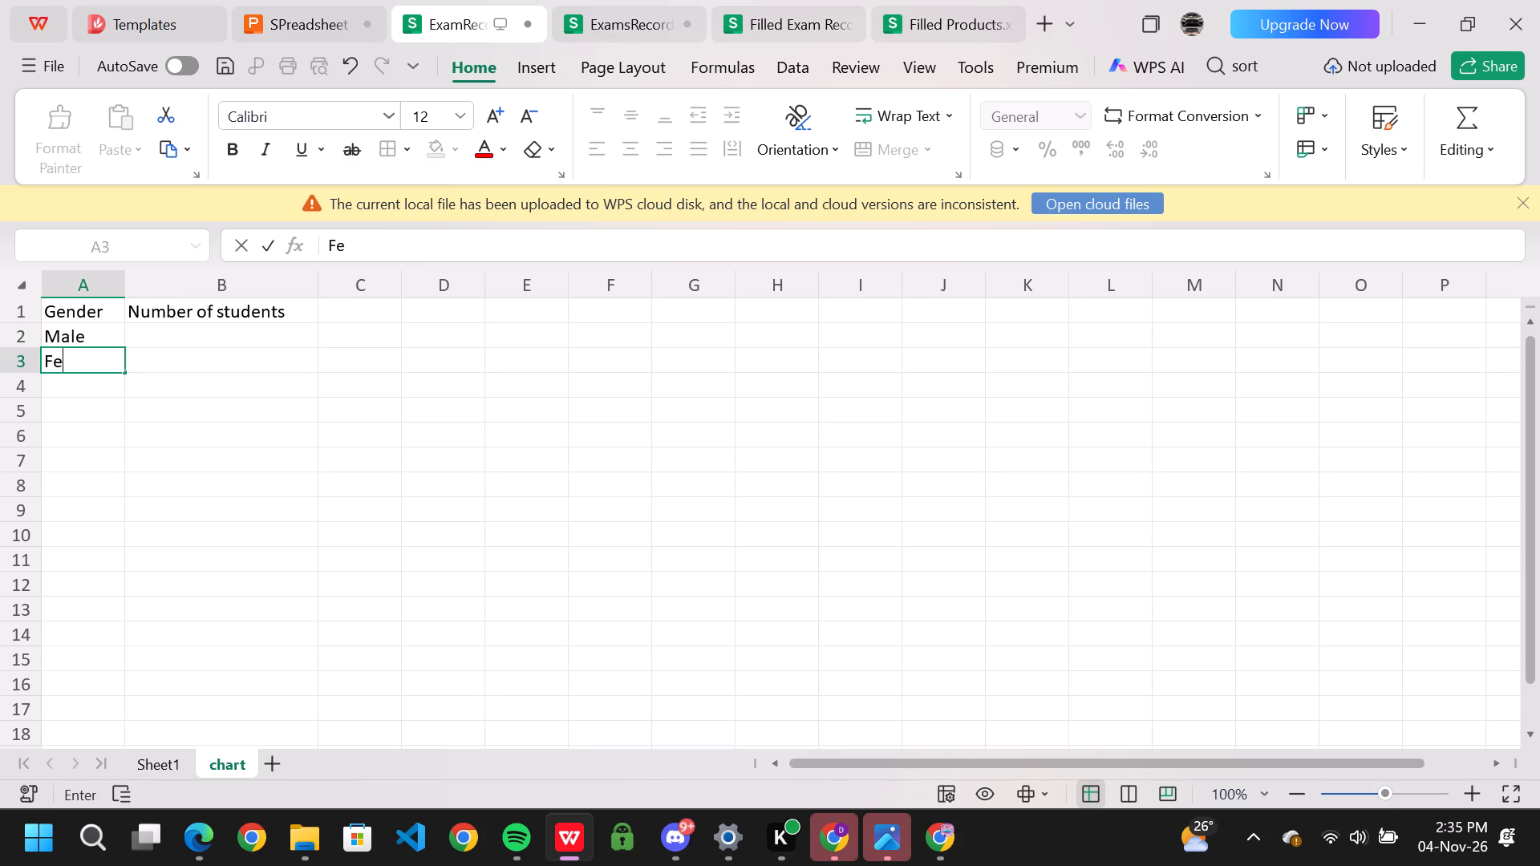
type("male")
left_click(188, 359)
In the presentation, view slide 34 on referencing data in a different worksheet, and go back to slide 33.
left_click(330, 34)
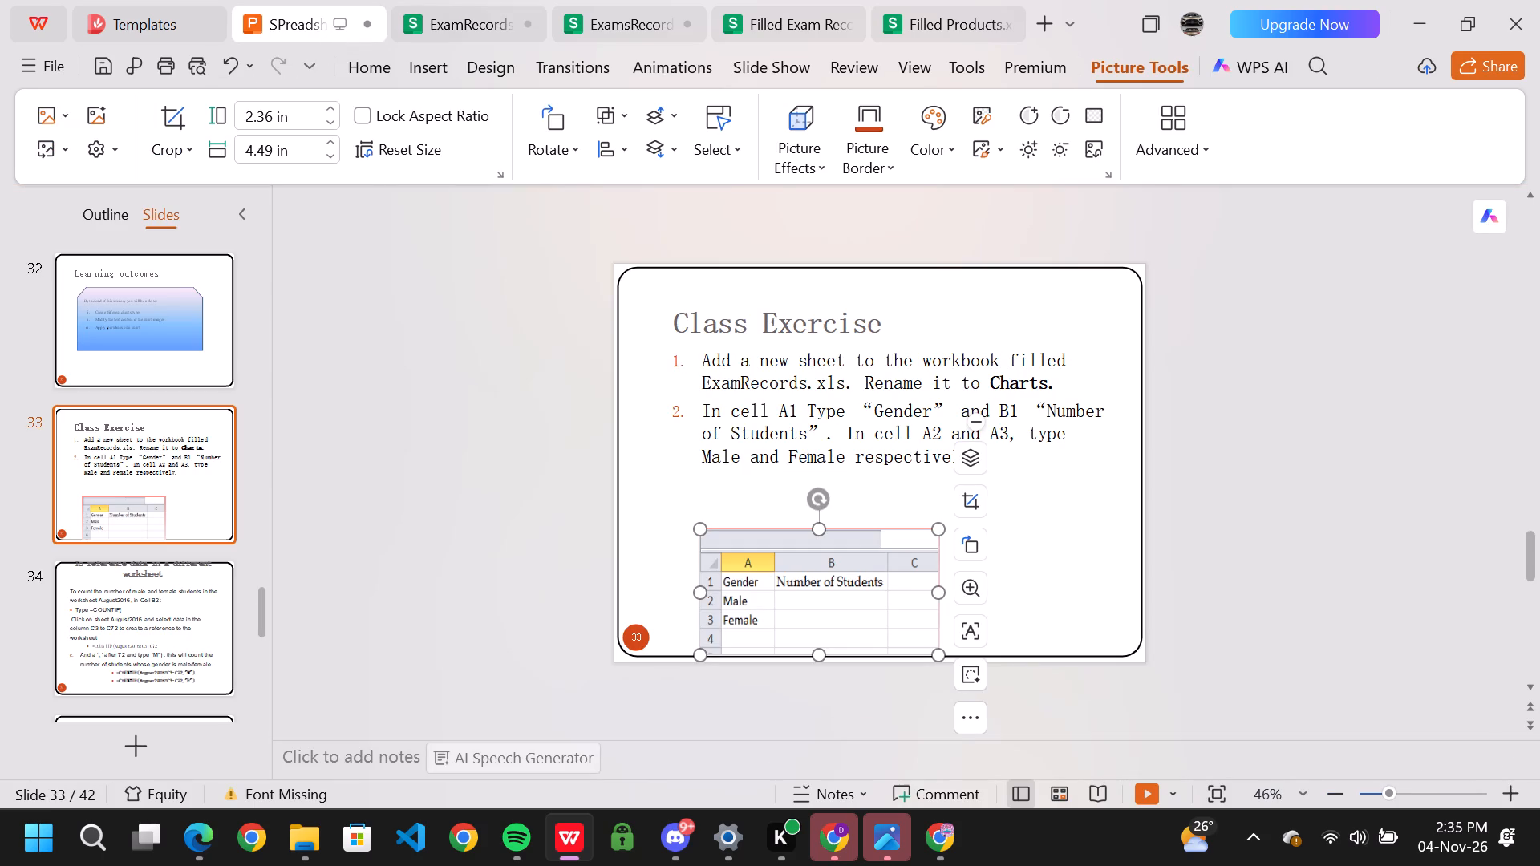
left_click(71, 595)
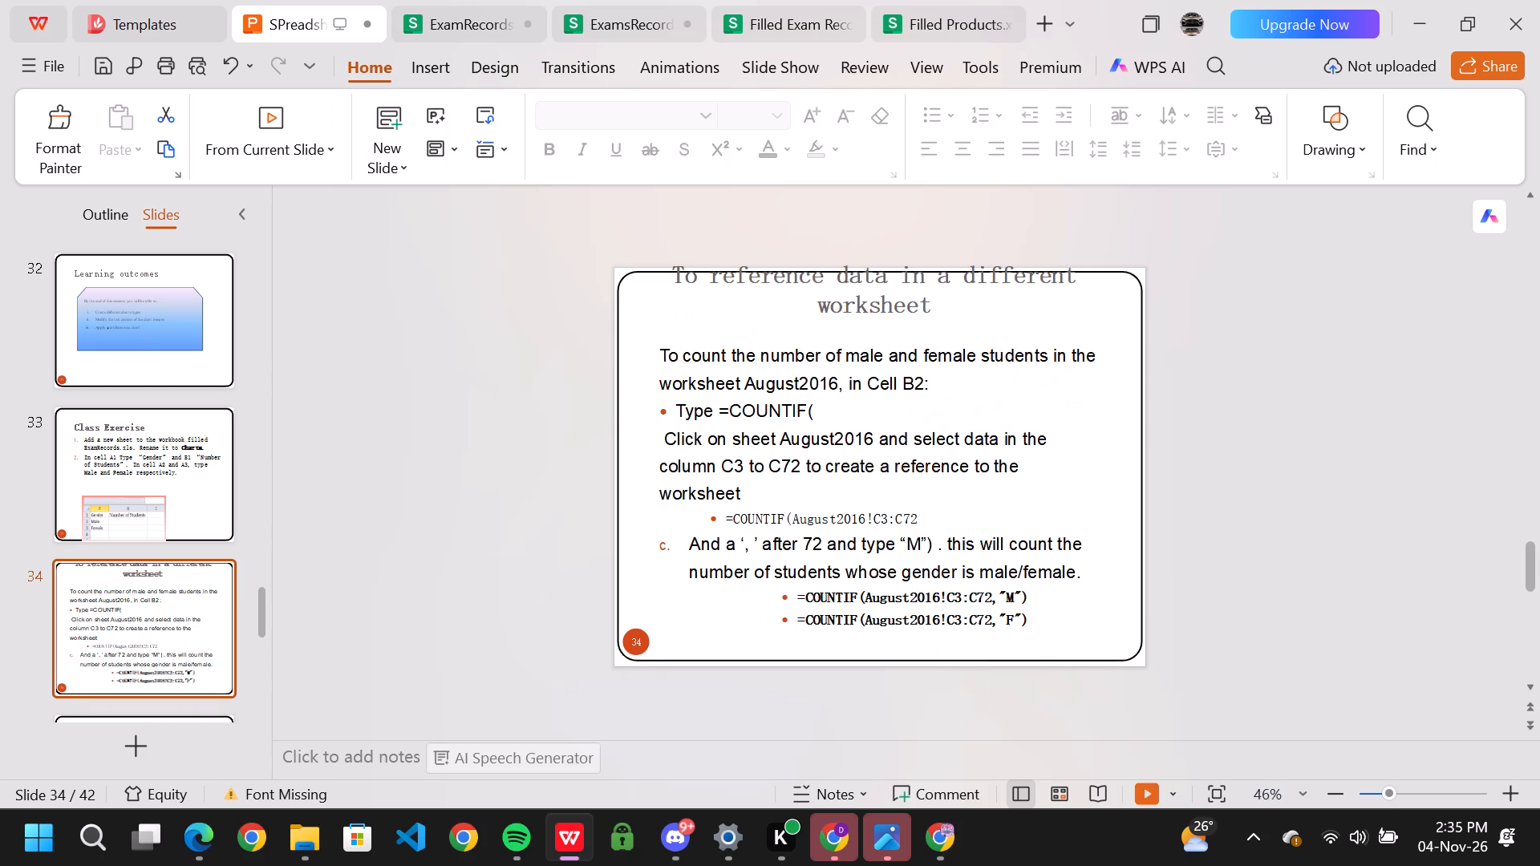
left_click(138, 455)
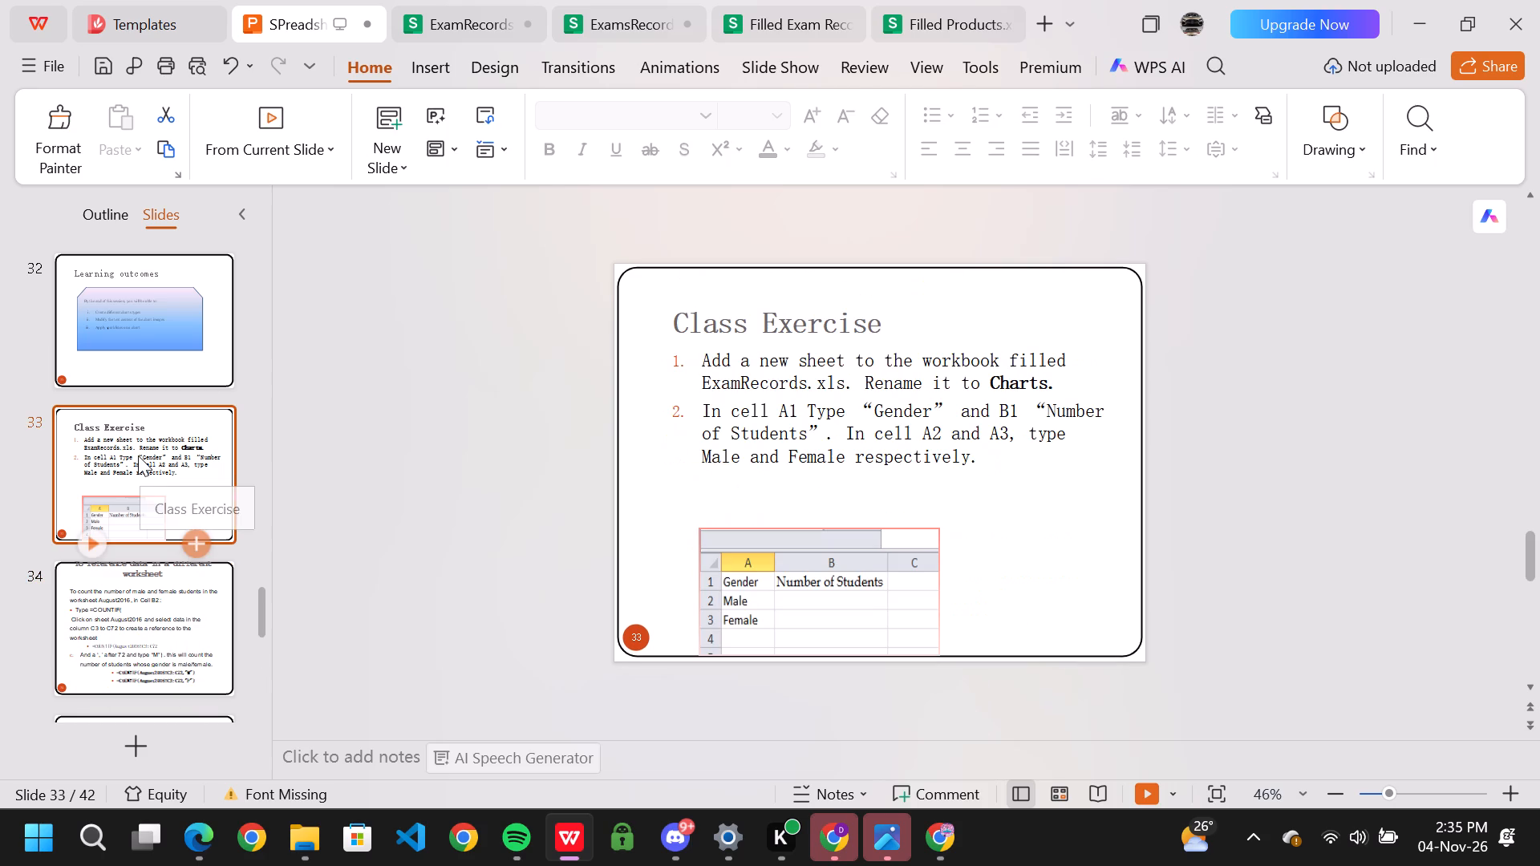
Read slides 34 and 35 of the presentation on counting male and female students with COUNTIF from another worksheet.
left_click(110, 640)
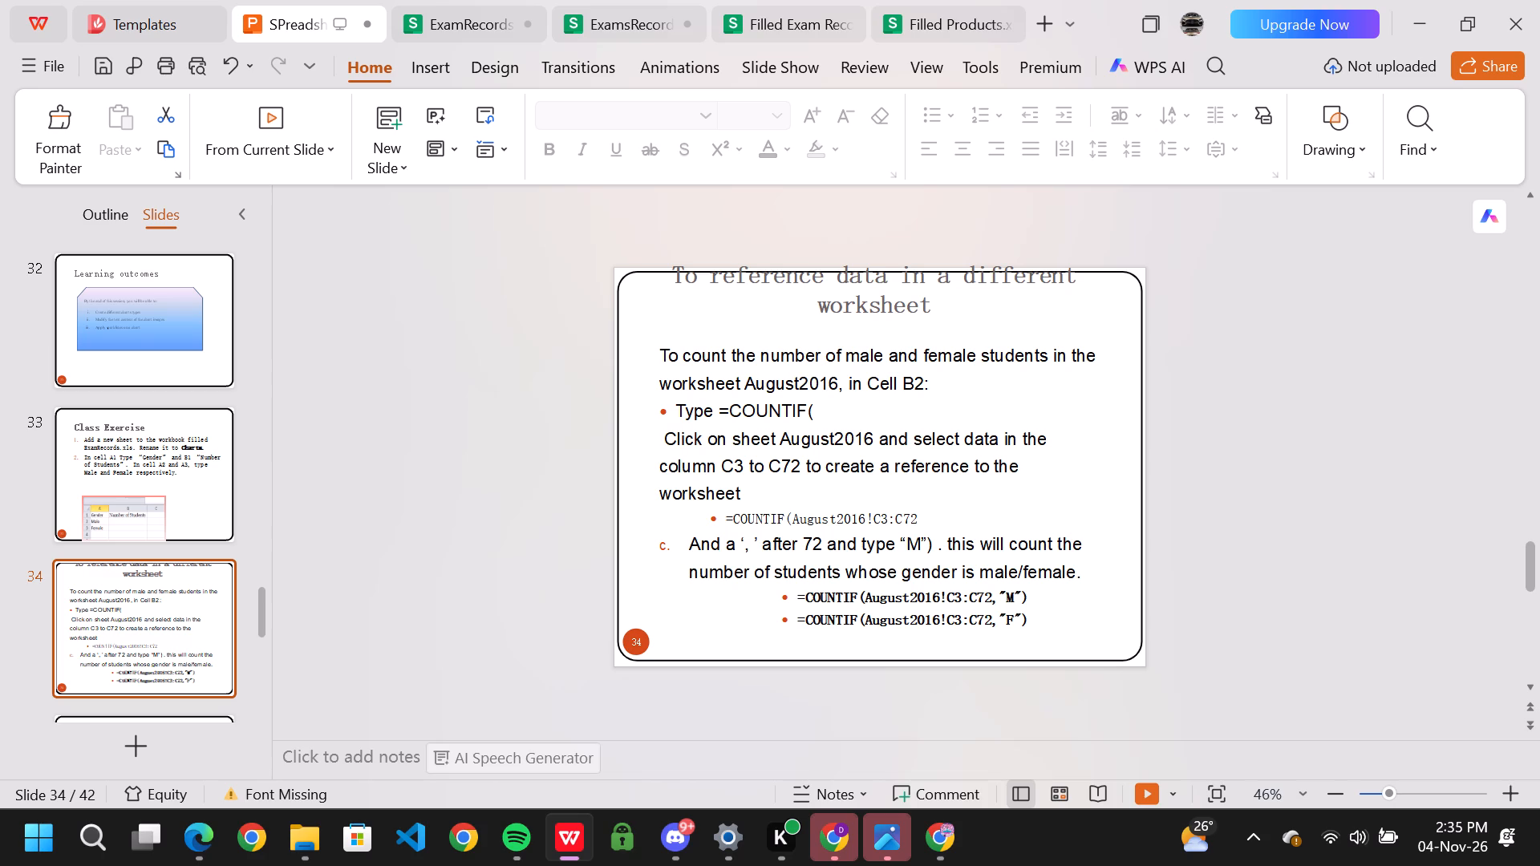
scroll(114, 614, "down", 1)
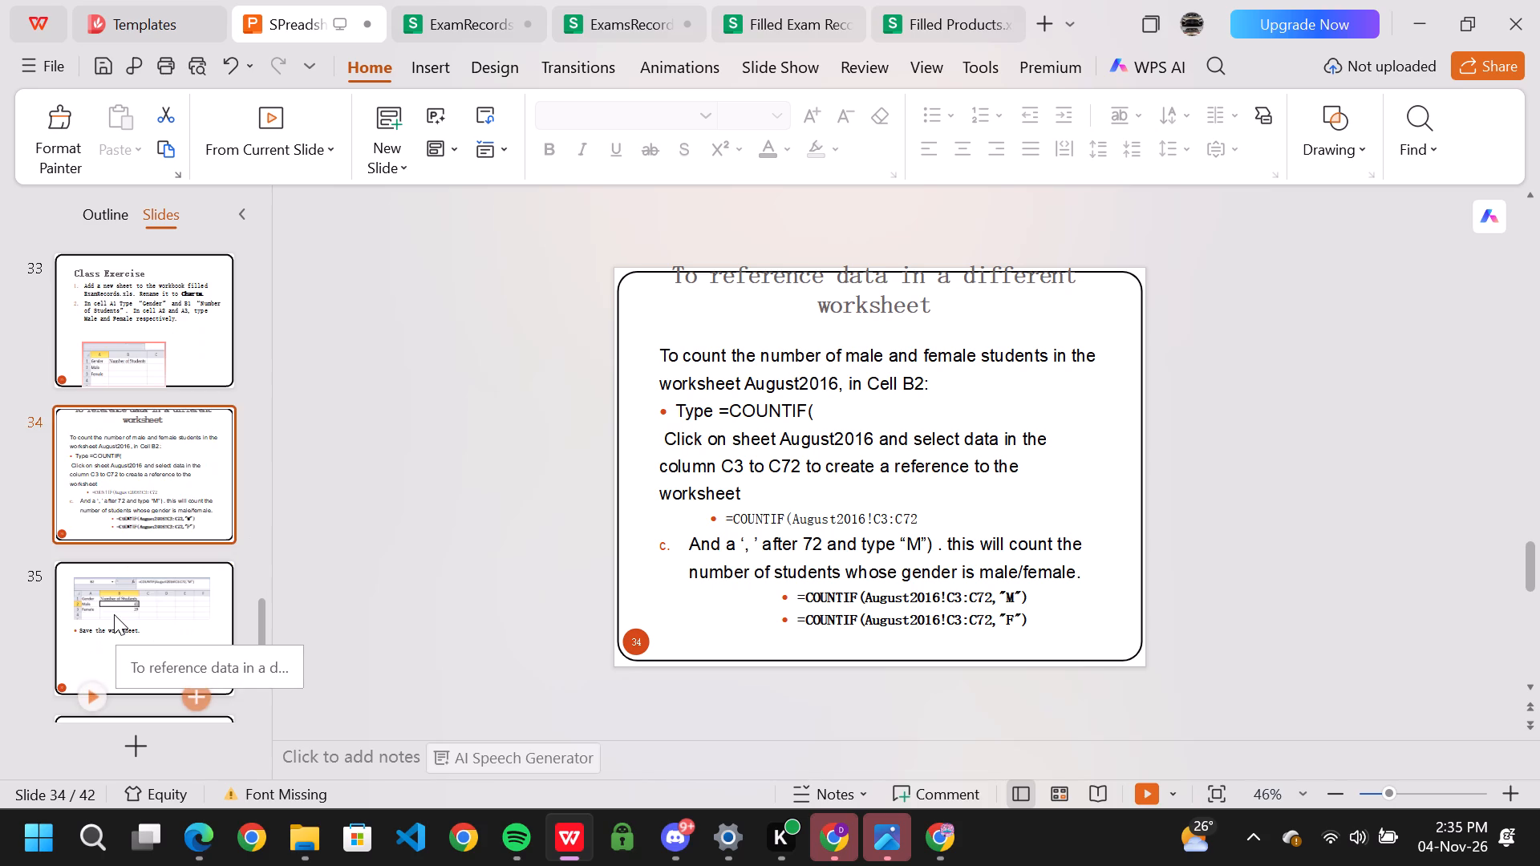
left_click(114, 614)
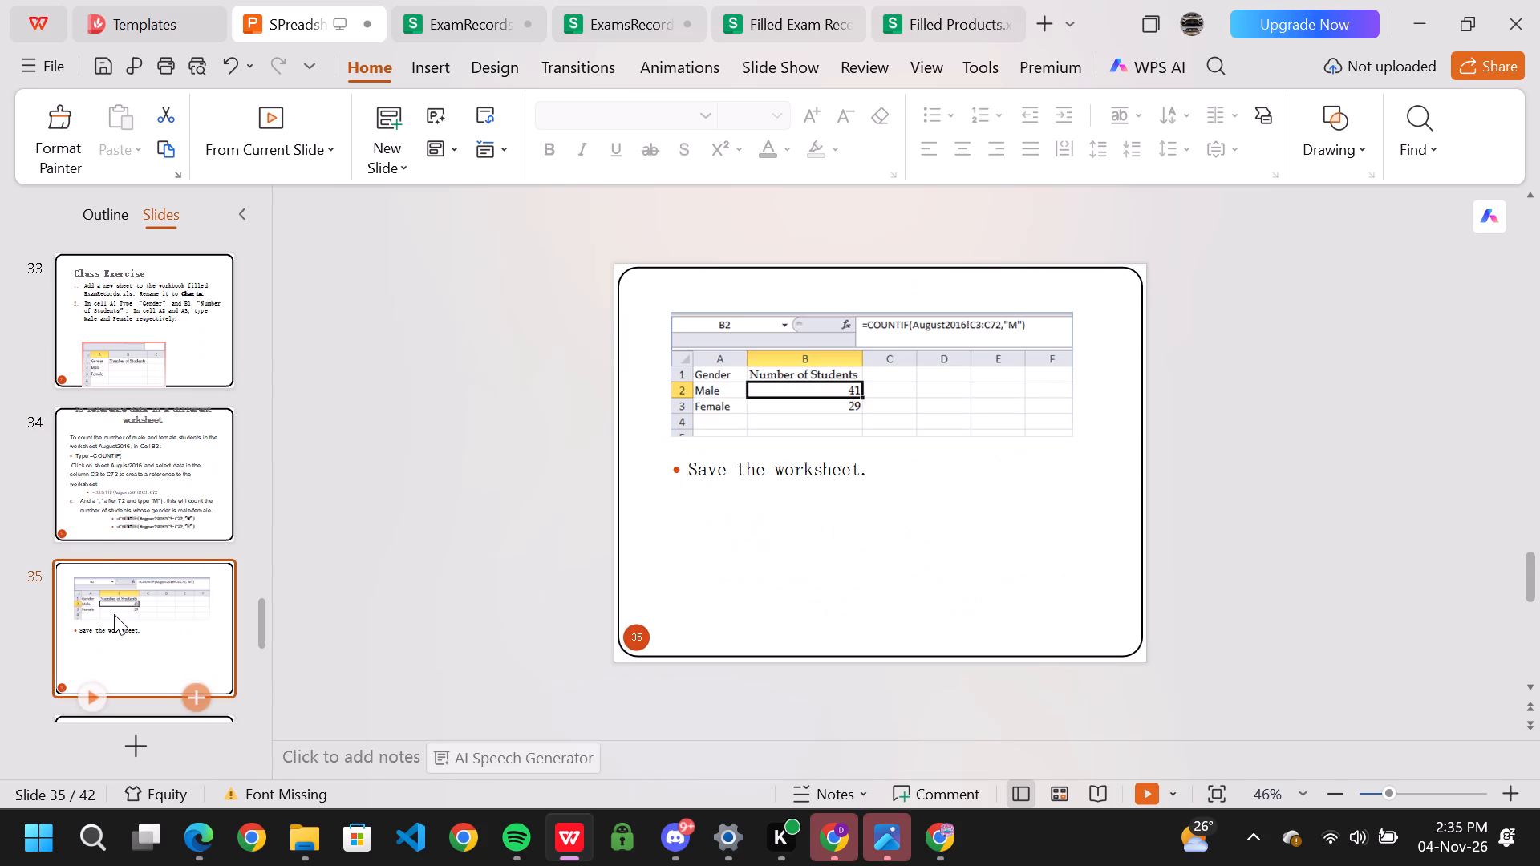
left_click(87, 455)
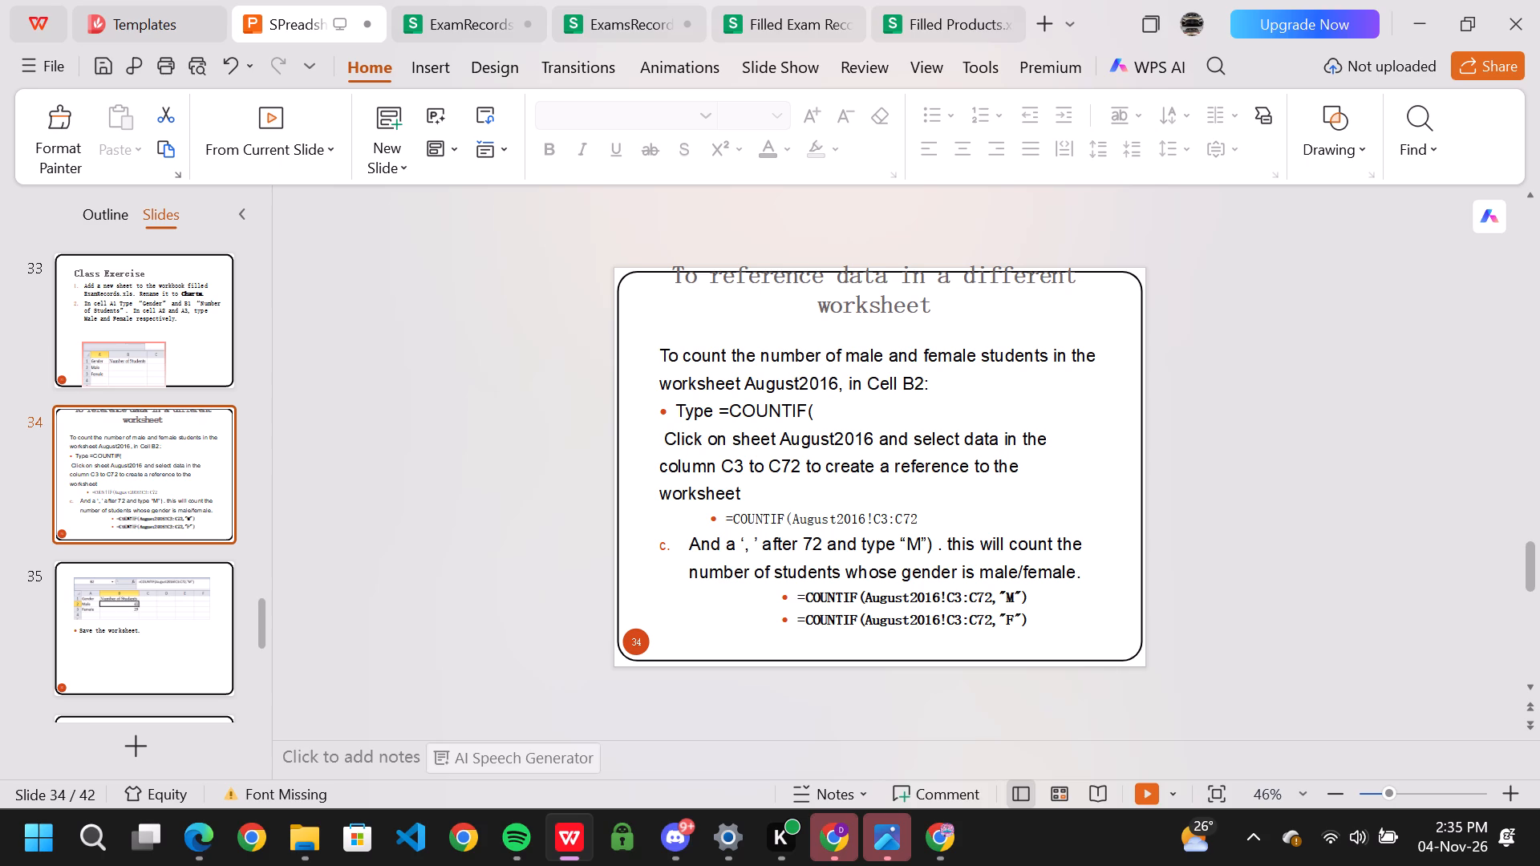
left_click_drag(675, 410, 749, 406)
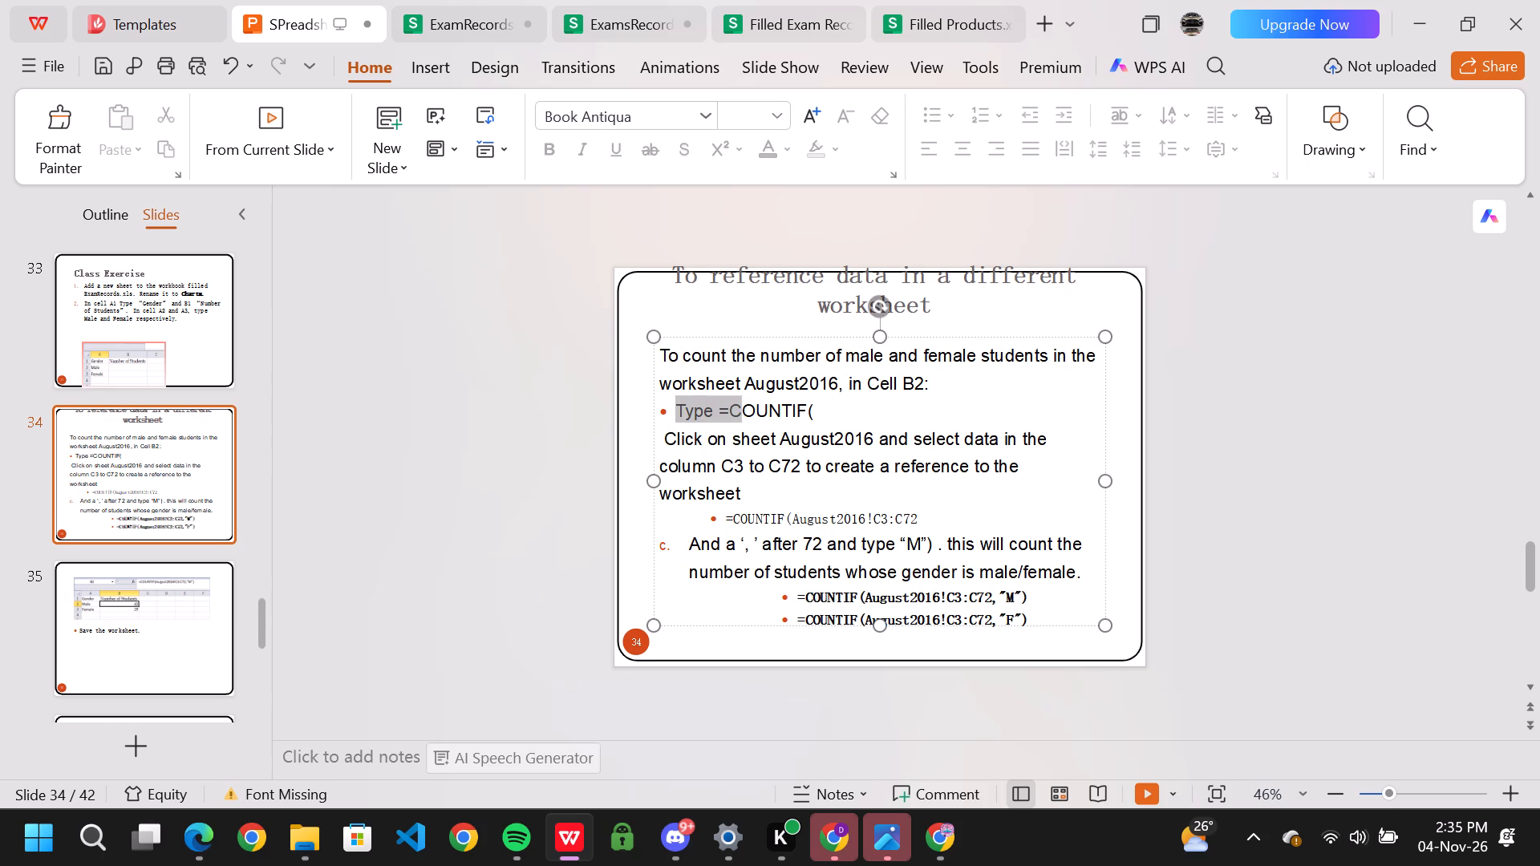
left_click_drag(749, 406, 818, 406)
left_click(119, 610)
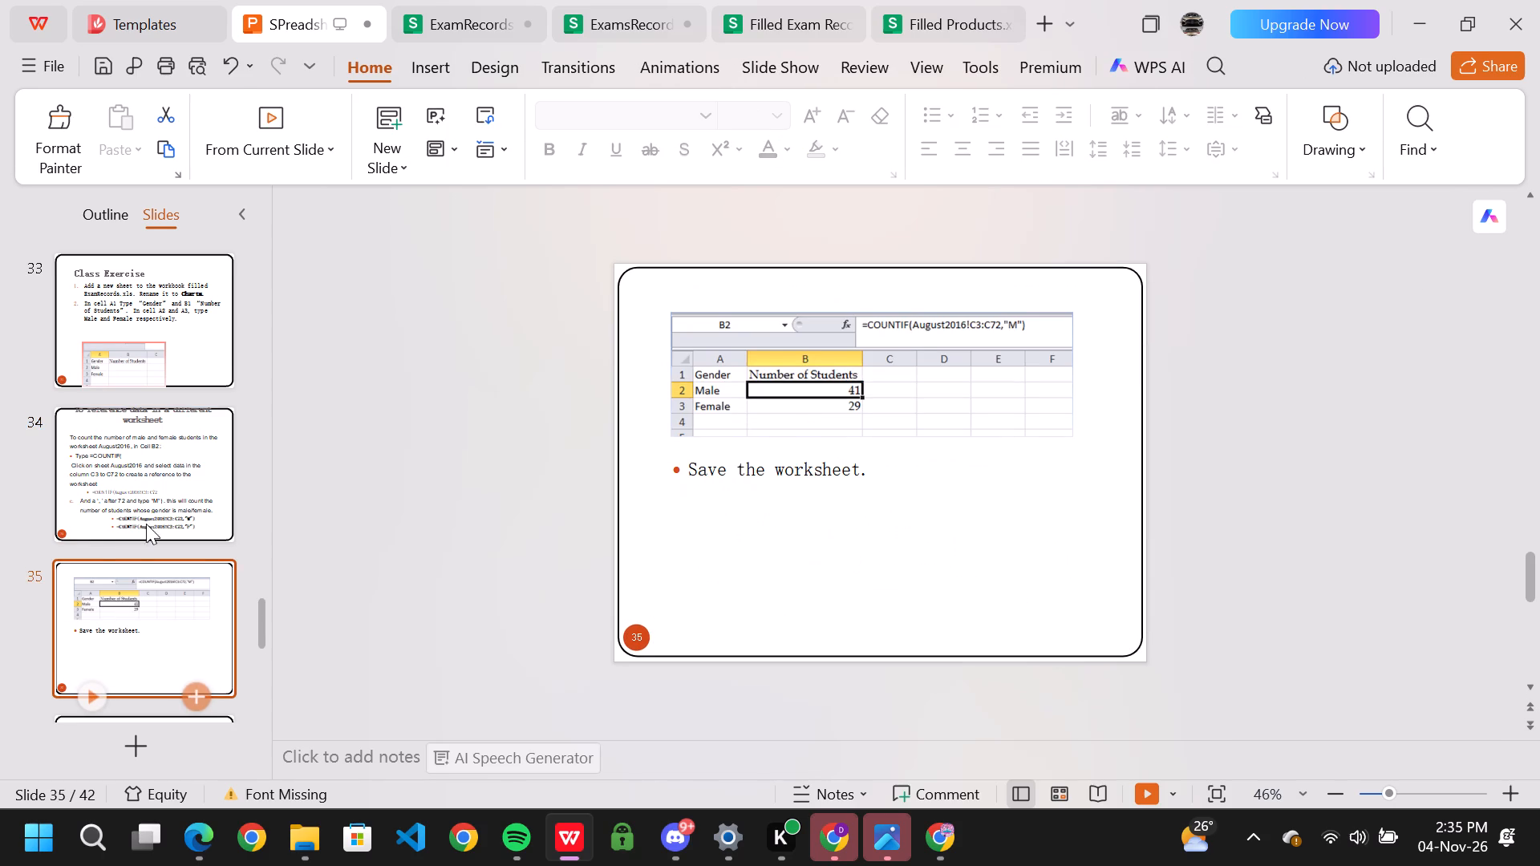
left_click(155, 495)
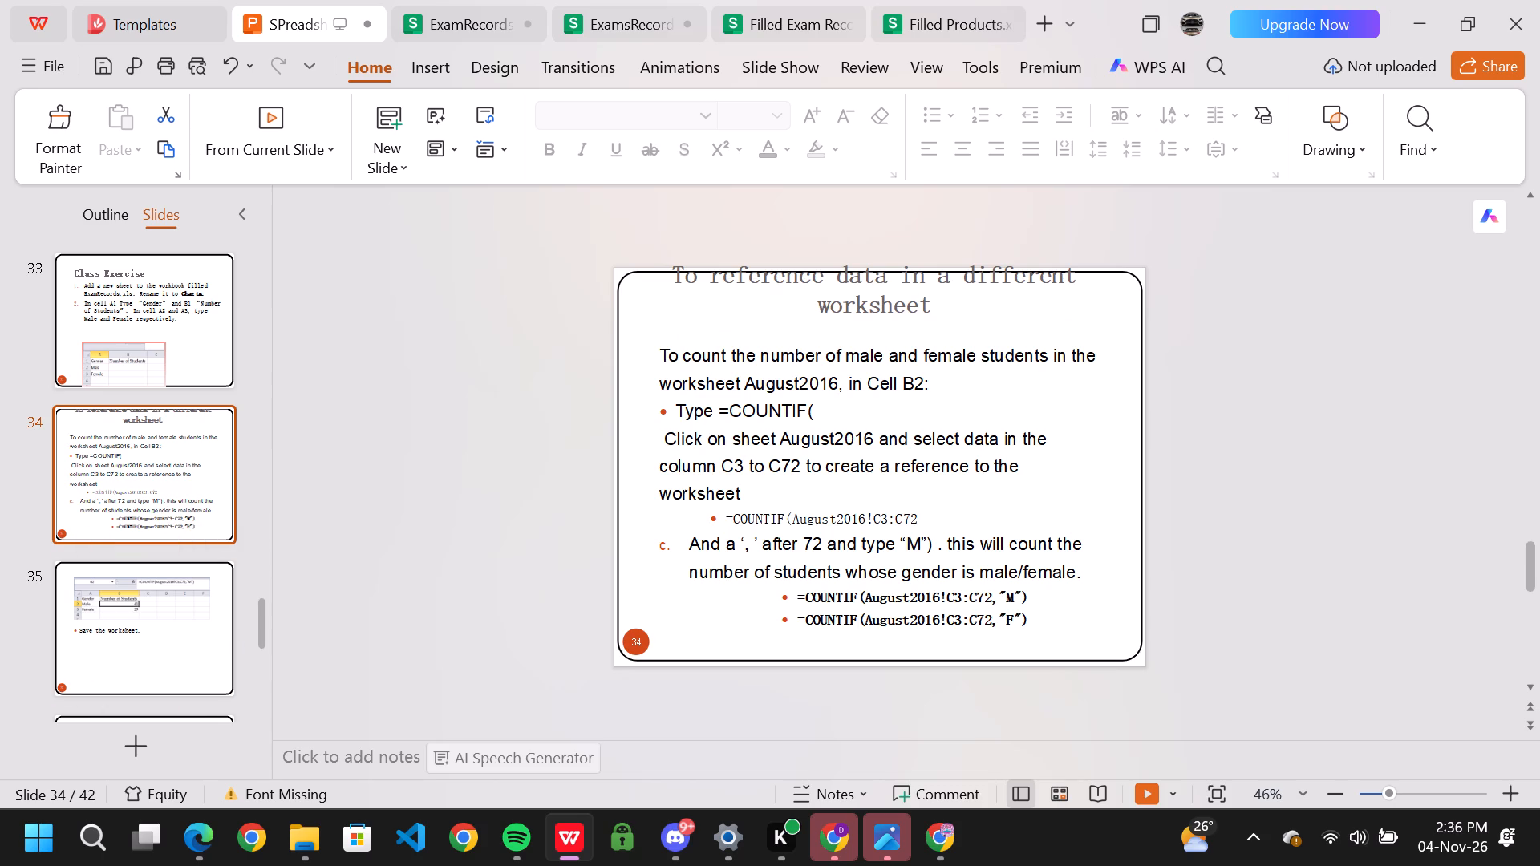
Copy =COUNTIF(August2016!C3:C72 from slide 34 into cell B2 of the ExamRecords chart sheet, add the closing parenthesis, and format it as text.
left_click_drag(721, 516, 928, 505)
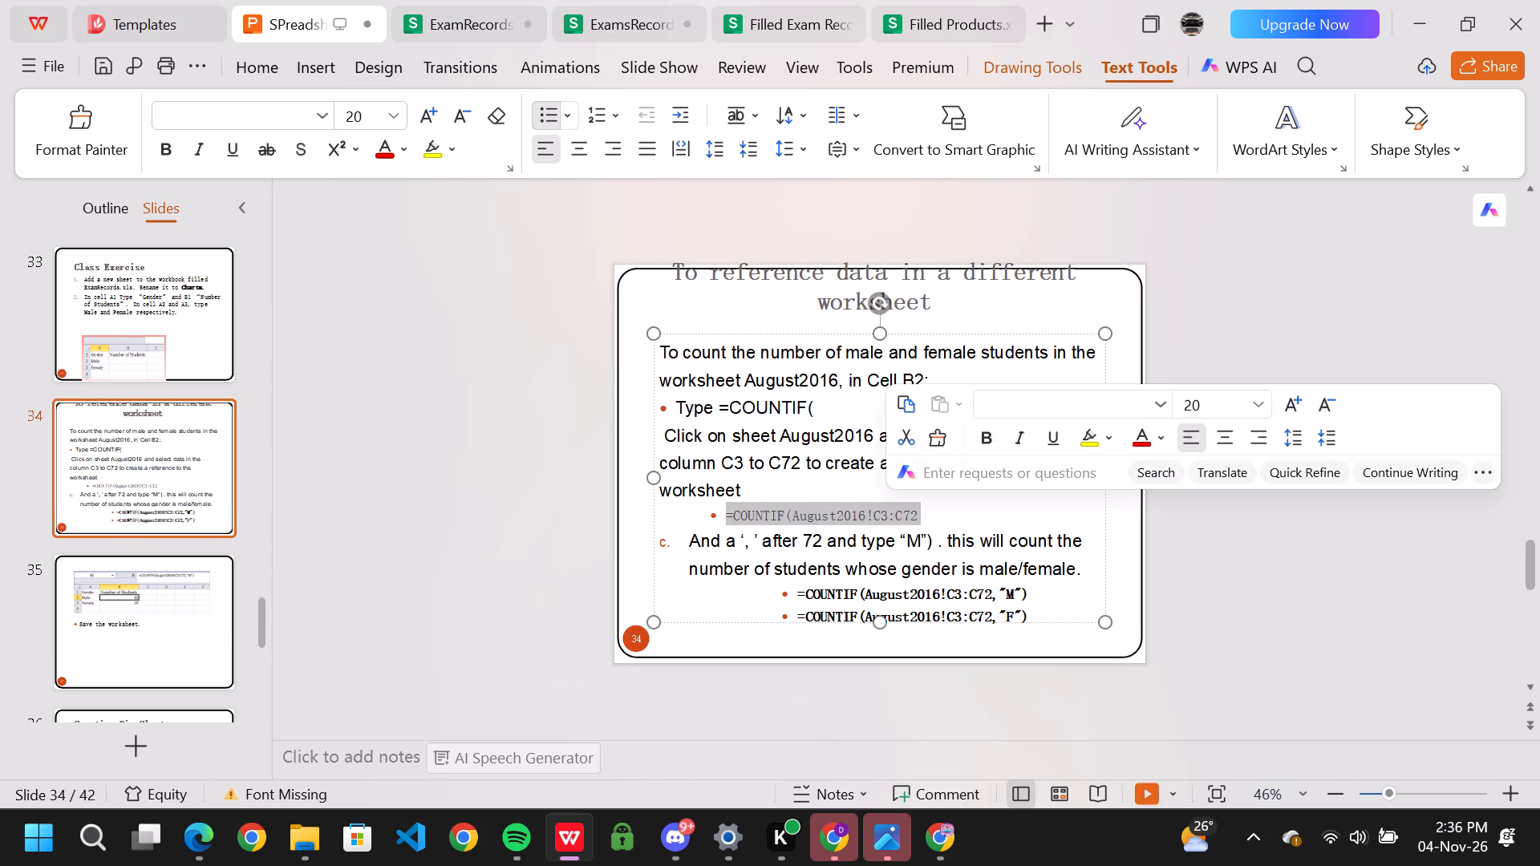
key("ctrl+c")
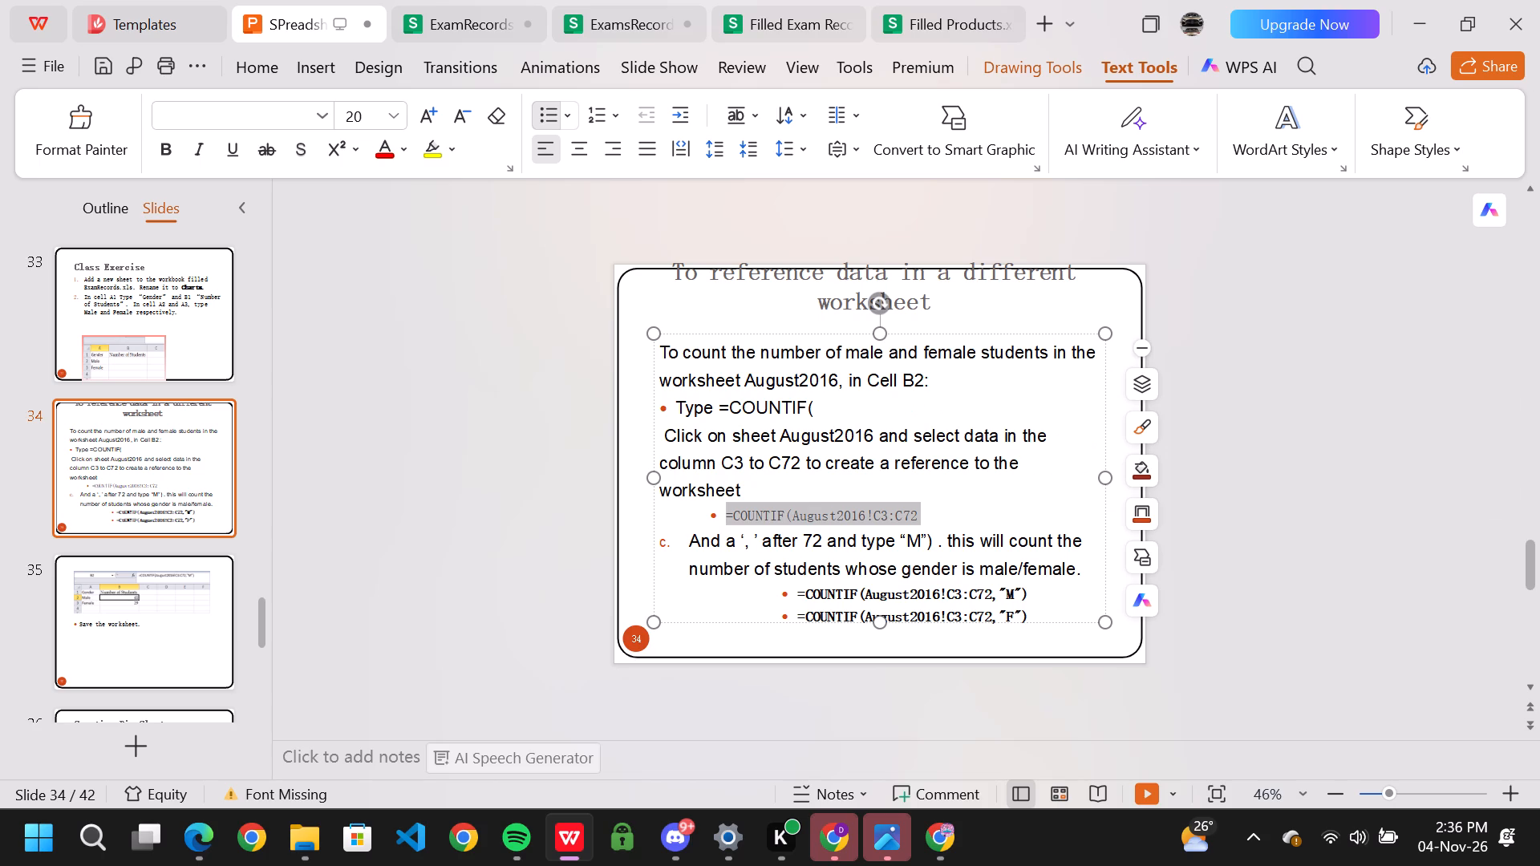
left_click(468, 36)
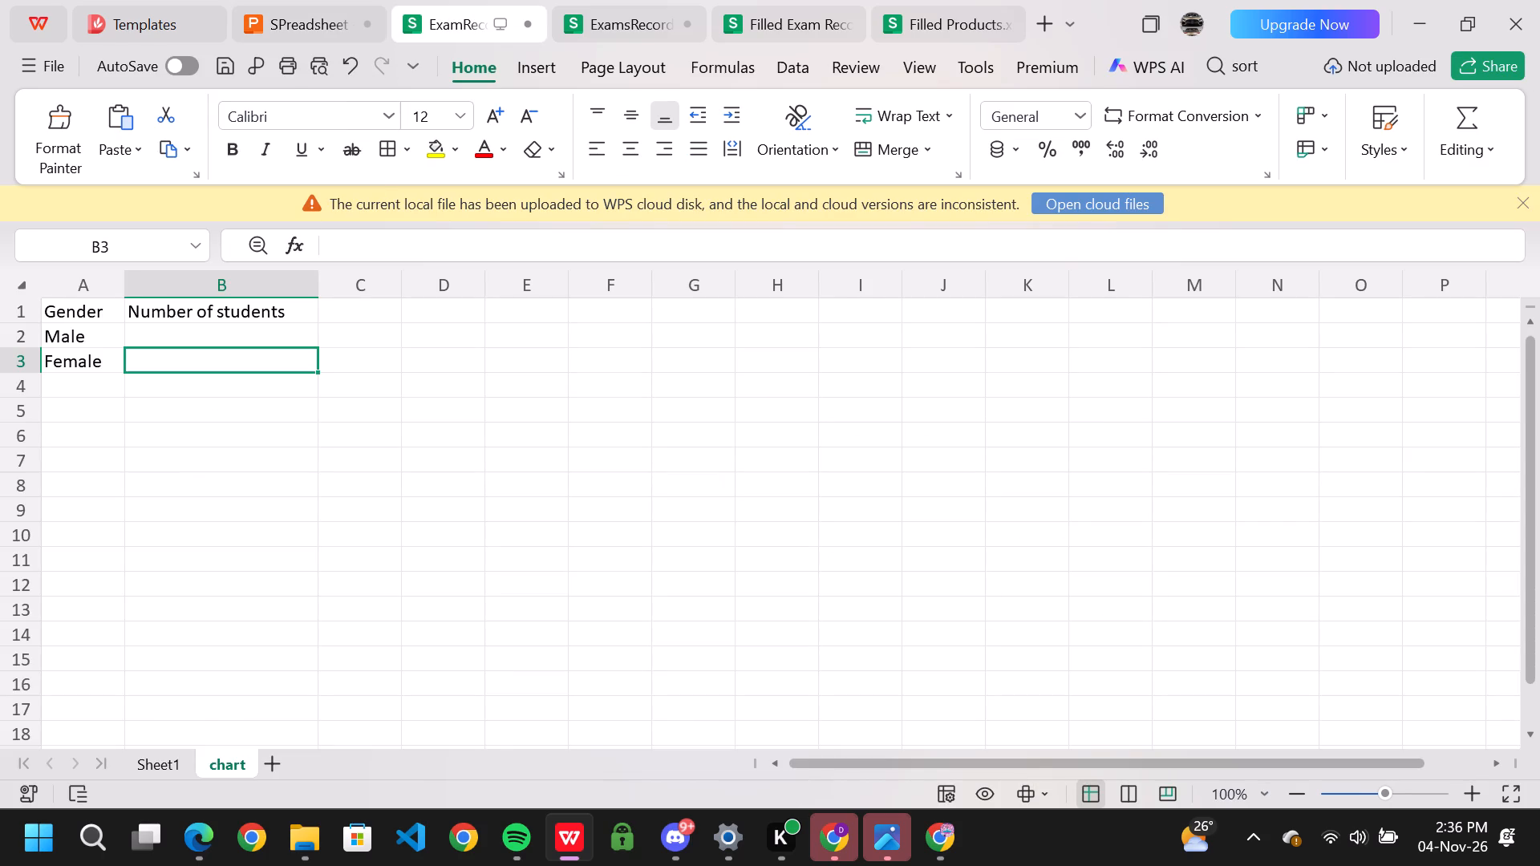
left_click(200, 336)
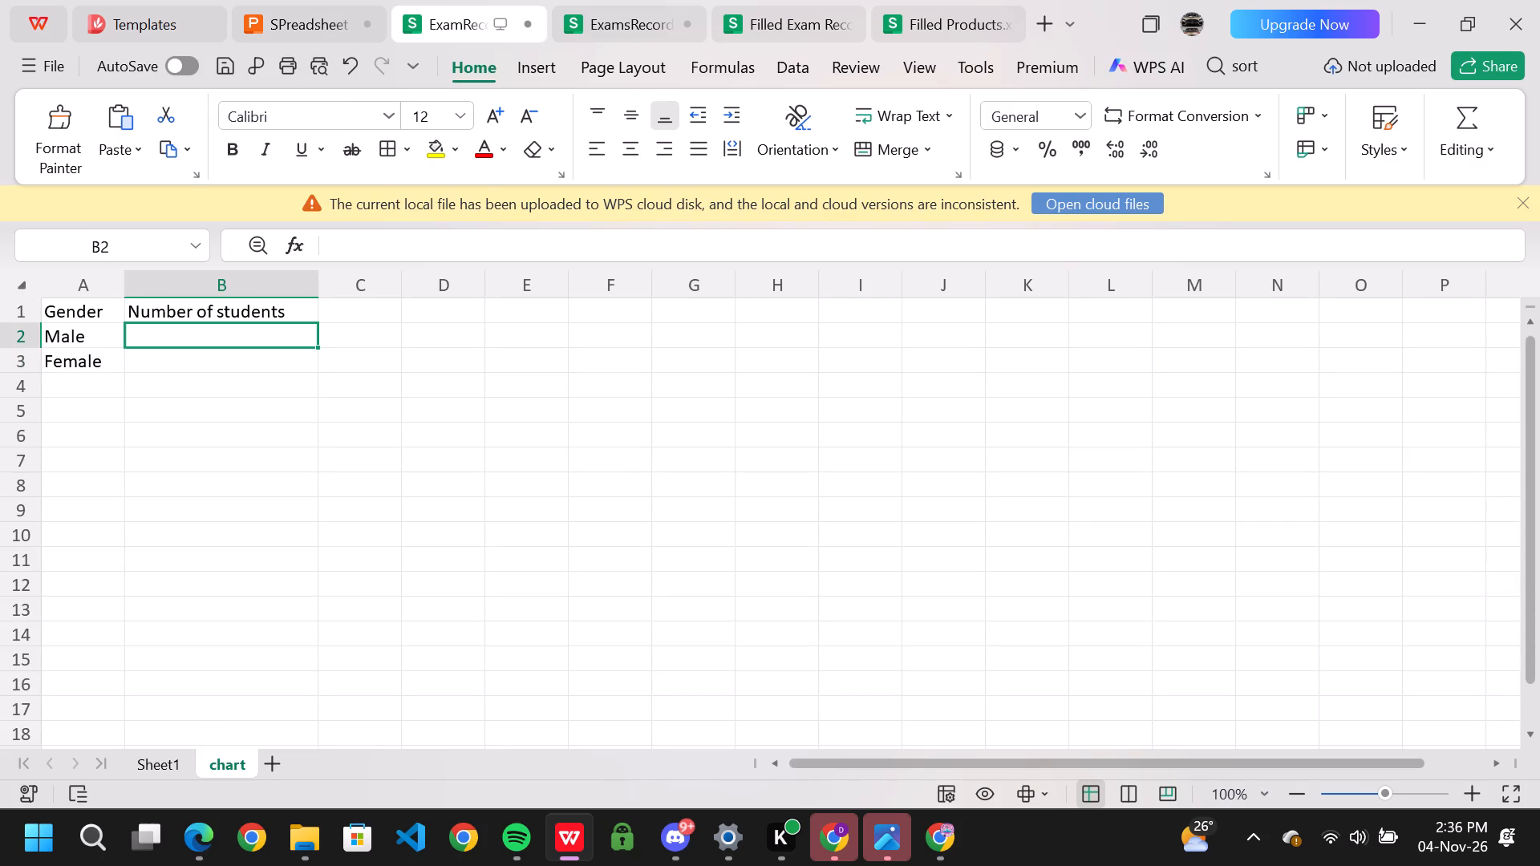
left_click(380, 248)
key("ctrl+v")
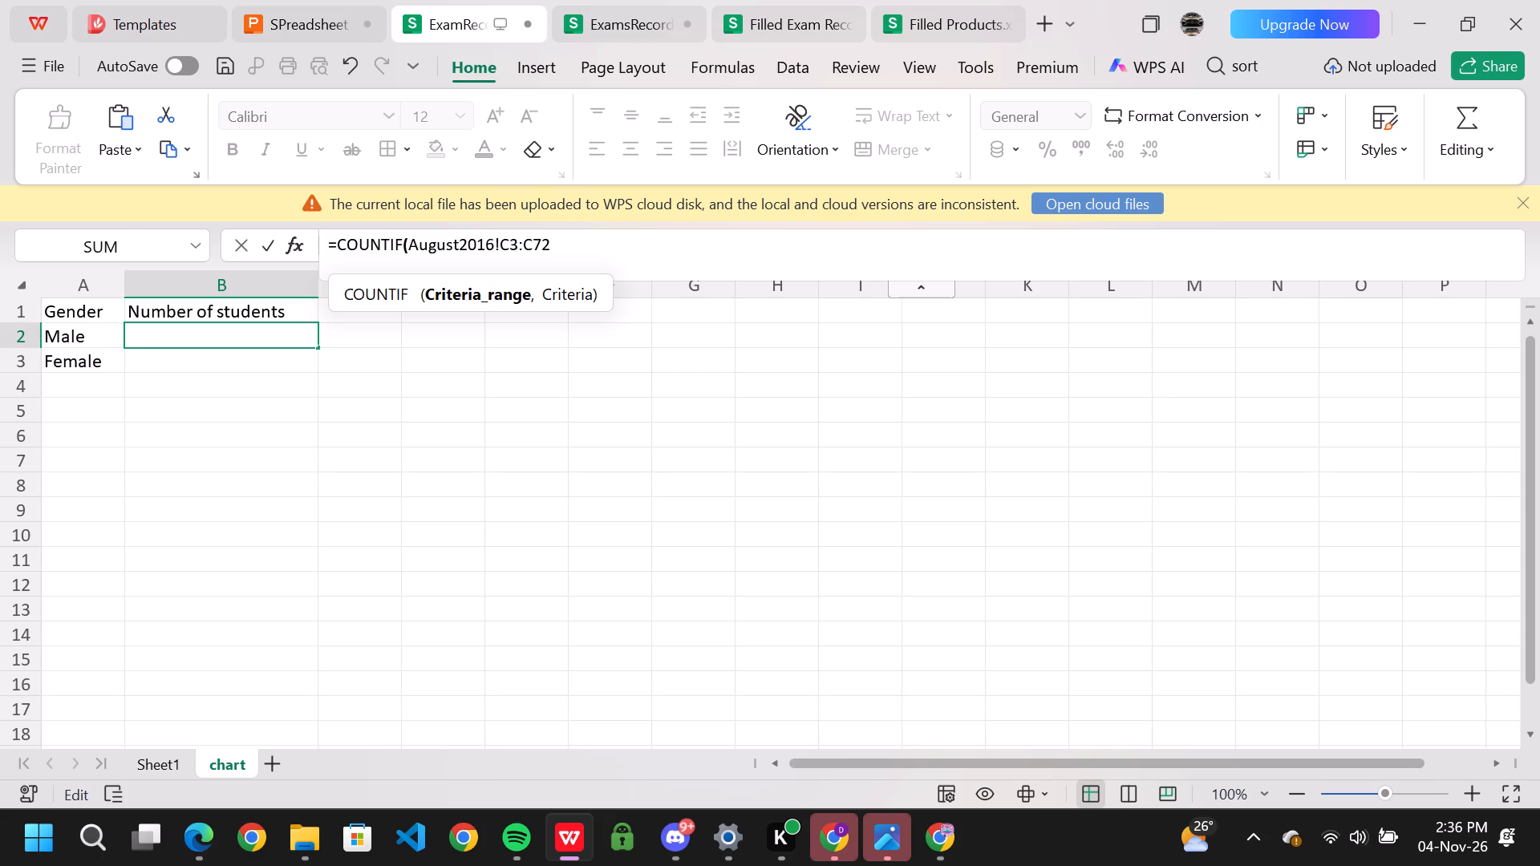
left_click(535, 293)
left_click(379, 297)
left_click(588, 251)
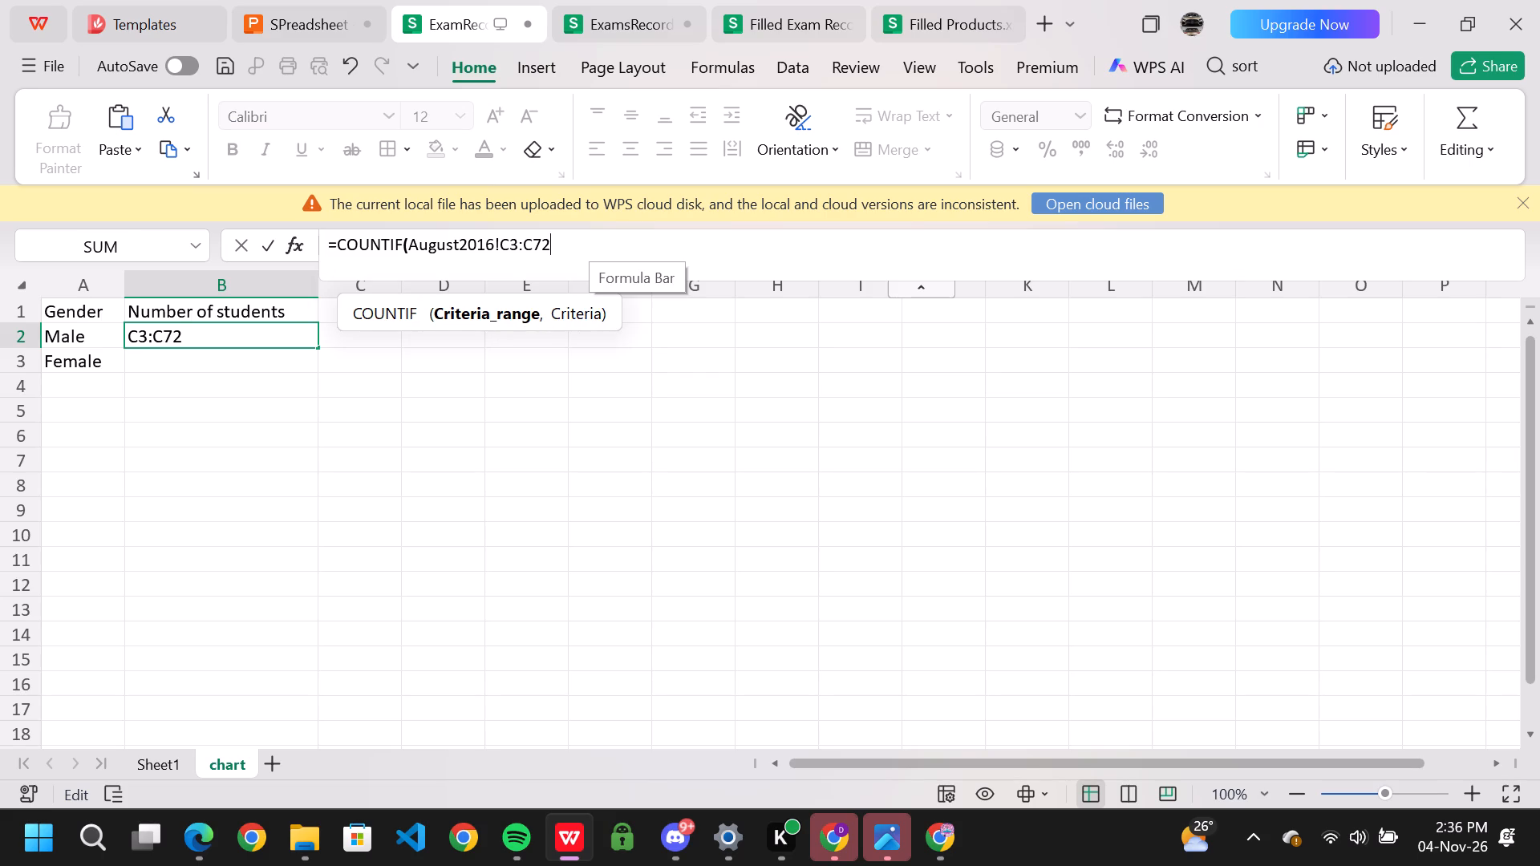
key("shift+parenright")
key("Return")
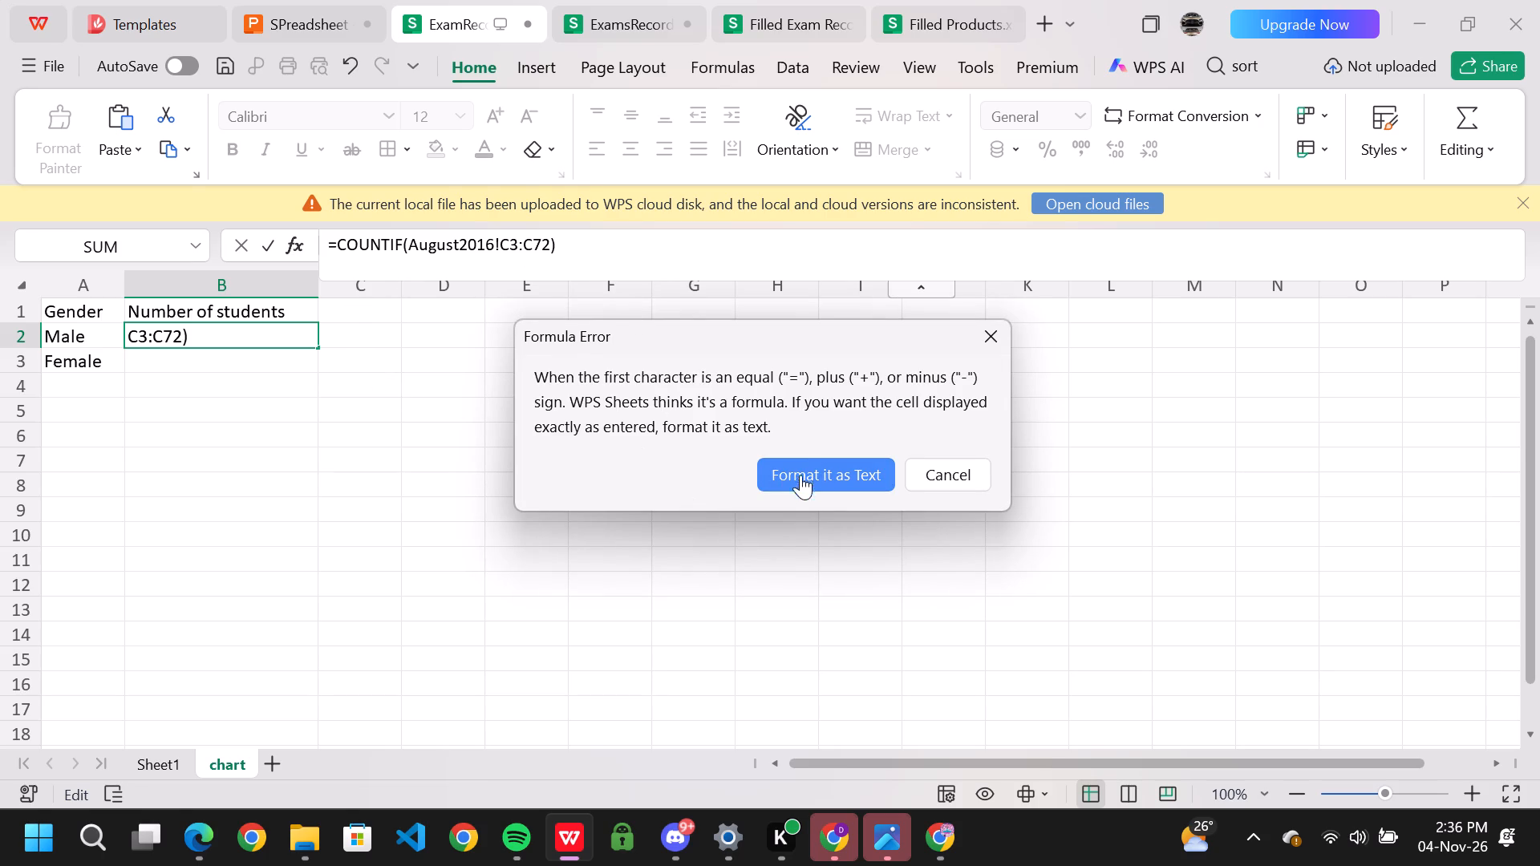
left_click(825, 474)
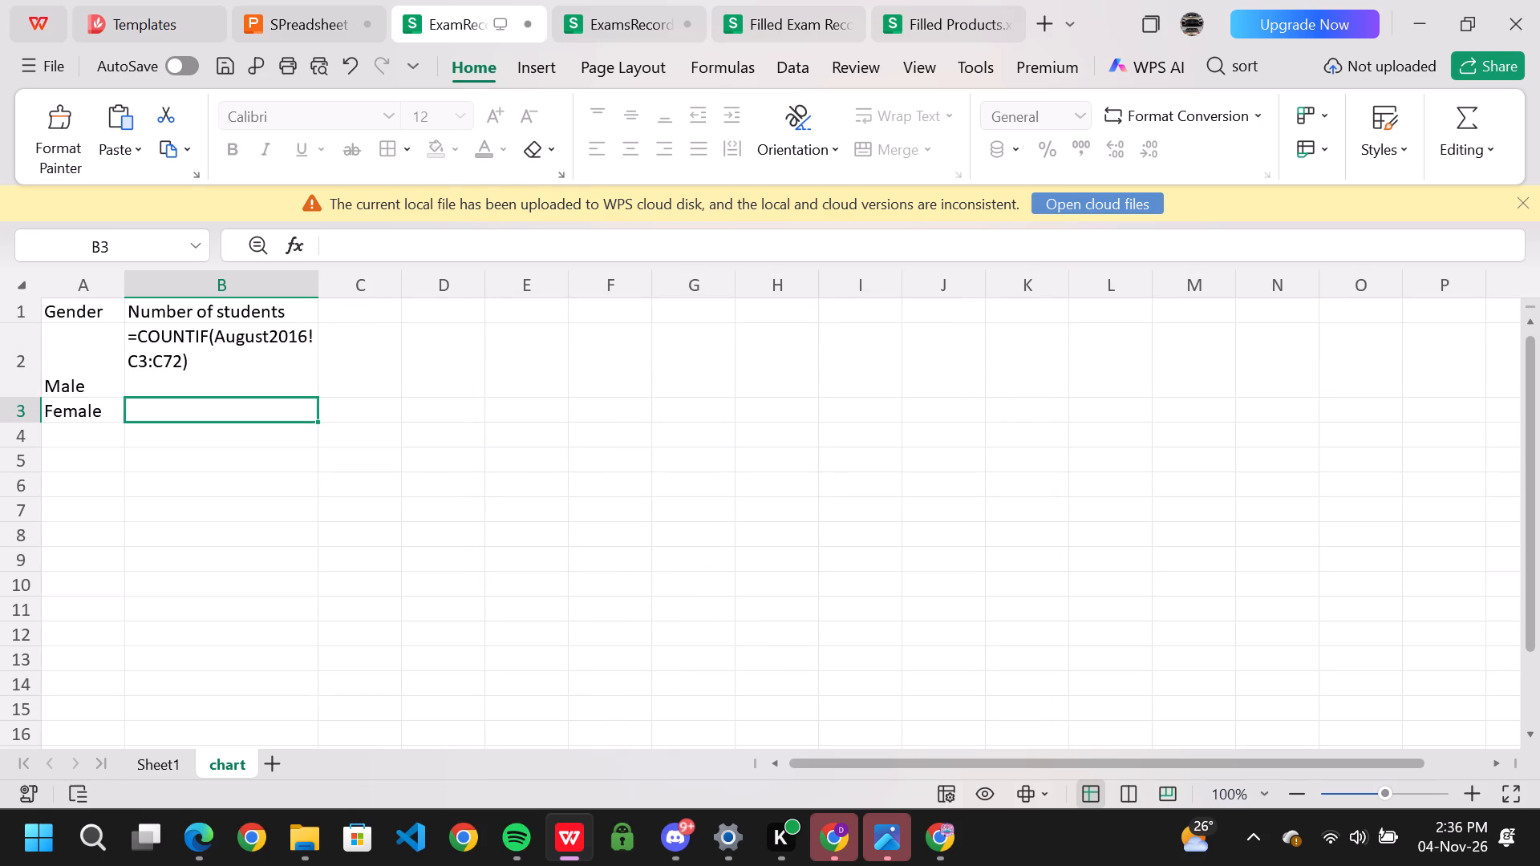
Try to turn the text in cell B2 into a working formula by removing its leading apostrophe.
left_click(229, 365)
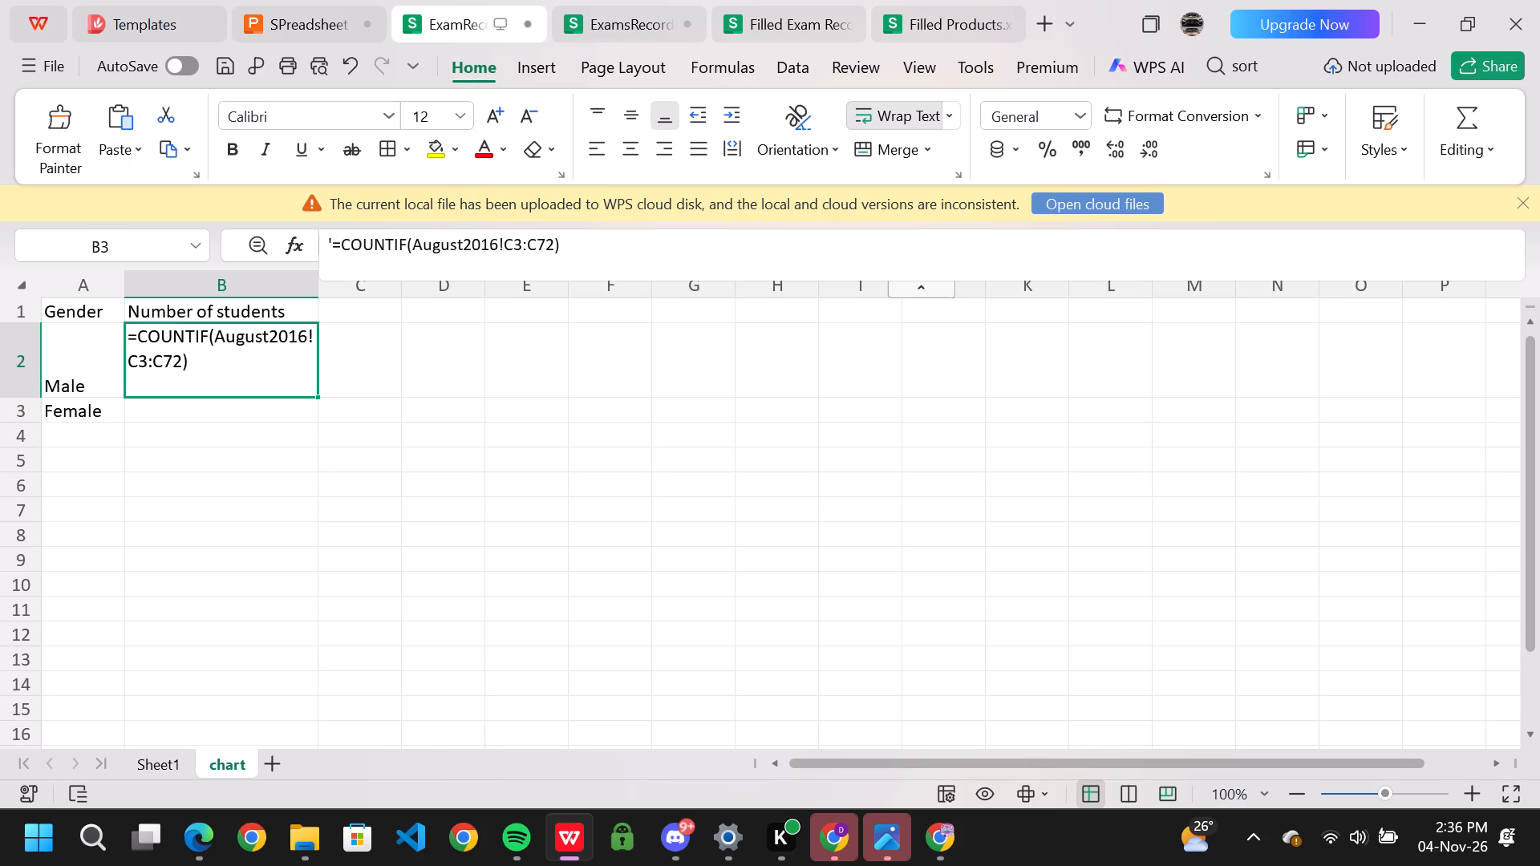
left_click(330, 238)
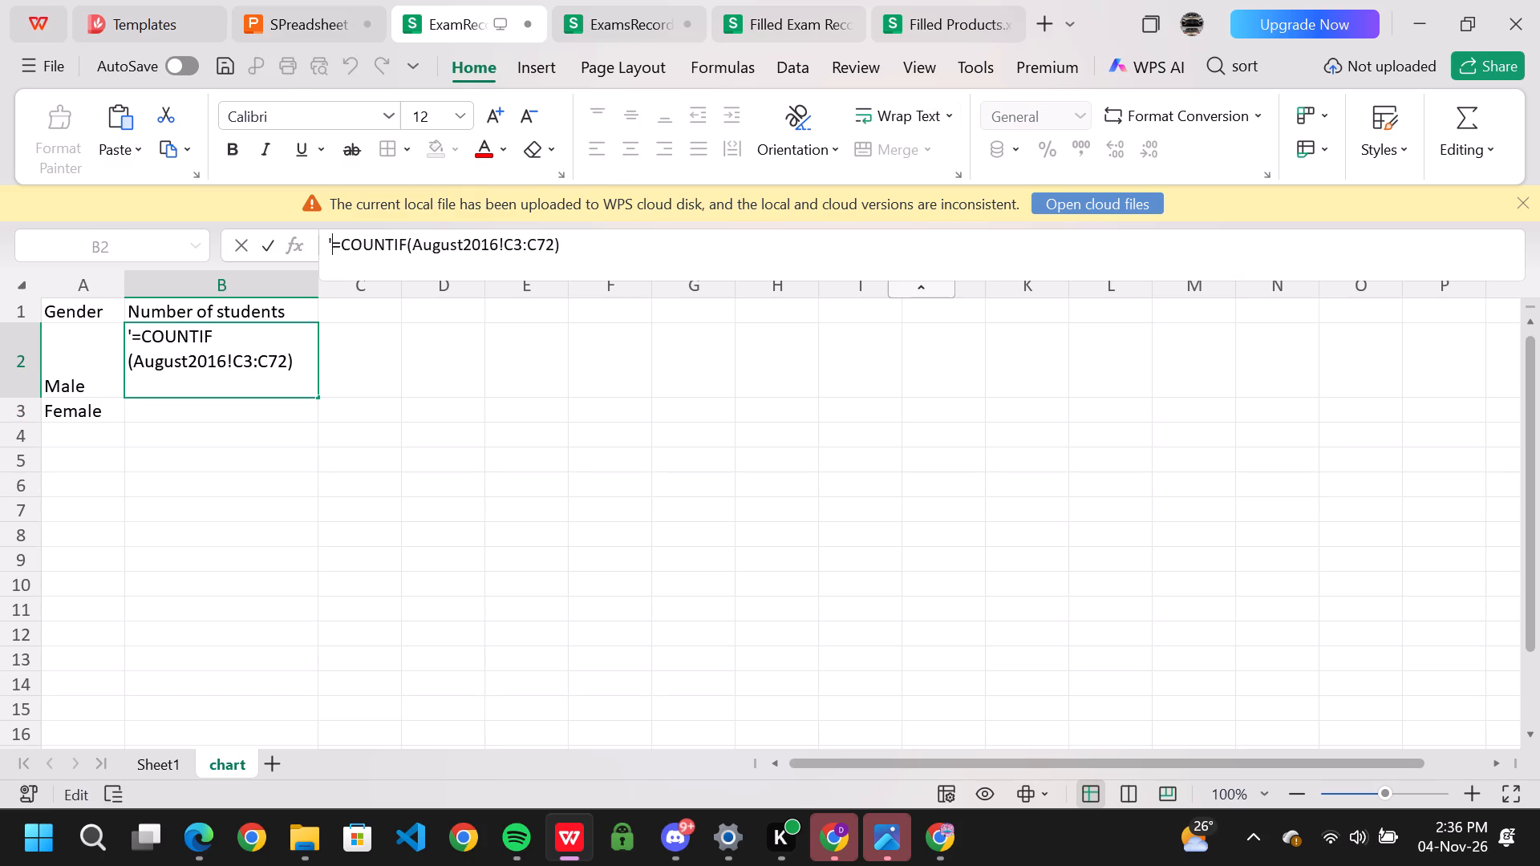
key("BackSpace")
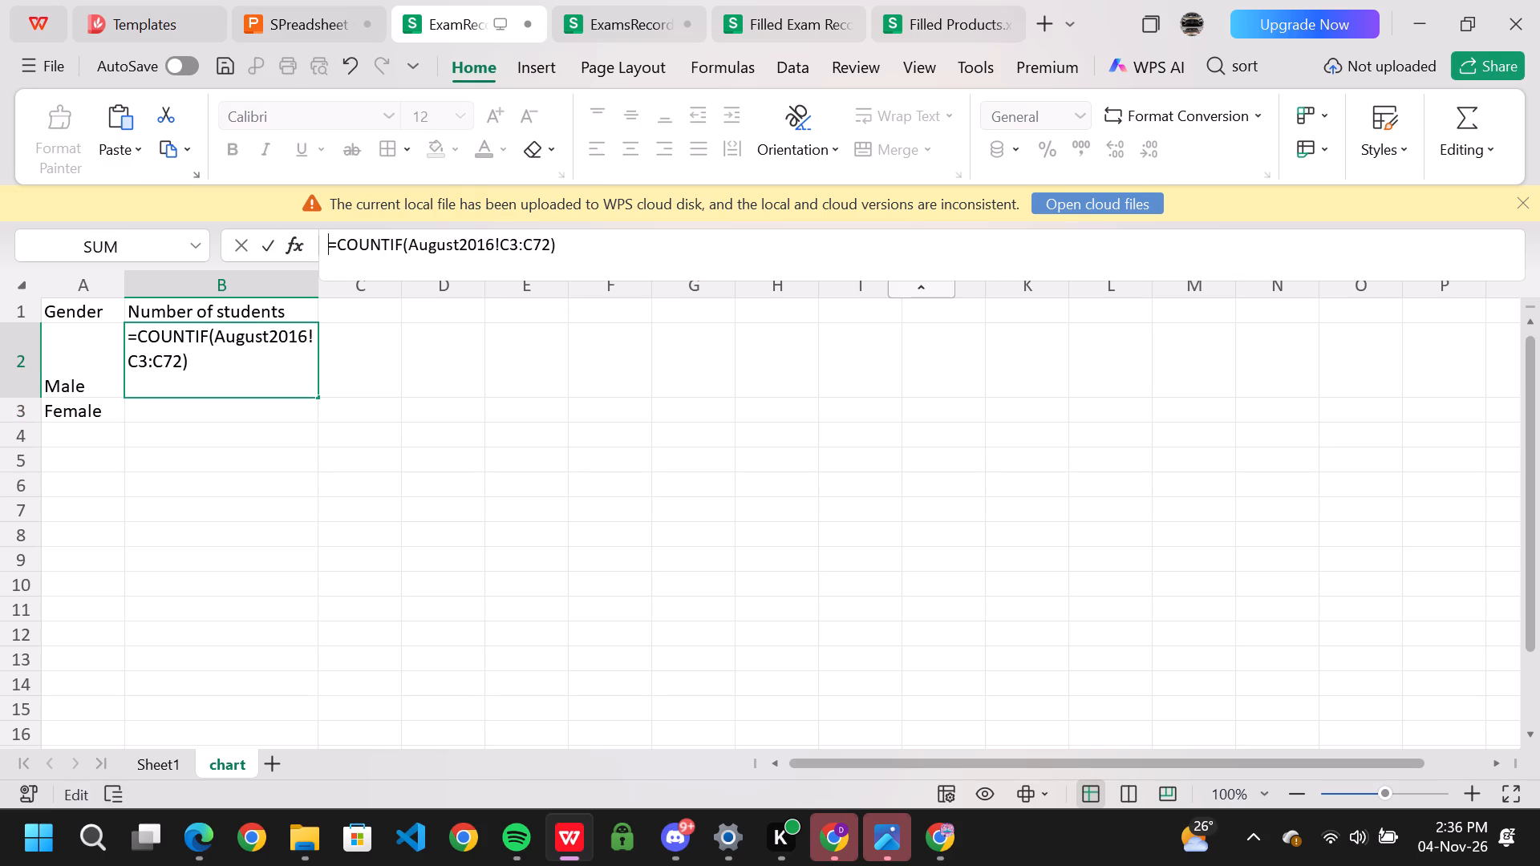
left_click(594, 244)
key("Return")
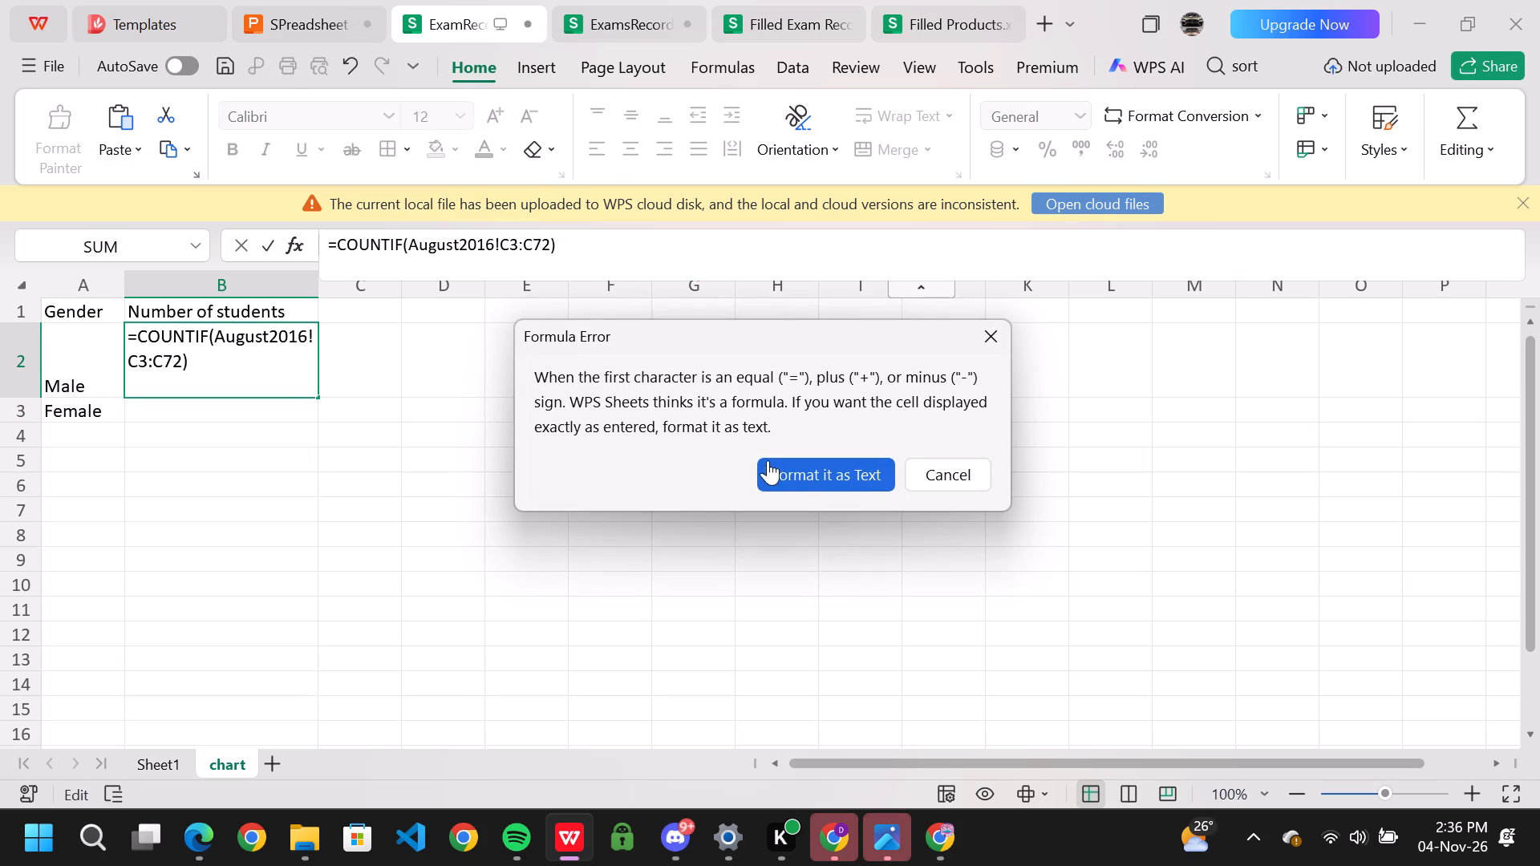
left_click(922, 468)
In the presentation, review slides 33 to 39 covering the class exercise, COUNTIF, pie chart and line chart instructions.
left_click(283, 18)
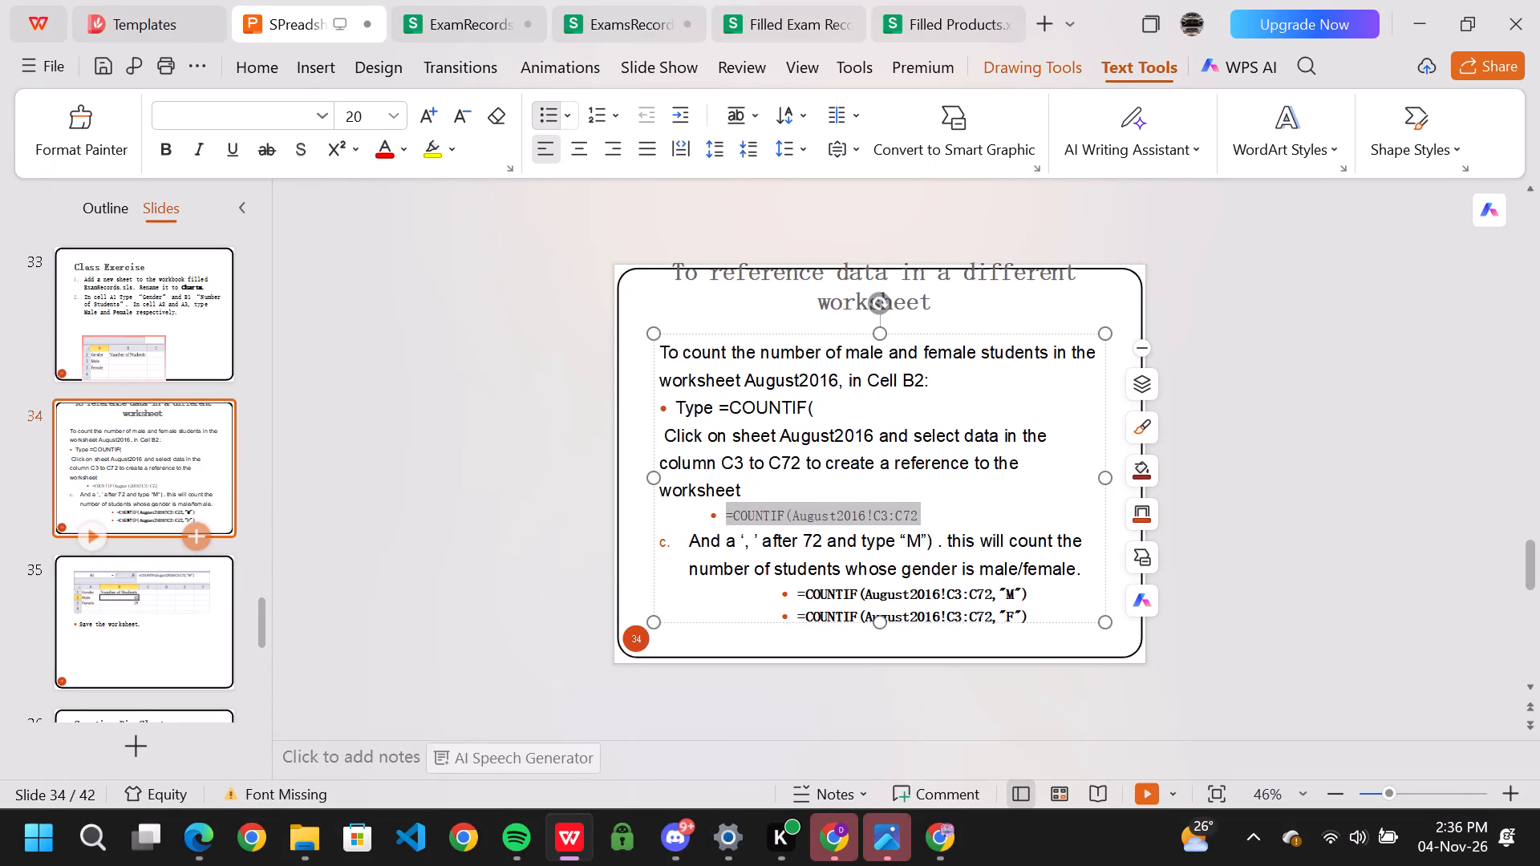
left_click(147, 296)
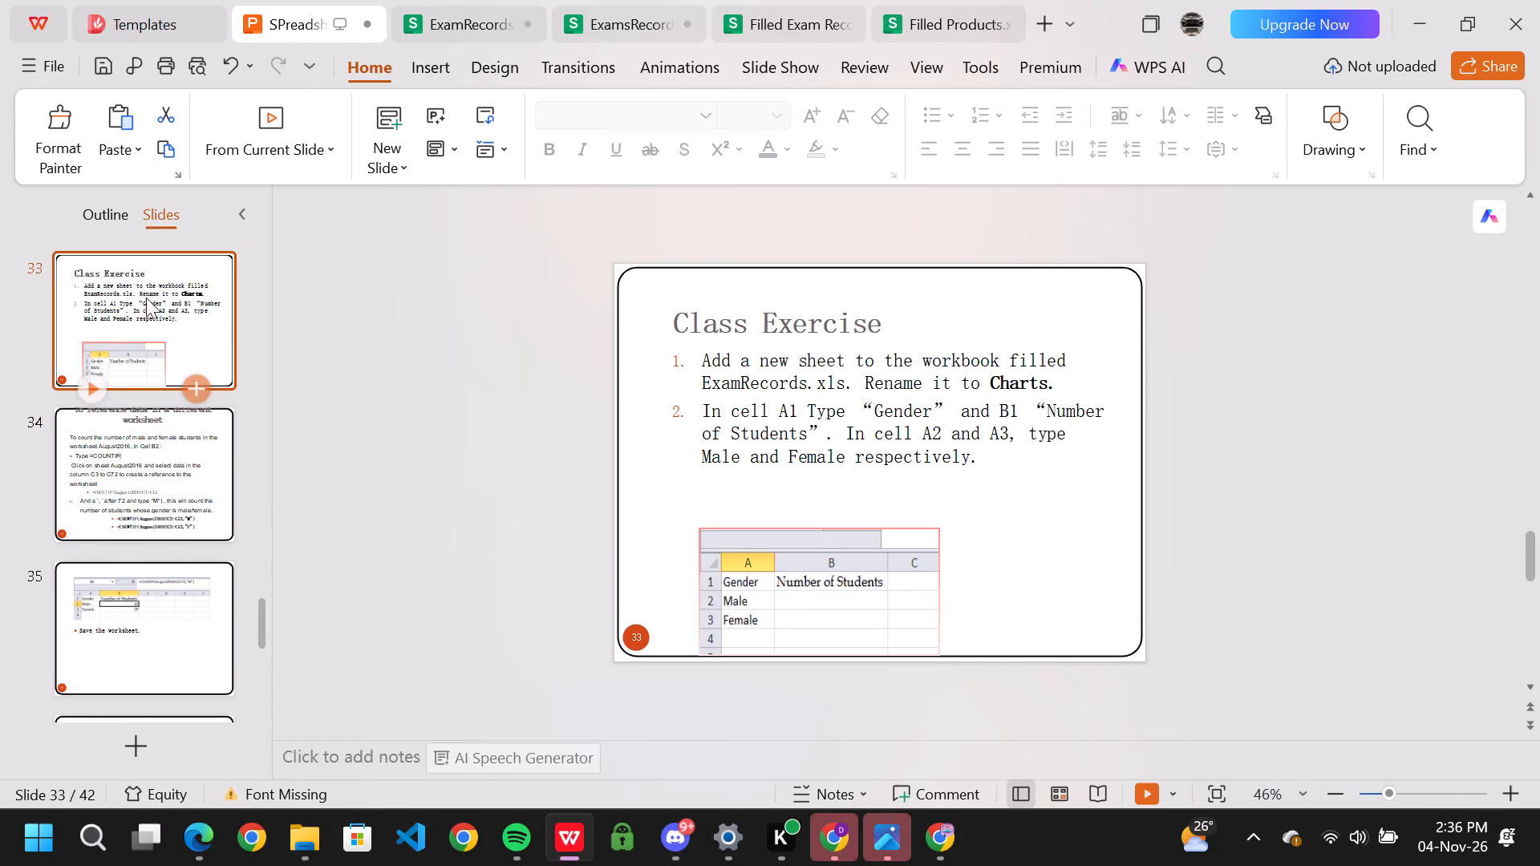
left_click(87, 453)
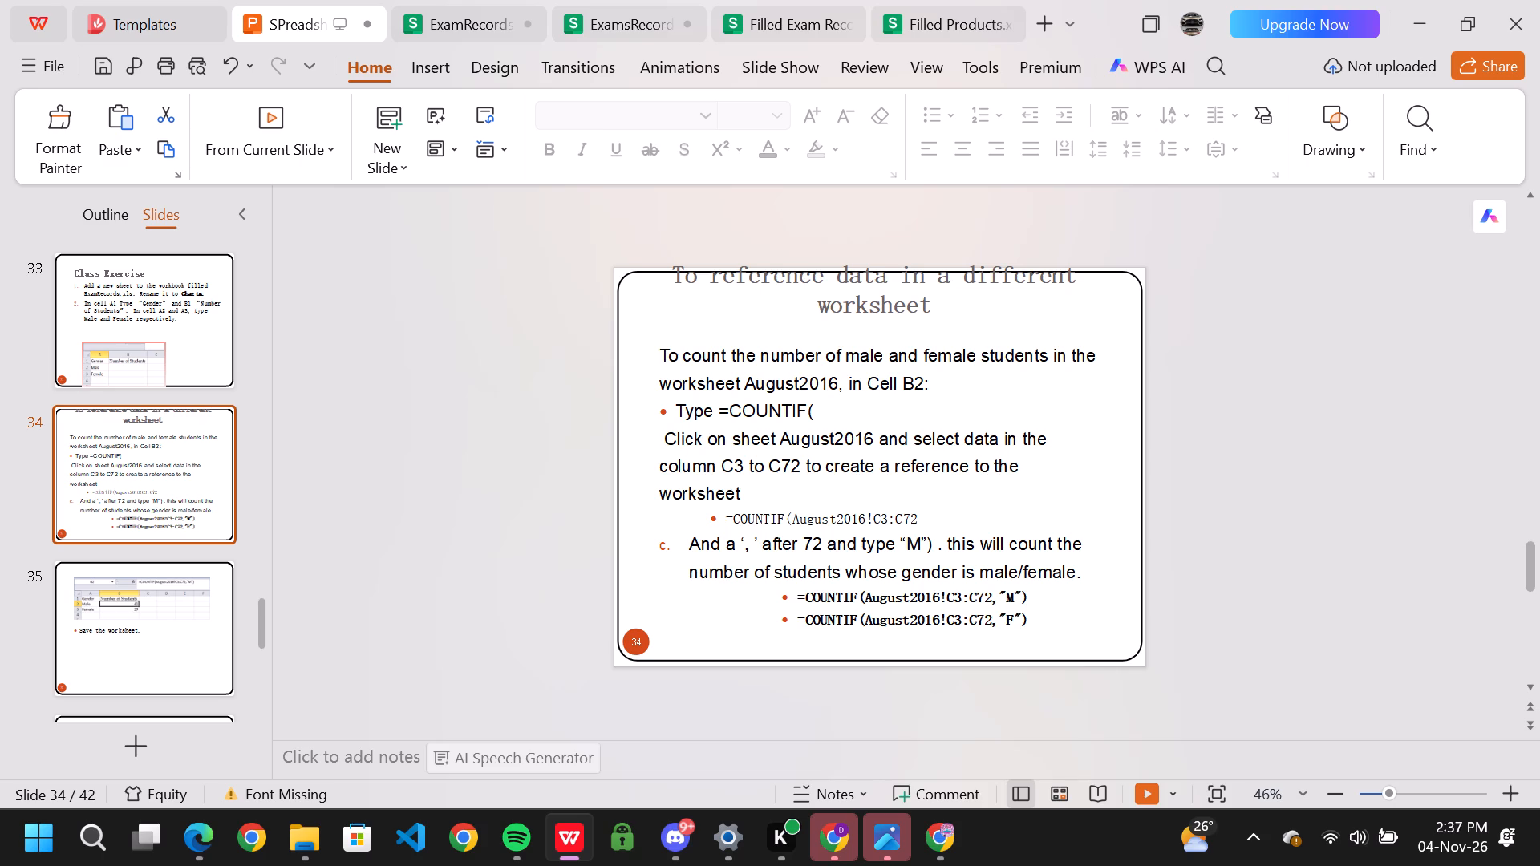
left_click(148, 617)
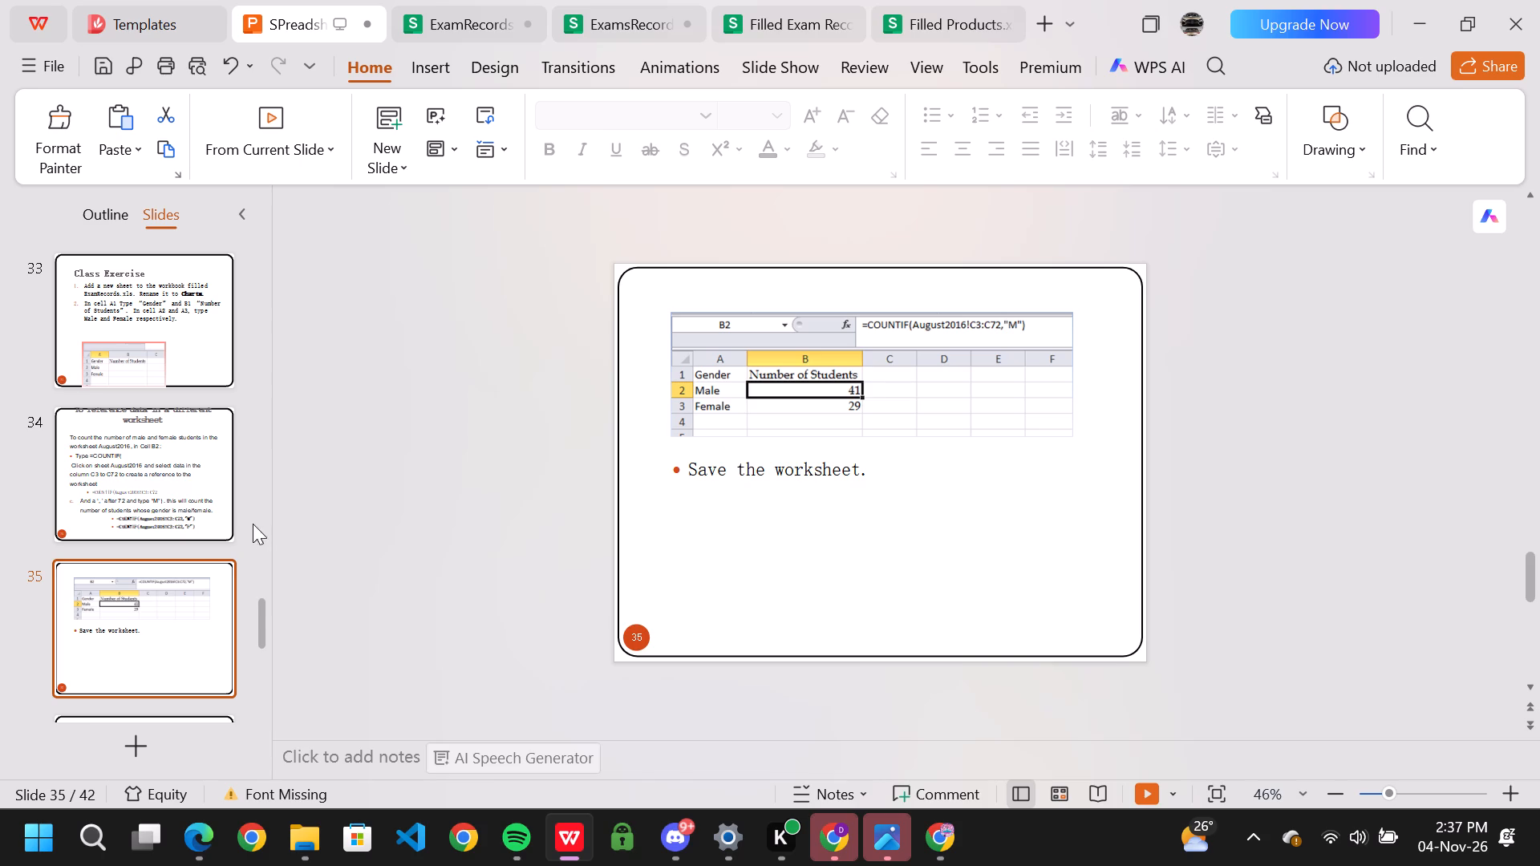
scroll(159, 537, "down", 2)
left_click(130, 484)
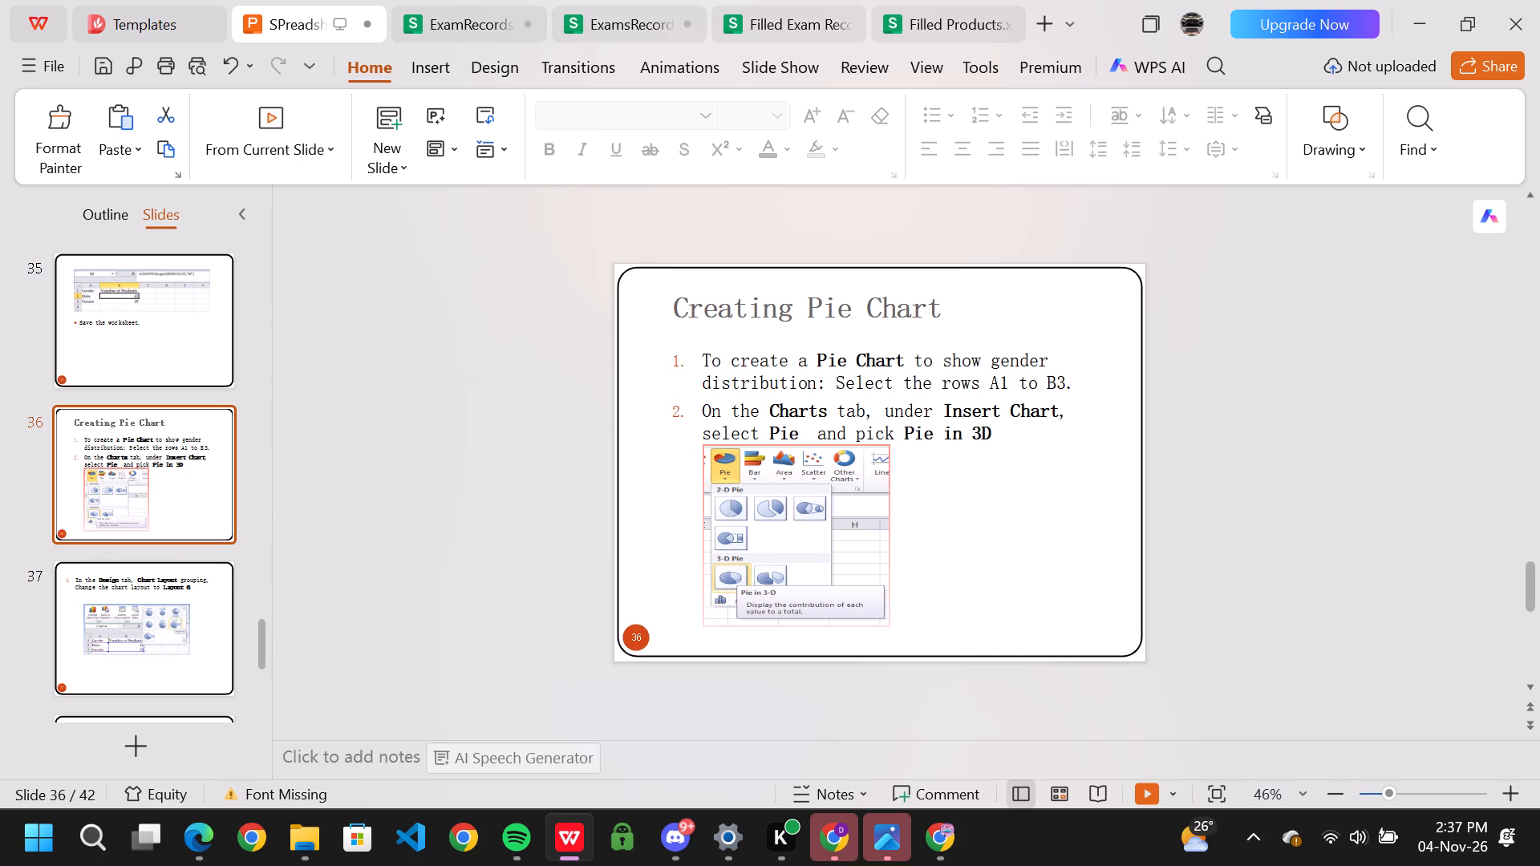
left_click(140, 590)
scroll(158, 580, "down", 1)
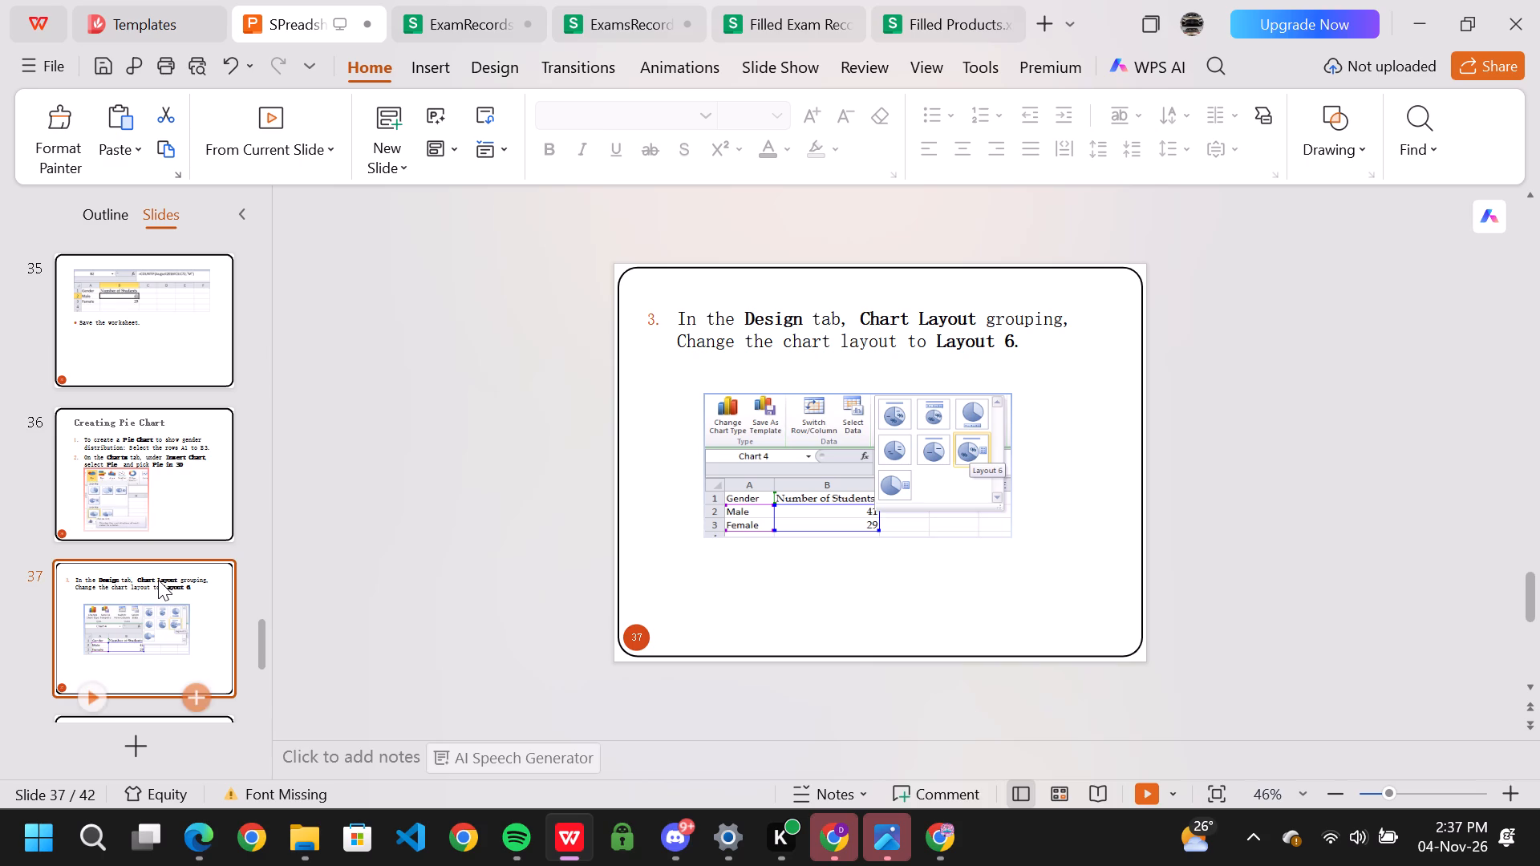
scroll(158, 580, "down", 1)
left_click(170, 465)
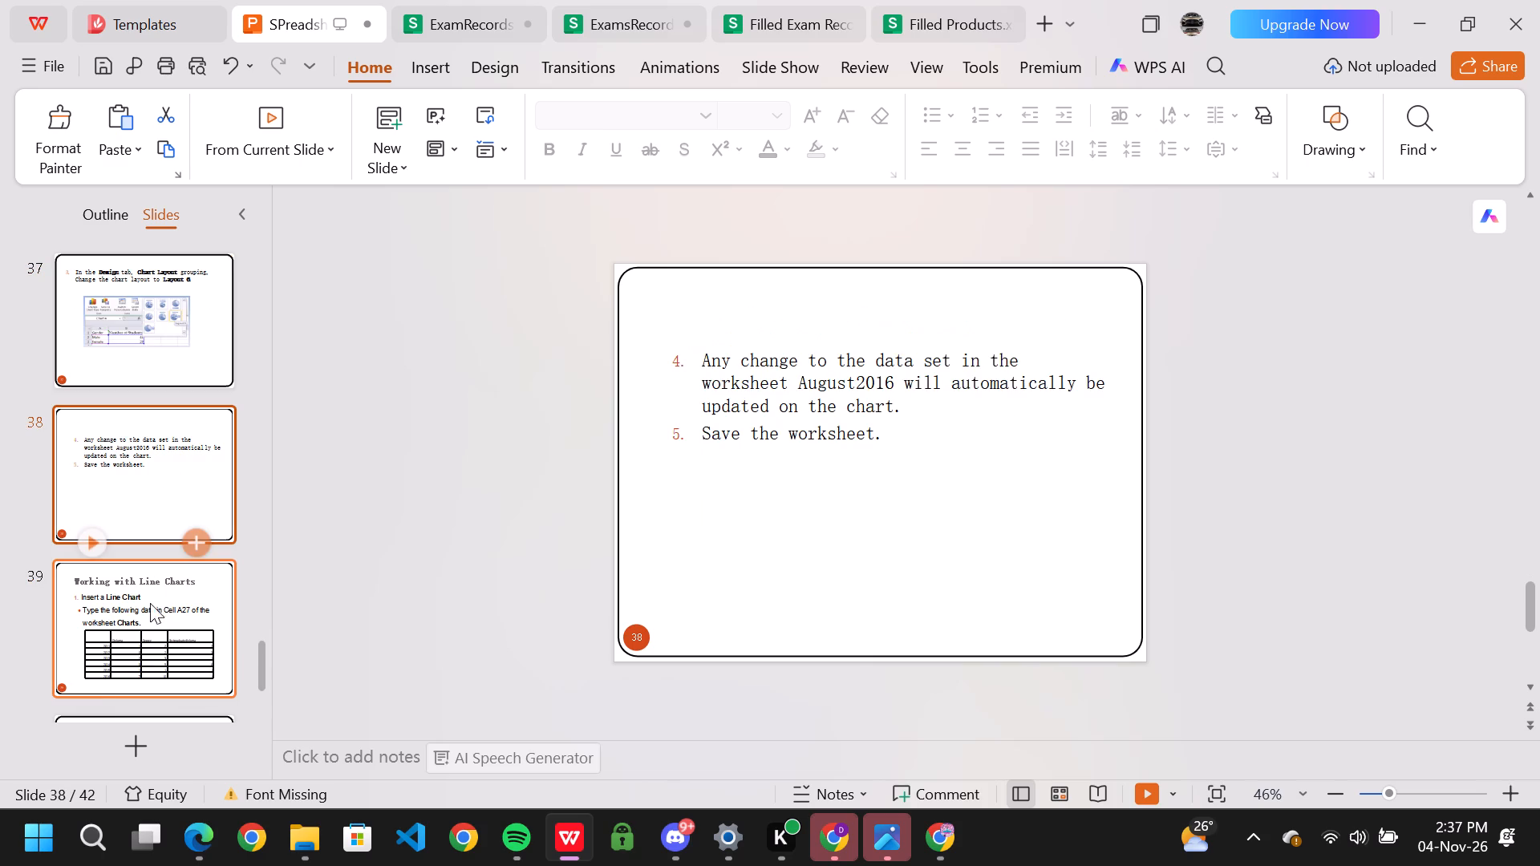
left_click(143, 622)
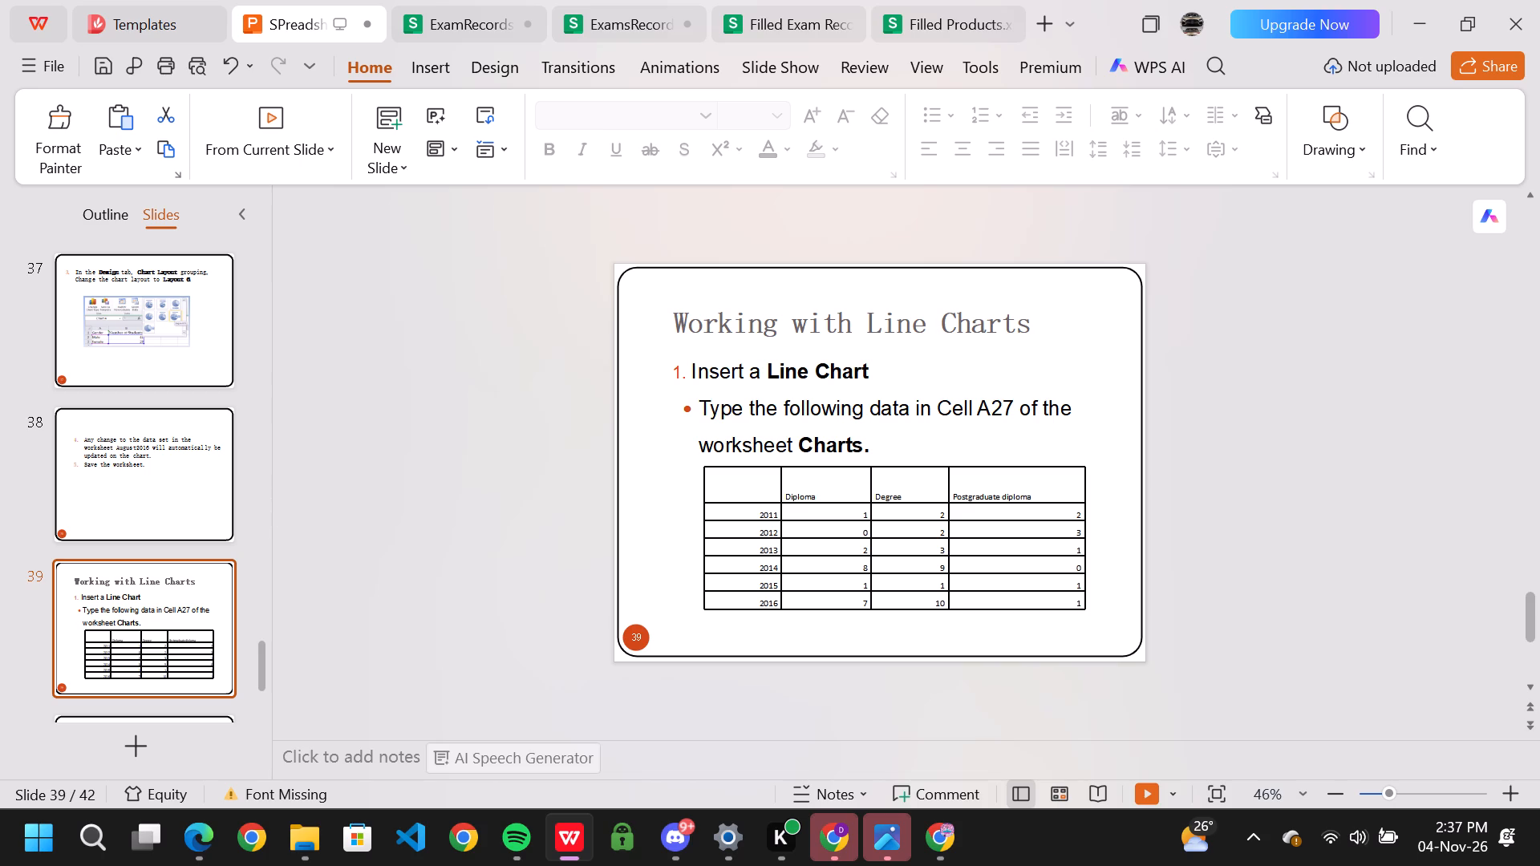
Switch briefly to the ExamRecords workbook, and return to the presentation to reread slides 35 to 37 on the count and pie chart.
left_click(464, 13)
left_click(306, 6)
left_click(139, 300)
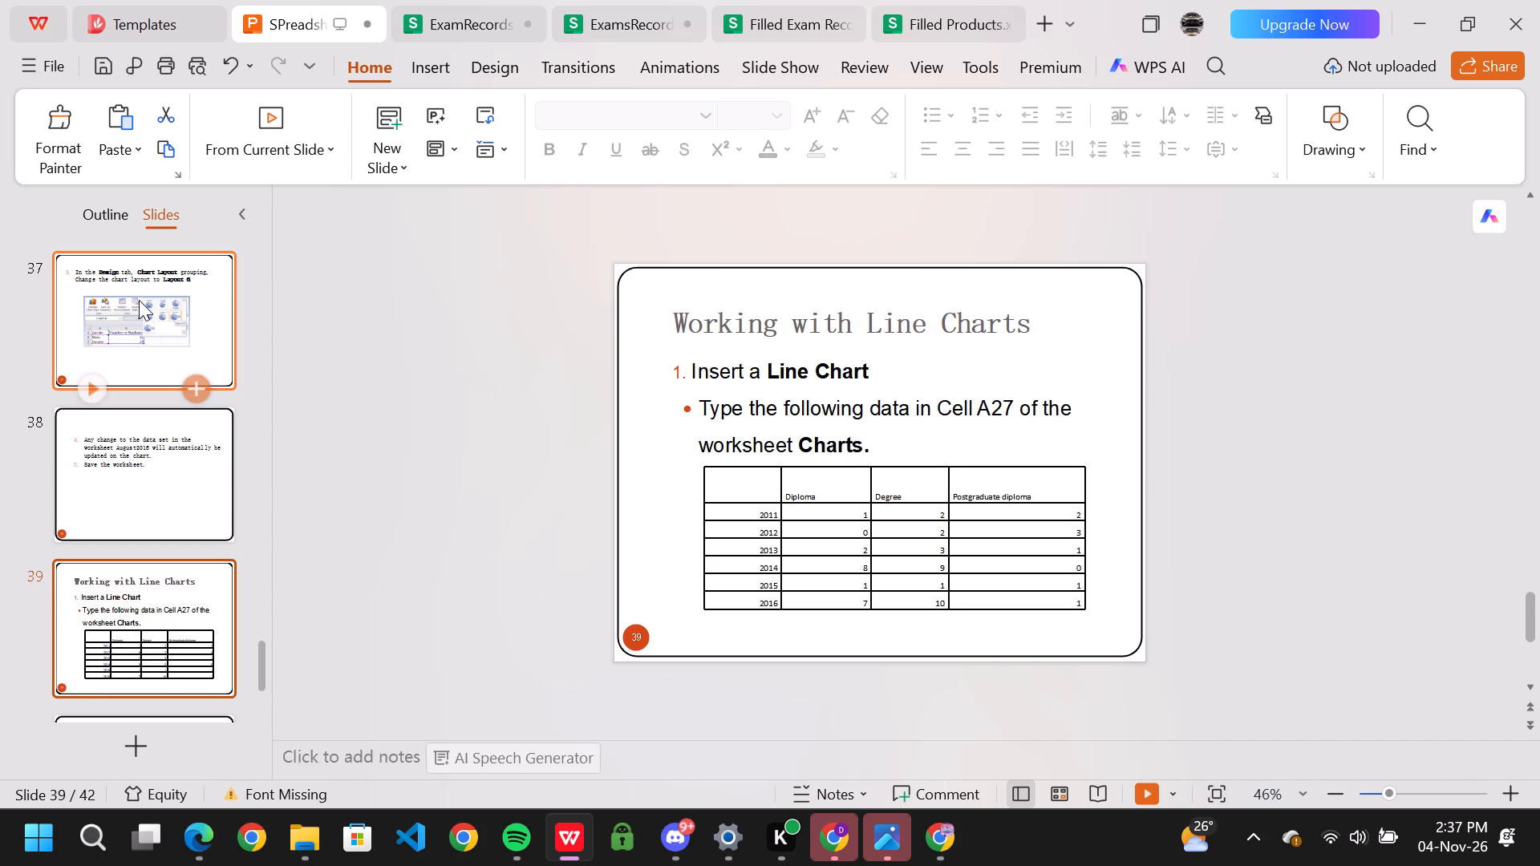
scroll(139, 300, "up", 1)
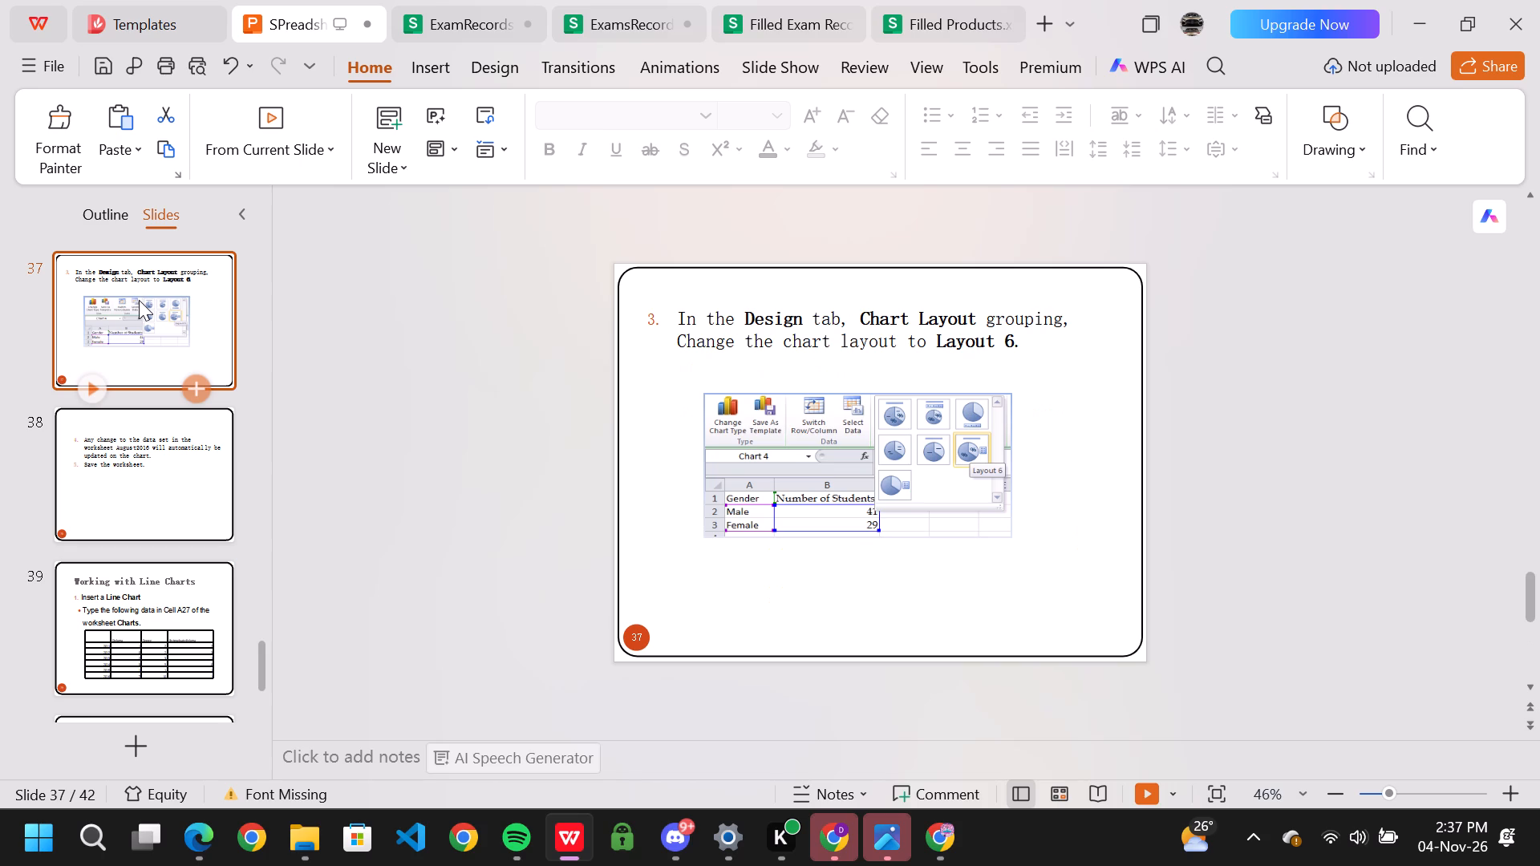
scroll(138, 325, "up", 1)
left_click(138, 325)
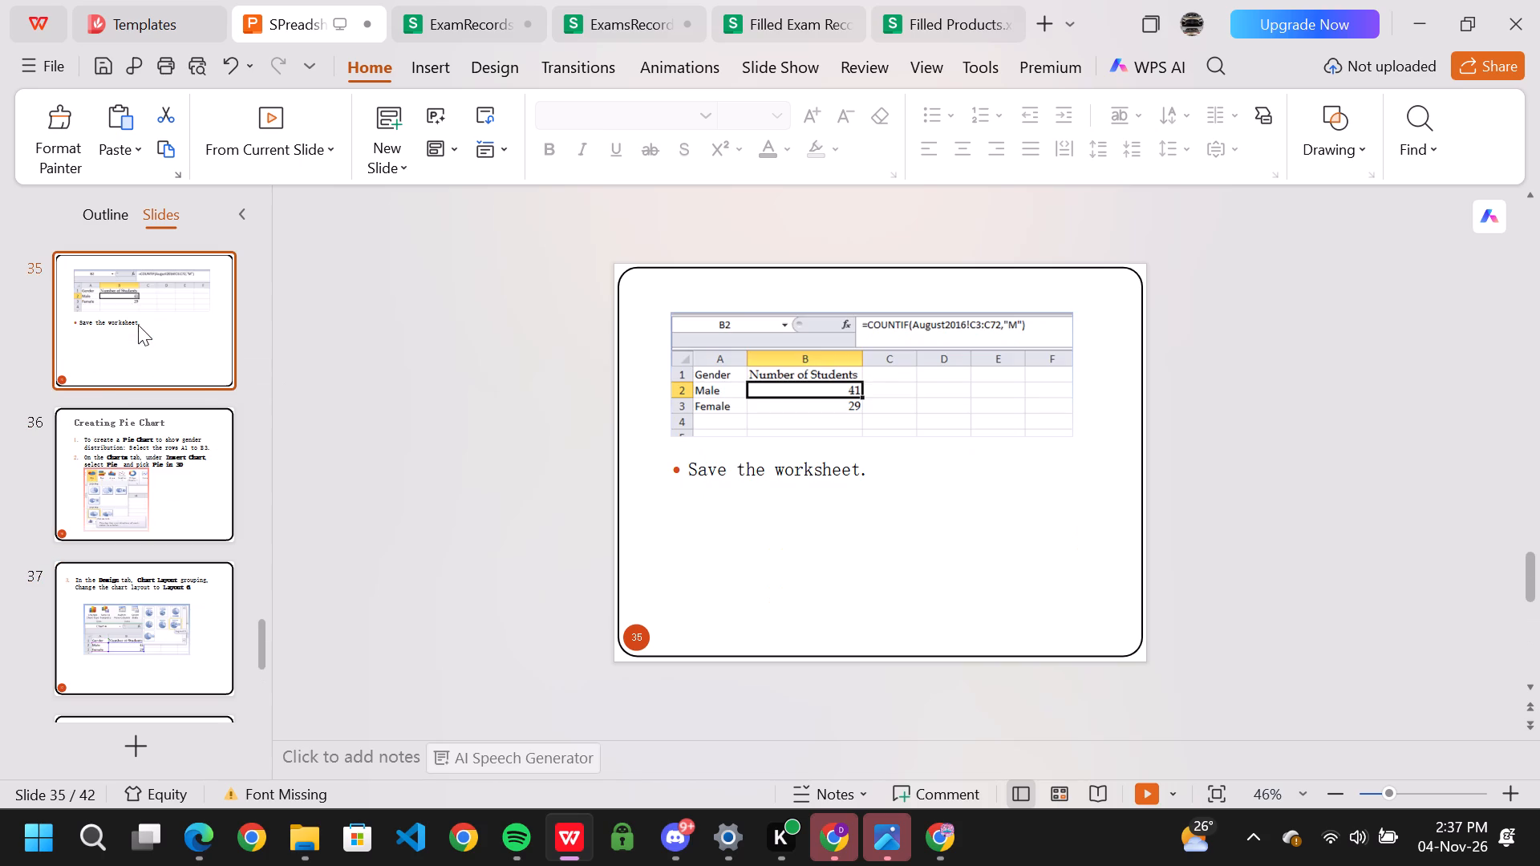
left_click(144, 466)
left_click(156, 597)
scroll(156, 597, "down", 2)
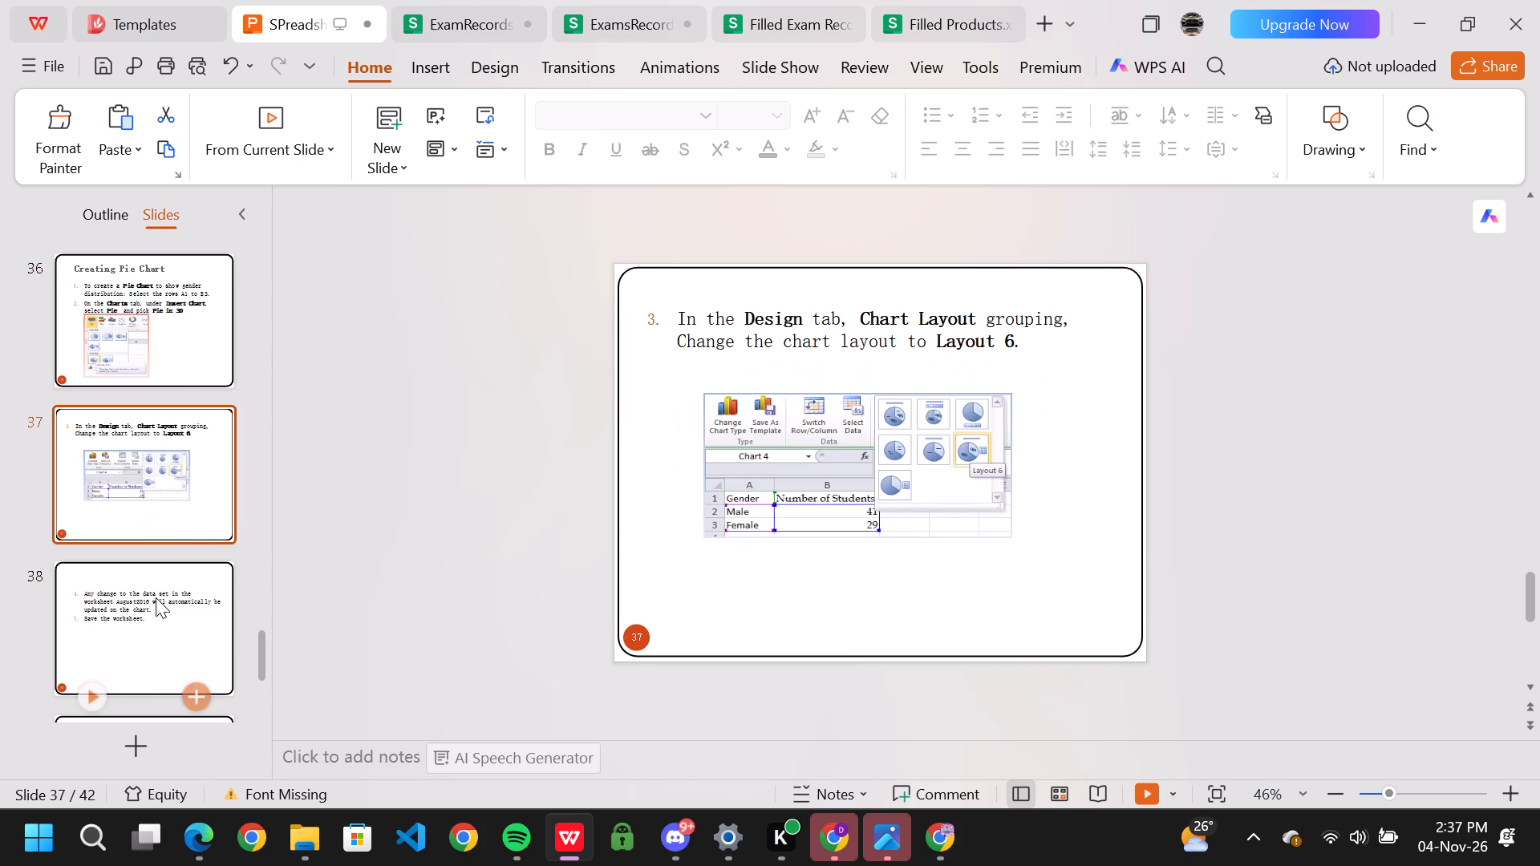
Look through slides 37 to 39 and display slide 39 with the line chart data table.
left_click(156, 597)
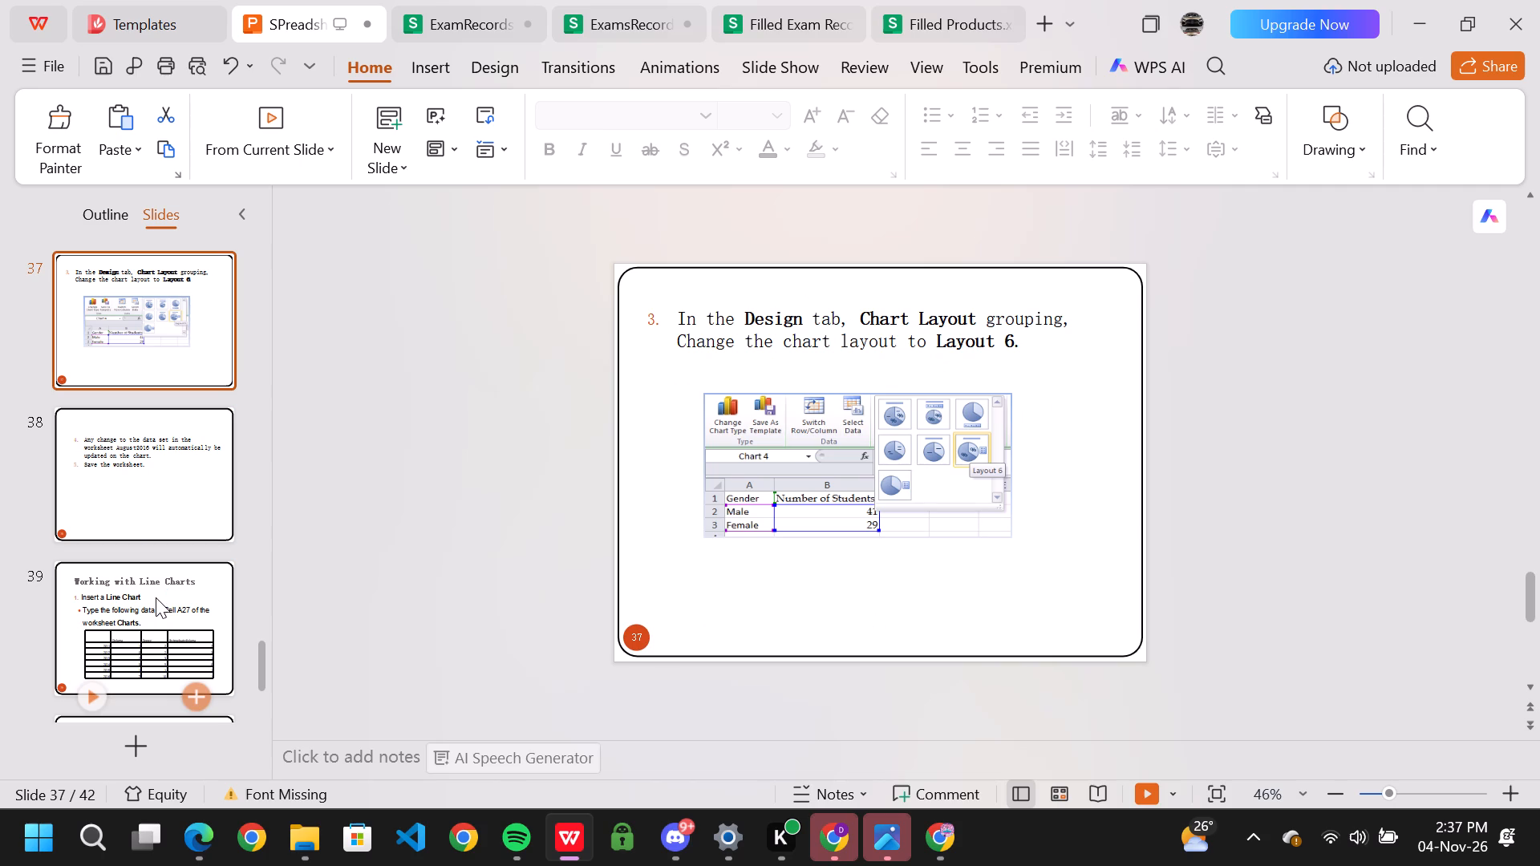
left_click(116, 346)
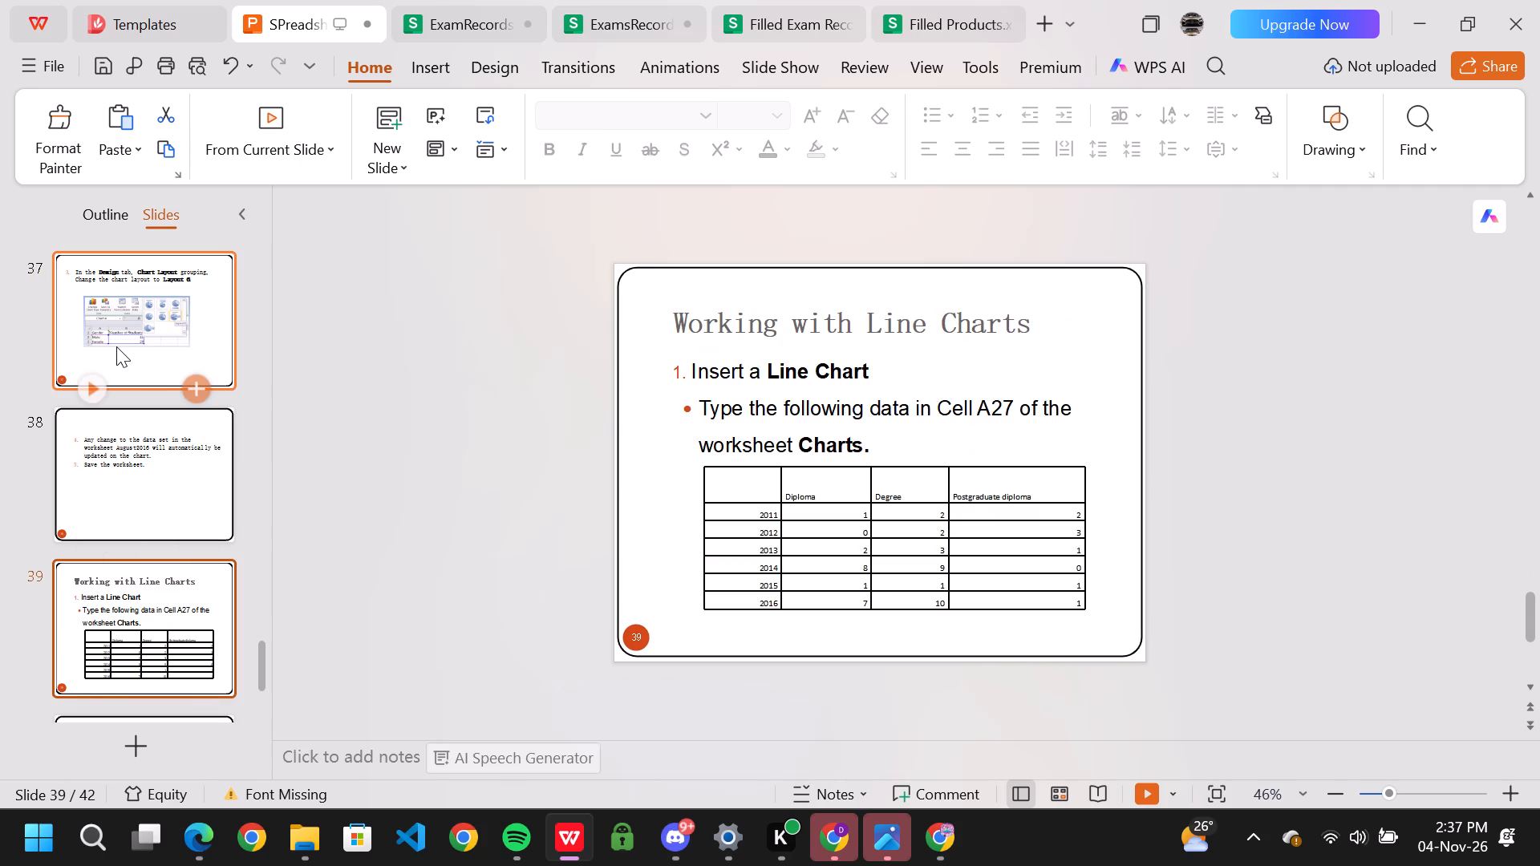
left_click(129, 585)
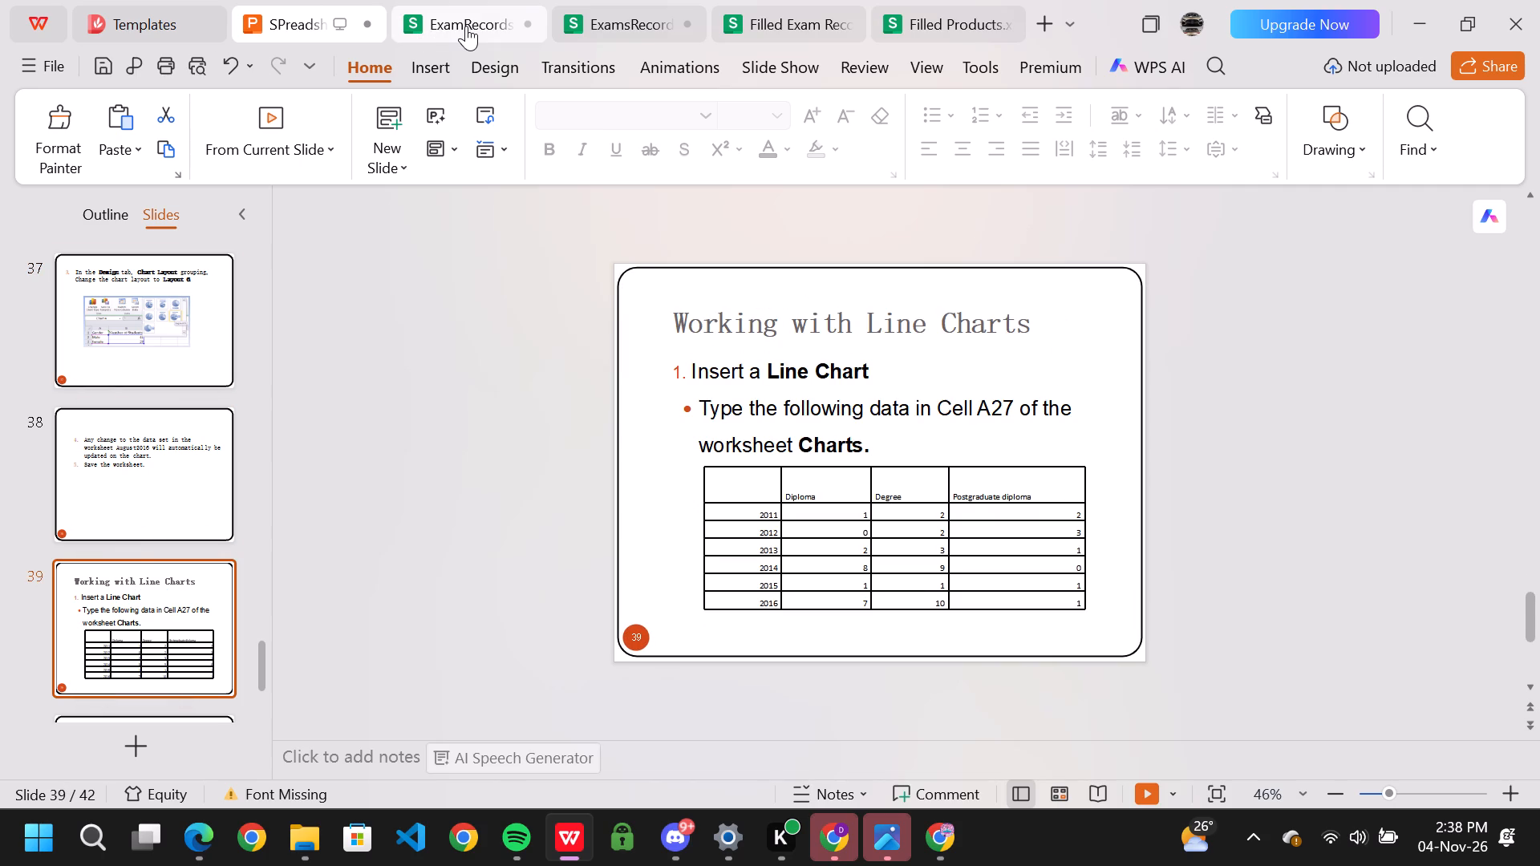
Delete the COUNTIF formula from cell B2 on the chart sheet of the ExamRecords workbook, leaving the cell empty.
left_click(466, 26)
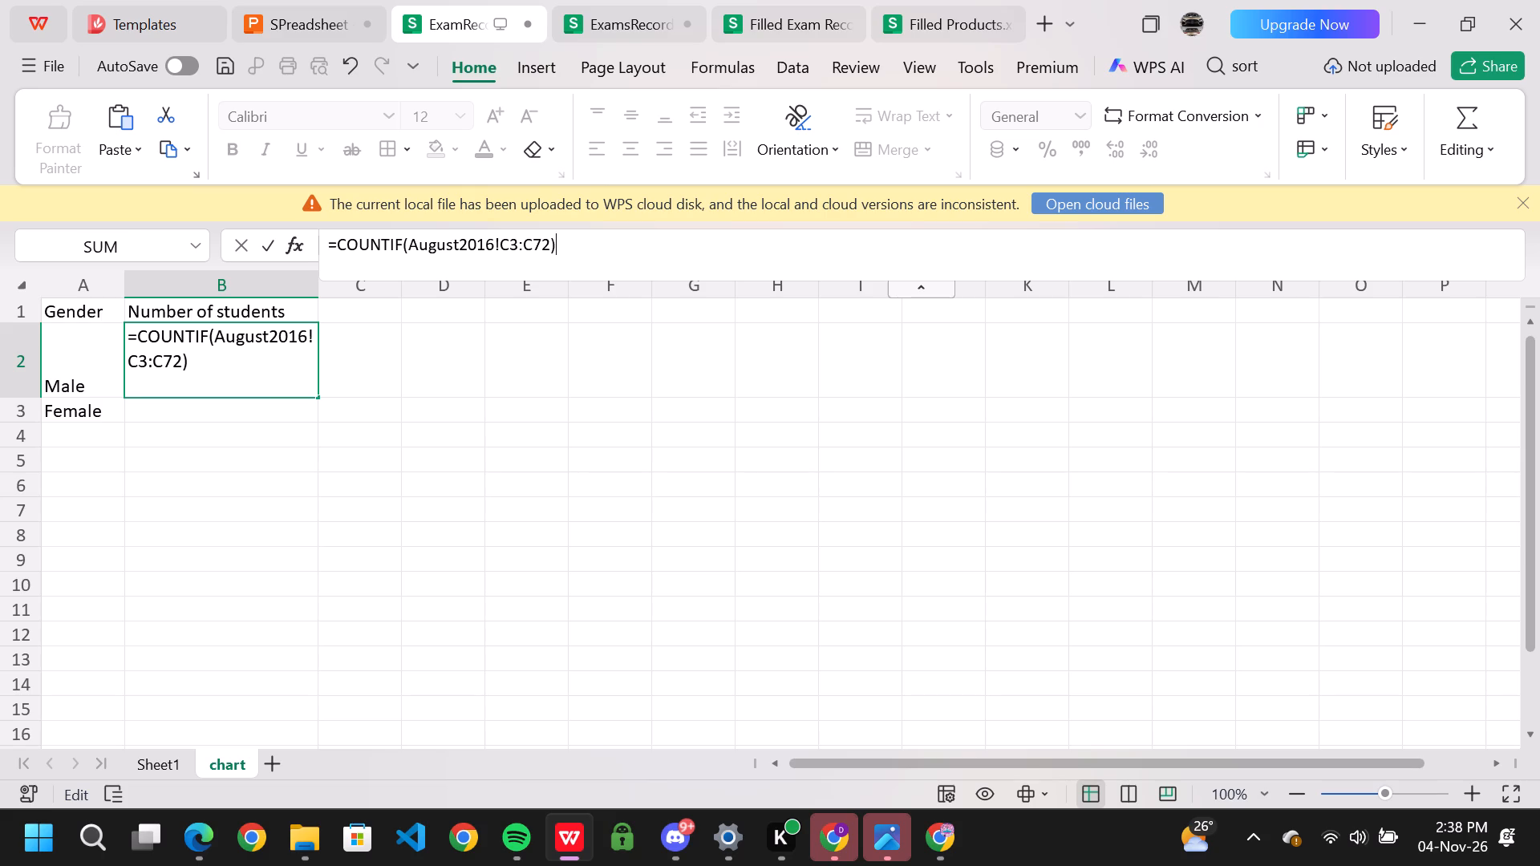
left_click(265, 369)
key("BackSpace")
key("BackSpace")
key("BackSpace")
key("BackSpace")
key("BackSpace")
key("BackSpace")
key("BackSpace")
key("BackSpace")
key("BackSpace")
key("BackSpace")
key("BackSpace")
key("BackSpace")
key("BackSpace")
key("BackSpace")
key("BackSpace")
key("BackSpace")
key("BackSpace")
key("BackSpace")
key("BackSpace")
key("BackSpace")
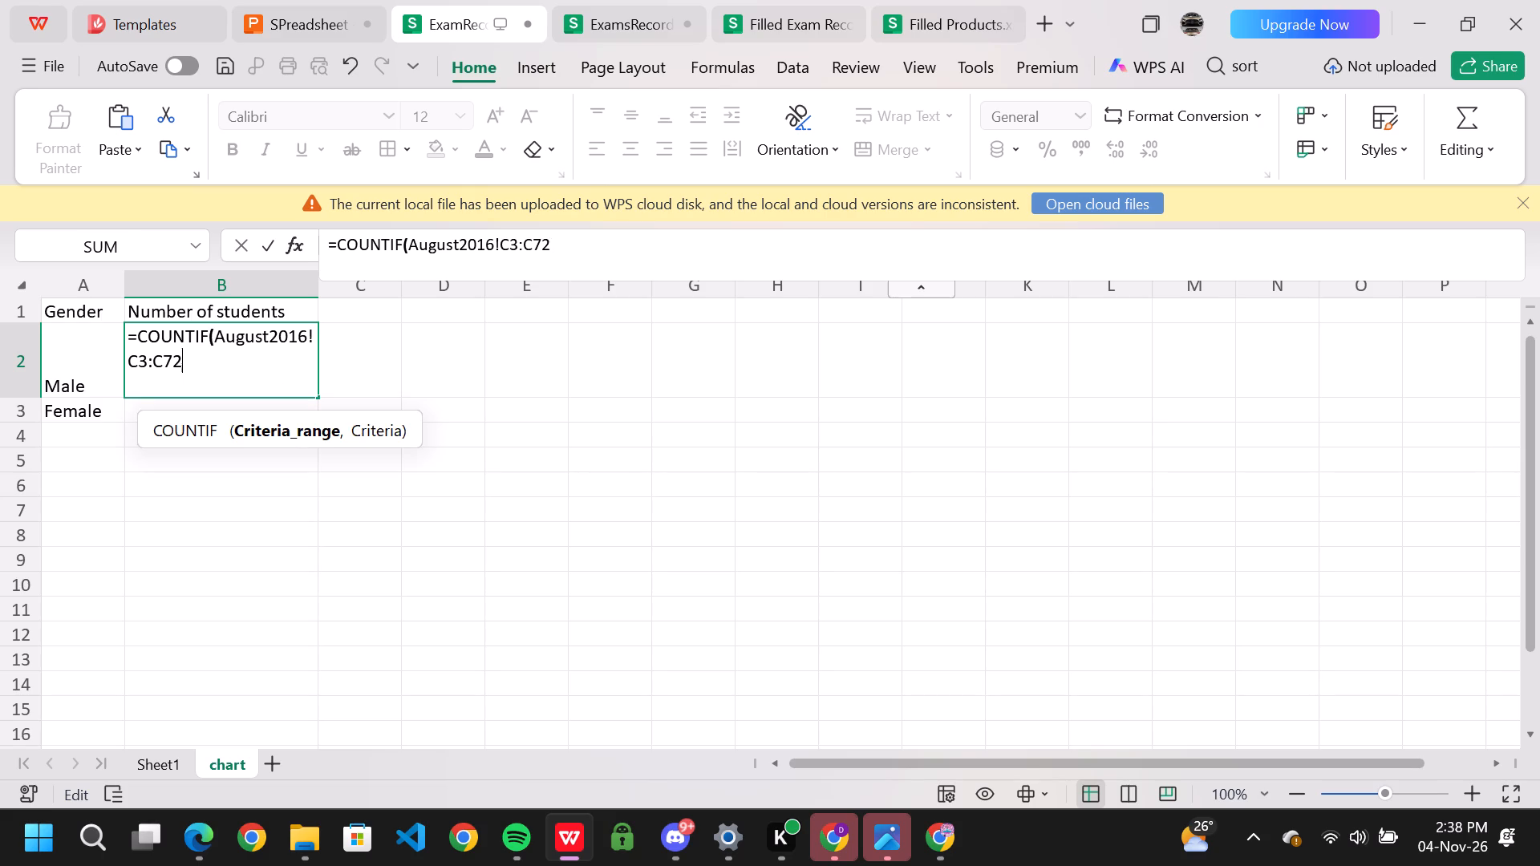
left_click(235, 475)
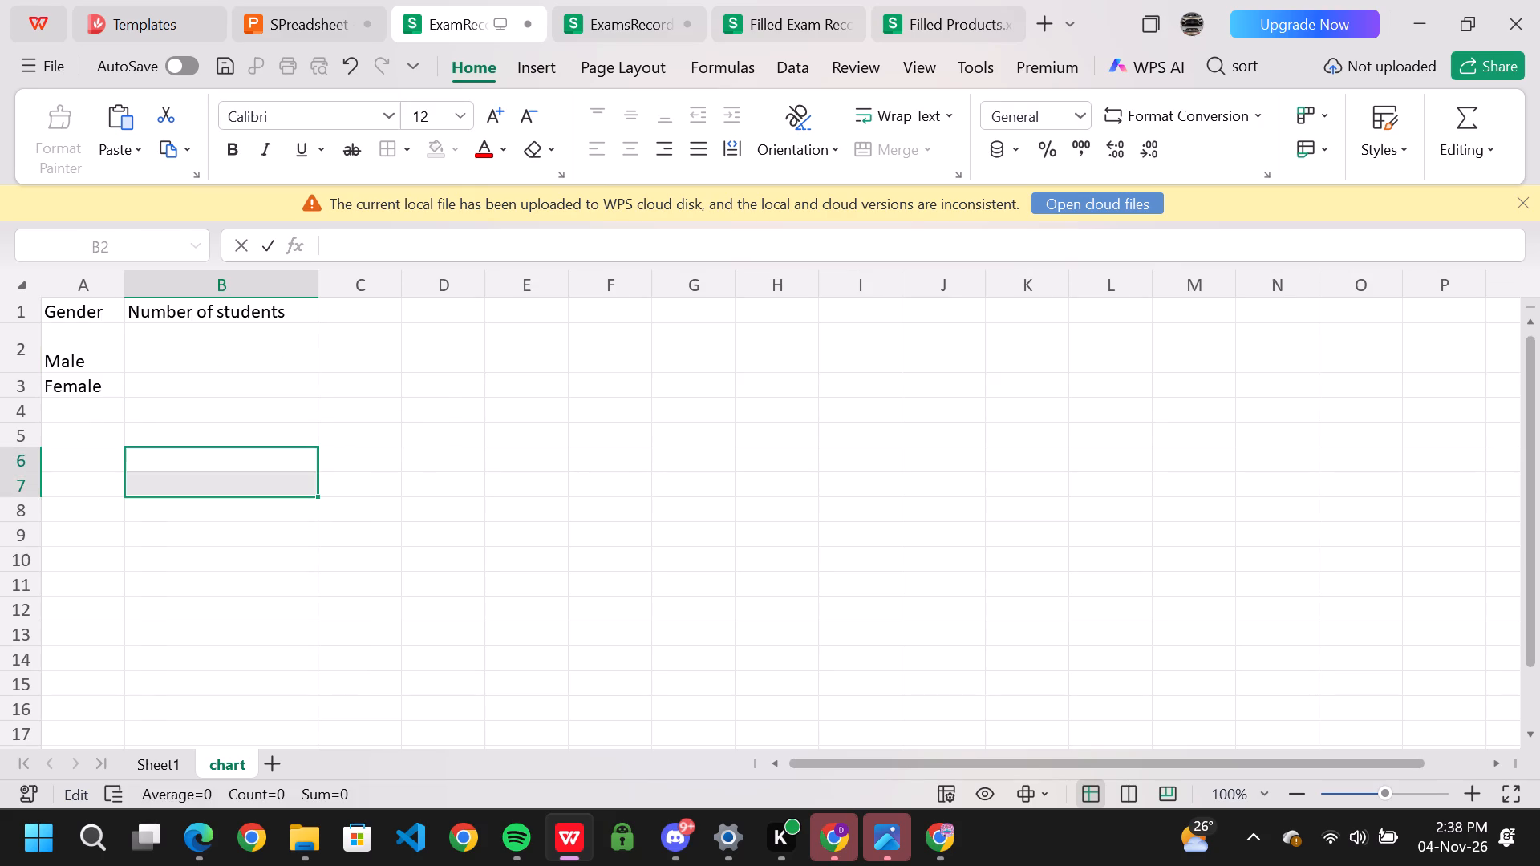
Enter the years 2011 to 2016 down cells A27 to A32 of the chart sheet, checking them against slide 39.
scroll(140, 548, "down", 5)
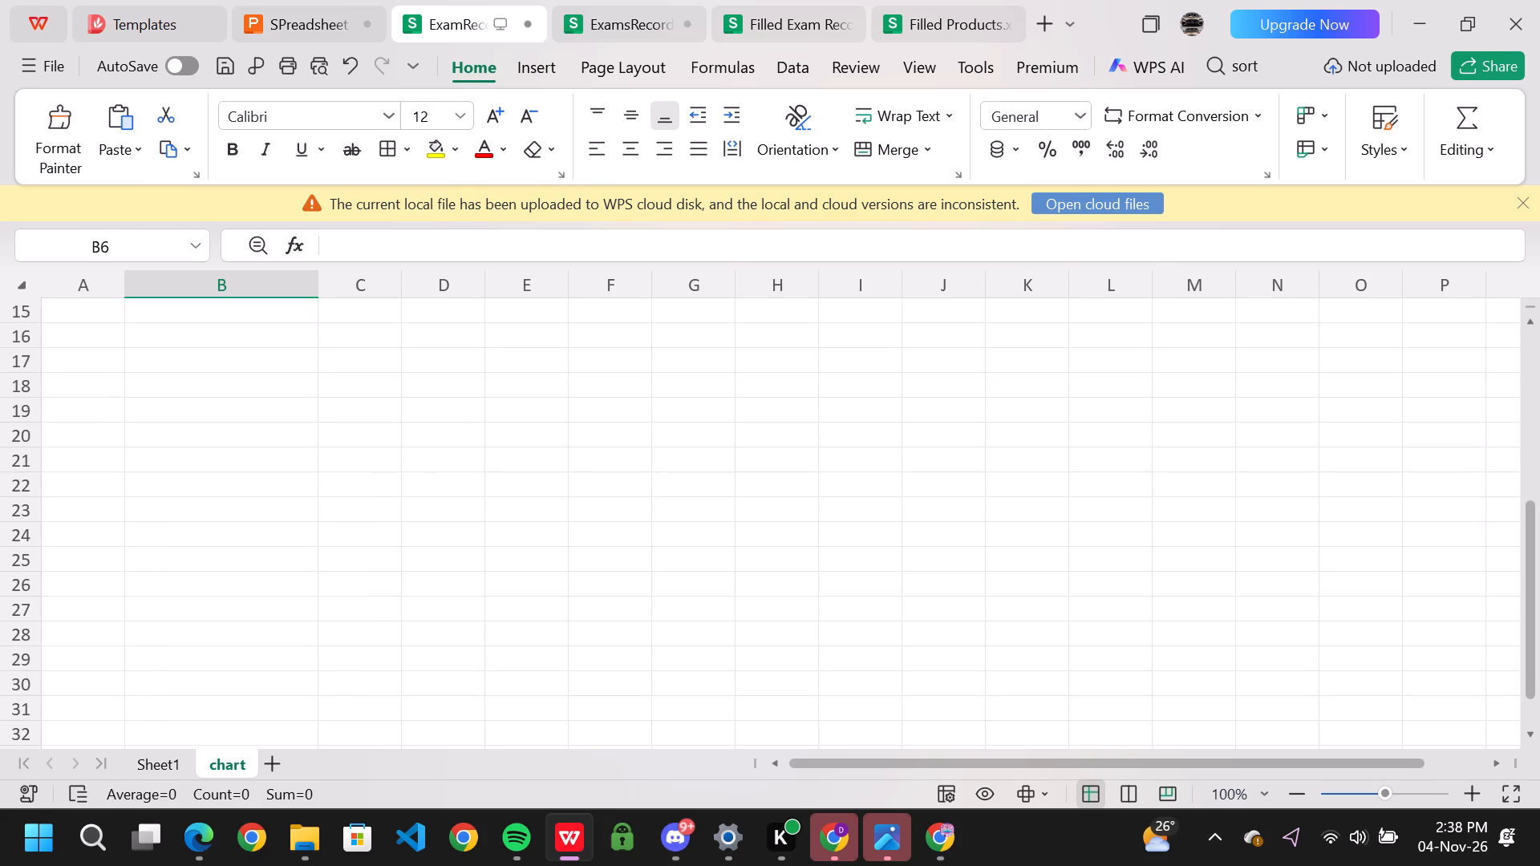
left_click(88, 606)
left_click(301, 22)
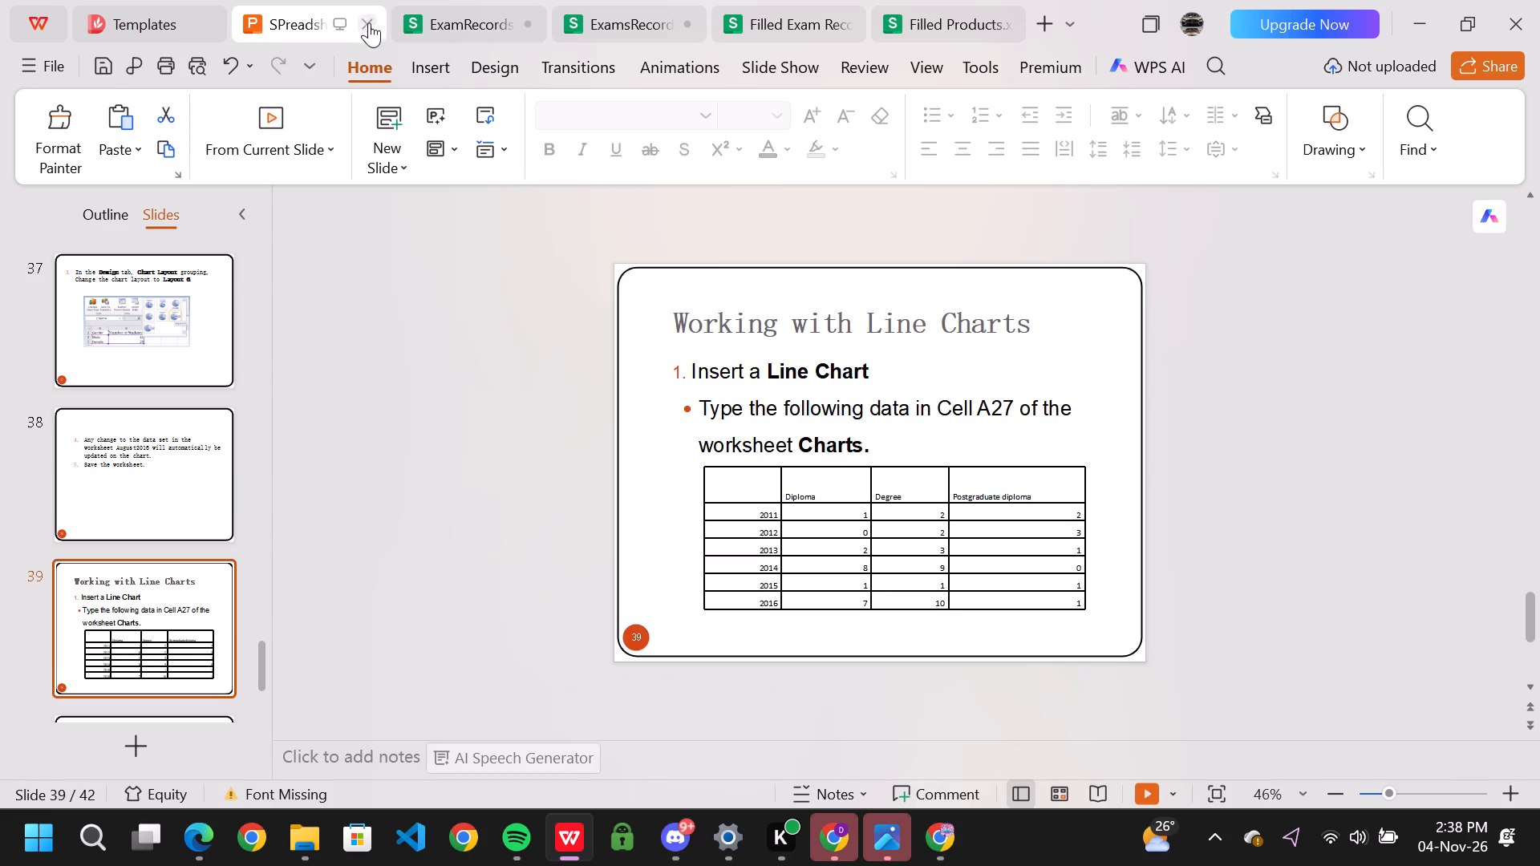
left_click(434, 16)
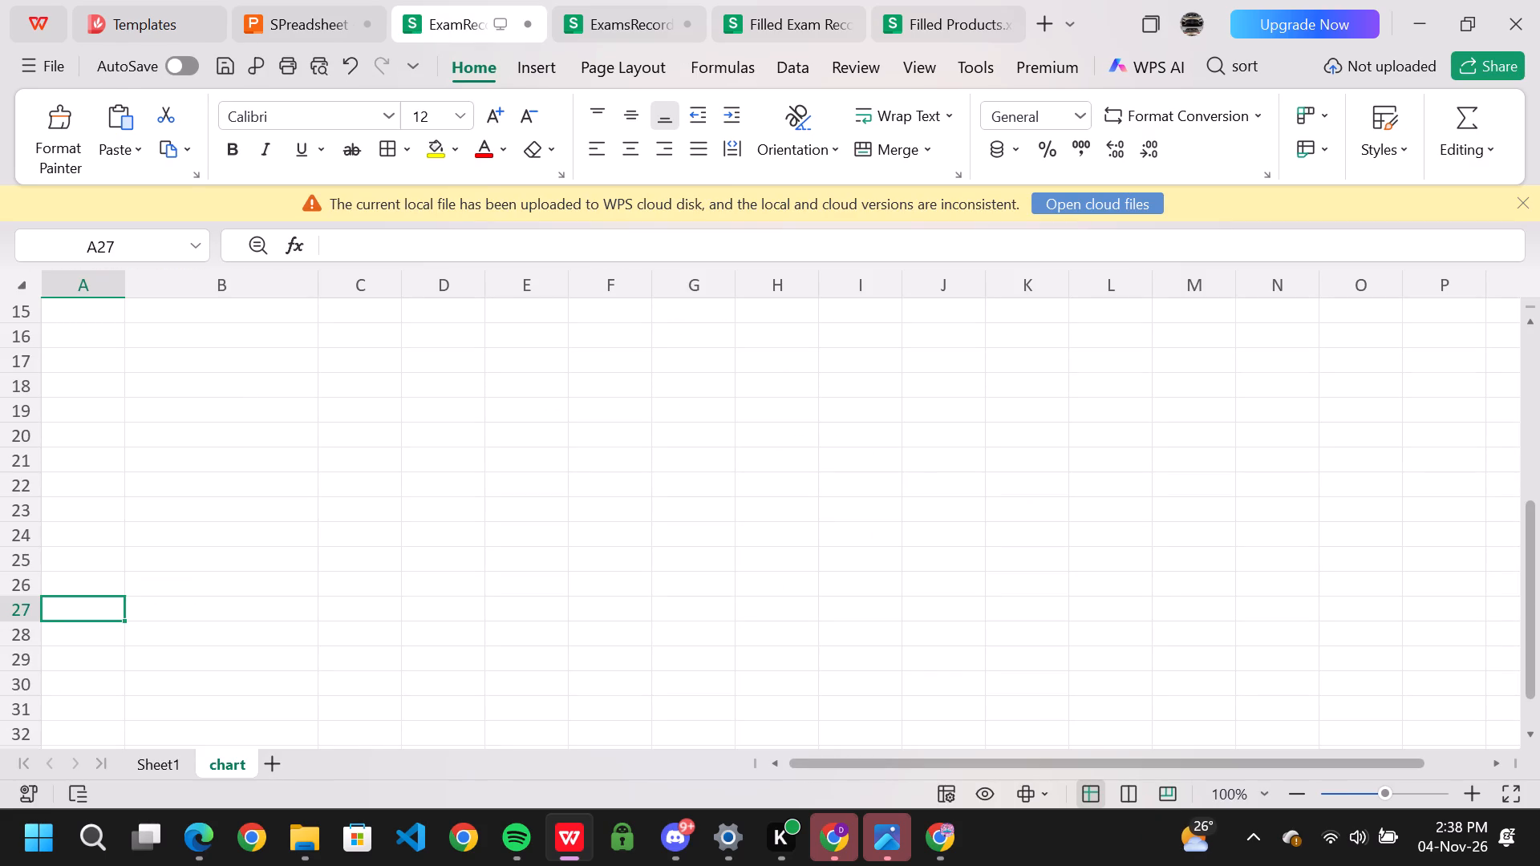
type("2011")
key("Return")
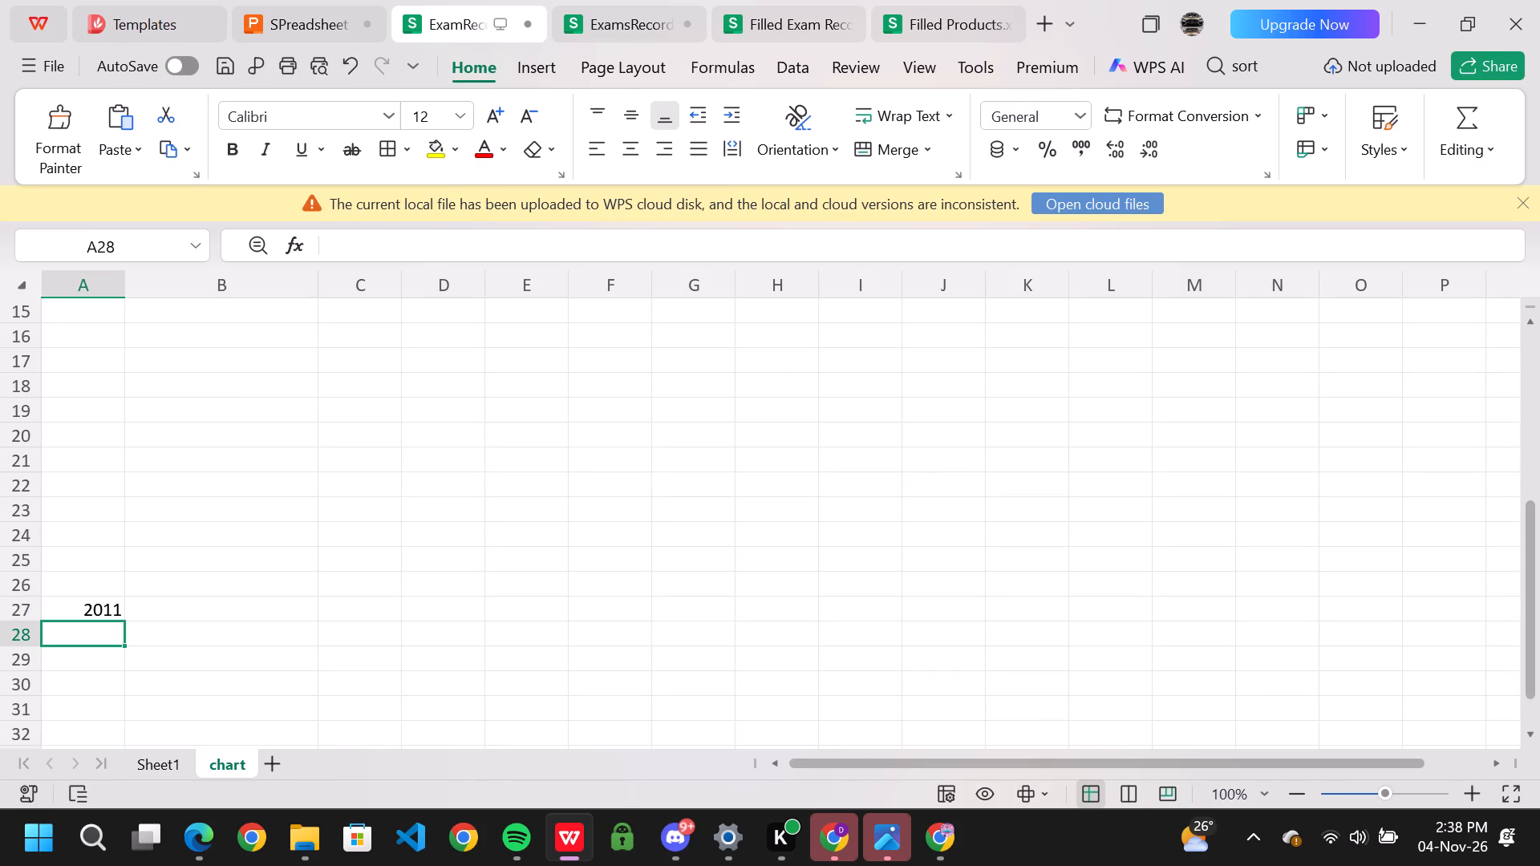
type("201")
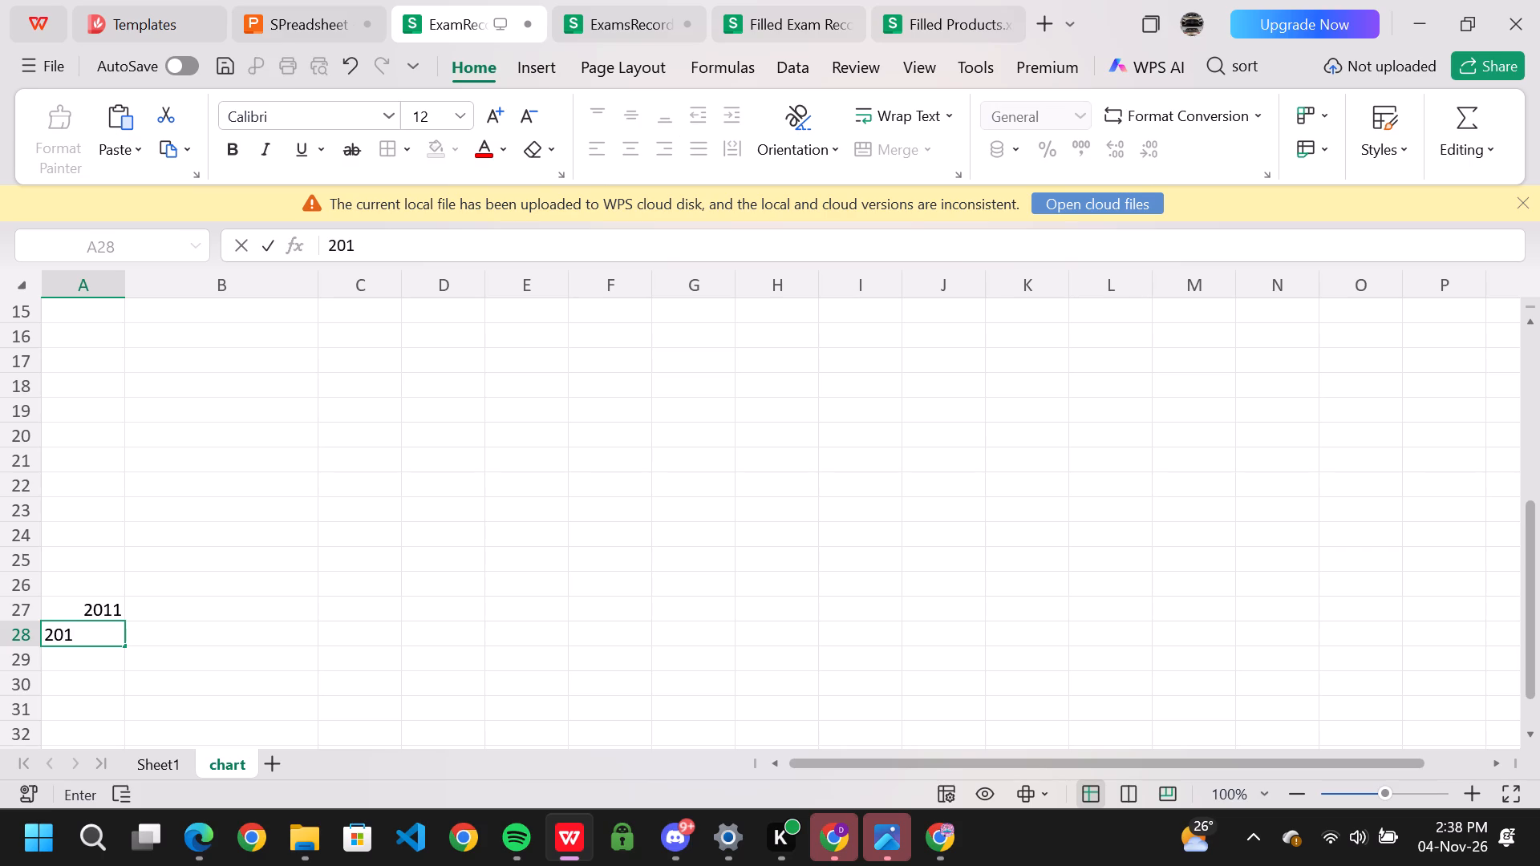
key("2")
key("Return")
type("2013")
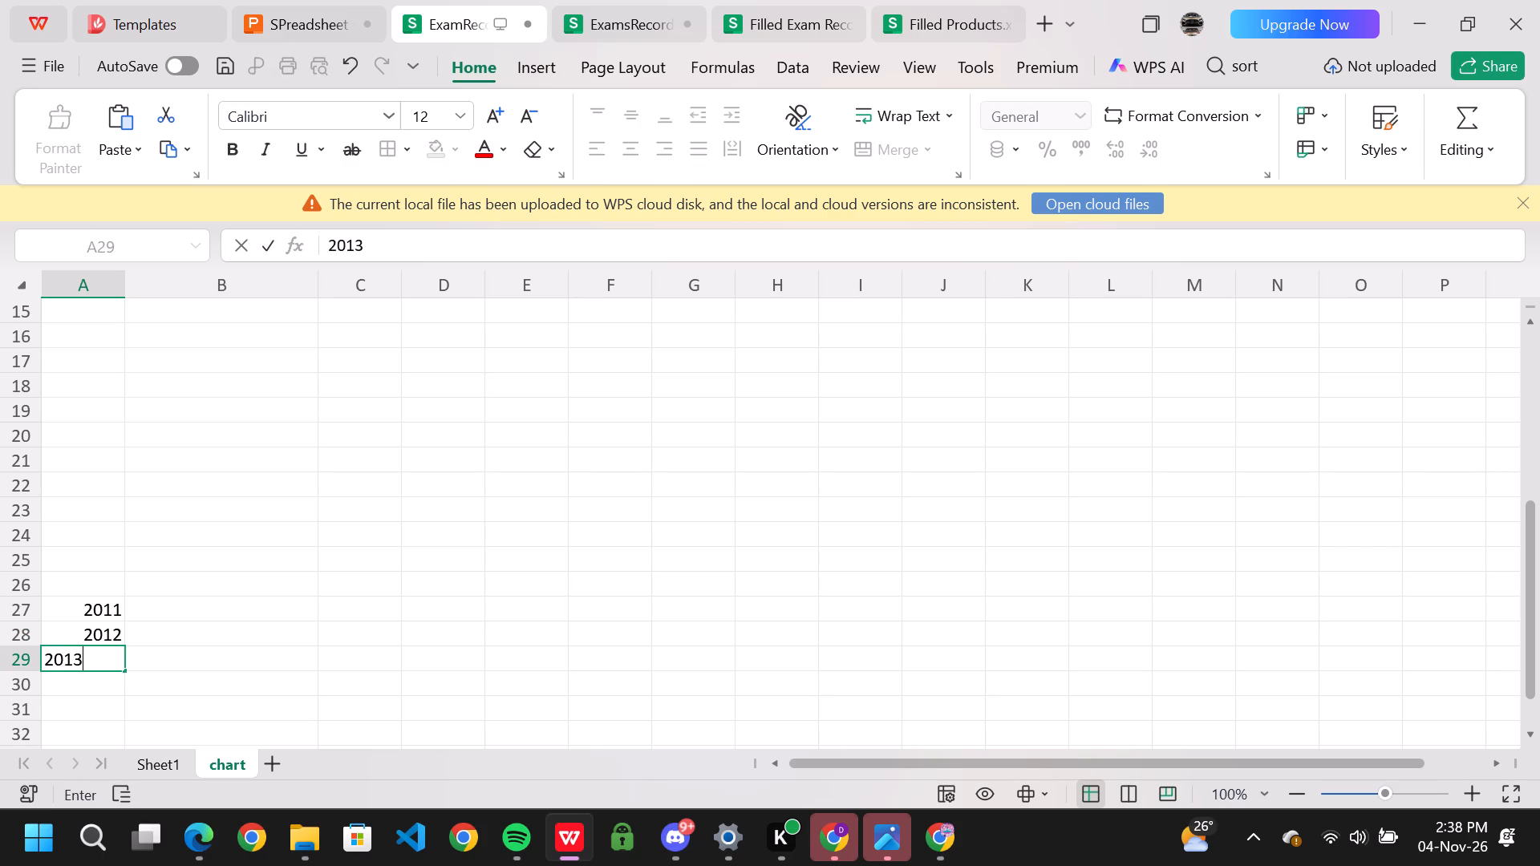
key("Return")
type("20")
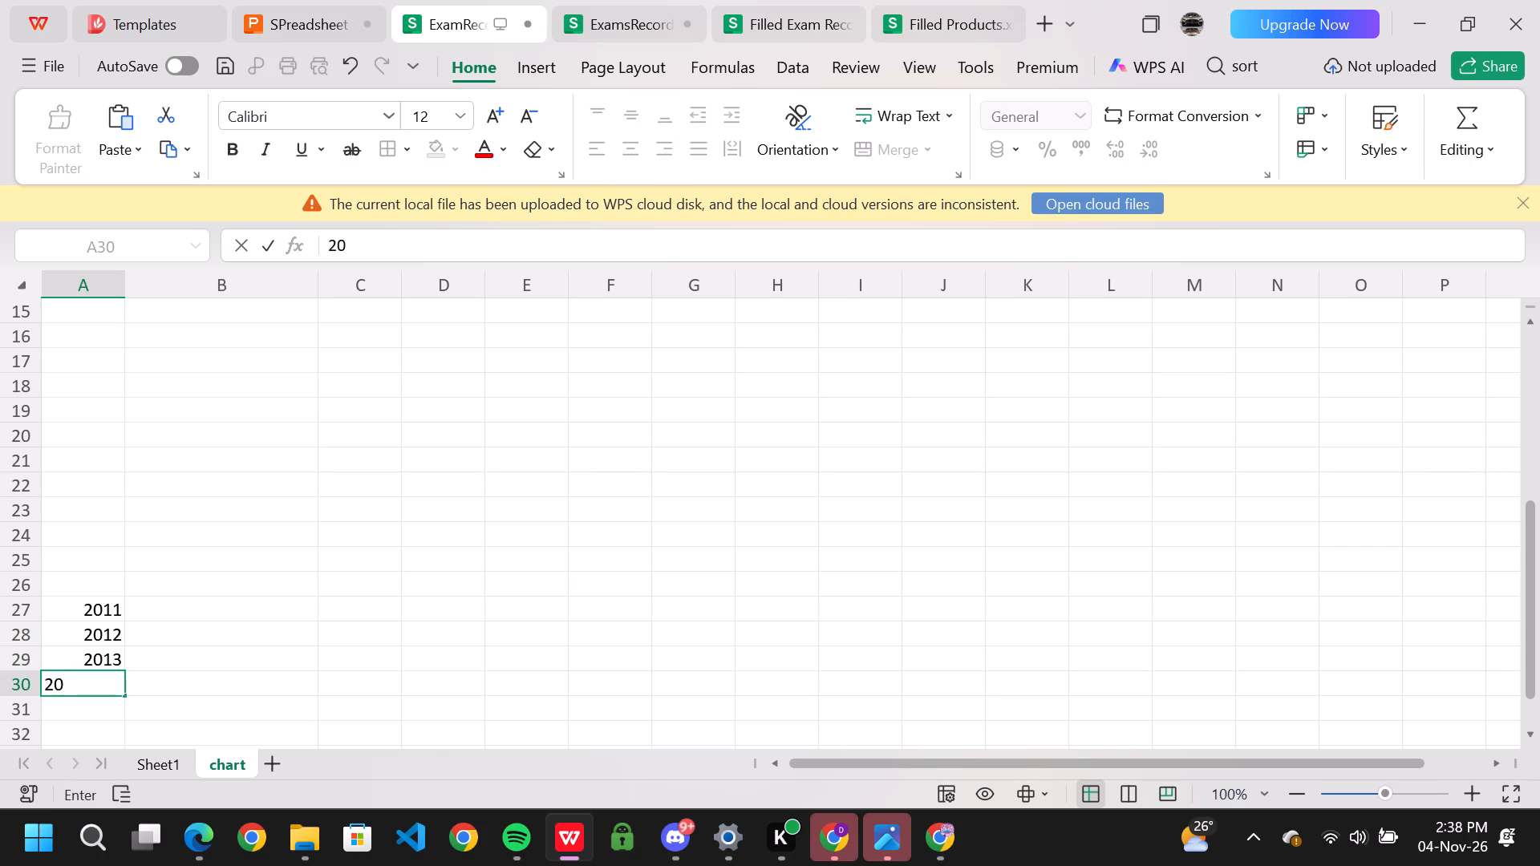
key("1")
key("4")
key("Return")
type("2015")
key("Return")
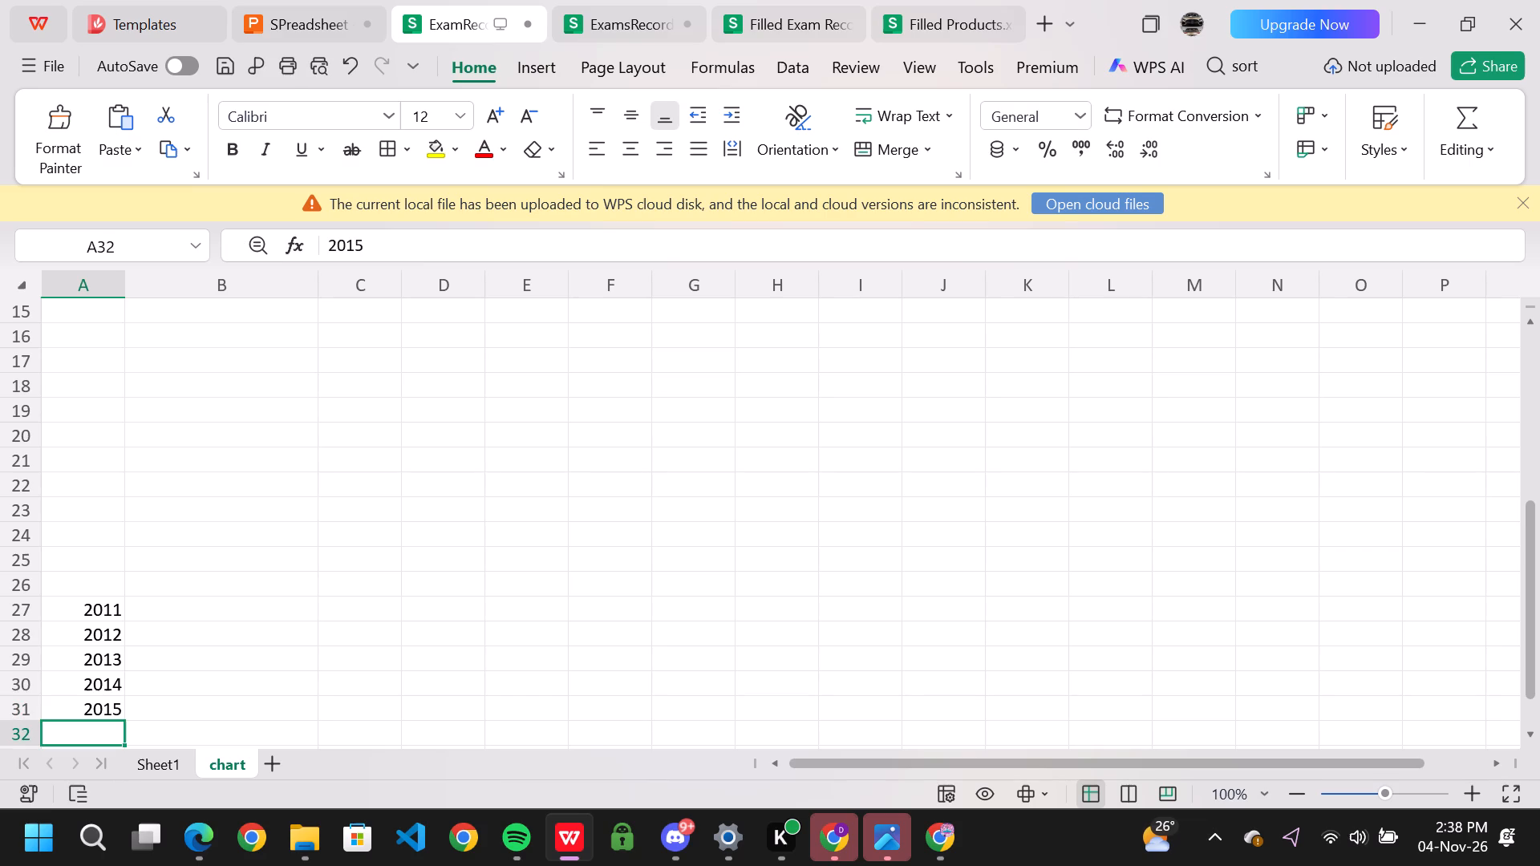
left_click(294, 27)
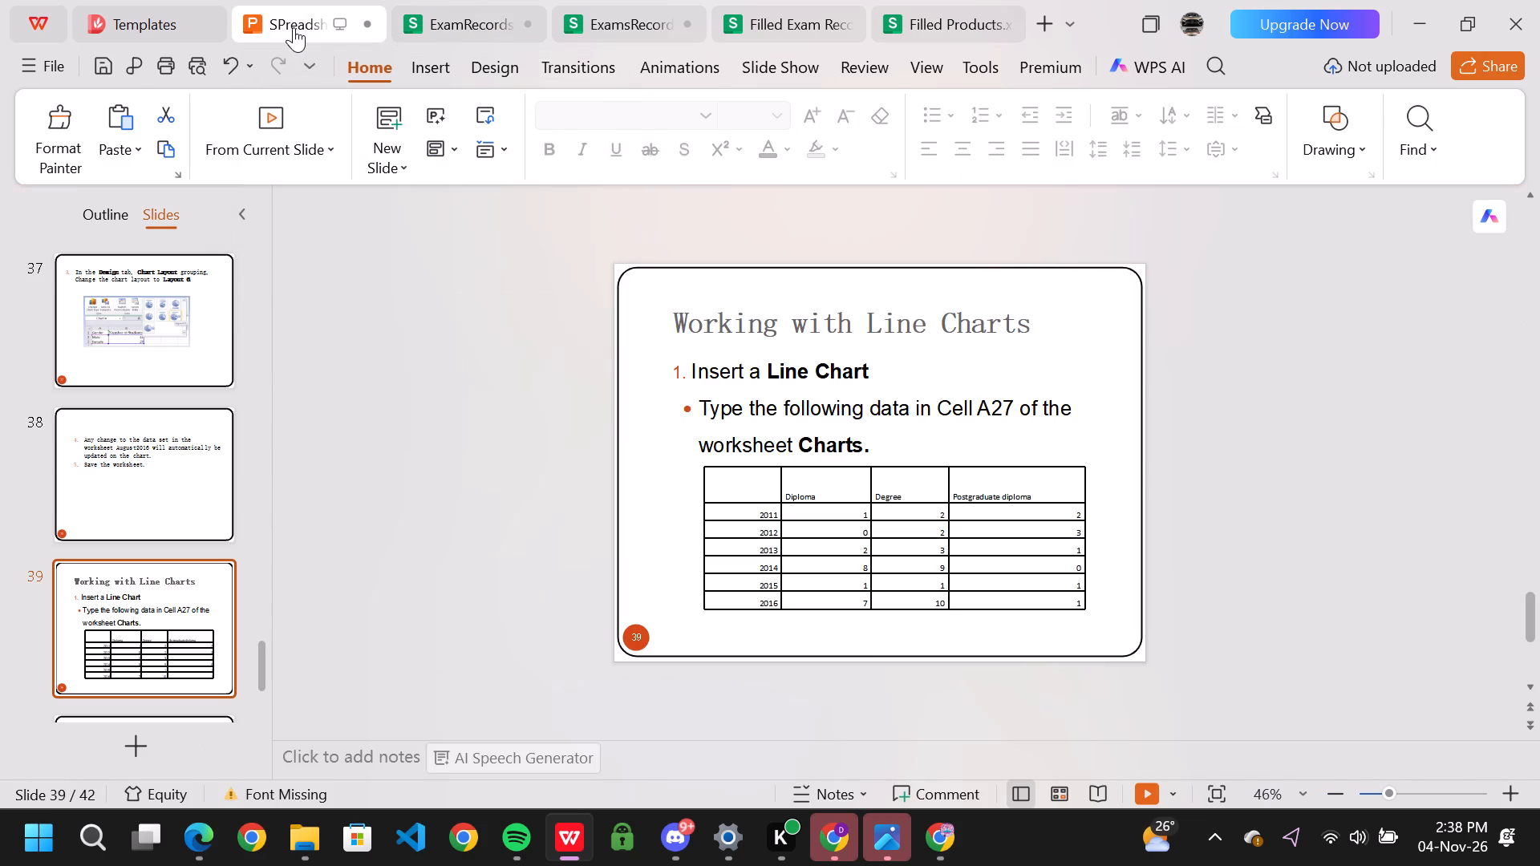
left_click(441, 10)
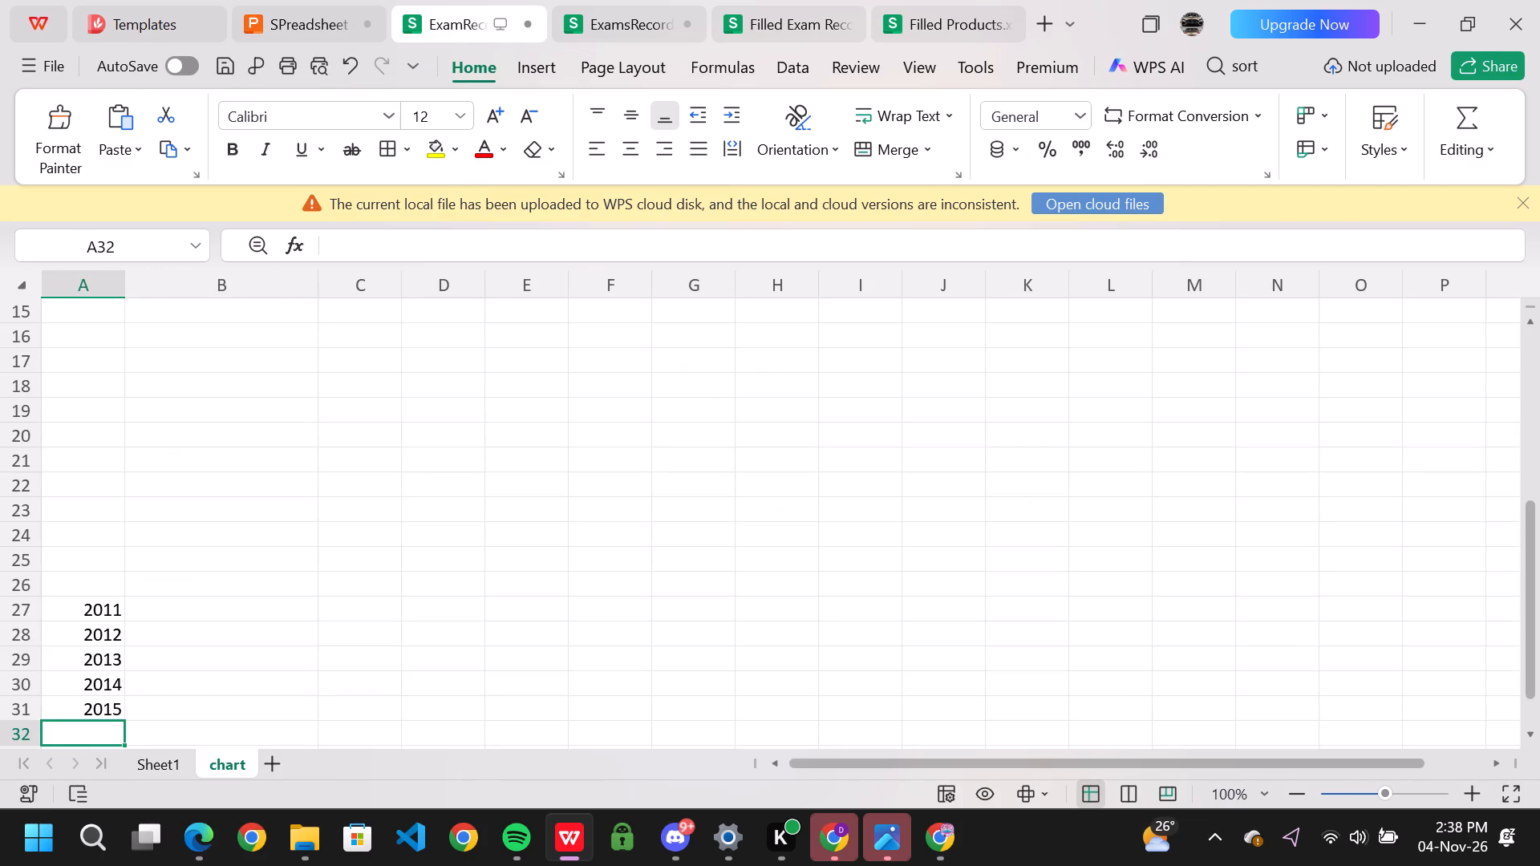
type("2016")
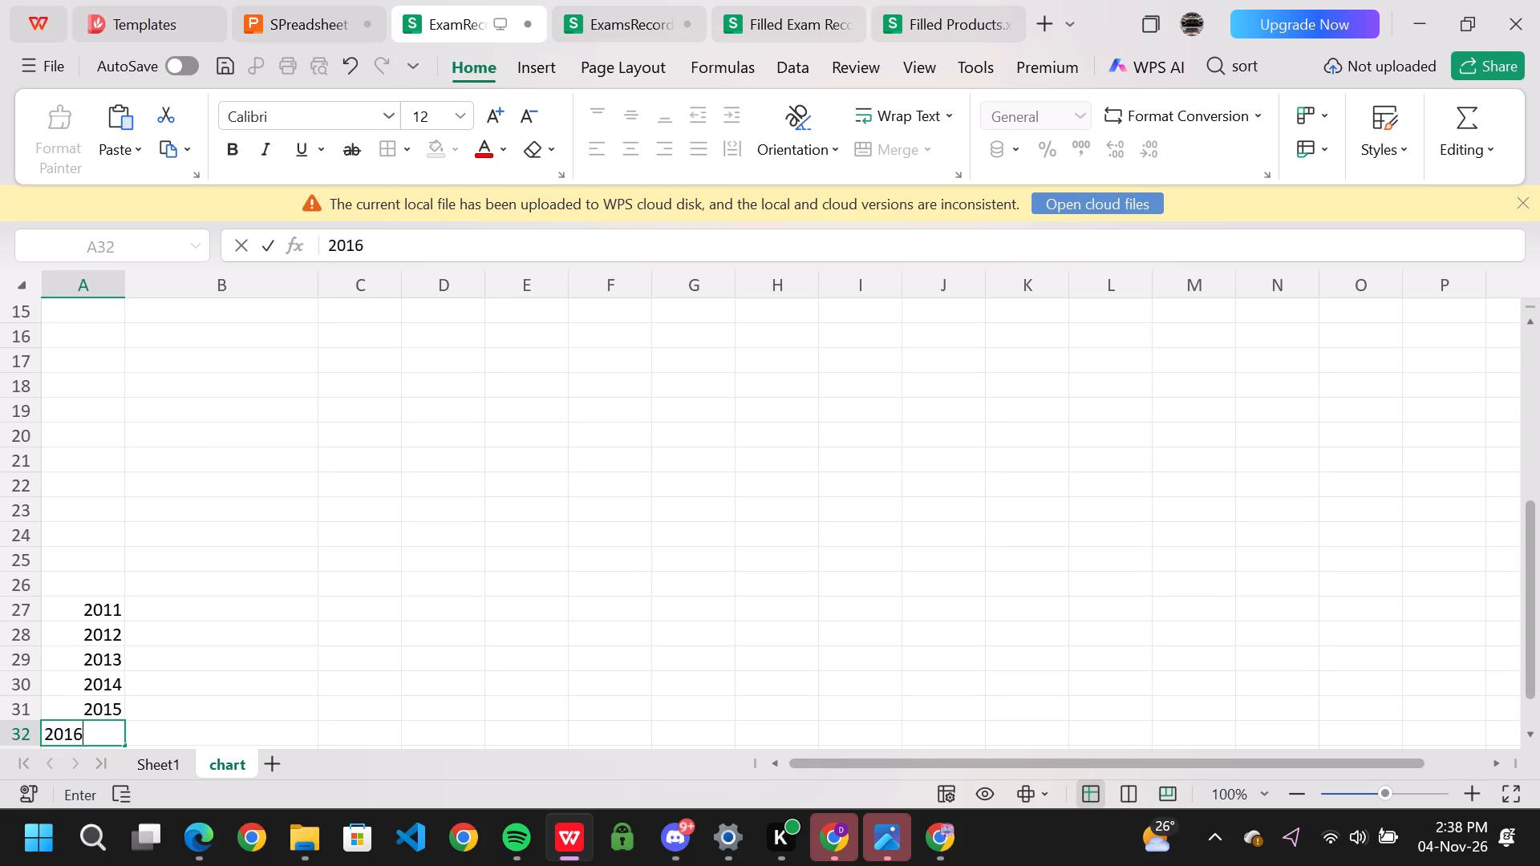
key("Return")
Check the column headings on slide 39, and enter "Diploma" in B26 and "Dwgre" in C26 above the years.
left_click(158, 589)
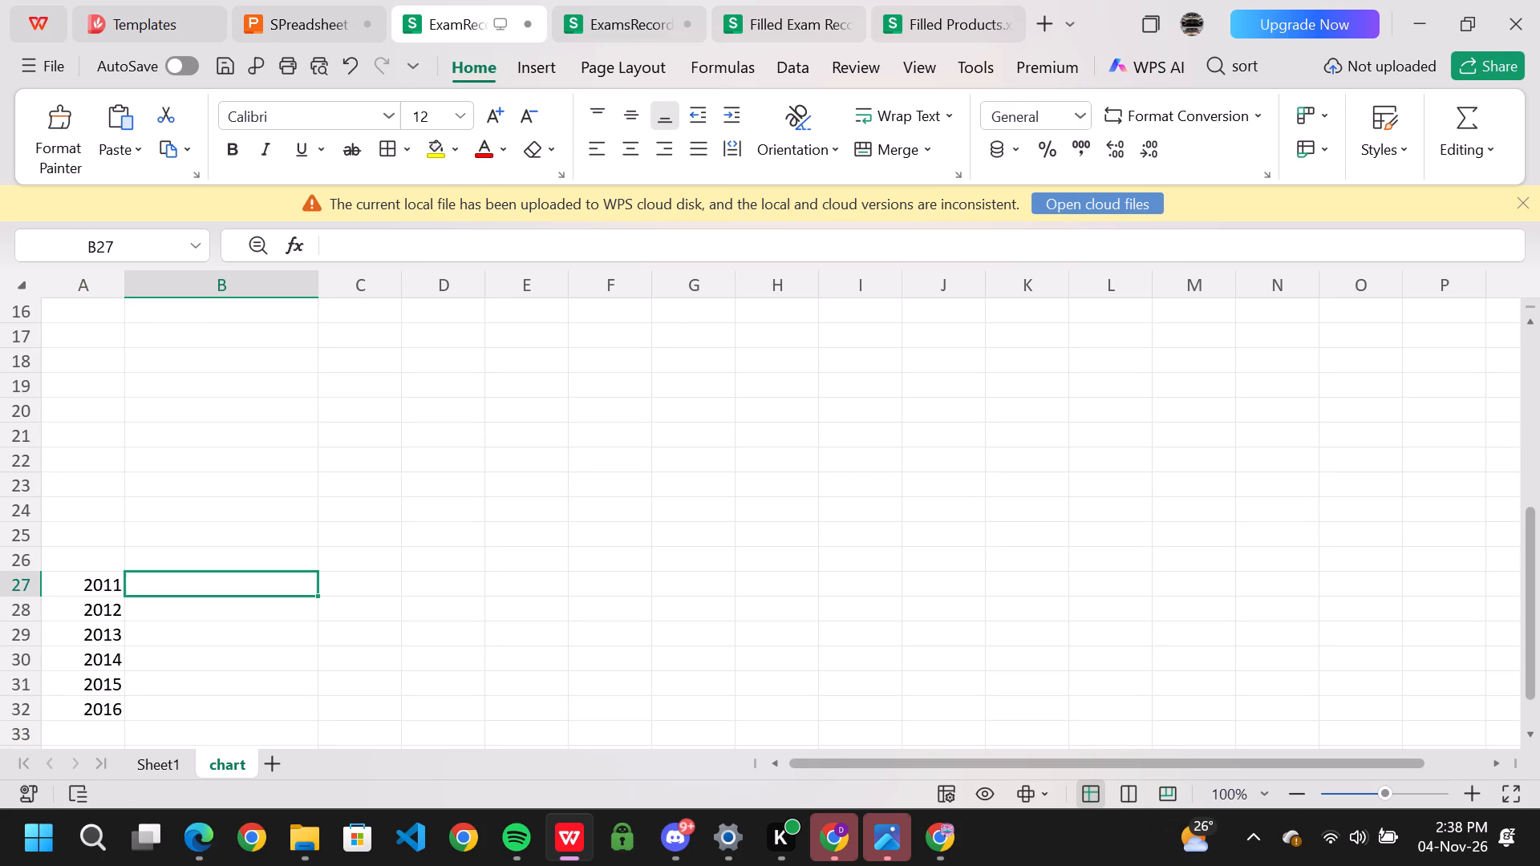
left_click(330, 28)
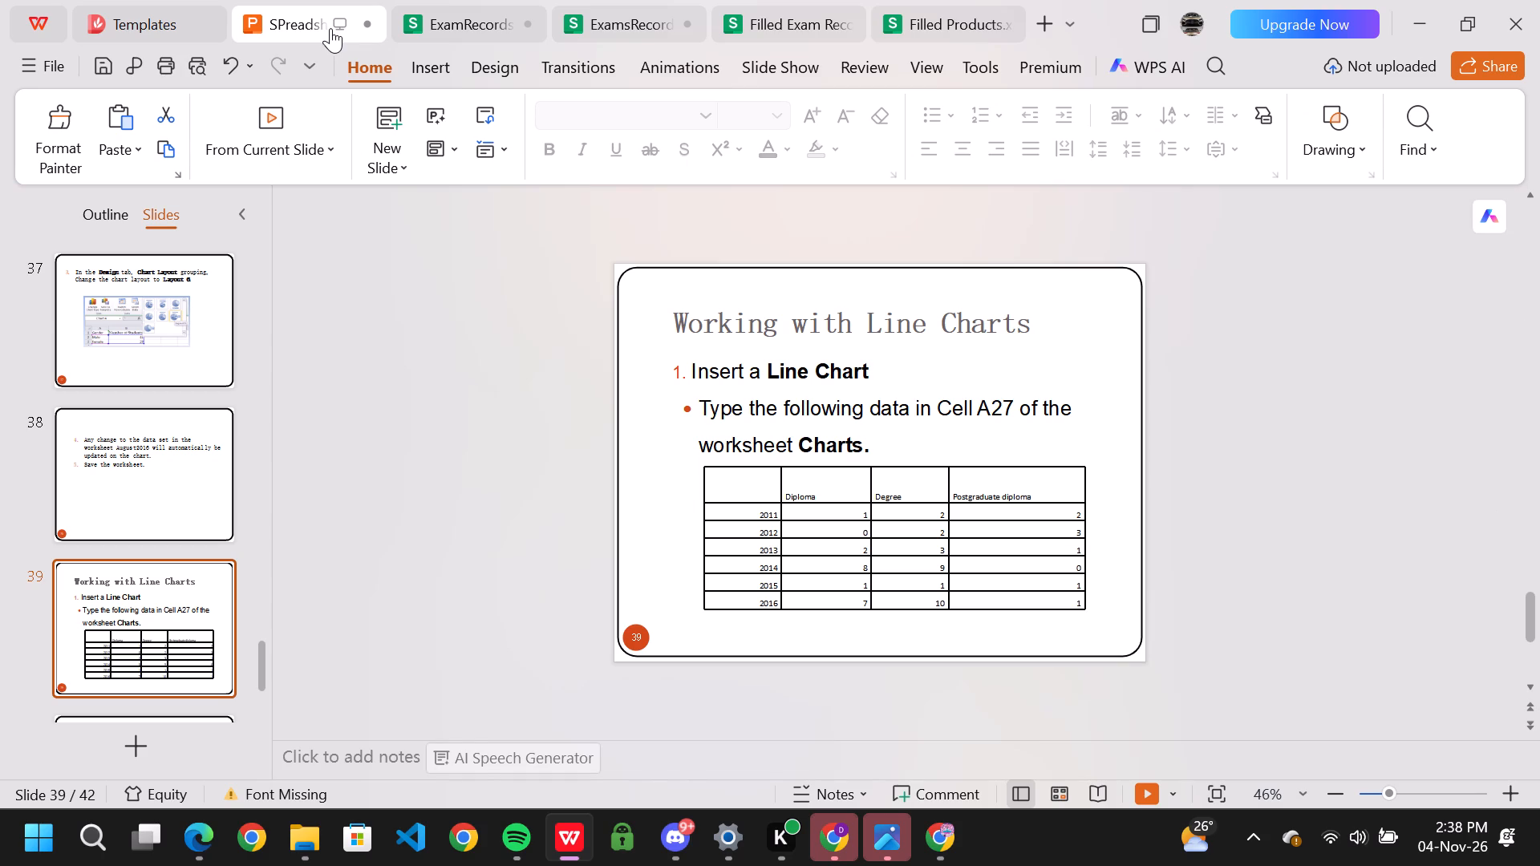
left_click(439, 12)
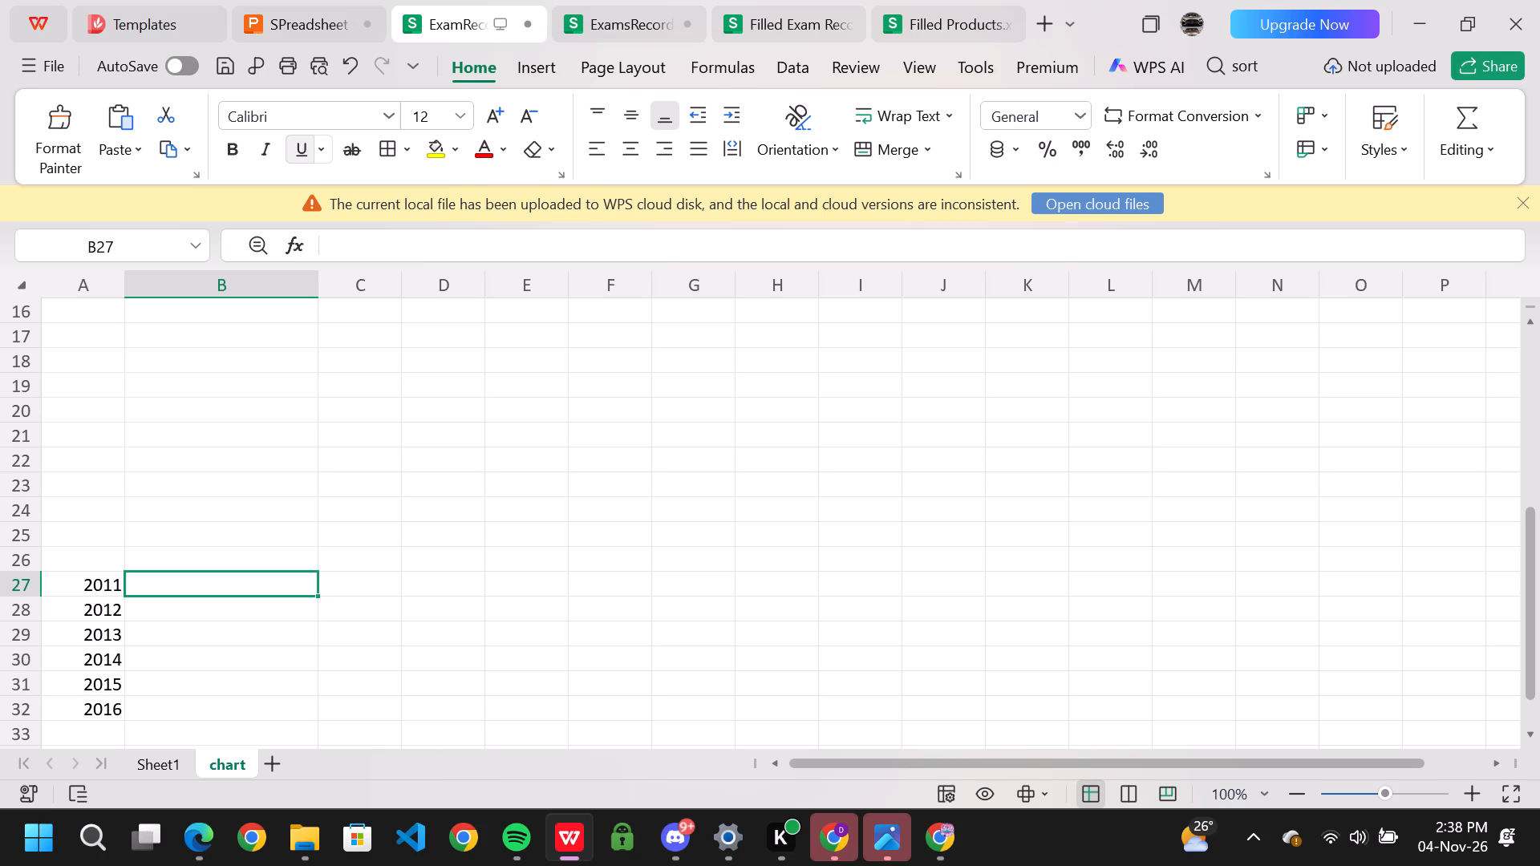
left_click(205, 563)
key("shift+d")
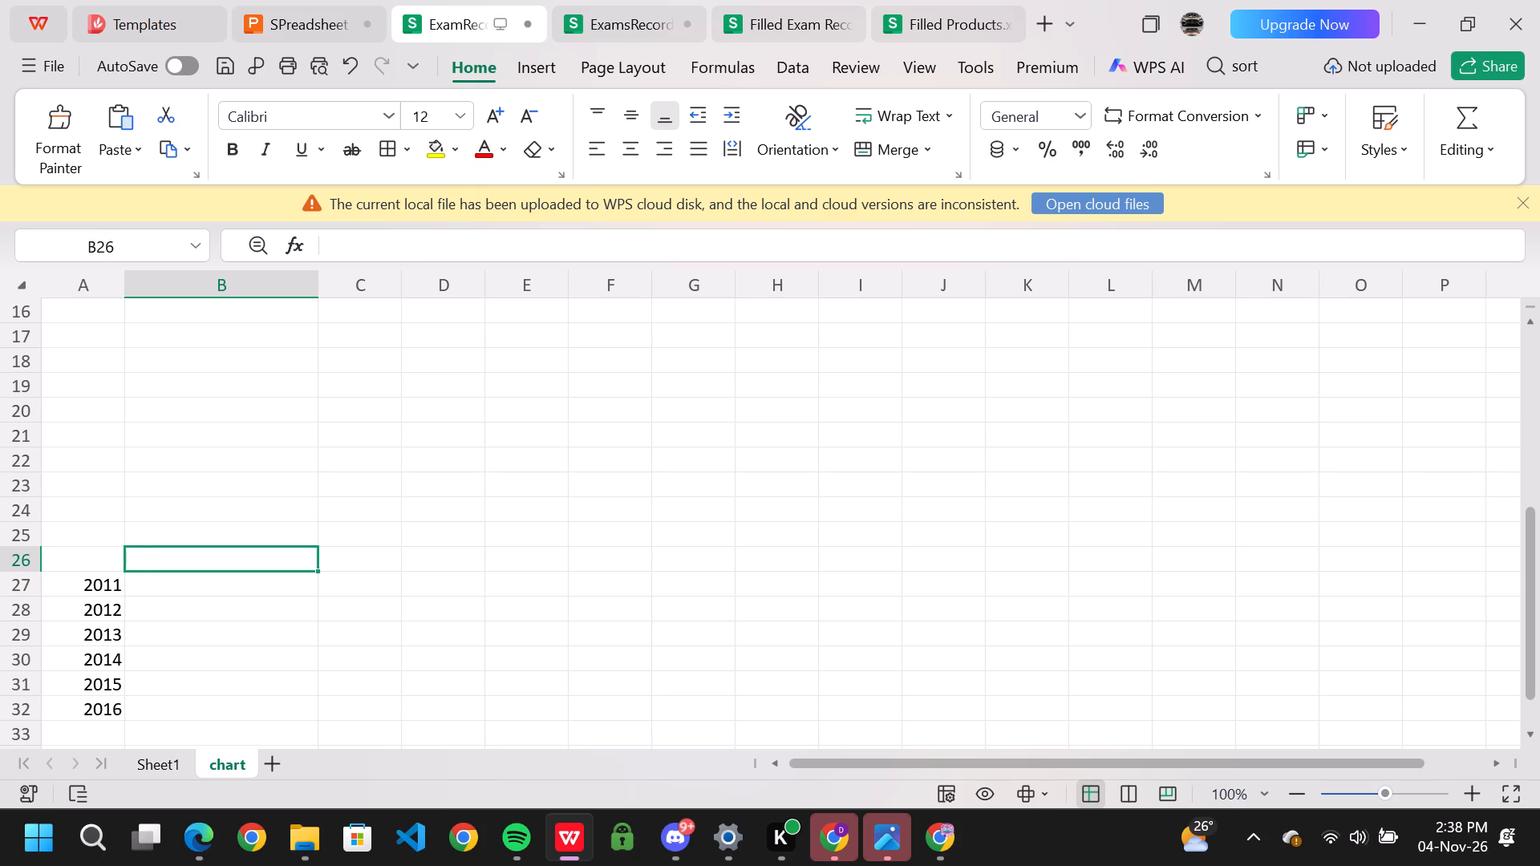
key("i")
type("ploma")
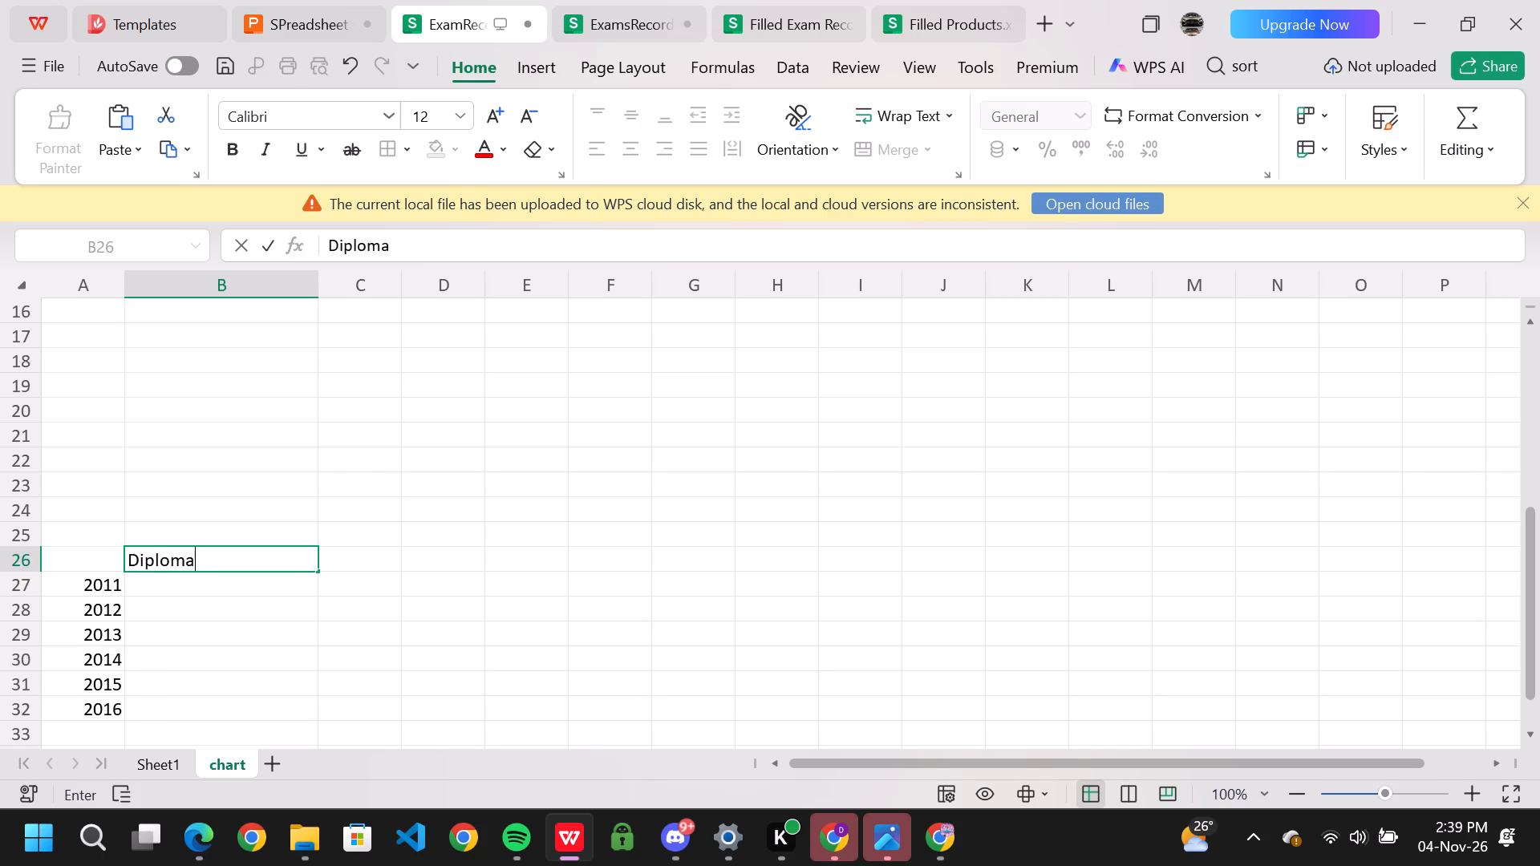
left_click(341, 565)
type("Dw")
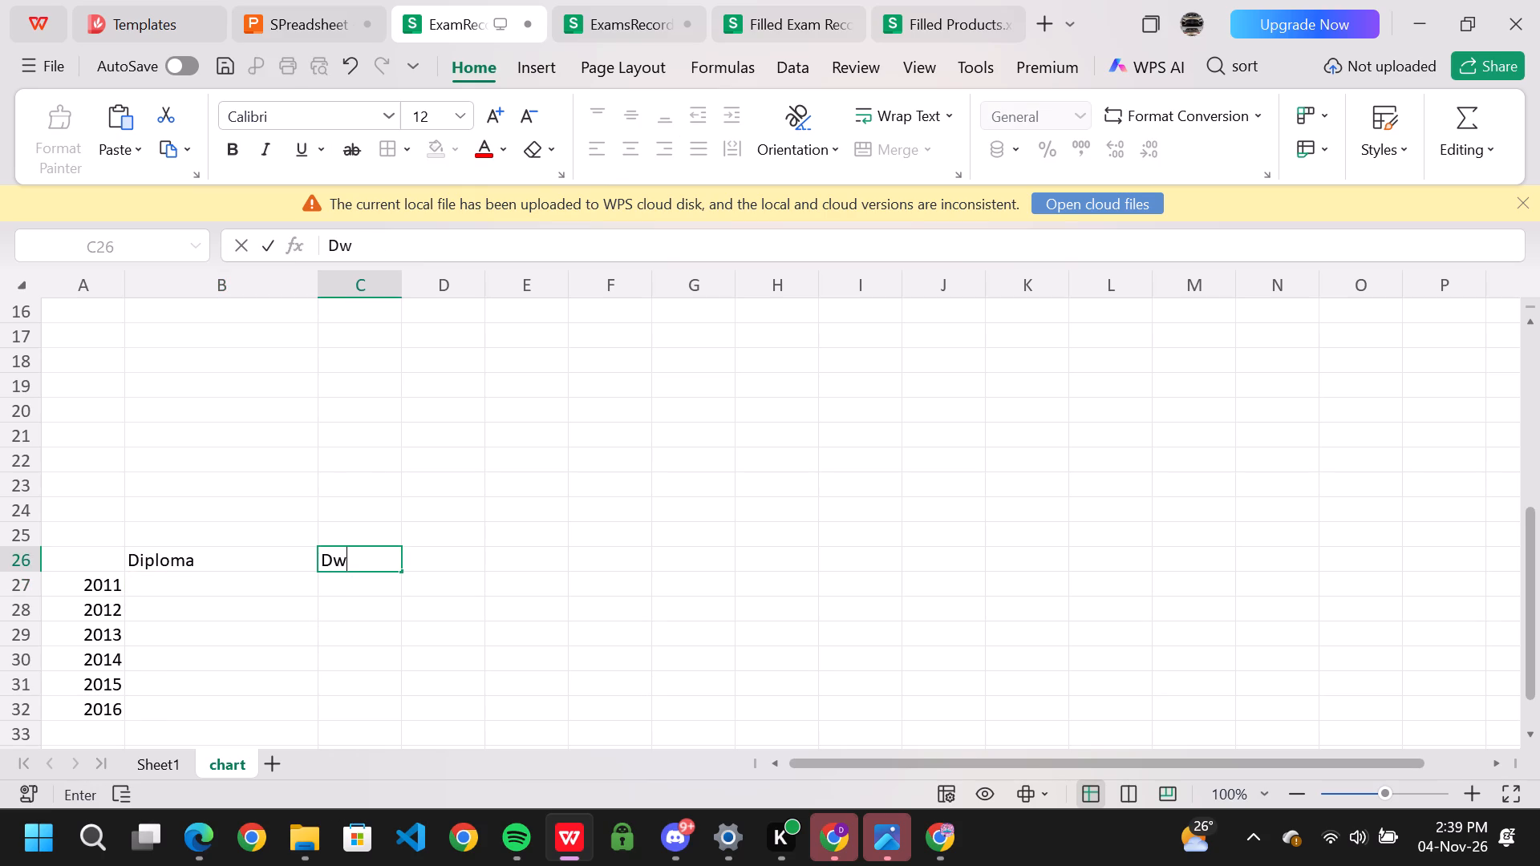
type("gre")
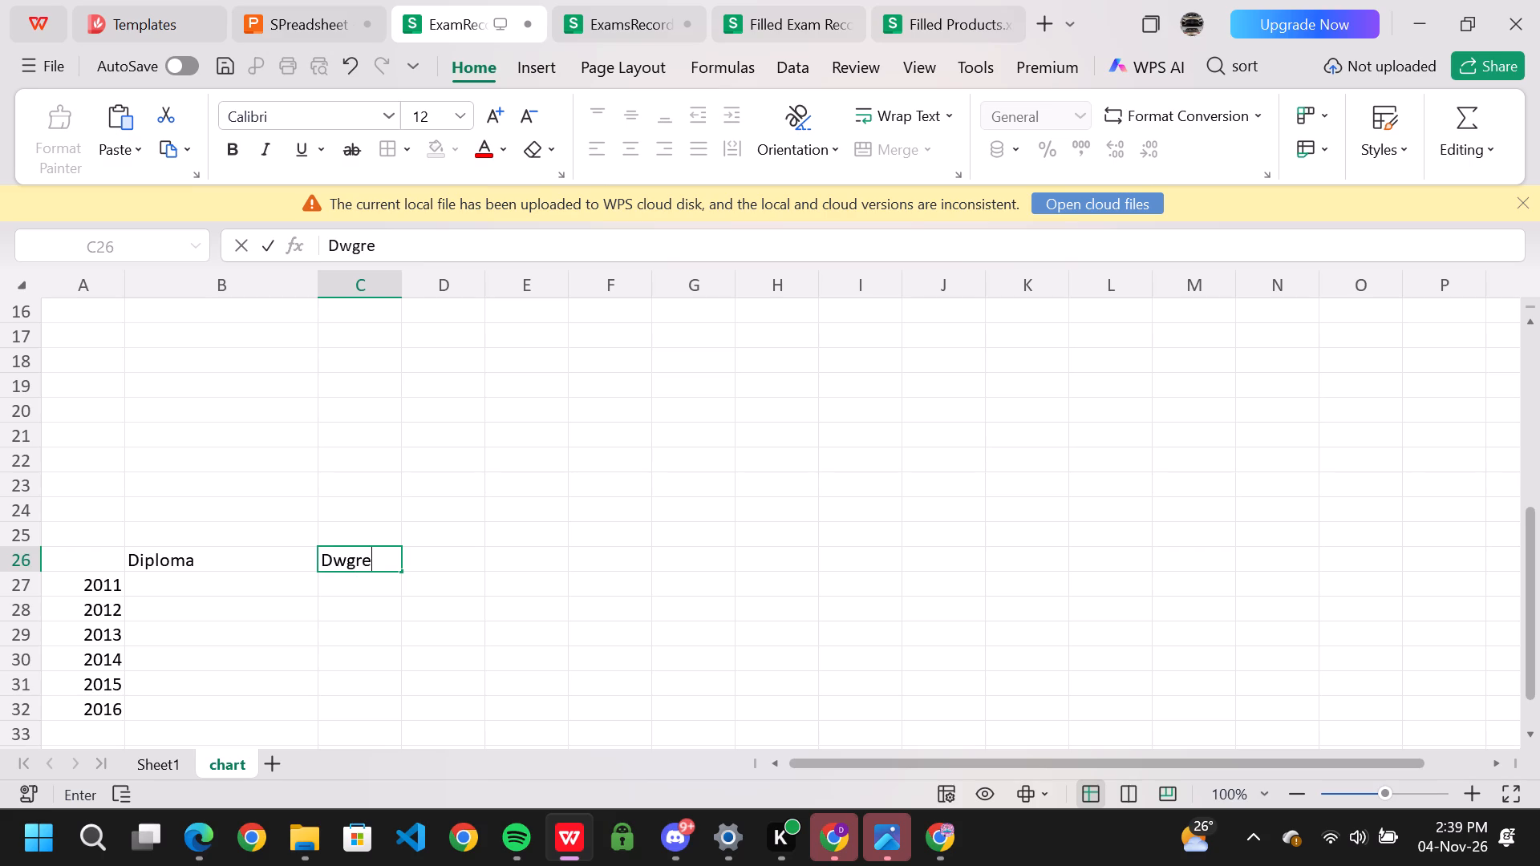
left_click(437, 566)
Copy the "Postgraduate diploma" heading from slide 39's table into cell D26 and widen column D to fit it.
left_click(293, 14)
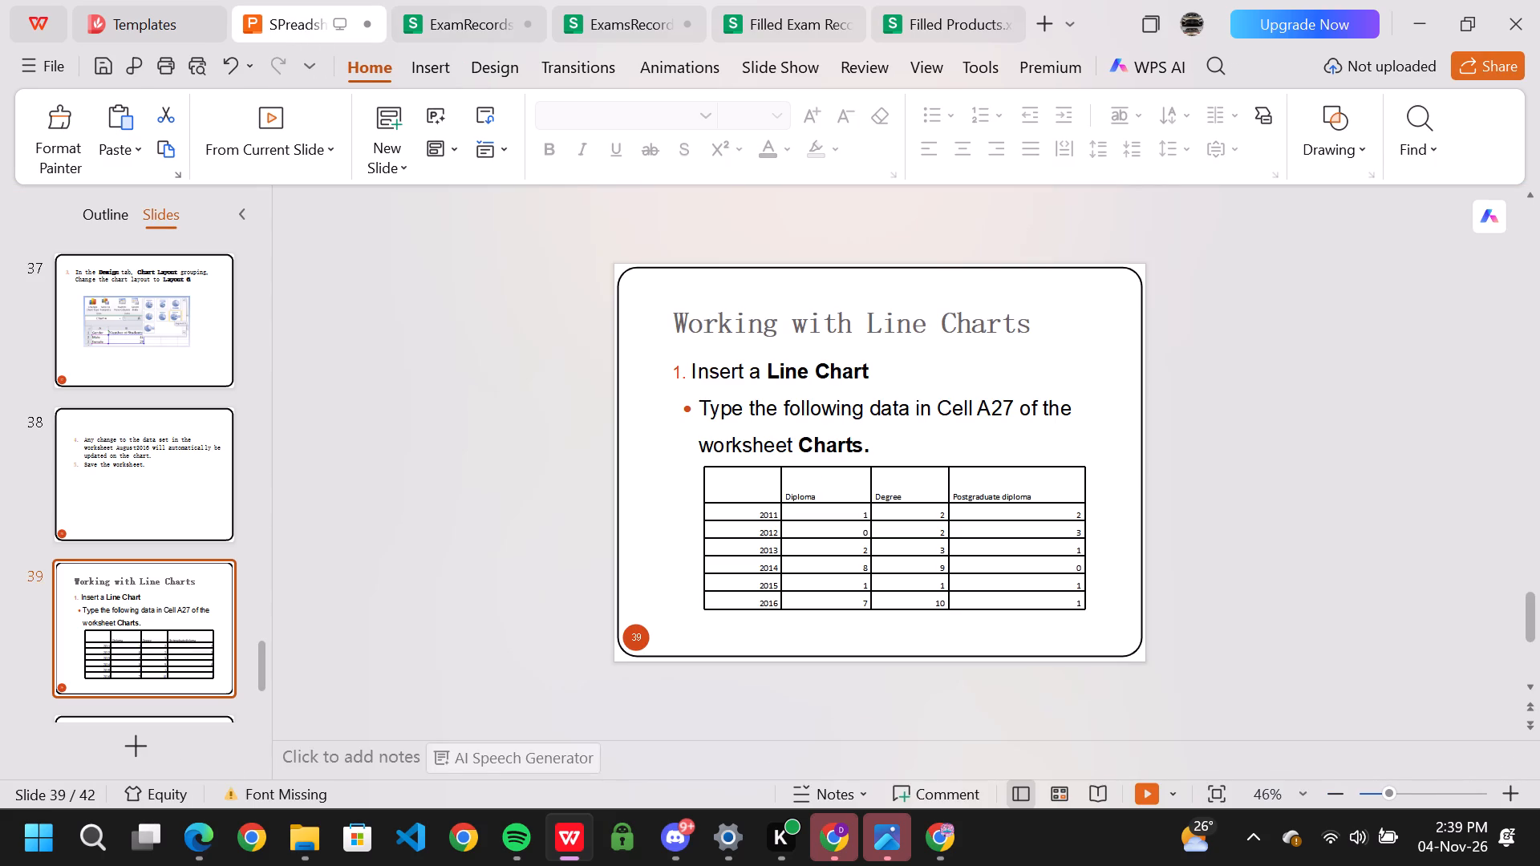
left_click_drag(1038, 496, 951, 501)
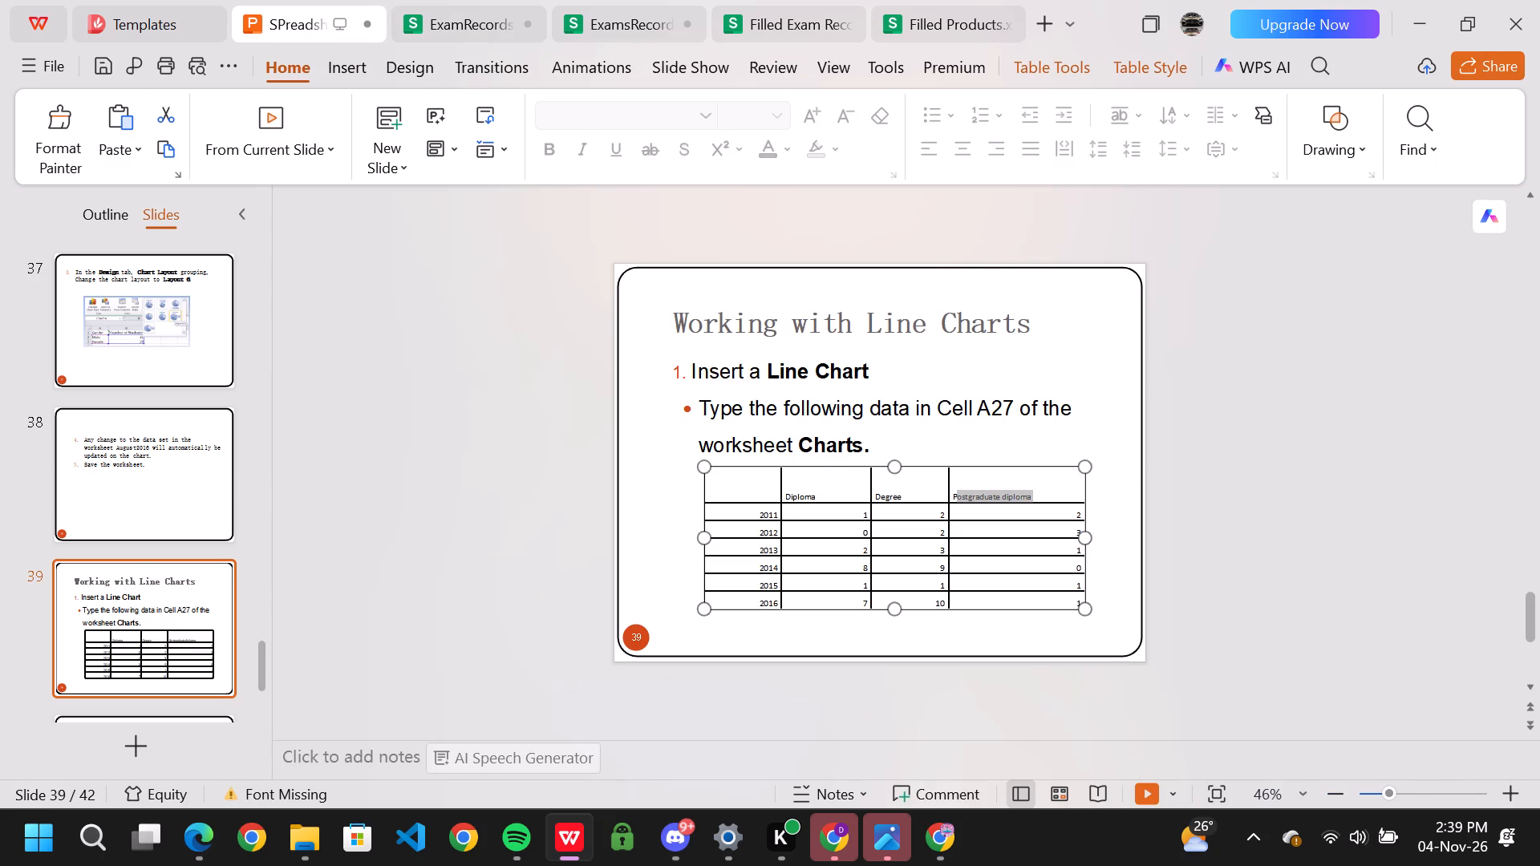
left_click_drag(951, 501, 950, 501)
key("ctrl+c")
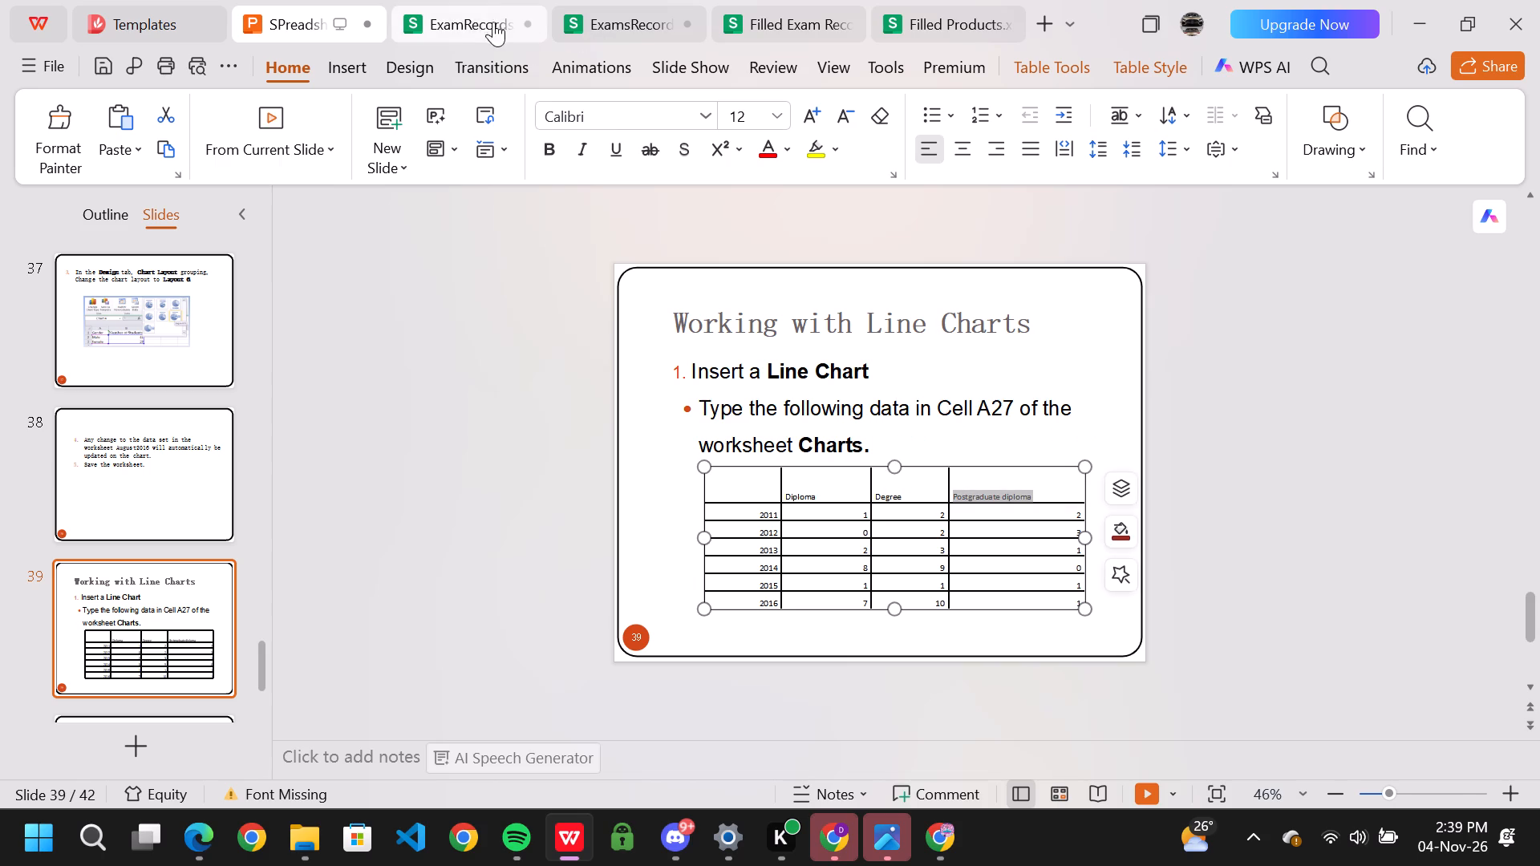
left_click(468, 19)
left_click(443, 563)
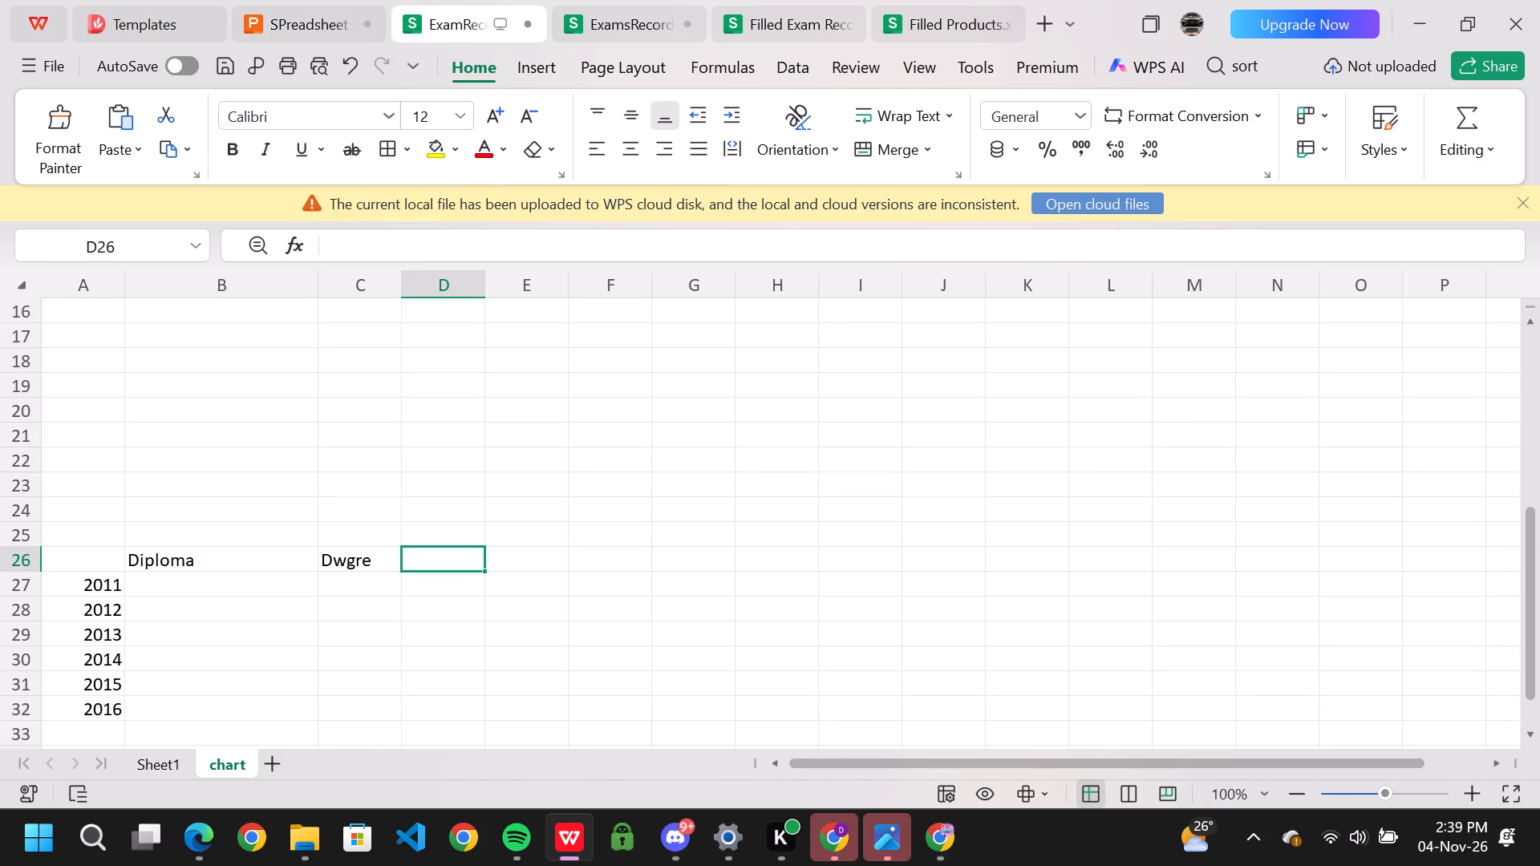
key("ctrl+v")
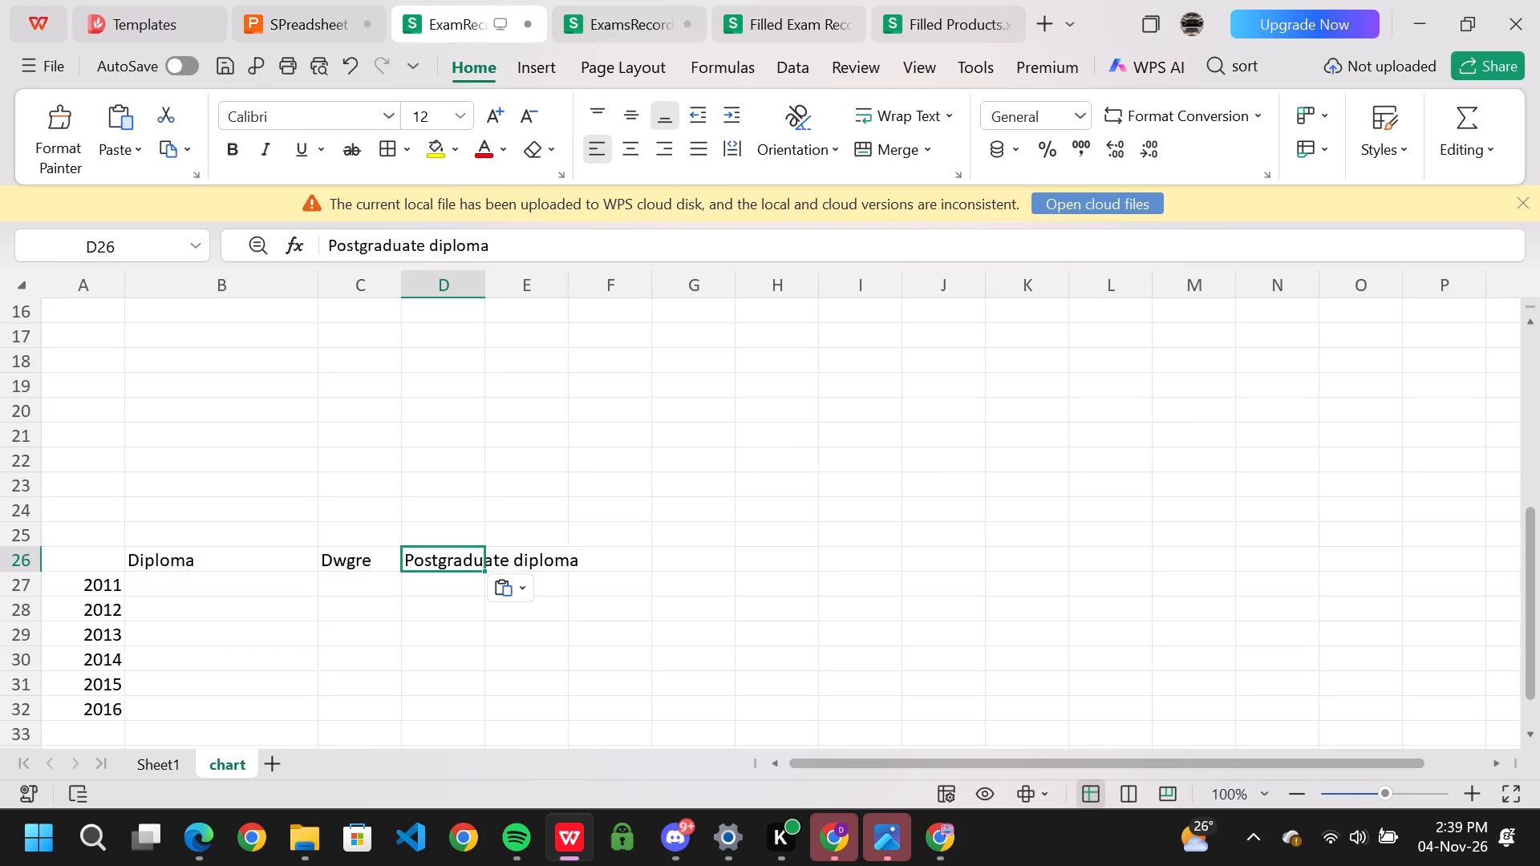
left_click_drag(487, 286, 589, 301)
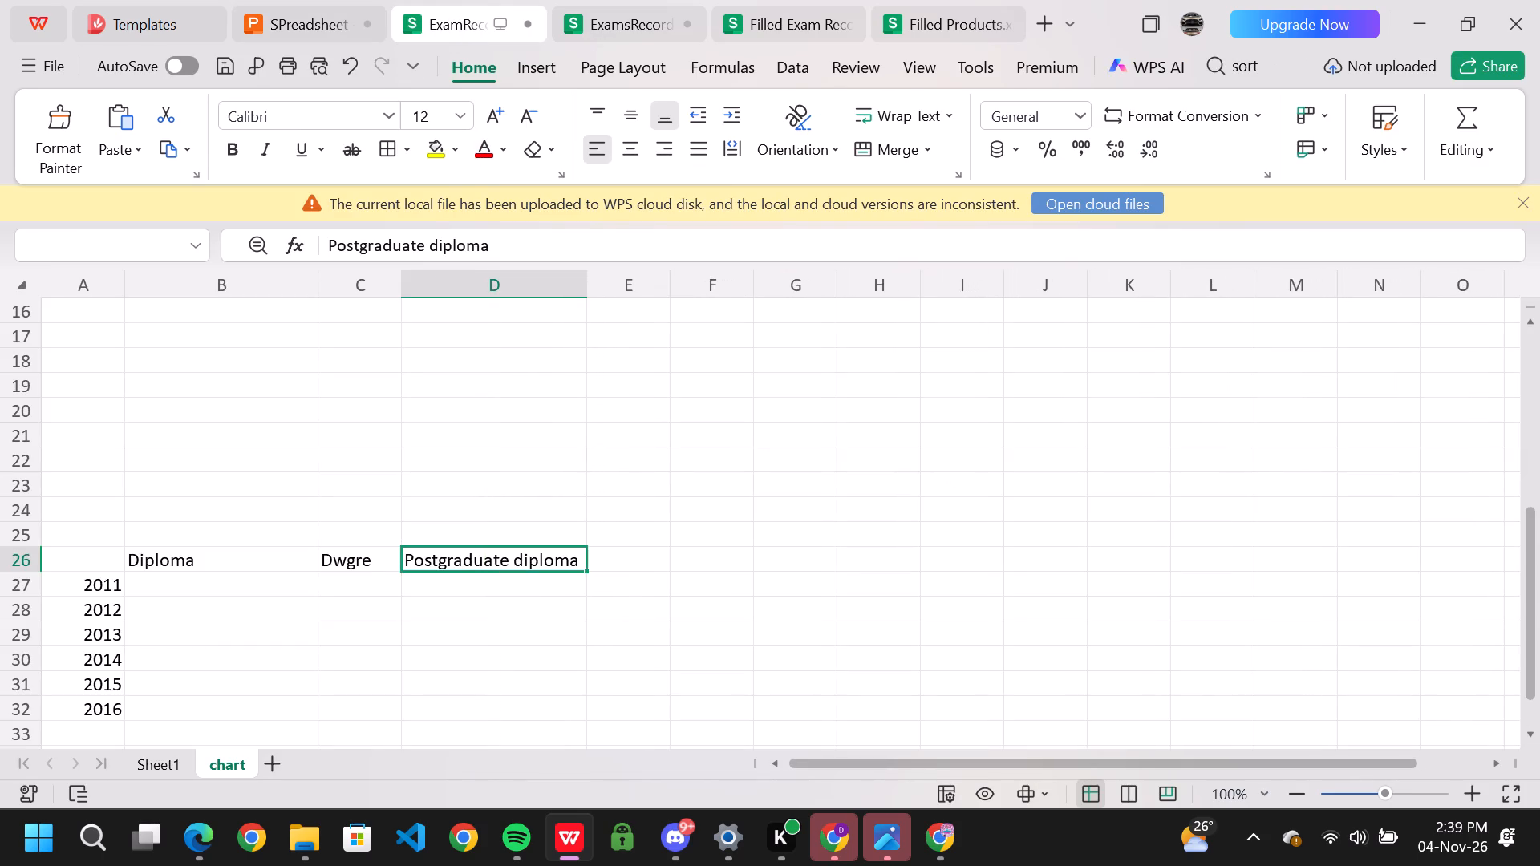
Enter the Diploma values 1, 0, 2, 8, 1 and 7 in B27 to B32 of the chart sheet, checking them against slide 39.
left_click(281, 585)
left_click(320, 15)
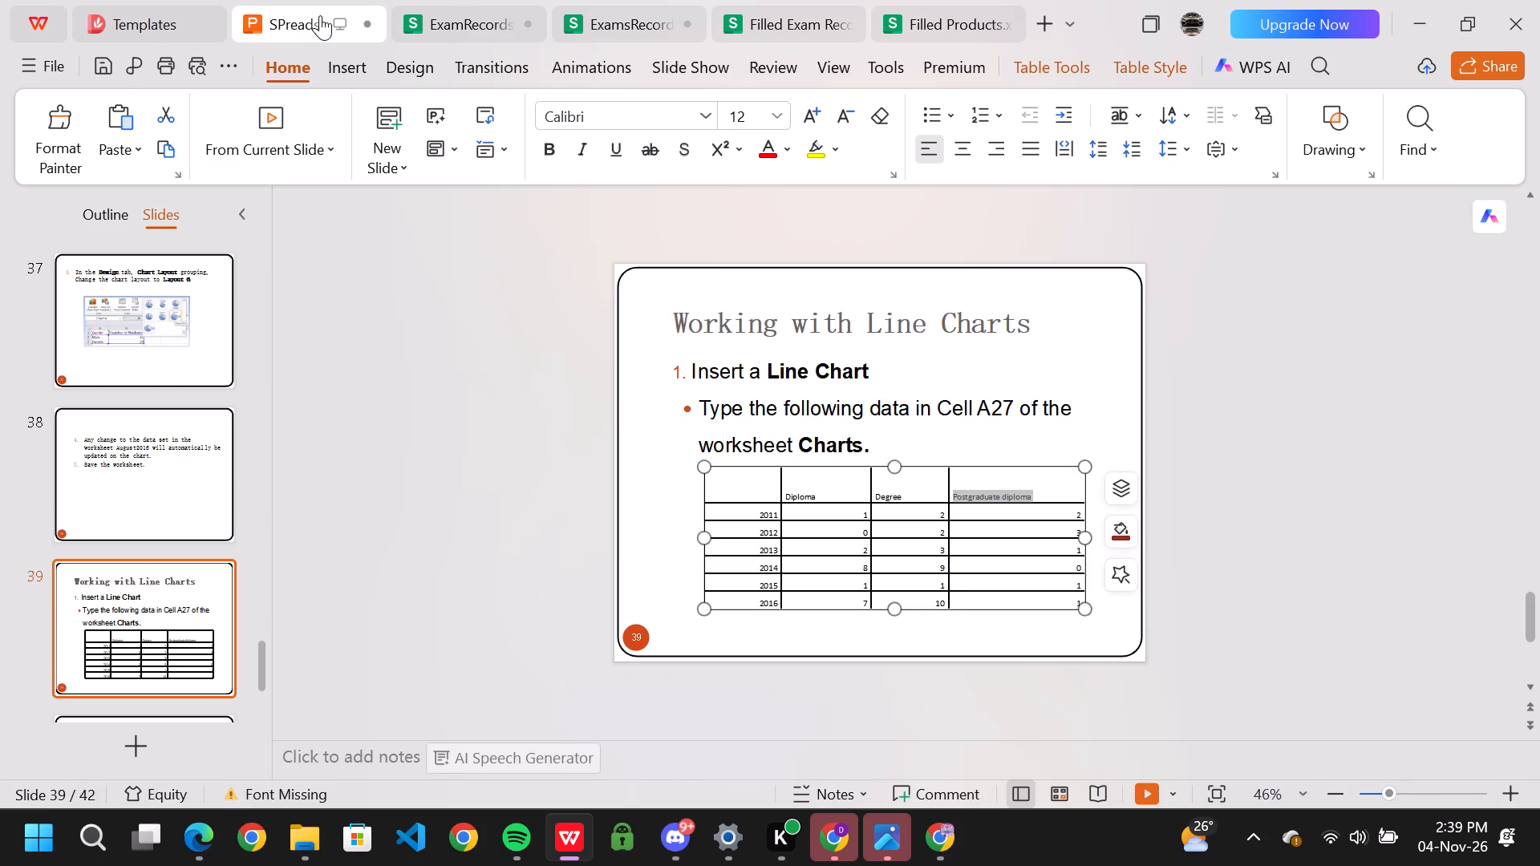
left_click(419, 19)
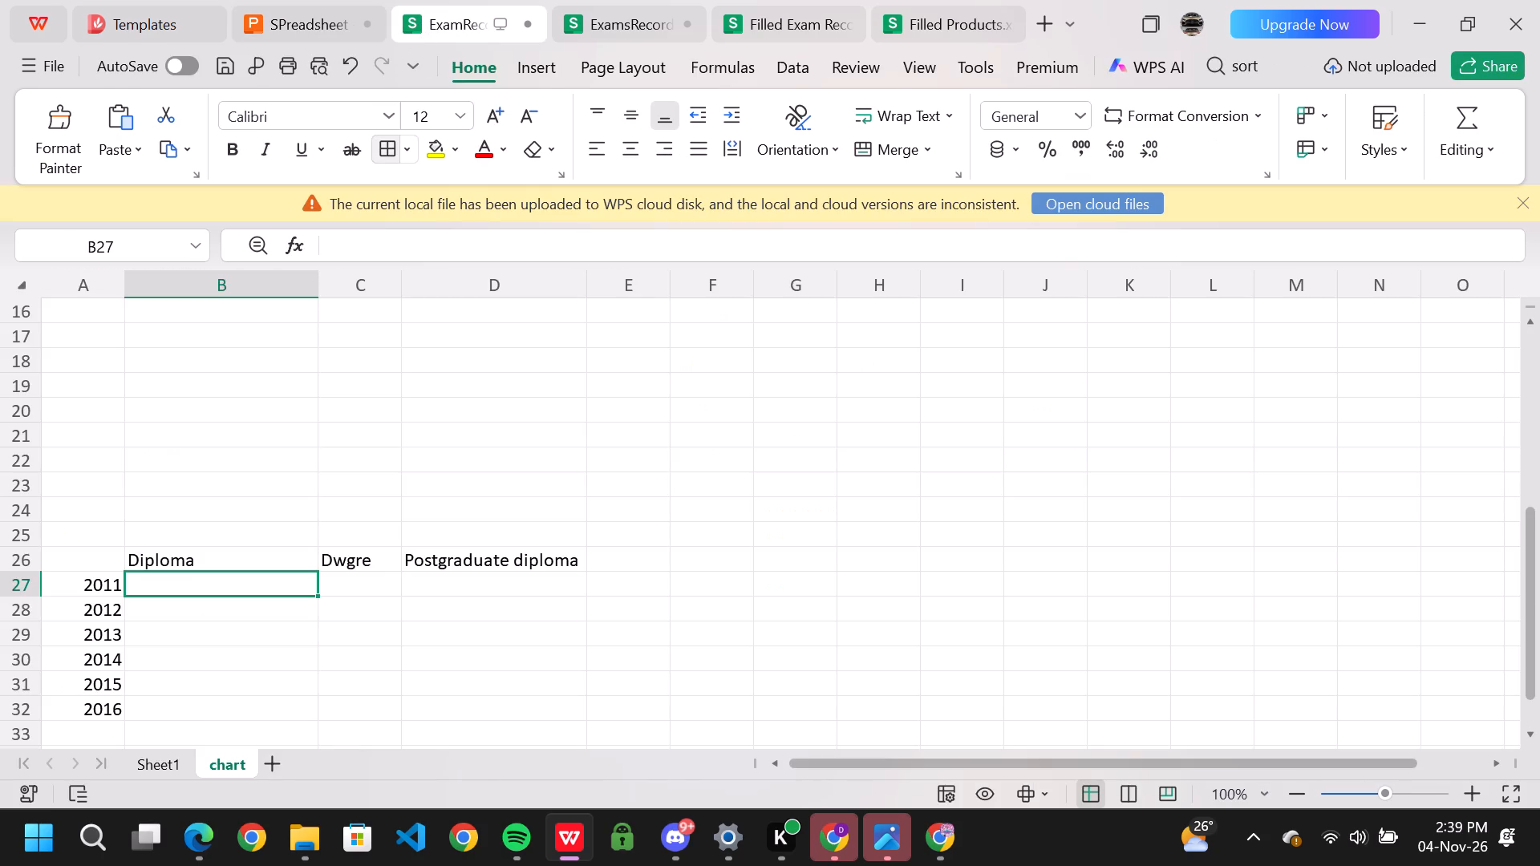
left_click(252, 581)
key("1")
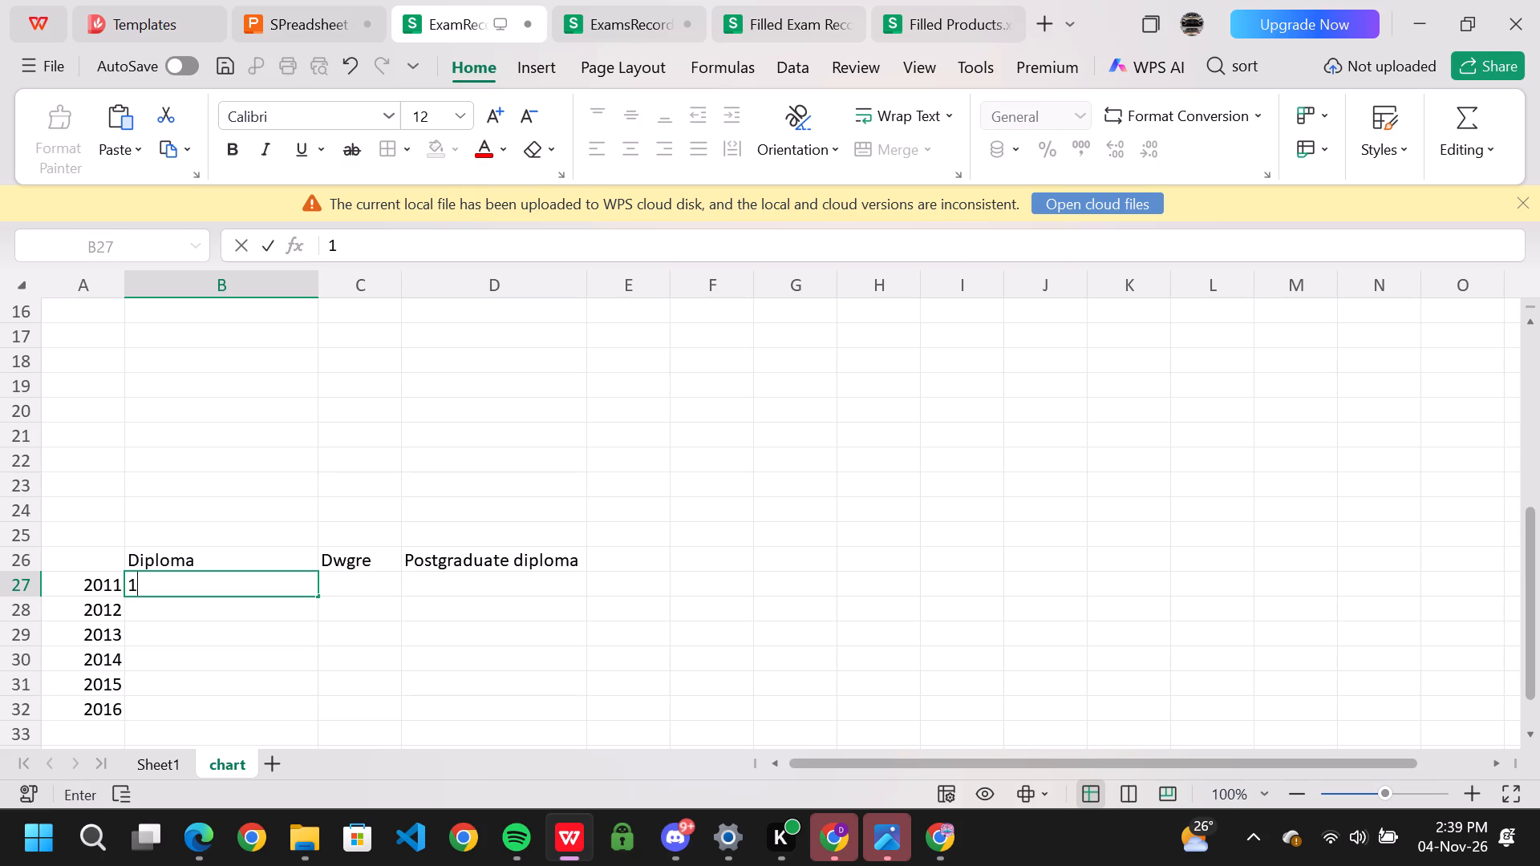
left_click(288, 615)
key("0")
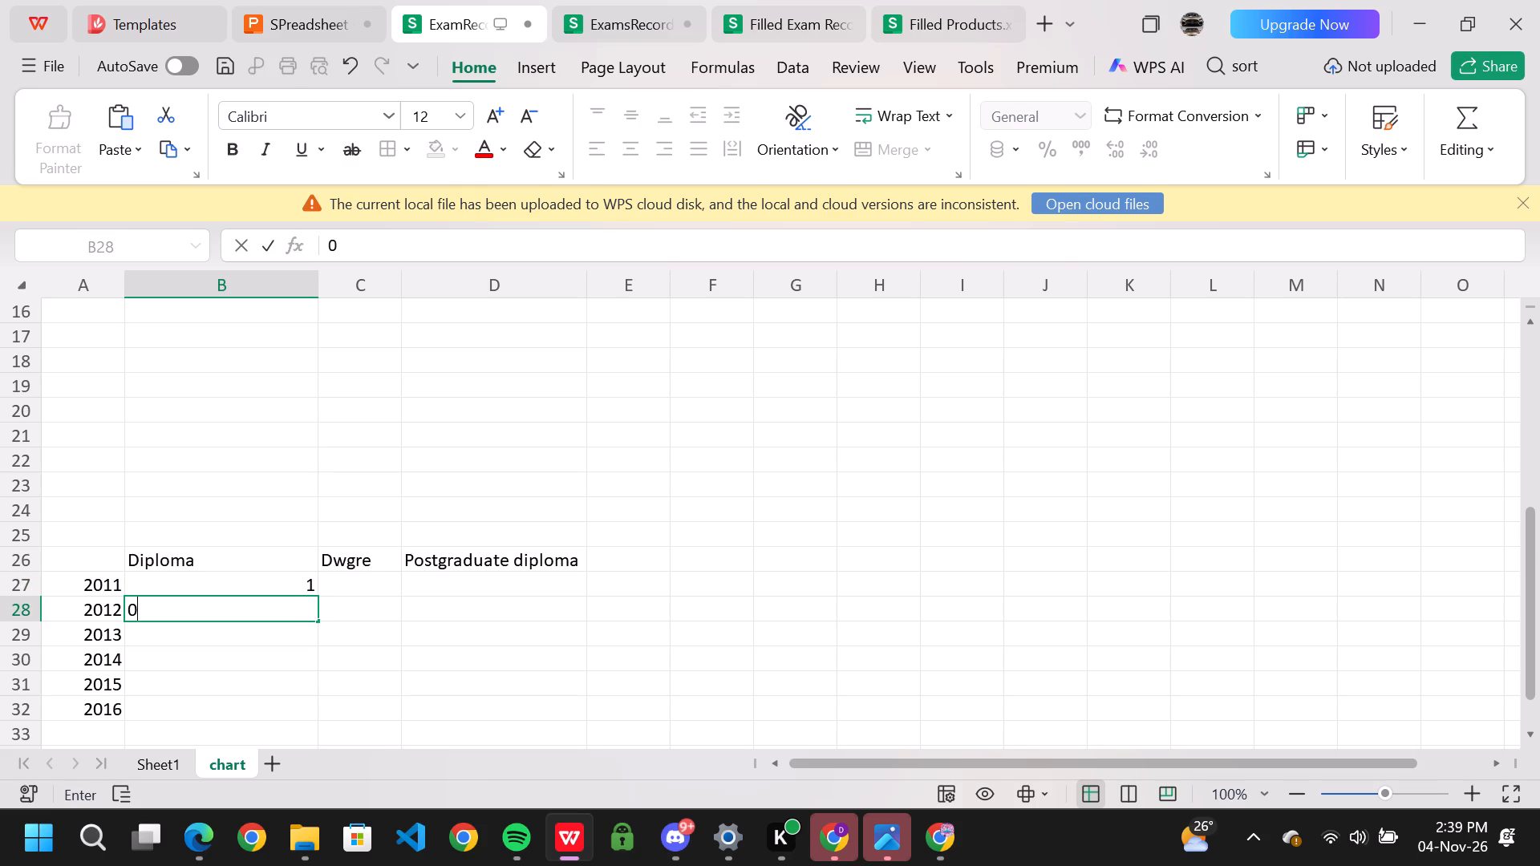
key("Return")
key("2")
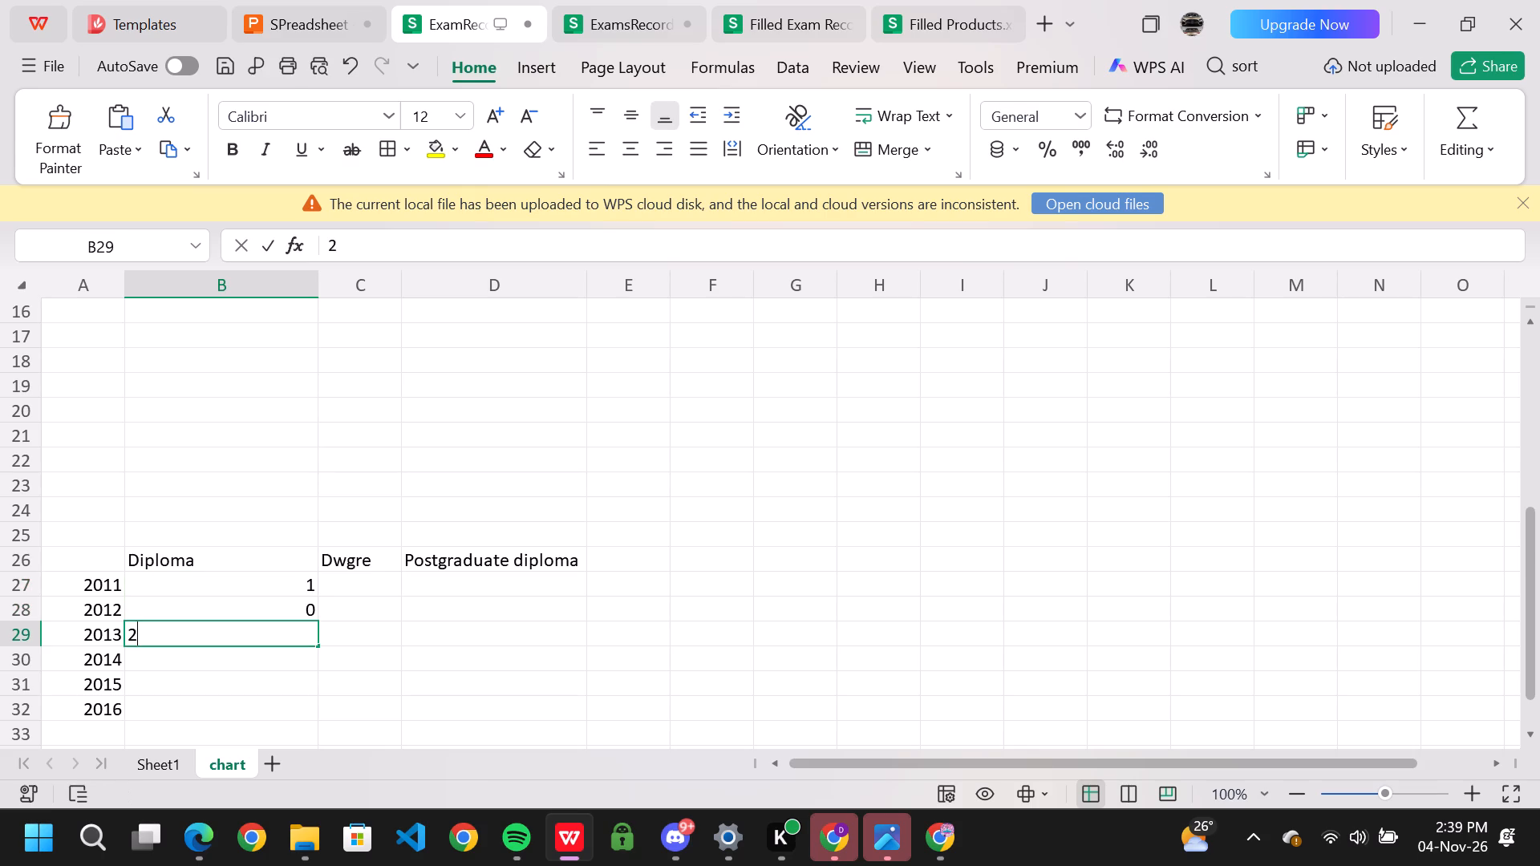
key("Return")
key("8")
key("Return")
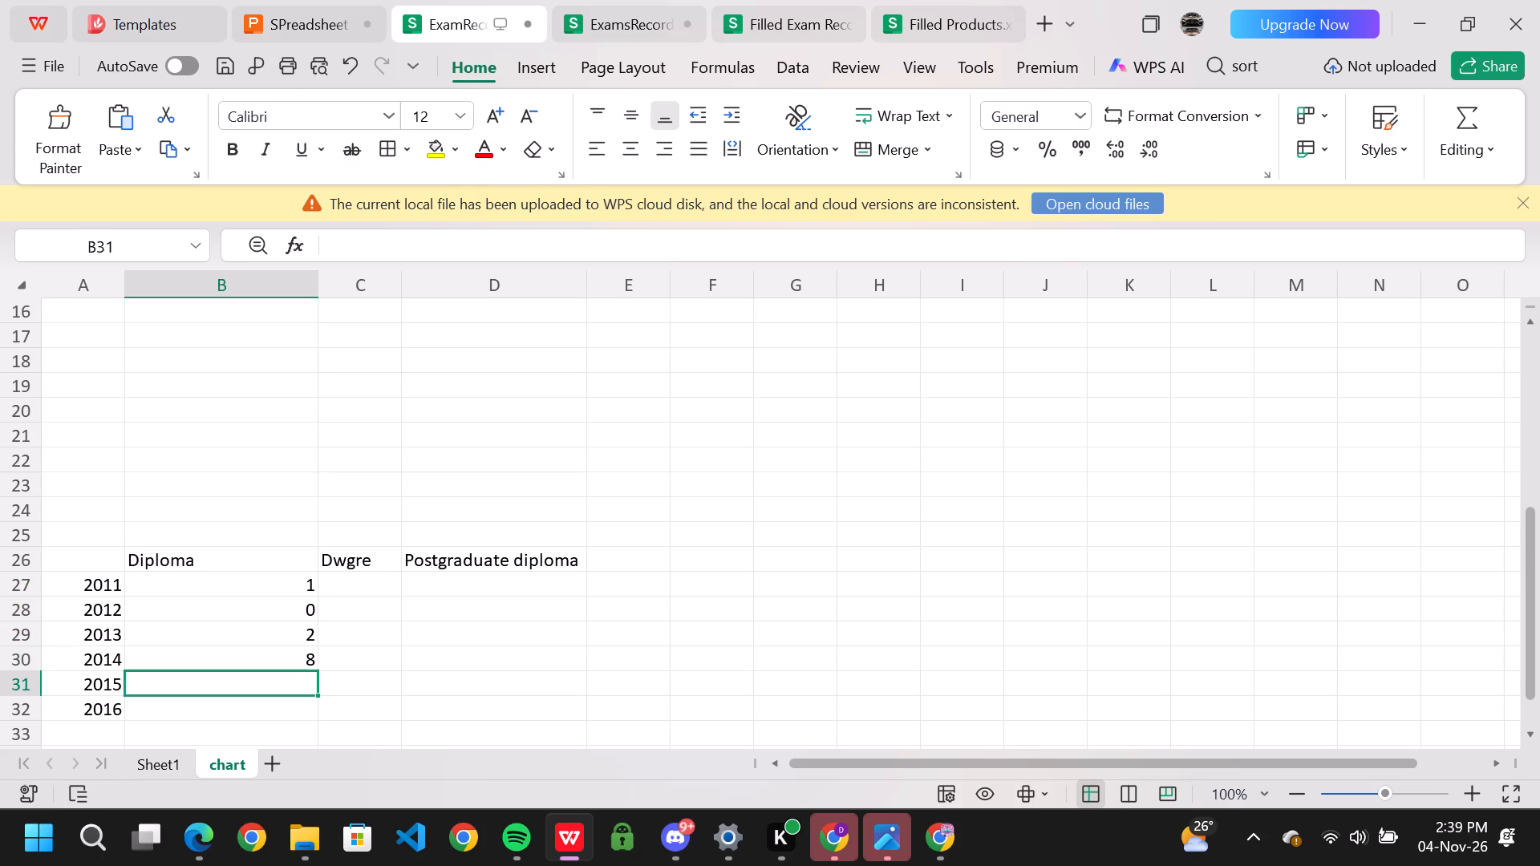
key("1")
key("Return")
key("7")
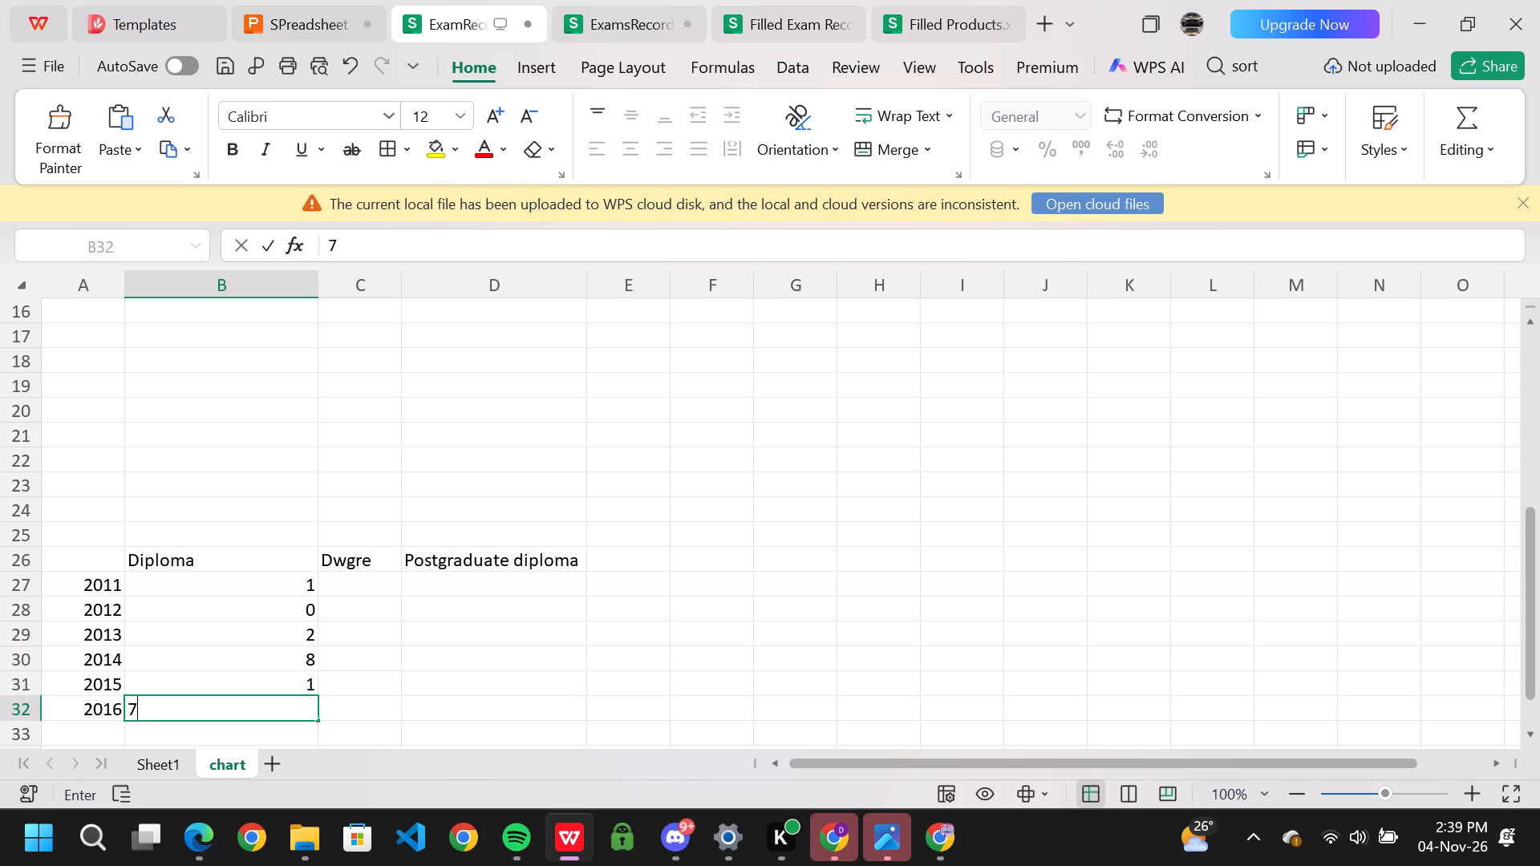
left_click(300, 17)
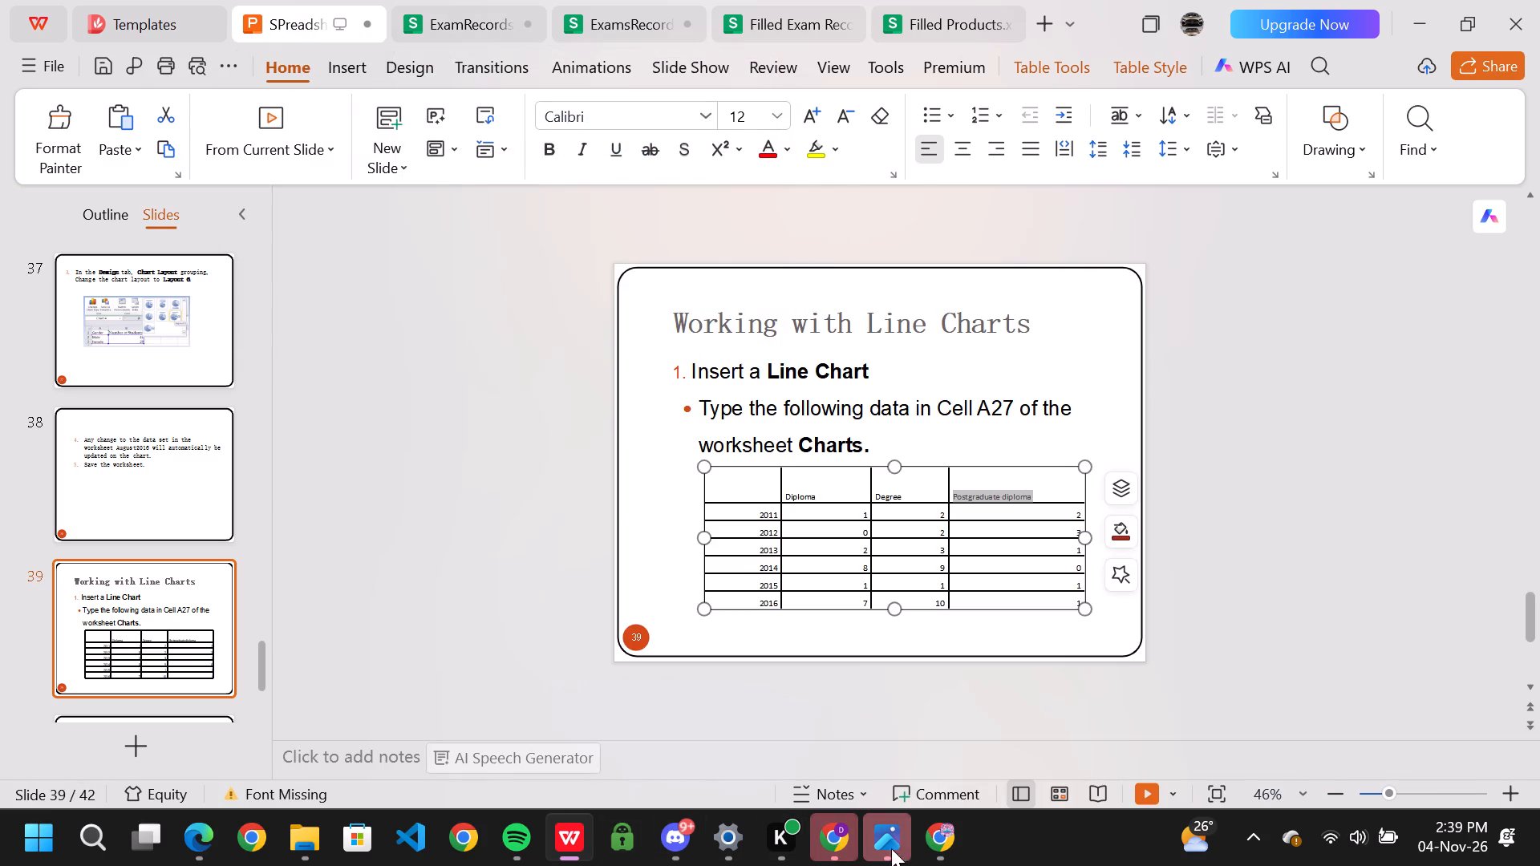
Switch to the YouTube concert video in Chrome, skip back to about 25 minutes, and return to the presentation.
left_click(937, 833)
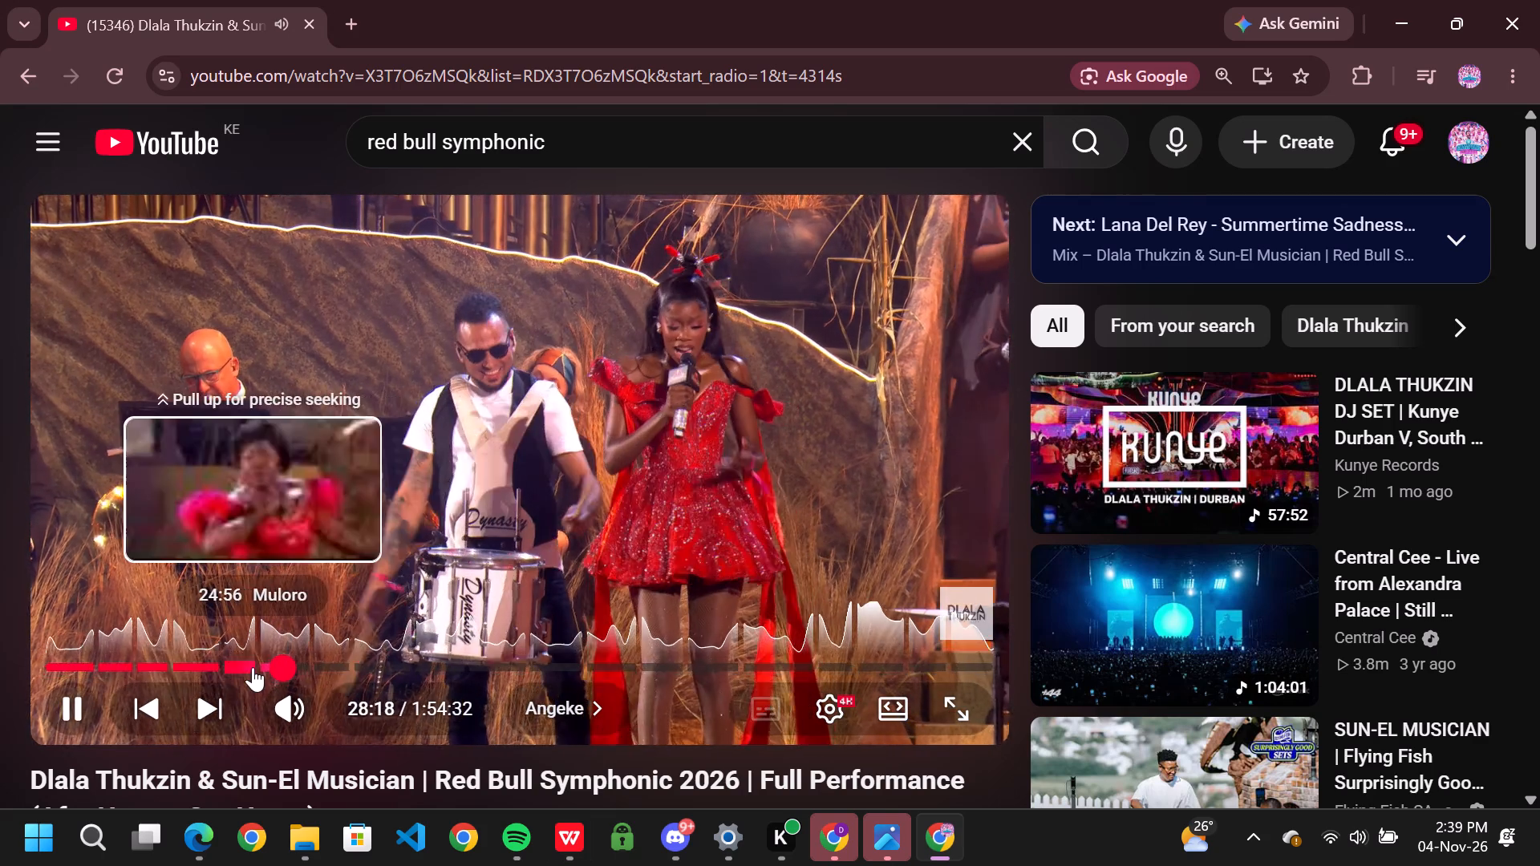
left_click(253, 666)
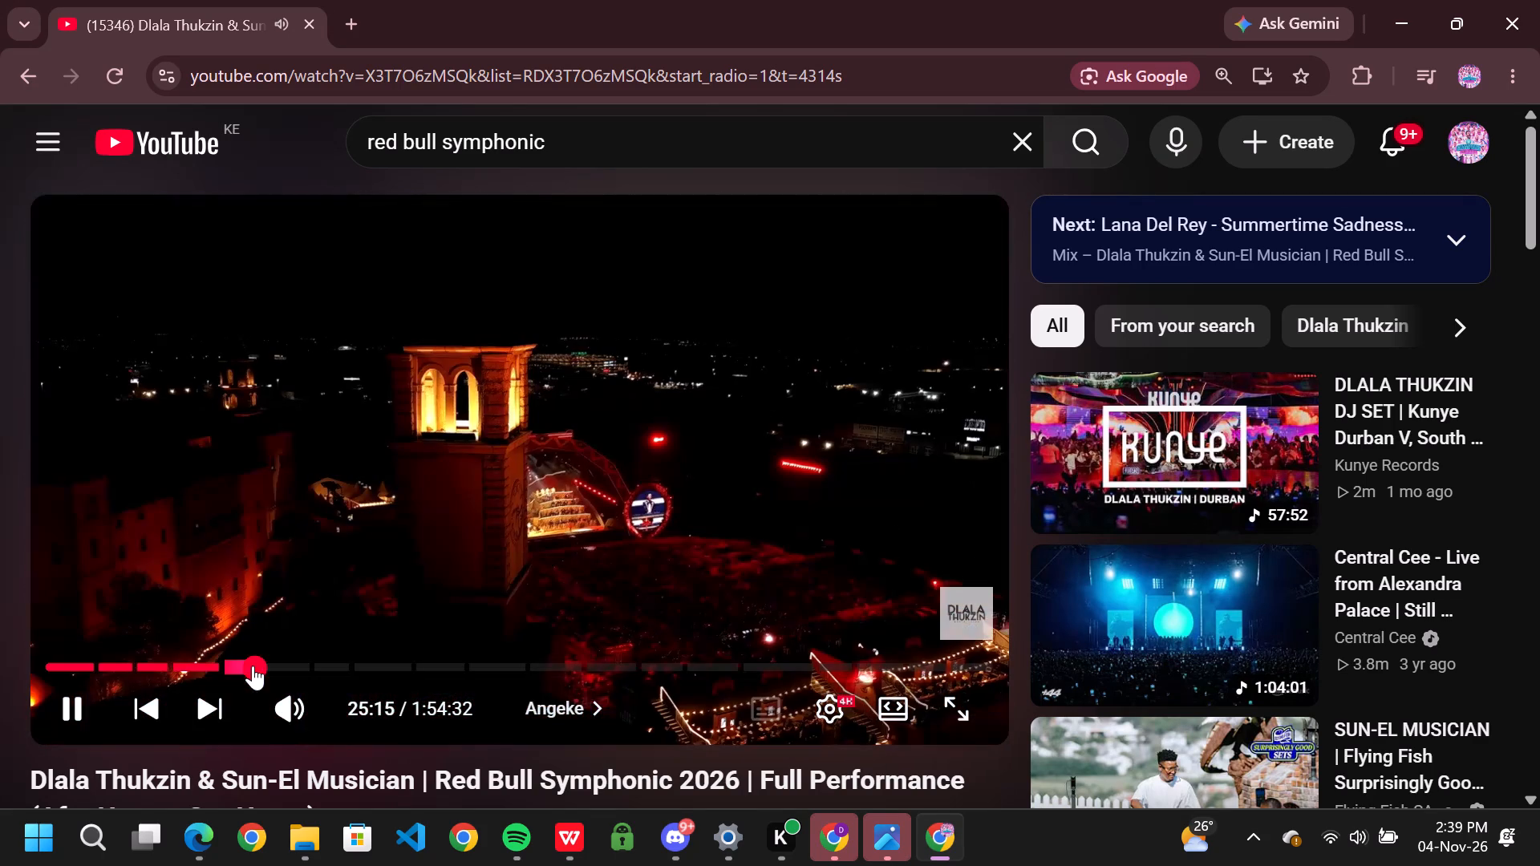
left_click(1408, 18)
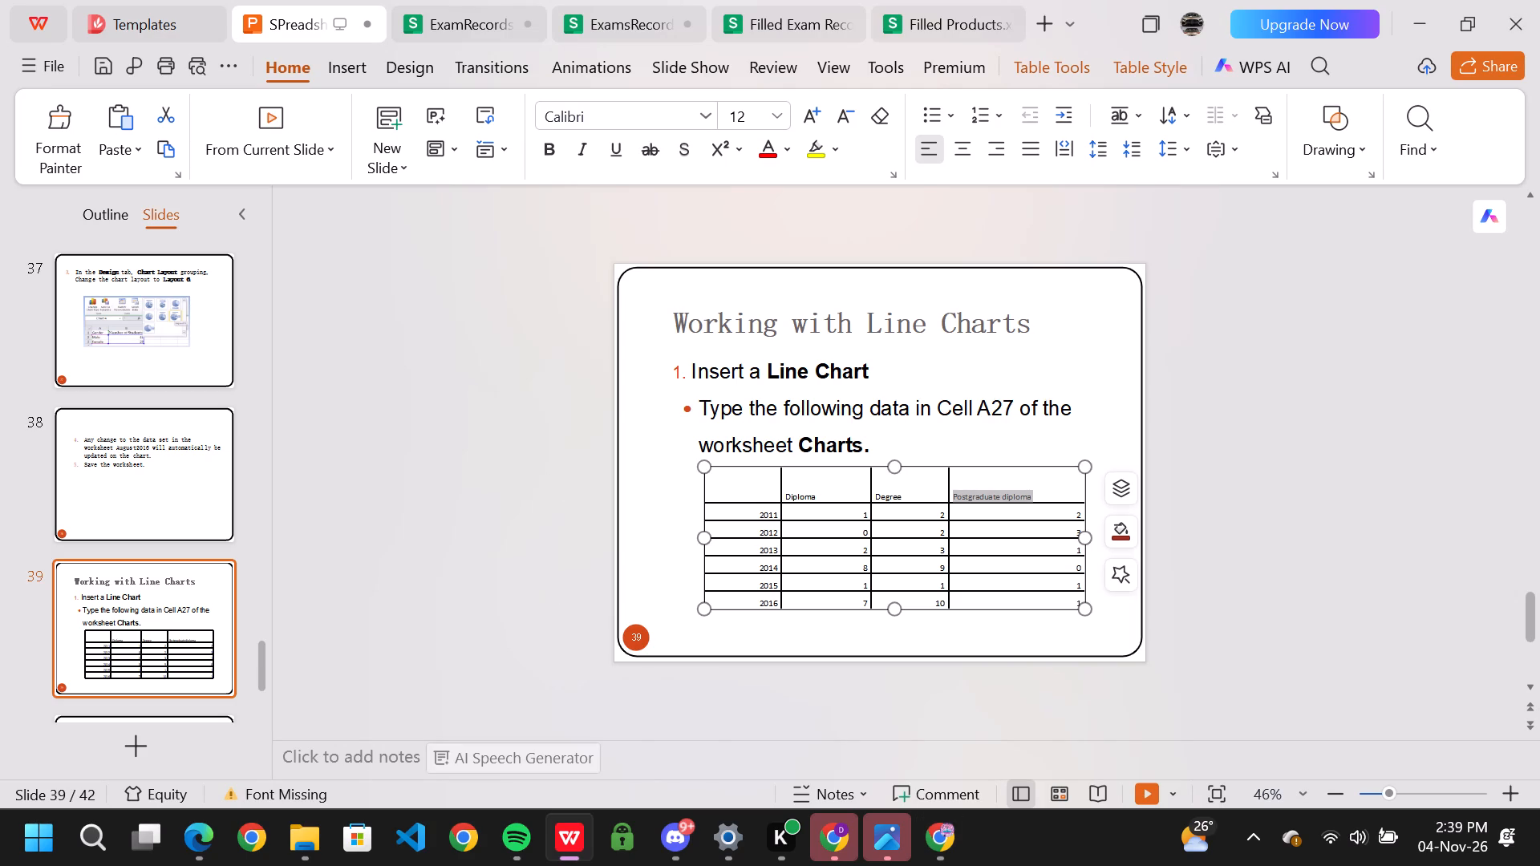
Enter the Degree values 2, 2, 3, 9, 1 and 10 in C27 to C32 of the chart sheet, checking them against slide 39.
left_click(460, 21)
left_click(363, 589)
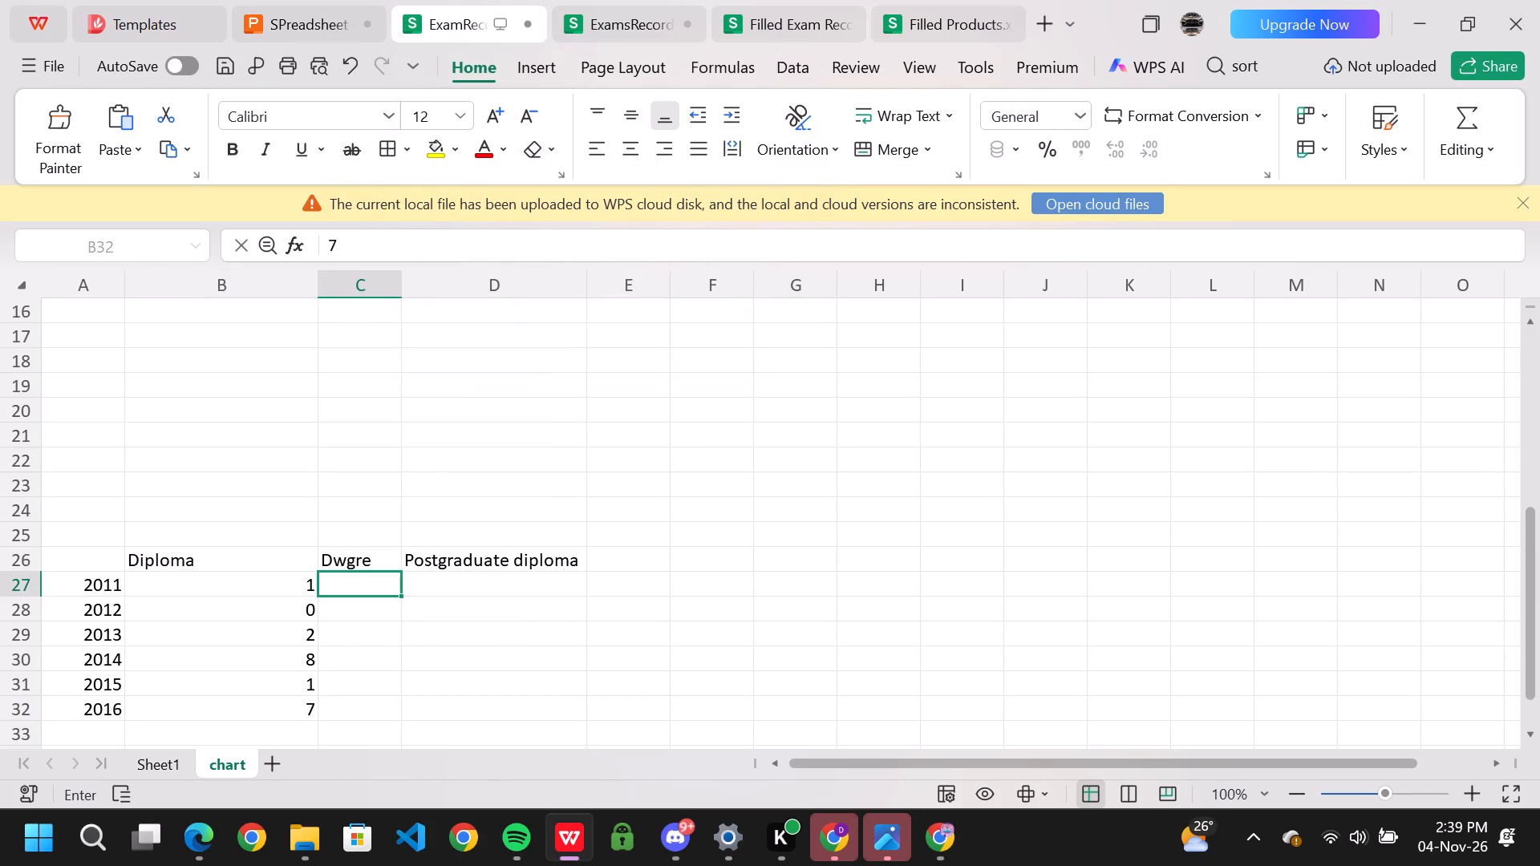
left_click(363, 585)
key("2")
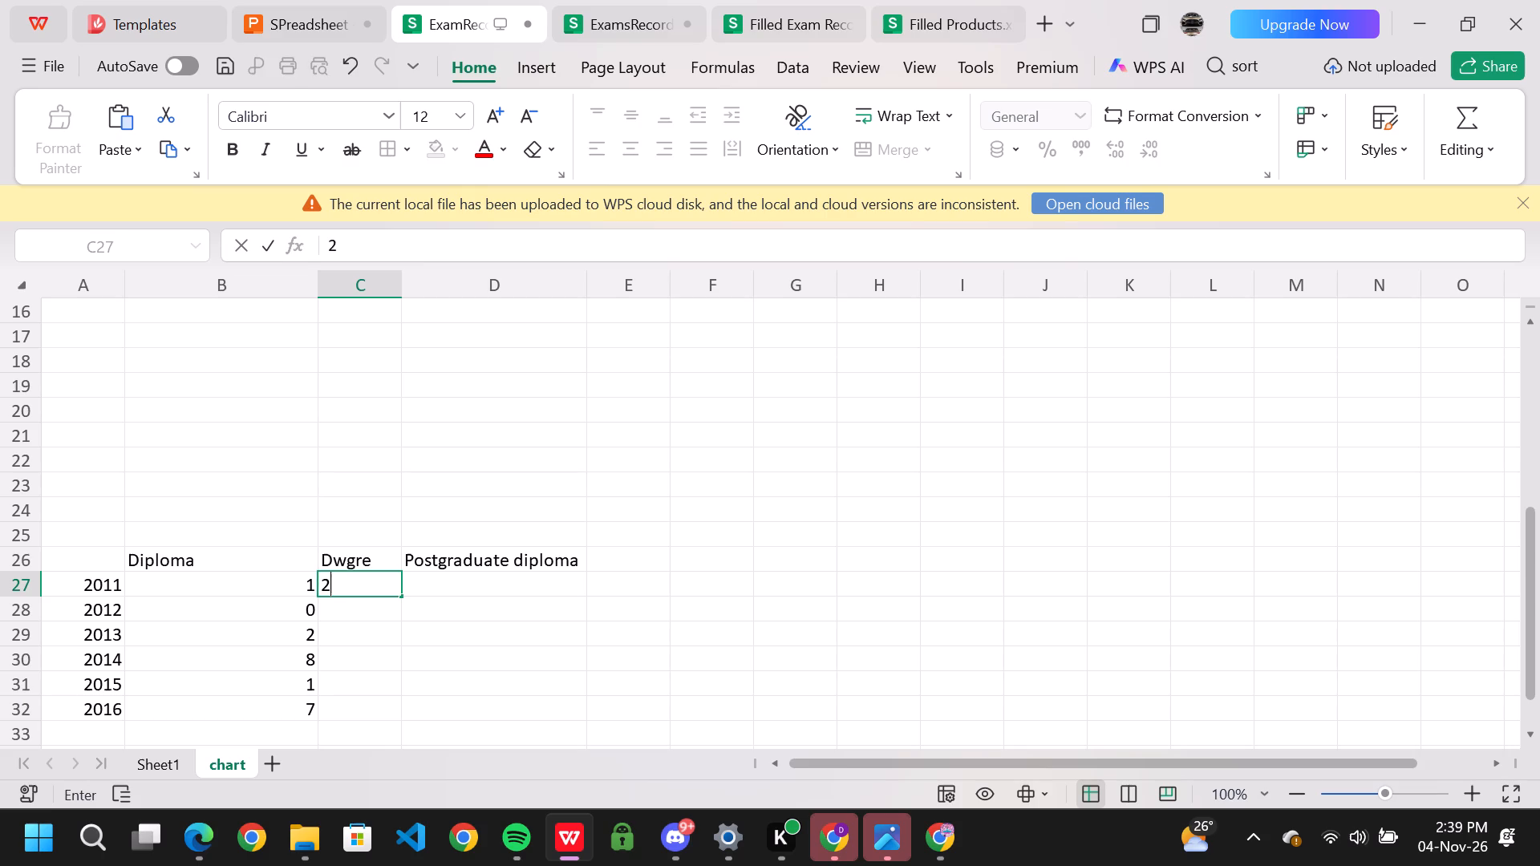
left_click(364, 609)
key("2")
left_click(372, 641)
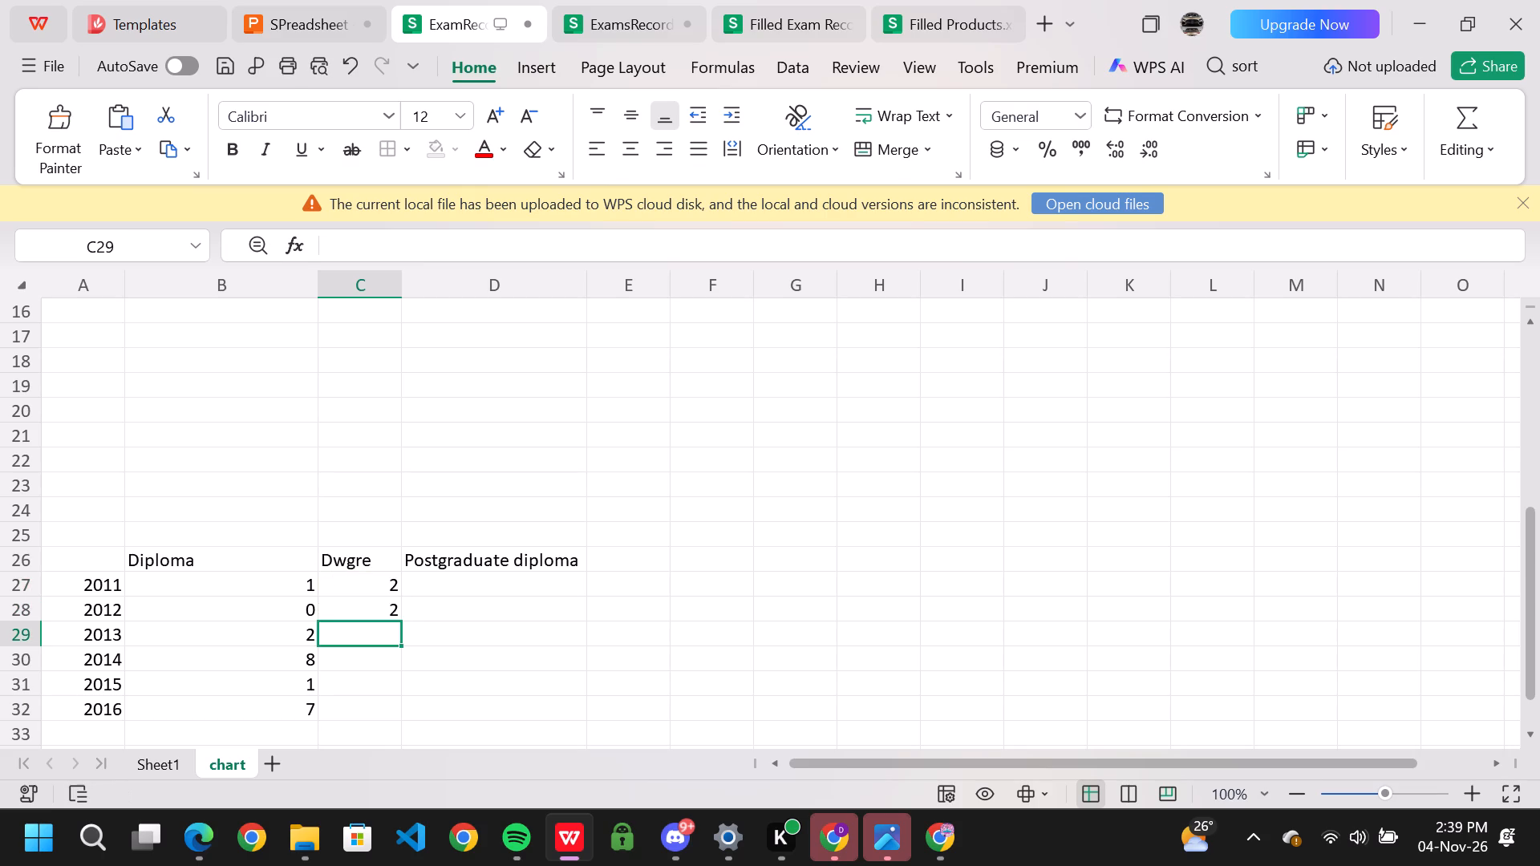
key("3")
left_click(373, 666)
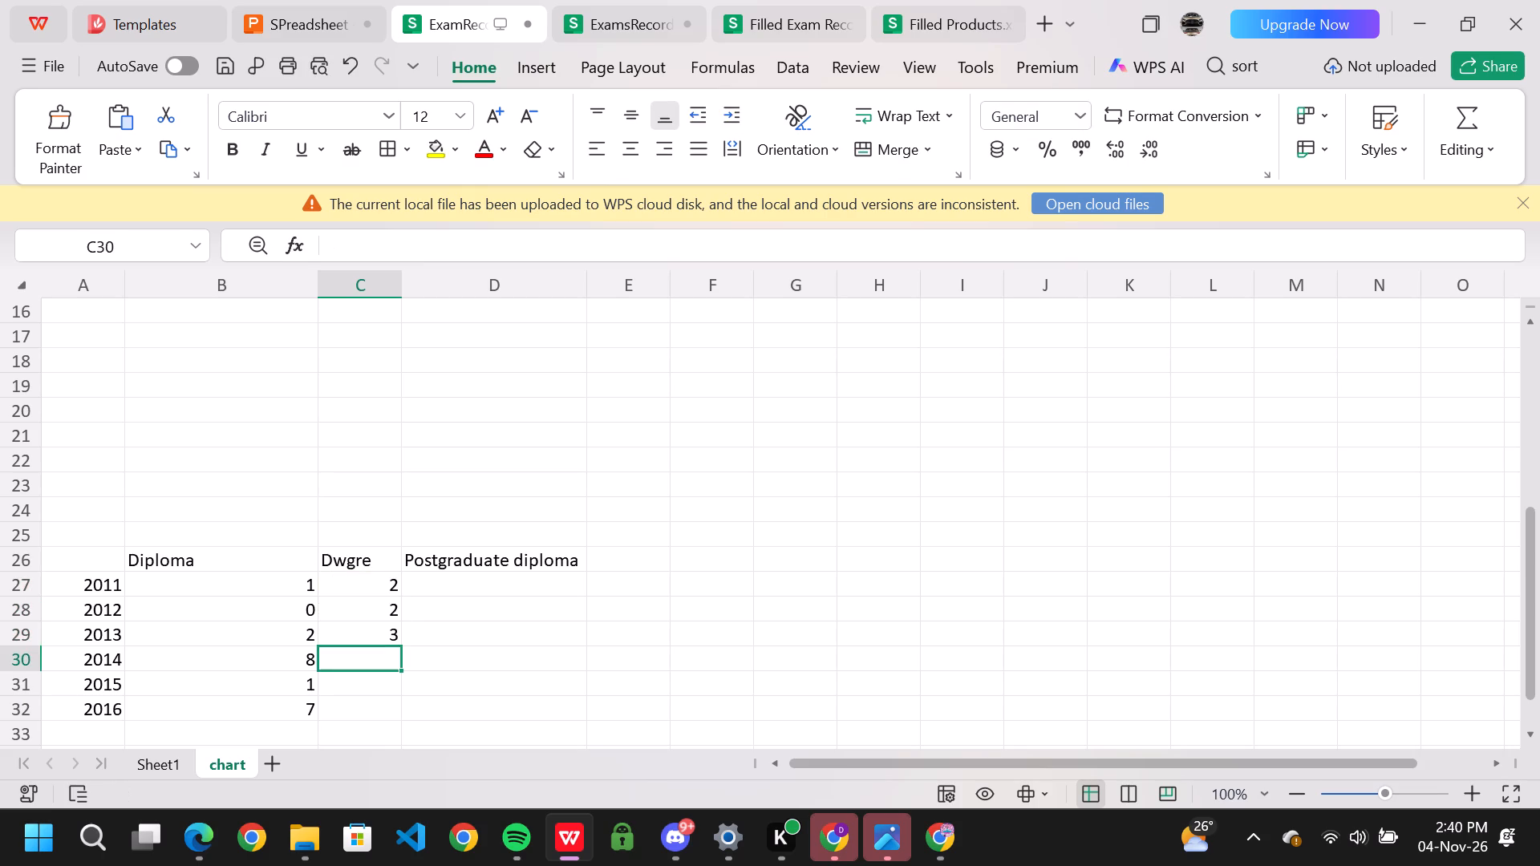
key("9")
left_click(373, 692)
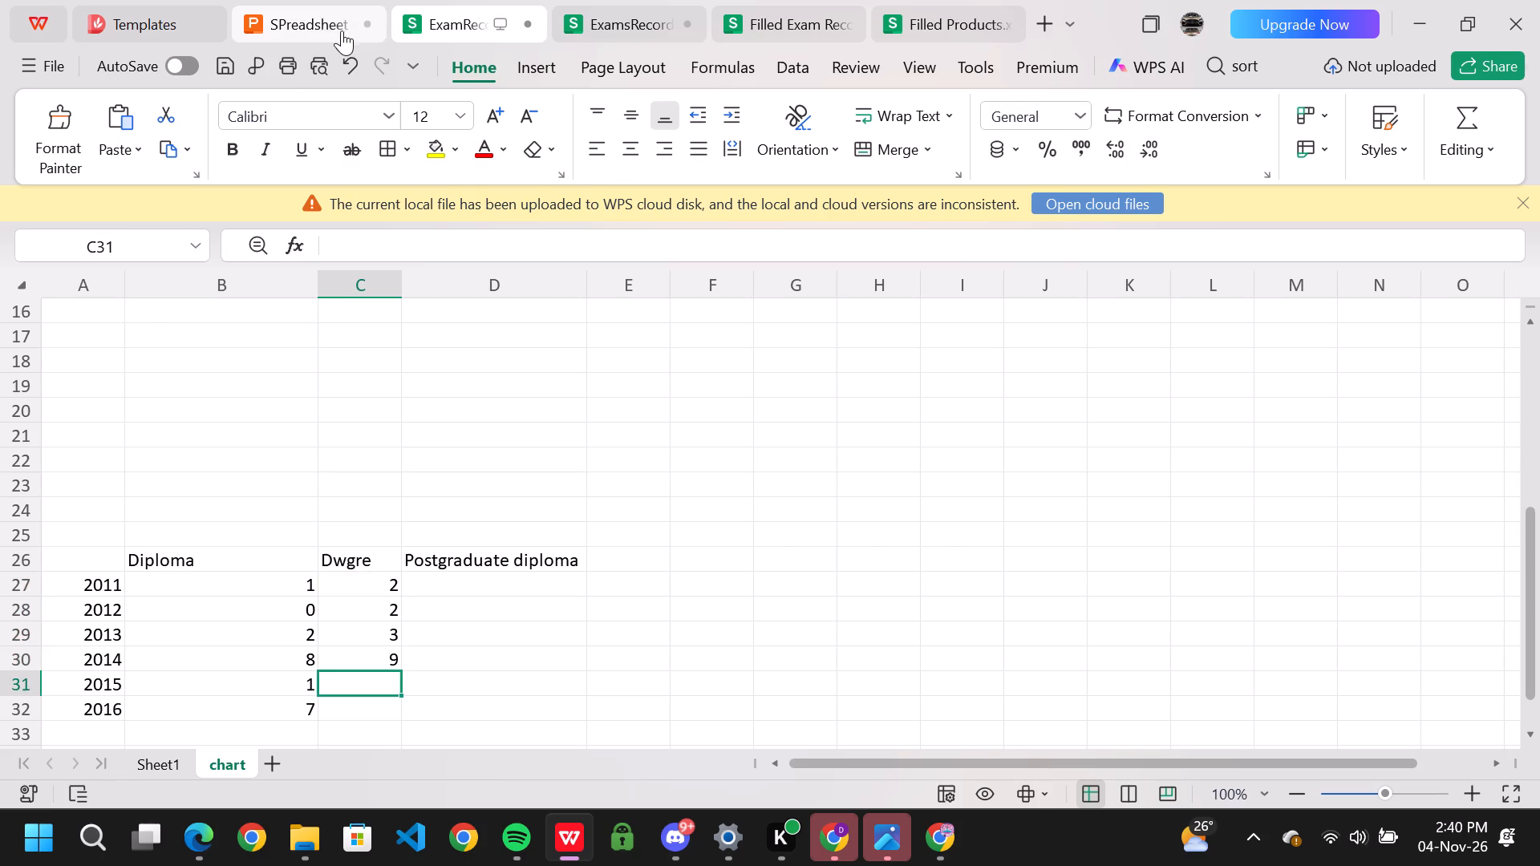
left_click(329, 22)
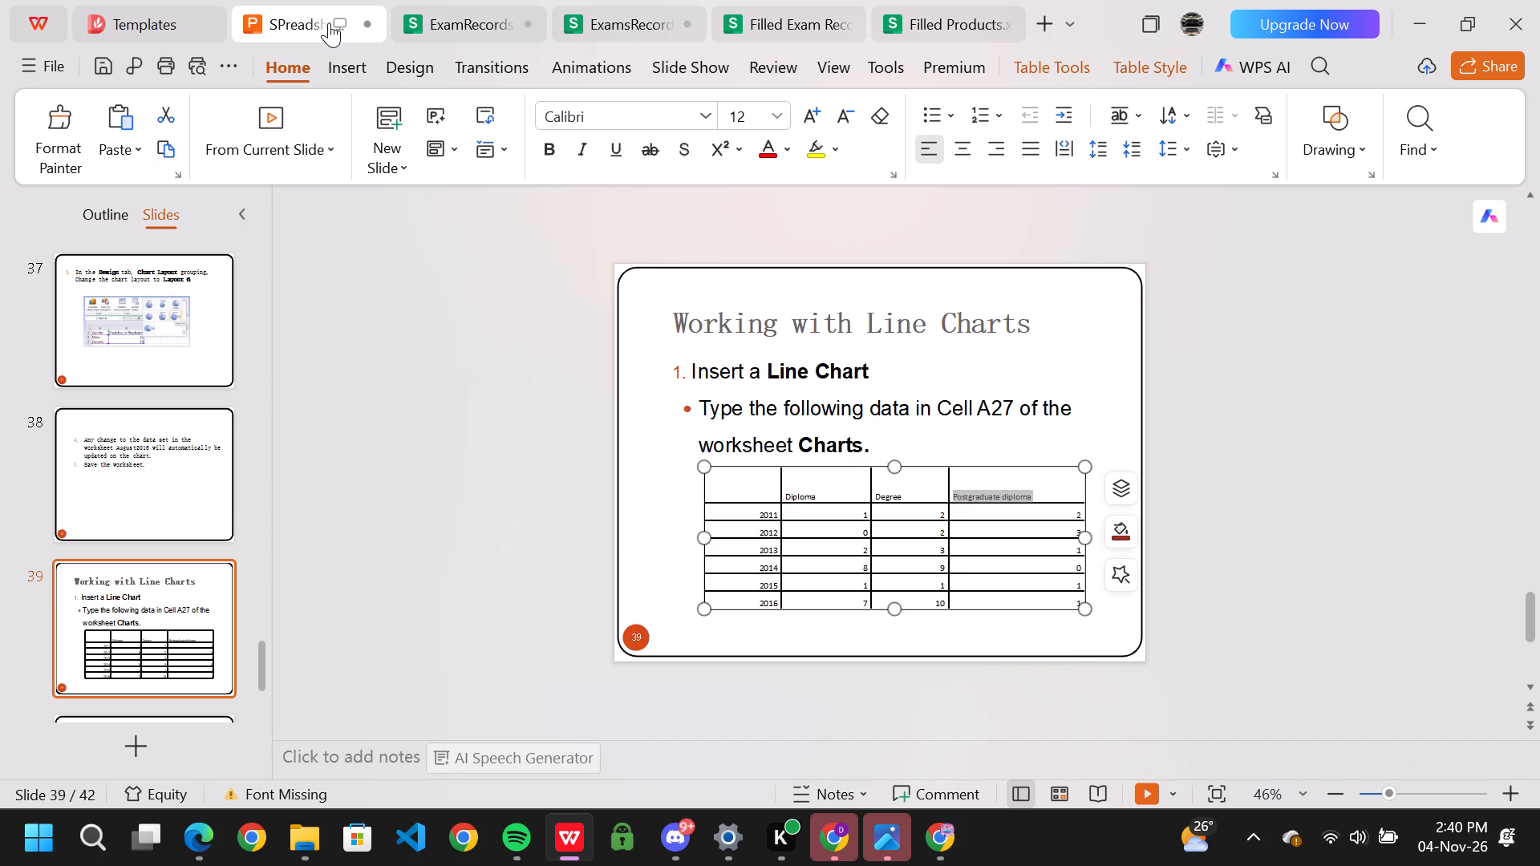
left_click(413, 19)
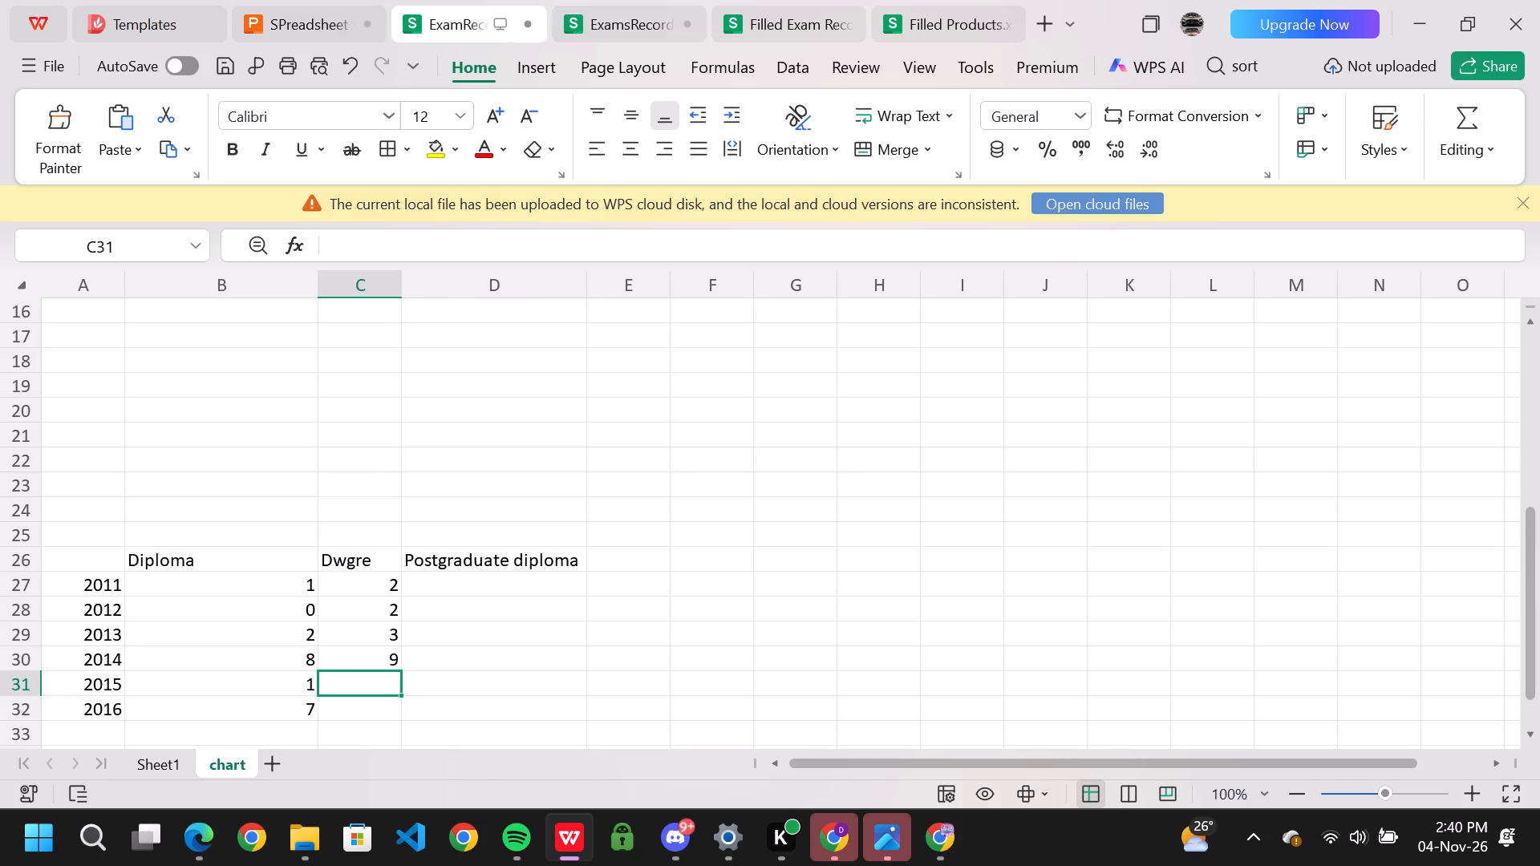
key("1")
left_click(363, 708)
key("1")
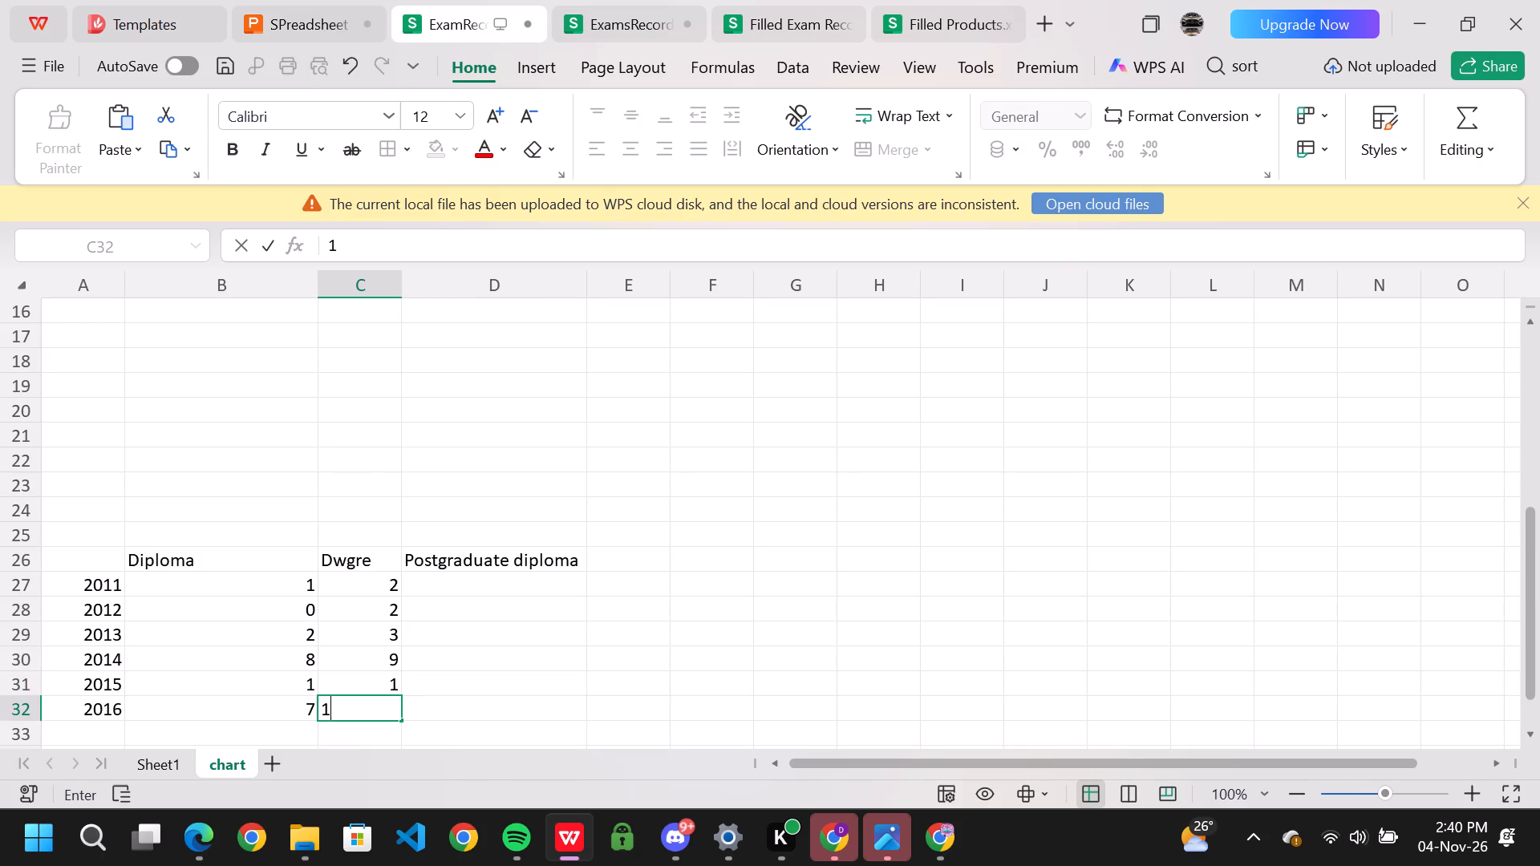
key("0")
Enter the Postgraduate diploma values 2, 3, 1, 0, 1 and 1 in D27 to D32, checking them against slide 39.
left_click(484, 585)
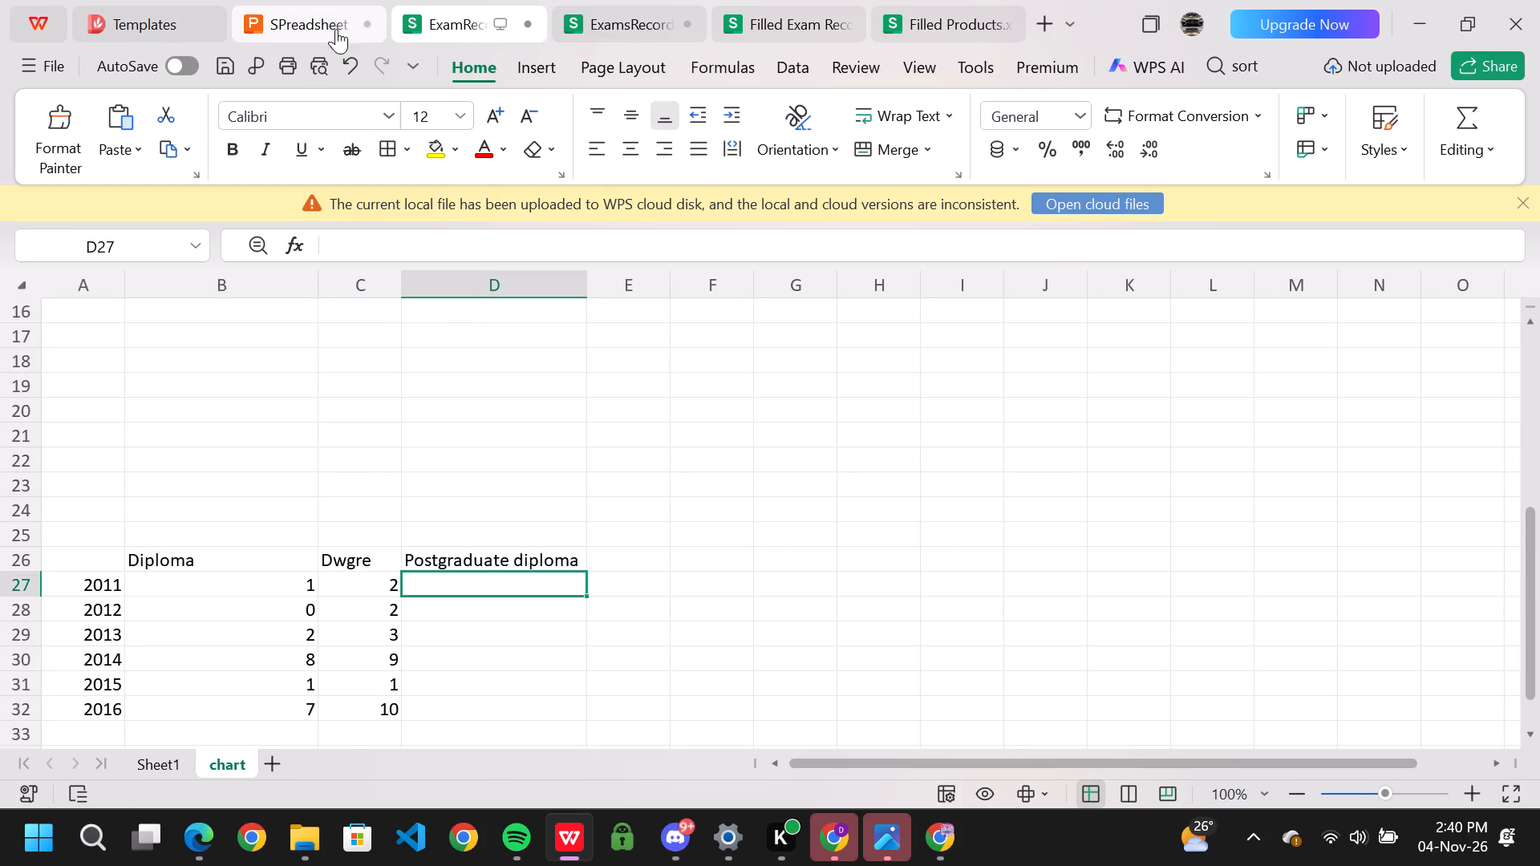
left_click(330, 19)
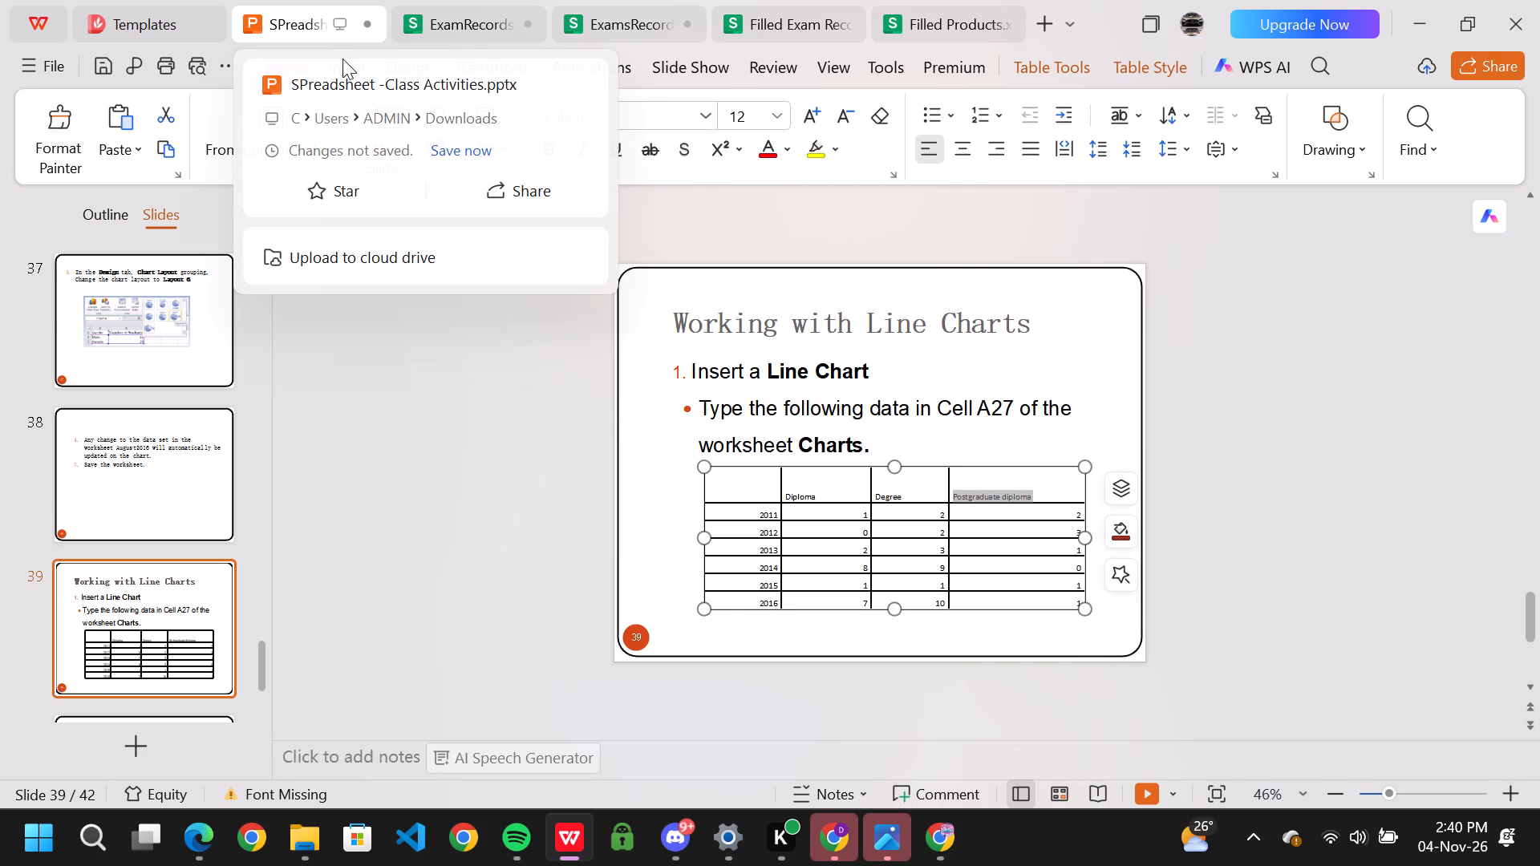
left_click(464, 15)
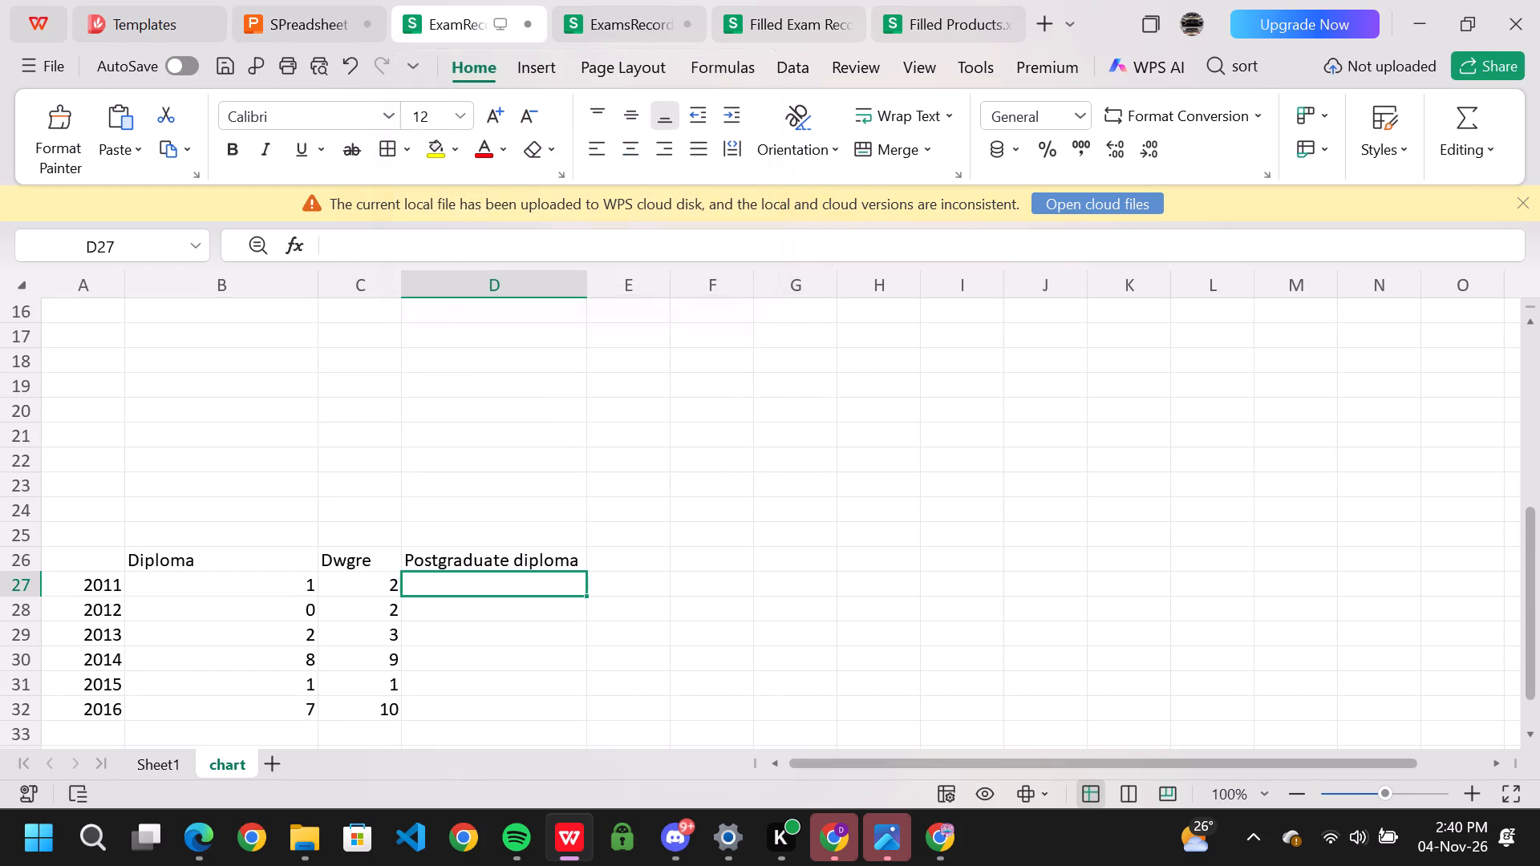
key("2")
left_click(498, 604)
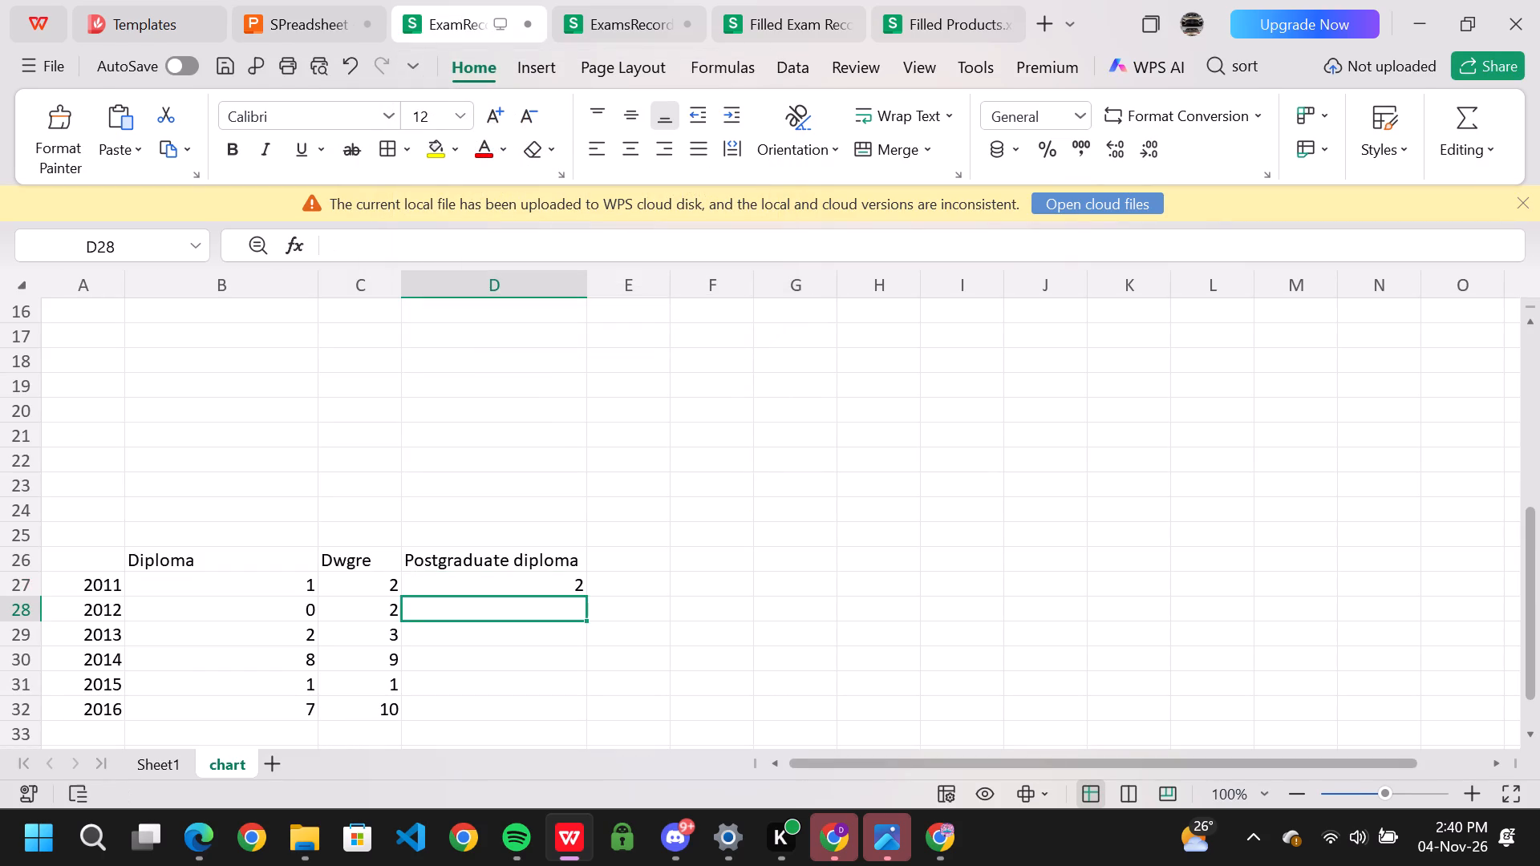
key("3")
left_click(498, 639)
key("1")
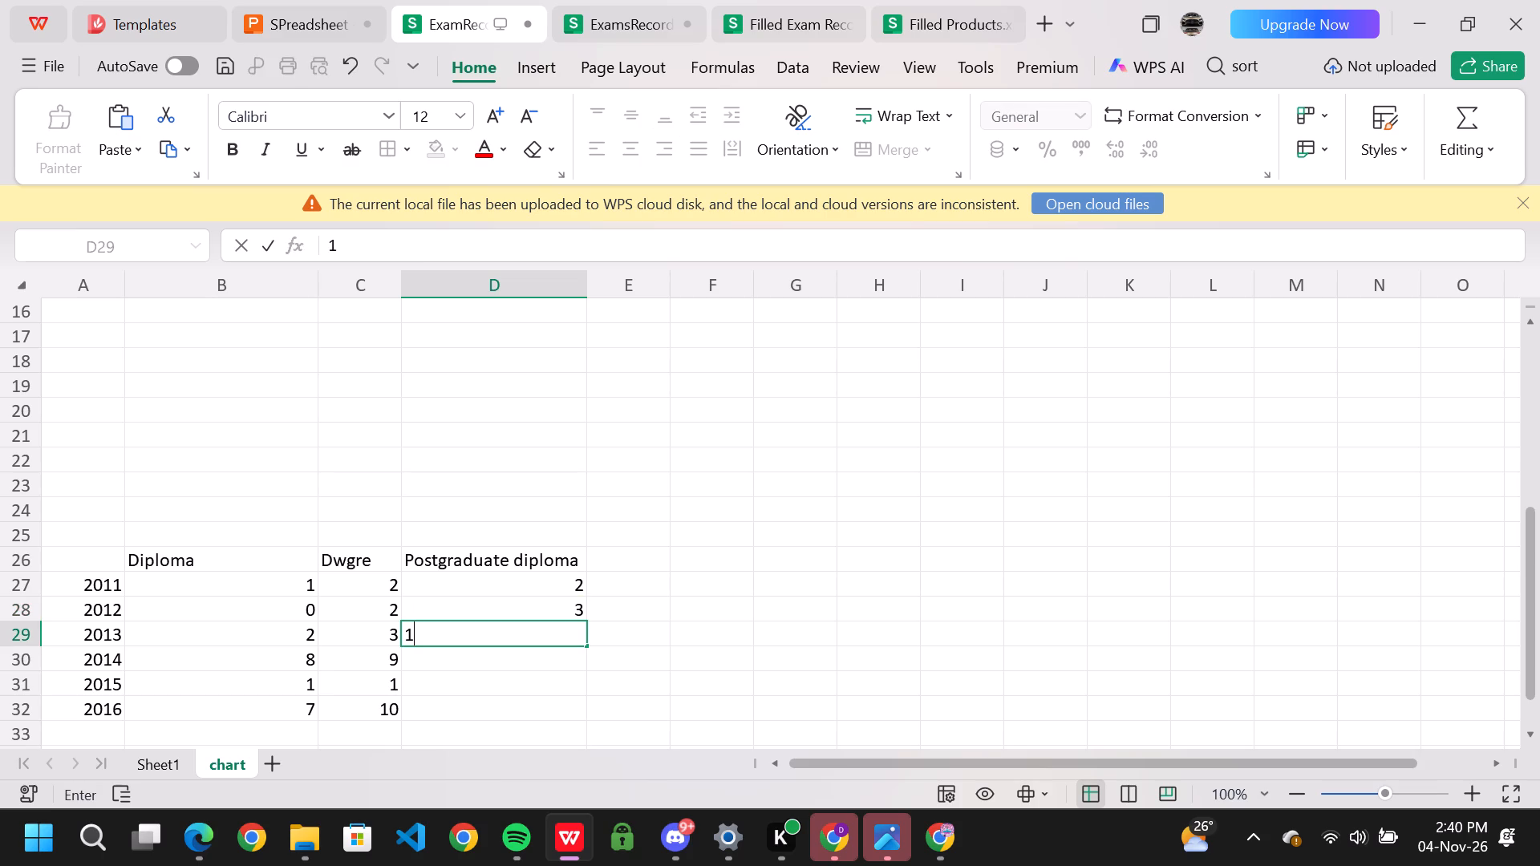
left_click(519, 670)
key("0")
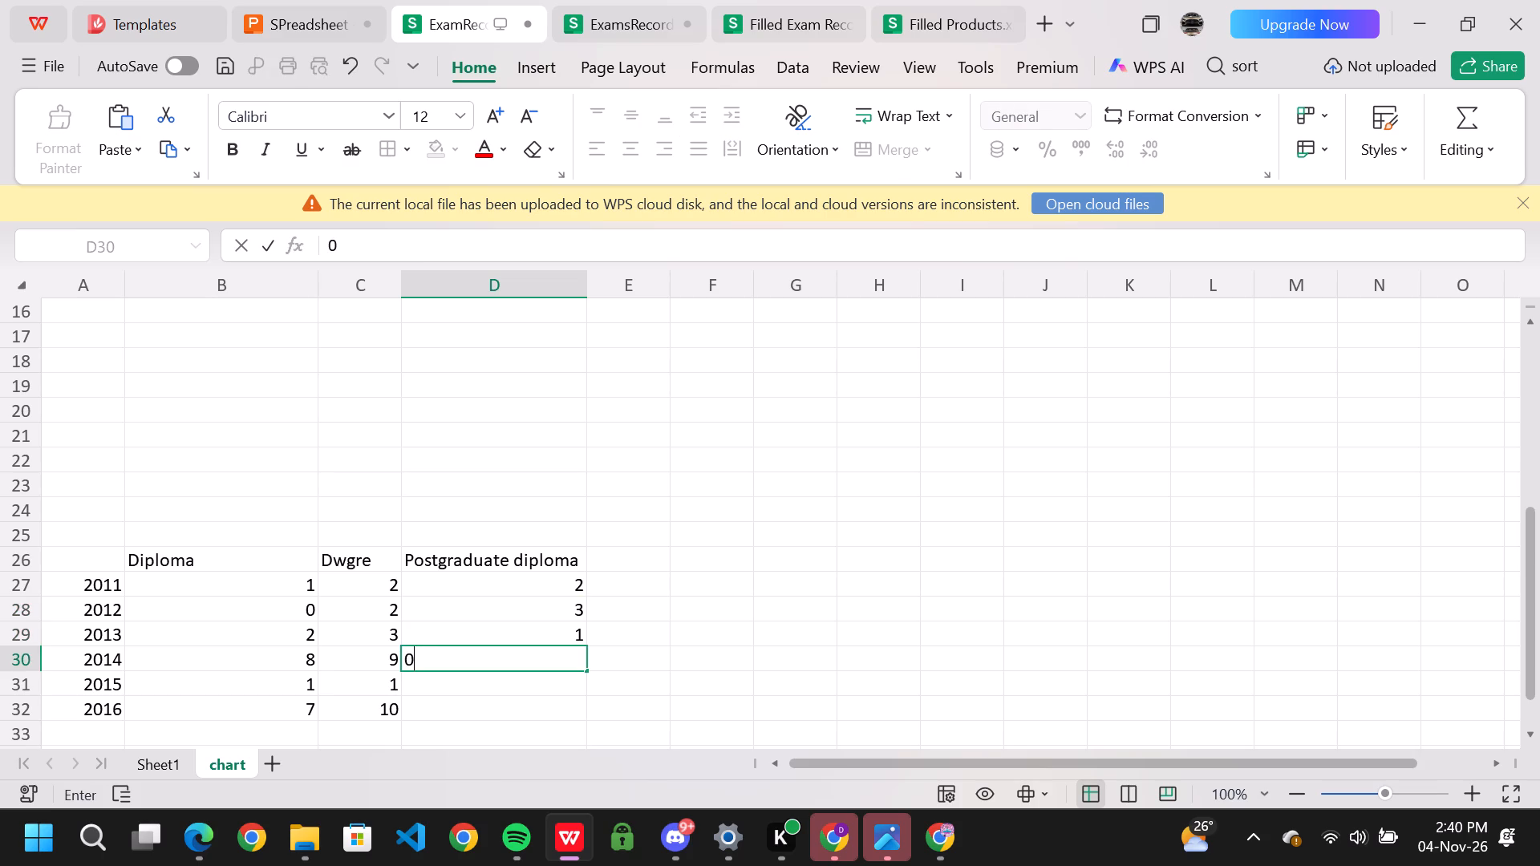
left_click(509, 690)
key("1")
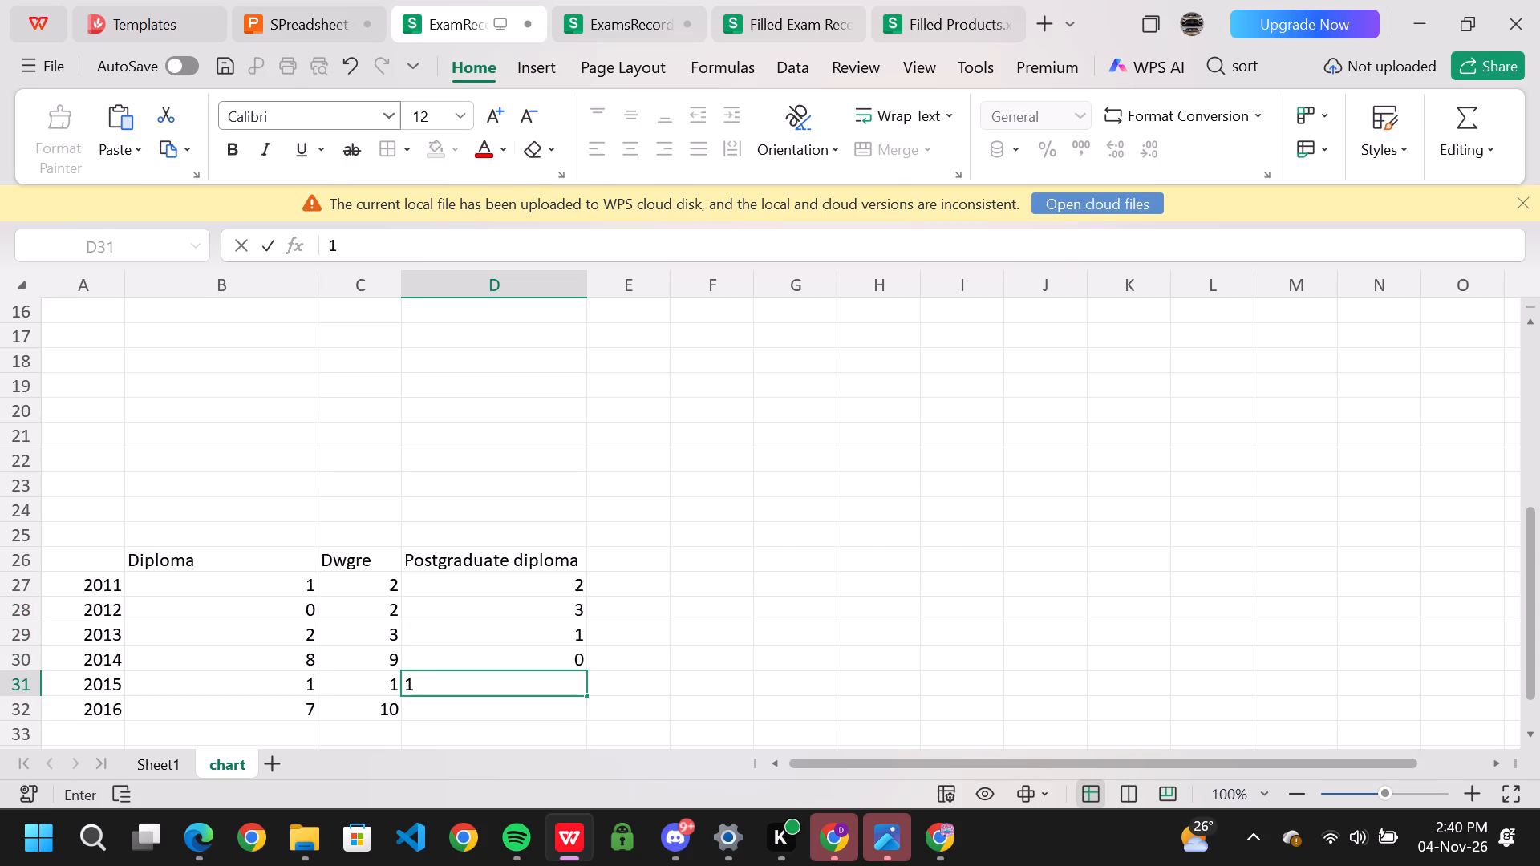
left_click(314, 30)
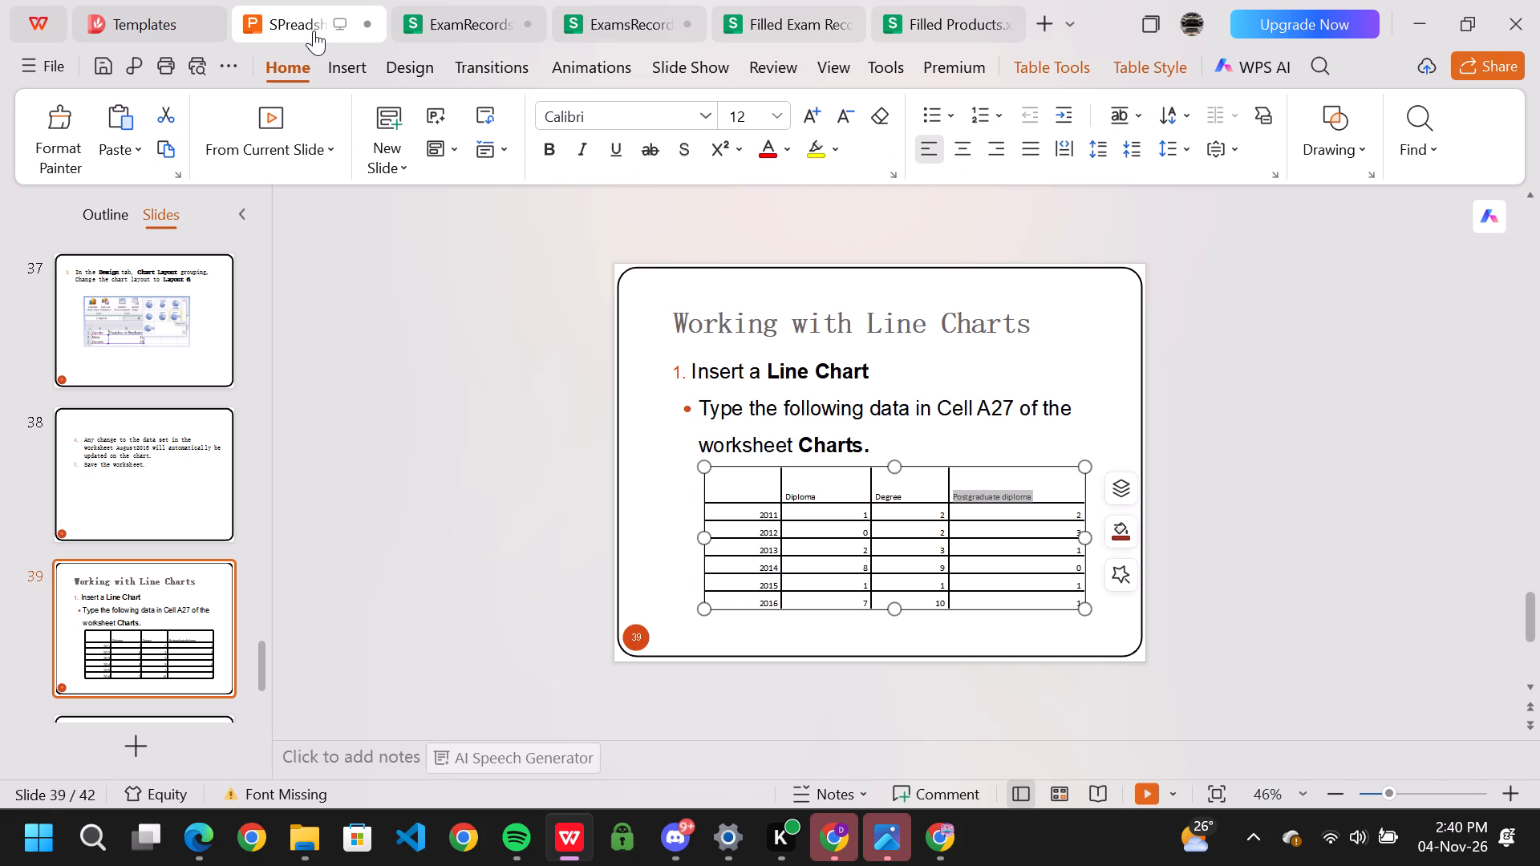
left_click(1014, 640)
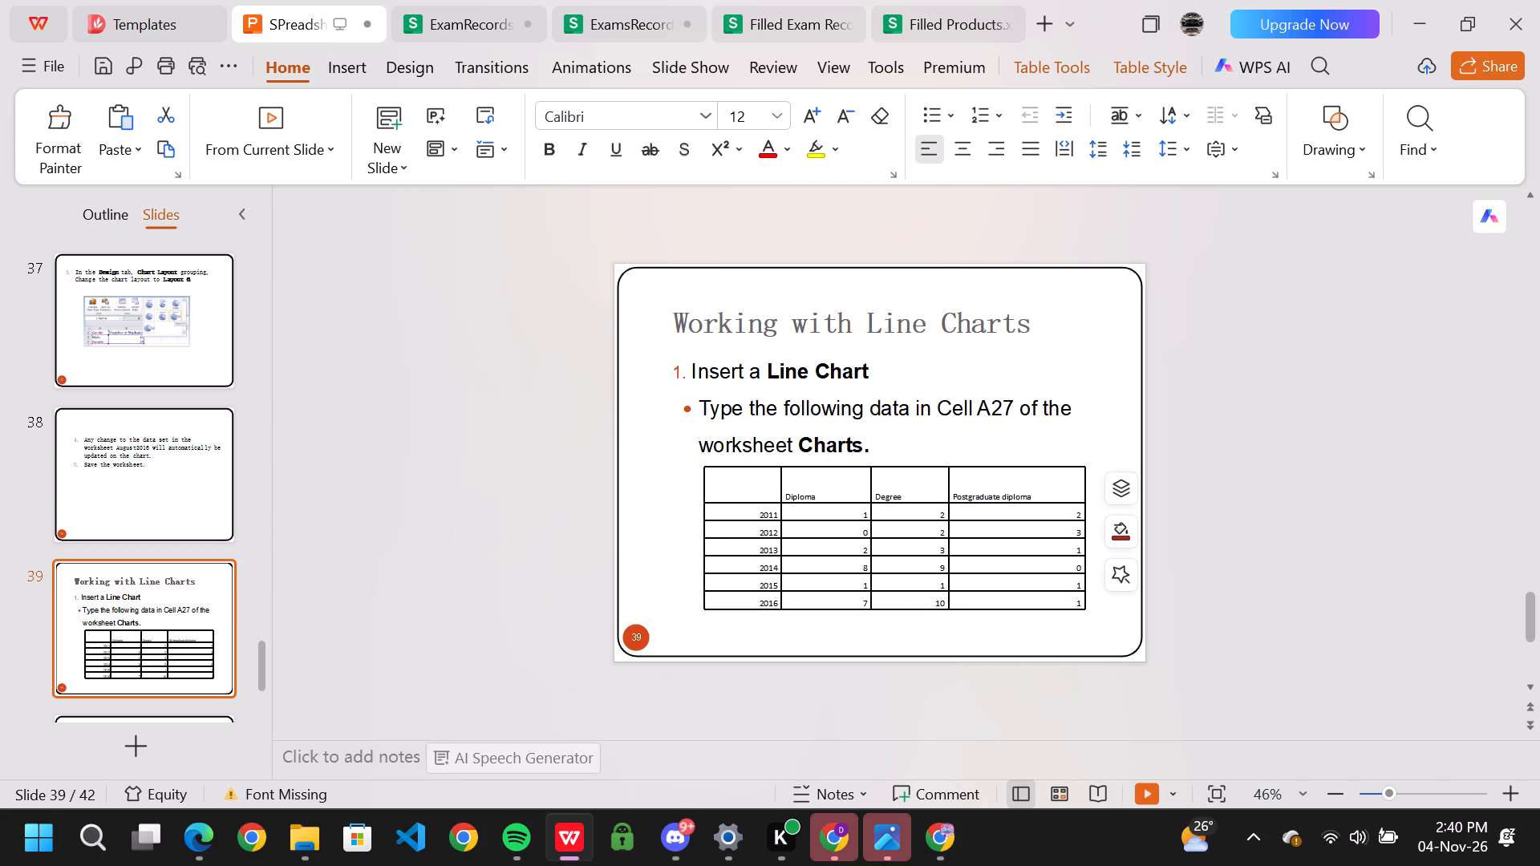
left_click(452, 15)
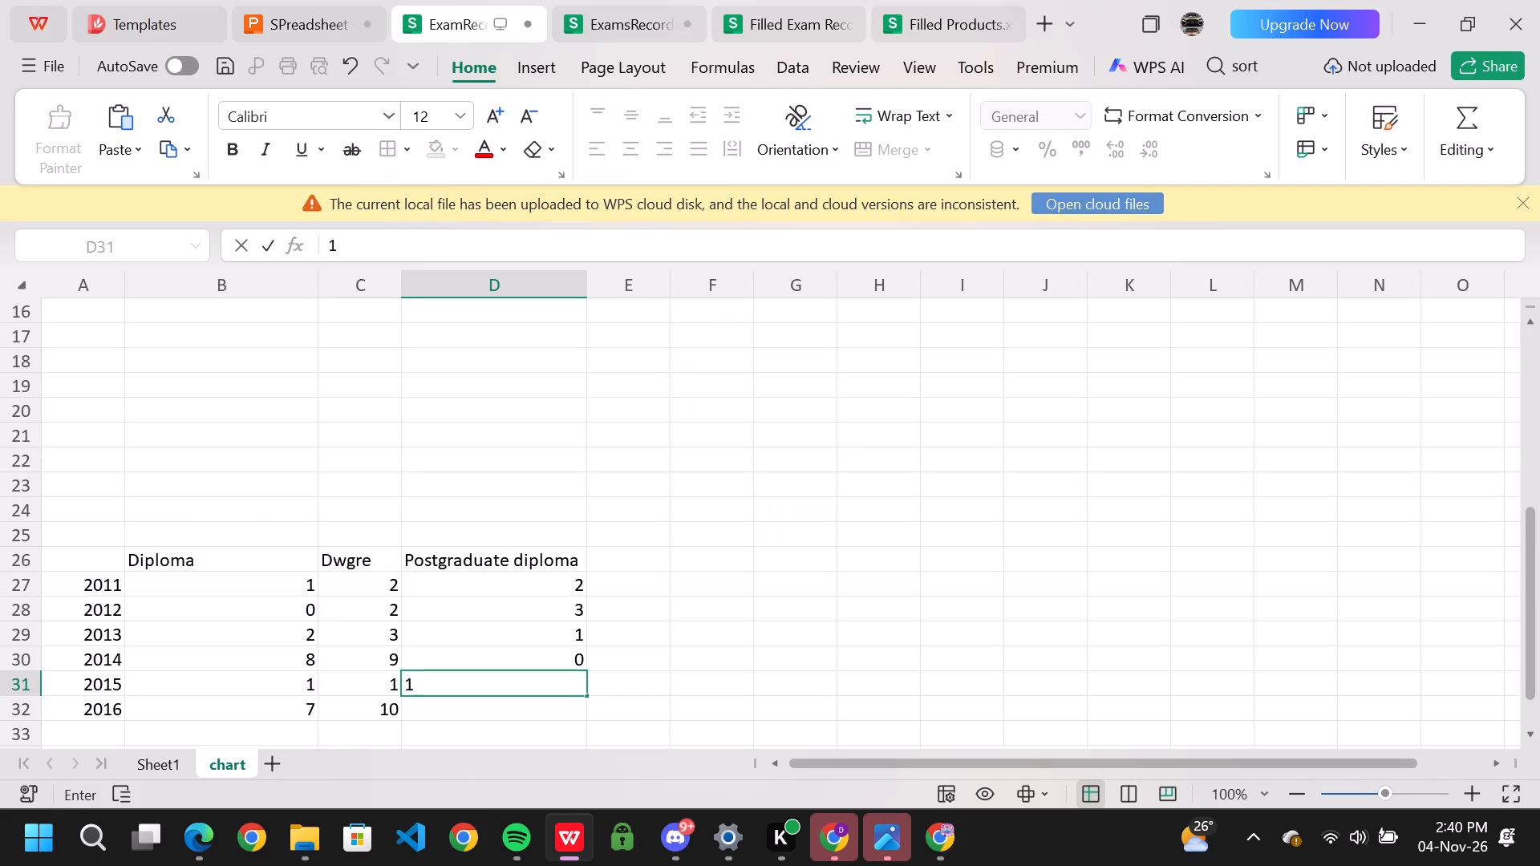
left_click(485, 714)
key("1")
left_click(748, 647)
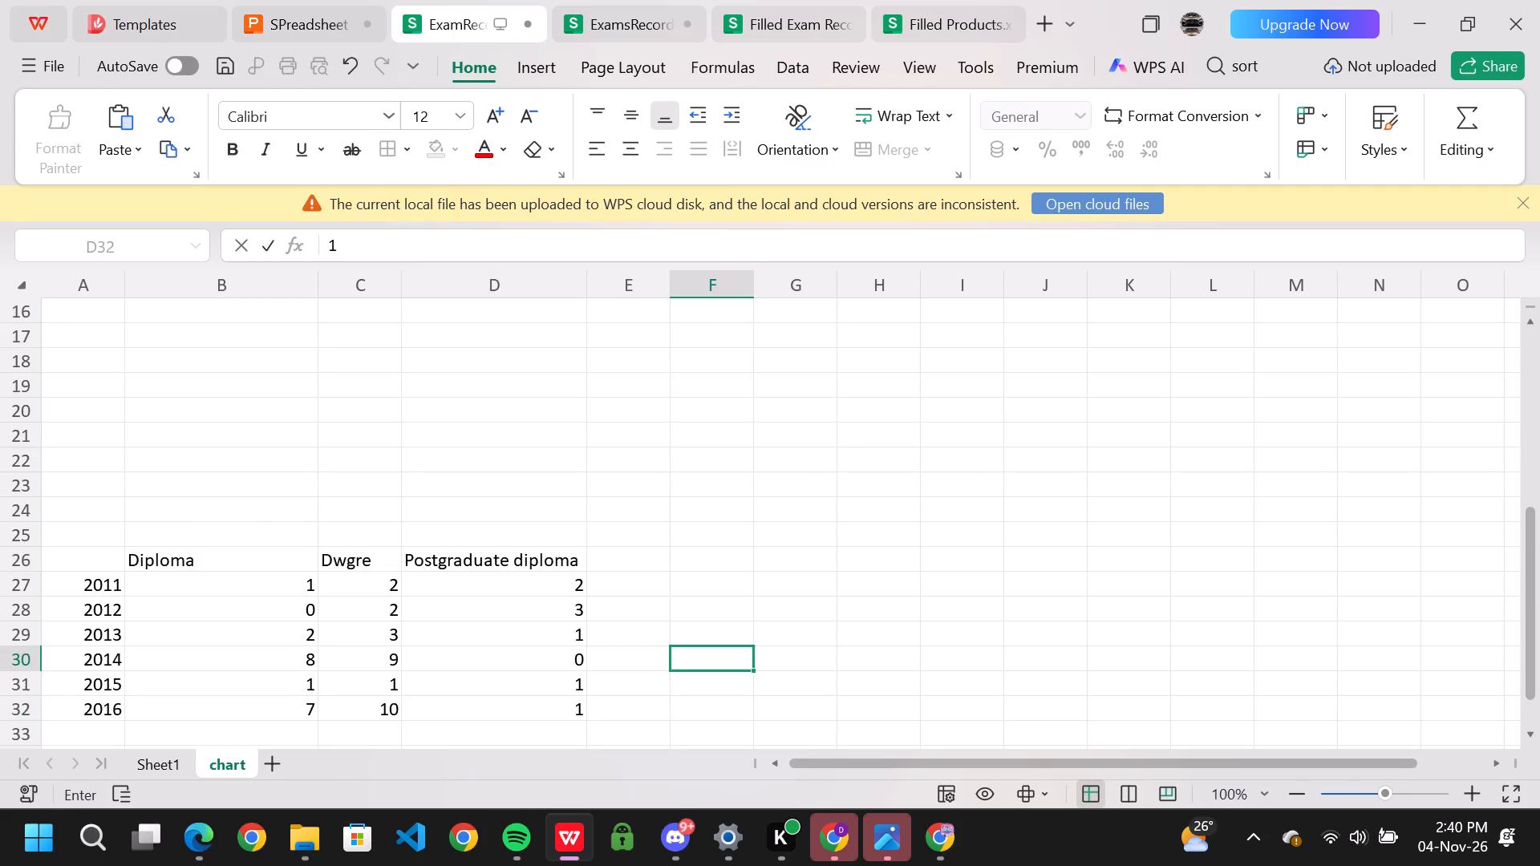
After reading slide 40, move the A26:D33 block on the chart sheet down one row so its headings start in row 27.
left_click(275, 39)
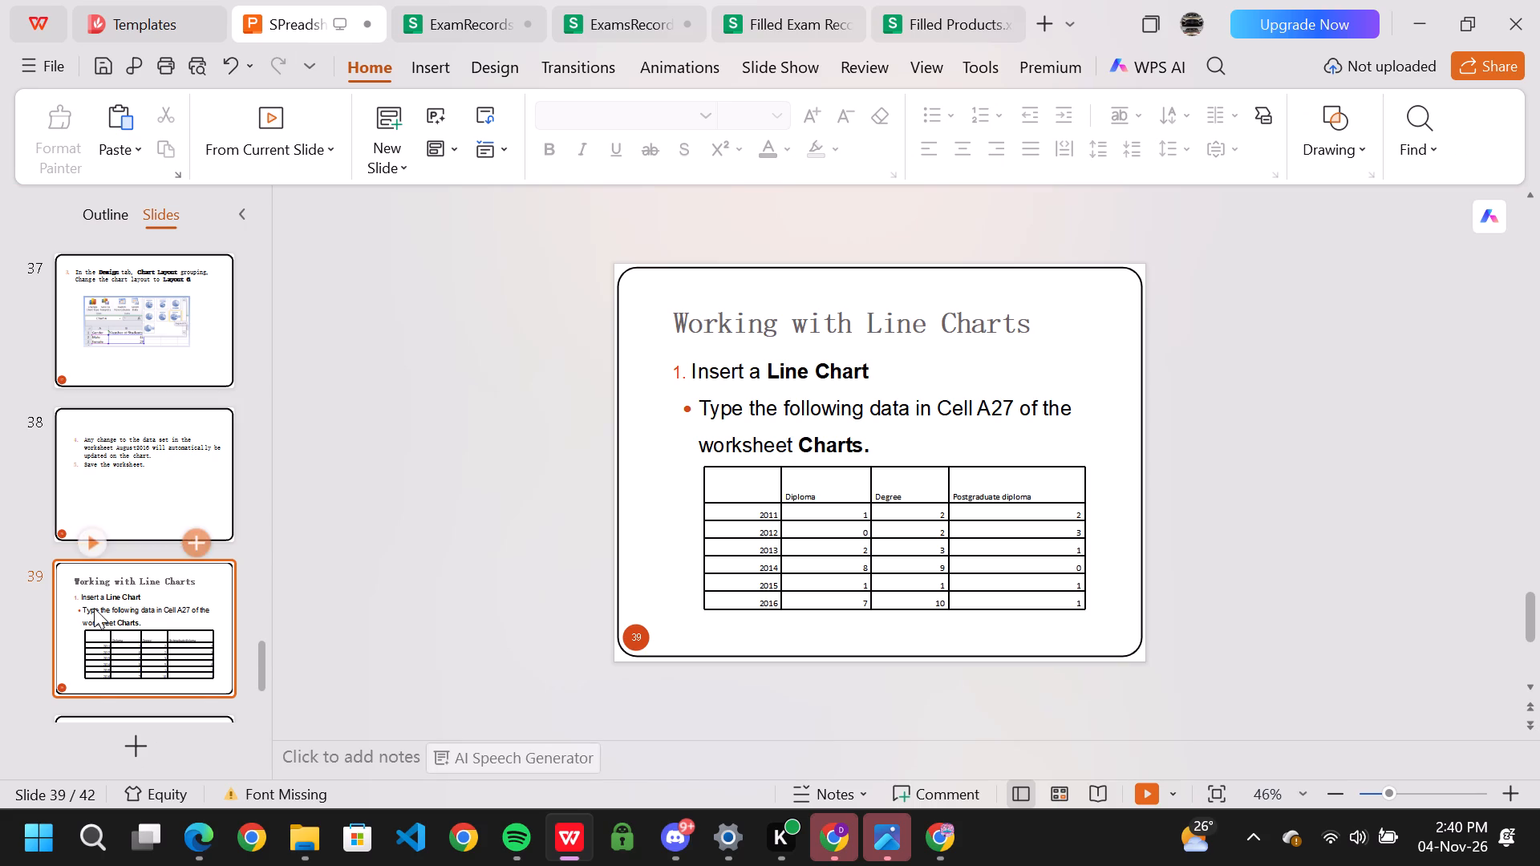
scroll(94, 609, "down", 1)
left_click(99, 614)
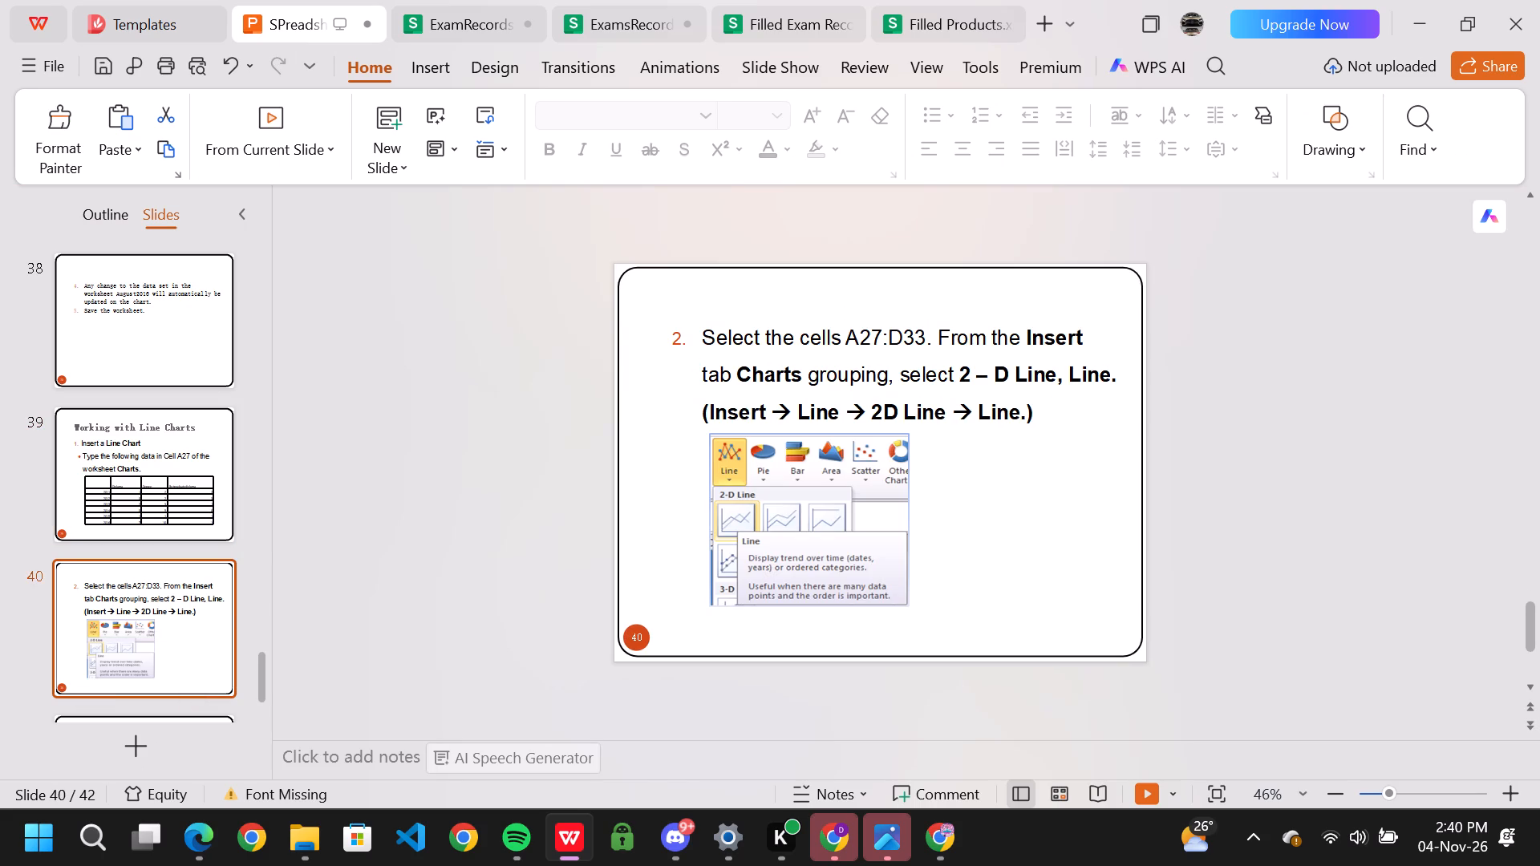
left_click(439, 18)
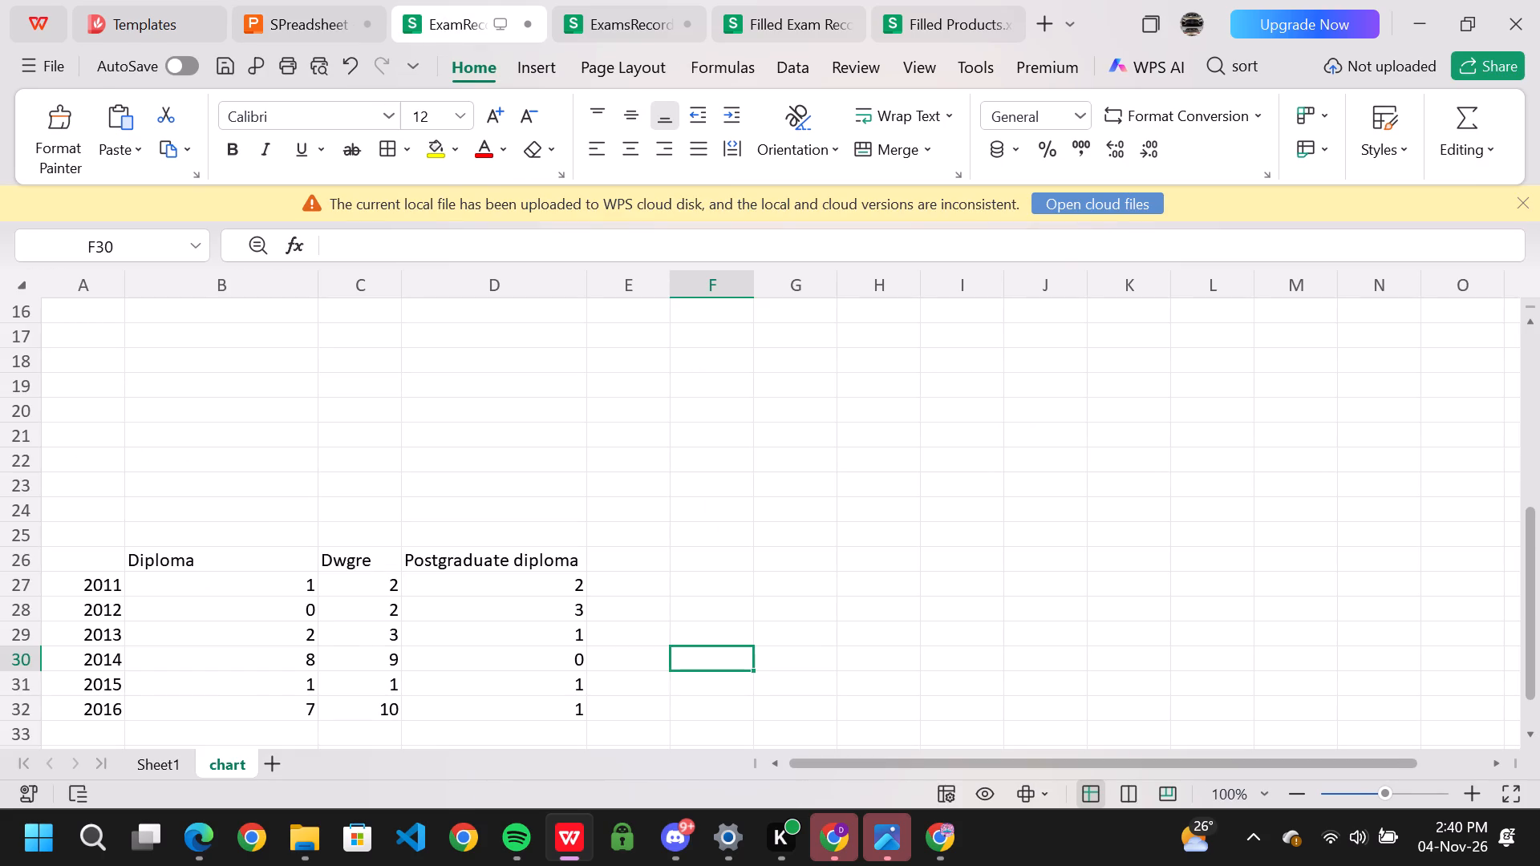
left_click(60, 581)
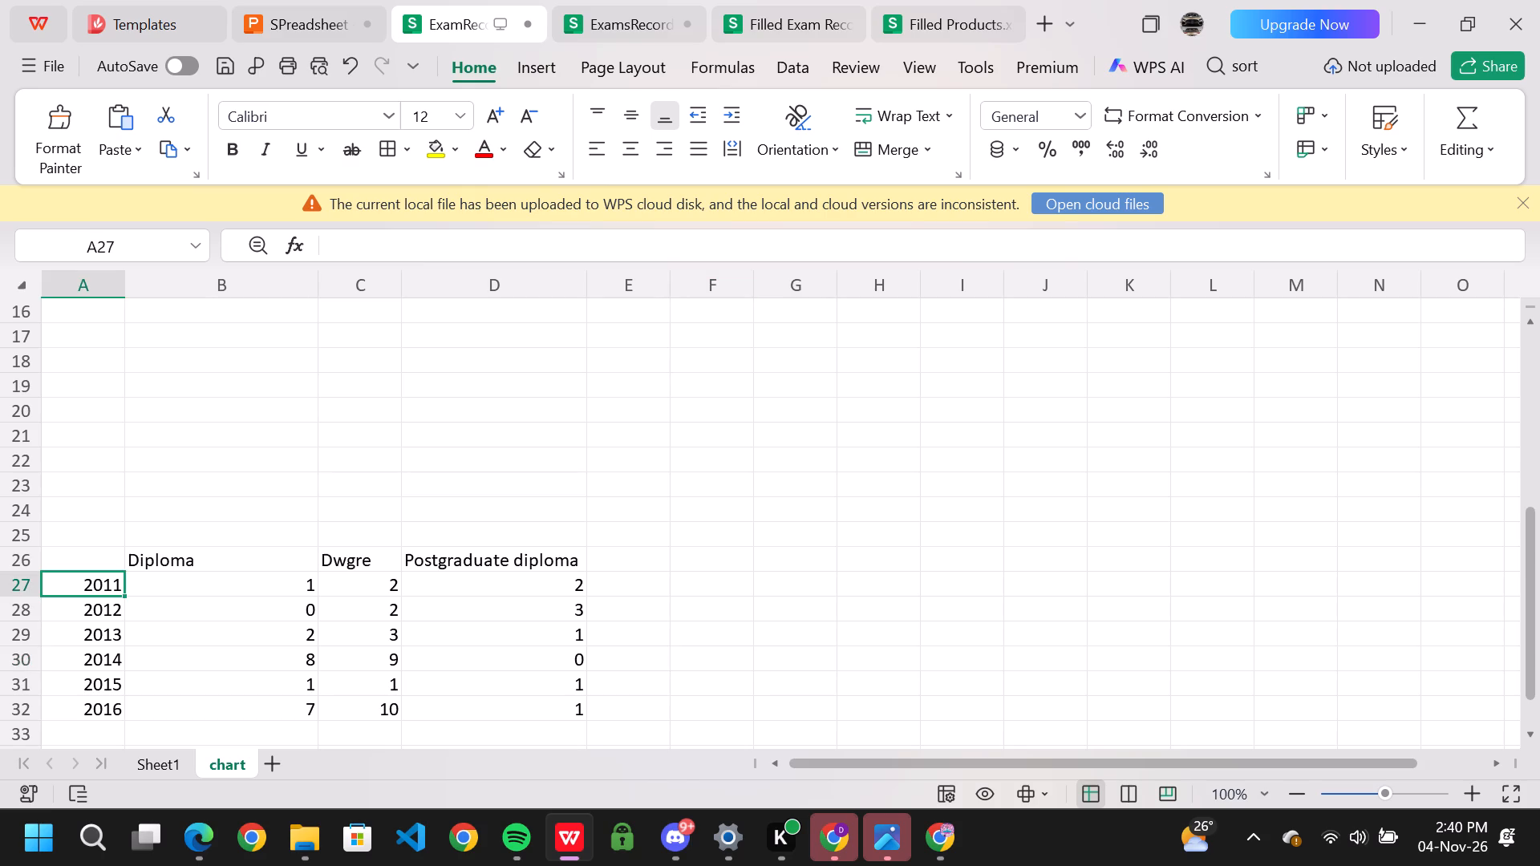
left_click(497, 580)
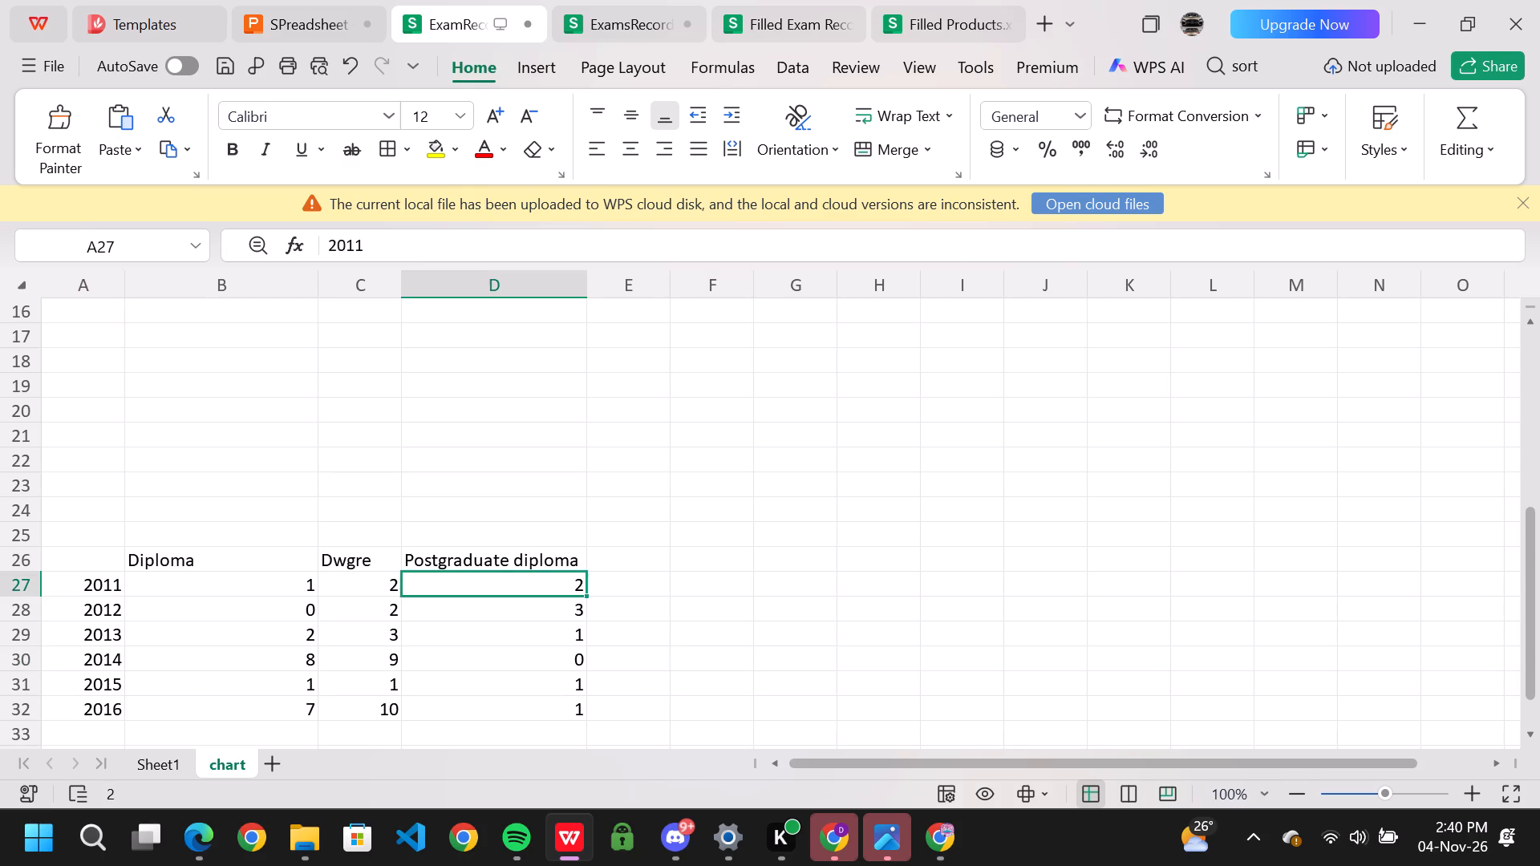
left_click(494, 560)
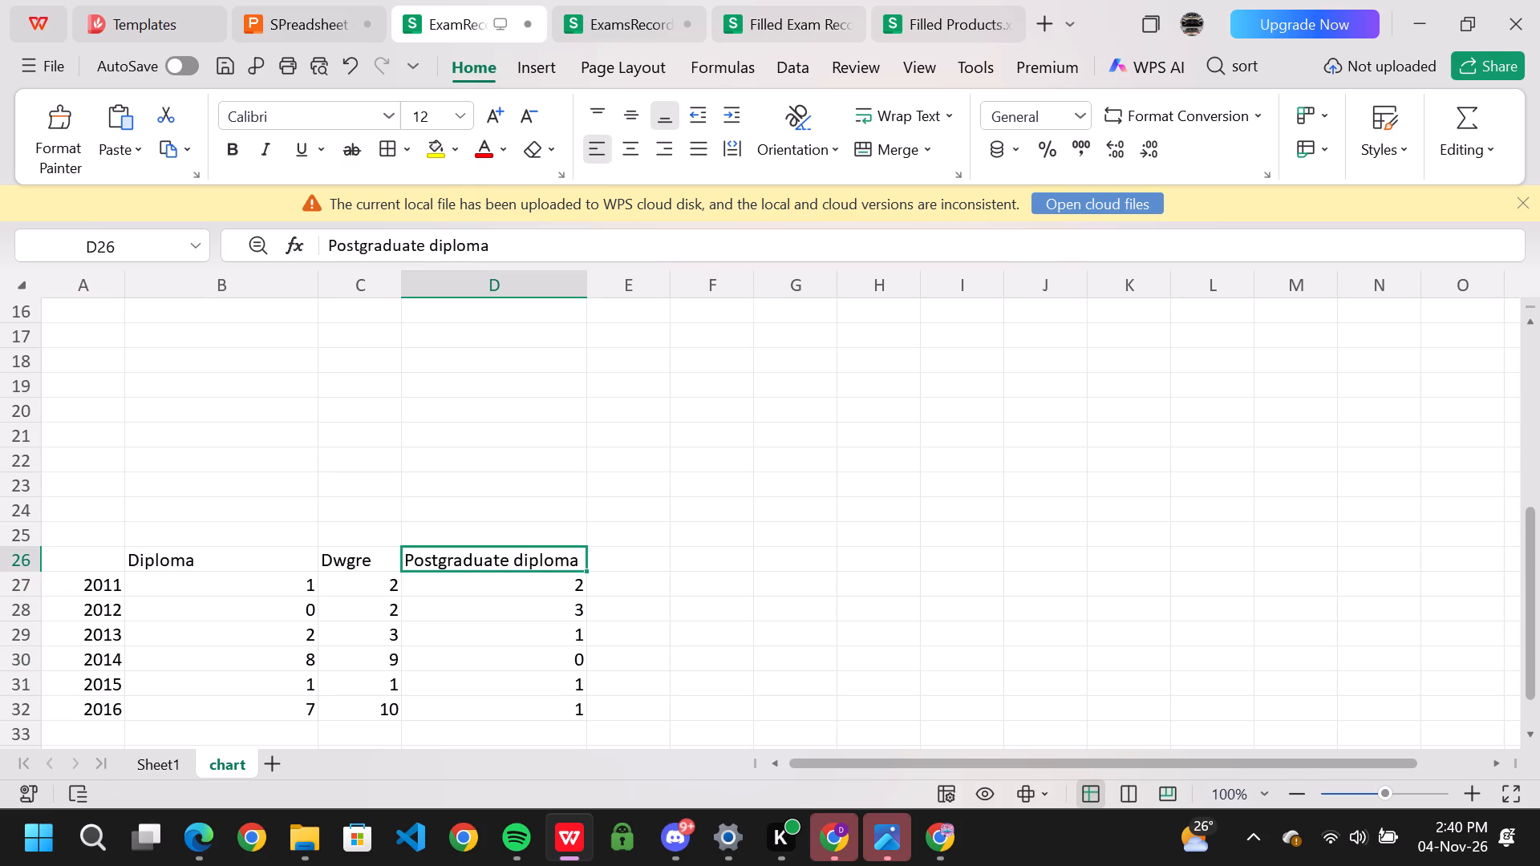
left_click(487, 592)
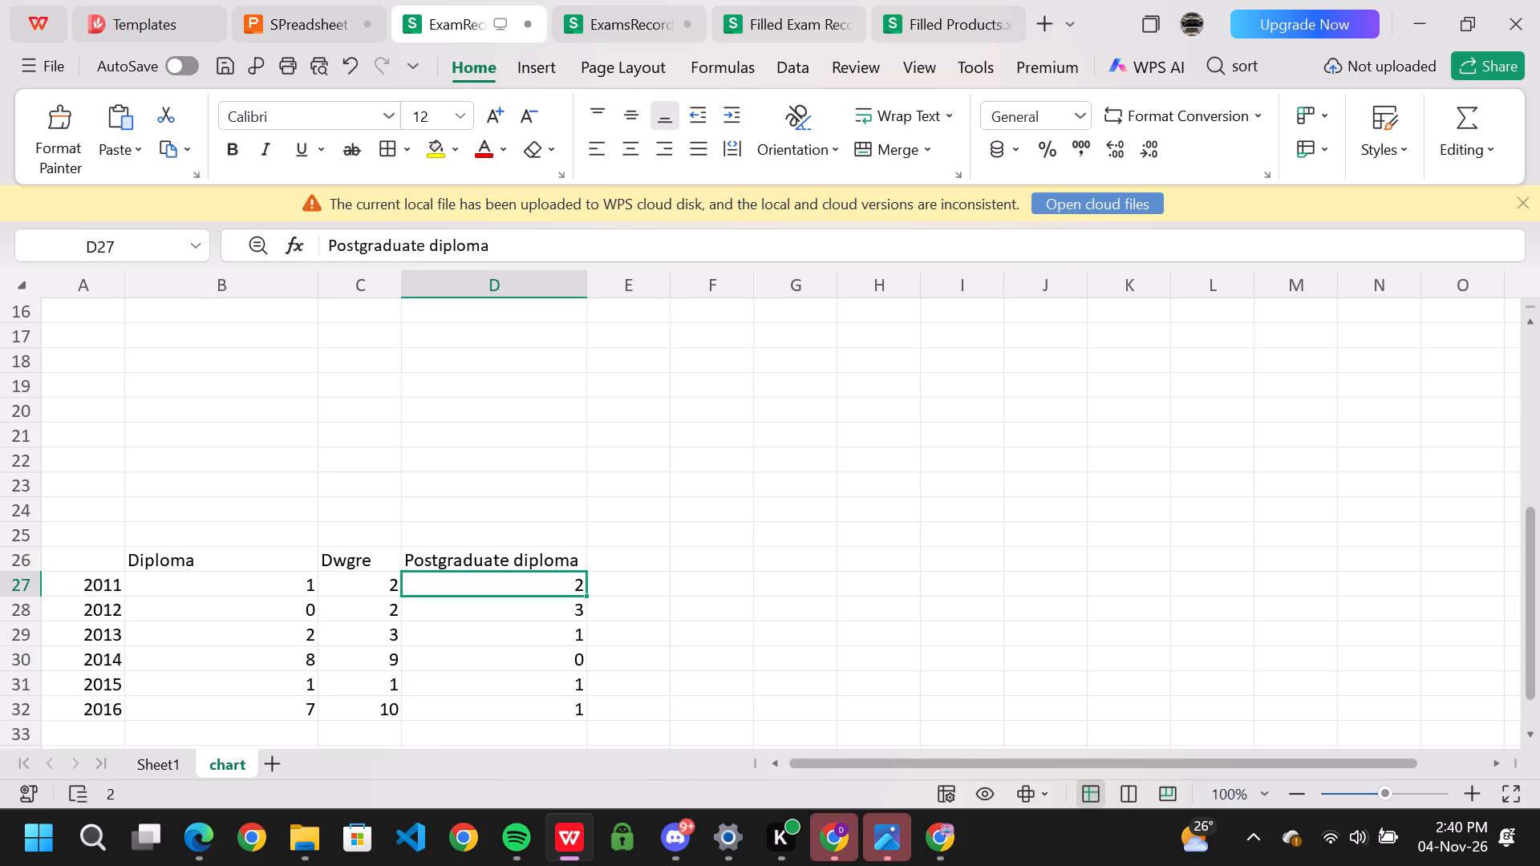
scroll(222, 511, "down", 2)
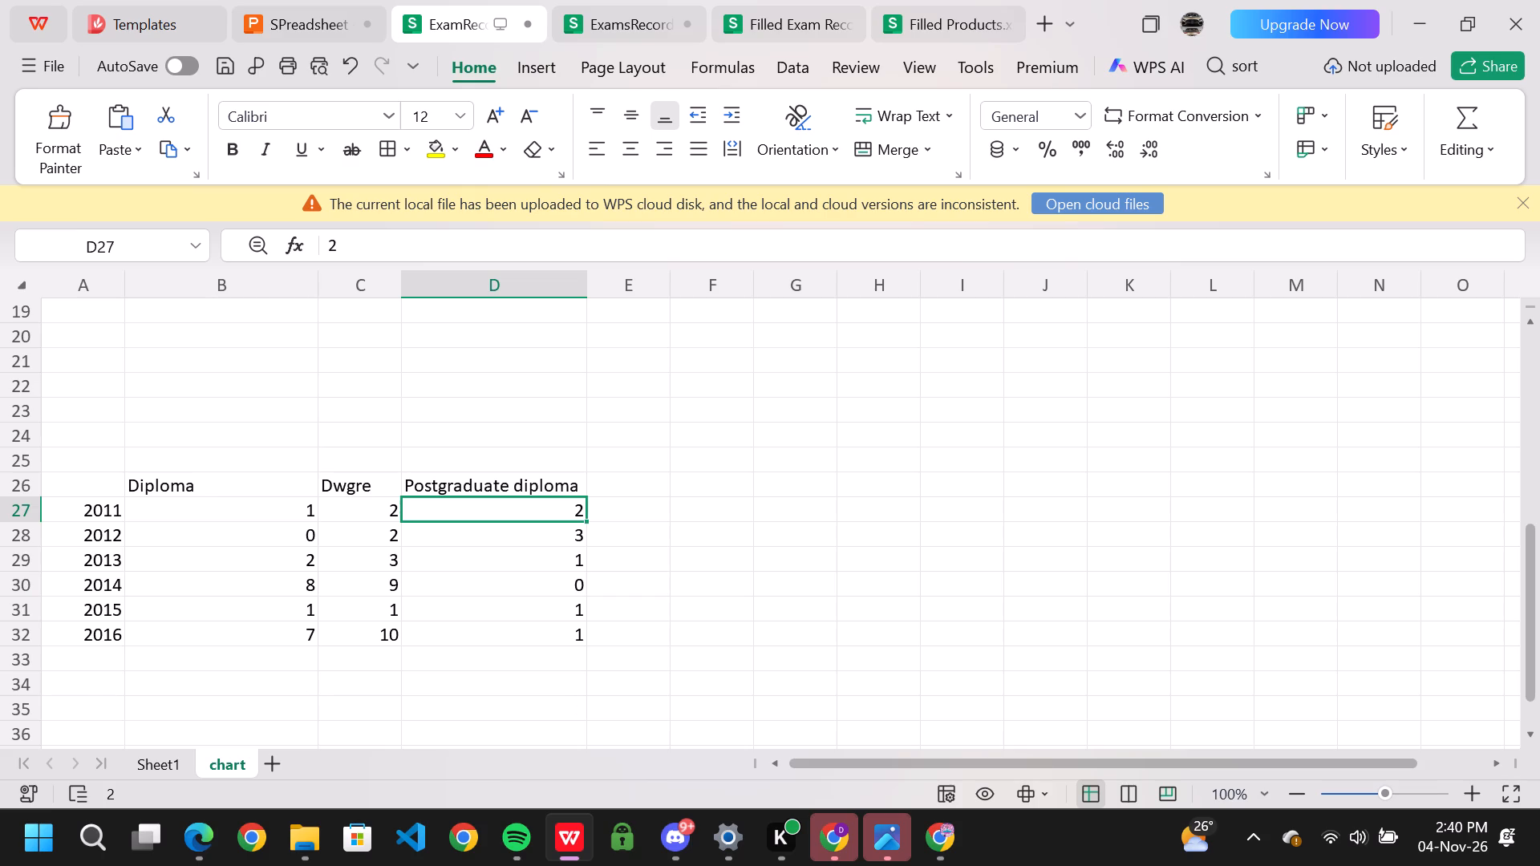
left_click_drag(83, 407, 276, 471)
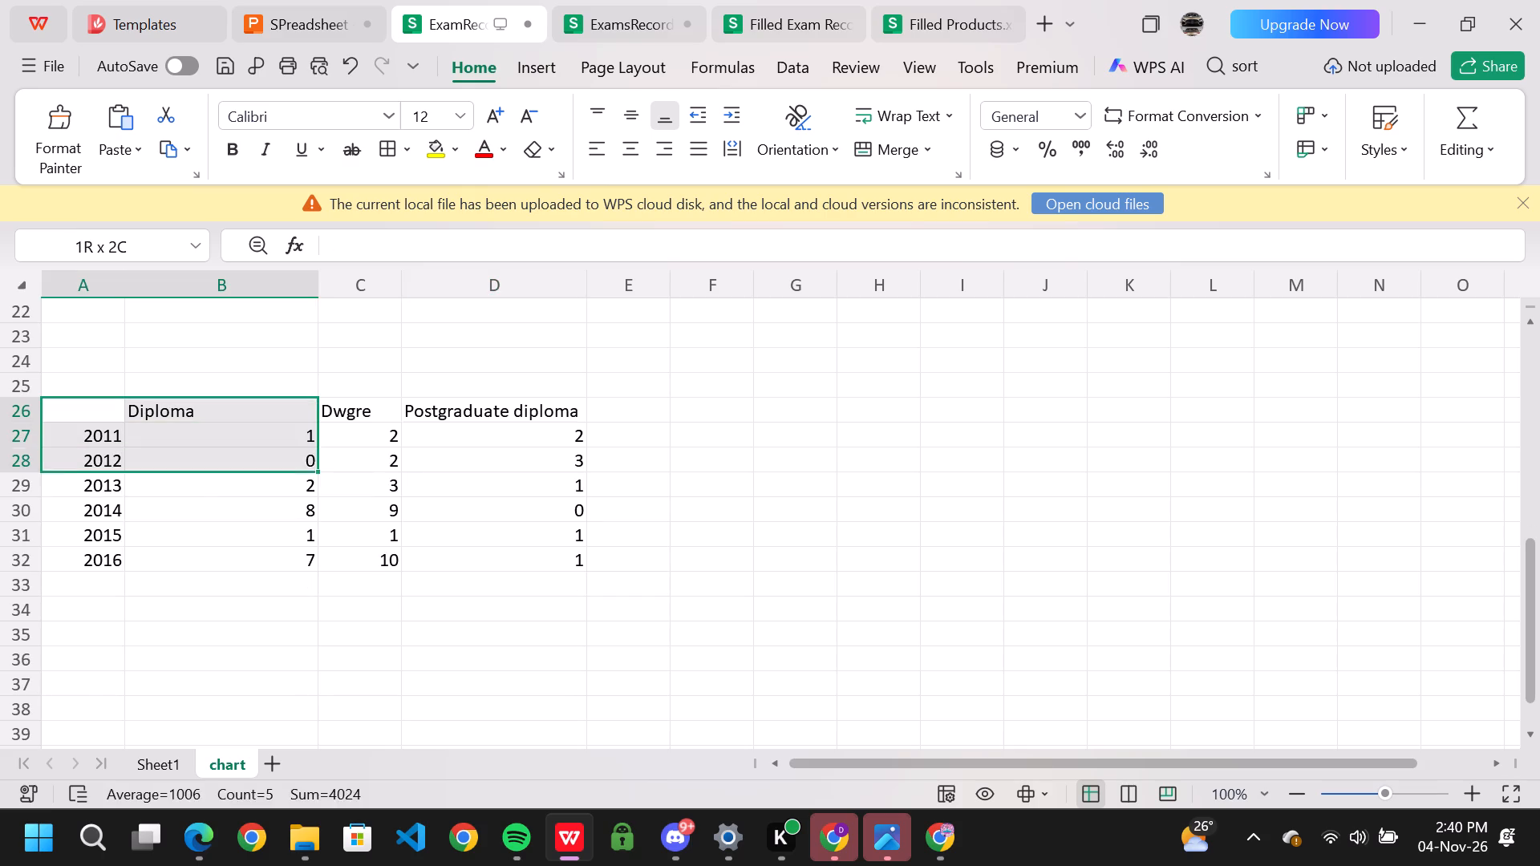
left_click_drag(276, 471, 513, 593)
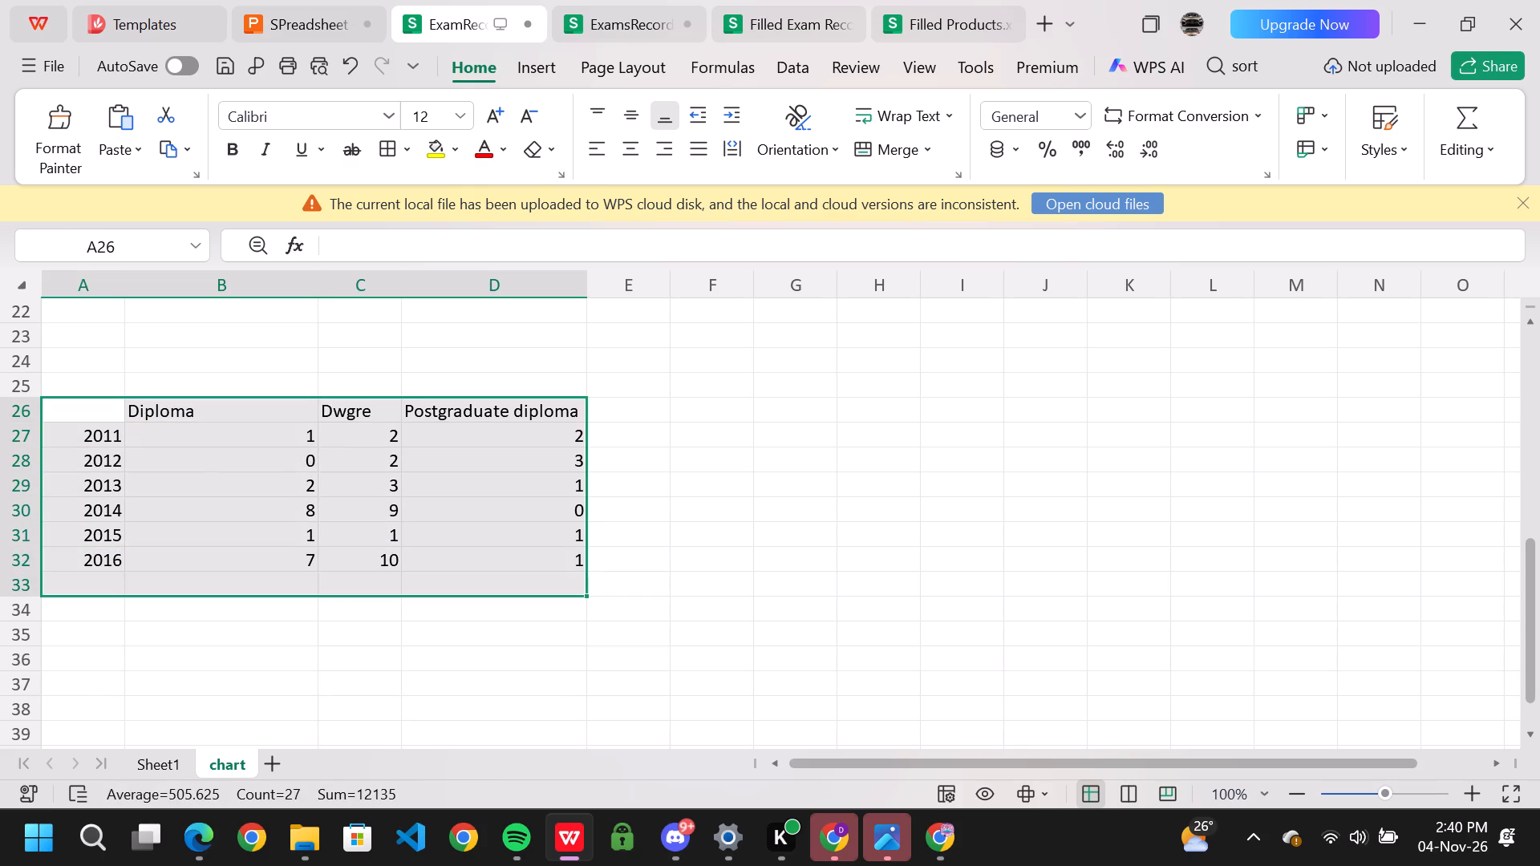
right_click(415, 531)
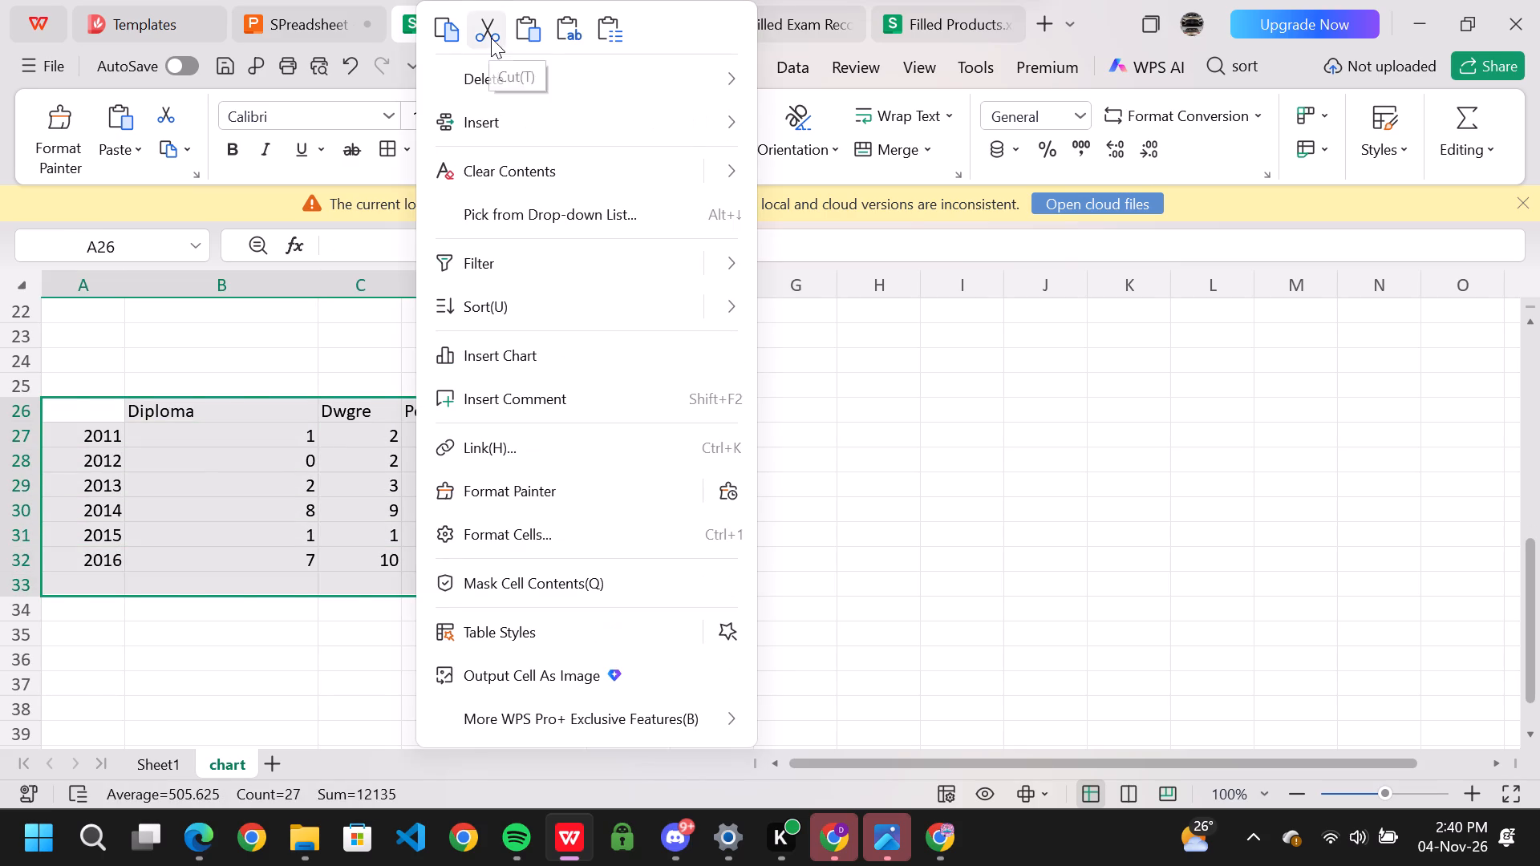
left_click(491, 38)
left_click(81, 435)
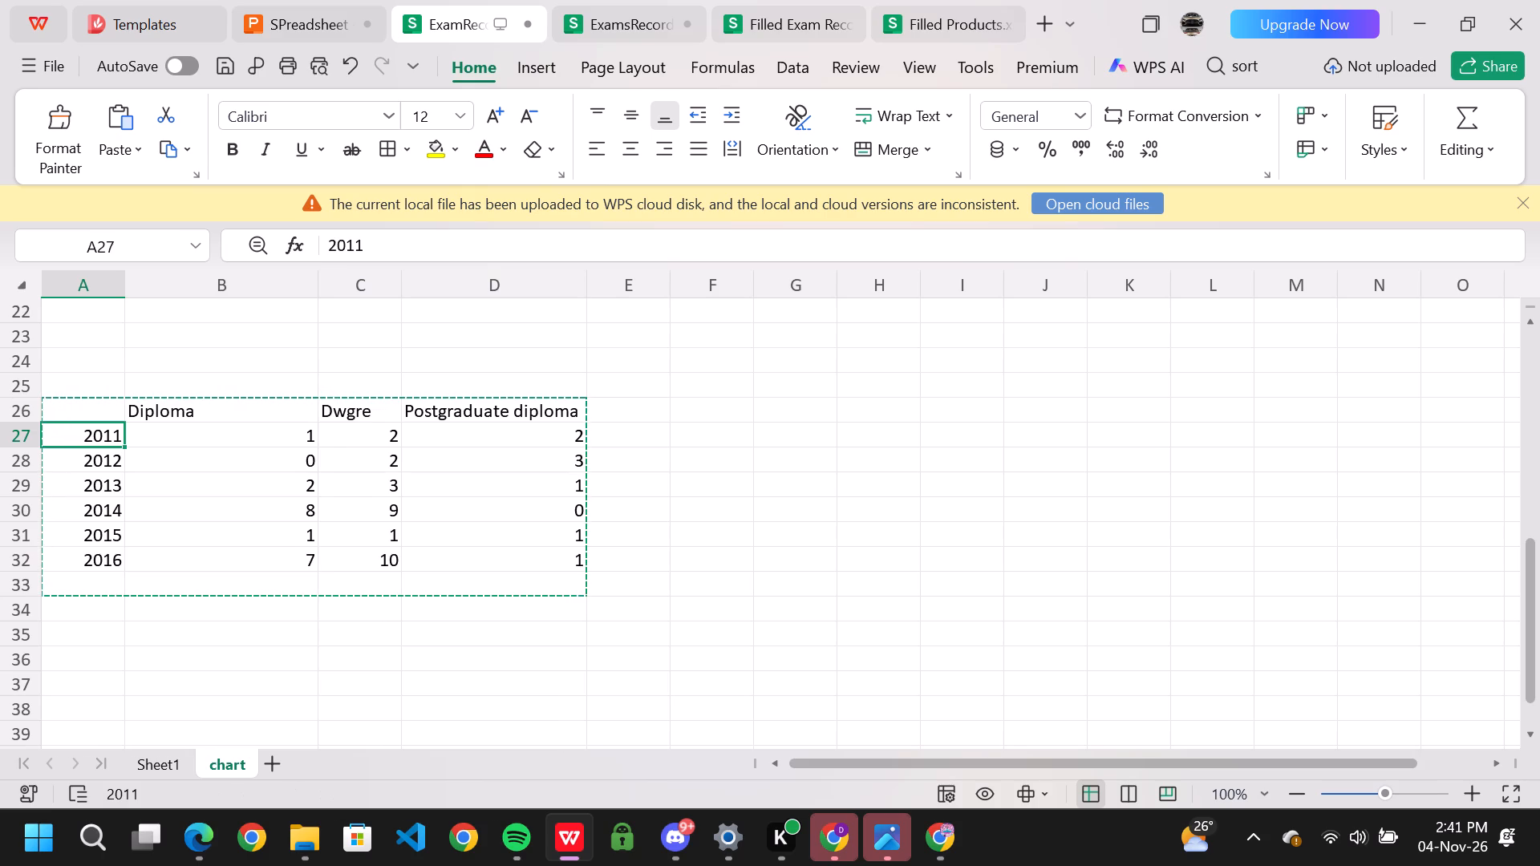
key("ctrl+v")
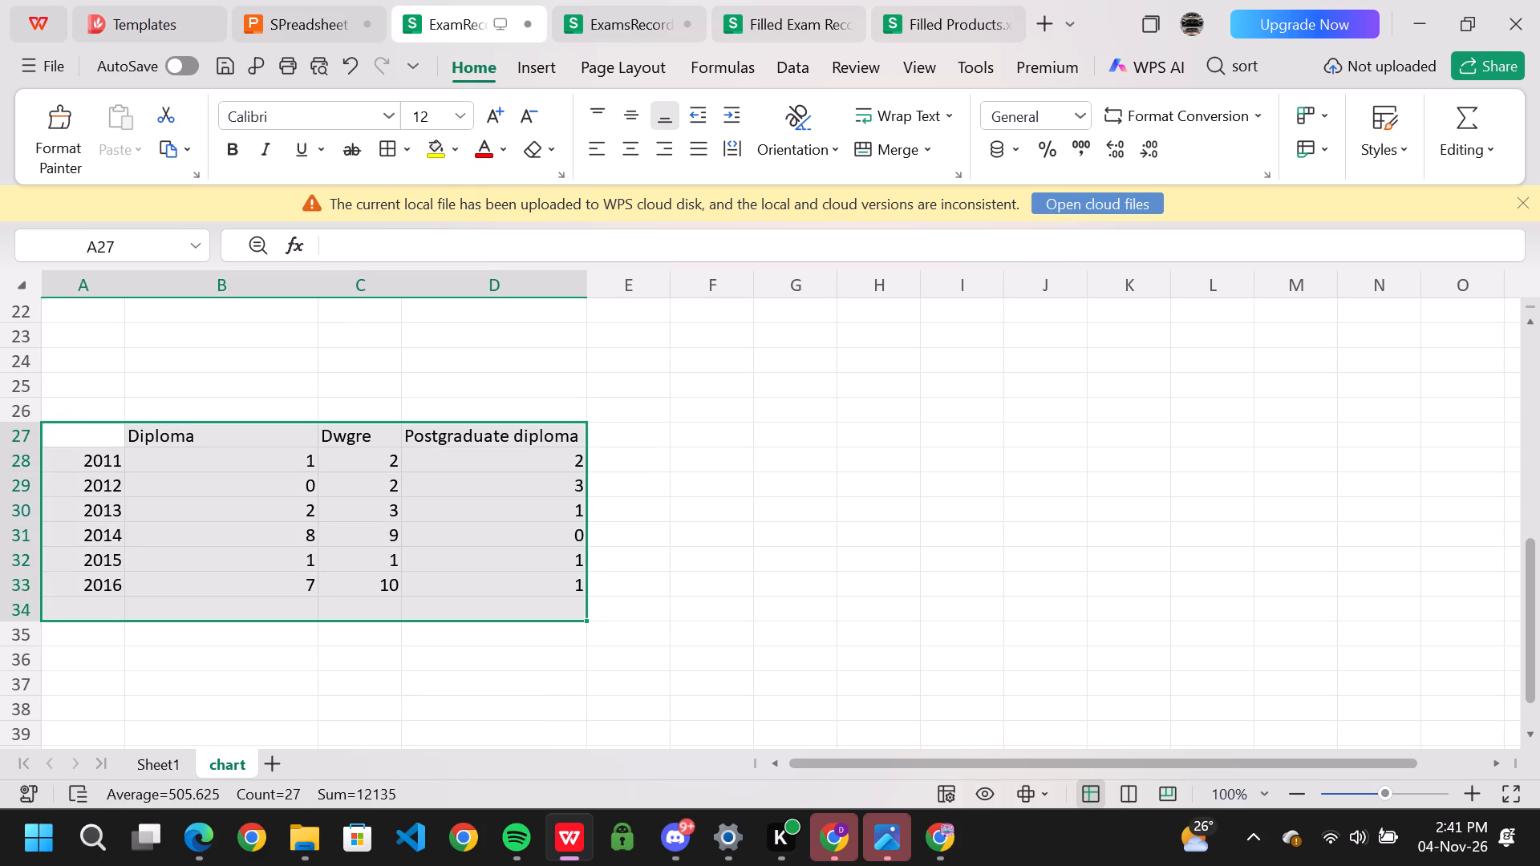
Correct the misspelled heading in C27 to Degree.
left_click(362, 442)
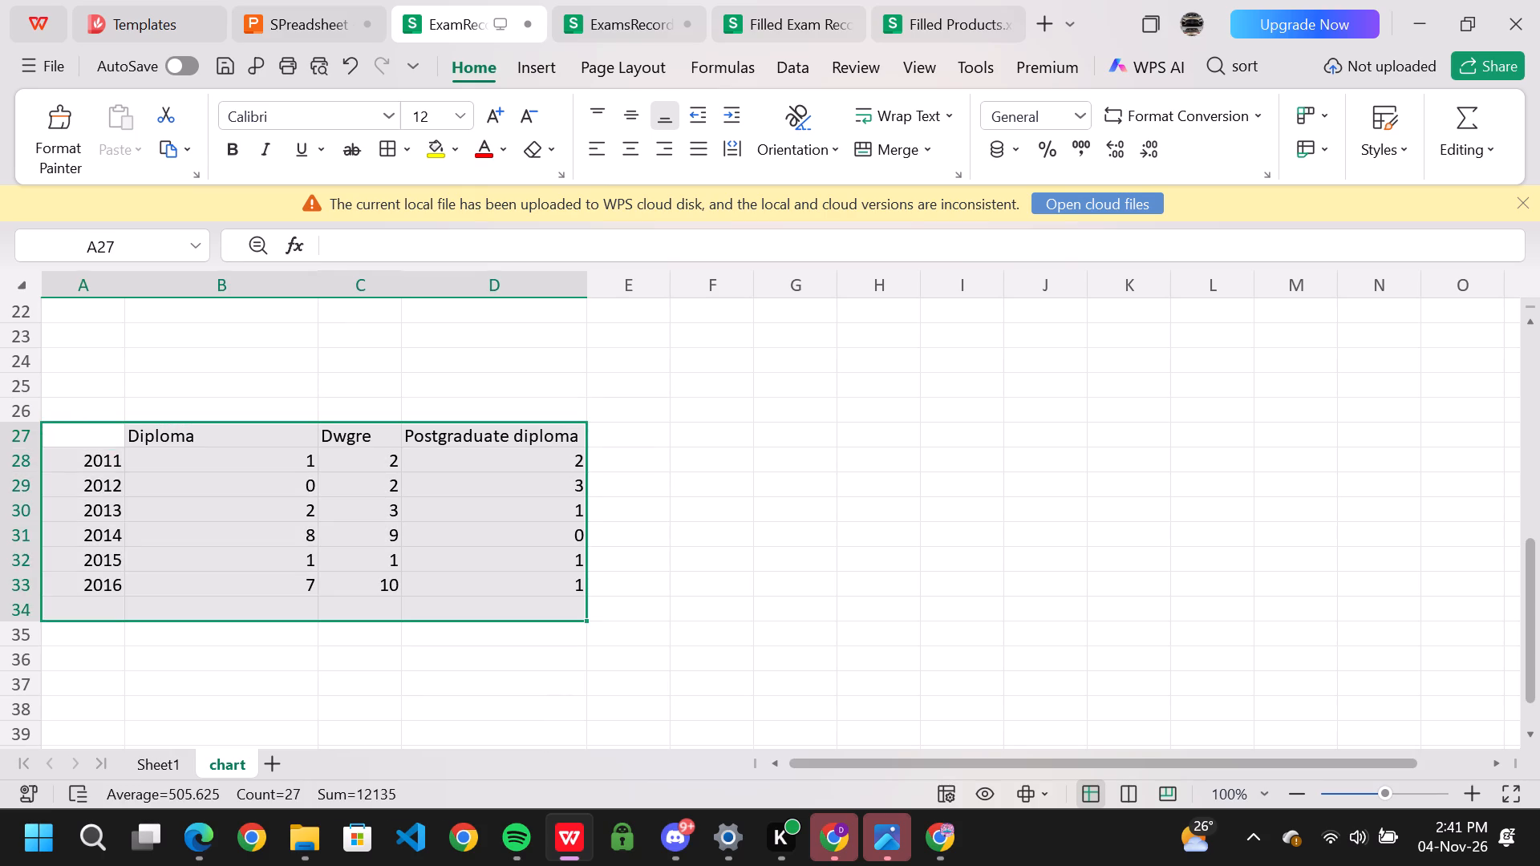
left_click(342, 440)
double_click(349, 439)
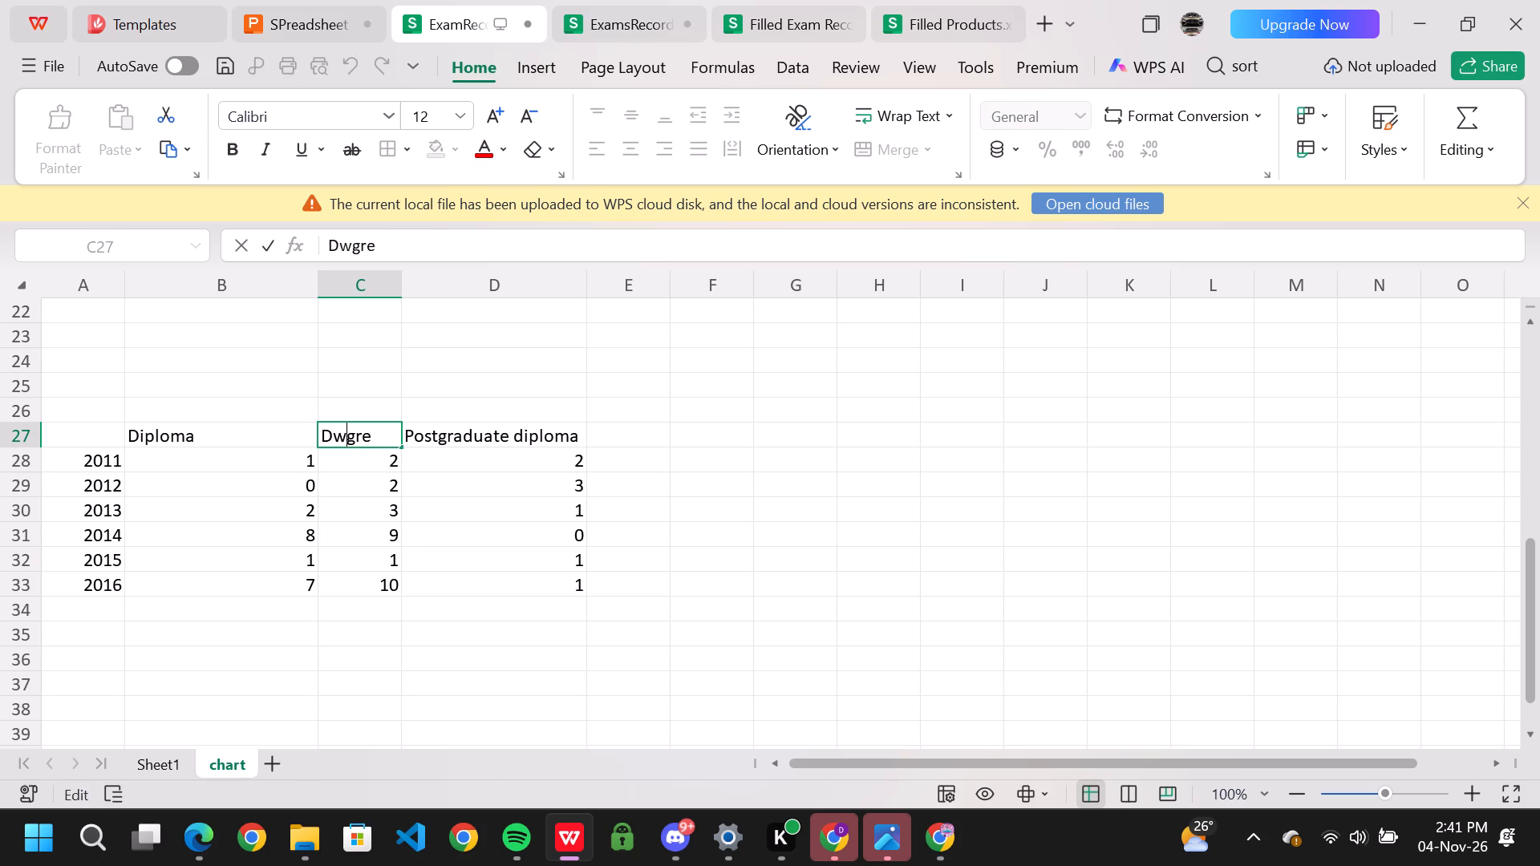
key("BackSpace")
key("e")
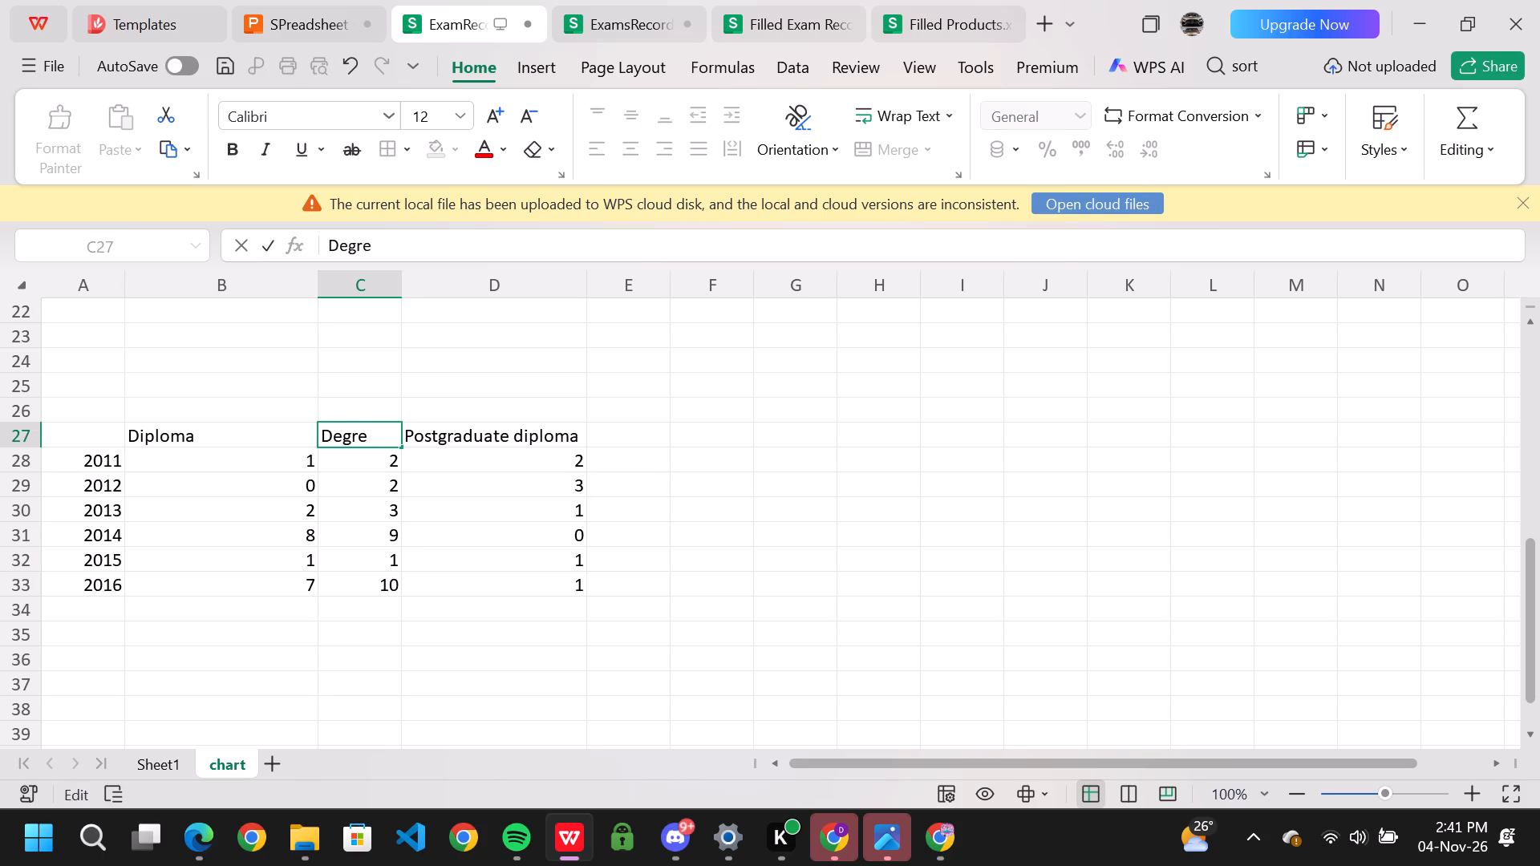
left_click(372, 434)
key("e")
Select A27:D33 as slide 40 instructs and insert the preset line chart with markers for the yearly qualification data.
left_click(319, 34)
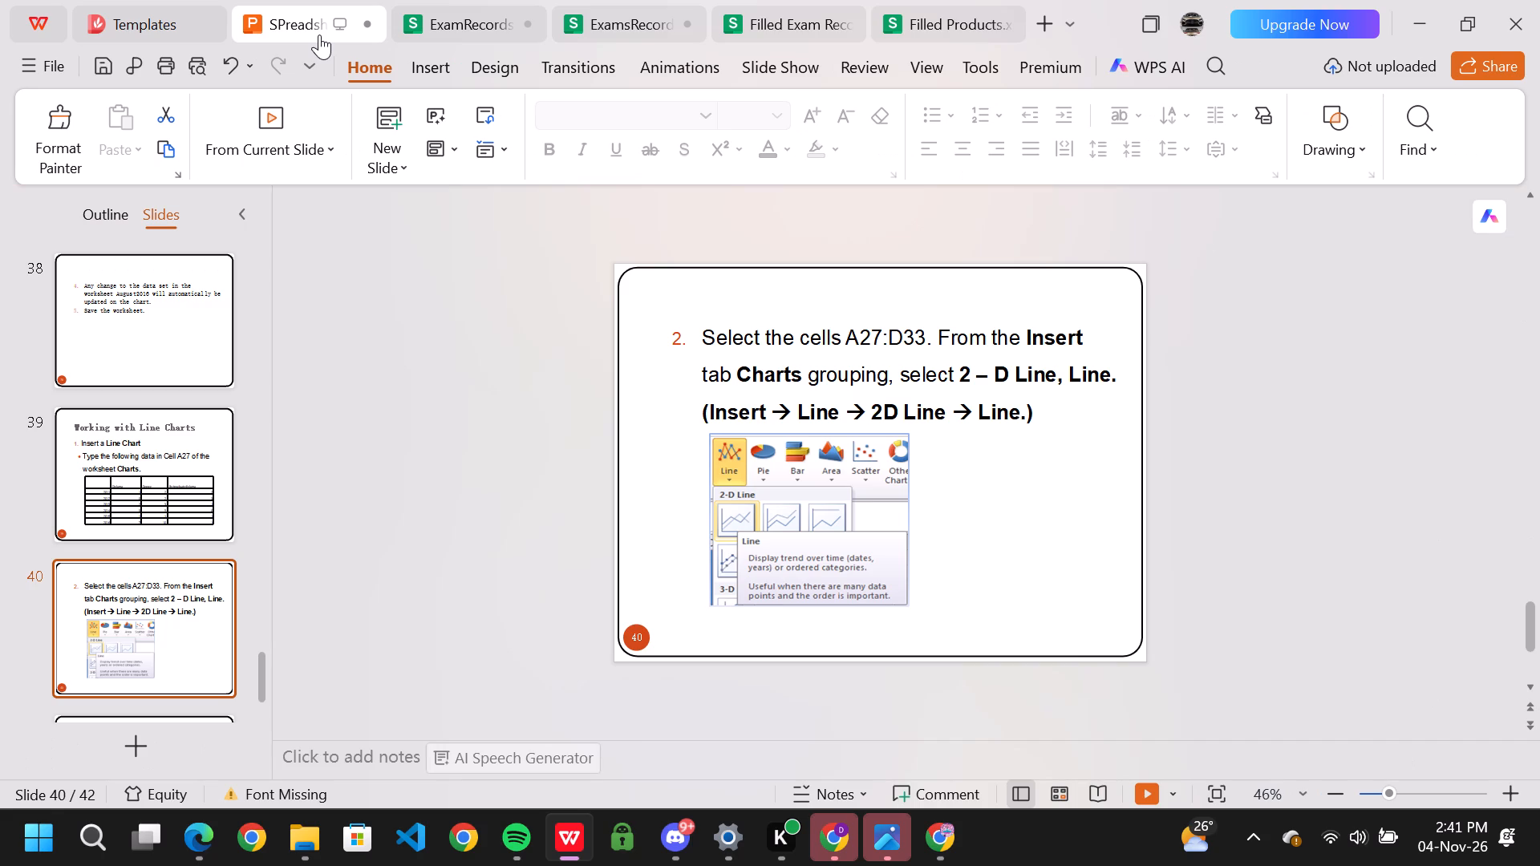
left_click(443, 21)
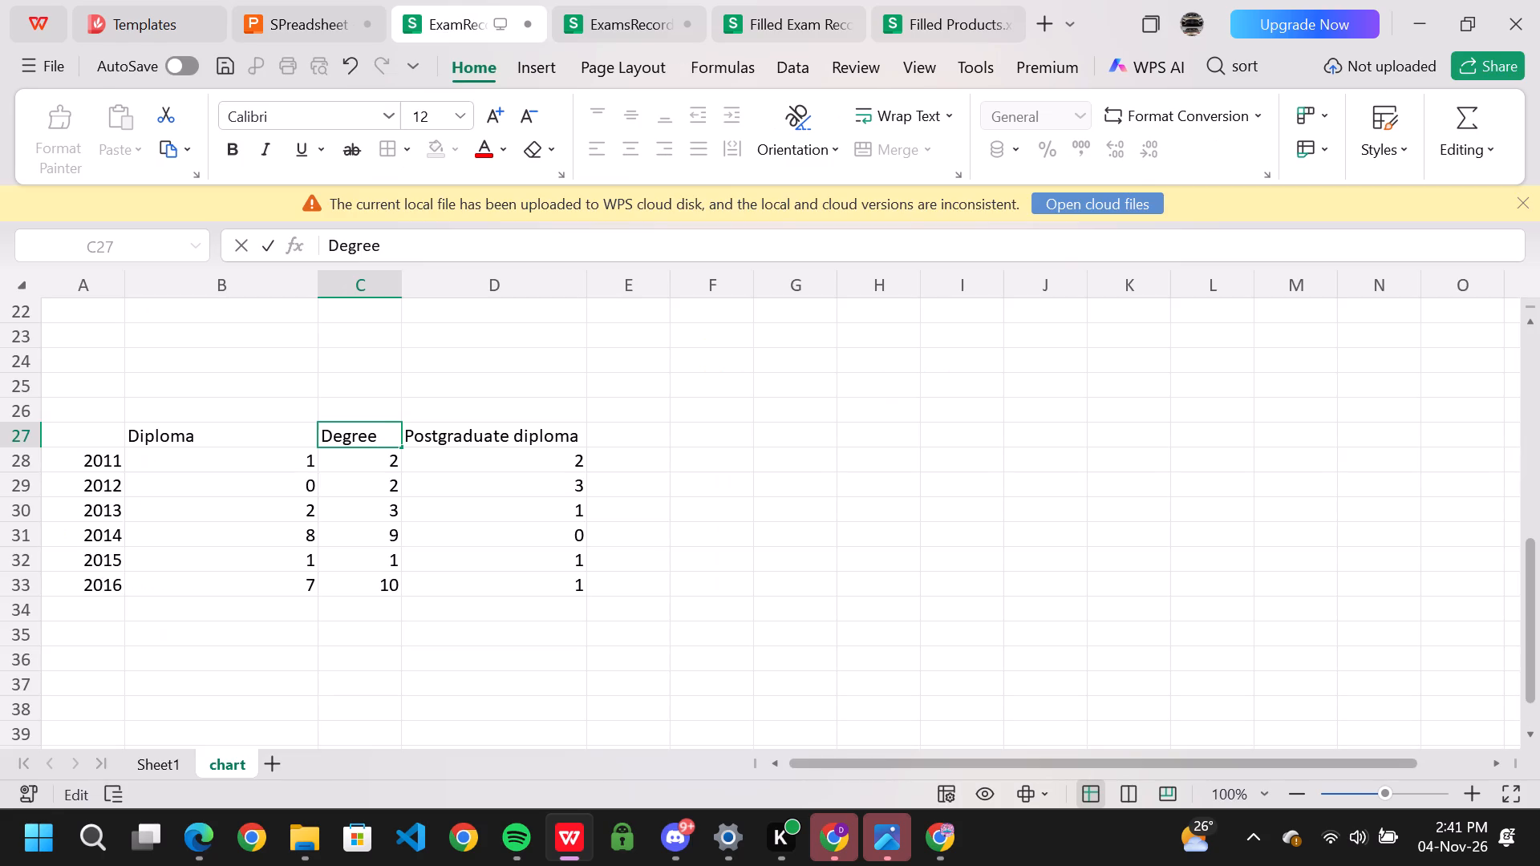
left_click_drag(51, 429, 568, 622)
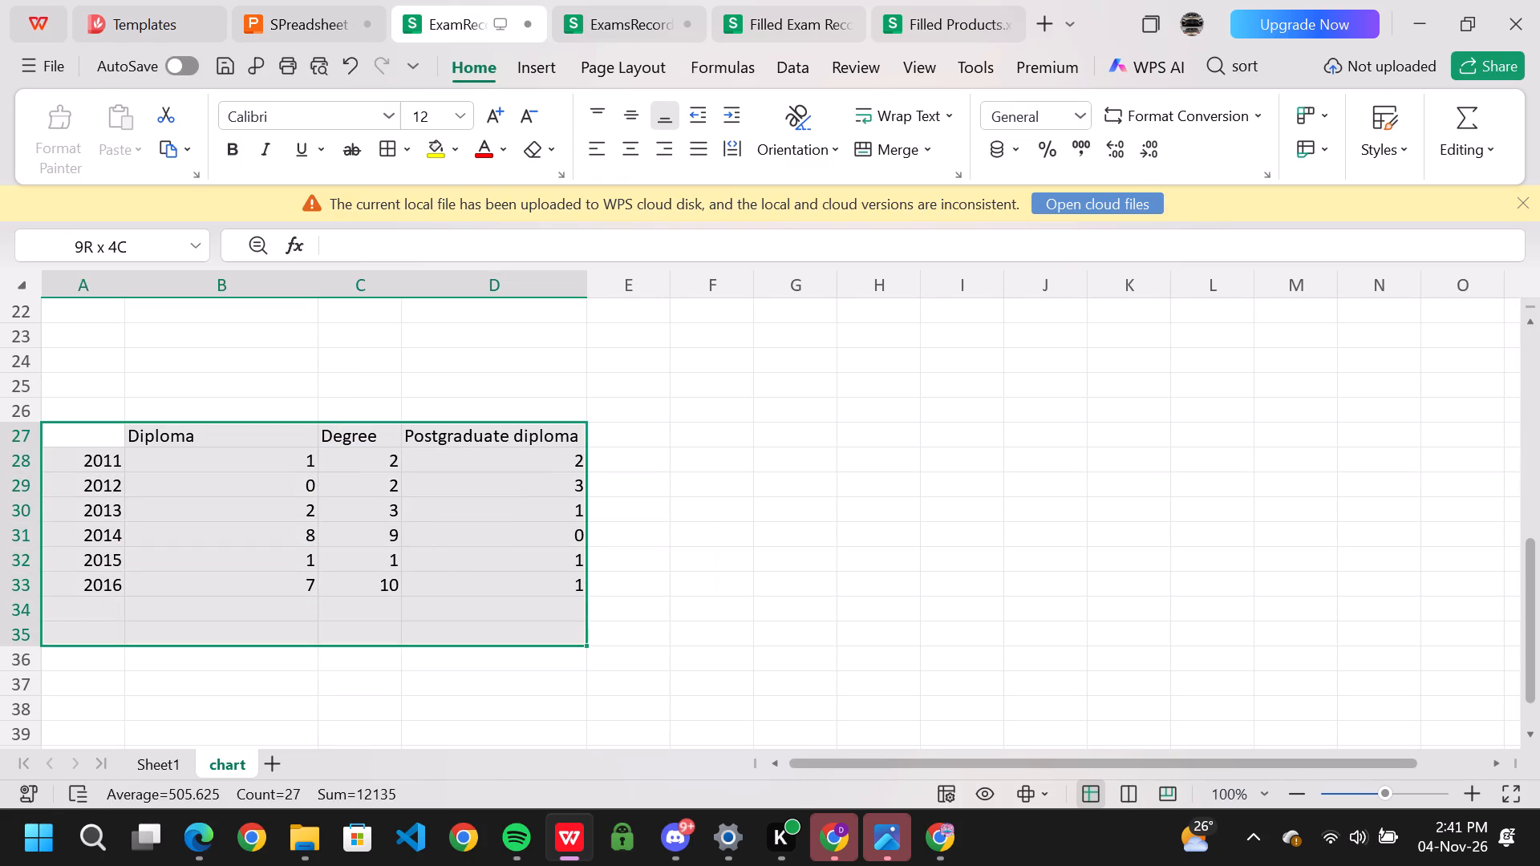
left_click_drag(568, 622, 569, 592)
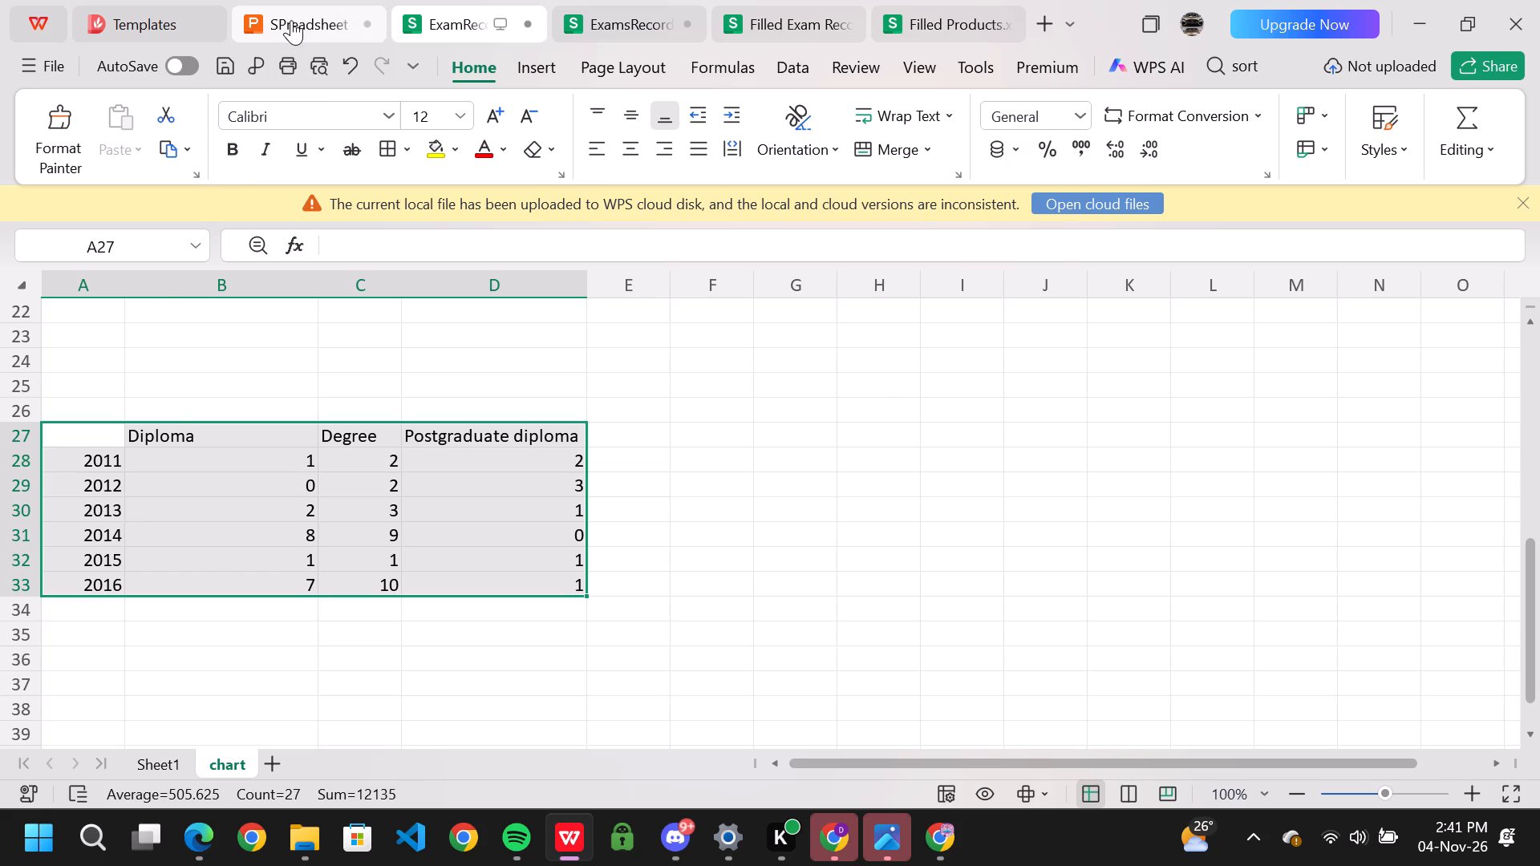
left_click(291, 20)
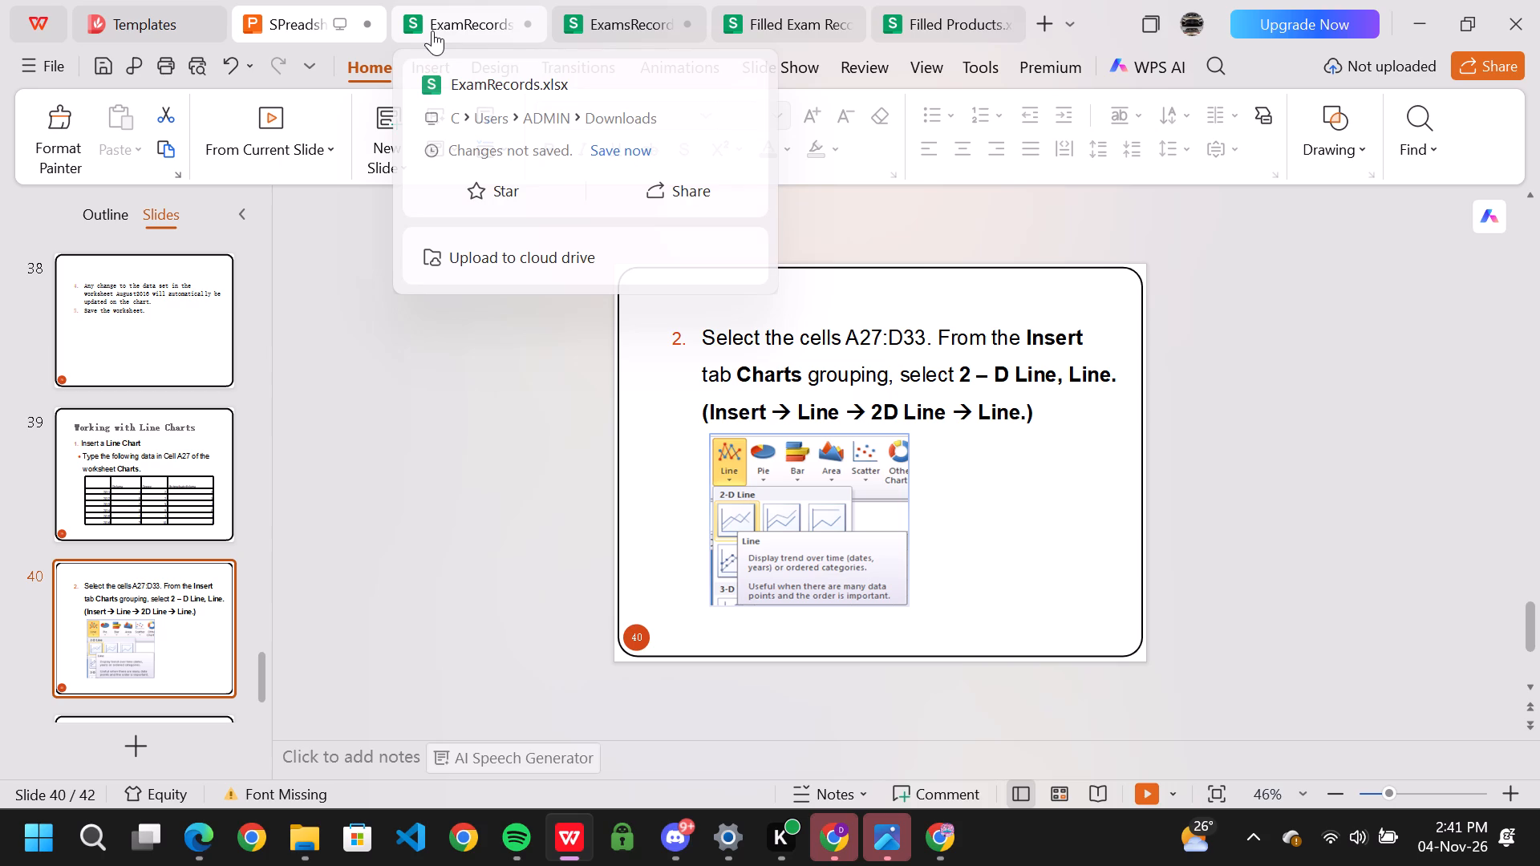
left_click(432, 30)
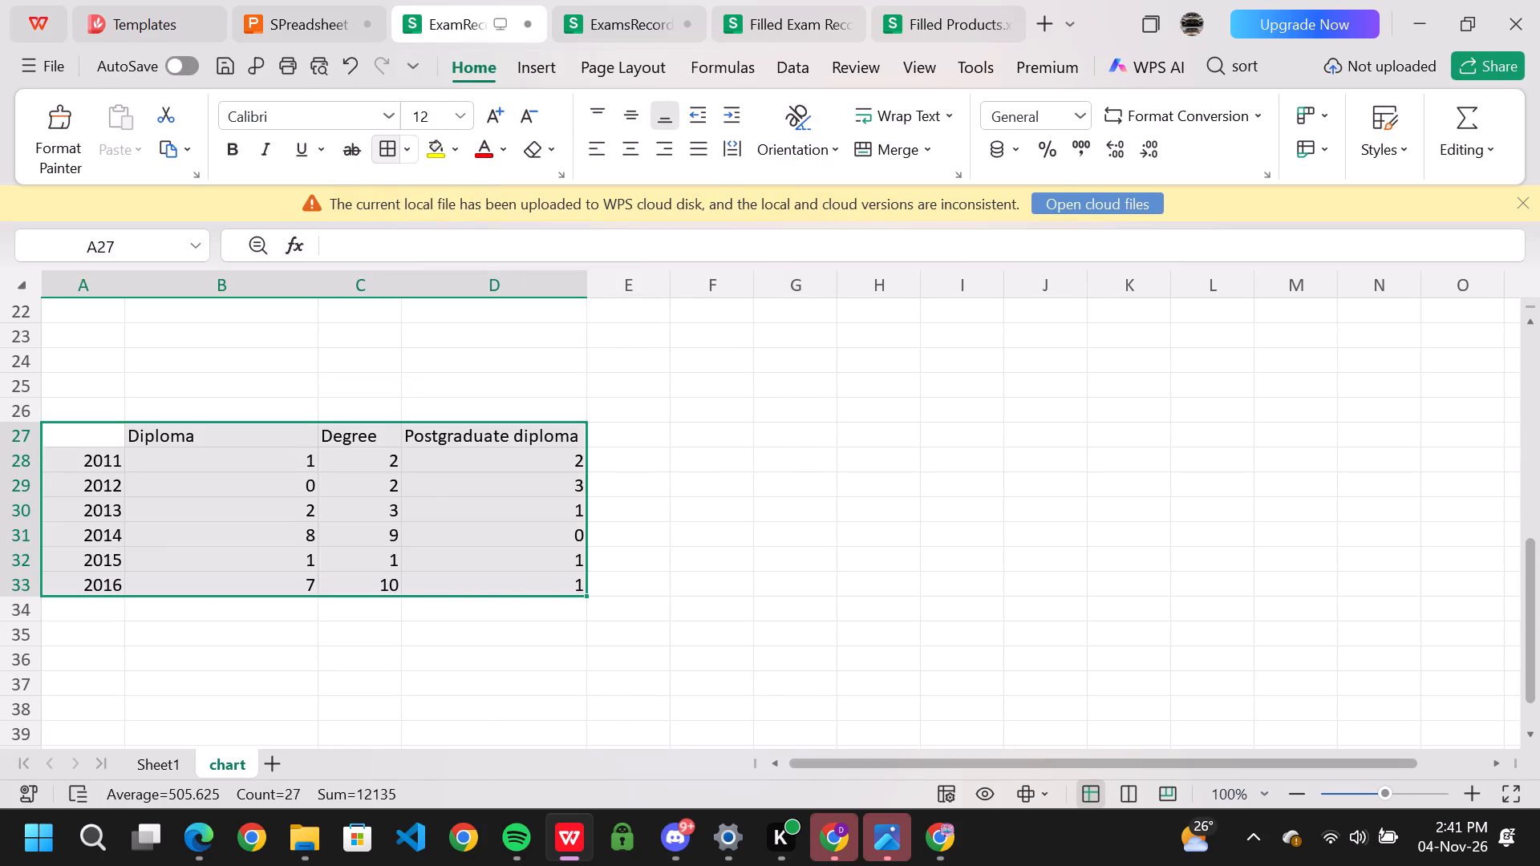
right_click(365, 439)
left_click(285, 375)
left_click_drag(68, 437, 505, 587)
left_click(529, 71)
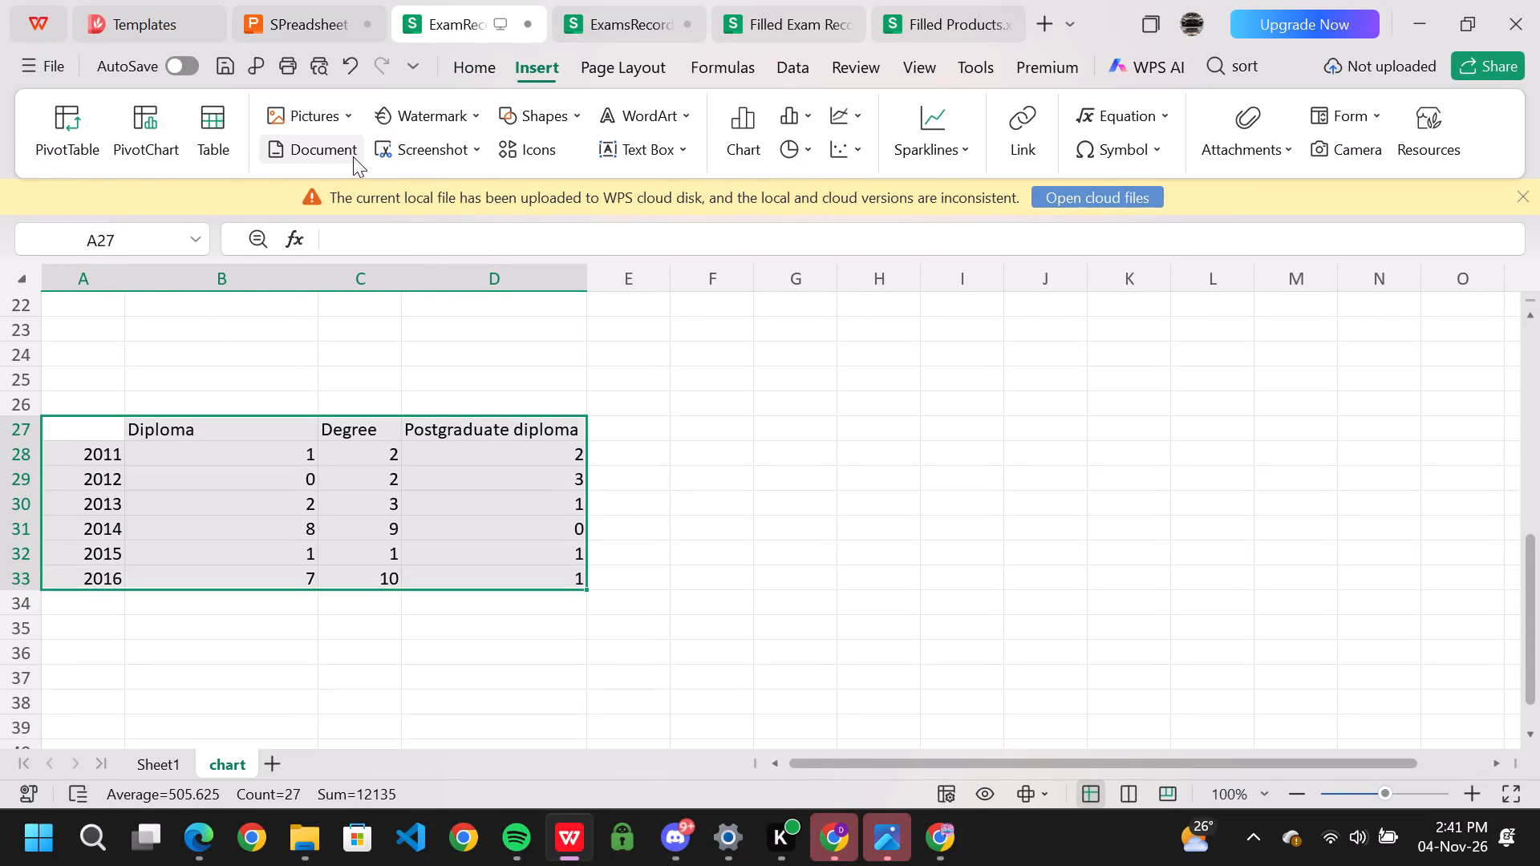
left_click(752, 148)
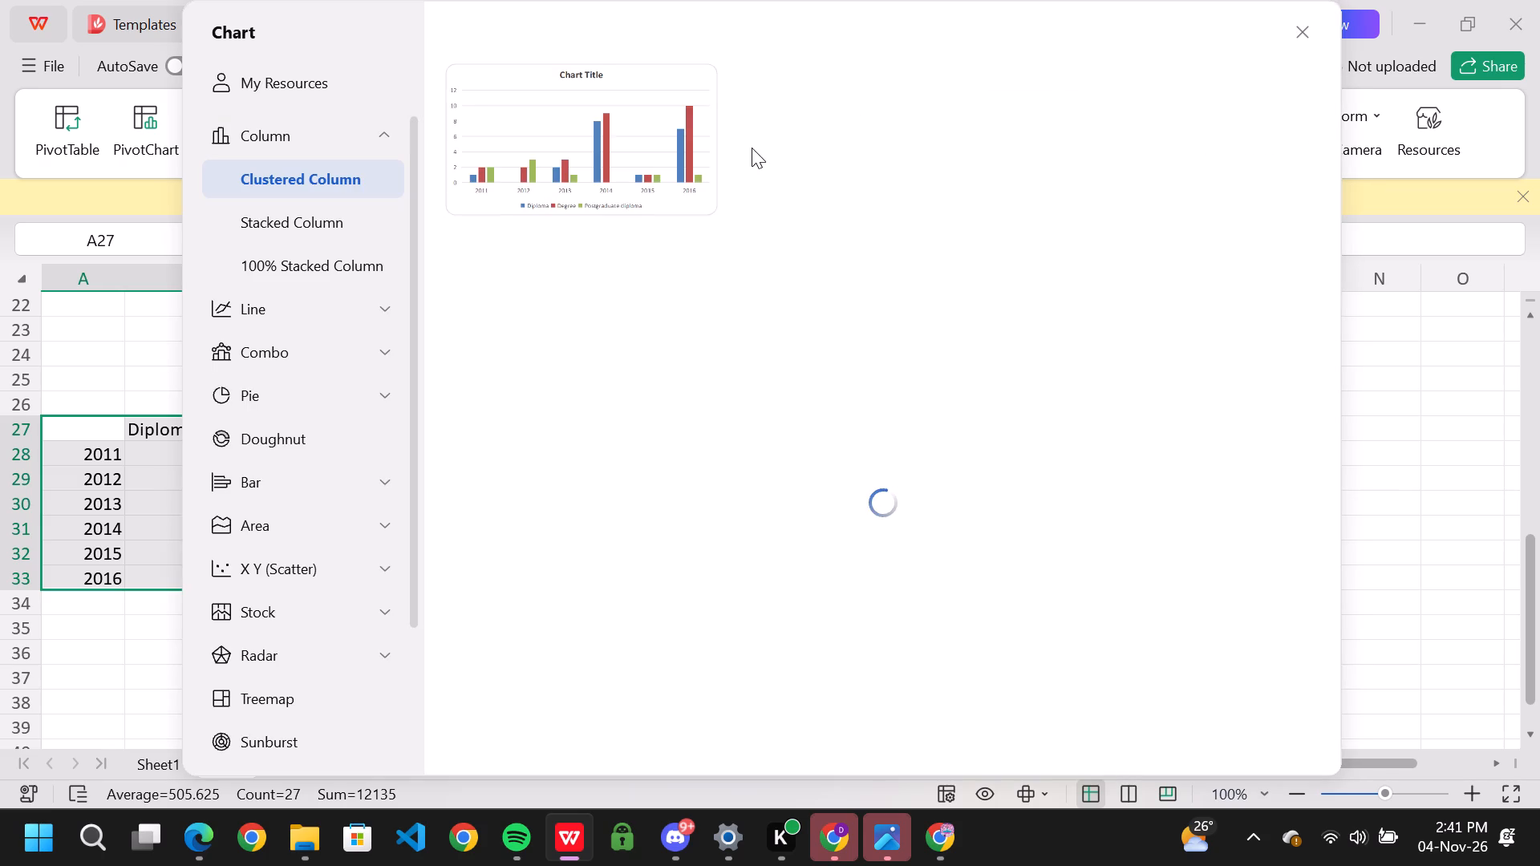
left_click(375, 306)
left_click(375, 306)
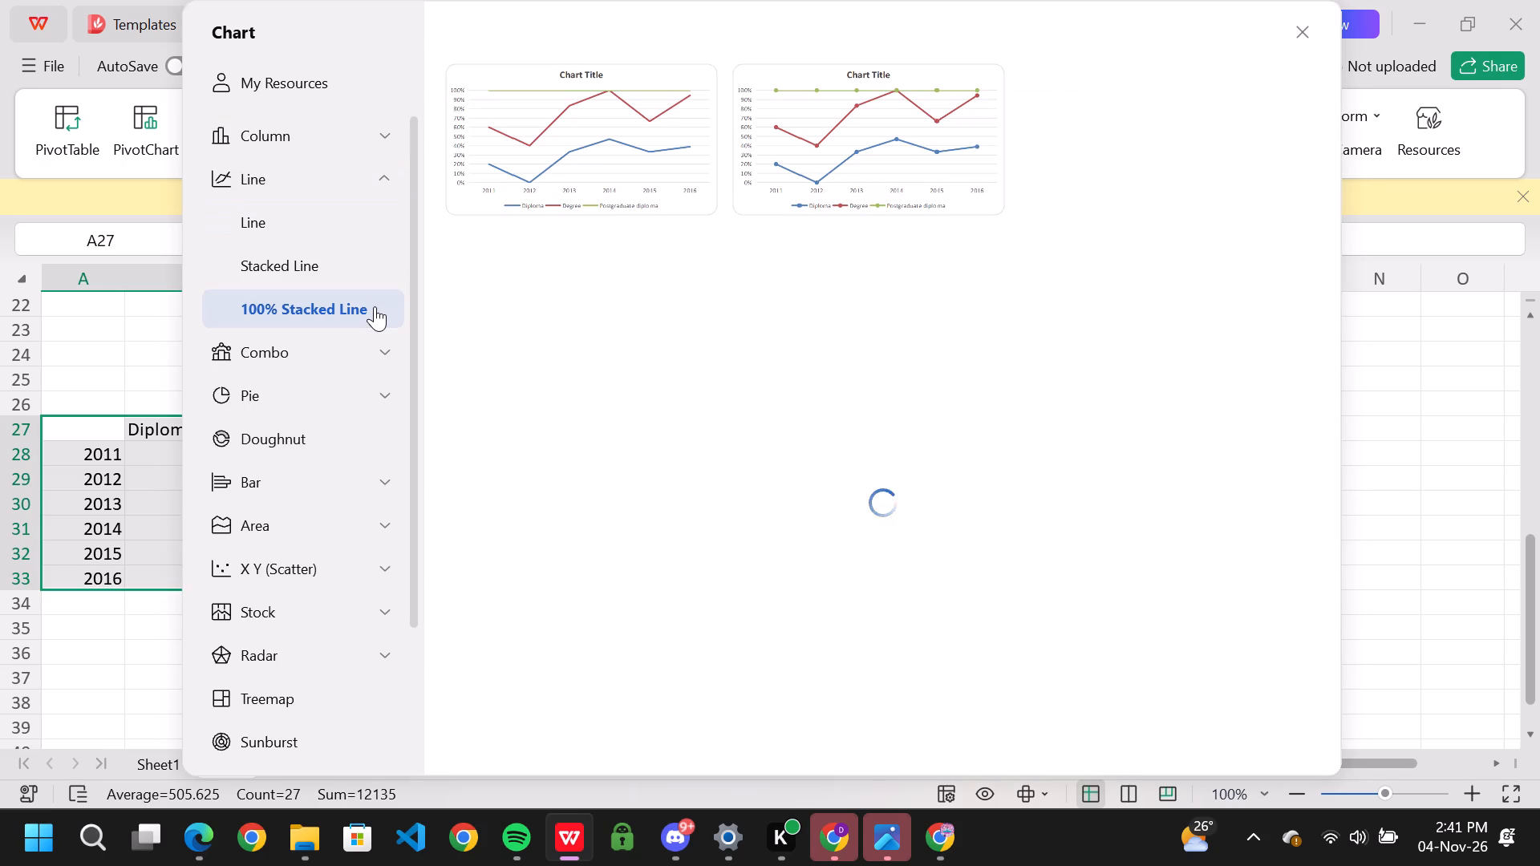
left_click(297, 229)
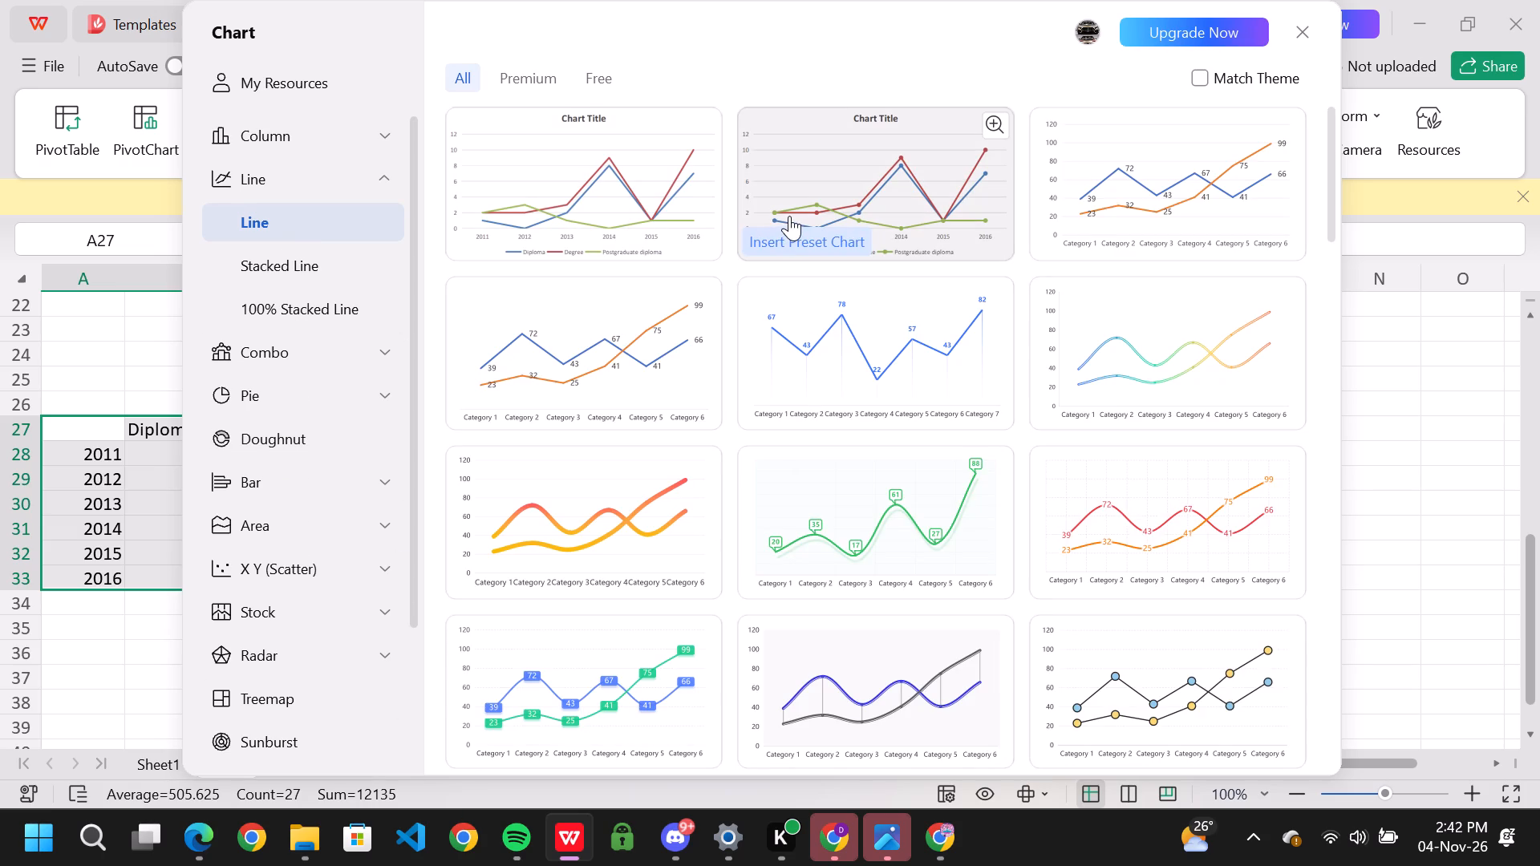
left_click(795, 191)
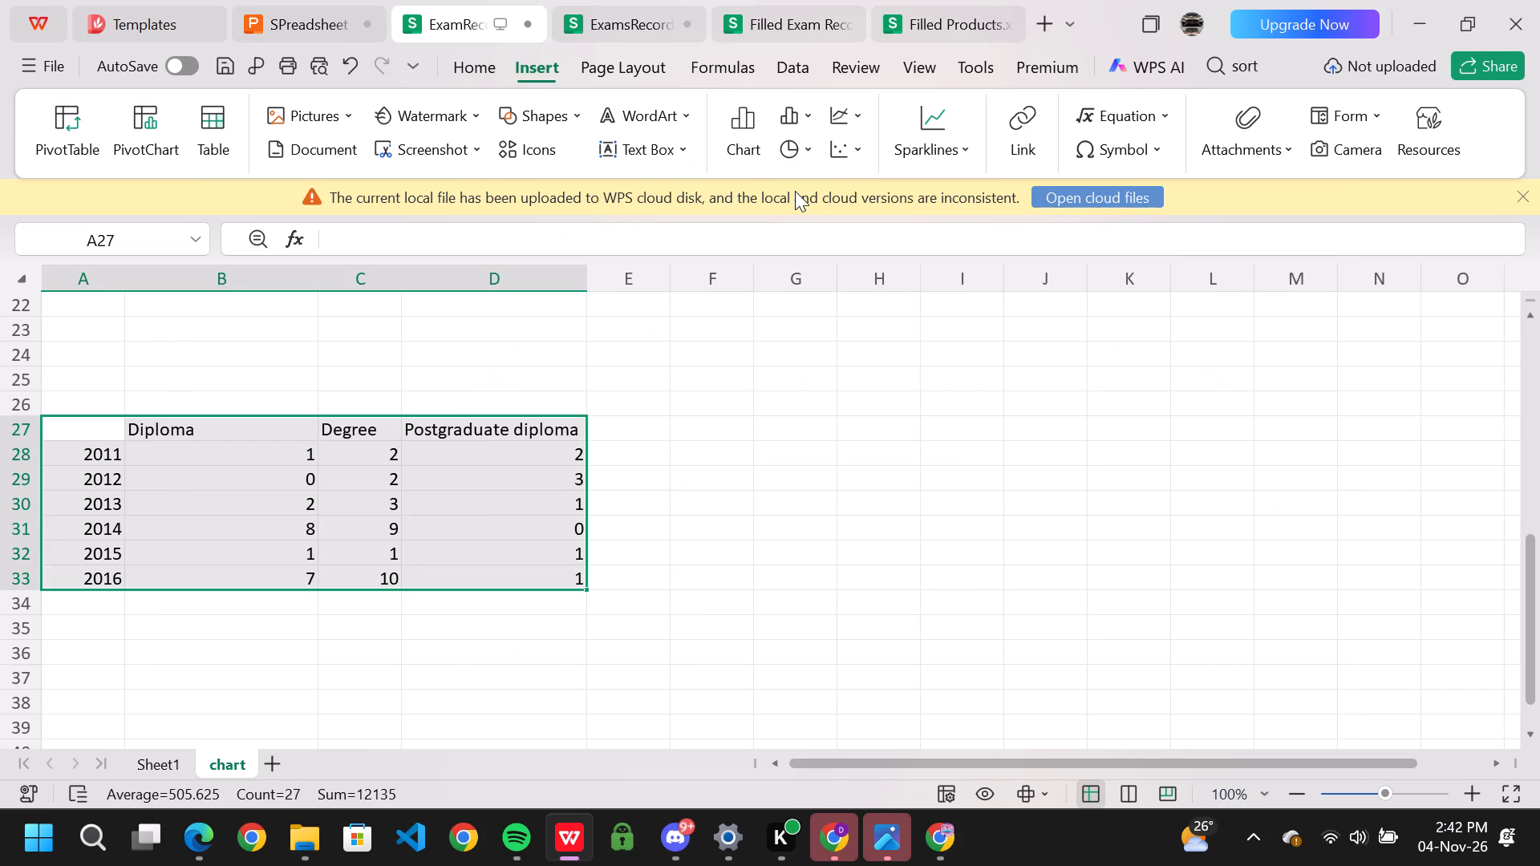
Move the line chart off the data table to about columns G to N, starting around row 24.
left_click_drag(637, 438, 816, 400)
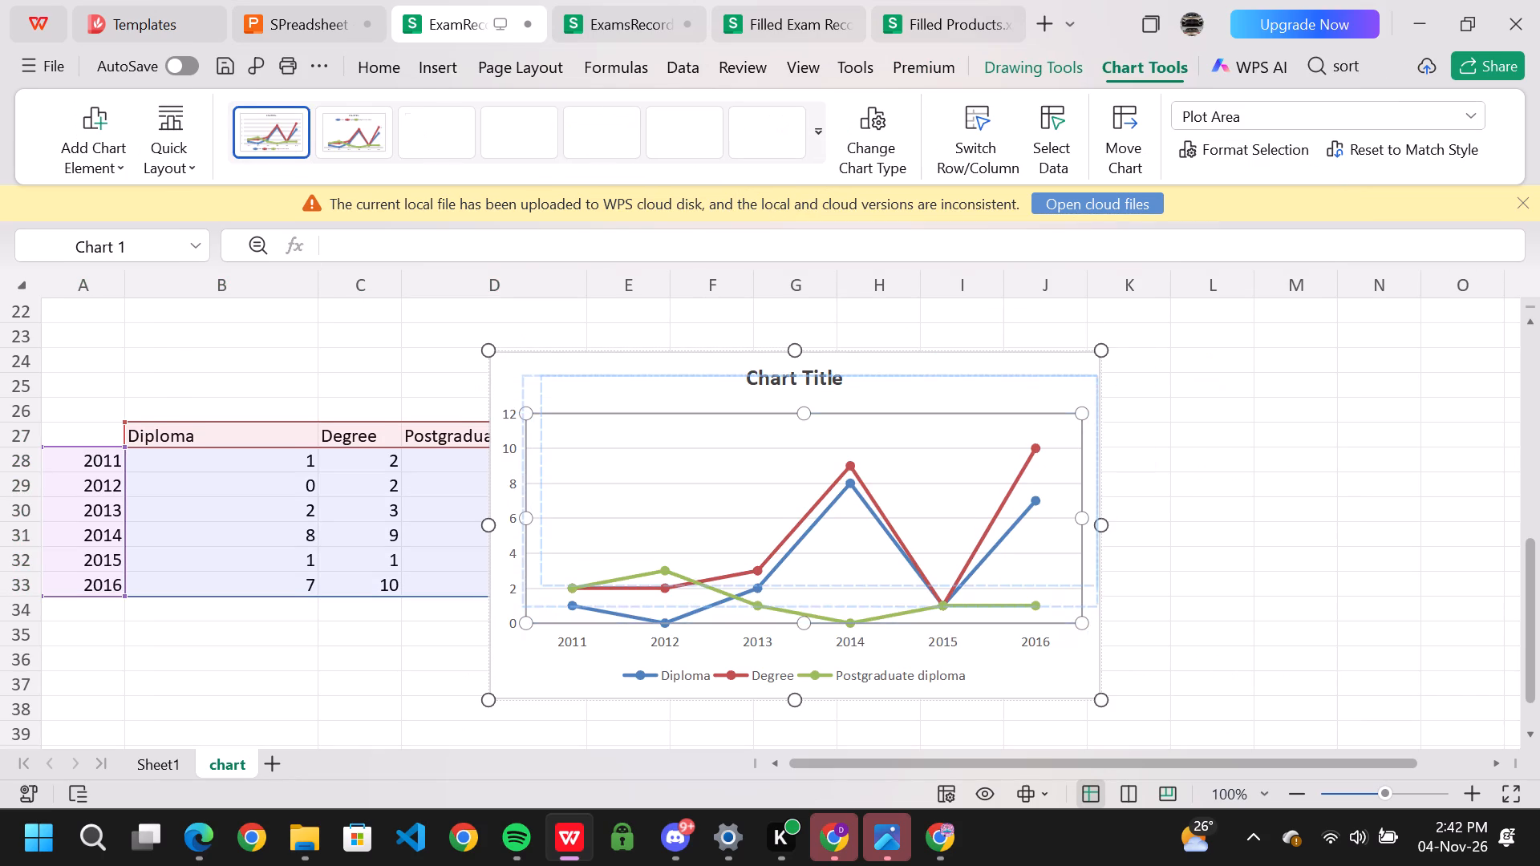
left_click_drag(816, 400, 805, 444)
left_click_drag(638, 378, 760, 378)
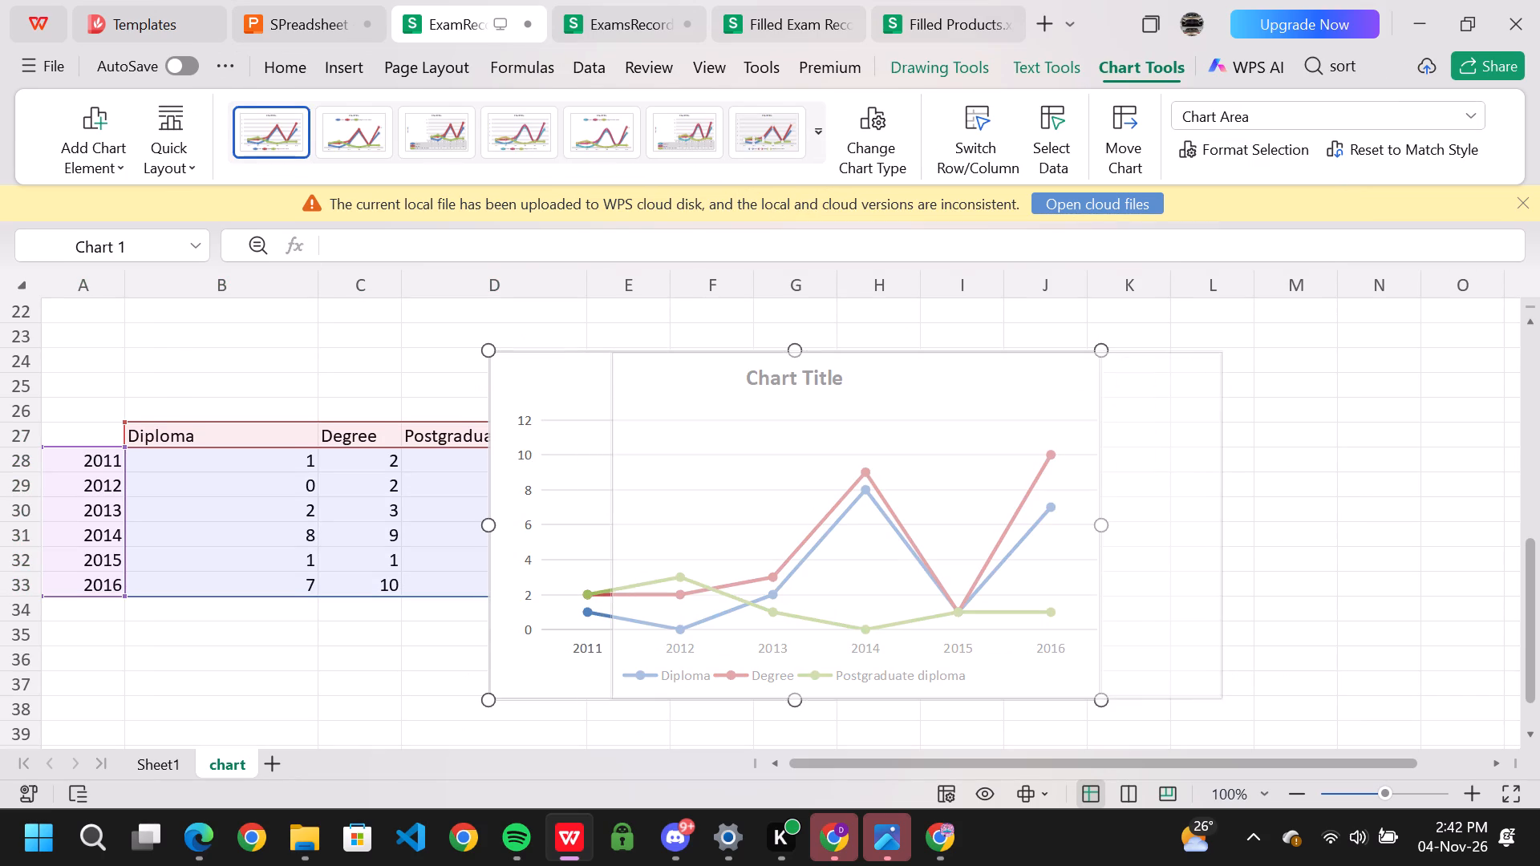
left_click_drag(760, 378, 922, 374)
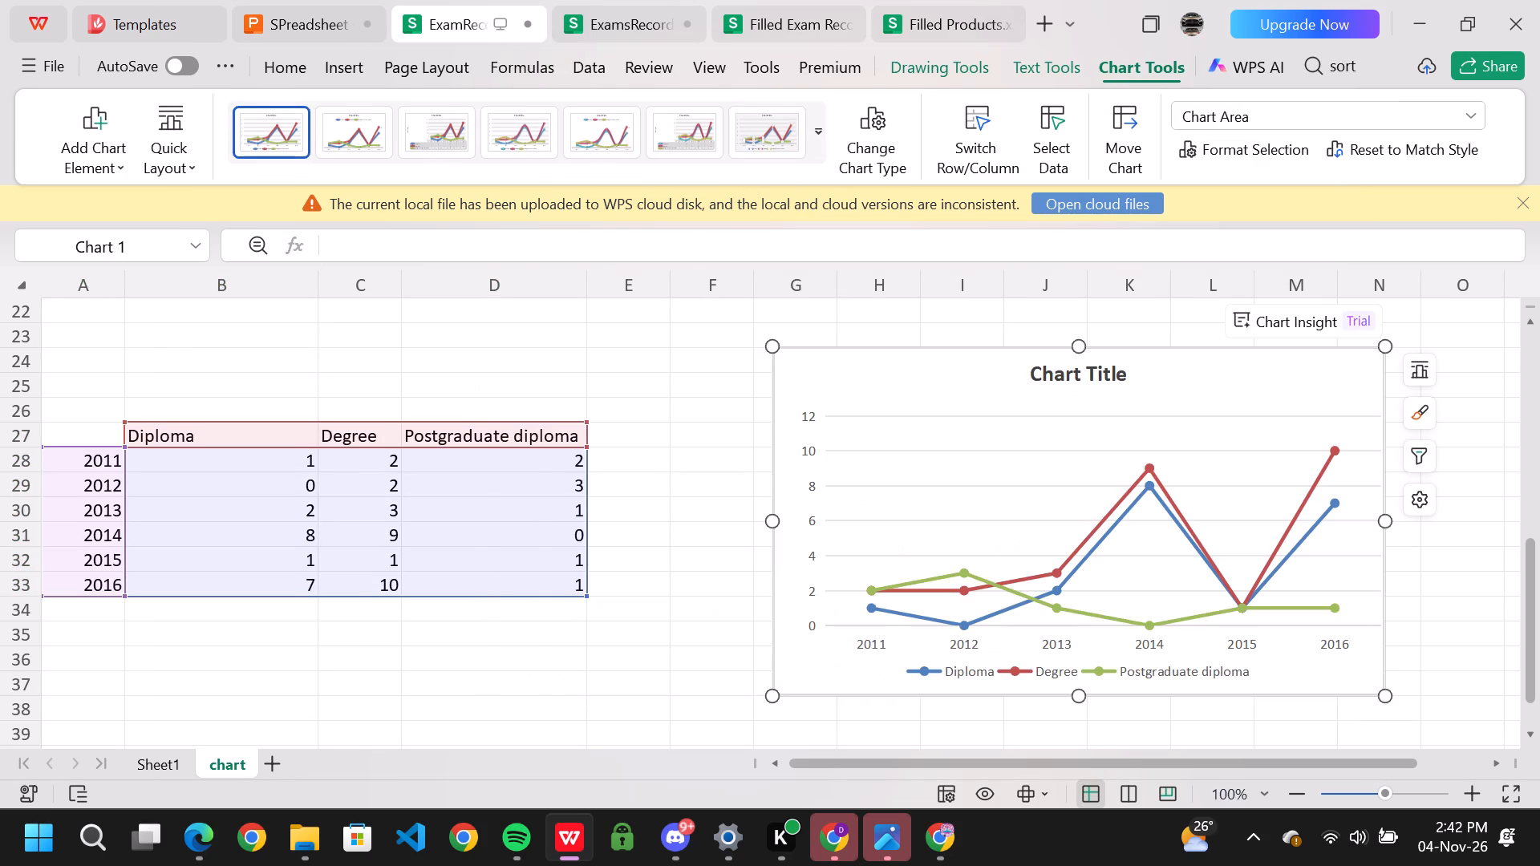
left_click(661, 406)
Read slide 41's chart layout instruction and look for the matching layout options for the line chart in the ExamRecords workbook.
left_click(312, 31)
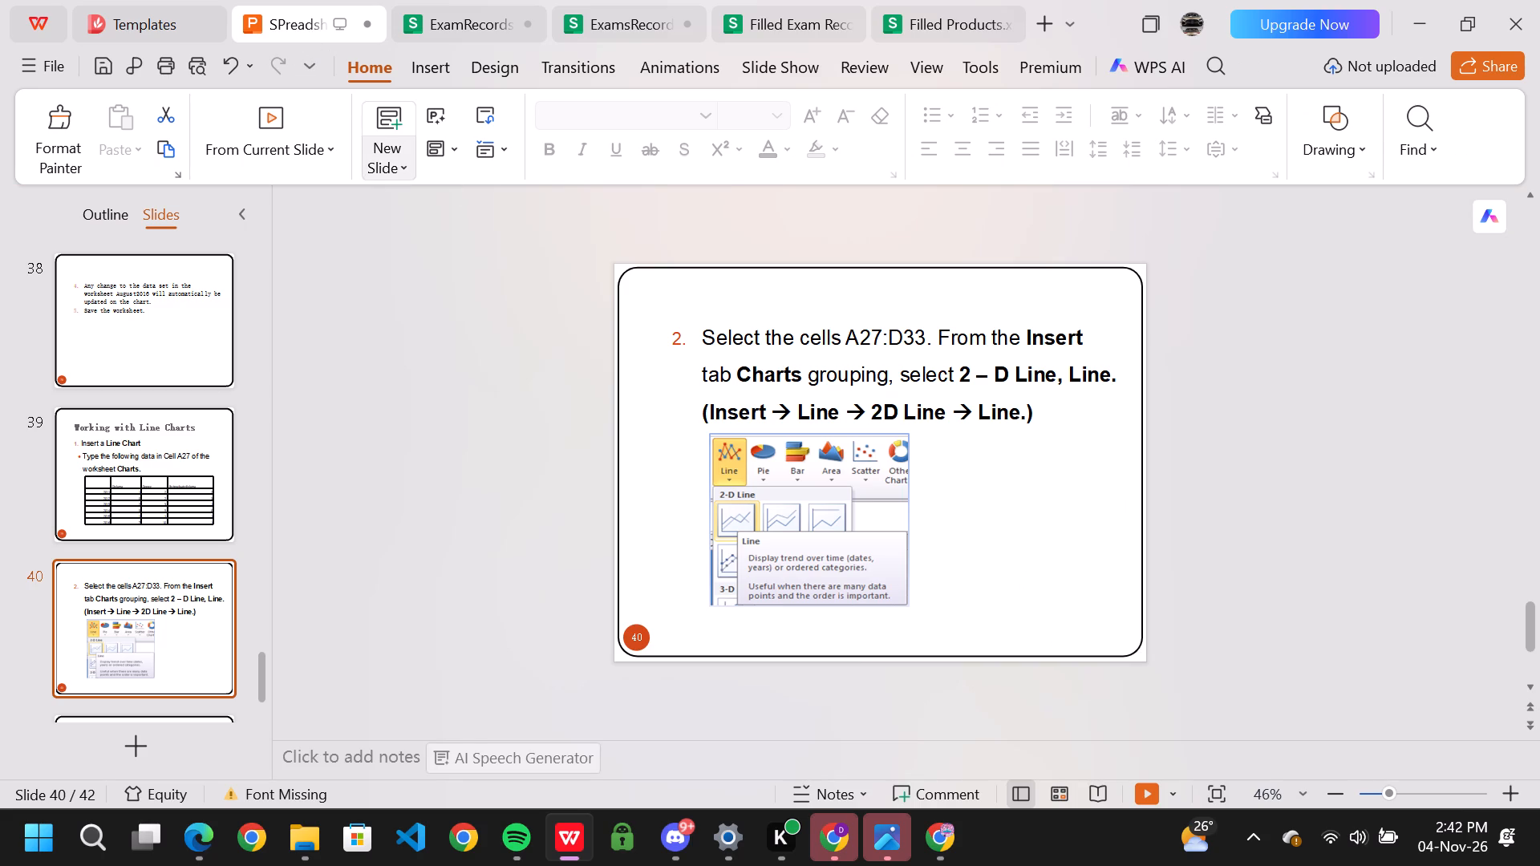
left_click(423, 27)
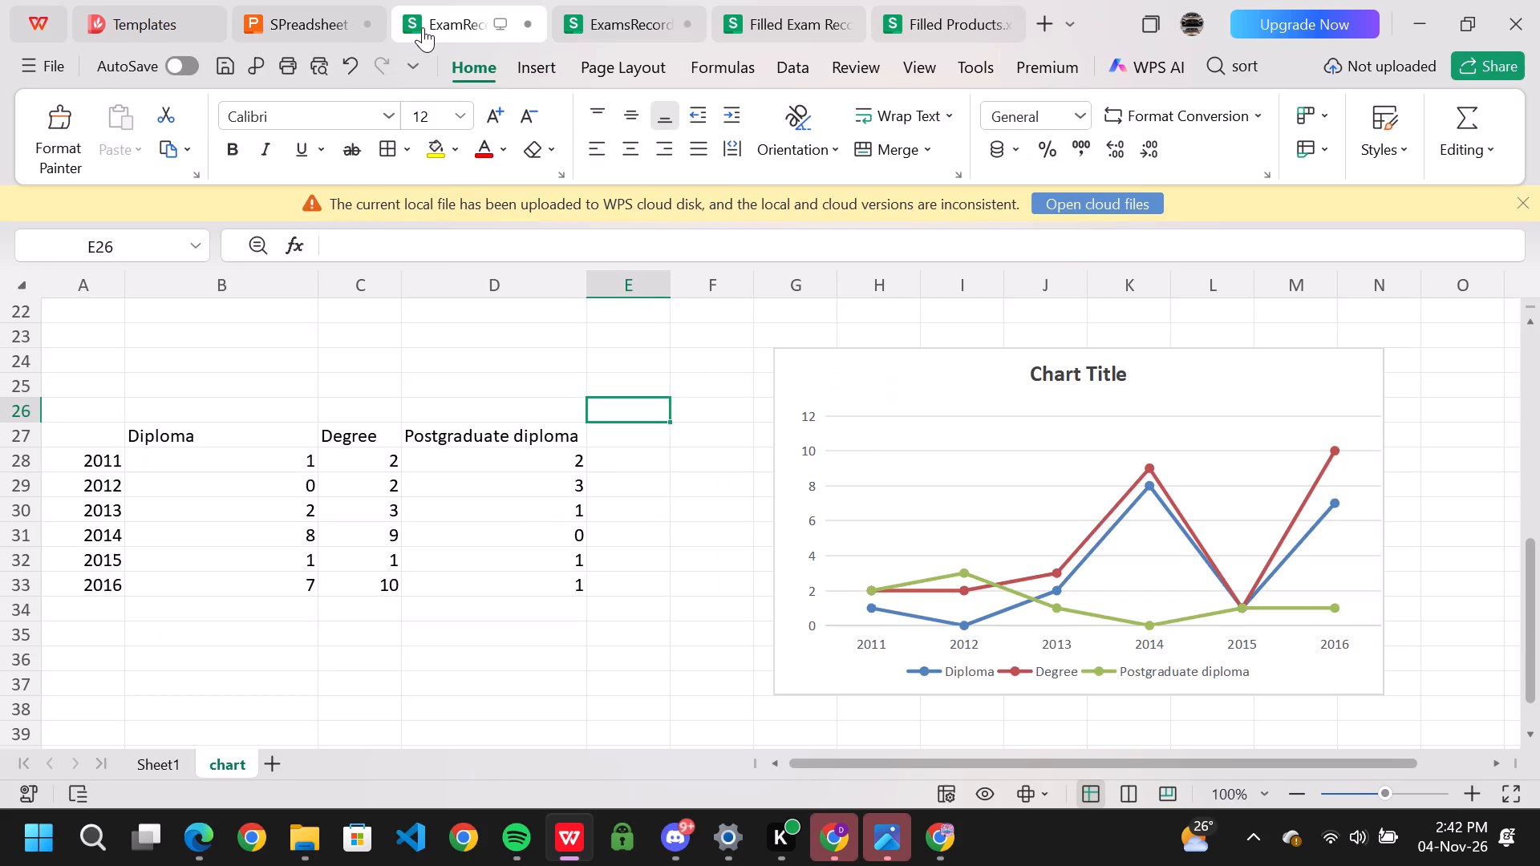
left_click(303, 19)
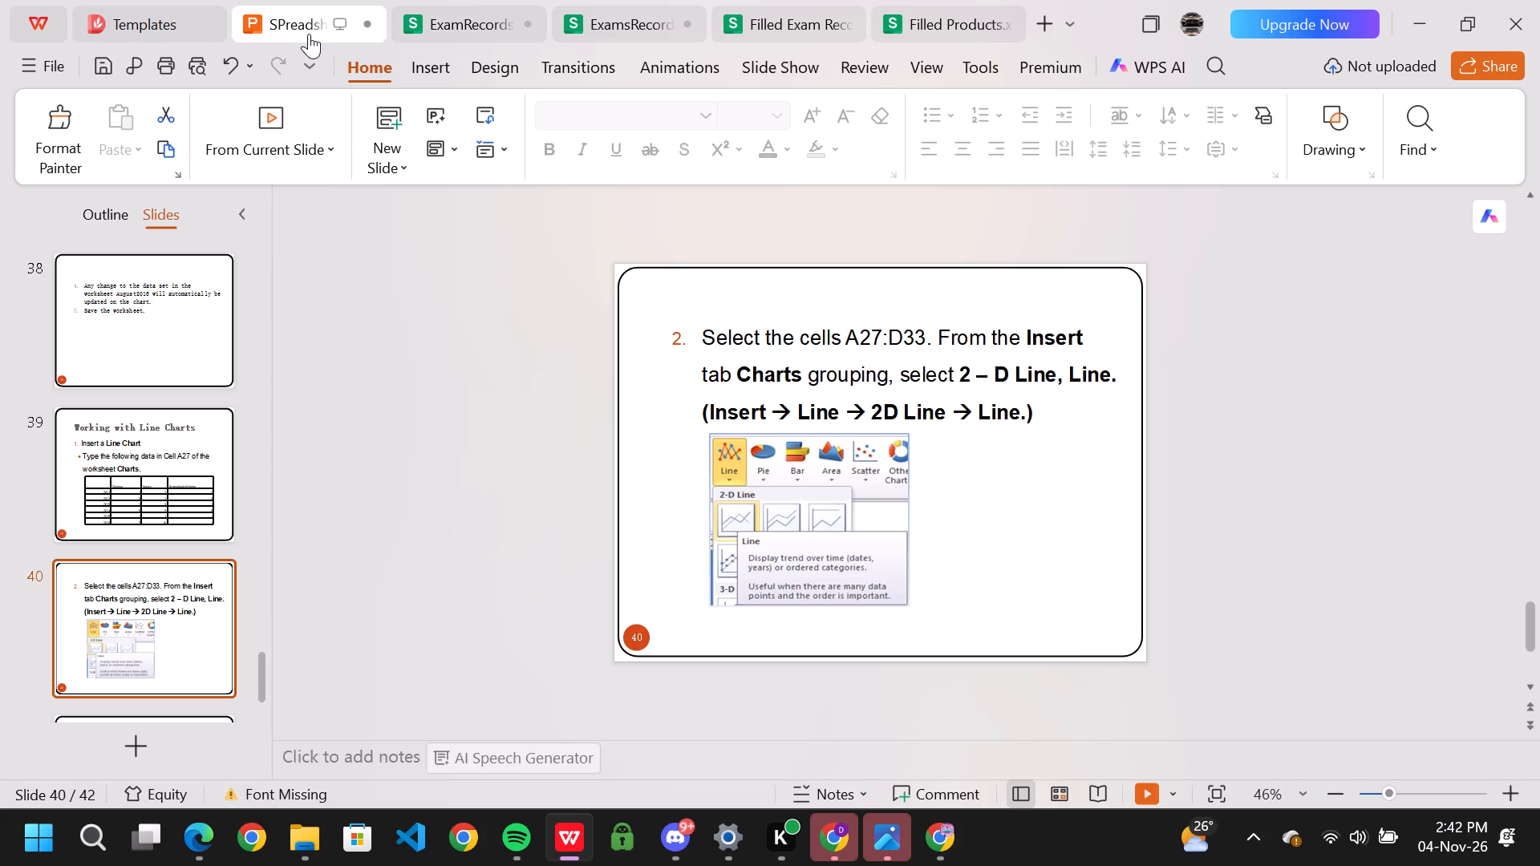
scroll(172, 526, "down", 1)
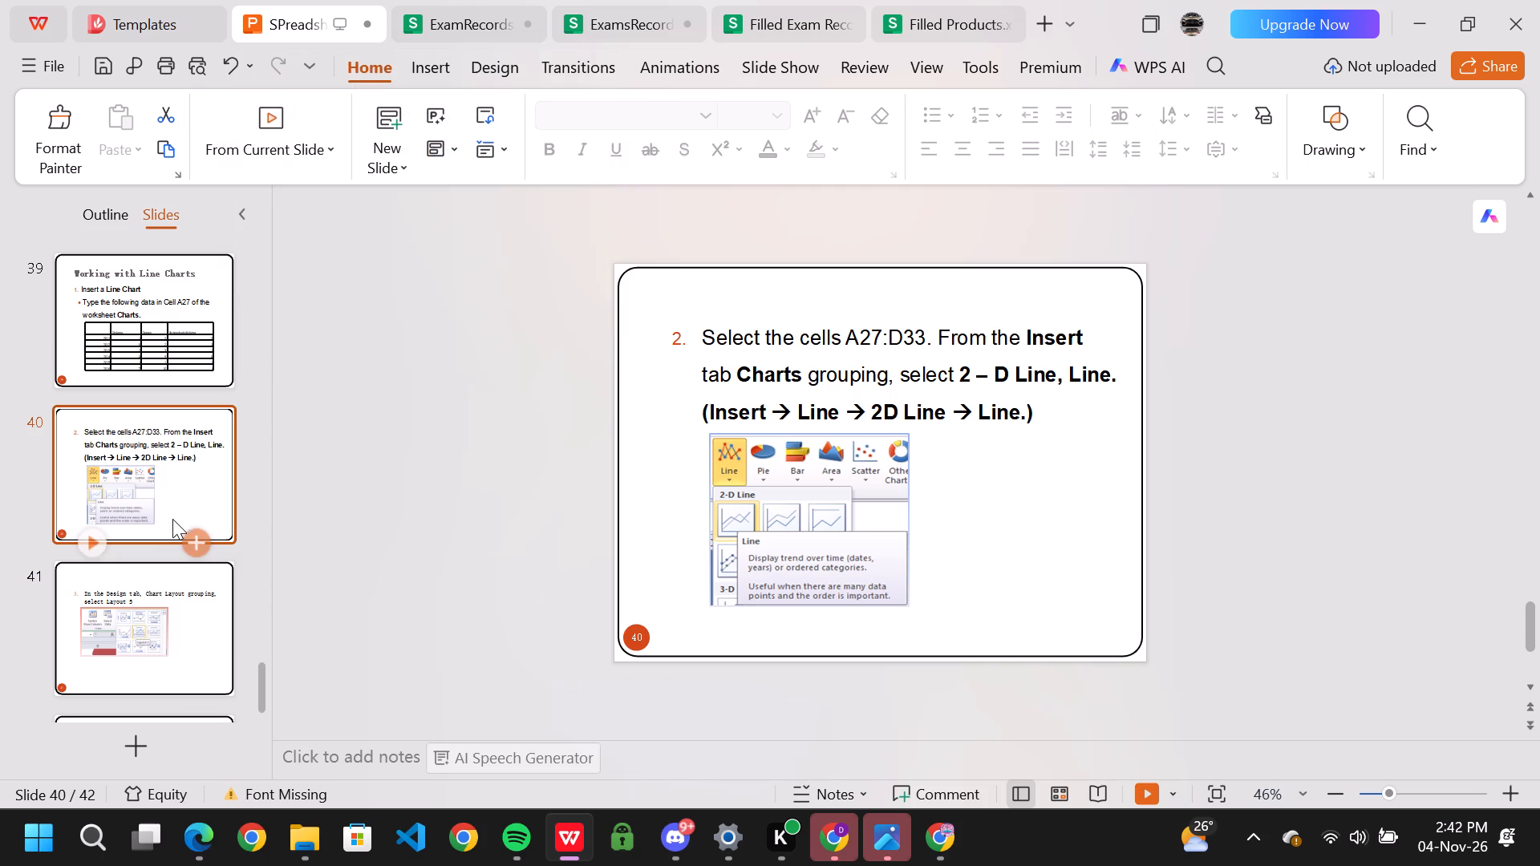
left_click(167, 589)
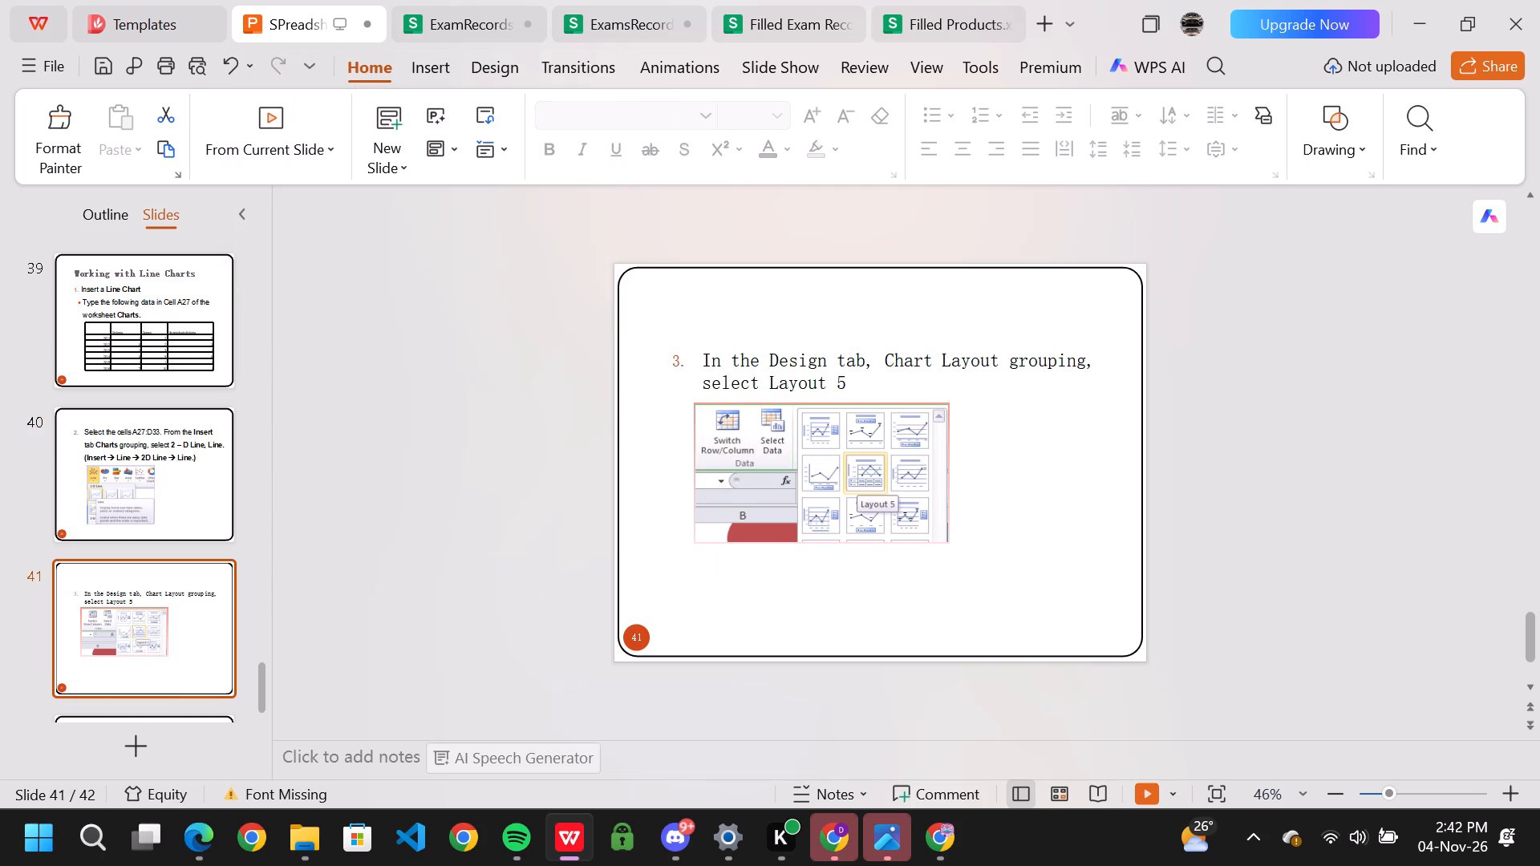
left_click(416, 10)
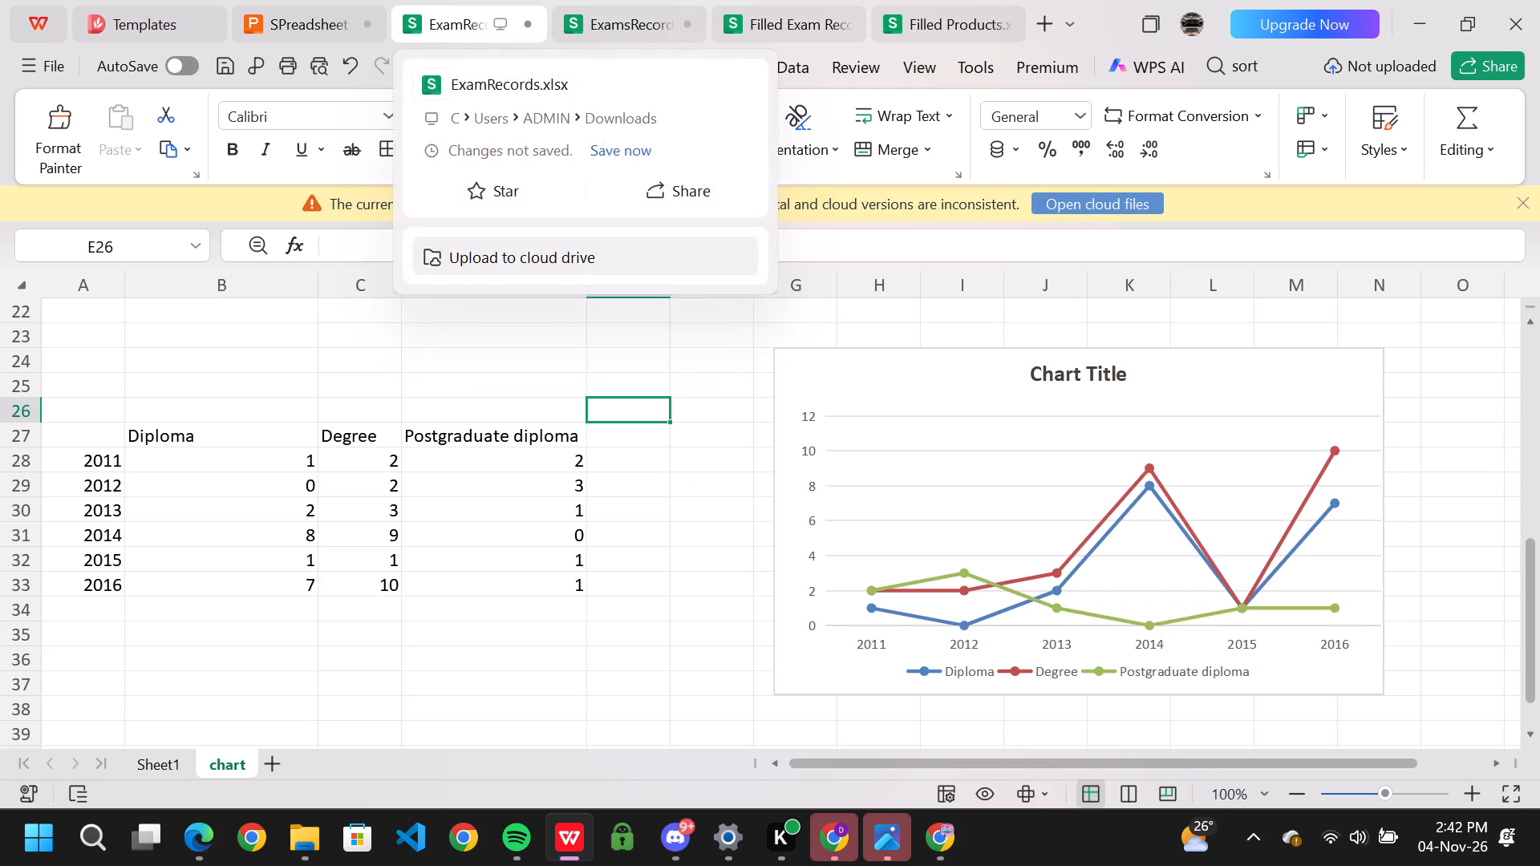
left_click(862, 460)
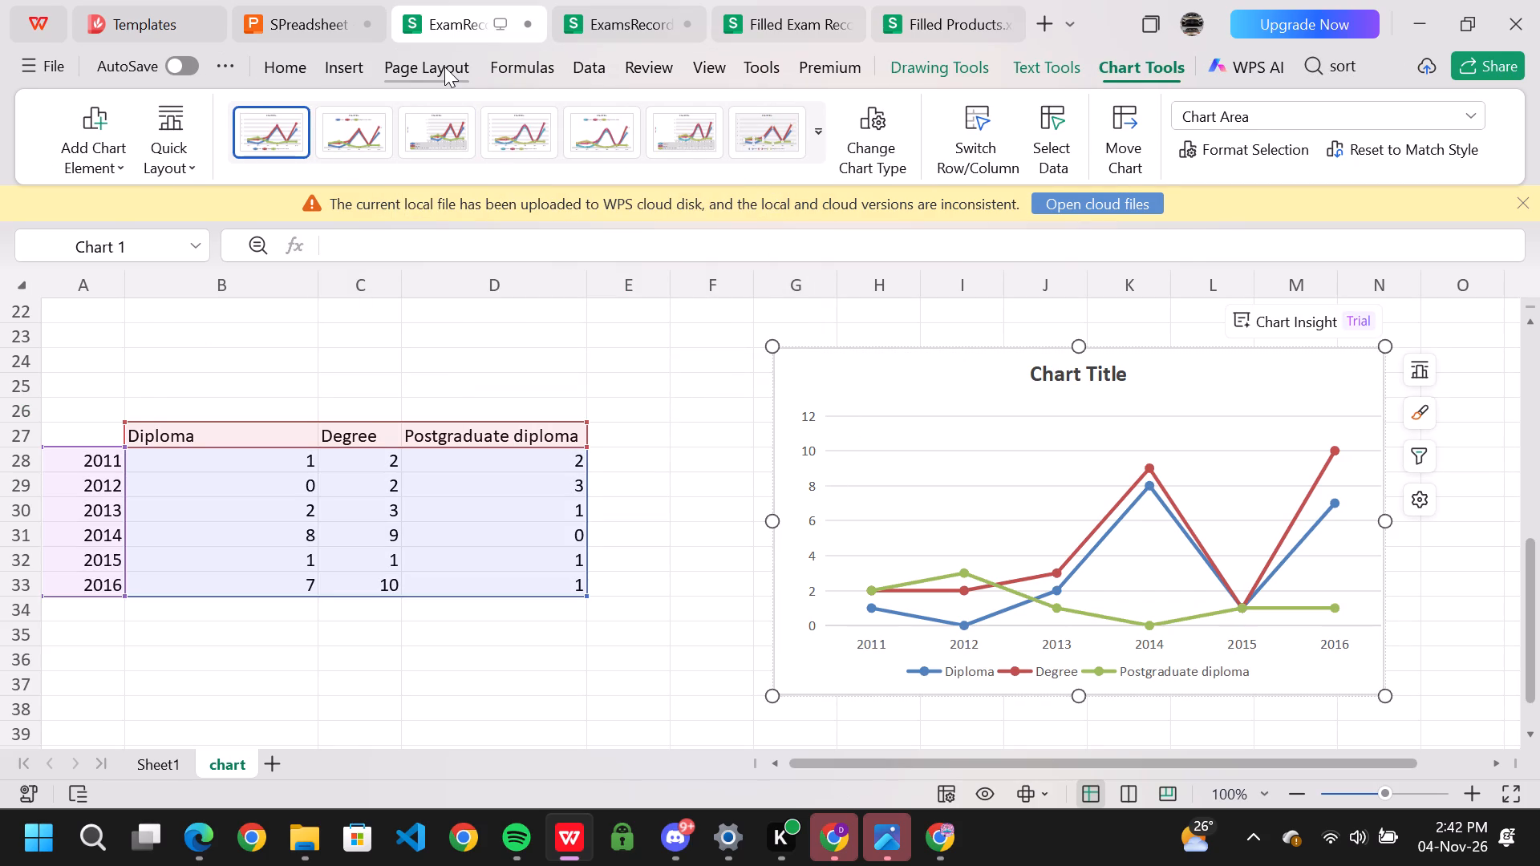
left_click(605, 75)
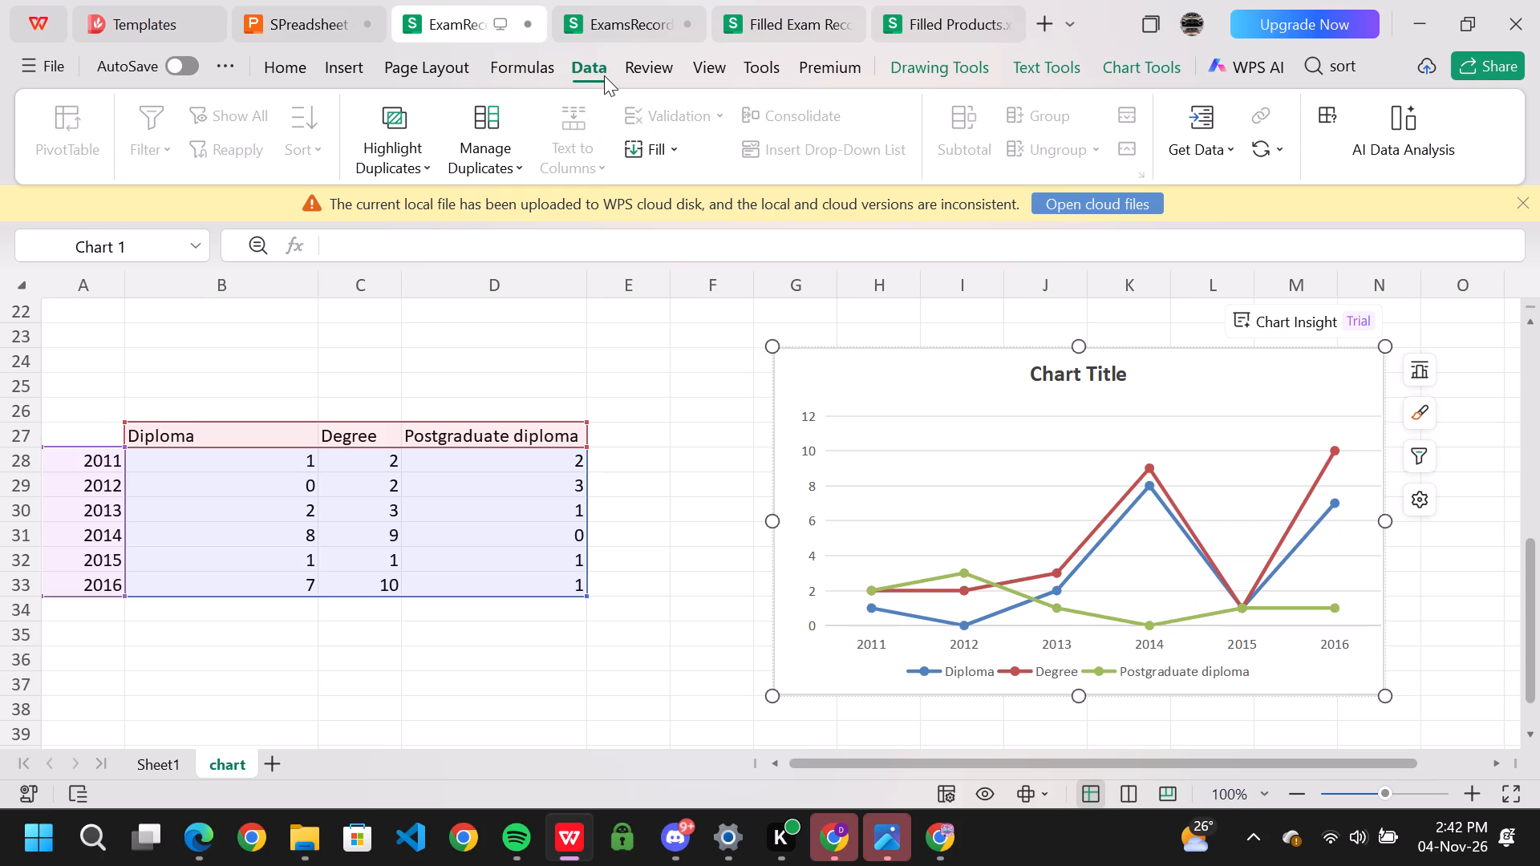
left_click(426, 65)
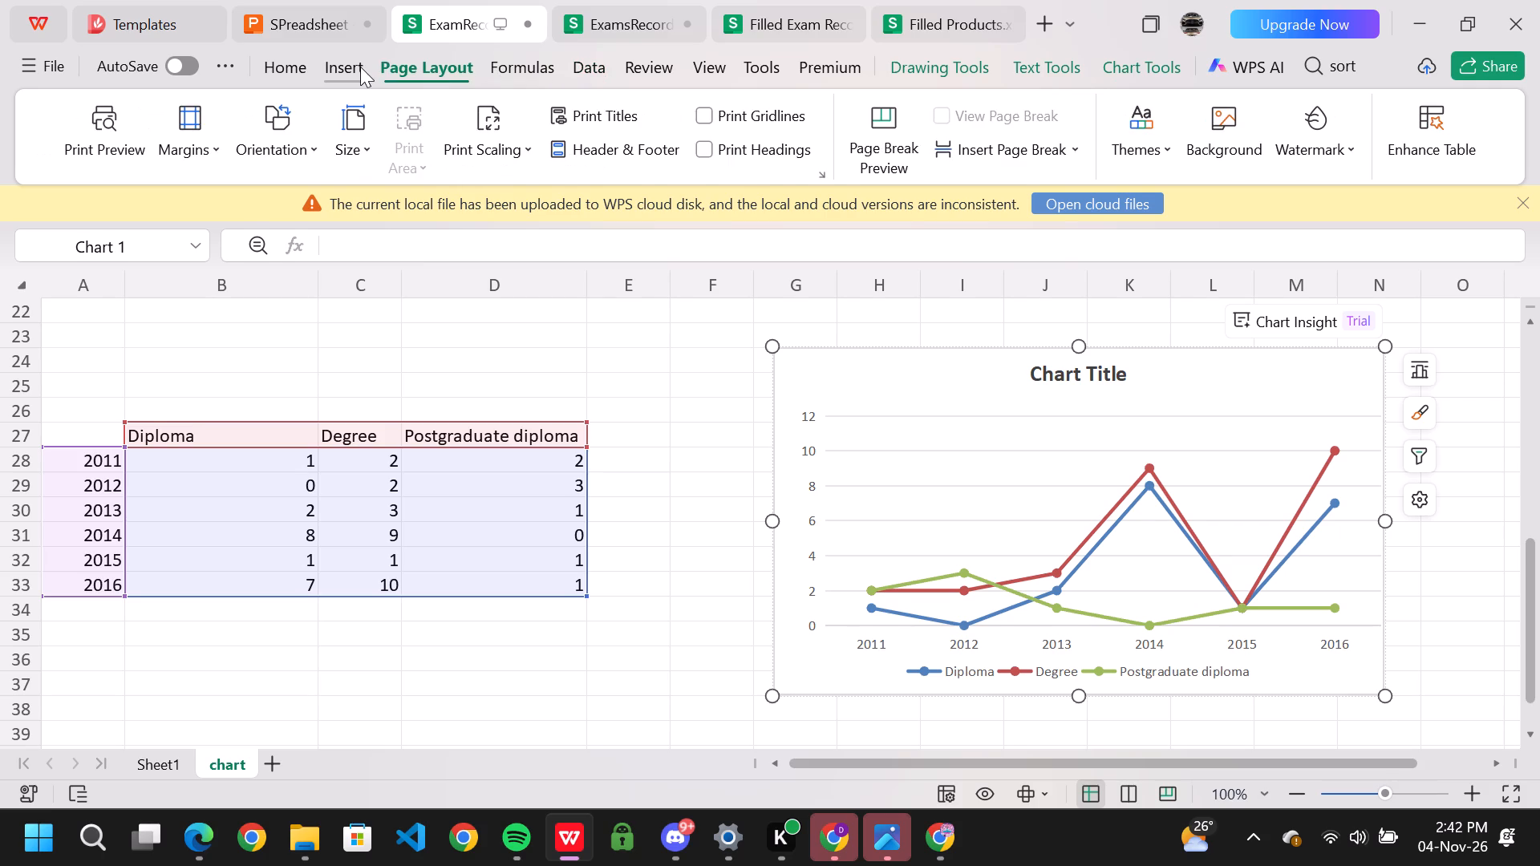
left_click(360, 67)
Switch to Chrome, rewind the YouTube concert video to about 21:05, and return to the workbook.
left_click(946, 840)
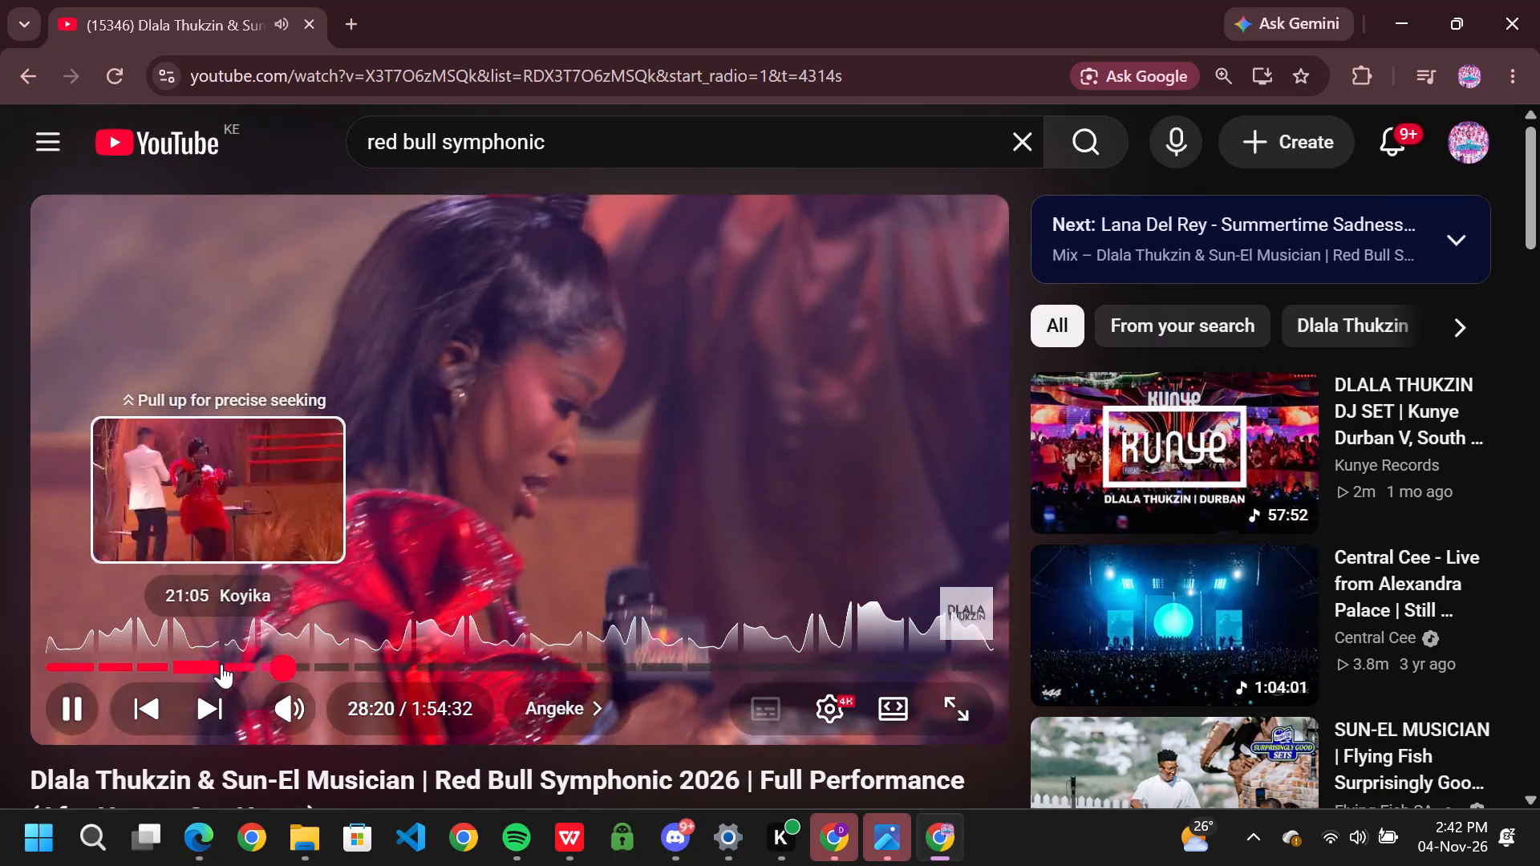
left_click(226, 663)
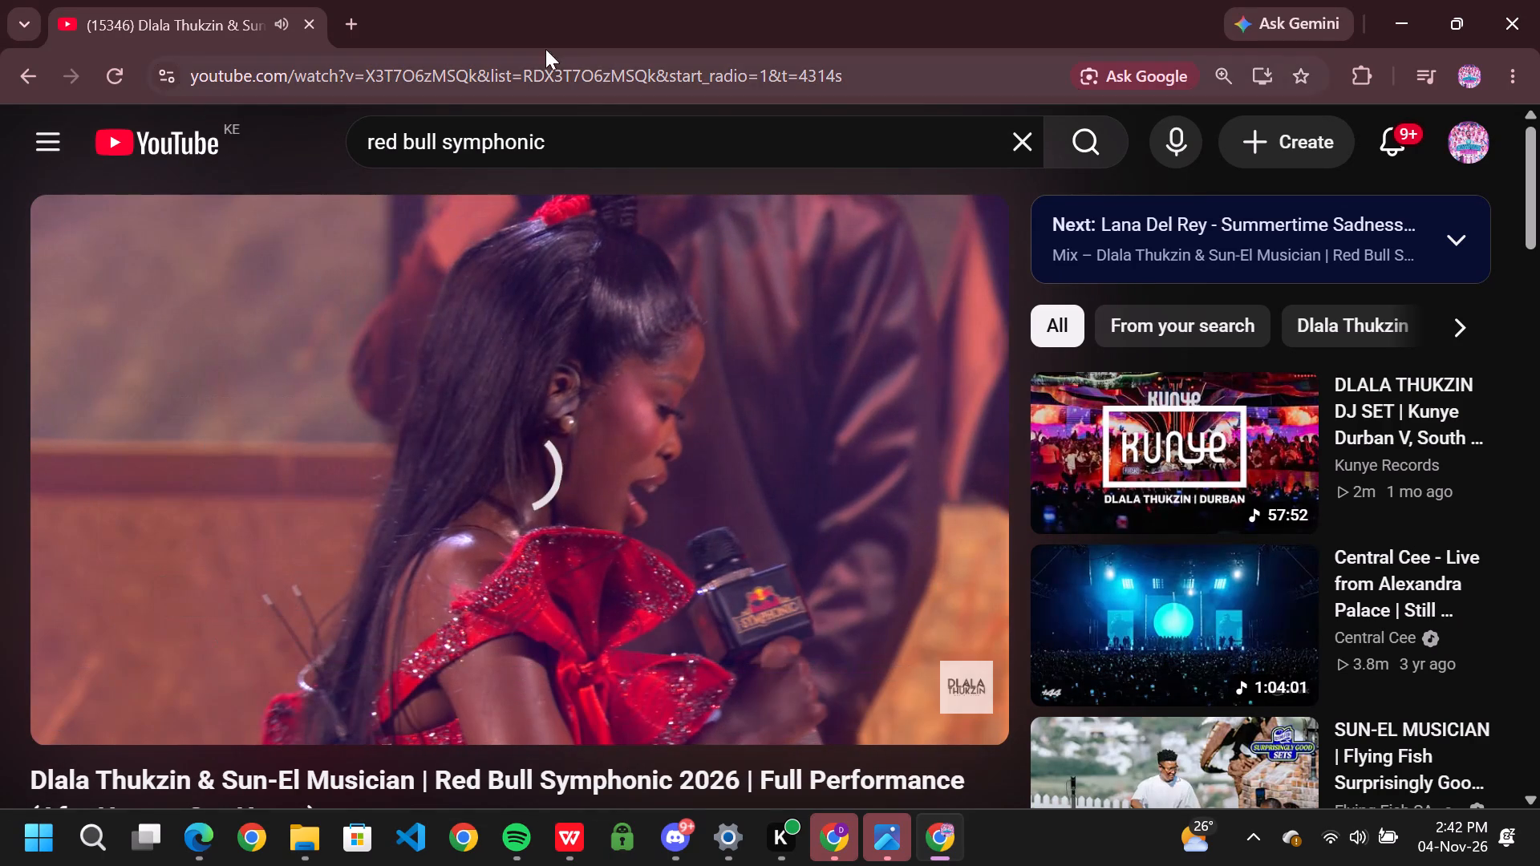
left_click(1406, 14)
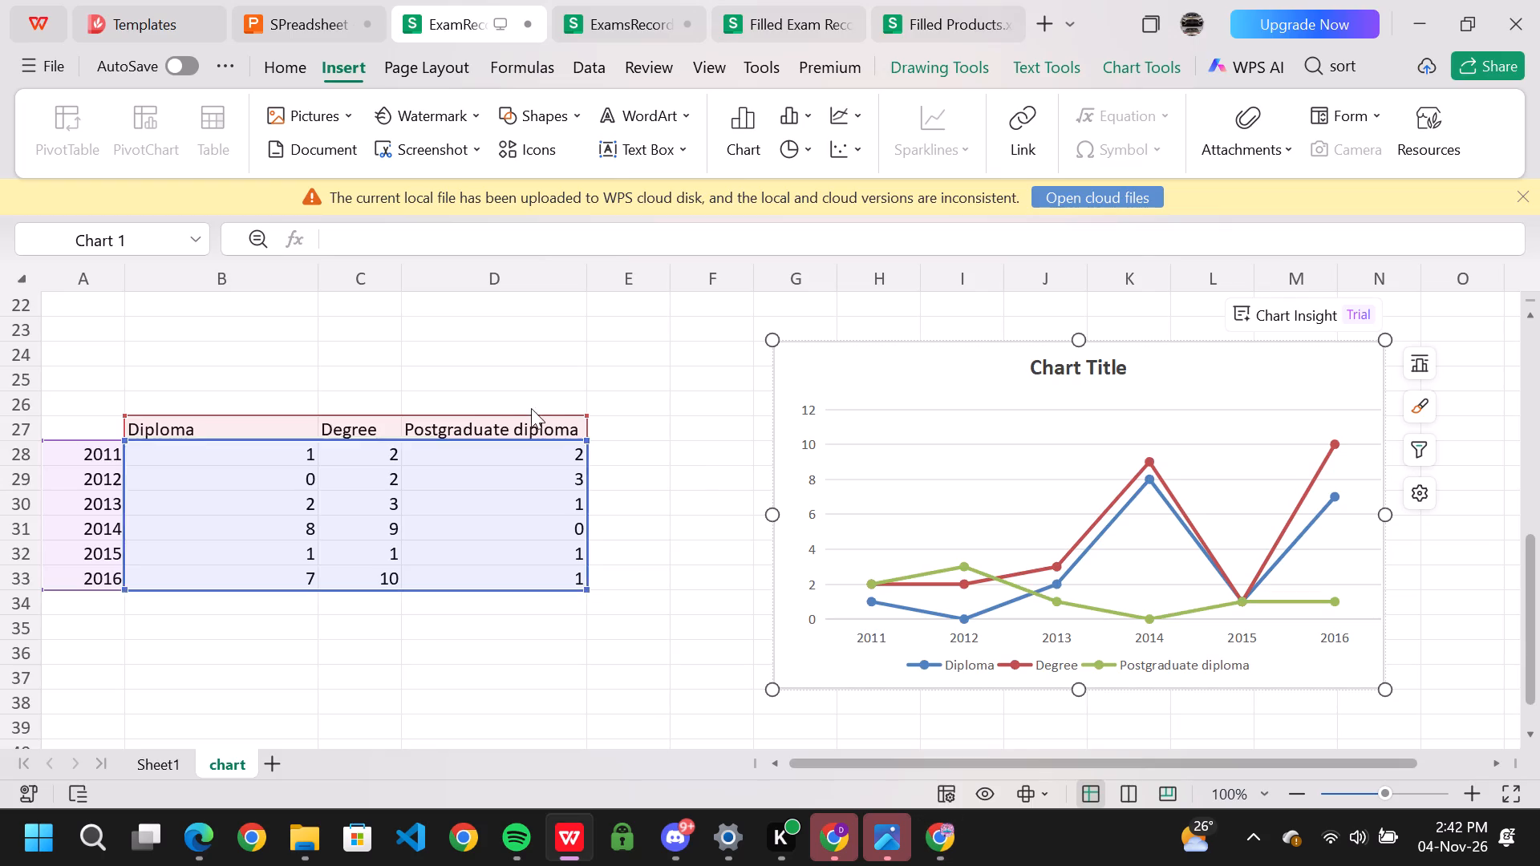
On slide 41, move the layout screenshot lower and enlarge it to about 4.98 in high by 8.50 in wide.
left_click(269, 10)
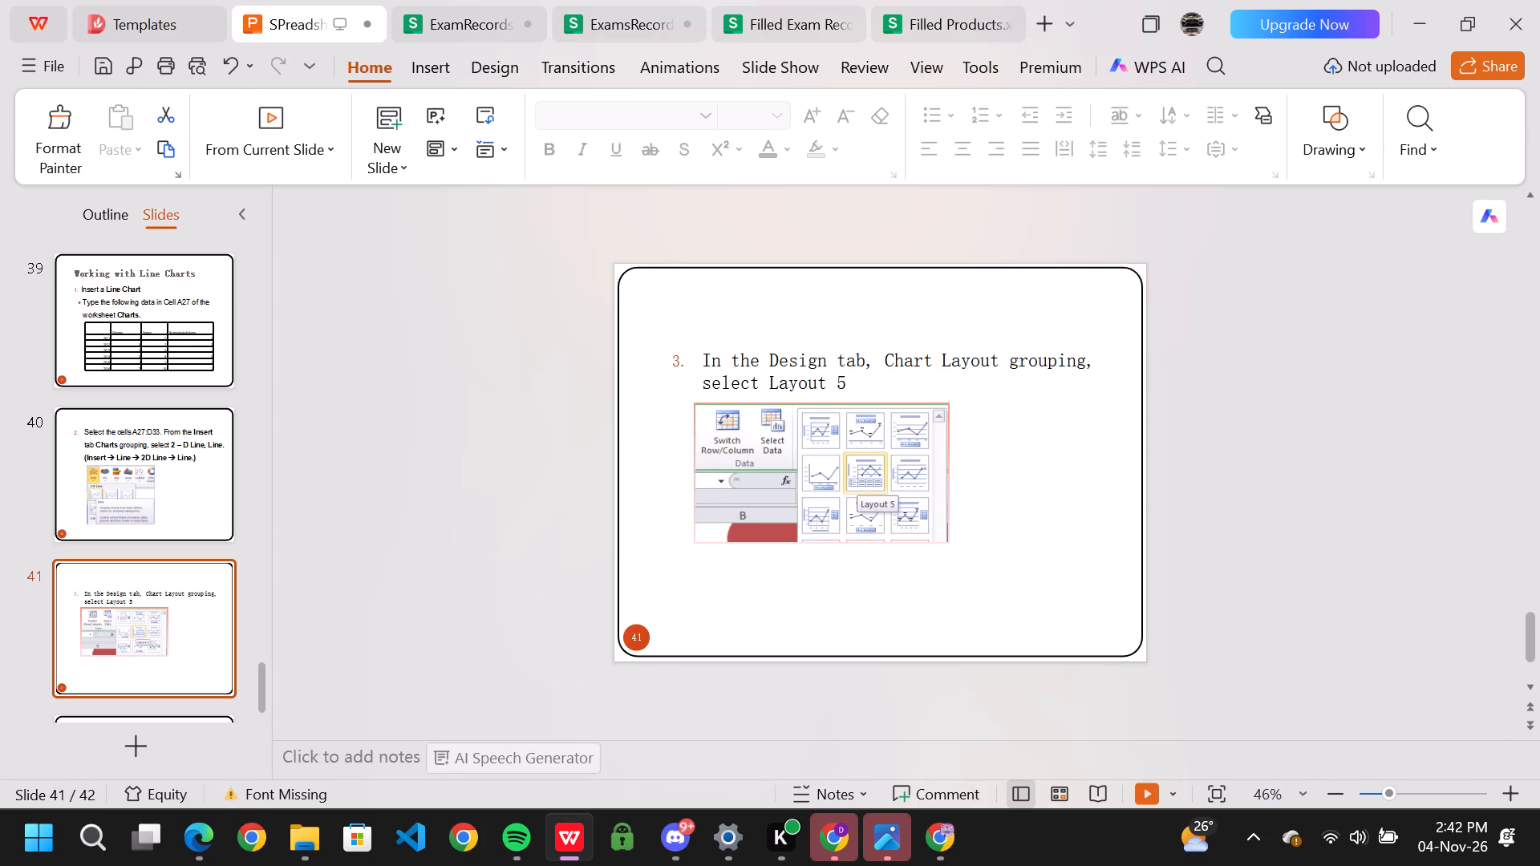
left_click_drag(806, 490, 845, 577)
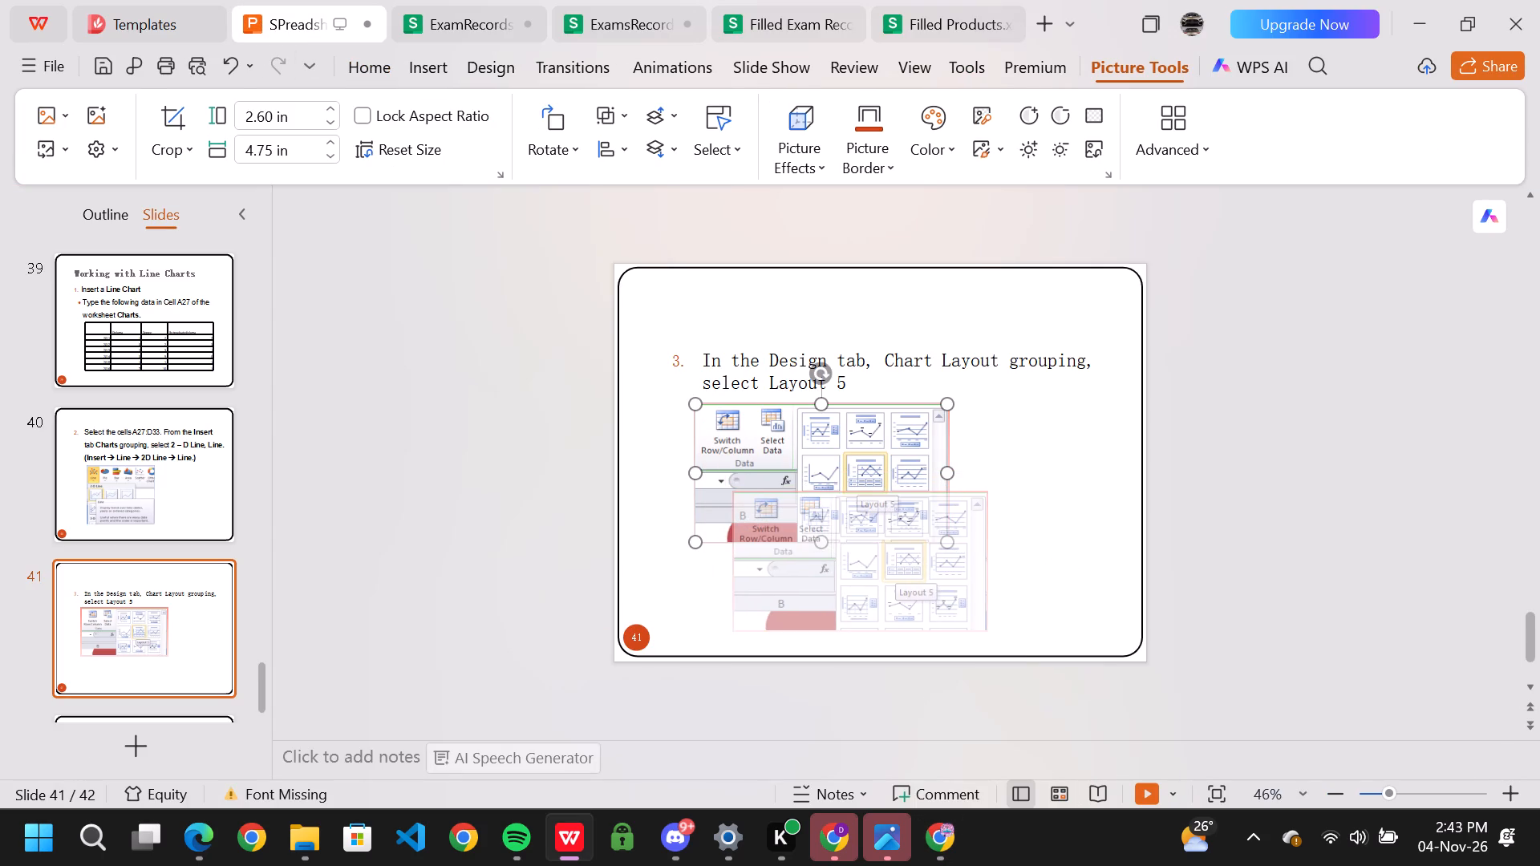
left_click_drag(990, 563, 1187, 570)
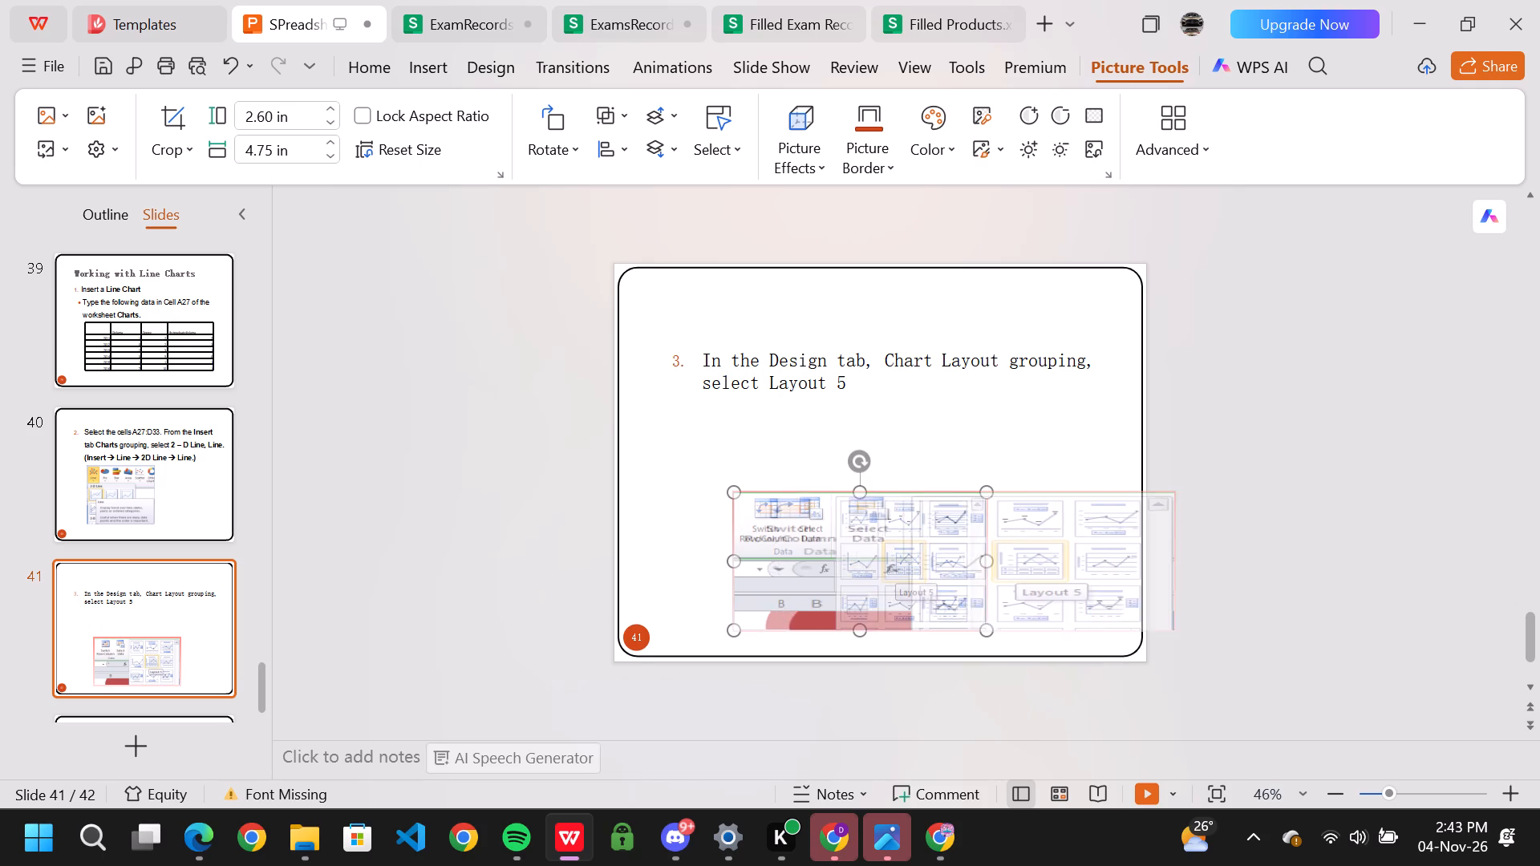
left_click_drag(1187, 570, 1188, 570)
left_click_drag(922, 493, 922, 366)
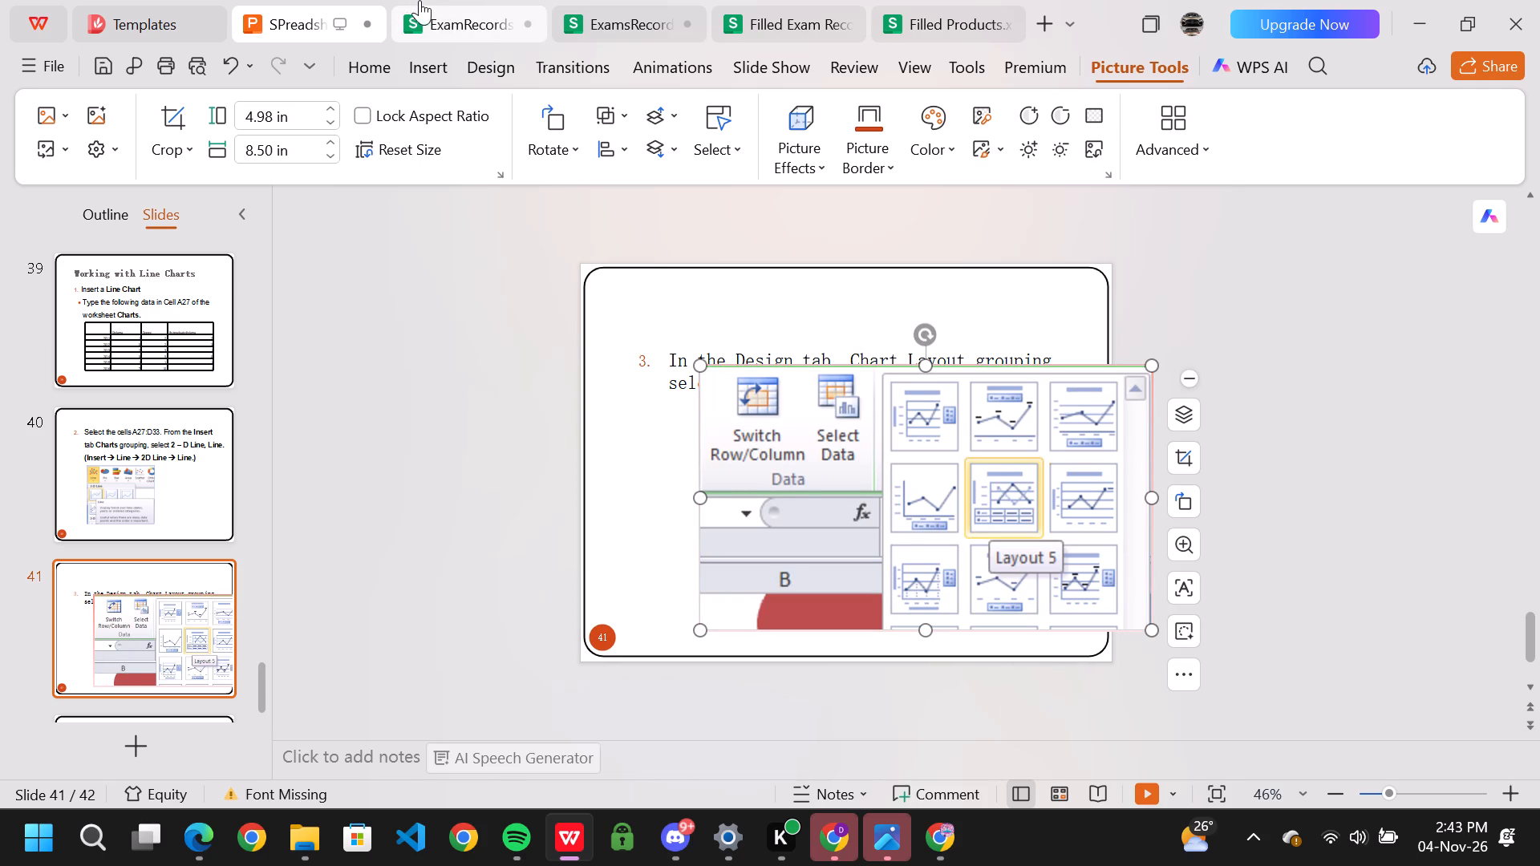
Replace the line chart's title with "Intake- Trends 2011-2016", copied from the slide 42 instruction.
scroll(123, 565, "down", 1)
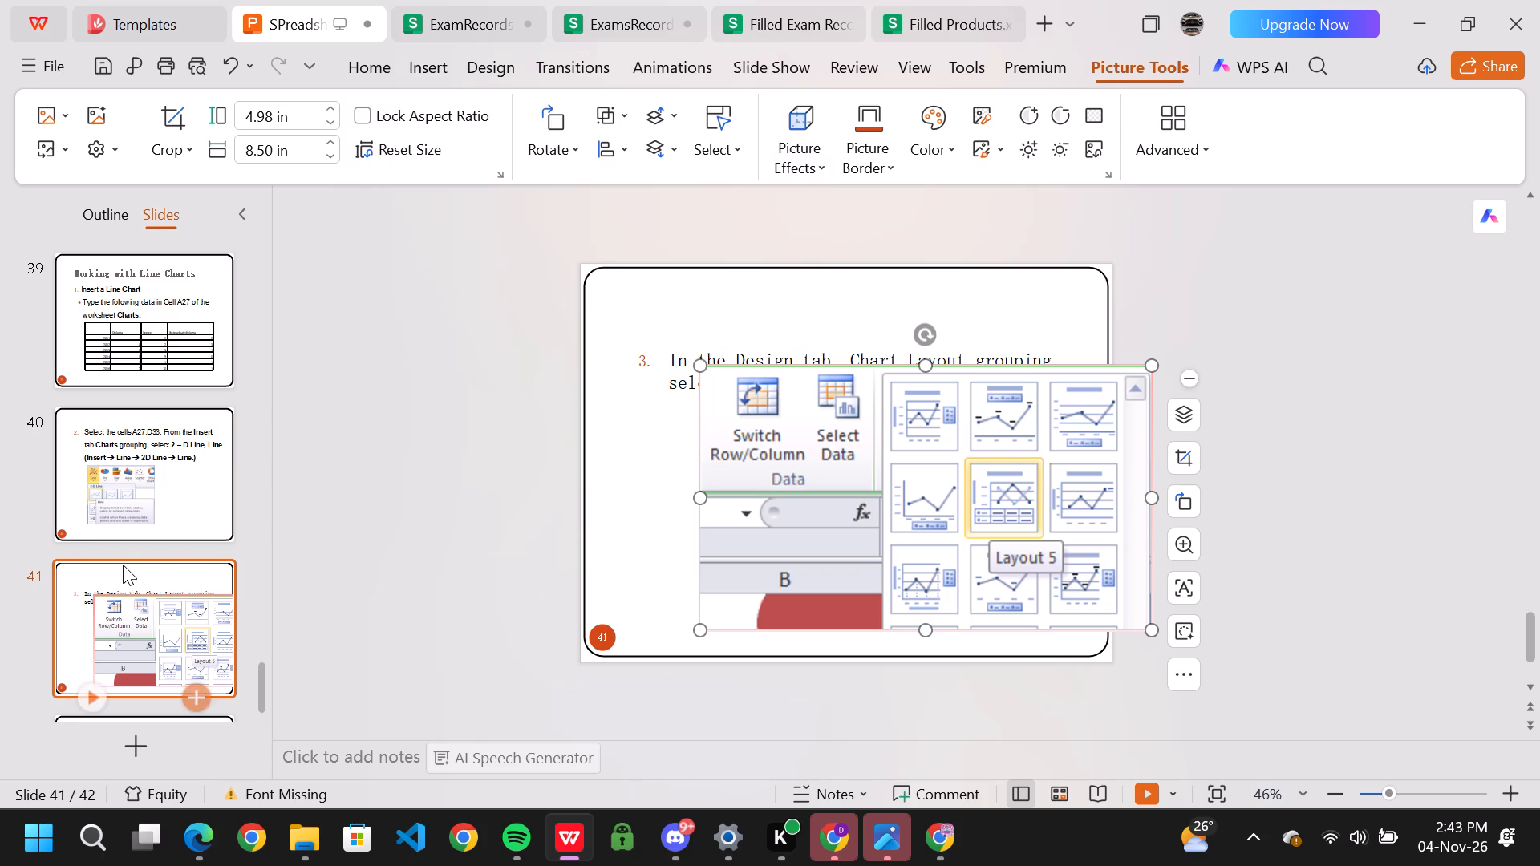
scroll(123, 565, "down", 1)
left_click(136, 630)
scroll(201, 533, "down", 1)
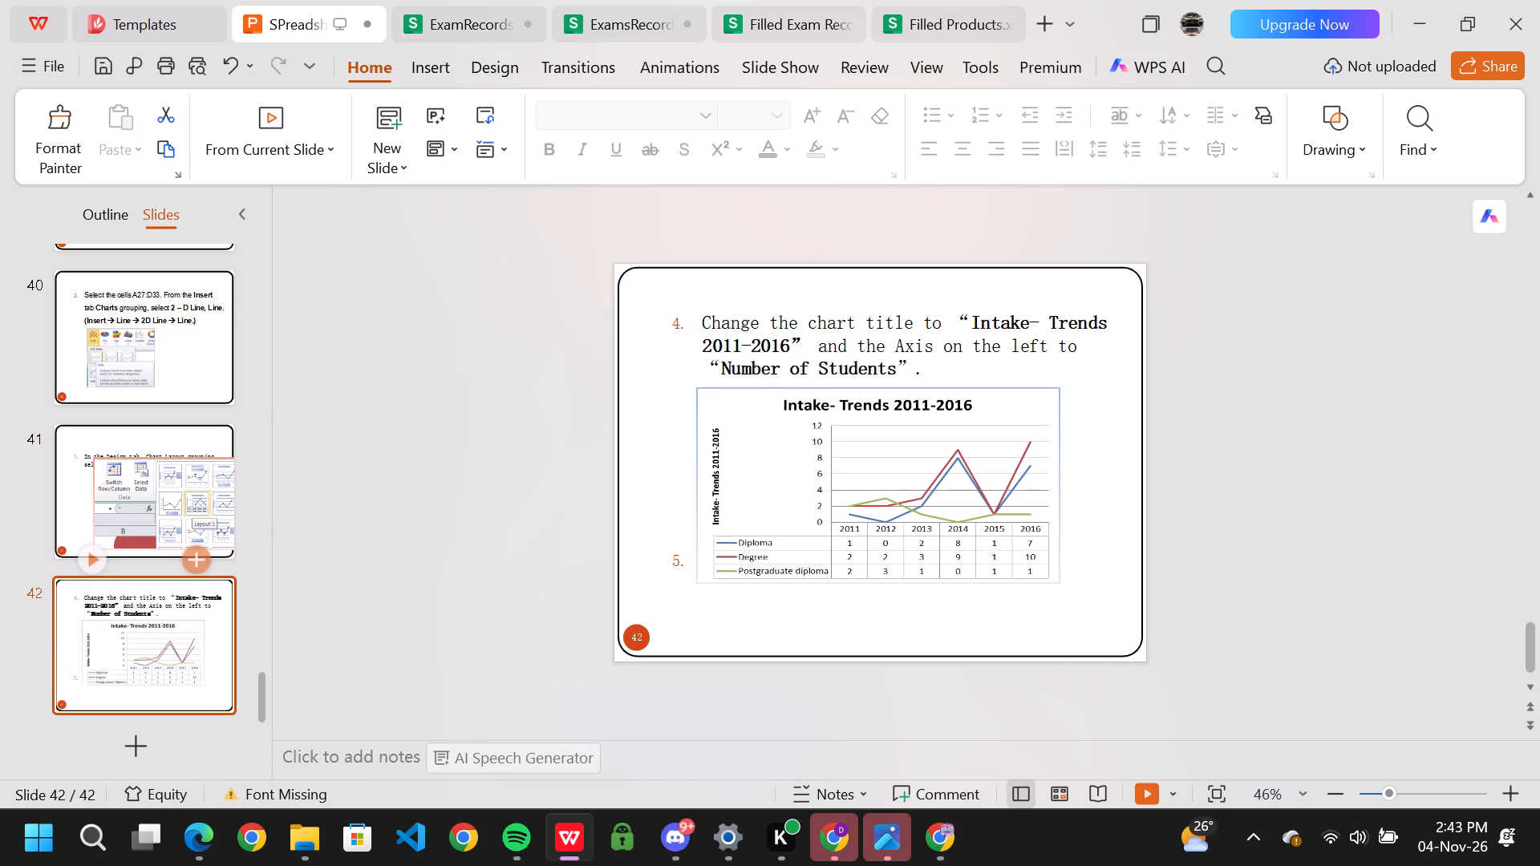
left_click_drag(973, 322, 1011, 328)
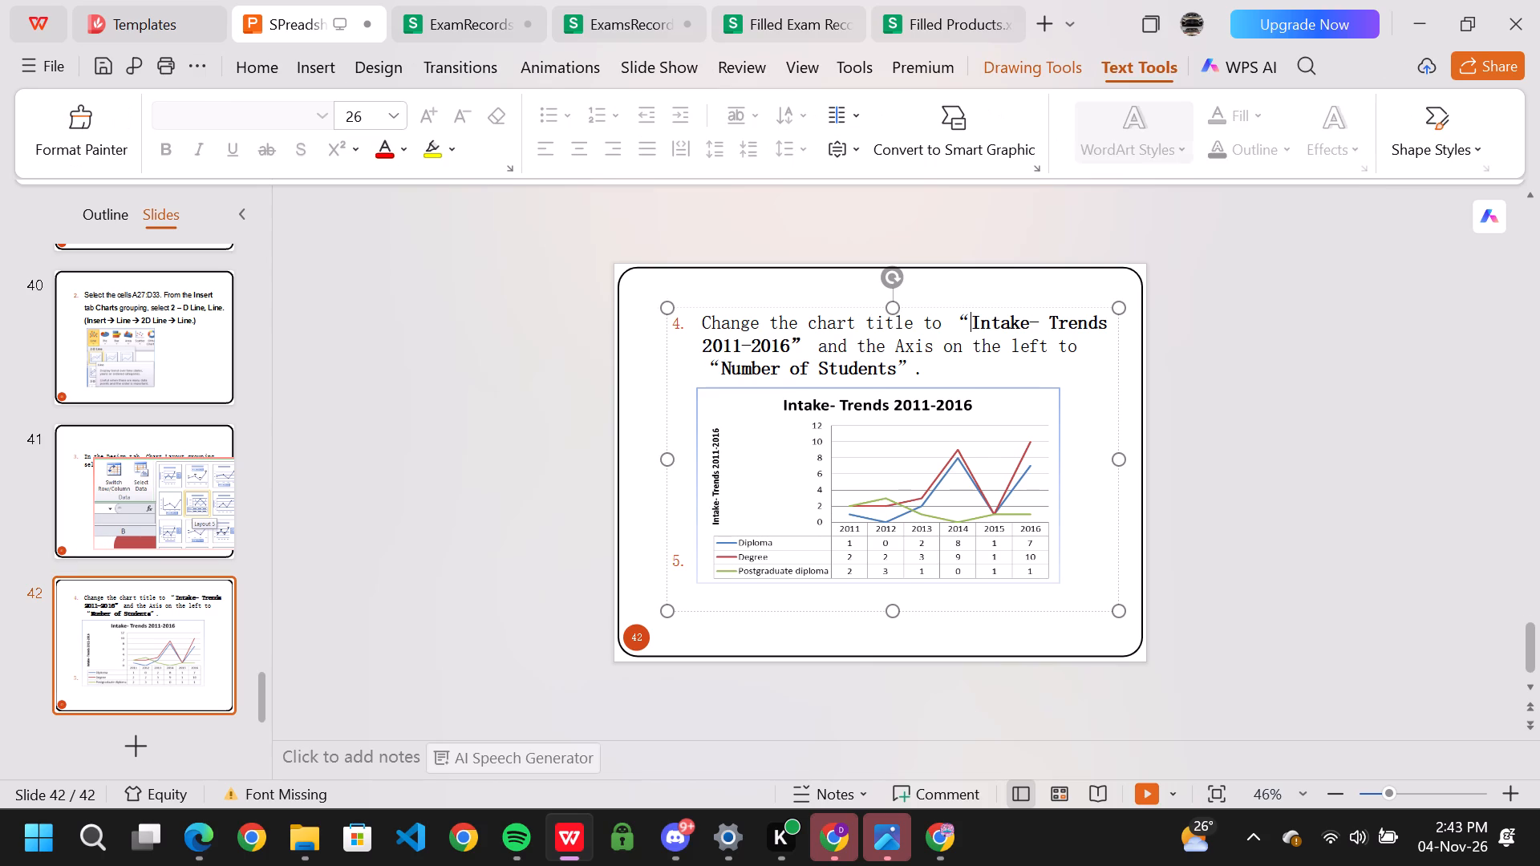
left_click_drag(1011, 328, 791, 350)
key("ctrl+c")
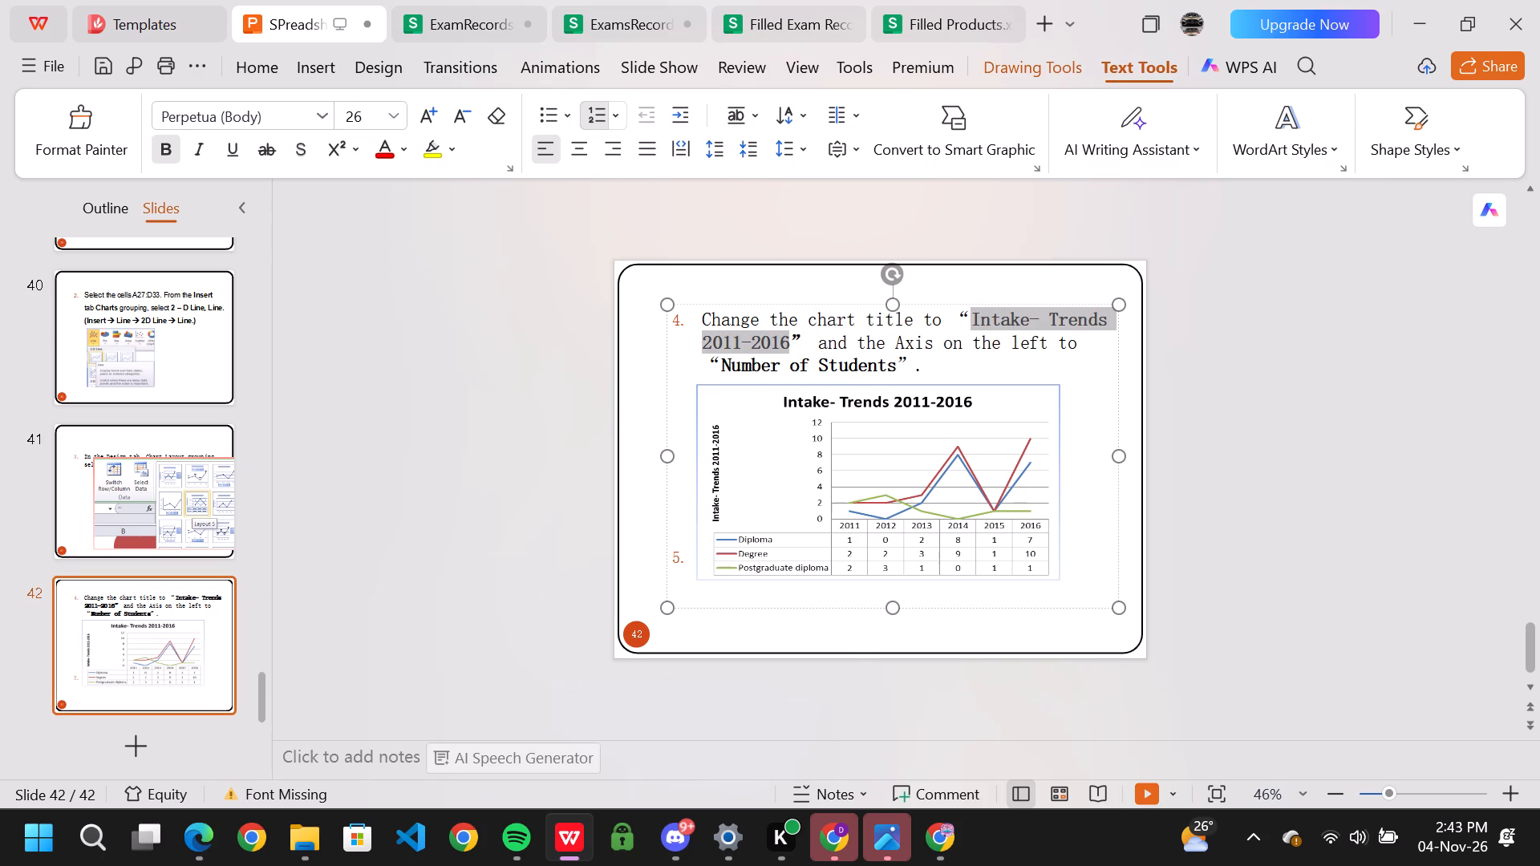
left_click(483, 495)
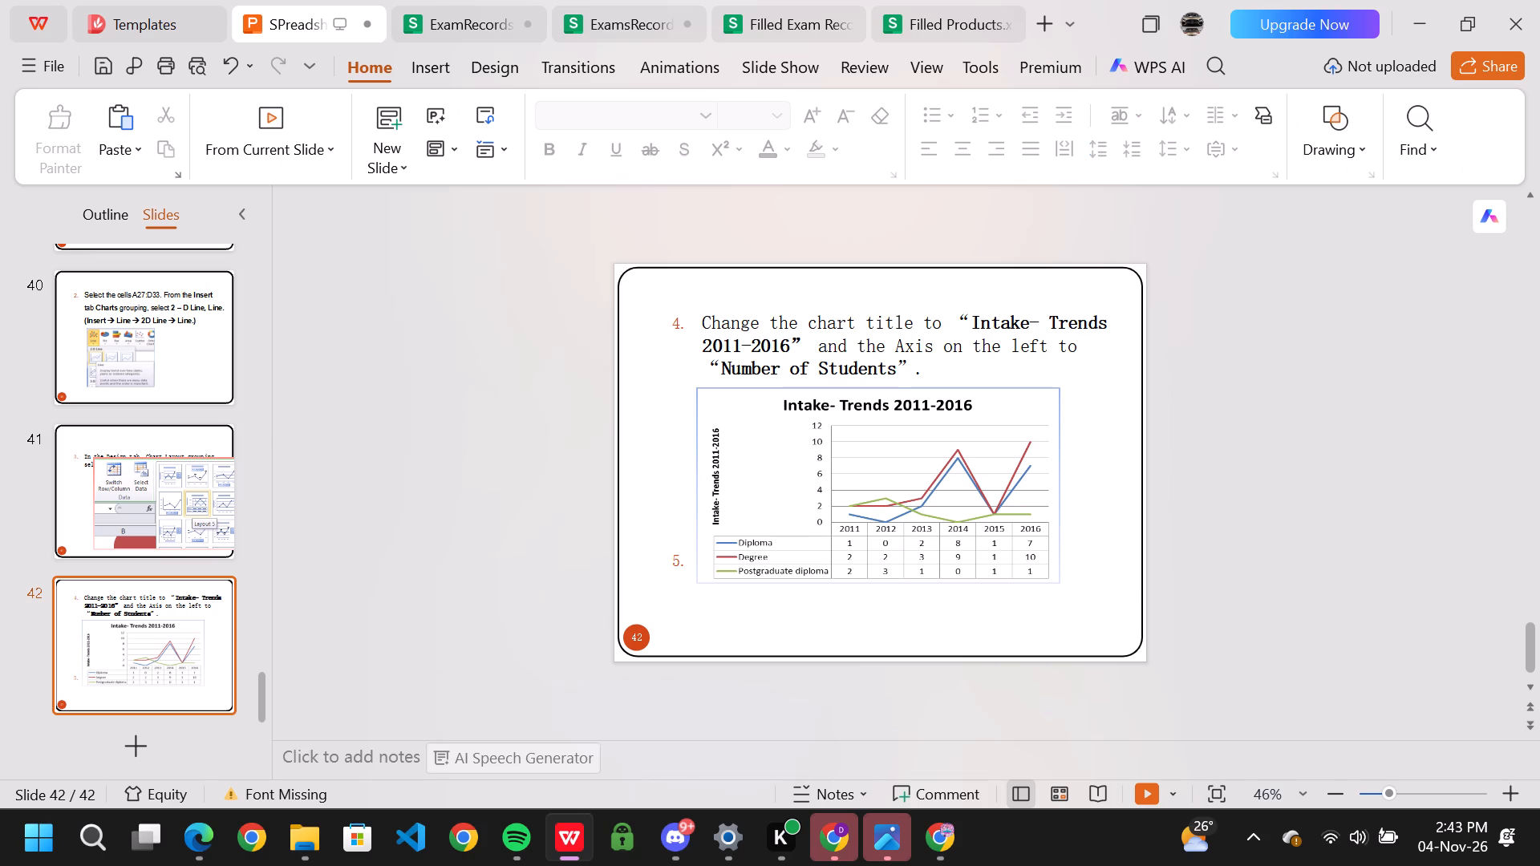
left_click(444, 22)
left_click(1037, 374)
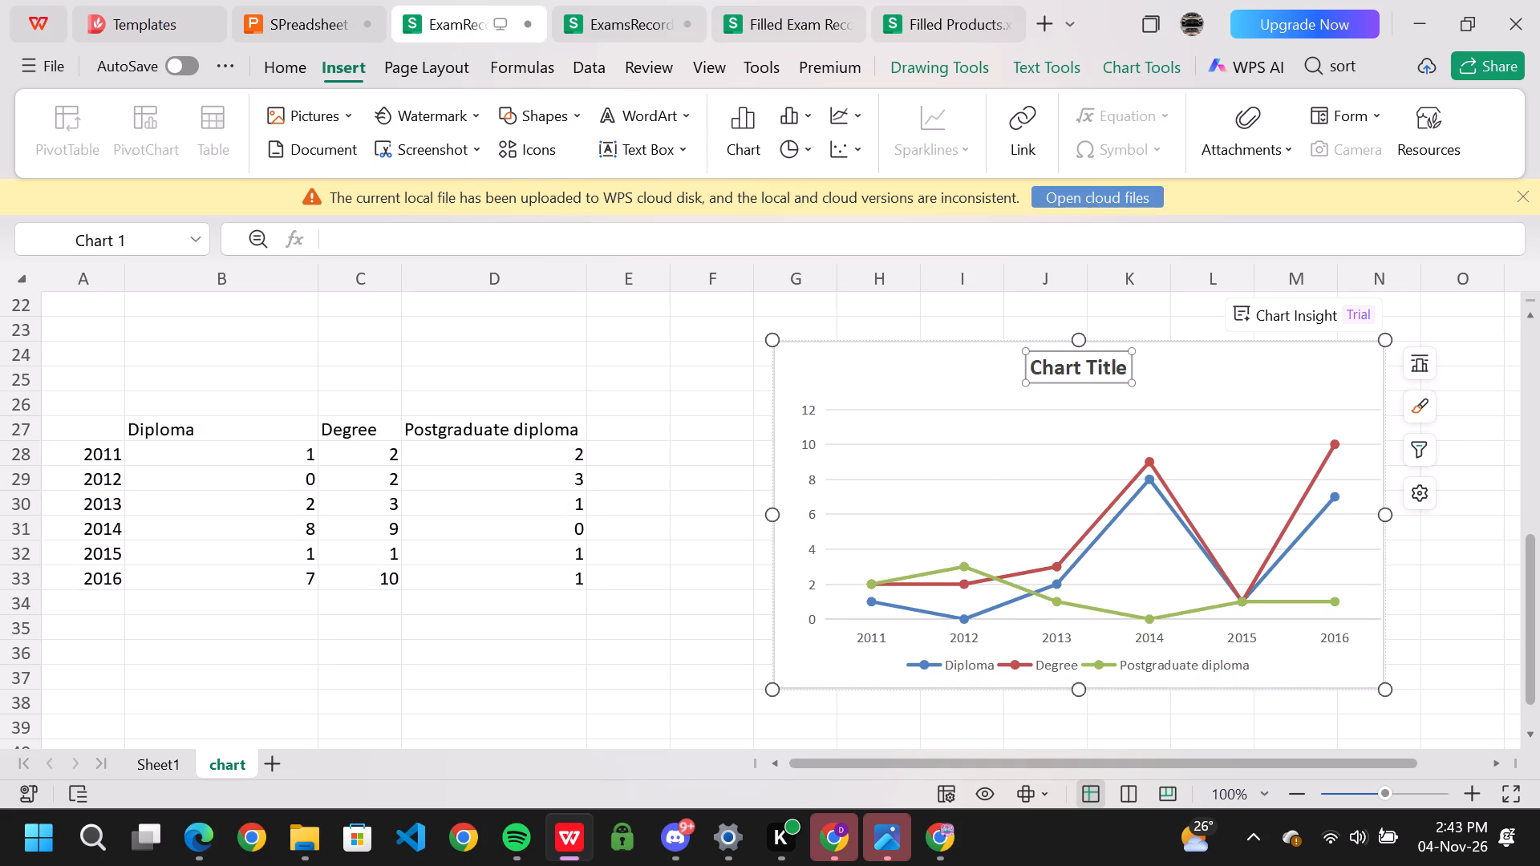
left_click(1037, 374)
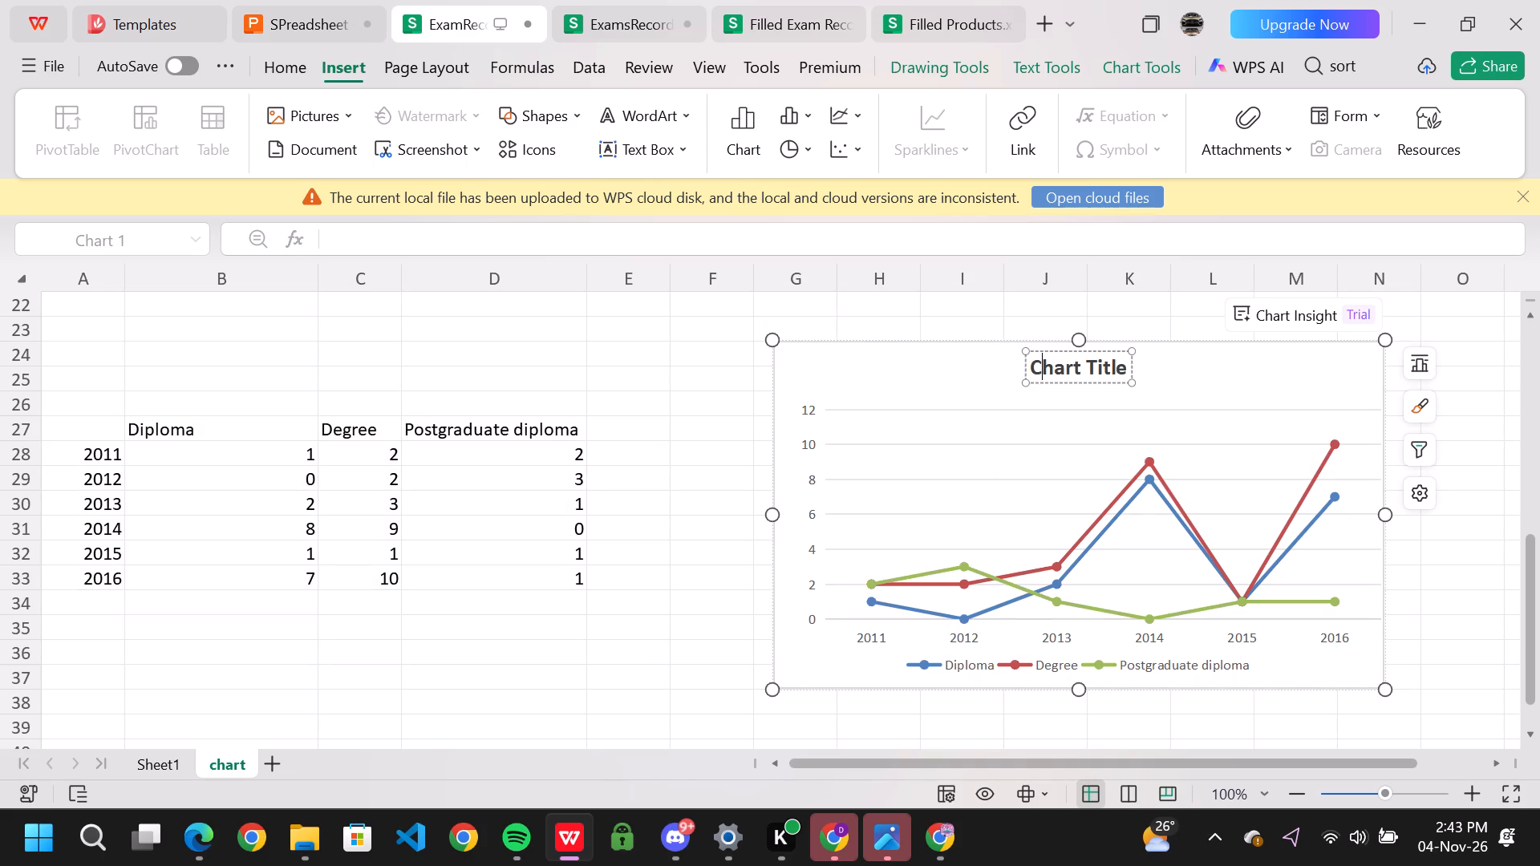
key("ctrl+a")
key("ctrl+v")
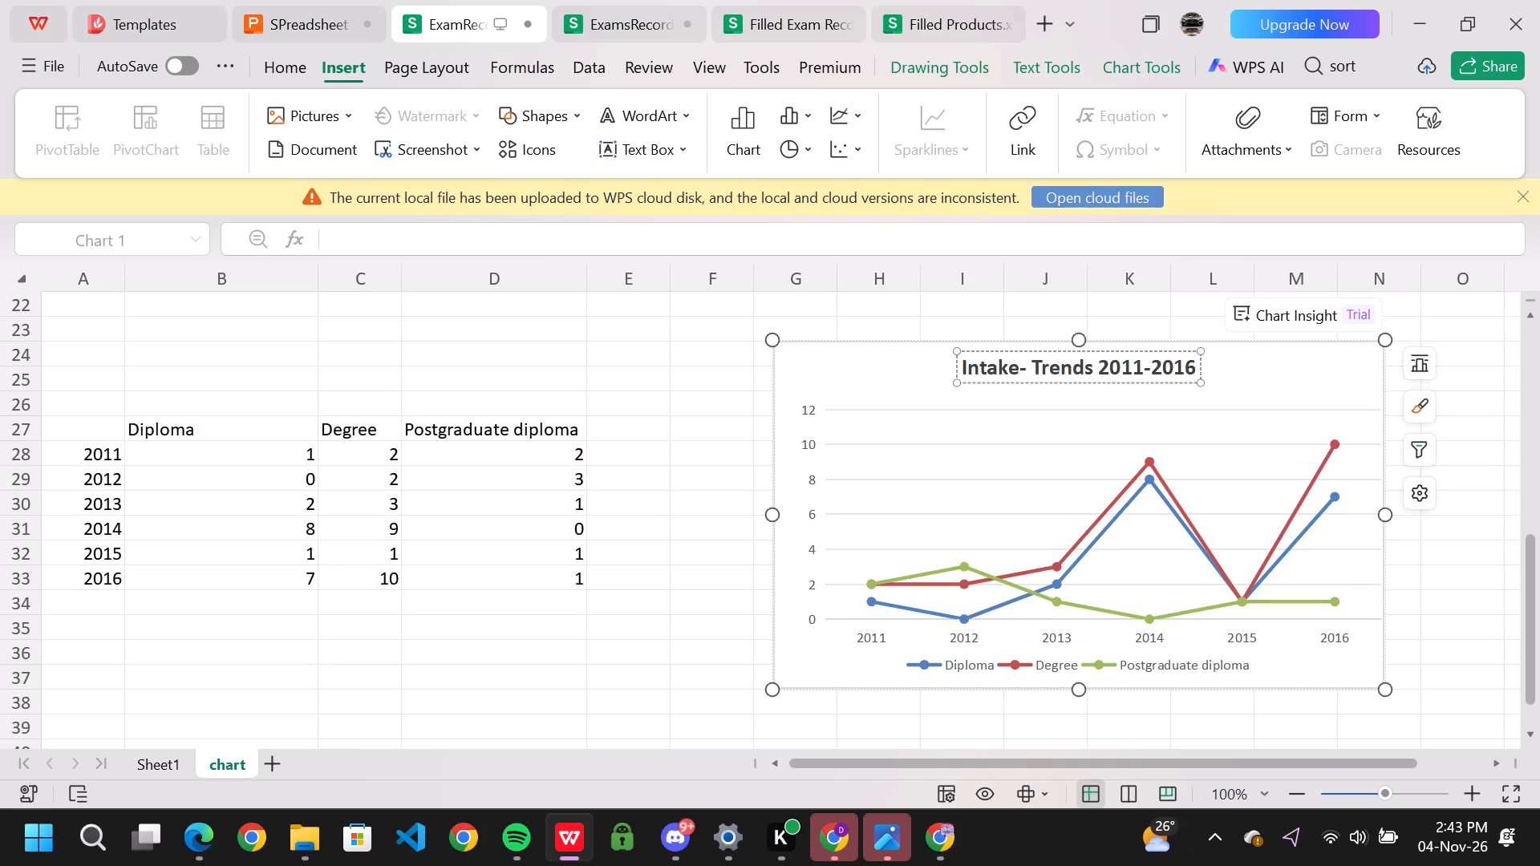
left_click(920, 365)
left_click(688, 408)
Check the remaining slides for further instructions and examine the Gender and Number of students table atop the chart sheet.
left_click(327, 22)
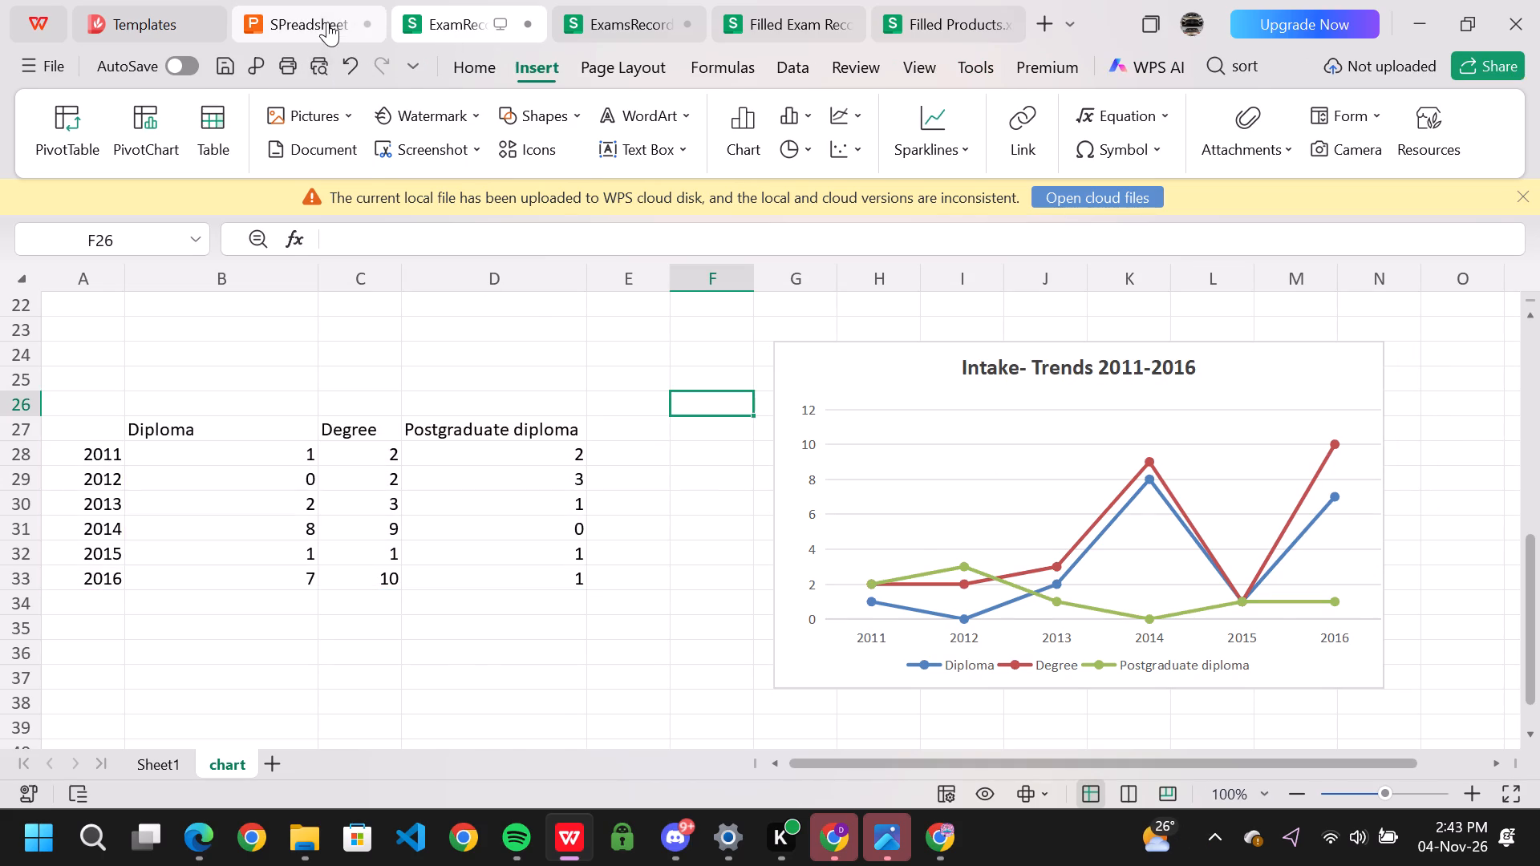
scroll(70, 544, "down", 3)
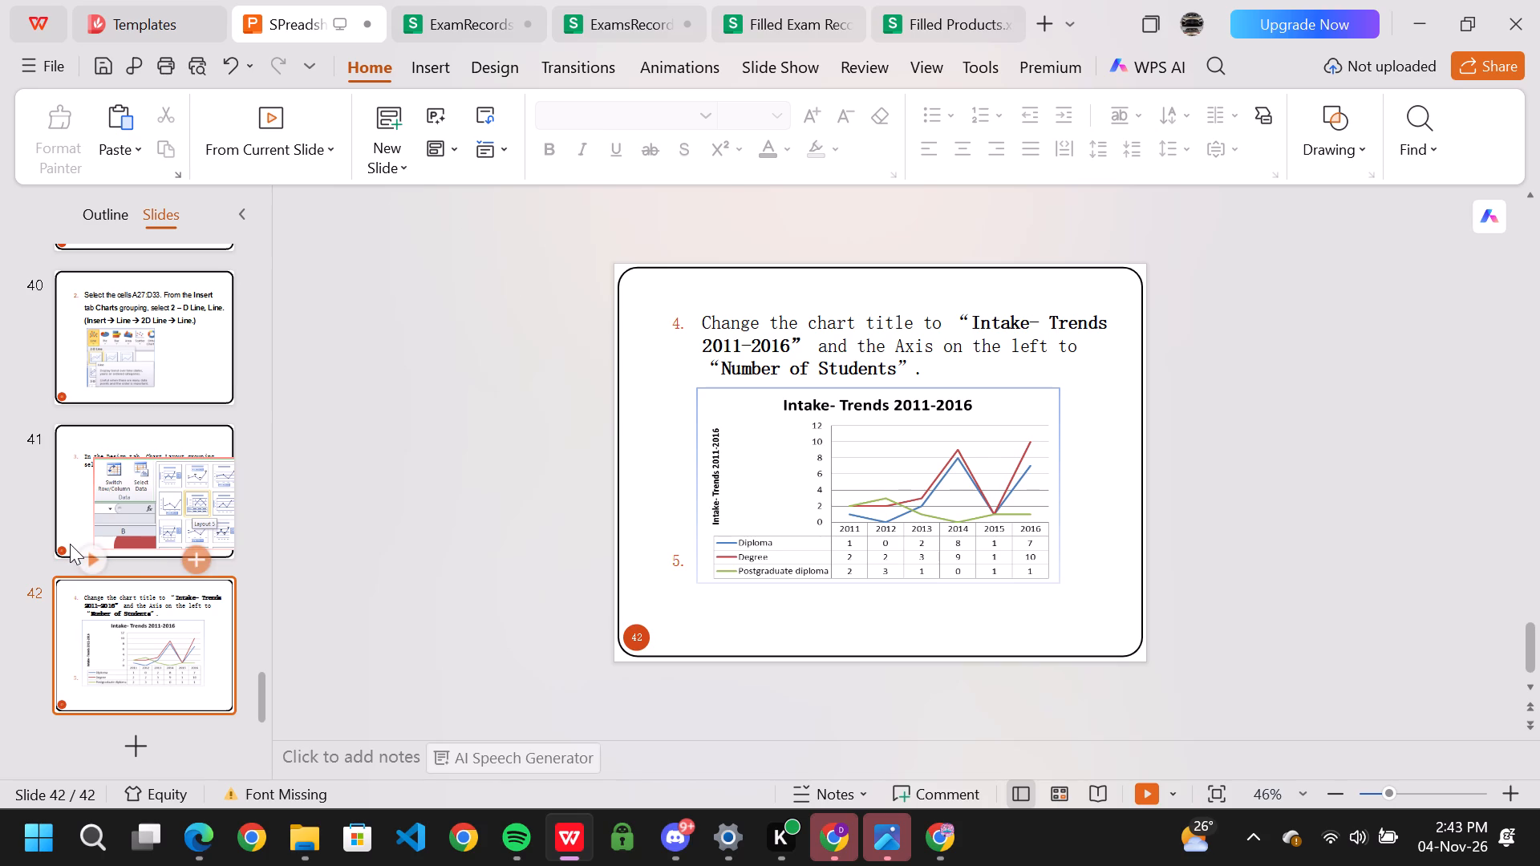
scroll(70, 544, "up", 9)
left_click(443, 4)
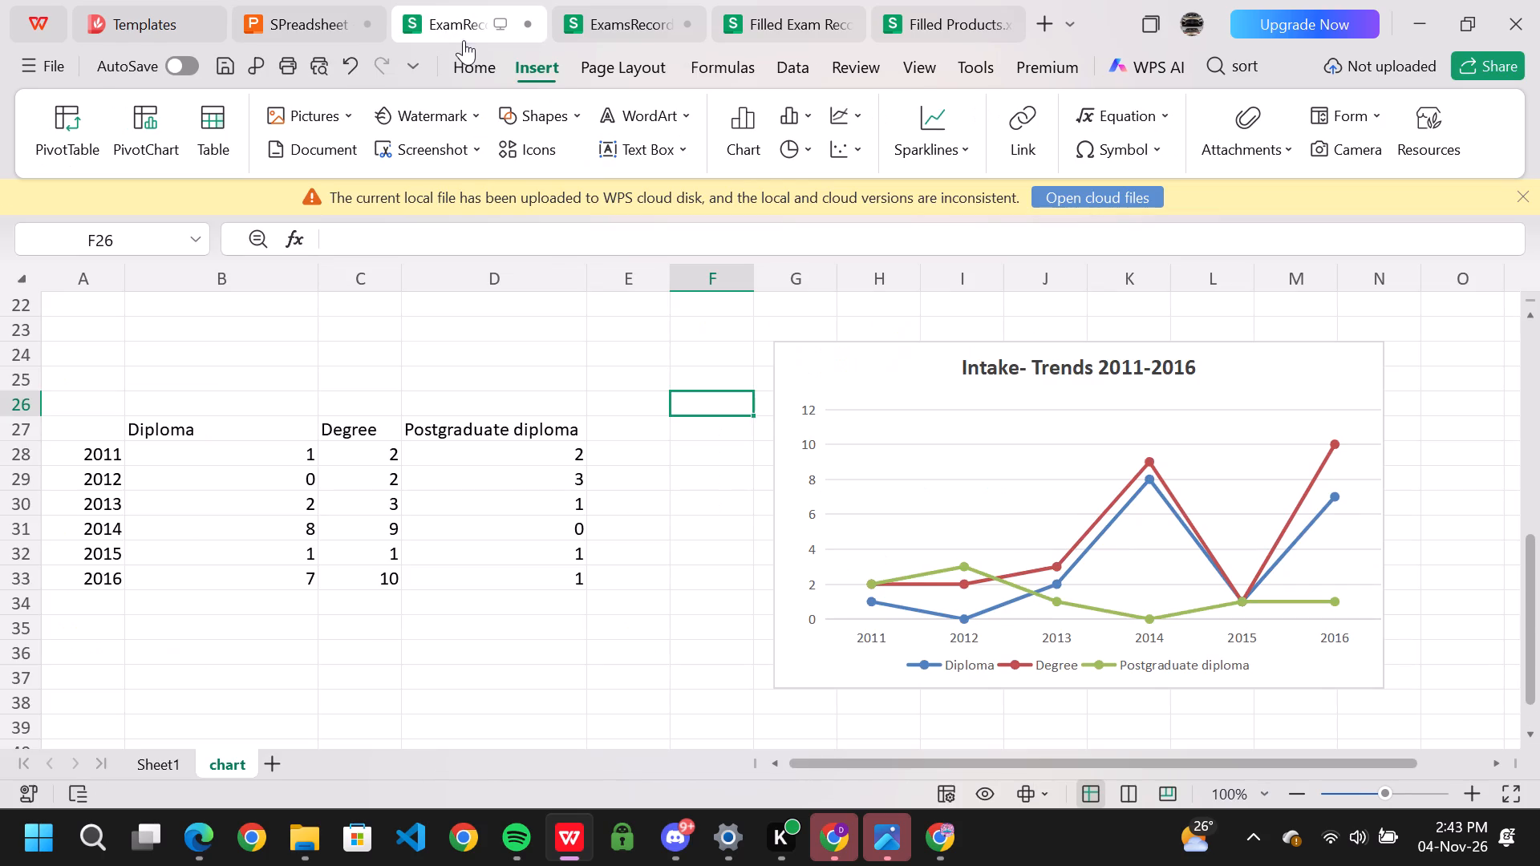
scroll(654, 463, "up", 5)
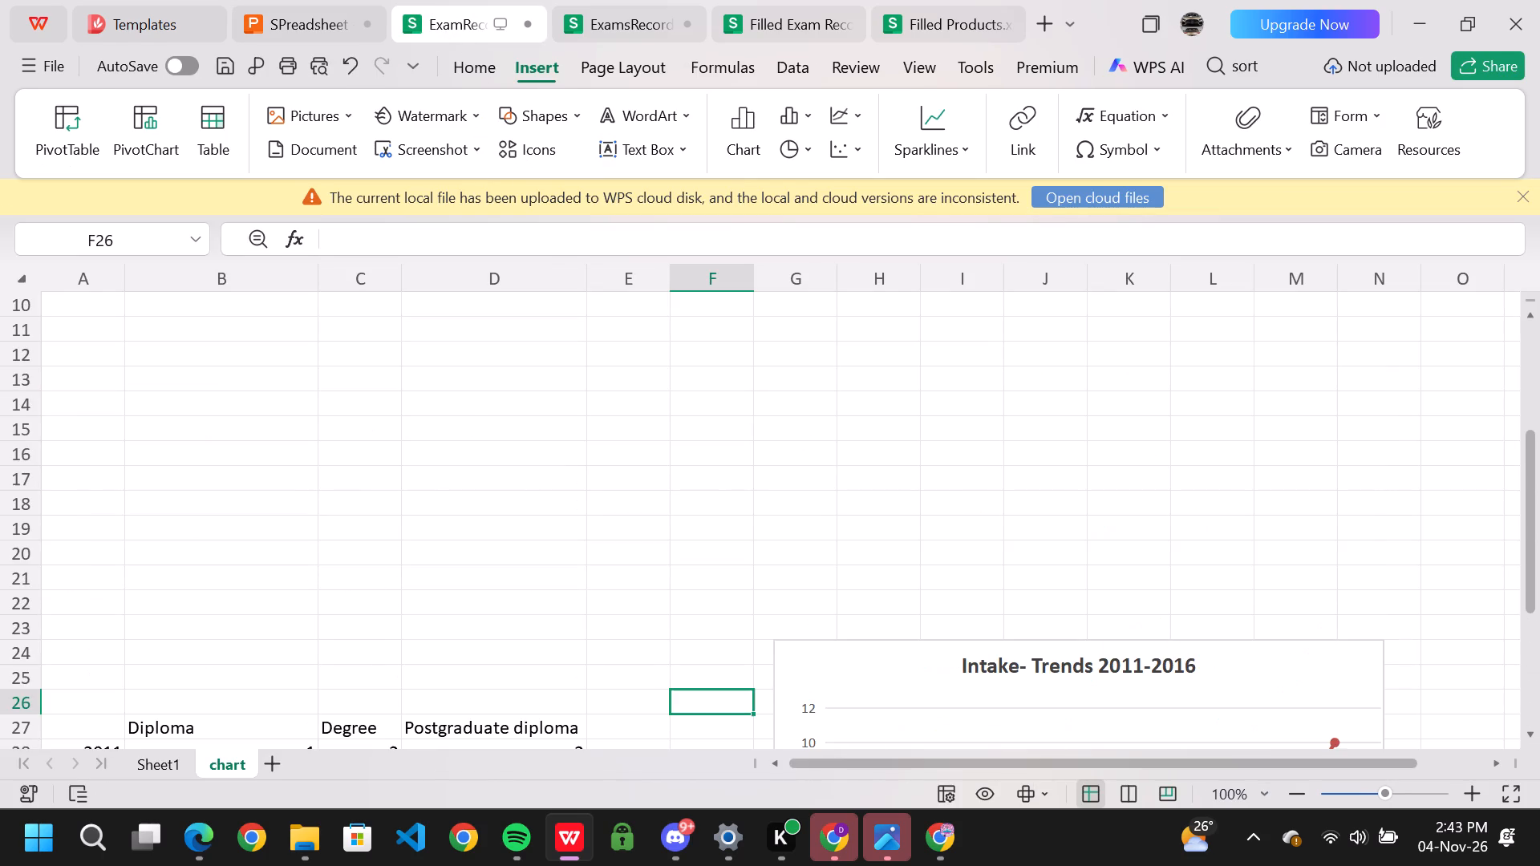
scroll(654, 463, "down", 4)
scroll(654, 463, "up", 11)
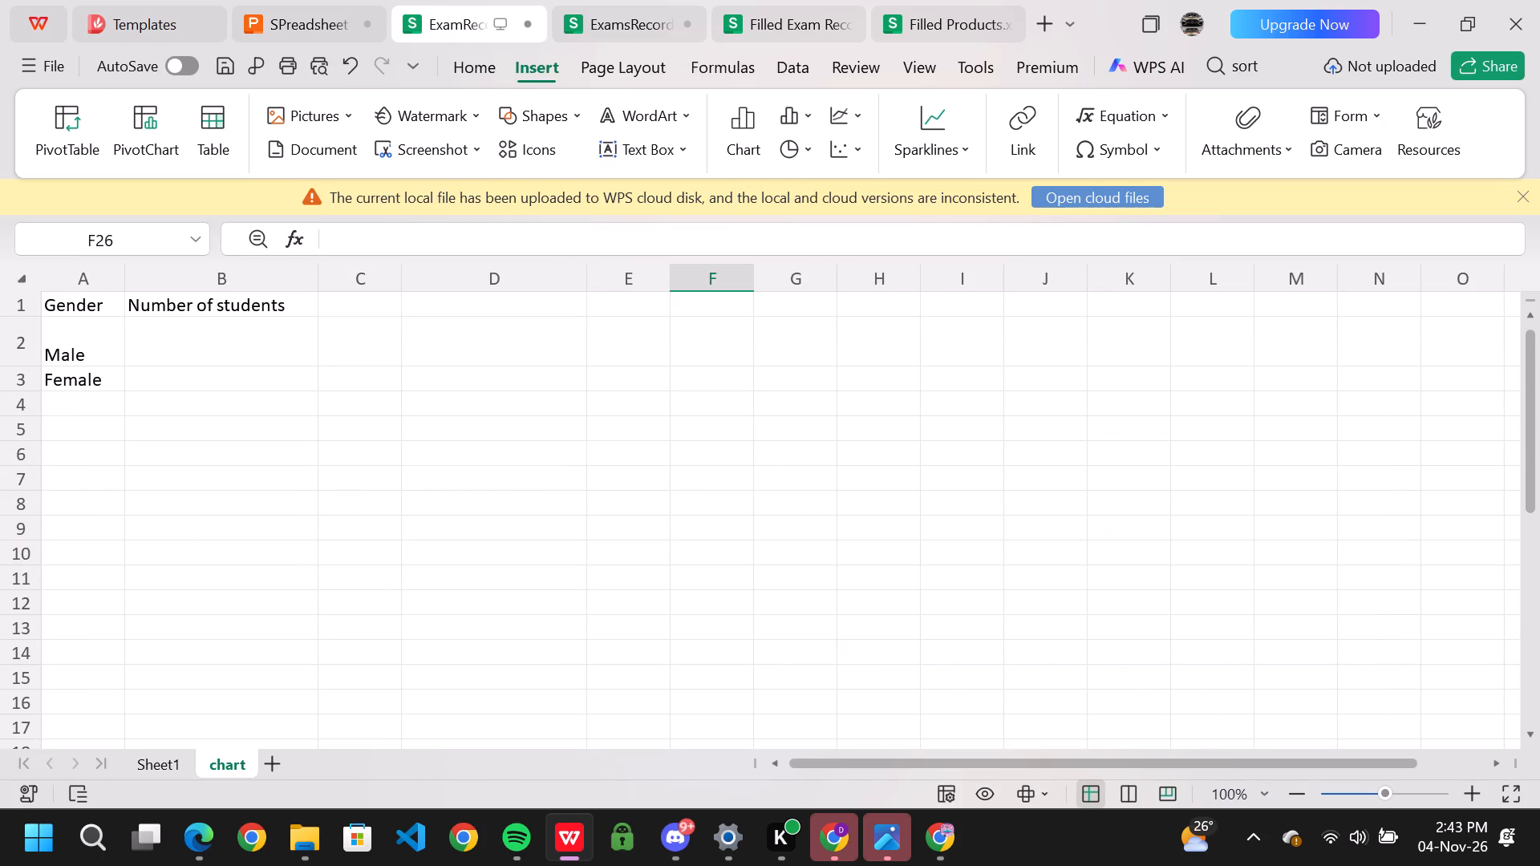
left_click(158, 349)
left_click(248, 463)
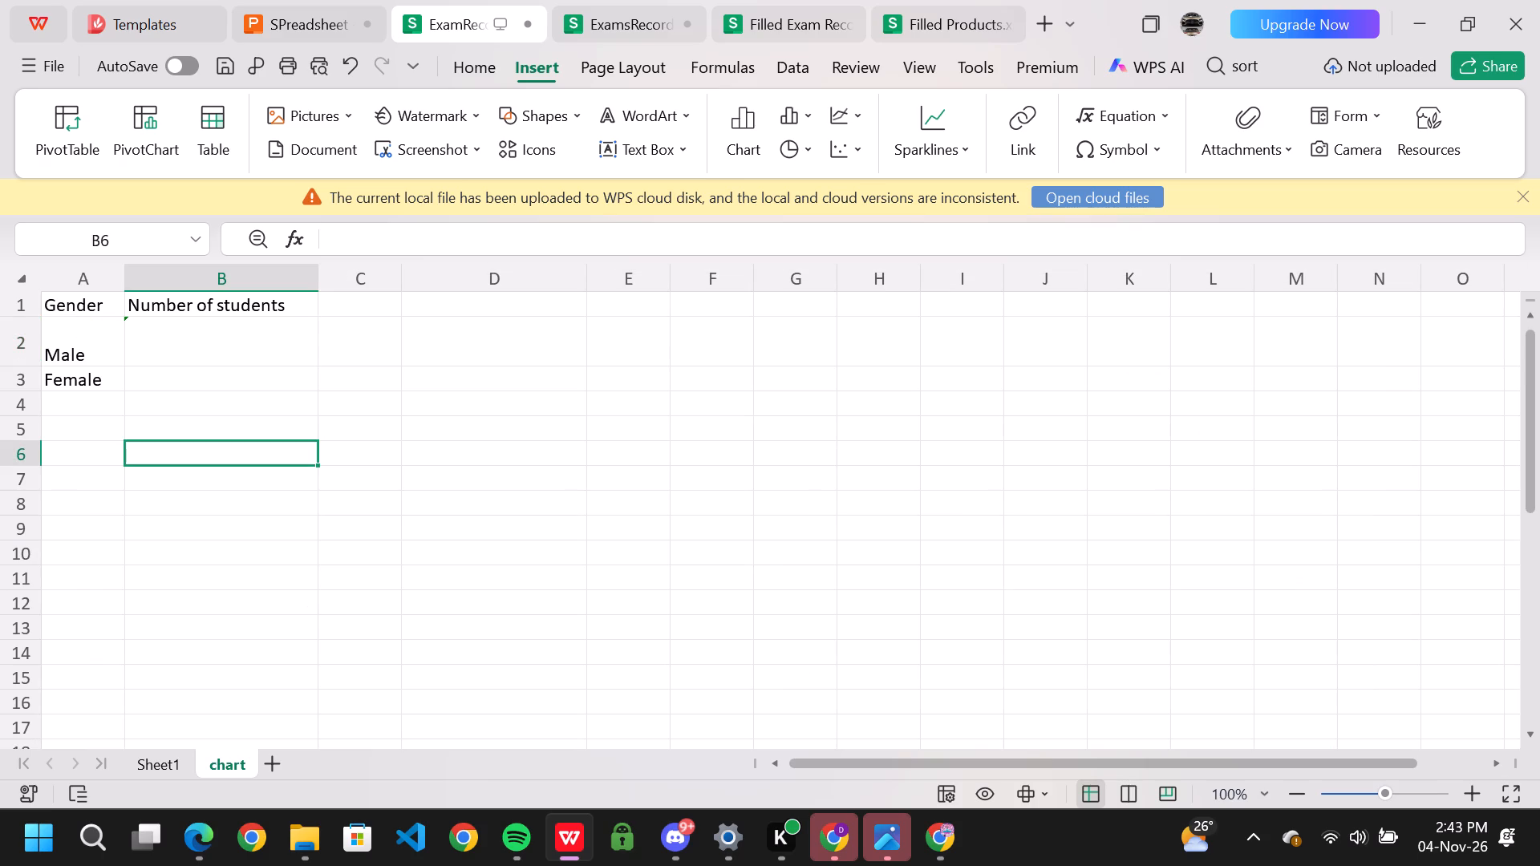
left_click(112, 343)
Look through the open presentation and workbooks, checking the file options for the ExamsRecord and Filled Exam Records workbooks.
left_click(590, 14)
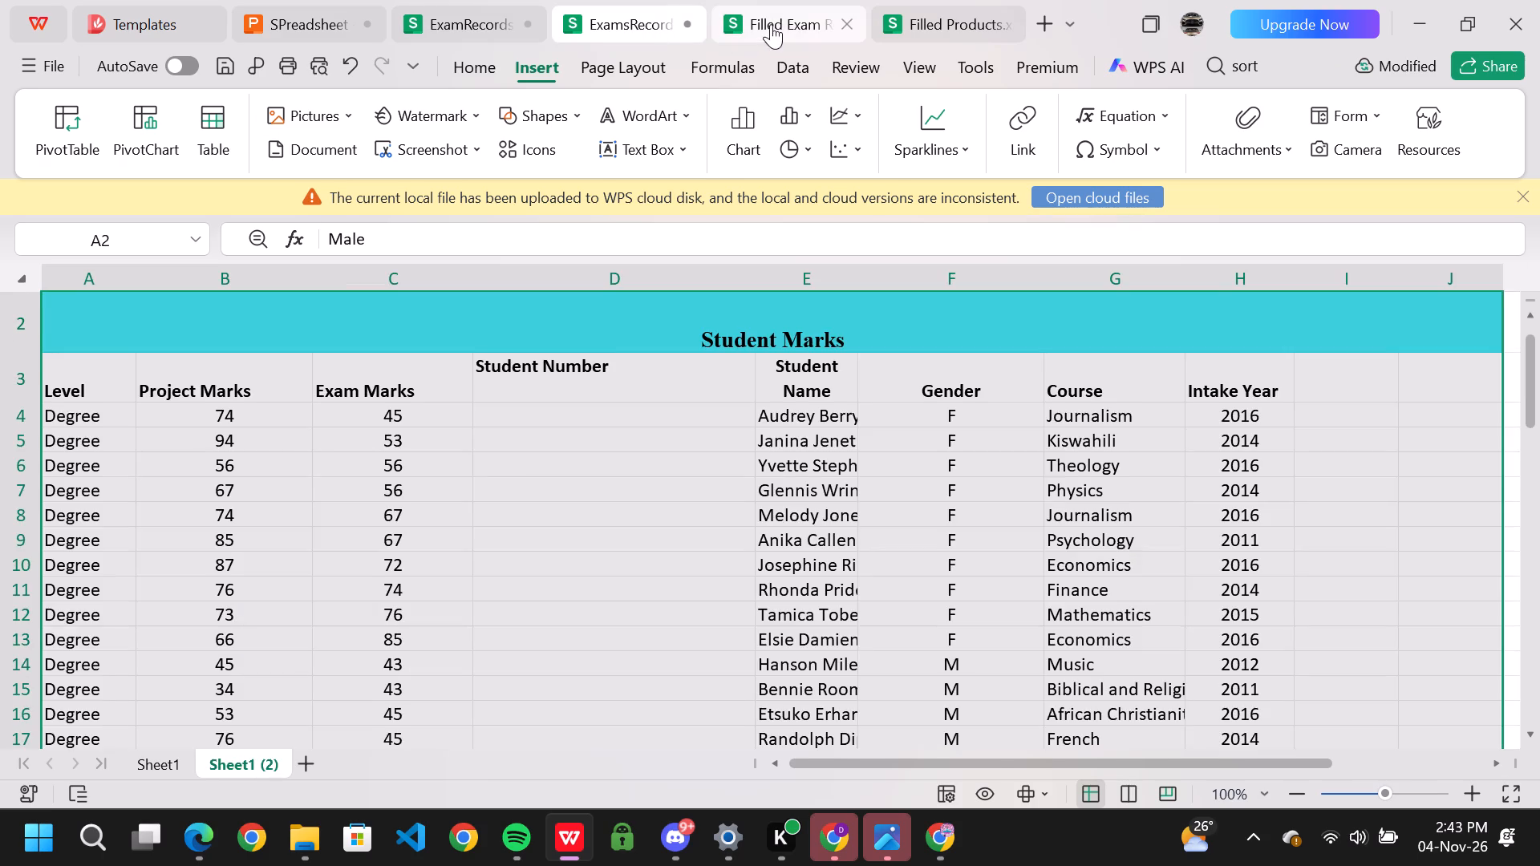
left_click(771, 24)
left_click(931, 17)
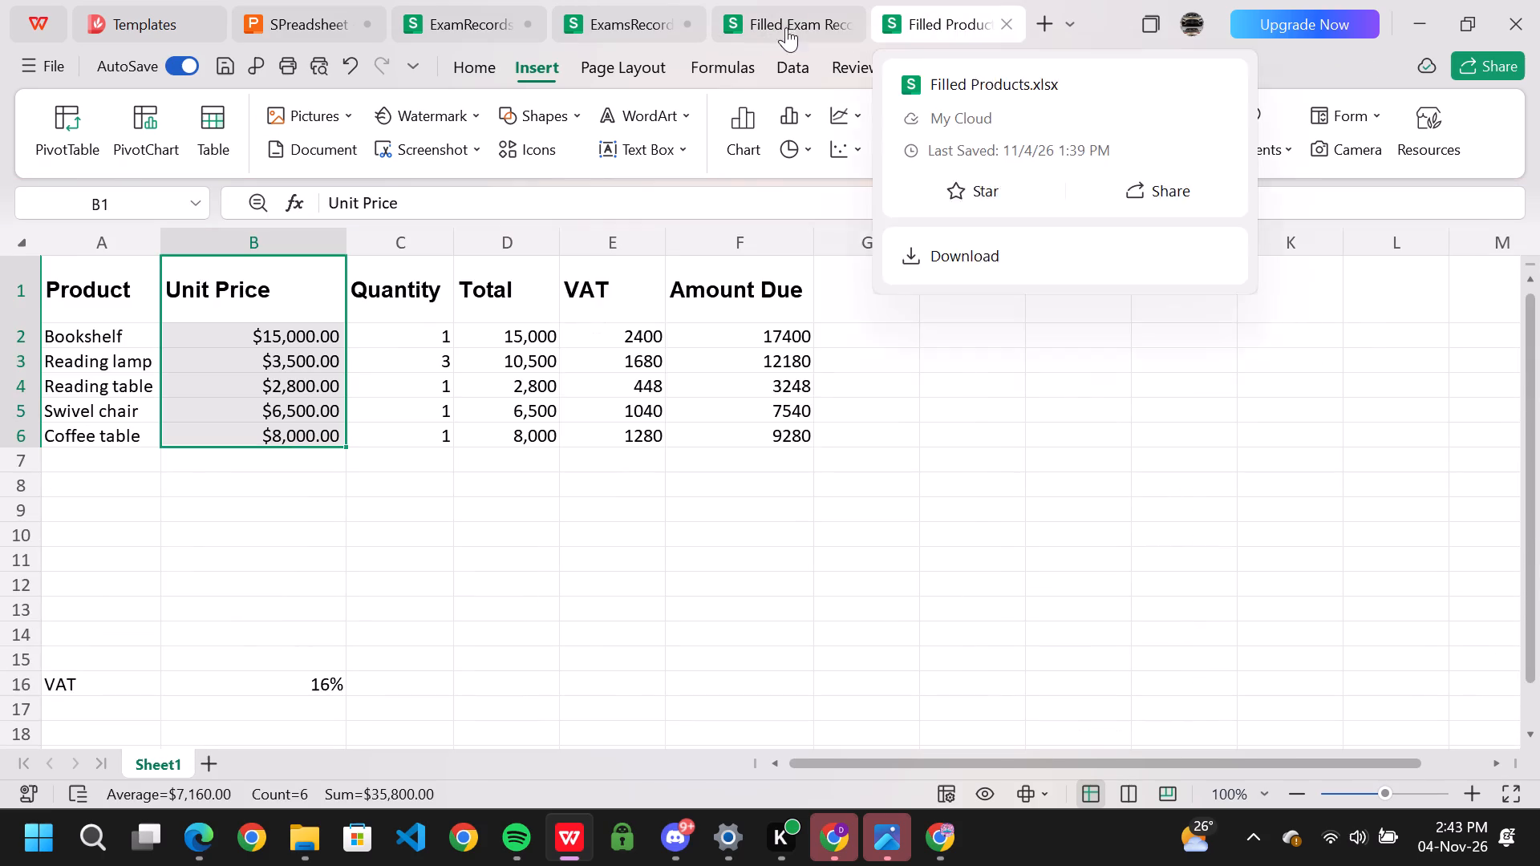
left_click(412, 14)
left_click(277, 23)
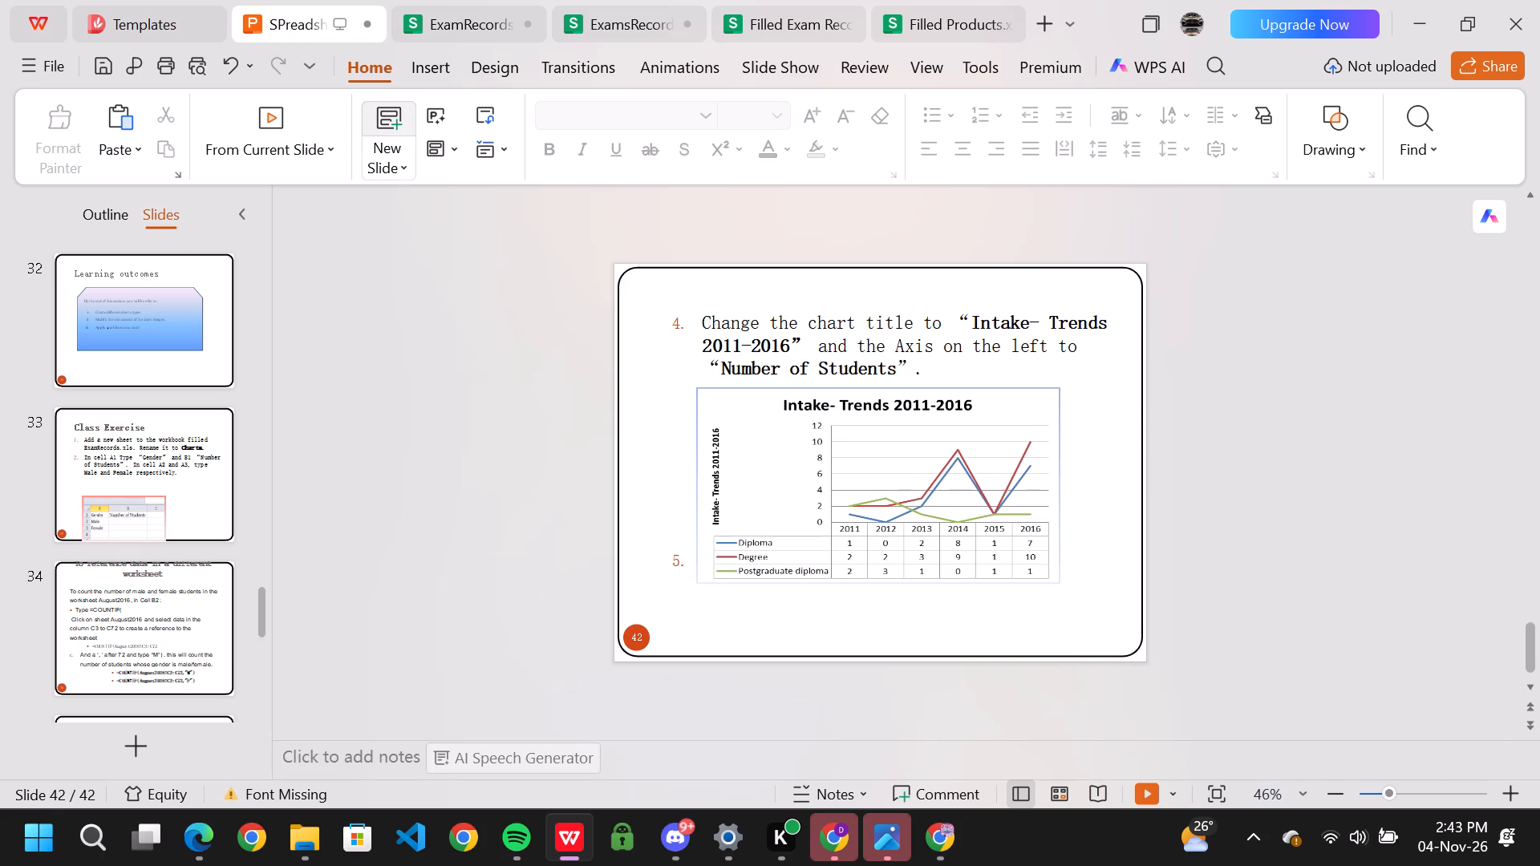
left_click(442, 21)
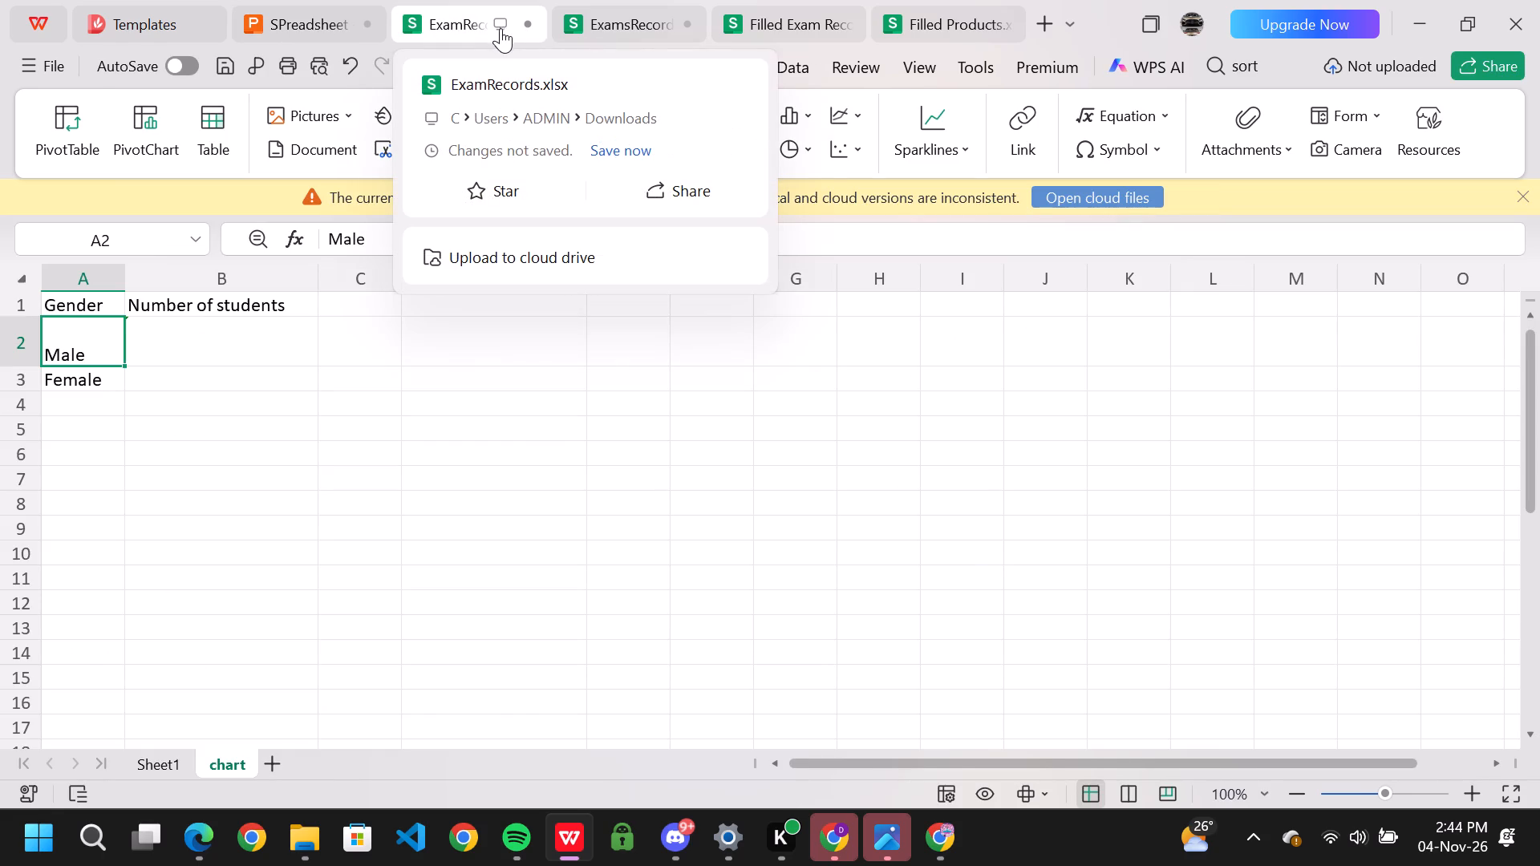
left_click(630, 18)
left_click(624, 26)
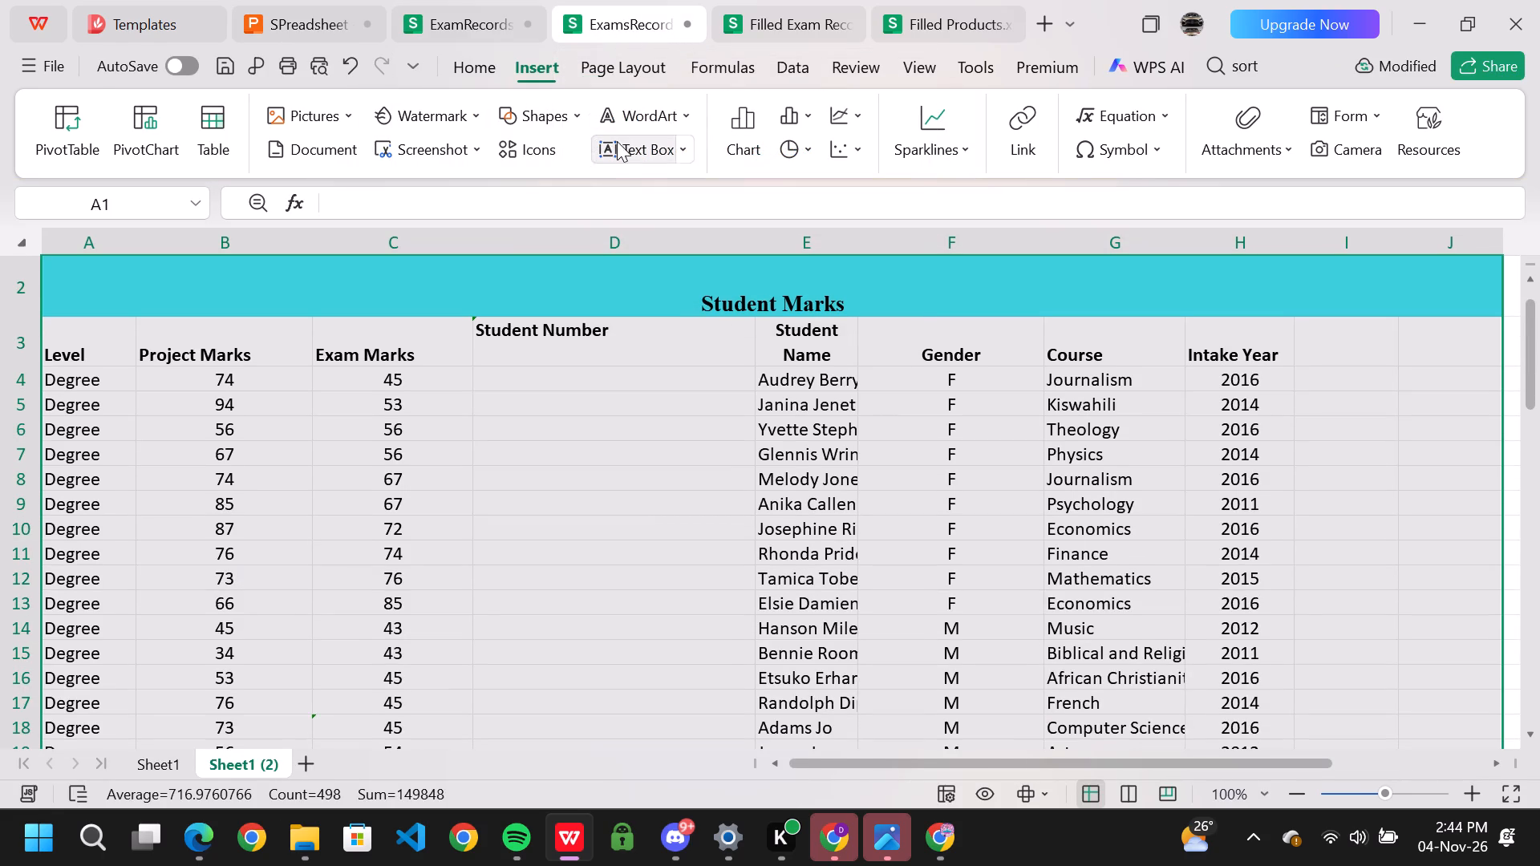
right_click(615, 18)
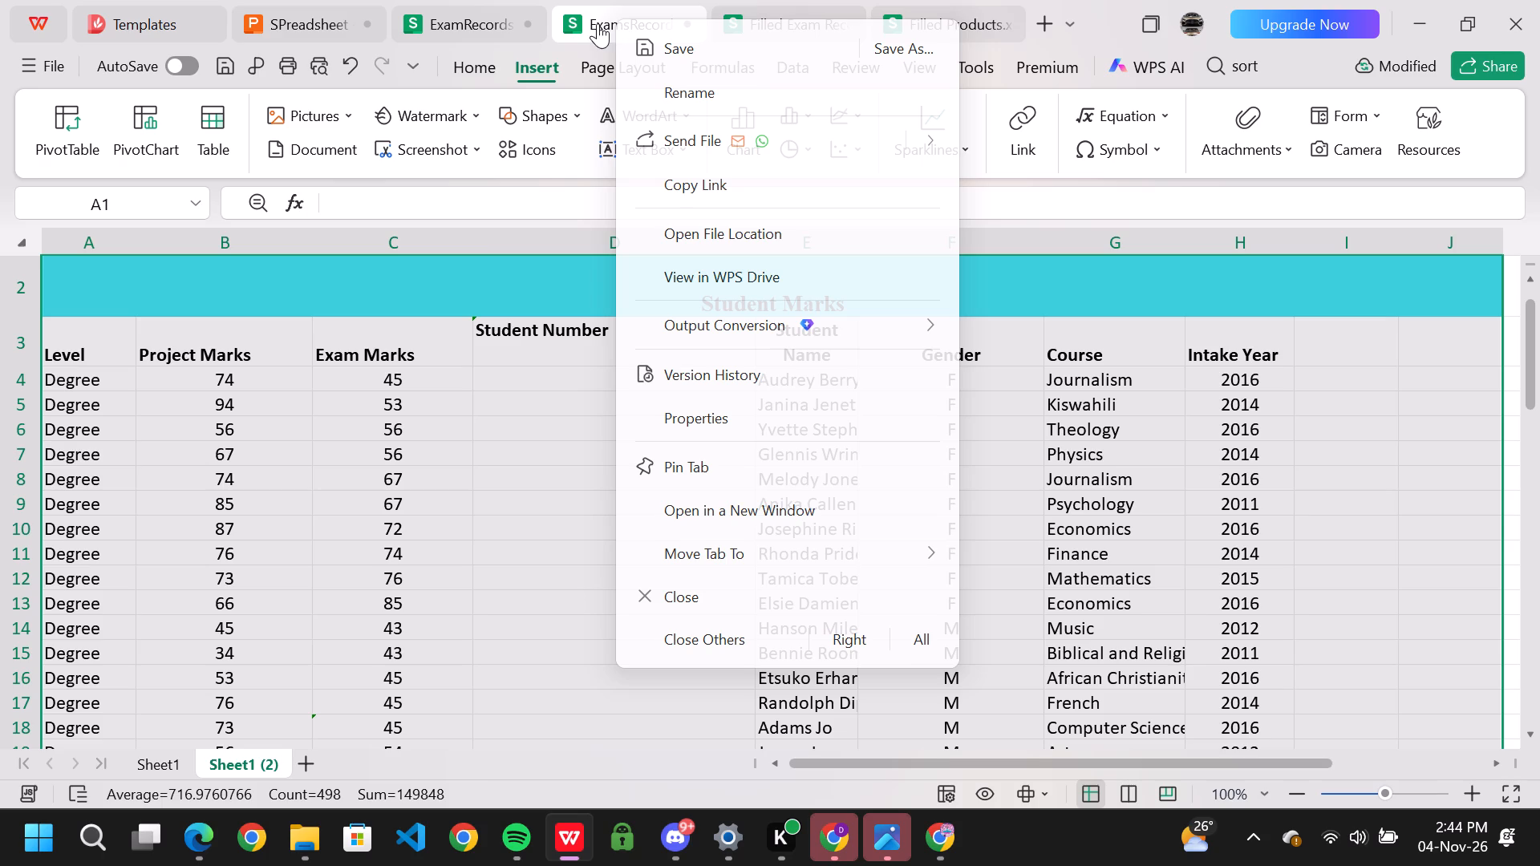
left_click(32, 62)
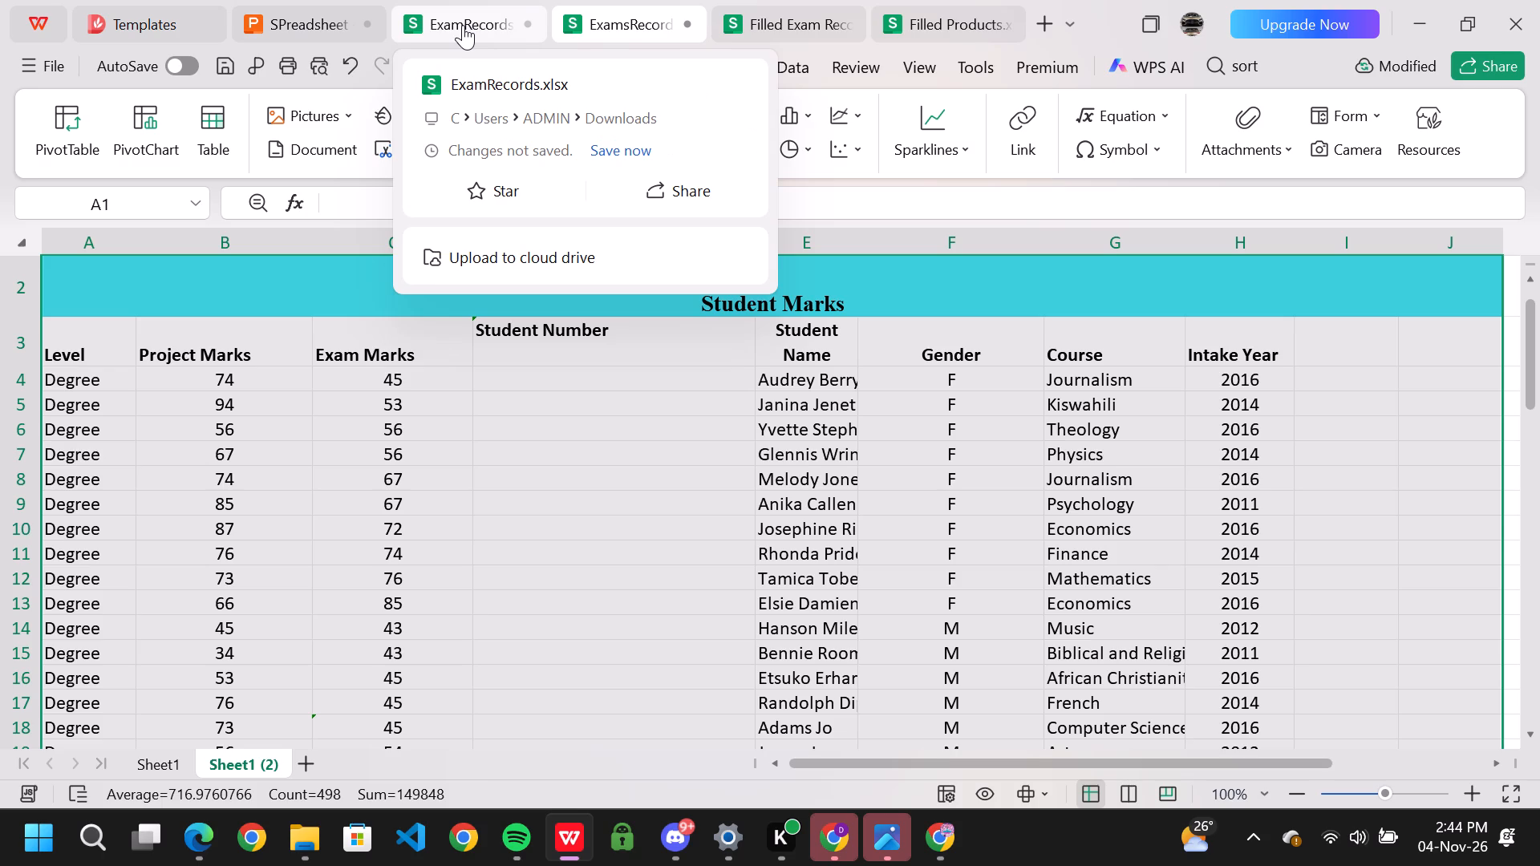
left_click(755, 13)
left_click(755, 13)
left_click(755, 15)
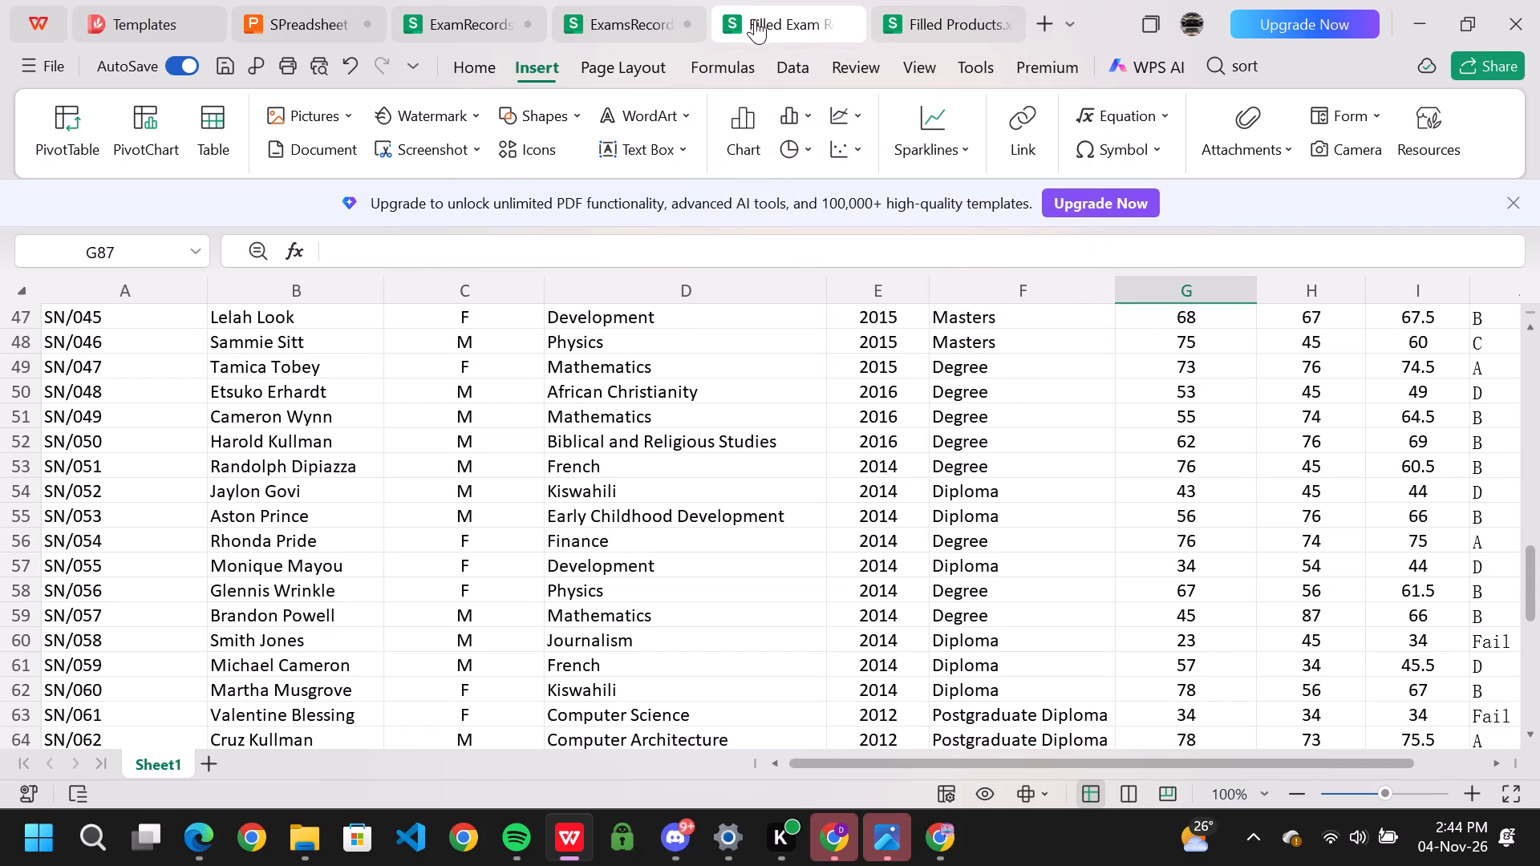
right_click(755, 19)
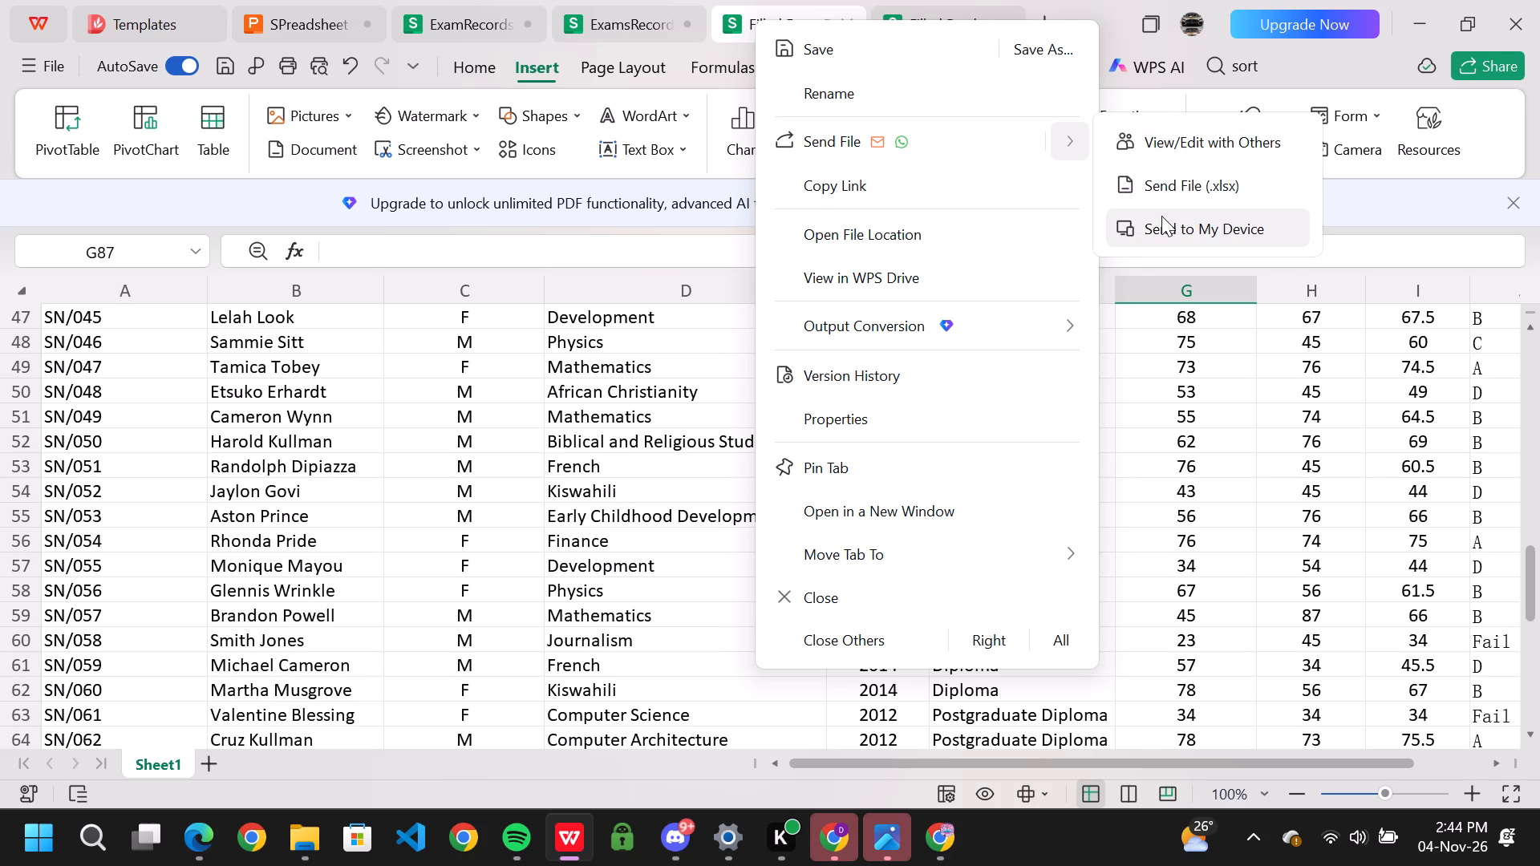
left_click(608, 246)
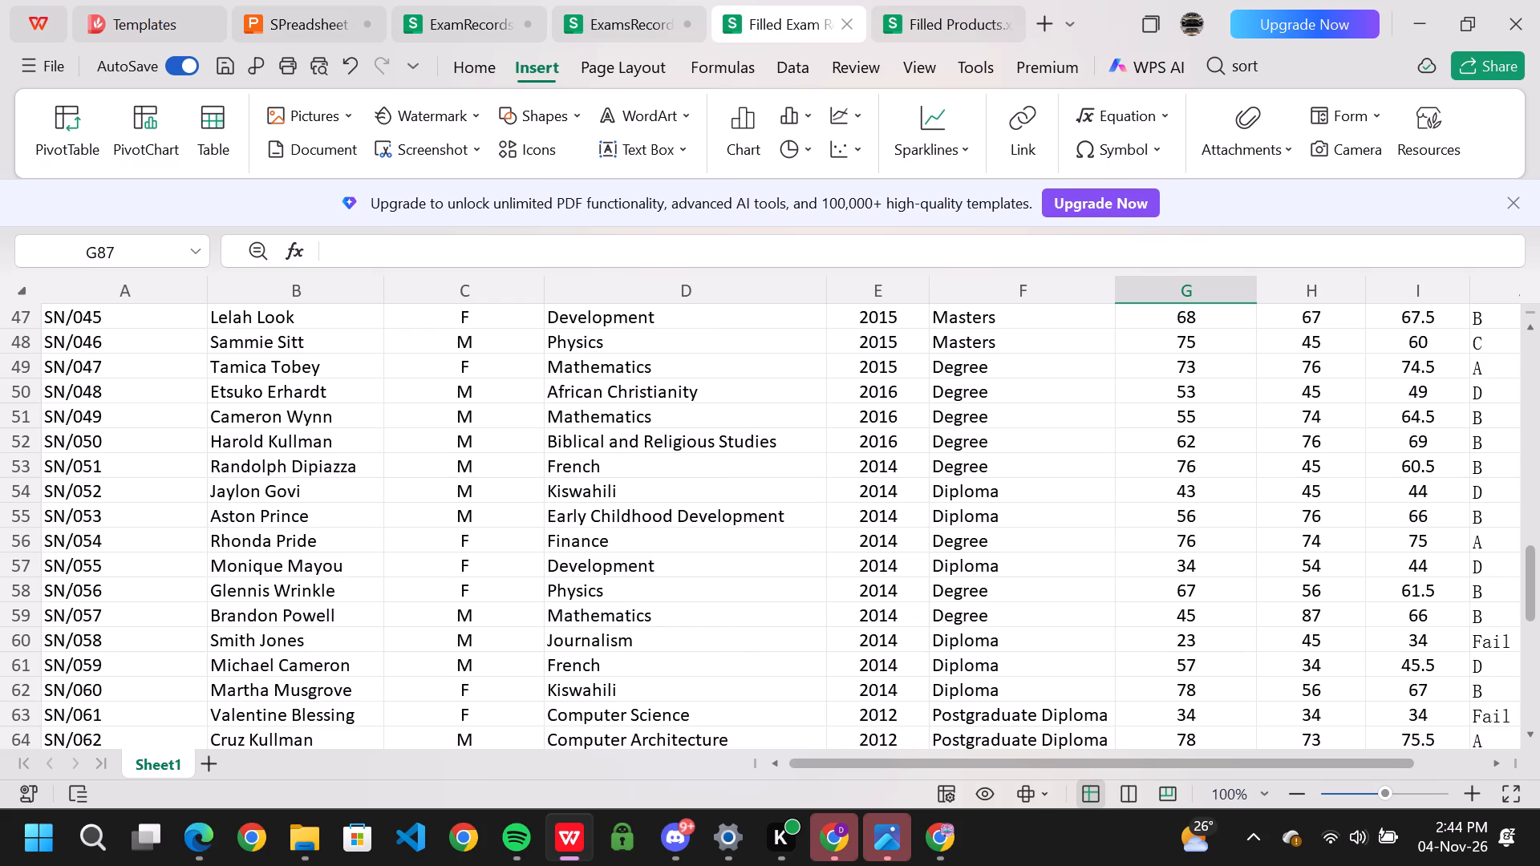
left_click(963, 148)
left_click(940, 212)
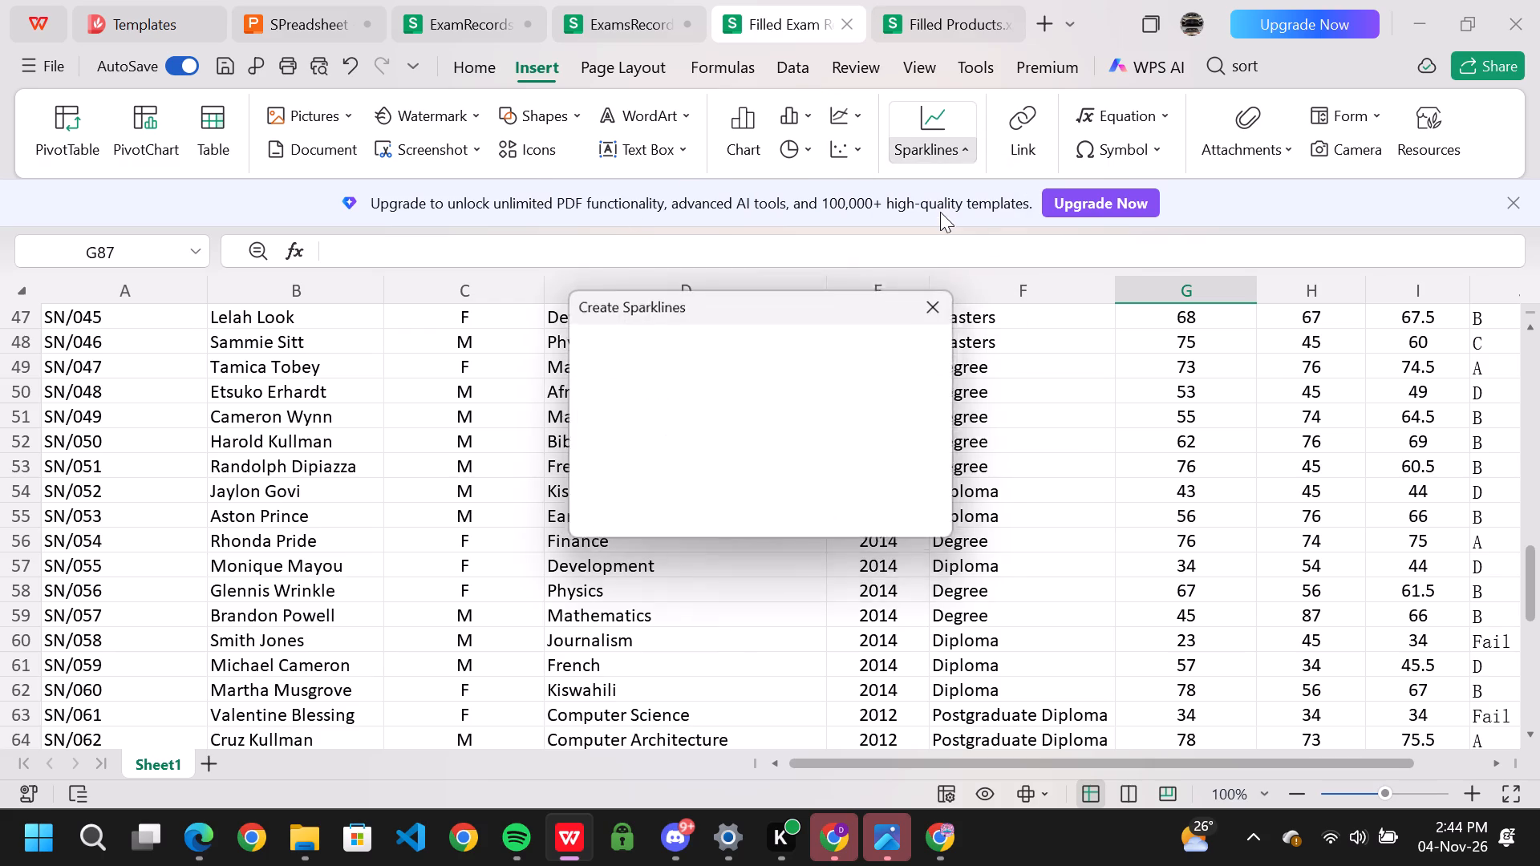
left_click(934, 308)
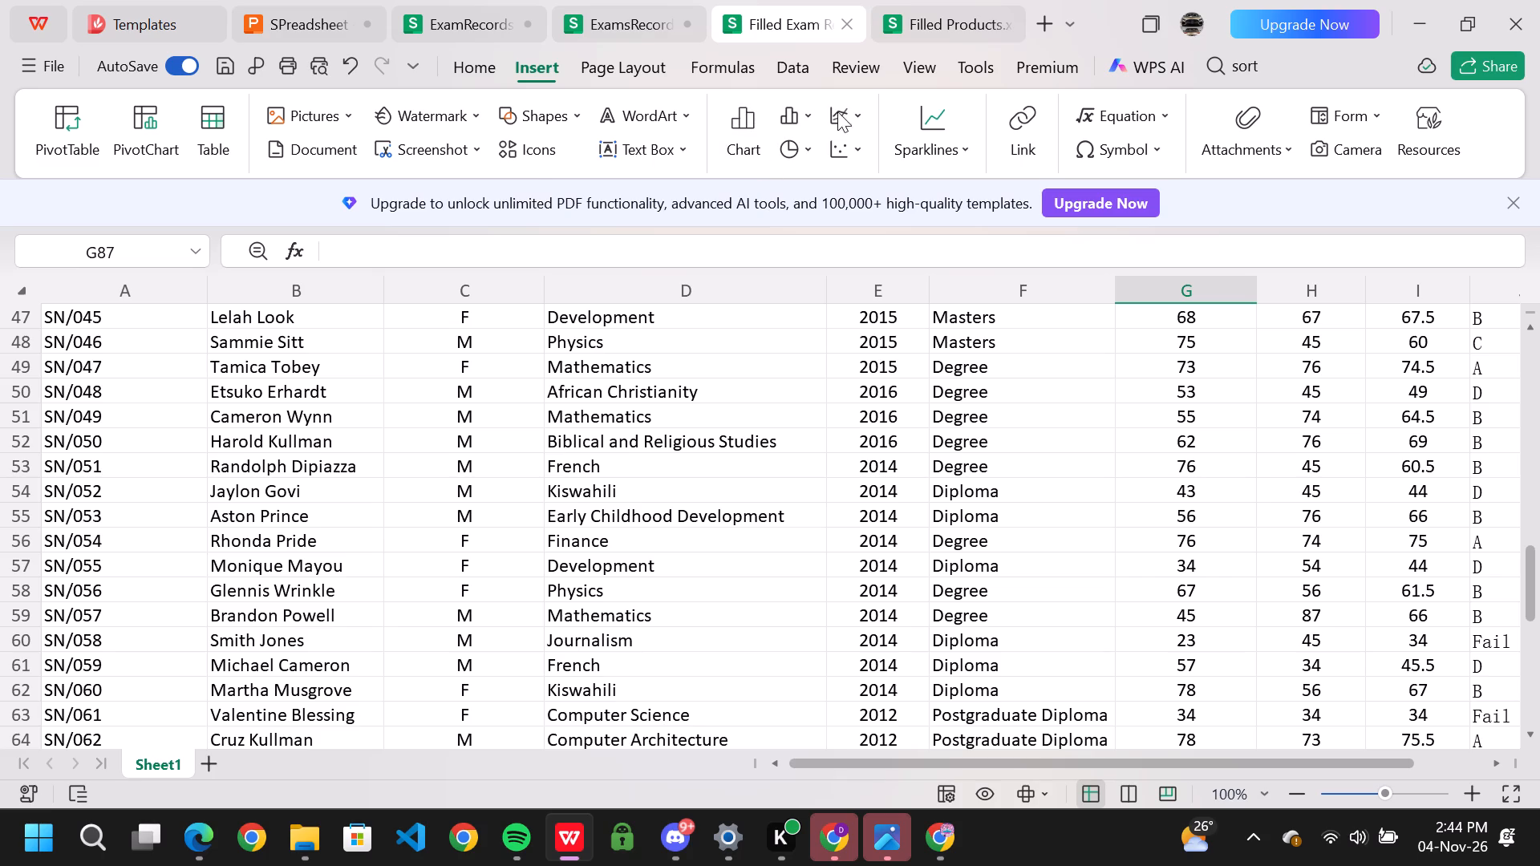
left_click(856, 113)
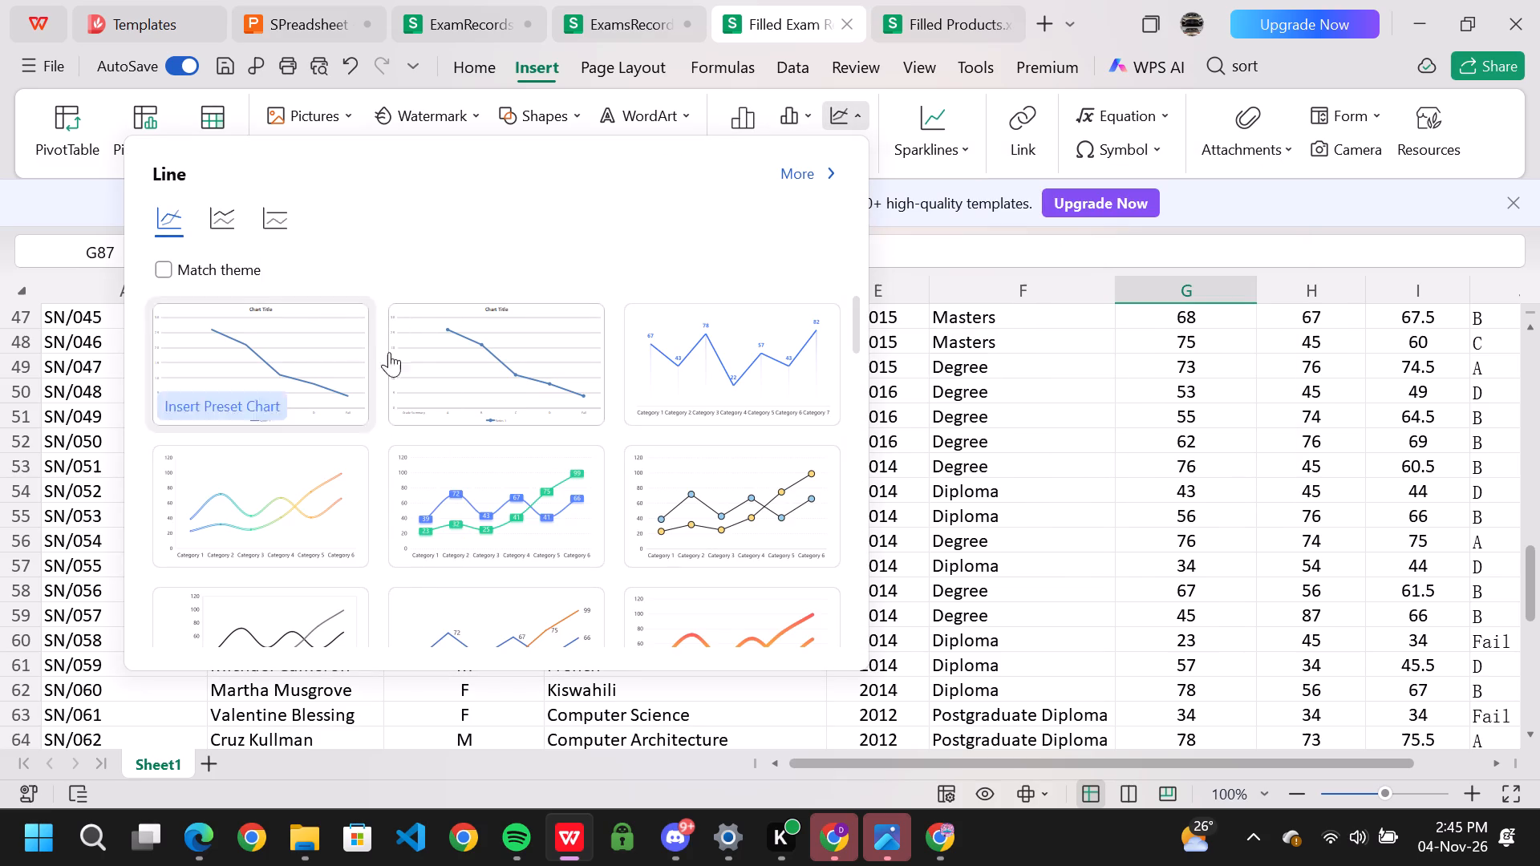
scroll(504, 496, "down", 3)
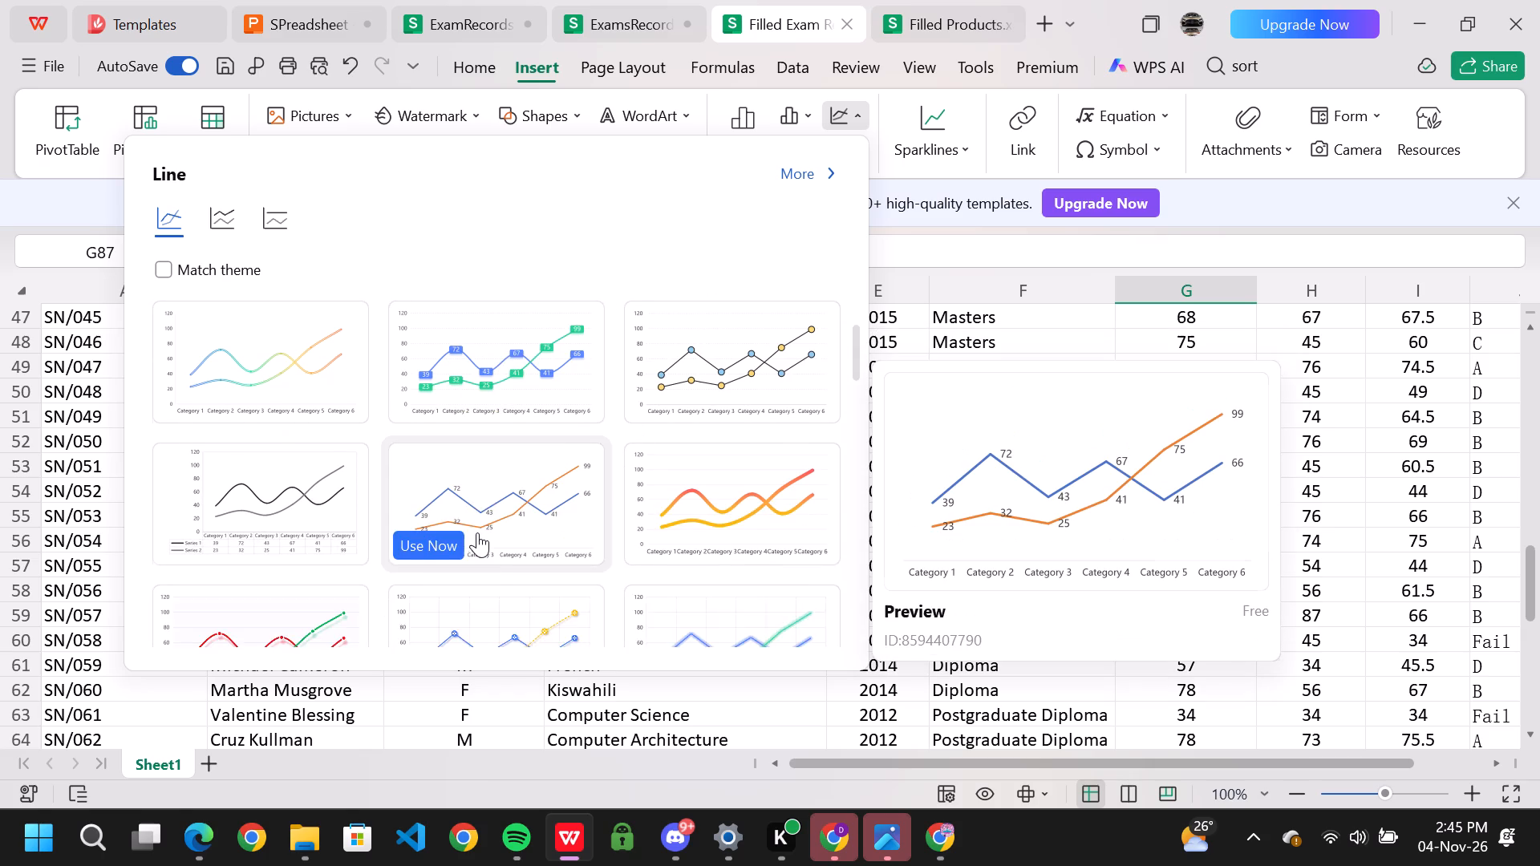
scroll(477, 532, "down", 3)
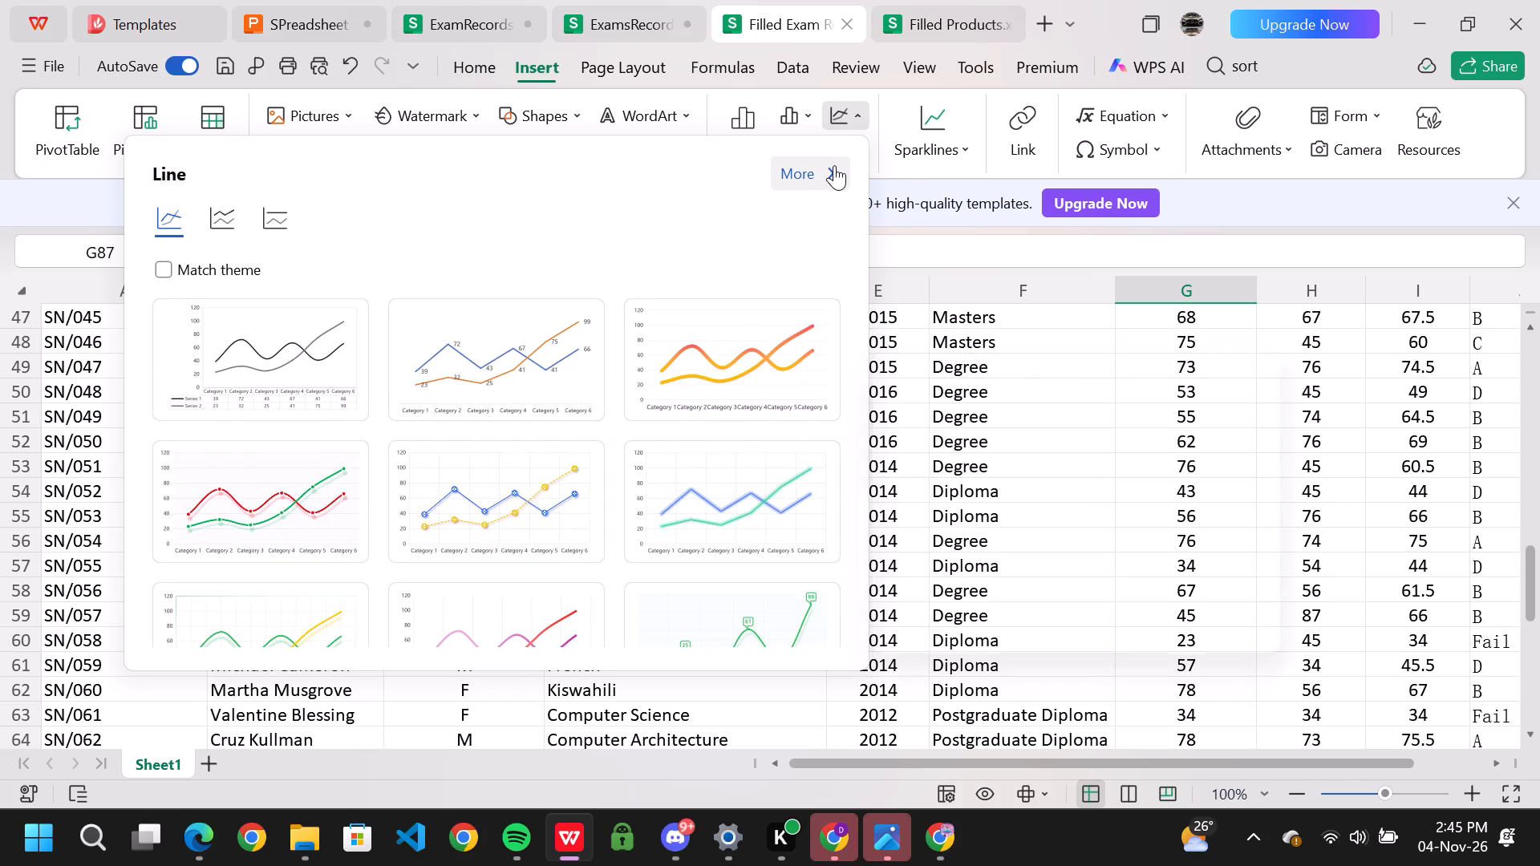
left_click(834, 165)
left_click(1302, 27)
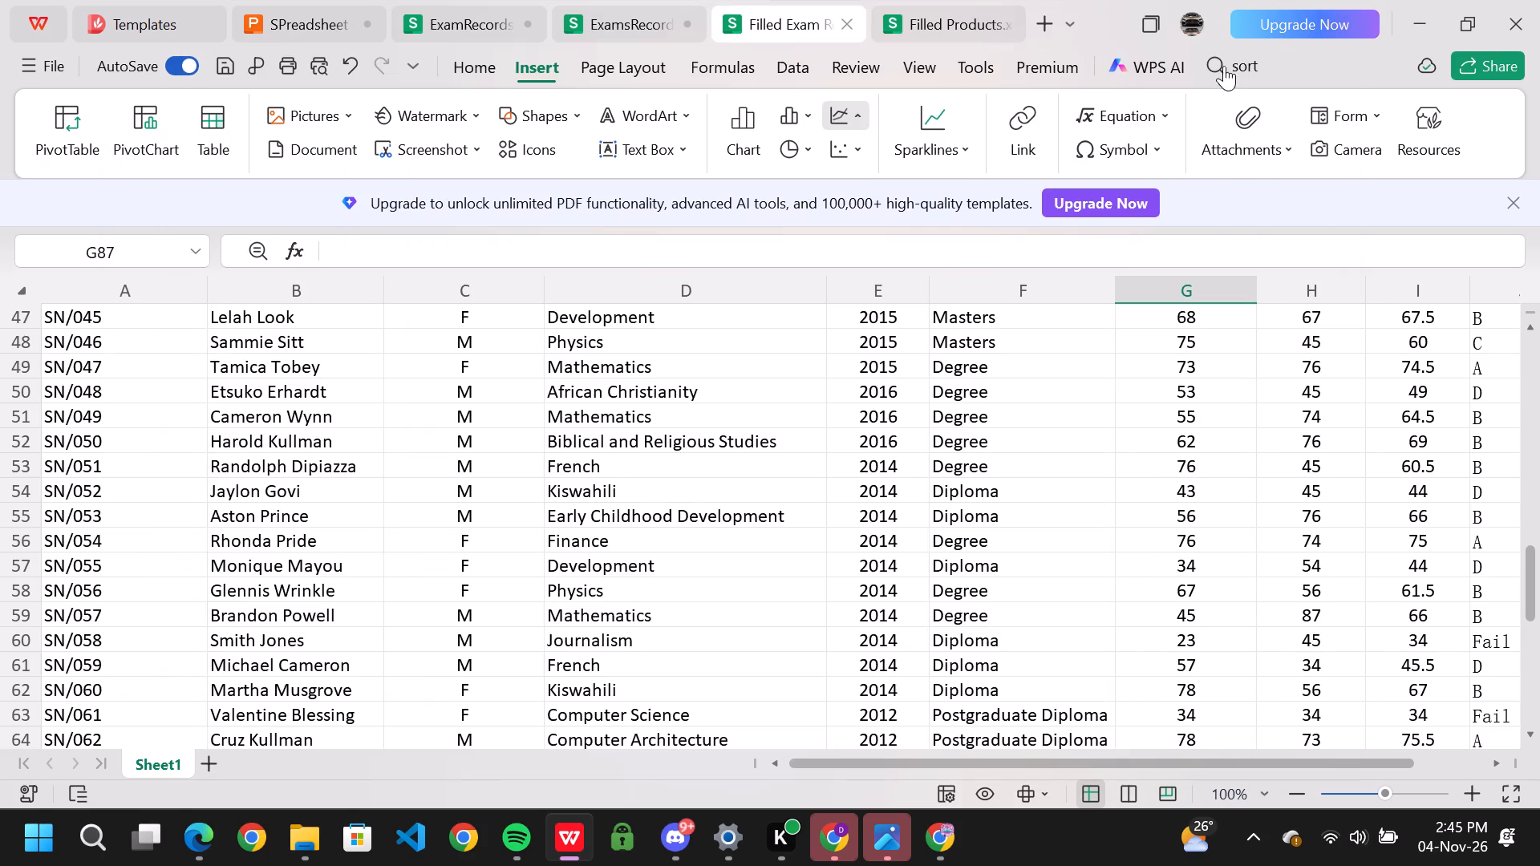
Download Filled Products.xlsx from the cloud into the class folder in Documents.
left_click(947, 20)
right_click(946, 25)
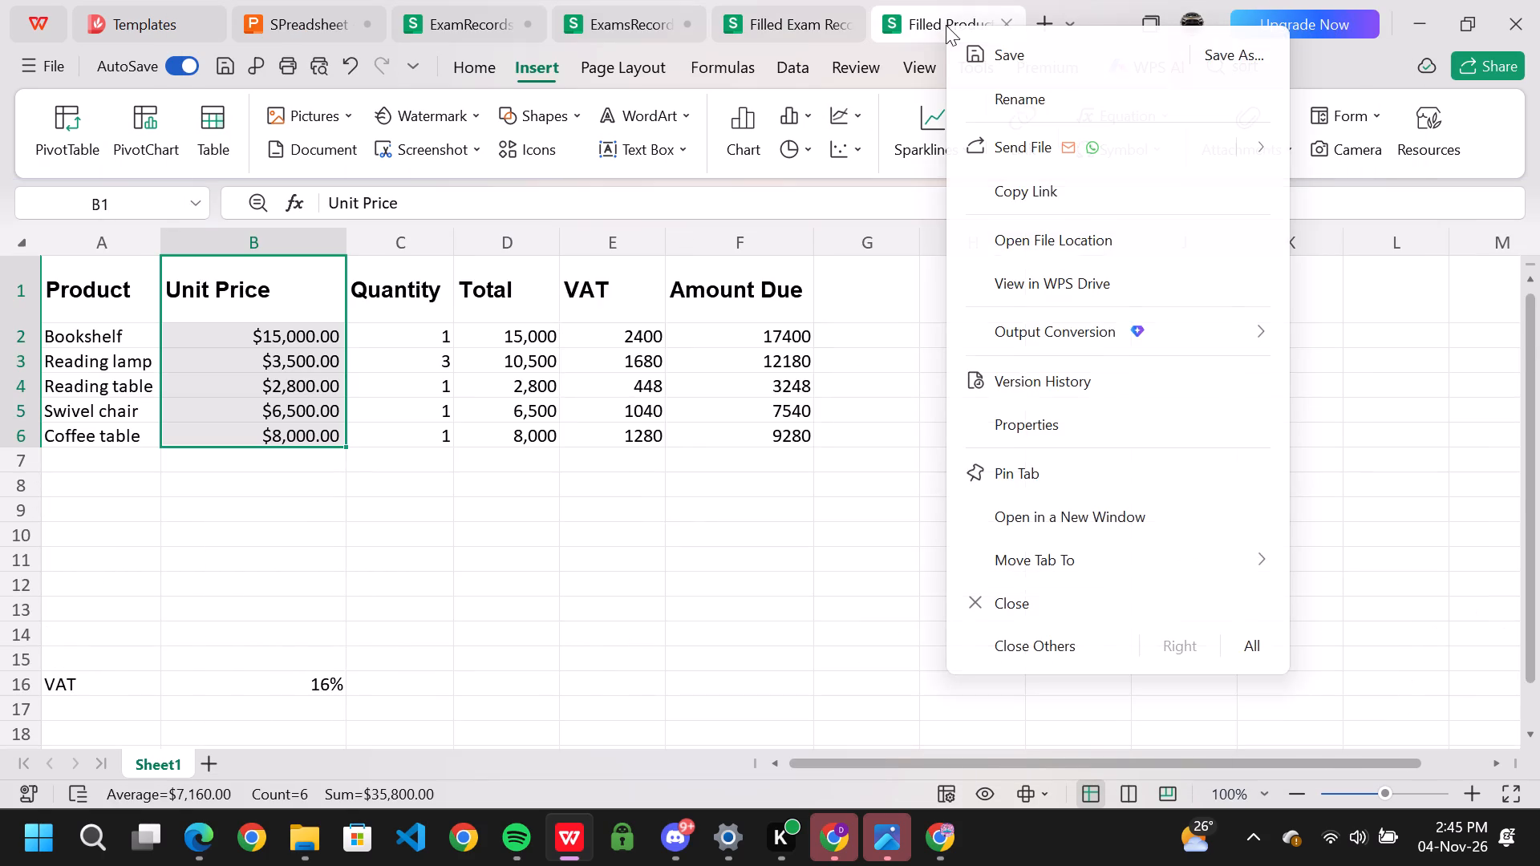
double_click(917, 28)
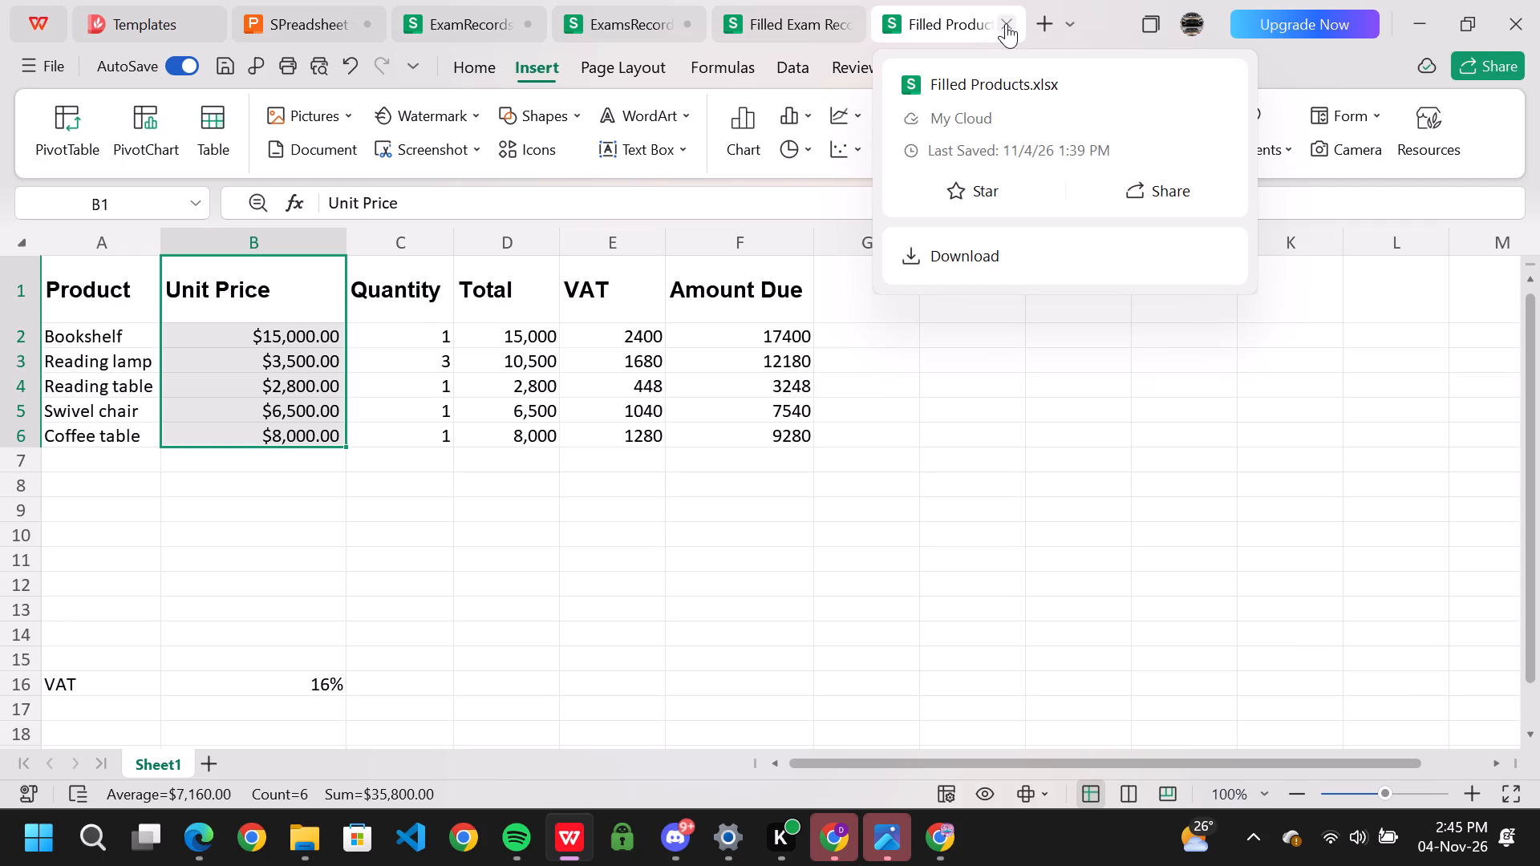
left_click(964, 265)
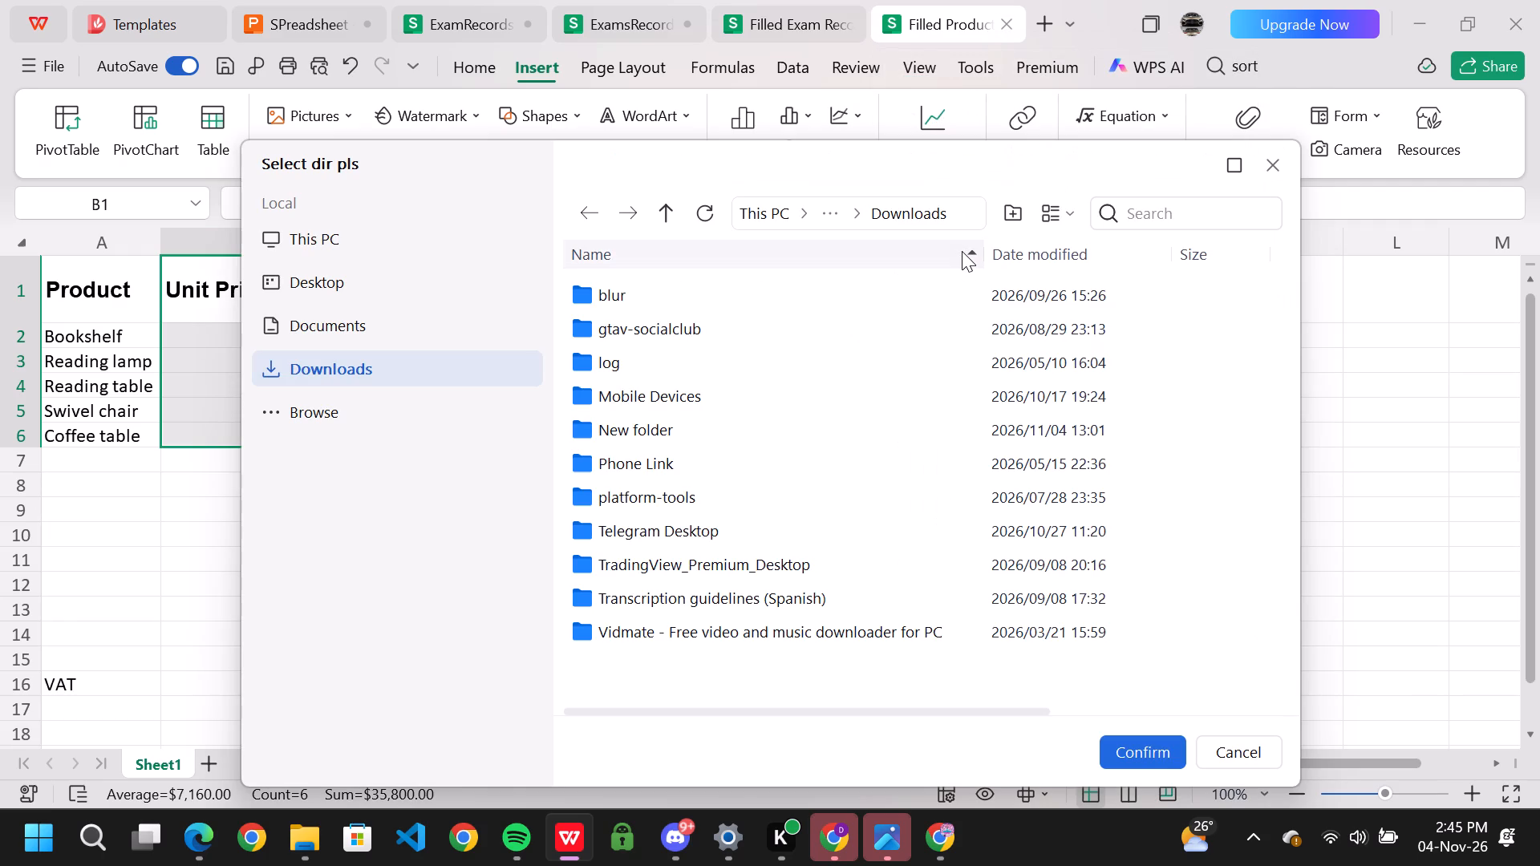
left_click(392, 362)
scroll(653, 399, "up", 4)
scroll(653, 399, "down", 4)
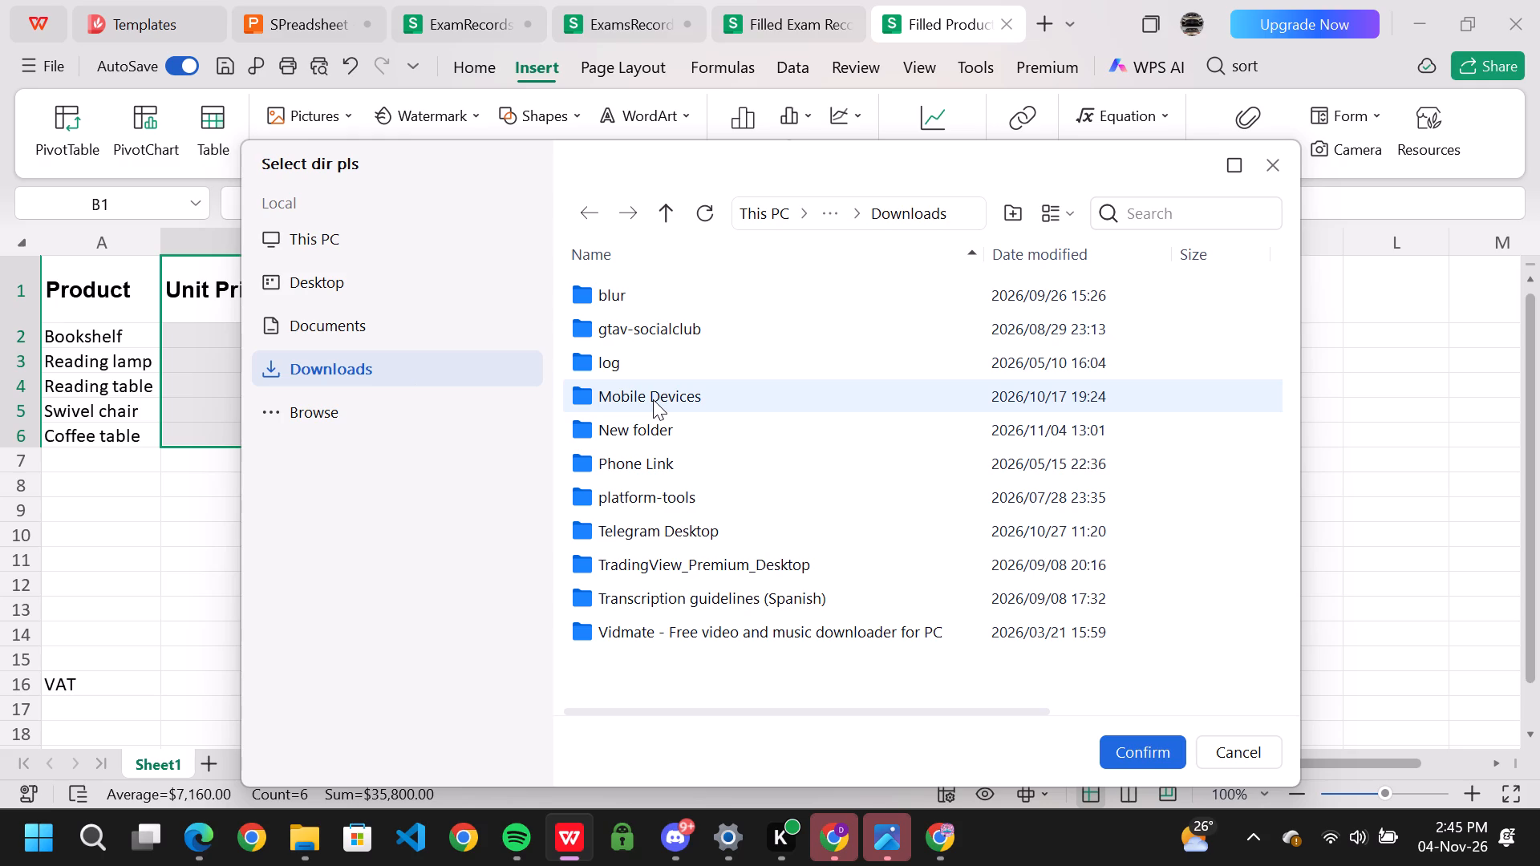
scroll(653, 399, "down", 4)
scroll(742, 519, "up", 8)
left_click(336, 283)
left_click(332, 233)
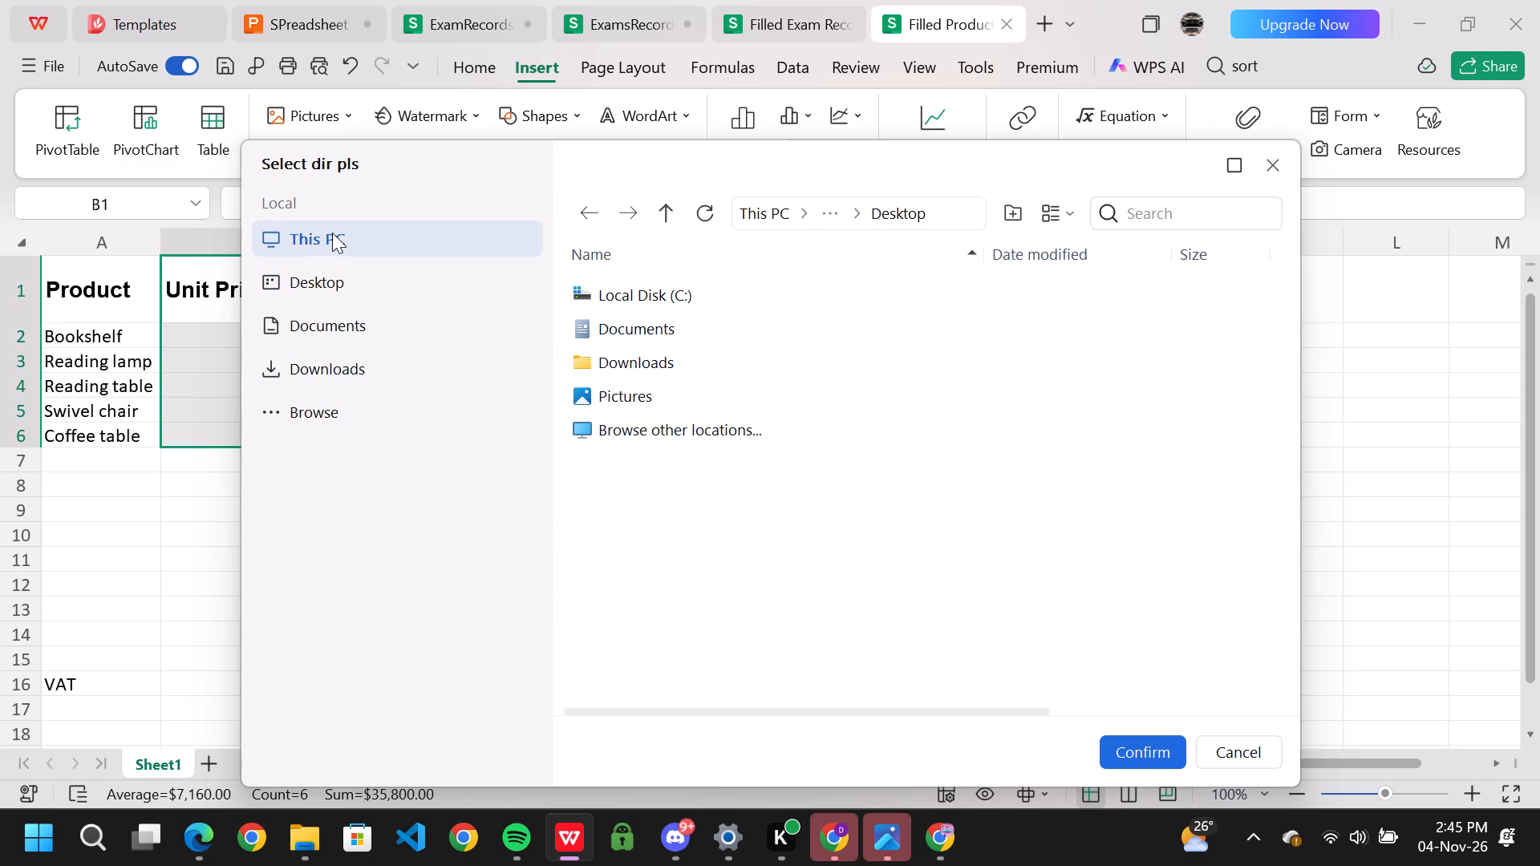
double_click(638, 366)
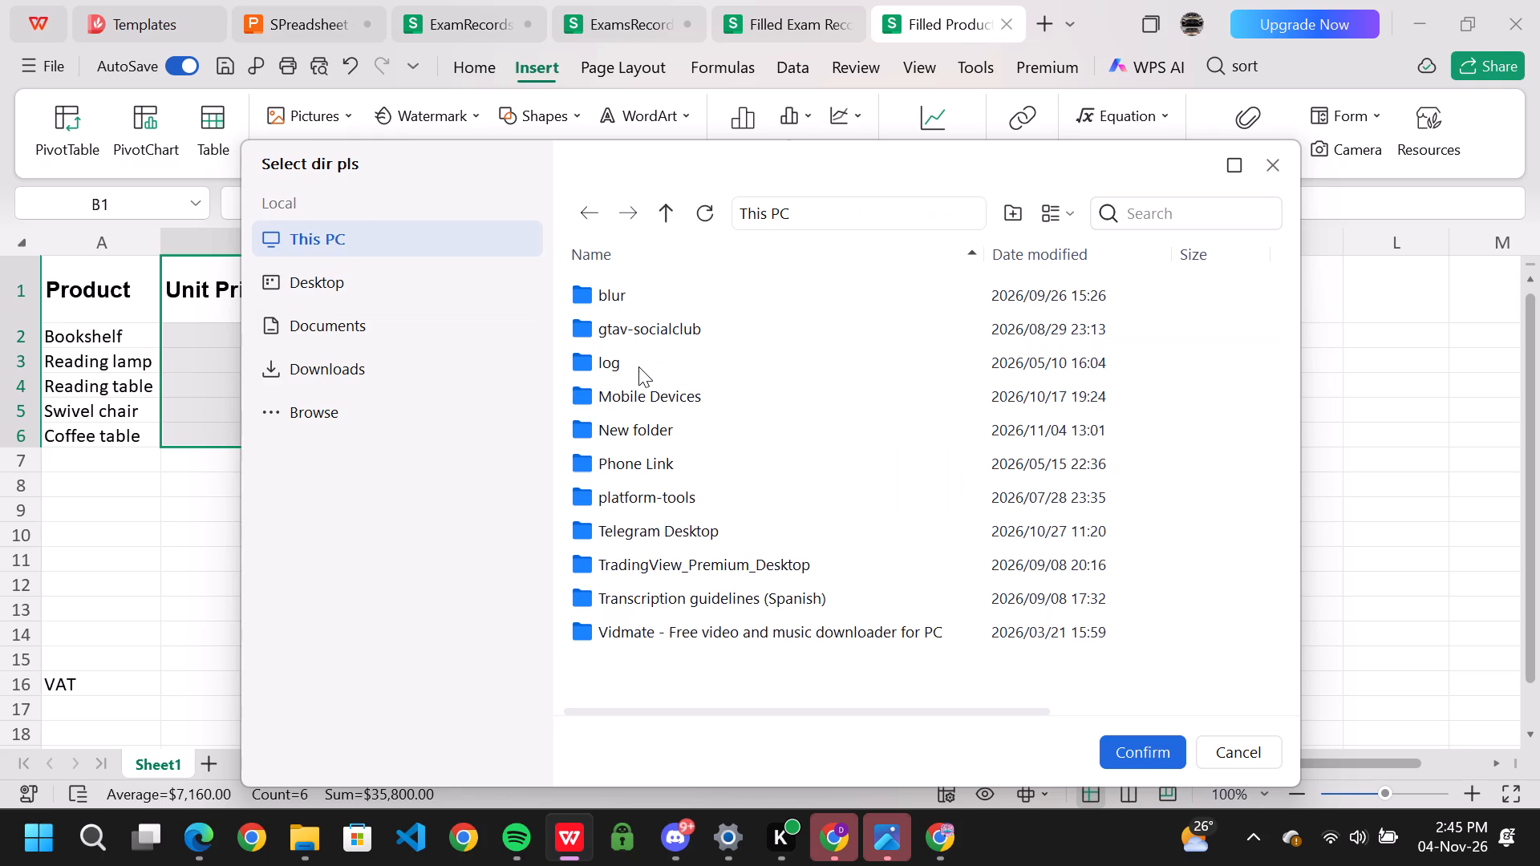
scroll(663, 414, "down", 4)
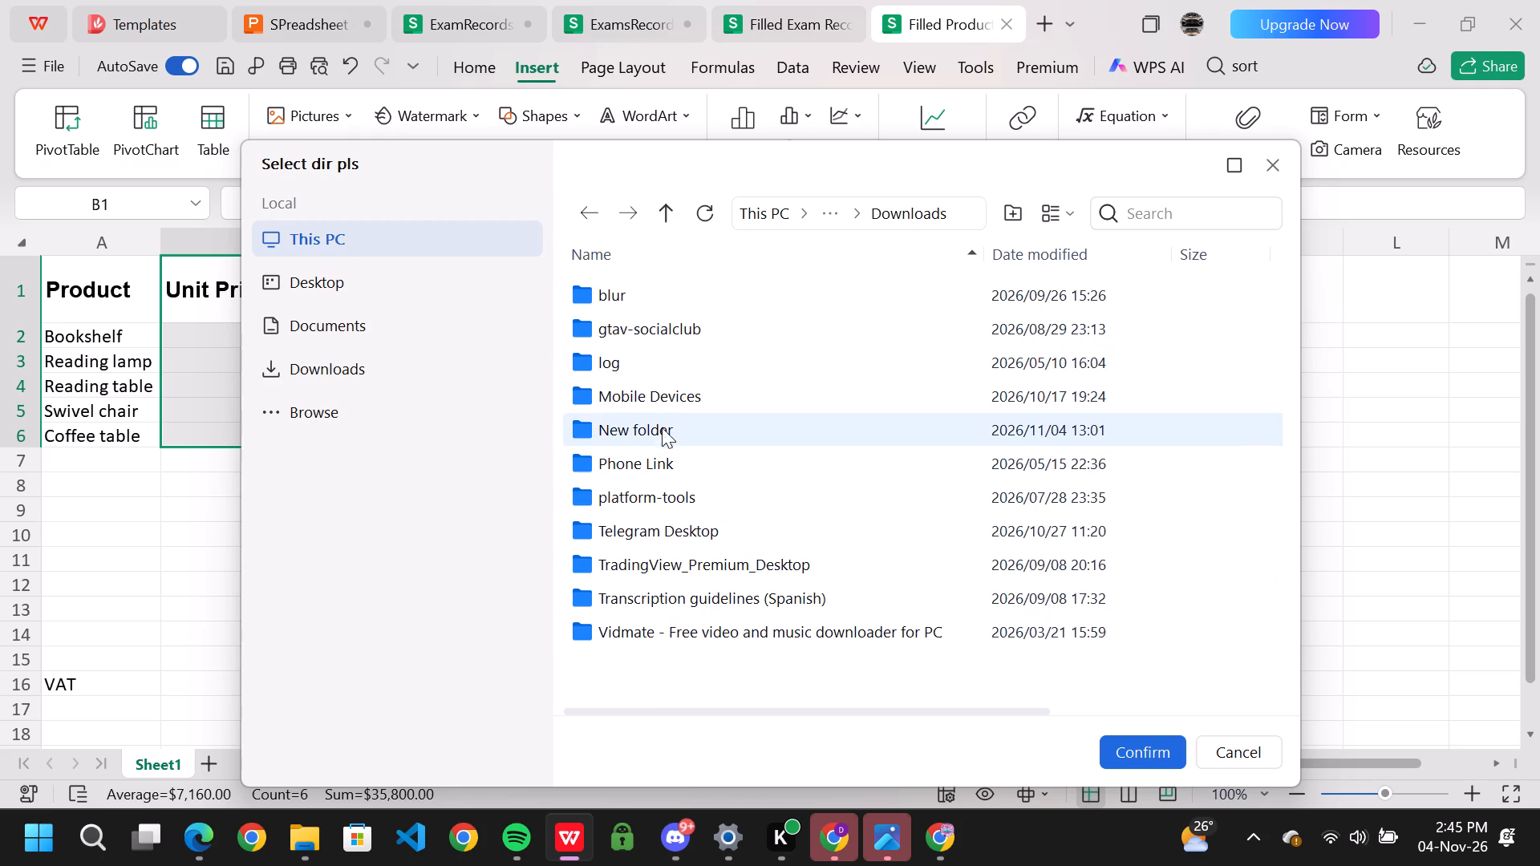
scroll(662, 427, "down", 1)
scroll(663, 493, "up", 5)
double_click(326, 334)
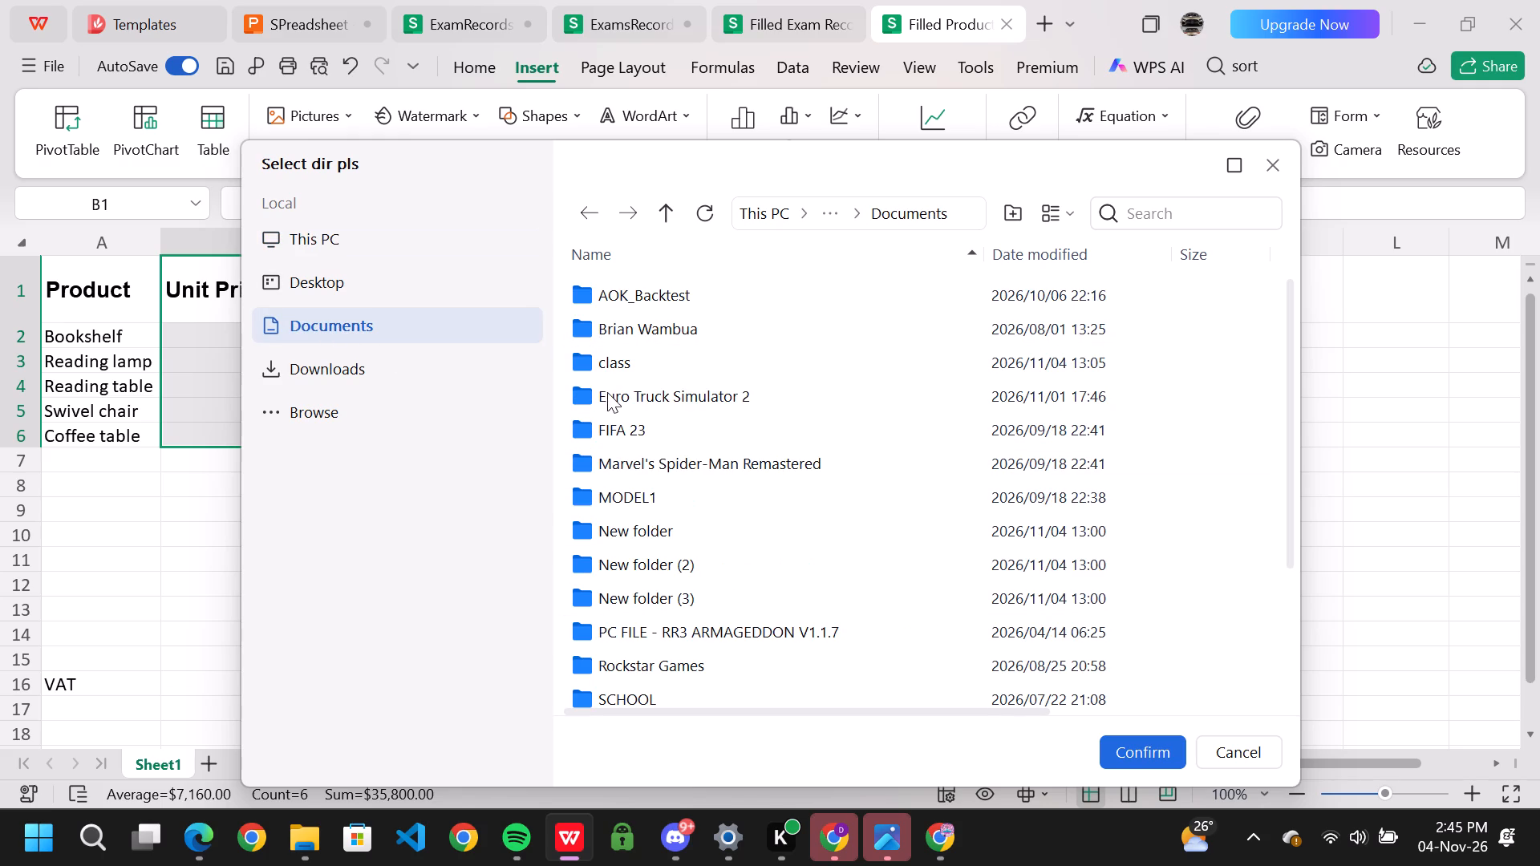
left_click(639, 355)
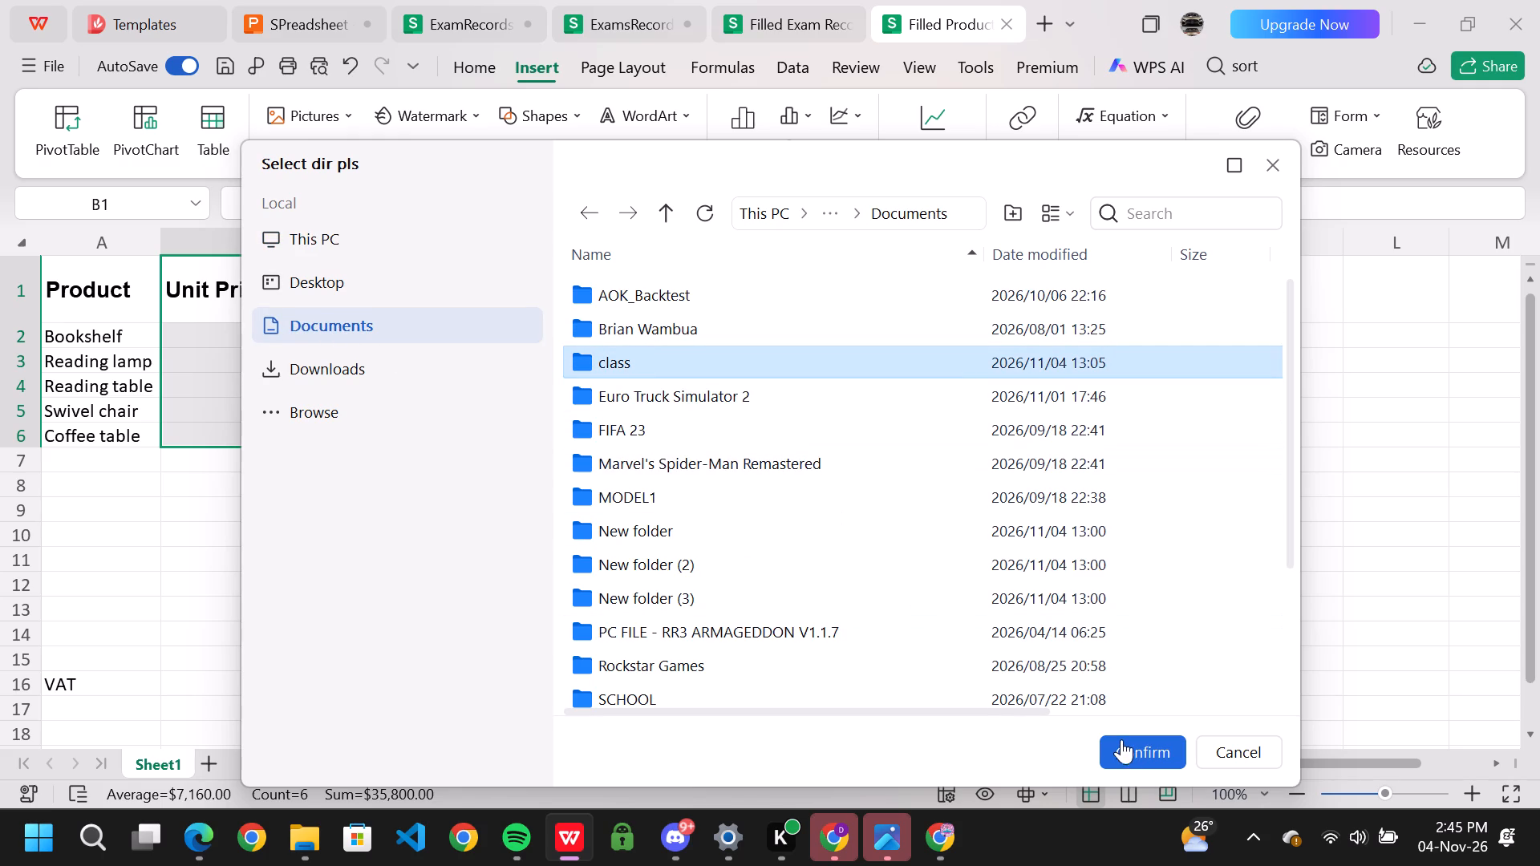
left_click(1121, 739)
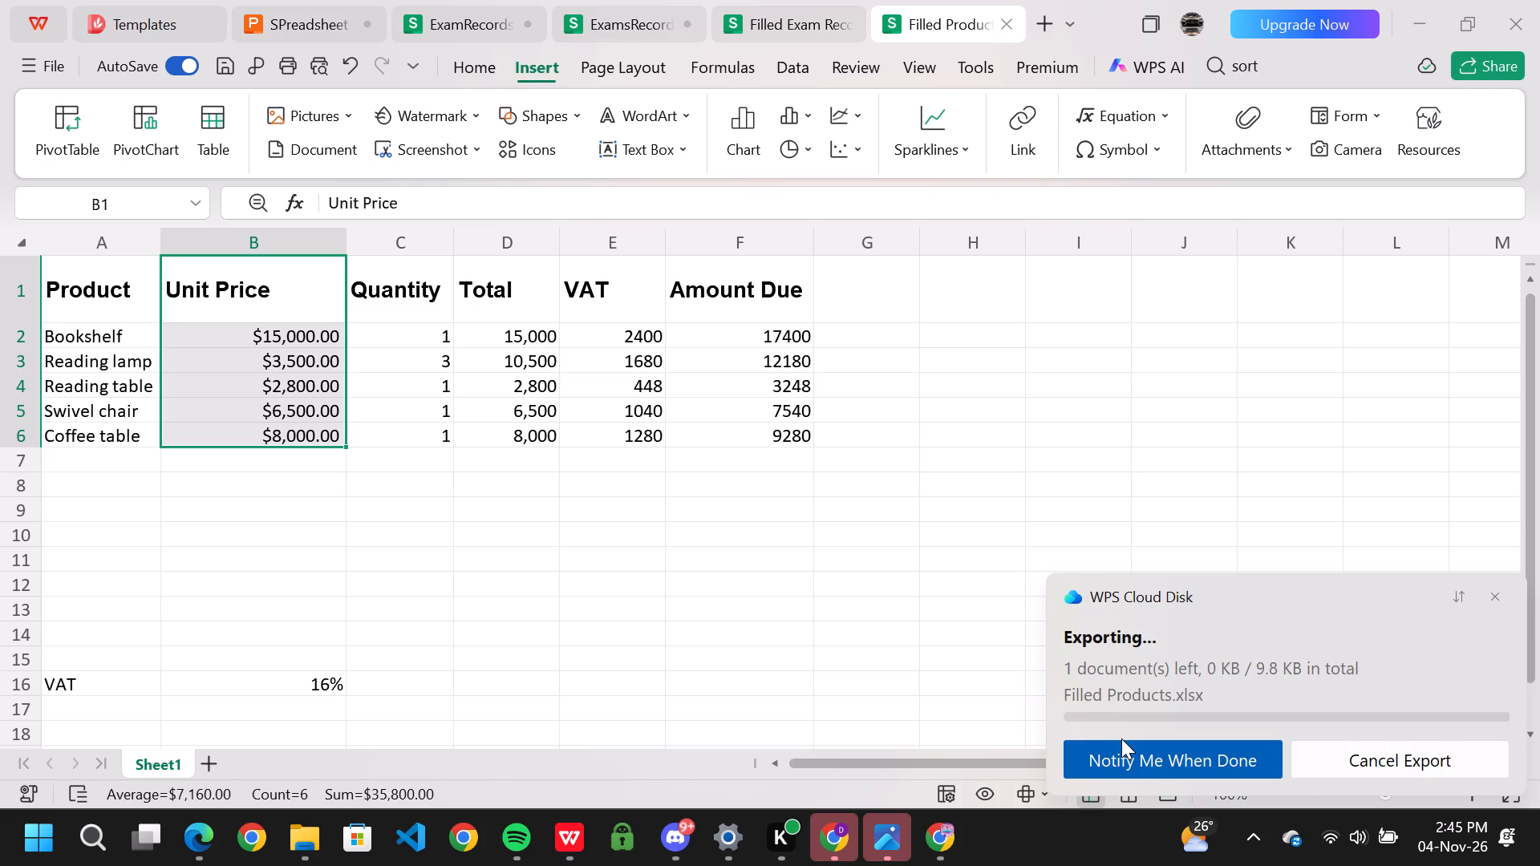
Download Filled Exam Records.xlsx from the cloud into the Documents folder.
left_click(783, 30)
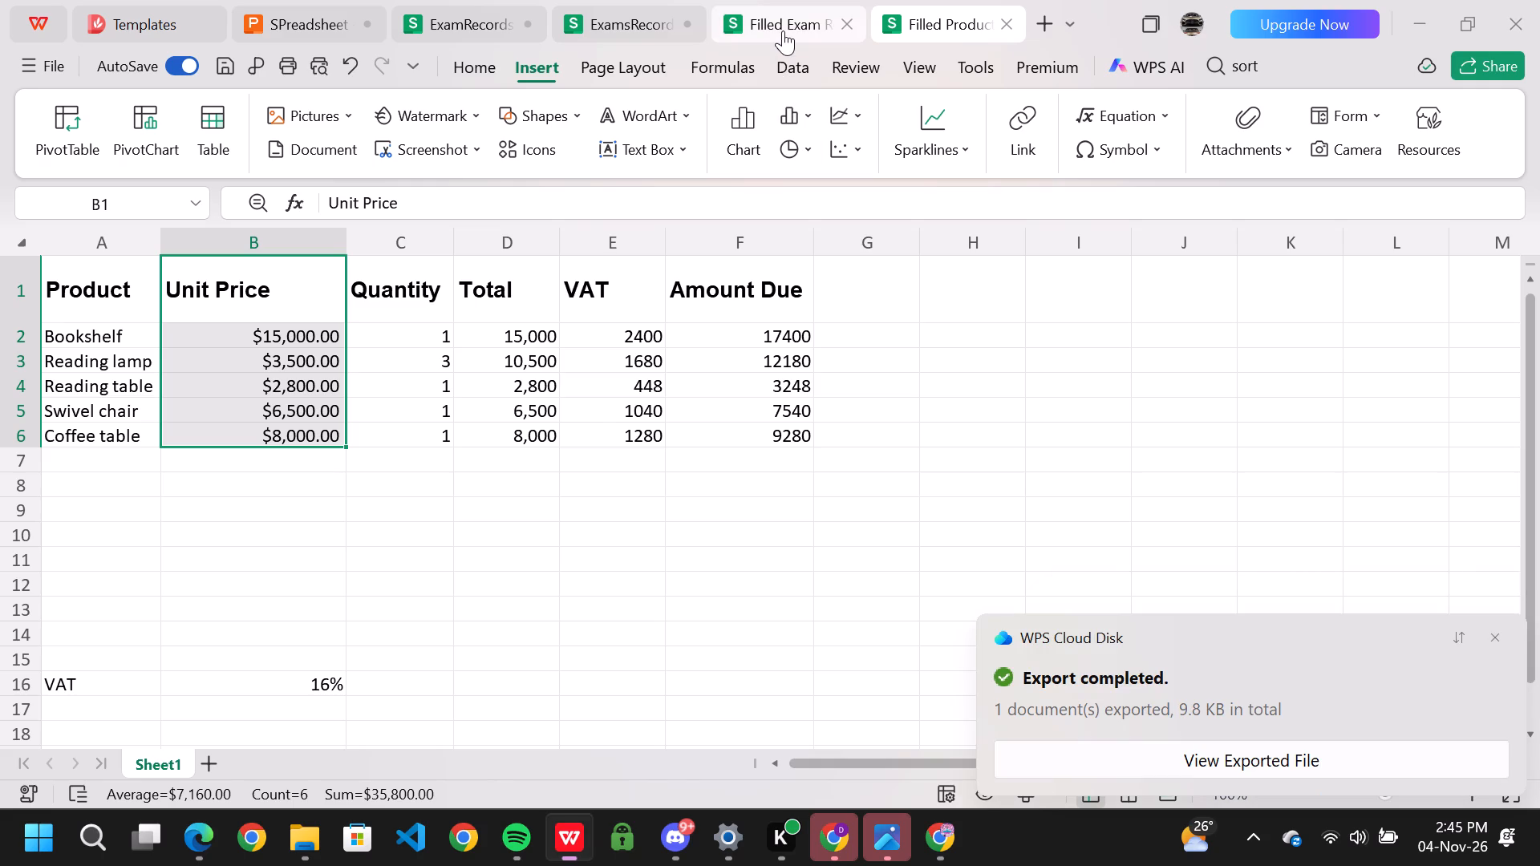
left_click(788, 28)
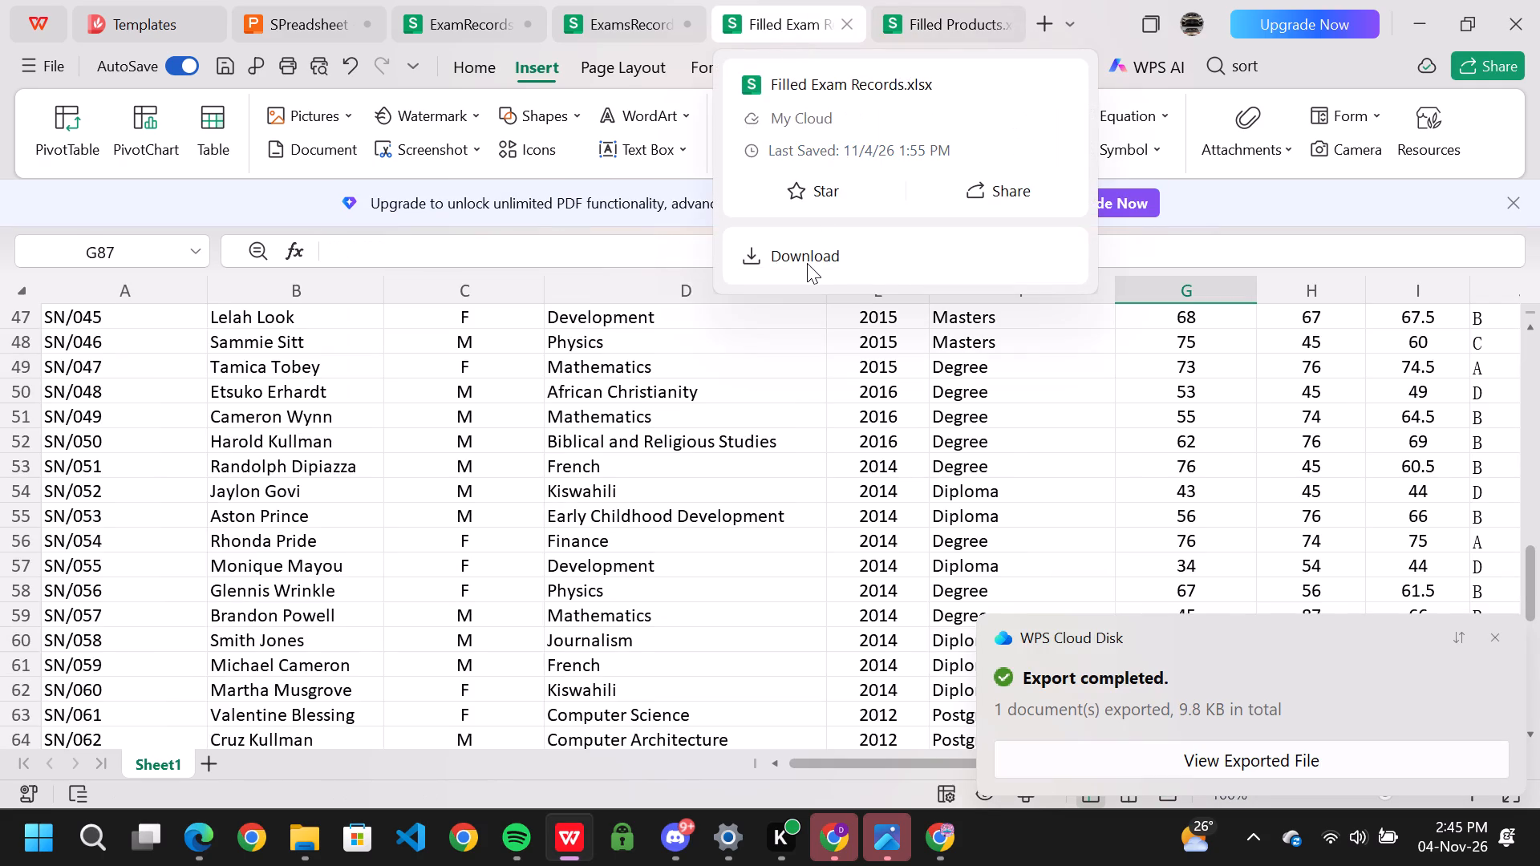
left_click(805, 261)
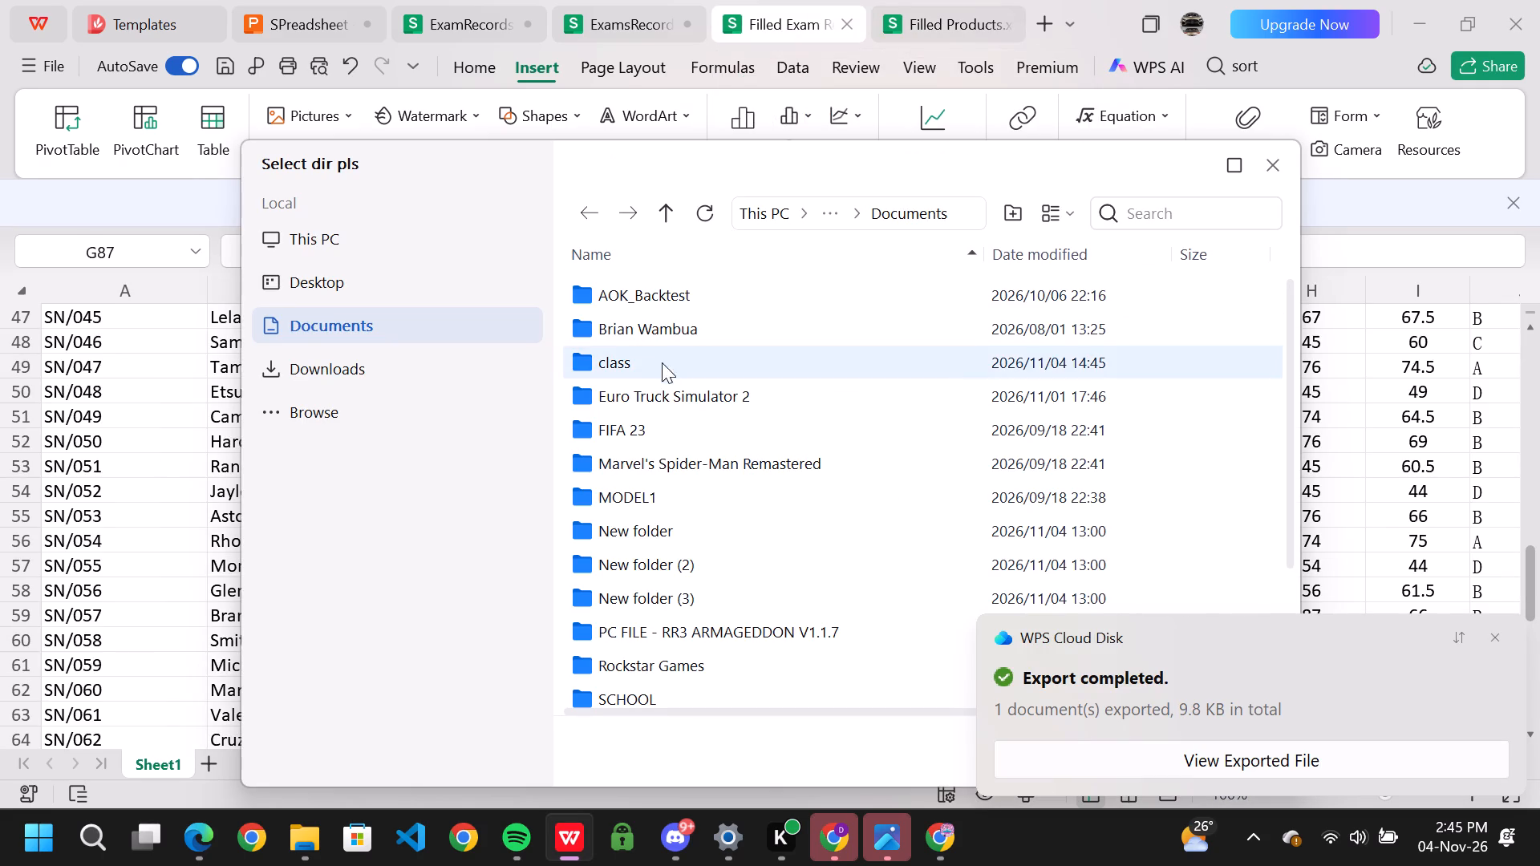
left_click(662, 369)
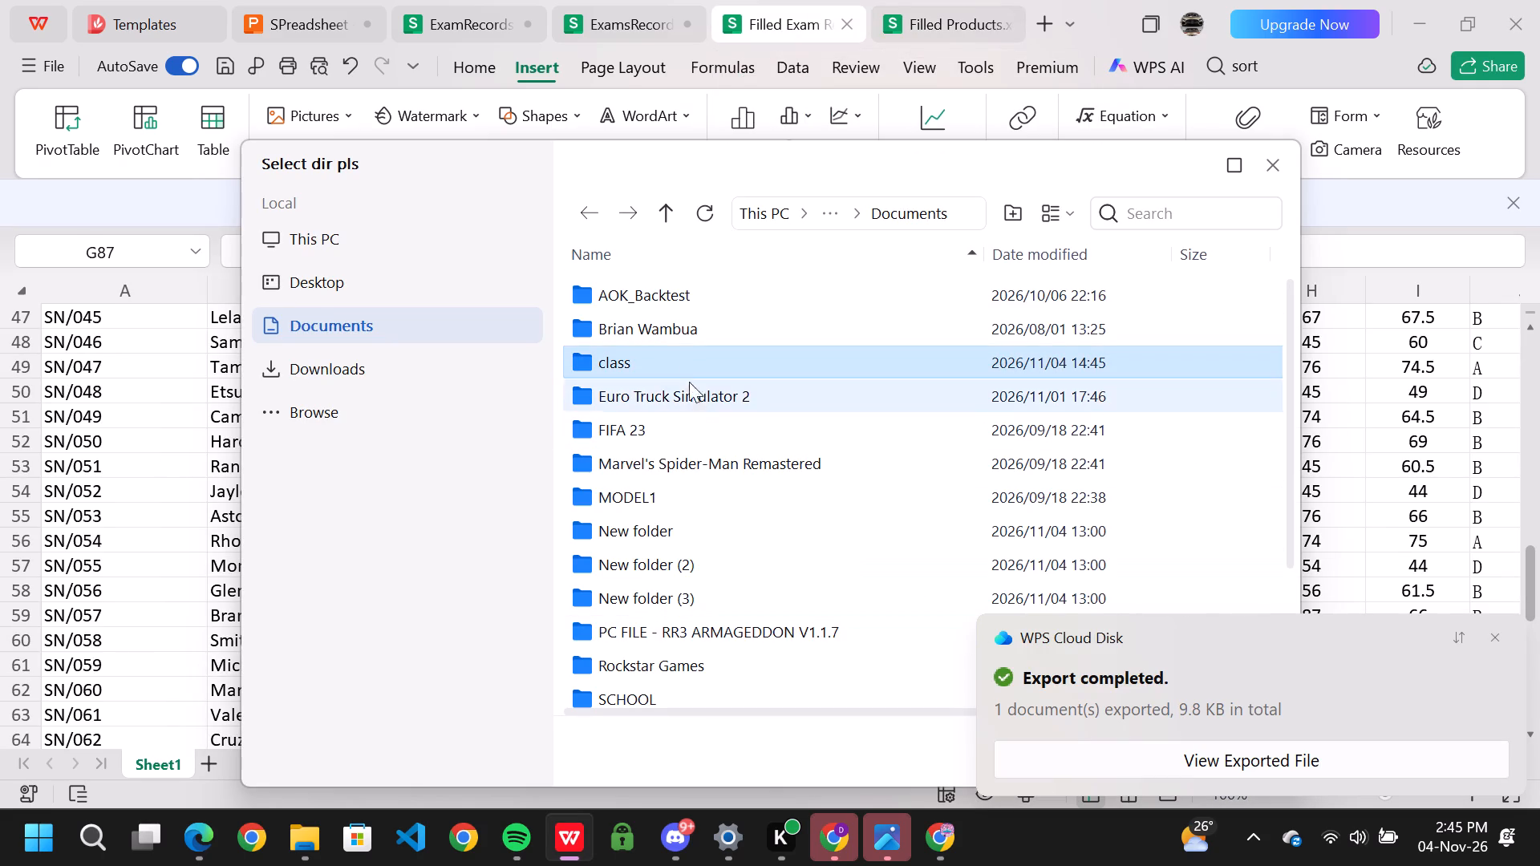
double_click(685, 356)
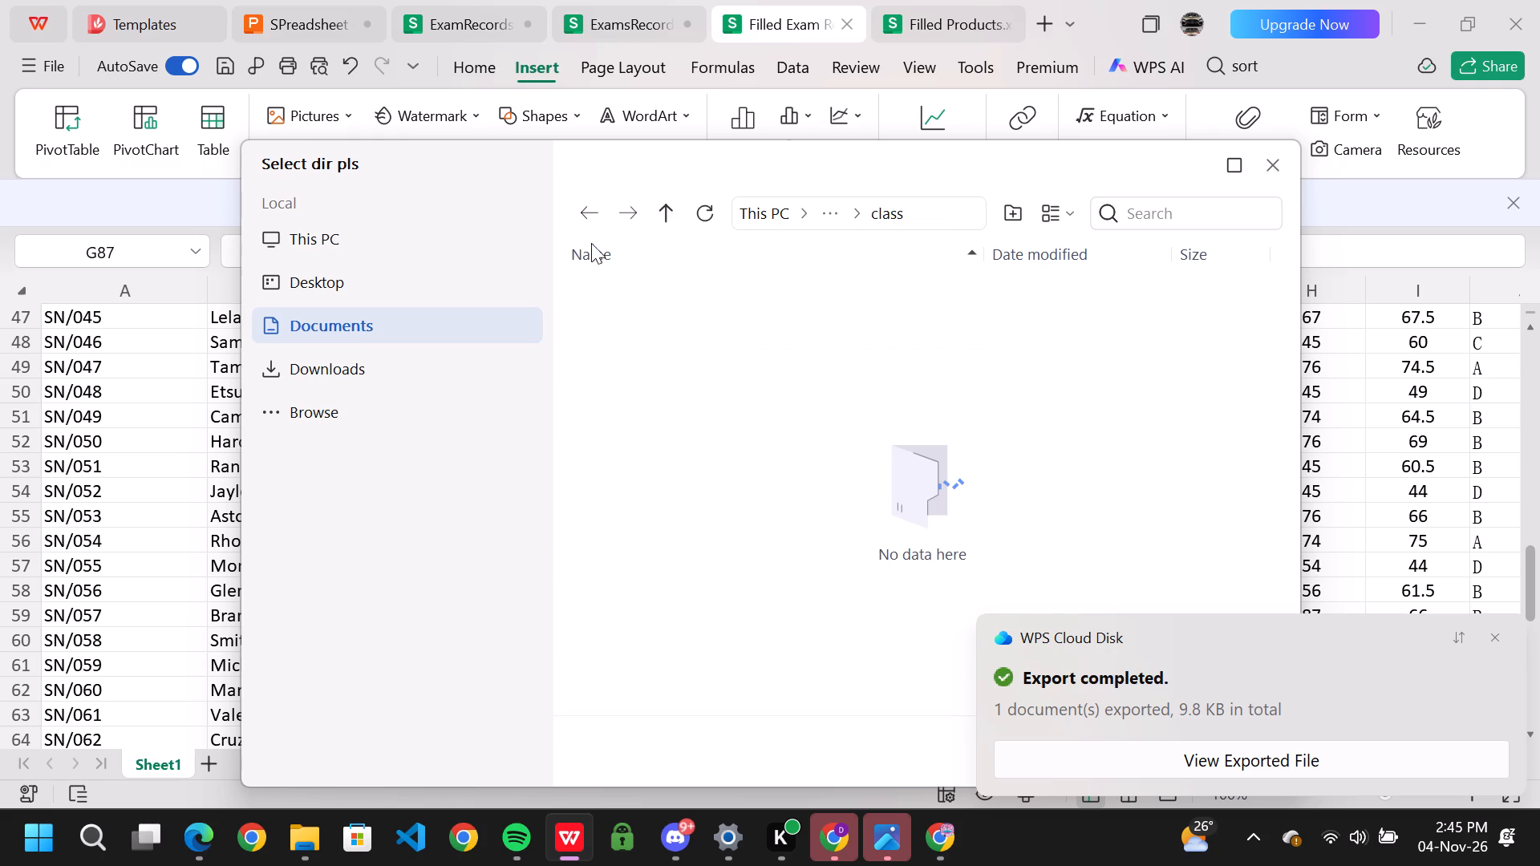
left_click(590, 212)
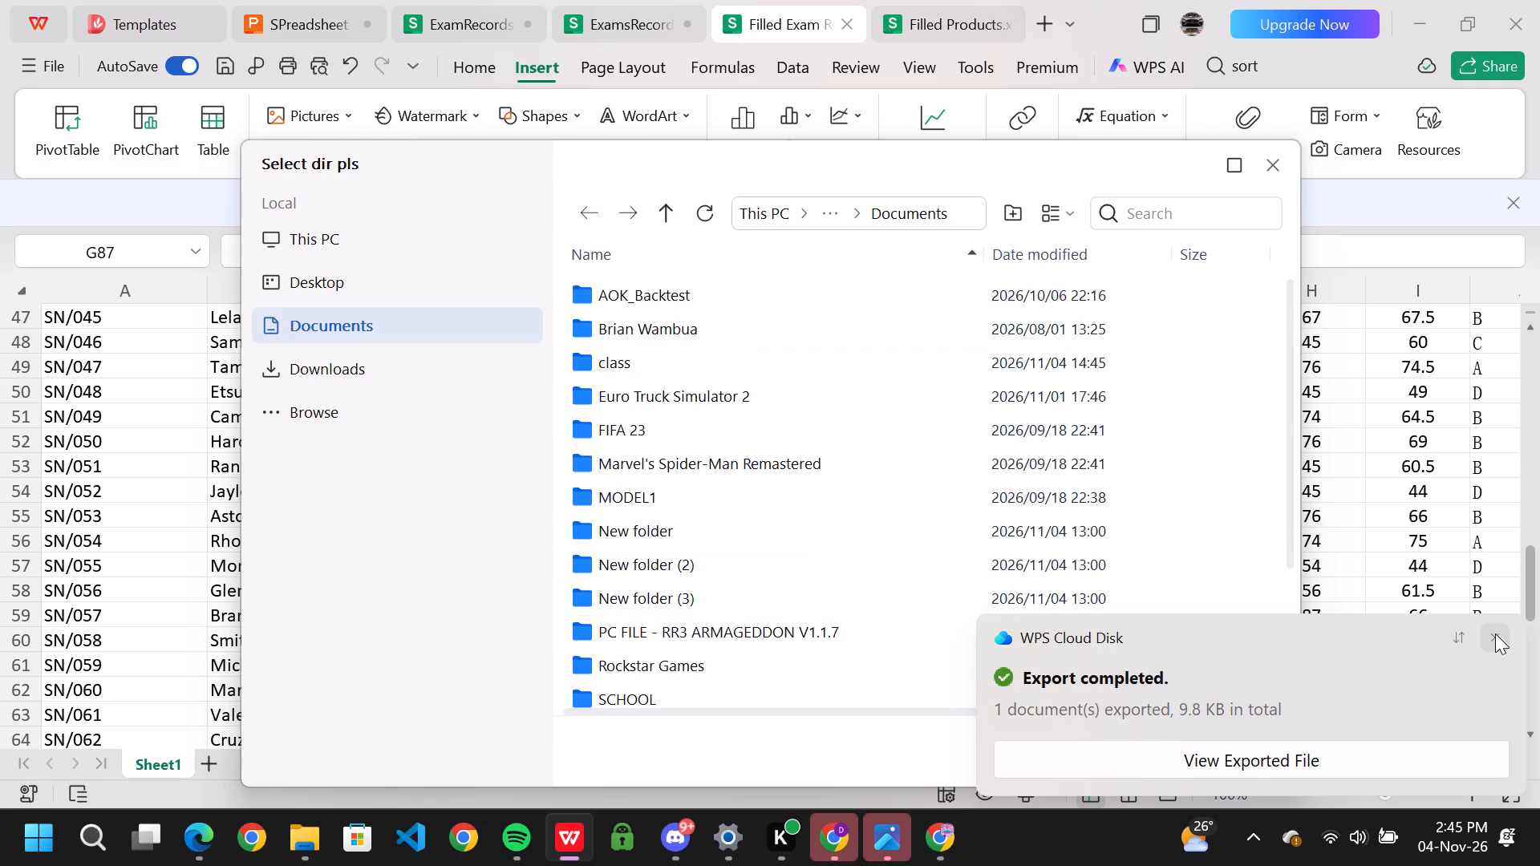
left_click(1495, 633)
left_click(1134, 751)
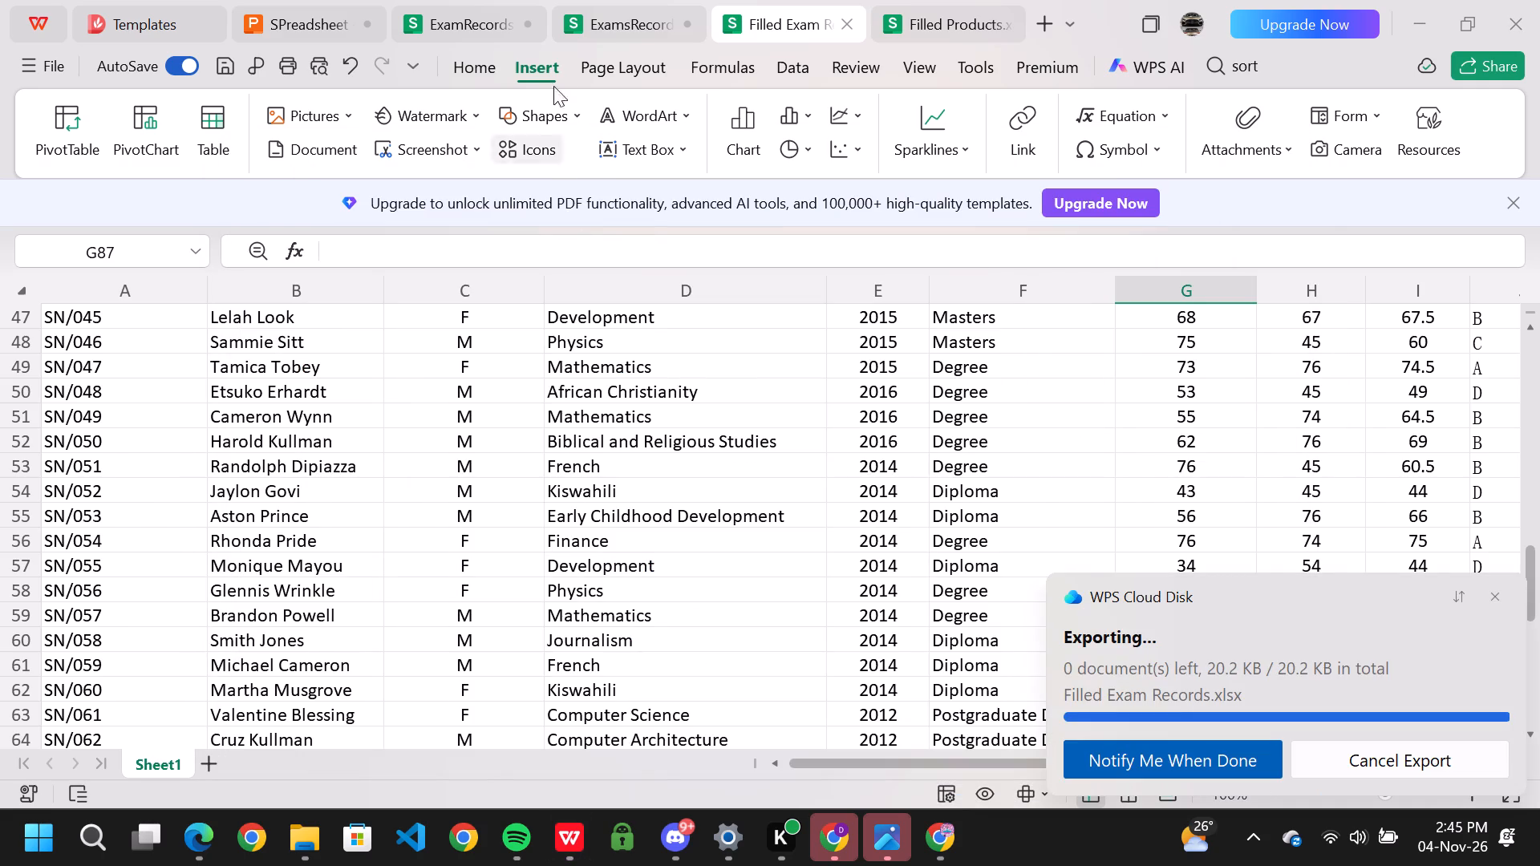
Save the ExamsRecord Filled with Filters workbook to the cloud and turn on AutoSave for it.
left_click(610, 20)
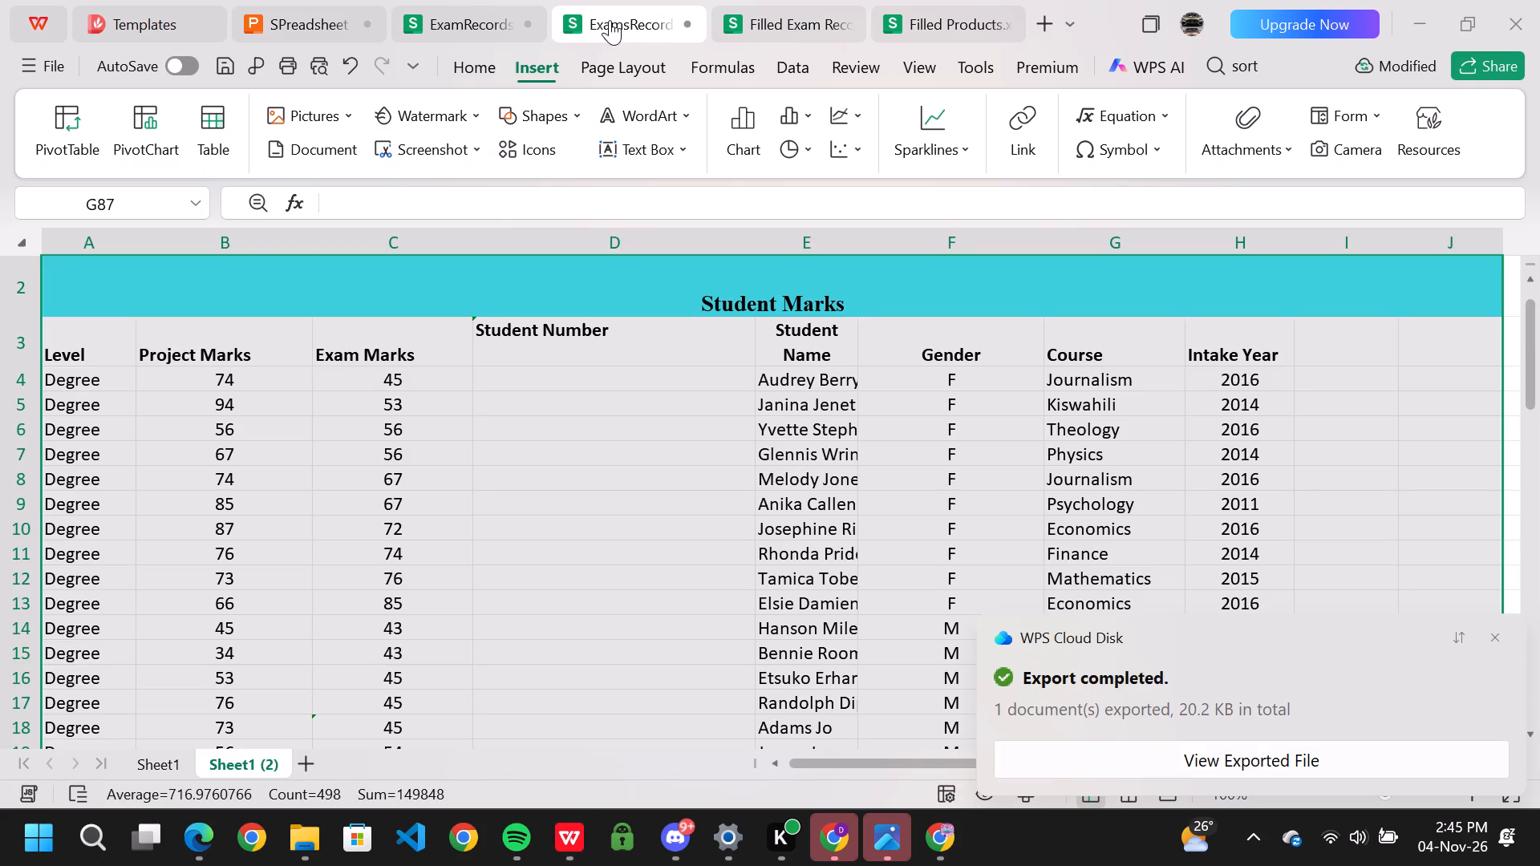
right_click(610, 20)
left_click(590, 22)
left_click(598, 22)
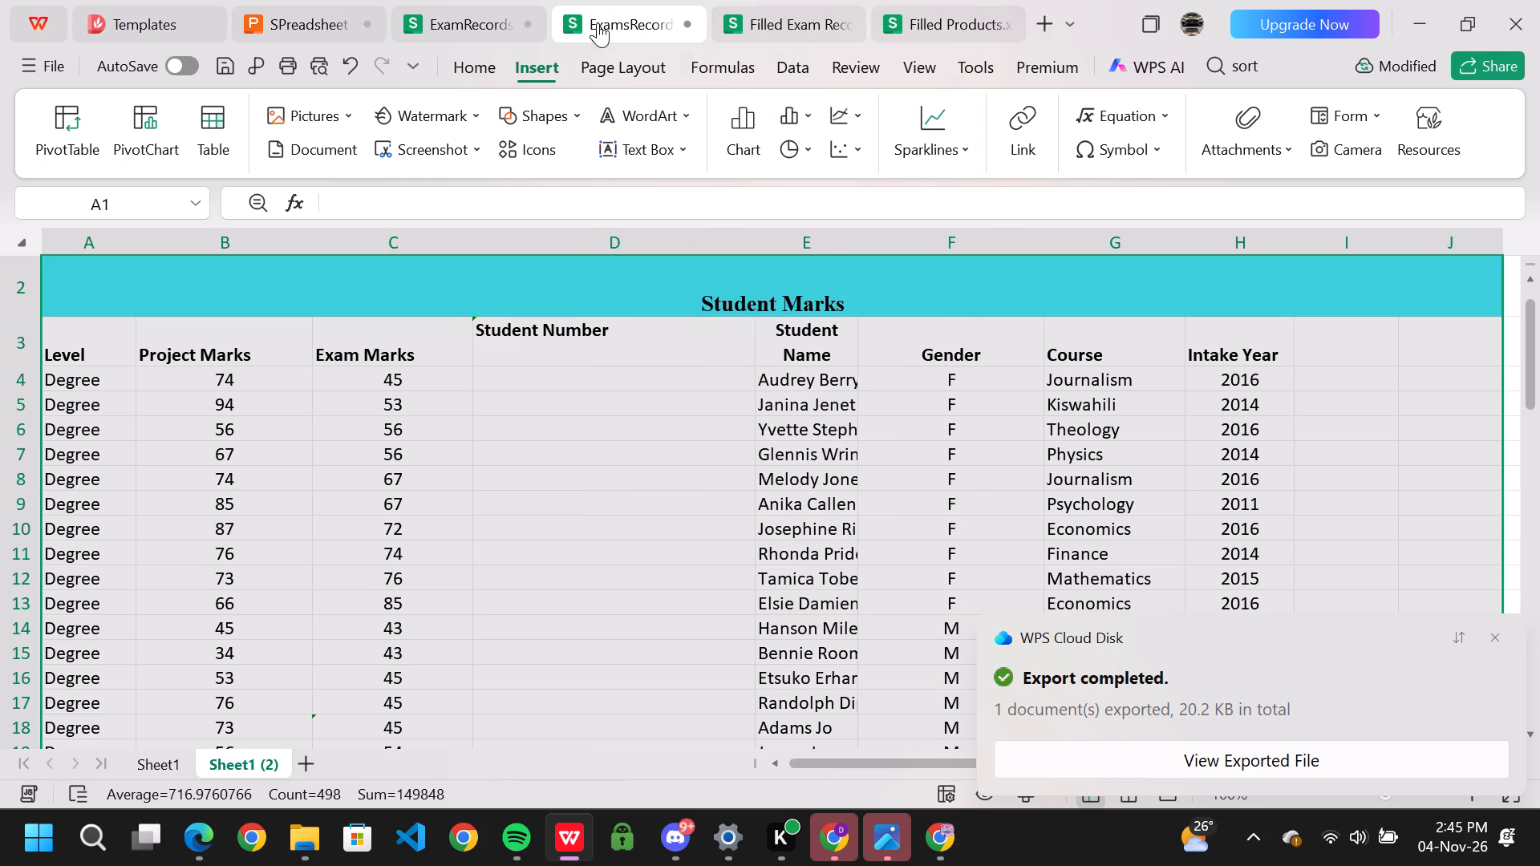
left_click(675, 22)
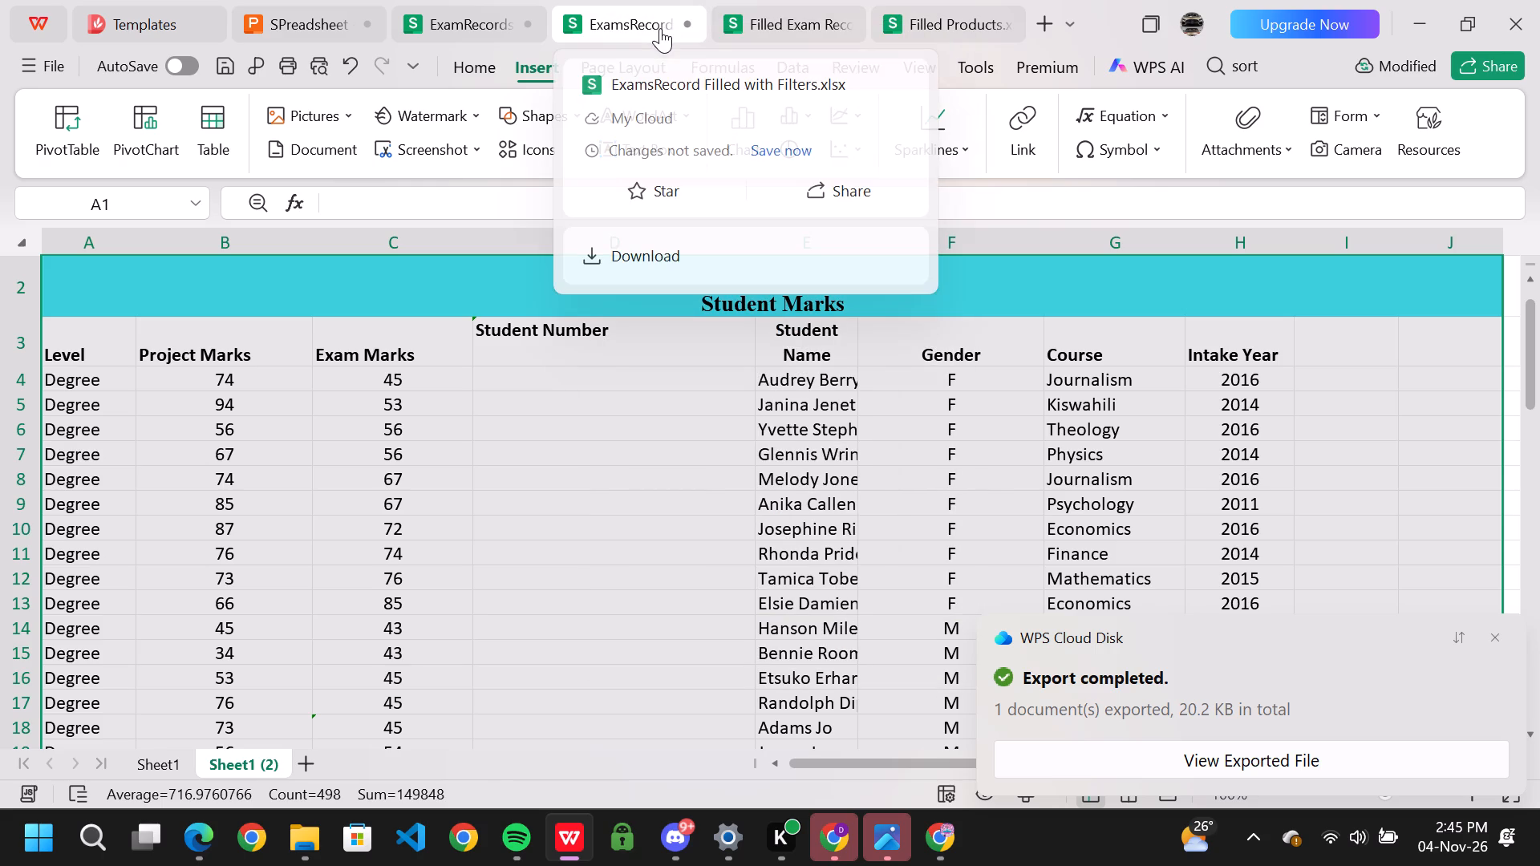
left_click(654, 257)
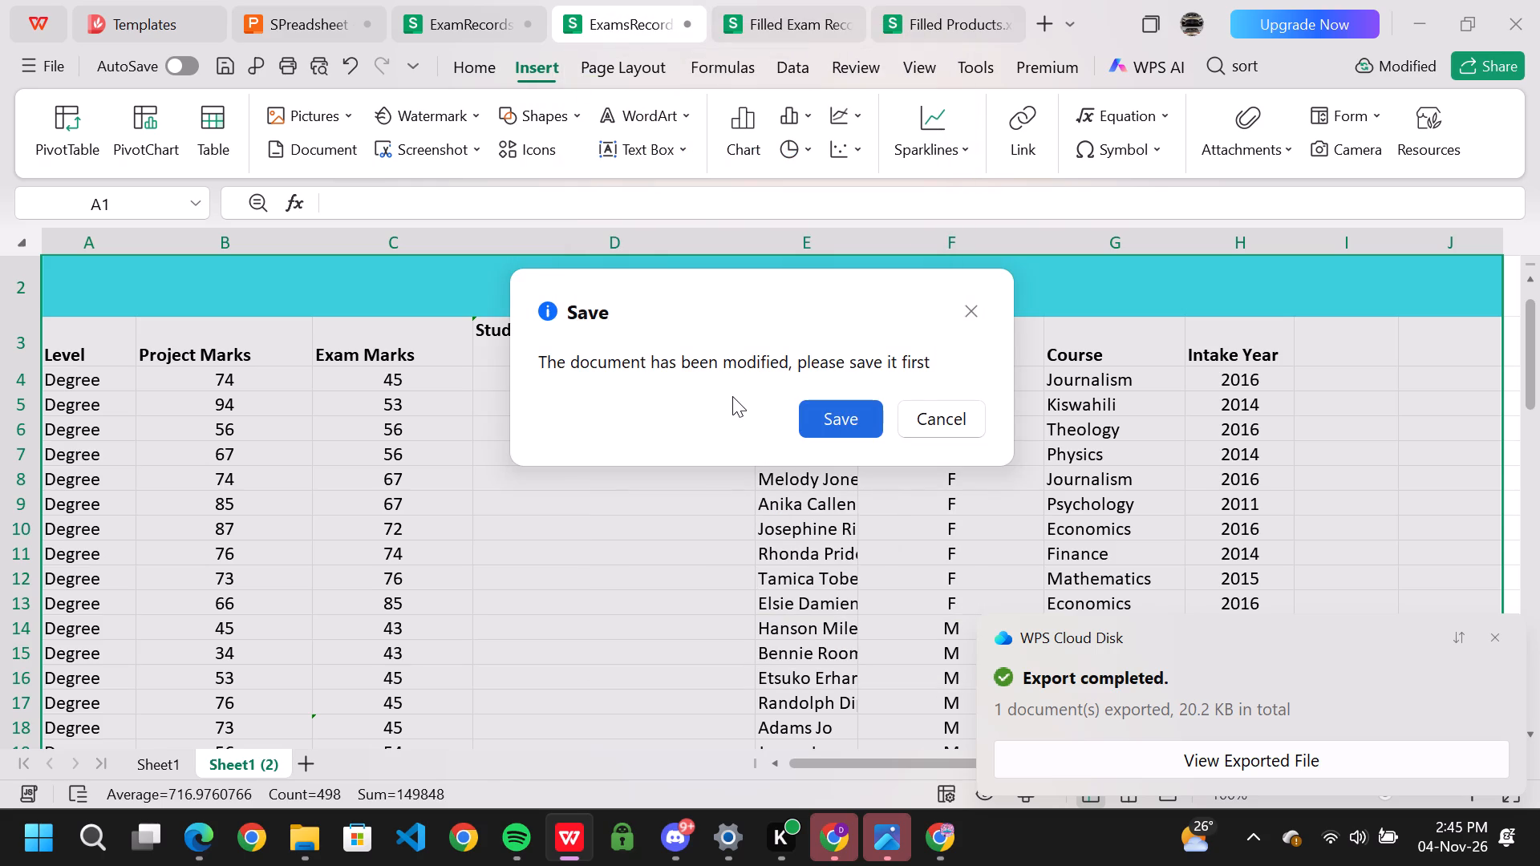
left_click(829, 419)
left_click(186, 65)
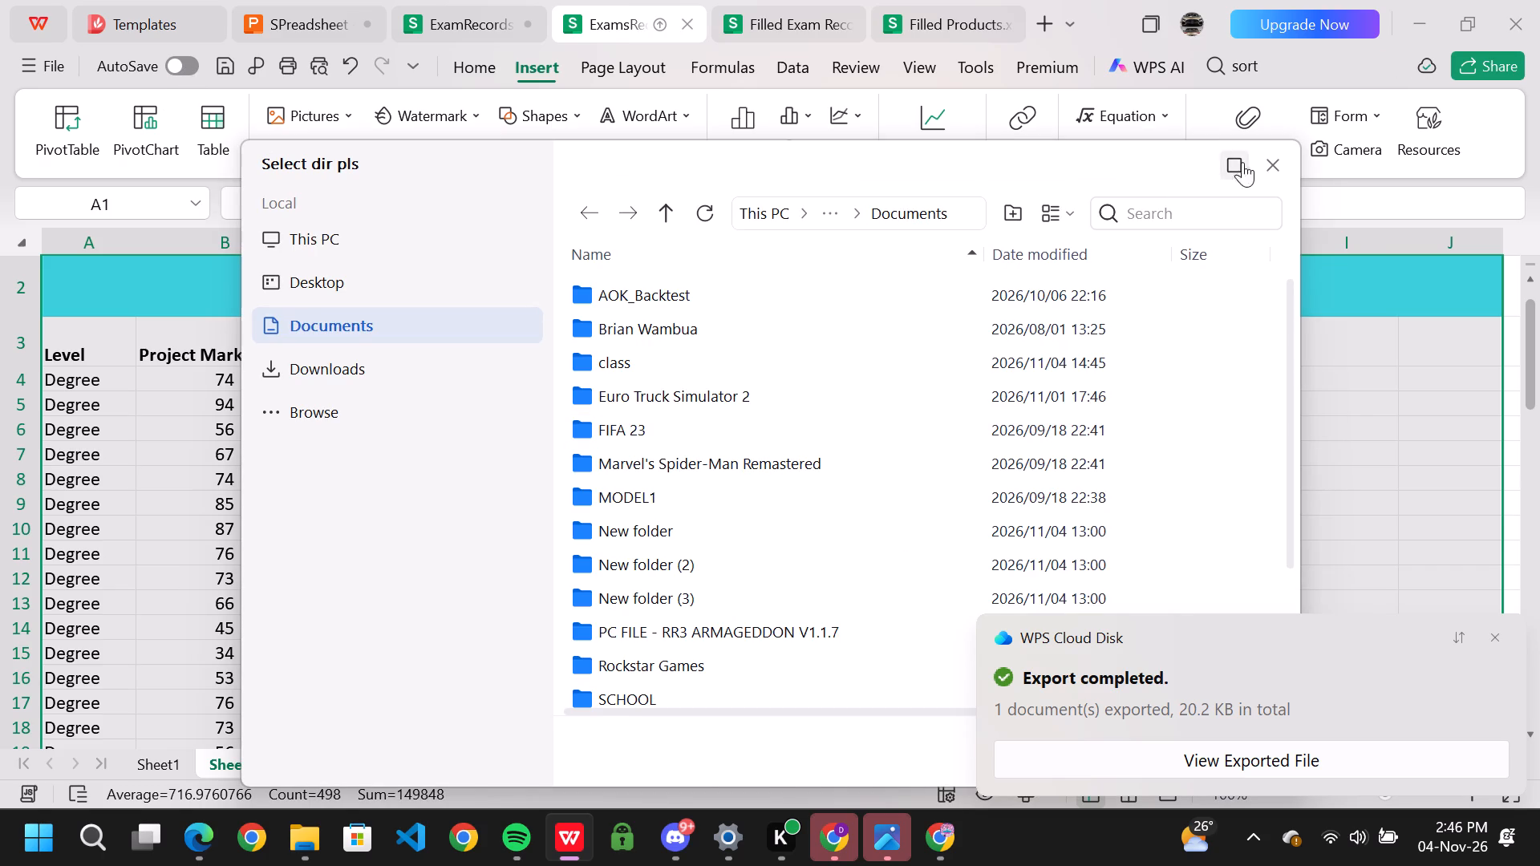
left_click(1264, 160)
left_click(184, 59)
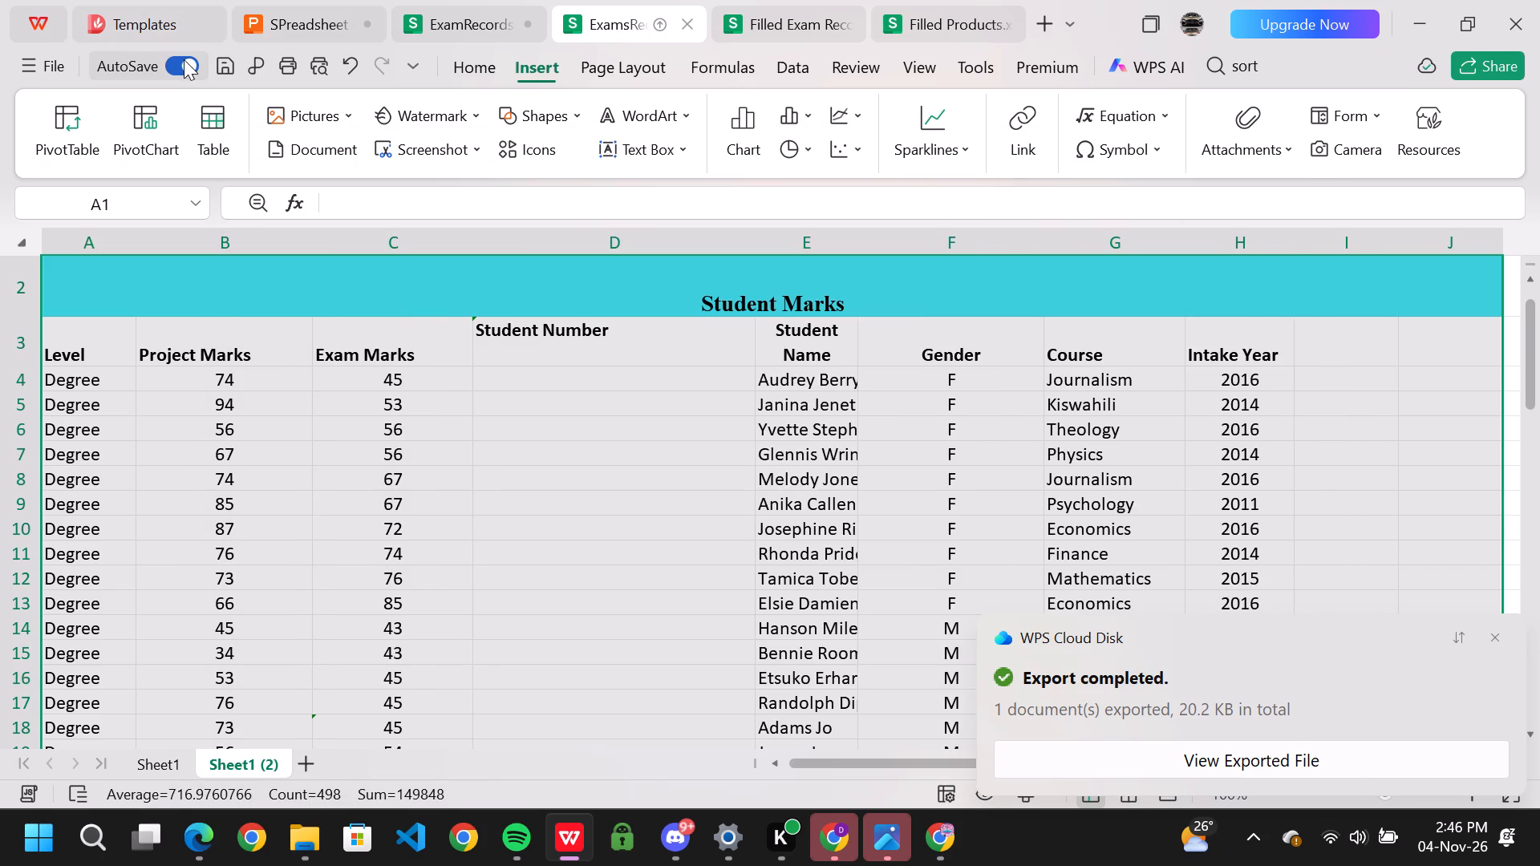
Download ExamsRecord Filled with Filters.xlsx from the cloud into the class folder in Documents.
left_click(638, 22)
left_click(638, 22)
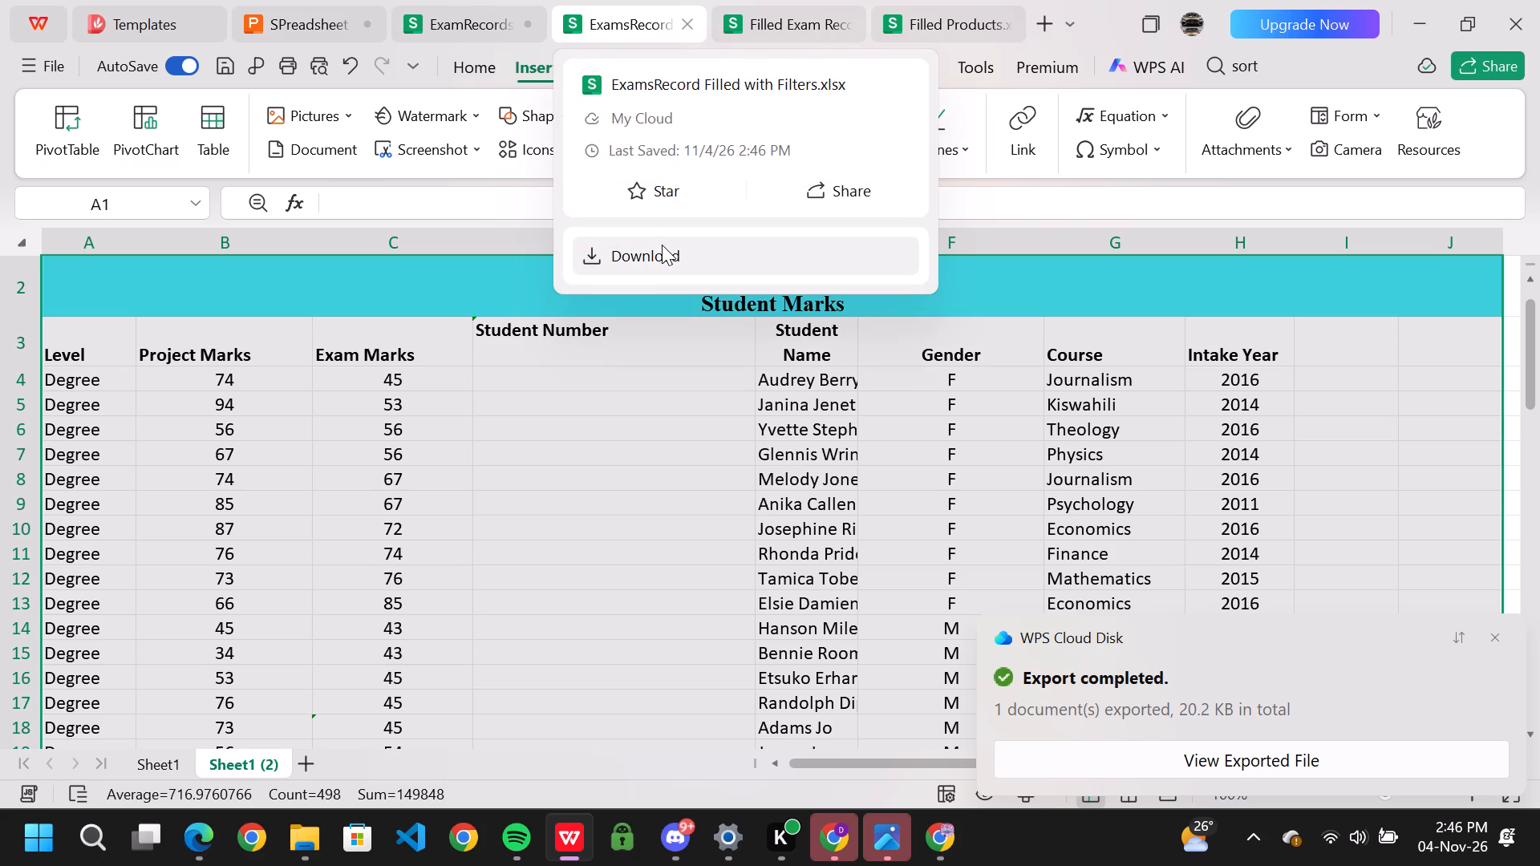
left_click(662, 245)
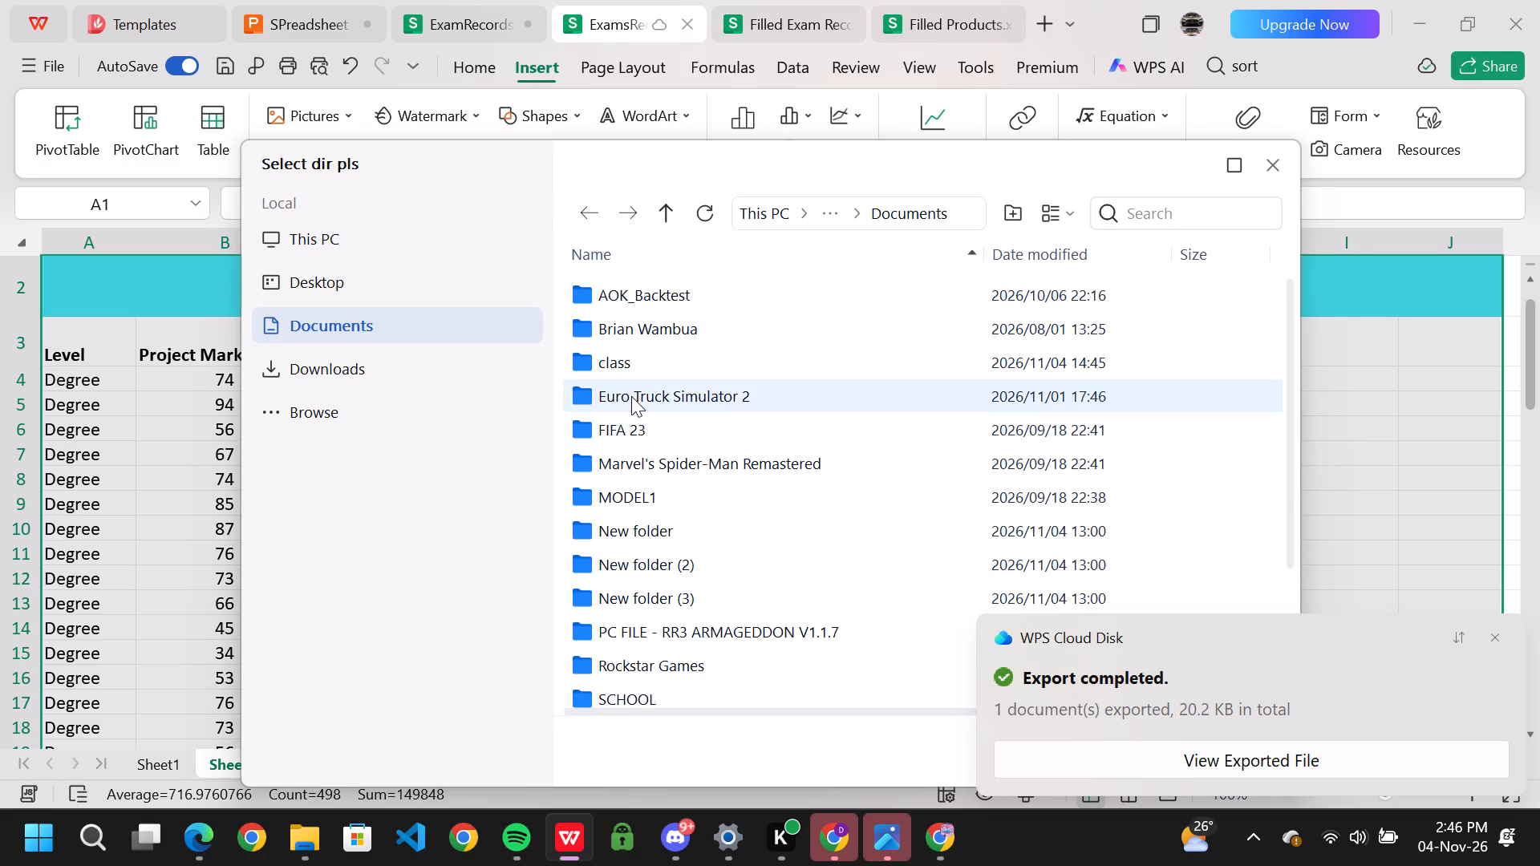
left_click(637, 365)
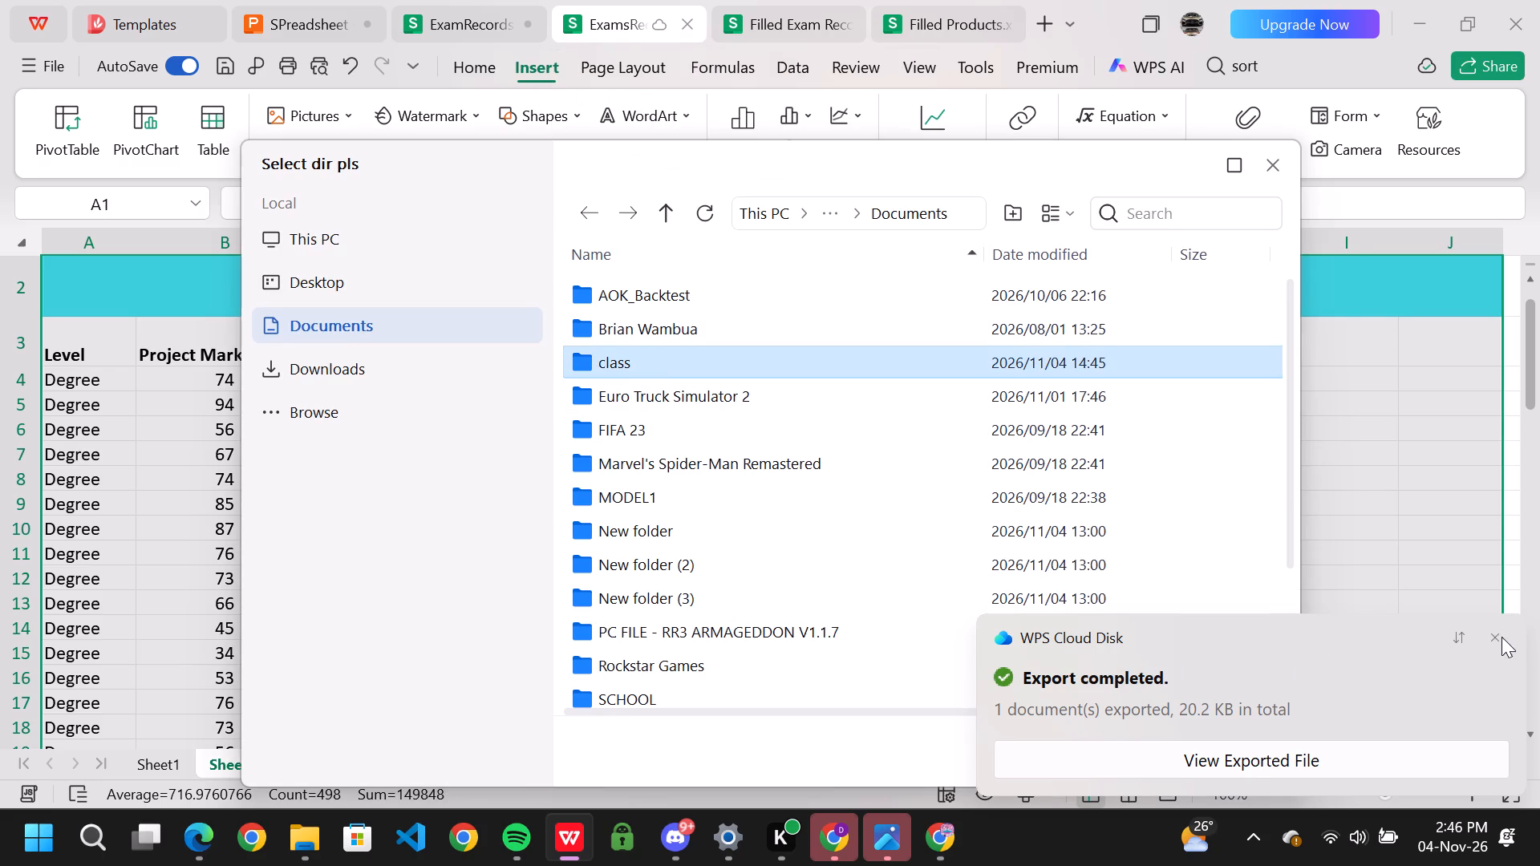
left_click(1501, 637)
left_click(1120, 739)
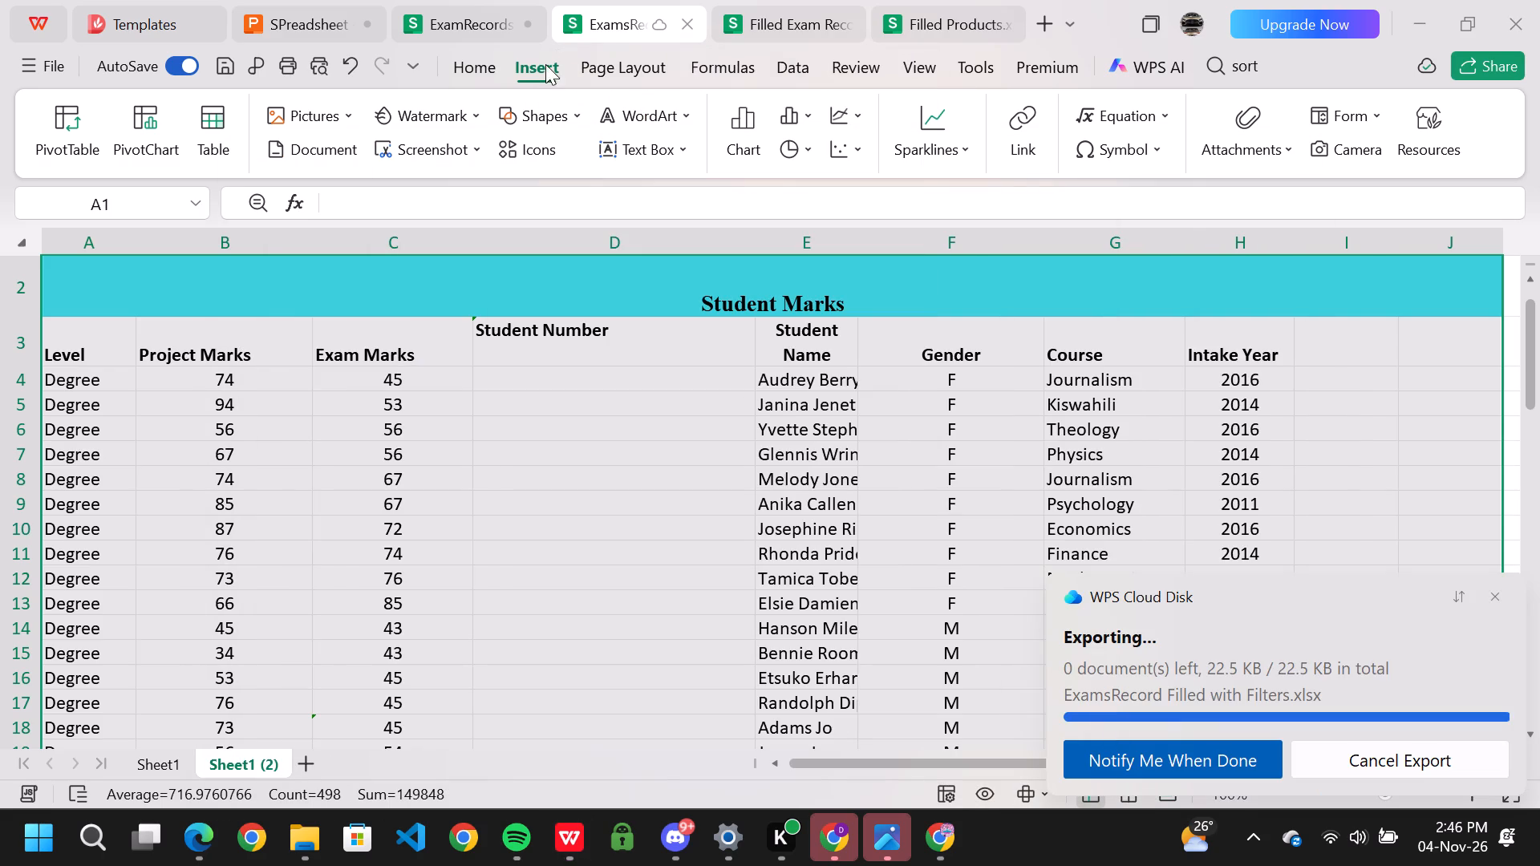
Upload the ExamRecords workbook to My Cloud to enable AutoSave for it.
left_click(464, 14)
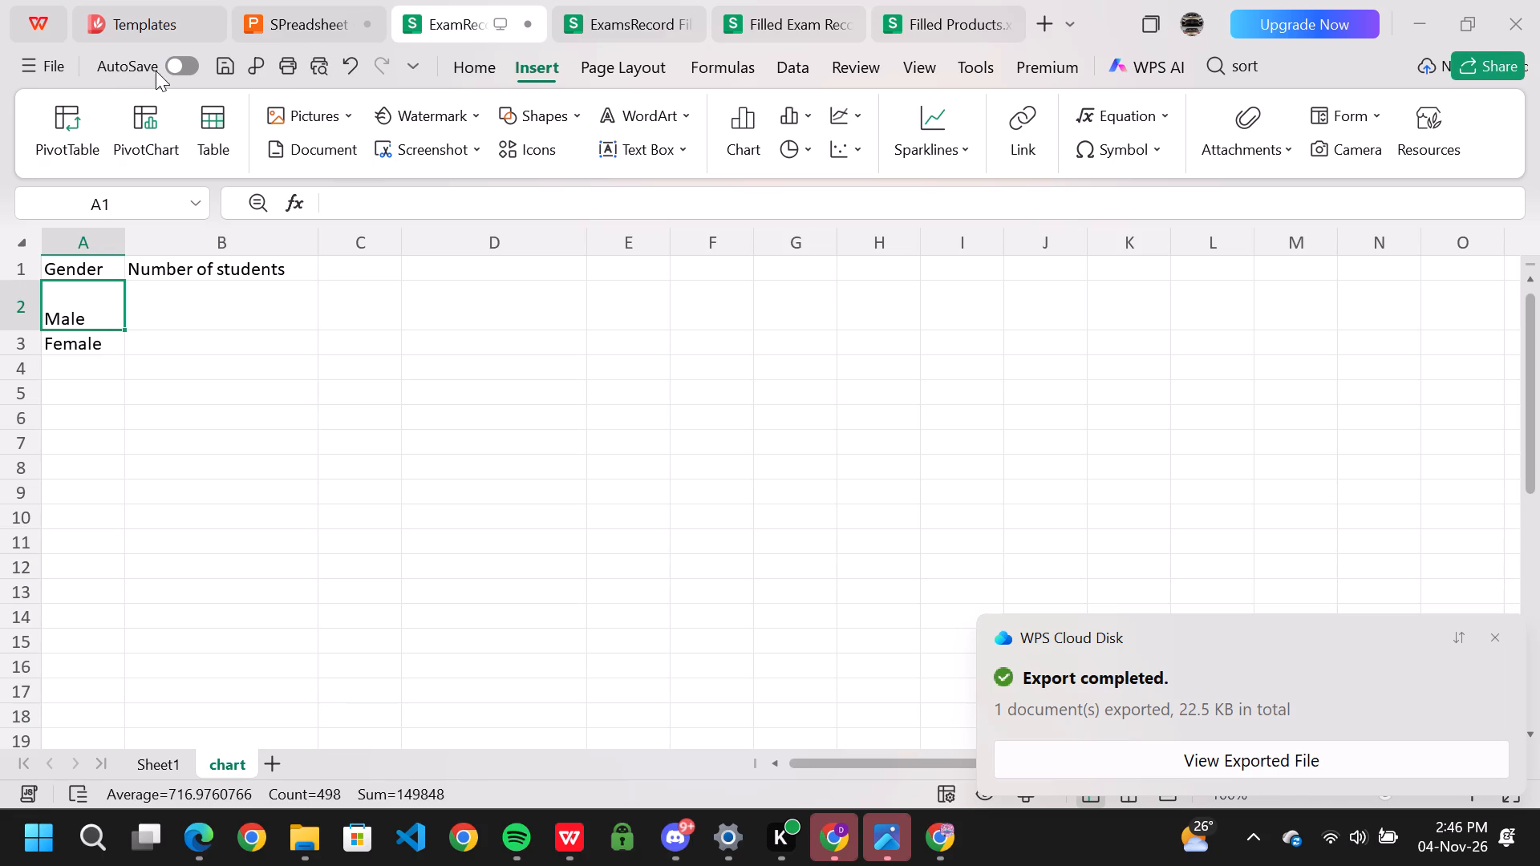
left_click(170, 66)
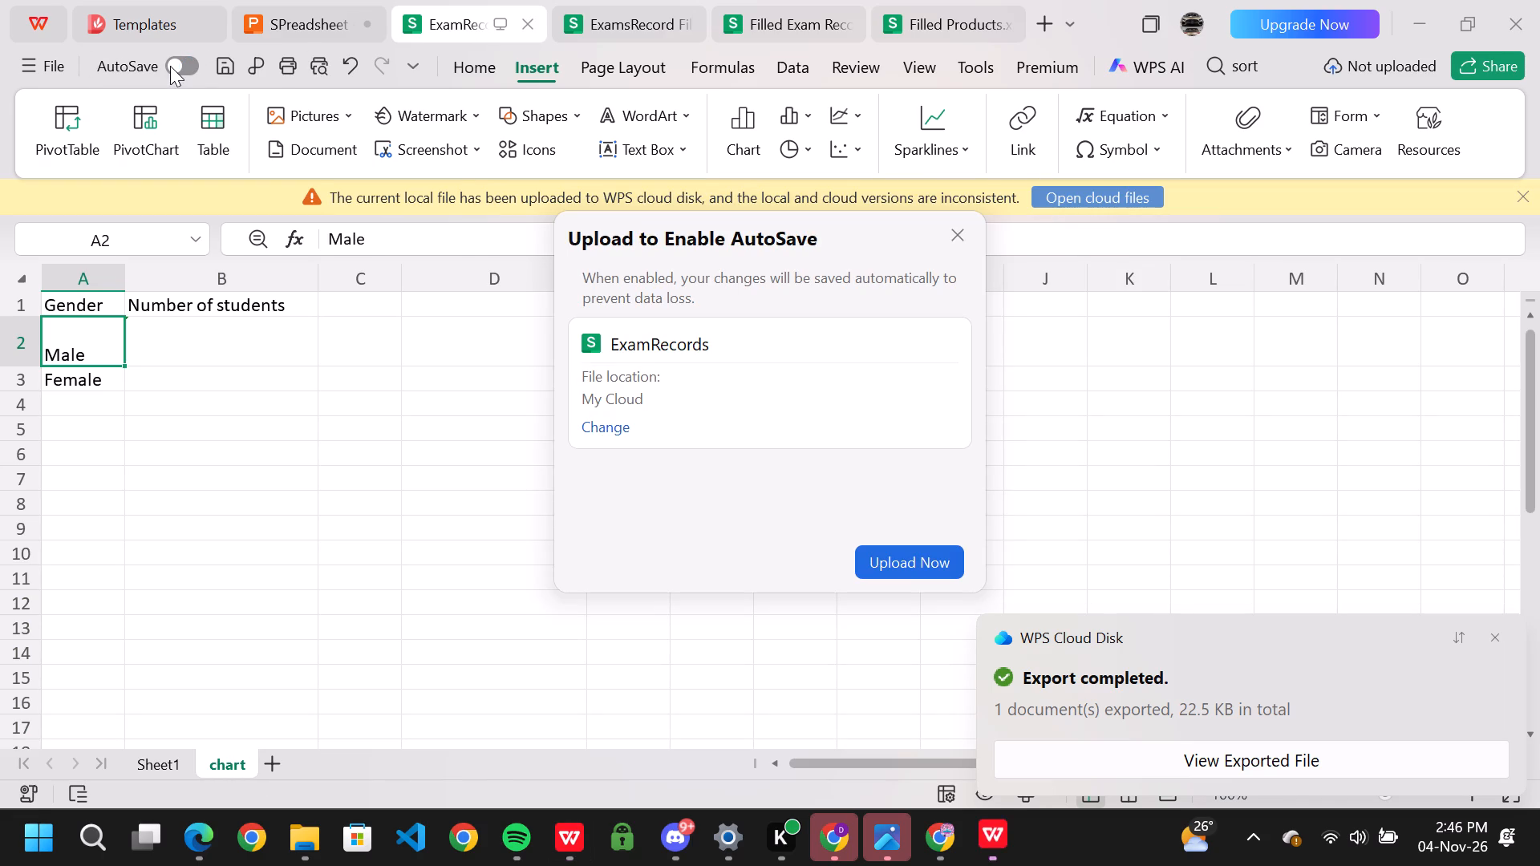
left_click(873, 565)
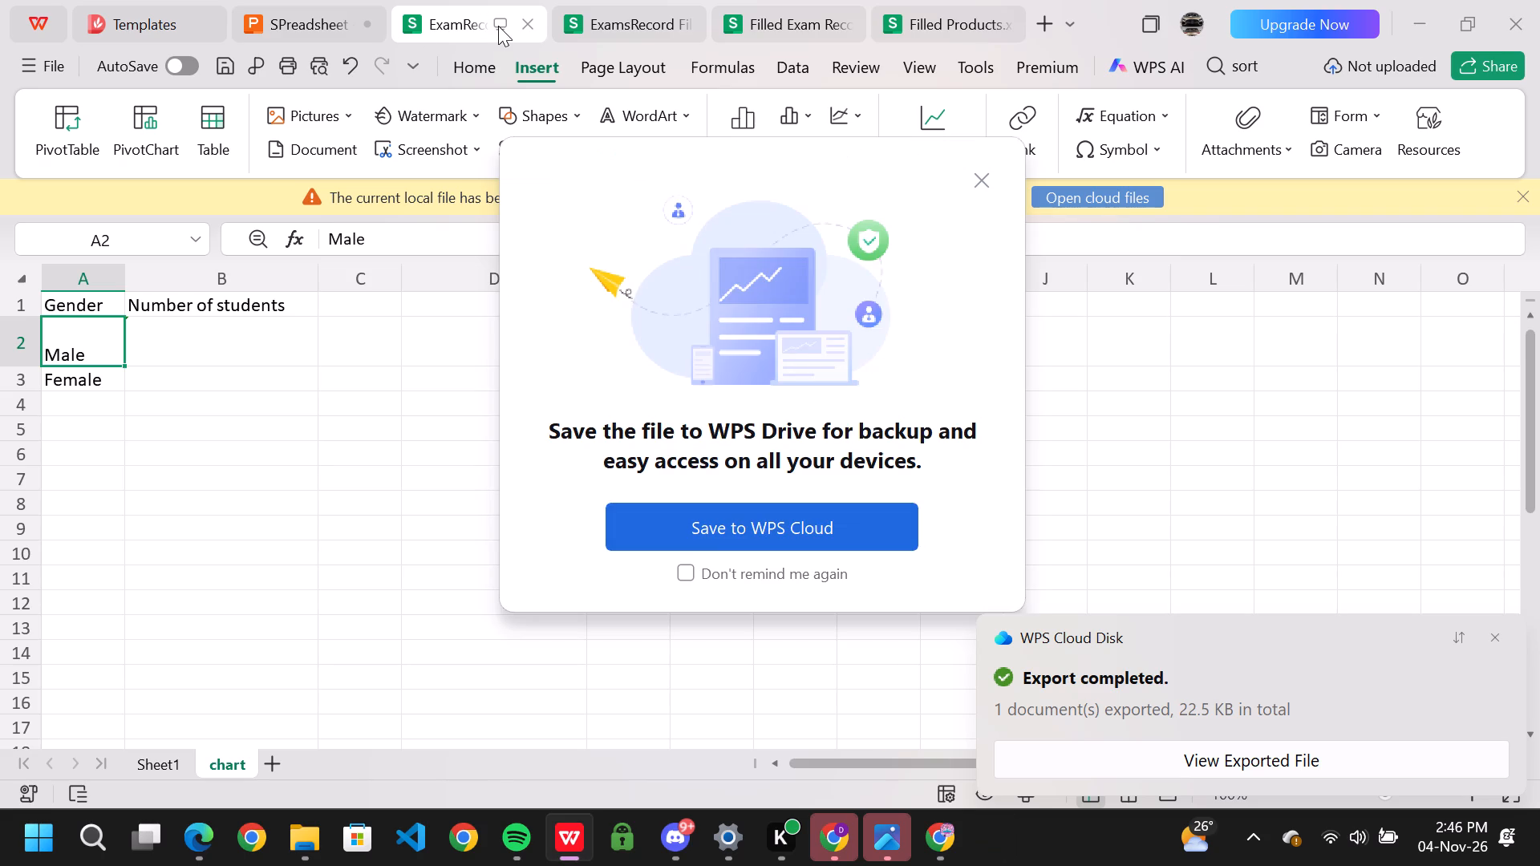
left_click(979, 180)
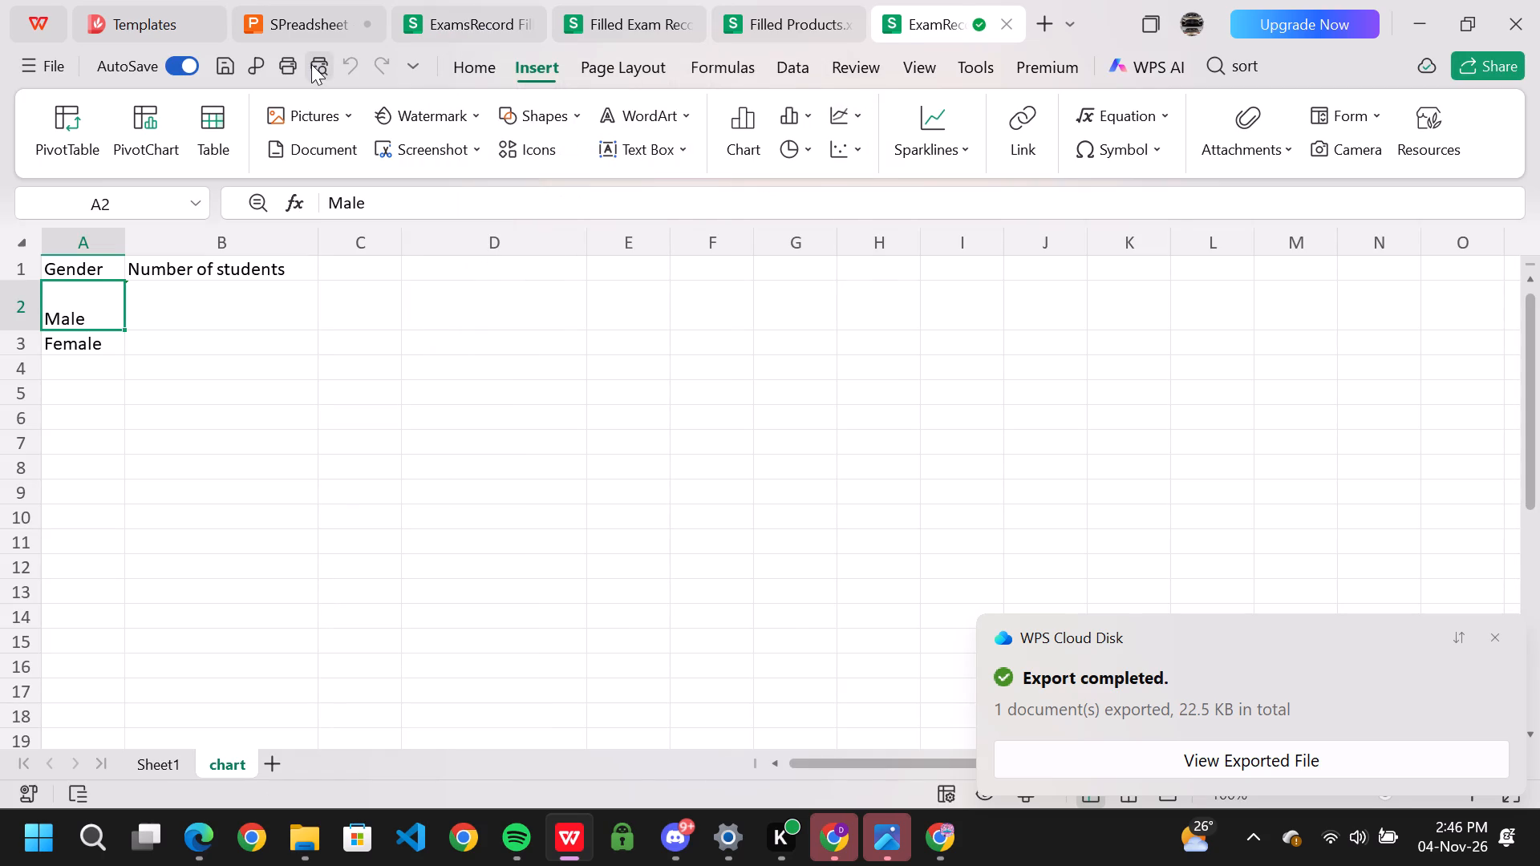
scroll(564, 467, "down", 8)
scroll(564, 467, "up", 4)
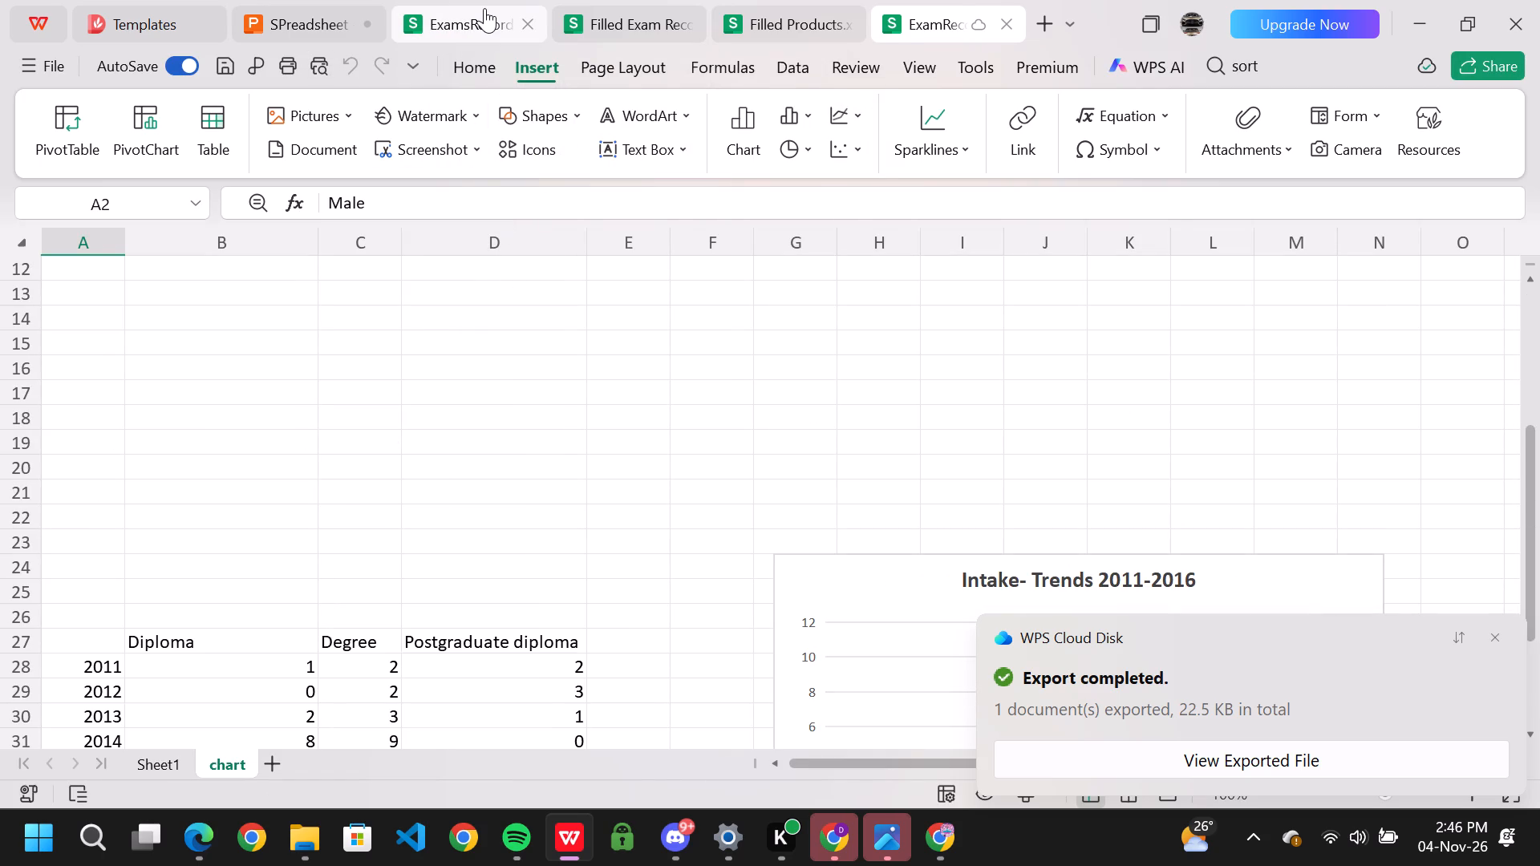
Download another copy of ExamsRecord Filled with Filters.xlsx into the class folder in Documents.
left_click(524, 245)
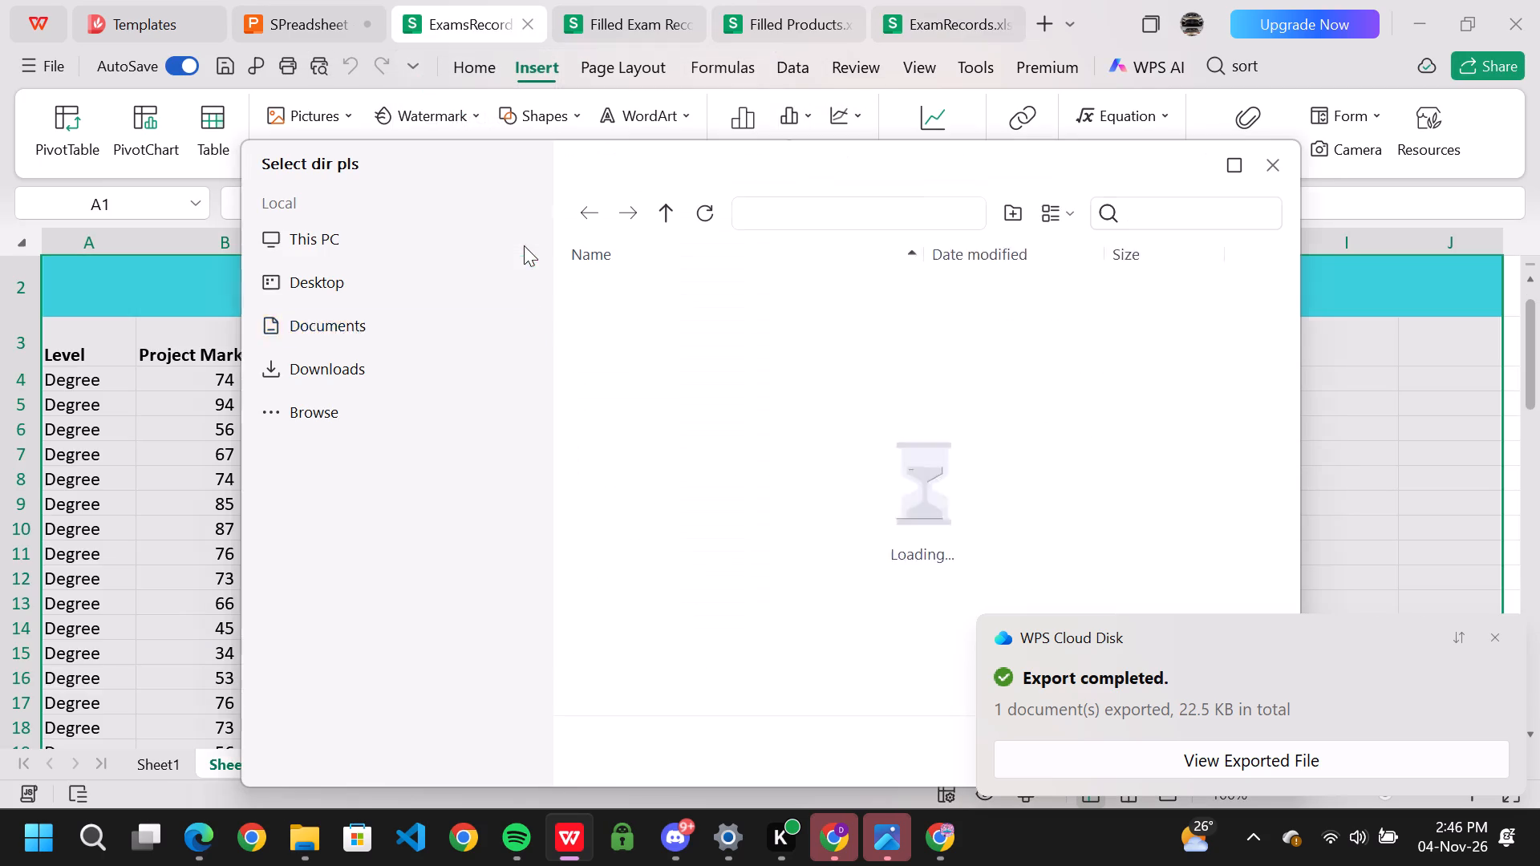
left_click(1496, 633)
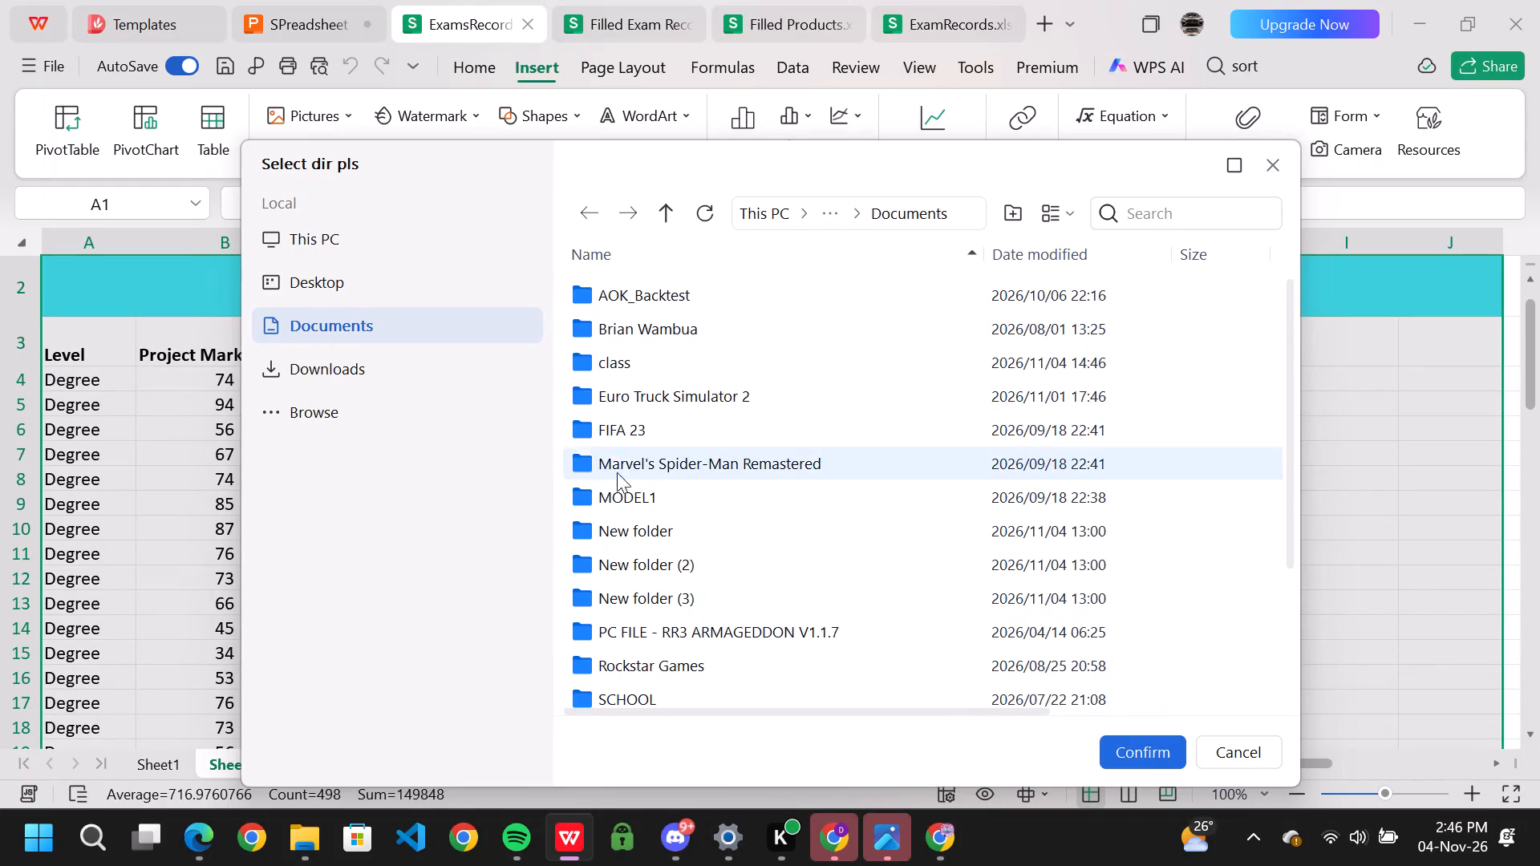
left_click(615, 367)
left_click(1158, 759)
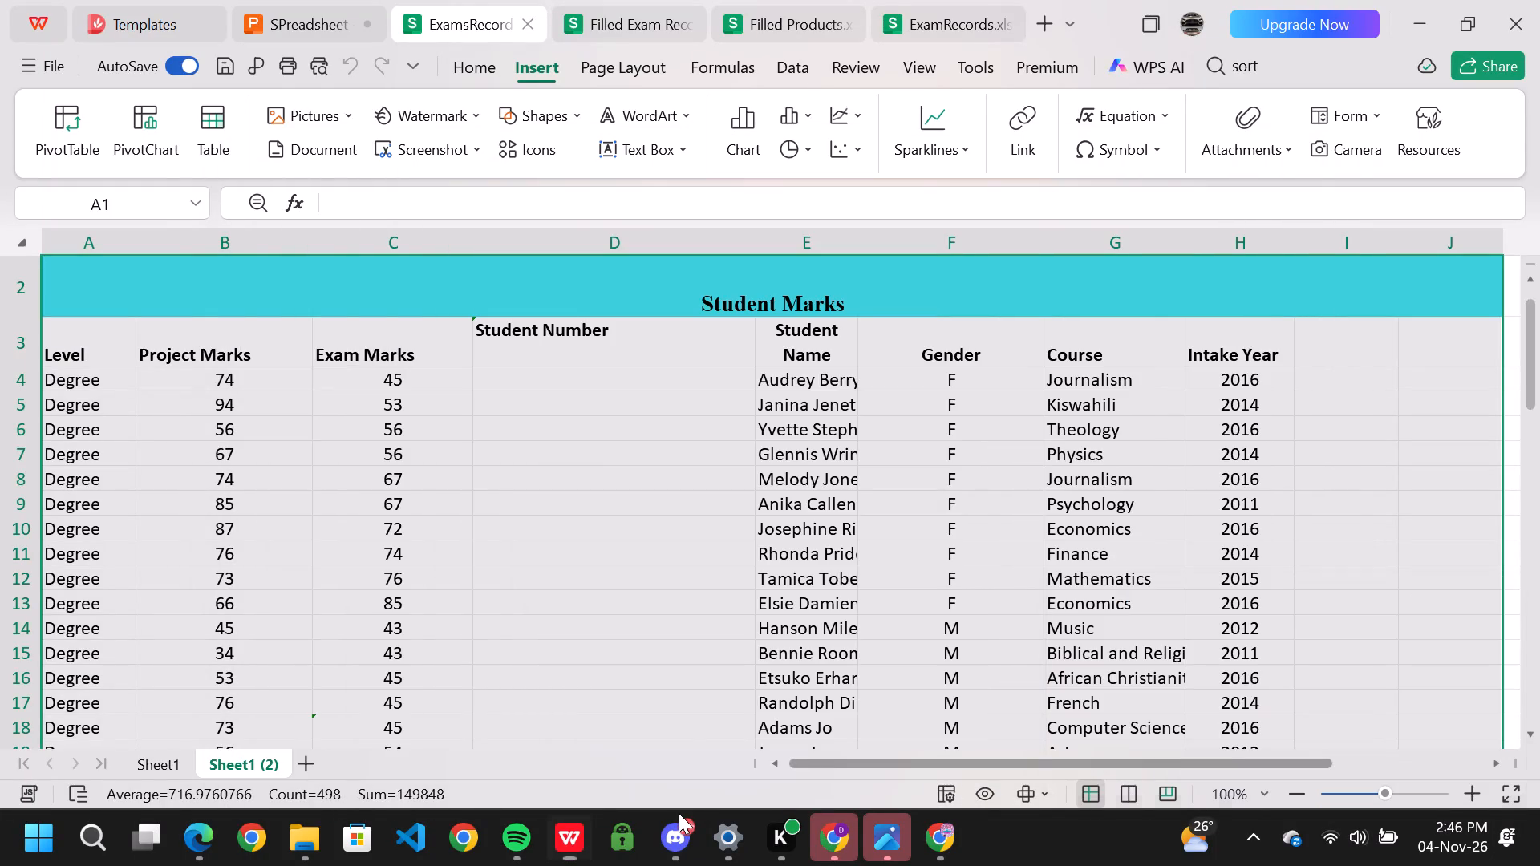
Switch to File Explorer, refresh the class folder and check which workbooks it holds.
left_click(298, 836)
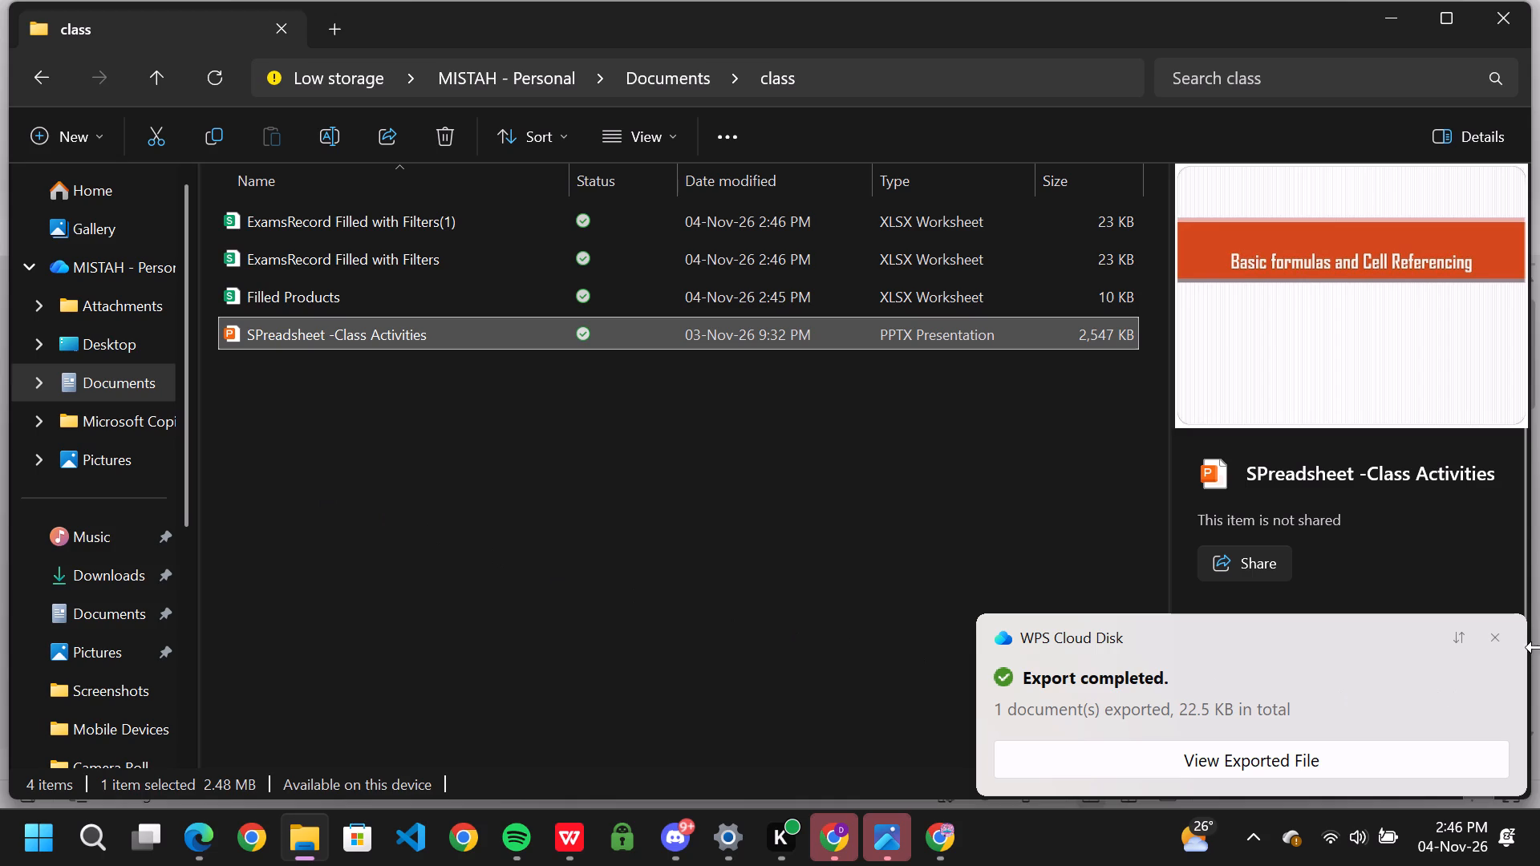
left_click(1498, 637)
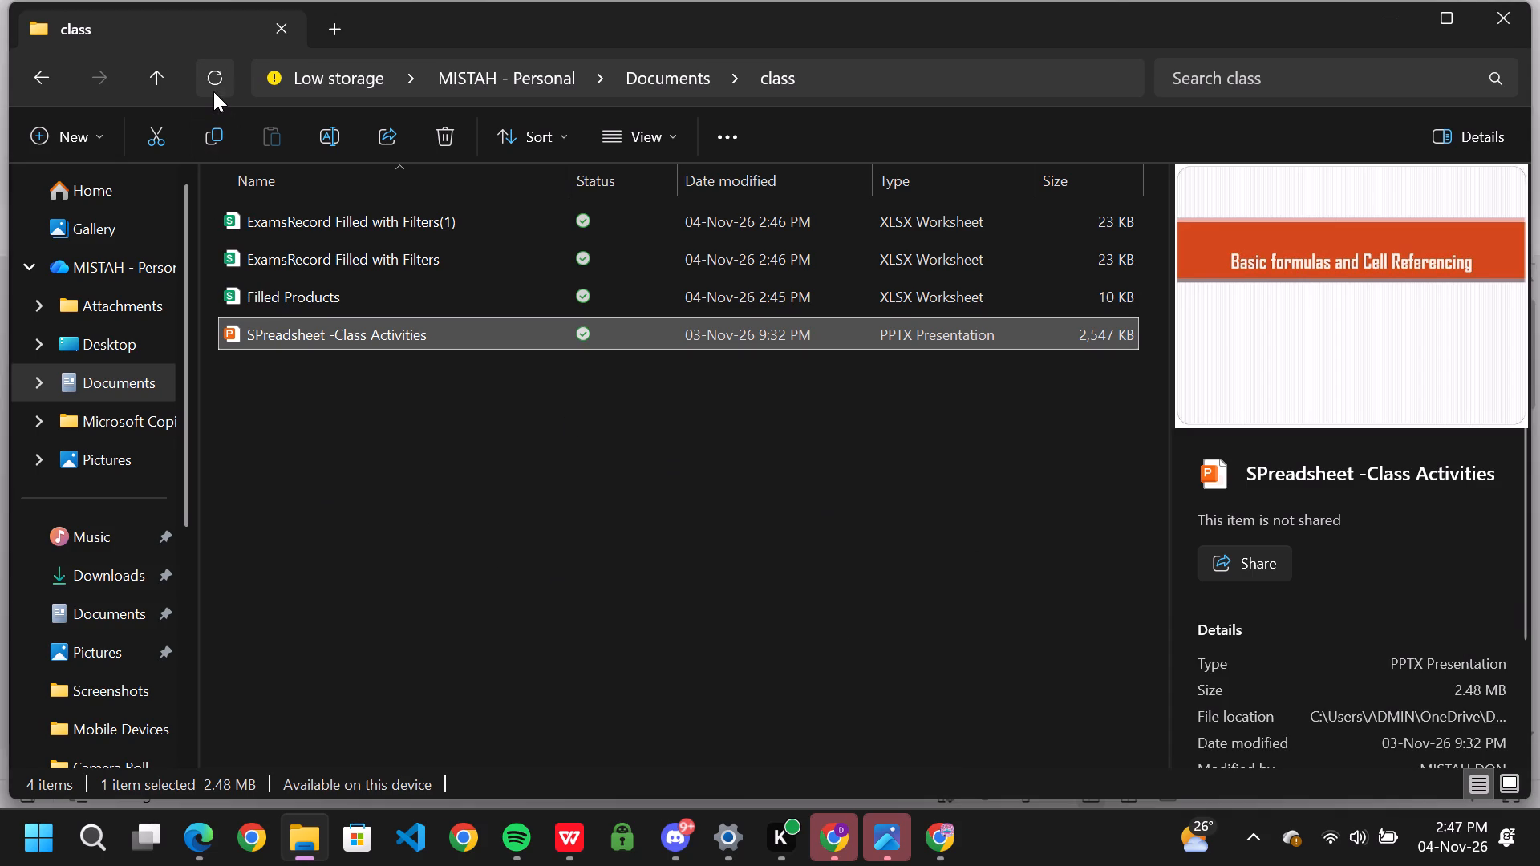
left_click(213, 91)
triple_click(213, 91)
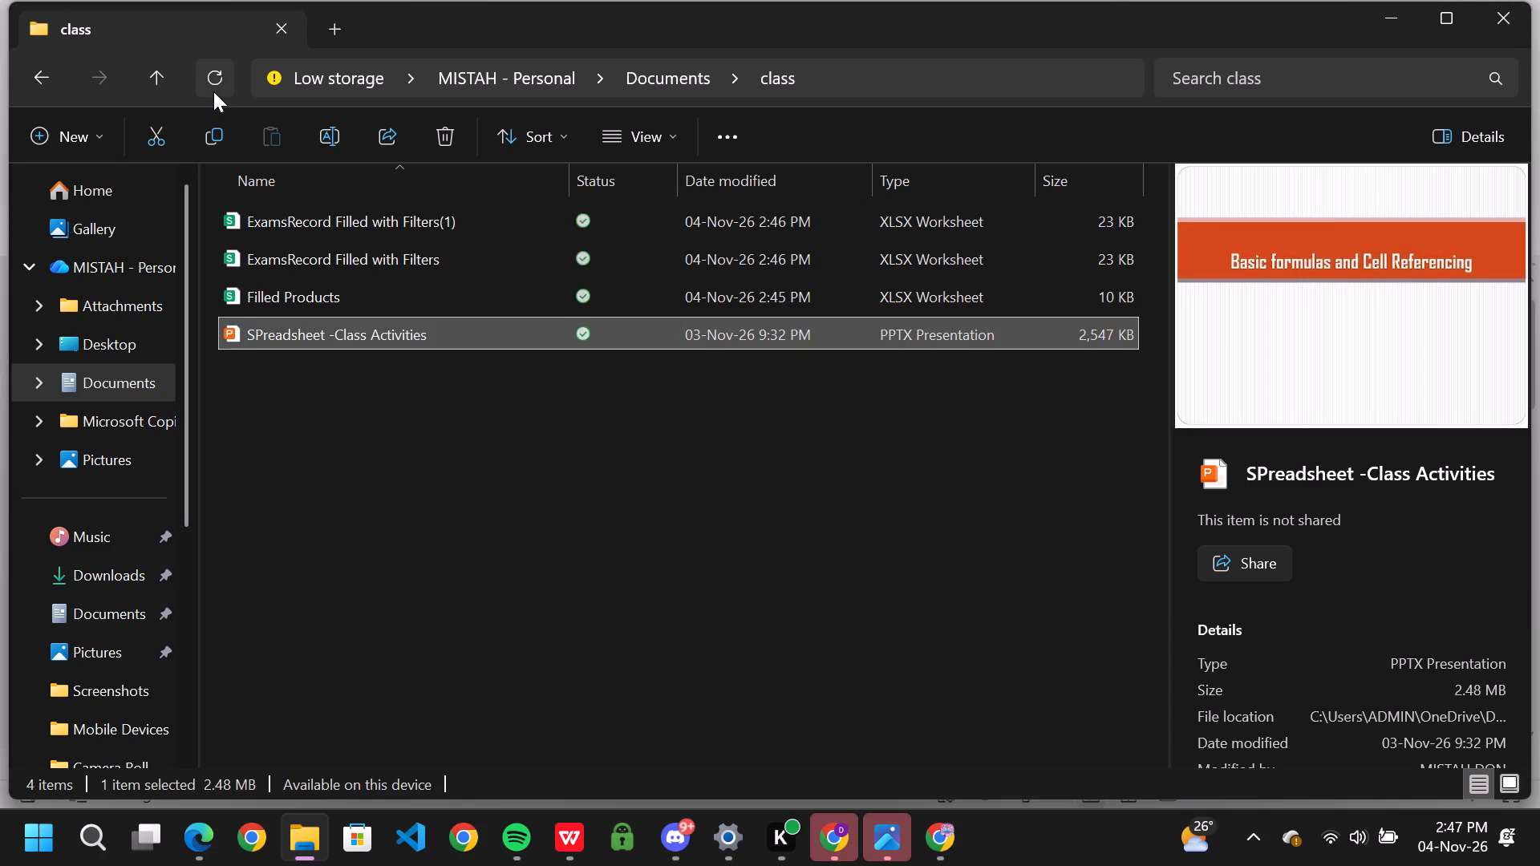
left_click(213, 91)
left_click(1376, 26)
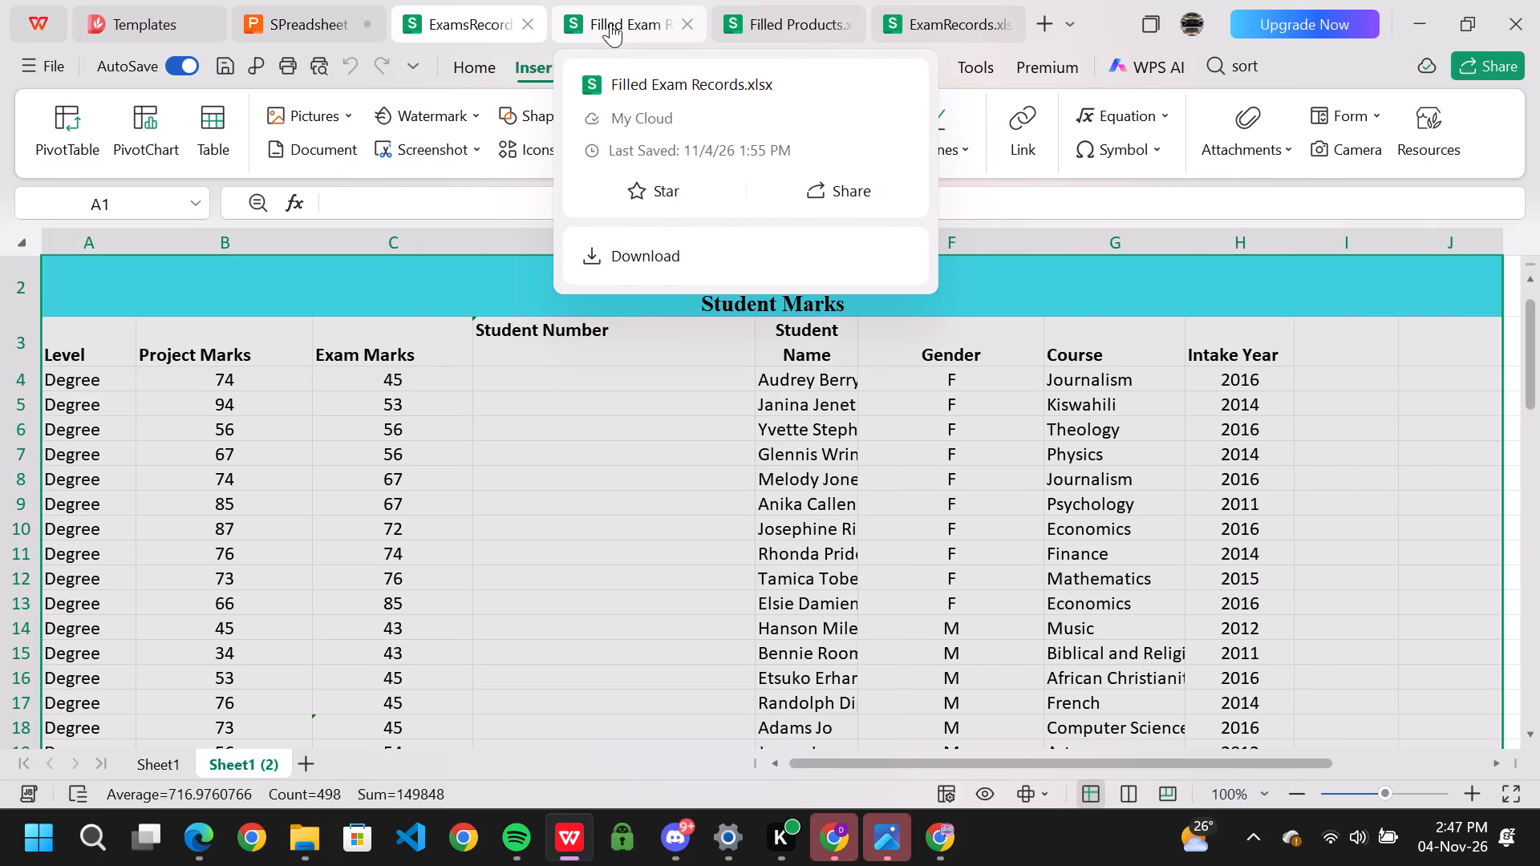
Download Filled Exam Records.xlsx from the cloud into the class folder in Documents.
left_click(623, 253)
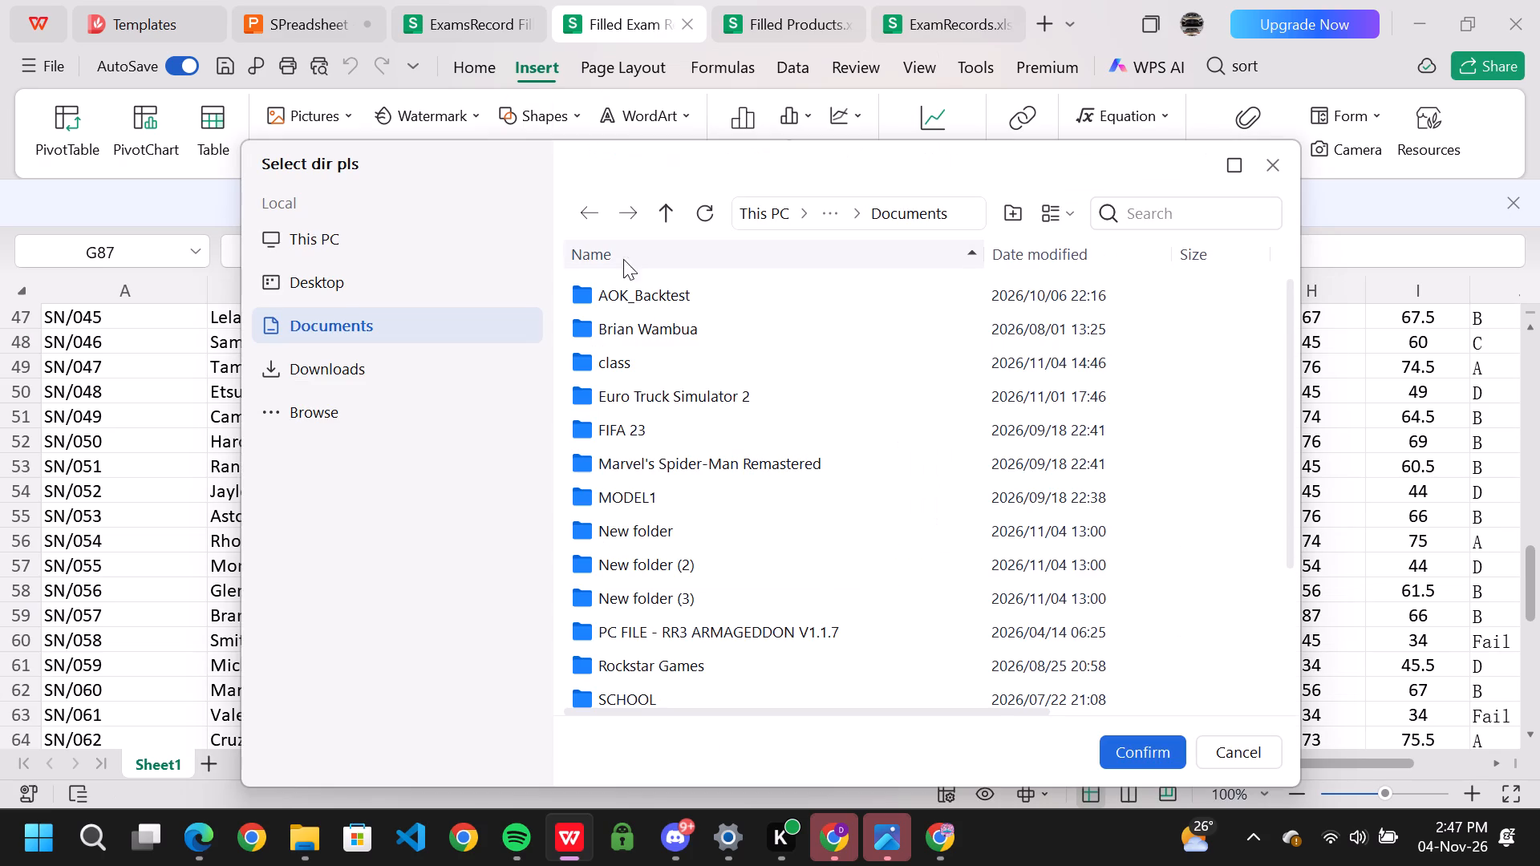
left_click(620, 368)
left_click(1160, 749)
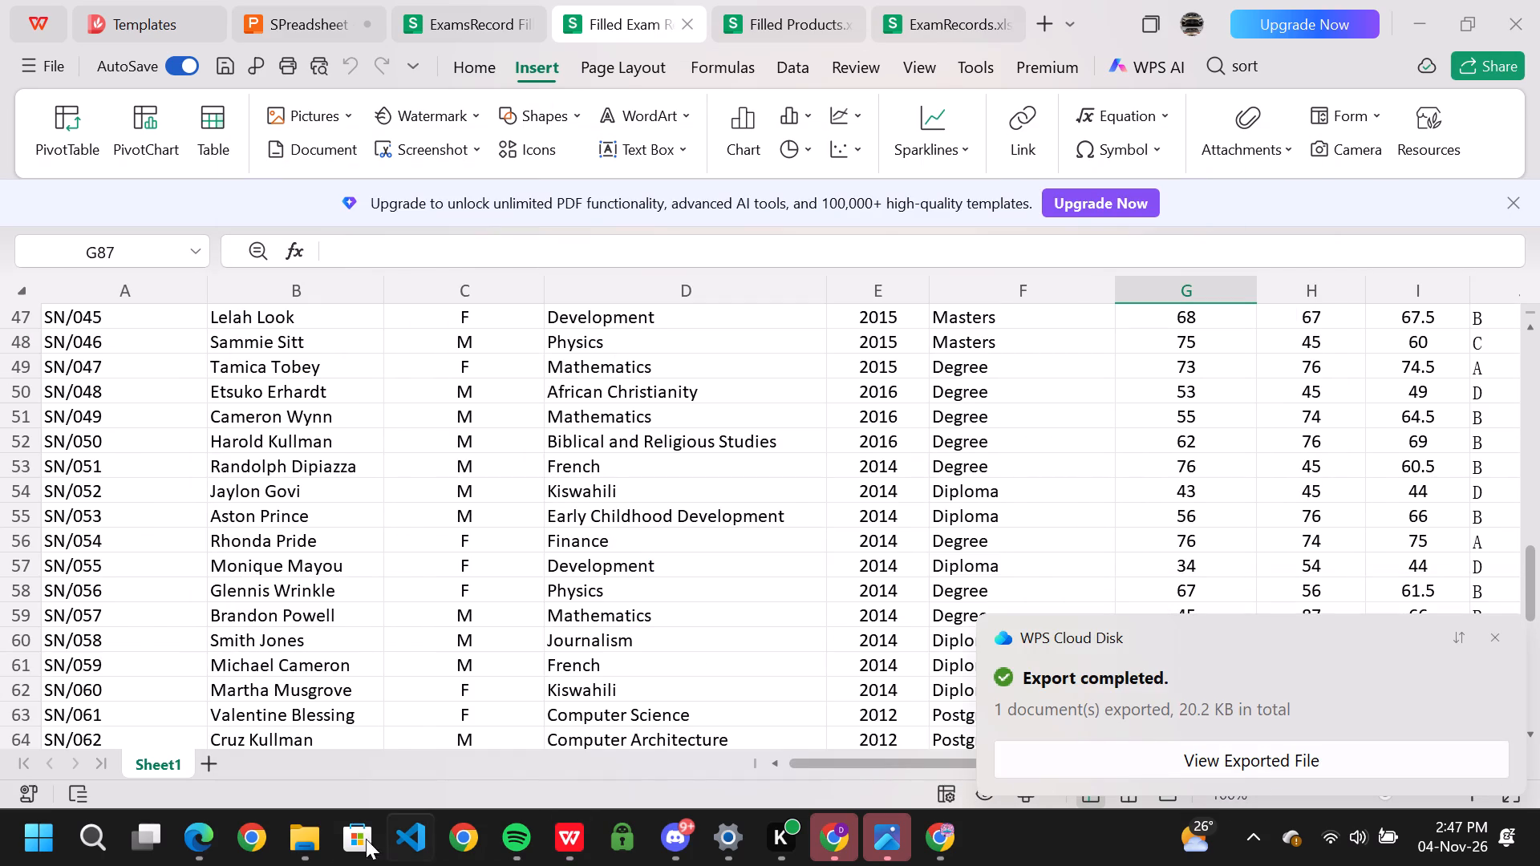
Check the class folder in File Explorer for the downloaded Filled Exam Records workbook.
left_click(320, 835)
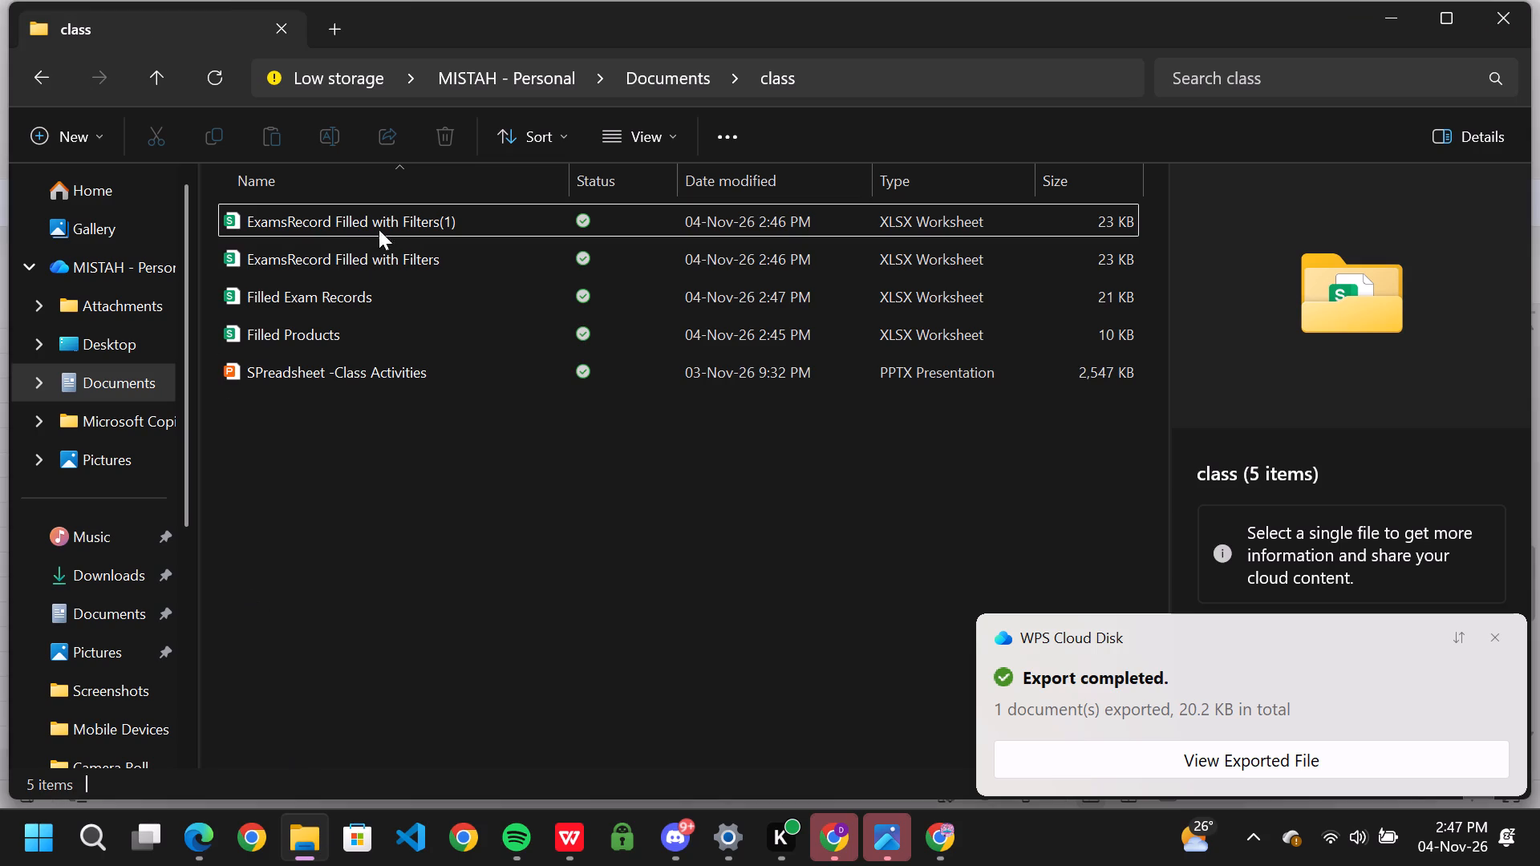
left_click(390, 435)
left_click(1491, 633)
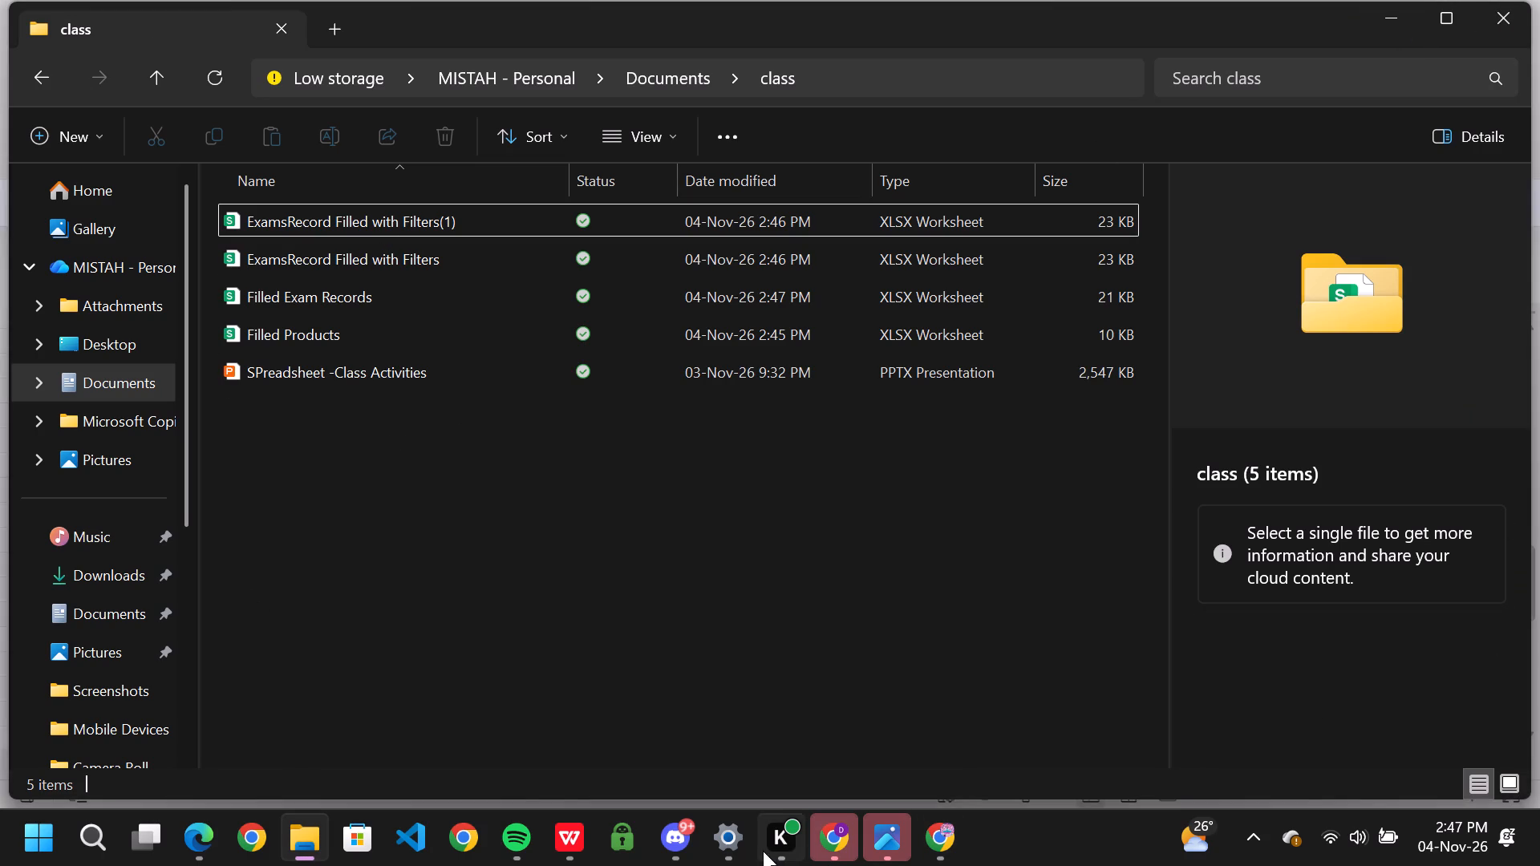
Switch to the assignment page in Chrome and try to save the submission.
left_click(817, 848)
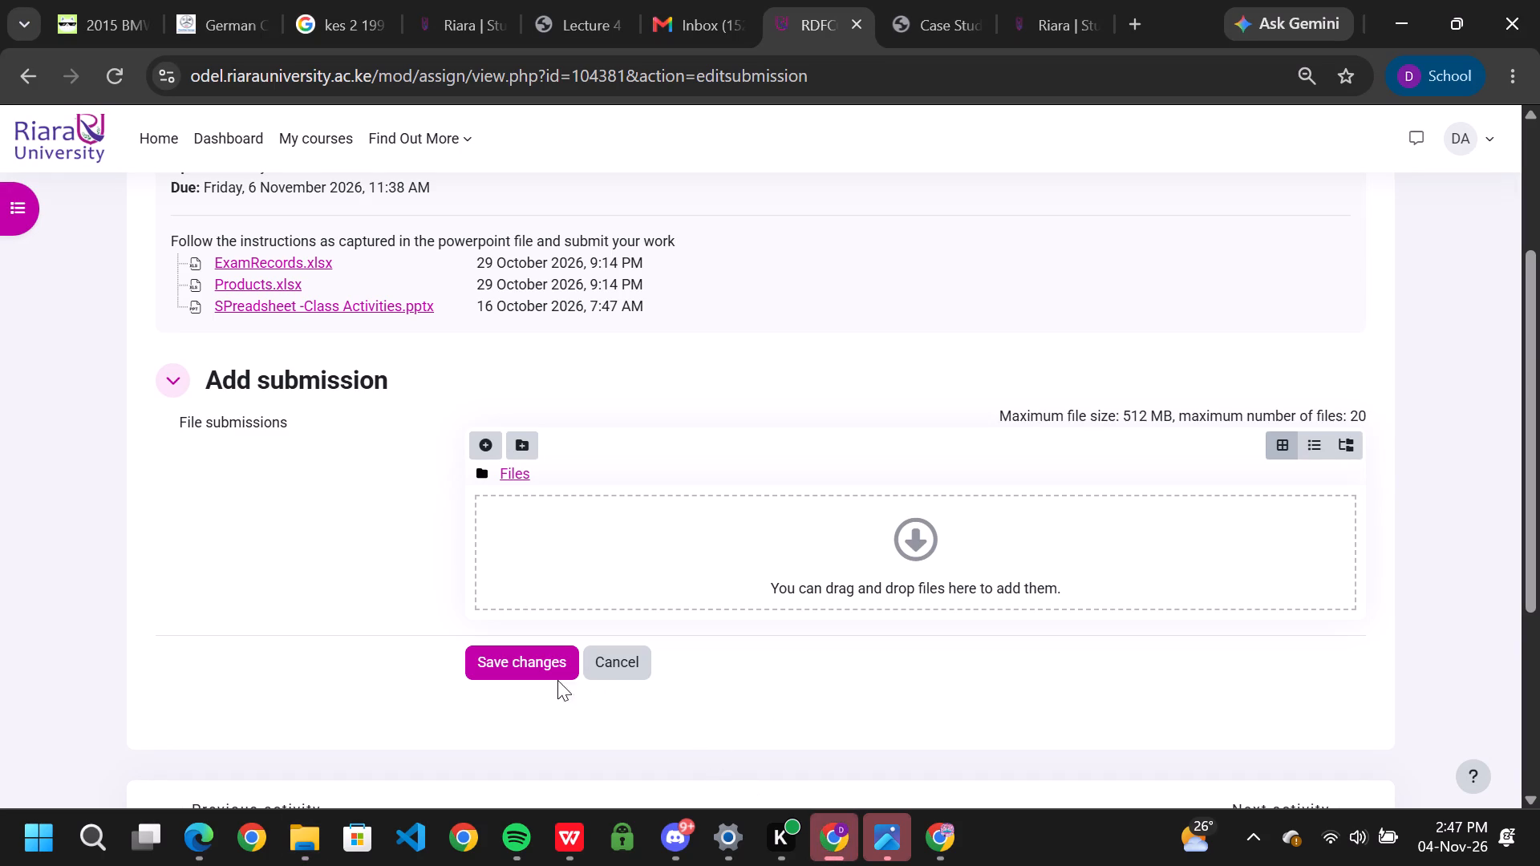
left_click(507, 661)
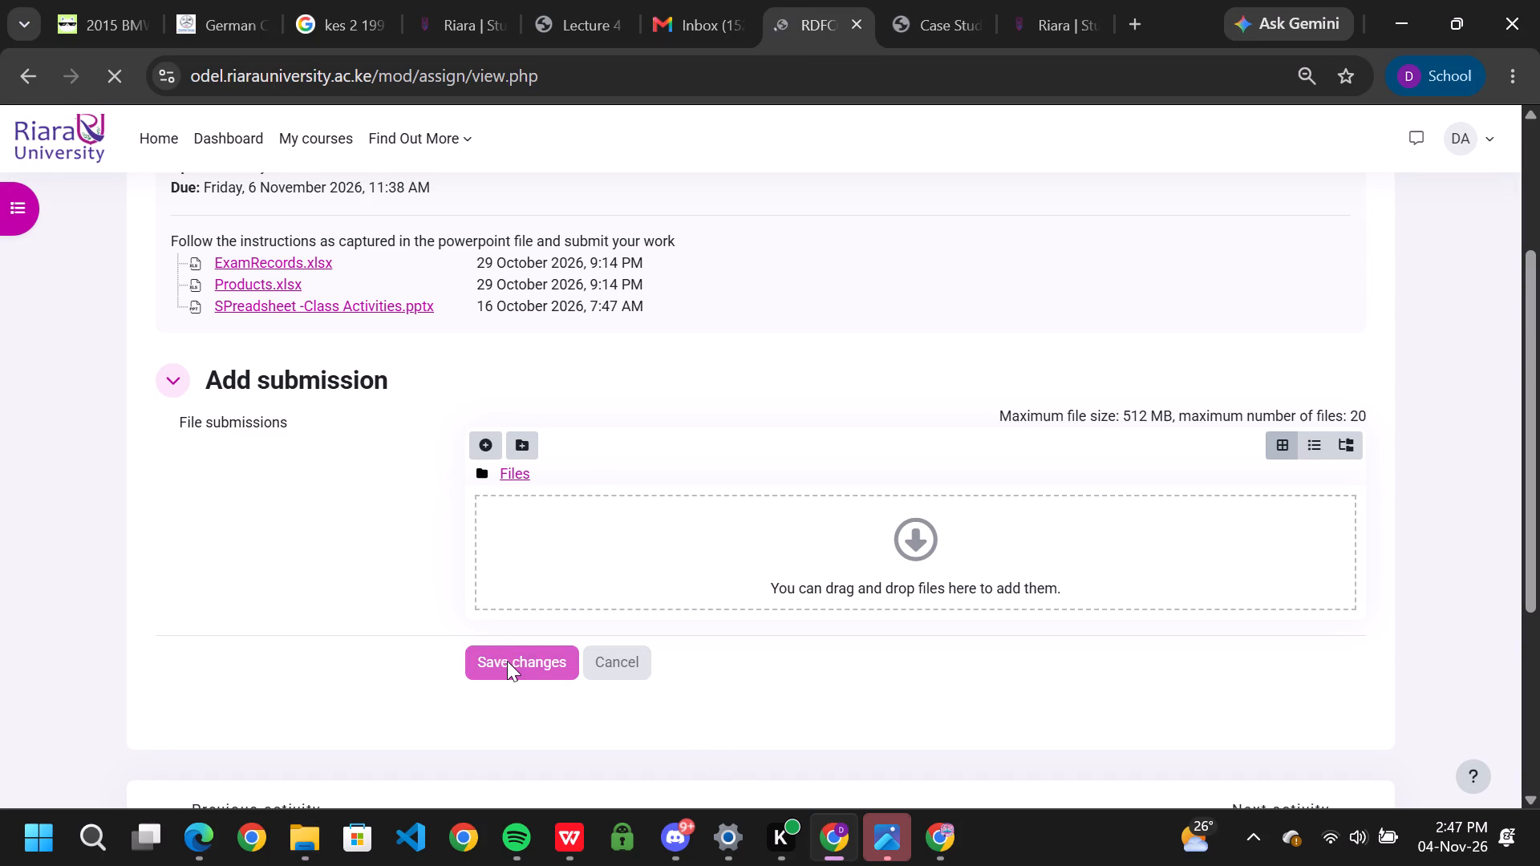
scroll(507, 661, "down", 3)
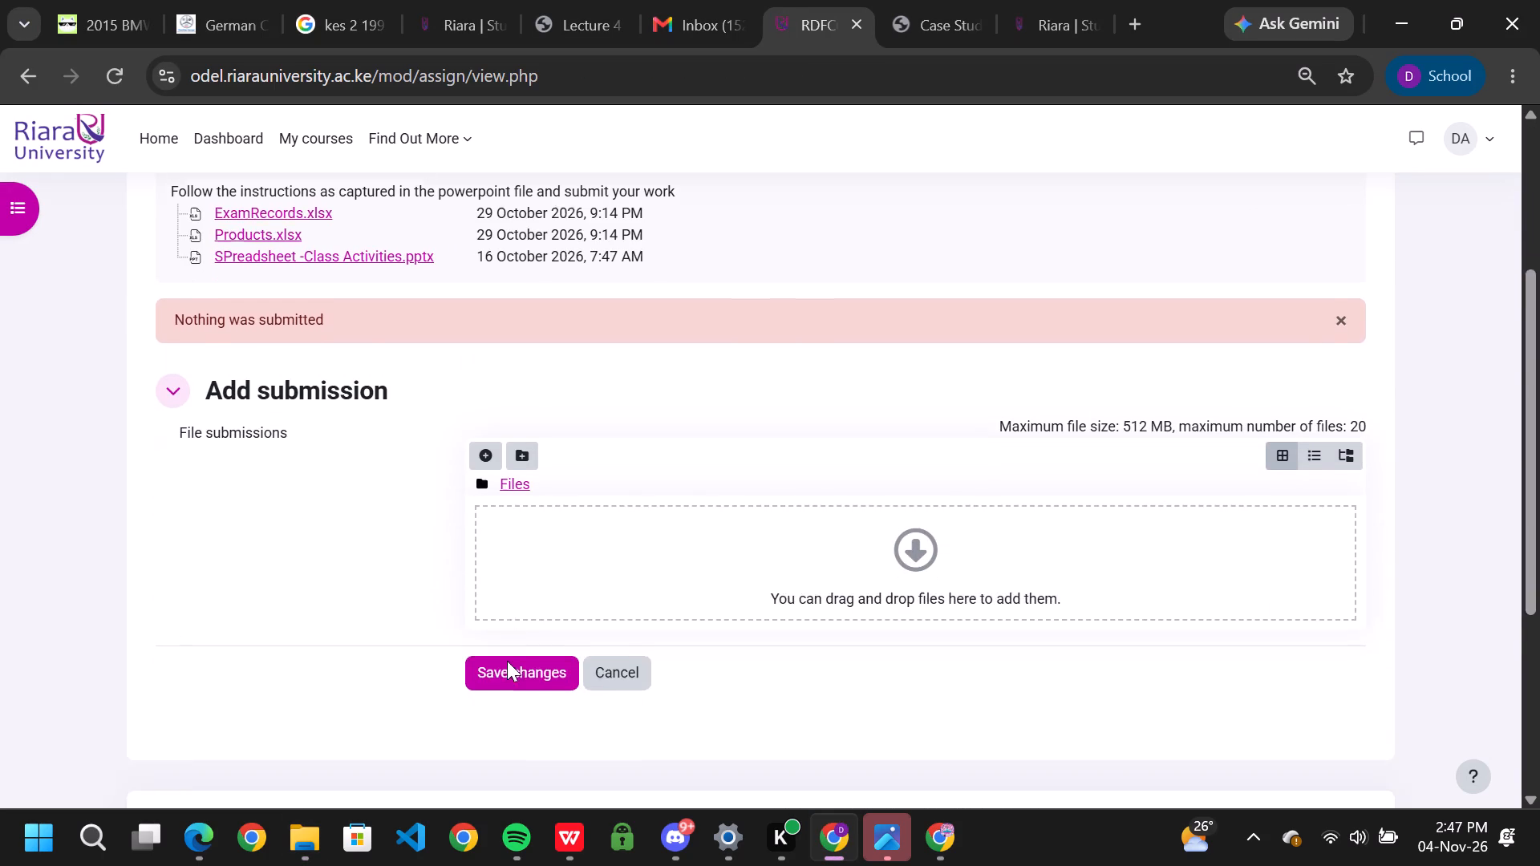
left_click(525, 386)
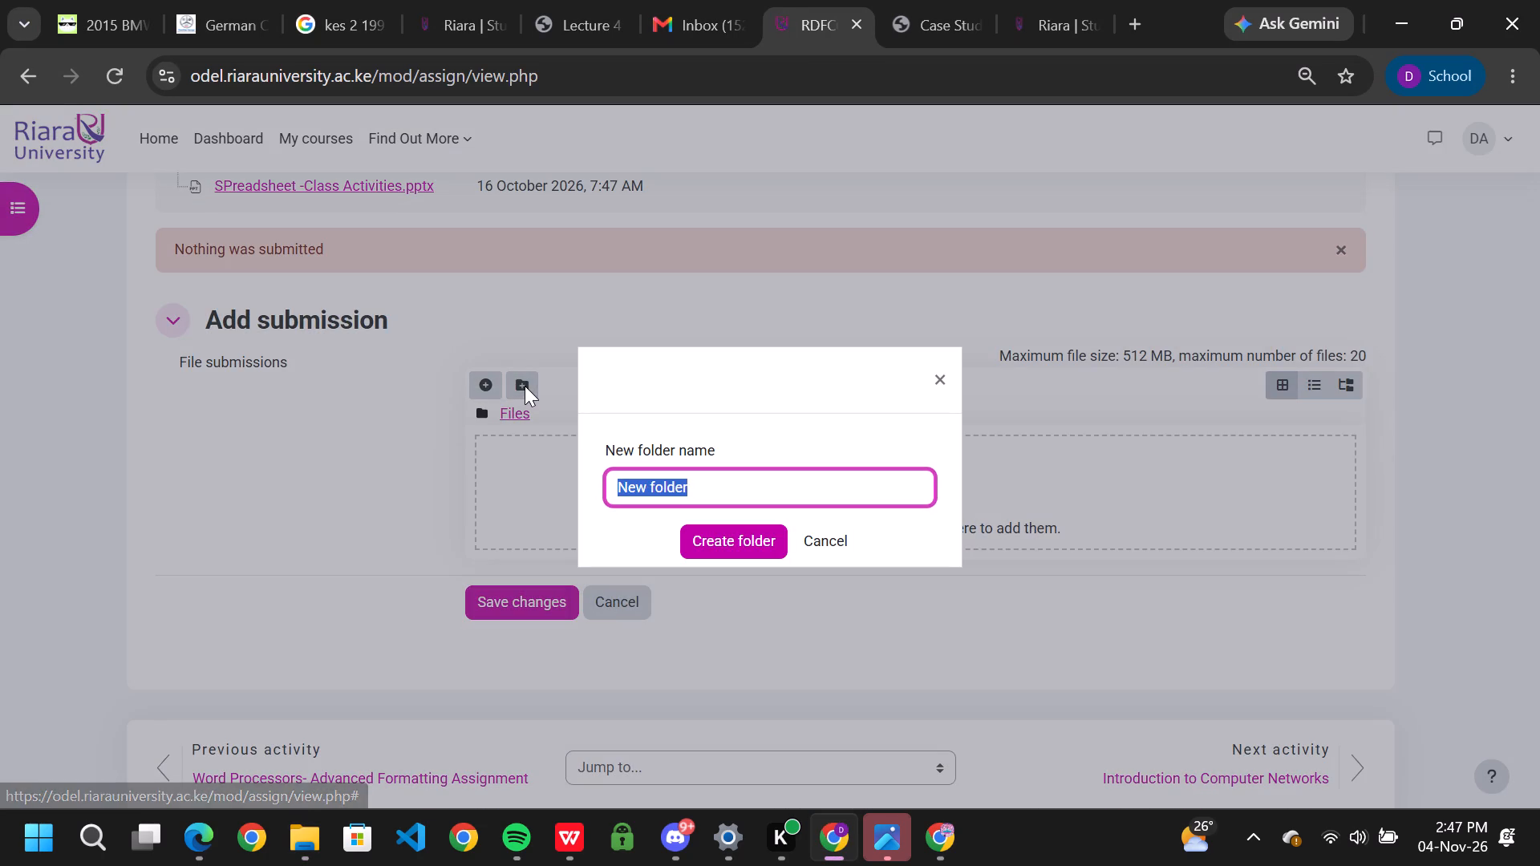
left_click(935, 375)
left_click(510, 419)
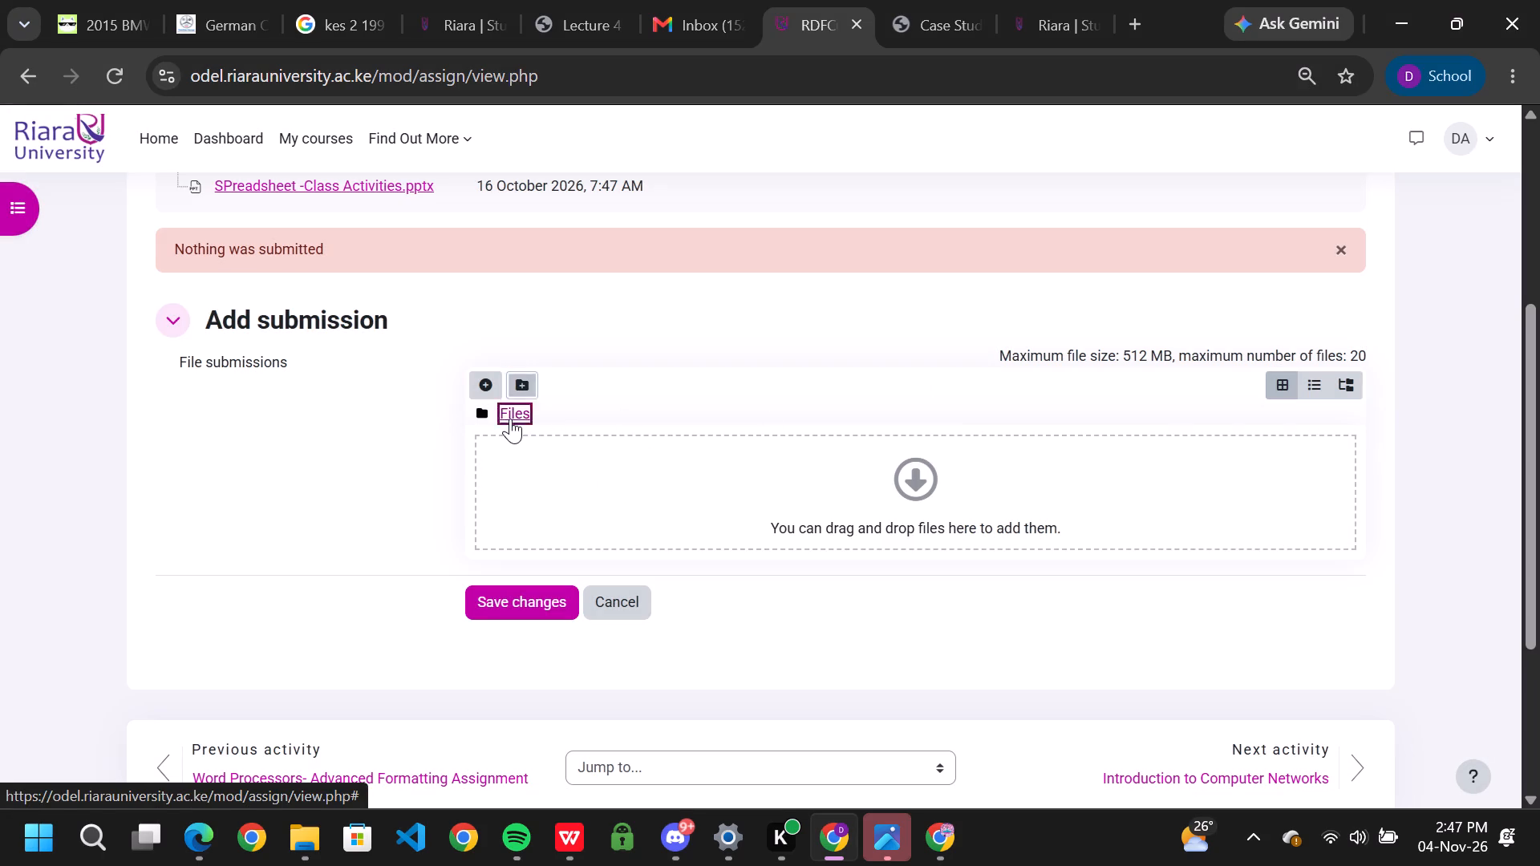
Upload Filled Products.xlsx from the class folder in Documents to the assignment's file submissions.
left_click(486, 390)
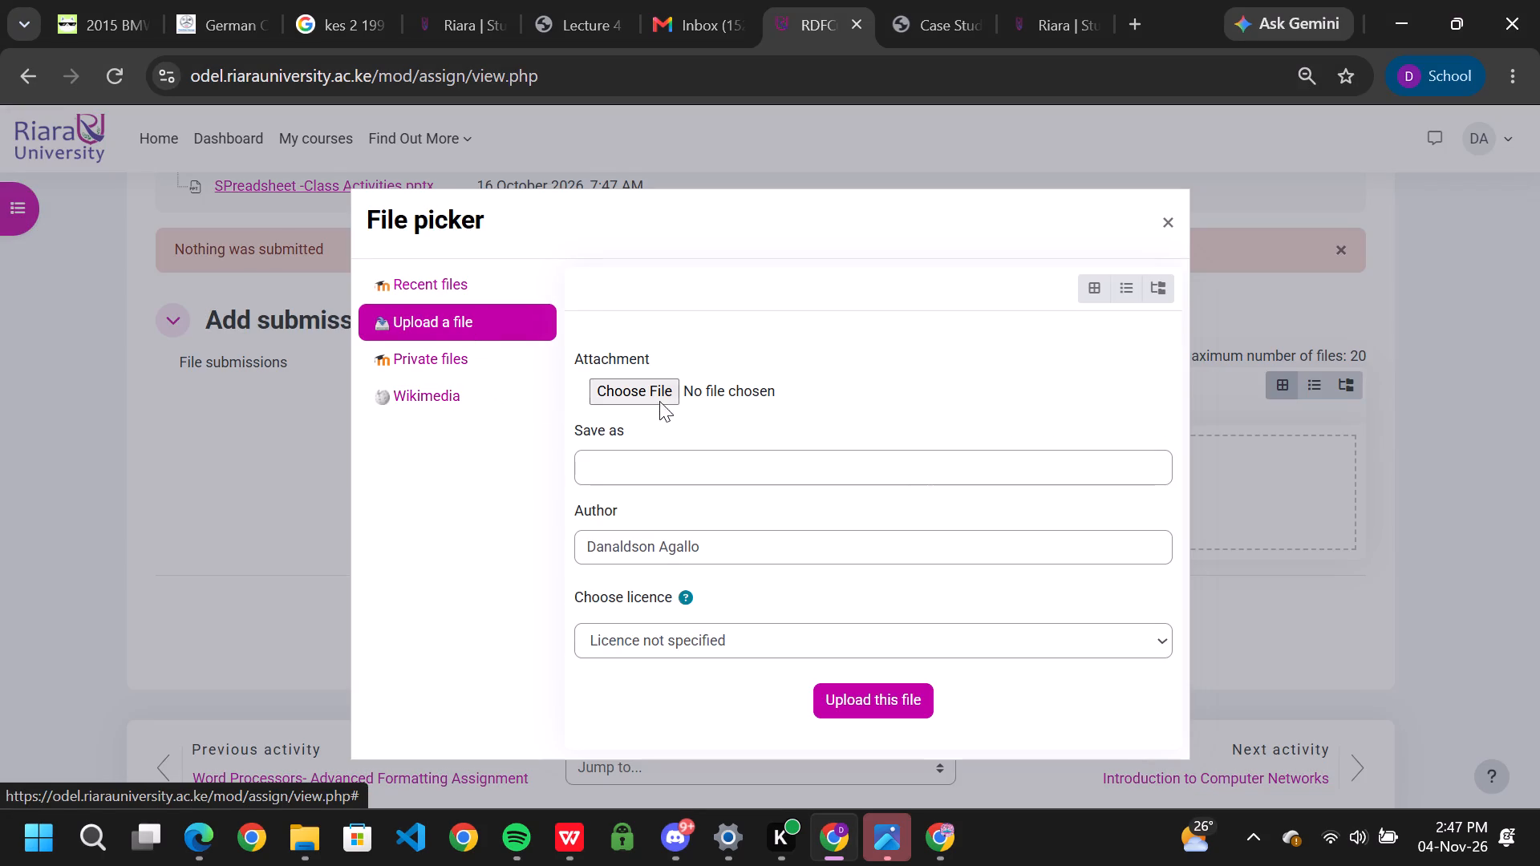
left_click(654, 396)
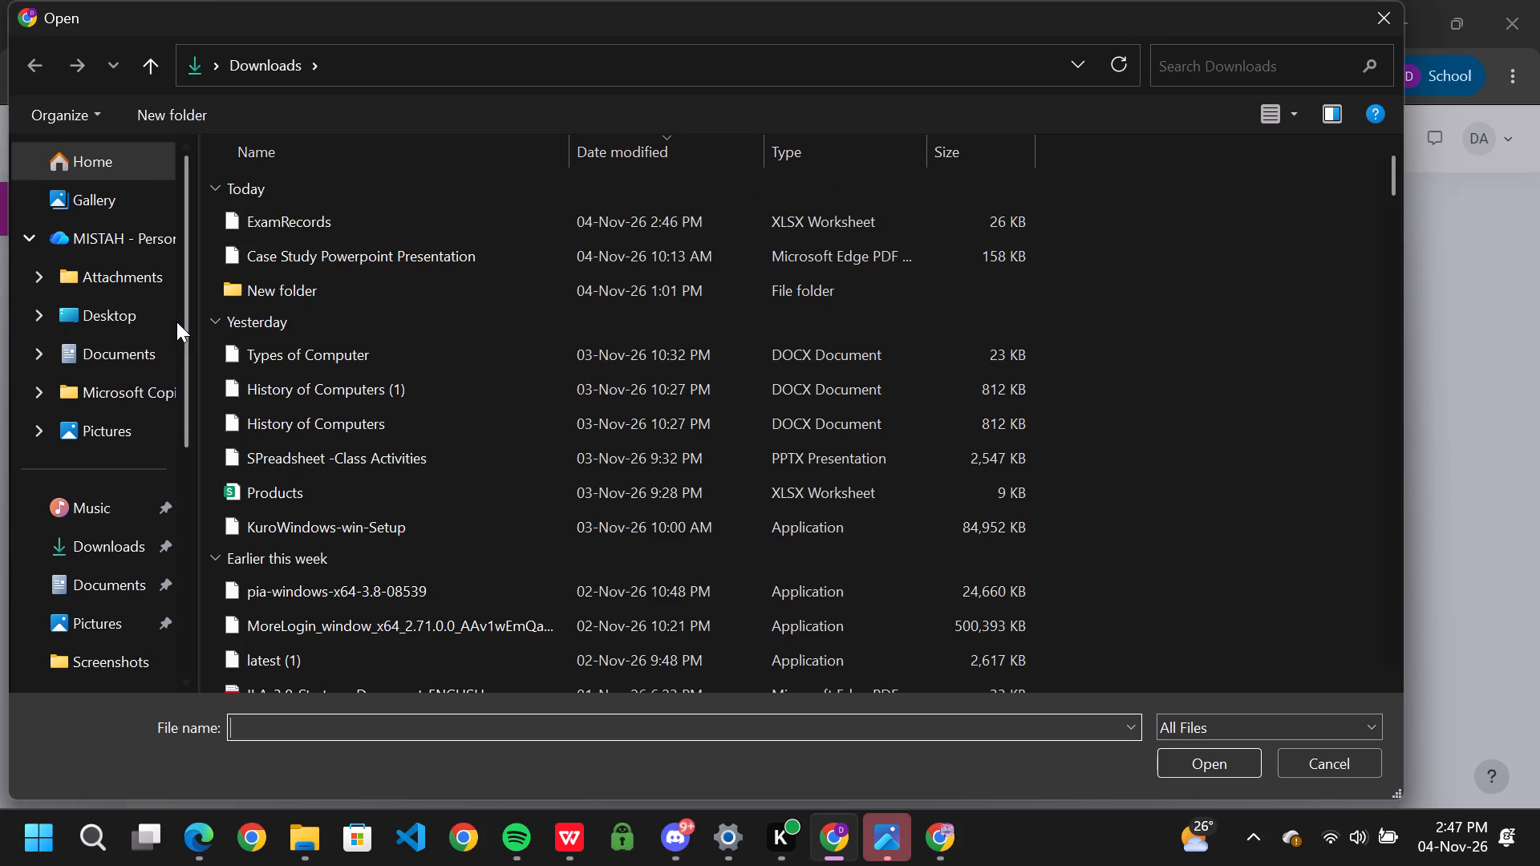
double_click(115, 357)
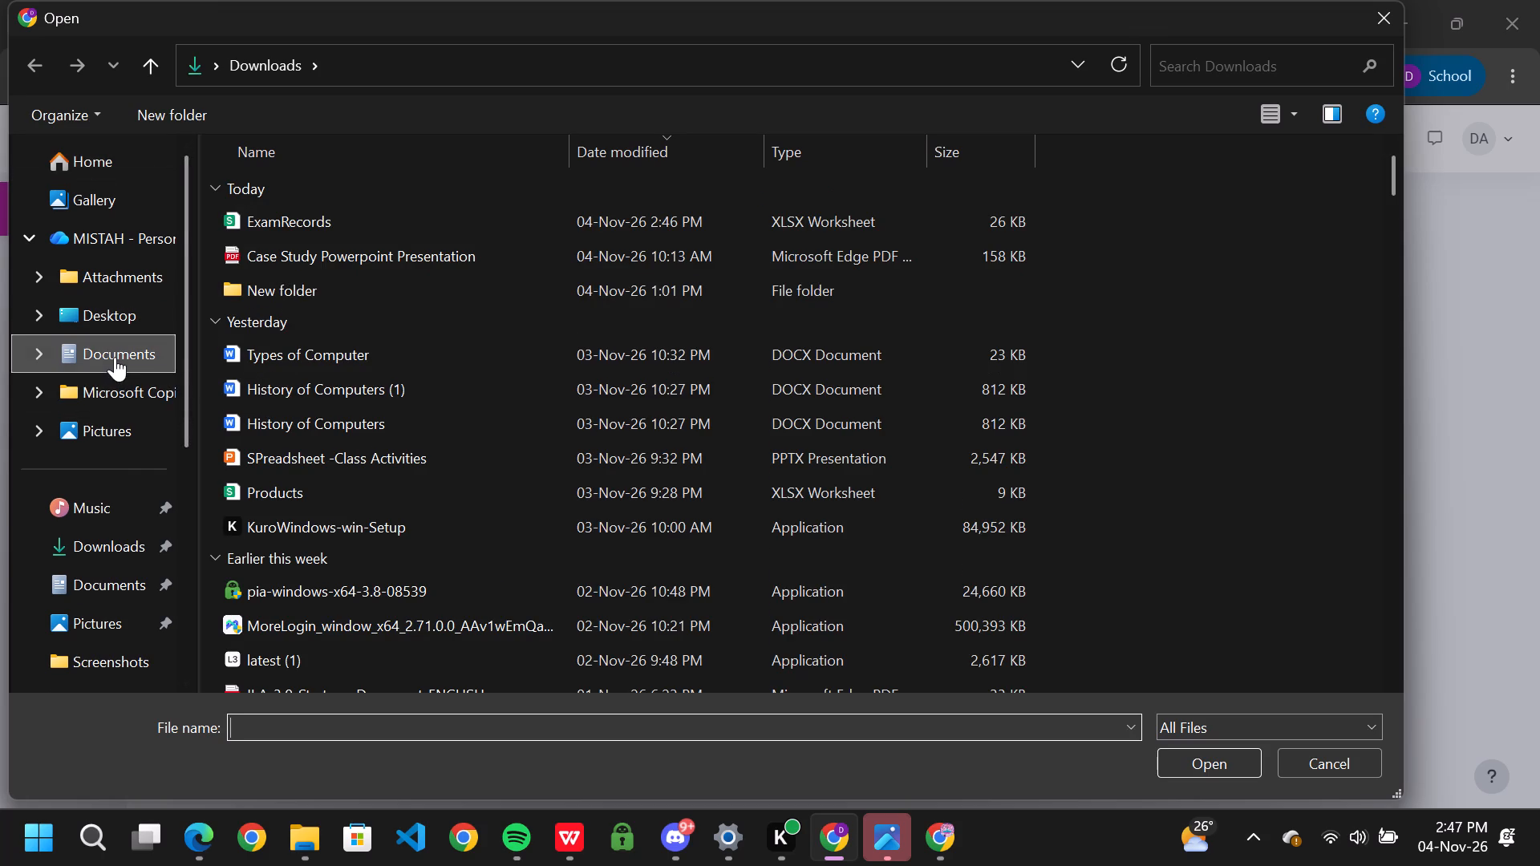
left_click(245, 270)
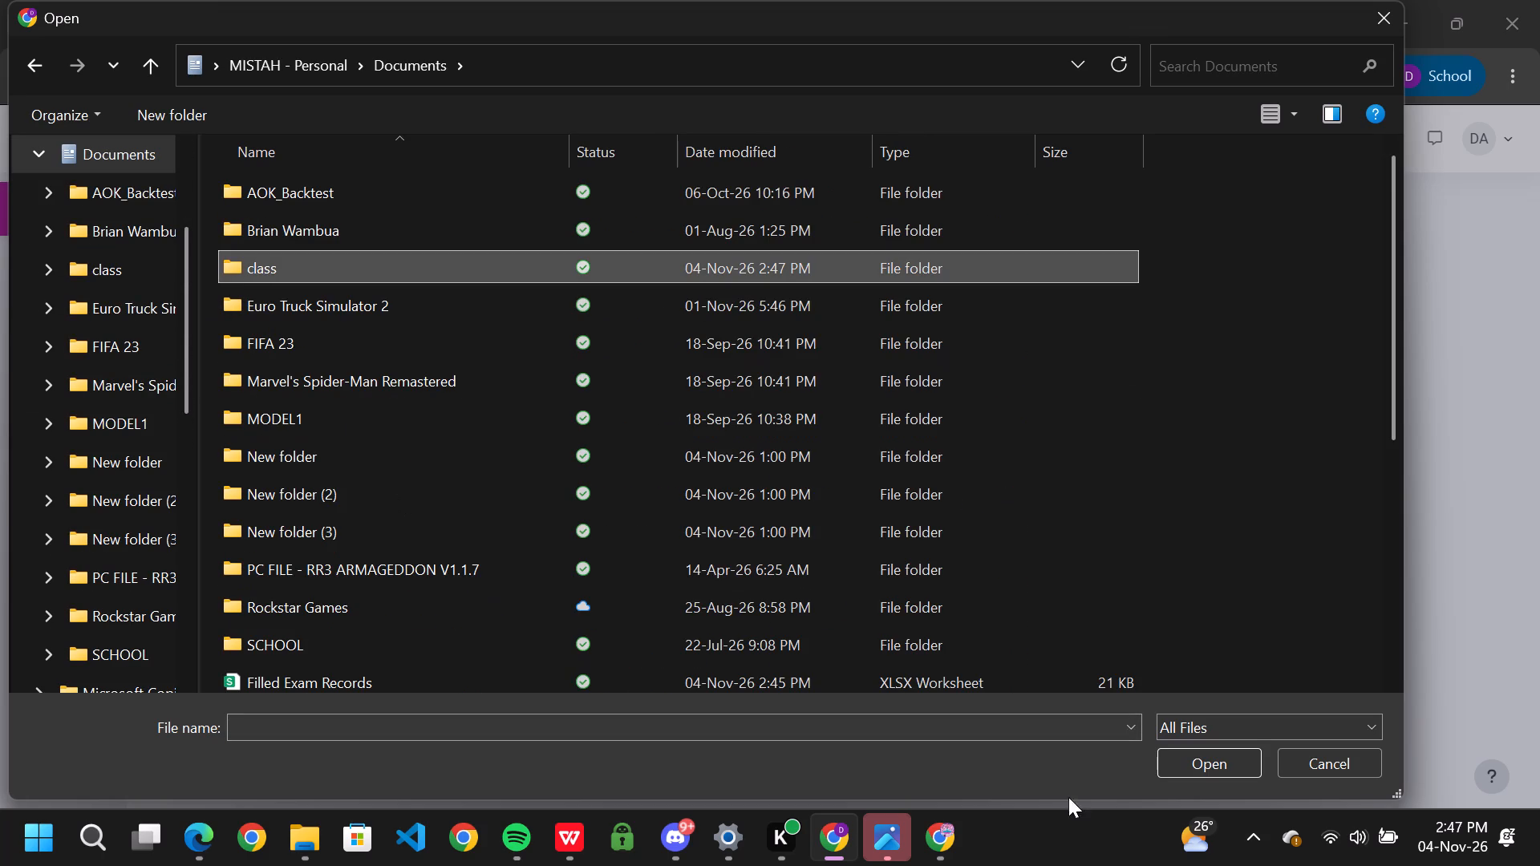
left_click(1201, 754)
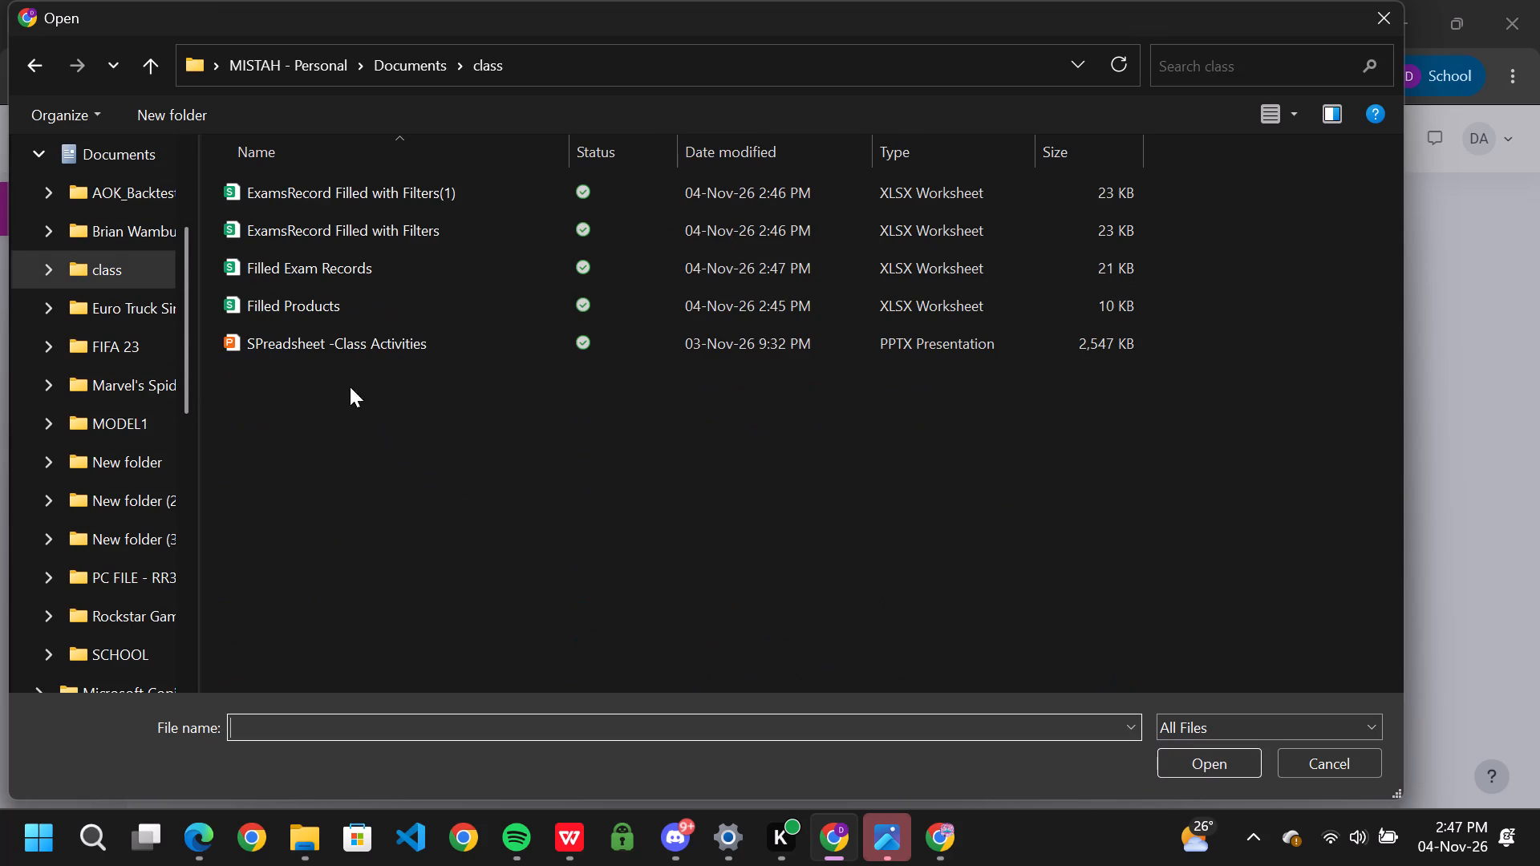
left_click_drag(348, 381, 466, 189)
left_click(436, 192)
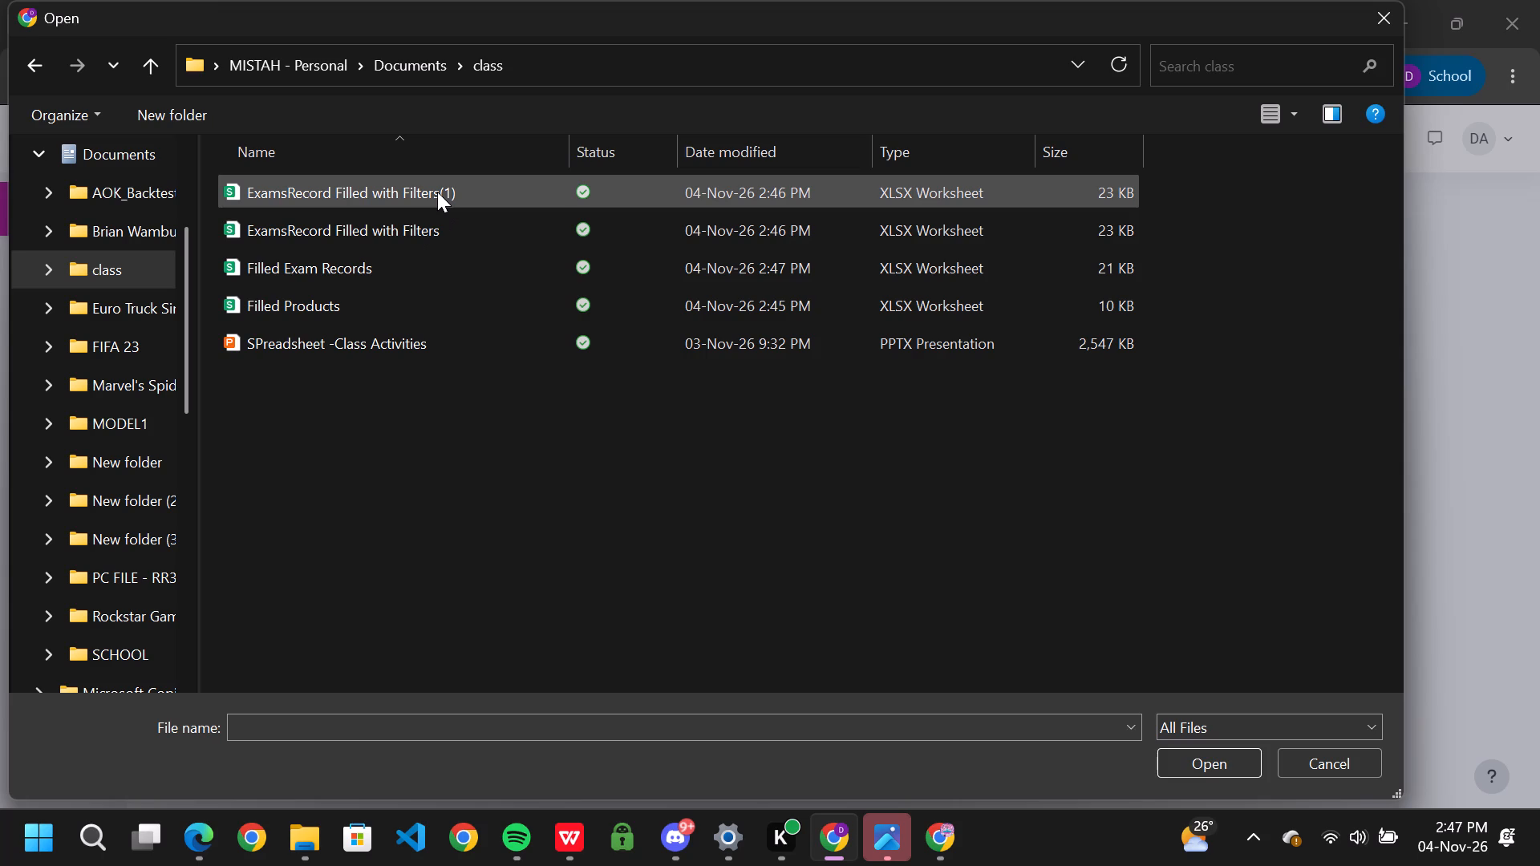
key("shift+Down")
key("shift+Down")
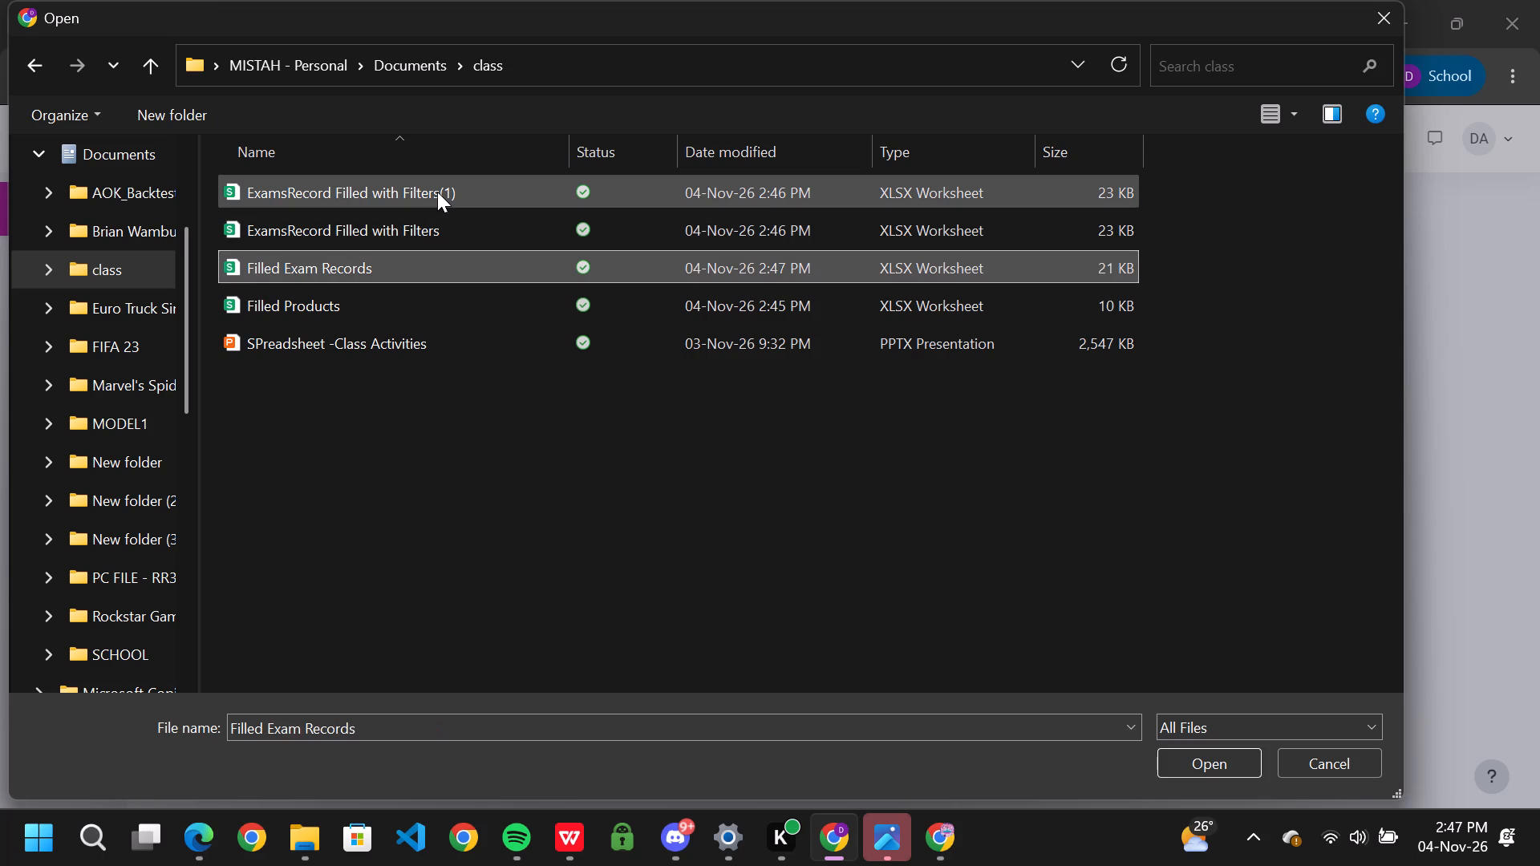
key("shift+Down")
left_click(378, 418)
left_click_drag(379, 409, 527, 167)
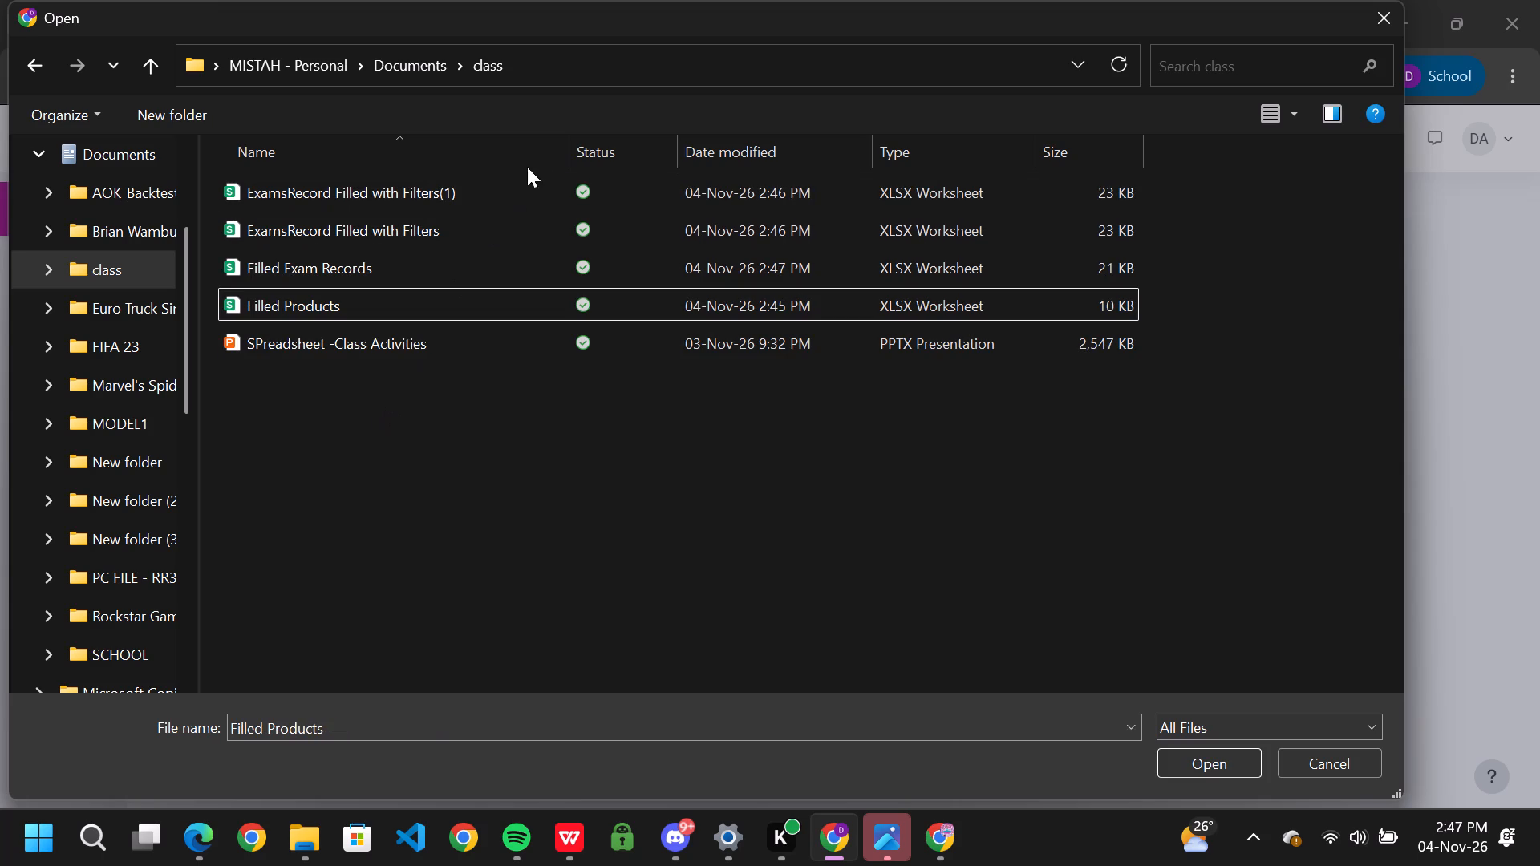
left_click_drag(527, 167, 533, 158)
left_click(1193, 760)
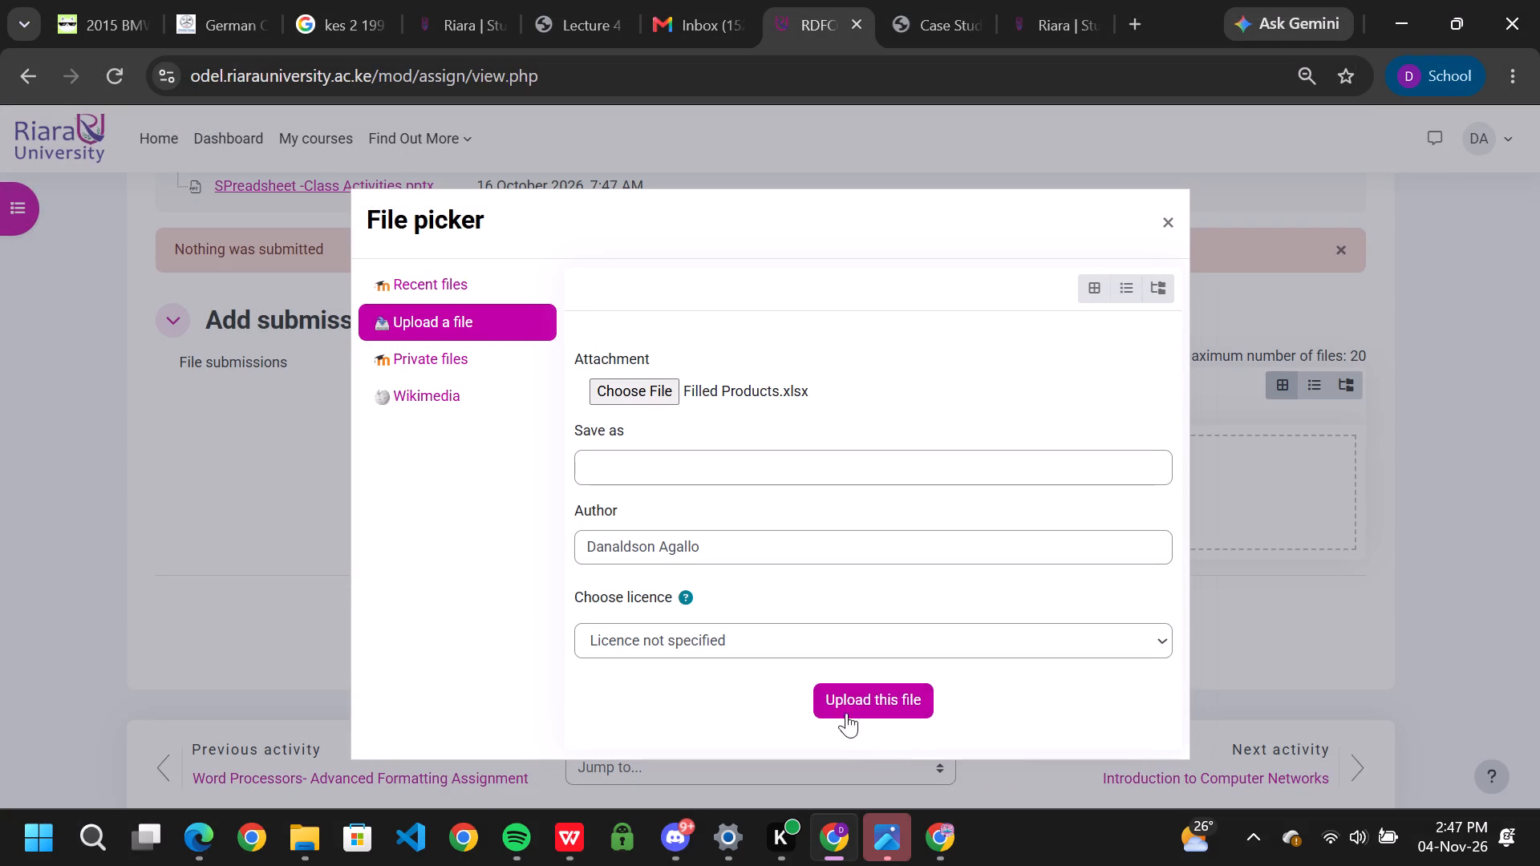
left_click(845, 690)
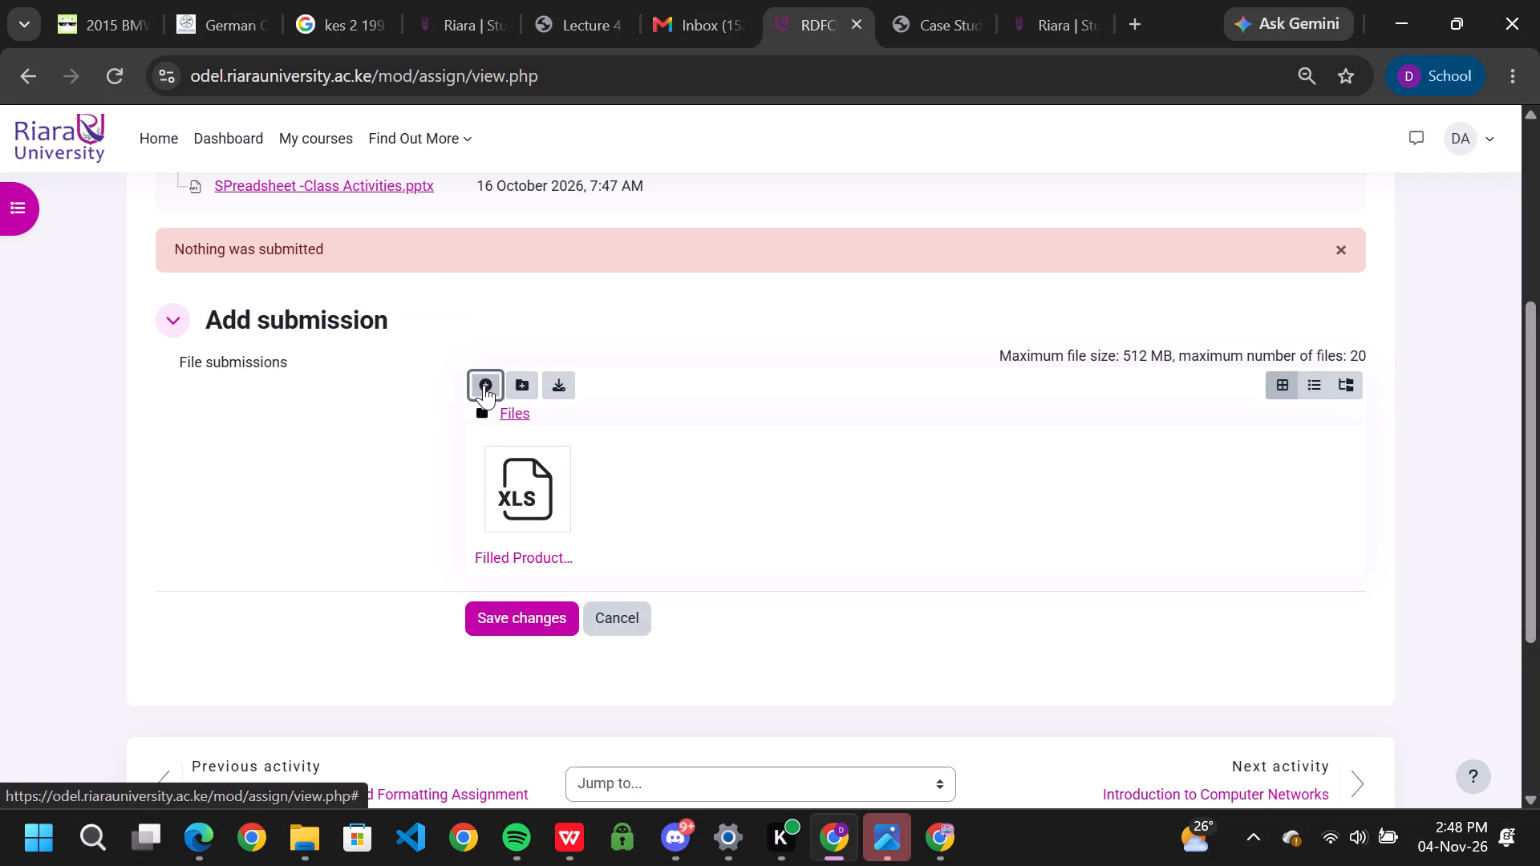
Upload the ExamsRecord Filled with Filters workbook, not its (1) copy, from the class folder to the file submissions.
left_click(485, 385)
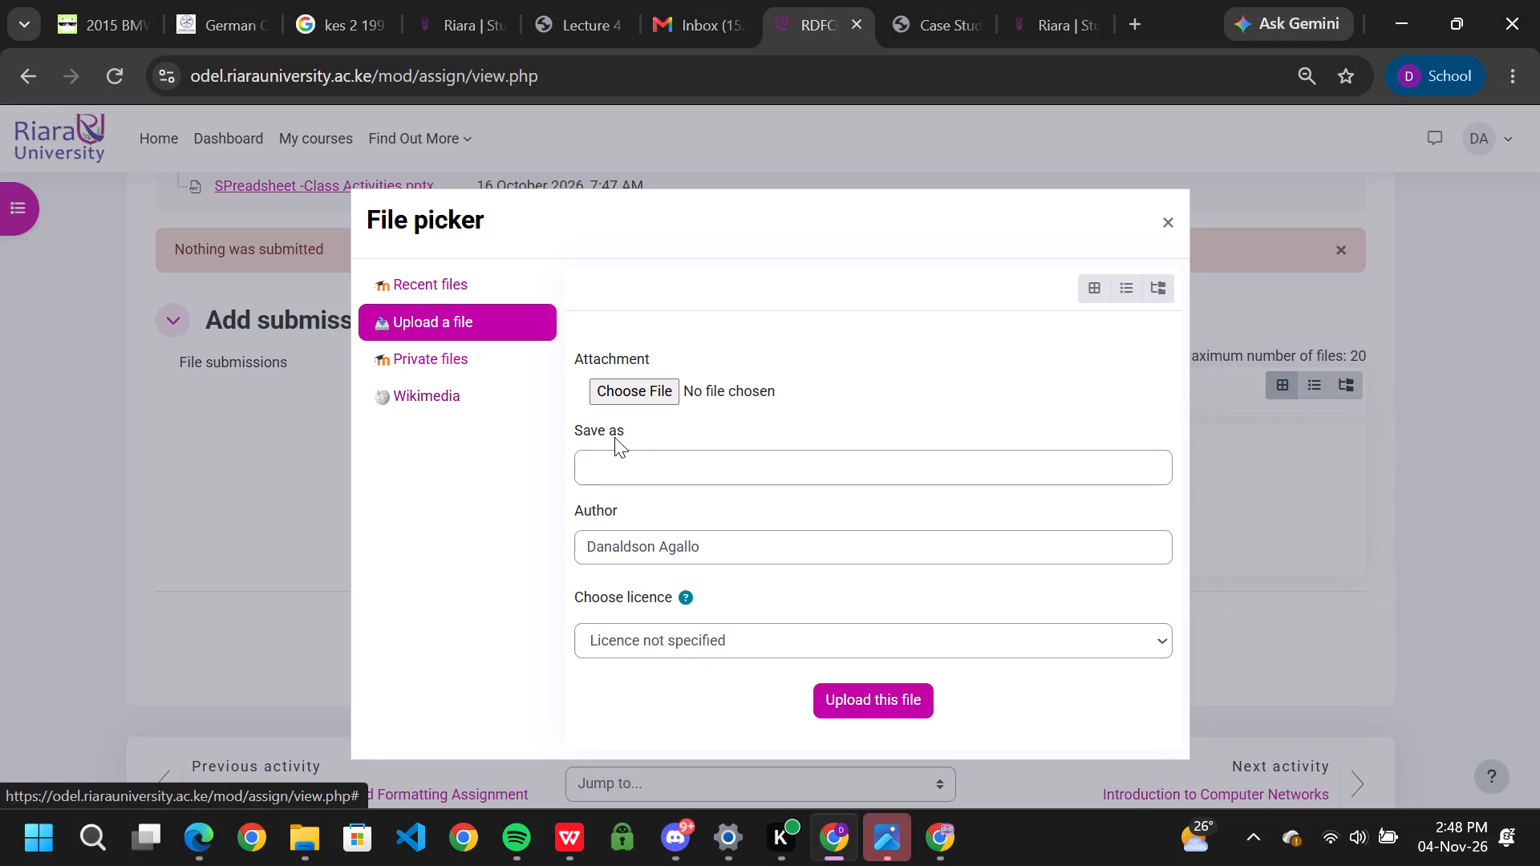
left_click(661, 395)
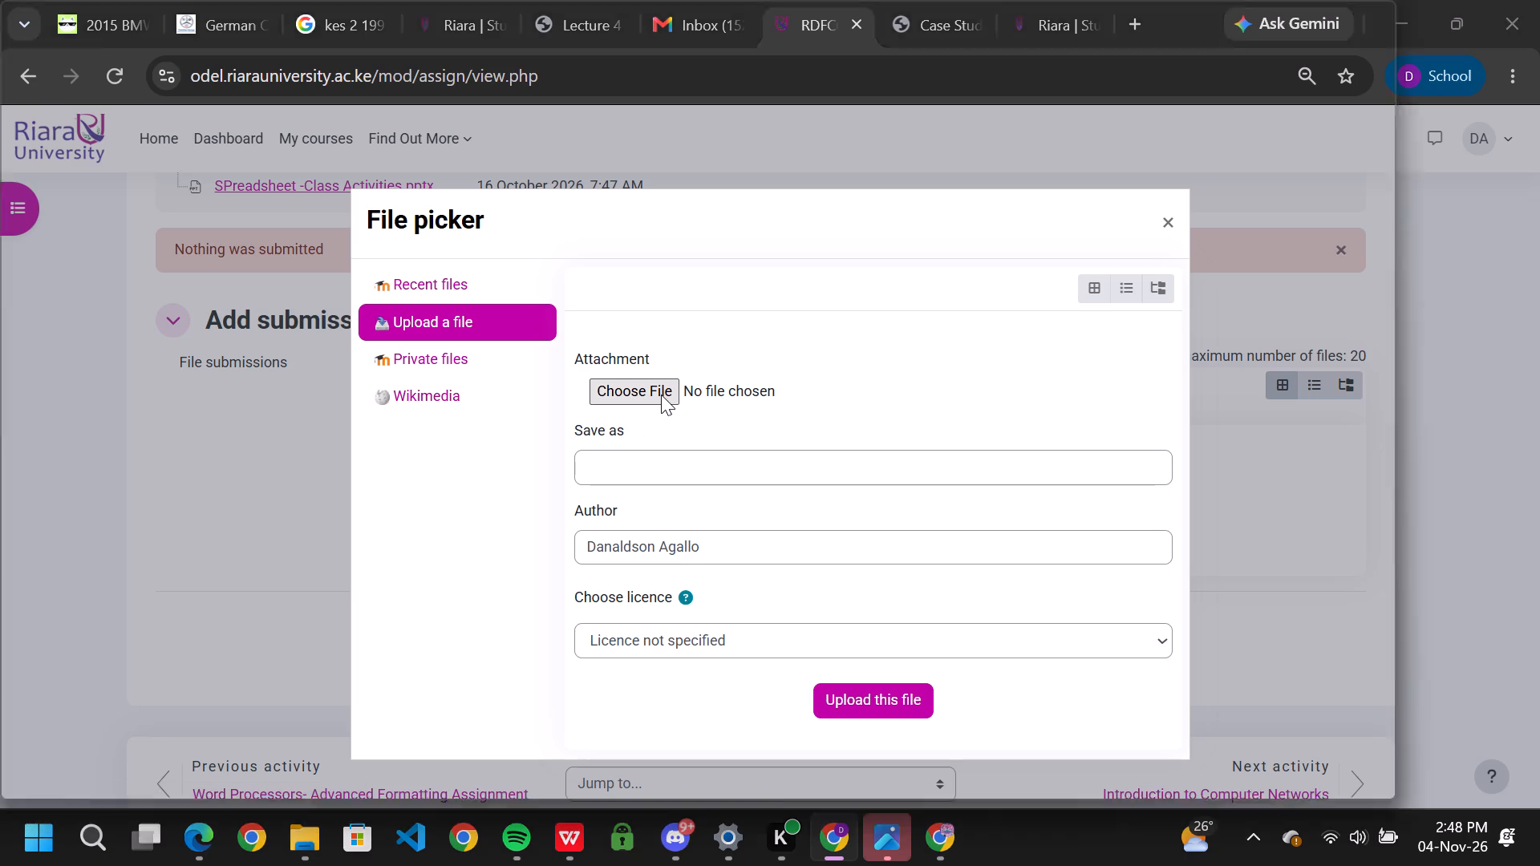
left_click(424, 239)
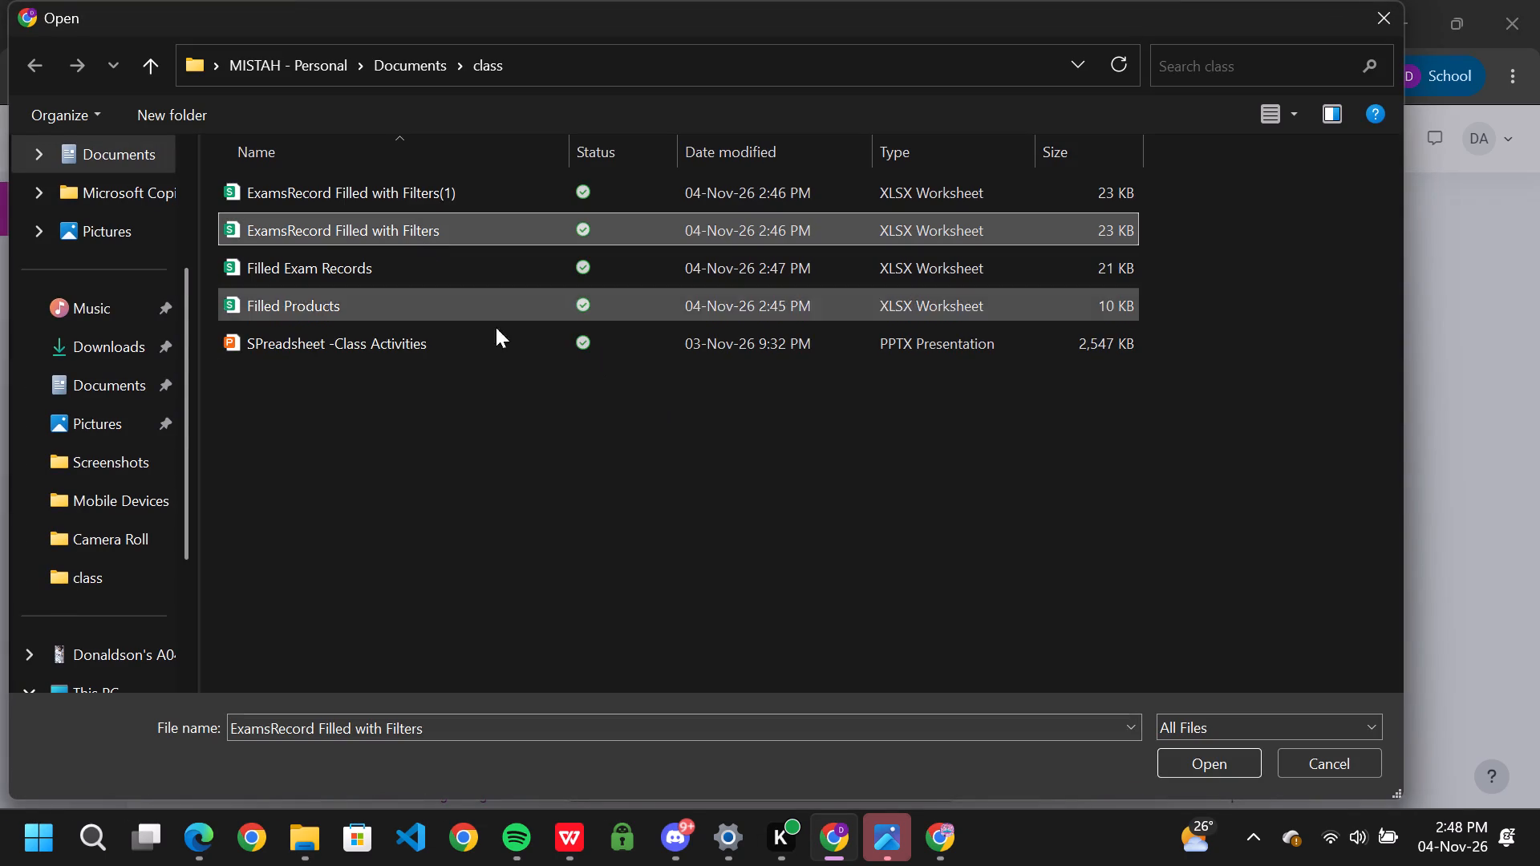
left_click(1177, 762)
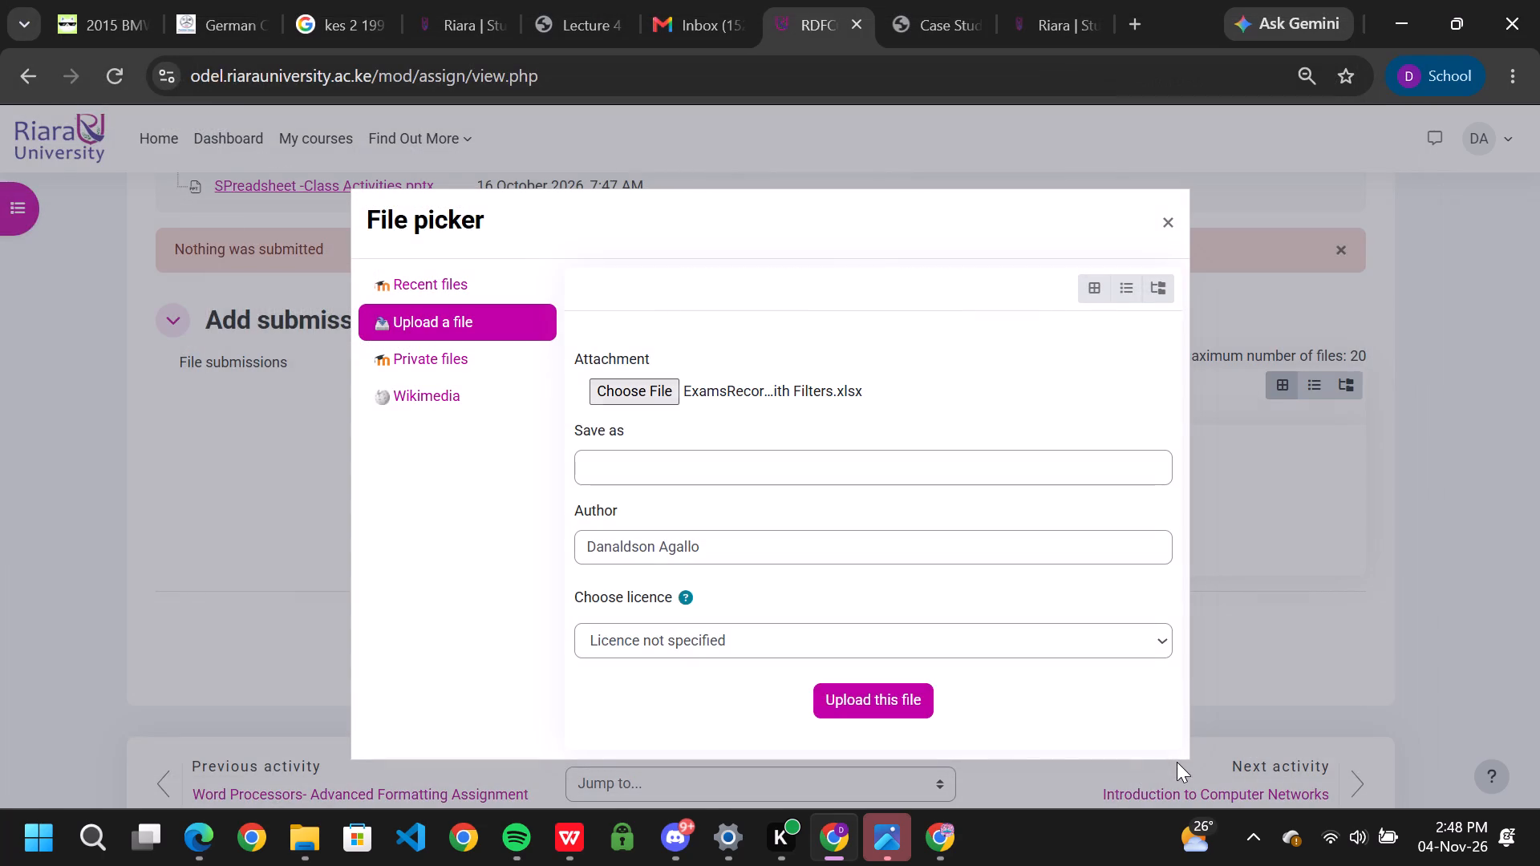
left_click(857, 706)
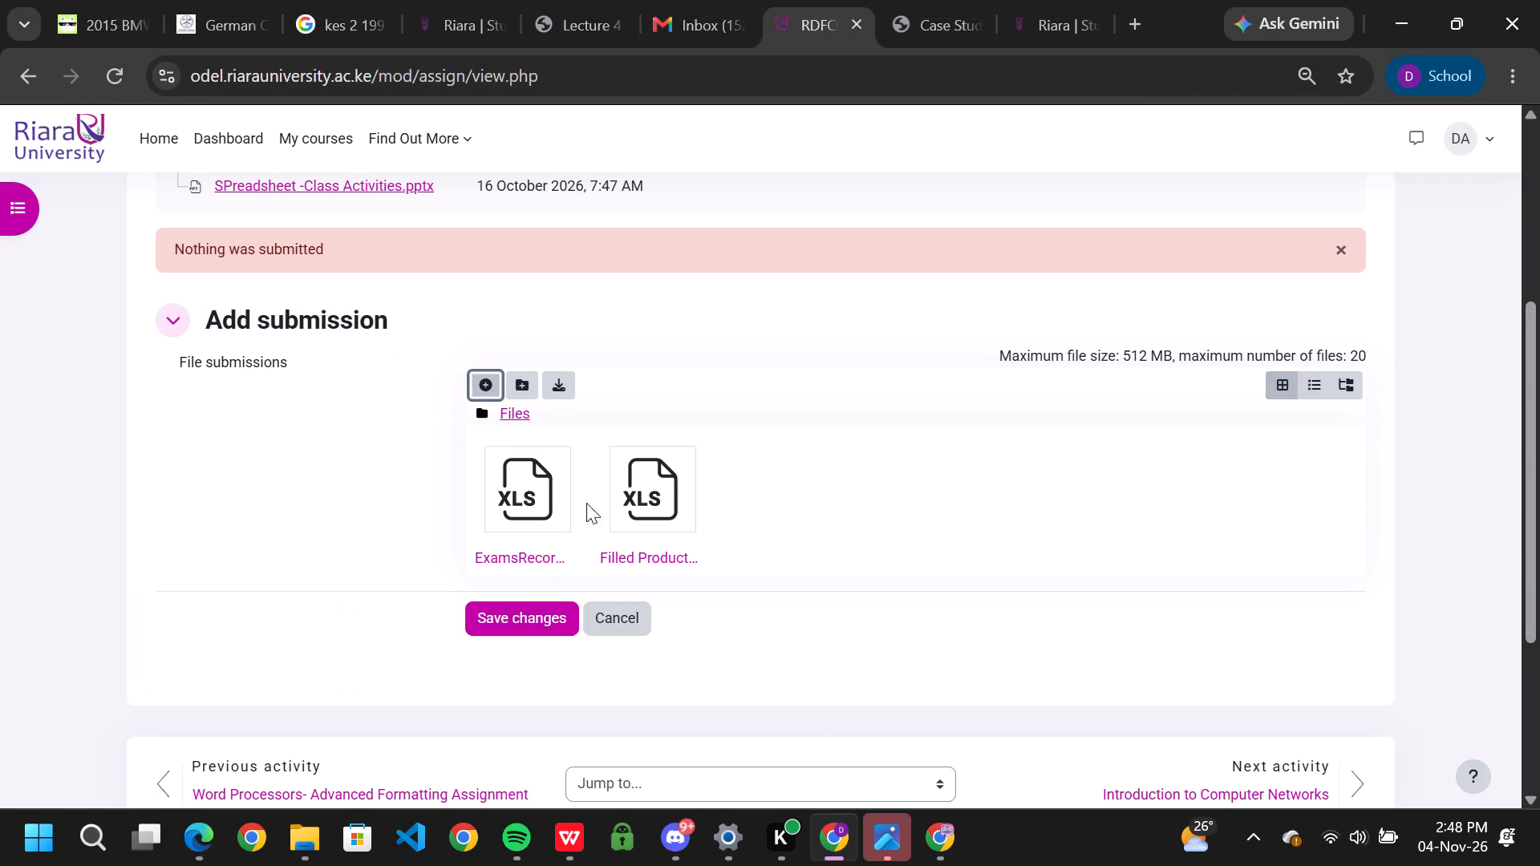
Upload Filled Exam Records.xlsx from the class folder to the file submissions.
left_click(488, 385)
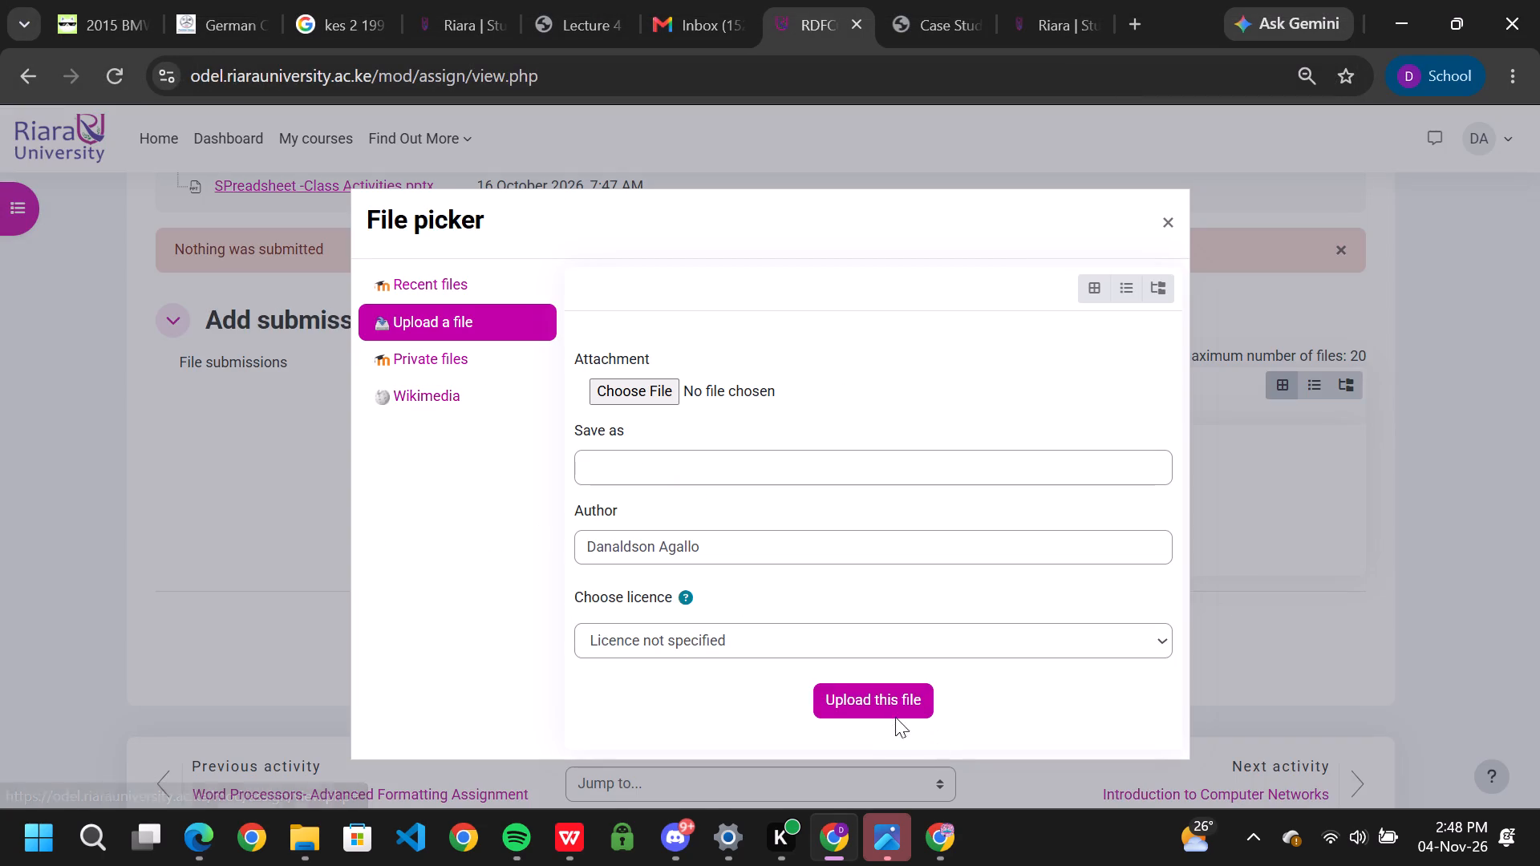
left_click(645, 400)
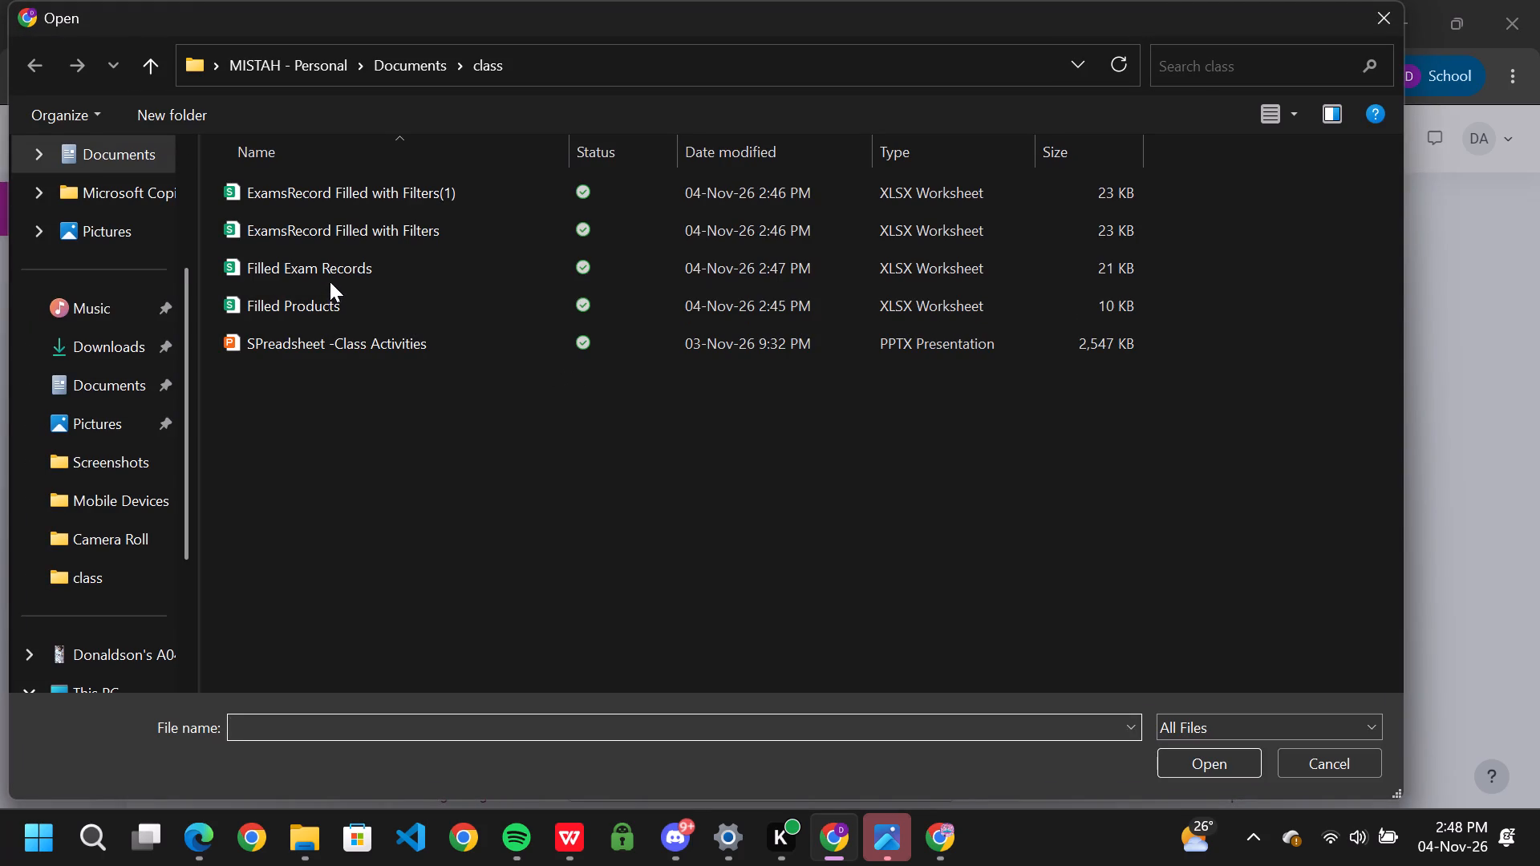
left_click(330, 277)
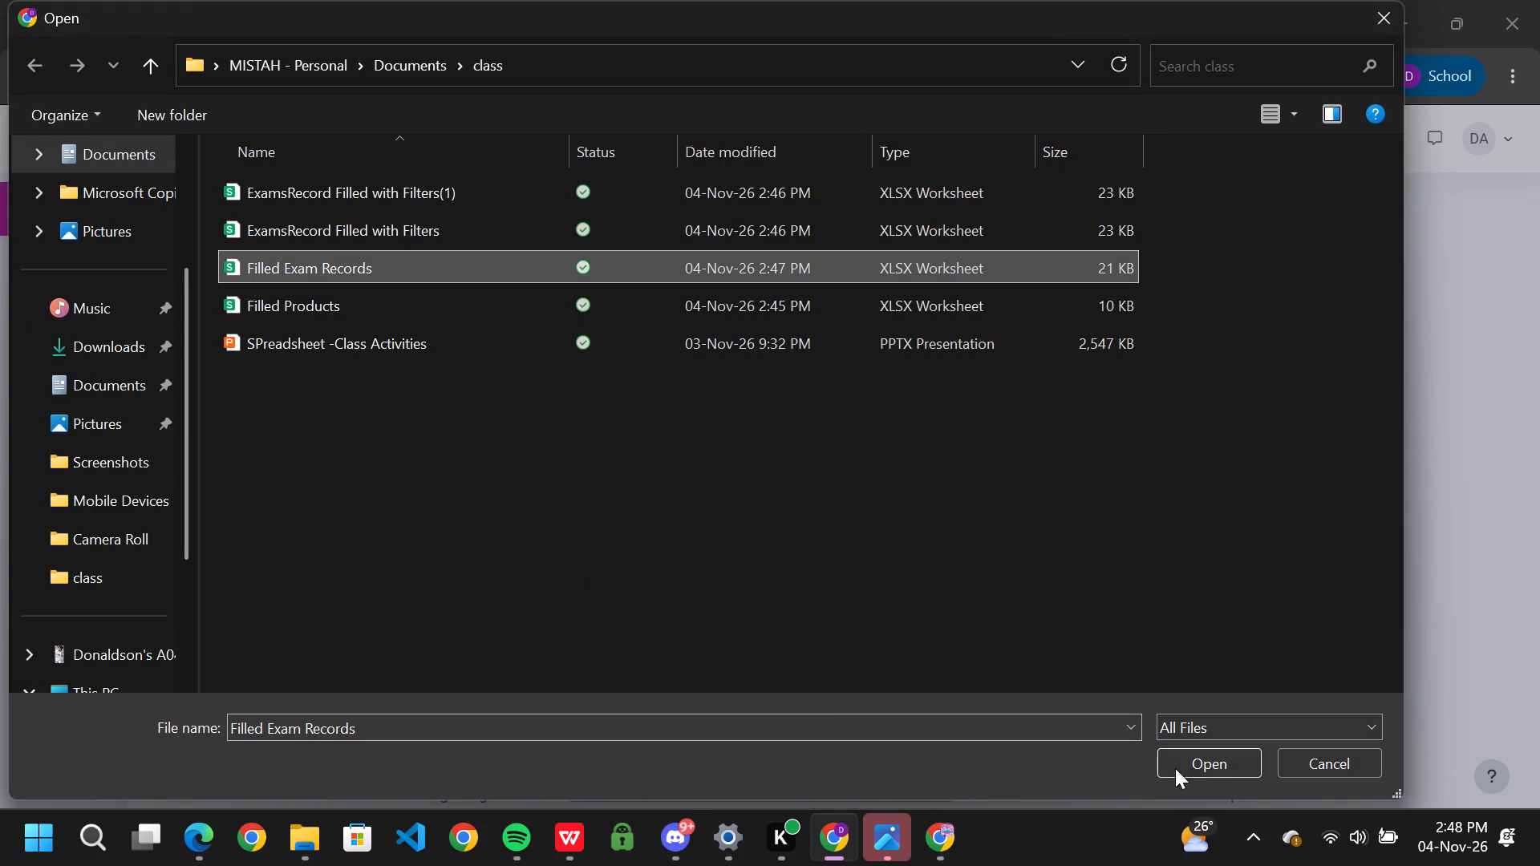
left_click(1196, 767)
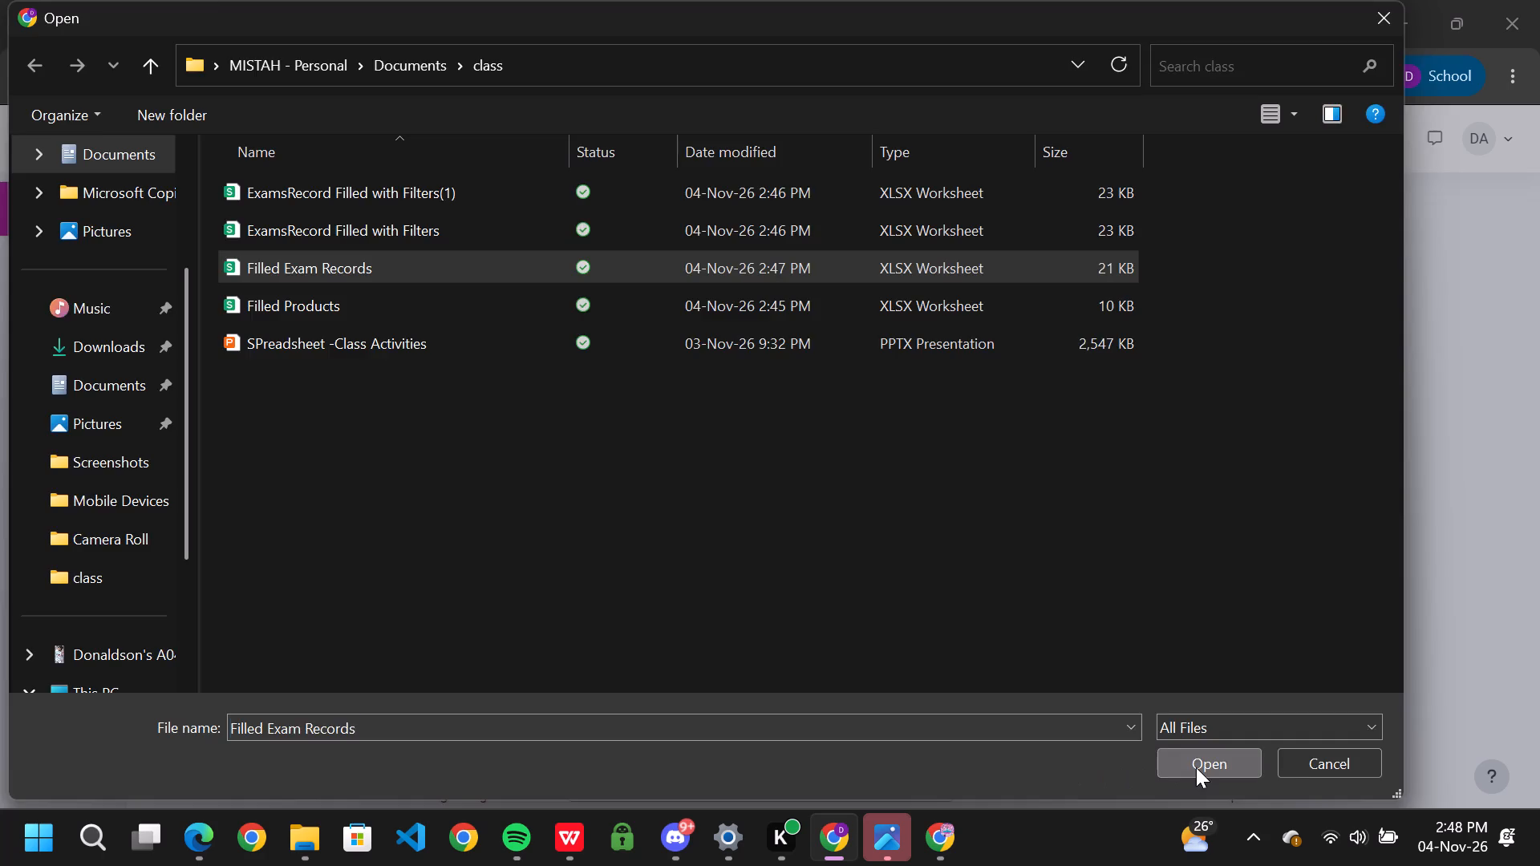
left_click(890, 701)
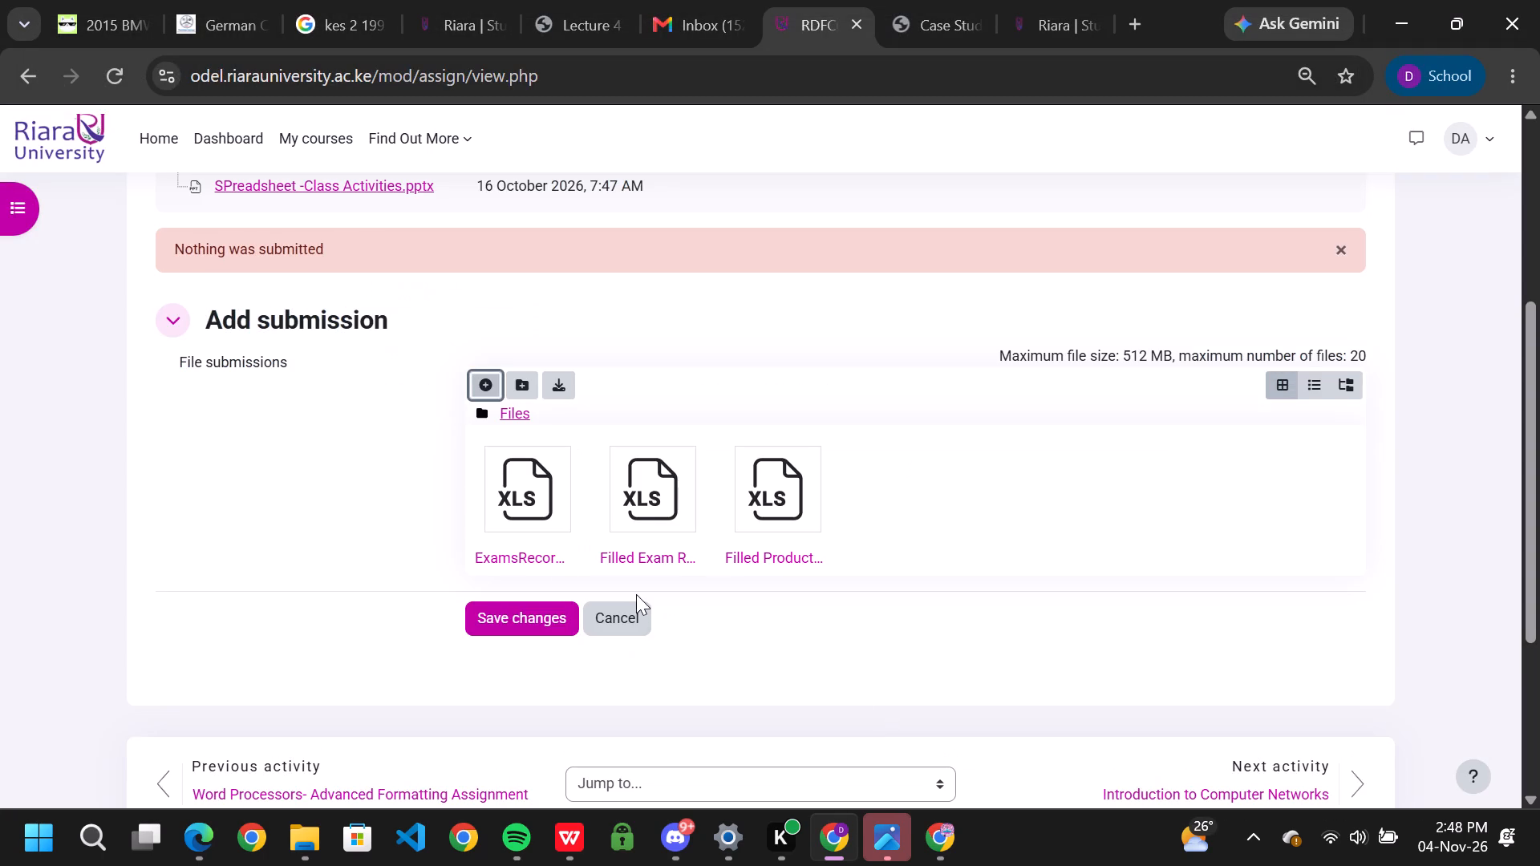
Upload Filled Products from the class folder once more, keeping it as a separate file renamed Filled Products (1).xlsx.
scroll(533, 523, "down", 2)
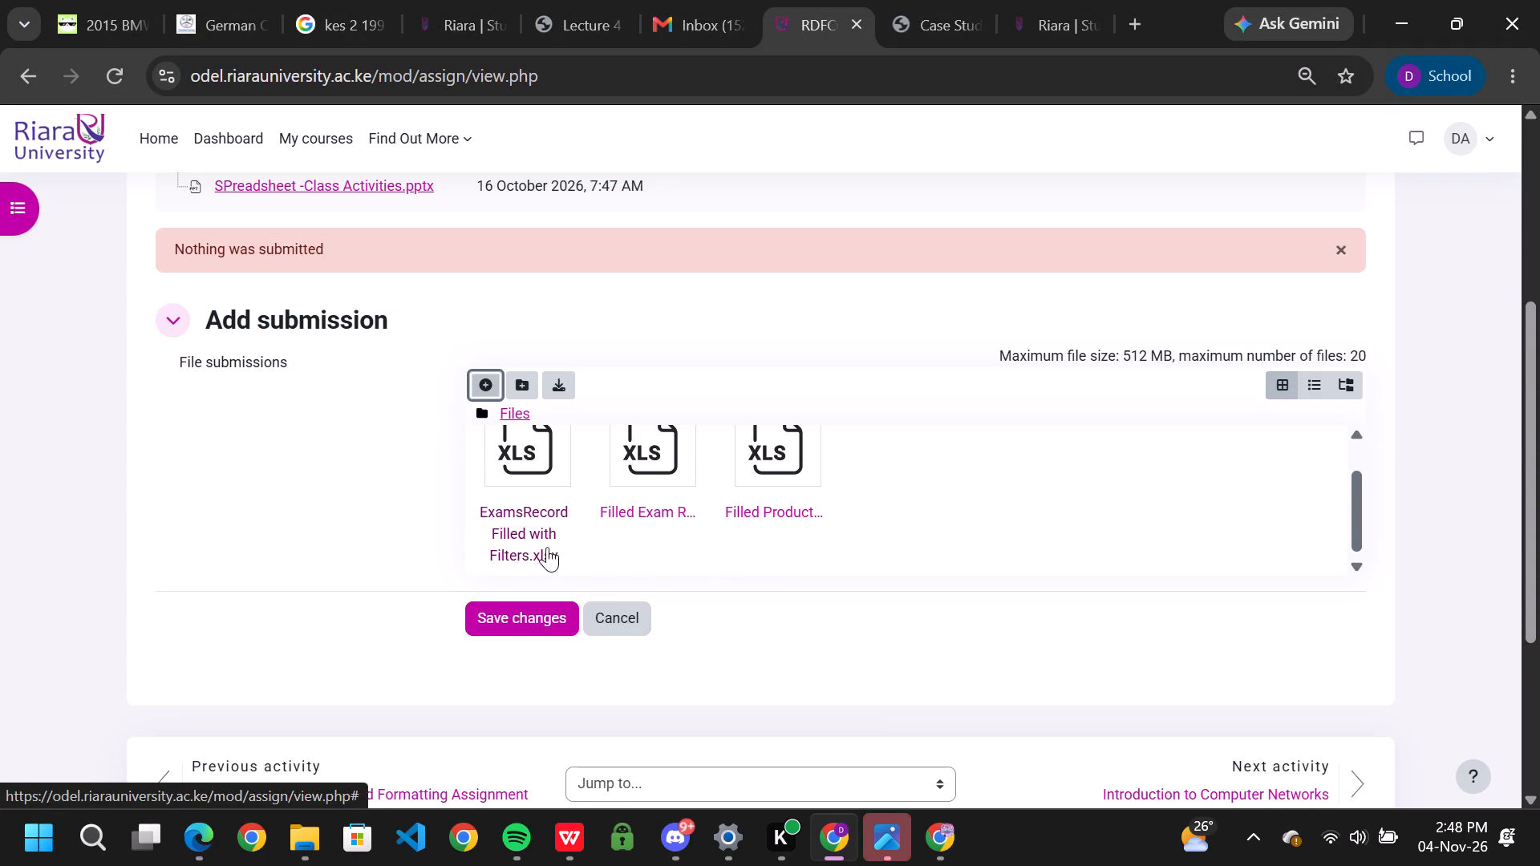
scroll(644, 538, "down", 1)
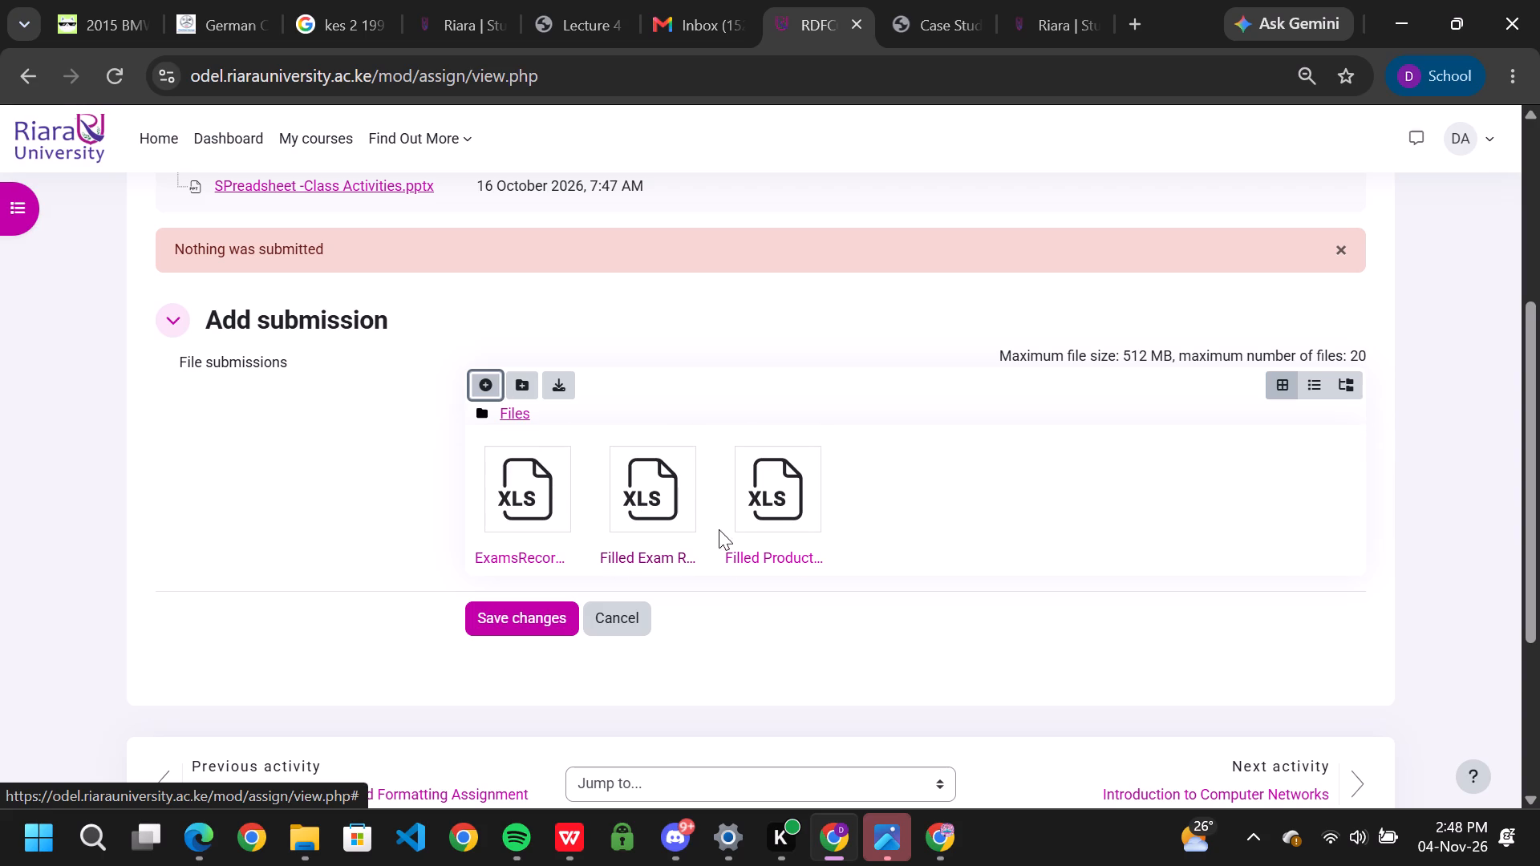
scroll(767, 547, "down", 1)
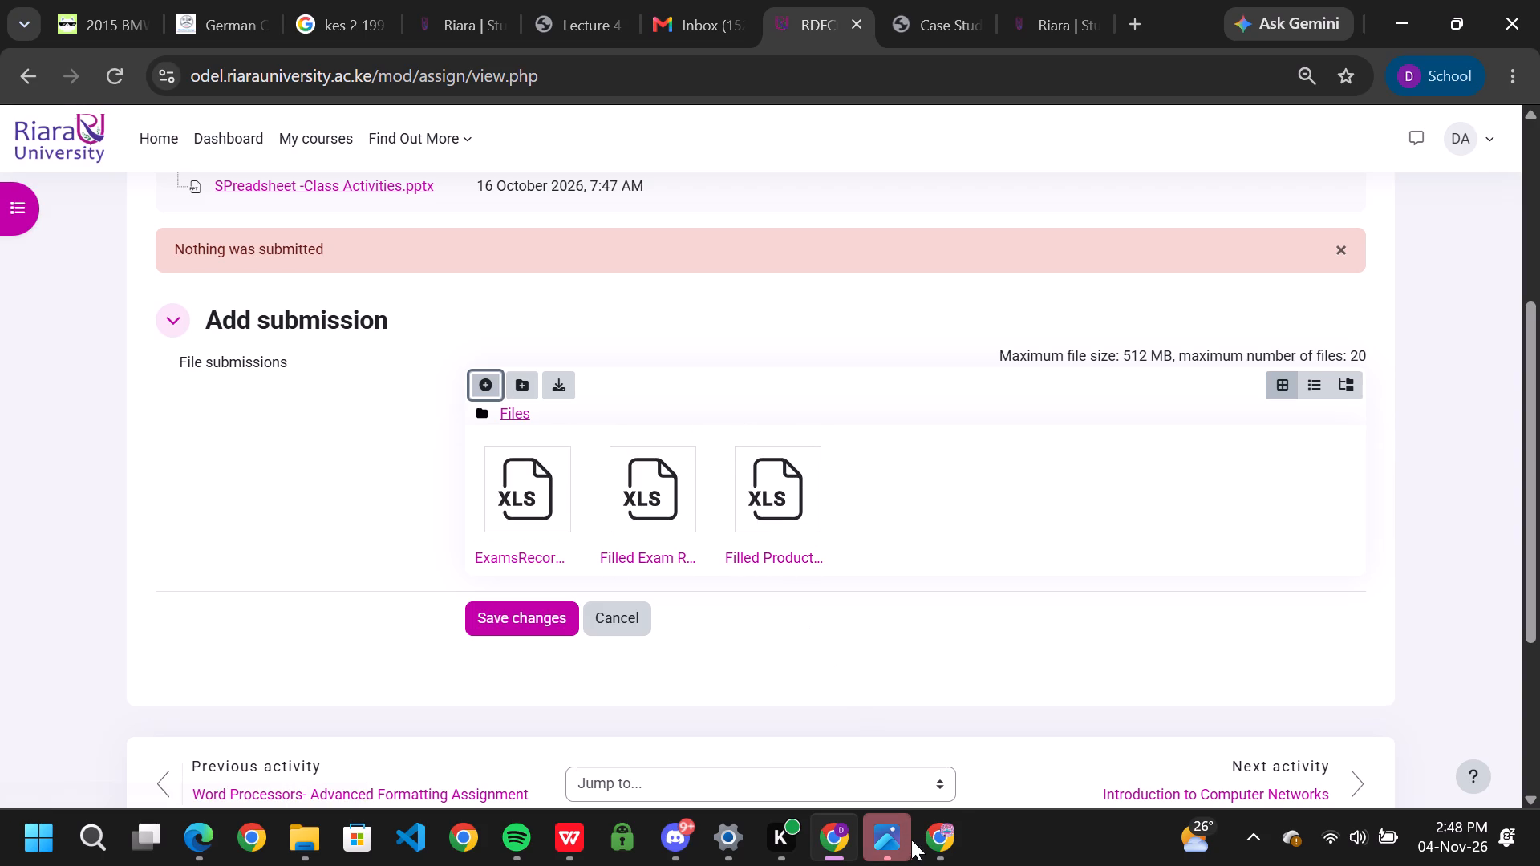
left_click(484, 389)
left_click(650, 396)
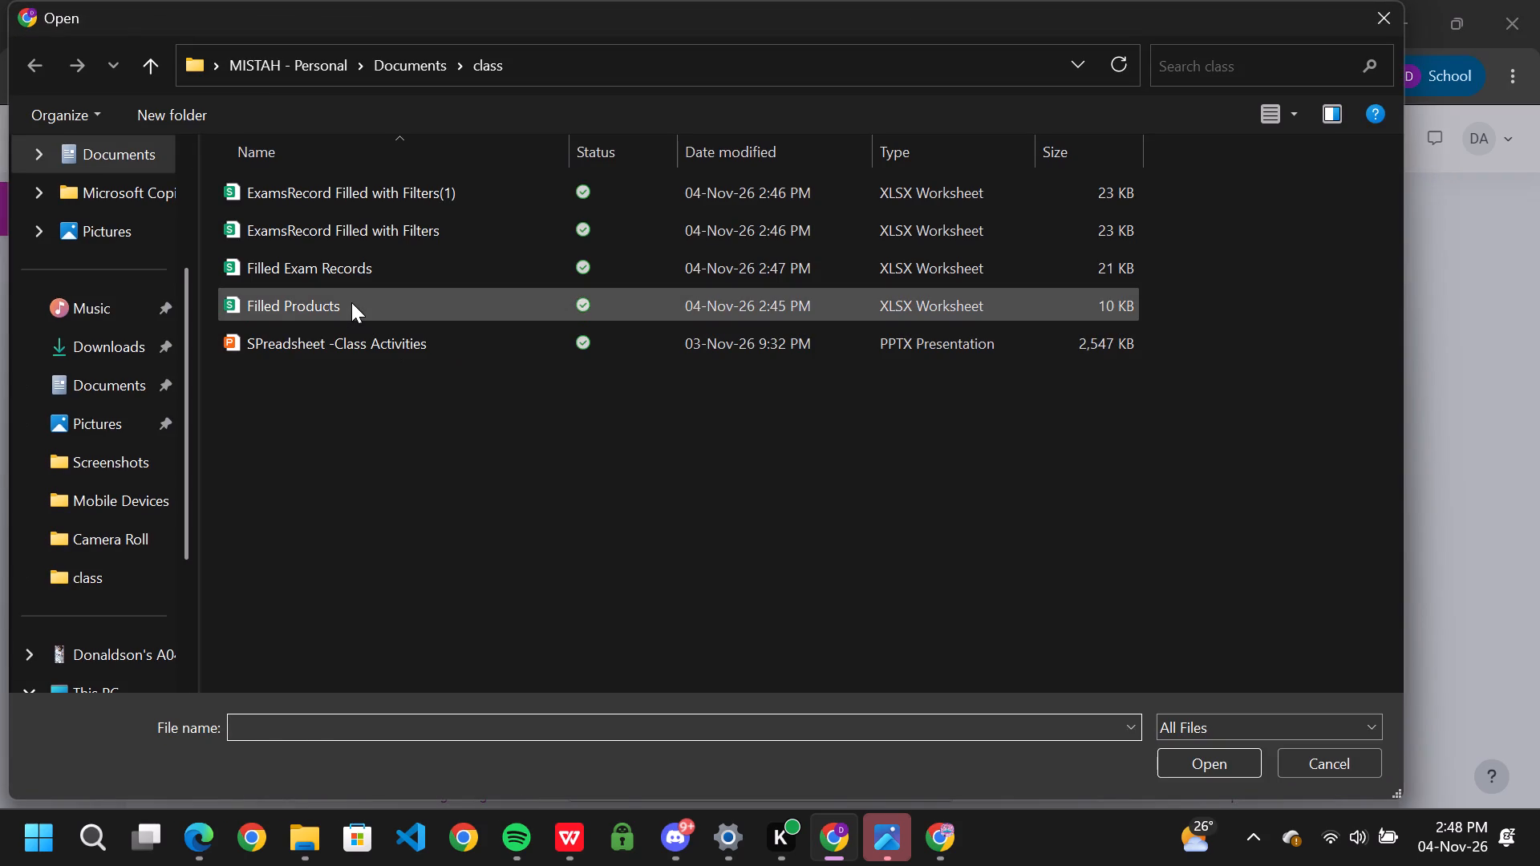
left_click(351, 302)
left_click(1169, 767)
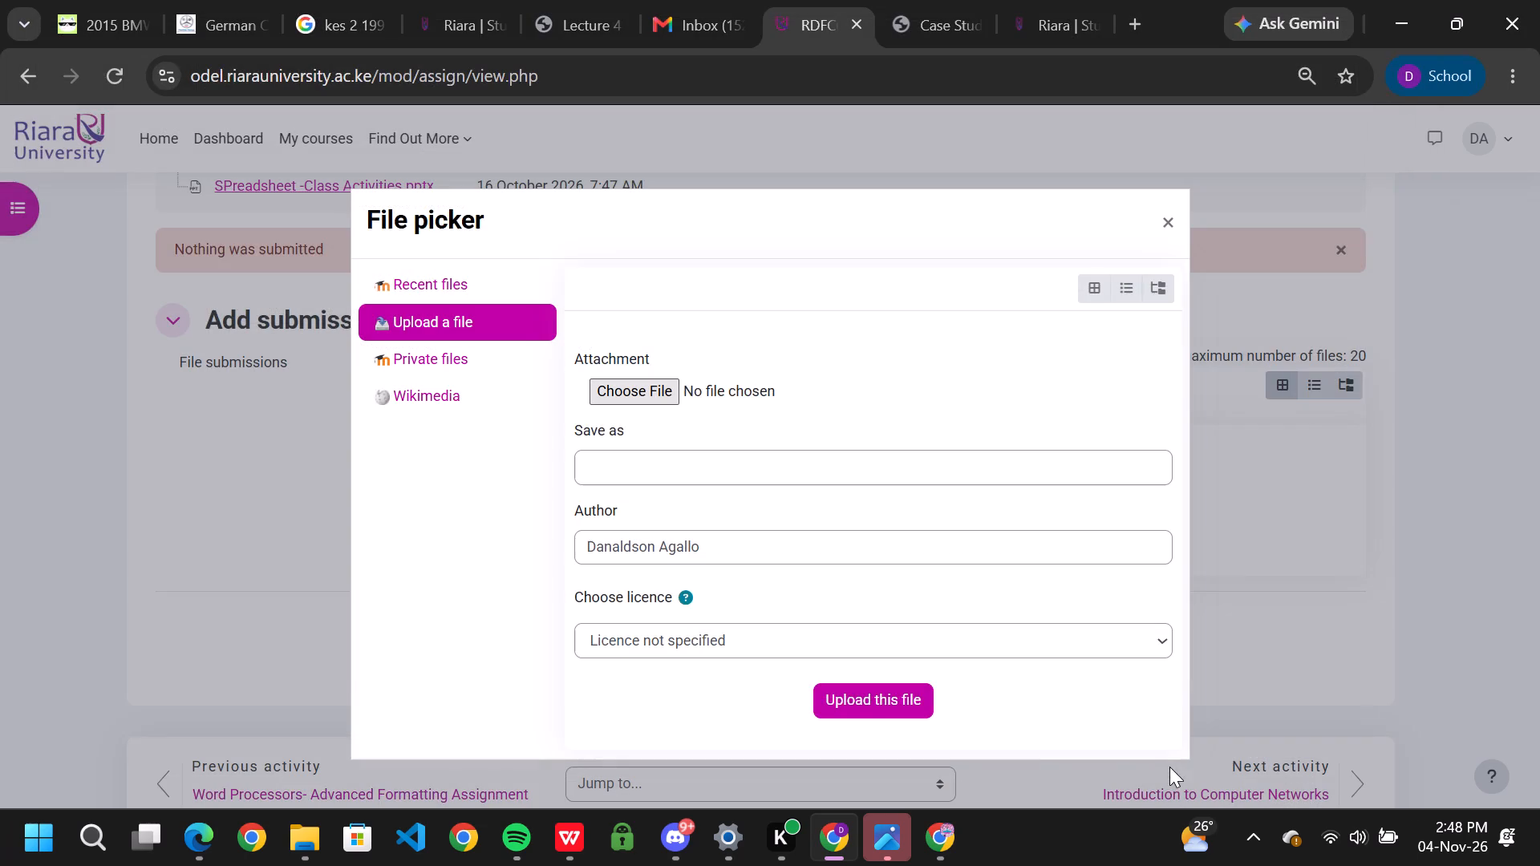
left_click(861, 702)
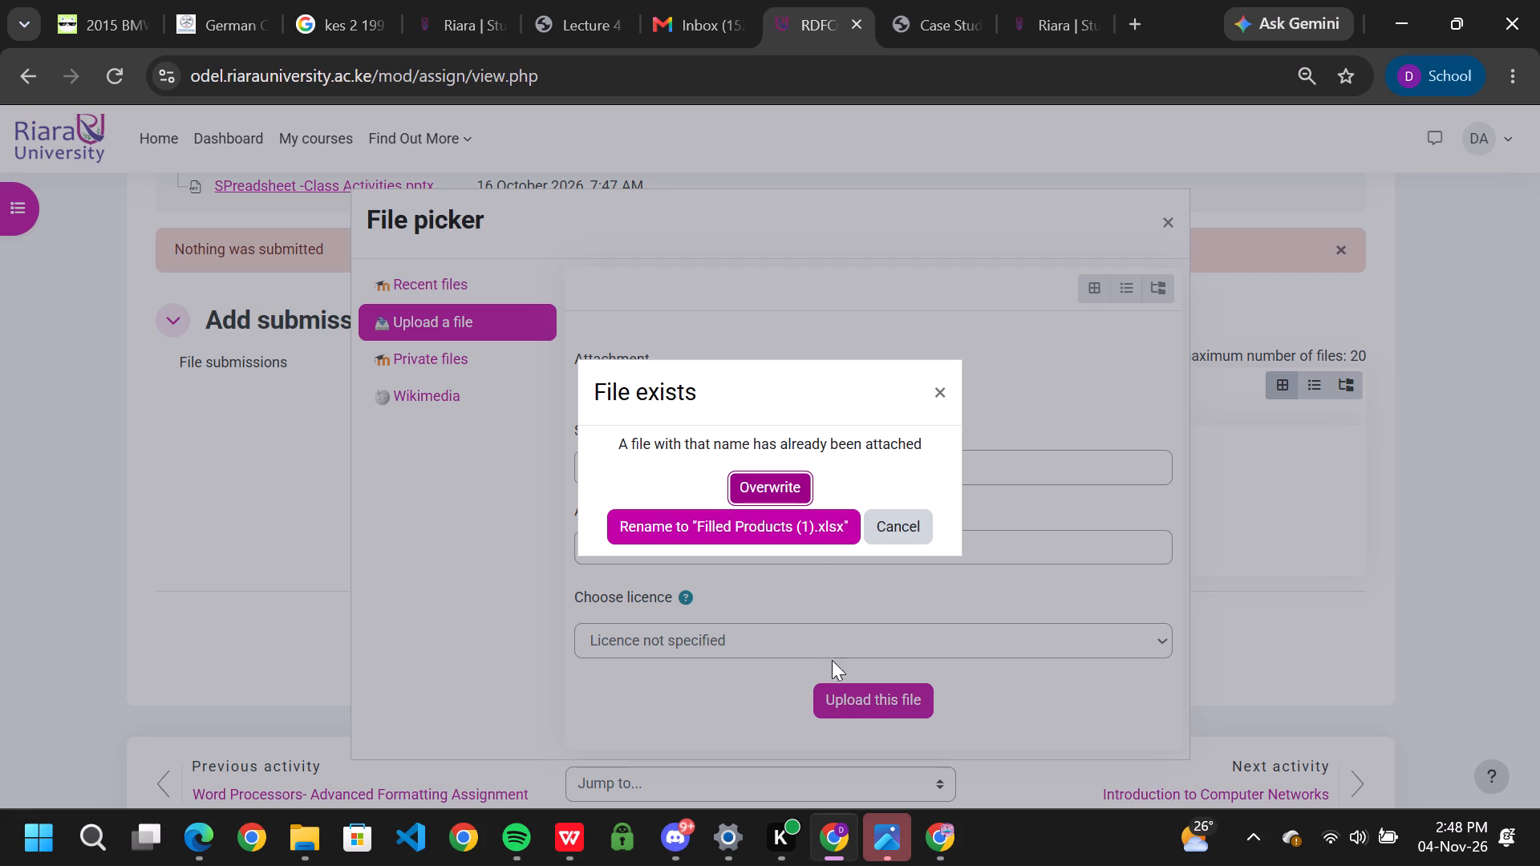
left_click(805, 526)
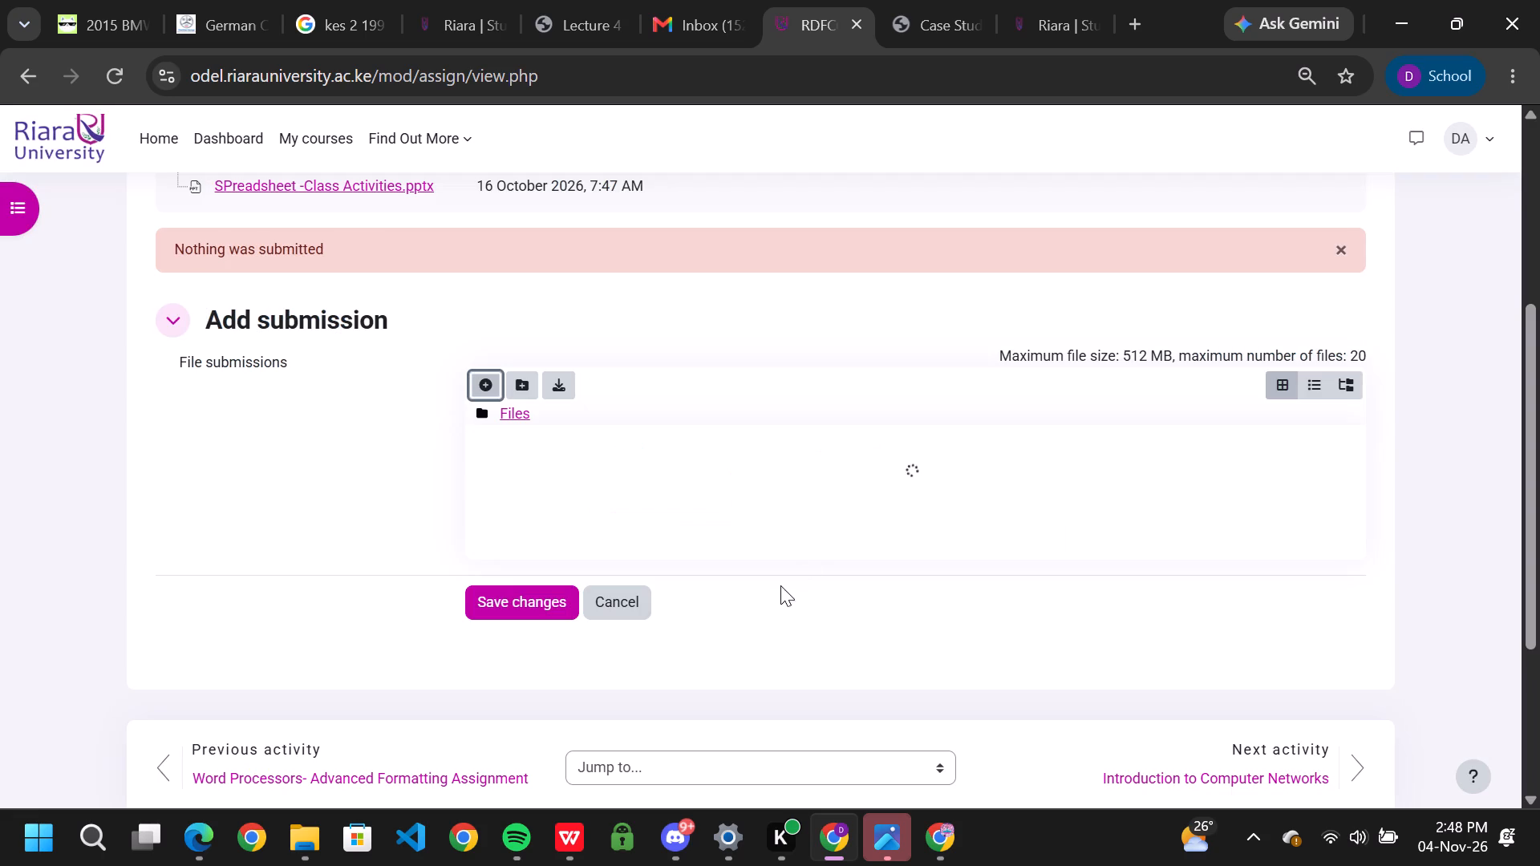
scroll(779, 538, "down", 2)
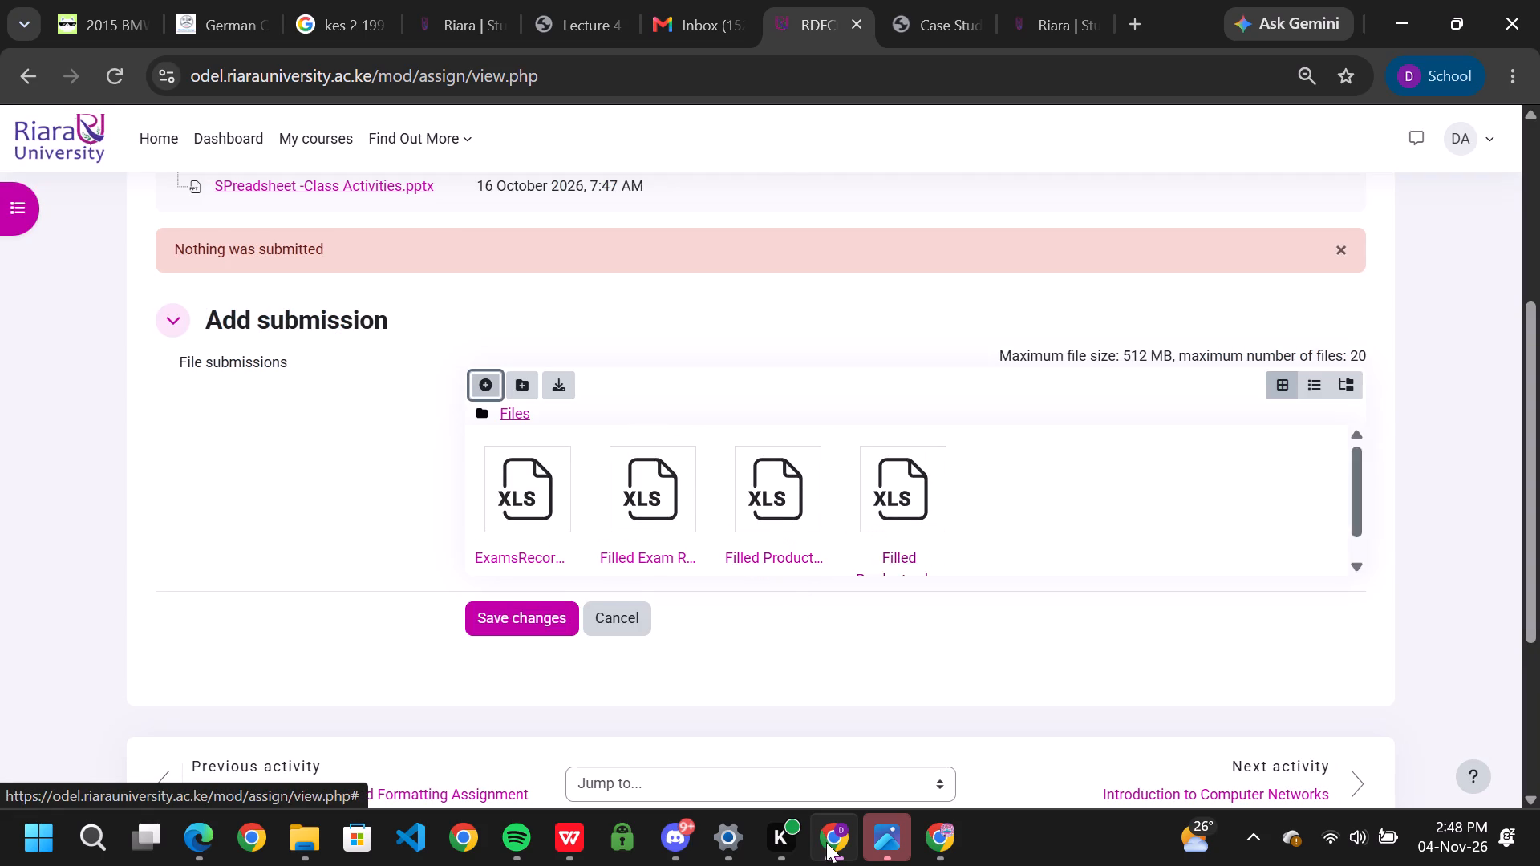
Check the workbooks open in WPS Office and stored in the class folder, and return to Chrome to review the attached submission files.
left_click(581, 848)
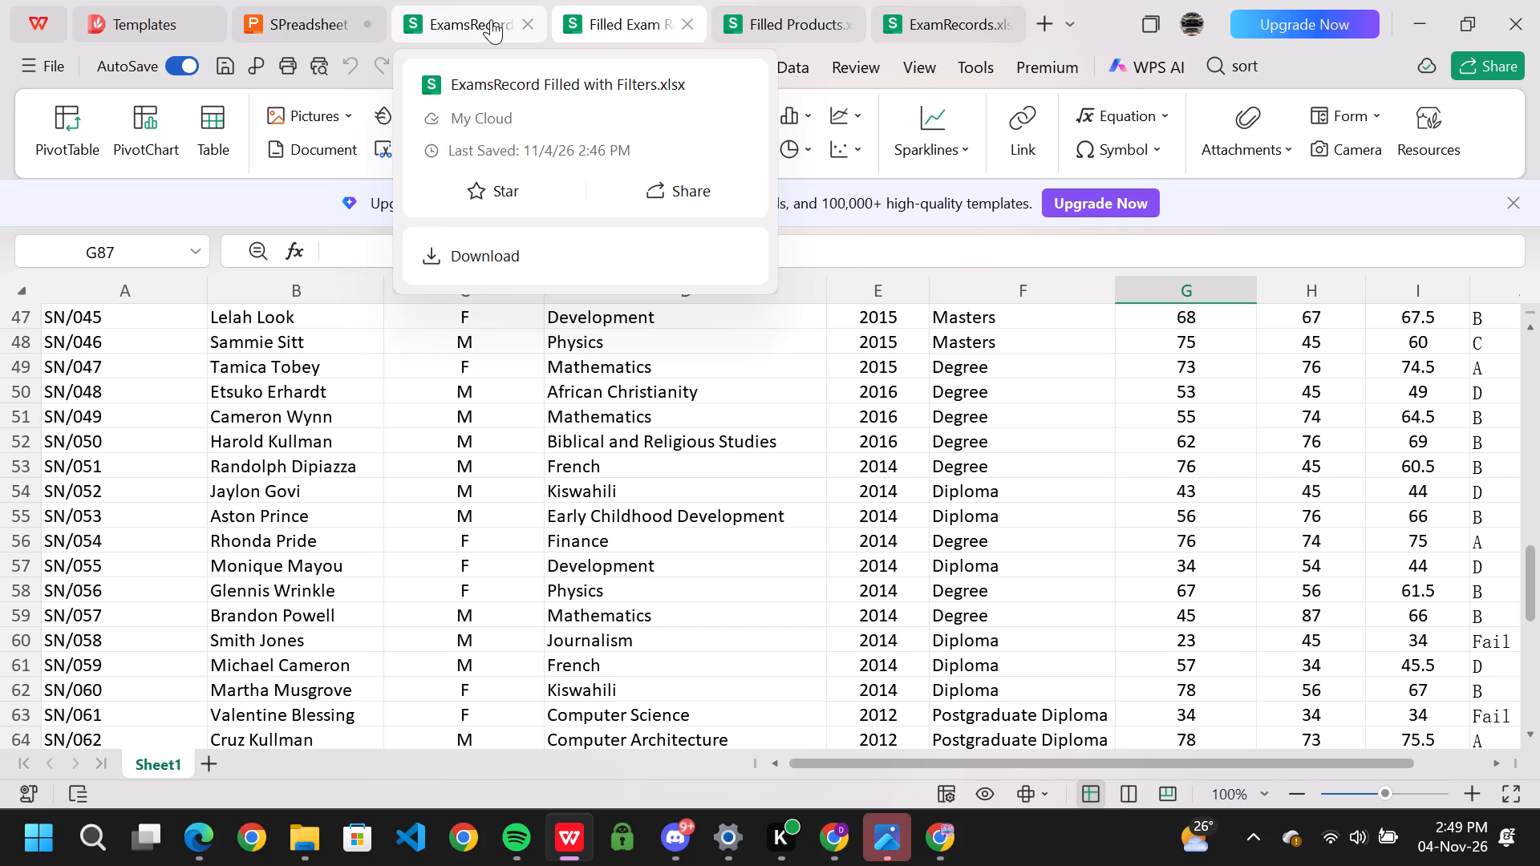
left_click(293, 834)
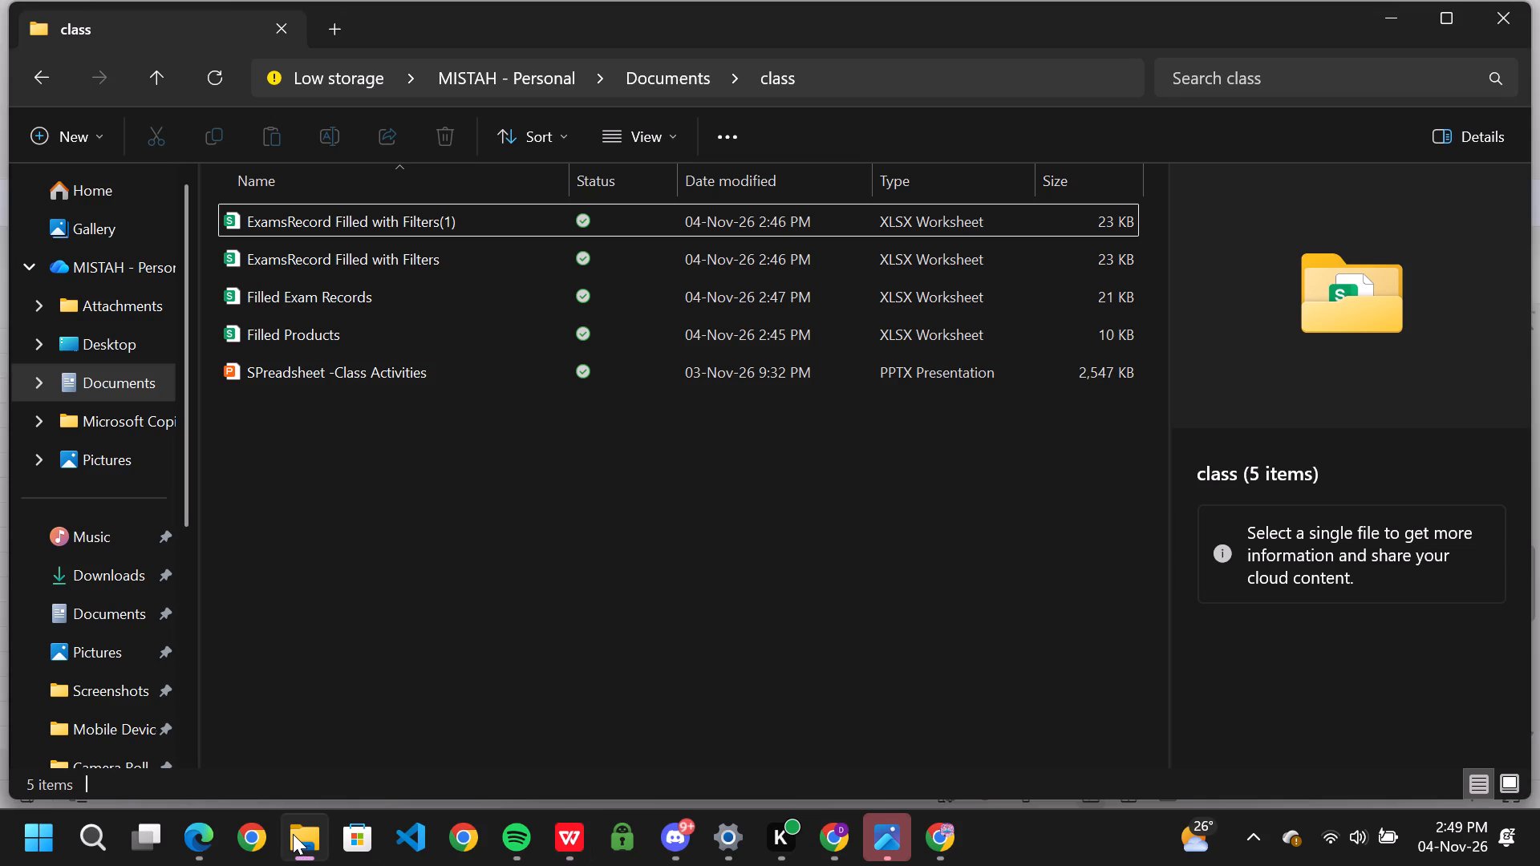
left_click(293, 834)
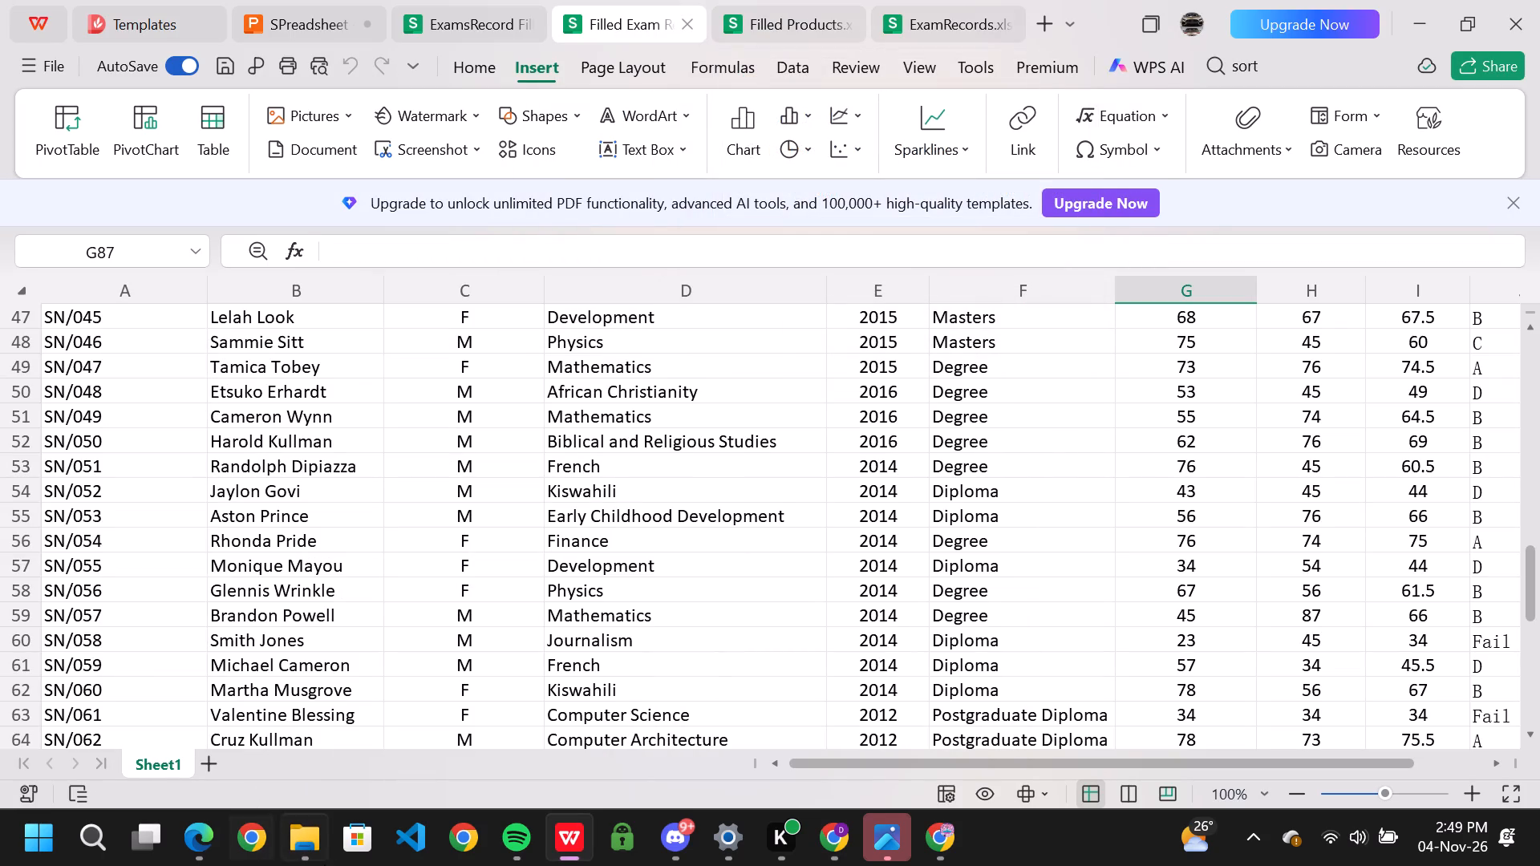
left_click(843, 843)
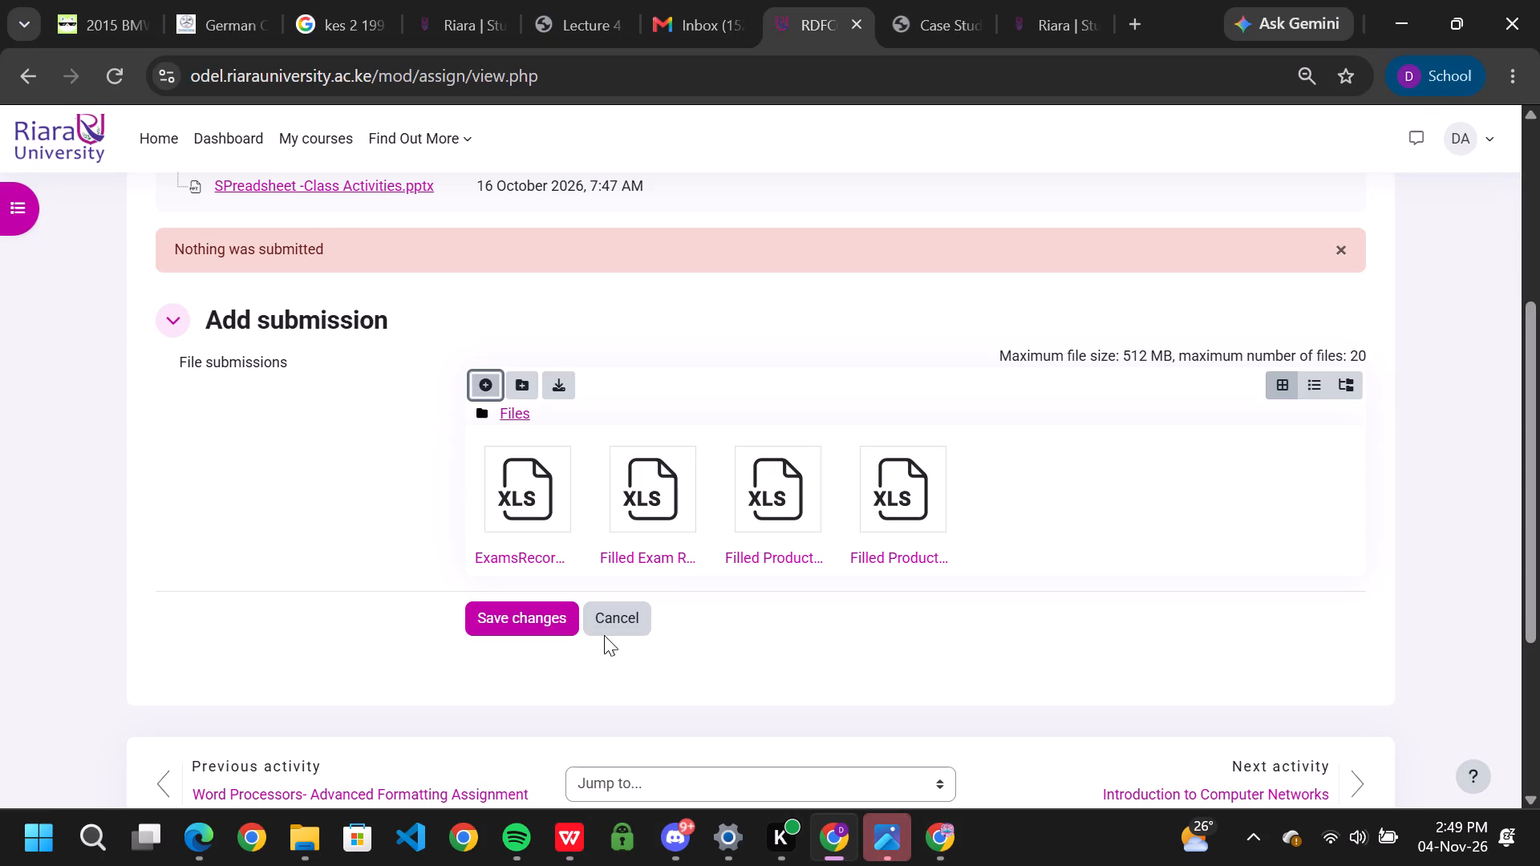
scroll(625, 516, "down", 2)
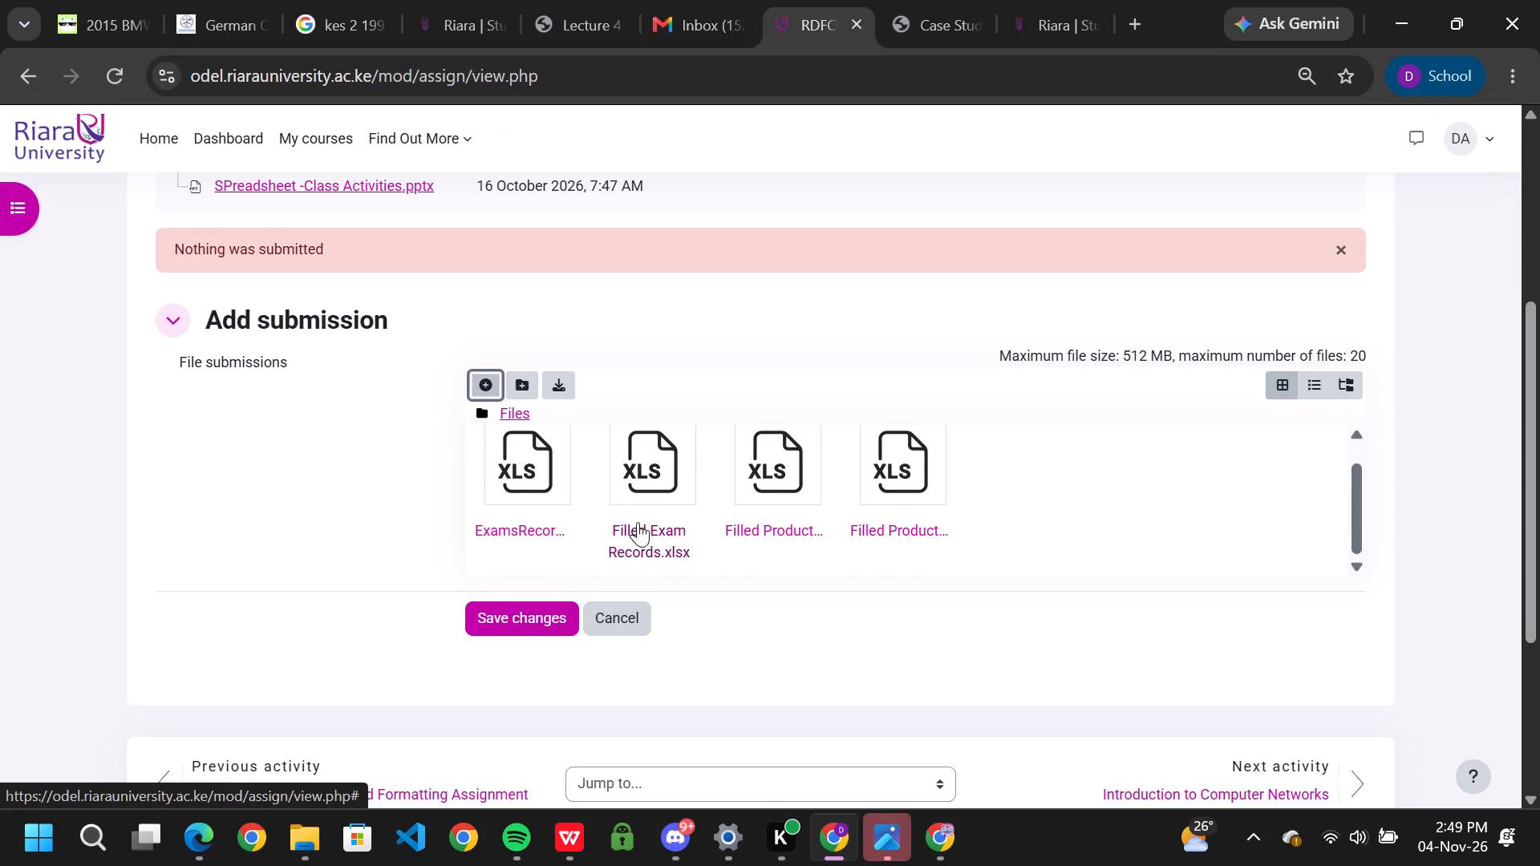
Delete Filled Products.xlsx from the file submissions, keeping the Filled Products (1).xlsx copy.
scroll(754, 513, "down", 1)
scroll(888, 507, "down", 2)
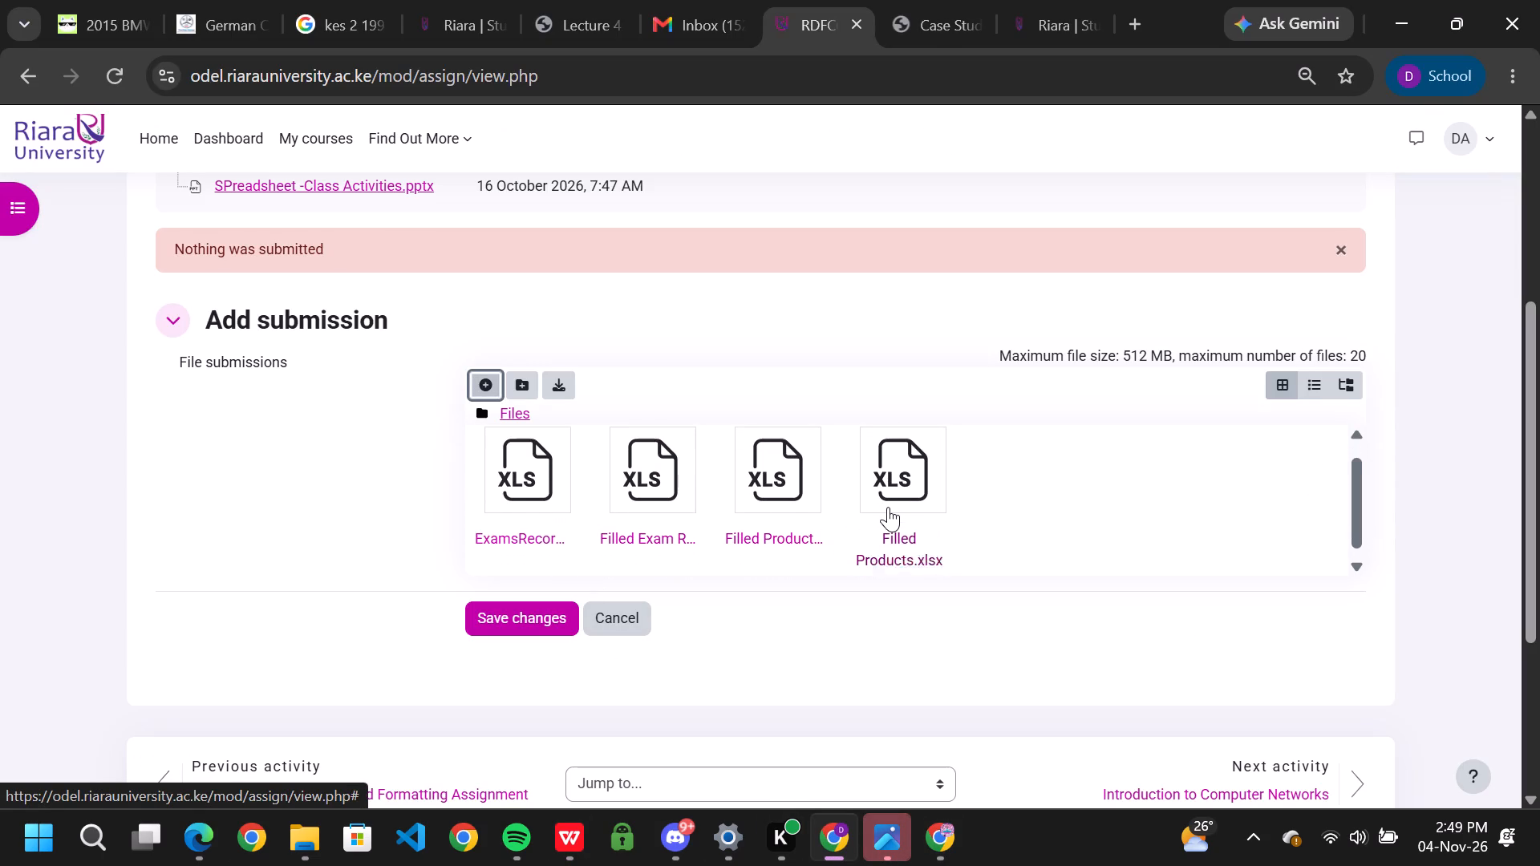
scroll(888, 507, "down", 3)
scroll(892, 500, "up", 3)
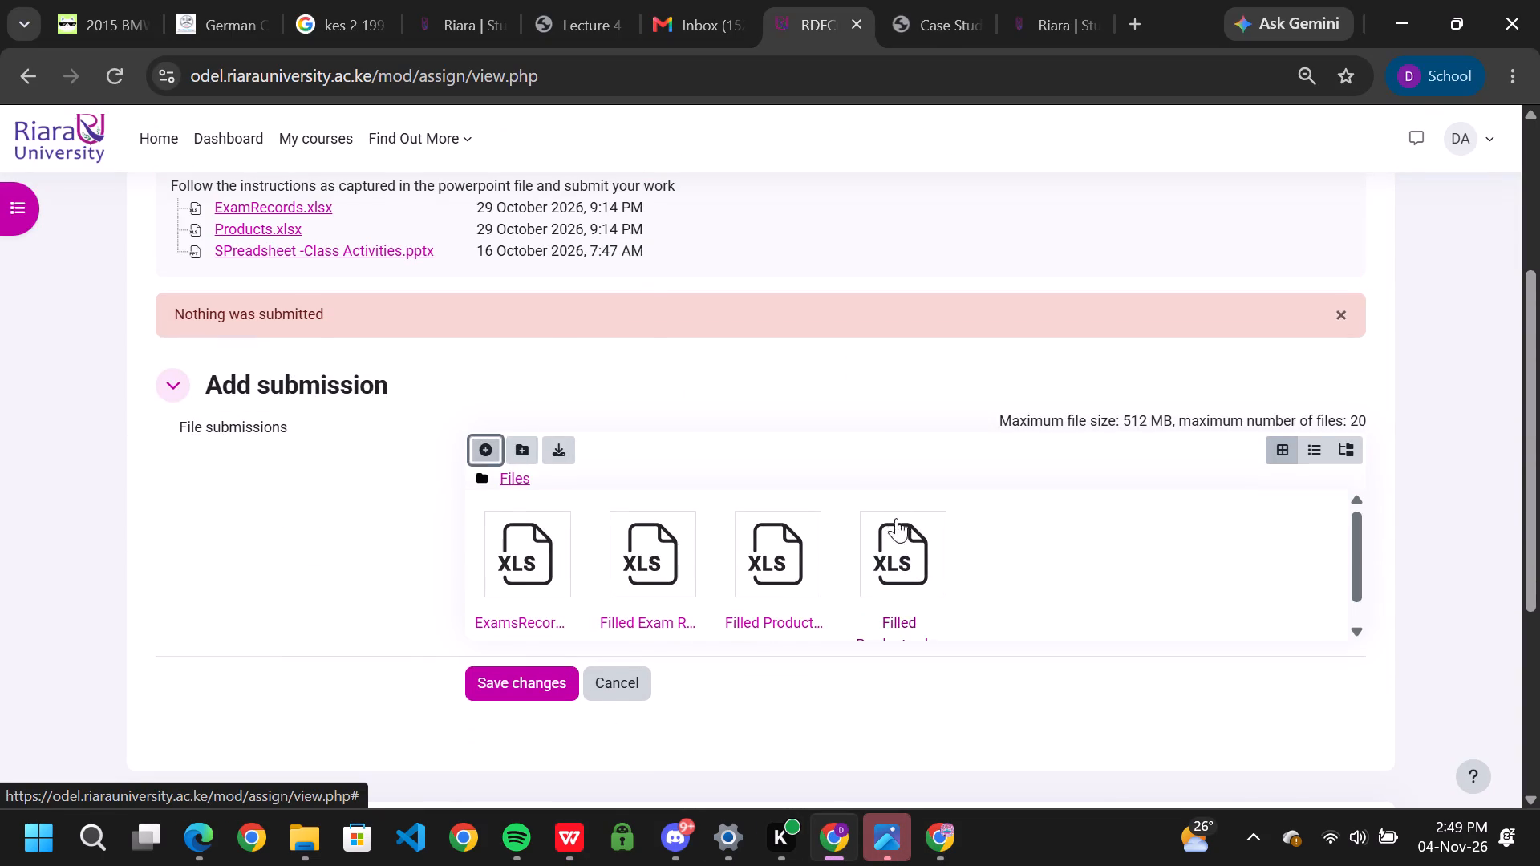
right_click(900, 536)
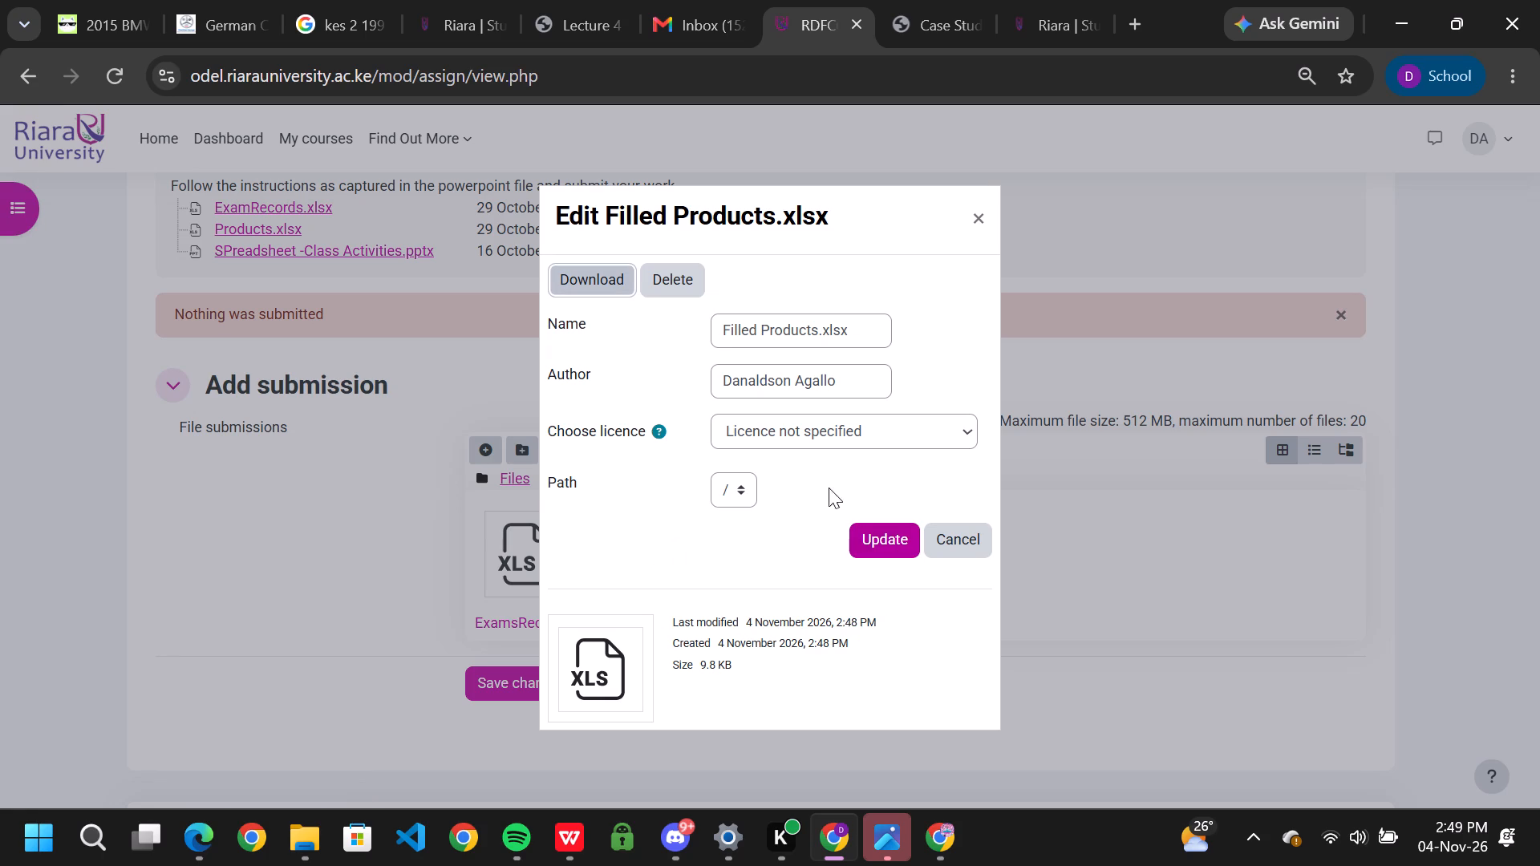
left_click(665, 273)
left_click(979, 279)
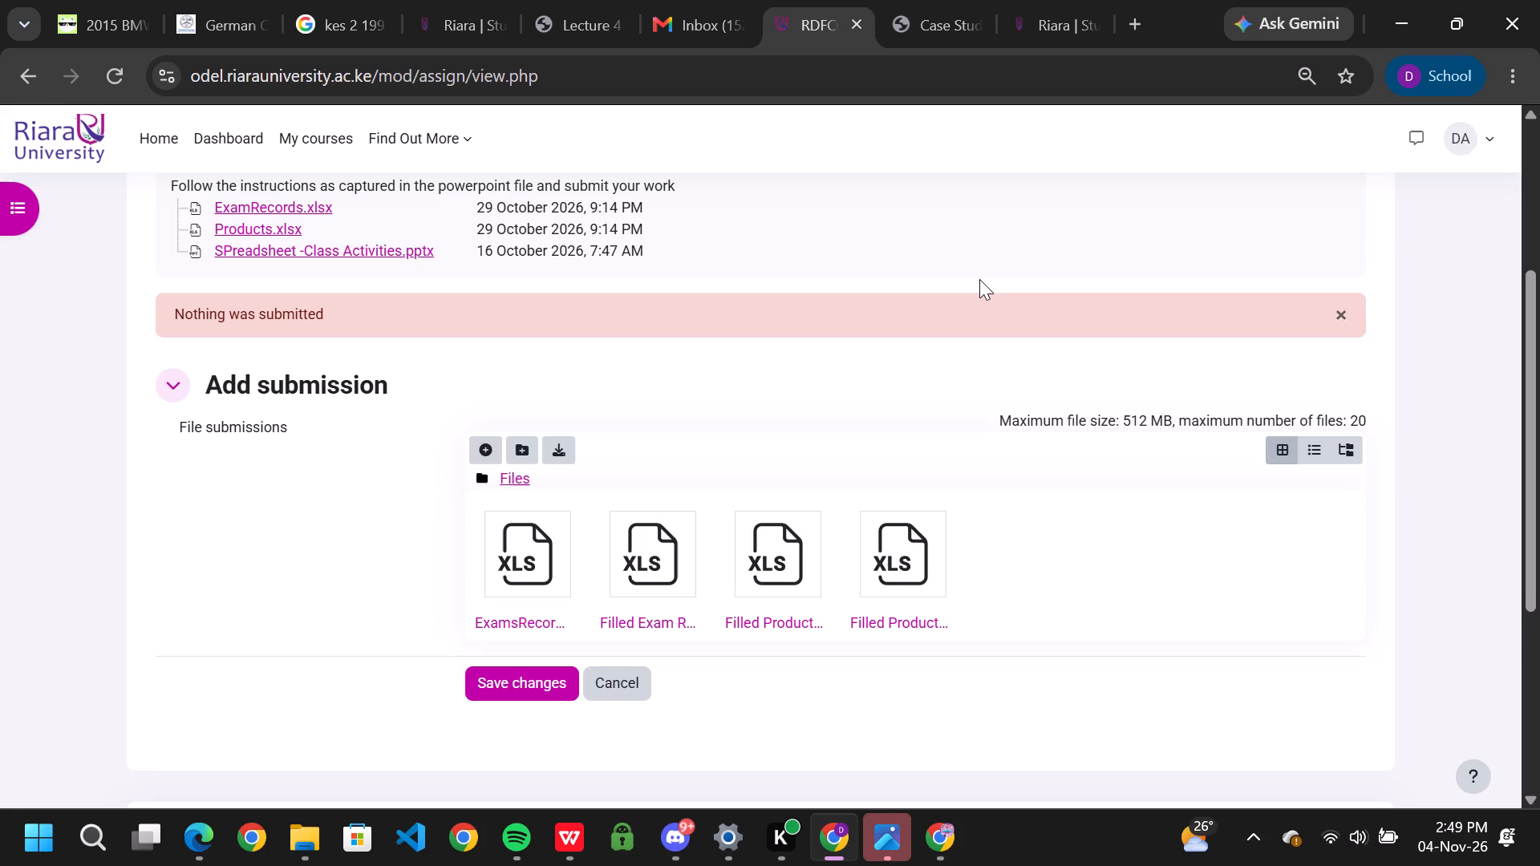
Upload the ExamsRecord Filled with Filters(1) workbook from the class folder to the file submissions.
left_click(481, 444)
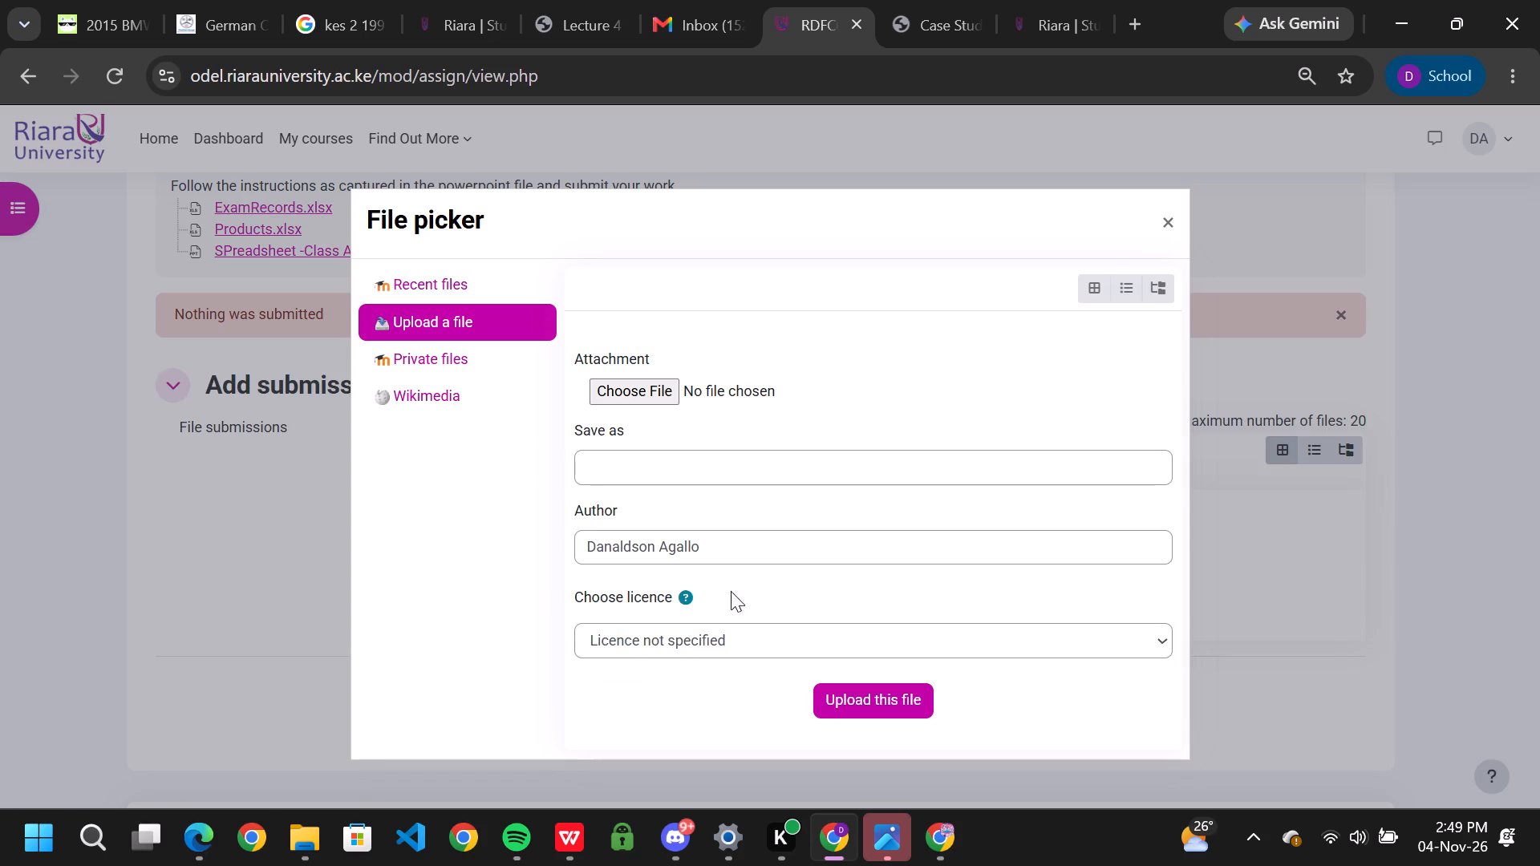
left_click(651, 388)
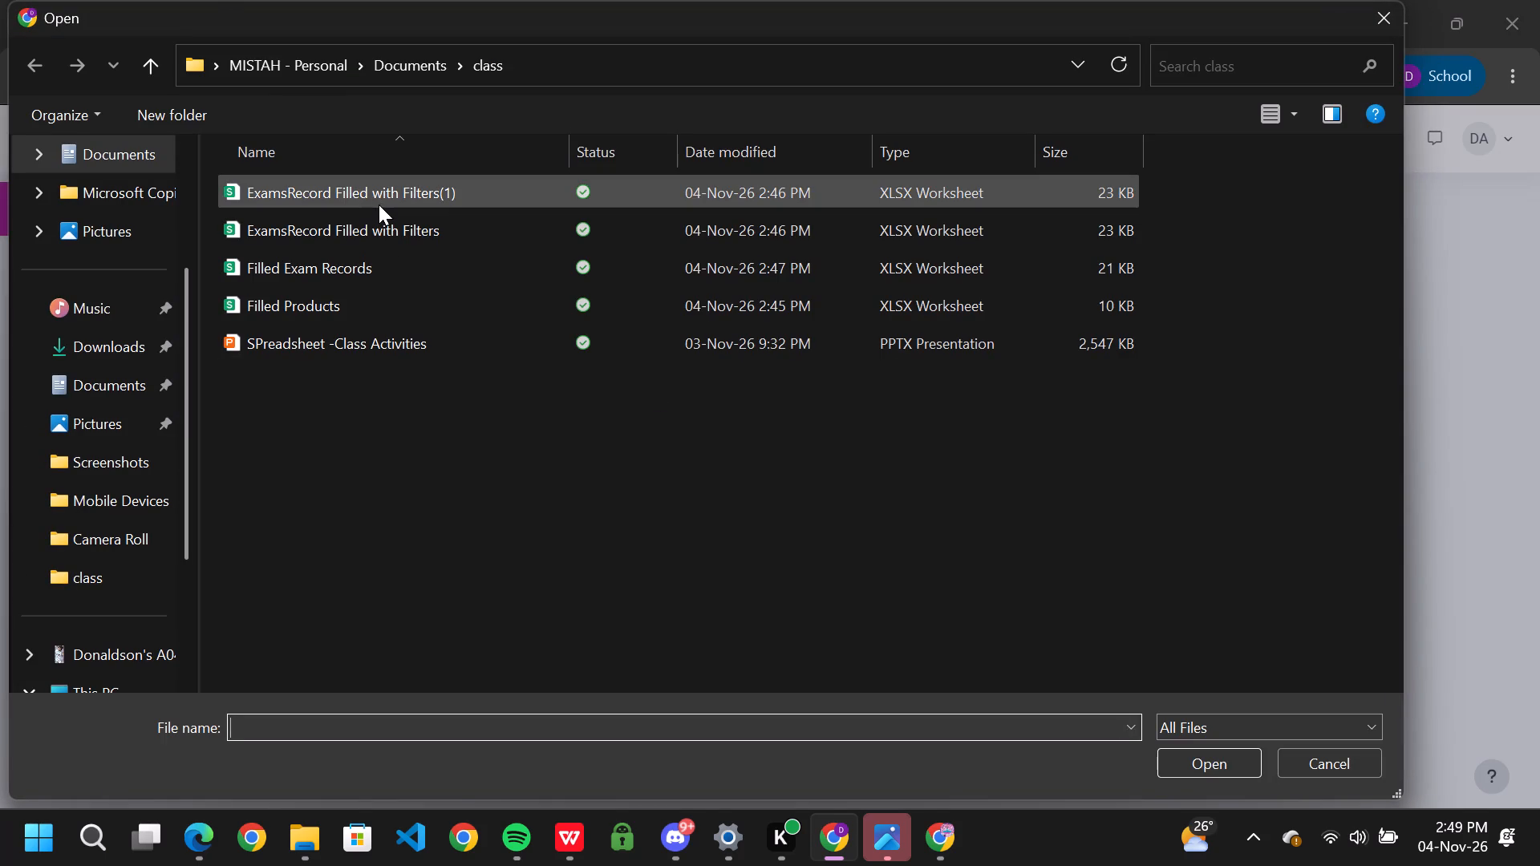
left_click(381, 199)
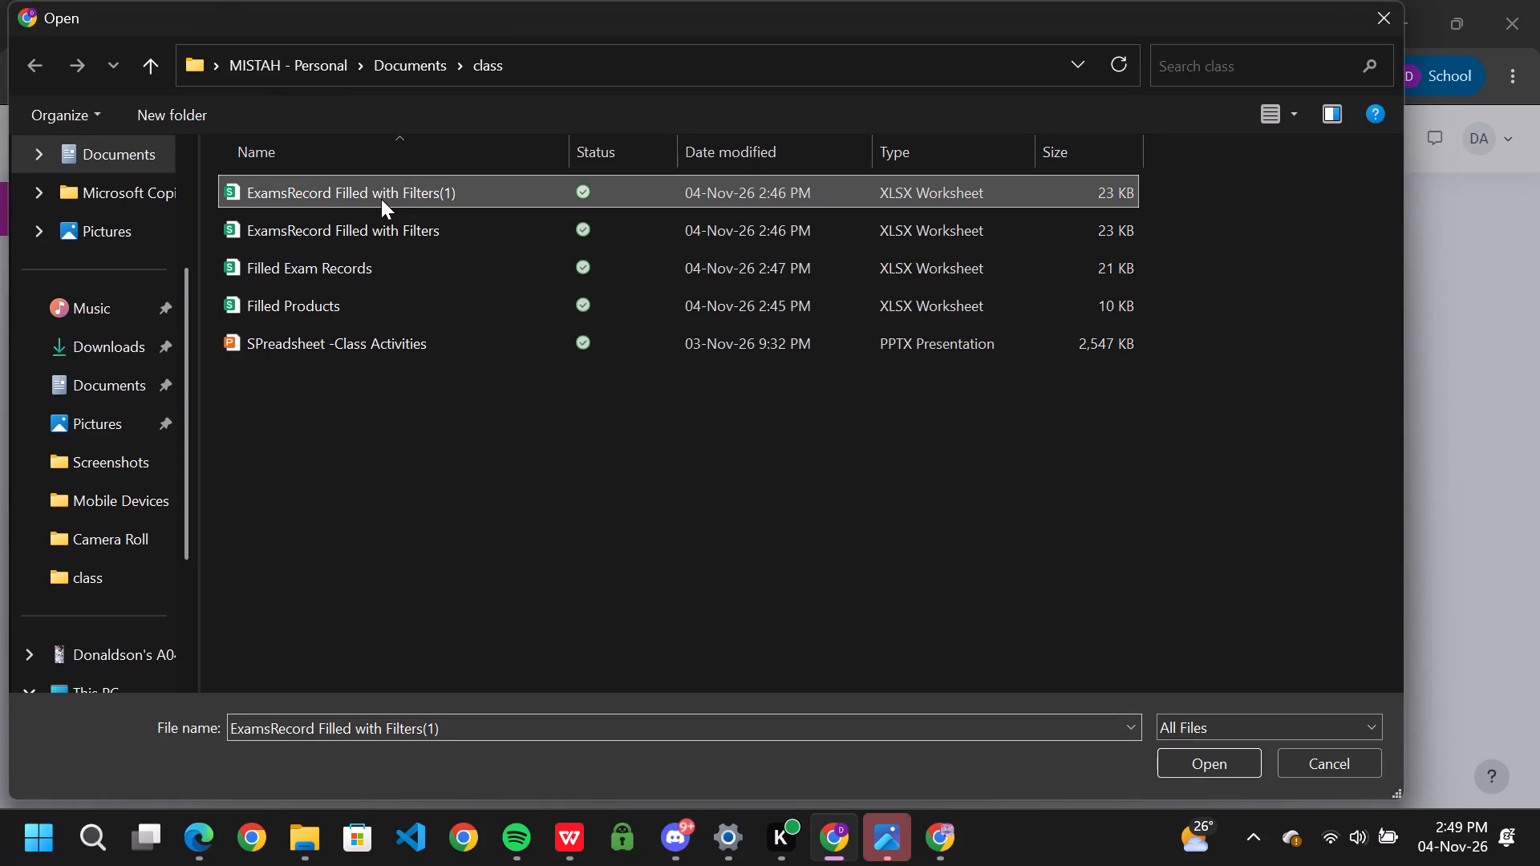
left_click(1178, 754)
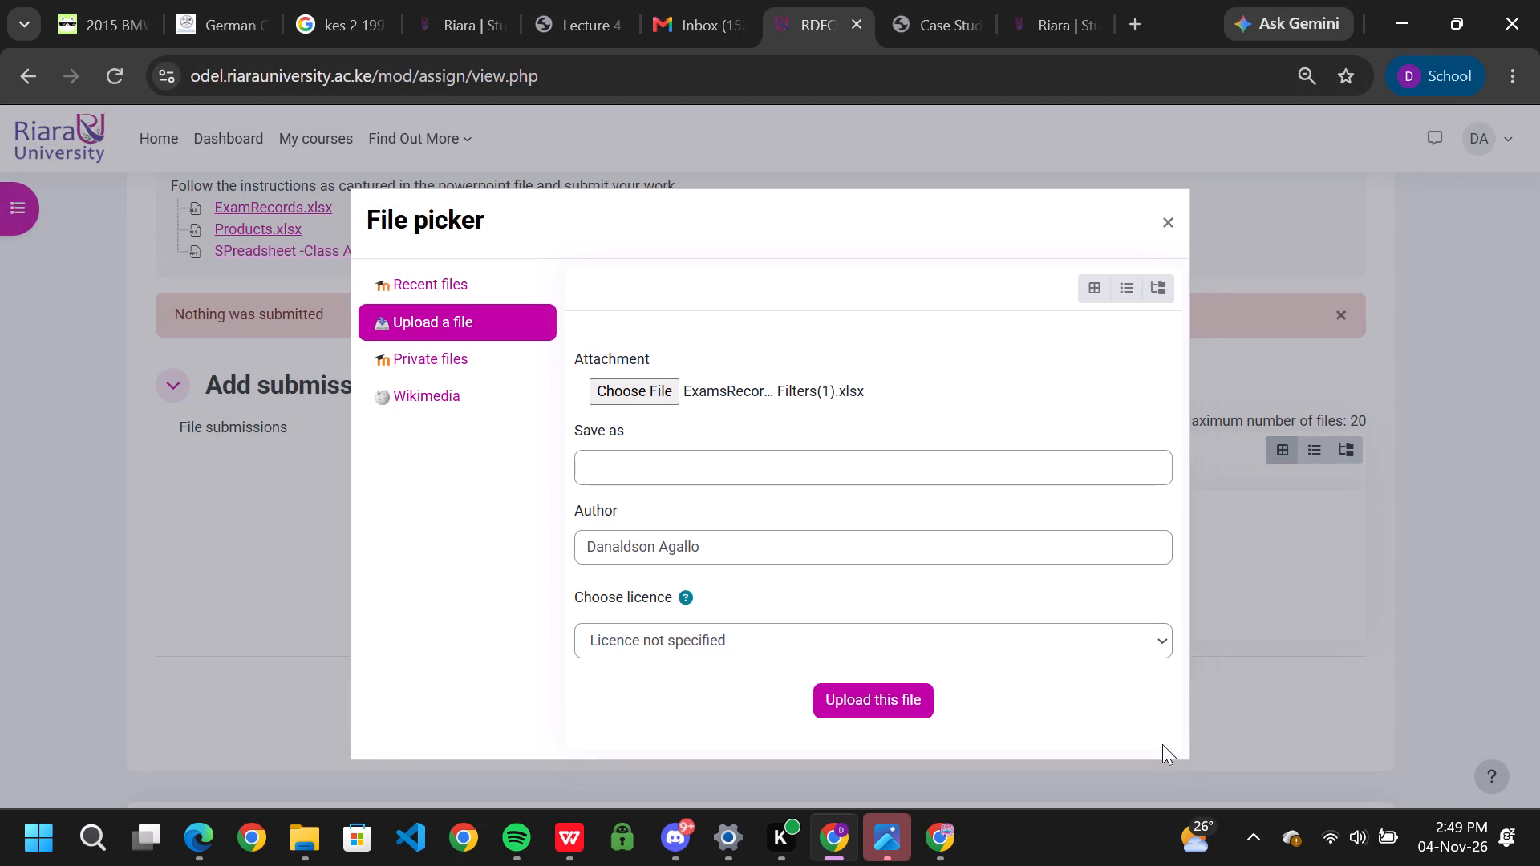
left_click(888, 692)
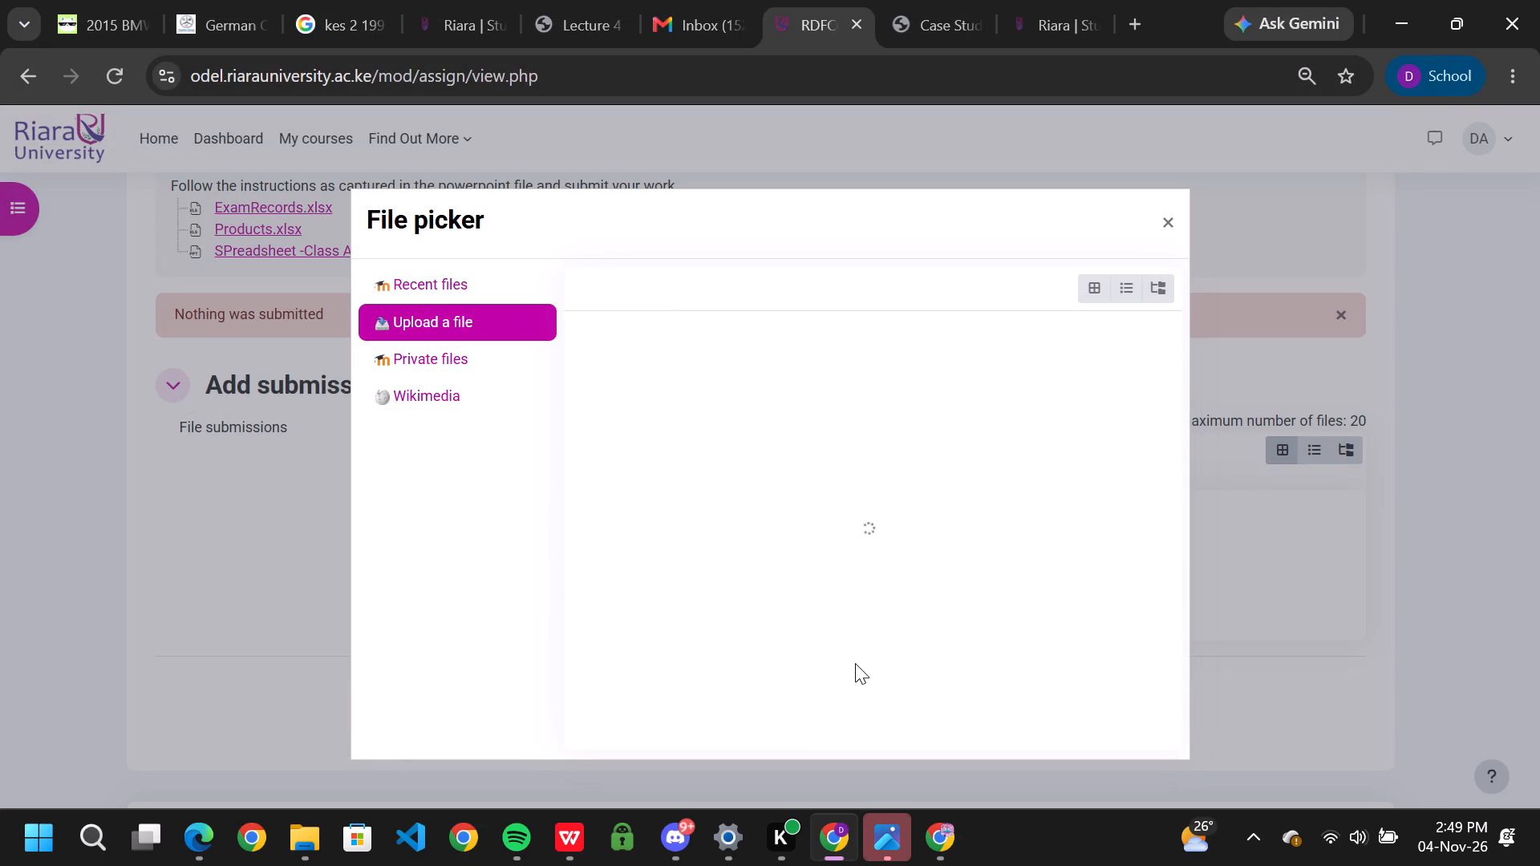
Switch to WPS Office and examine the open ExamsRecord Filled with Filters and Filled Products workbooks.
left_click(550, 841)
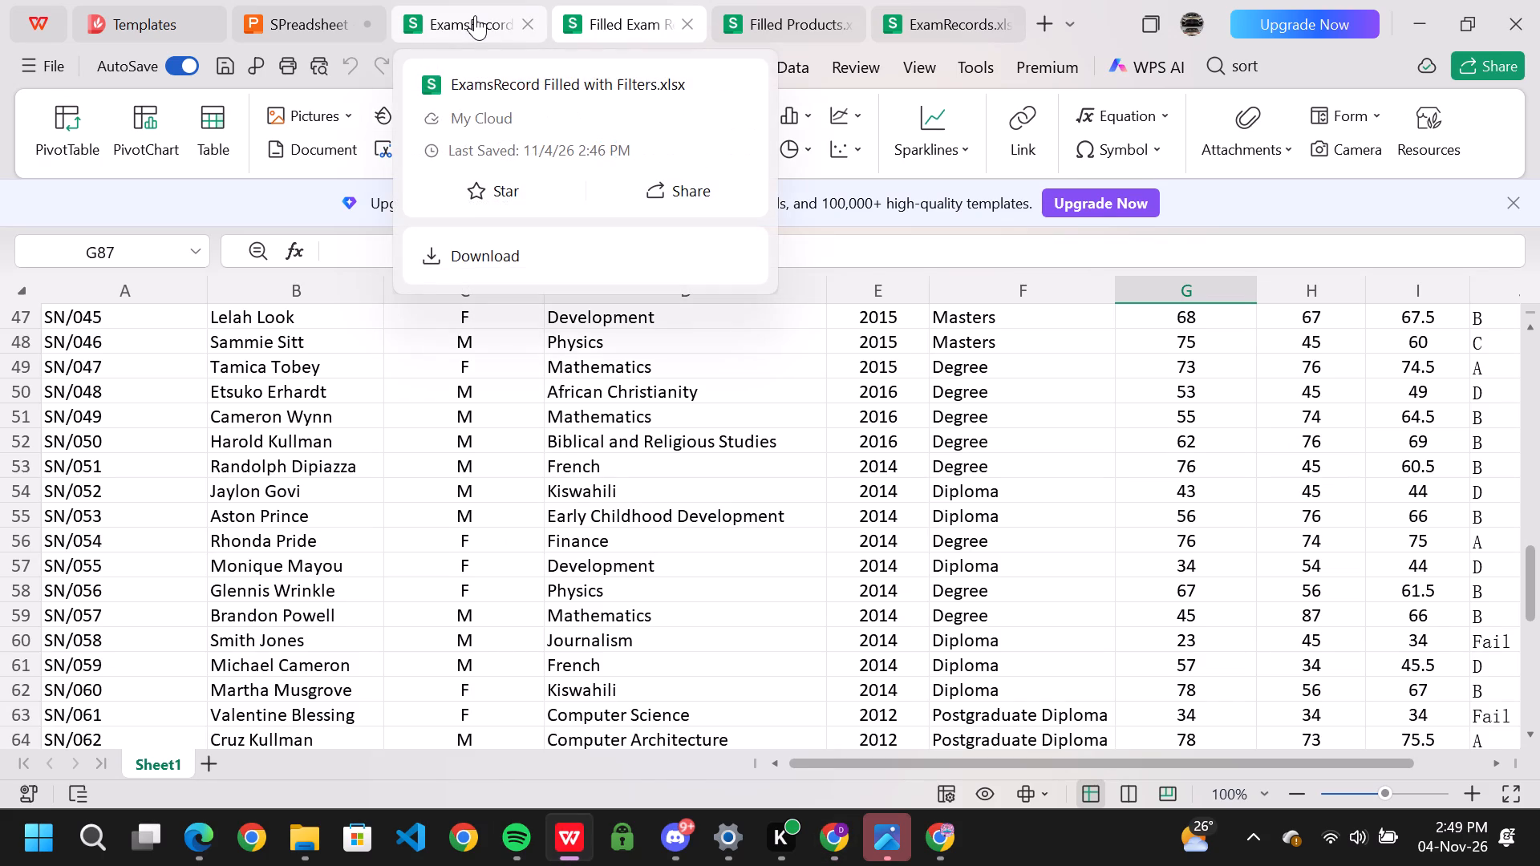
left_click(475, 15)
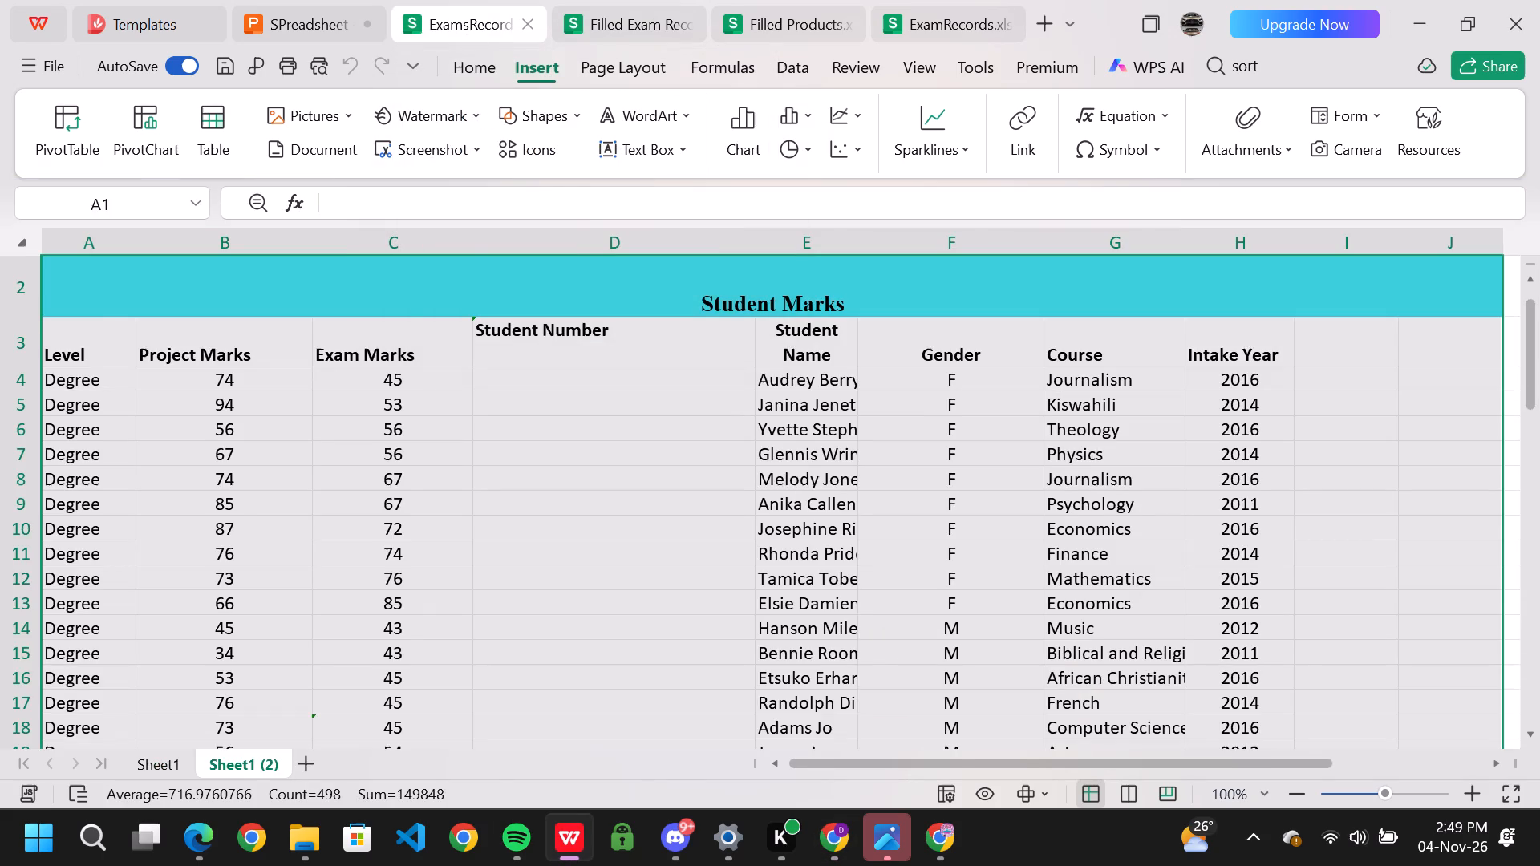
scroll(552, 424, "down", 6)
scroll(552, 424, "up", 10)
scroll(552, 424, "down", 9)
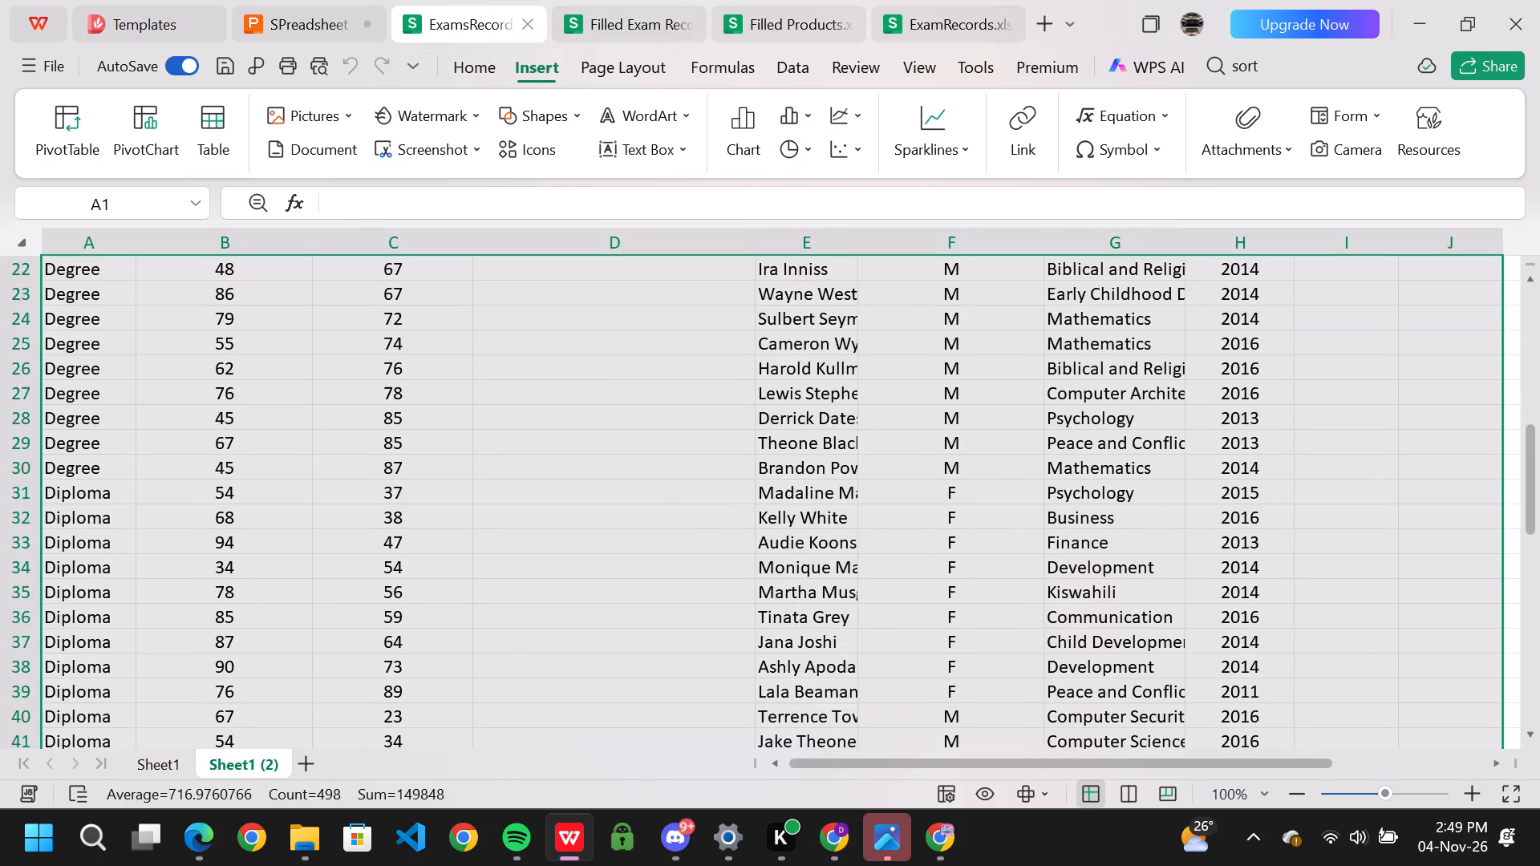
scroll(552, 424, "up", 11)
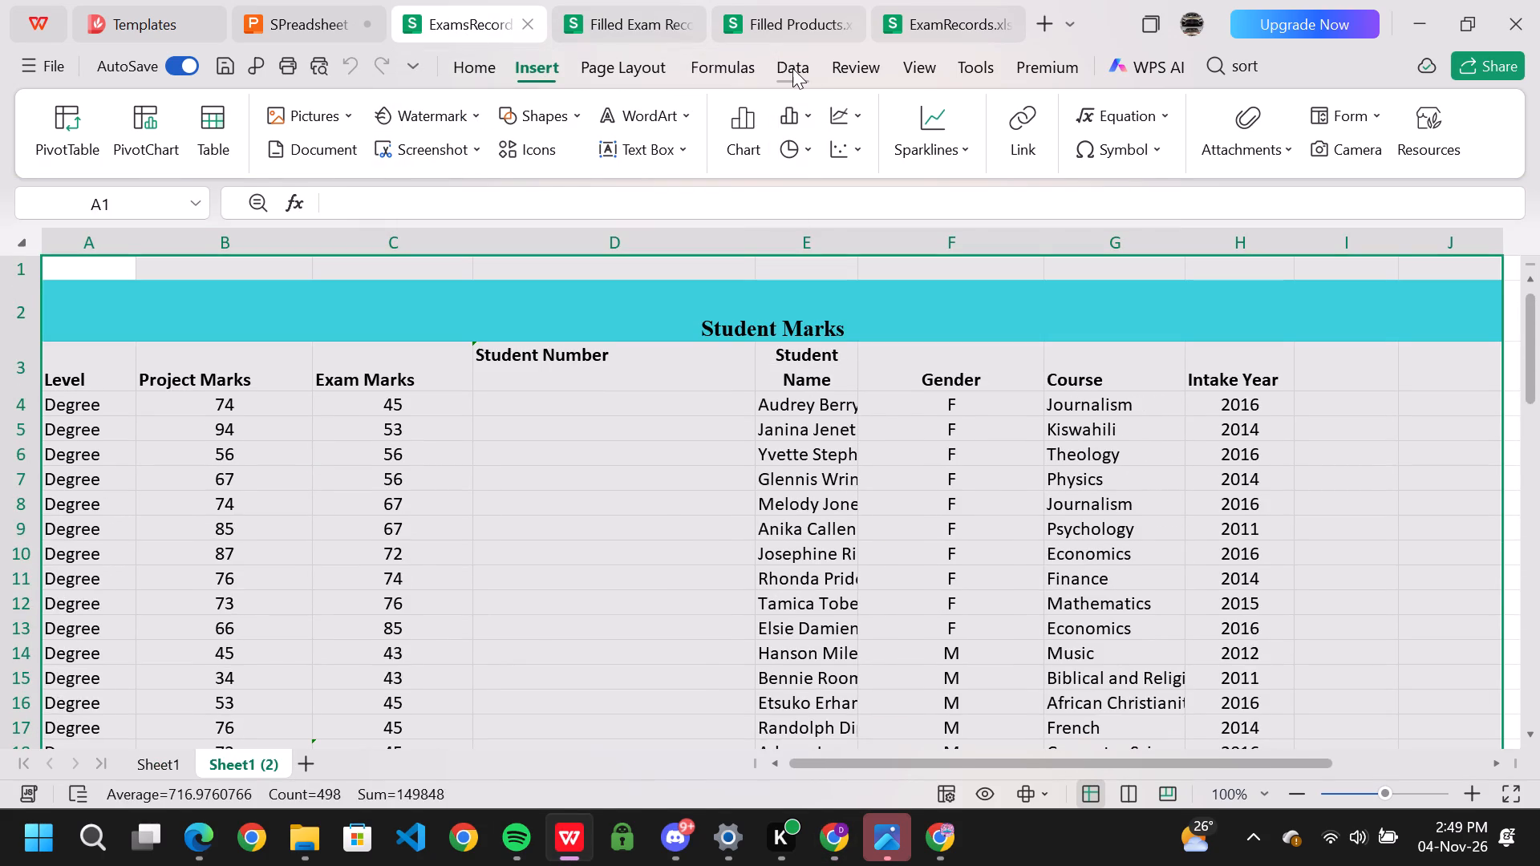
left_click(792, 68)
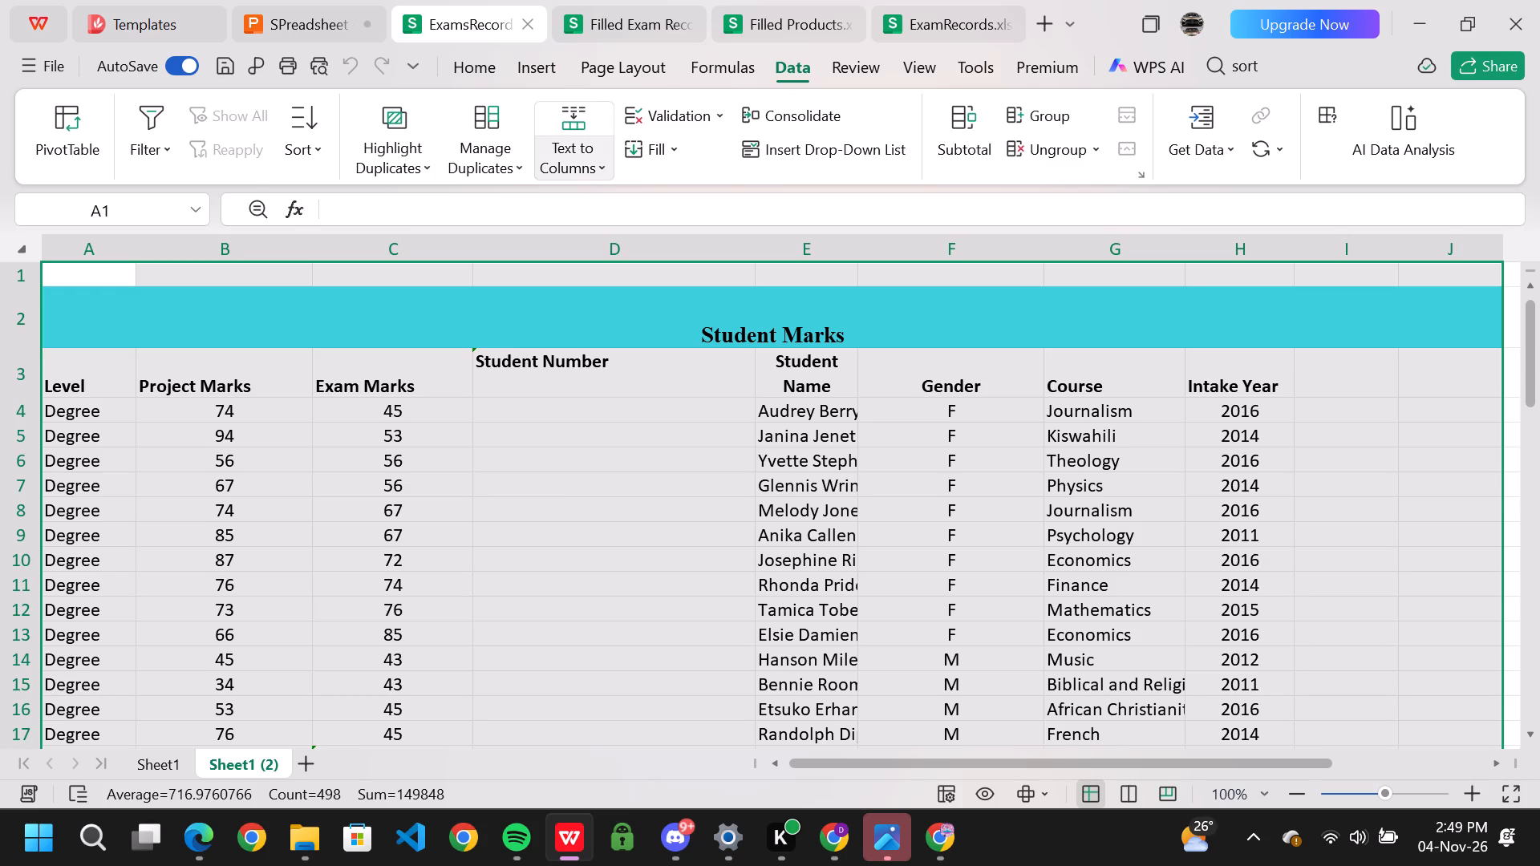
left_click(765, 17)
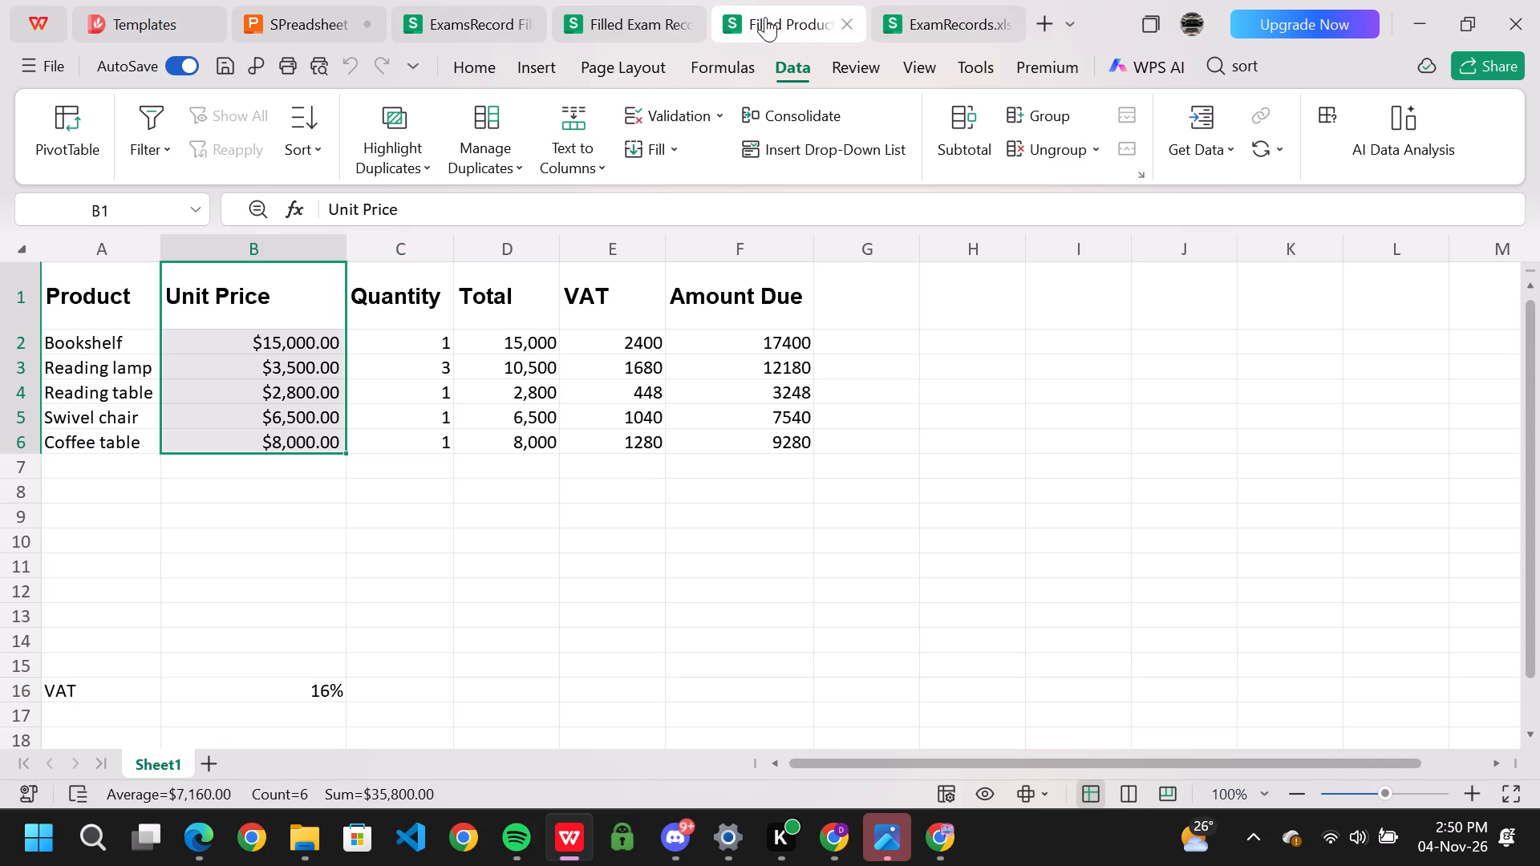
Download a copy of the open ExamRecords.xlsx workbook, which holds the chart sheet, to the Documents folder.
left_click(905, 14)
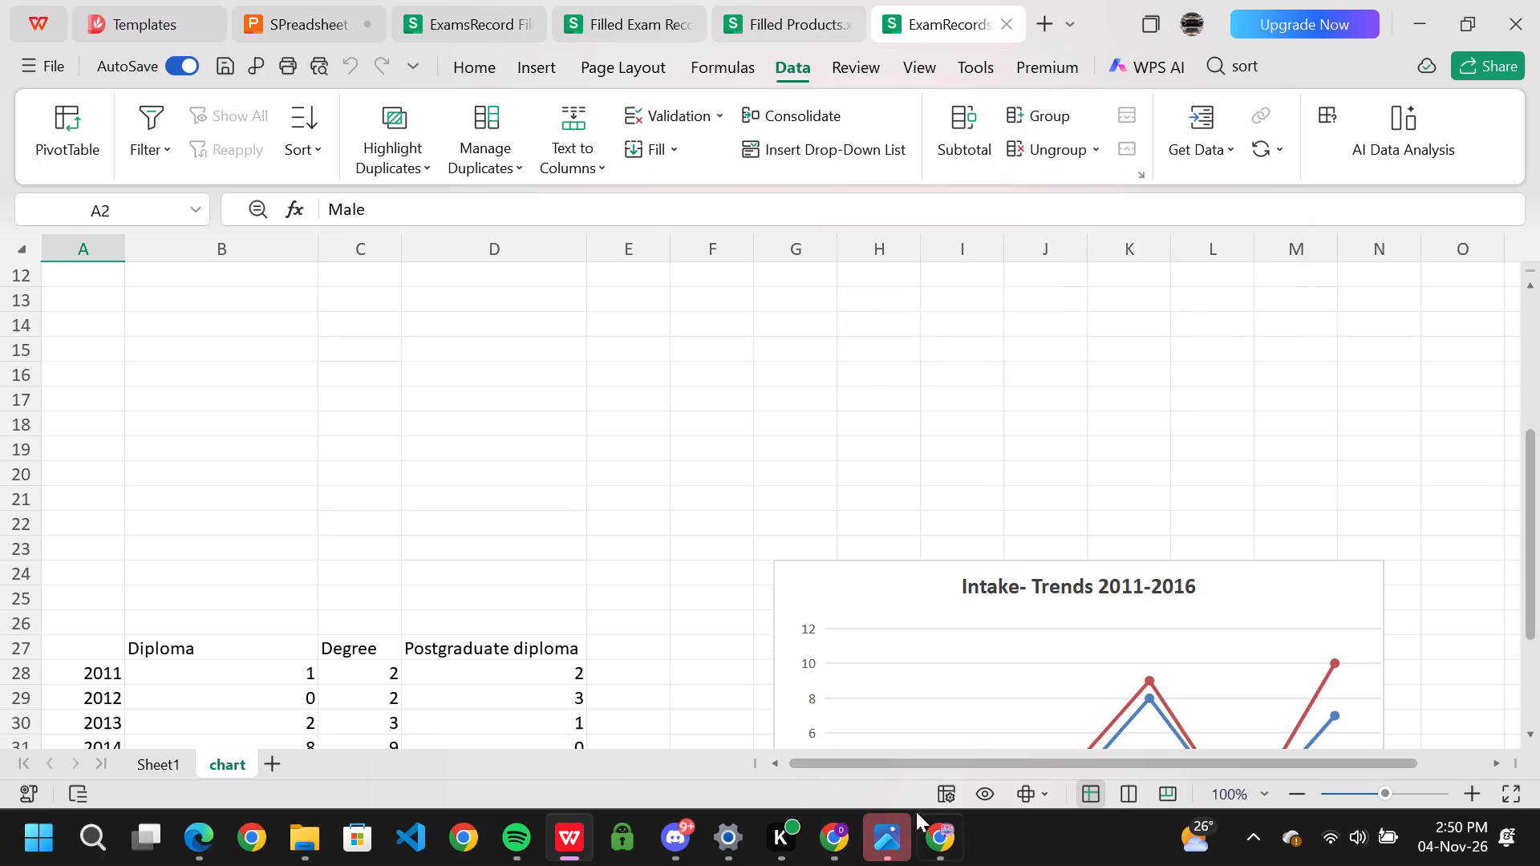
left_click(313, 847)
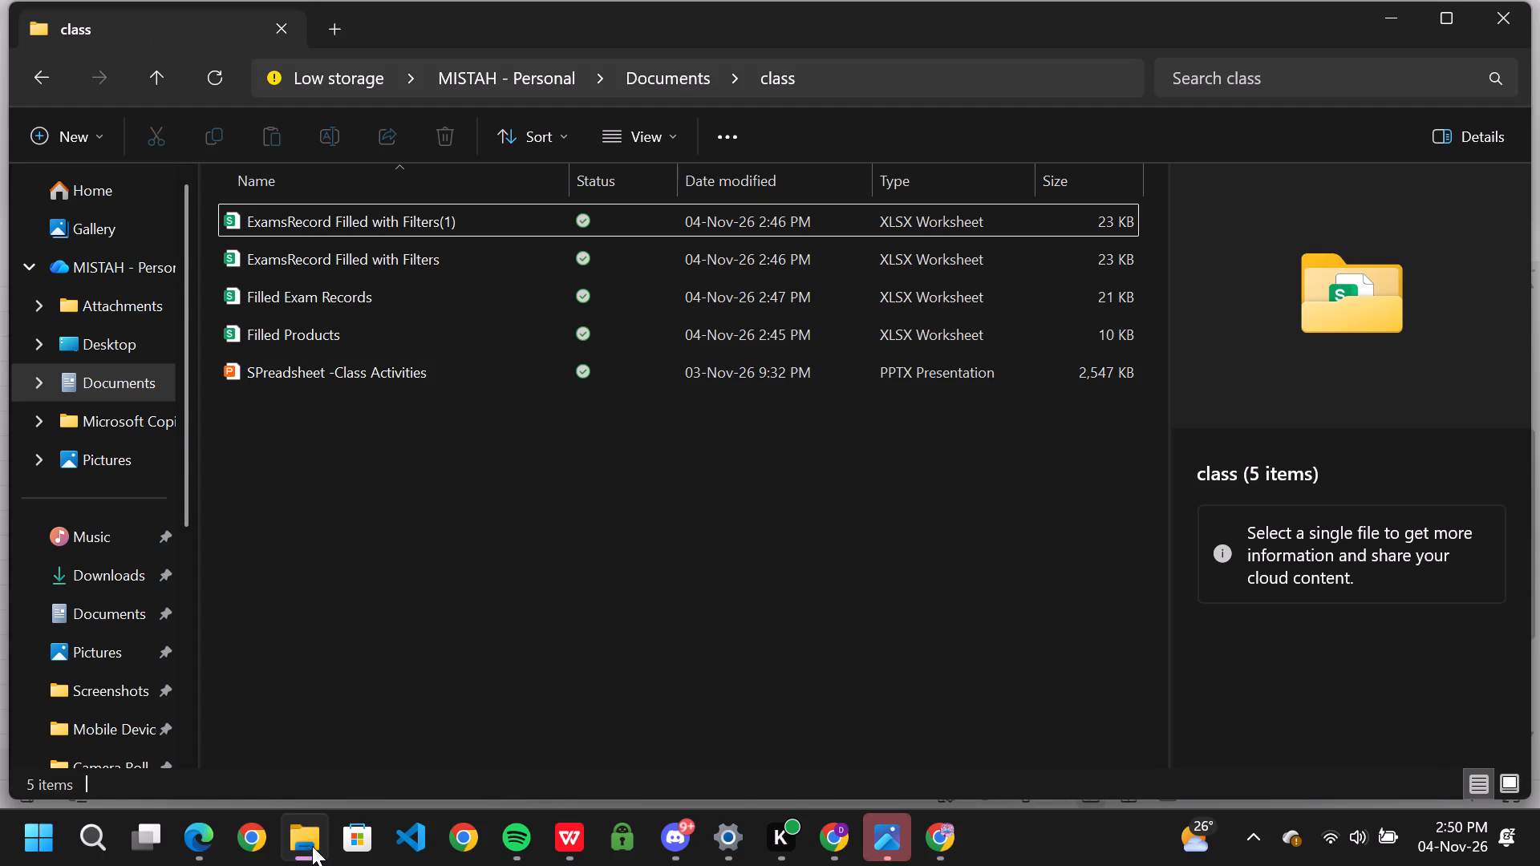
left_click(312, 846)
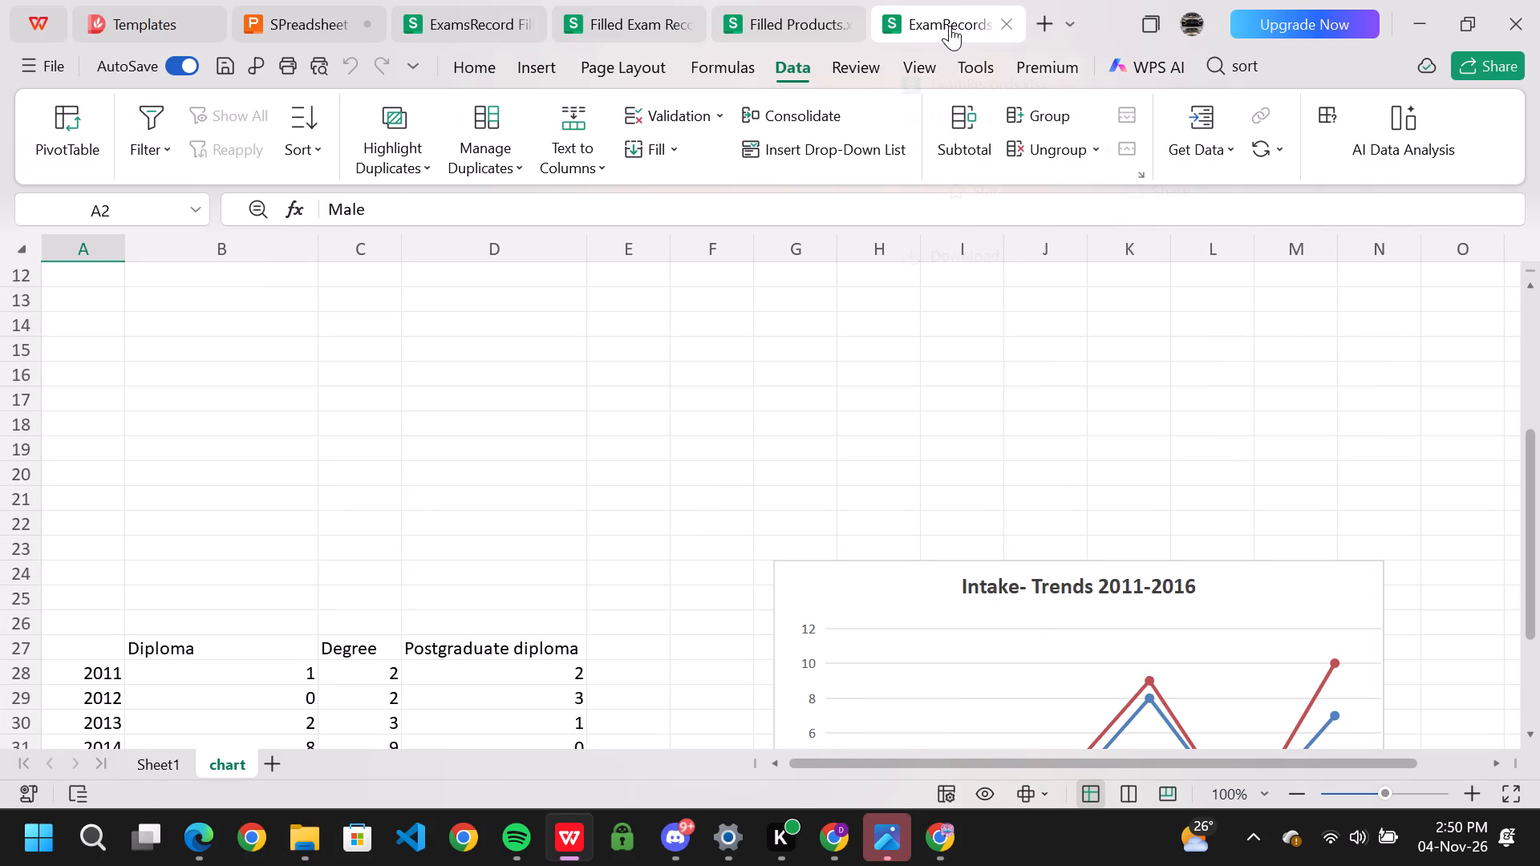
left_click(967, 255)
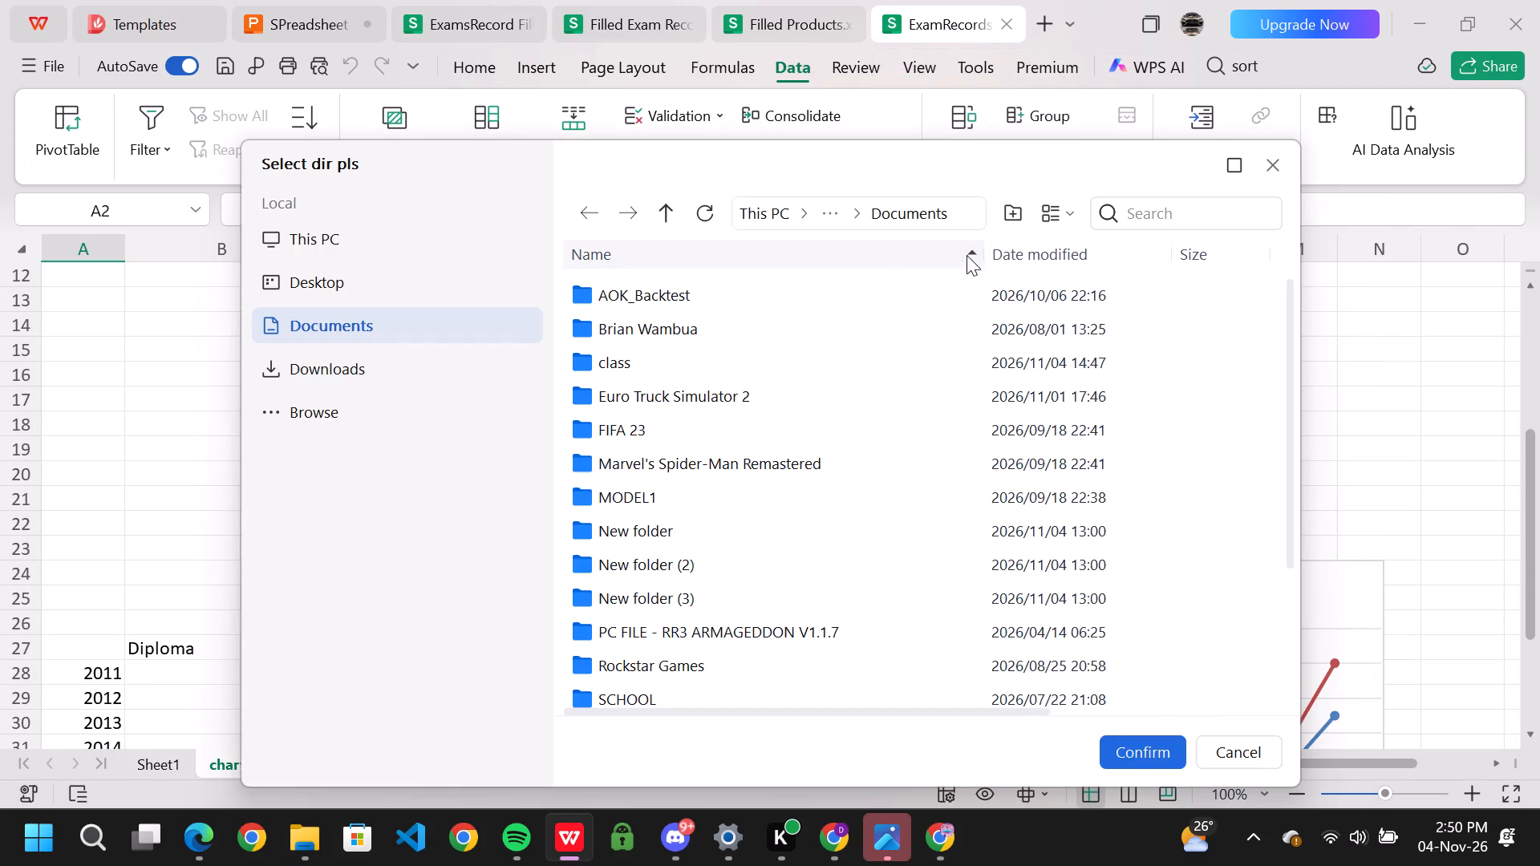
left_click(1141, 763)
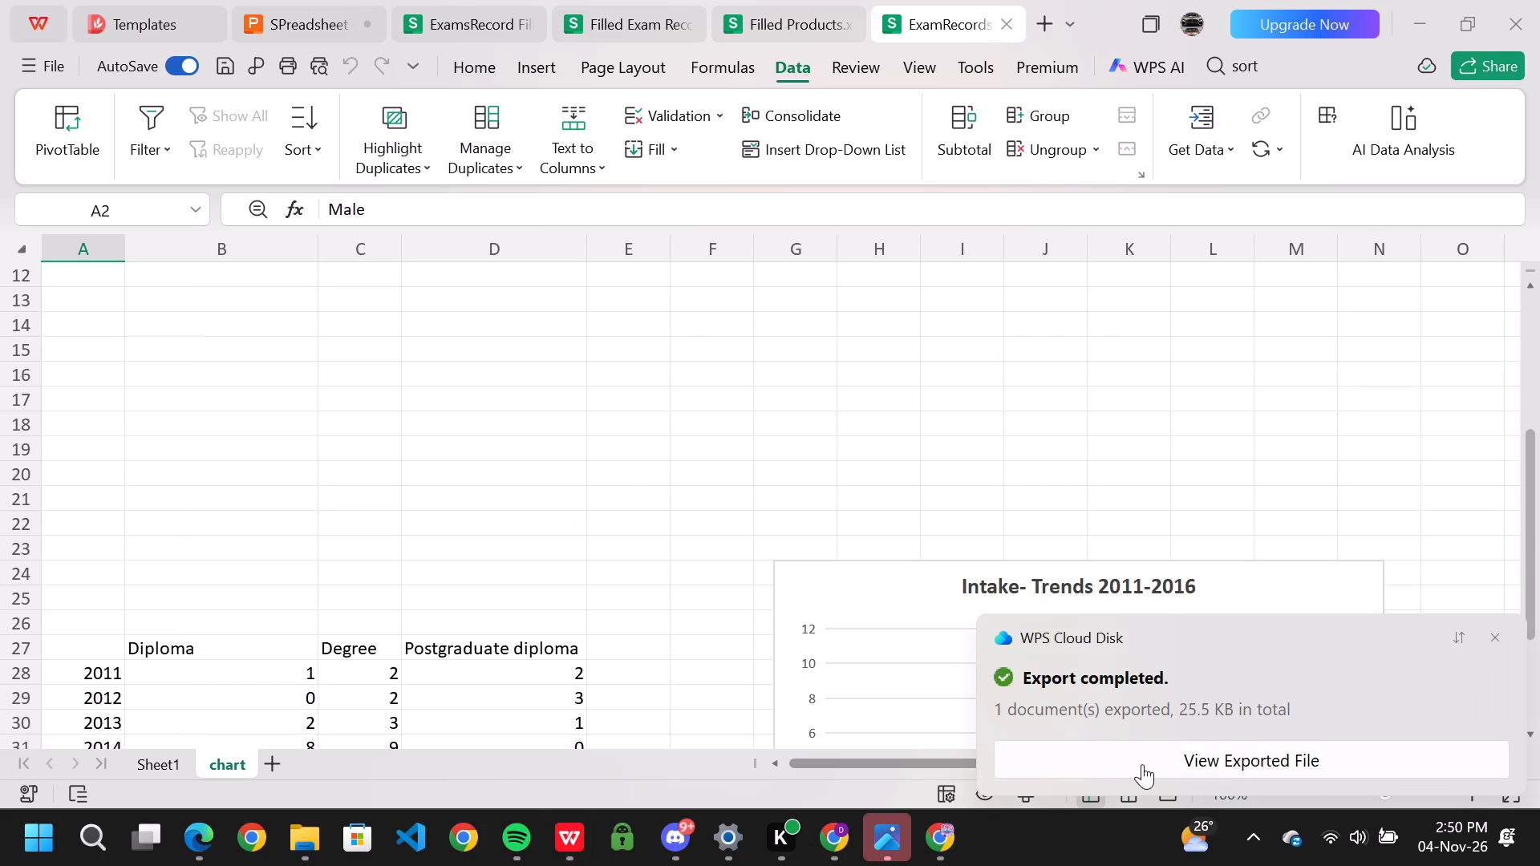
Switch to File Explorer and refresh the class folder to look for the exported workbook, dismissing the export notice.
left_click(285, 832)
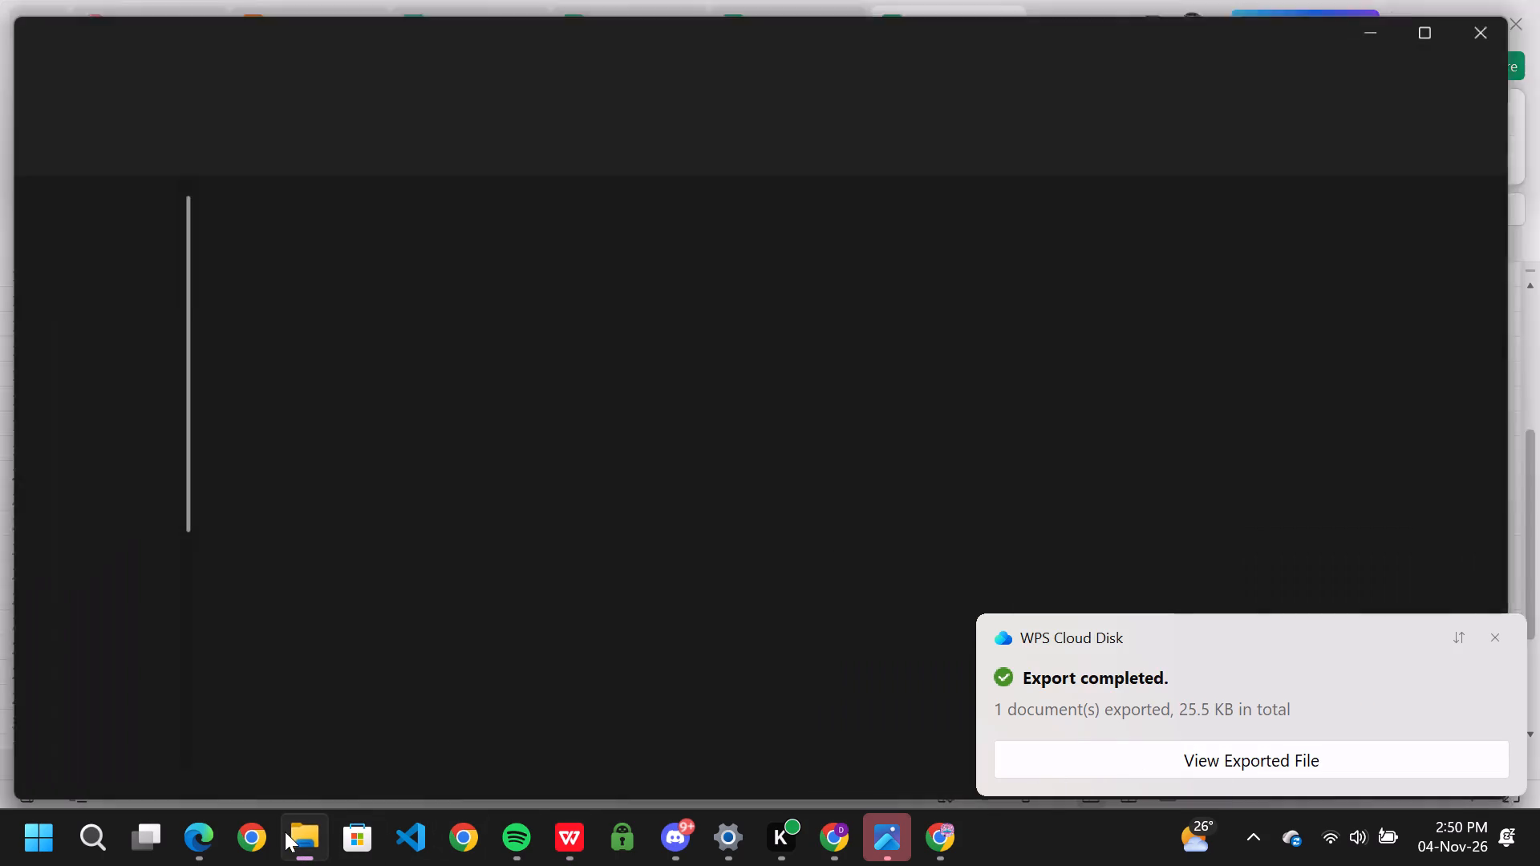
left_click(203, 68)
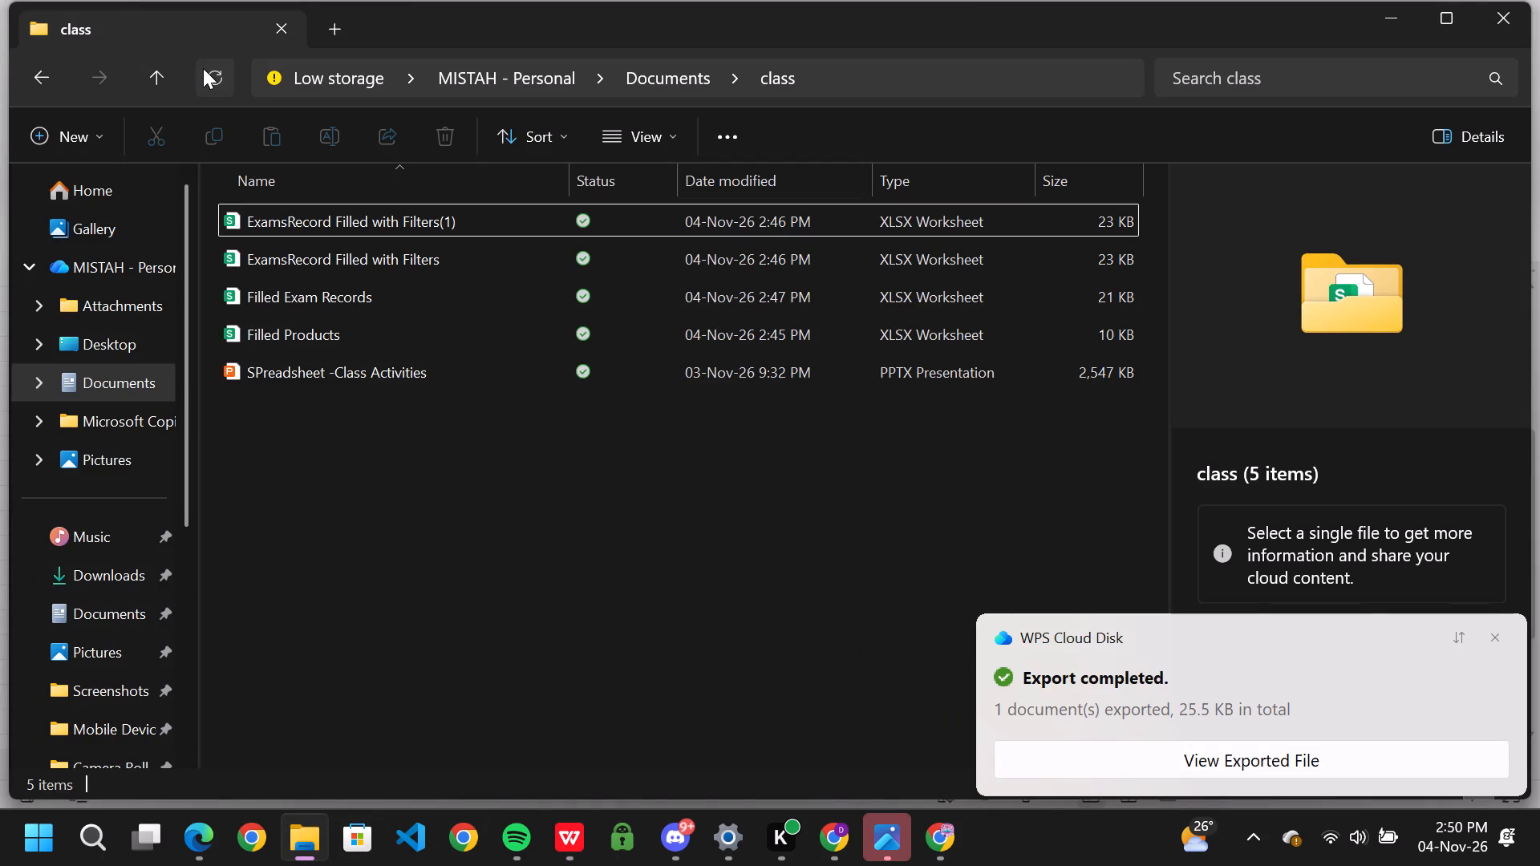
triple_click(203, 68)
left_click(203, 68)
triple_click(209, 71)
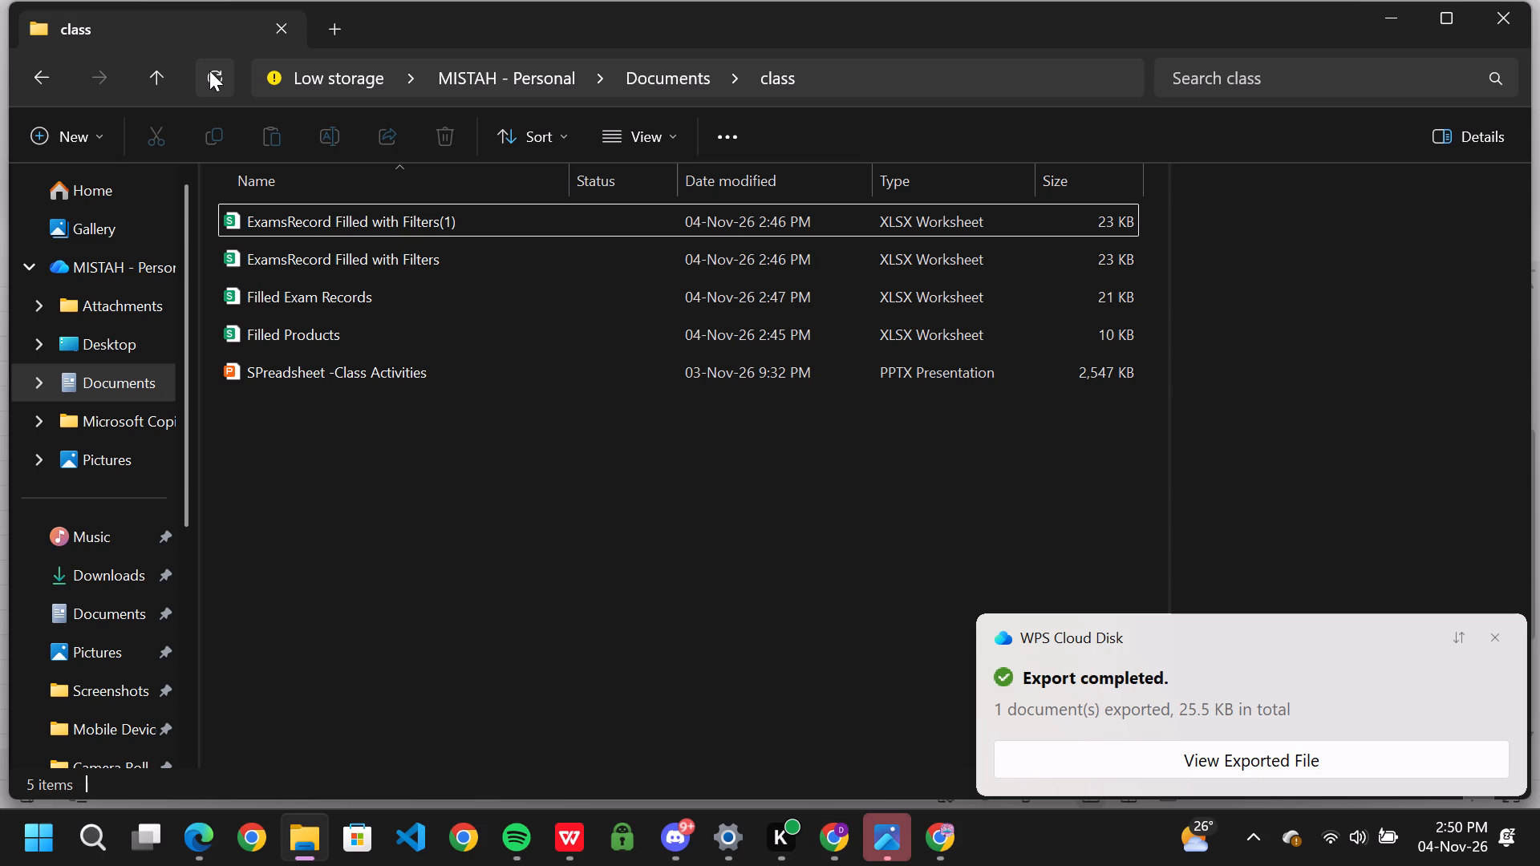
left_click(209, 71)
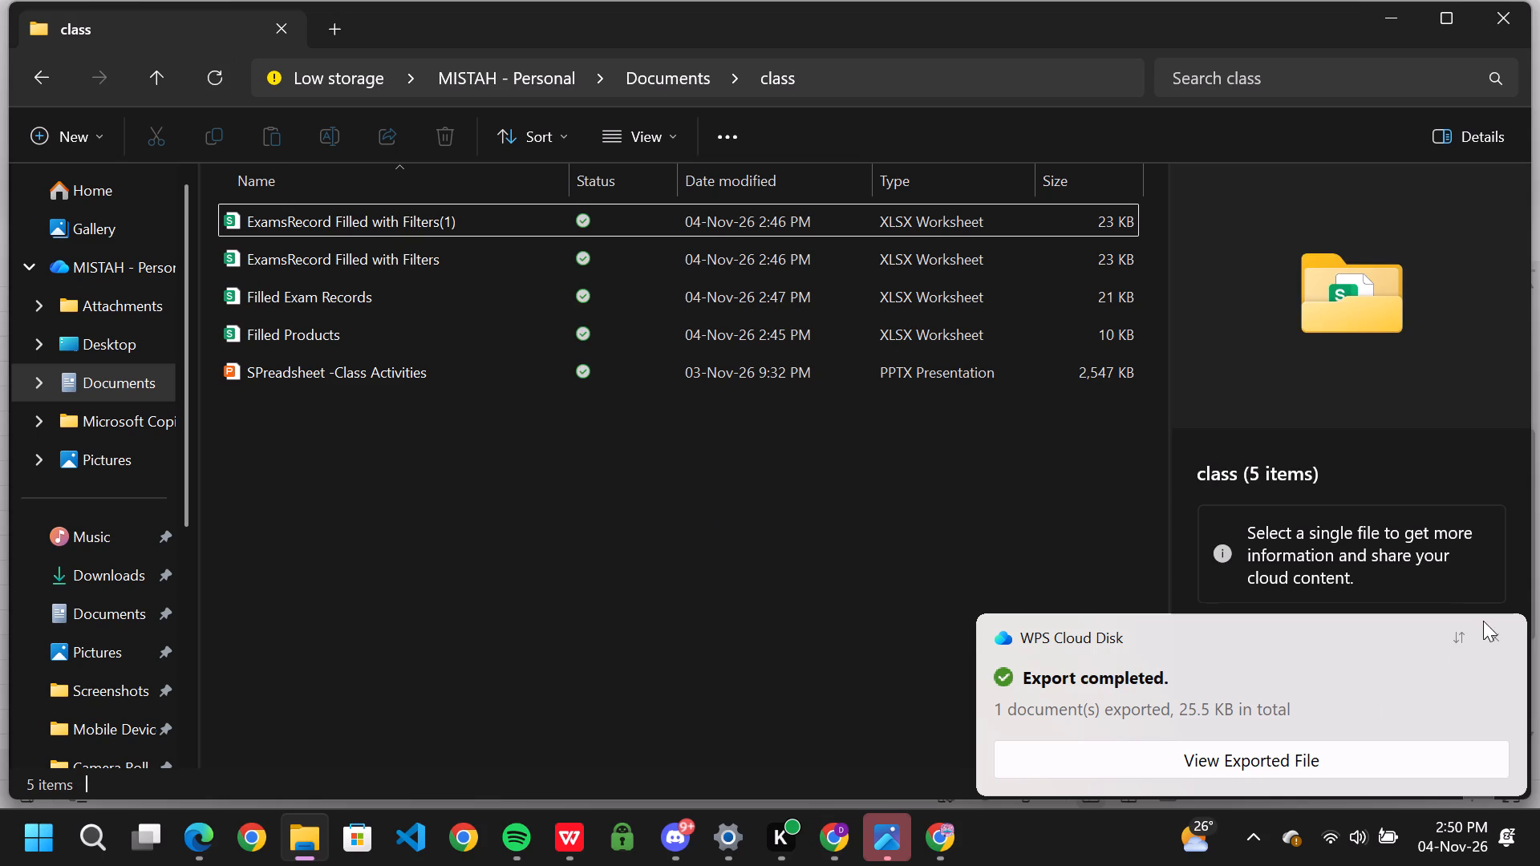
left_click(1493, 637)
Inspect ExamsRecord Filled with Filters(1) and ExamsRecord Filled with Filters from the class folder, closing each after viewing.
double_click(448, 224)
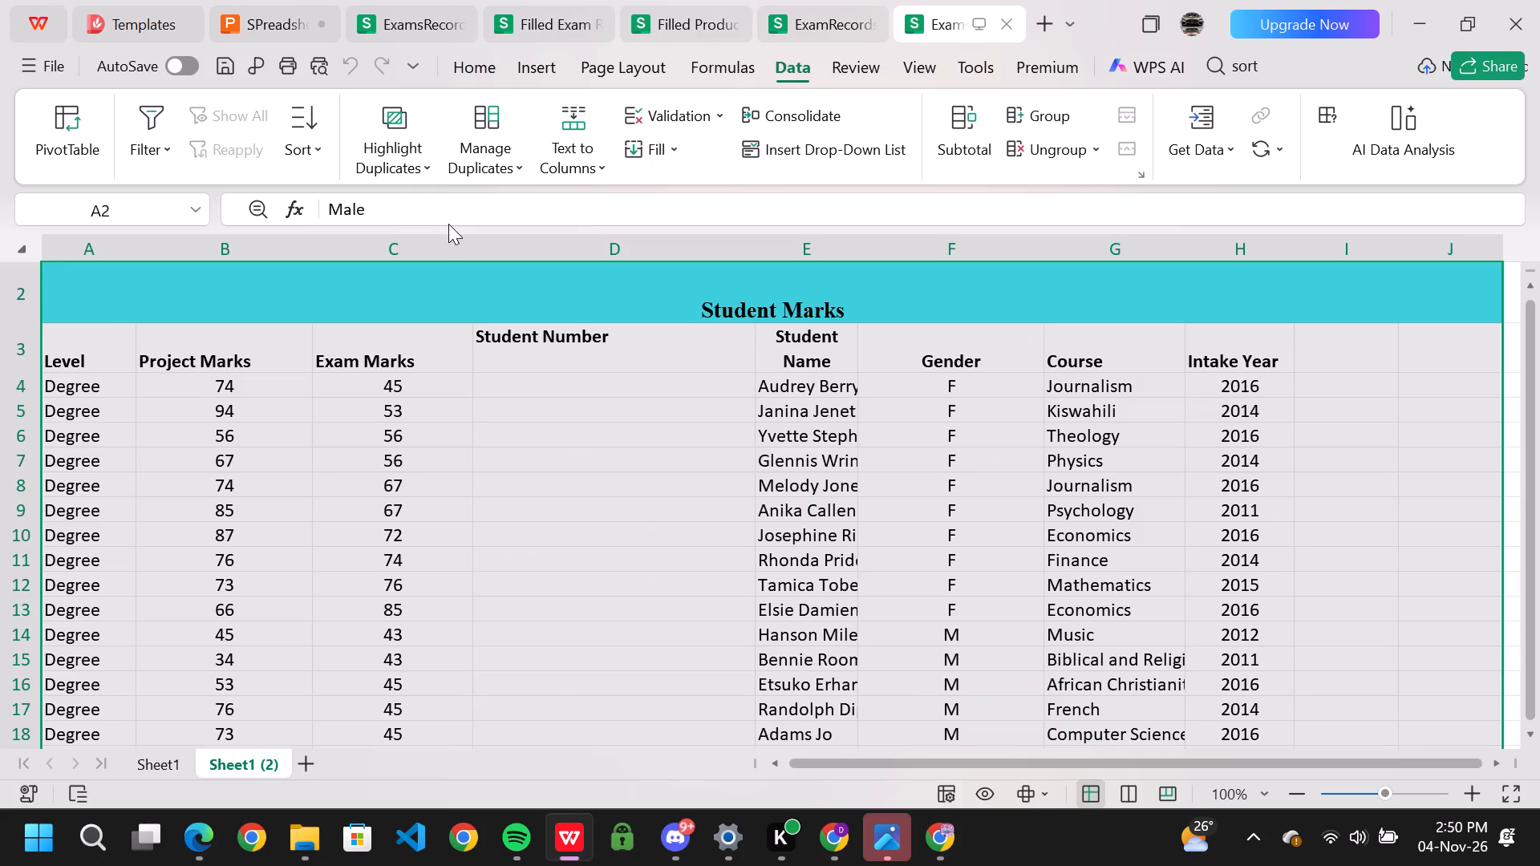
left_click(1007, 27)
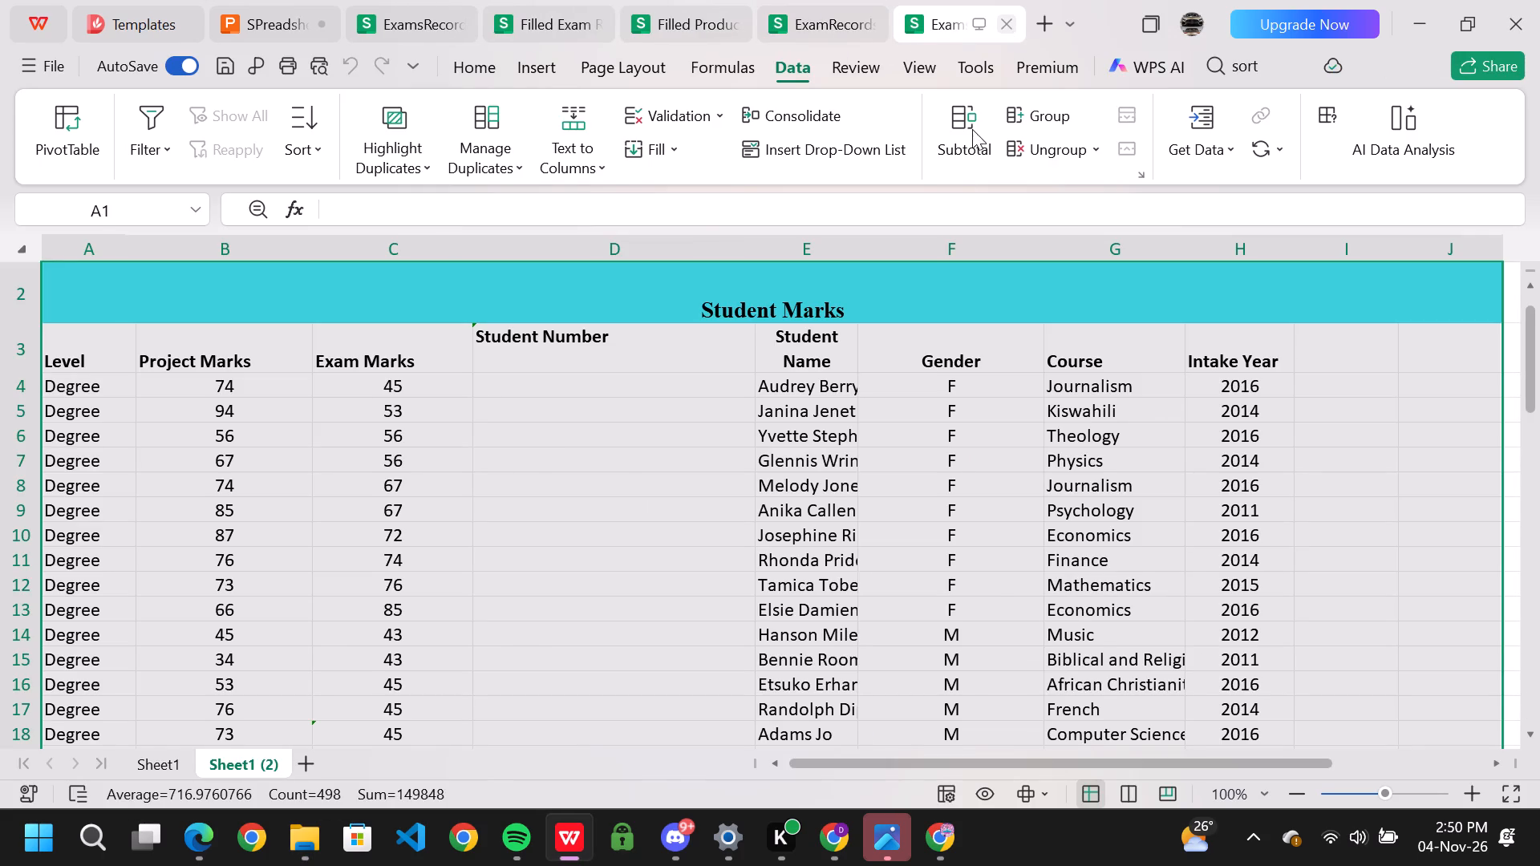
left_click(298, 840)
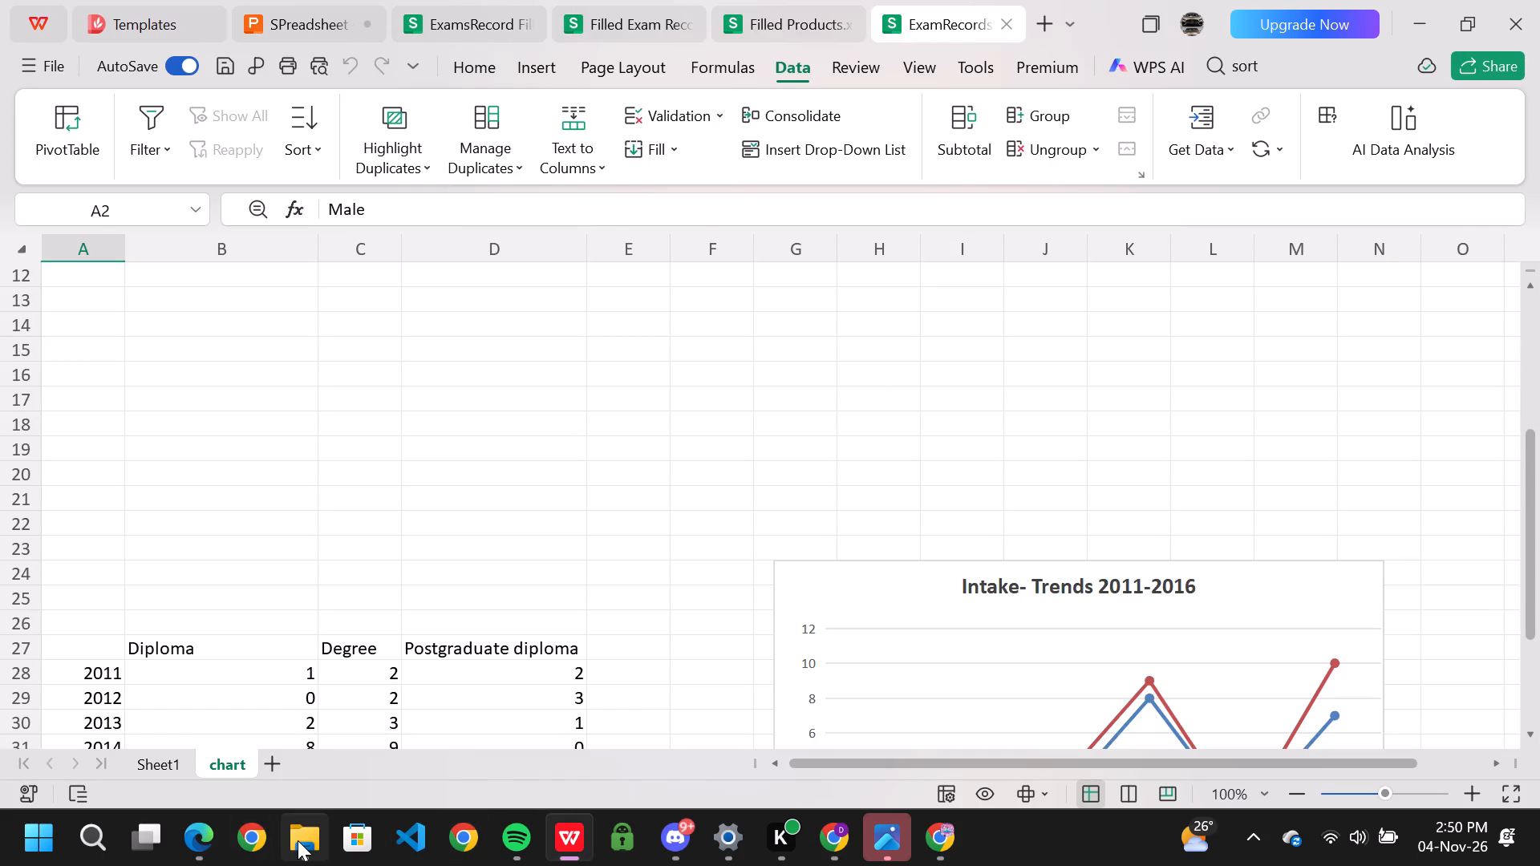
double_click(344, 254)
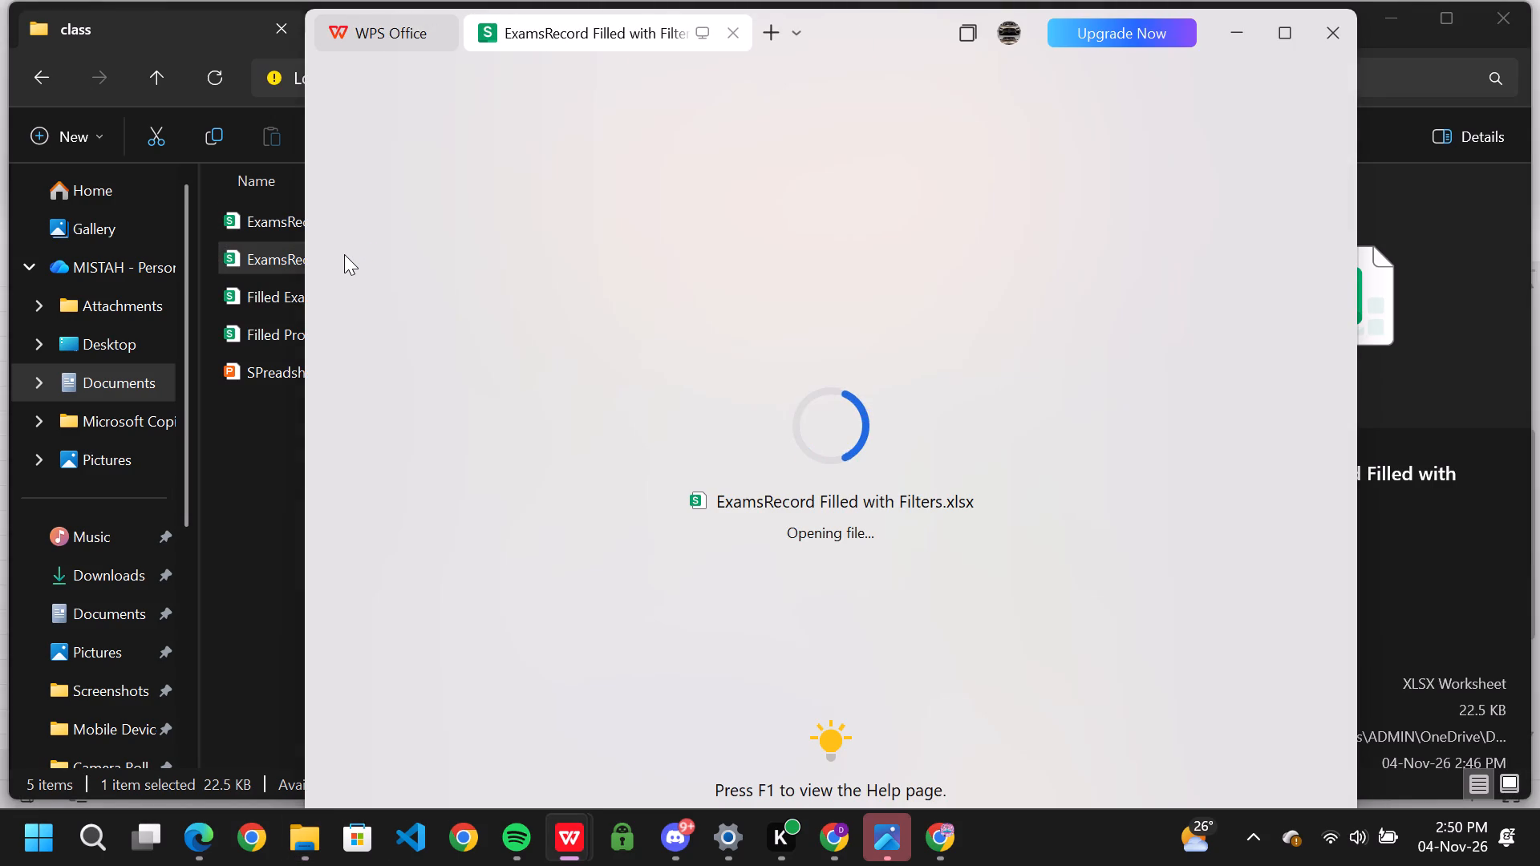
scroll(688, 377, "down", 4)
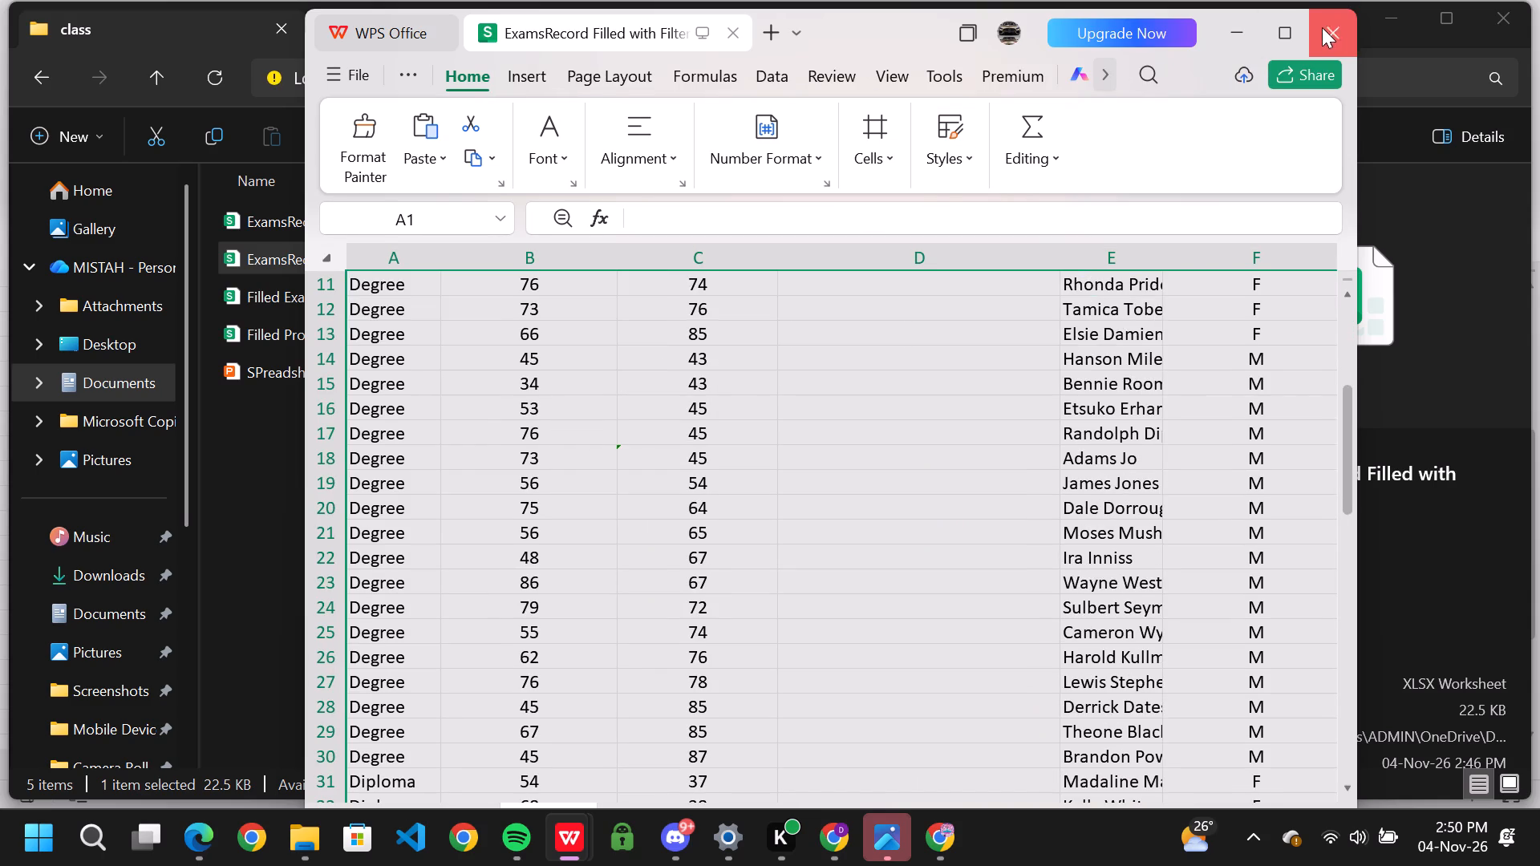
left_click(1328, 23)
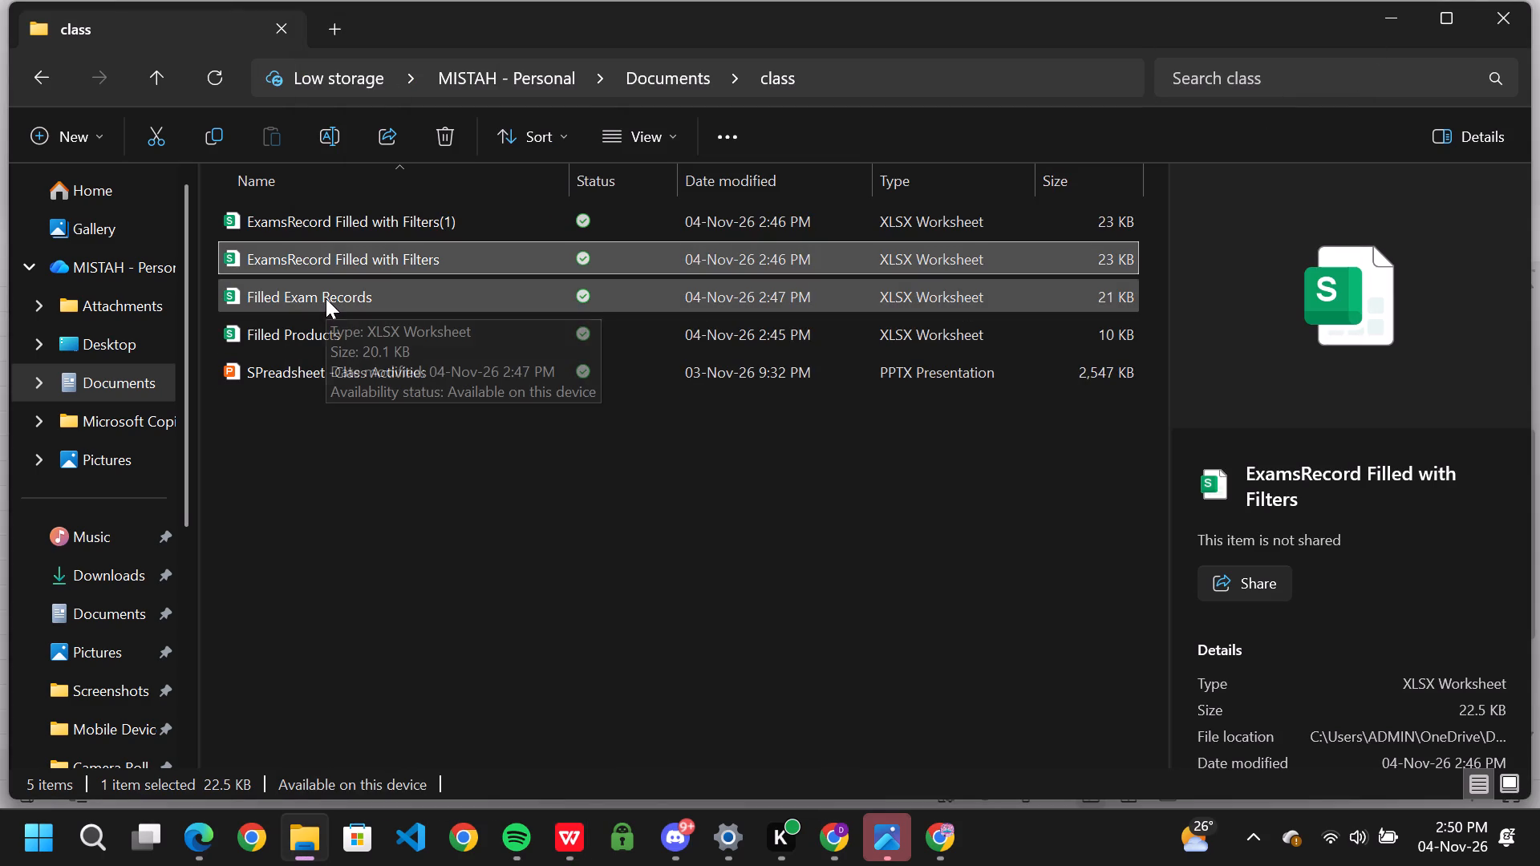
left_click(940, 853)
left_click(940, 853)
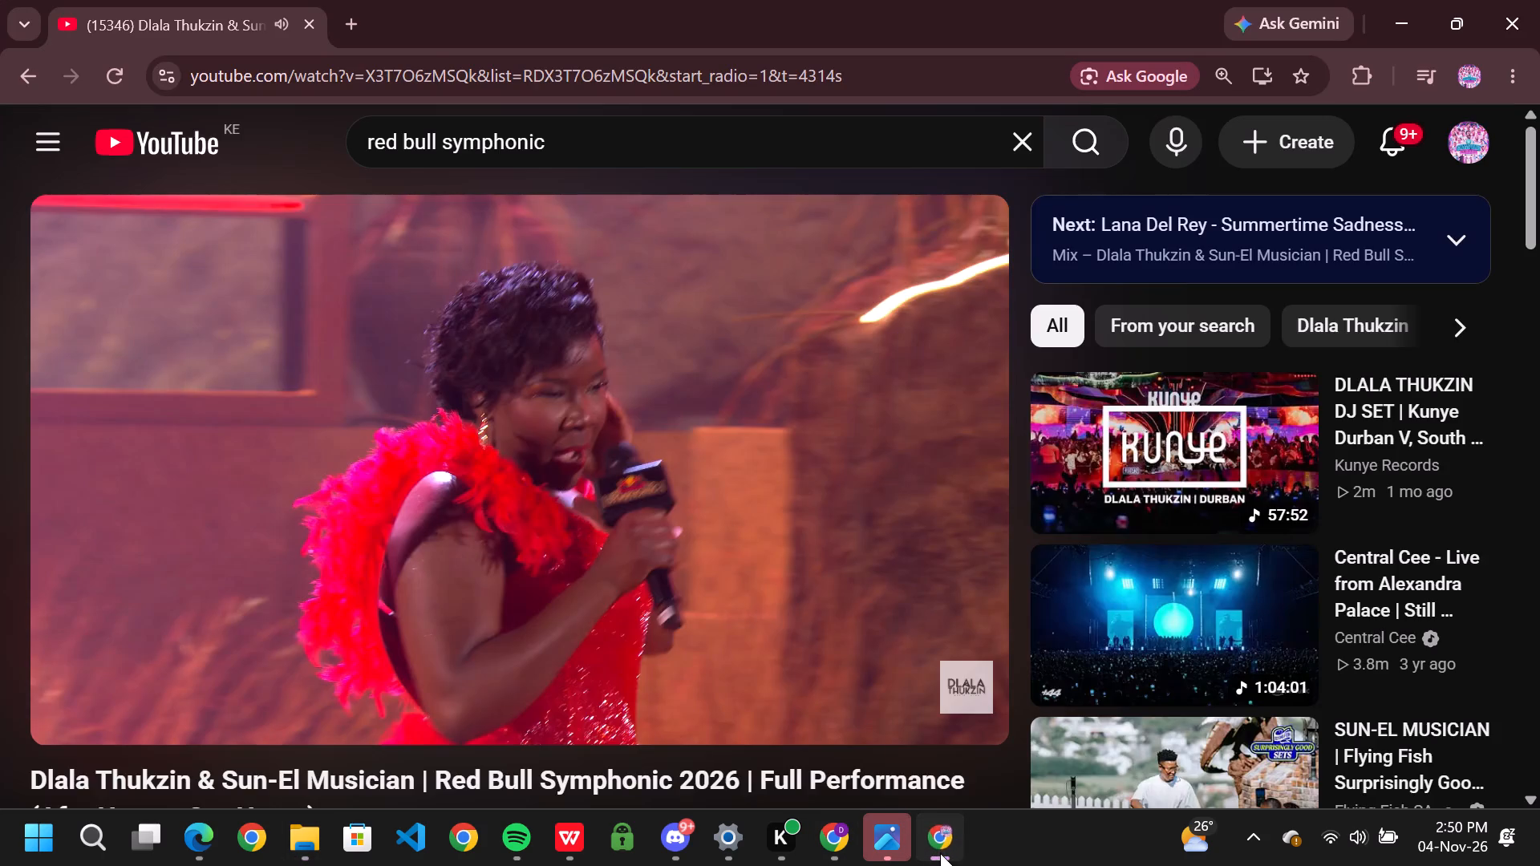
Move the ExamRecords workbook from the Downloads folder into the class folder inside Documents.
left_click(127, 573)
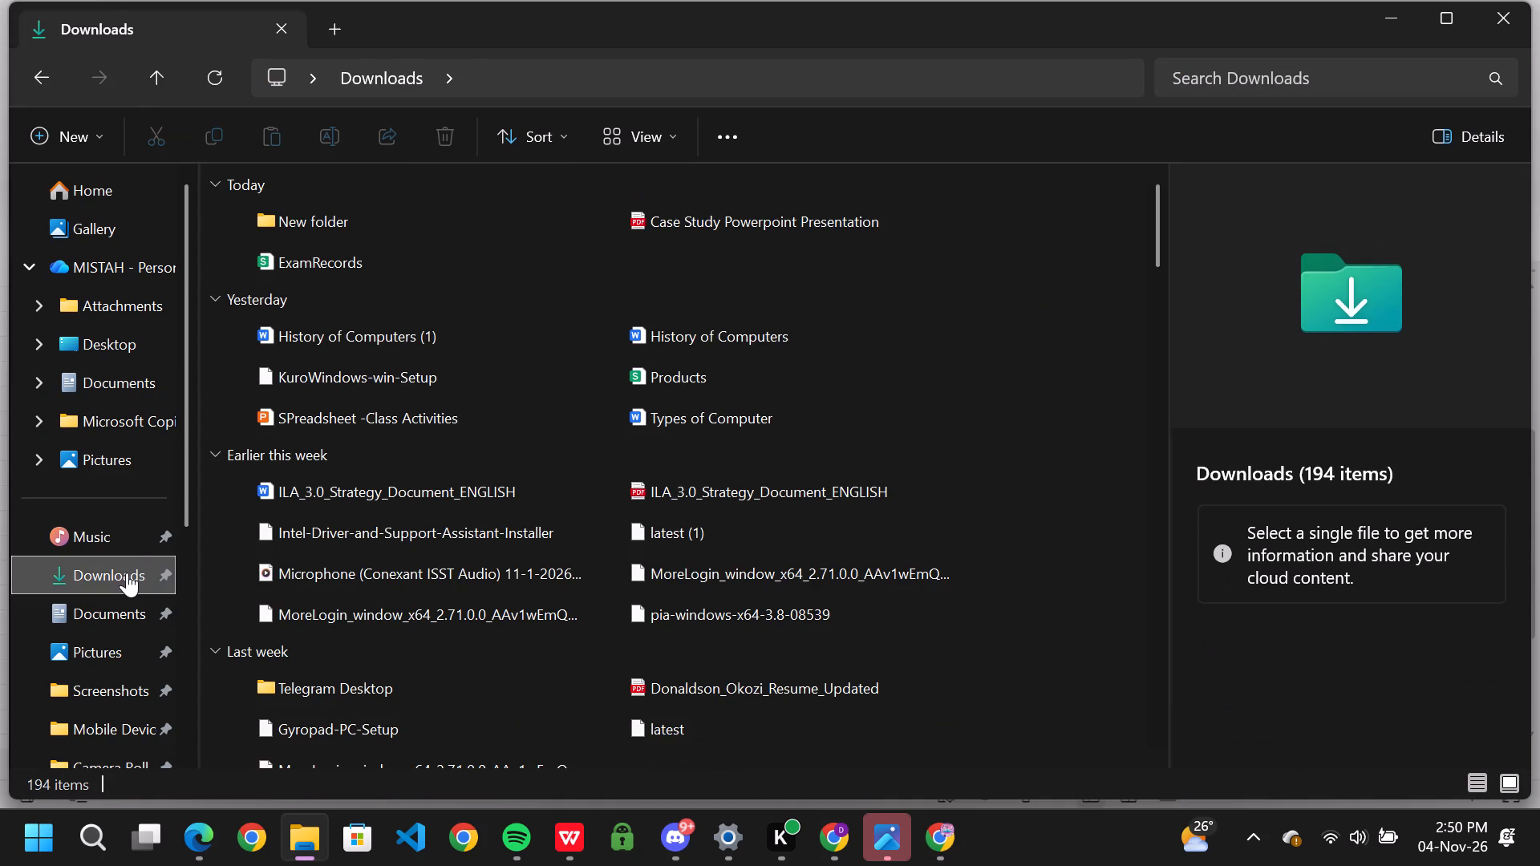
left_click(322, 262)
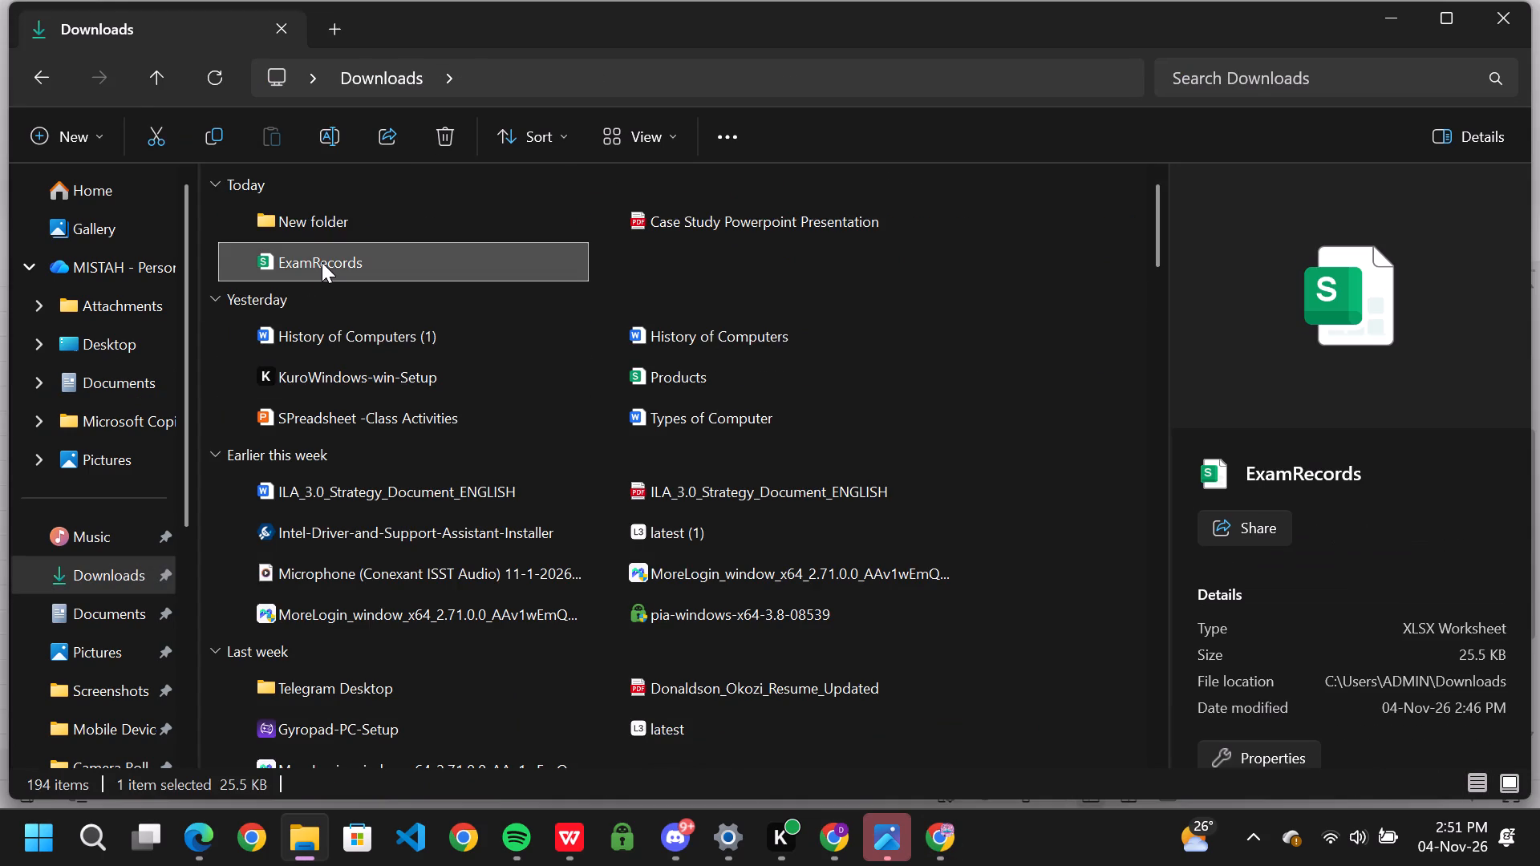
left_click(322, 262)
left_click(153, 126)
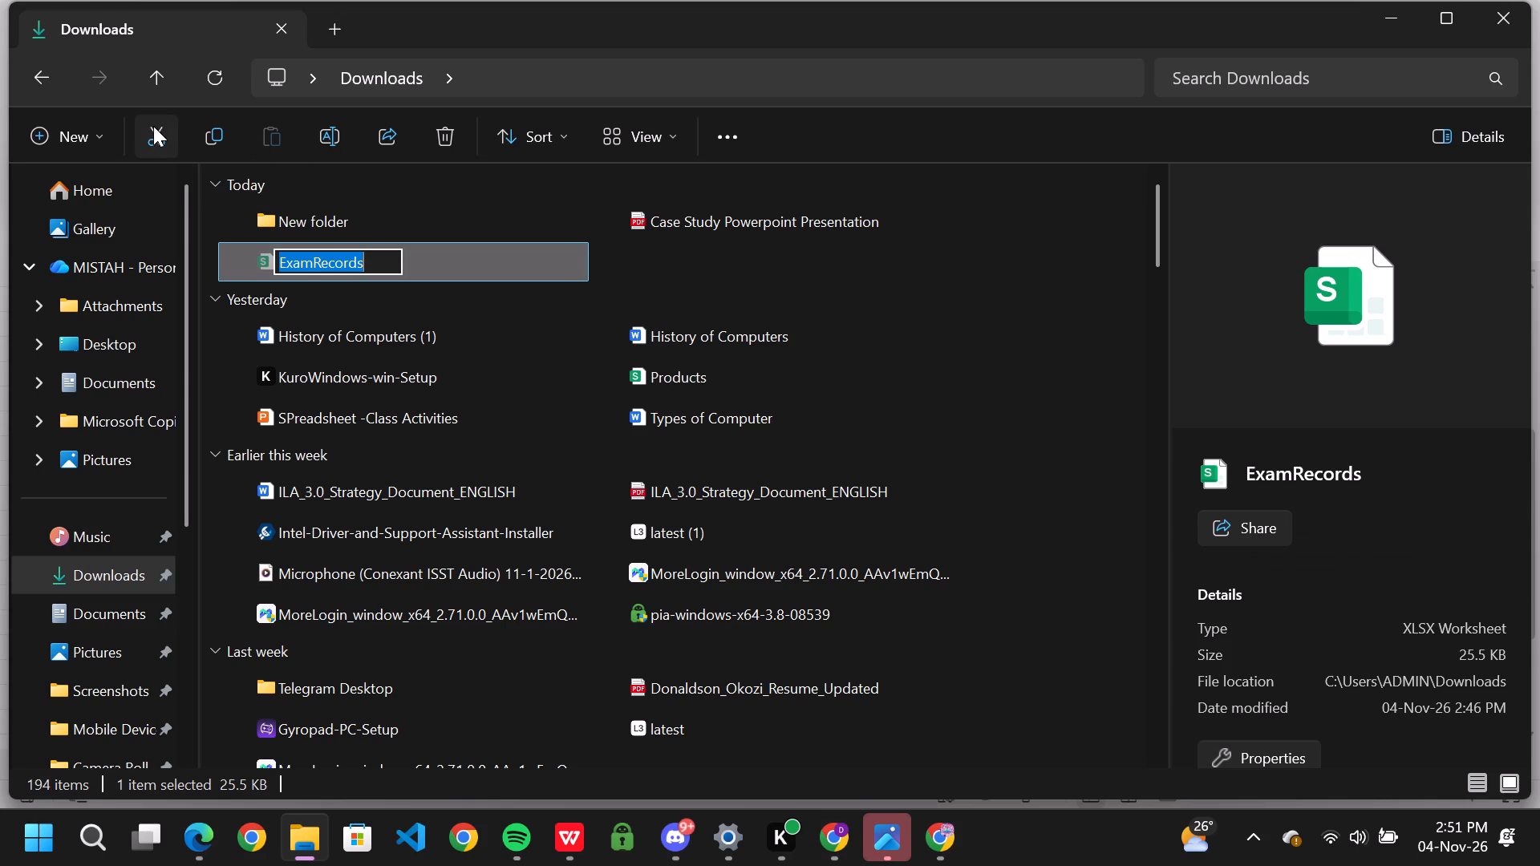
double_click(99, 621)
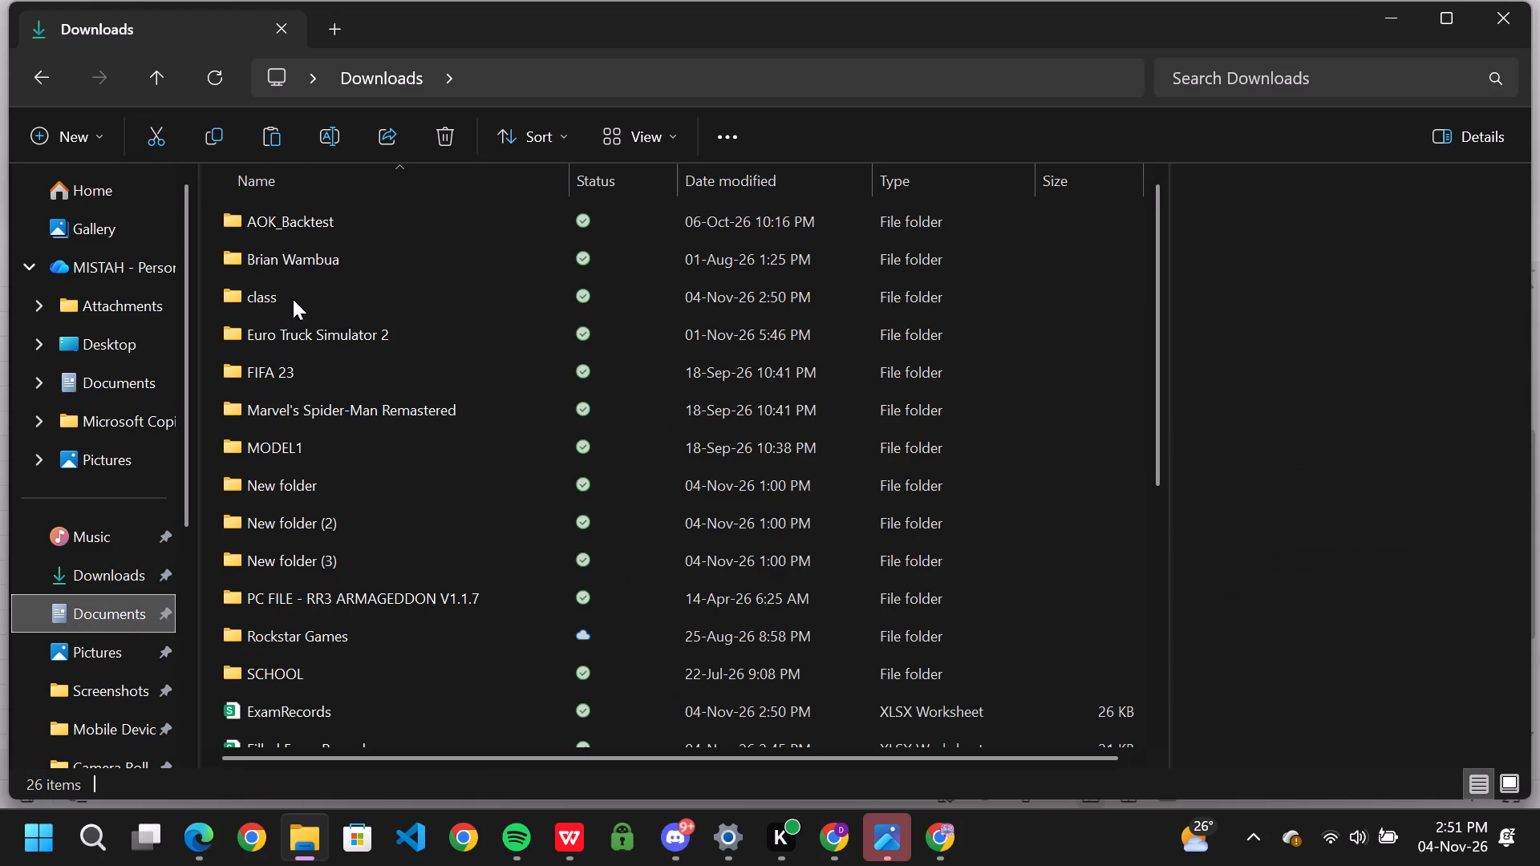
double_click(293, 290)
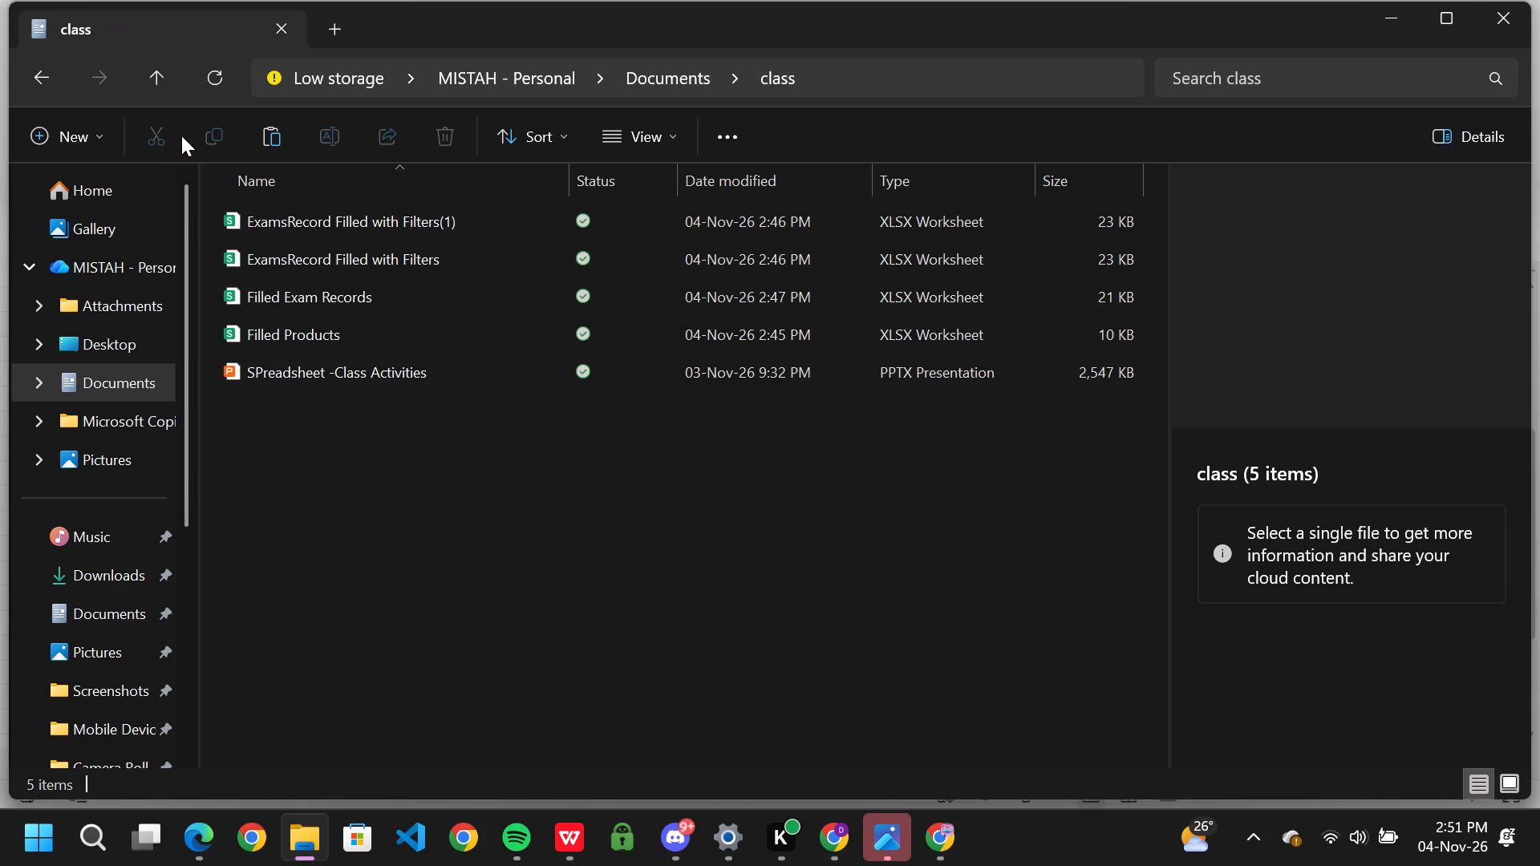
left_click(273, 127)
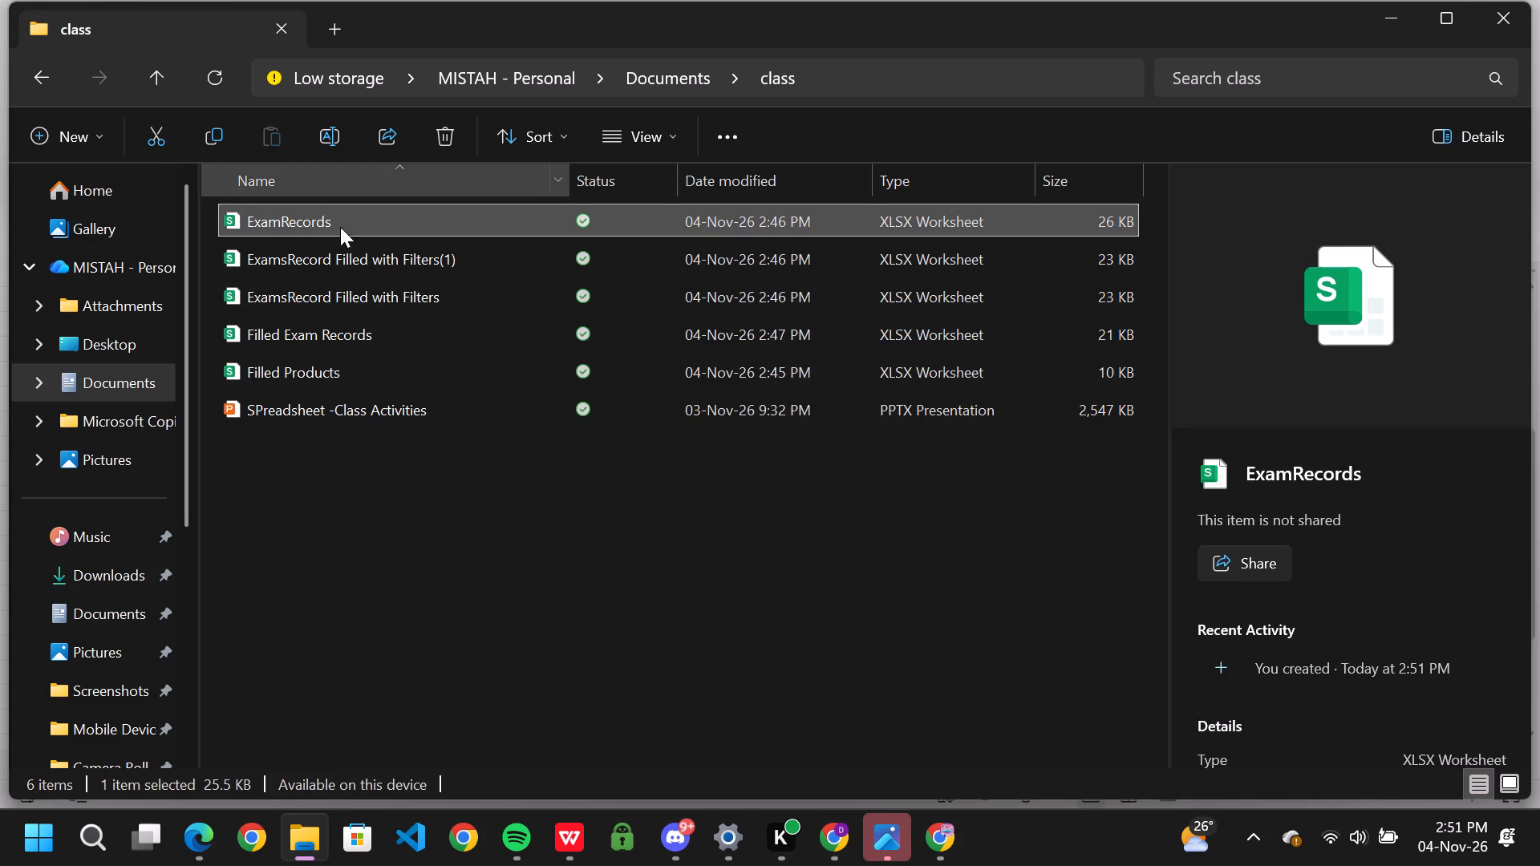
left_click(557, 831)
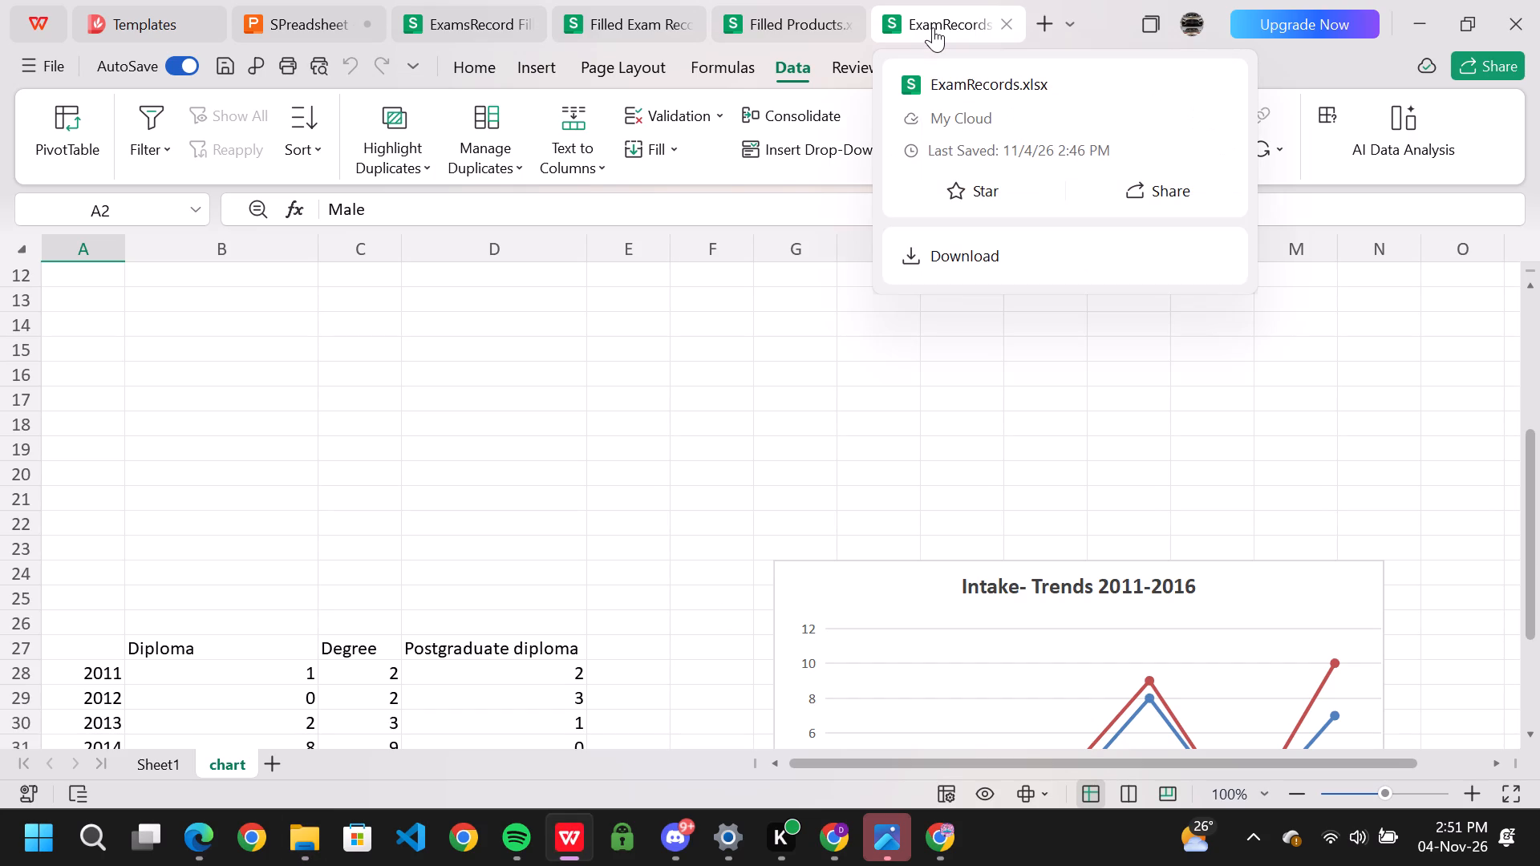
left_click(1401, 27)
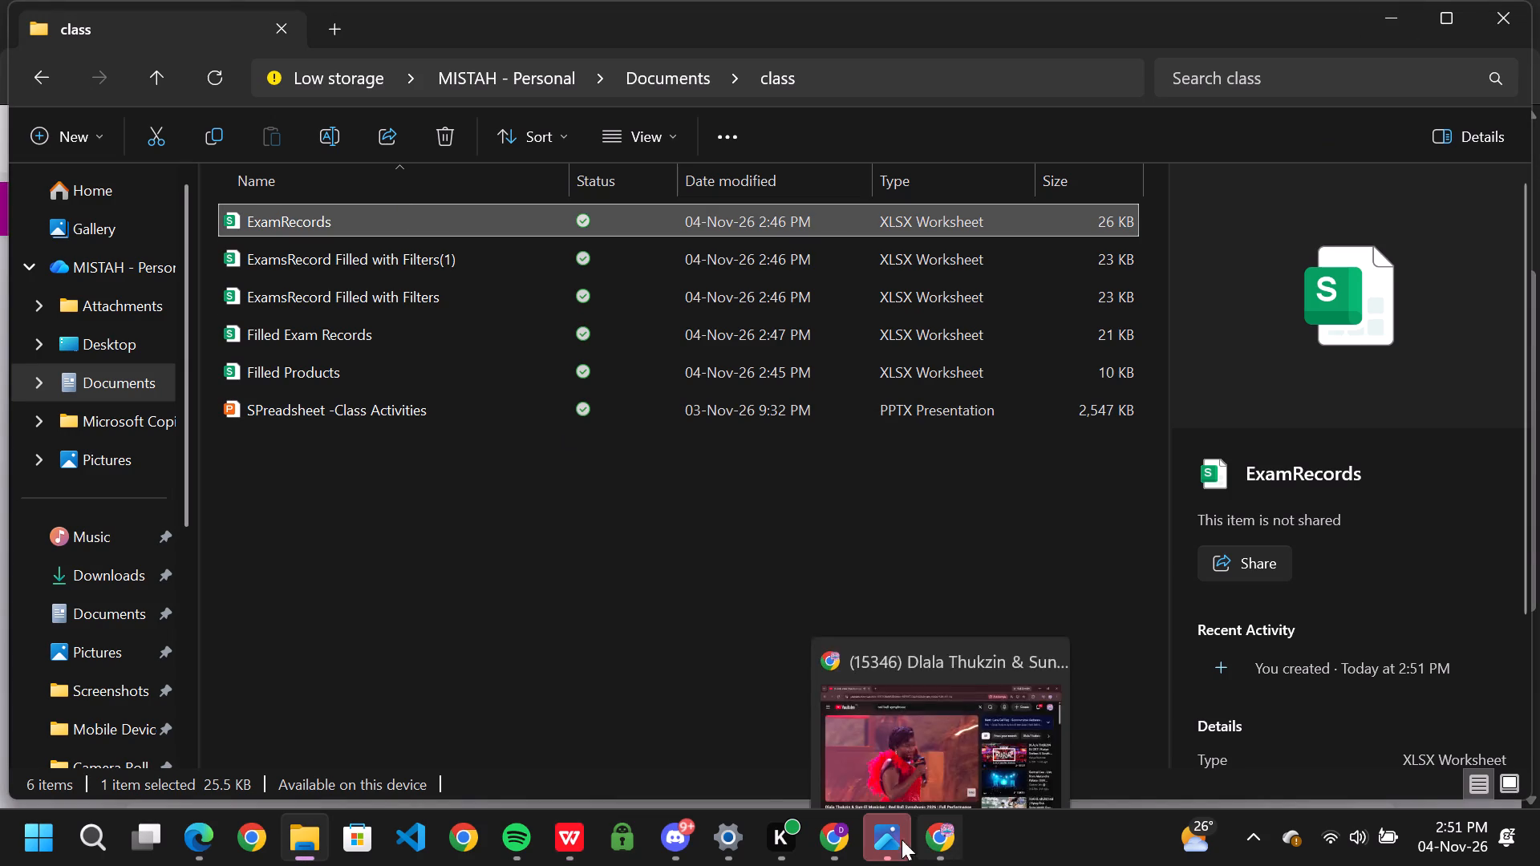
Switch to Chrome and delete ExamsRecord Filled with Filters(1).xlsx from the Spreadsheet Assignment's file submissions.
left_click(834, 837)
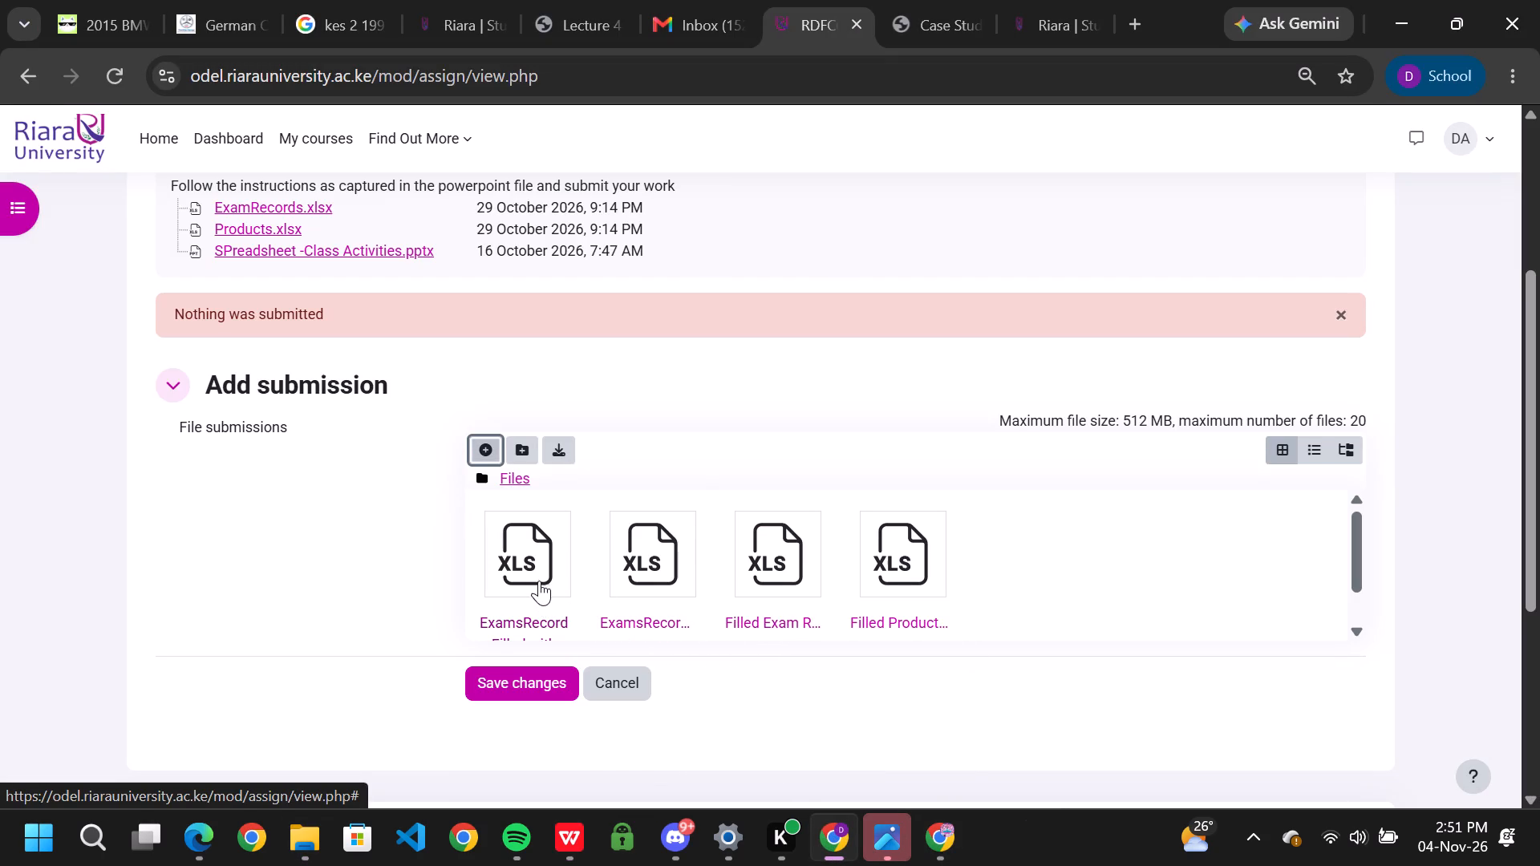
scroll(538, 580, "down", 1)
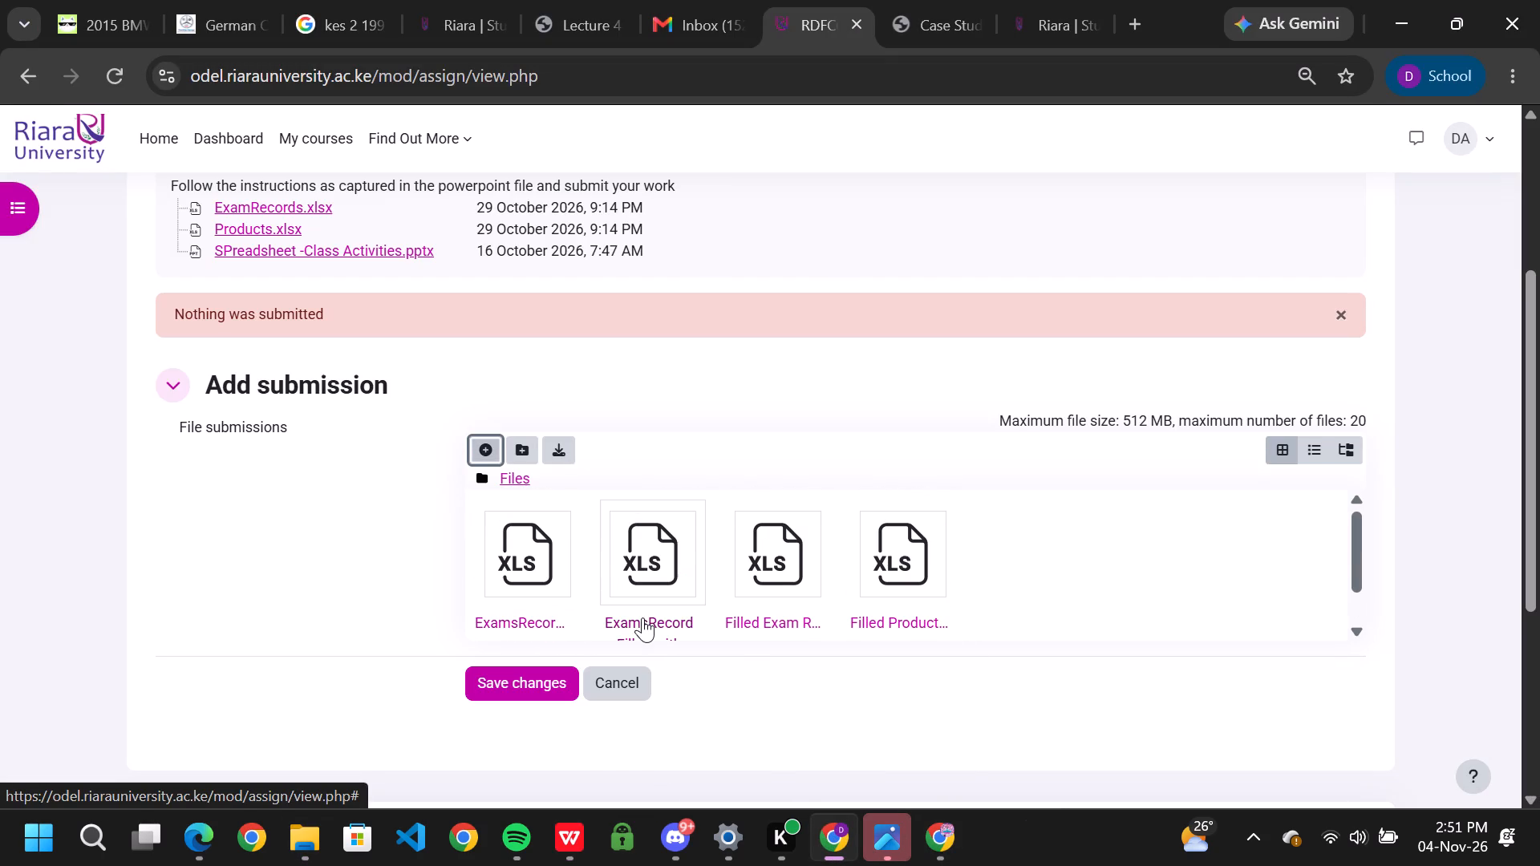
left_click(642, 619)
left_click(663, 285)
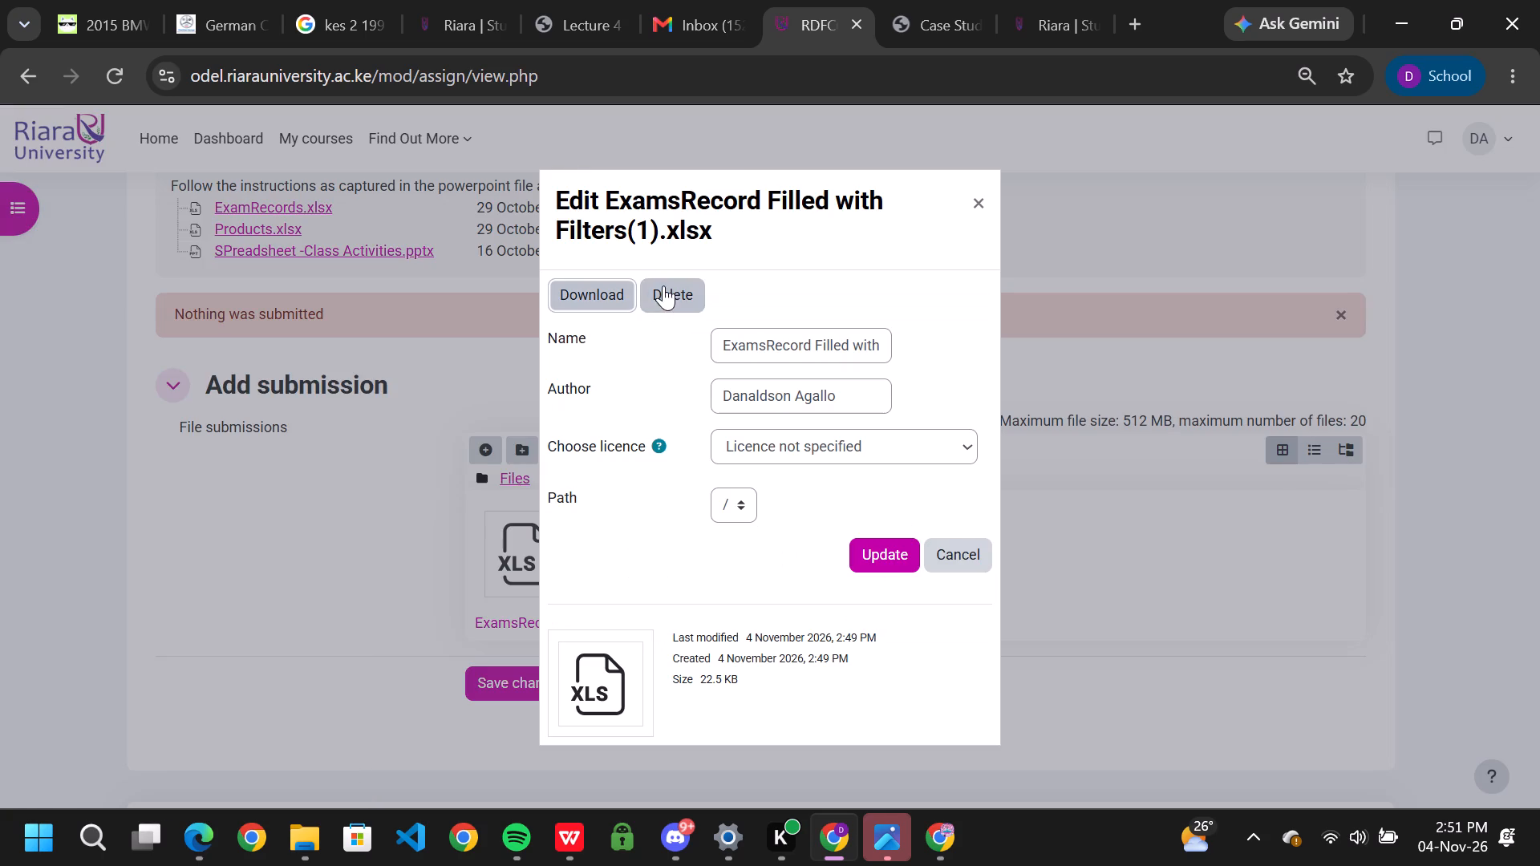
left_click(973, 281)
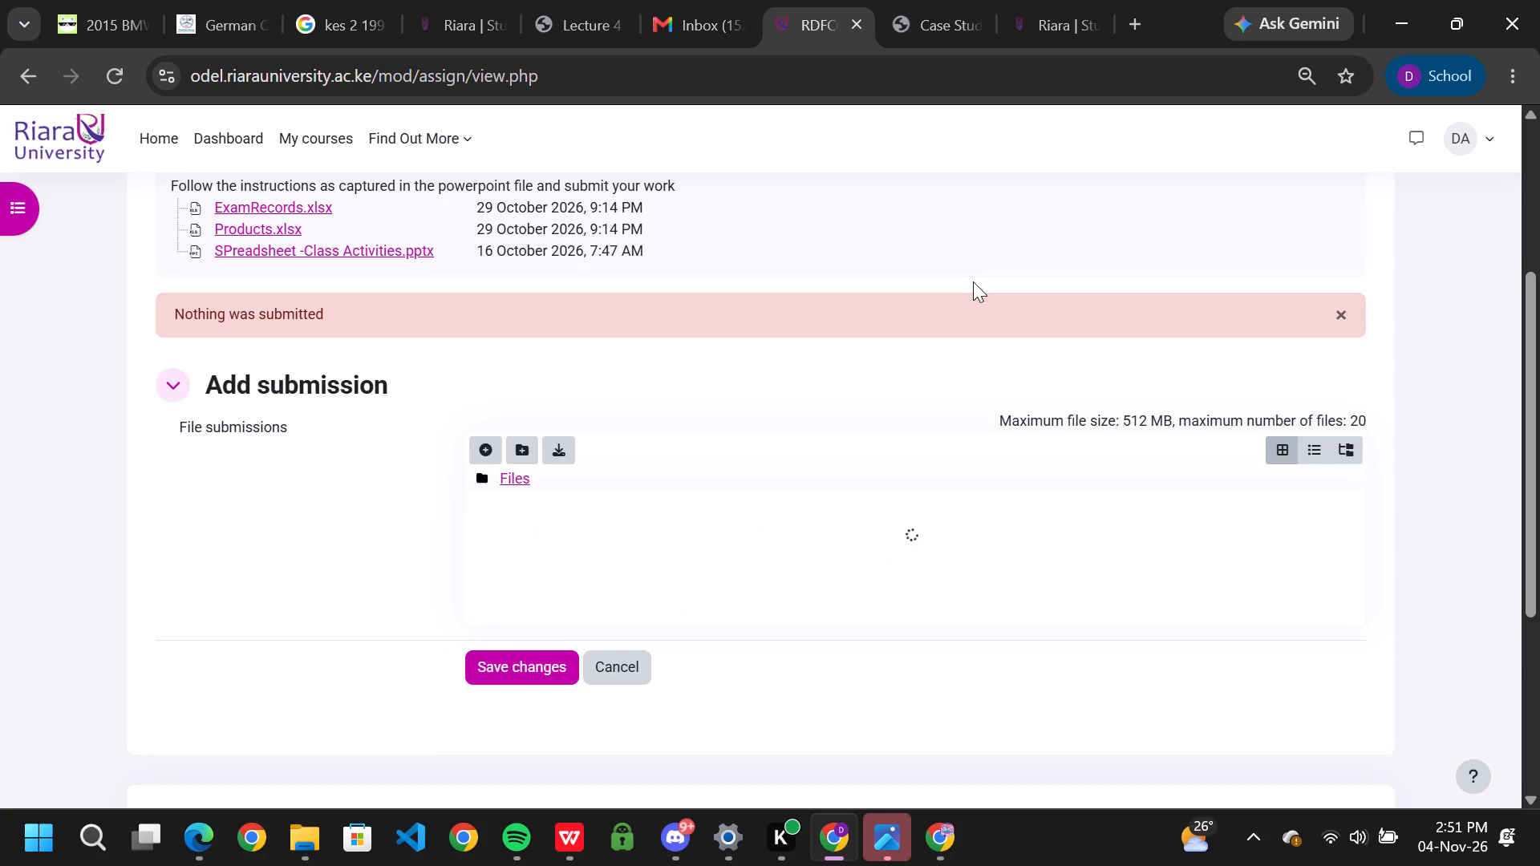
Upload ExamRecords.xlsx from the class folder to the assignment's file submissions.
left_click(484, 452)
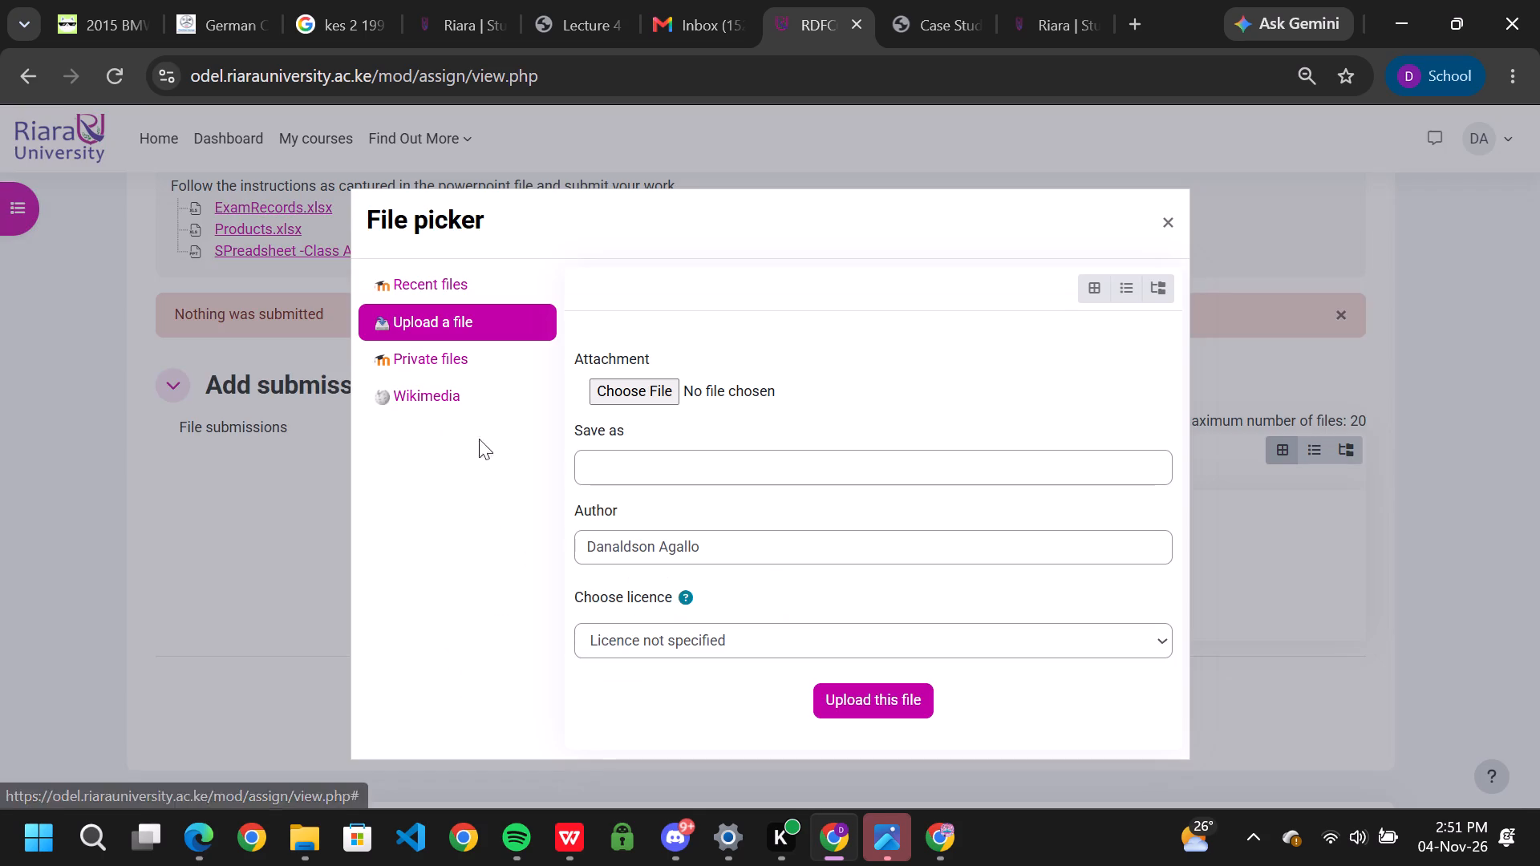
left_click(625, 393)
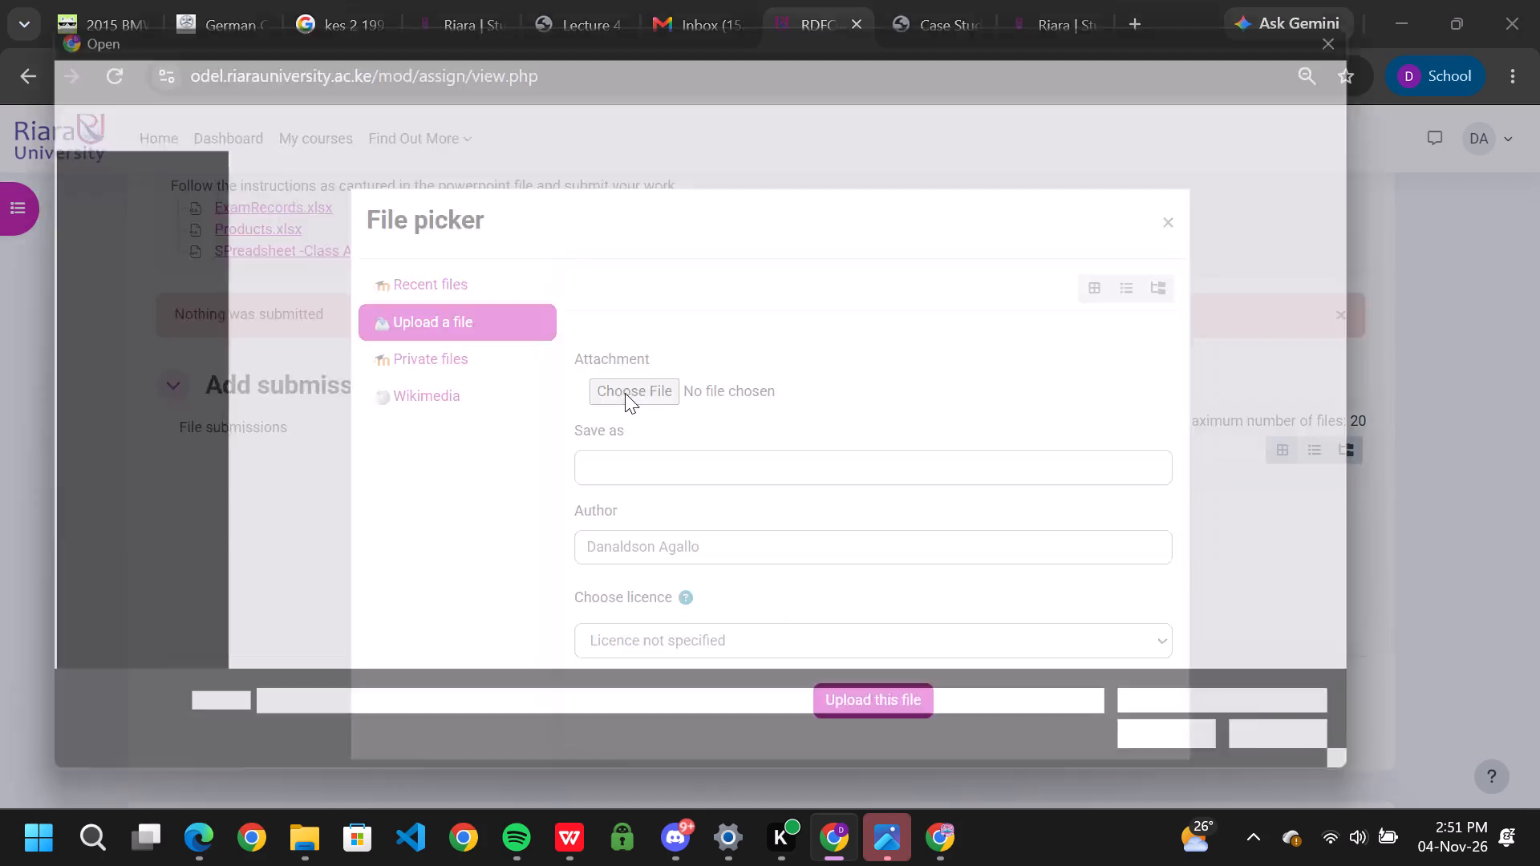
left_click(323, 202)
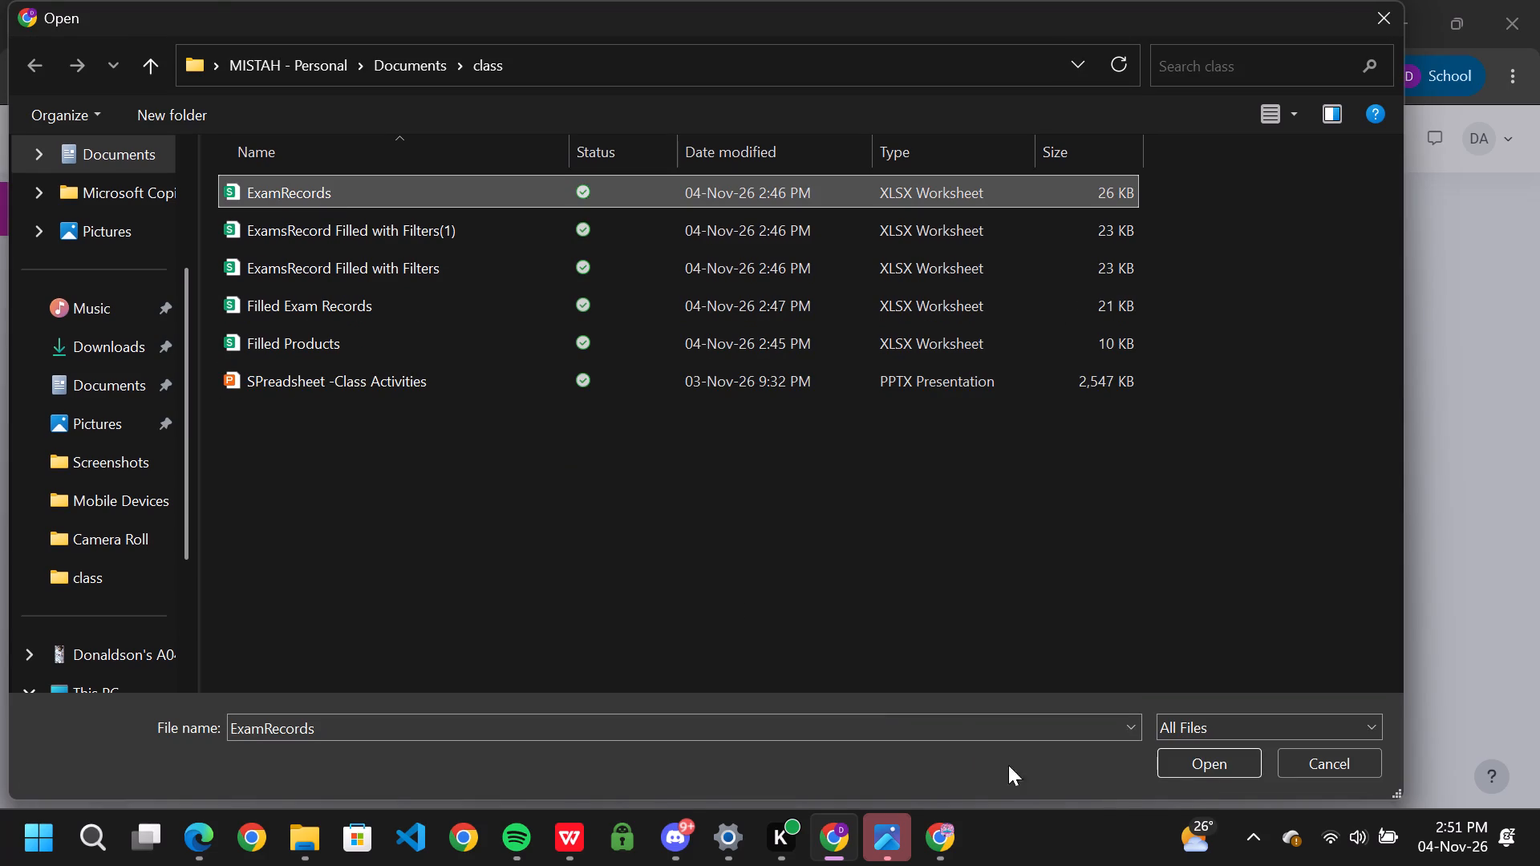
left_click(1189, 773)
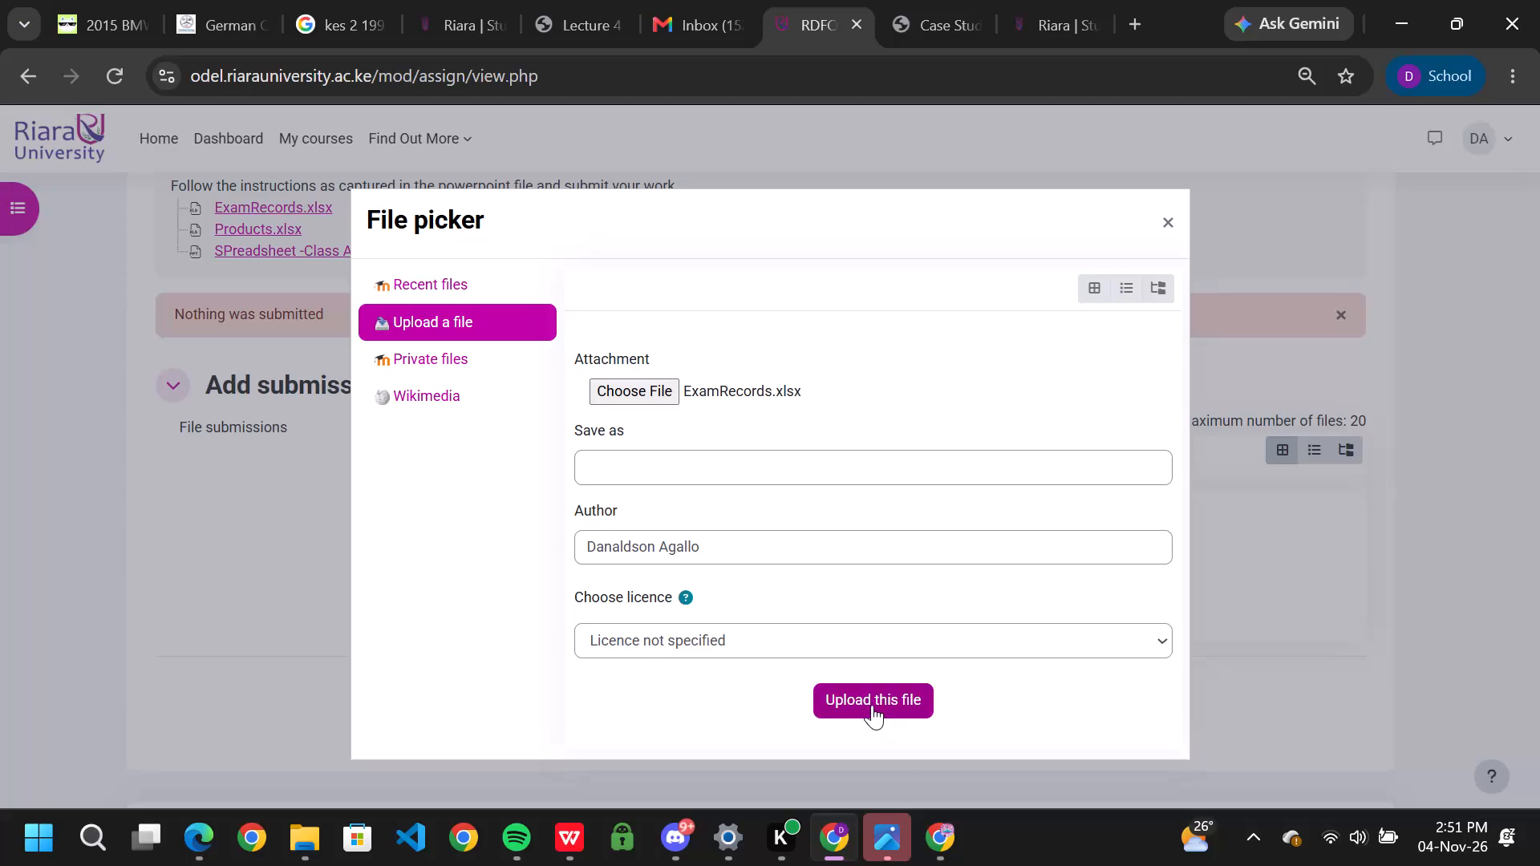
left_click(872, 705)
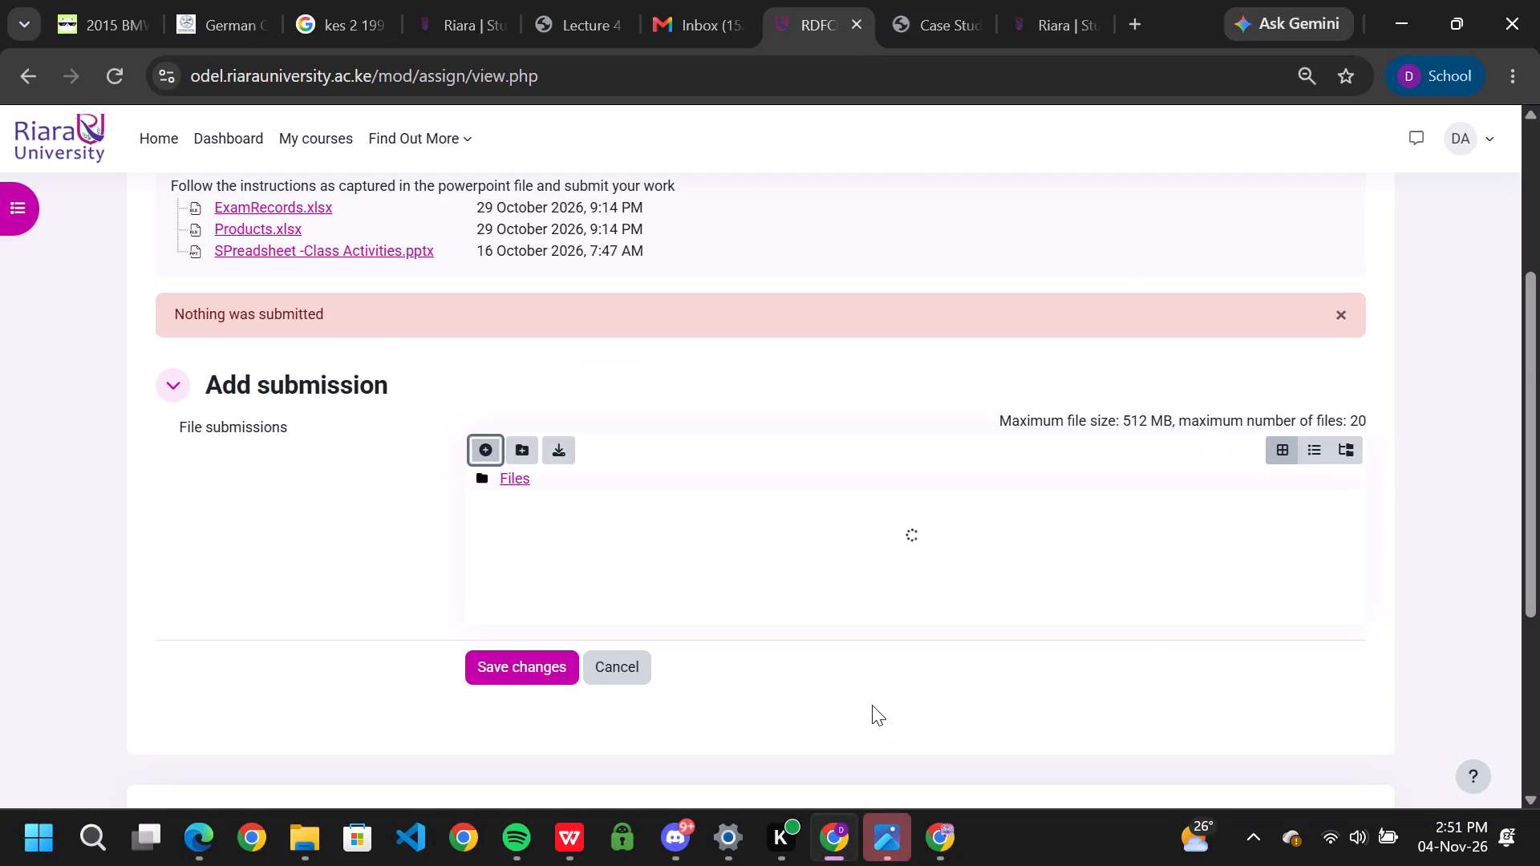
Save the submission changes and submit the Spreadsheet Assignment for grading, accepting the academic integrity statement.
left_click(523, 693)
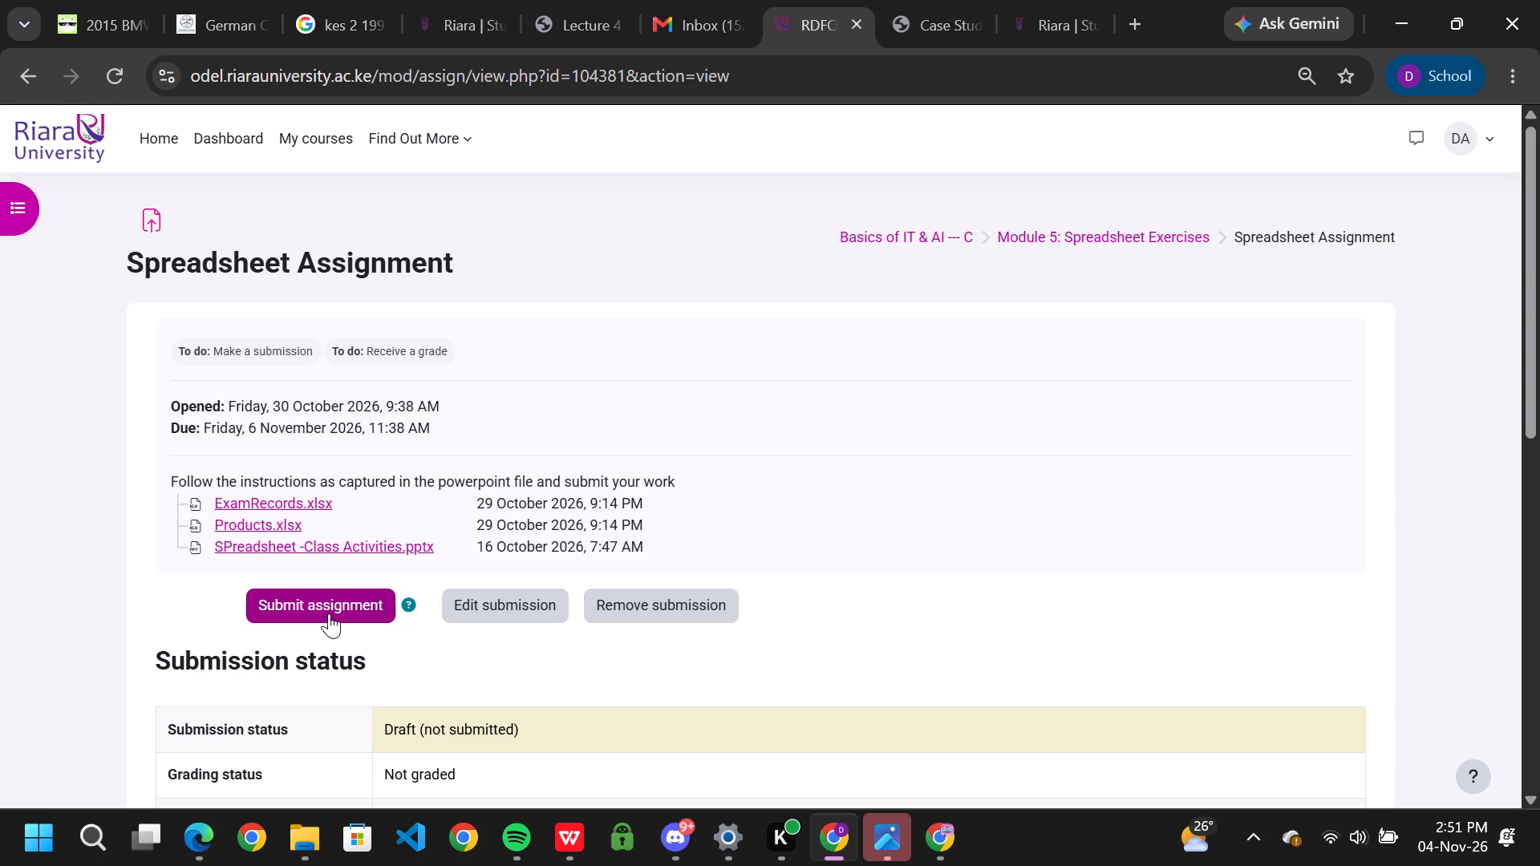
left_click(327, 608)
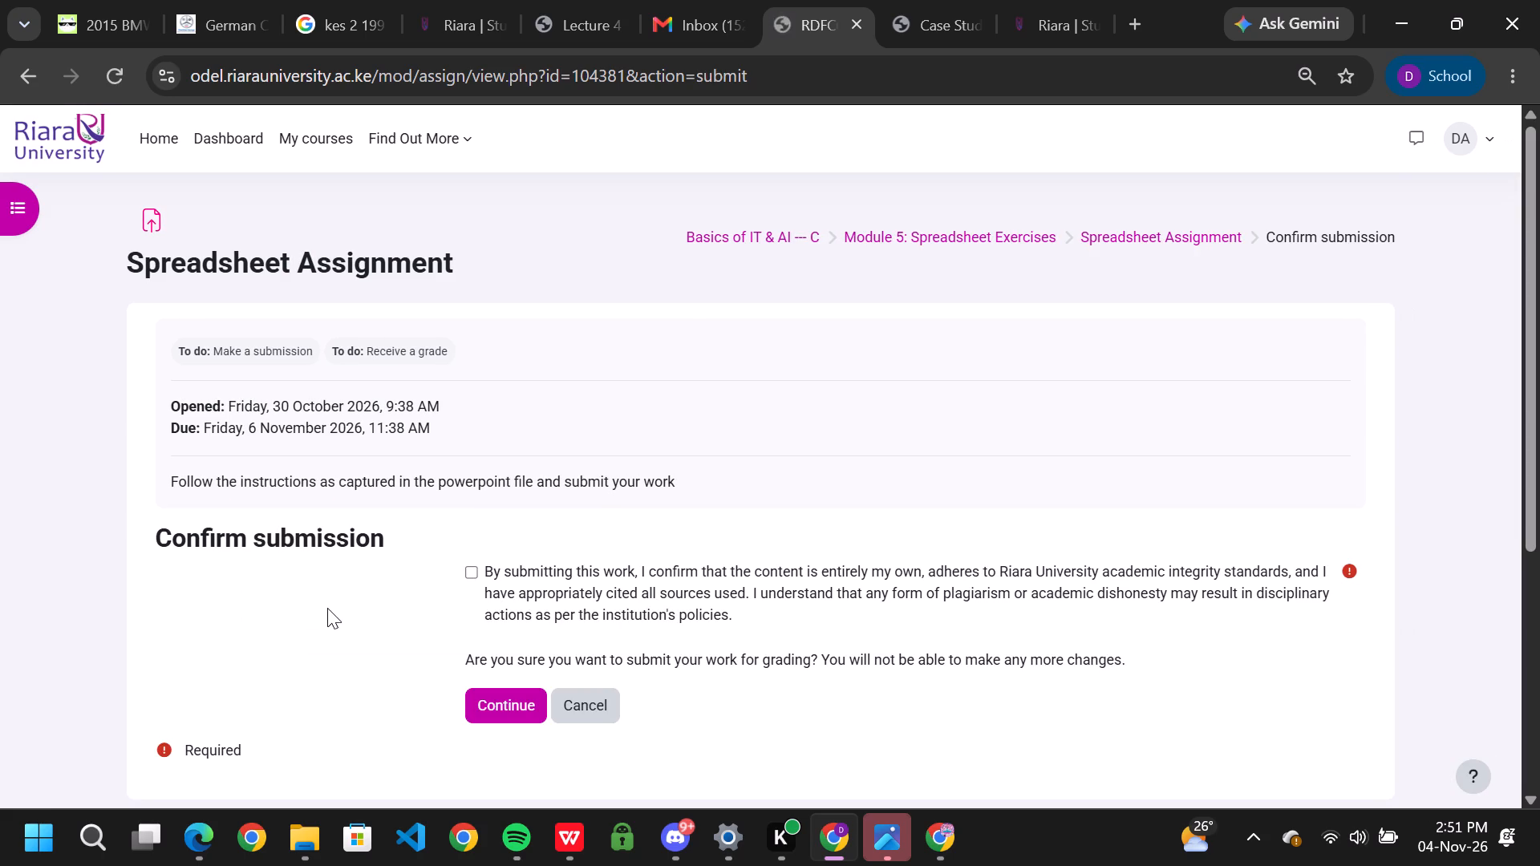
left_click(474, 573)
left_click(502, 697)
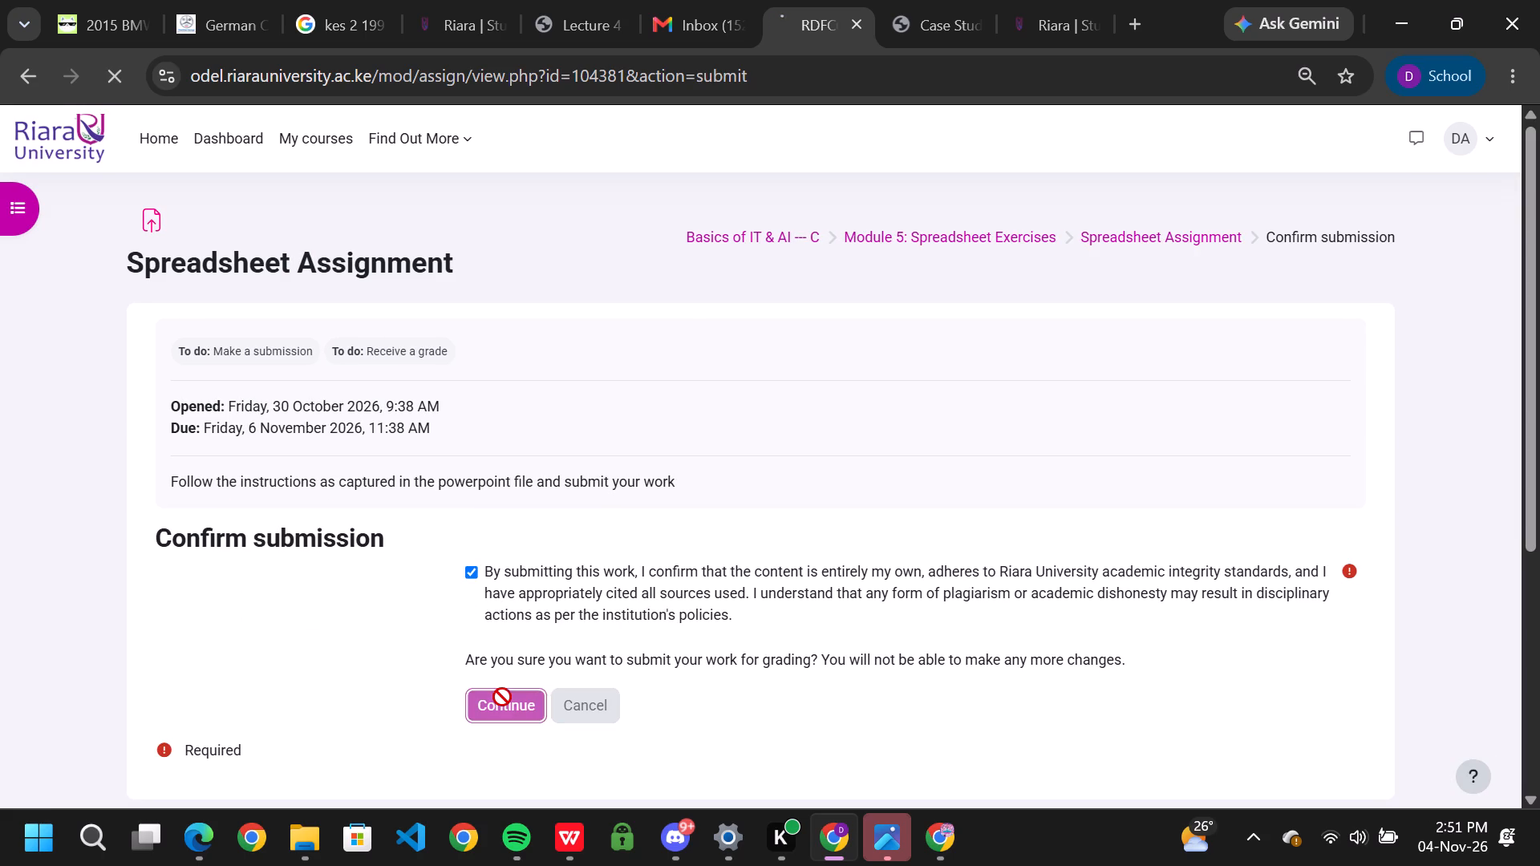
Review the assignment's submission status and the list of submitted files.
scroll(502, 697, "down", 4)
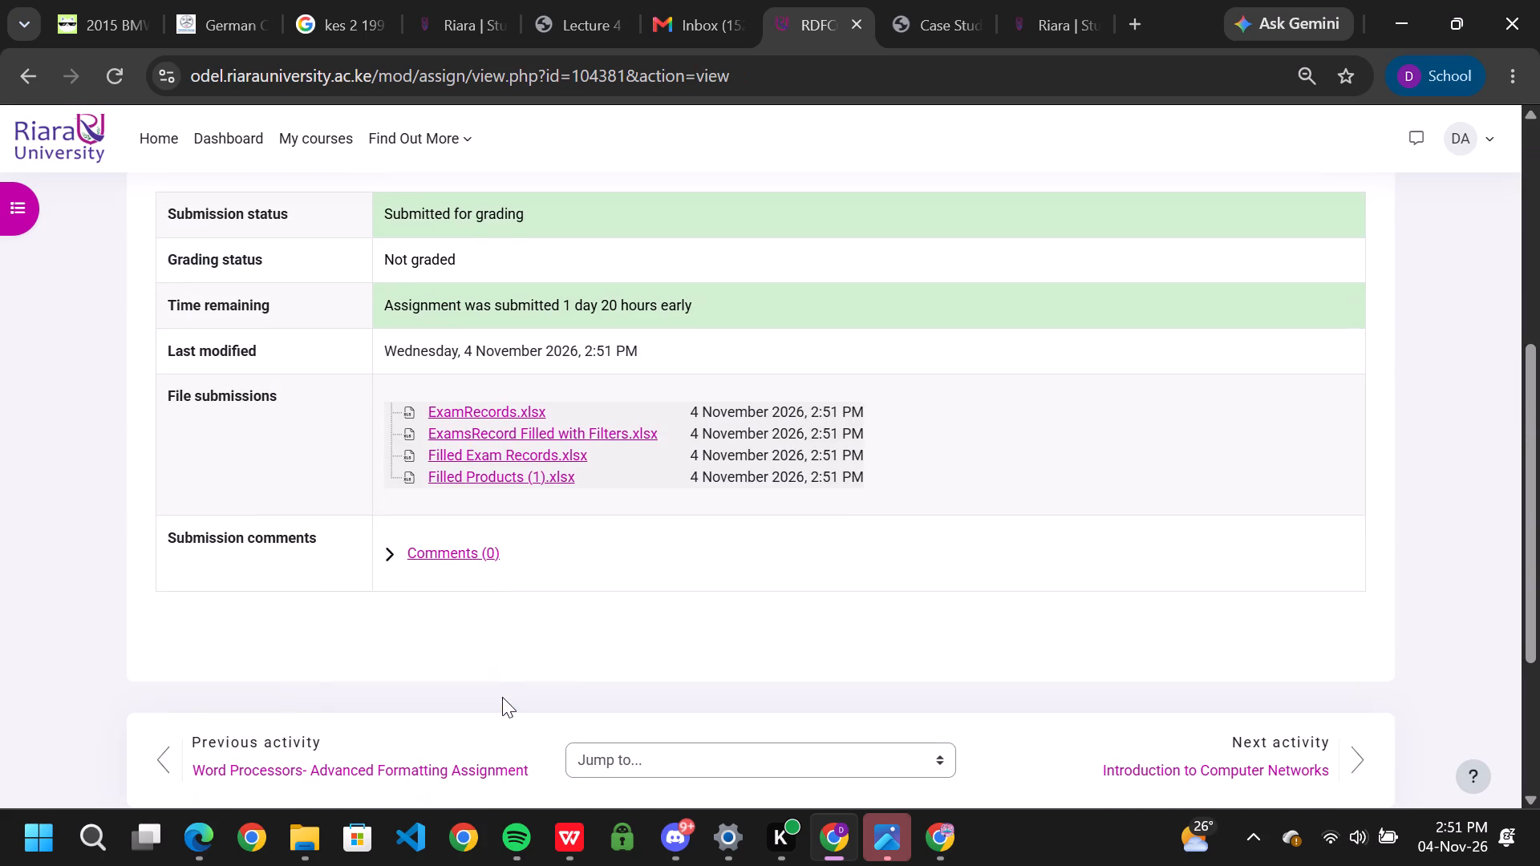
scroll(500, 683, "down", 2)
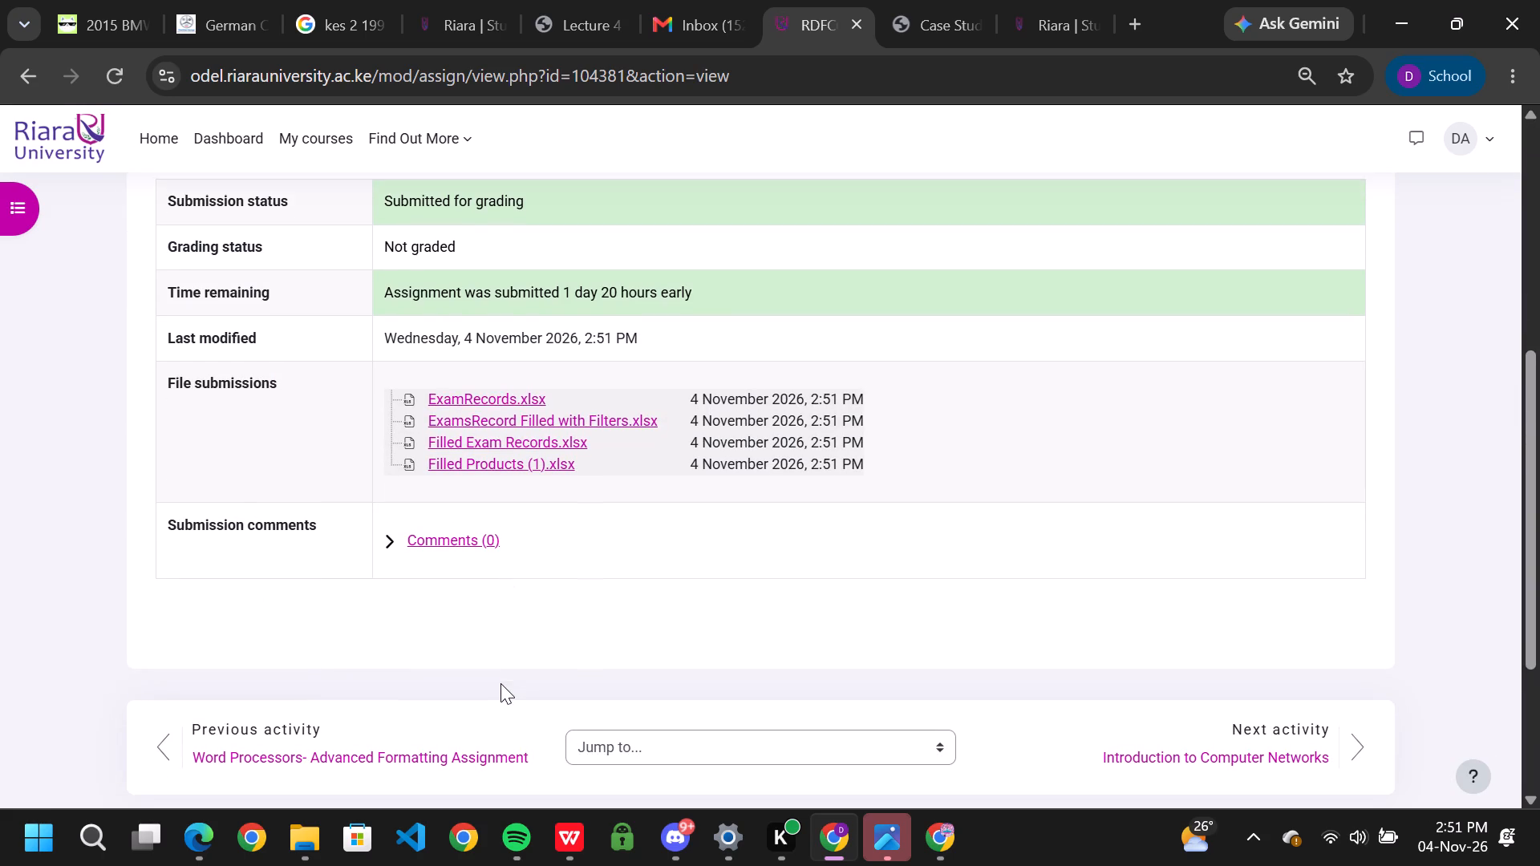
scroll(500, 683, "down", 1)
scroll(500, 683, "up", 3)
scroll(500, 683, "down", 4)
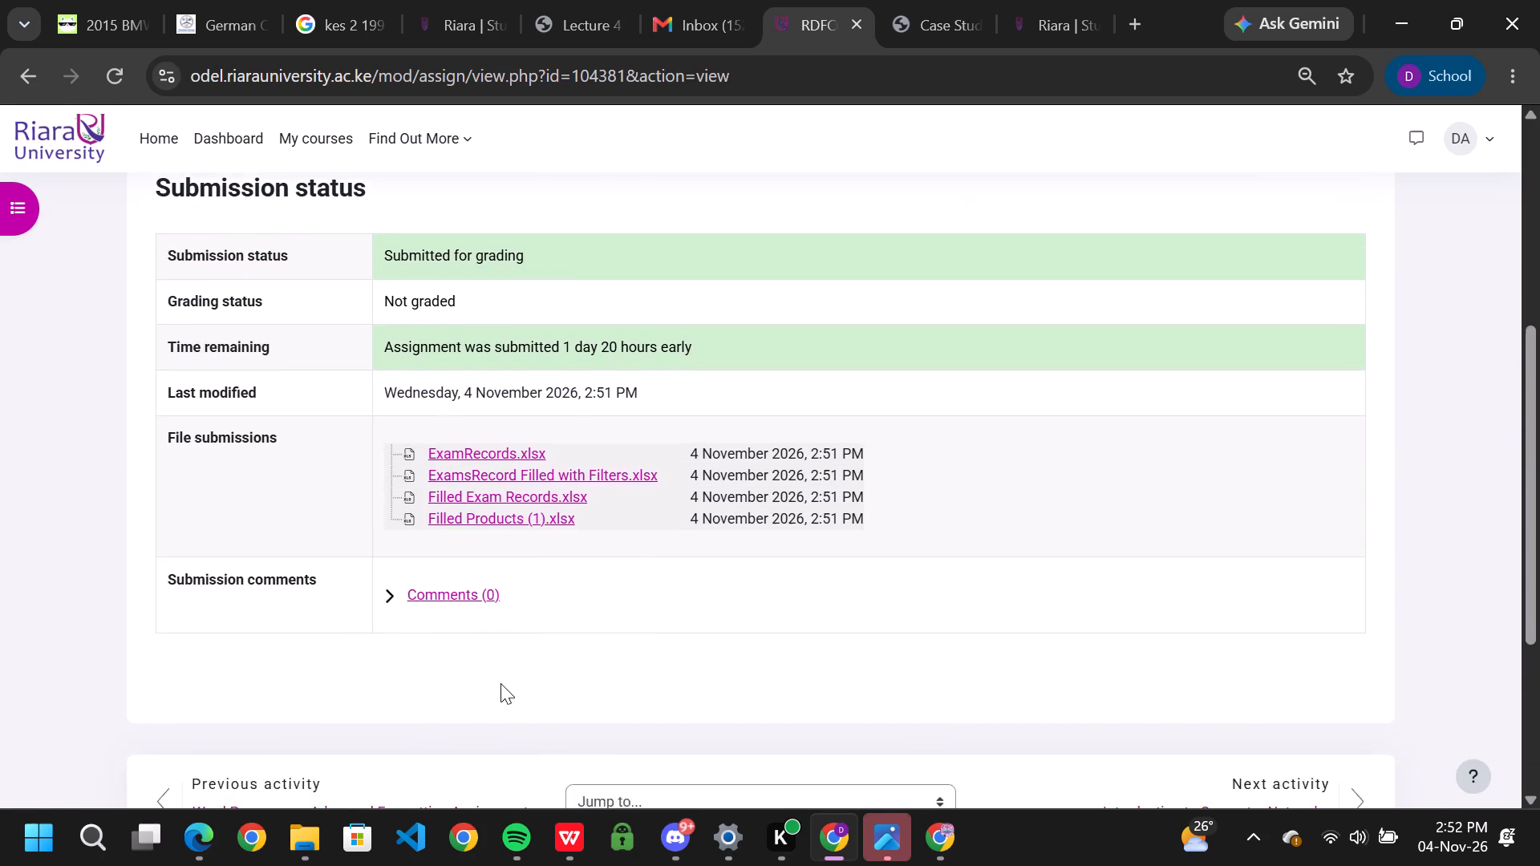
scroll(500, 683, "down", 3)
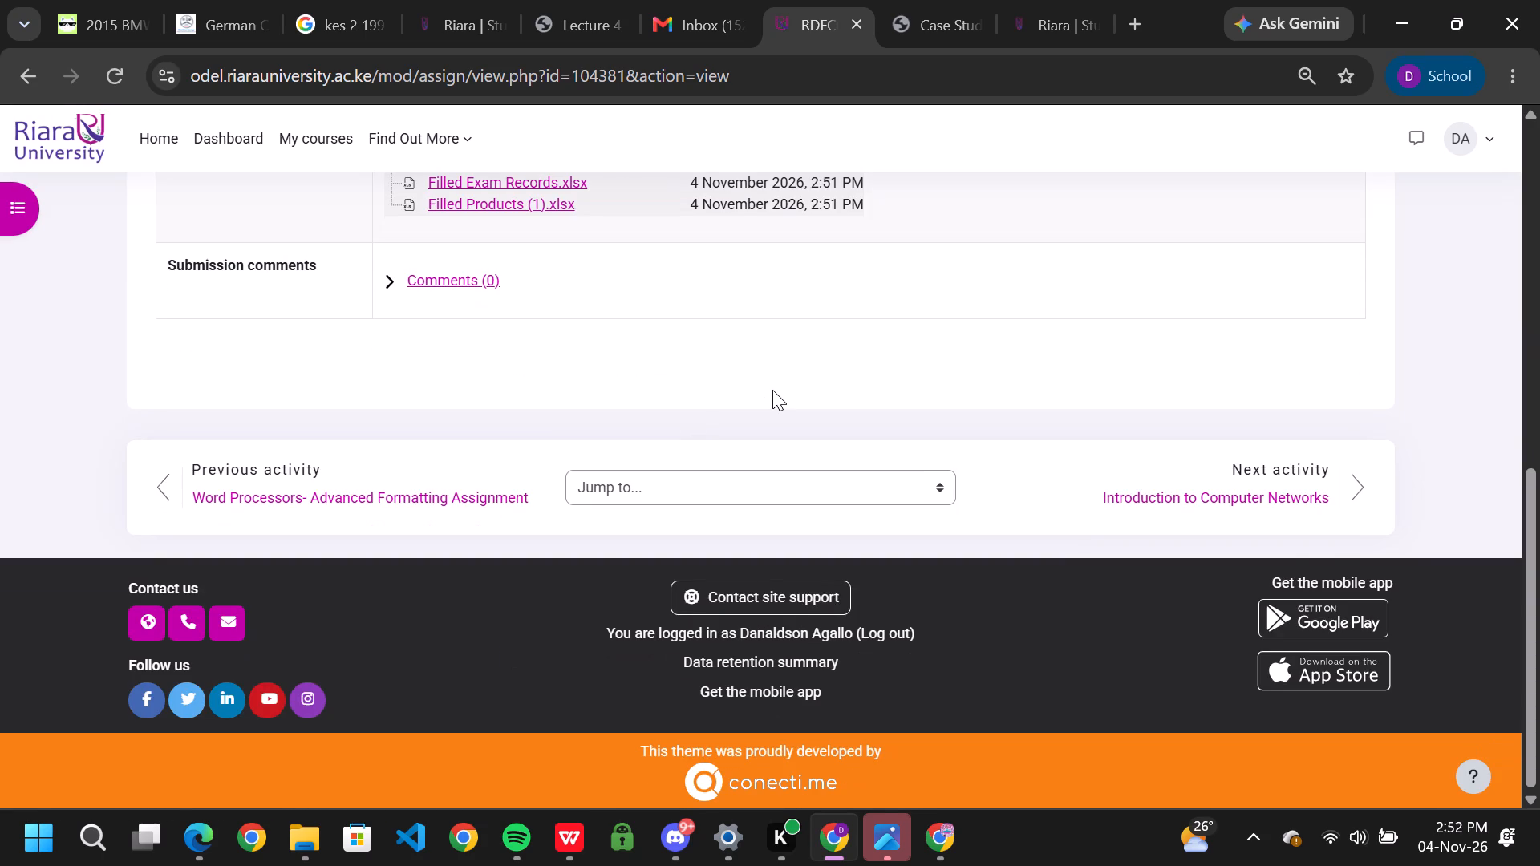
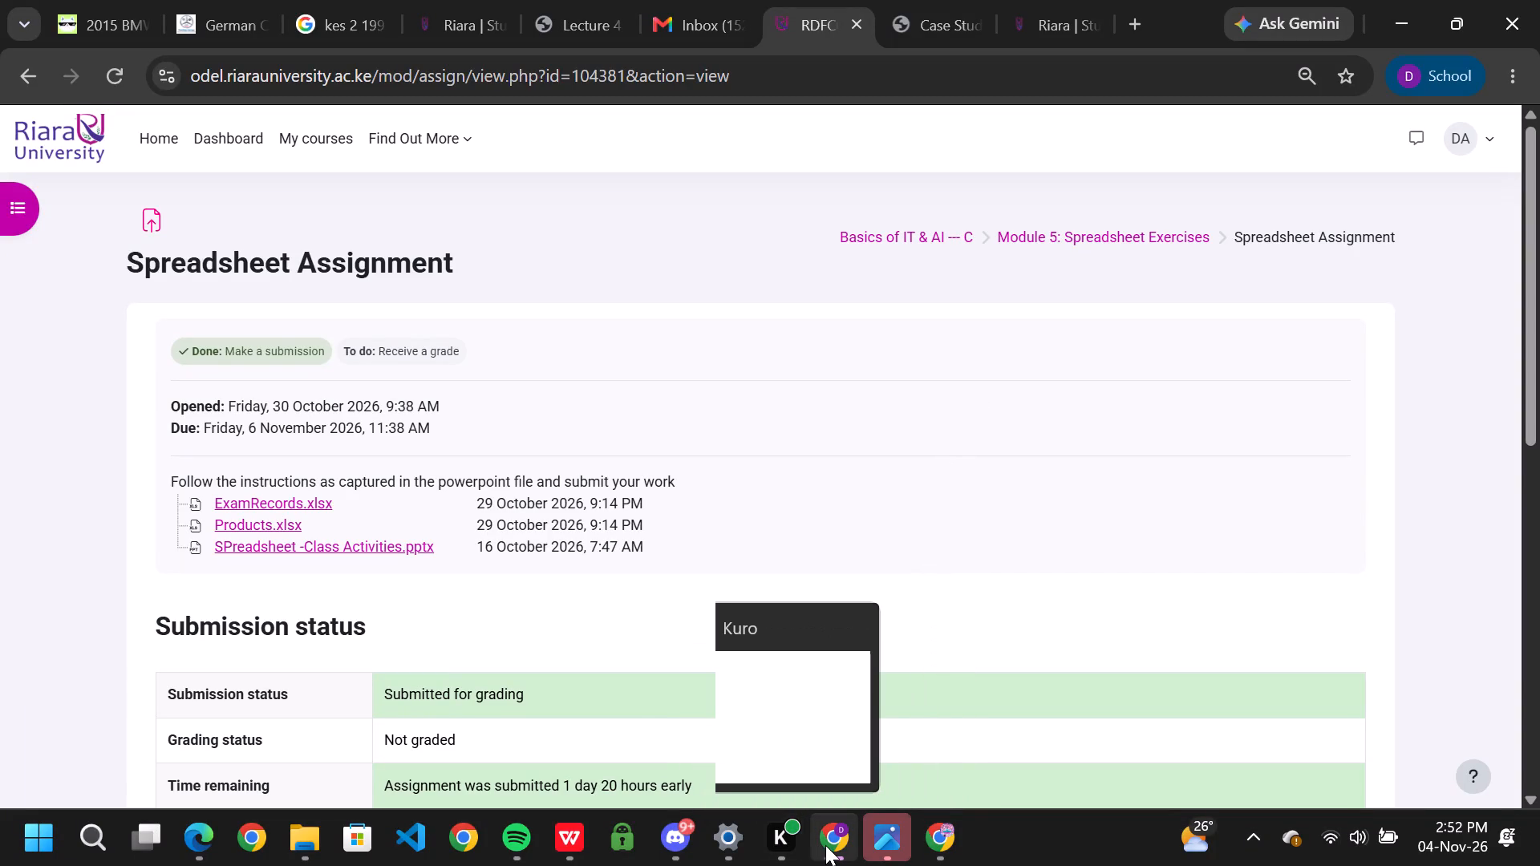
Return to the virtual campus home page and open the Basics of IT & AI --- C course.
left_click(177, 147)
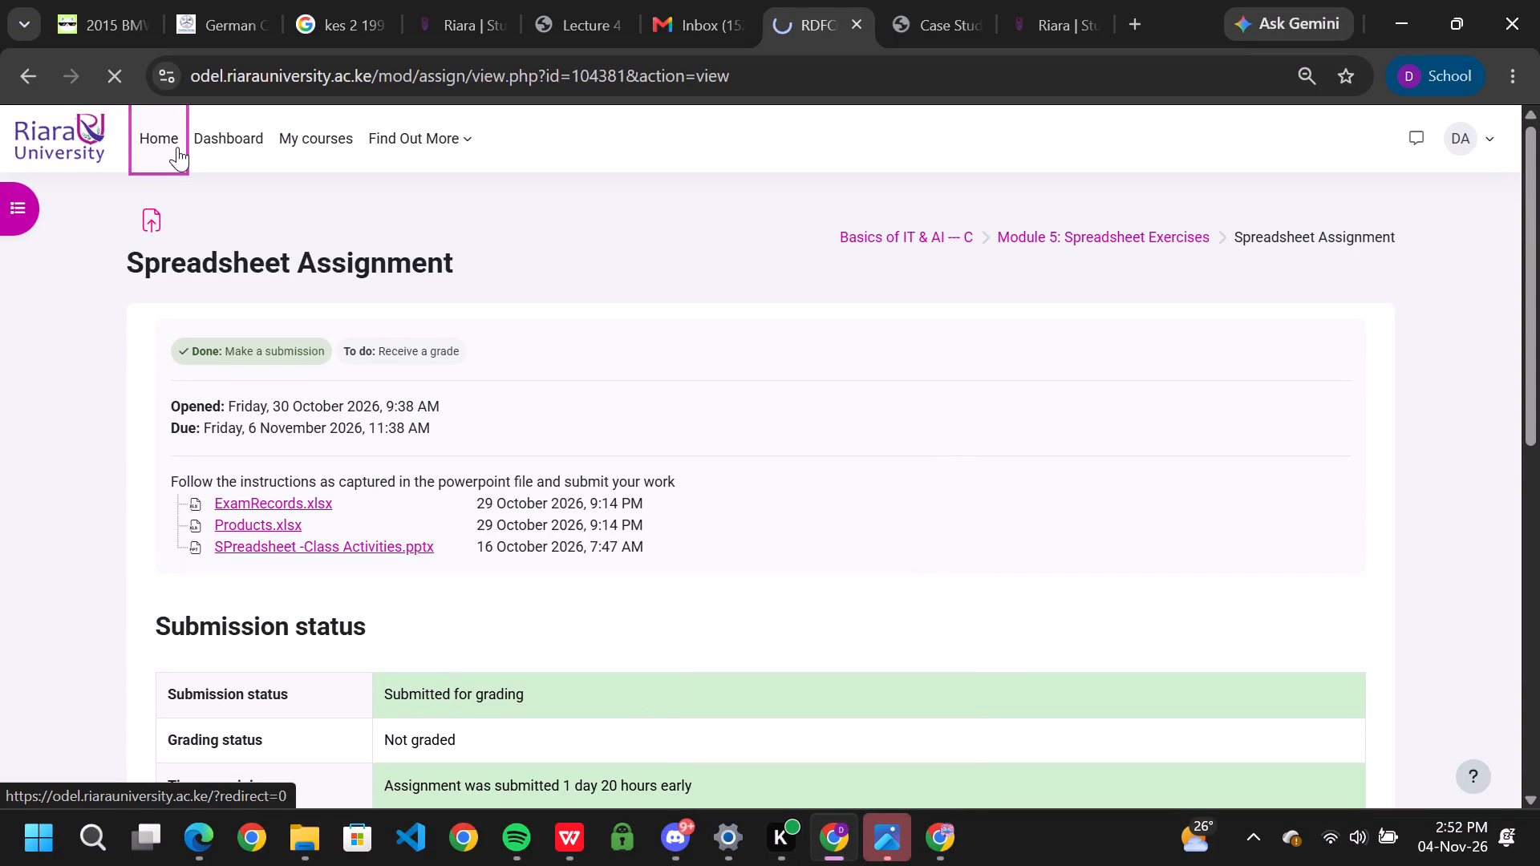
scroll(344, 606, "down", 1)
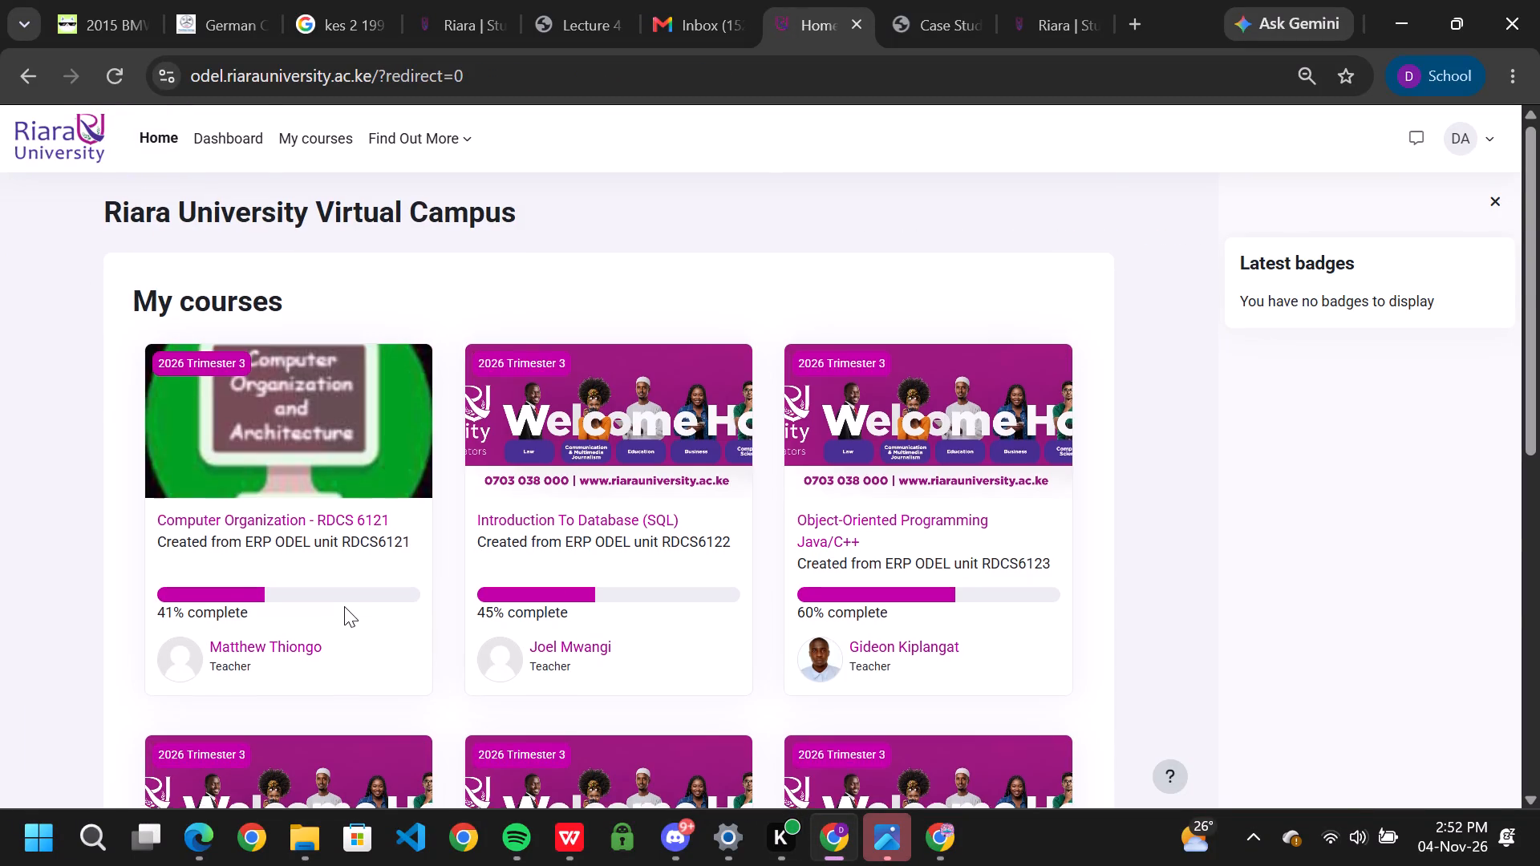
scroll(344, 606, "down", 2)
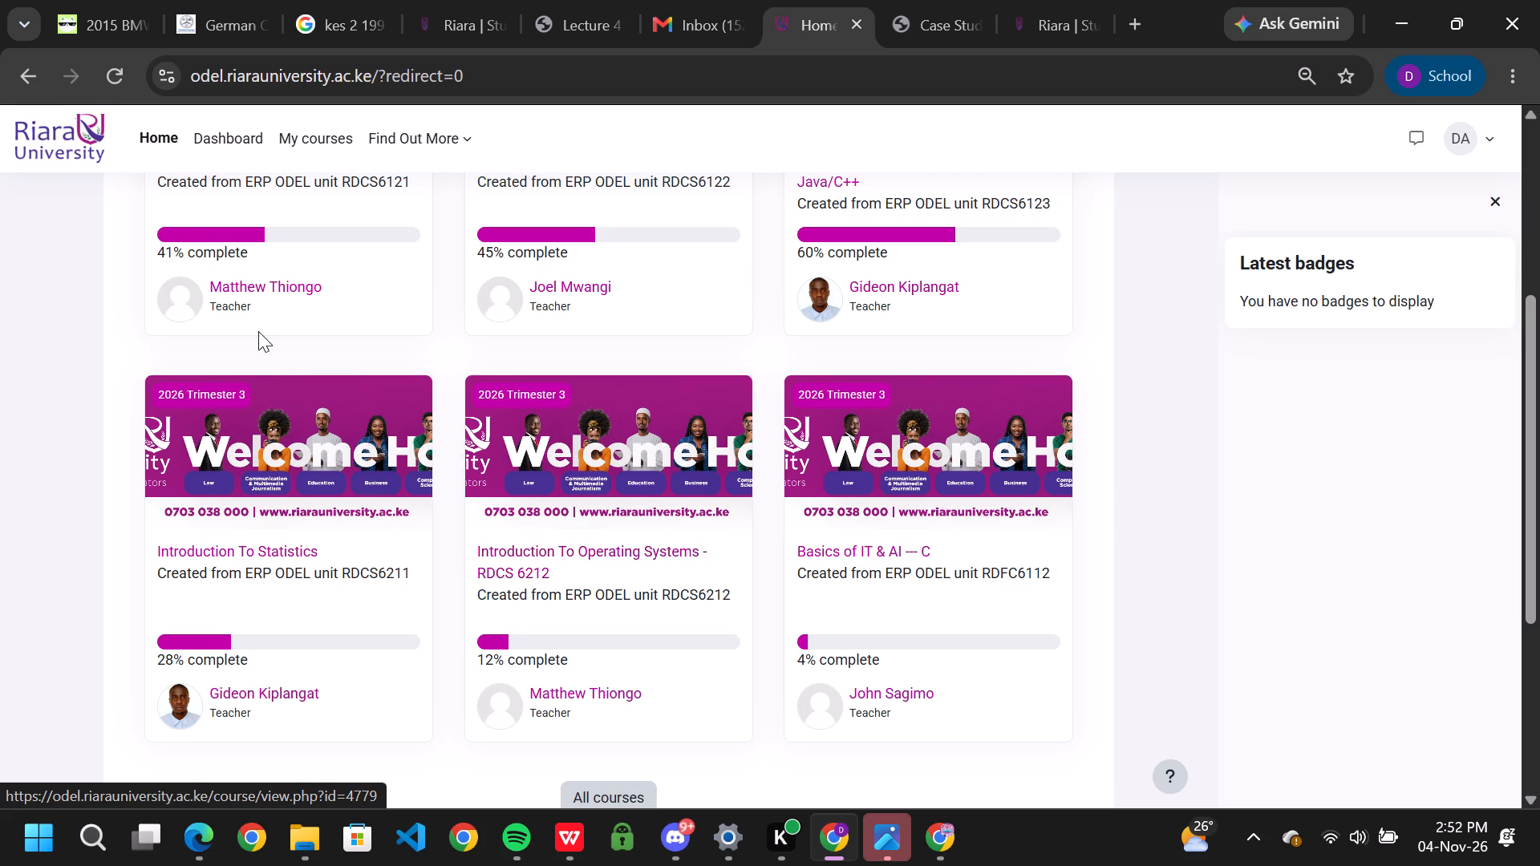
scroll(258, 331, "up", 2)
scroll(824, 414, "down", 1)
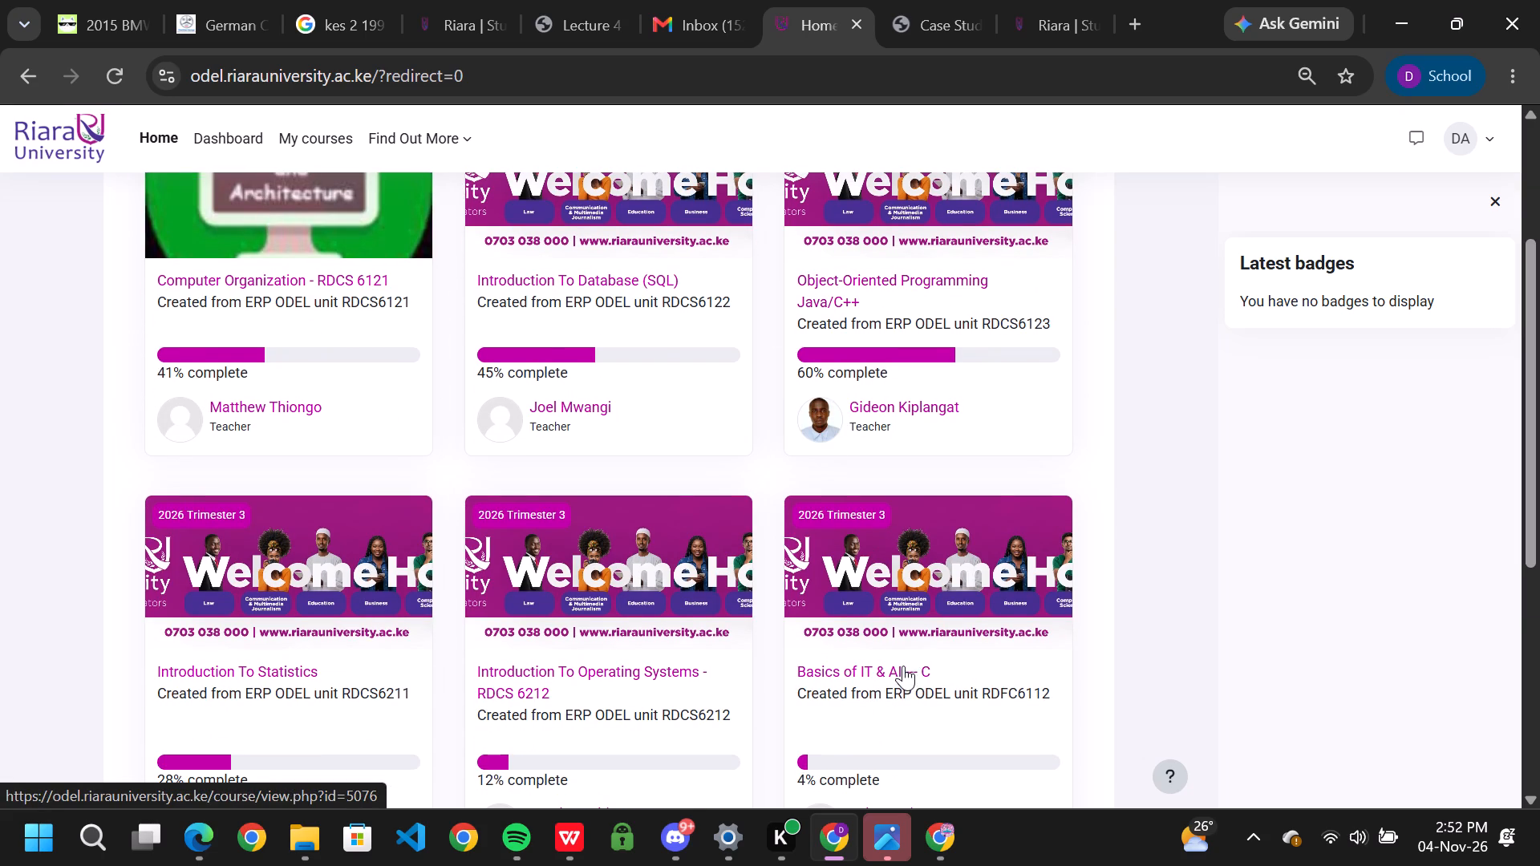
left_click(888, 672)
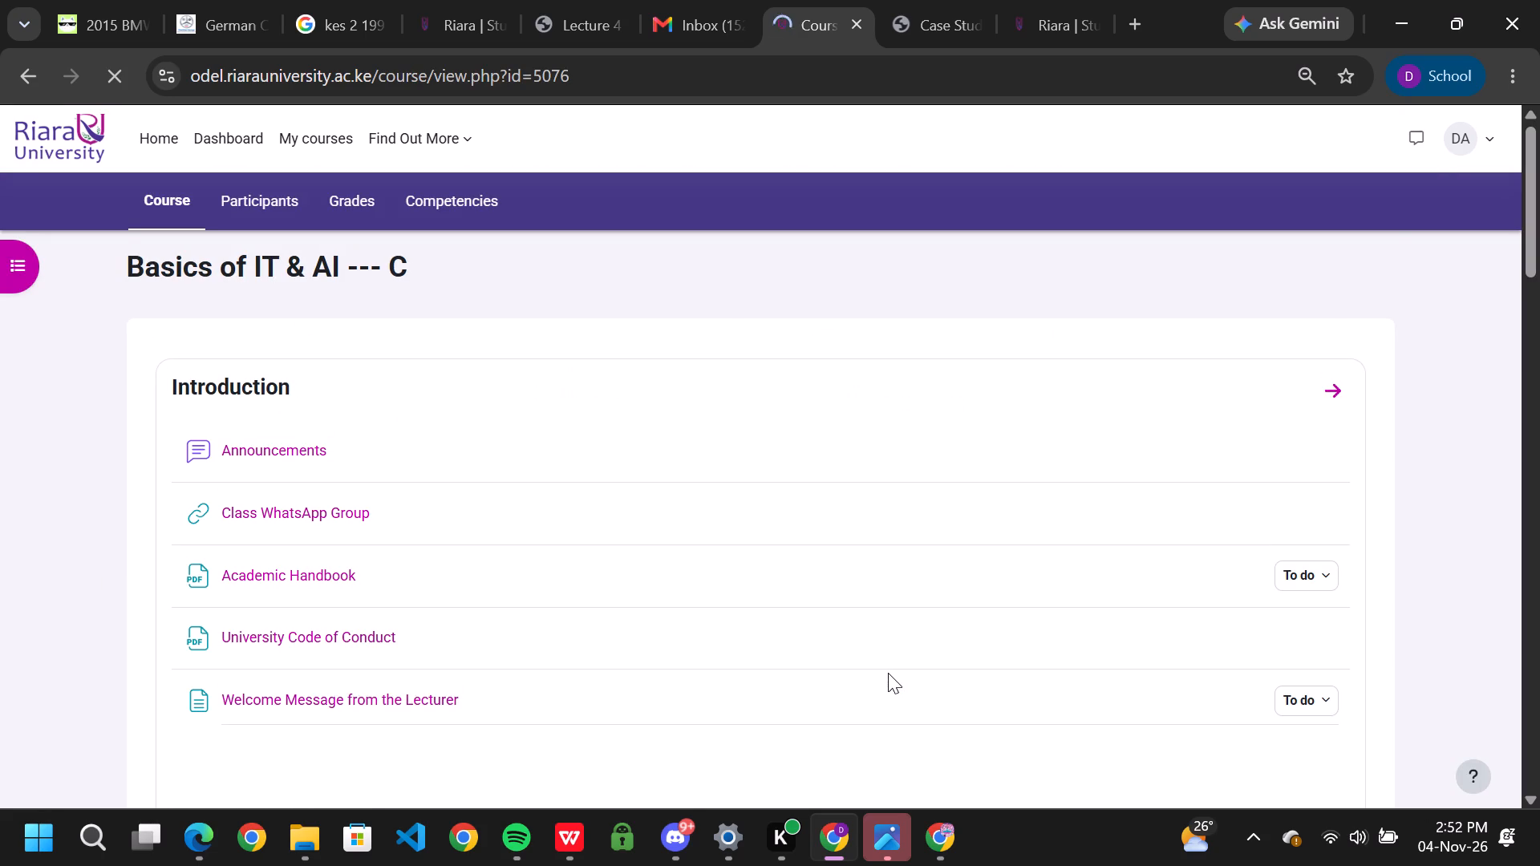
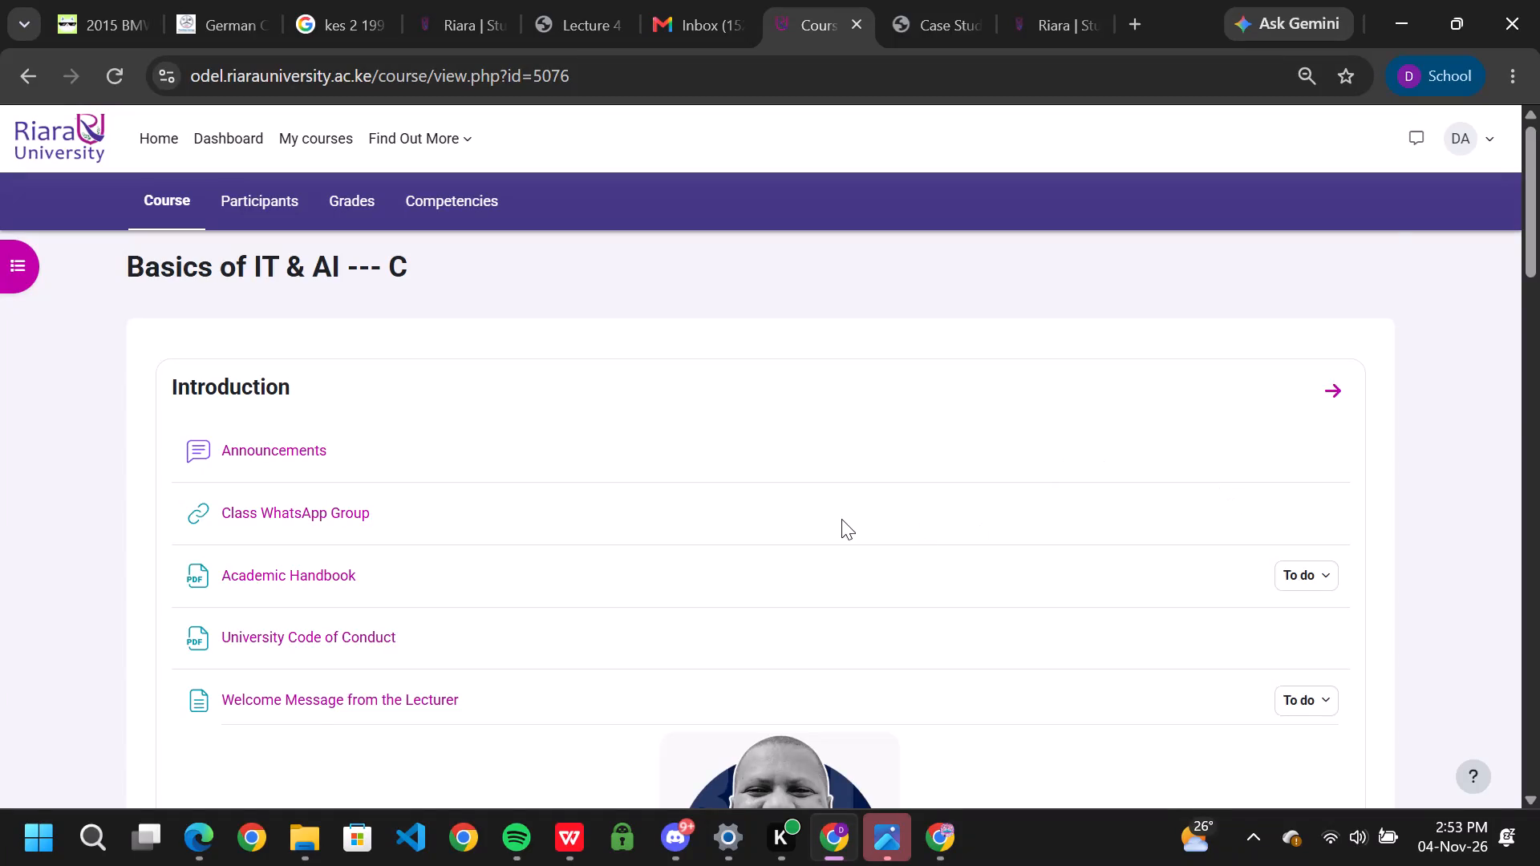
Look over the Introduction section of the Basics of IT & AI course page.
scroll(841, 519, "down", 2)
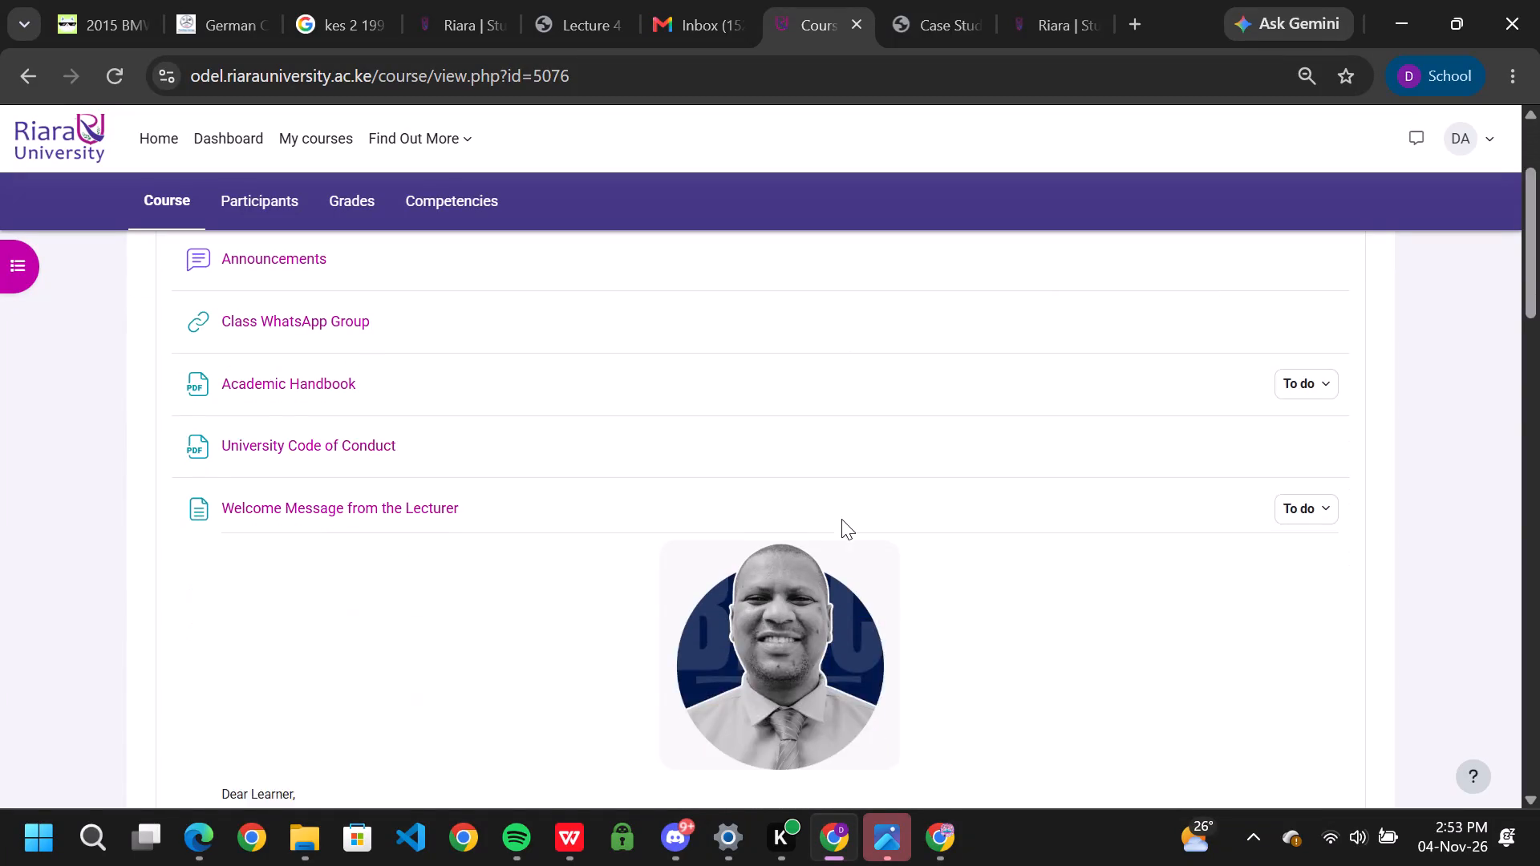
scroll(841, 519, "down", 8)
scroll(841, 519, "up", 7)
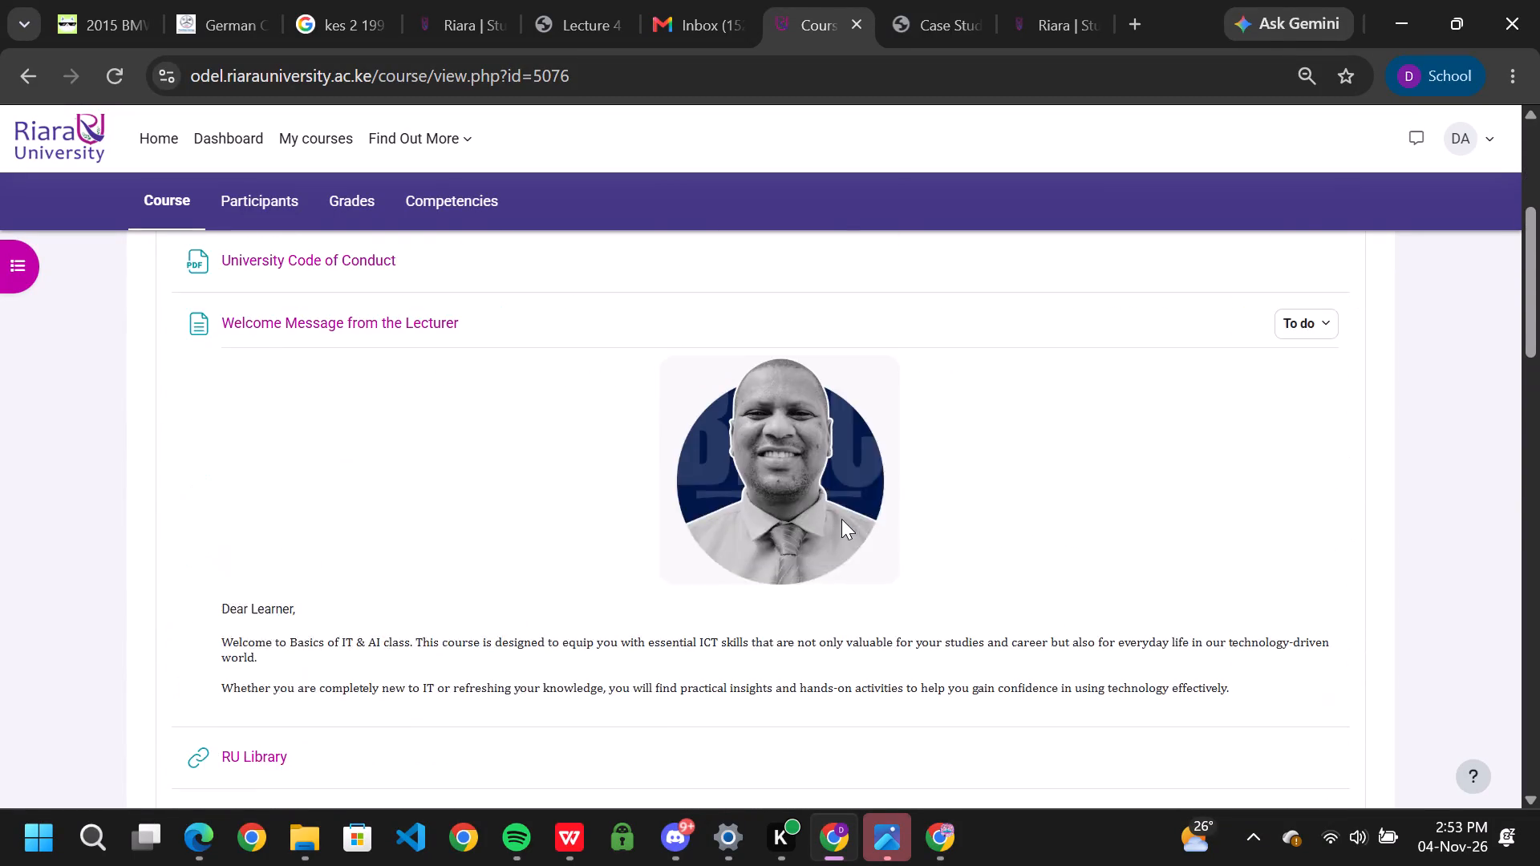
scroll(841, 519, "down", 5)
scroll(841, 519, "up", 8)
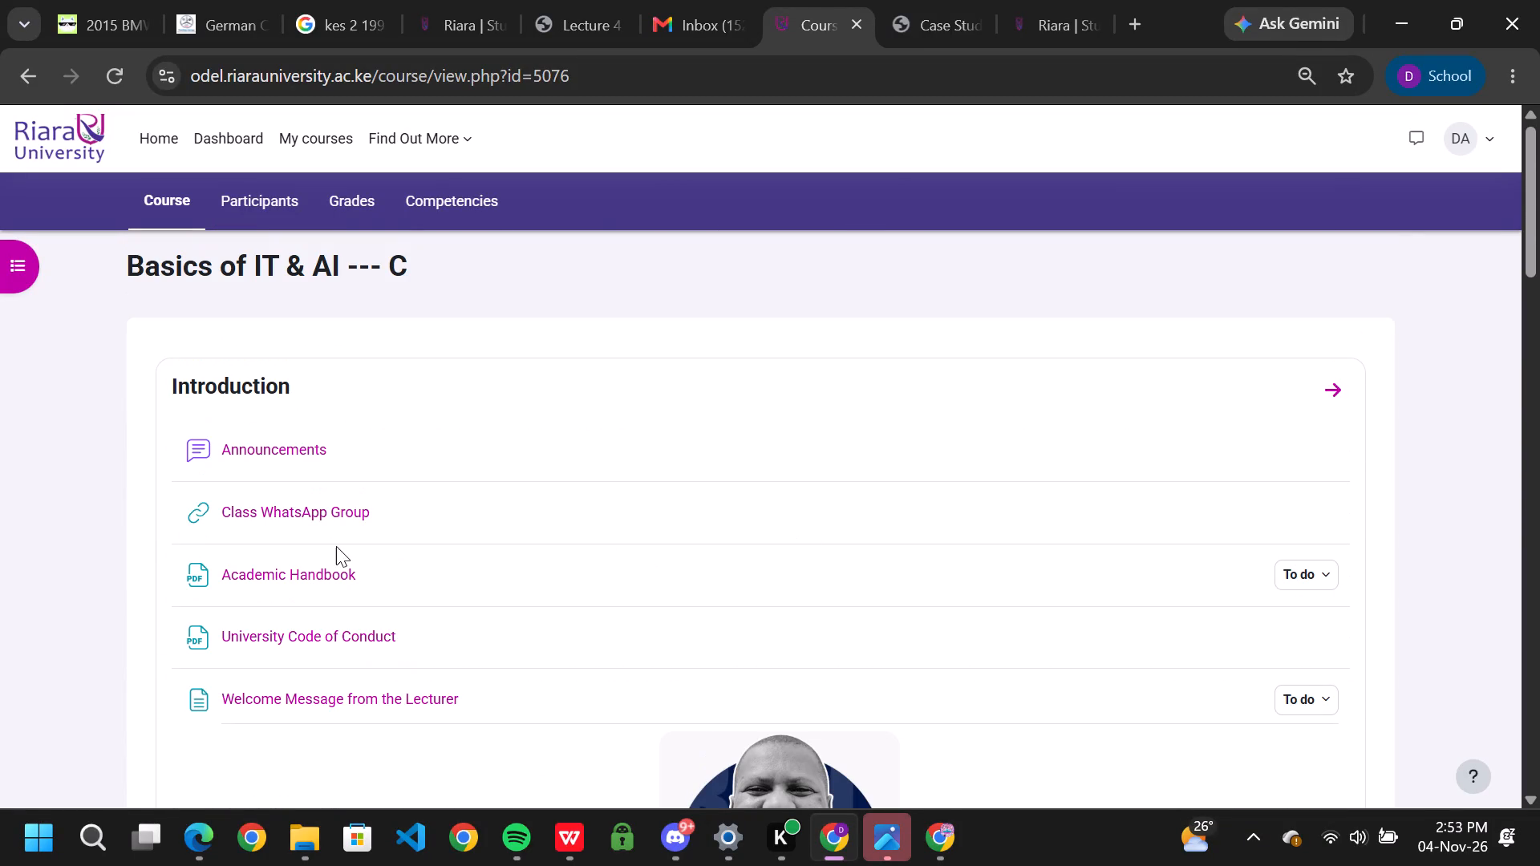
scroll(294, 584, "down", 3)
scroll(294, 584, "up", 9)
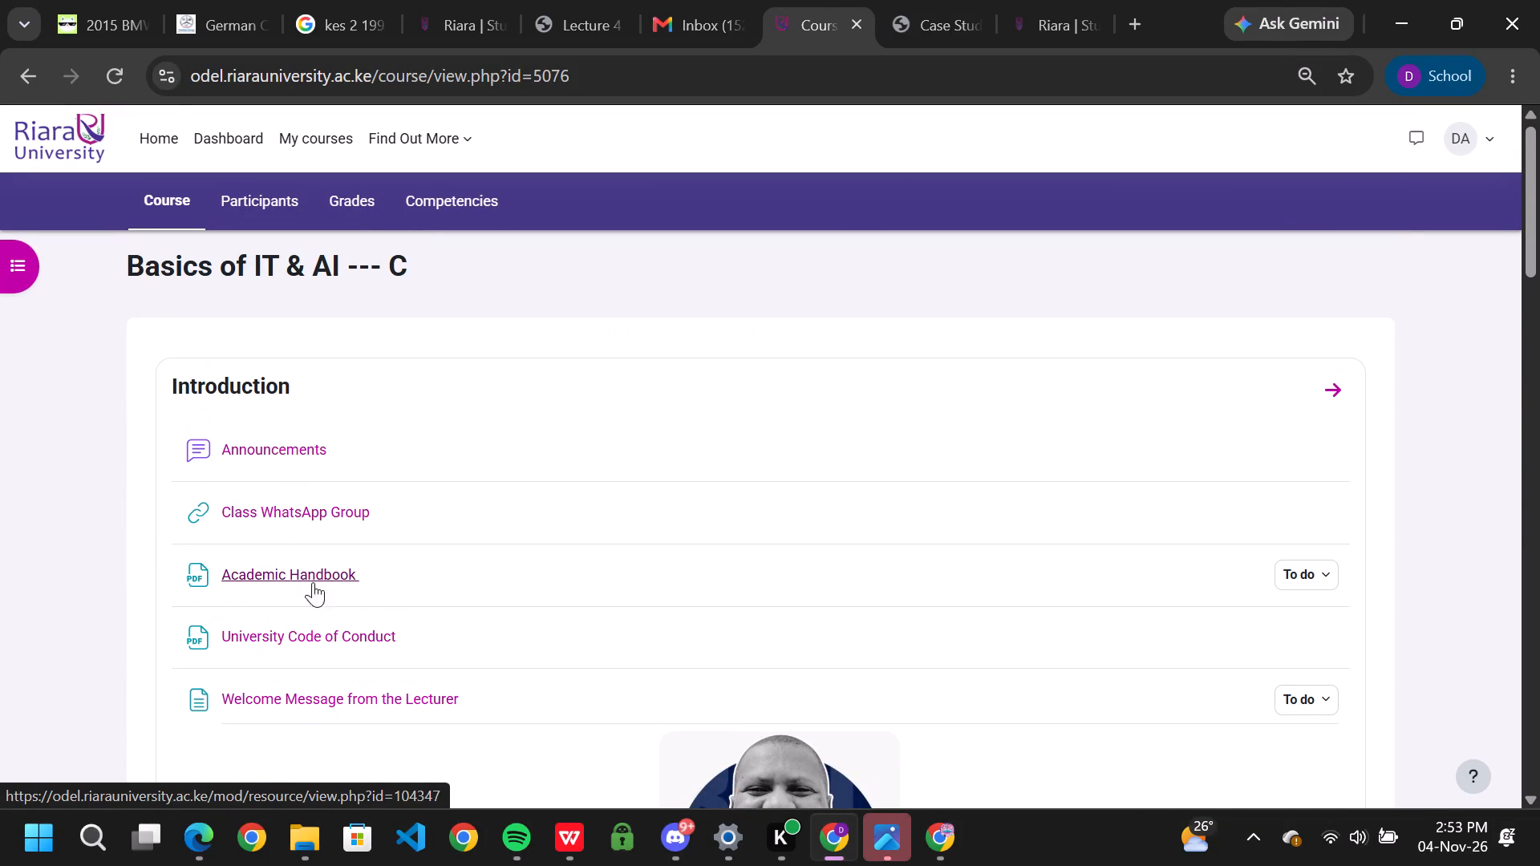
Go from the Basics of IT & AI course to the virtual campus home page.
left_click(164, 138)
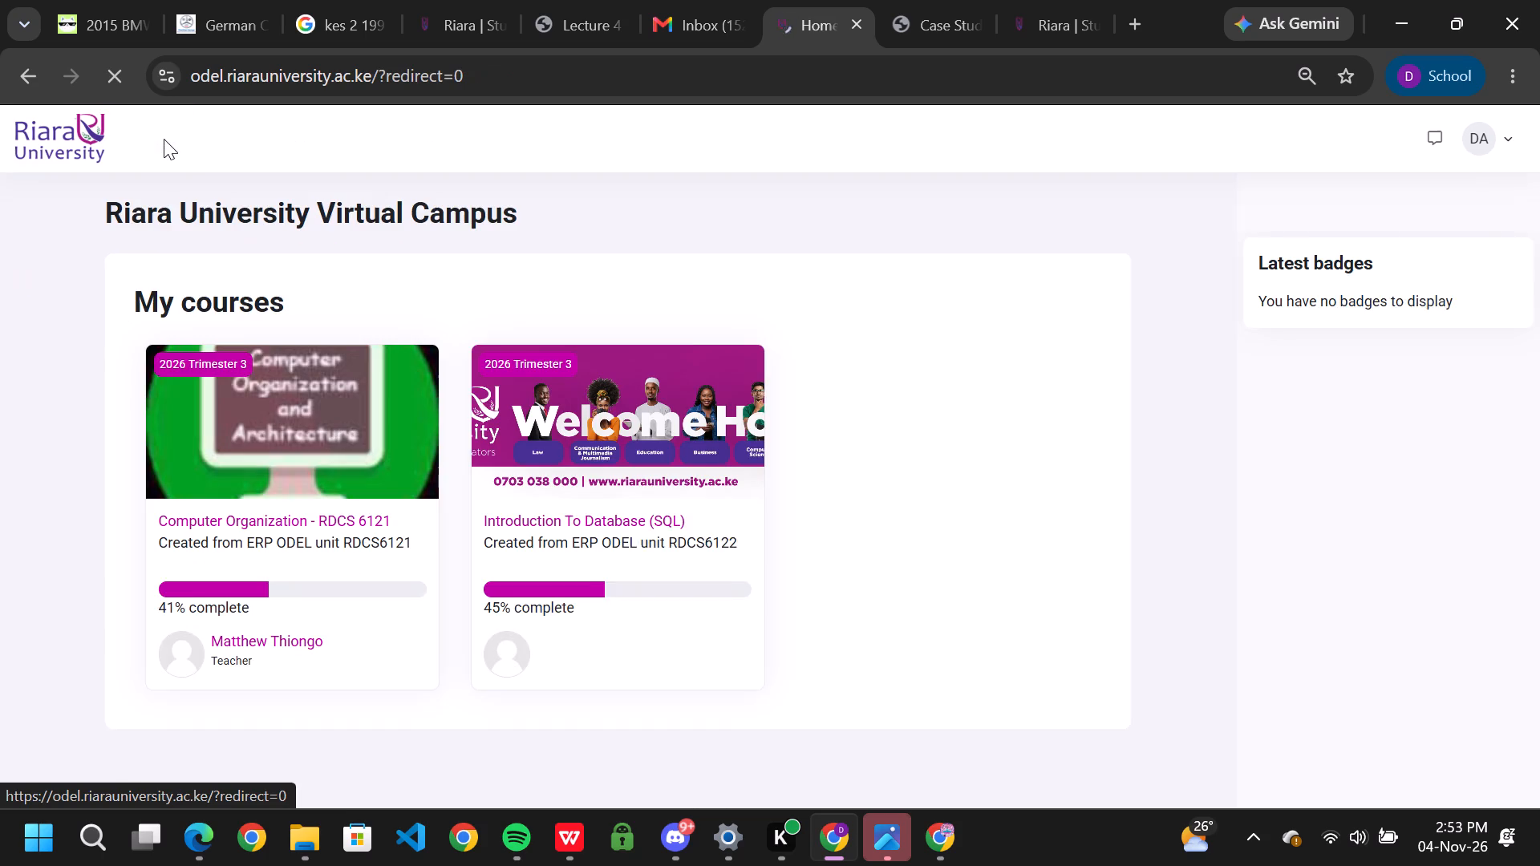